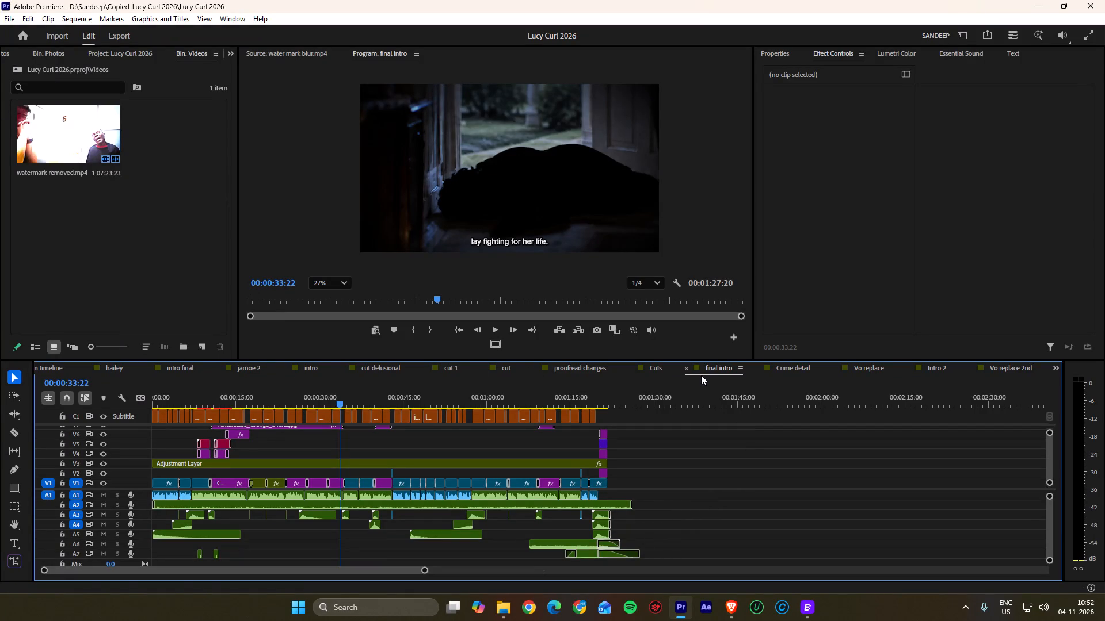
Paste the copied photo-frame clips into the intro final sequence of captions shannon, in the empty area at about 00:01:31.
left_click(181, 372)
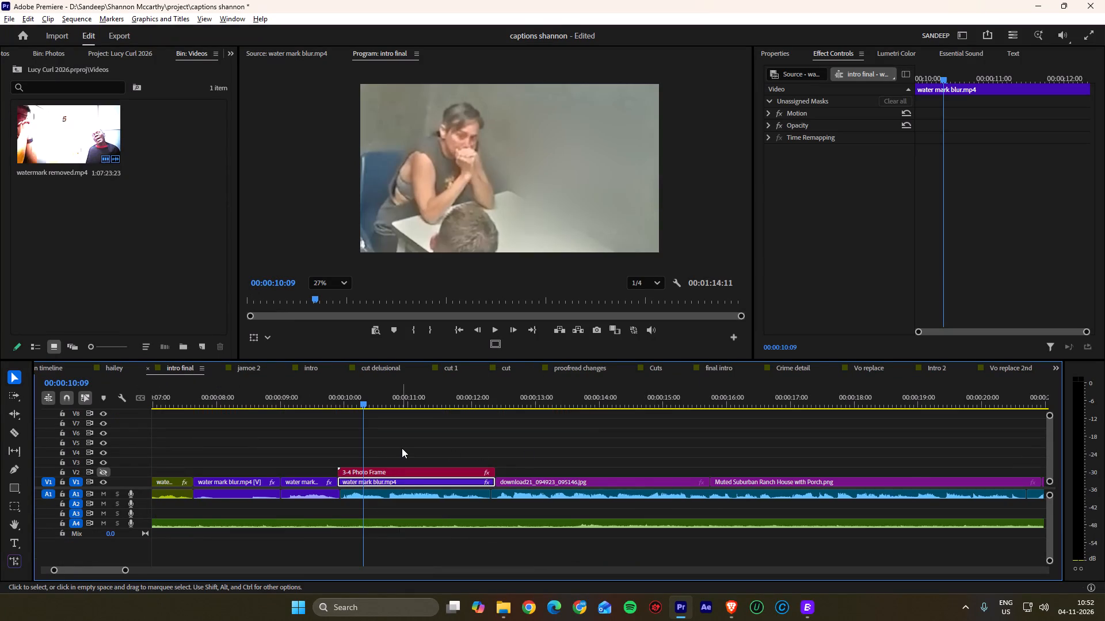
scroll(402, 448, "down", 20, "alt")
scroll(402, 448, "down", 5, "alt")
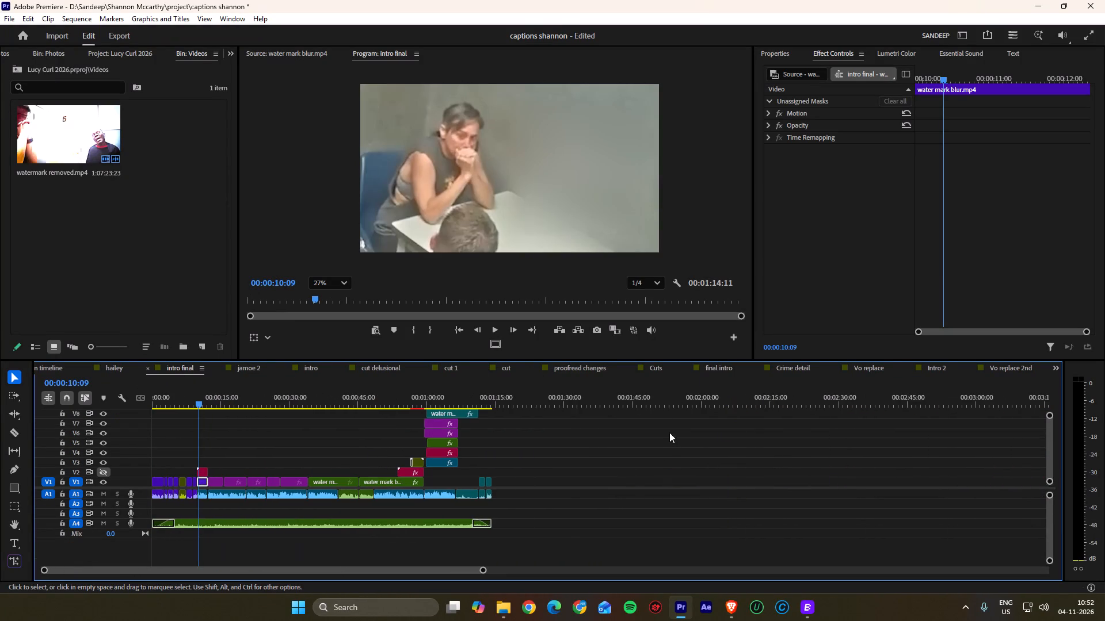
left_click(571, 396)
key("ctrl+v")
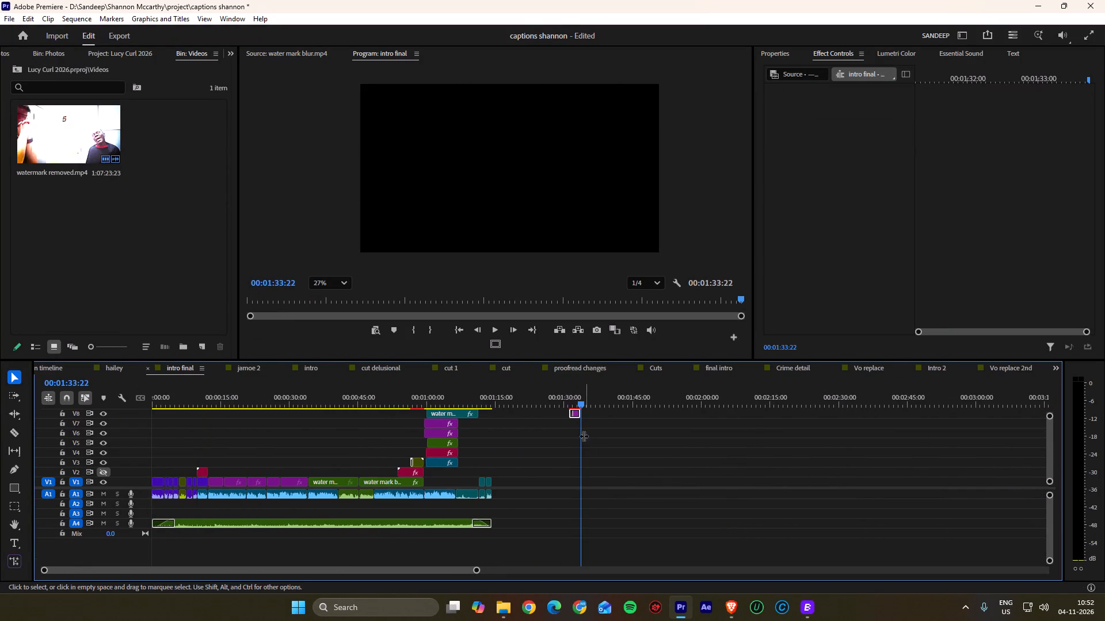
Move the pasted photo-frame and overlay clips onto V4 and V3 above water mark blur.mp4, starting at 00:00:10:00.
scroll(121, 416, "down", 3, "alt")
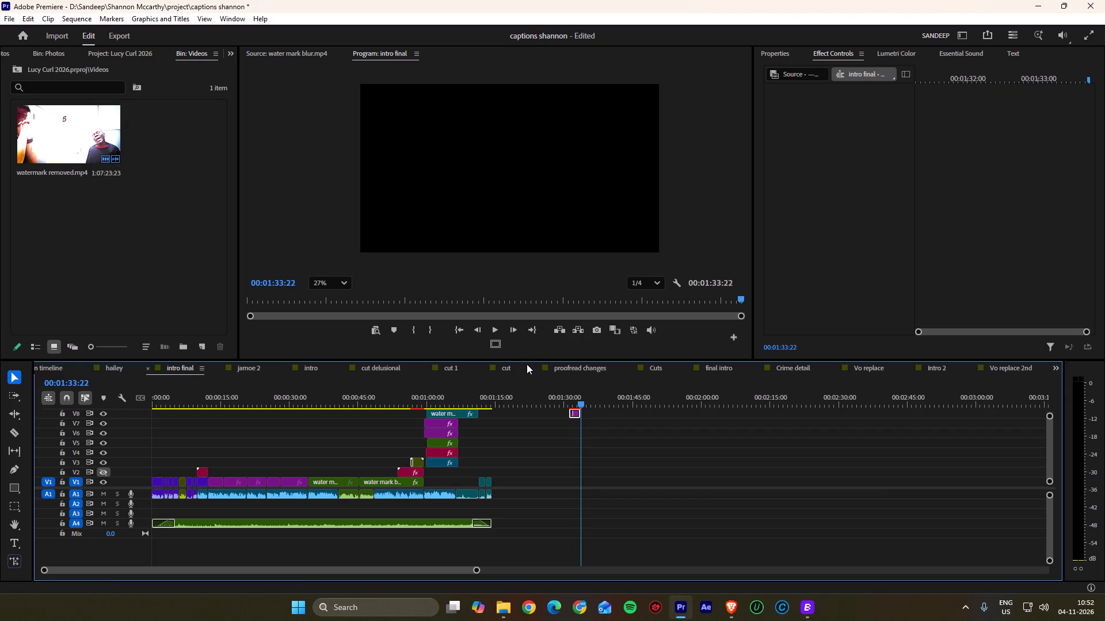
left_click_drag(530, 361, 528, 318)
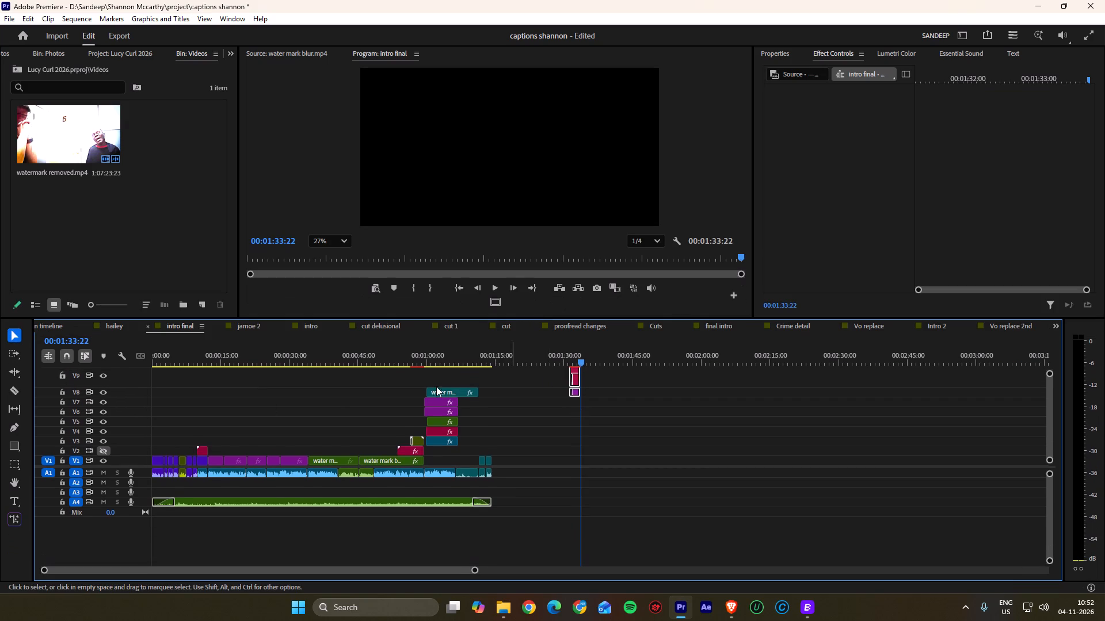
scroll(148, 376, "down", 5, "alt")
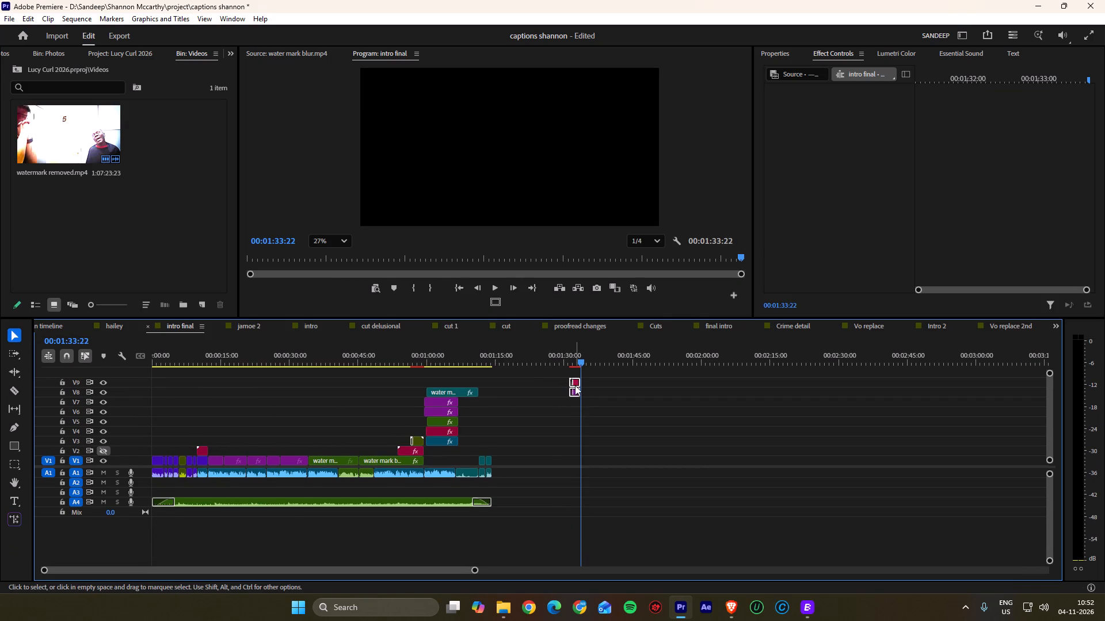
left_click_drag(576, 384, 201, 414)
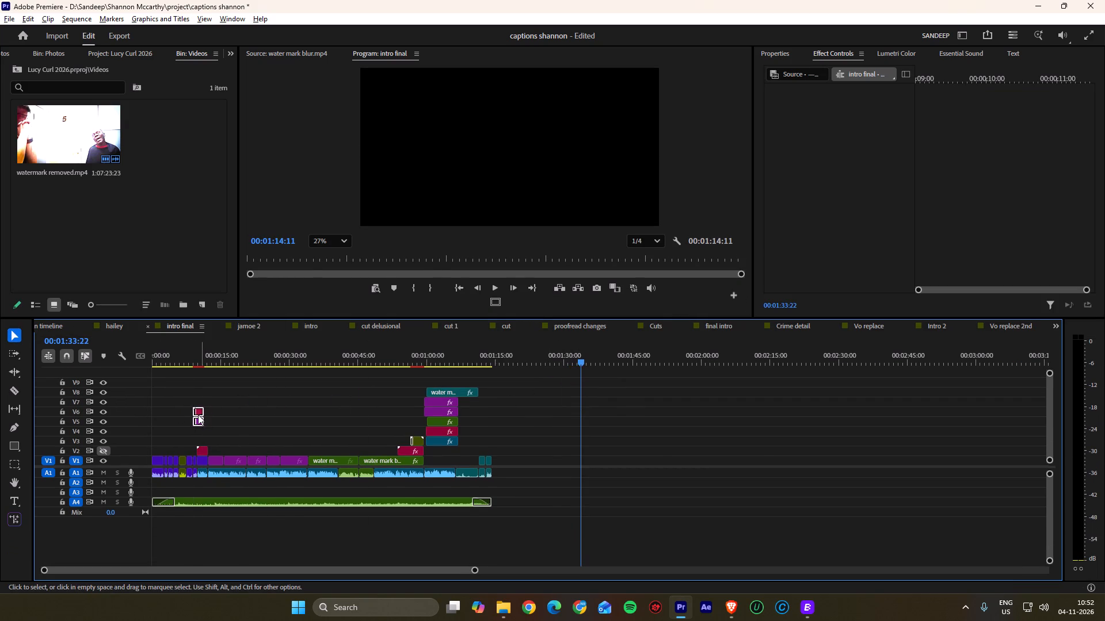
scroll(167, 404, "up", 20, "alt")
scroll(167, 404, "up", 3, "alt")
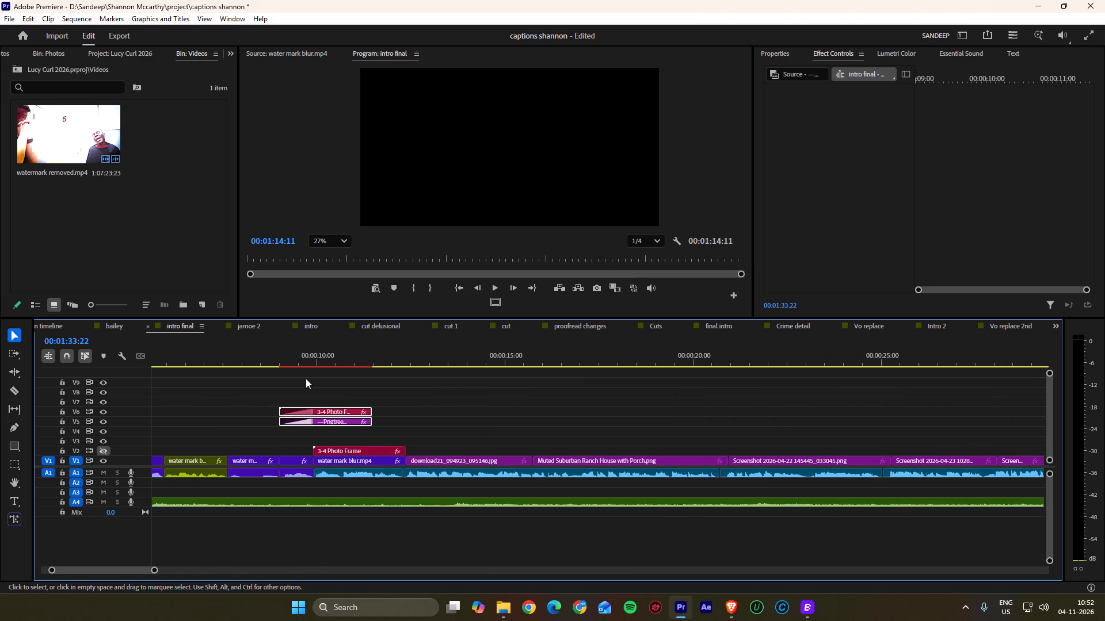
left_click_drag(321, 356, 259, 359)
key("space")
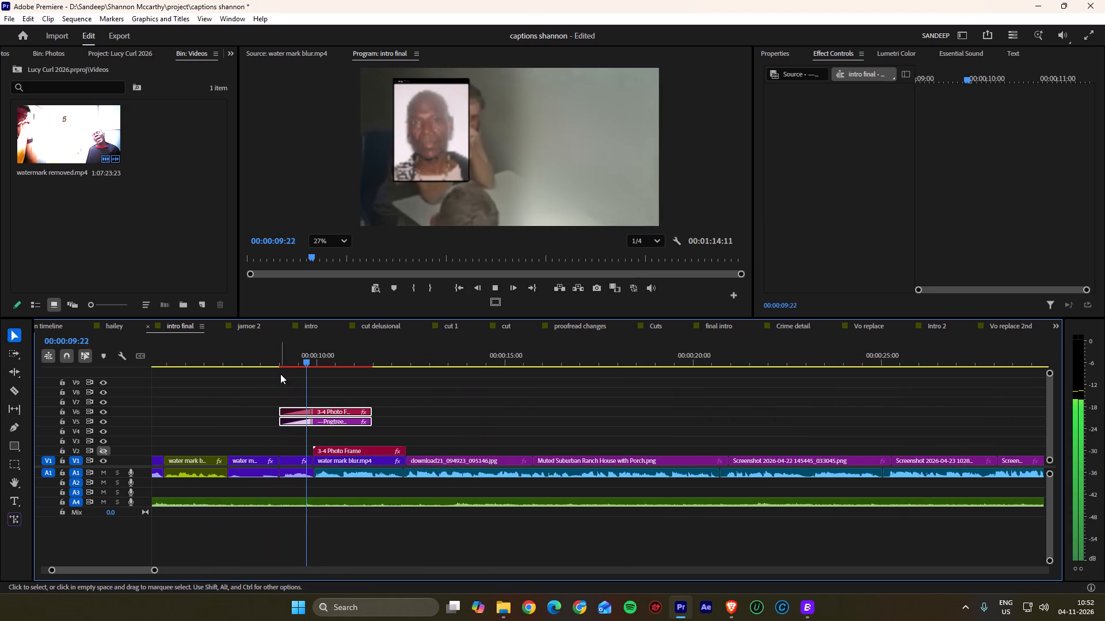
key("space")
left_click_drag(337, 414, 376, 431)
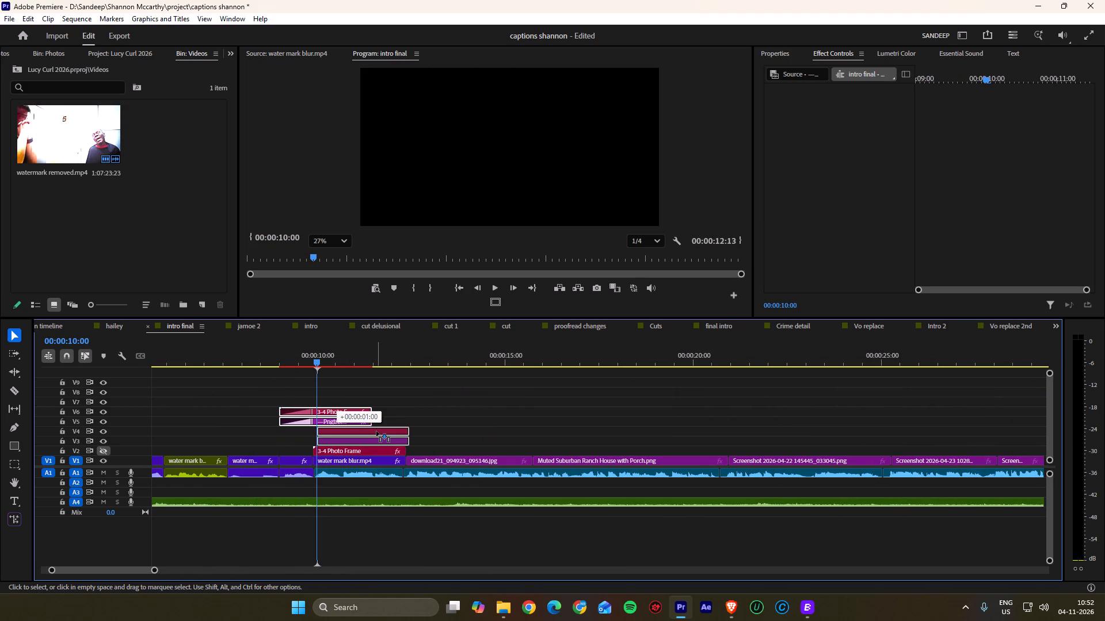
left_click_drag(376, 431, 378, 432)
left_click(375, 414)
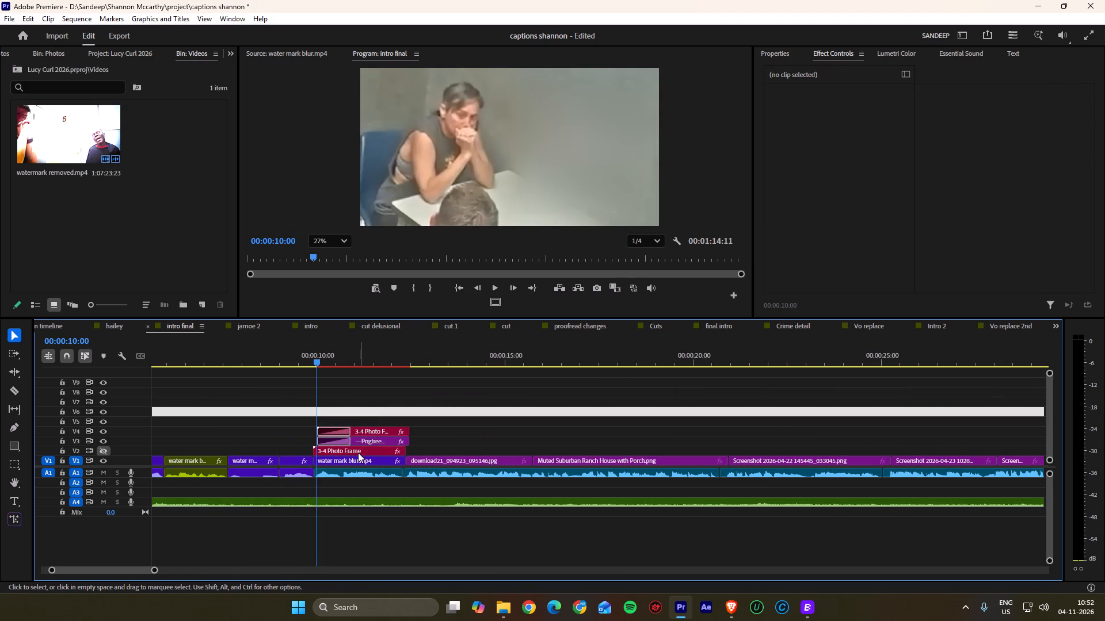
Delete the old 3-4 Photo Frame clip on V2 beneath the pasted clips and play back that section.
left_click(358, 453)
key("Delete")
key("space")
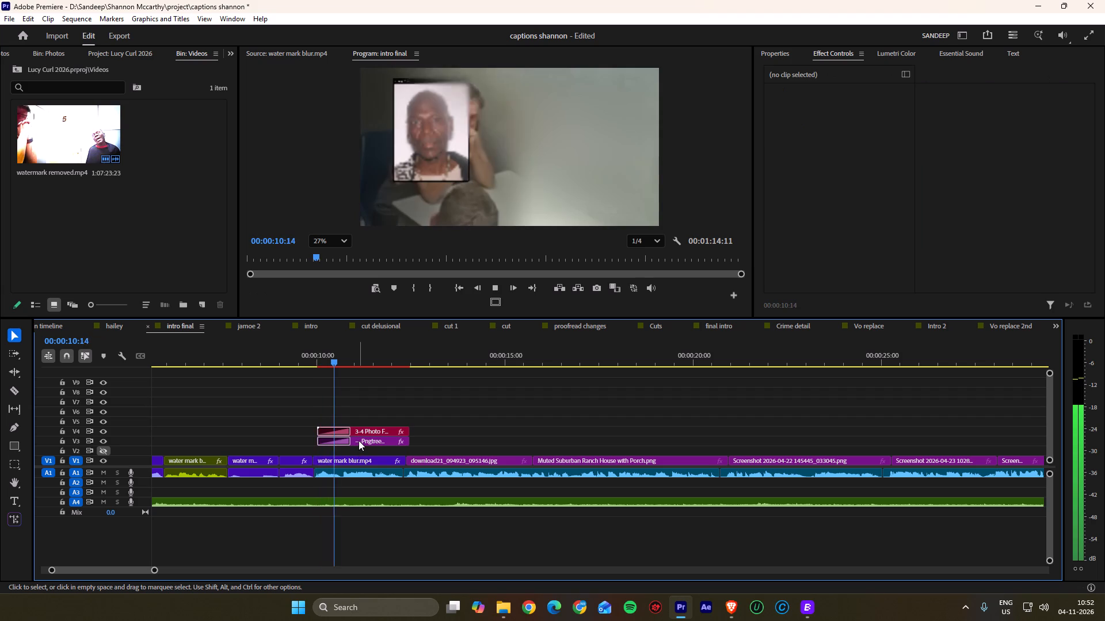
key("space")
left_click(407, 415)
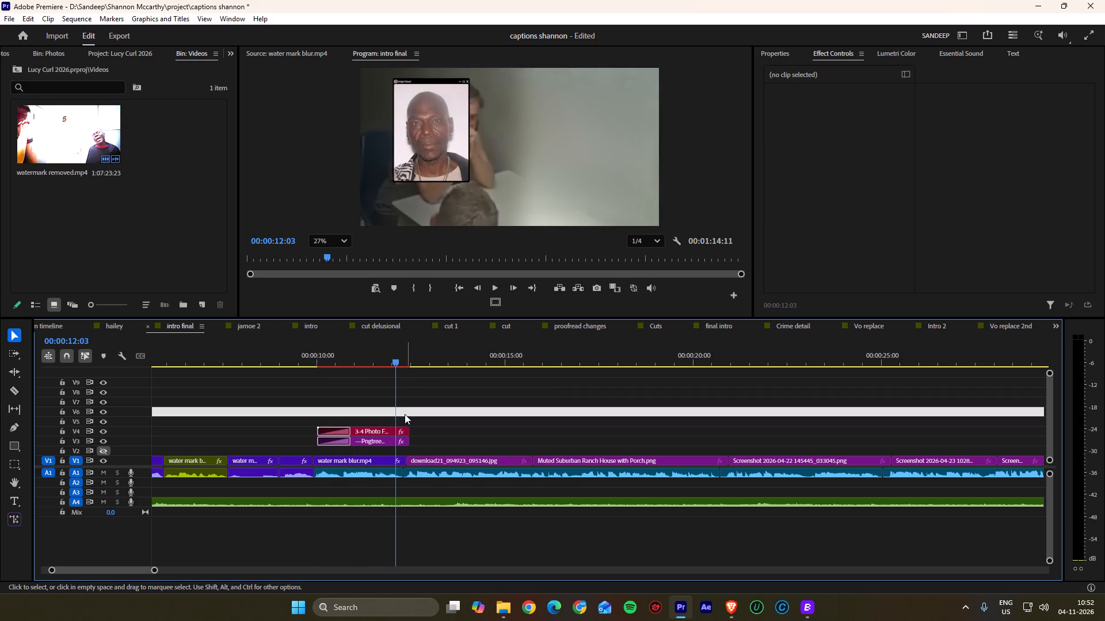
Show the photo properties of the pasted 3-4 Photo Frame clip on V4, with the playhead at 00:00:11:13.
left_click_drag(403, 363, 373, 365)
left_click(375, 429)
scroll(375, 428, "up", 4, "alt")
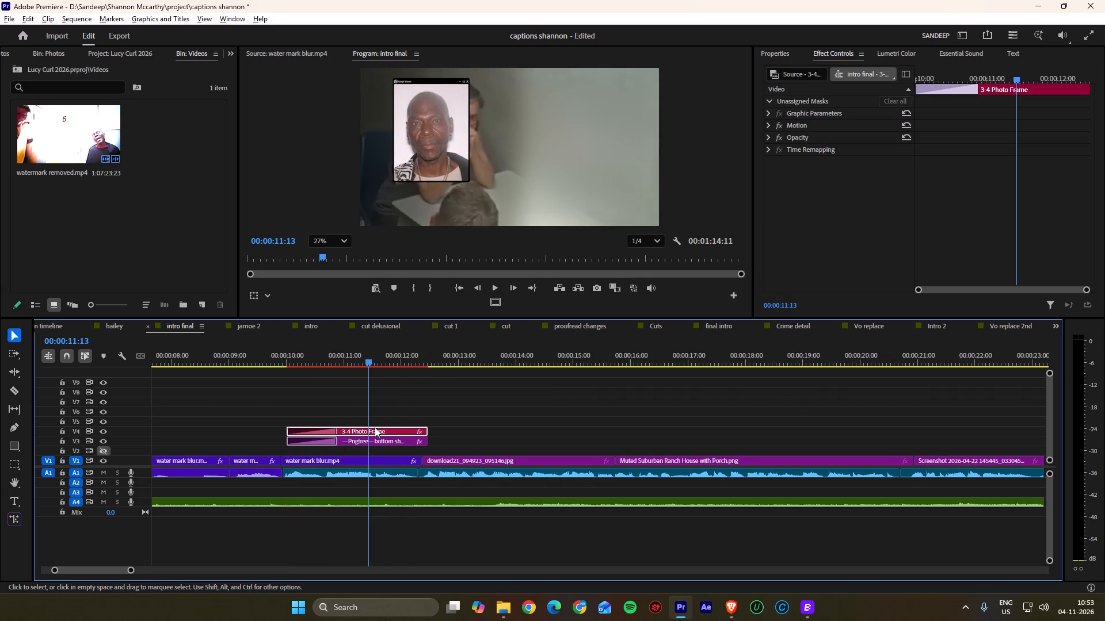
left_click(787, 50)
left_click(763, 102)
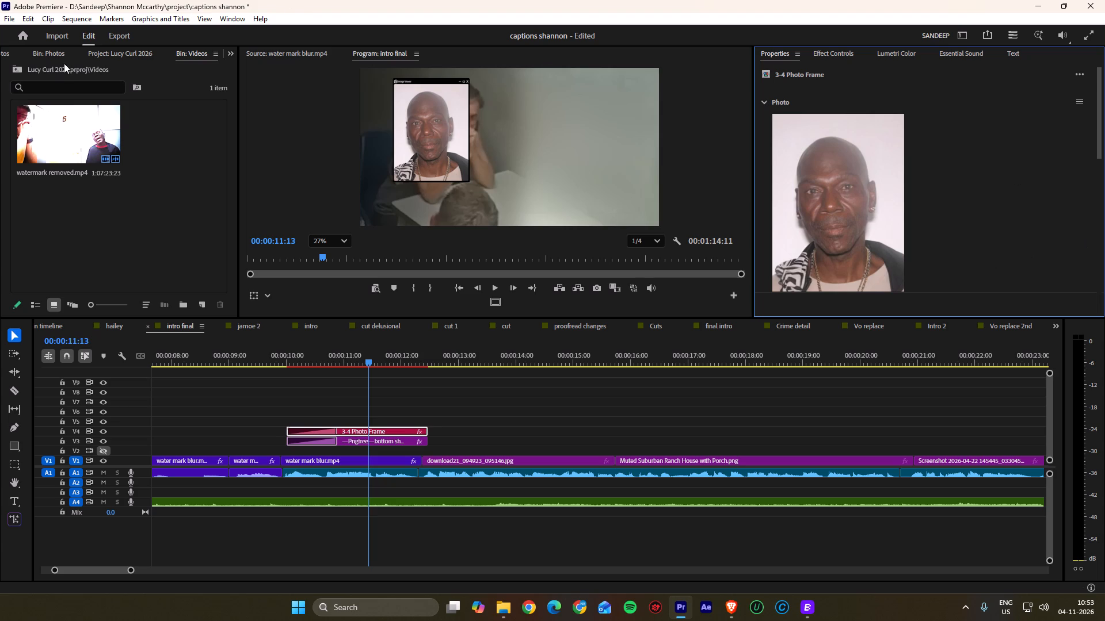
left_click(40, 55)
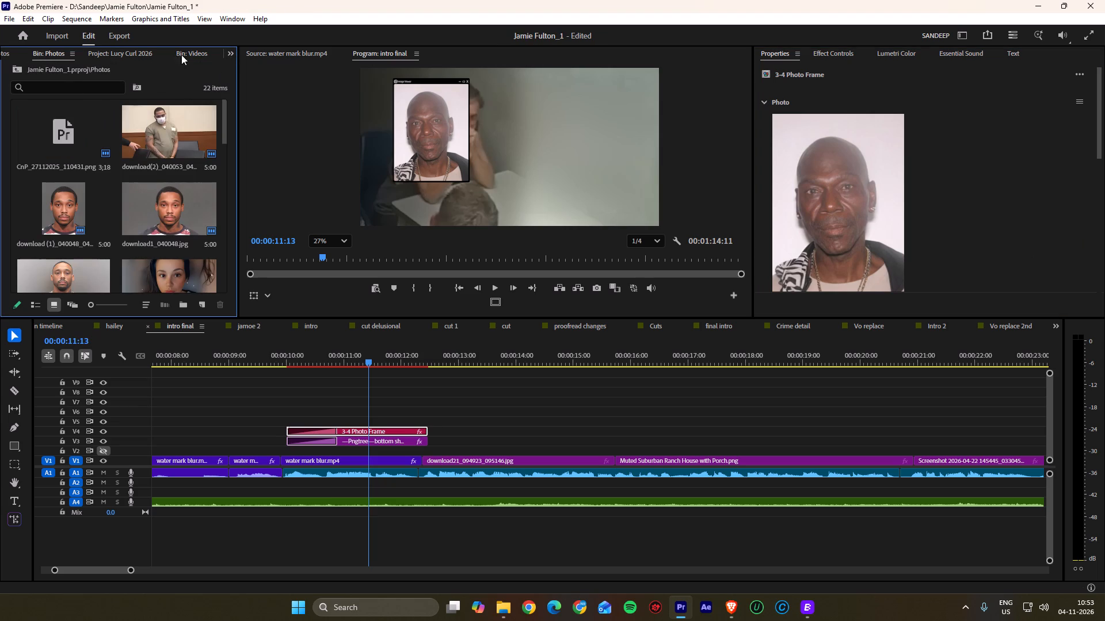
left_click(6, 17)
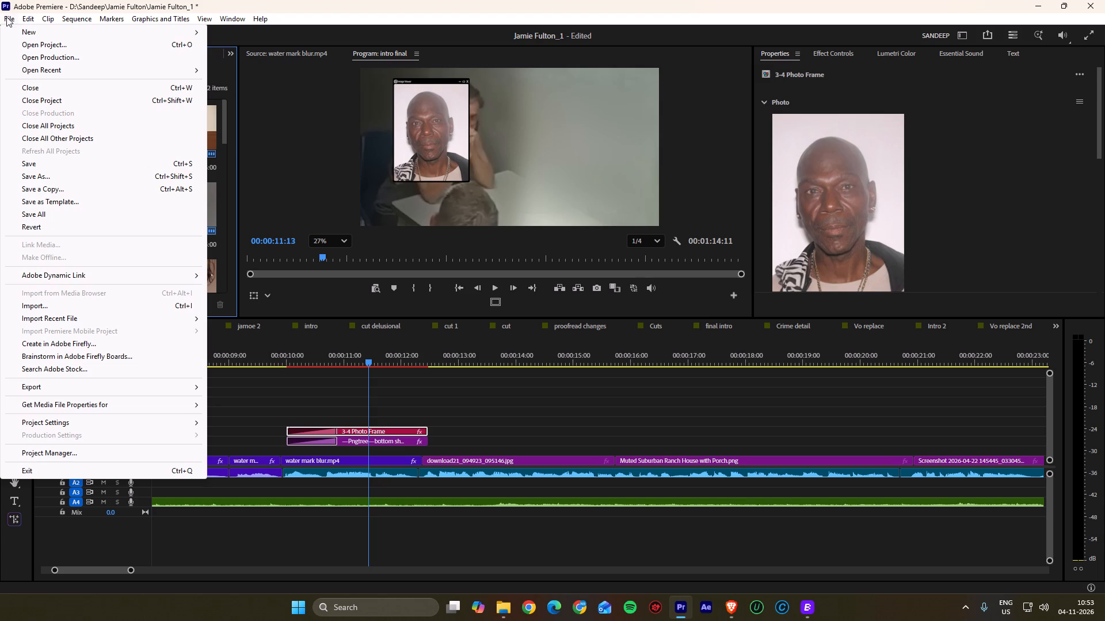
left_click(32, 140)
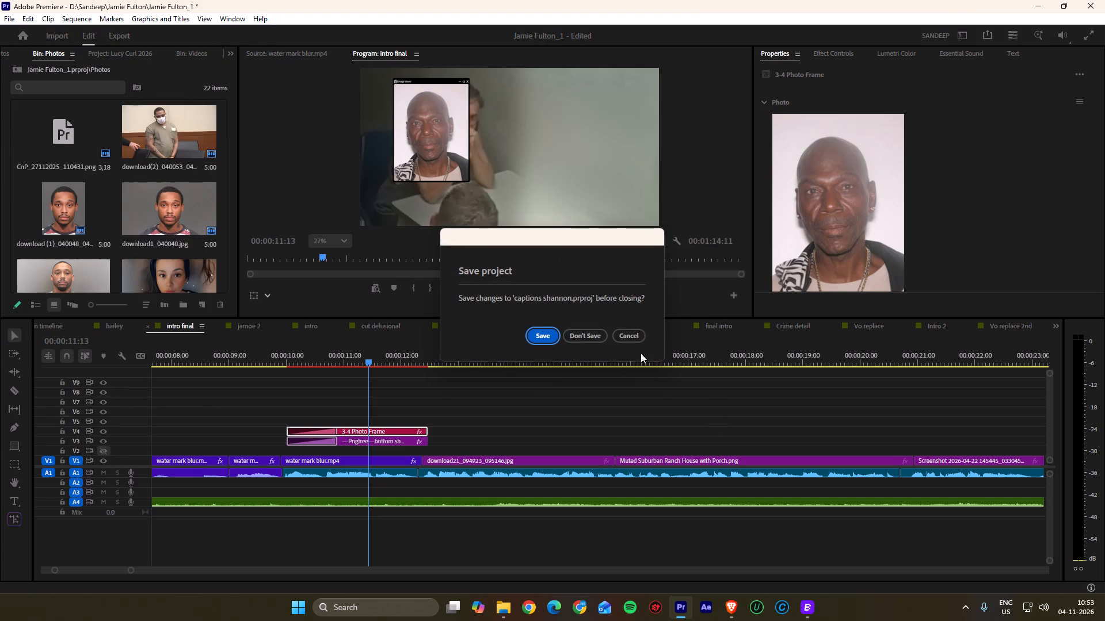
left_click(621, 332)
Close all open projects except captions shannon, discarding unsaved changes in the other projects.
left_click(314, 375)
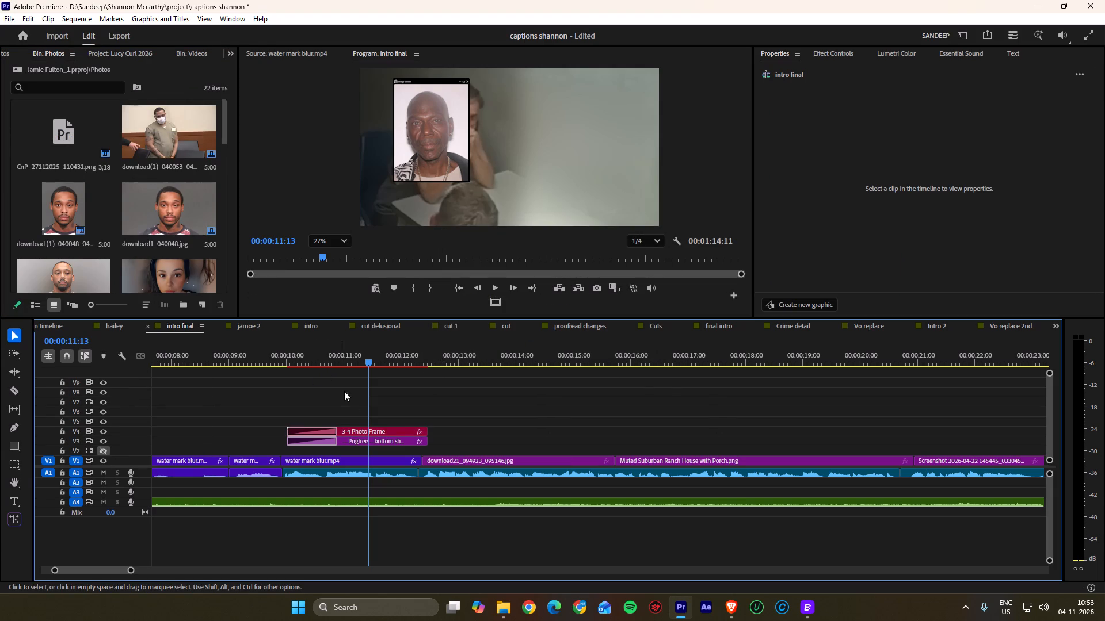
left_click(13, 24)
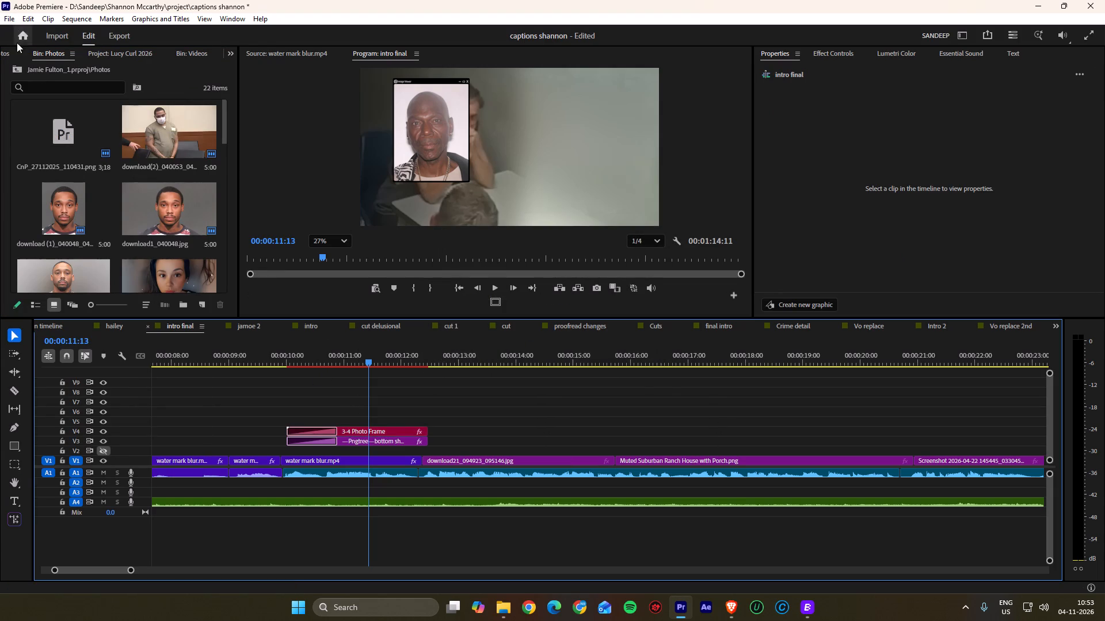
left_click(6, 17)
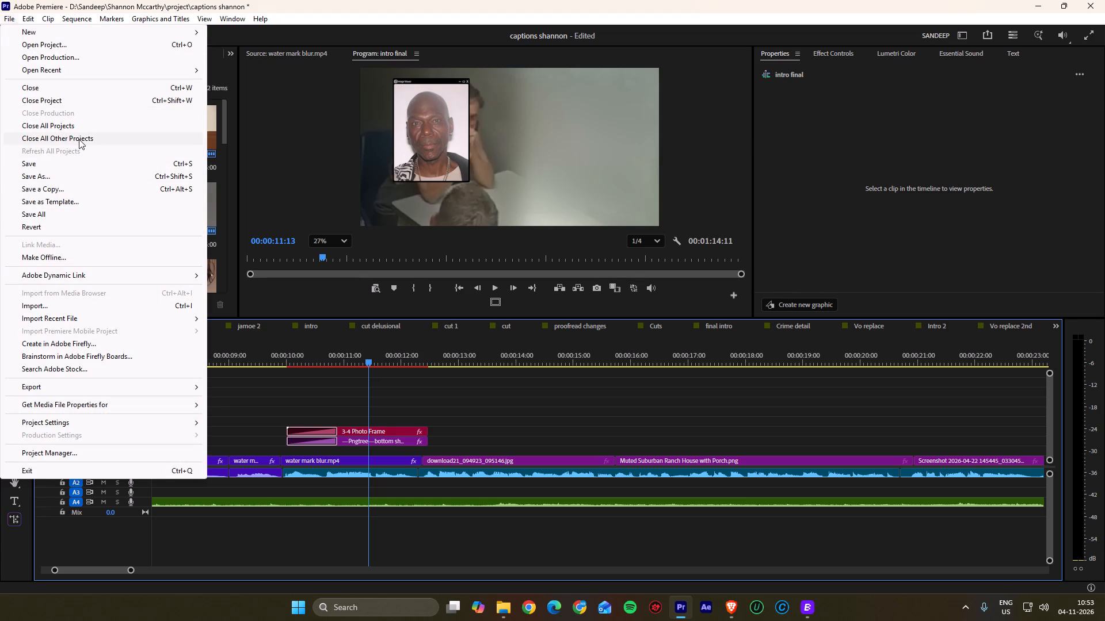
left_click(79, 139)
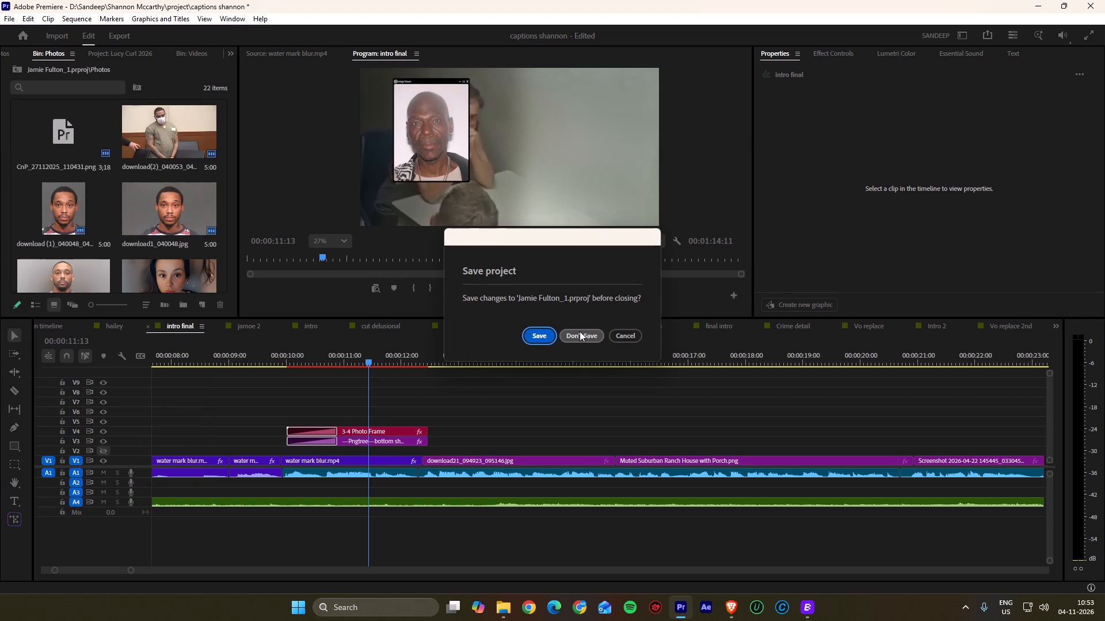
left_click(580, 331)
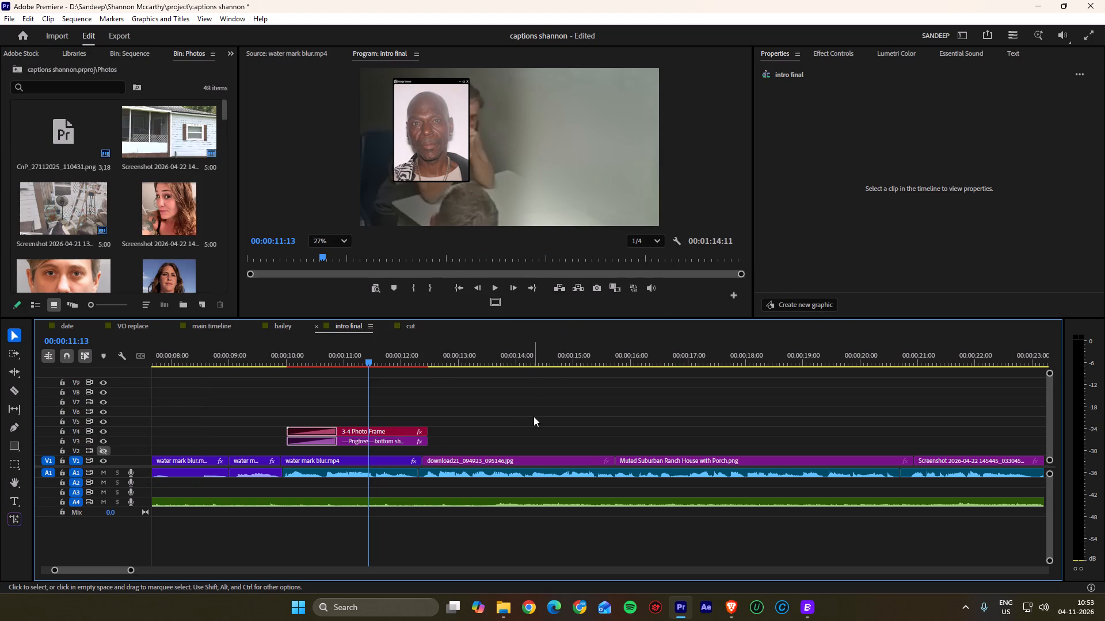
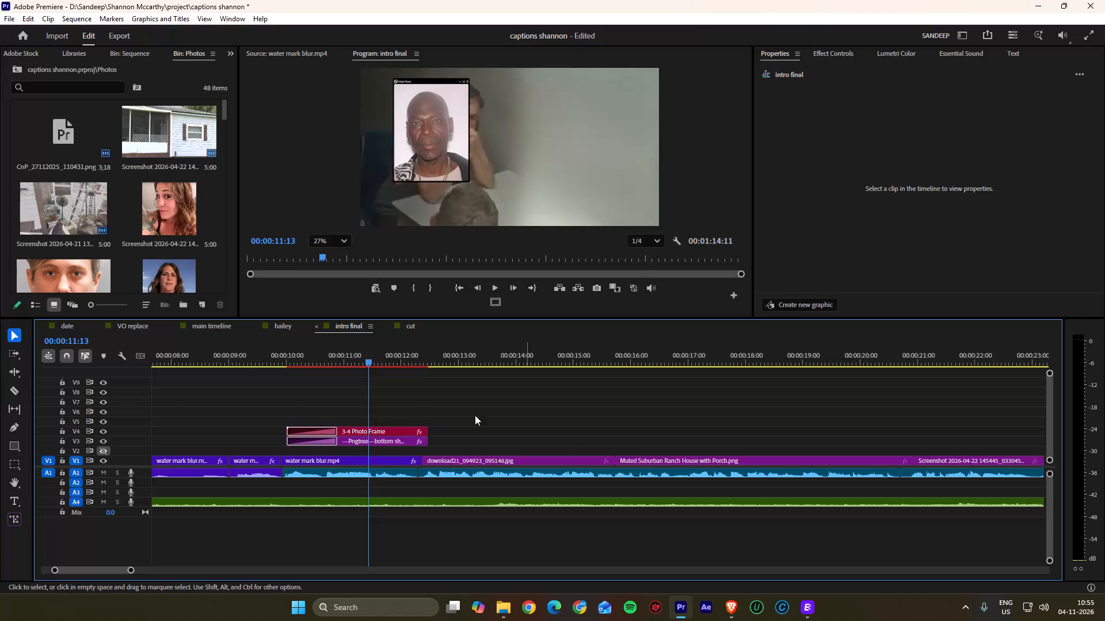
Play back the overlay's entrance and enable Reverse Direction on the Soft Wipe transition of the bottom shadow gradient clip on V3.
left_click(270, 356)
key("space")
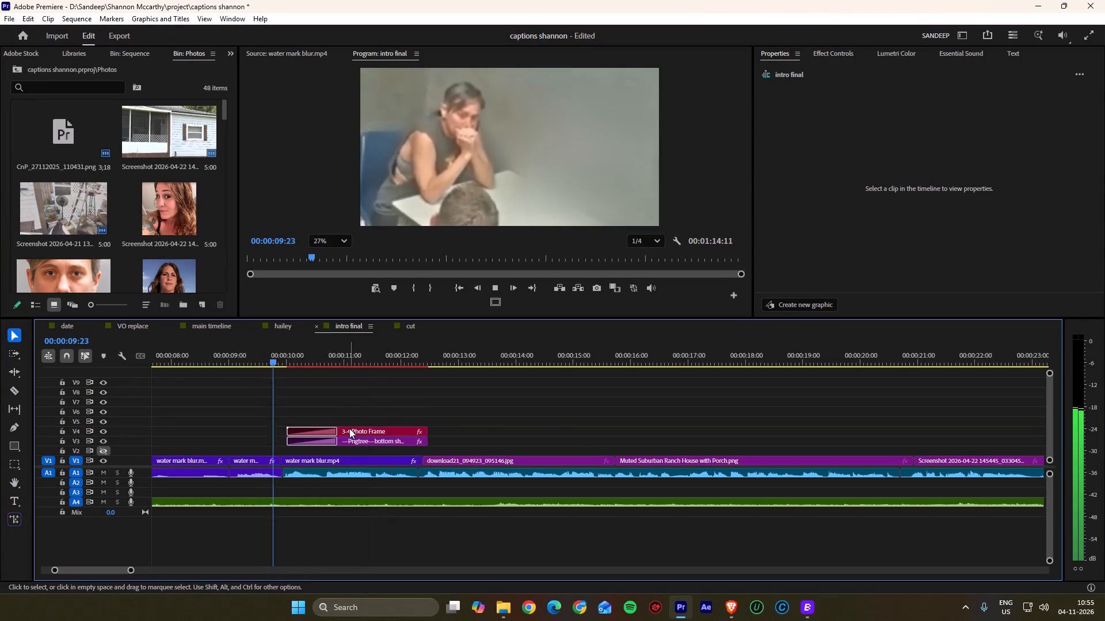
key("space")
left_click(322, 440)
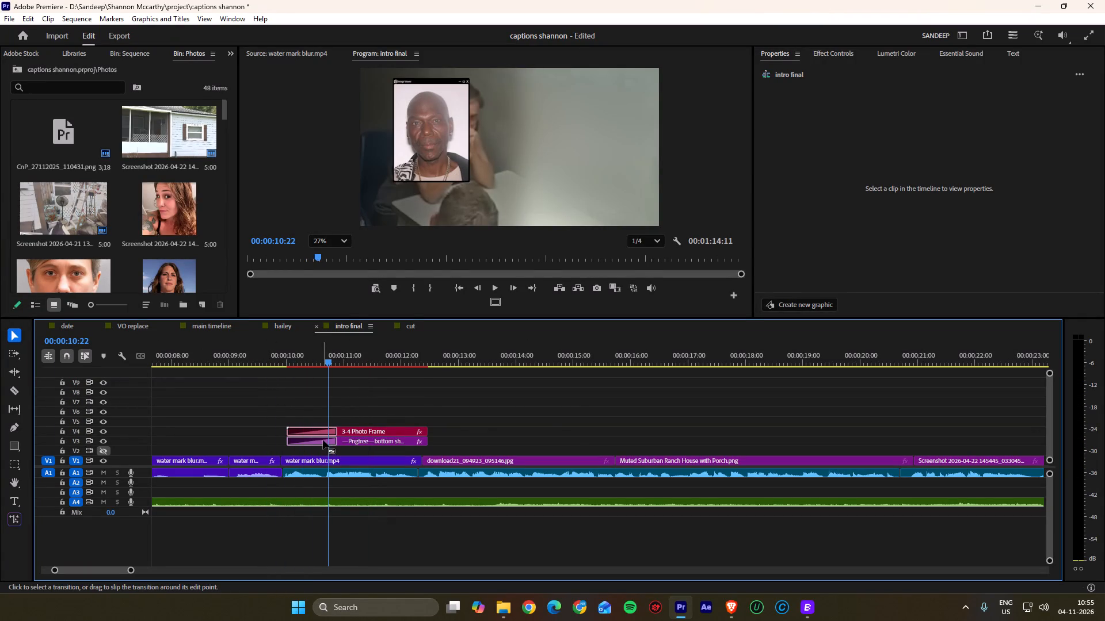
left_click(840, 51)
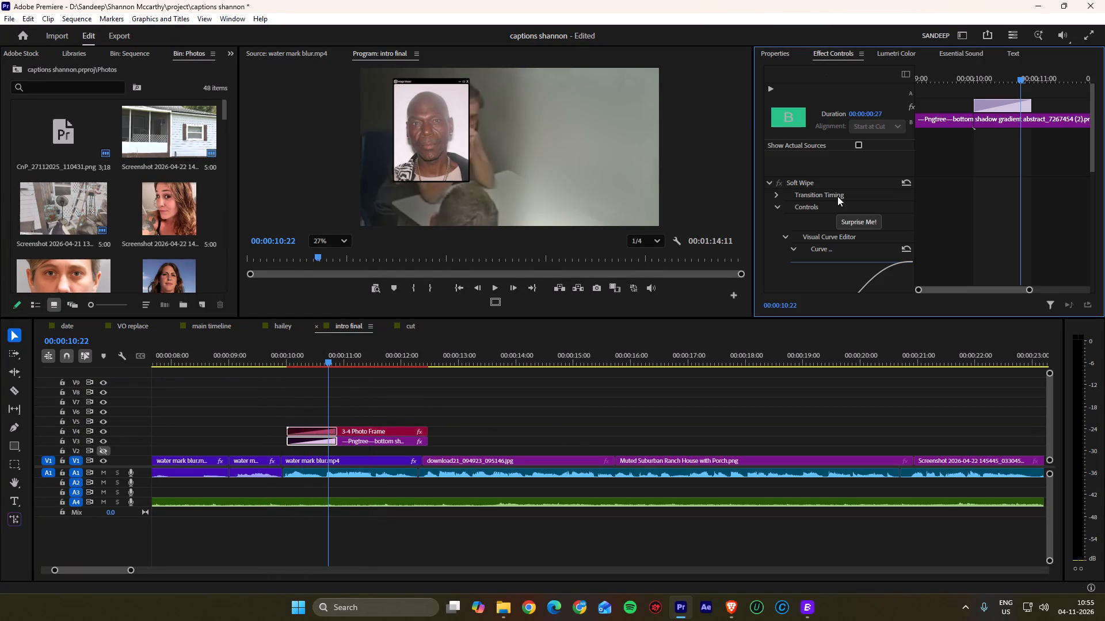
scroll(822, 196, "down", 20)
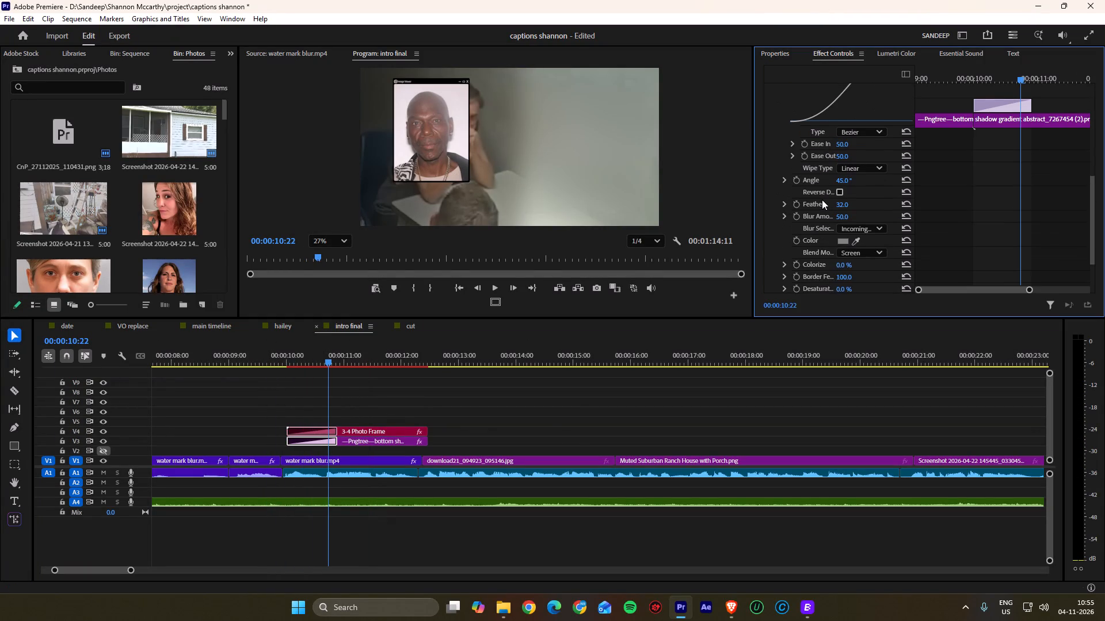
left_click(837, 180)
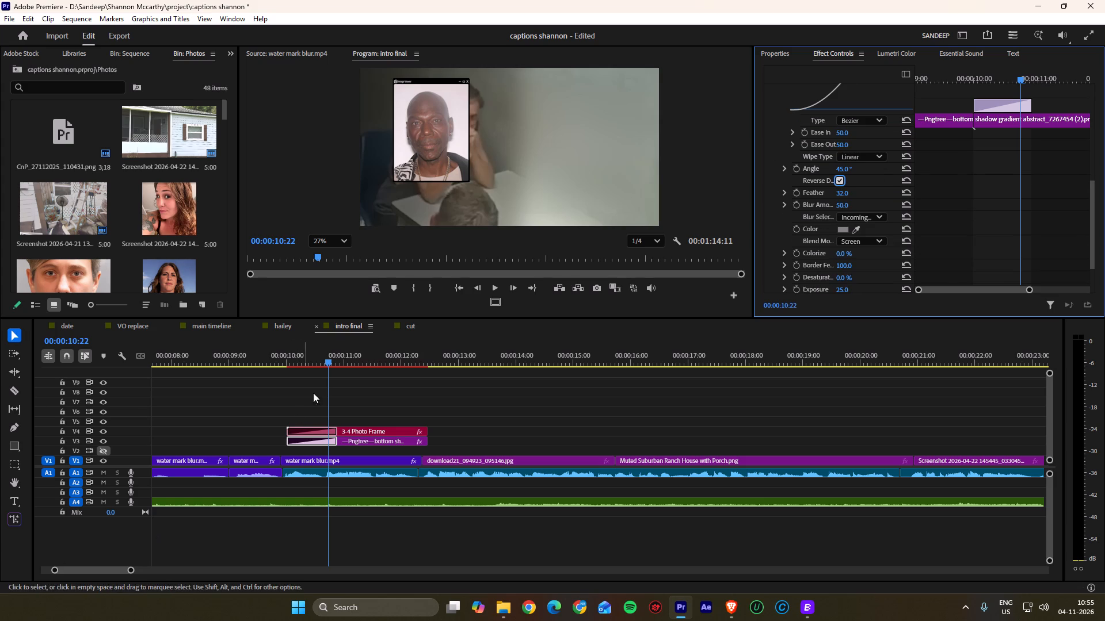
Play back and scrub through the overlay's entrance around 00:00:10:00 to check the shadow clip's wipe direction.
left_click_drag(321, 360, 233, 356)
key("space")
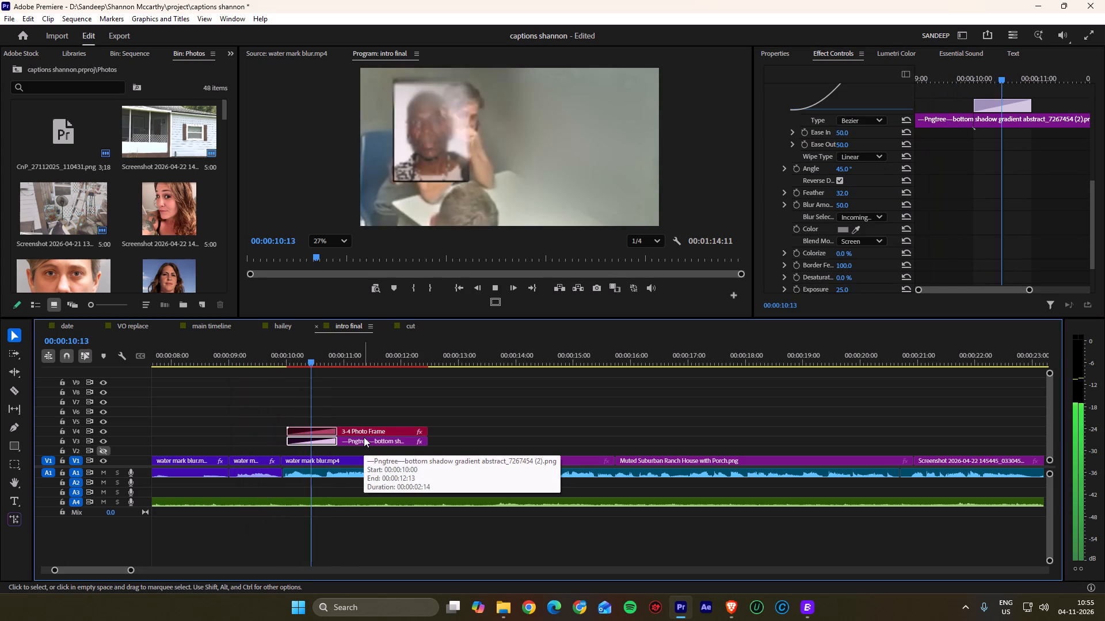
key("space")
left_click_drag(347, 355, 323, 358)
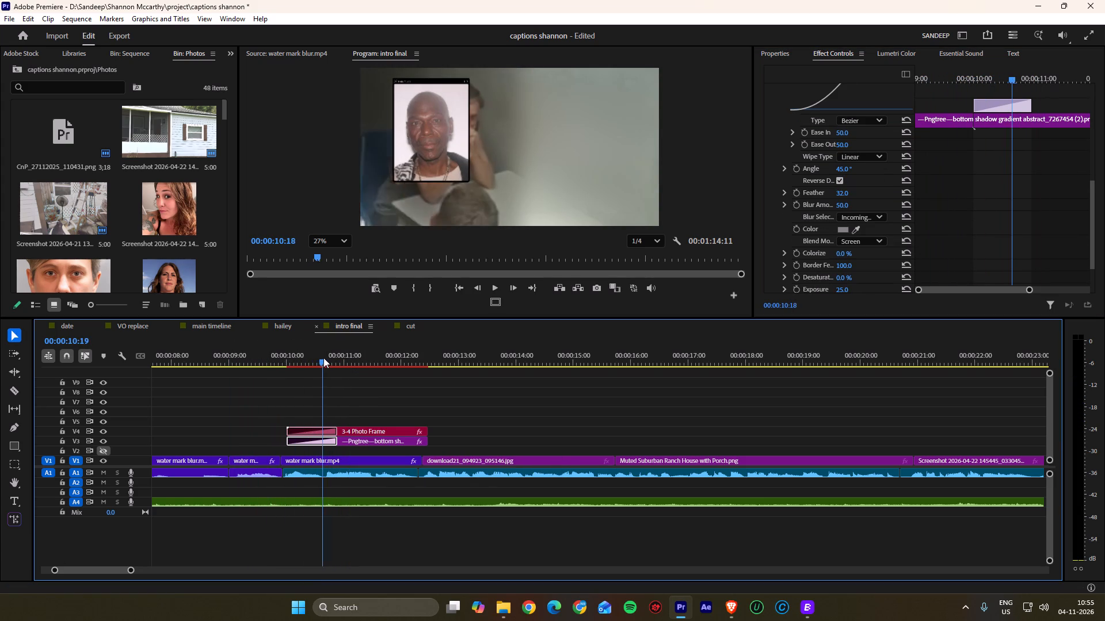
left_click_drag(323, 358, 326, 357)
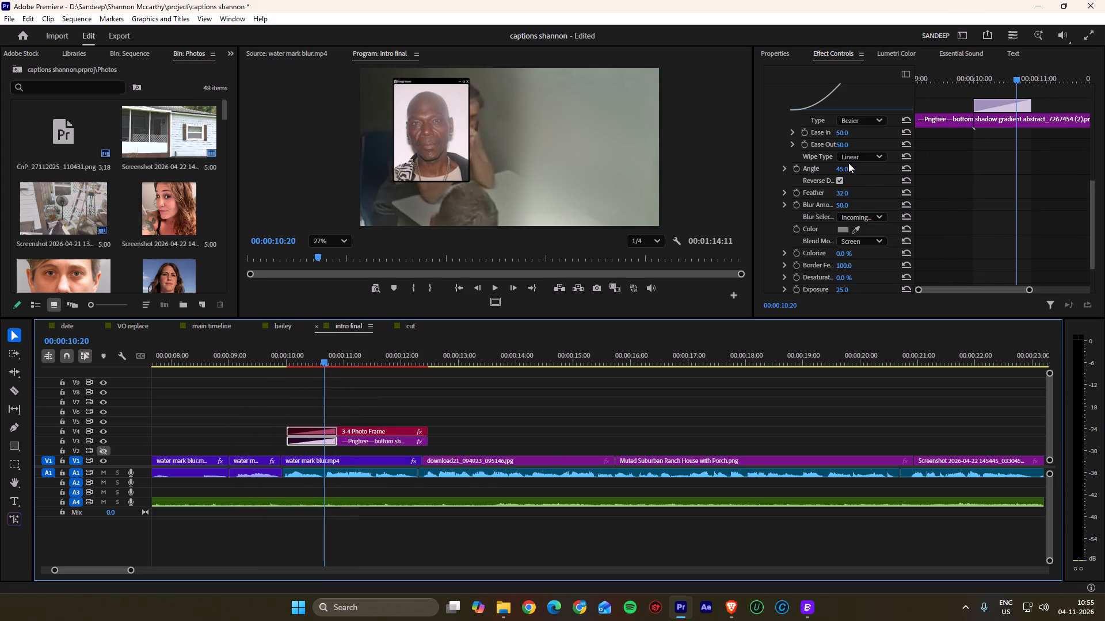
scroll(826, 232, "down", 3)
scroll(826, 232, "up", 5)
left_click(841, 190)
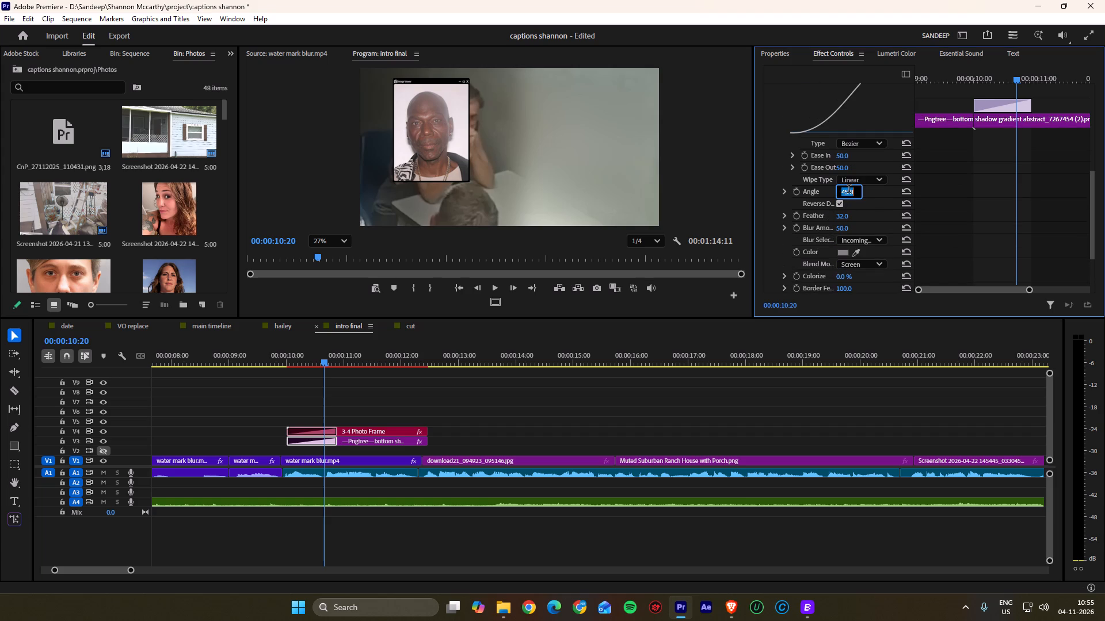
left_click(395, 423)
Replay the overlay's entrance from just before 00:00:10:00 and examine how the shadow wipes in.
left_click_drag(323, 358, 272, 354)
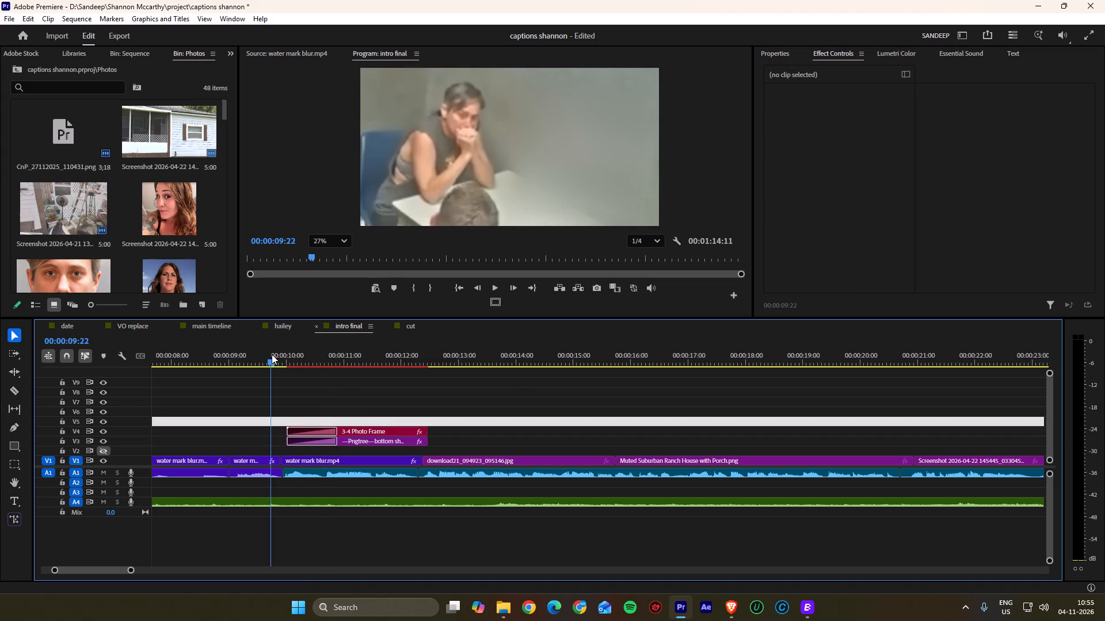
left_click_drag(272, 354, 270, 354)
key("space")
key("space")
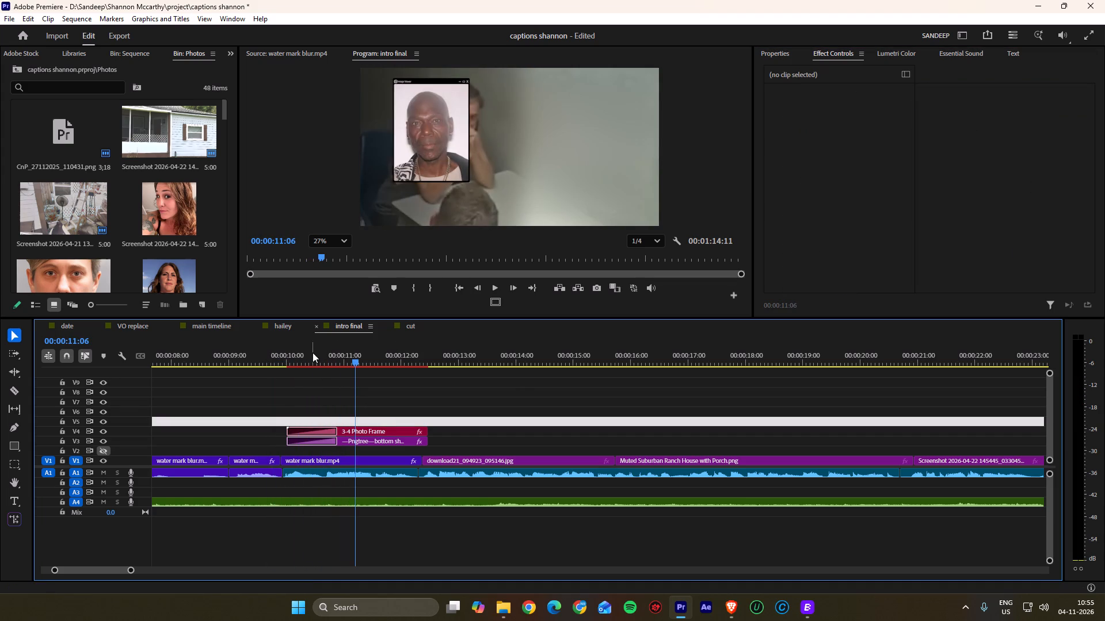
left_click_drag(311, 352, 304, 357)
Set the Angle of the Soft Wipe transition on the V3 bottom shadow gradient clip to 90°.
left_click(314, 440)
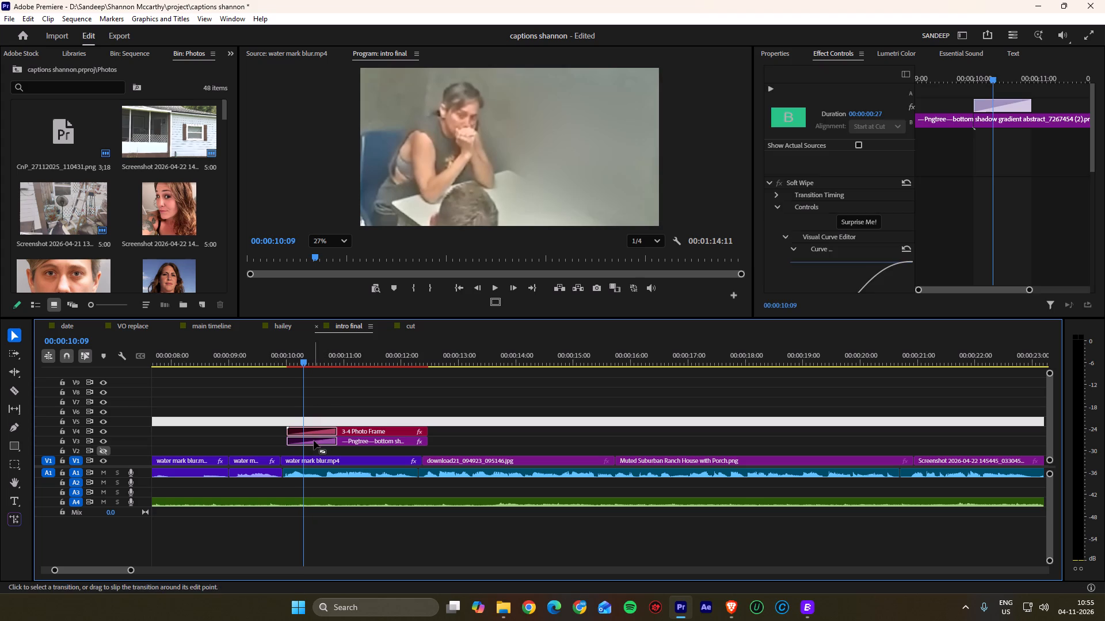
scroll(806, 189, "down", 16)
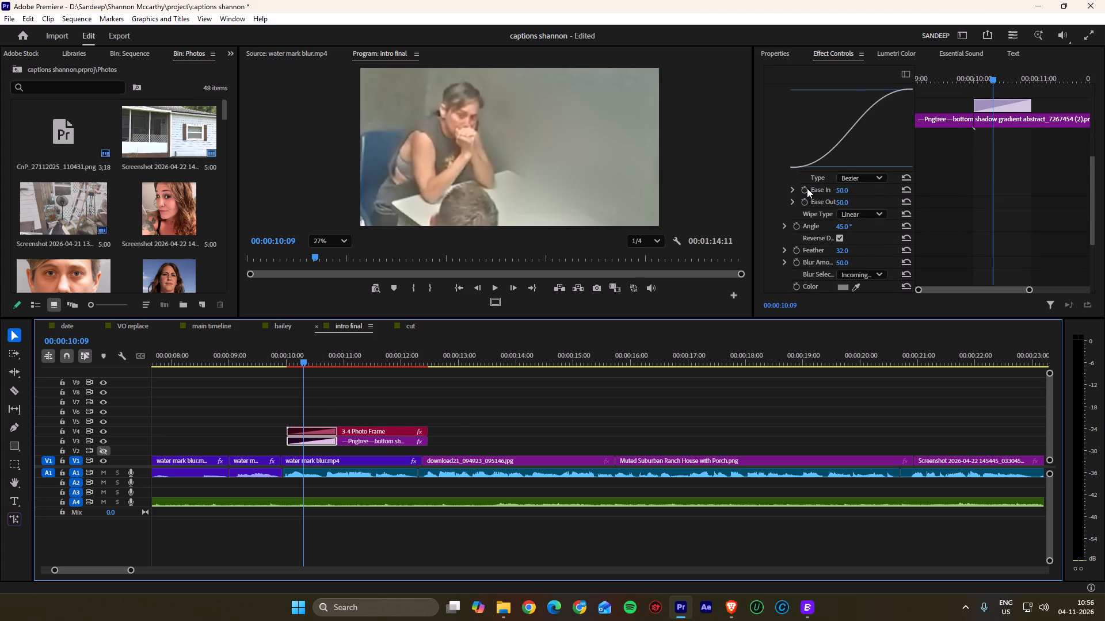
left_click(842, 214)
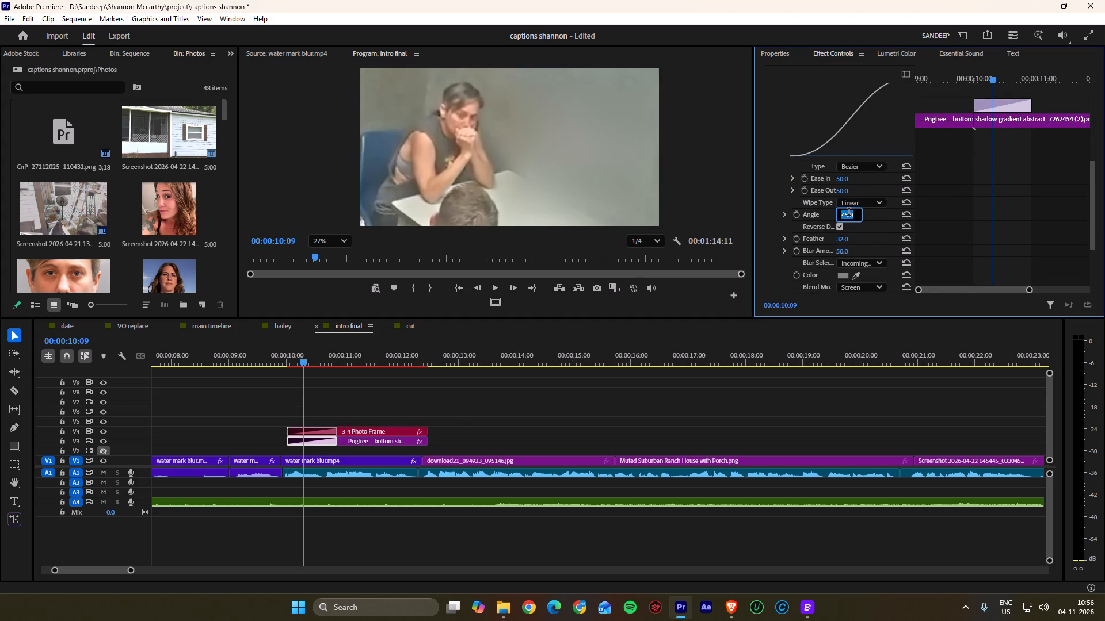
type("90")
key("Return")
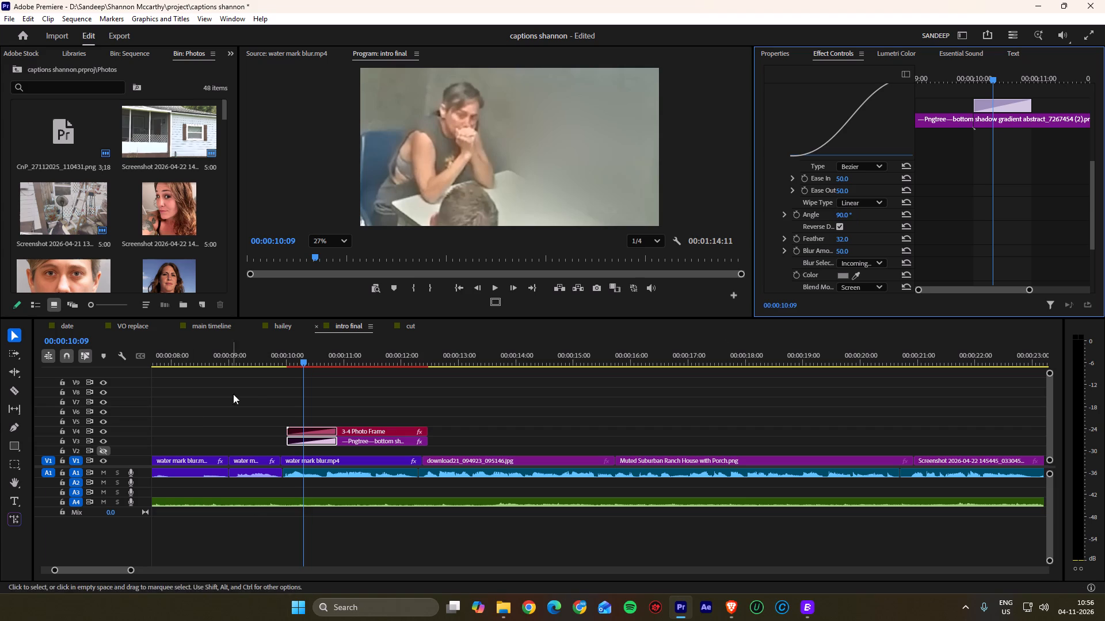
Play back and scrub through the shadow clip's wipe between about 00:00:09:22 and 00:00:11:00, zooming the preview out to 21%.
left_click_drag(275, 347, 269, 347)
key("space")
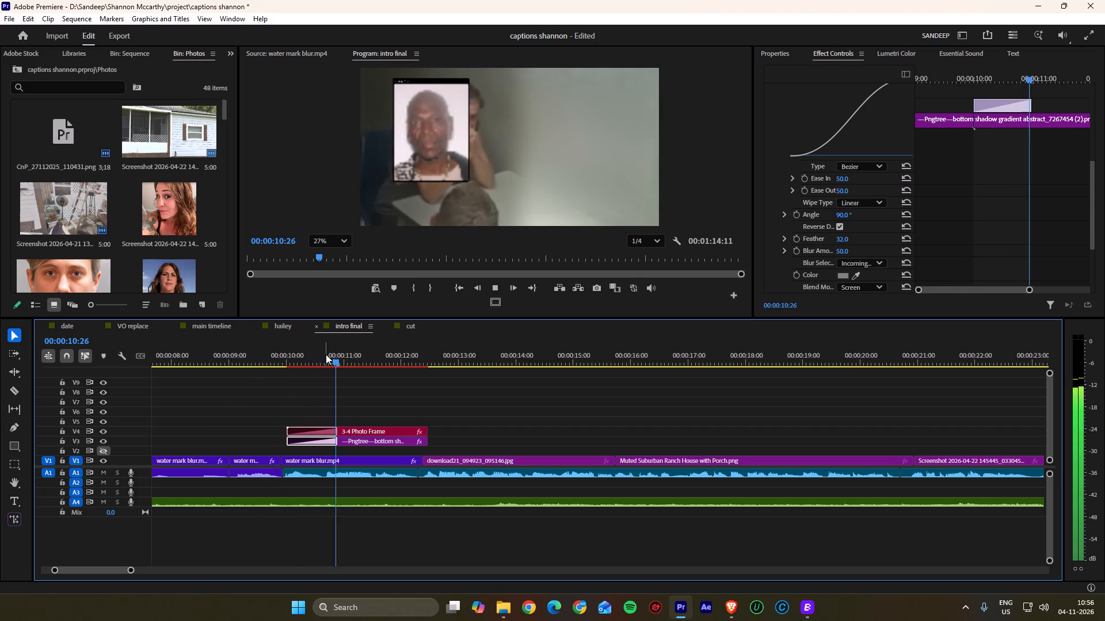
key("space")
scroll(326, 354, "up", 3)
left_click_drag(376, 355, 332, 359)
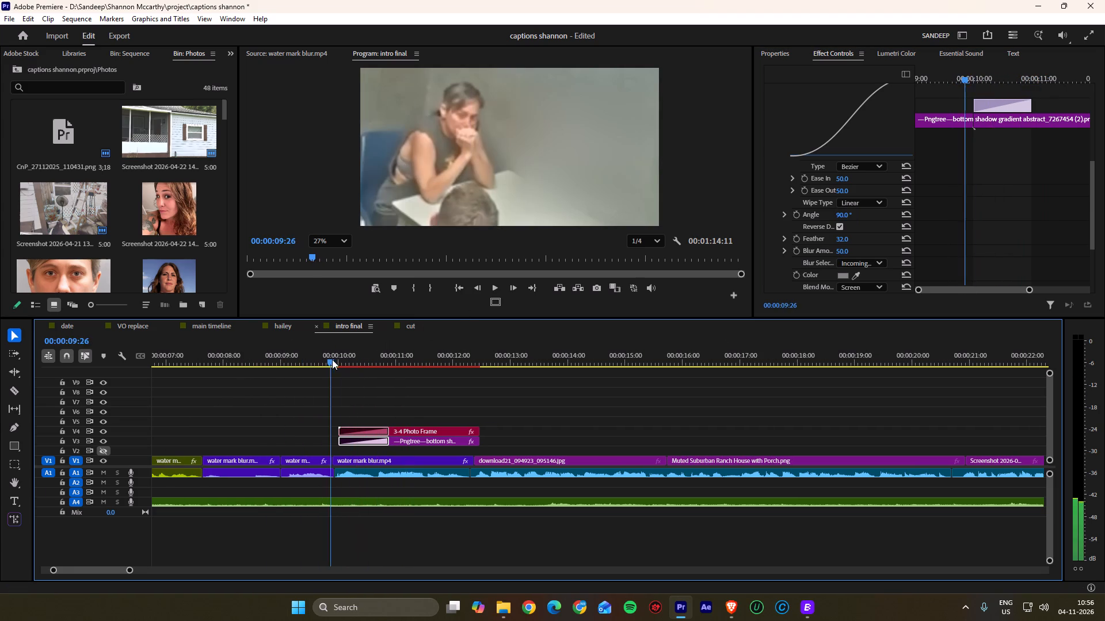
left_click_drag(332, 359, 356, 358)
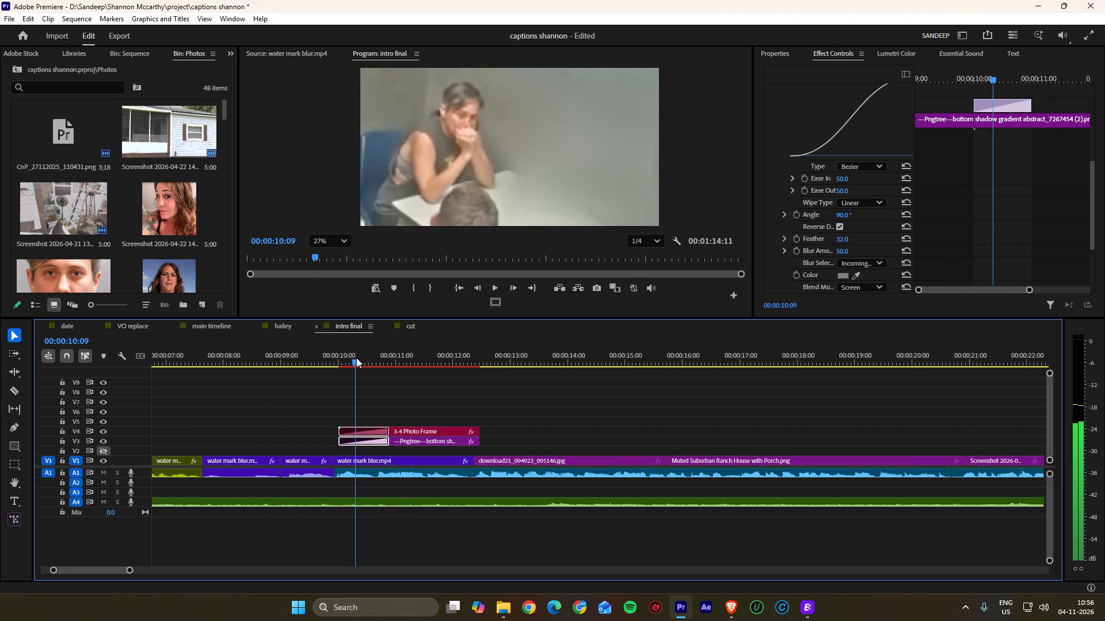
left_click_drag(356, 358, 368, 356)
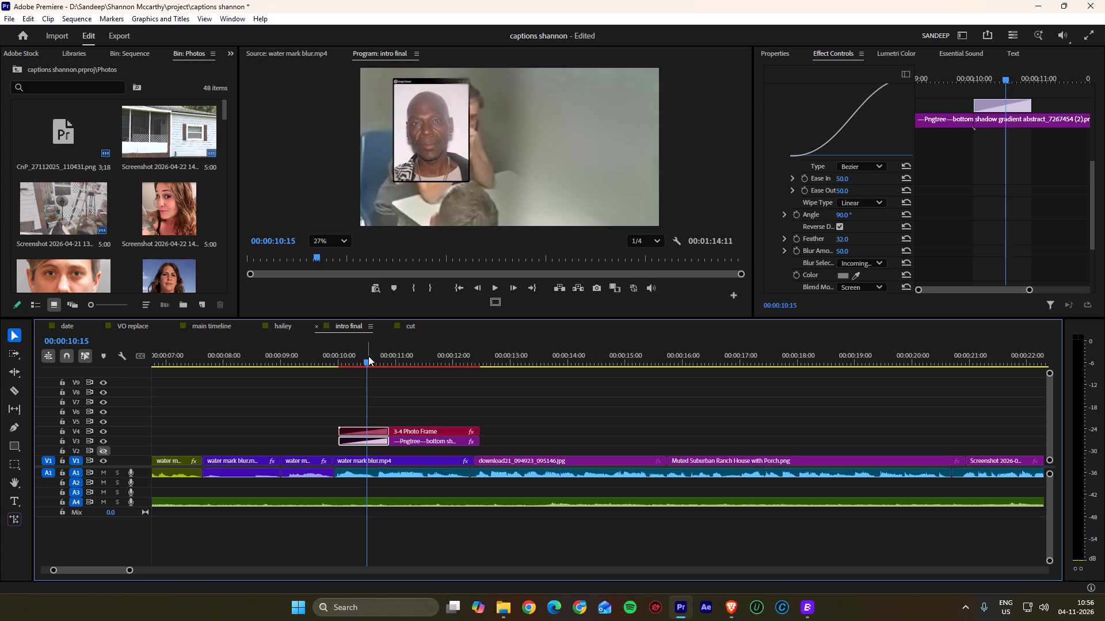
scroll(477, 159, "down", 3)
middle_click_drag(522, 162, 510, 162)
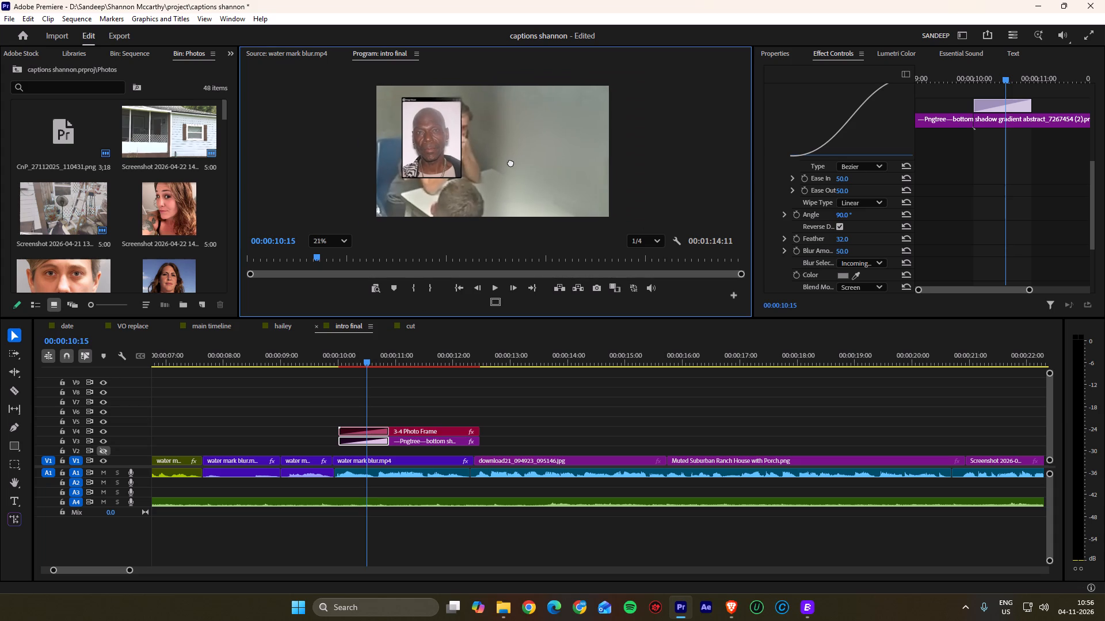
middle_click_drag(510, 162, 505, 162)
left_click_drag(359, 351, 318, 357)
key("space")
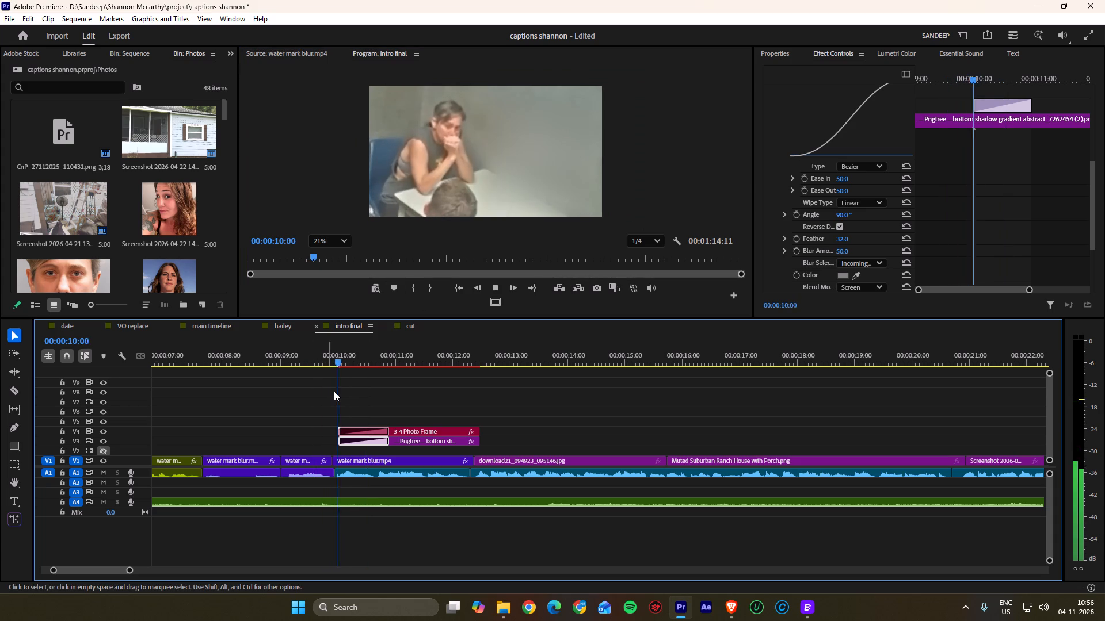
key("space")
left_click_drag(378, 354, 357, 355)
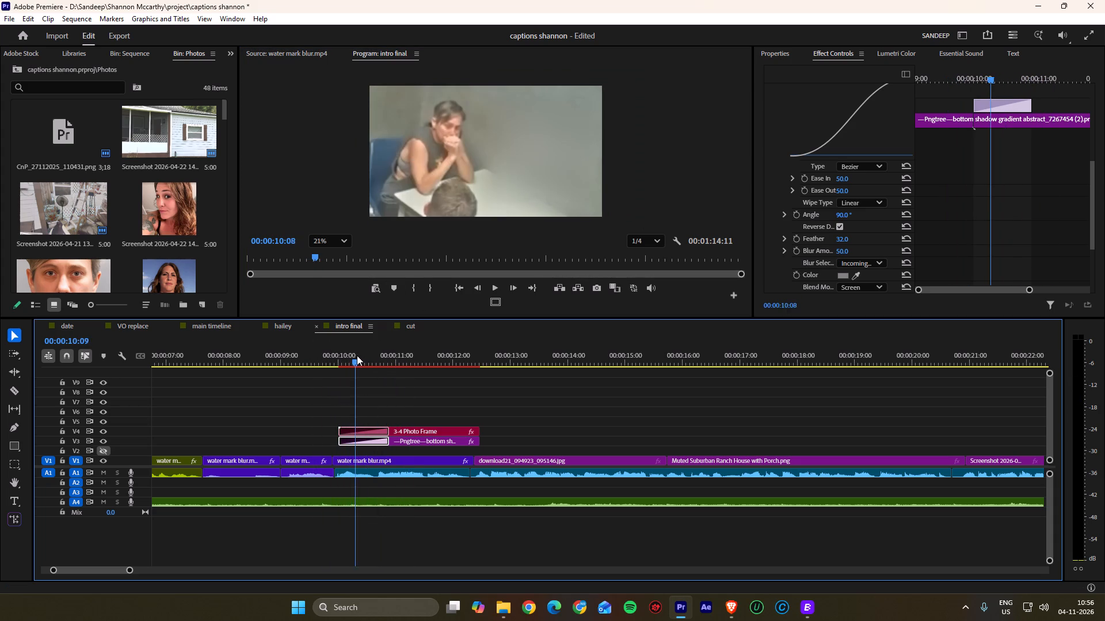
left_click_drag(357, 355, 363, 355)
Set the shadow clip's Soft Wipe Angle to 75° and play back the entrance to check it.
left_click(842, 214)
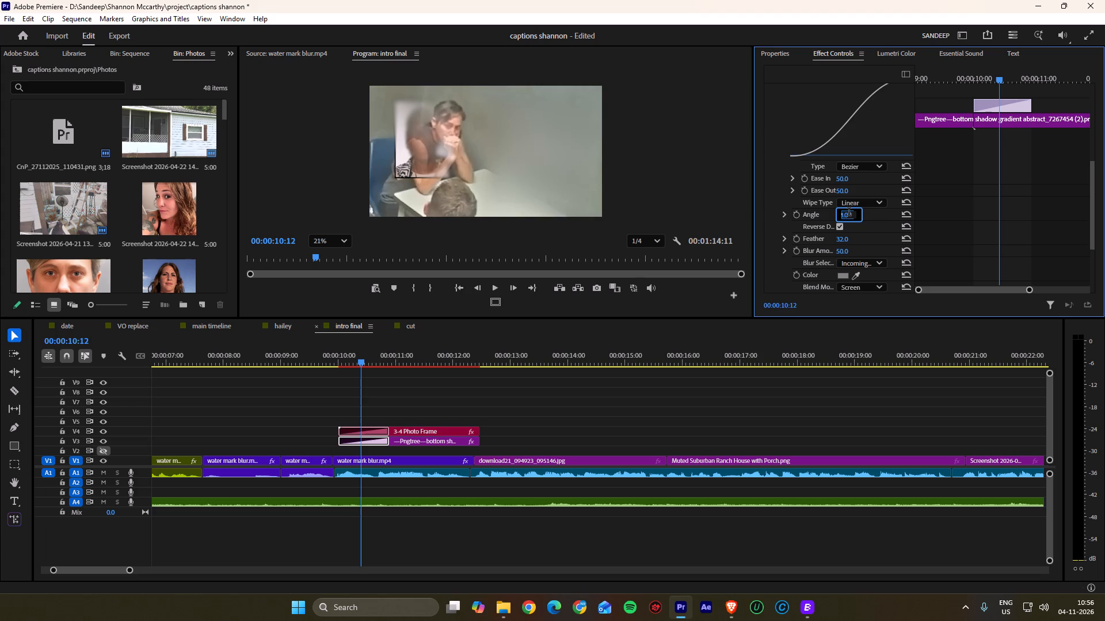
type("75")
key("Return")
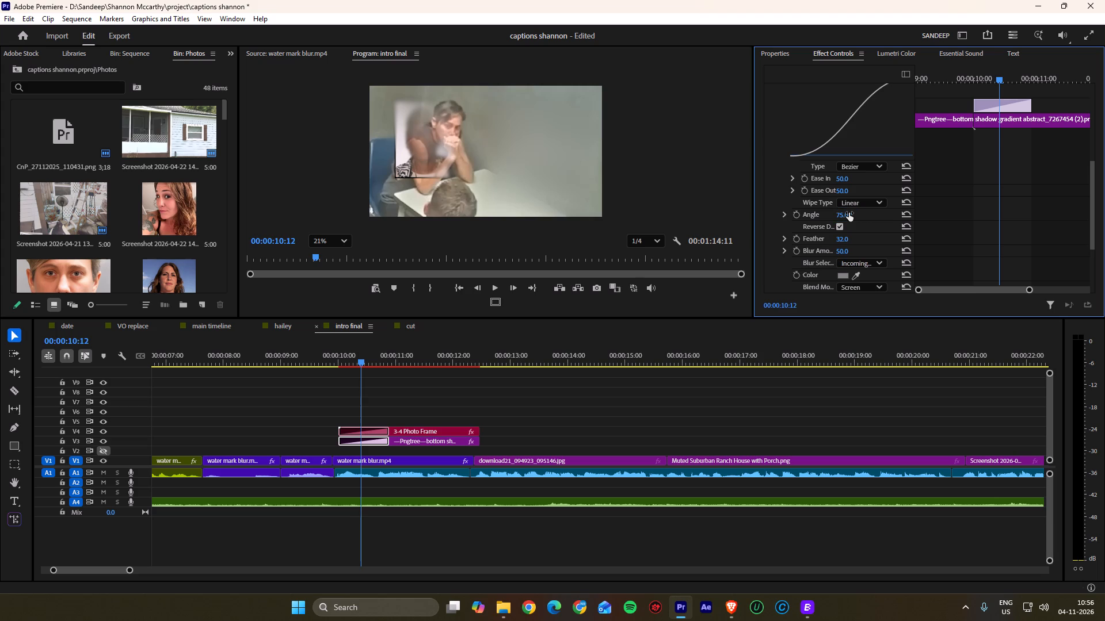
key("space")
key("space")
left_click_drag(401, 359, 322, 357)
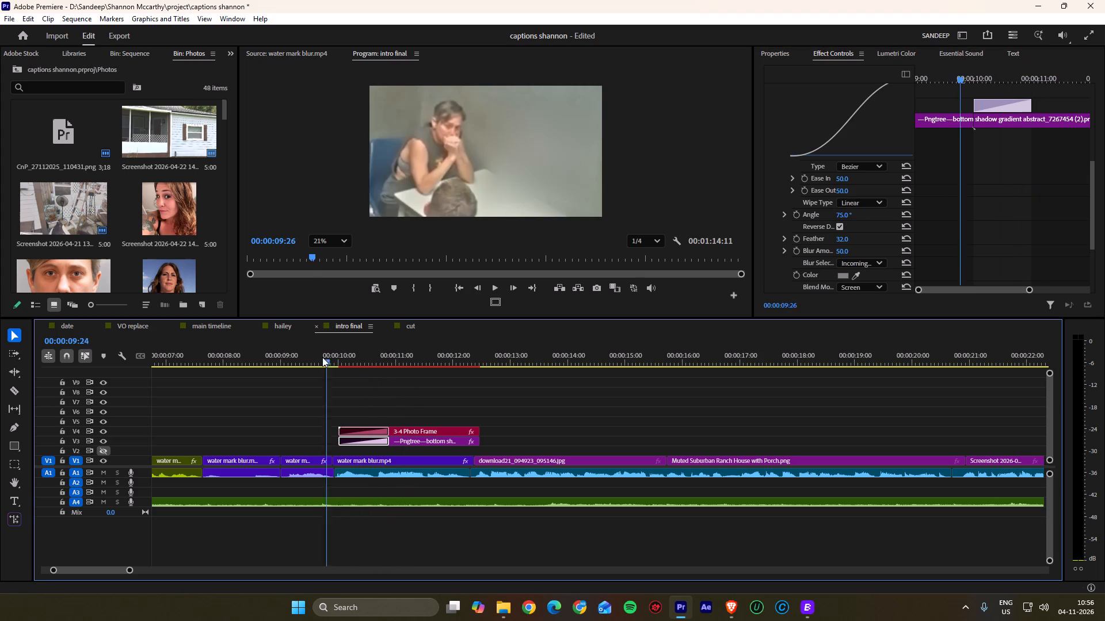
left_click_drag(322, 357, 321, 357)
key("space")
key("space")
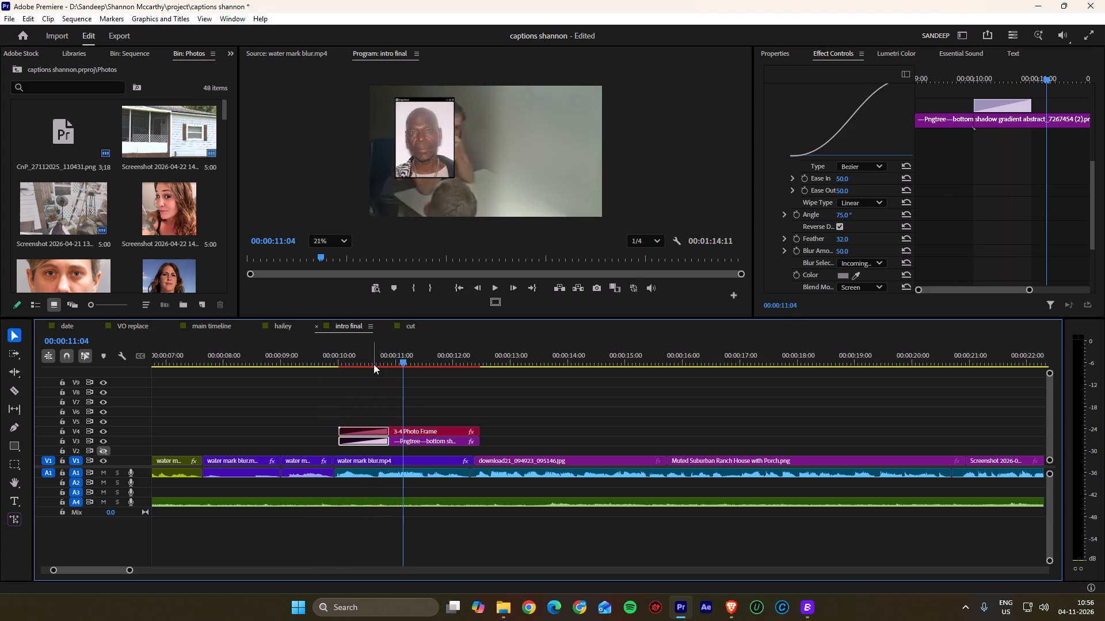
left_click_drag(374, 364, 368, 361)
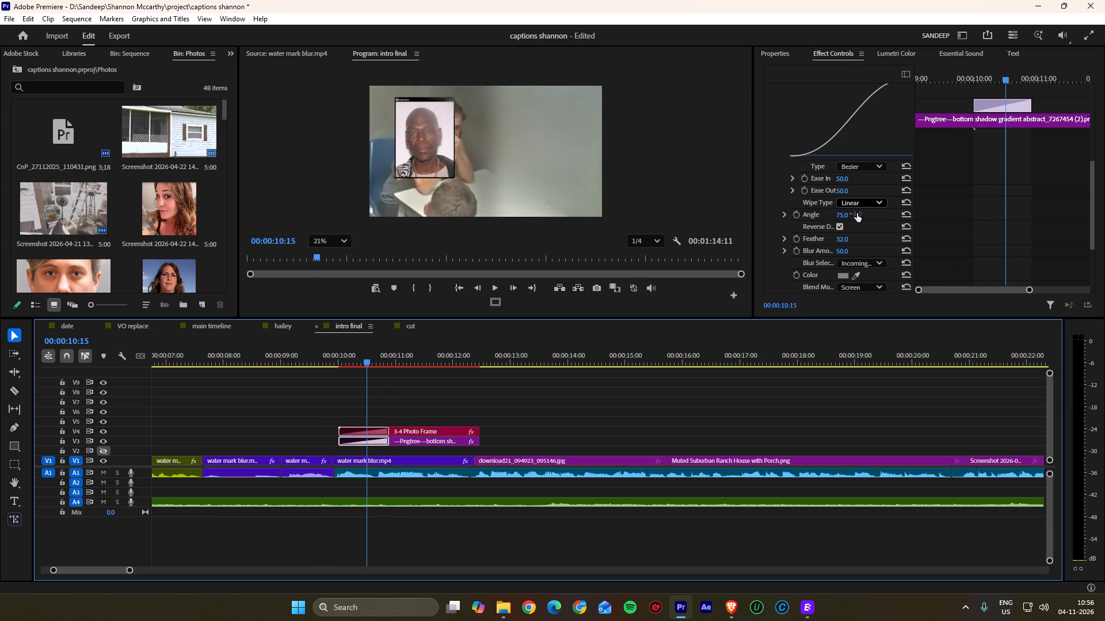
Set the shadow clip's Soft Wipe Angle to 313° and play back the entrance from 00:00:09:12.
left_click_drag(849, 215, 962, 228)
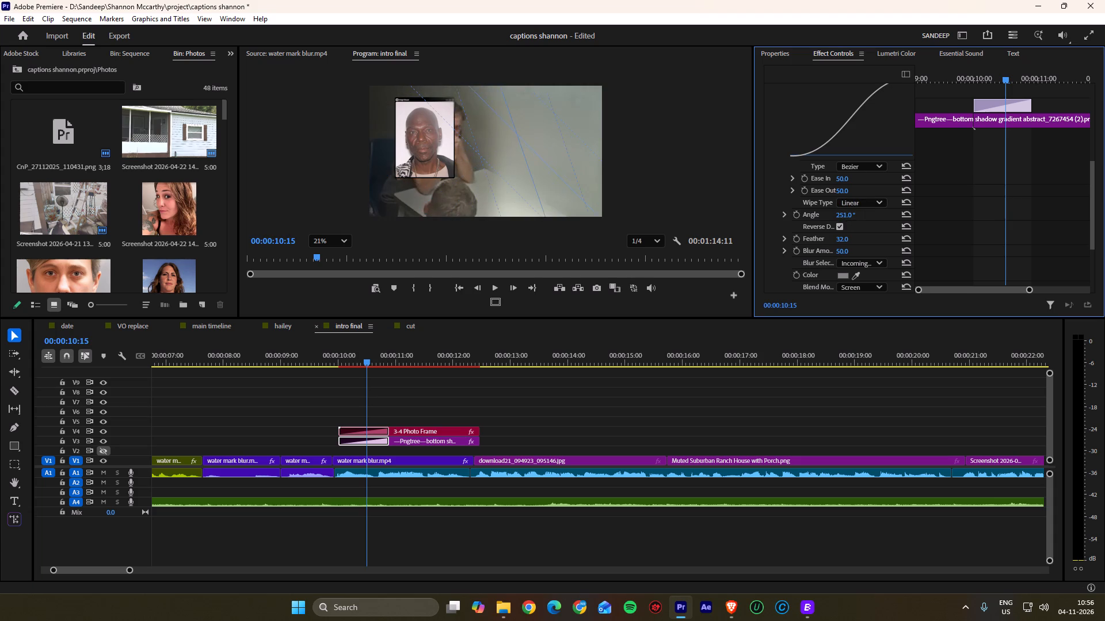
left_click_drag(962, 228, 945, 235)
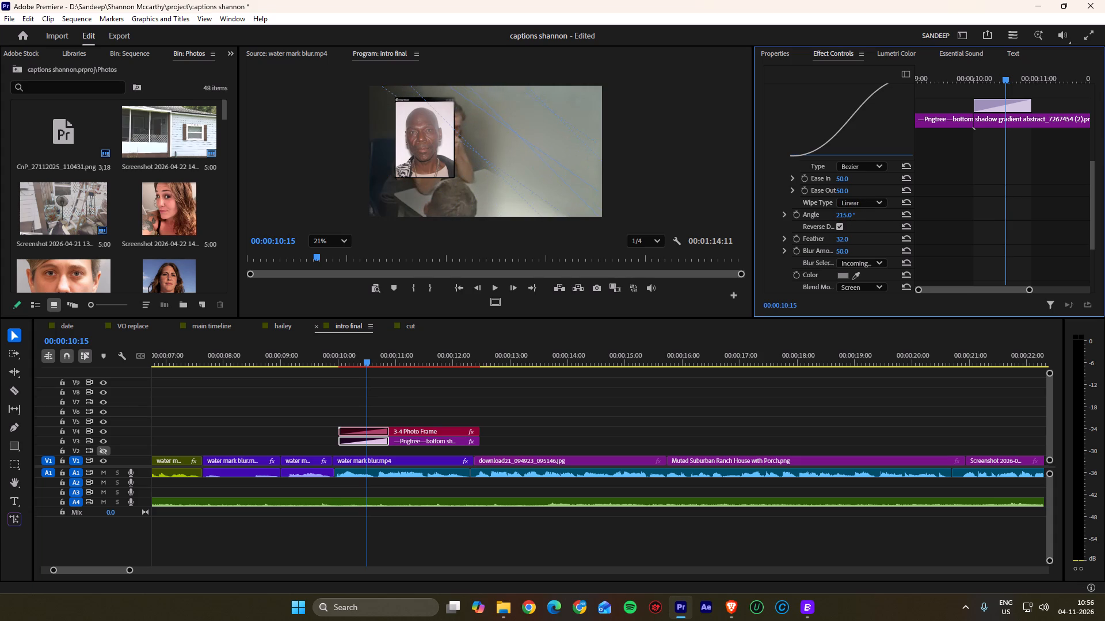
left_click_drag(945, 235, 1003, 237)
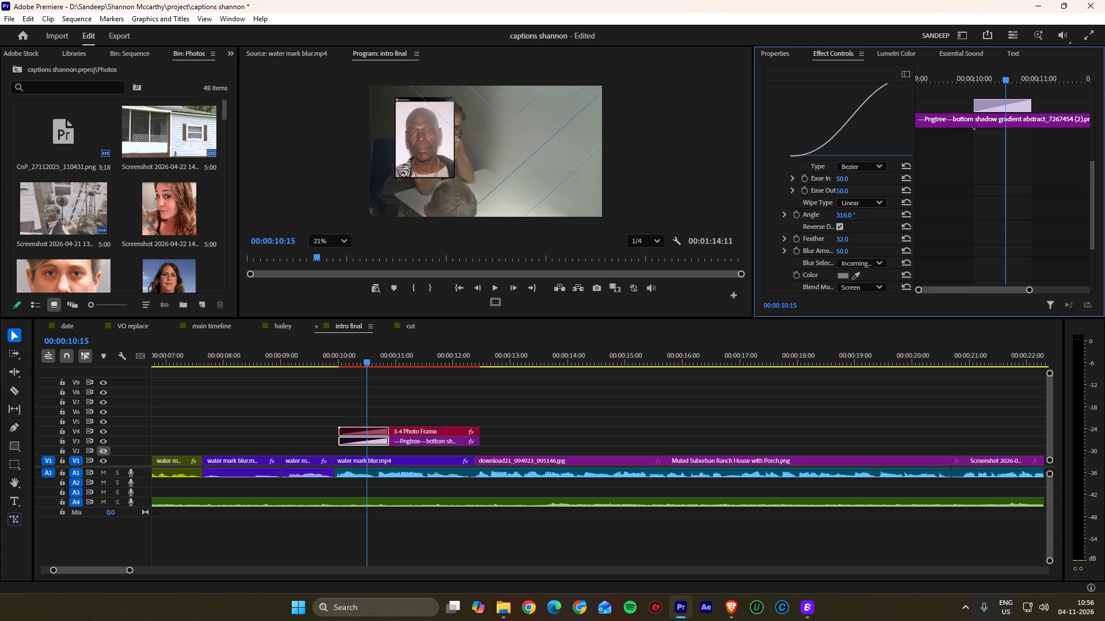
left_click_drag(1003, 237, 1003, 239)
left_click_drag(365, 352, 304, 354)
key("space")
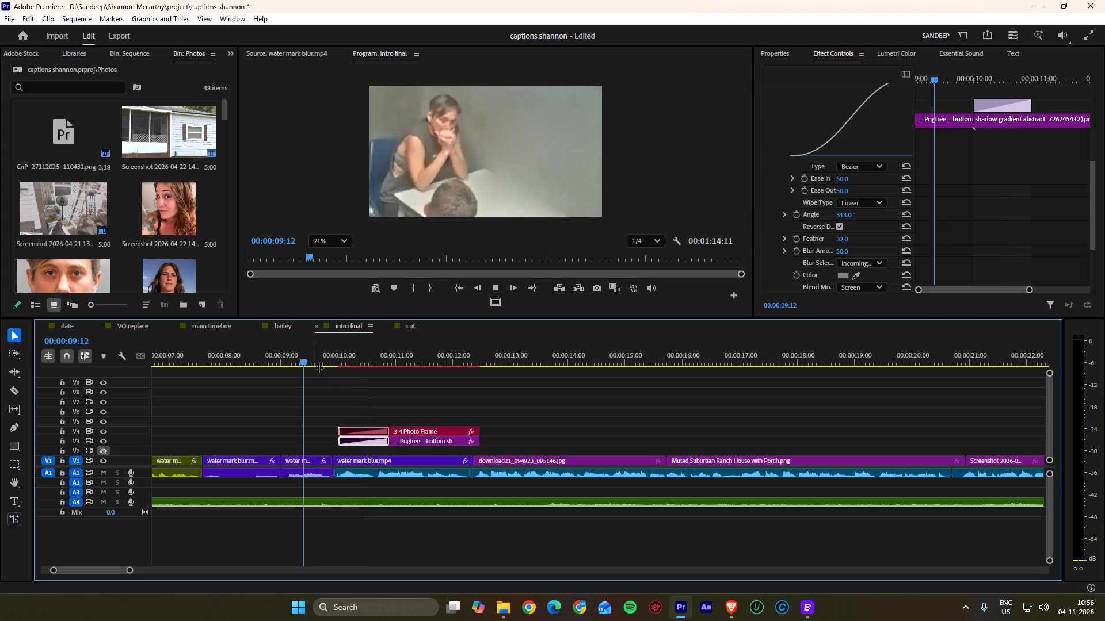
key("space")
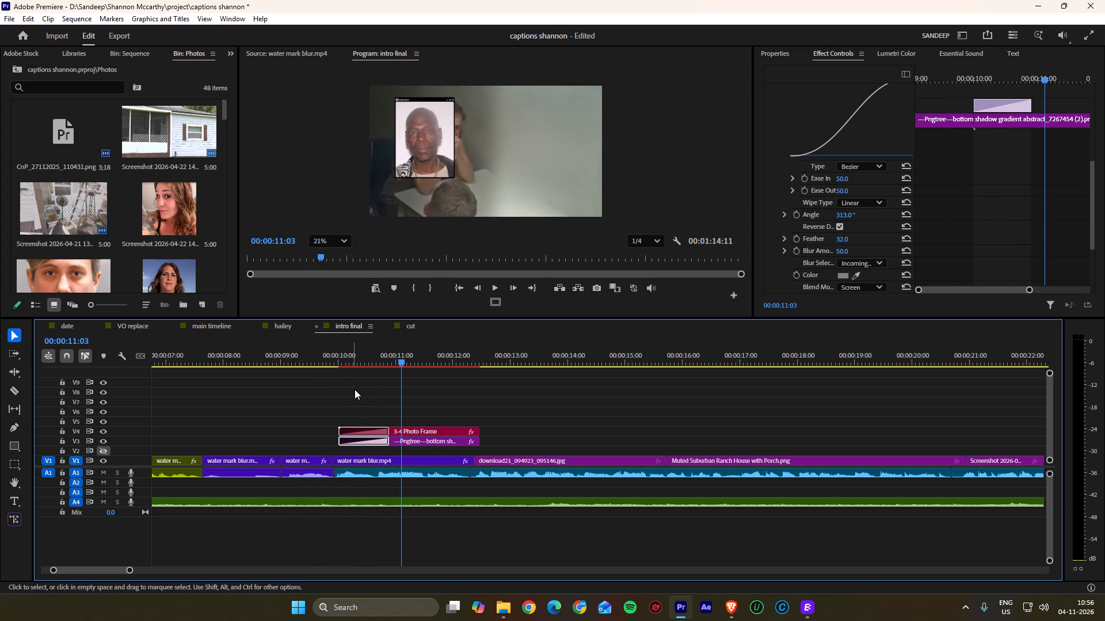
Show the transform properties of the bottom shadow gradient clip on V3.
left_click(408, 443)
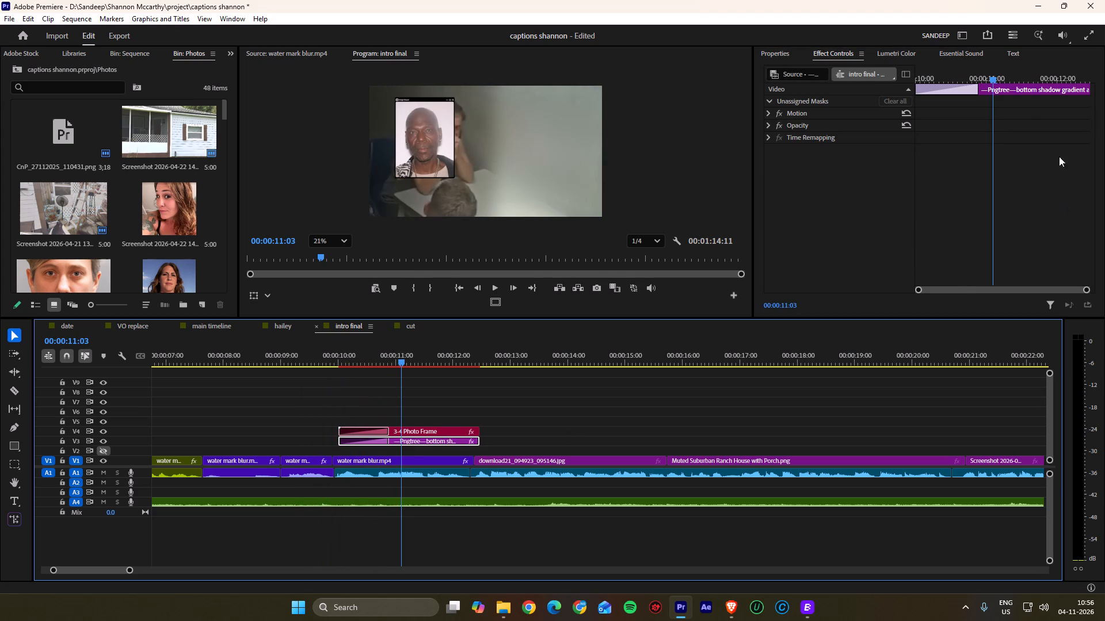
left_click(783, 52)
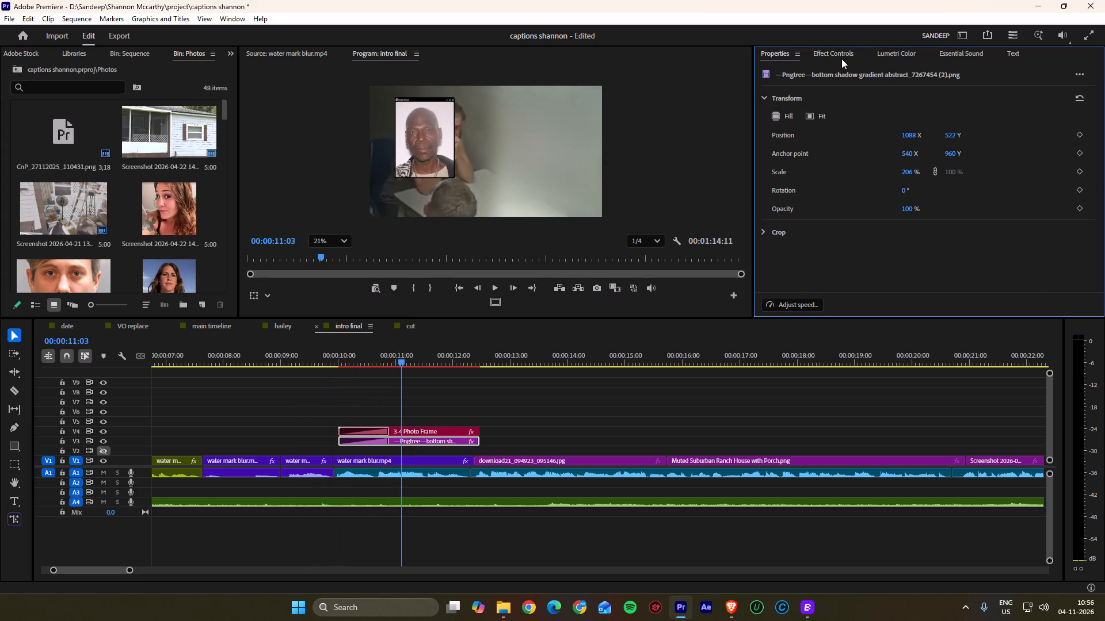
Rotate the bottom shadow gradient clip on V3 to 180° and set its horizontal position to 1021.
left_click(841, 52)
left_click(769, 109)
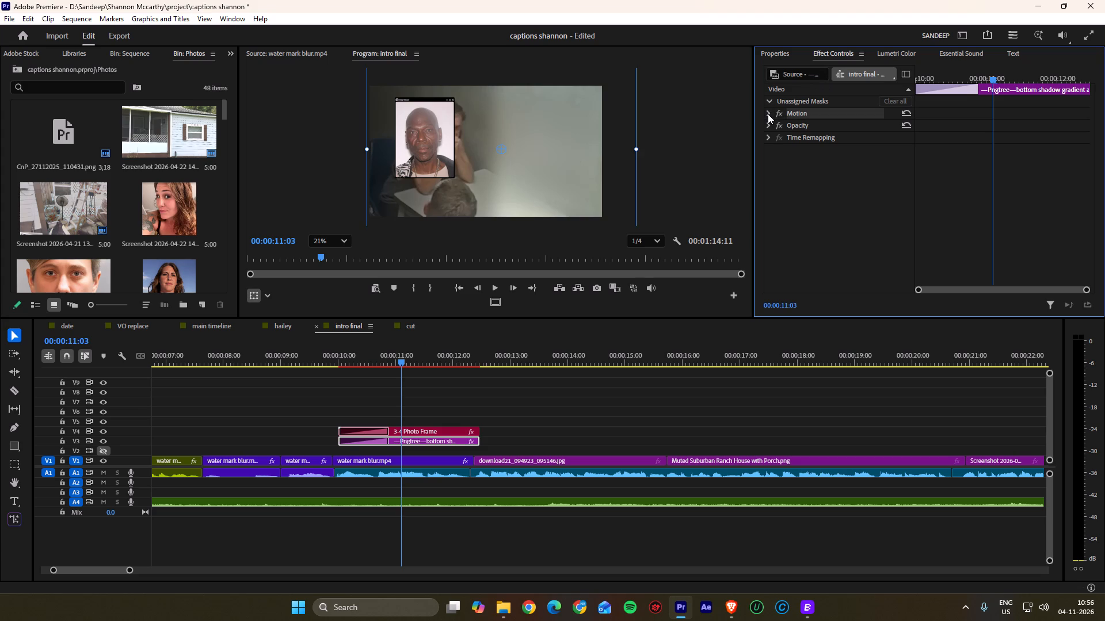
left_click(768, 114)
left_click_drag(851, 124, 896, 124)
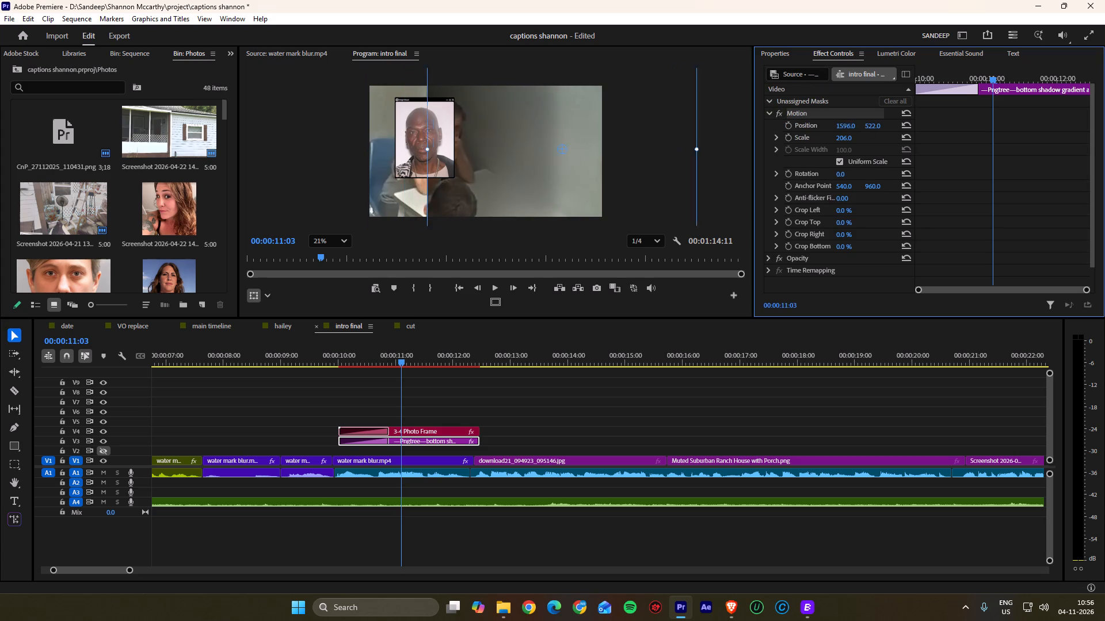
left_click_drag(896, 124, 745, 125)
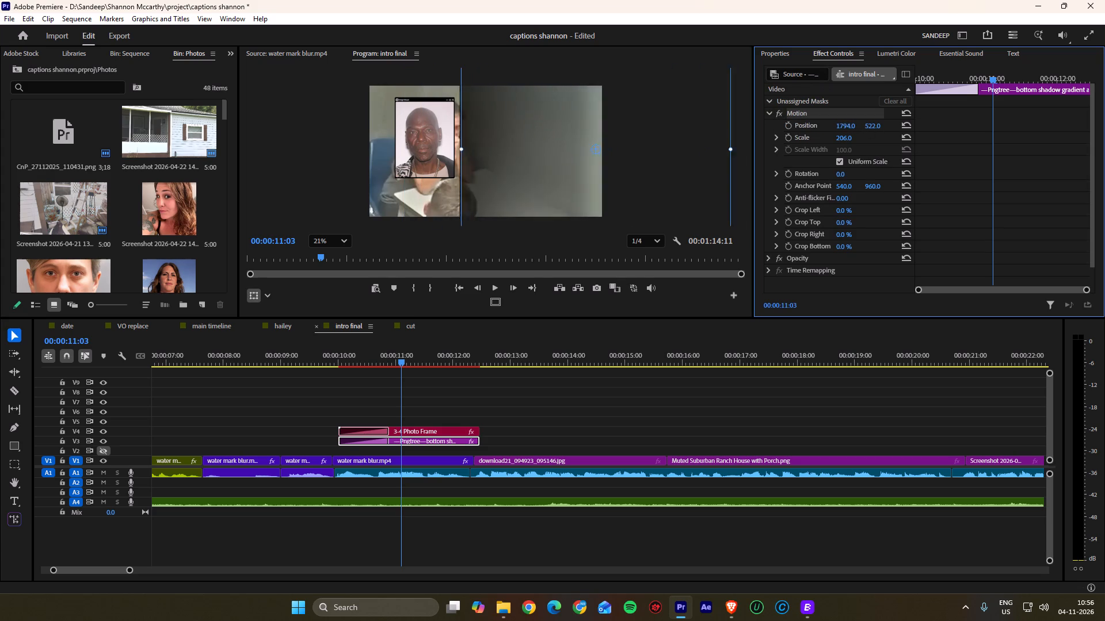
left_click_drag(745, 125, 830, 128)
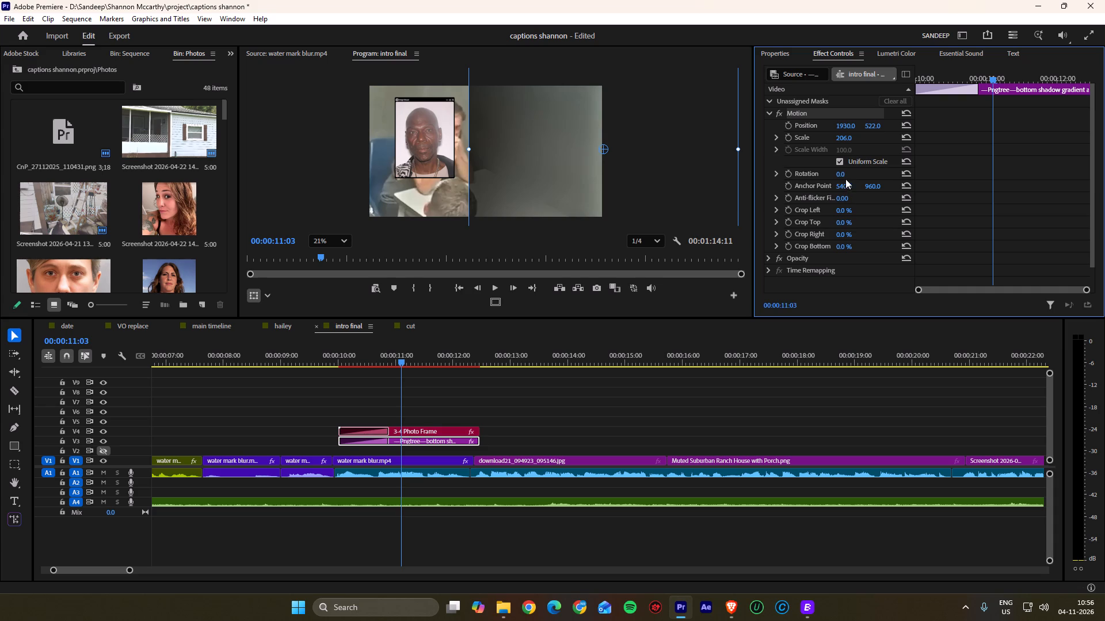
left_click_drag(840, 171, 957, 172)
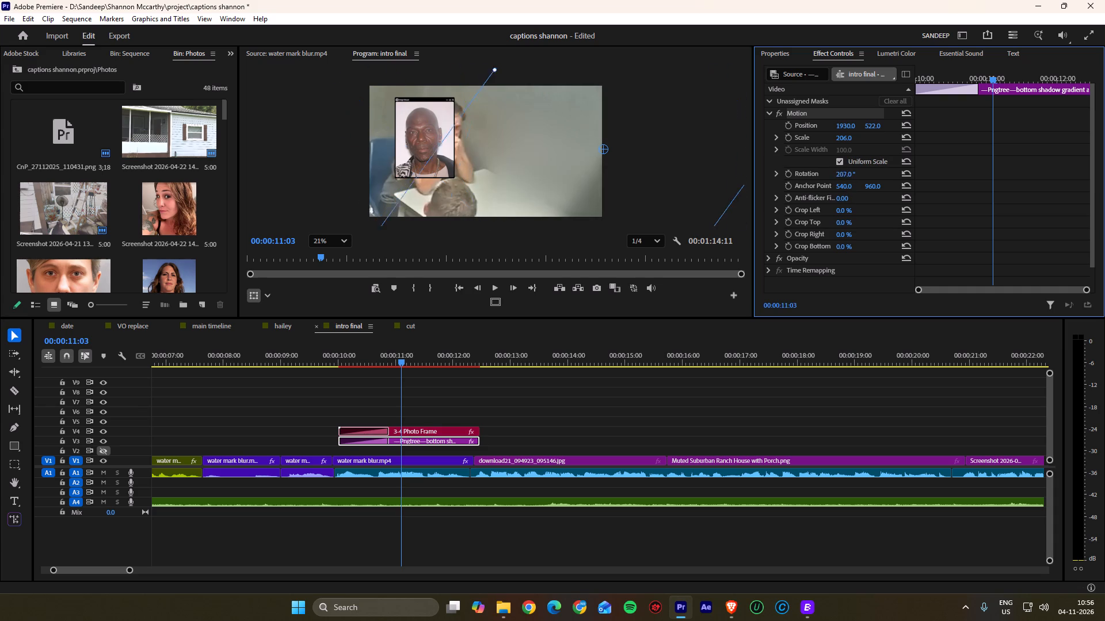
left_click_drag(957, 172, 942, 172)
left_click(844, 175)
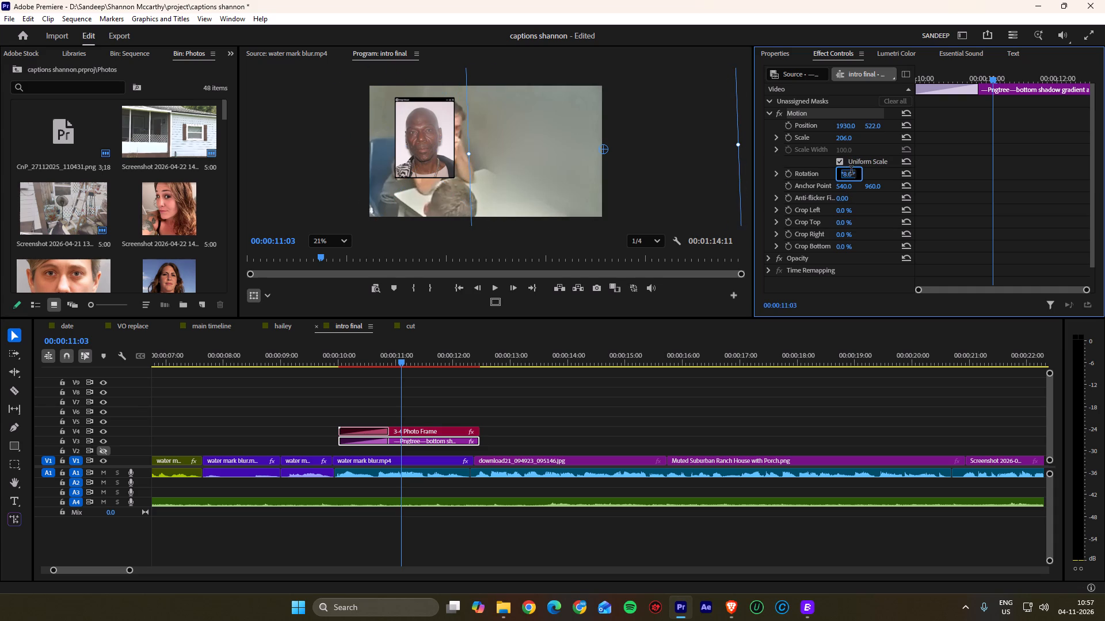
type("180")
key("Return")
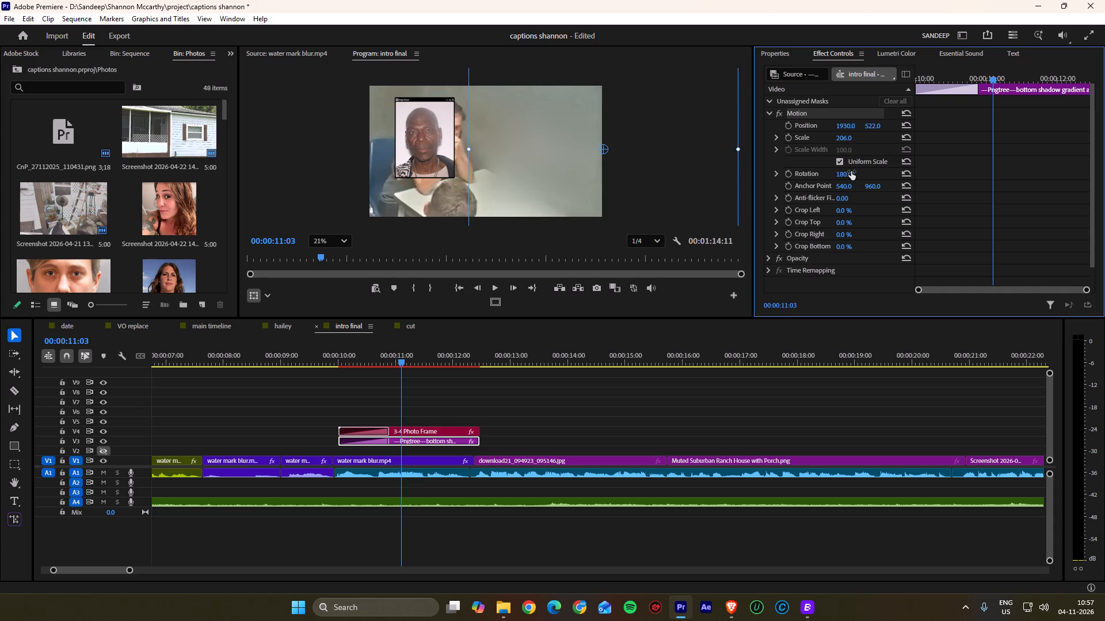
left_click_drag(848, 128, 187, 121)
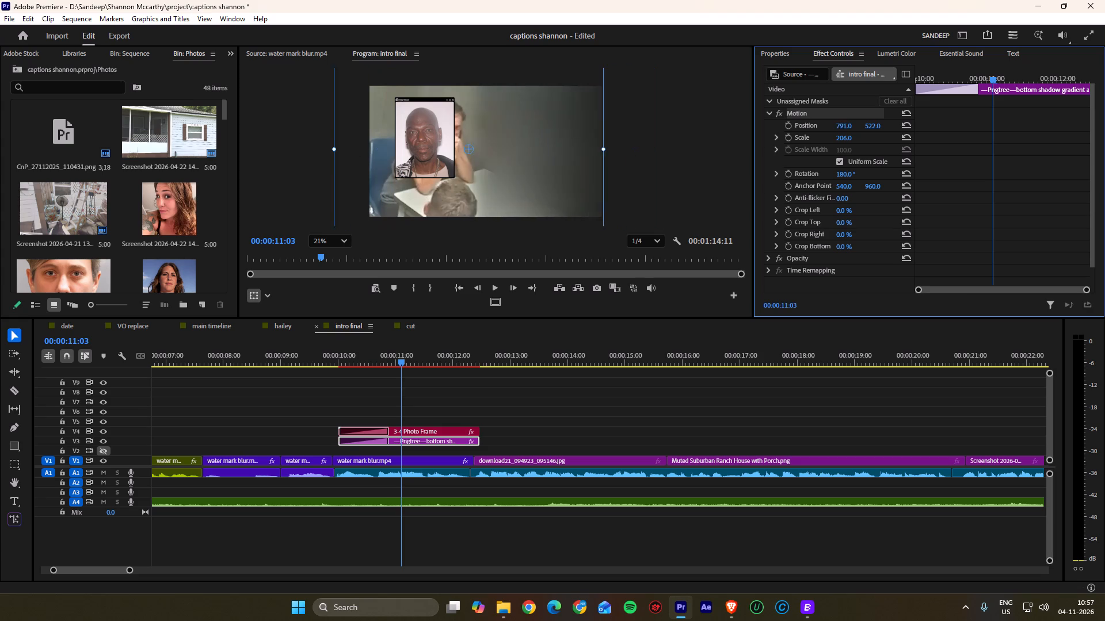
left_click_drag(187, 121, 325, 132)
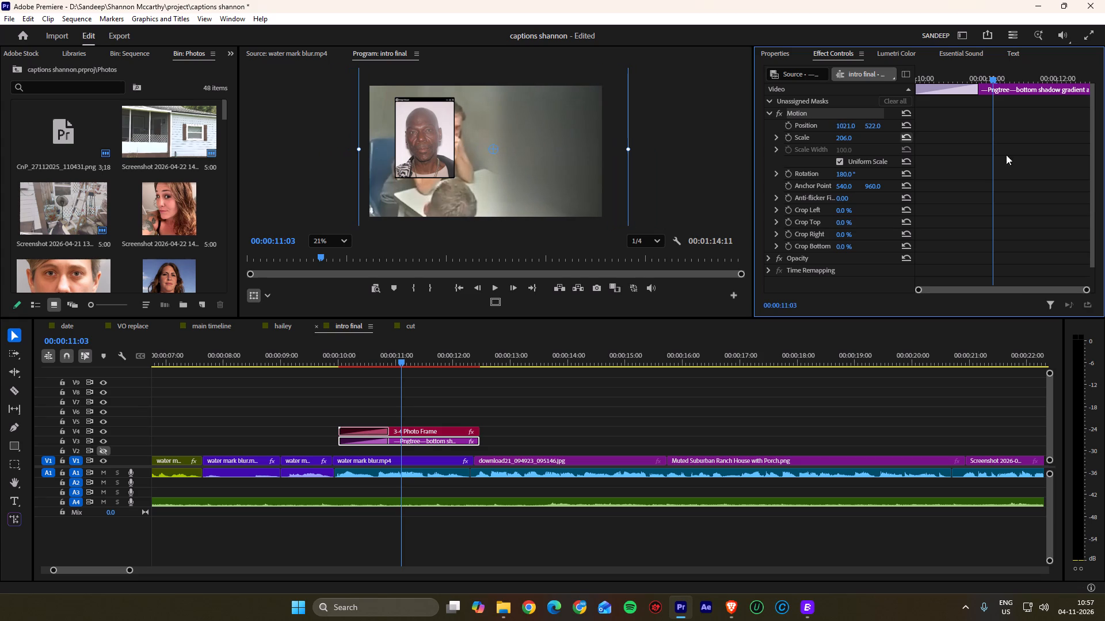
Move the 3-4 Photo Frame clip on V4 to position 1494, 474 over the darkened side of the picture.
left_click(435, 429)
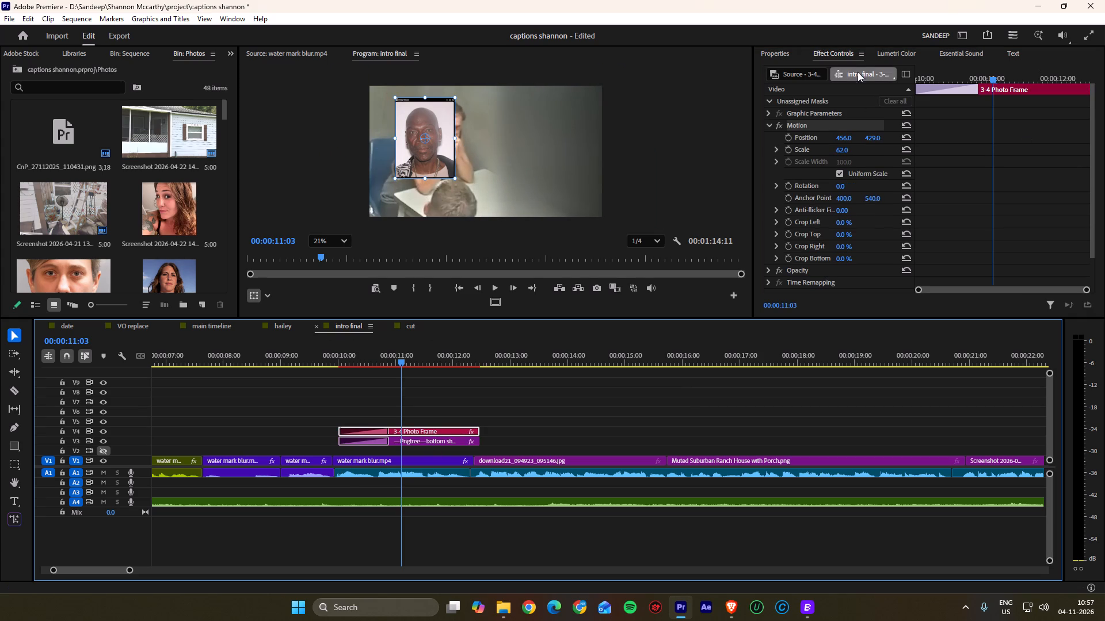
left_click_drag(848, 139, 932, 139)
left_click_drag(875, 137, 904, 135)
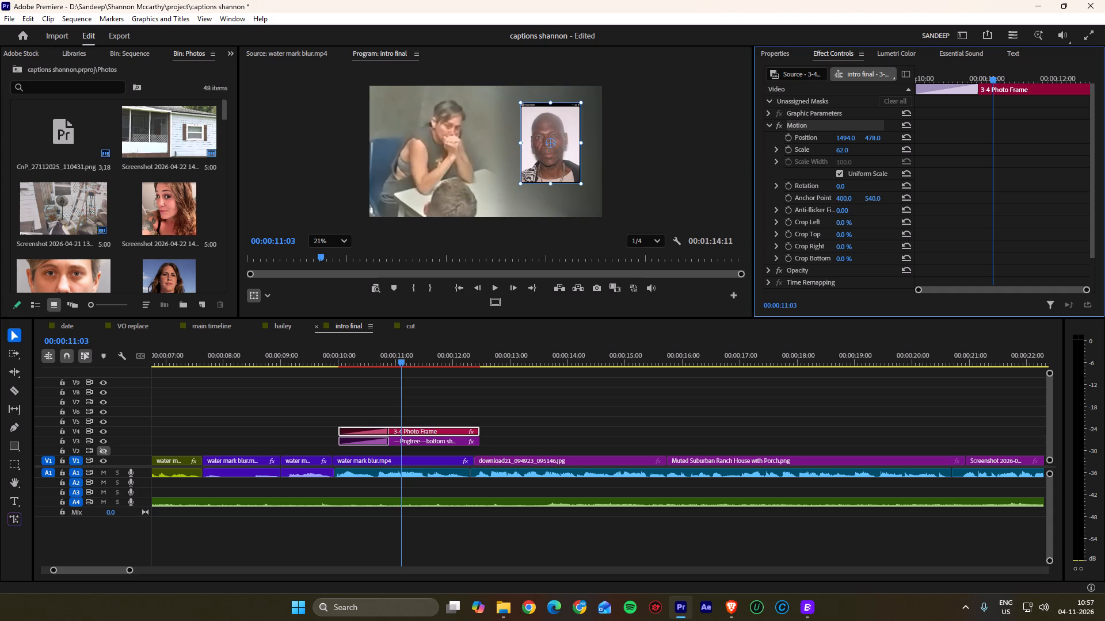
left_click_drag(904, 135, 902, 137)
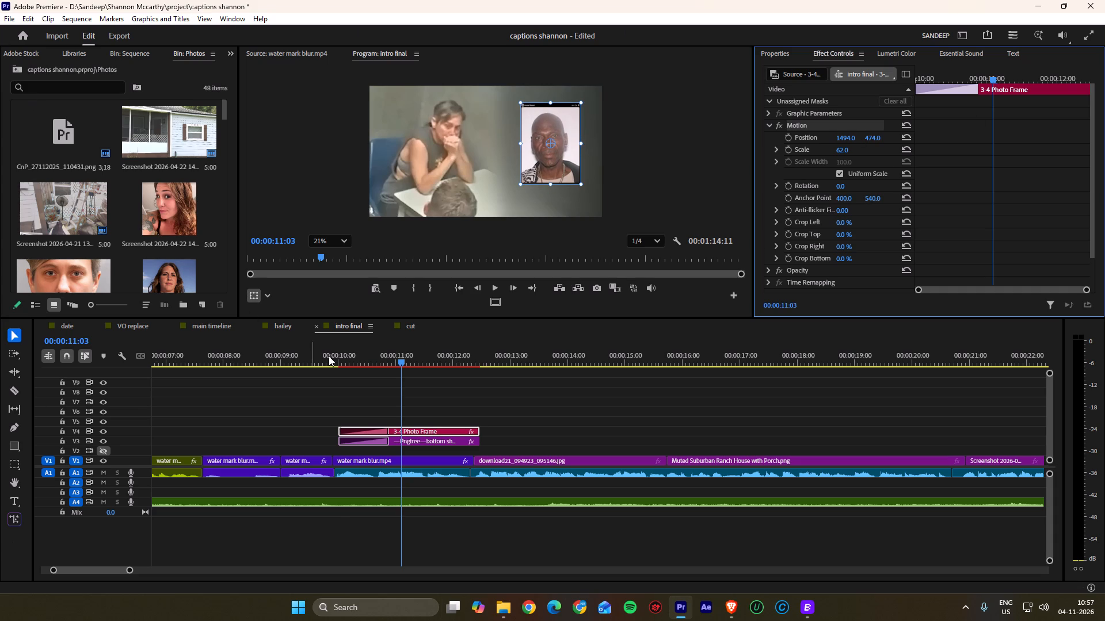
Play back the photo frame and shadow entrance from just before 00:00:10:00 to check the new layout.
left_click_drag(342, 356, 306, 359)
key("space")
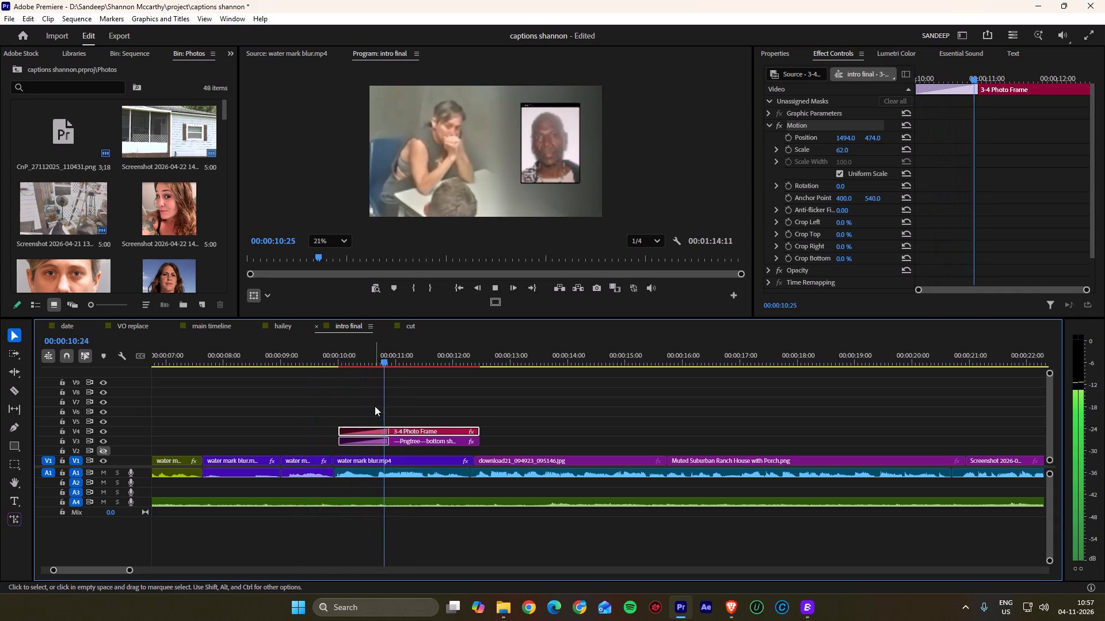
key("space")
left_click_drag(402, 360, 340, 360)
key("space")
key("space")
scroll(352, 377, "up", 3)
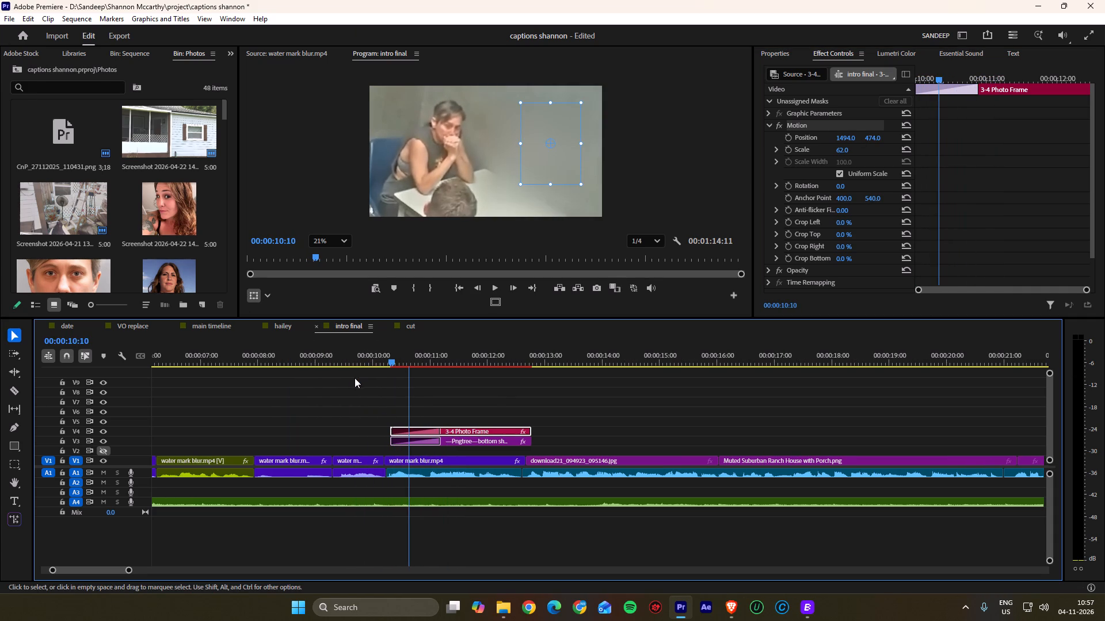
key("space")
key("space")
Shift the photo frame and shadow clips together about 0.3 seconds earlier and play back their entrance.
left_click_drag(470, 396, 485, 449)
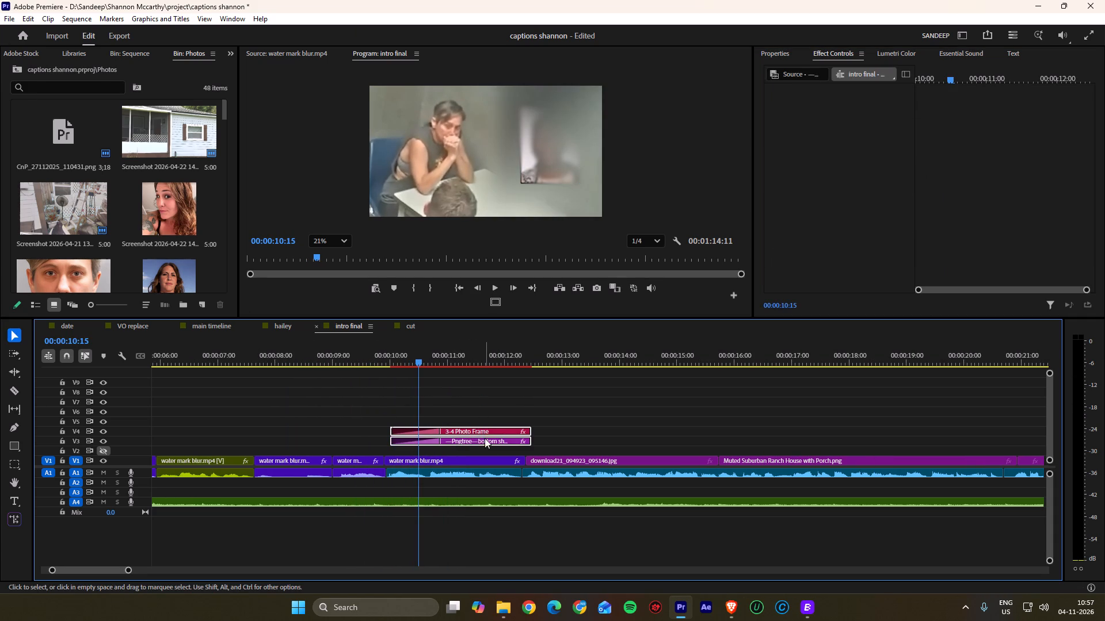
left_click_drag(485, 427, 467, 427)
left_click_drag(406, 350, 311, 347)
key("space")
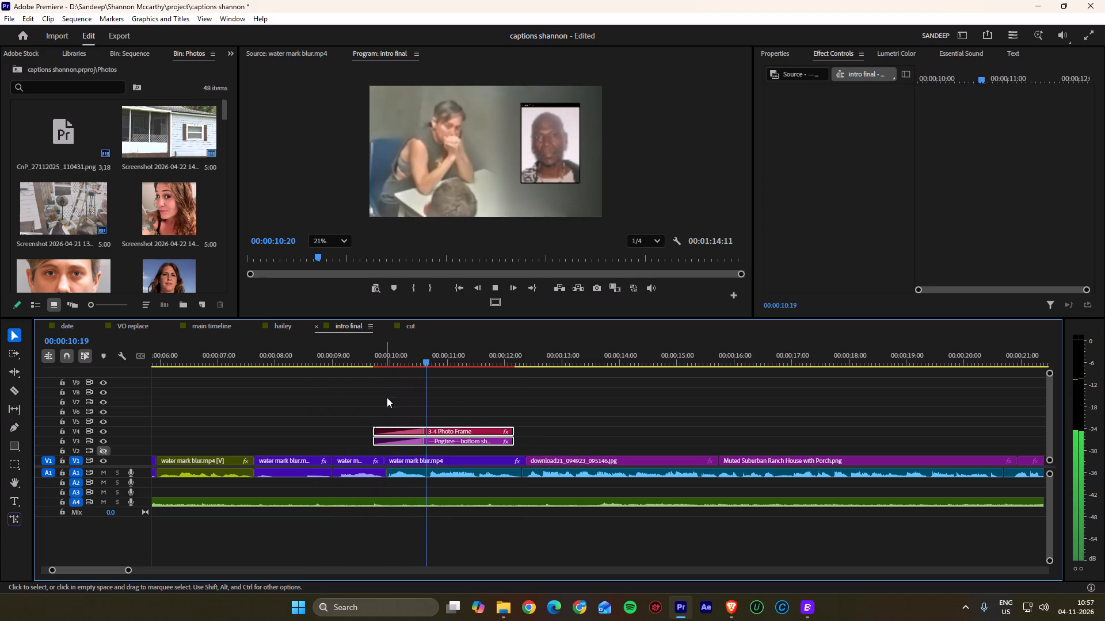
key("space")
scroll(435, 433, "up", 3)
scroll(10, 195, "down", 2)
scroll(56, 215, "down", 2)
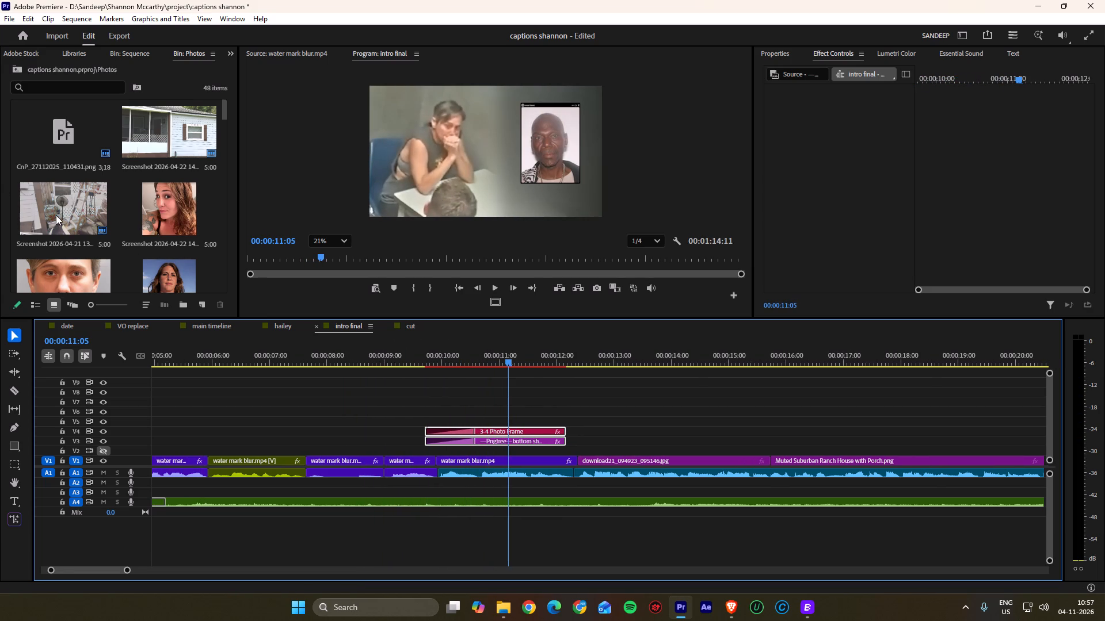
Replace the 3-4 Photo Frame's photo with the mugshot download (1)_094915 from the Photos bin.
scroll(56, 215, "down", 1)
left_click(514, 415)
left_click(520, 432)
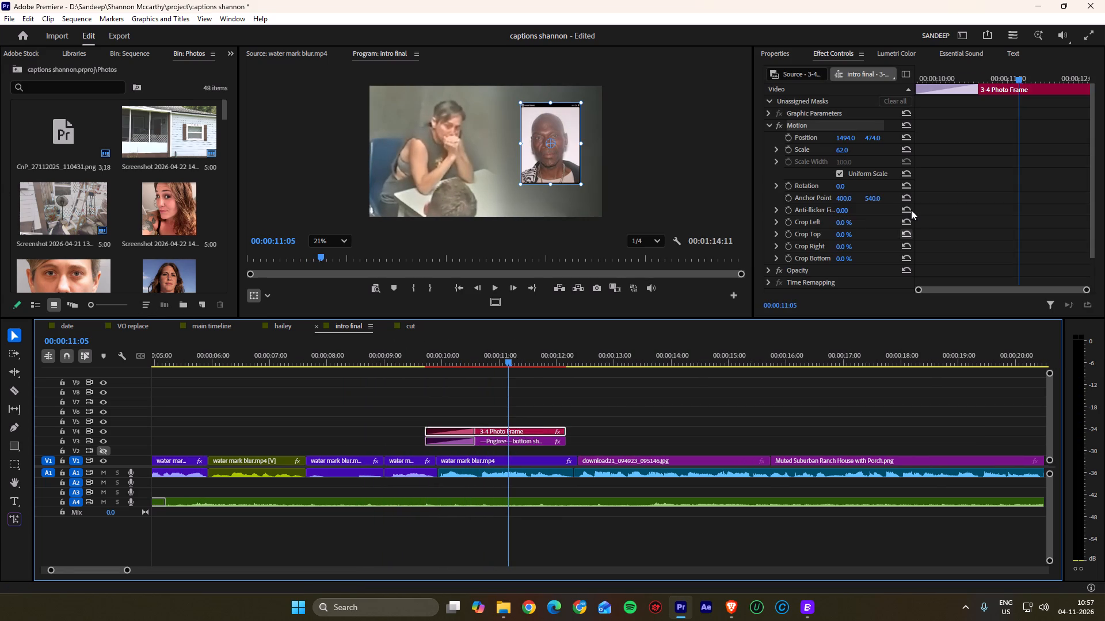
left_click(763, 52)
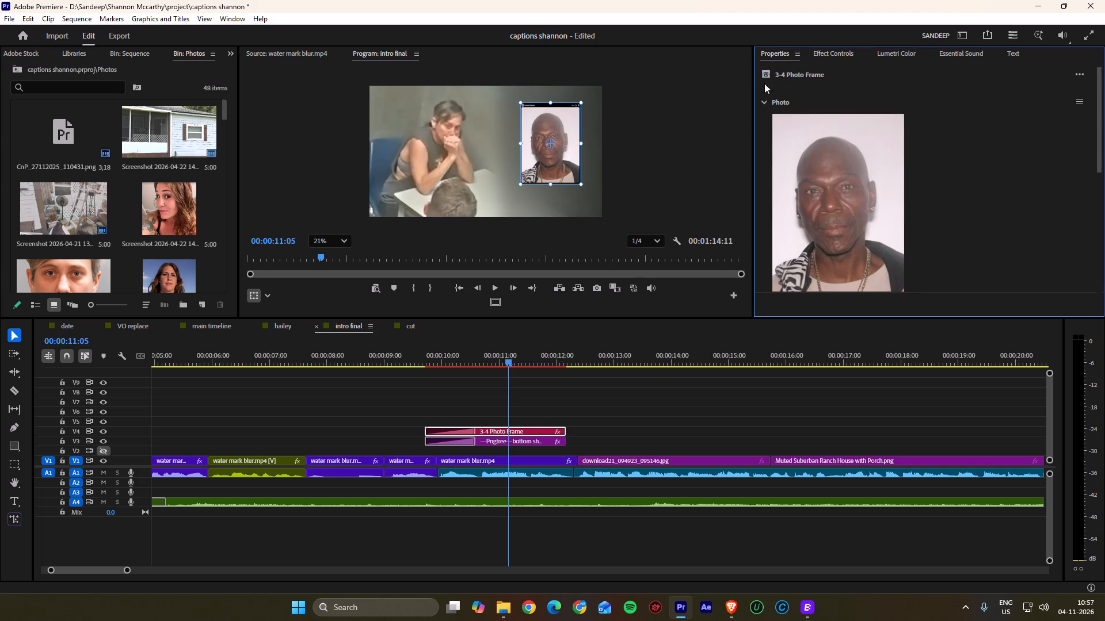
scroll(64, 166, "down", 4)
scroll(64, 166, "up", 2)
scroll(64, 166, "down", 2)
scroll(64, 166, "up", 2)
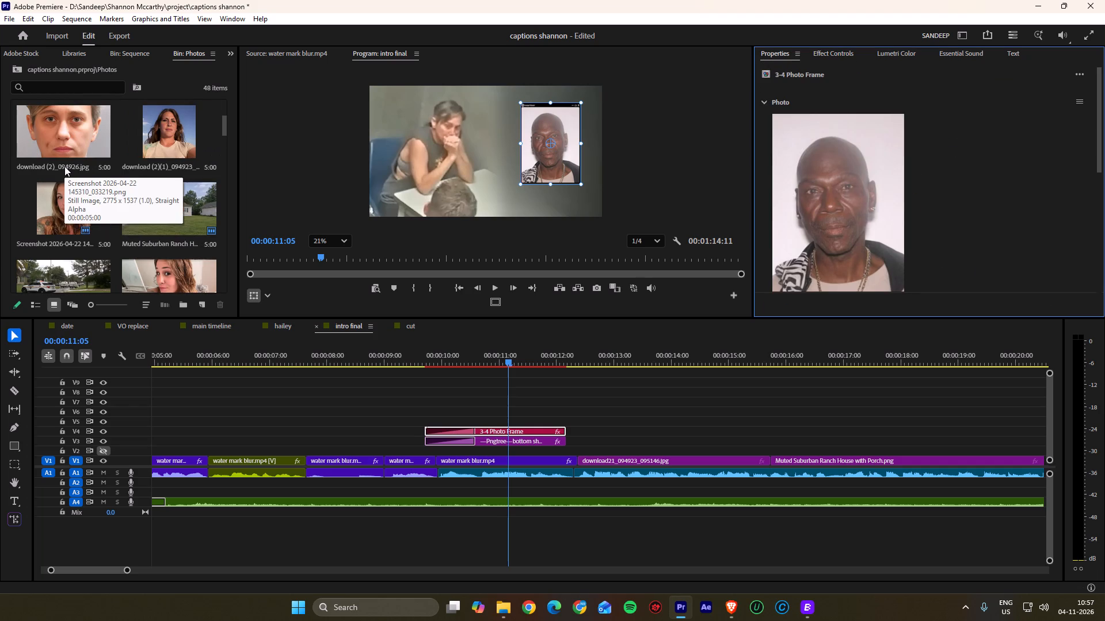
scroll(115, 174, "down", 3)
scroll(115, 175, "up", 3)
scroll(115, 175, "down", 3)
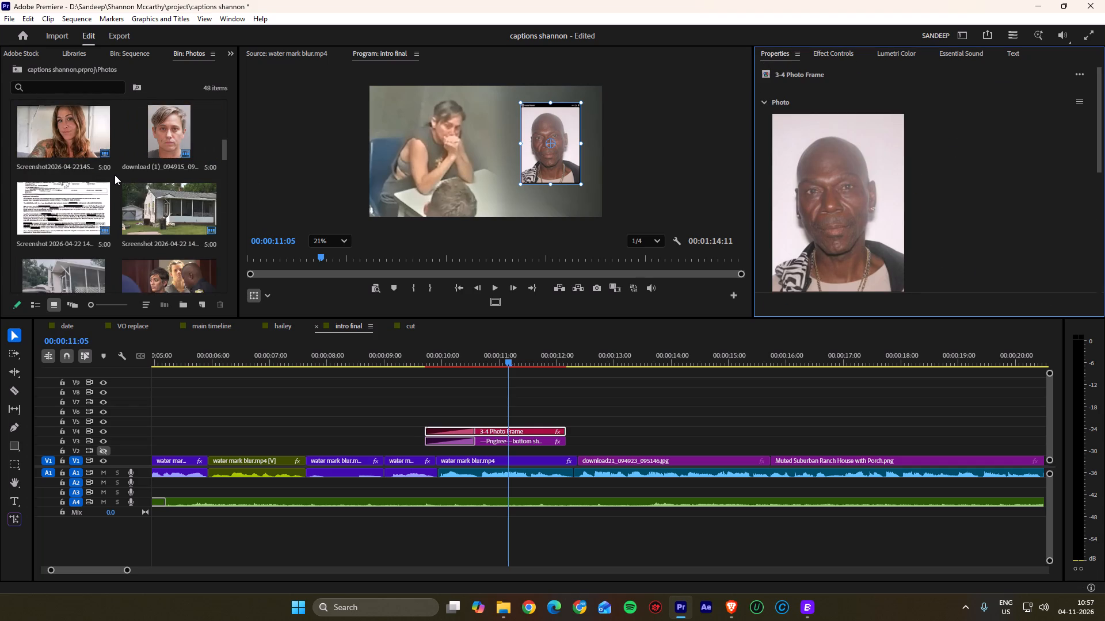
scroll(115, 175, "up", 1)
scroll(115, 175, "down", 3)
scroll(115, 175, "up", 2)
left_click_drag(159, 138, 881, 224)
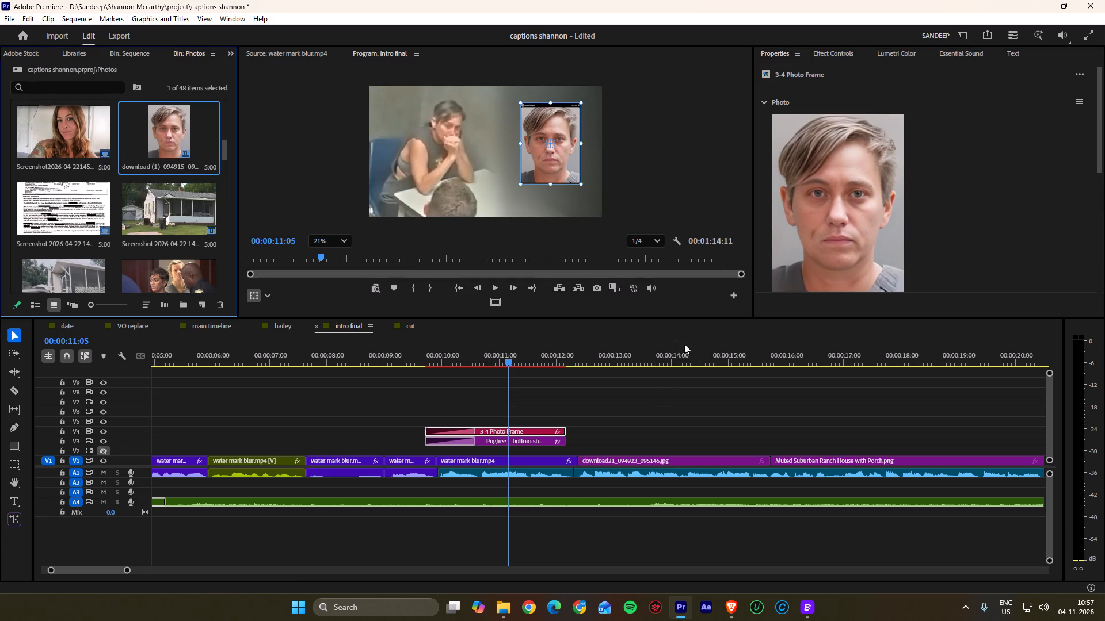
Scale the photo inside the frame to 211%, set its vertical position to 565, and inspect its fit up close.
scroll(925, 161, "down", 7)
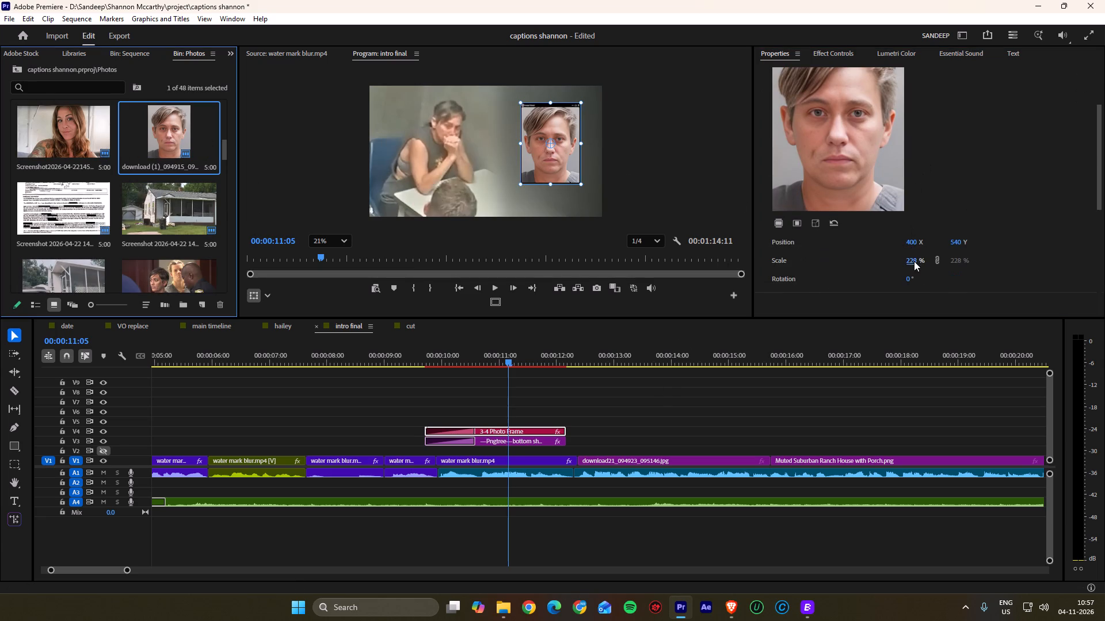
left_click(914, 261)
left_click_drag(911, 262, 904, 263)
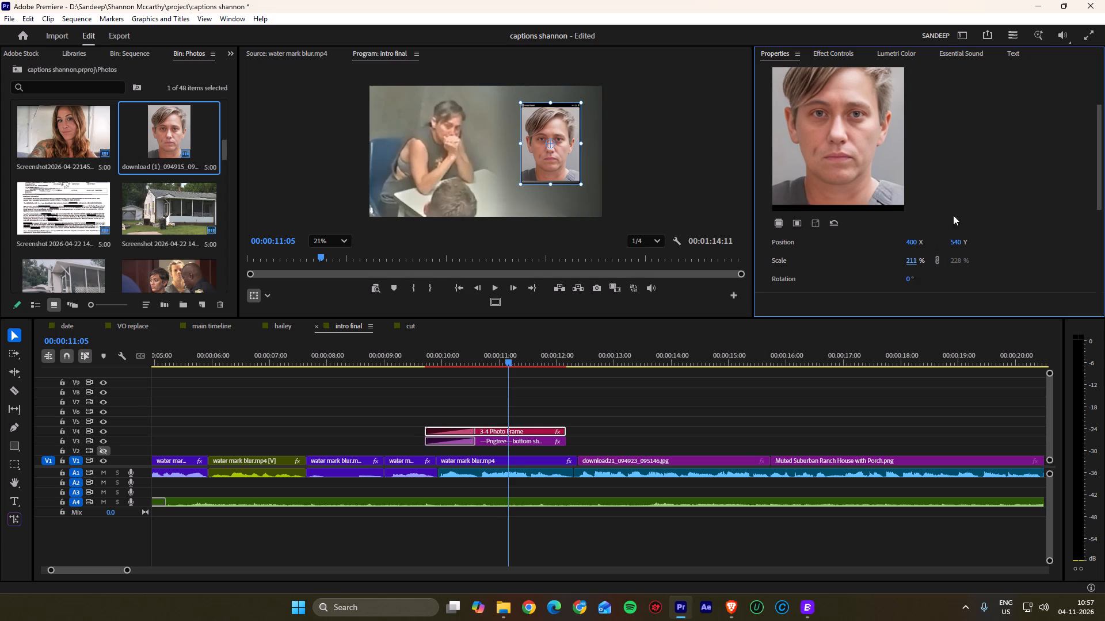
scroll(902, 128, "up", 4)
scroll(855, 162, "down", 2)
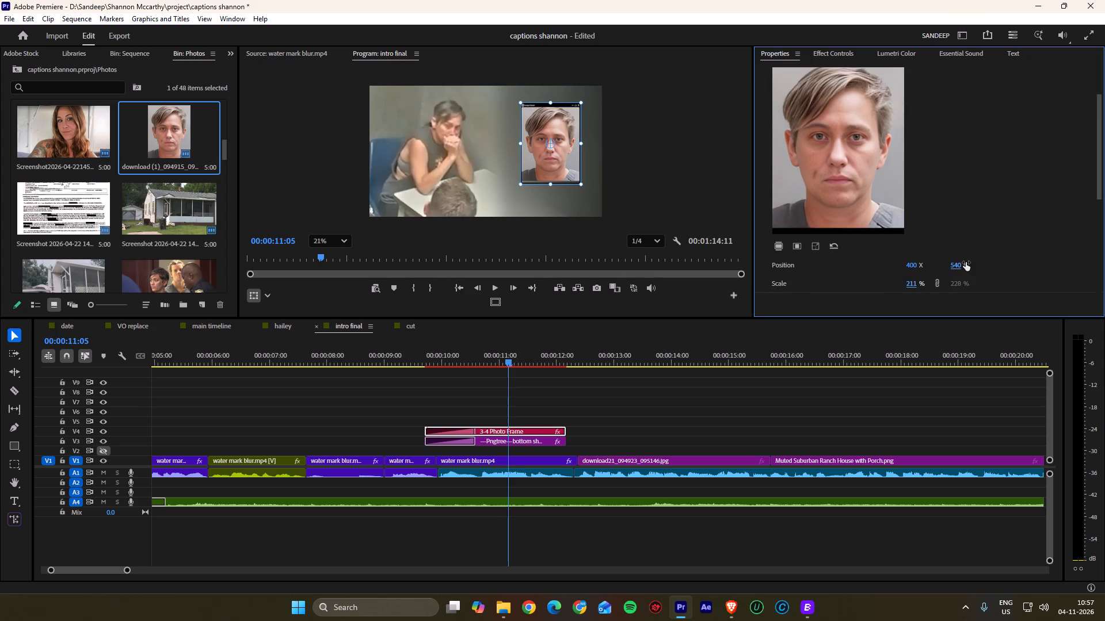
left_click_drag(961, 265, 975, 263)
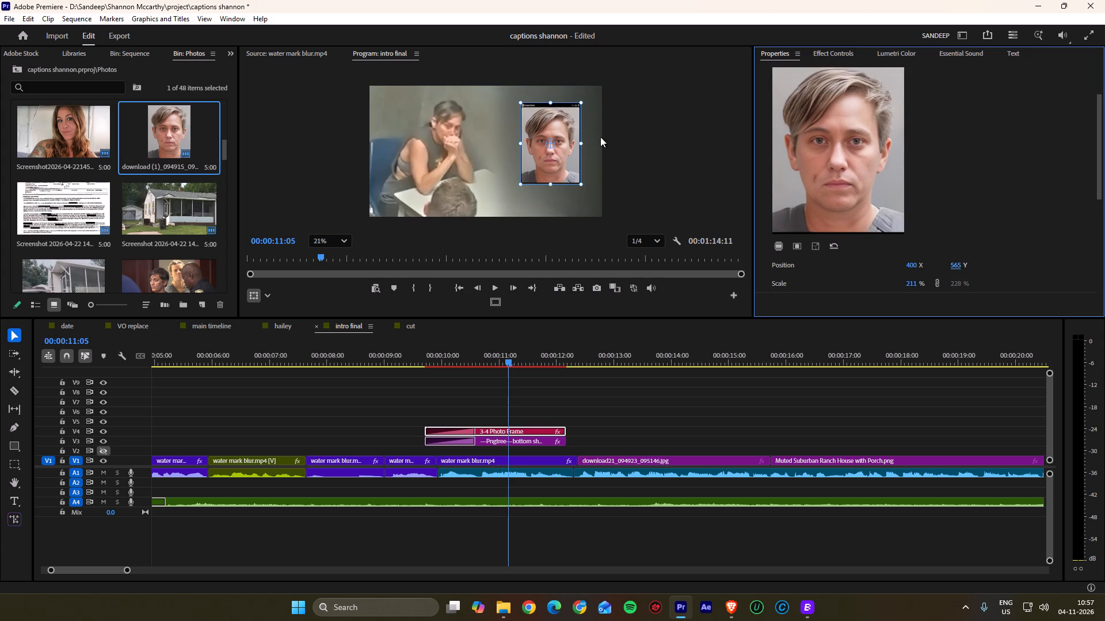
scroll(541, 93, "up", 17)
scroll(567, 117, "down", 2)
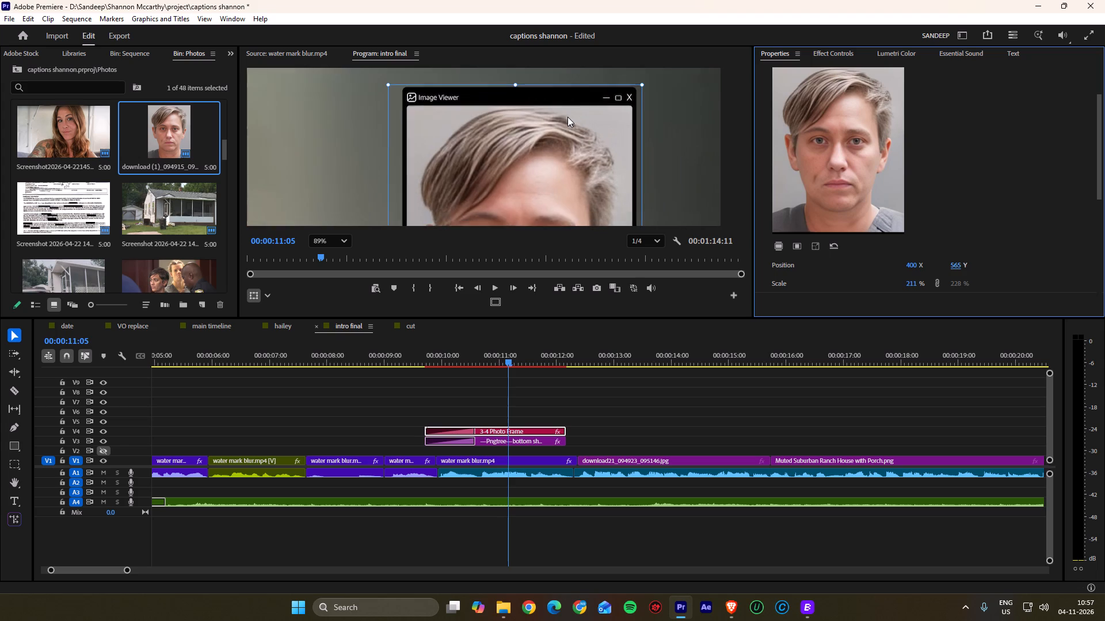
scroll(567, 117, "down", 13)
scroll(567, 116, "up", 1)
scroll(567, 116, "down", 7)
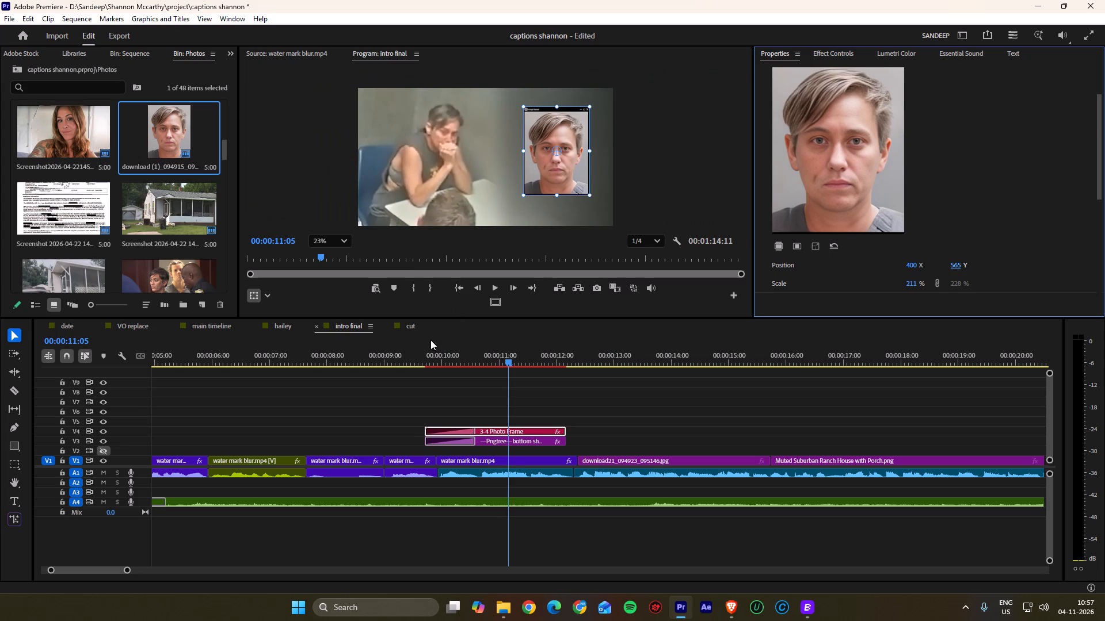
Play back the intro final sequence from its start to about 00:00:02:04.
scroll(519, 419, "down", 7)
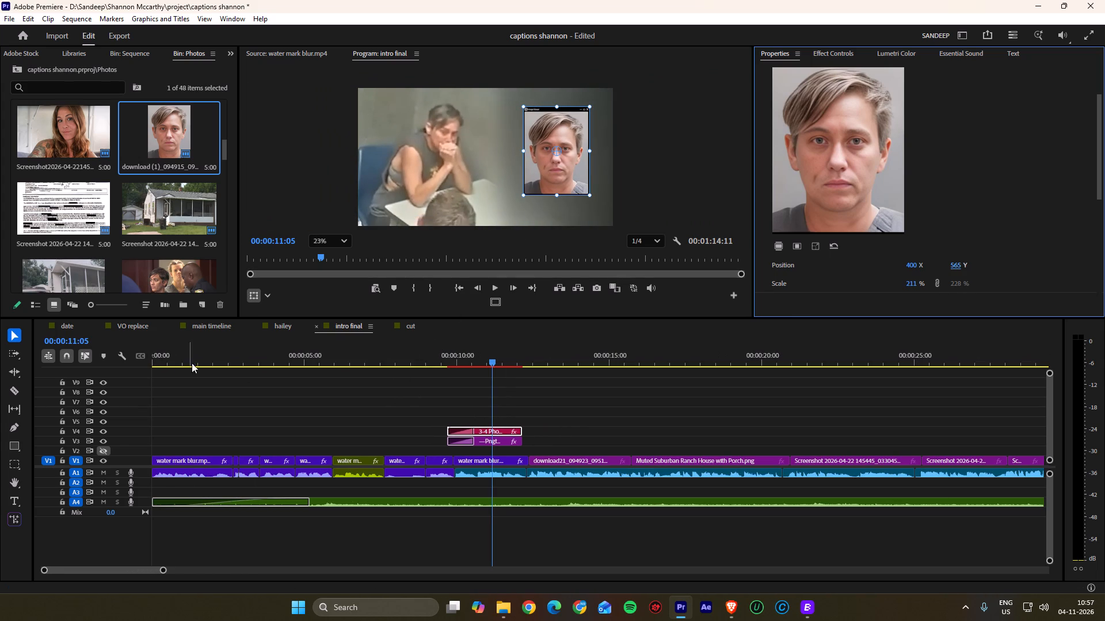
left_click_drag(198, 359, 54, 357)
key("space")
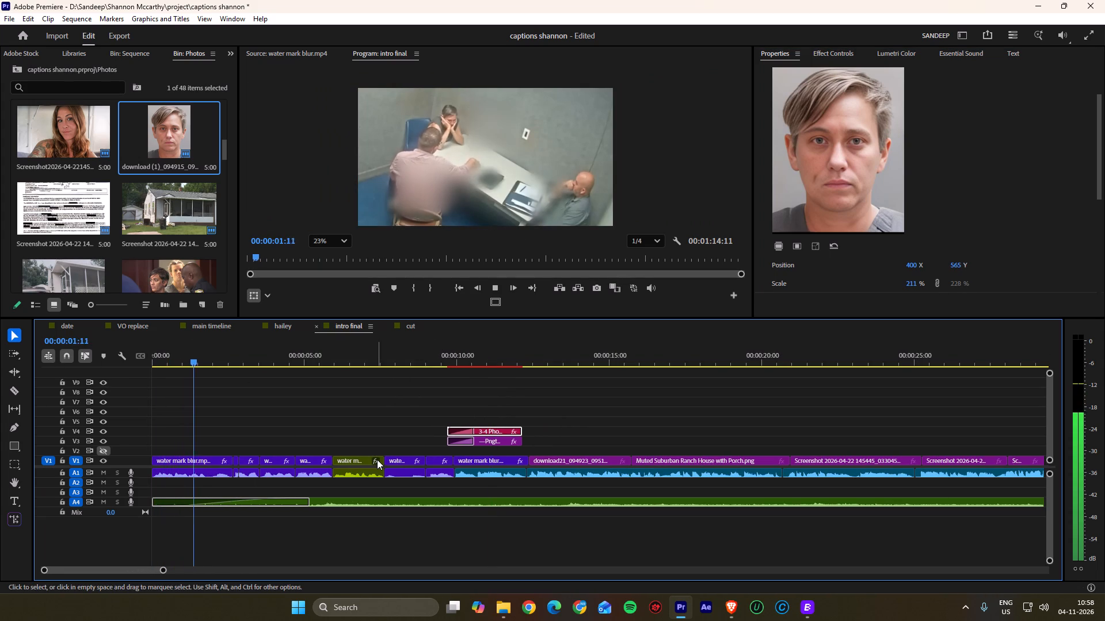
scroll(377, 459, "down", 4, "alt")
key("space")
Reveal the atlasaudio-true-crime-509812 music clip's source file in File Explorer and send it to the fifth suggested recipient with Blip.
left_click(403, 506)
right_click(403, 506)
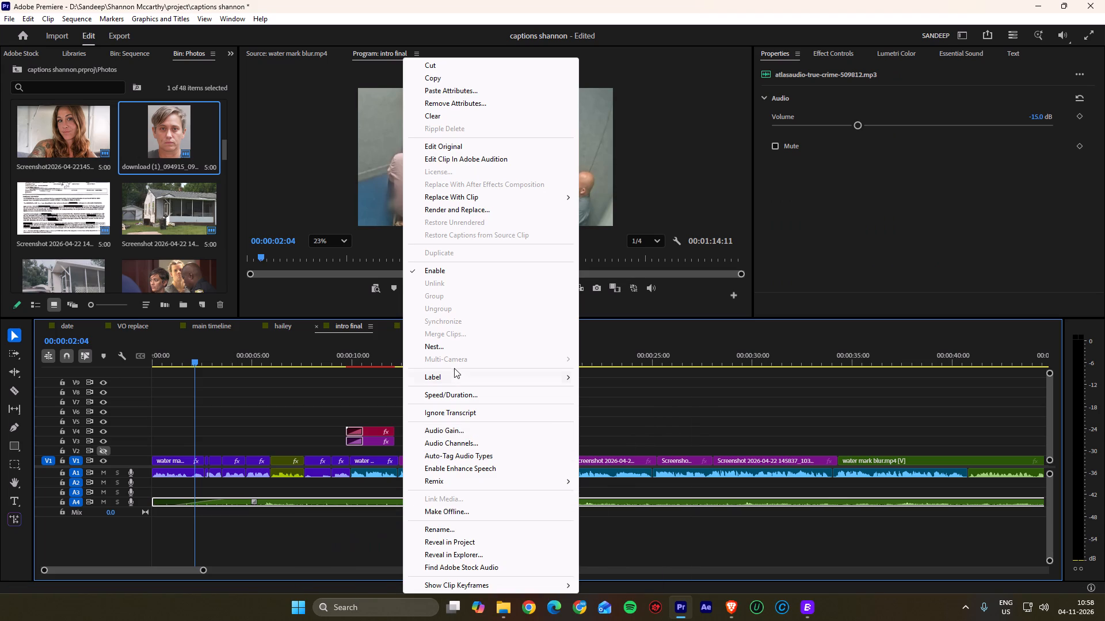
left_click(459, 553)
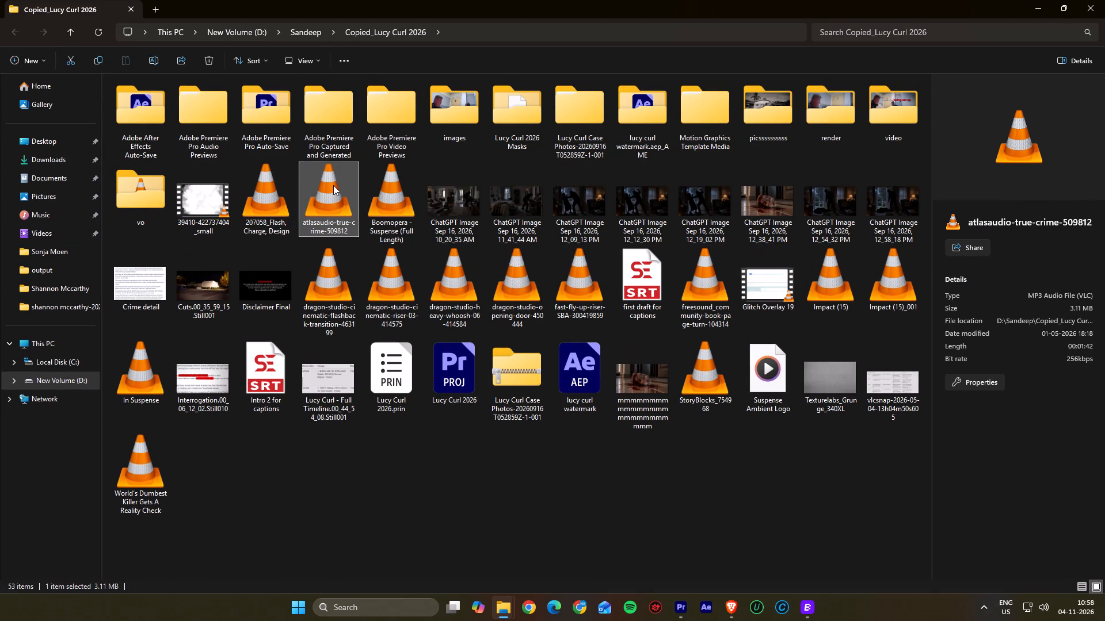
right_click(333, 185)
left_click(379, 384)
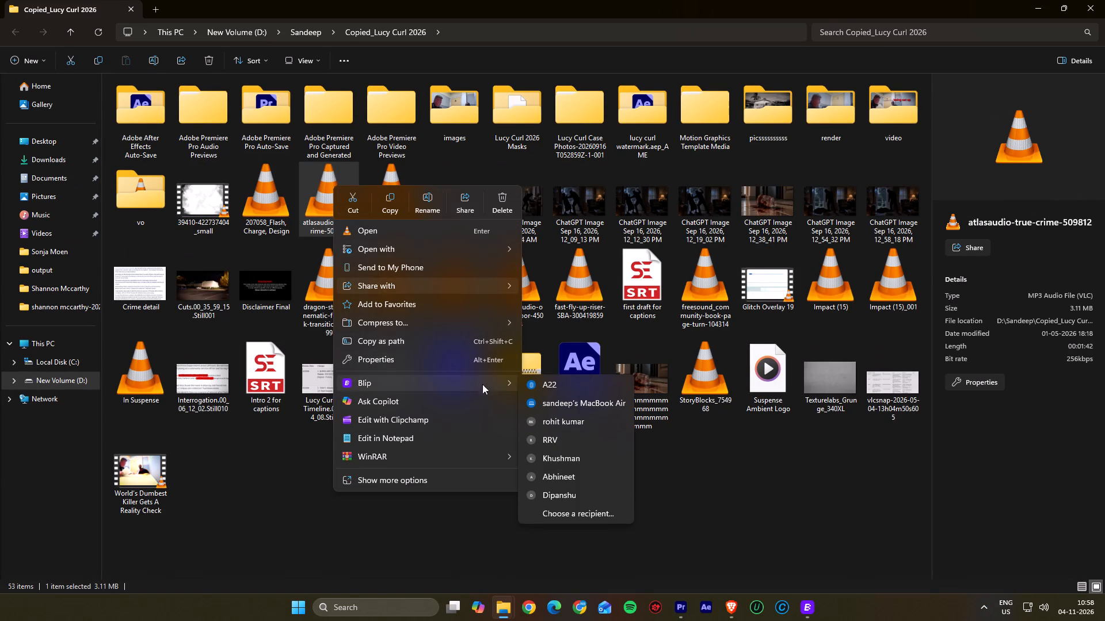
left_click(564, 457)
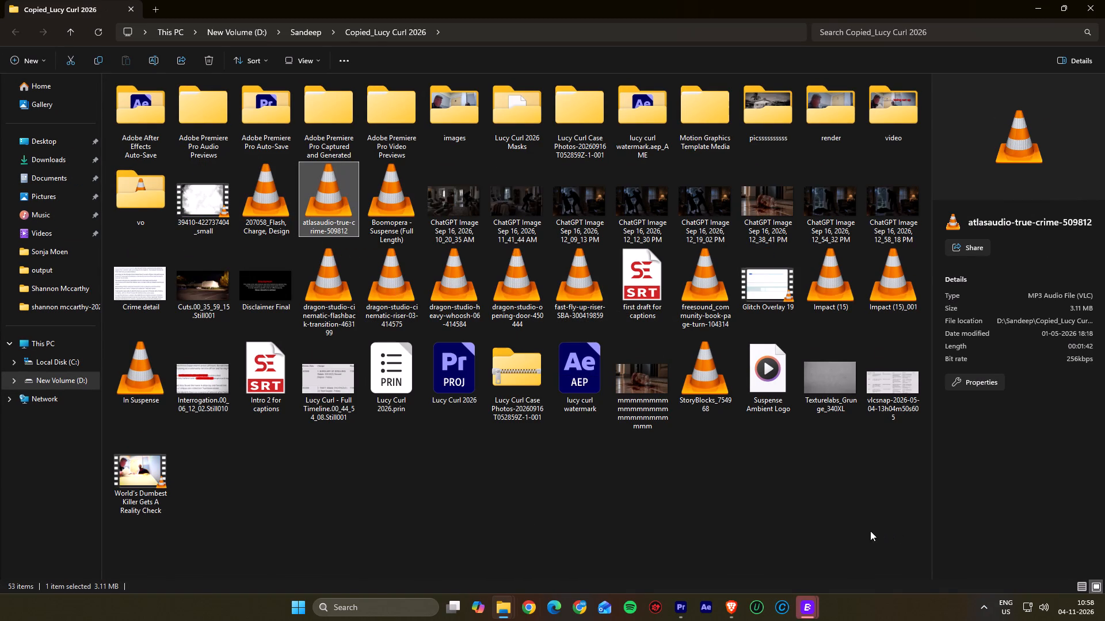
Return to Premiere and play back the intro final sequence from 00:00:02:04 to about 00:00:13:09.
left_click(1032, 10)
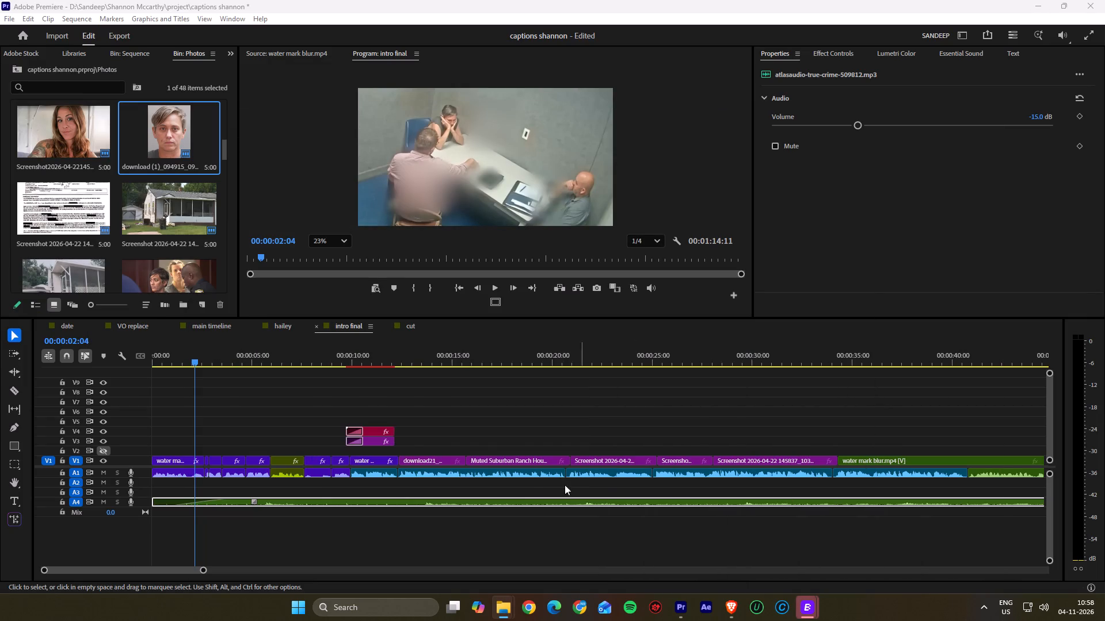
scroll(679, 446, "down", 2, "alt")
key("space")
left_click(224, 411)
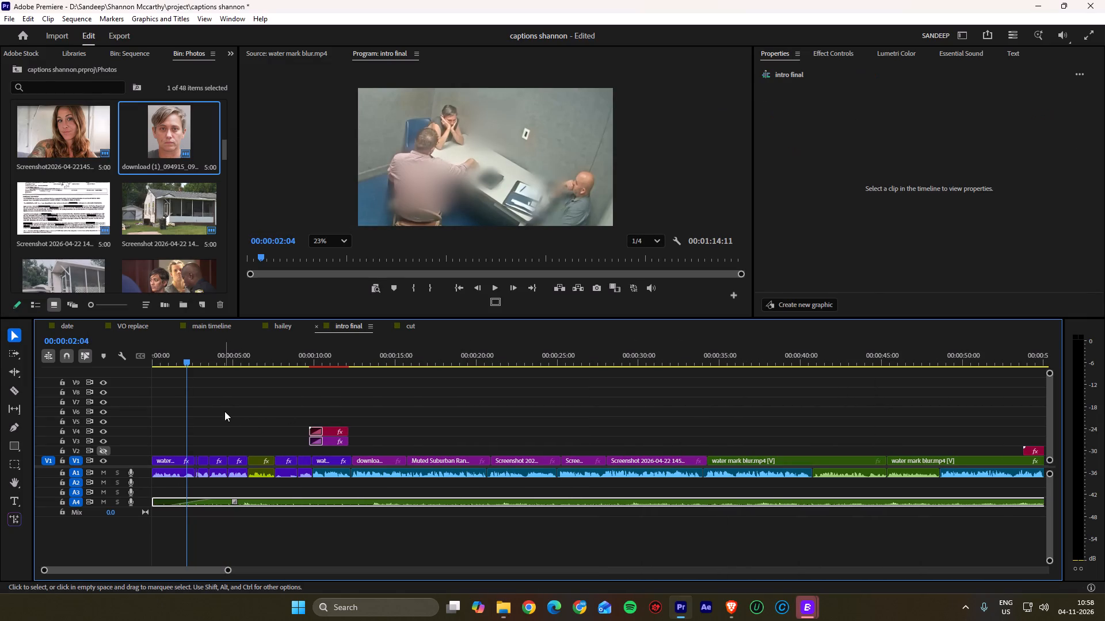
key("space")
scroll(220, 407, "up", 3, "alt")
key("space")
key("space")
scroll(219, 405, "up", 4)
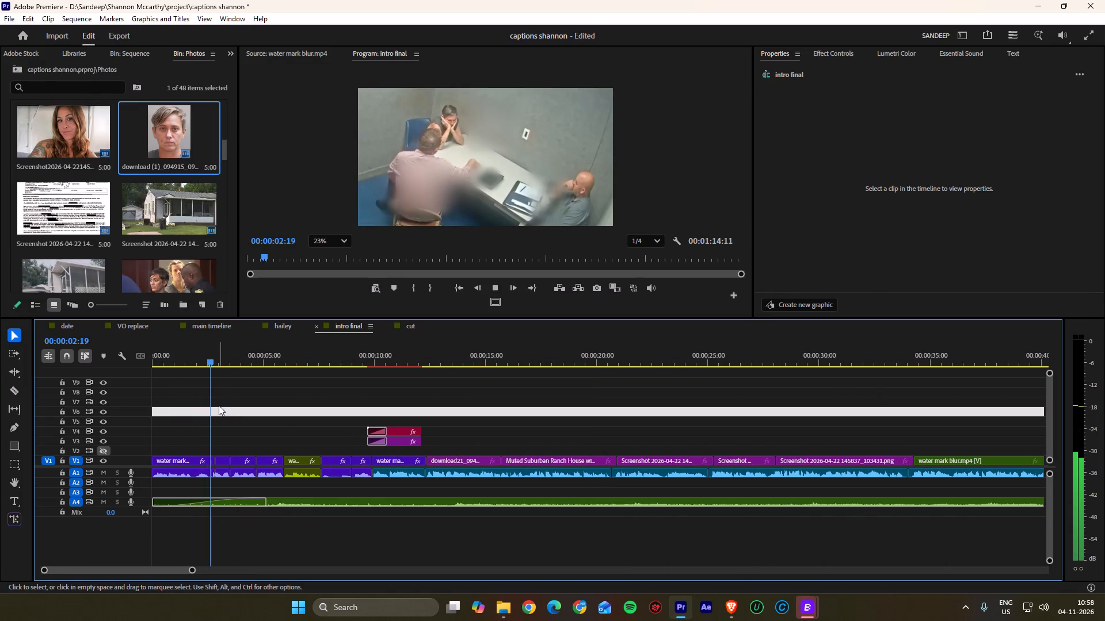
scroll(219, 405, "up", 2)
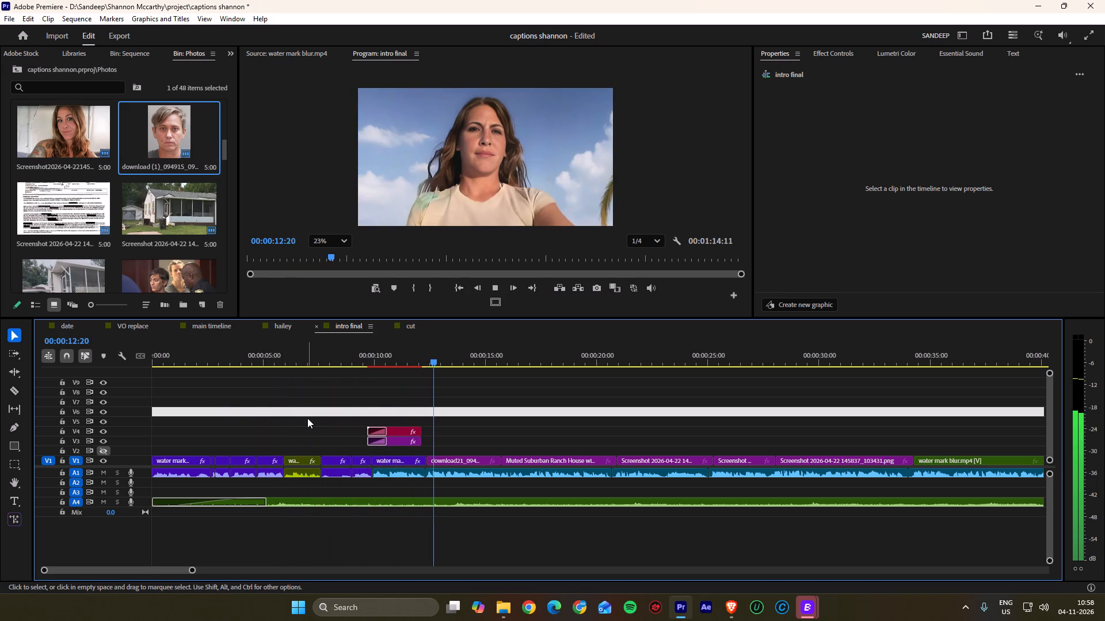
key("space")
Move the 3-4 Photo Frame and bottom shadow clips down to V3 and V2, and extend both ends to the start of the download21_094923_095146.jpg clip.
scroll(386, 419, "up", 8, "alt")
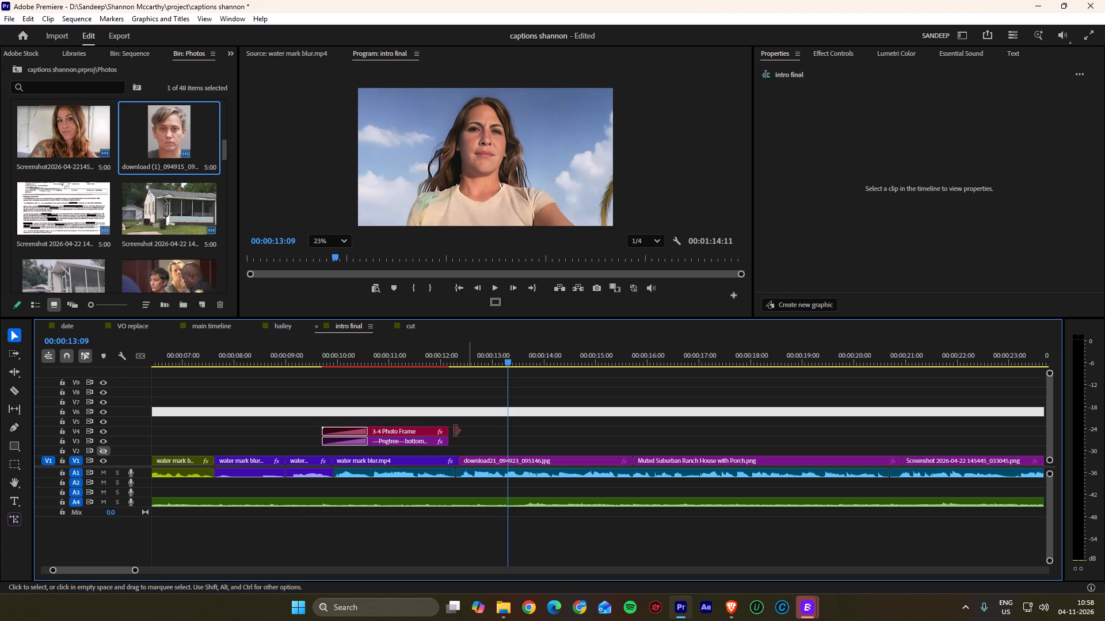
left_click_drag(416, 415, 426, 447)
scroll(426, 439, "up", 1)
left_click_drag(426, 439, 434, 450)
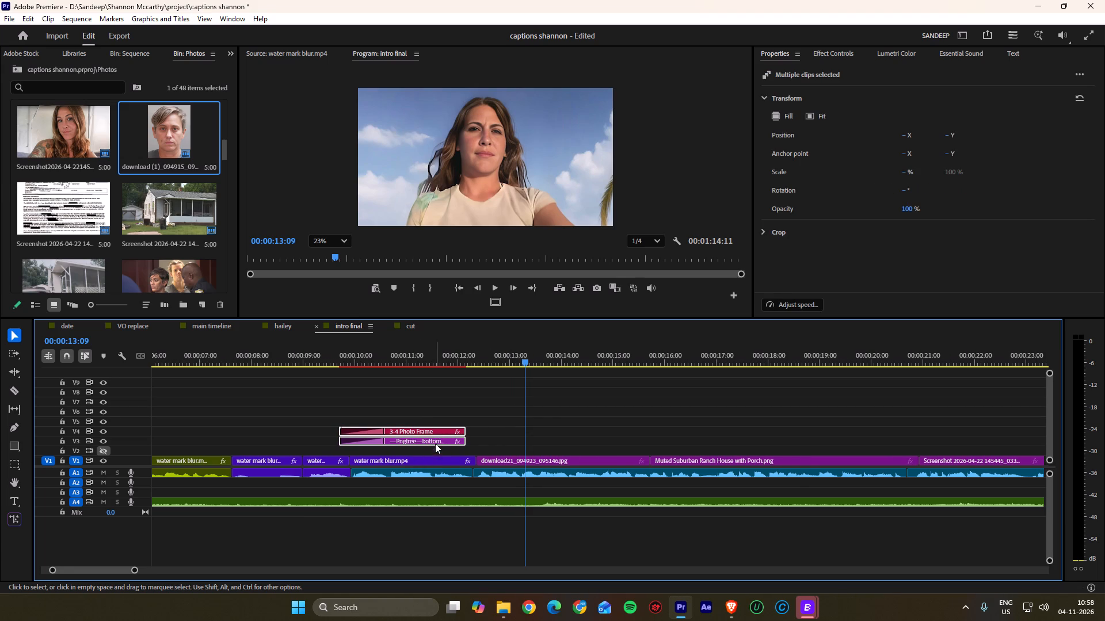
left_click_drag(435, 443, 437, 452)
left_click_drag(458, 429, 467, 455)
left_click_drag(467, 441, 477, 441)
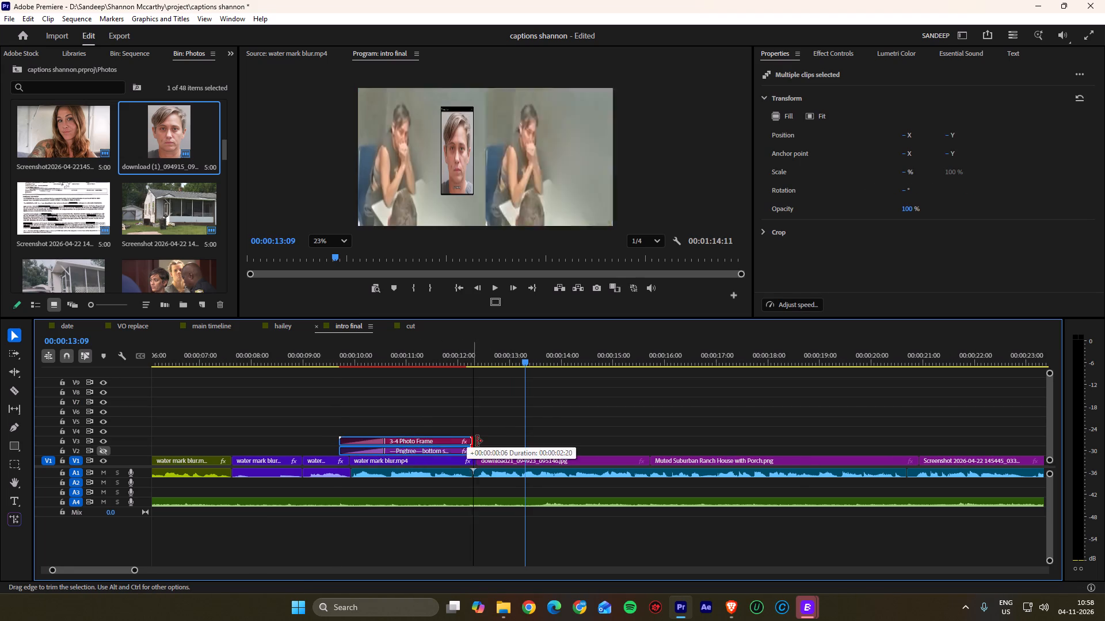
left_click_drag(477, 441, 479, 441)
left_click(490, 423)
left_click(487, 429)
Play back the end of the photo-frame overlay from about 00:00:11:08 to 00:00:12:25.
left_click_drag(494, 361, 422, 359)
key("space")
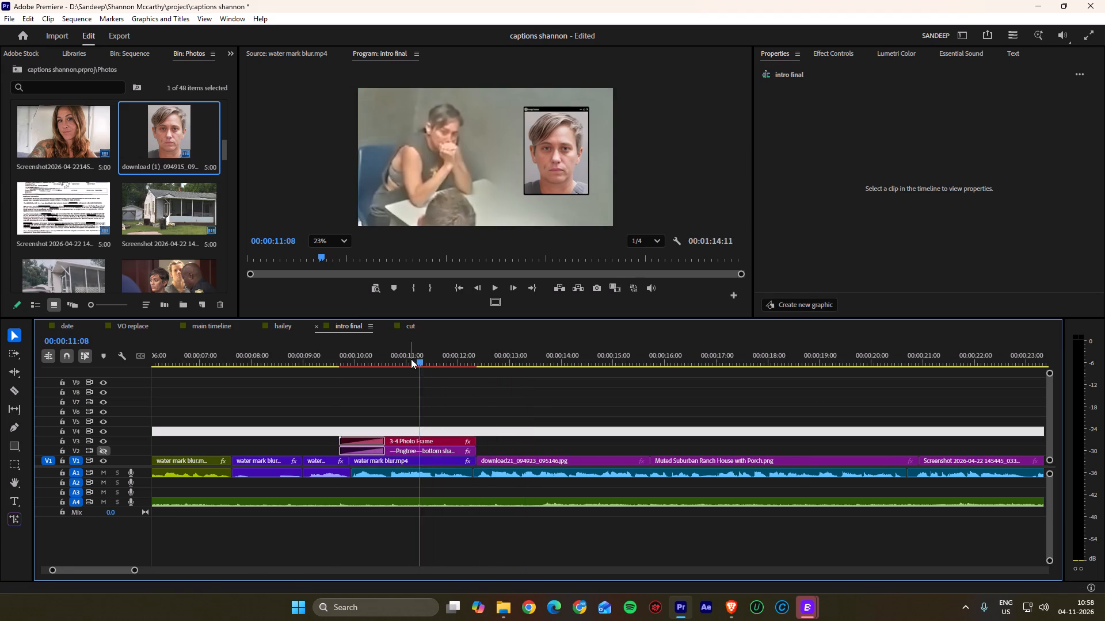
scroll(430, 390, "down", 3)
key("space")
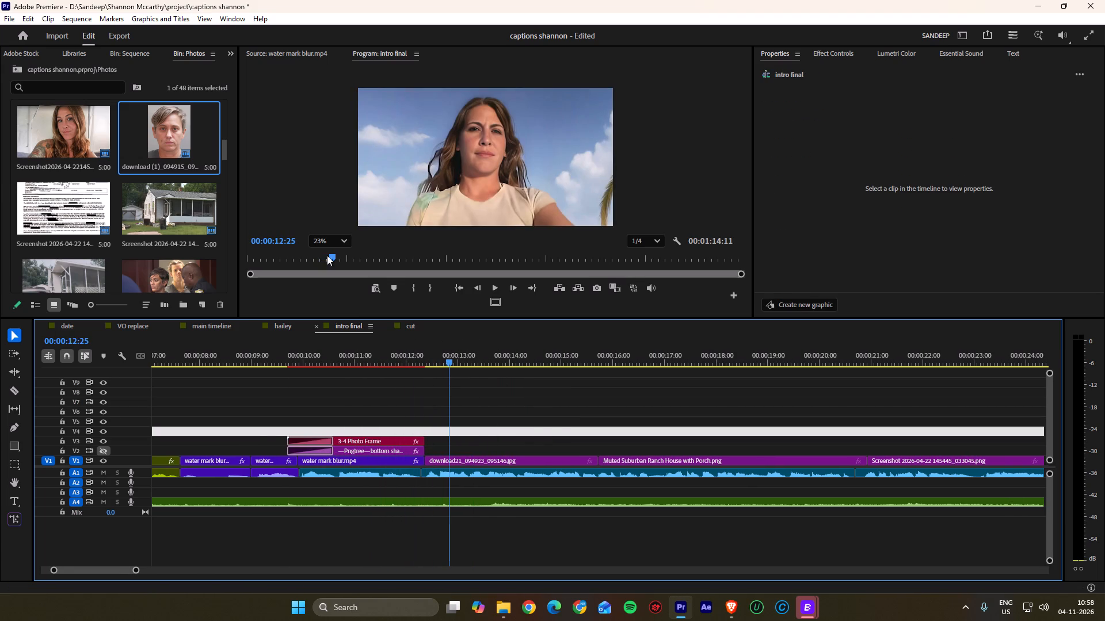
Bring up the effects library in place of the Photos bin.
left_click(236, 52)
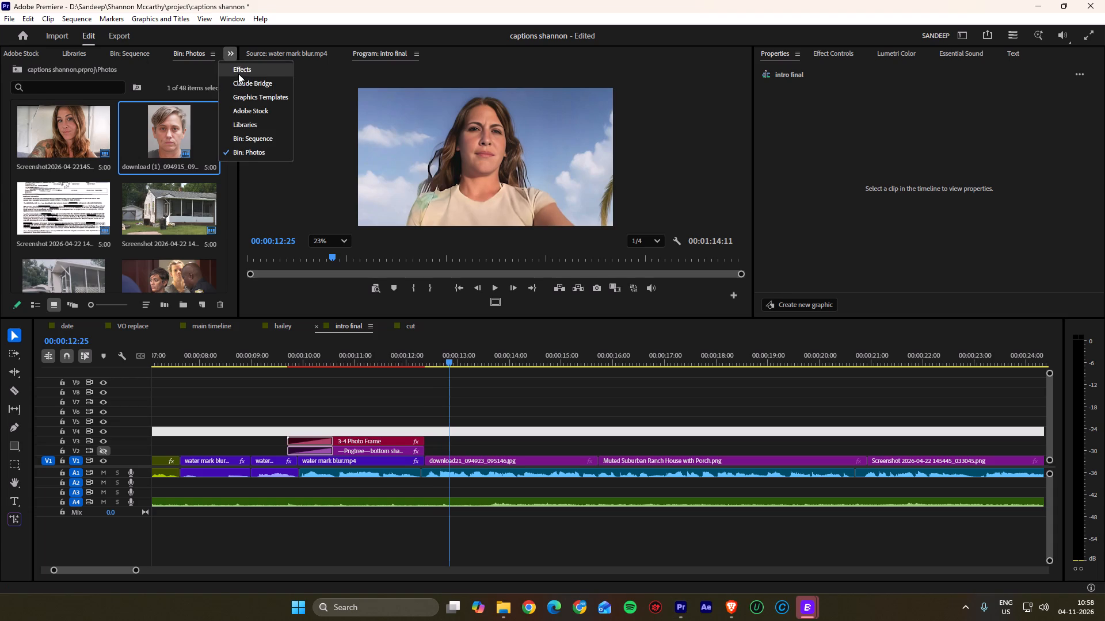
left_click(238, 74)
left_click(61, 262)
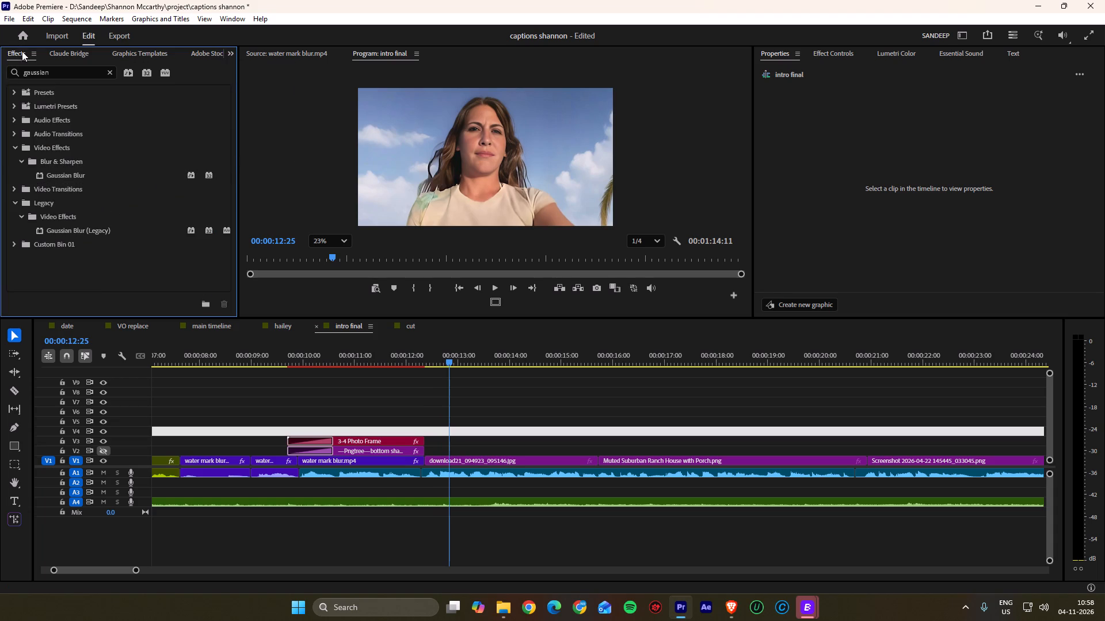
Switch to Blip and close the transfer window for vsr_windows_gpu_v1.1.0.zip.
left_click(814, 607)
left_click(786, 559)
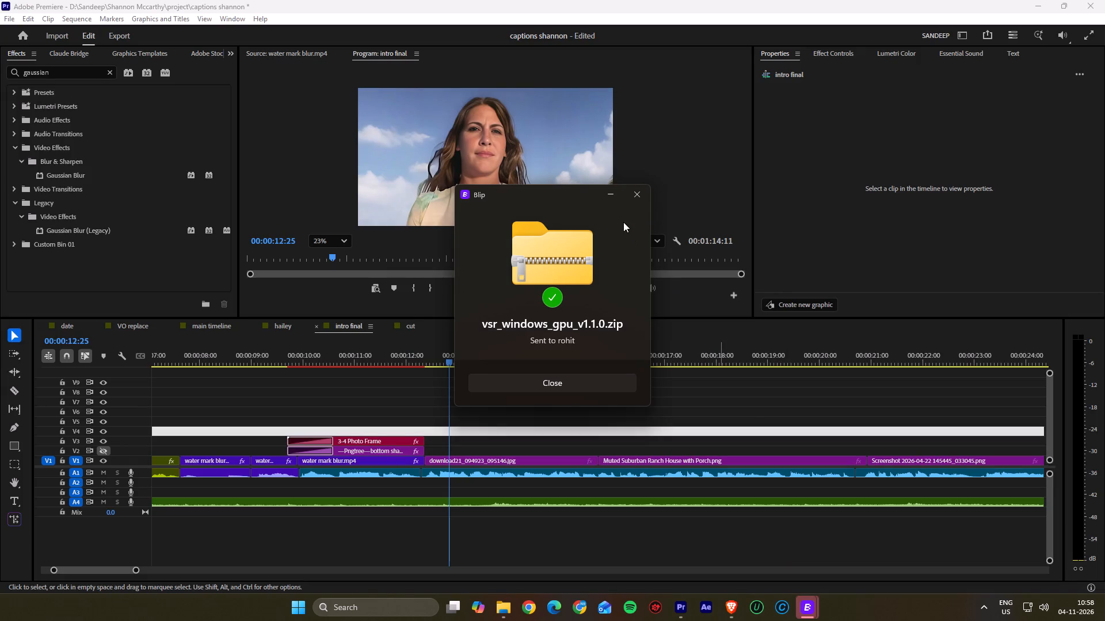
left_click(638, 193)
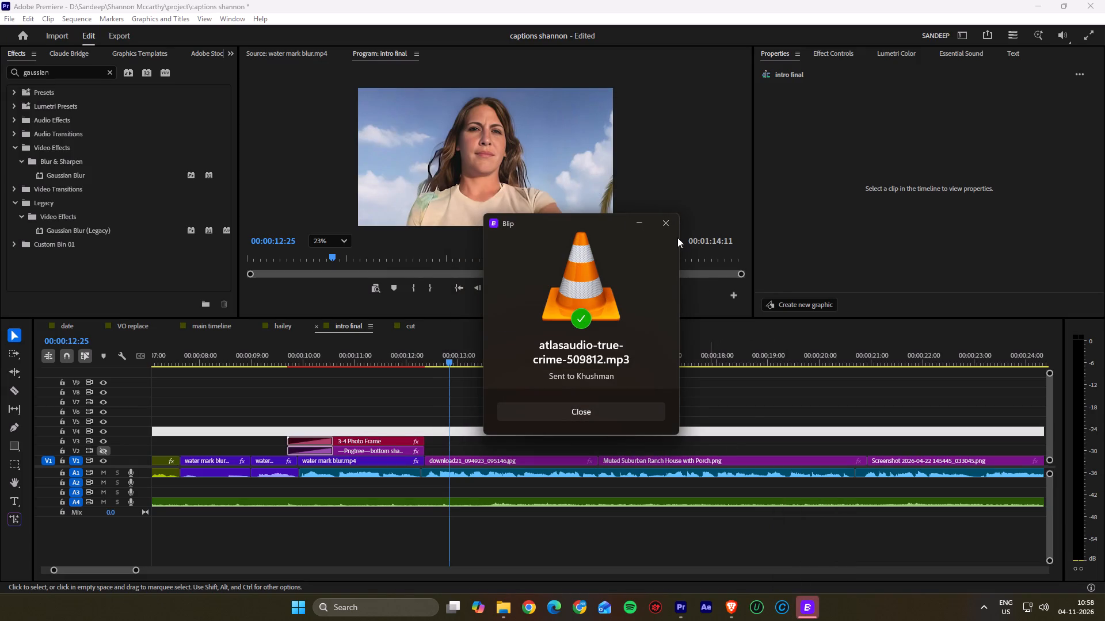
Close the Blip transfer window for atlasaudio-true-crime-509812.mp3.
left_click(675, 222)
Play back the intro final sequence from around the start of the photo-frame overlay to about 00:00:11:14.
scroll(612, 497, "down", 2, "alt")
scroll(490, 453, "up", 2)
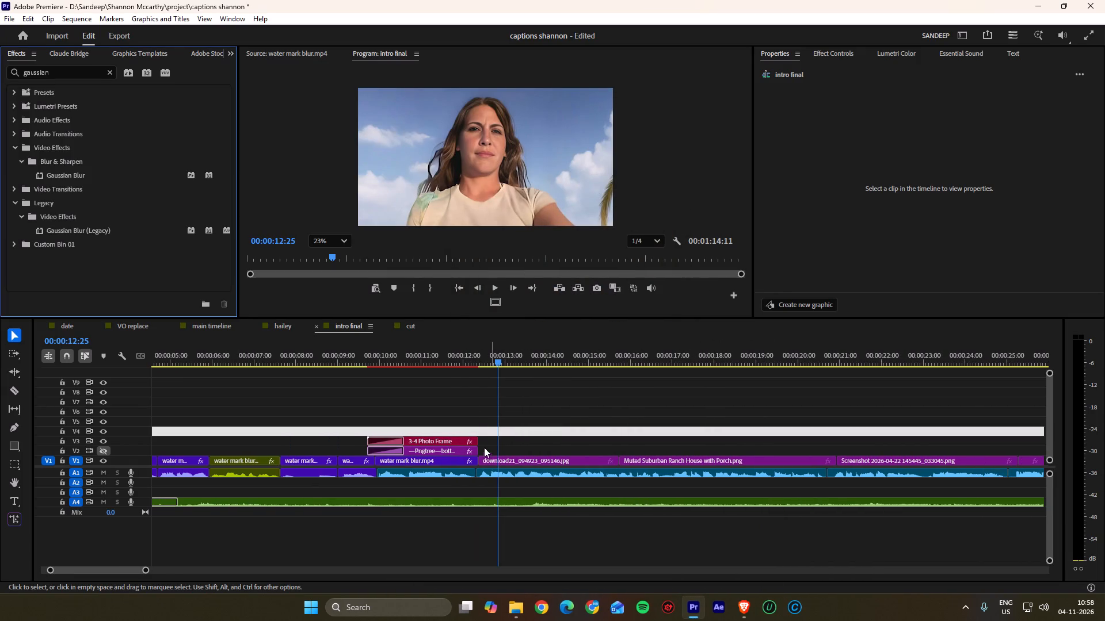
left_click_drag(448, 360, 372, 351)
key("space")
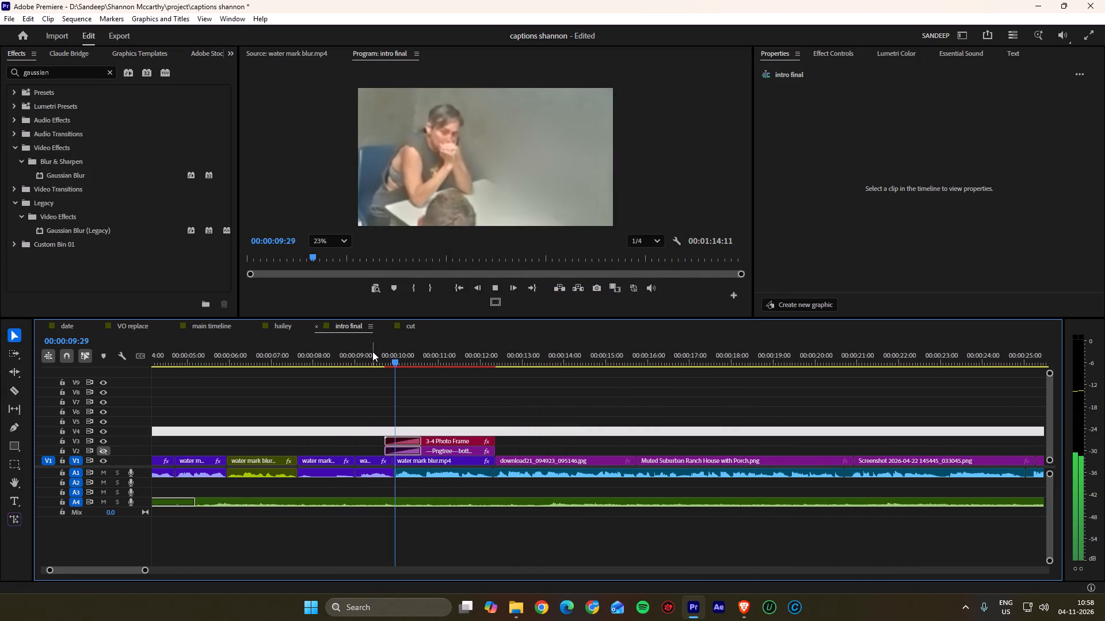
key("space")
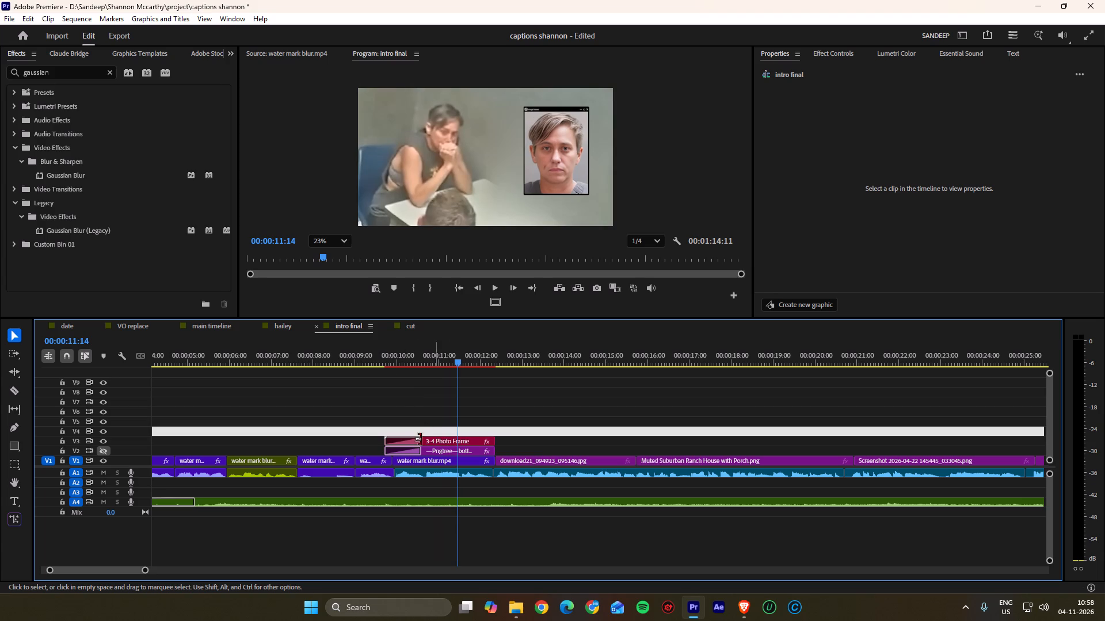
Turn on V2 track output for the bottom shadow and play the overlay through to about 00:00:13:09.
left_click(104, 450)
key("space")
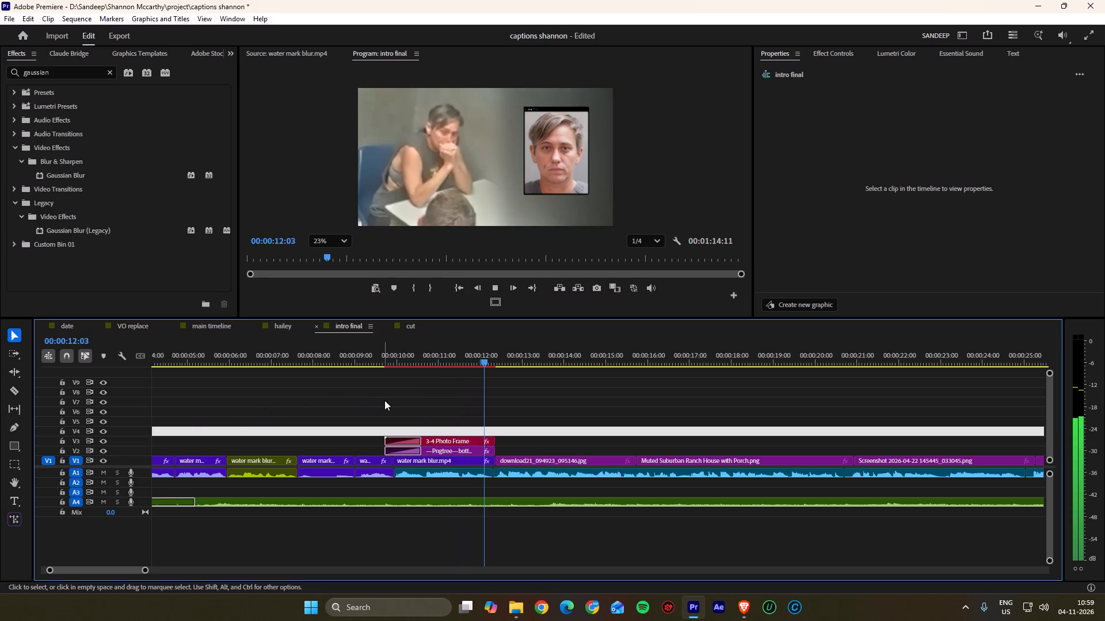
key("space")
scroll(500, 382, "down", 2)
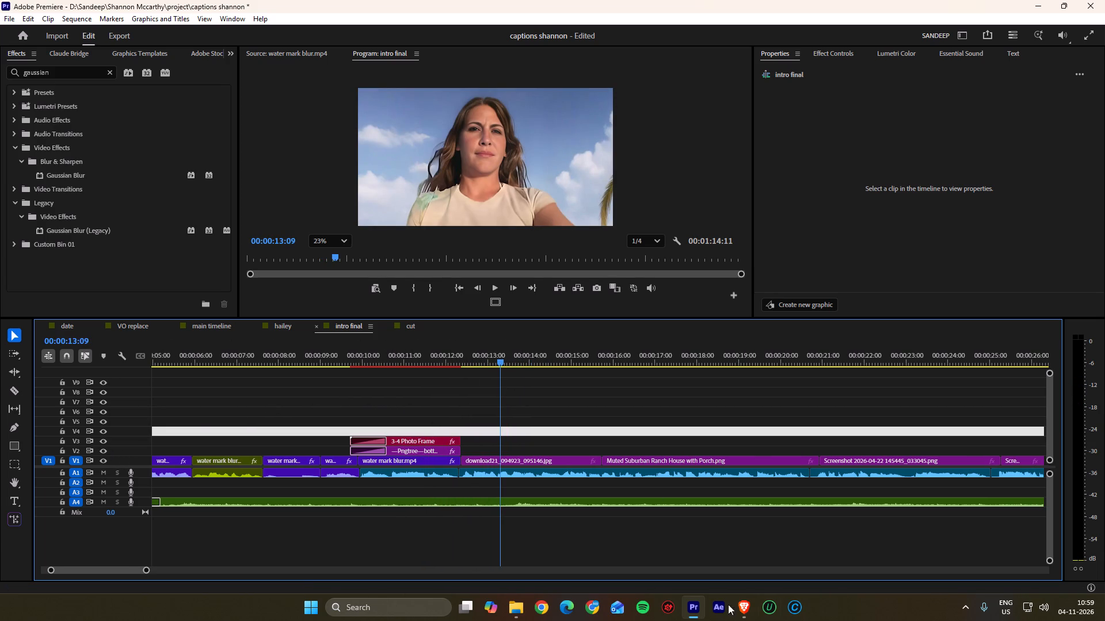
Switch to the Gmail page in Brave and open its Meet section.
left_click(748, 609)
left_click(18, 14)
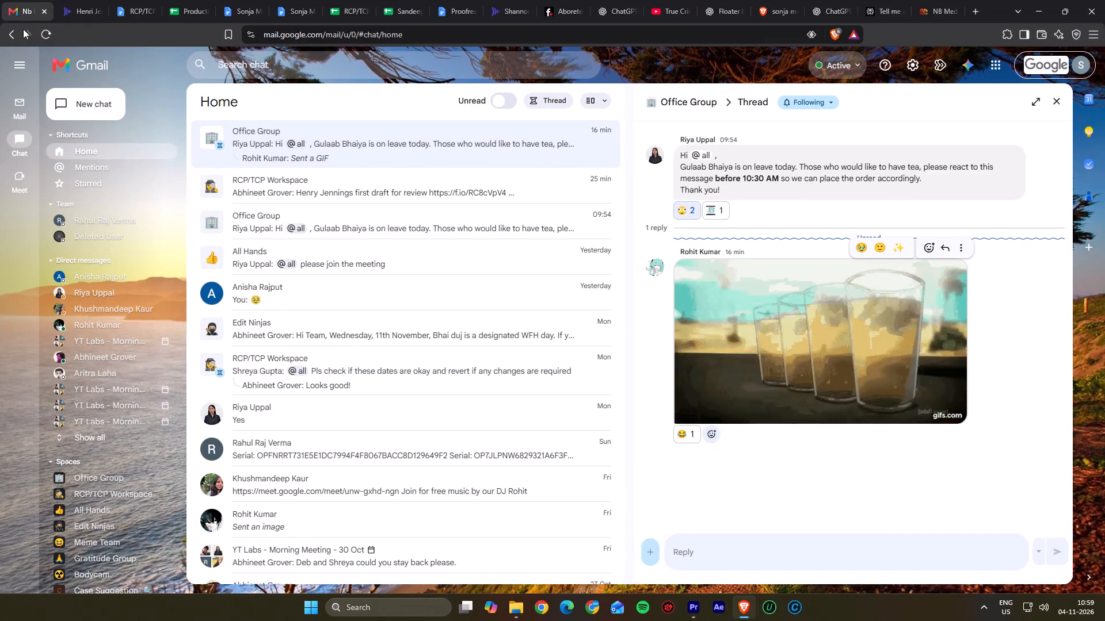
left_click(17, 179)
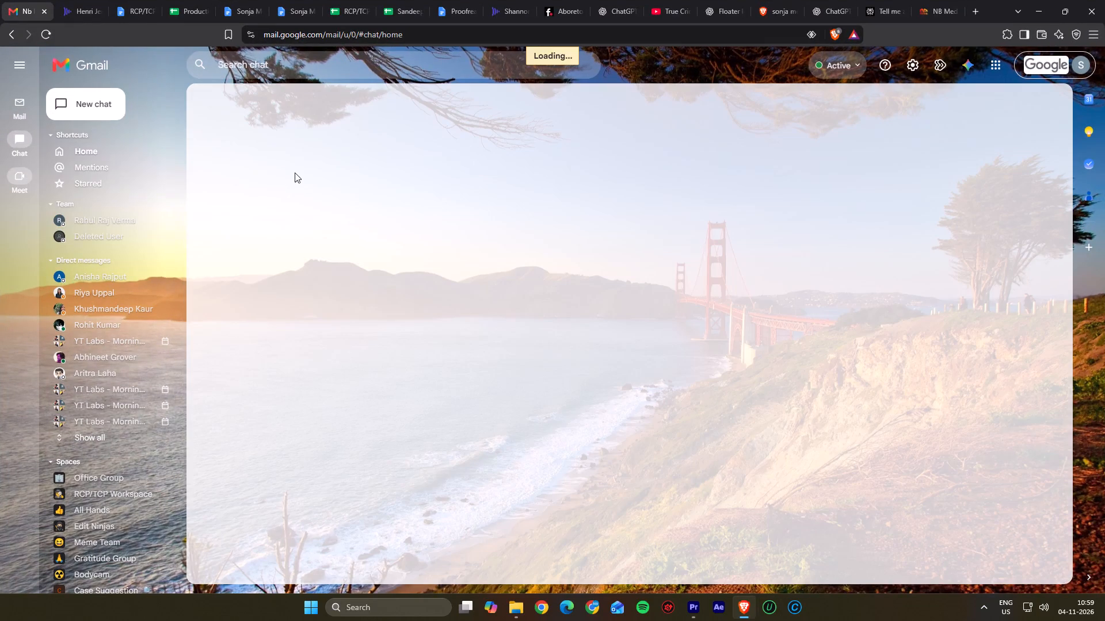
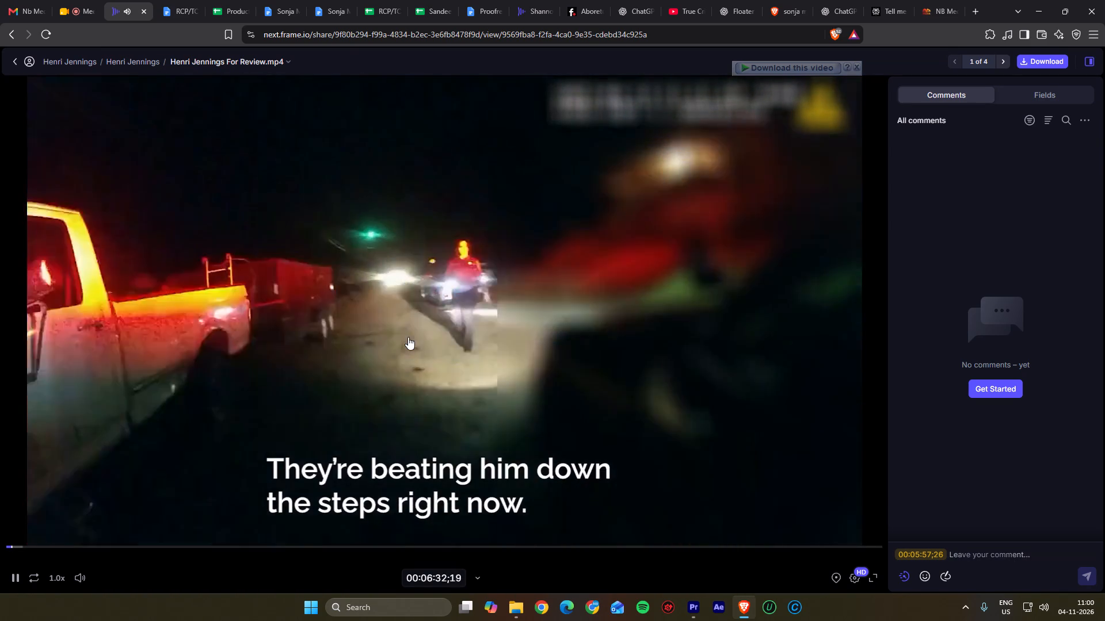
Pause the Frame.io review video, return to the project's shared asset listing, and close that page.
left_click(408, 337)
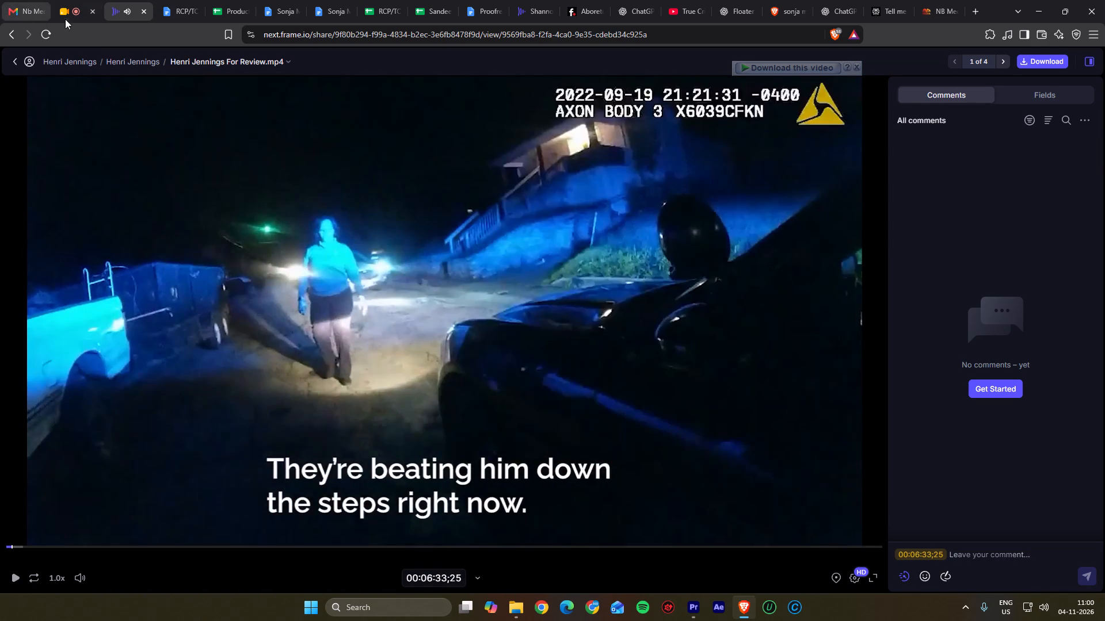
left_click(13, 39)
left_click(143, 9)
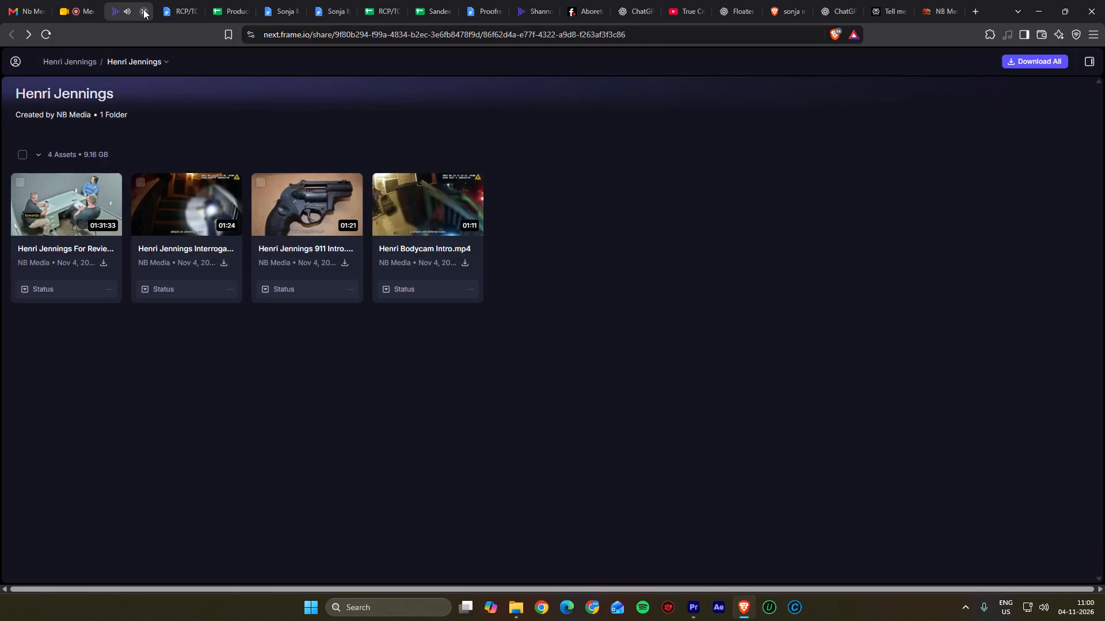
Switch to the open Gmail page.
left_click(15, 7)
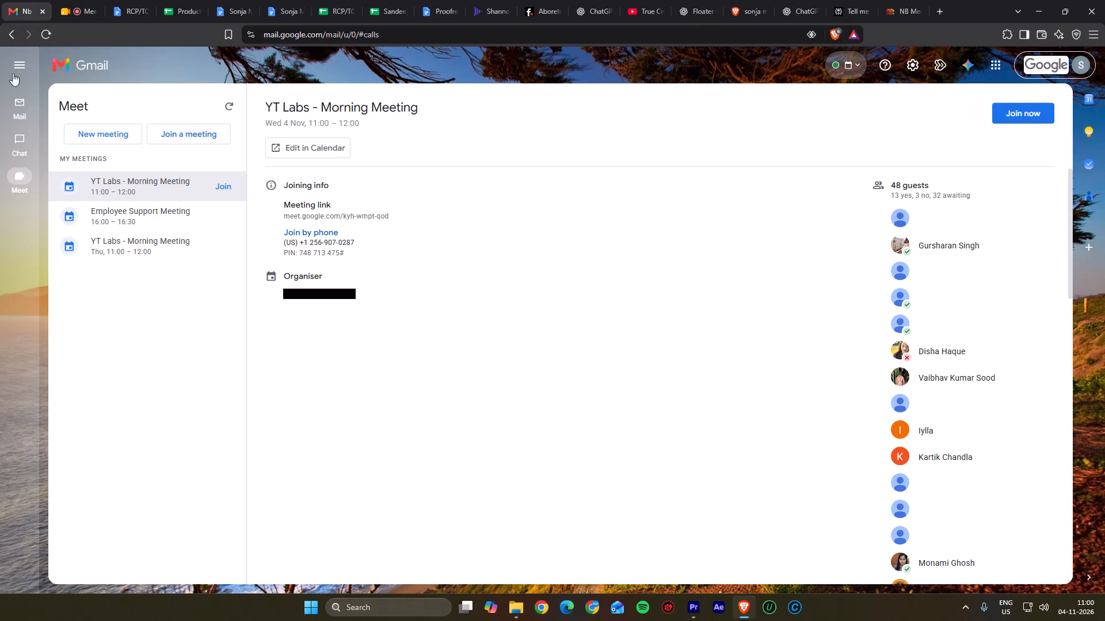
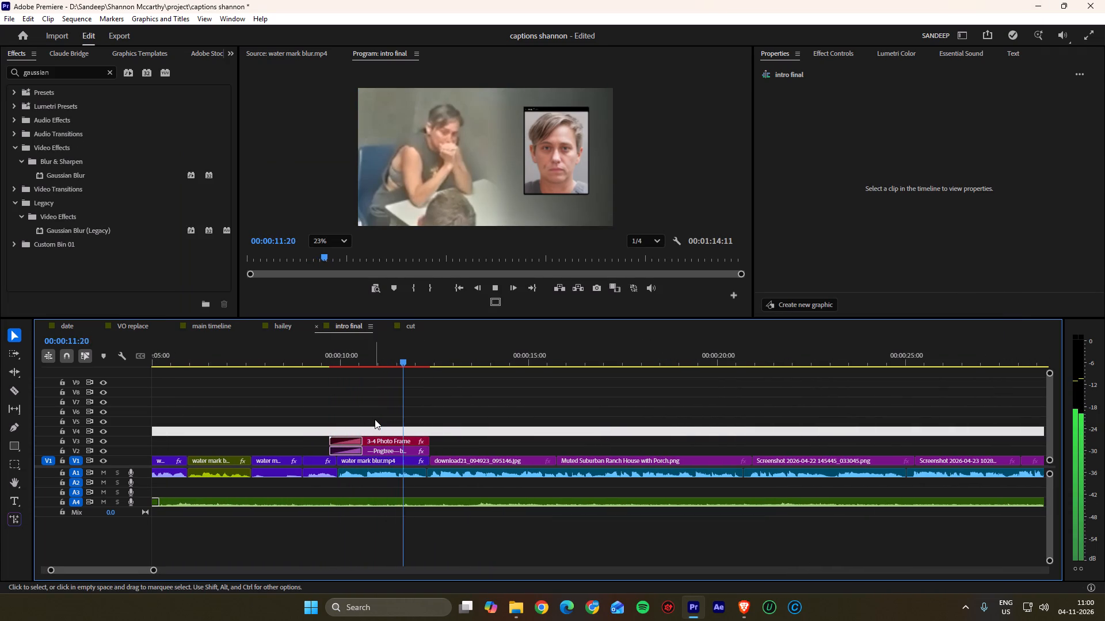
Stop playback of the intro and search the effects library for zoom blur in place of gaussian.
scroll(375, 419, "down", 3)
key("space")
scroll(369, 420, "up", 3)
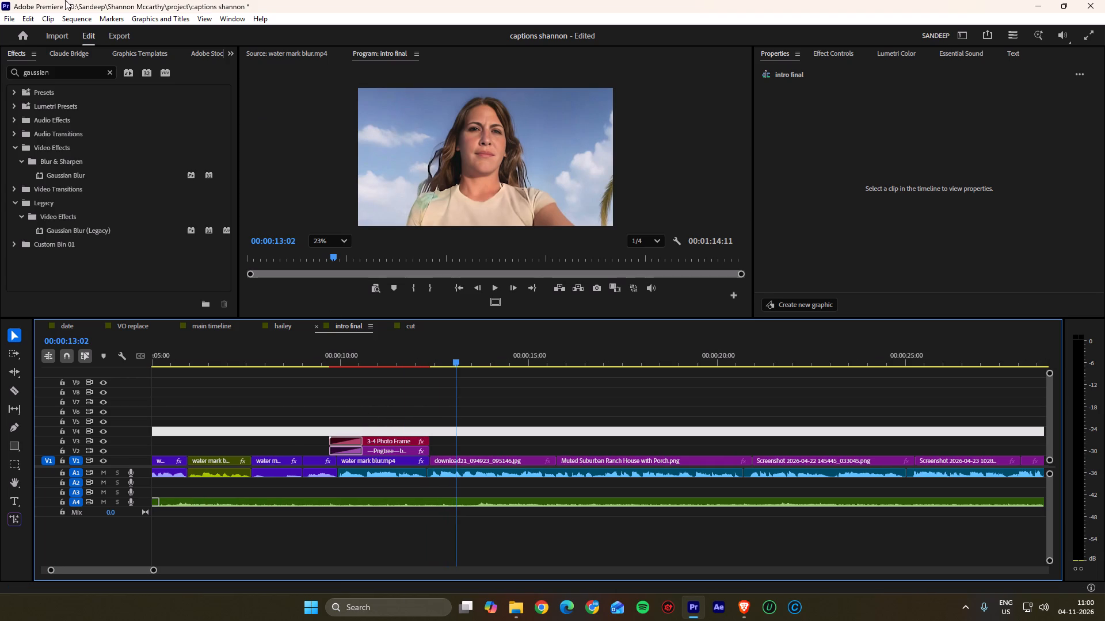
left_click(109, 73)
left_click(78, 74)
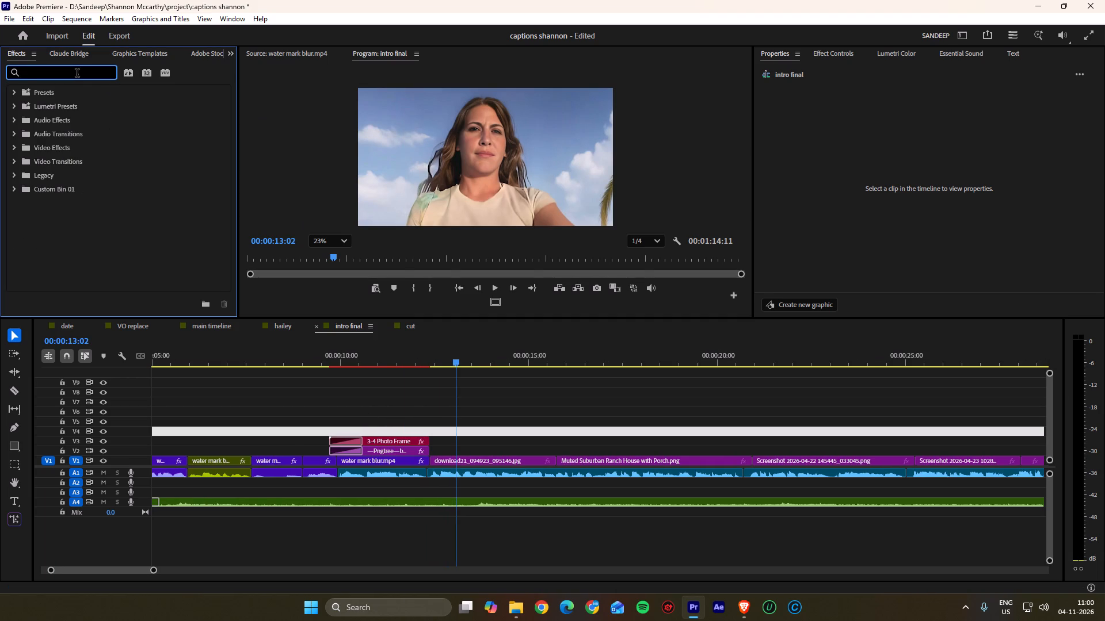
type("zoom")
key("space")
type("blur")
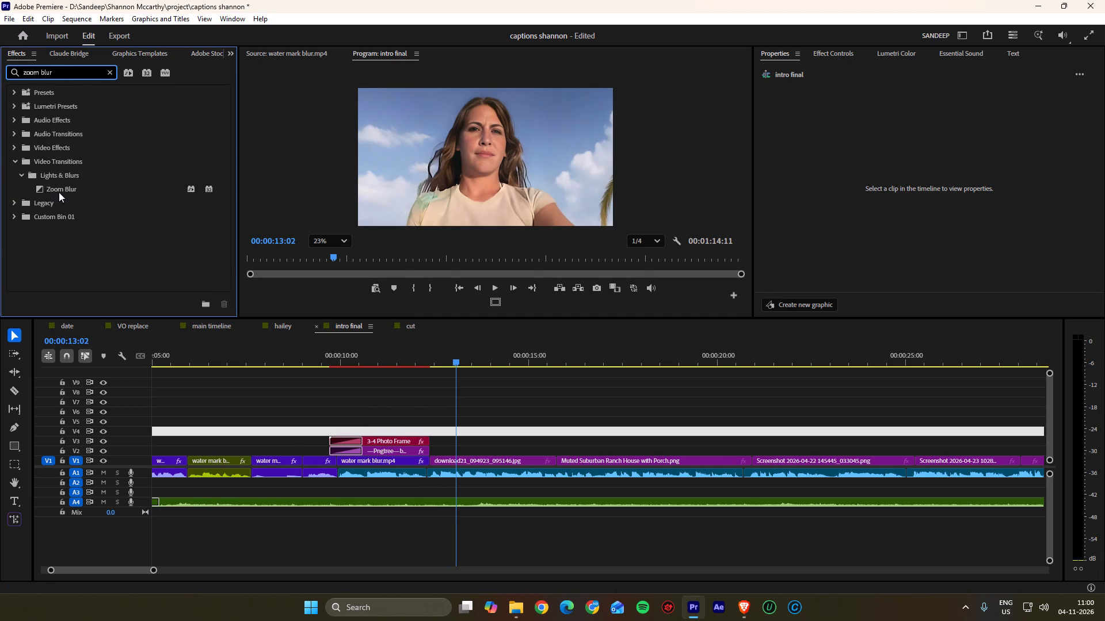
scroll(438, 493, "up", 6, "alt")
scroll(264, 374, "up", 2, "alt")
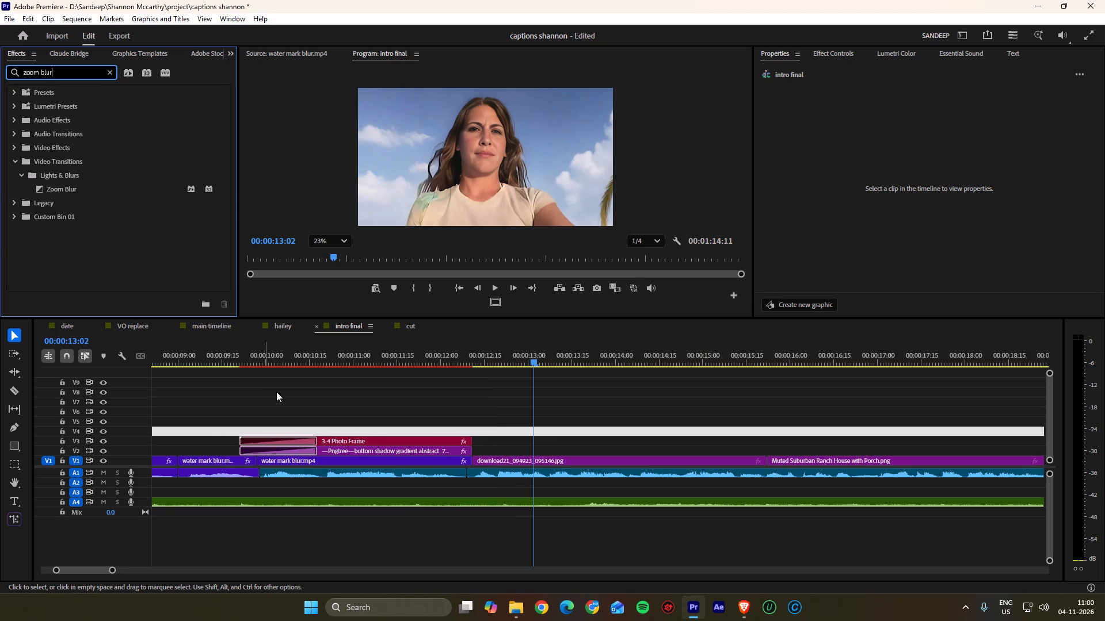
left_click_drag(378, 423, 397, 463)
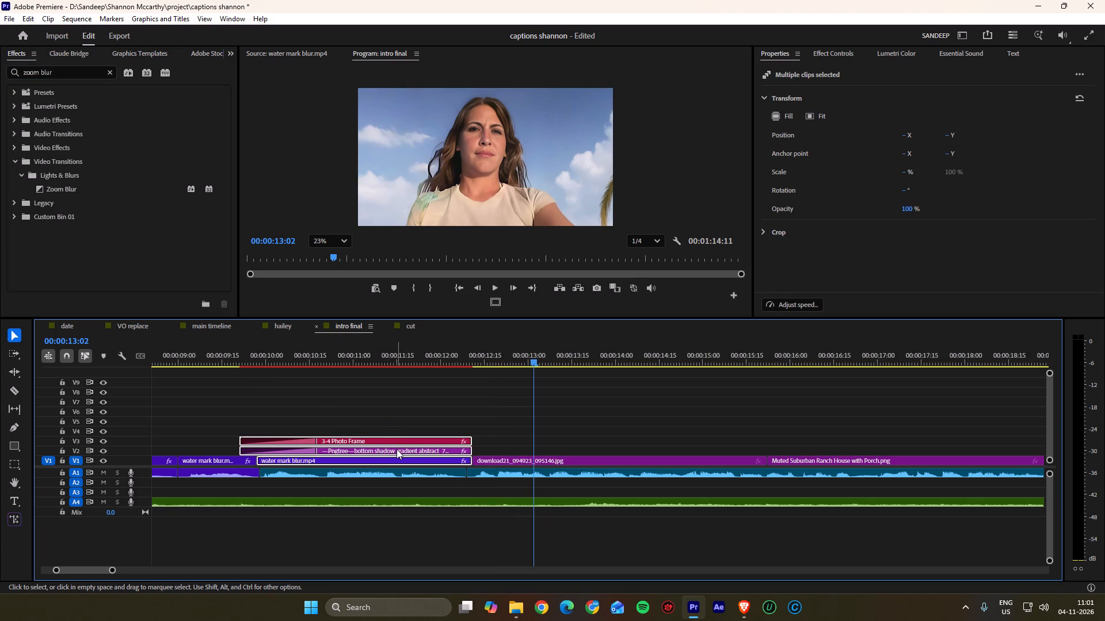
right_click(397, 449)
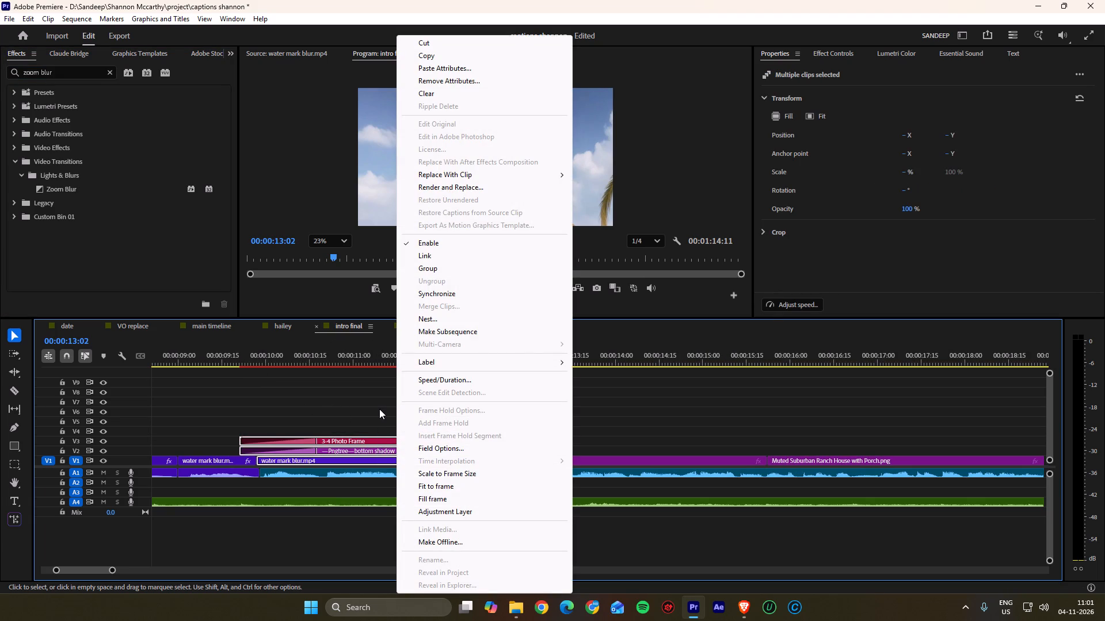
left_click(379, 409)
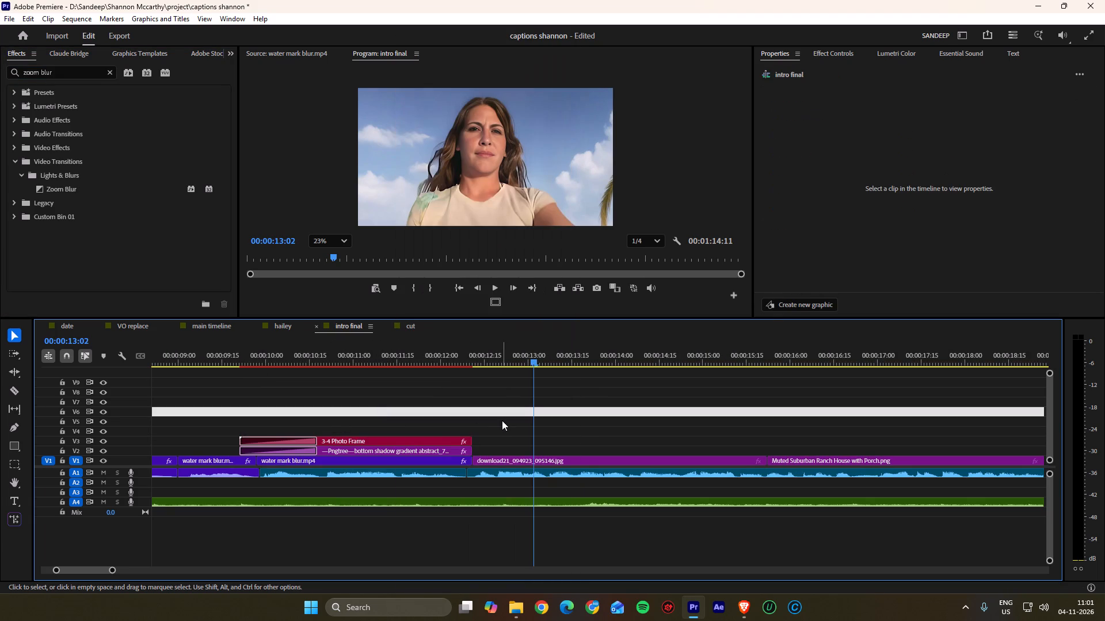
Create a new adjustment layer with the default settings at the top level of the captions shannon project.
scroll(501, 420, "down", 2, "alt")
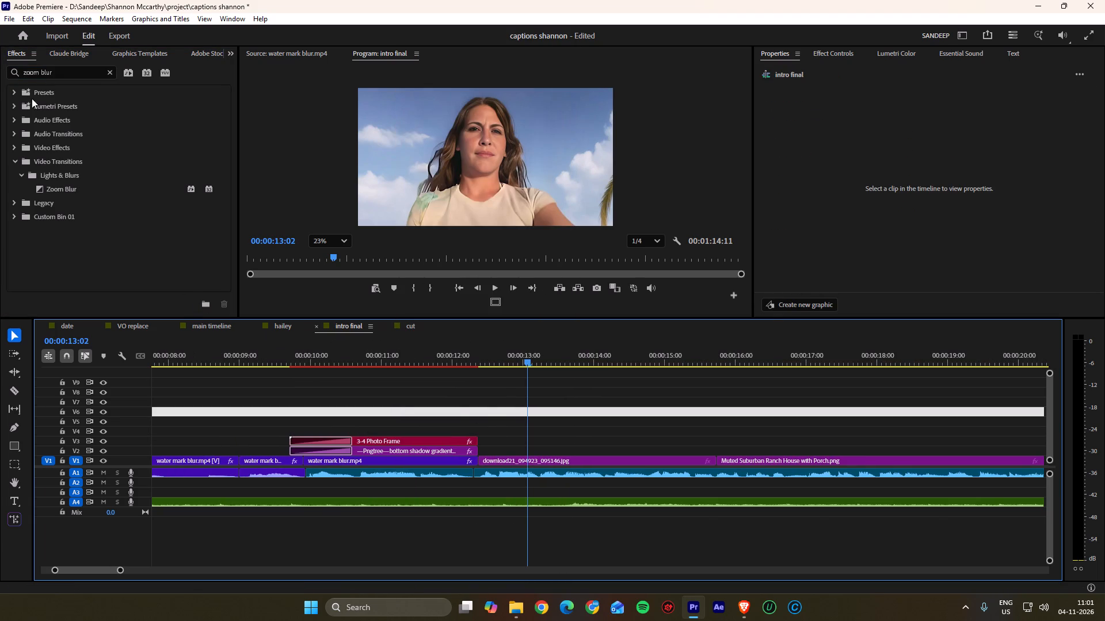
left_click(229, 54)
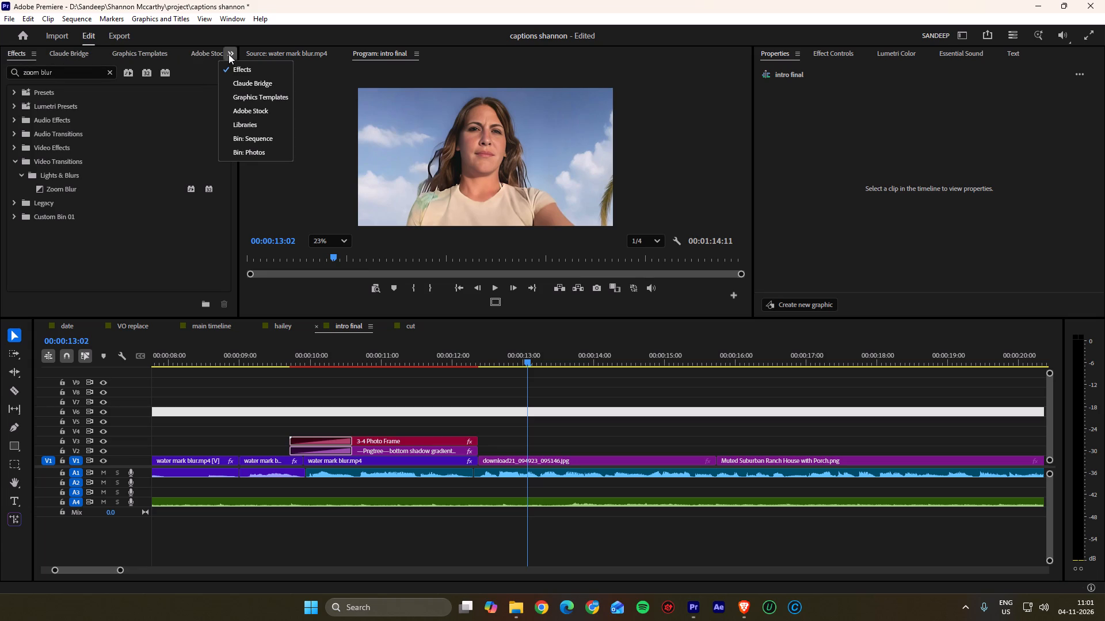
left_click(257, 155)
scroll(176, 232, "down", 2)
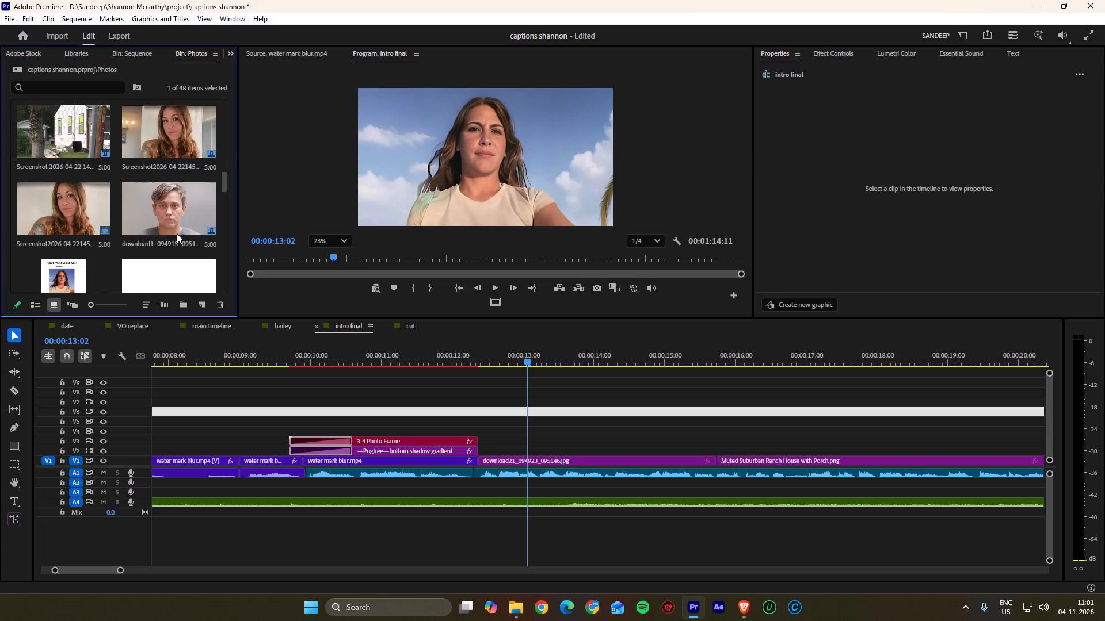
scroll(177, 233, "down", 17)
scroll(181, 250, "up", 8)
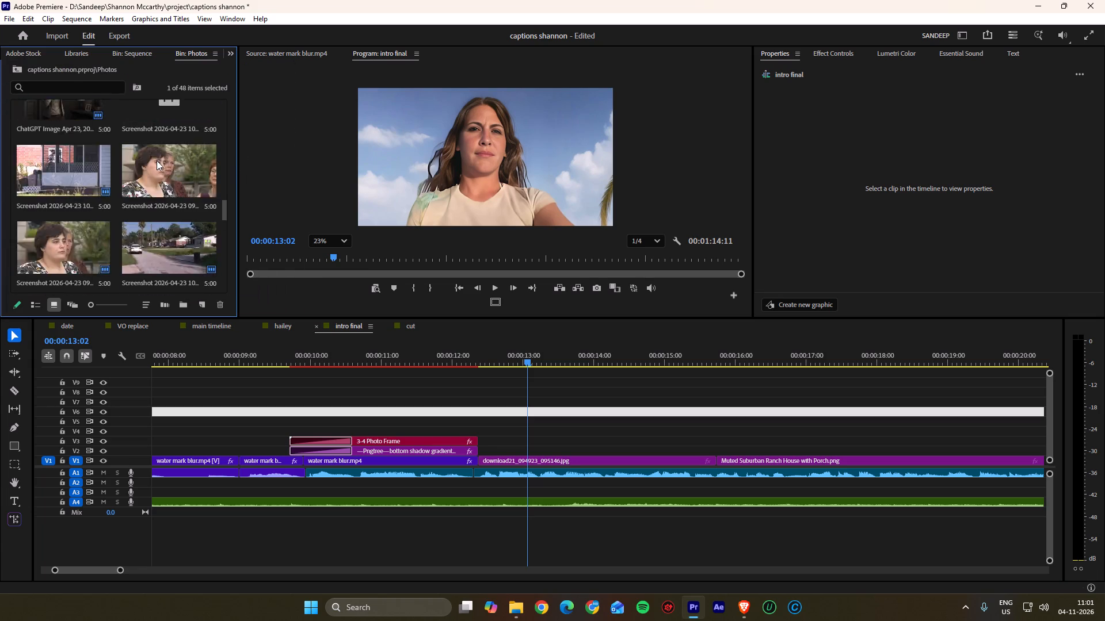
scroll(157, 160, "up", 8)
left_click(14, 70)
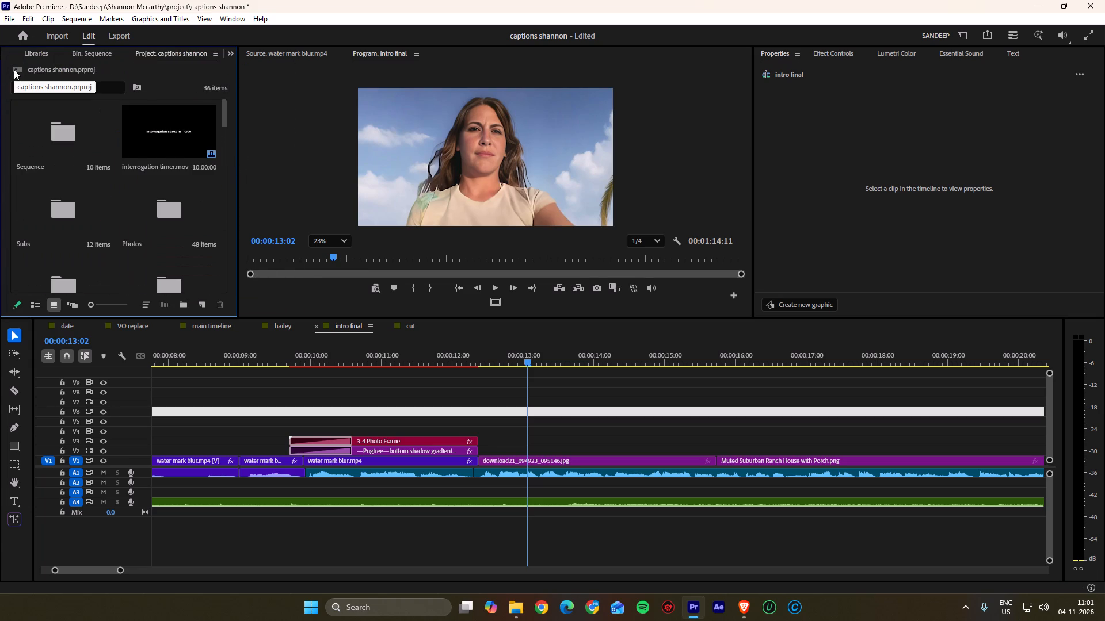
scroll(96, 195, "up", 4)
left_click(204, 305)
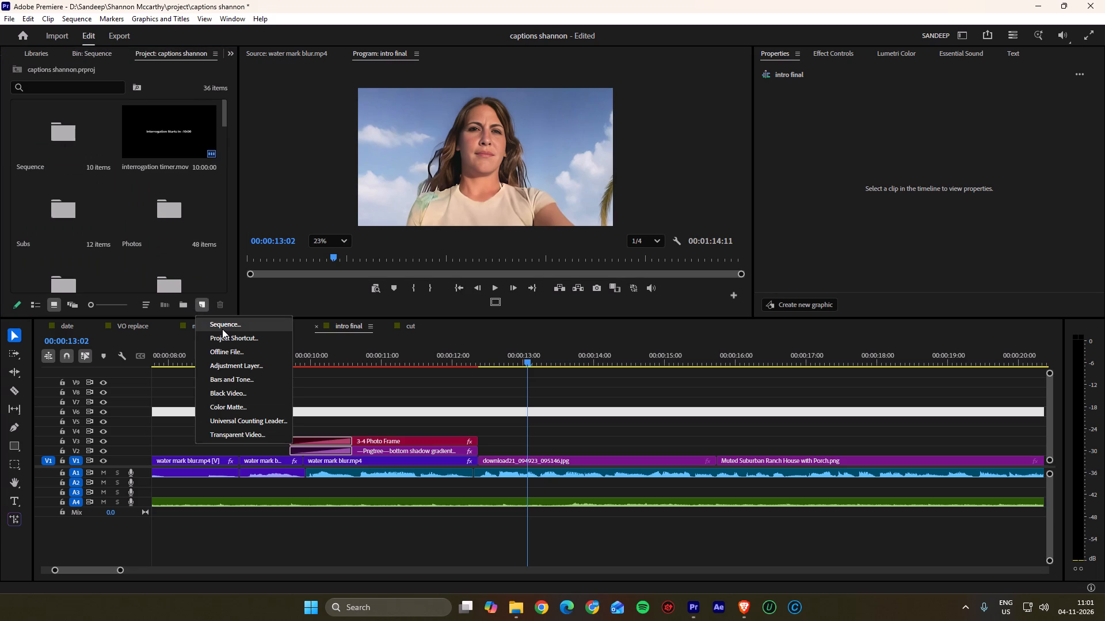
left_click(228, 363)
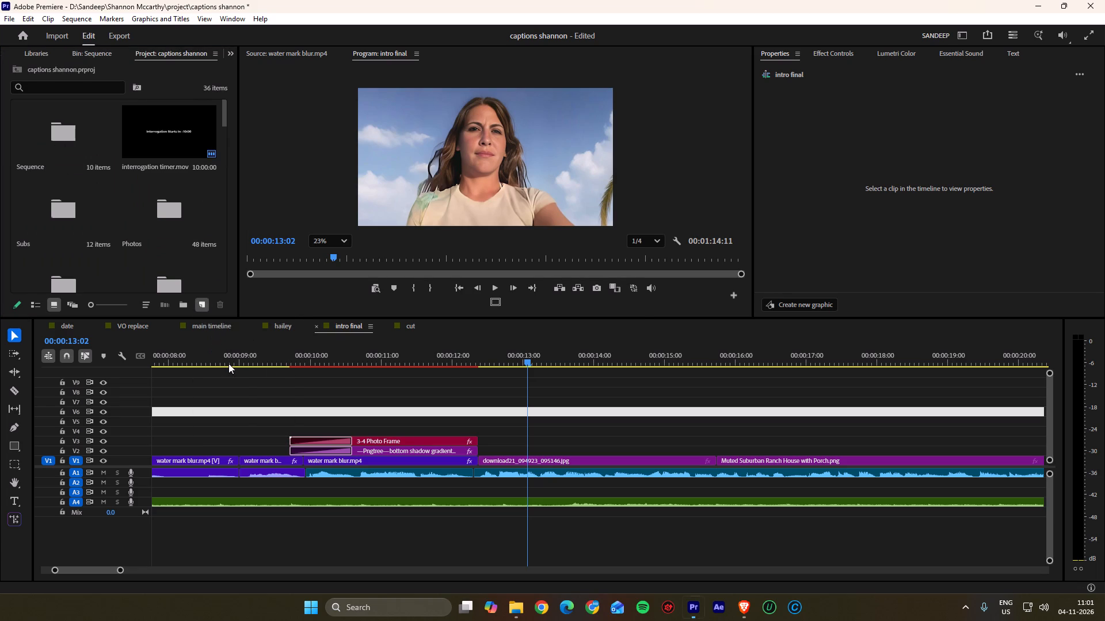
left_click(602, 353)
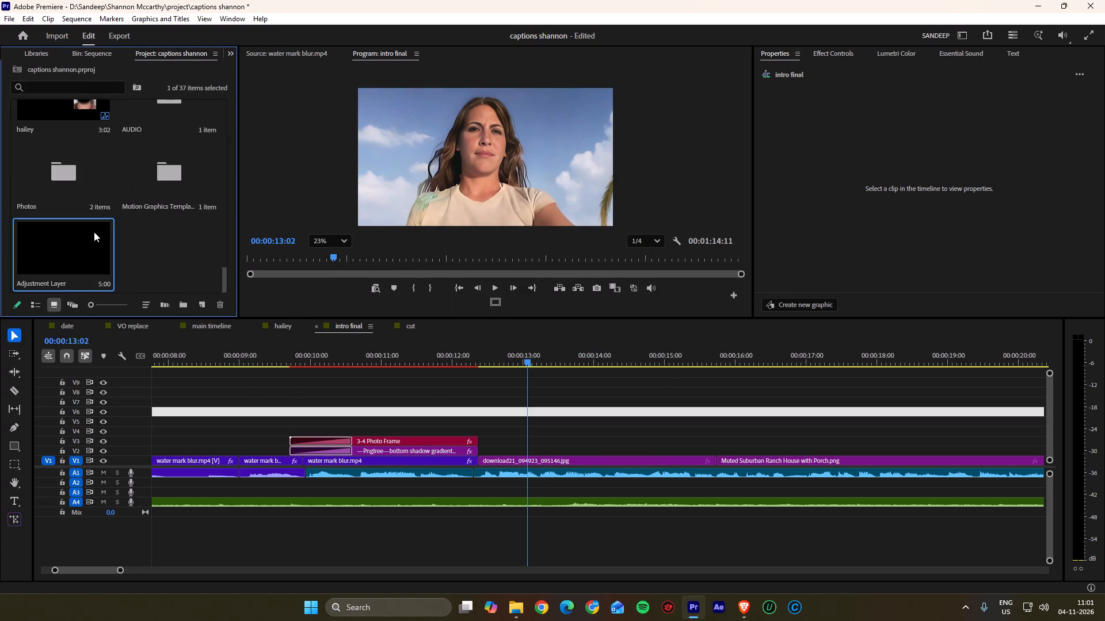
Place the adjustment layer on V4 from about 00:00:10:09 and split it at 00:00:12:11, where the download21_094923_095146.jpg clip starts.
left_click_drag(79, 243, 350, 421)
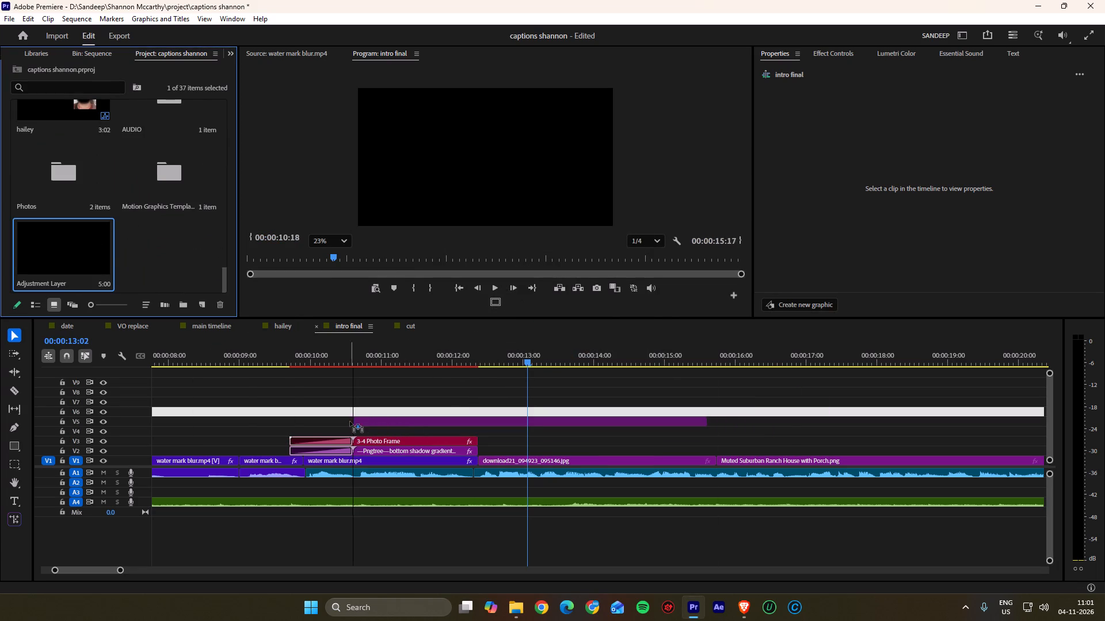
left_click_drag(350, 421, 331, 430)
scroll(384, 431, "up", 8, "alt")
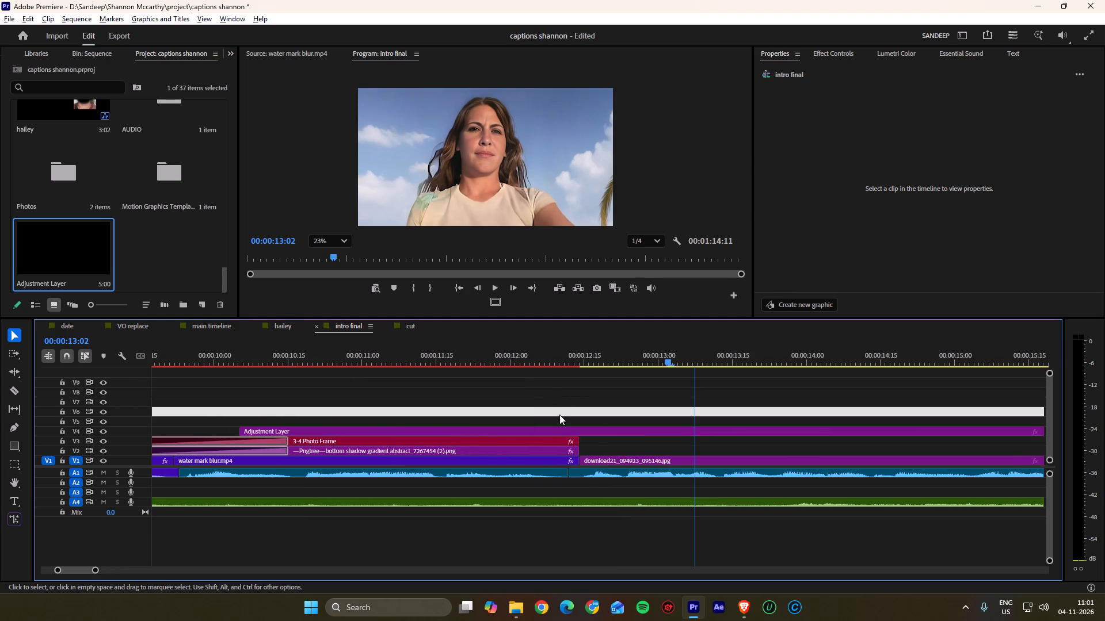
left_click_drag(607, 359, 580, 359)
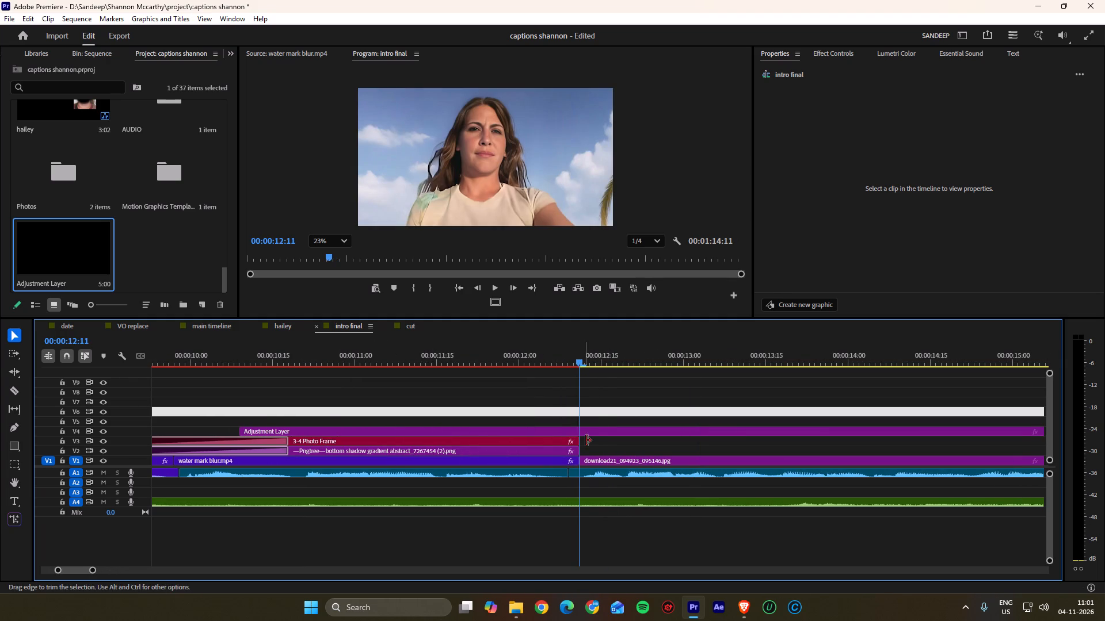
left_click(589, 434)
key("k")
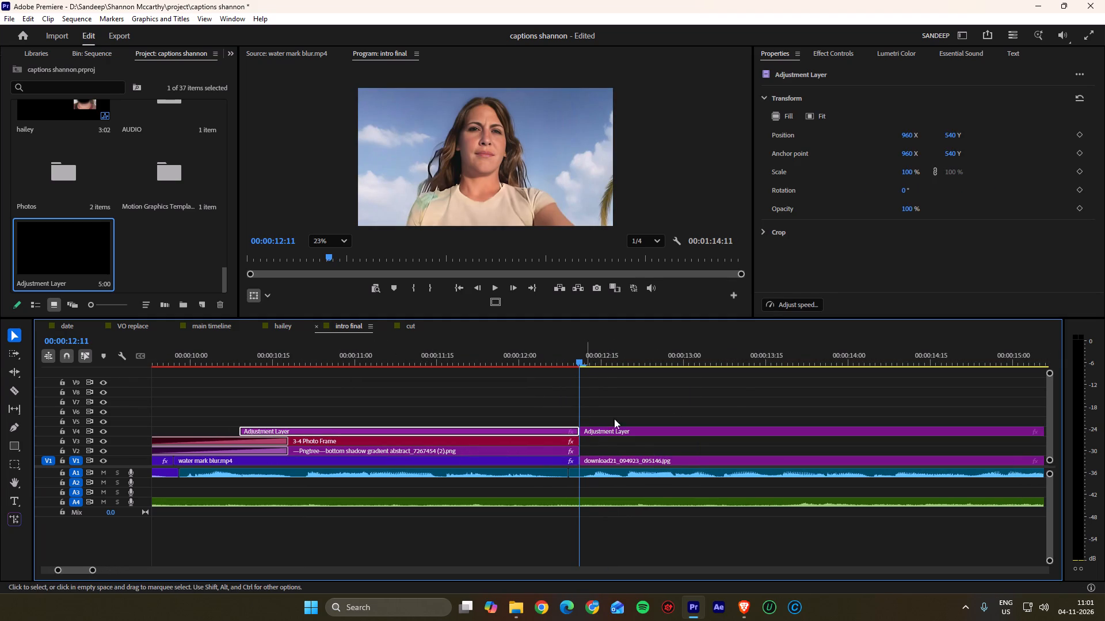
Bring up the effects library in place of the project bin.
left_click(233, 52)
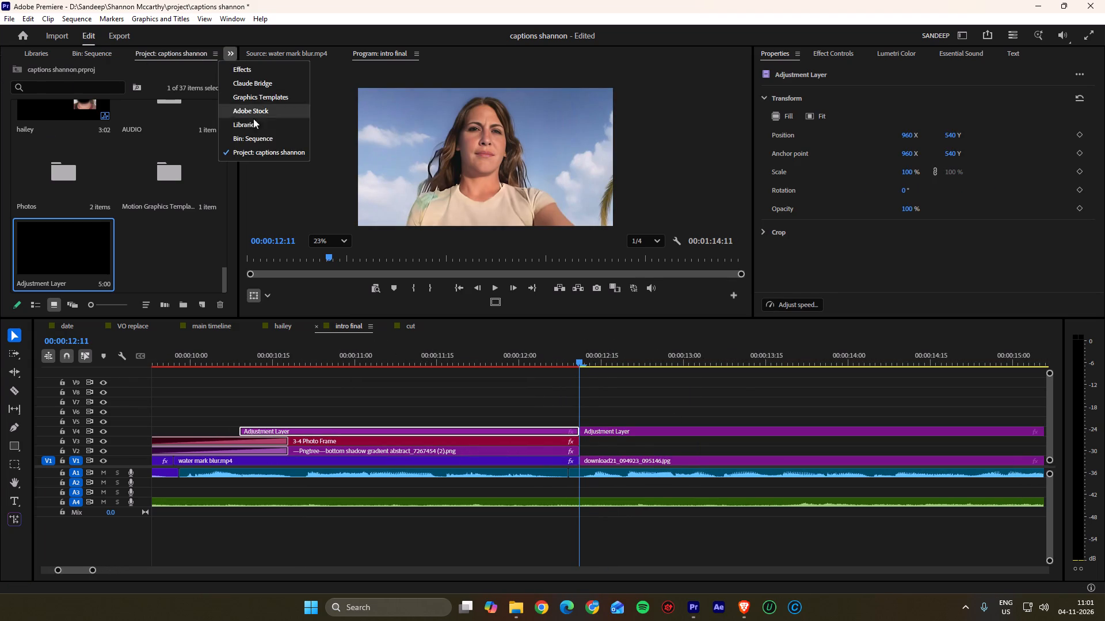
left_click(262, 68)
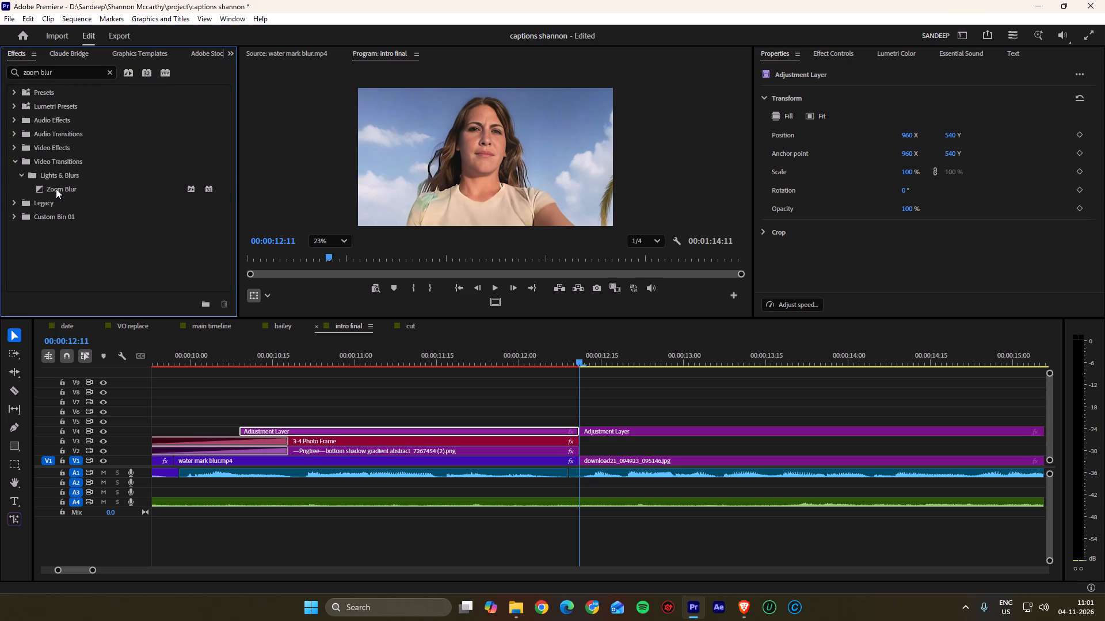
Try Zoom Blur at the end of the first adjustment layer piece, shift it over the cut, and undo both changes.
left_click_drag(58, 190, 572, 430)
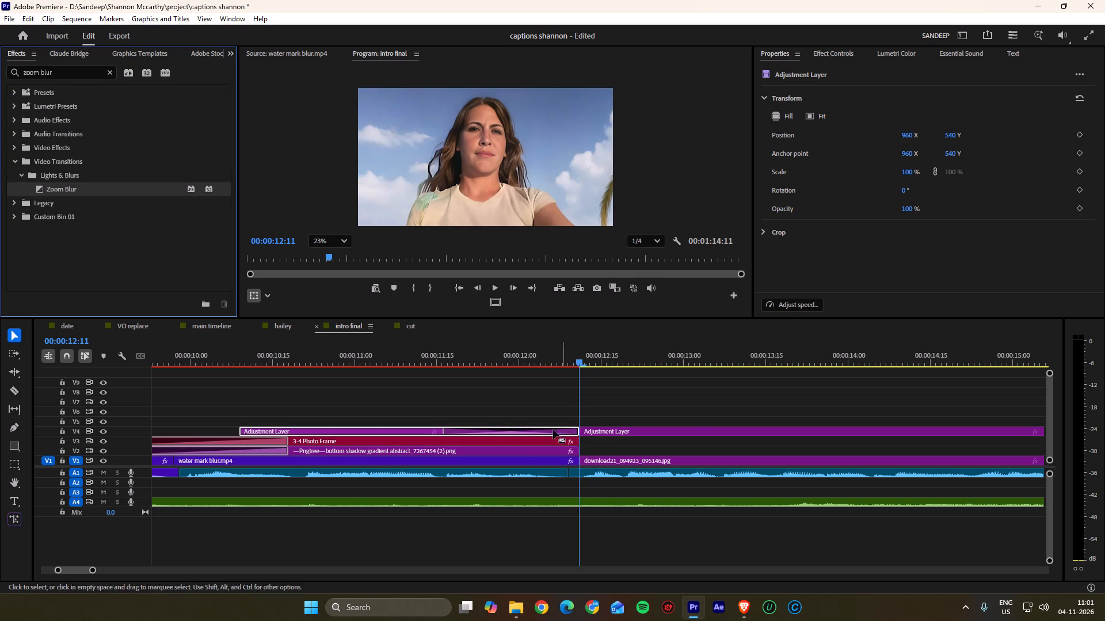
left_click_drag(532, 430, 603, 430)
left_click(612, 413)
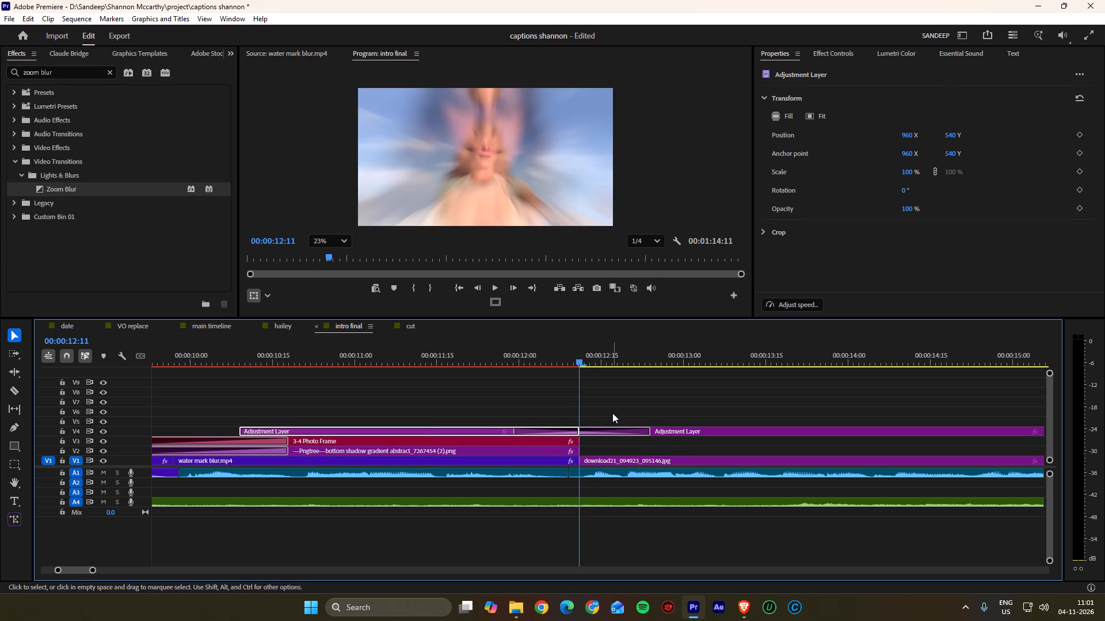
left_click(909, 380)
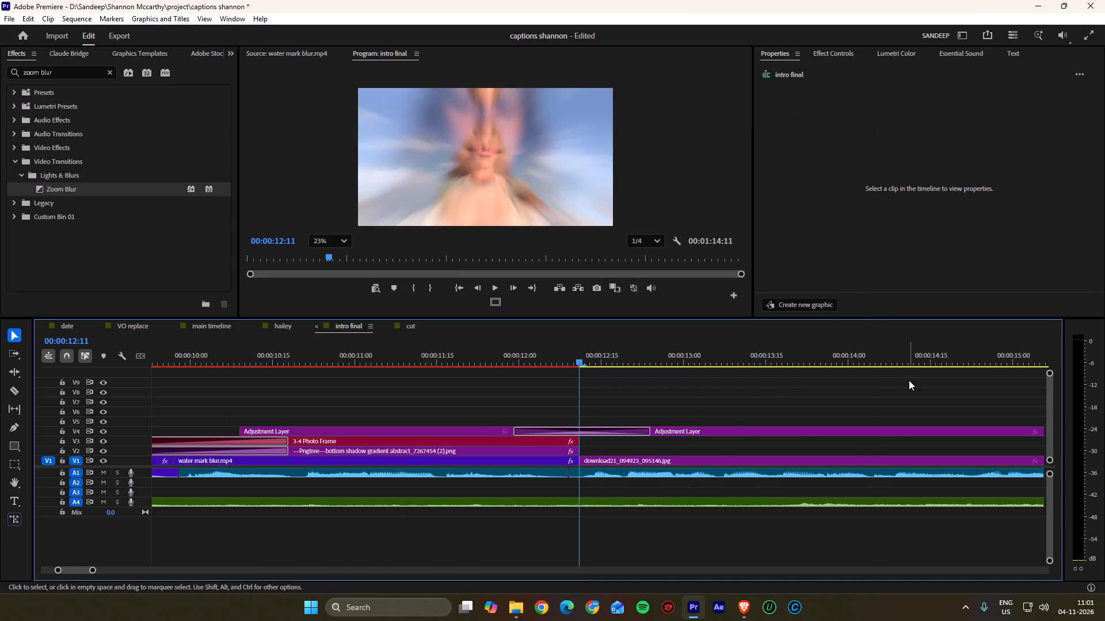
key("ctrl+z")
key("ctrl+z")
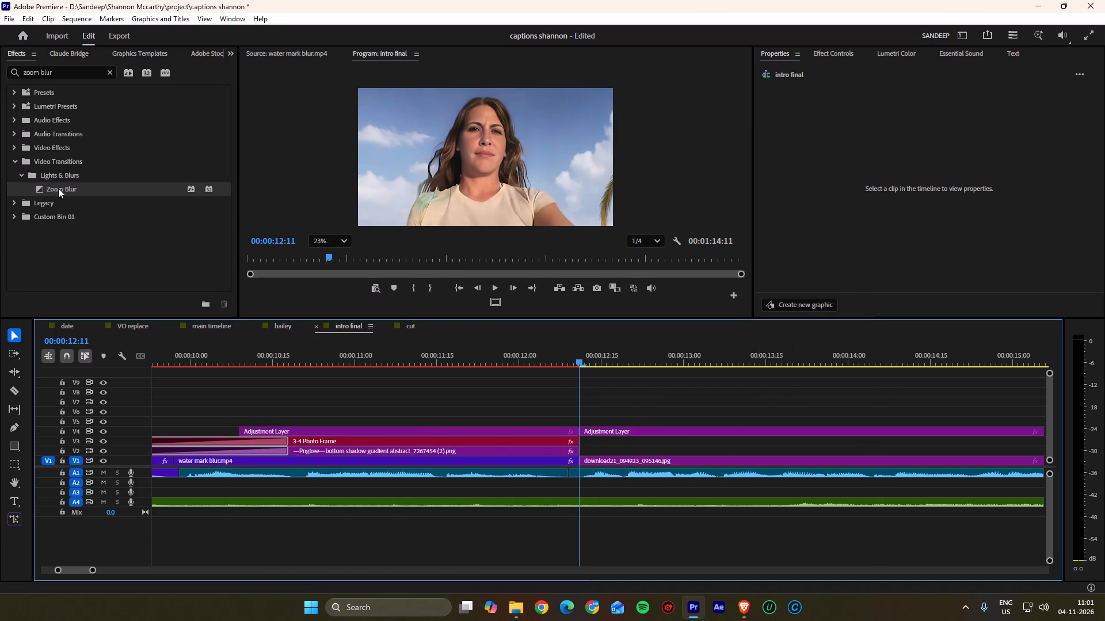
Apply the Zoom Blur transition centred on the cut between the two adjustment layer pieces on V4.
left_click_drag(58, 188, 576, 431)
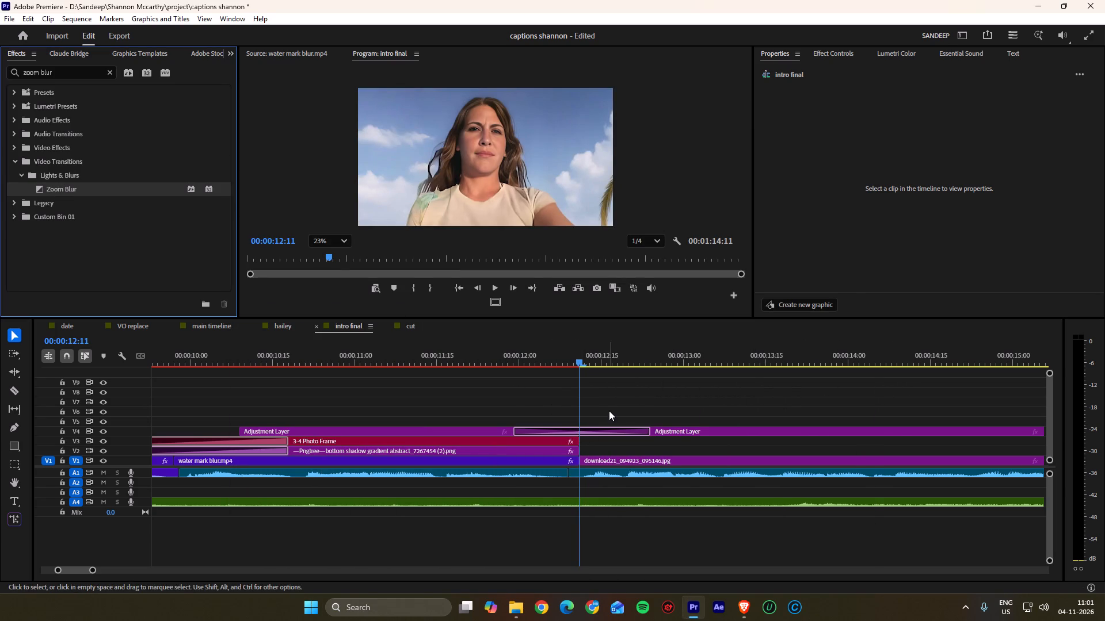
left_click(609, 411)
Play back the zoom blur transition from about 00:00:11:20, and play again from about 00:00:12:12 to 00:00:13:15.
left_click_drag(548, 352, 463, 353)
key("space")
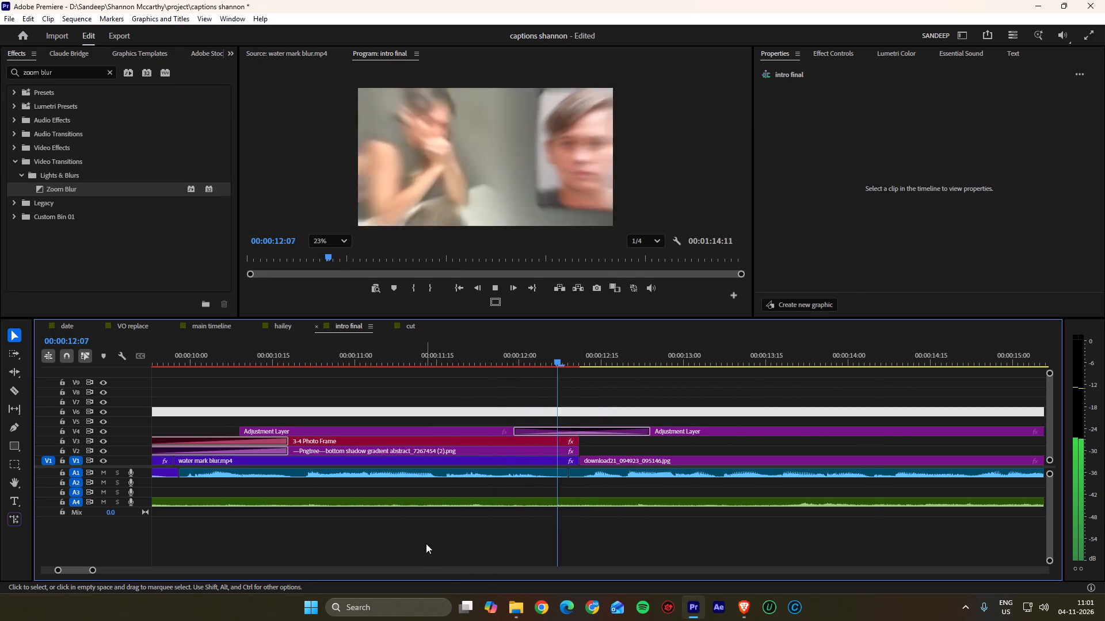
scroll(433, 495, "down", 6, "alt")
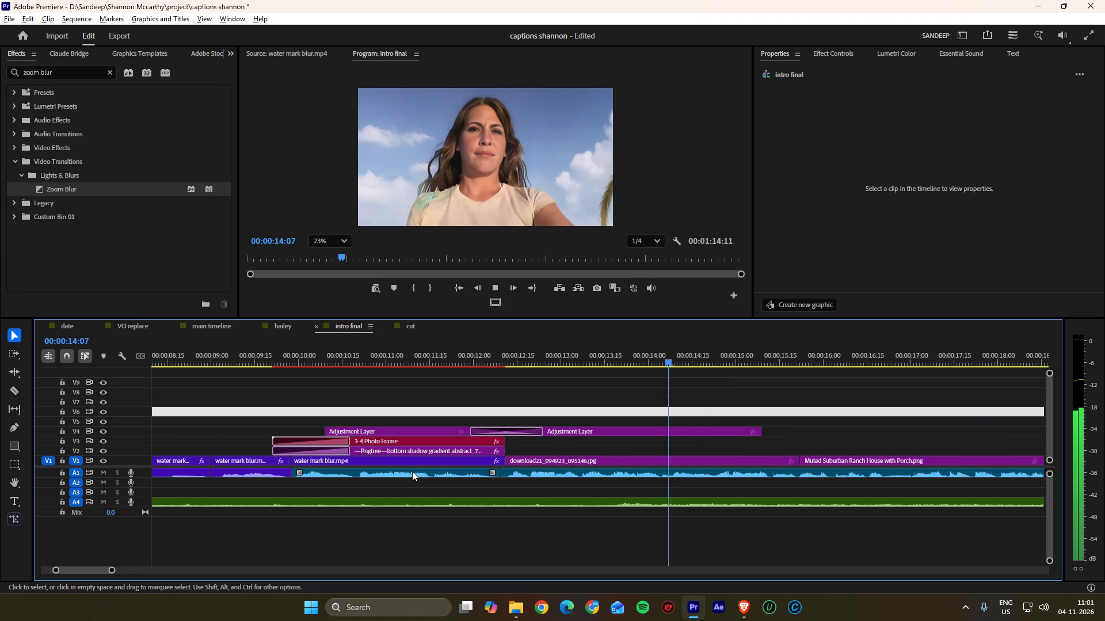
scroll(412, 471, "down", 6, "alt")
scroll(379, 443, "down", 3)
key("space")
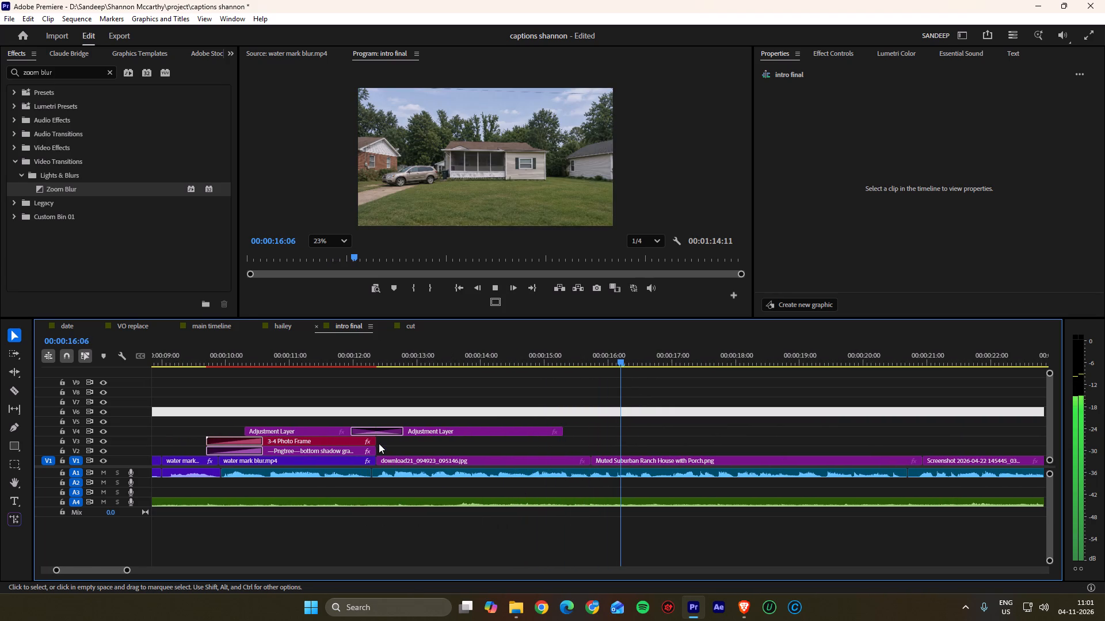
left_click_drag(444, 355, 379, 354)
key("space")
scroll(349, 355, "down", 3)
scroll(363, 390, "up", 4, "alt")
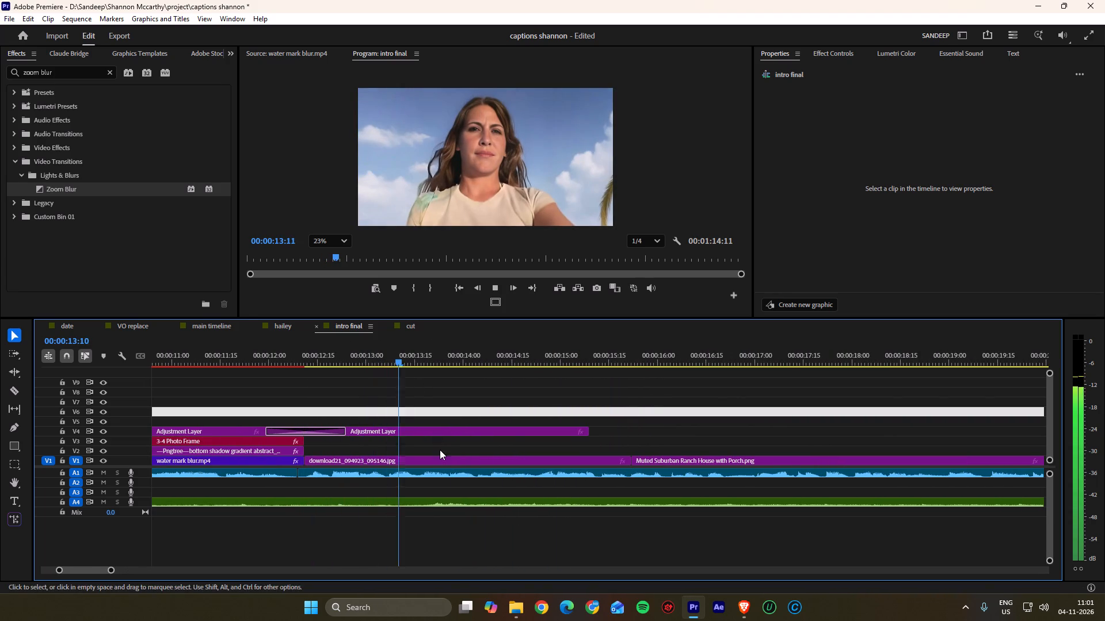
key("space")
Select the download21_094923_095146.jpg clip on V1.
left_click(441, 460)
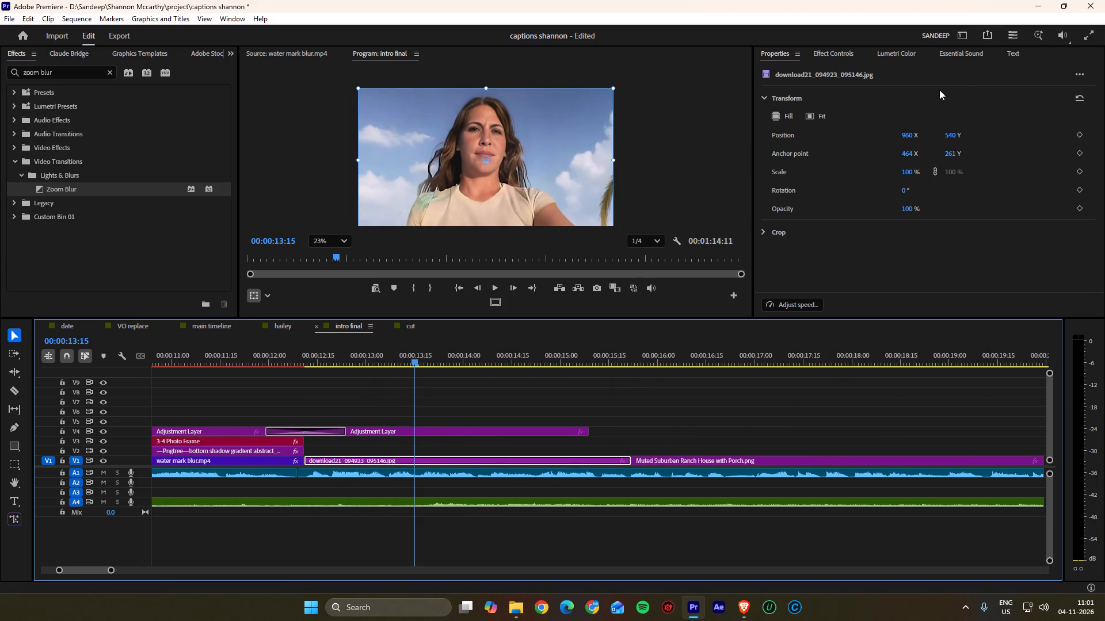
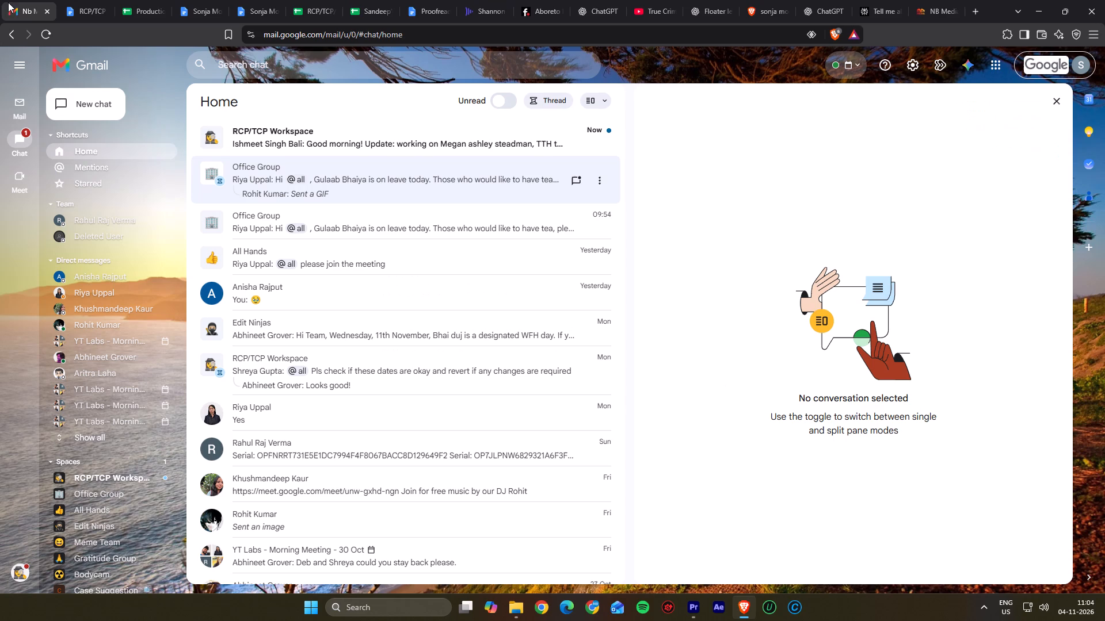
In the RCP/TCP Workspace chat in Gmail, write a "Good Morning" status update about working on the intro of the Shannon project.
left_click(361, 131)
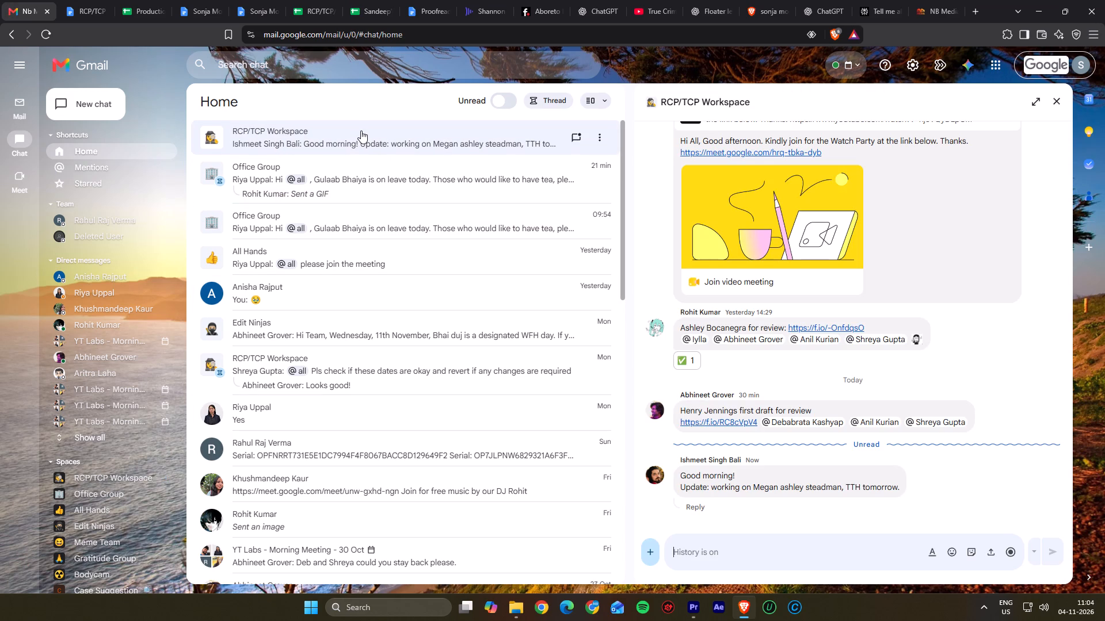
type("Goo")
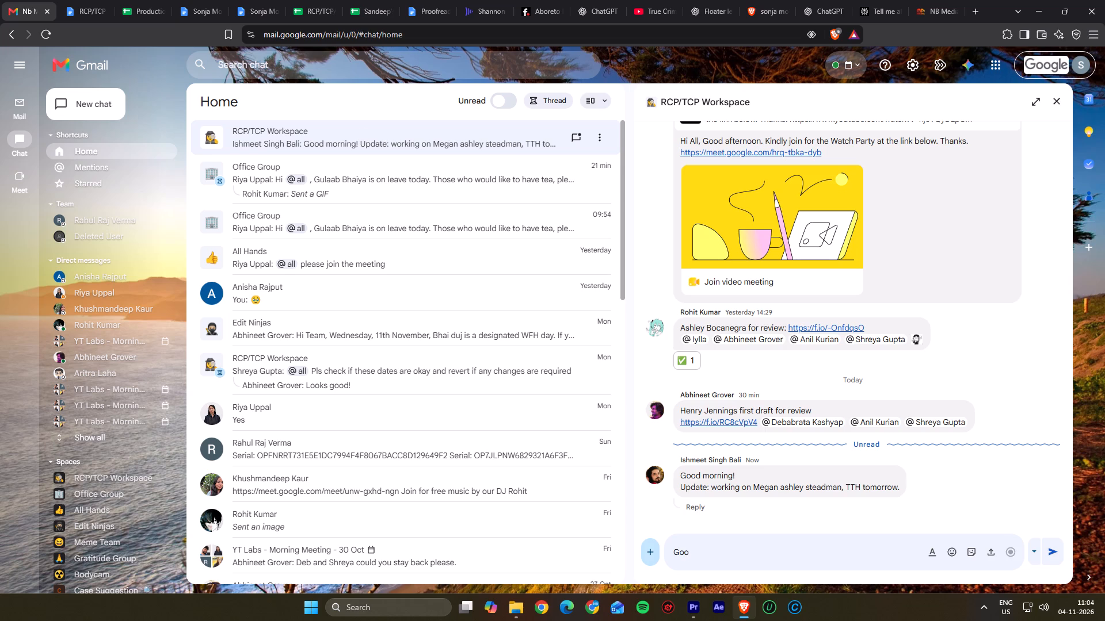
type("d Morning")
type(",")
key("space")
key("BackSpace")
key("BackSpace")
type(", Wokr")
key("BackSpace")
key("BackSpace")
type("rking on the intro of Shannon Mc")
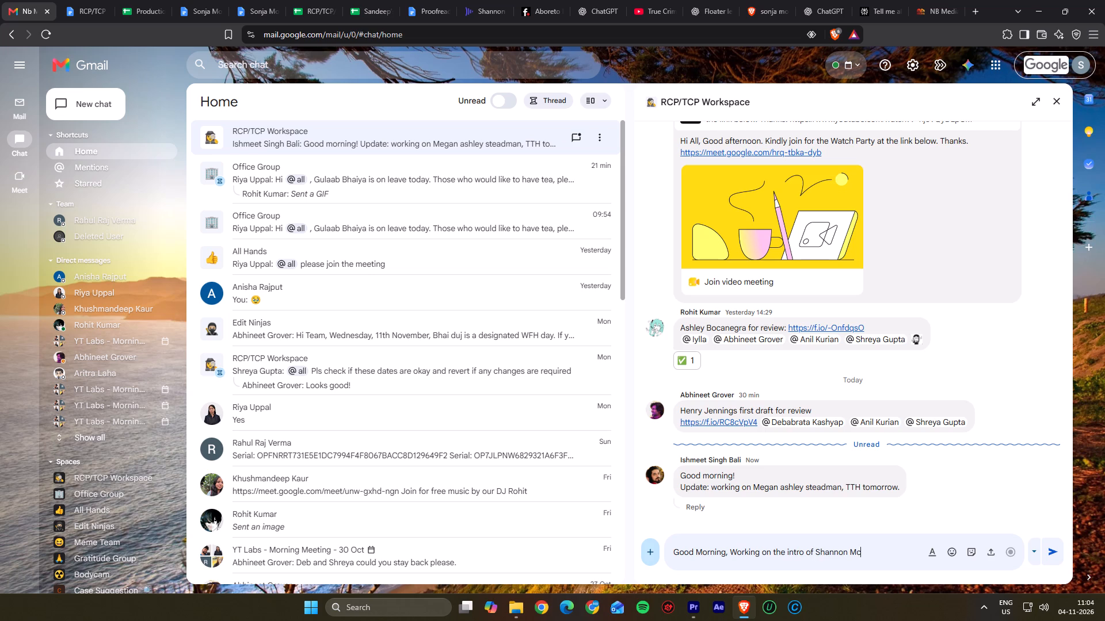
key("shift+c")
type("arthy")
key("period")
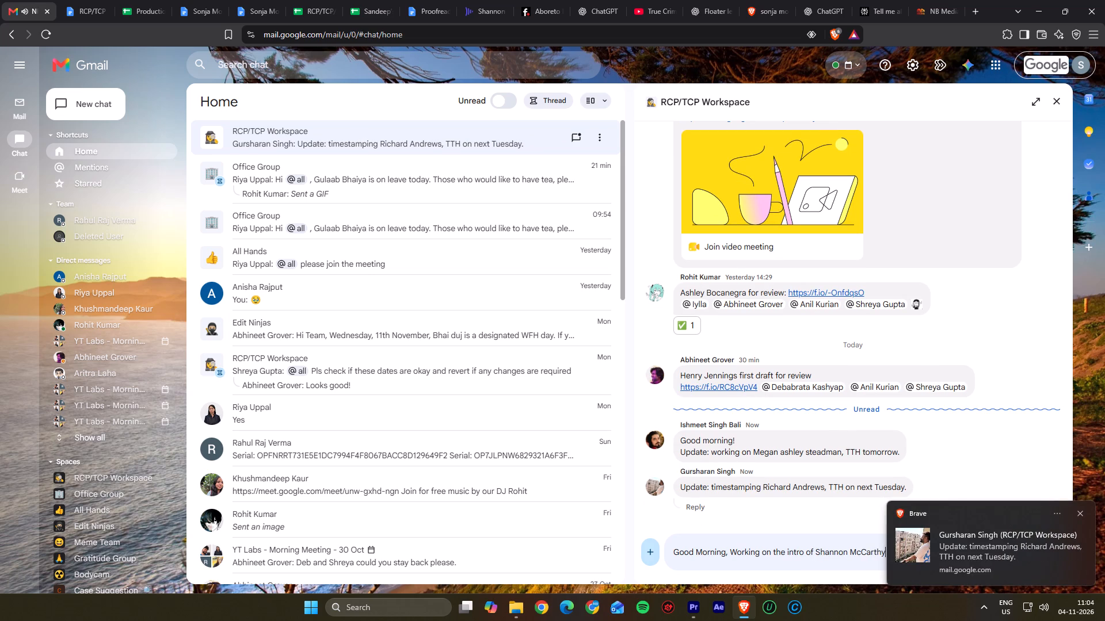
Send the drafted good-morning work update in the RCP/TCP Workspace chat, close the conversation, and return to Premiere.
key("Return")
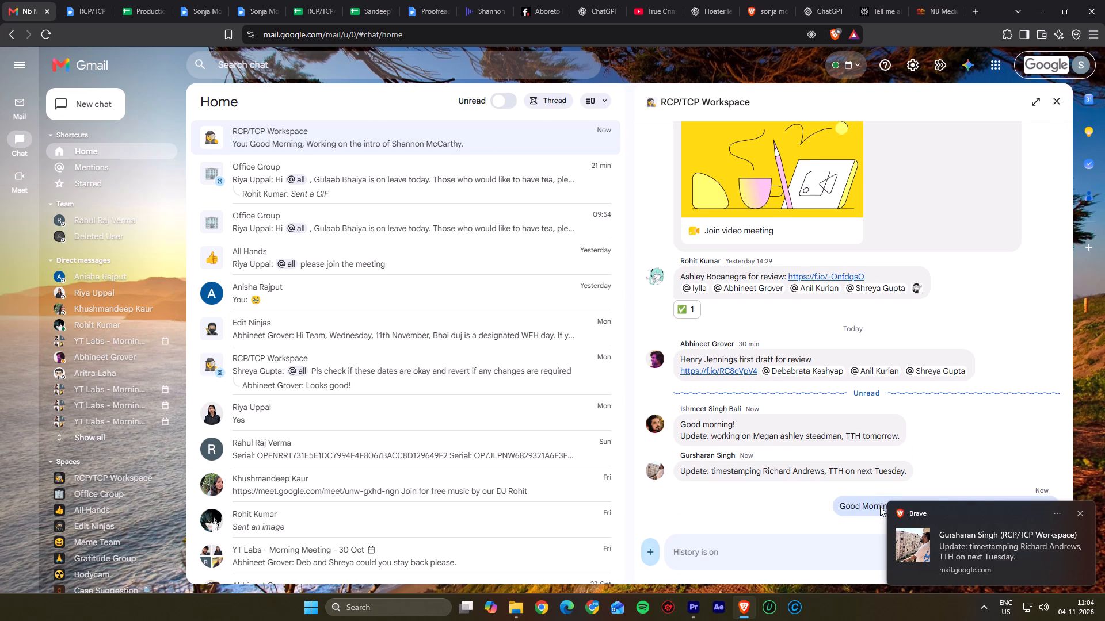
left_click(1055, 101)
left_click(70, 6)
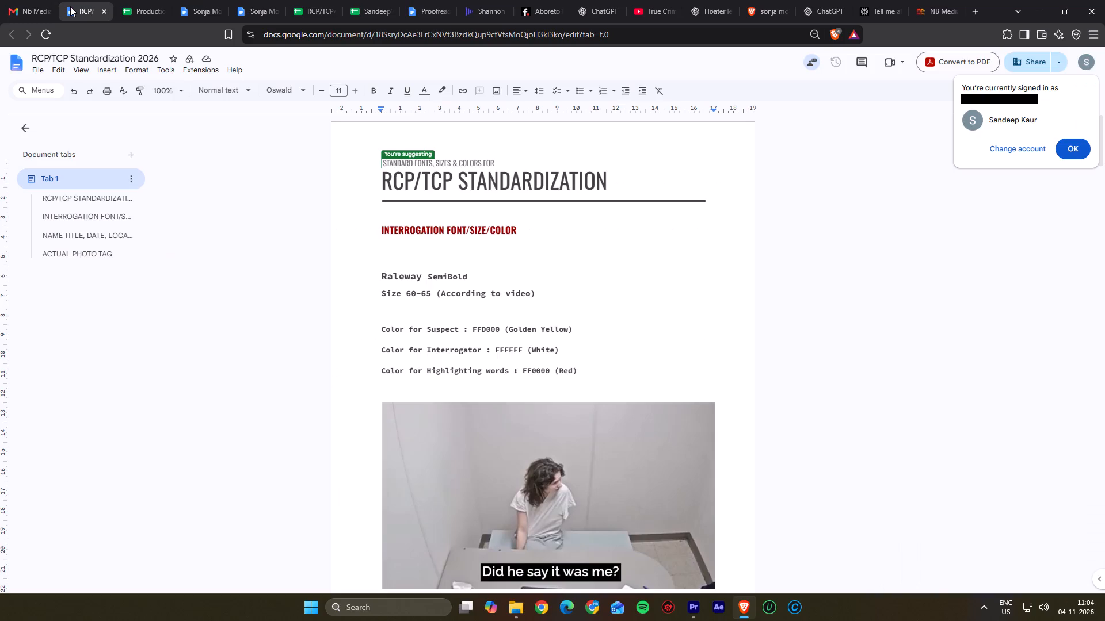
left_click(1046, 7)
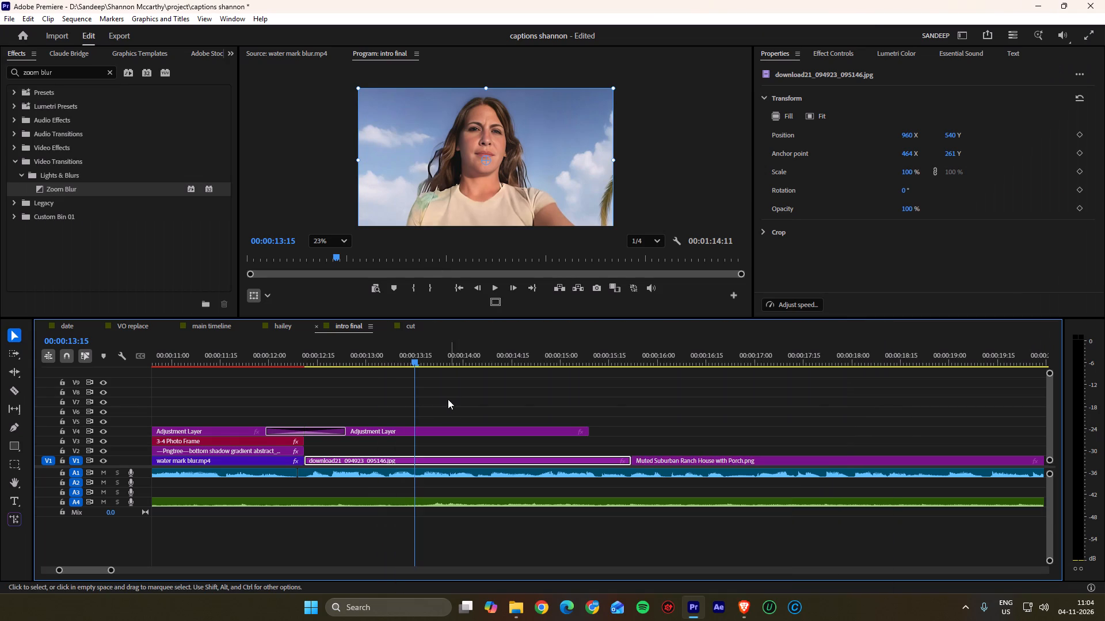
Play back from 00:00:13:15 through the download21 photo into the house photo, stopping at 00:00:16:29.
key("space")
scroll(447, 410, "down", 5, "alt")
scroll(467, 412, "down", 2)
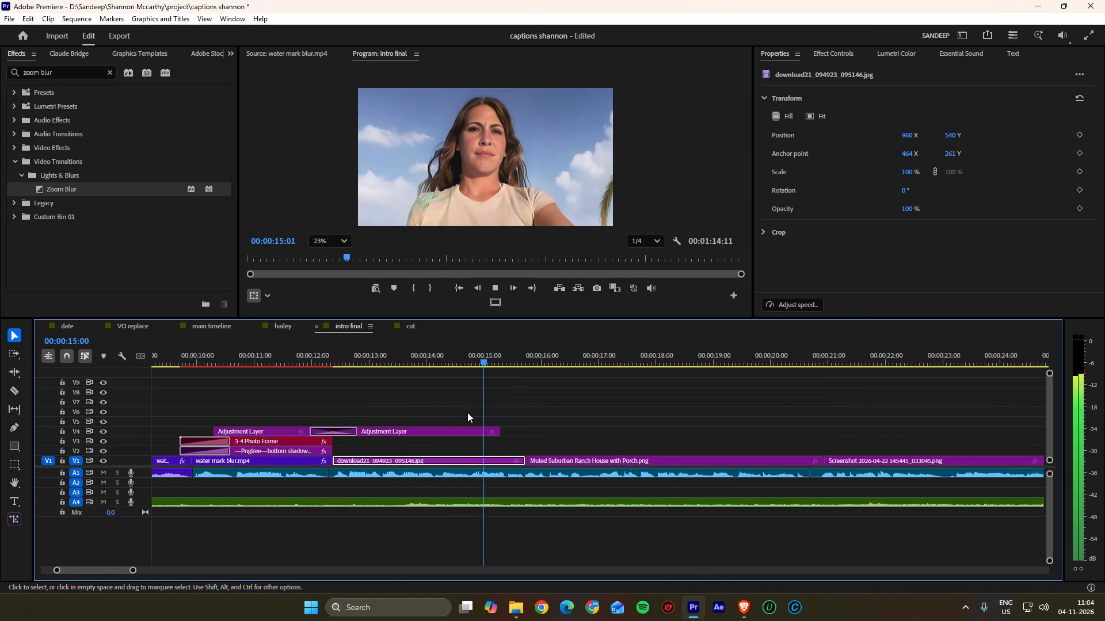
scroll(467, 412, "down", 1)
scroll(467, 412, "up", 4, "alt")
scroll(467, 412, "down", 4)
key("space")
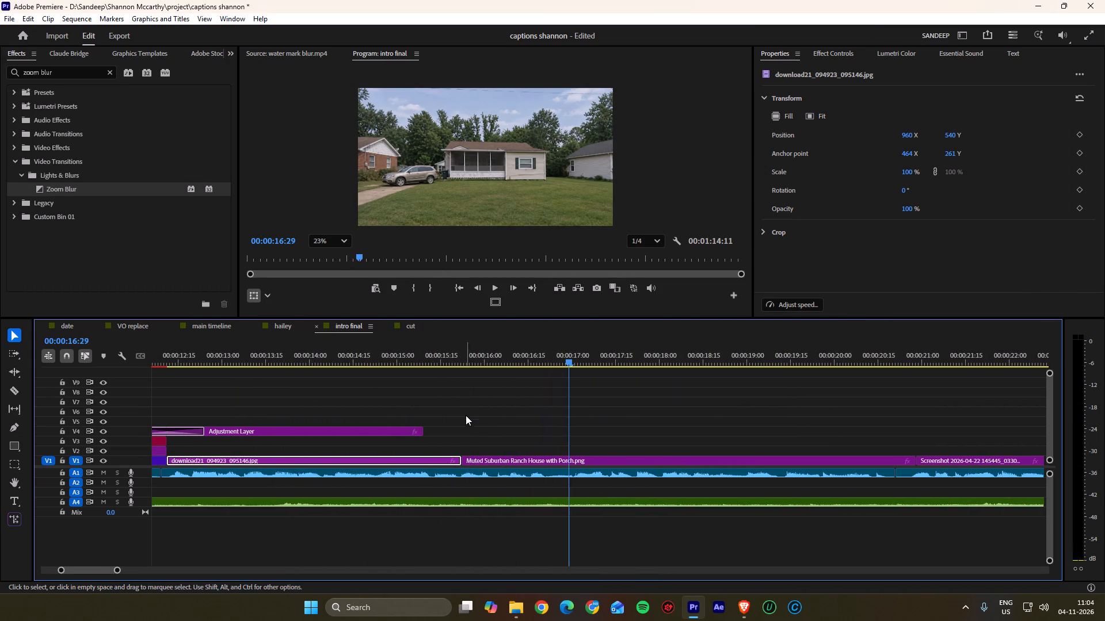
Apply the Soft Wipe transition on the V1 cut between download21_094923_095146.jpg and Muted Suburban Ranch House with Porch.png.
left_click(462, 456)
scroll(579, 414, "down", 3)
scroll(546, 420, "up", 1, "alt")
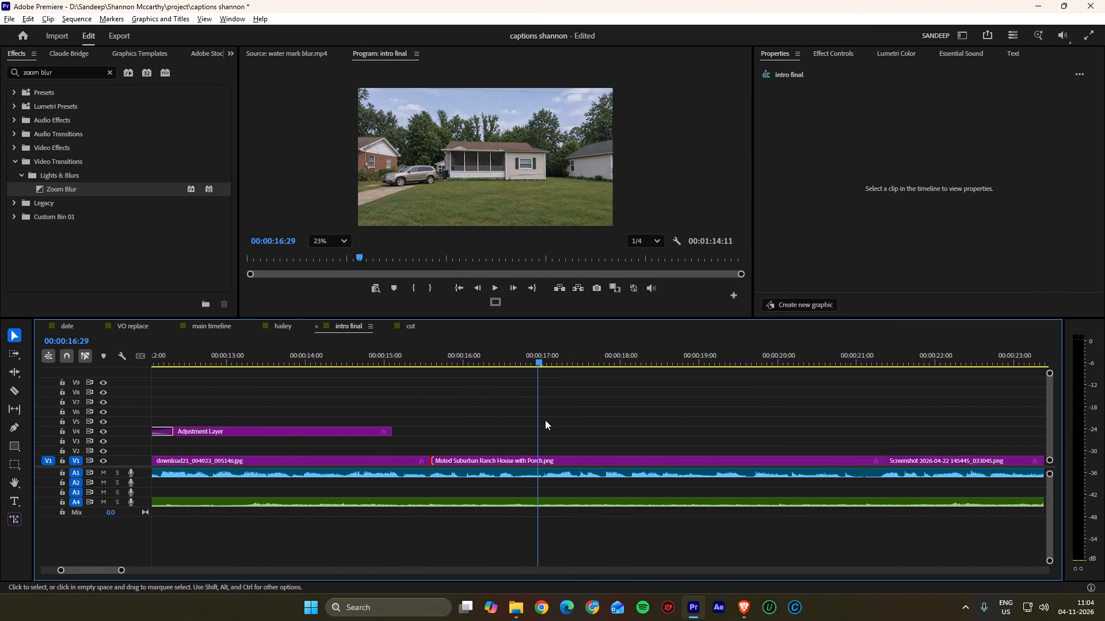
scroll(545, 420, "up", 2, "alt")
left_click(109, 73)
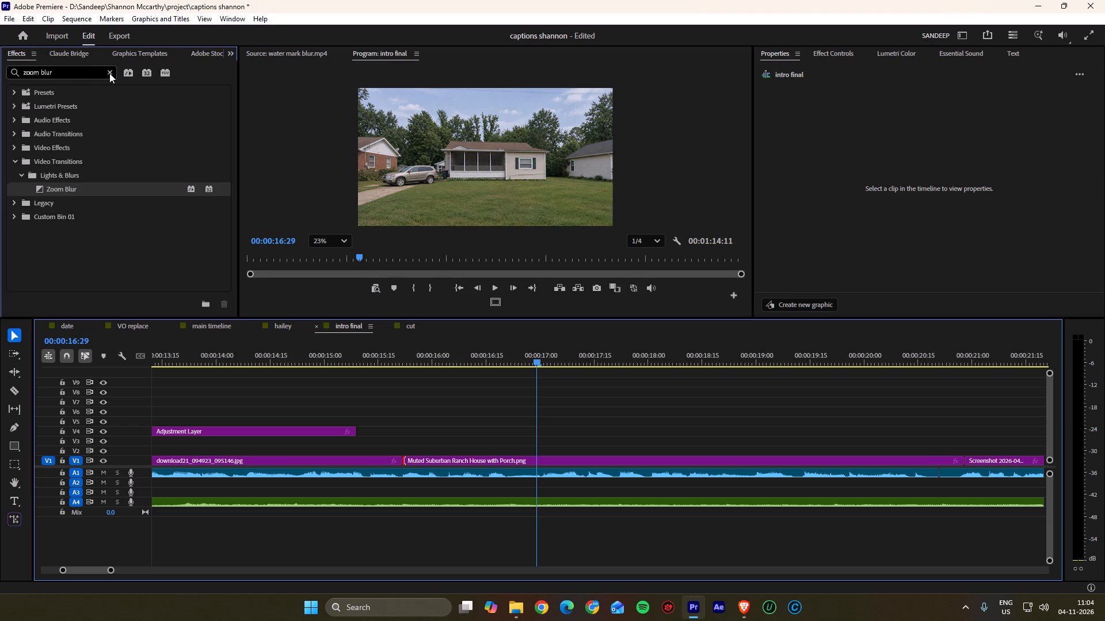
left_click(86, 73)
type("sof")
key("y")
key("BackSpace")
type("t wi[e")
key("BackSpace")
key("BackSpace")
type("pe")
left_click_drag(62, 217, 298, 378)
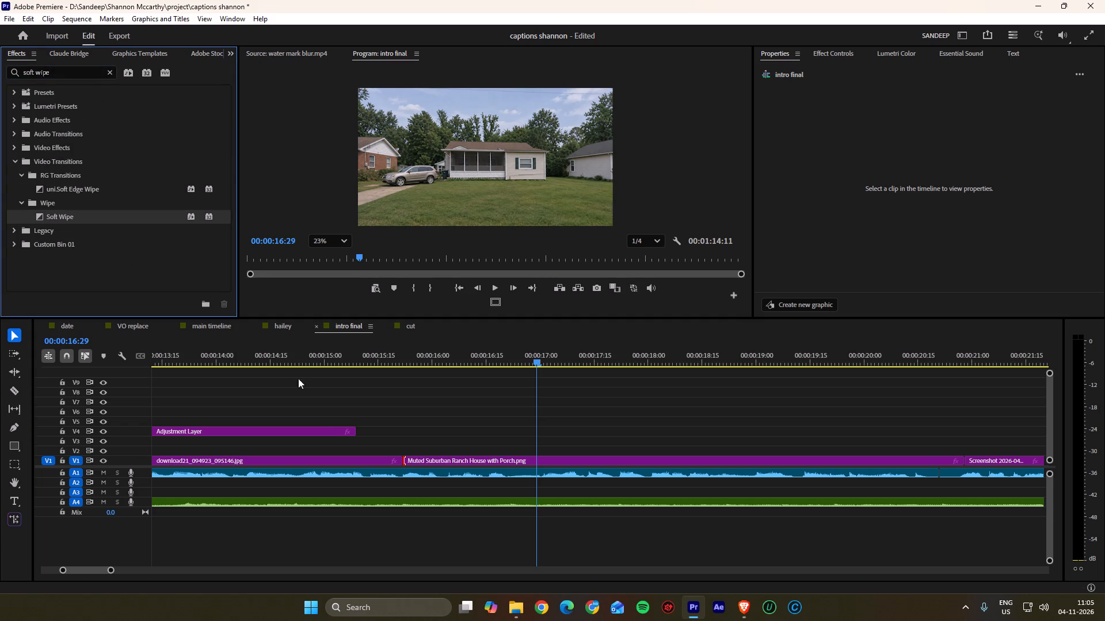
left_click_drag(298, 378, 401, 461)
left_click(405, 439)
Play back the soft wipe transition from about 00:00:15:00 into the house photo.
left_click_drag(399, 352, 376, 352)
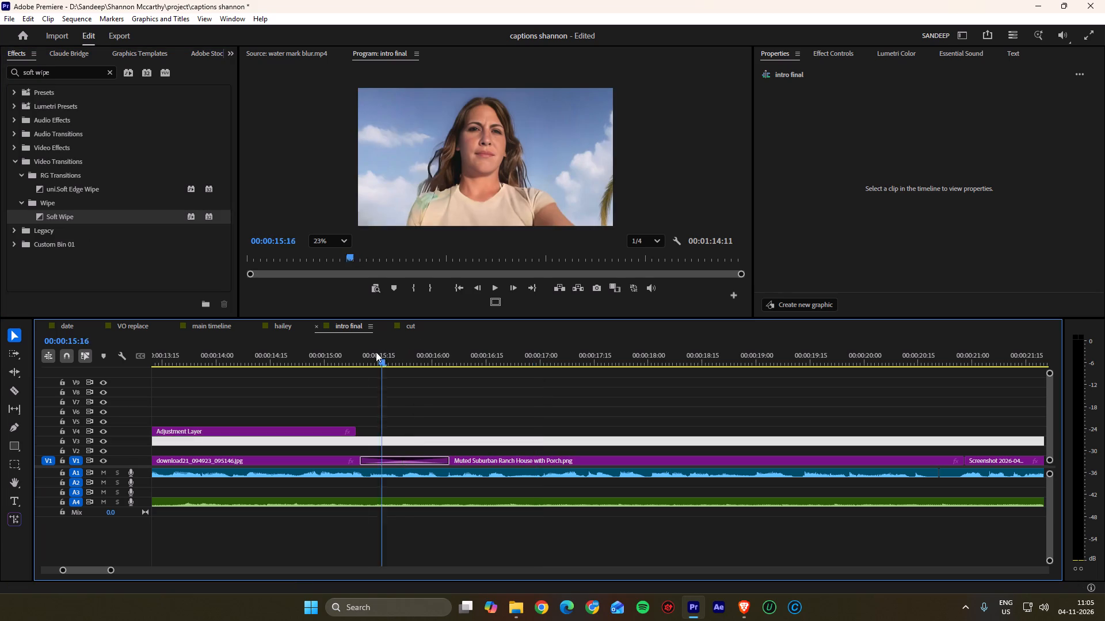
left_click_drag(376, 352, 329, 354)
key("space")
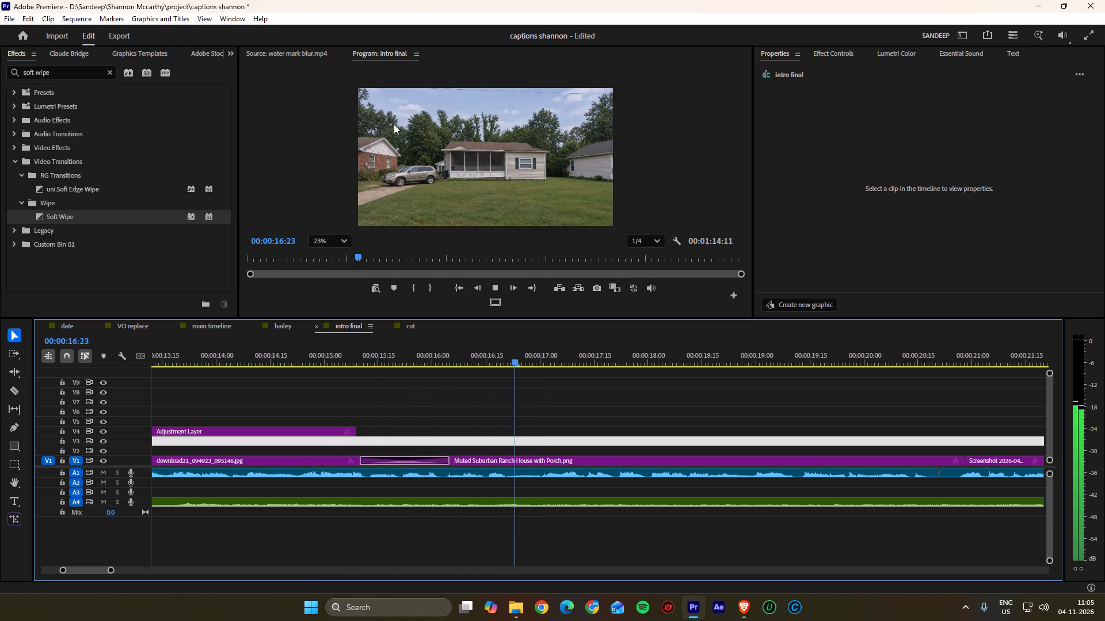
scroll(416, 125, "down", 2)
scroll(288, 432, "down", 4, "alt")
scroll(394, 421, "down", 4)
key("space")
Find the change point by playback and split the Muted Suburban Ranch House clip on V1 at 00:00:17:04.
left_click_drag(468, 352, 394, 355)
scroll(394, 365, "down", 2)
scroll(379, 394, "up", 5, "alt")
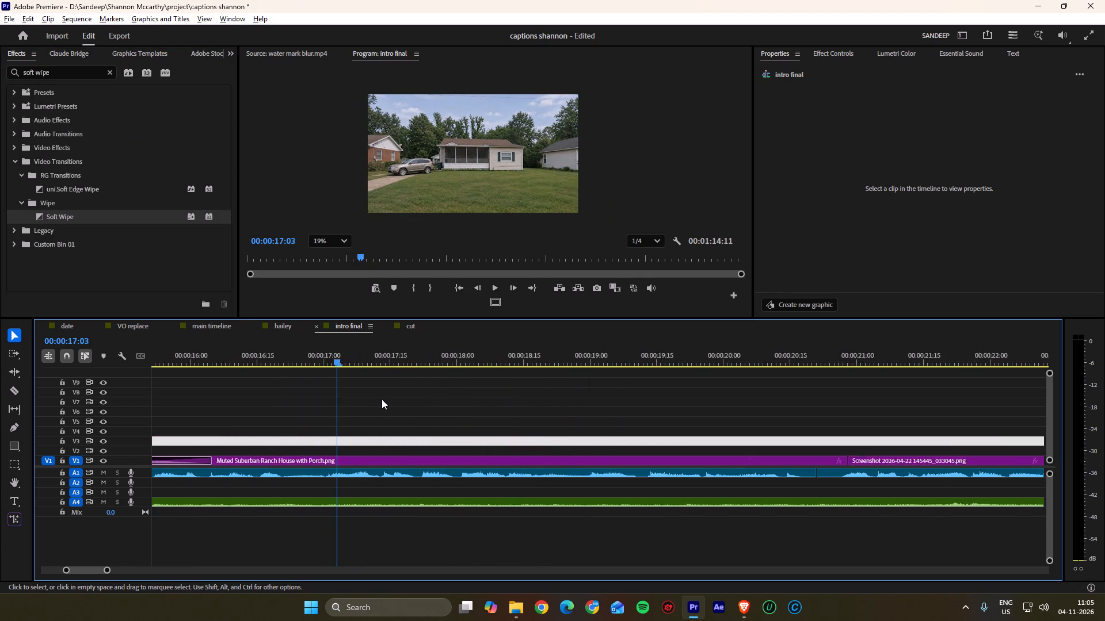
scroll(382, 399, "up", 2, "alt")
key("space")
key("space")
left_click_drag(422, 365, 283, 362)
key("space")
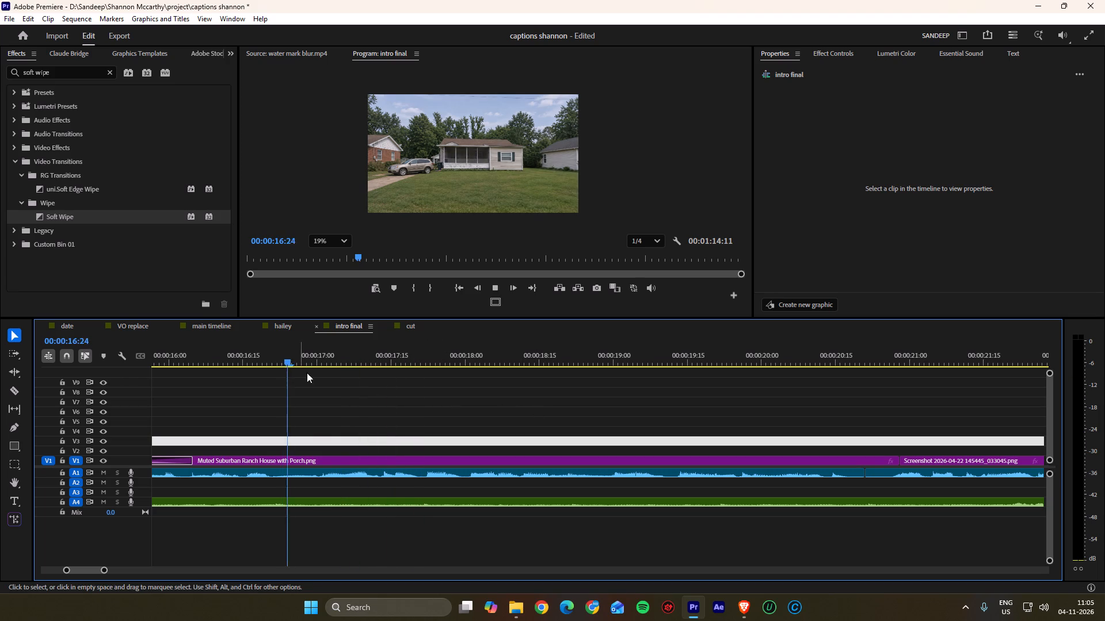
key("space")
left_click(352, 459)
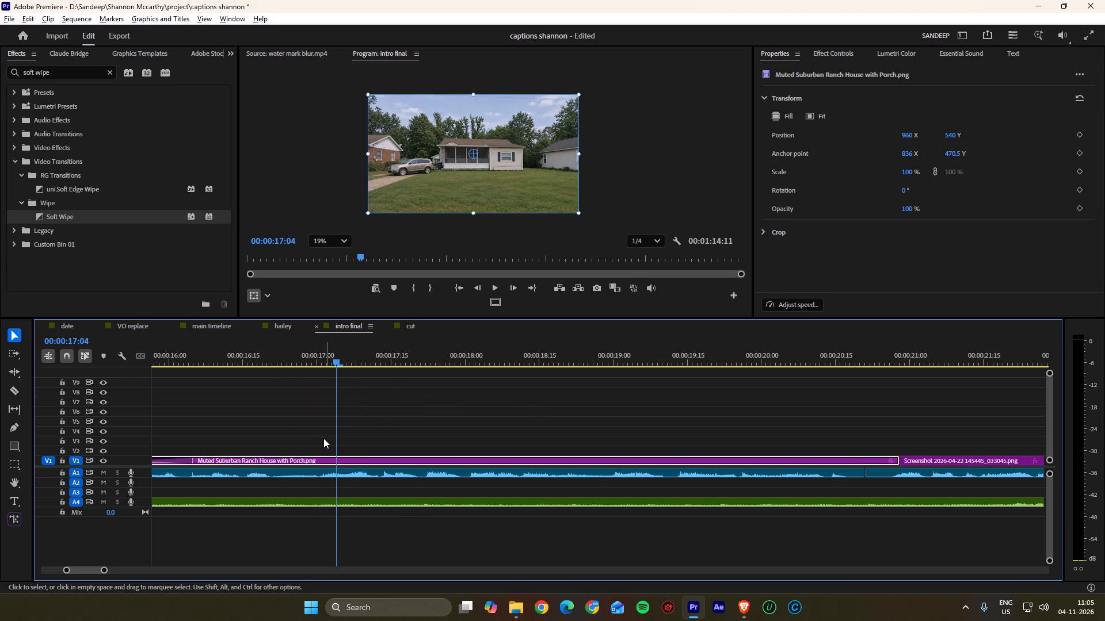
scroll(323, 437, "up", 2, "alt")
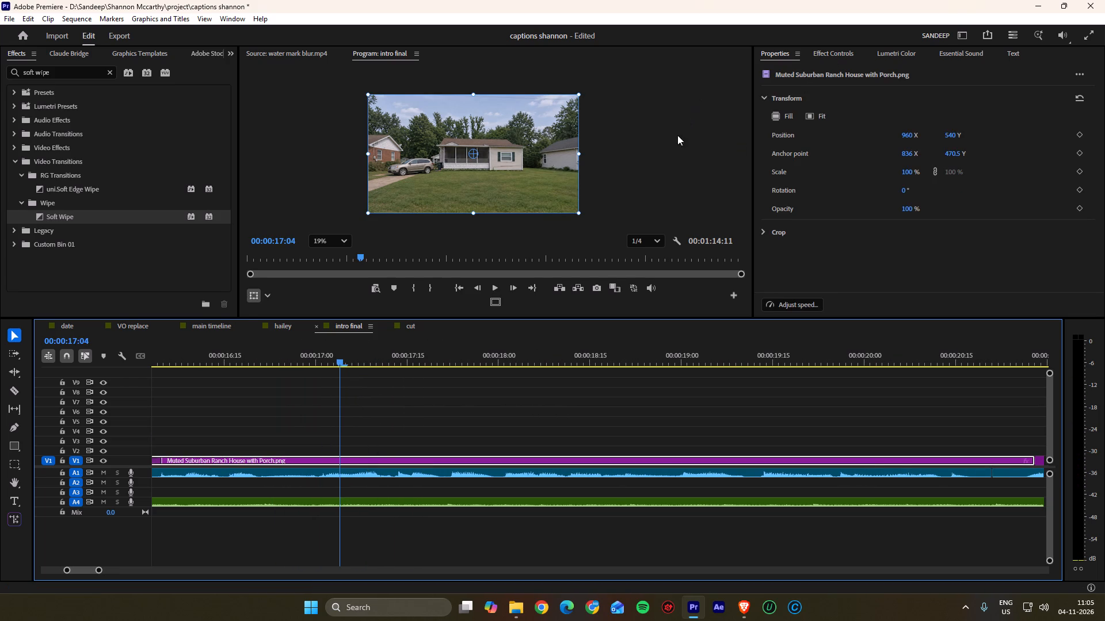
key("k")
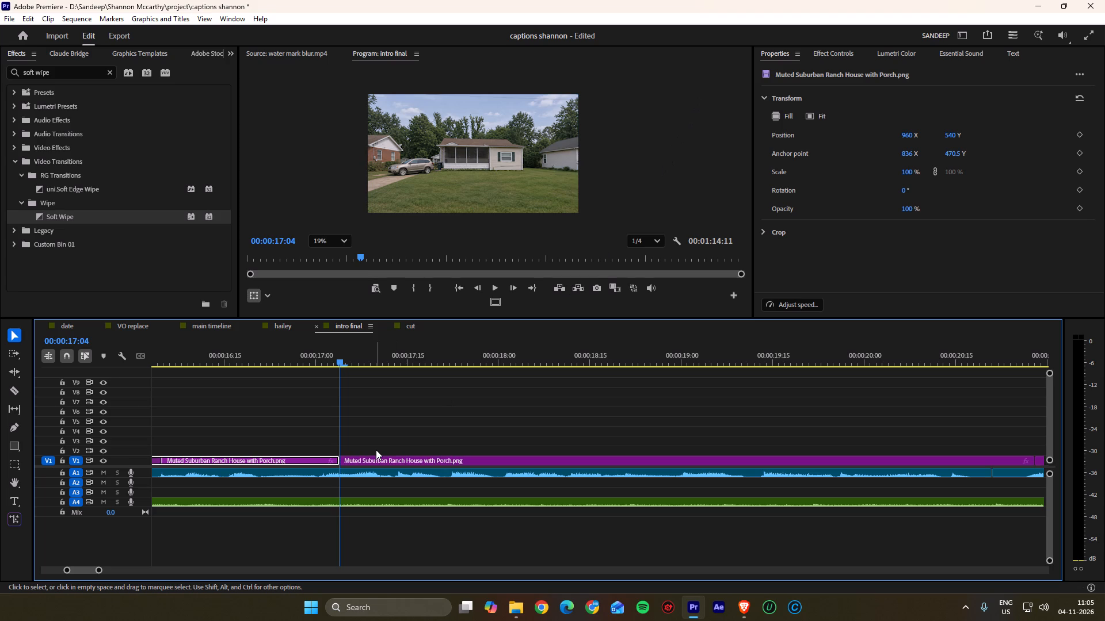
Play across the new house clip cut from about 00:00:16:26 and return the playhead to 00:00:17:04.
left_click(356, 465)
left_click_drag(339, 340, 295, 343)
left_click_drag(304, 348, 291, 351)
key("space")
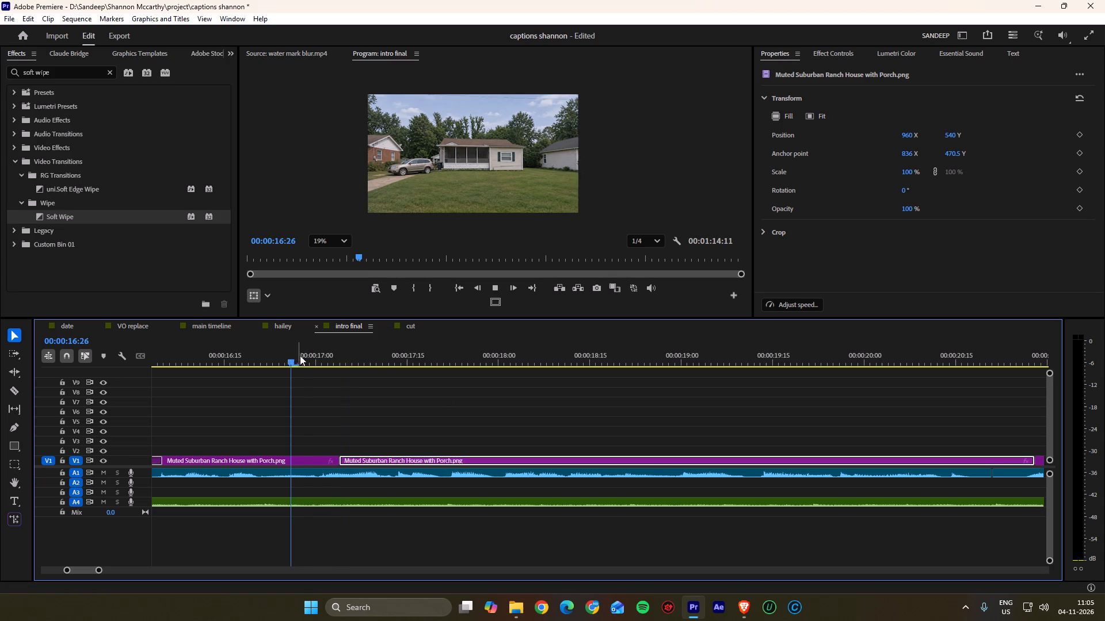
key("space")
left_click_drag(345, 359, 336, 362)
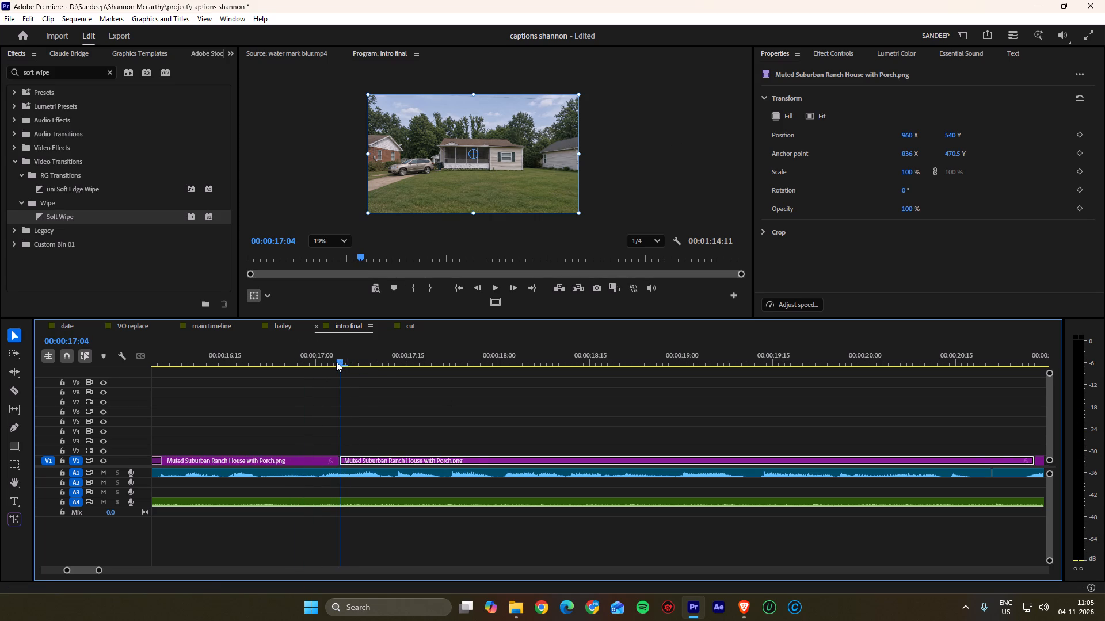
left_click_drag(336, 362, 337, 362)
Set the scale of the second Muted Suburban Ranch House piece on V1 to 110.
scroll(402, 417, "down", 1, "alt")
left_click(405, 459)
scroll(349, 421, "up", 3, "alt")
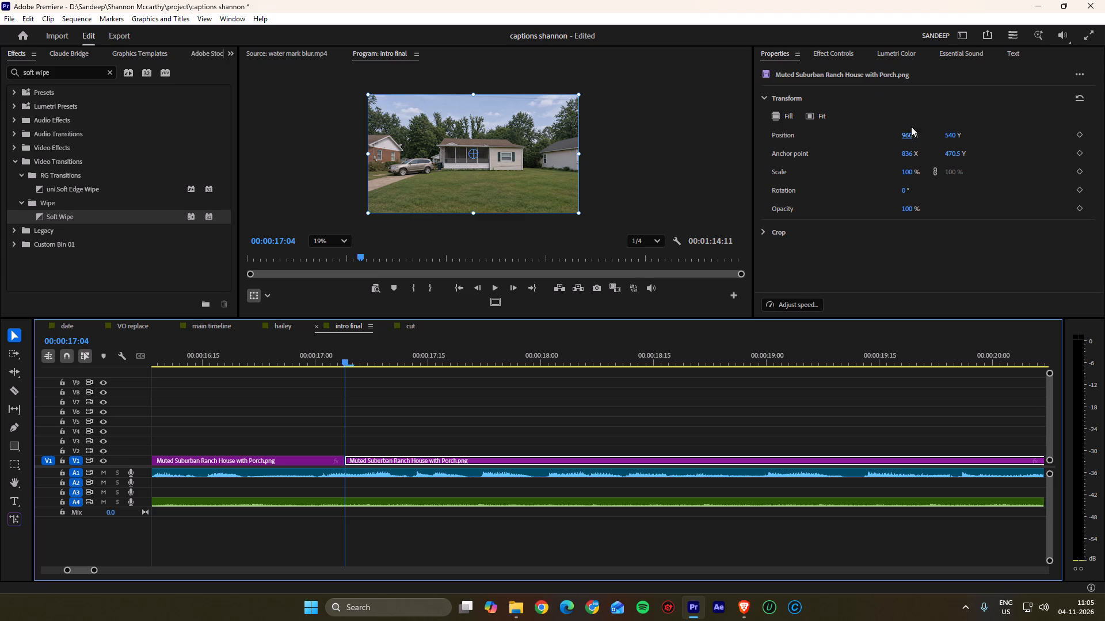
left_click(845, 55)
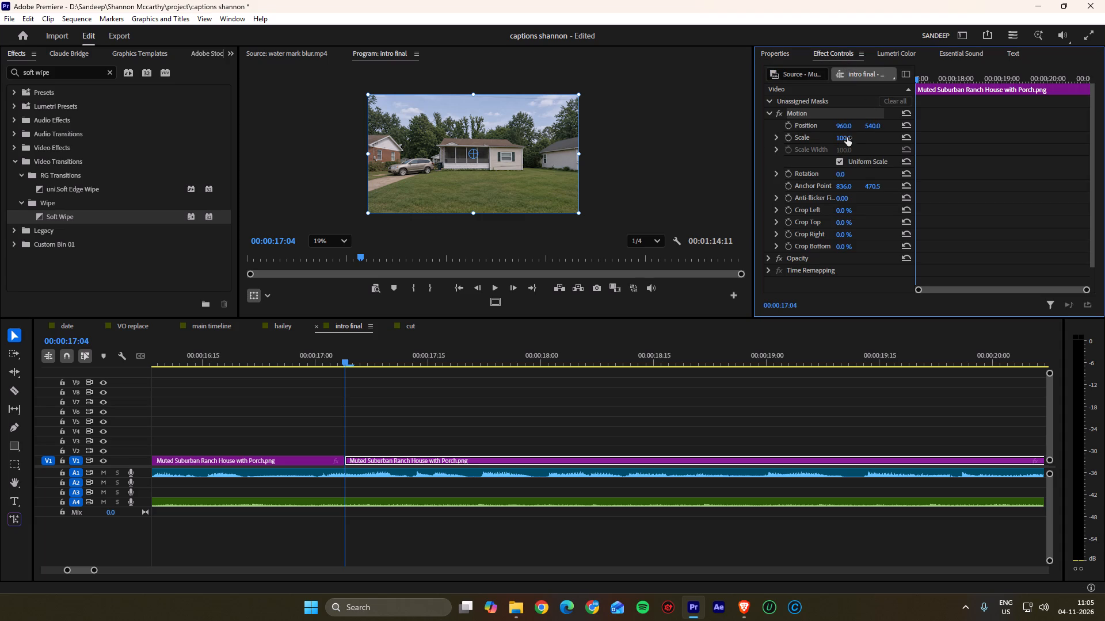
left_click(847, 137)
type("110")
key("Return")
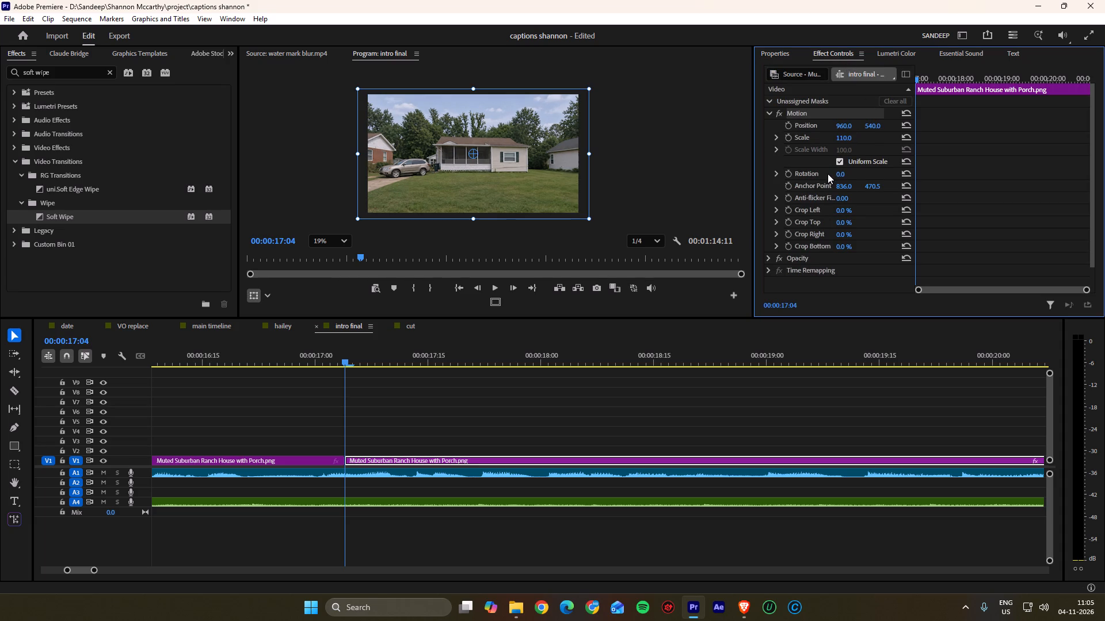
Add rotation keyframes to the second house piece at its start, 00:00:17:04, and near its end at 00:00:20:26.
left_click(787, 171)
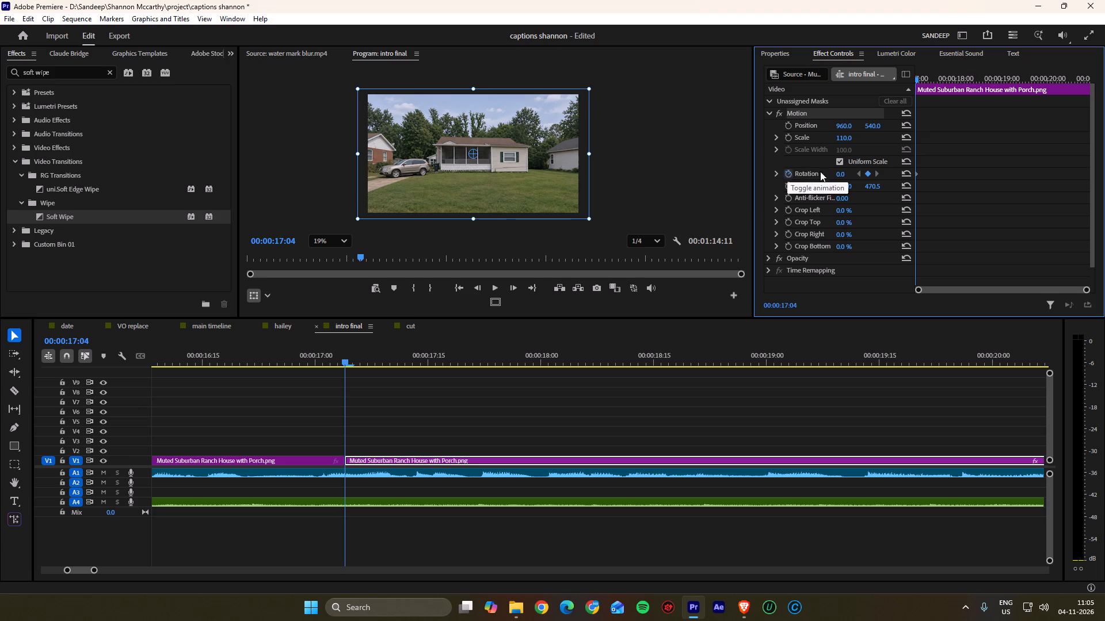
left_click_drag(923, 76, 1008, 78)
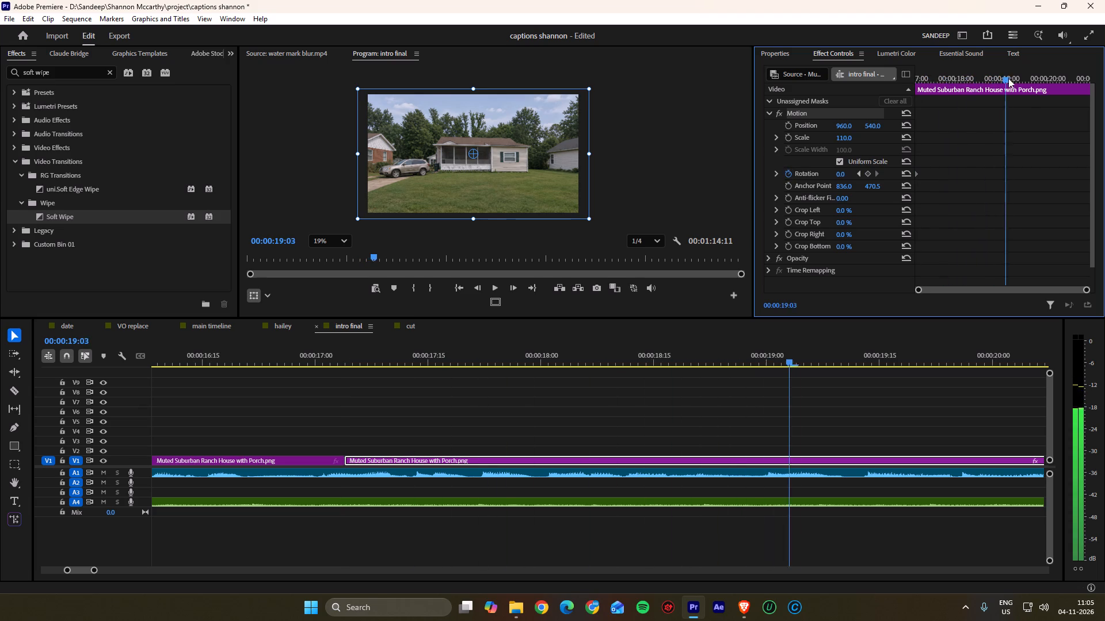
left_click_drag(1008, 78, 1032, 79)
scroll(504, 471, "down", 7, "alt")
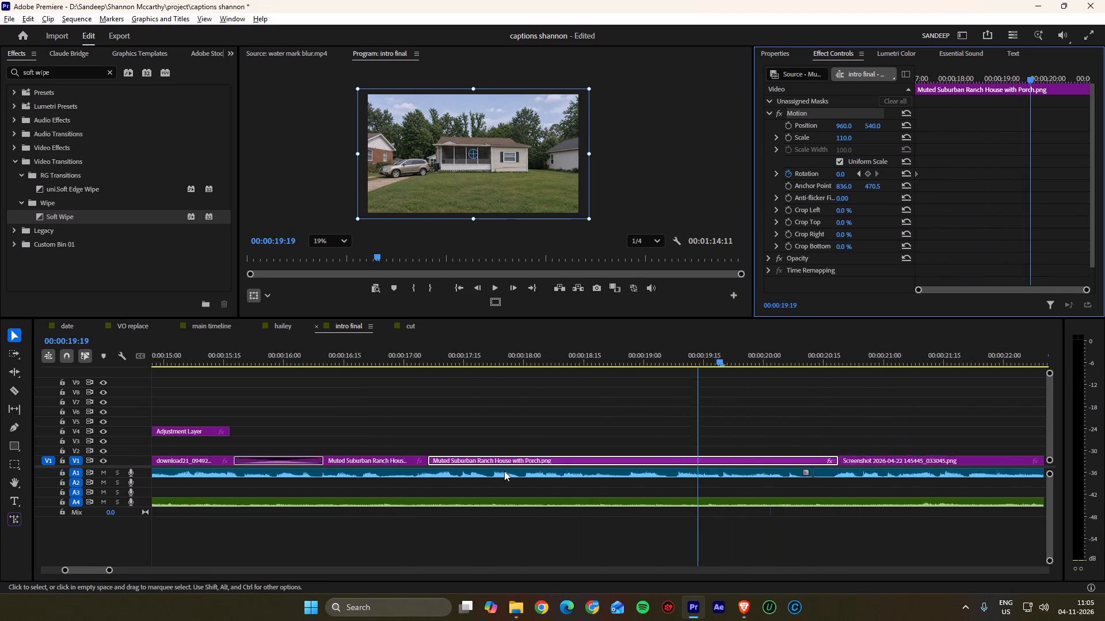
scroll(504, 471, "down", 7, "alt")
key("space")
scroll(587, 453, "down", 4)
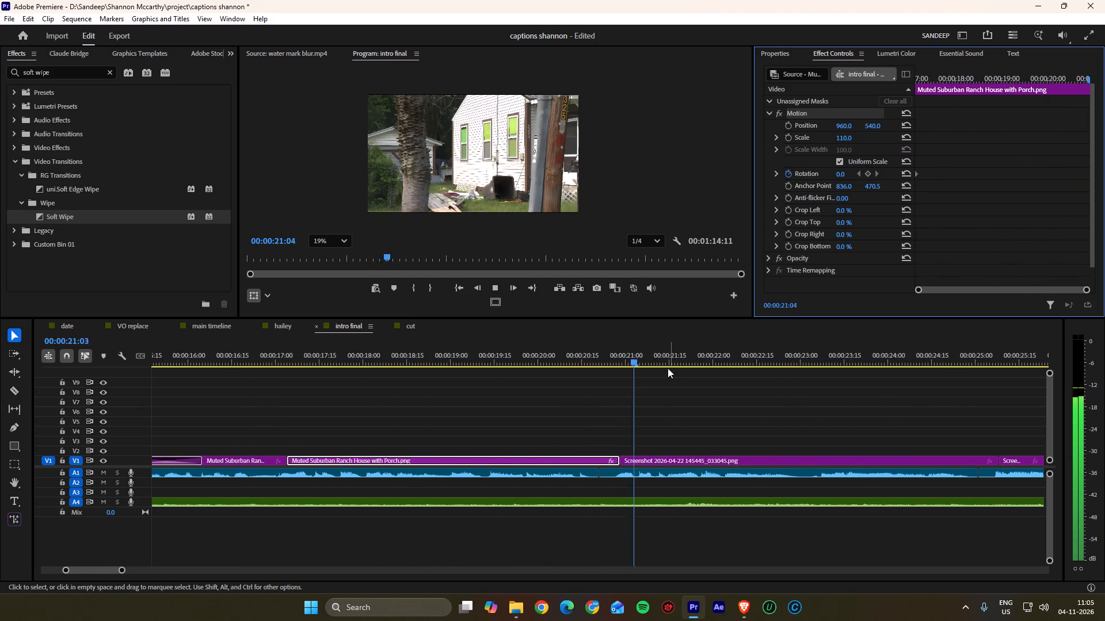
left_click_drag(658, 357, 614, 360)
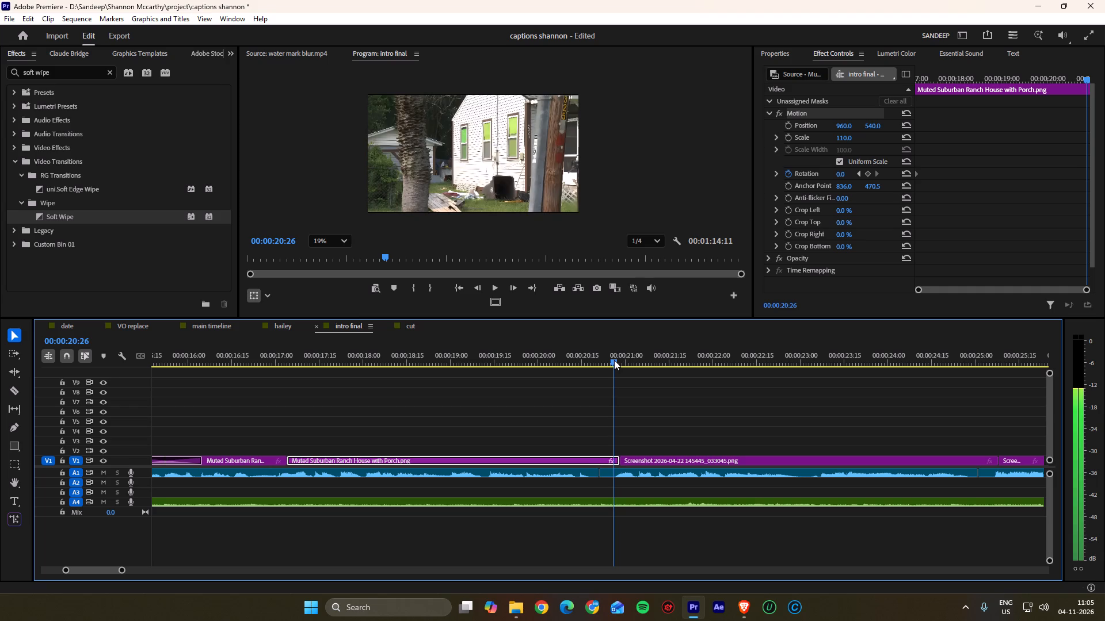
left_click_drag(614, 360, 614, 359)
left_click(868, 173)
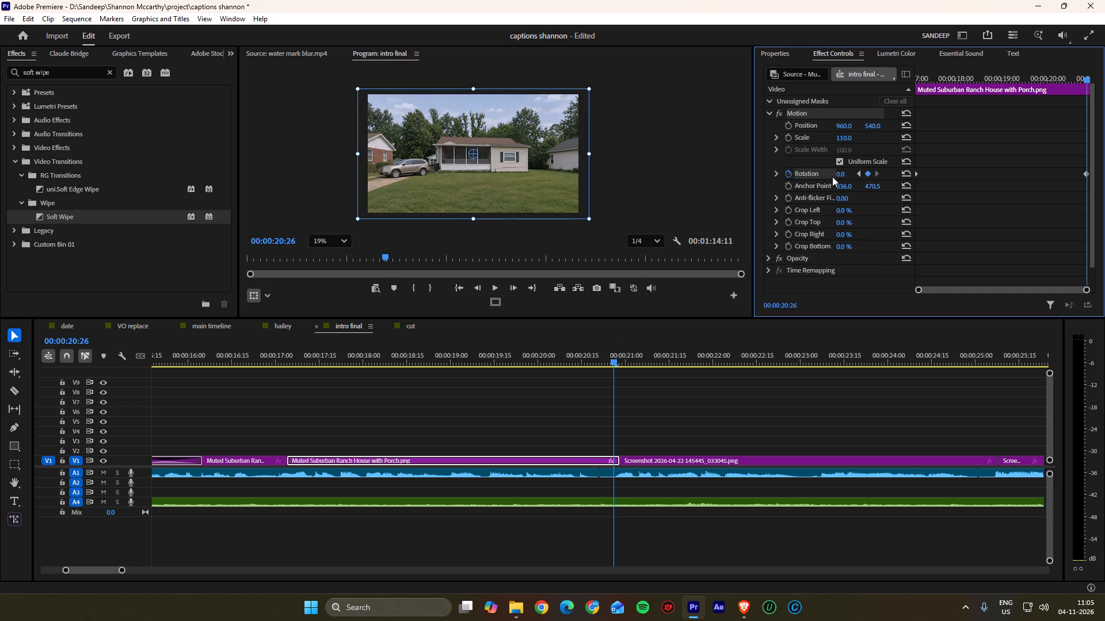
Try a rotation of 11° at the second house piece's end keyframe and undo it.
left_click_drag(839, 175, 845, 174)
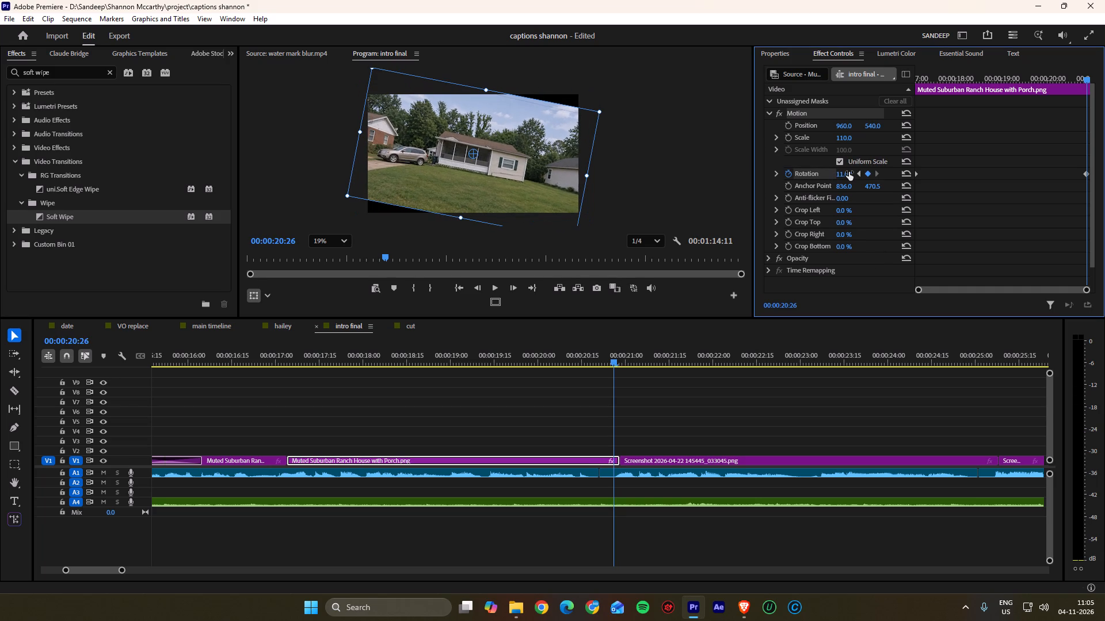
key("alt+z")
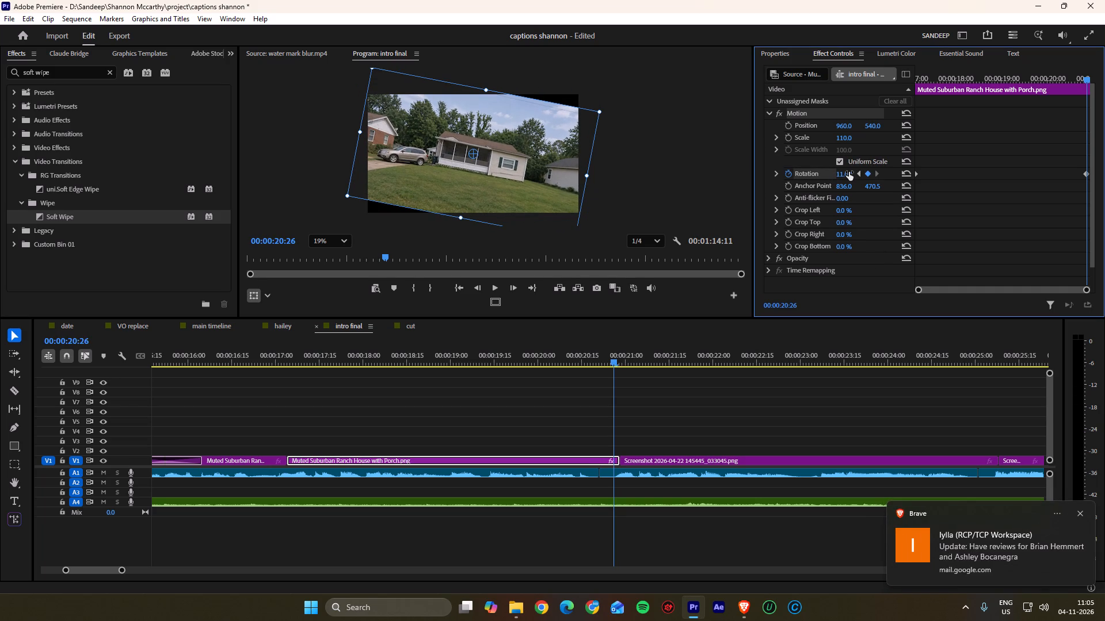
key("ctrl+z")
Set the rotation at the second house piece's 00:00:20:26 keyframe to 2°.
left_click(847, 174)
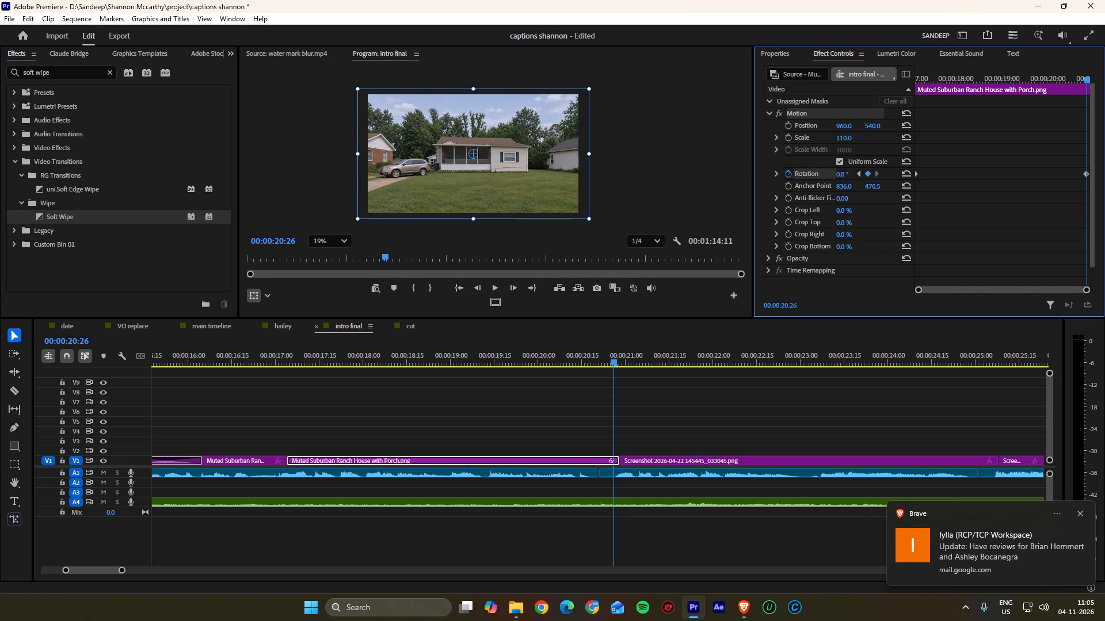
key("2")
key("Return")
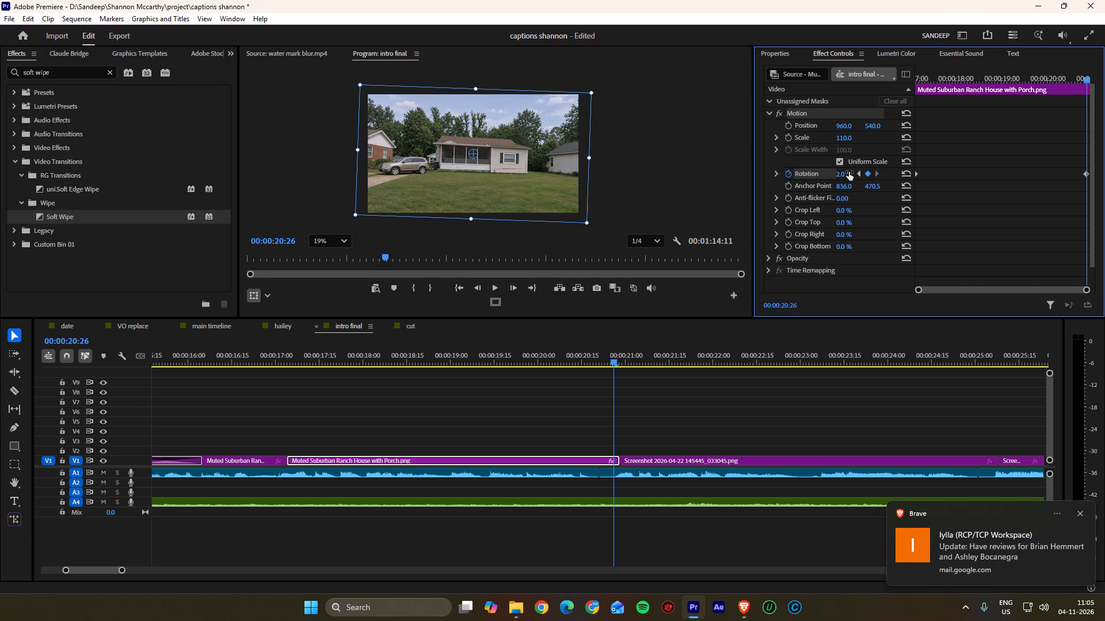
Play back the house photo's rotation animation up to 00:00:20:16.
left_click_drag(380, 364, 241, 352)
key("space")
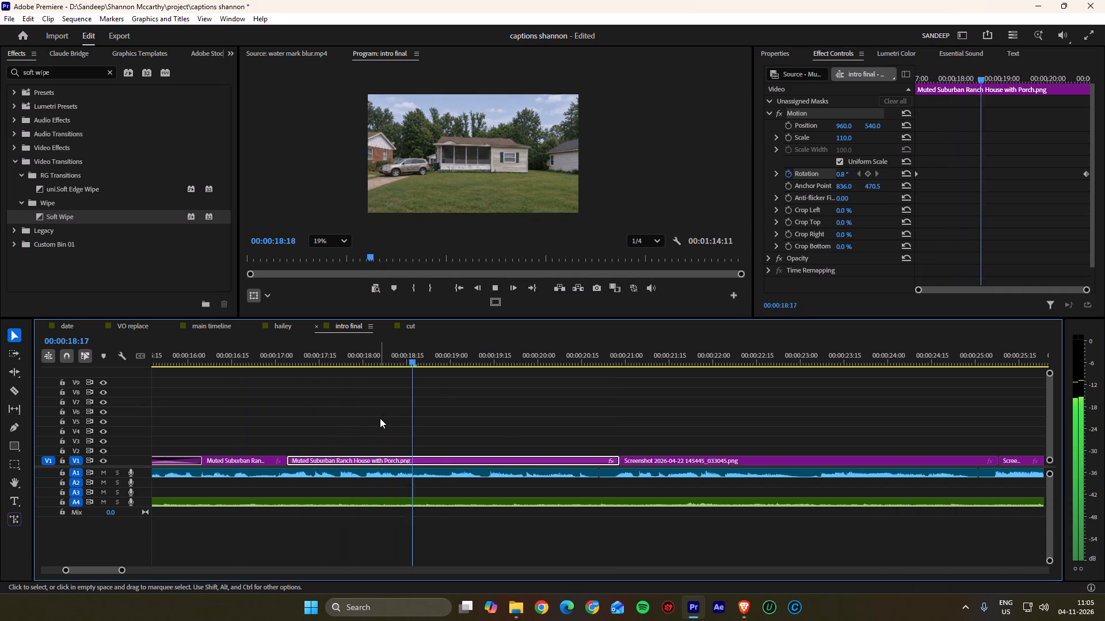
key("space")
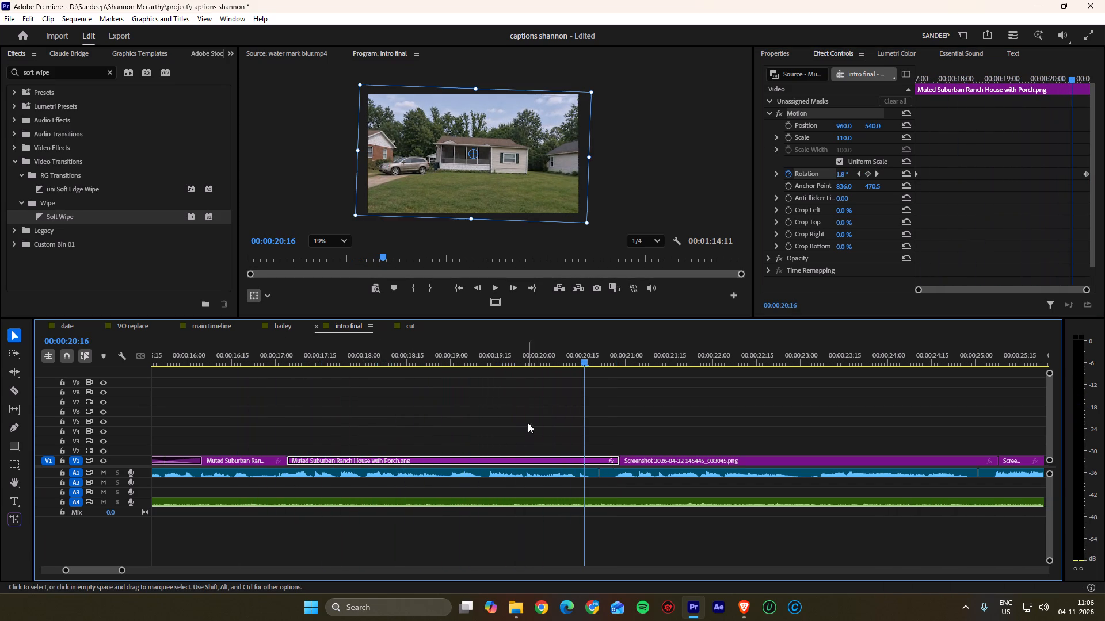
Set the scale of the second Muted Suburban Ranch House piece to 120.
left_click(859, 174)
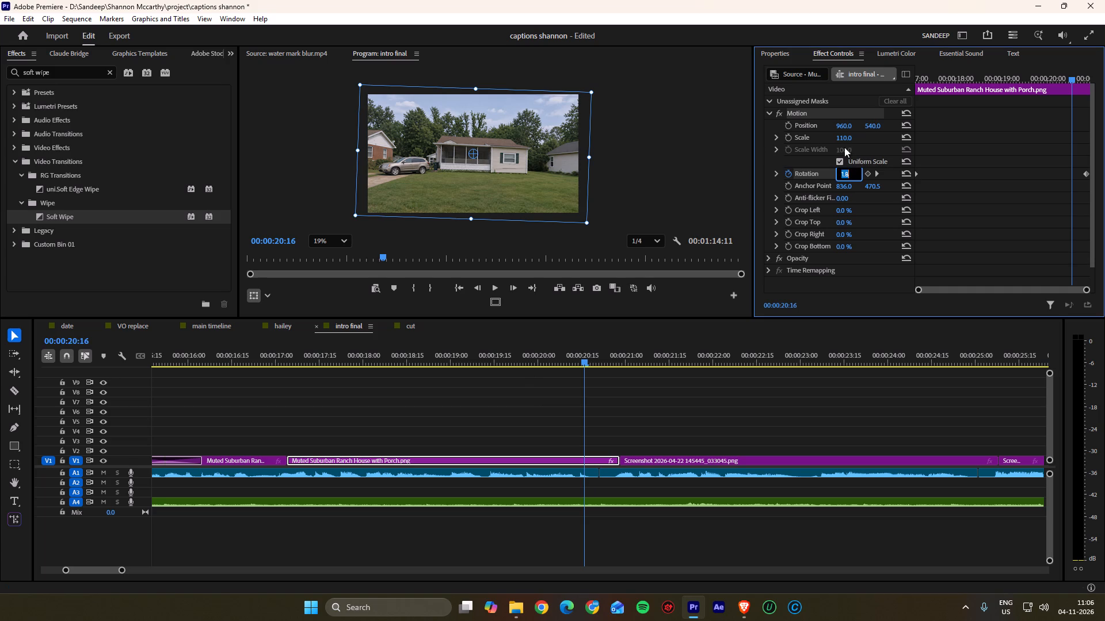
left_click(858, 137)
left_click(841, 135)
type("120")
key("Return")
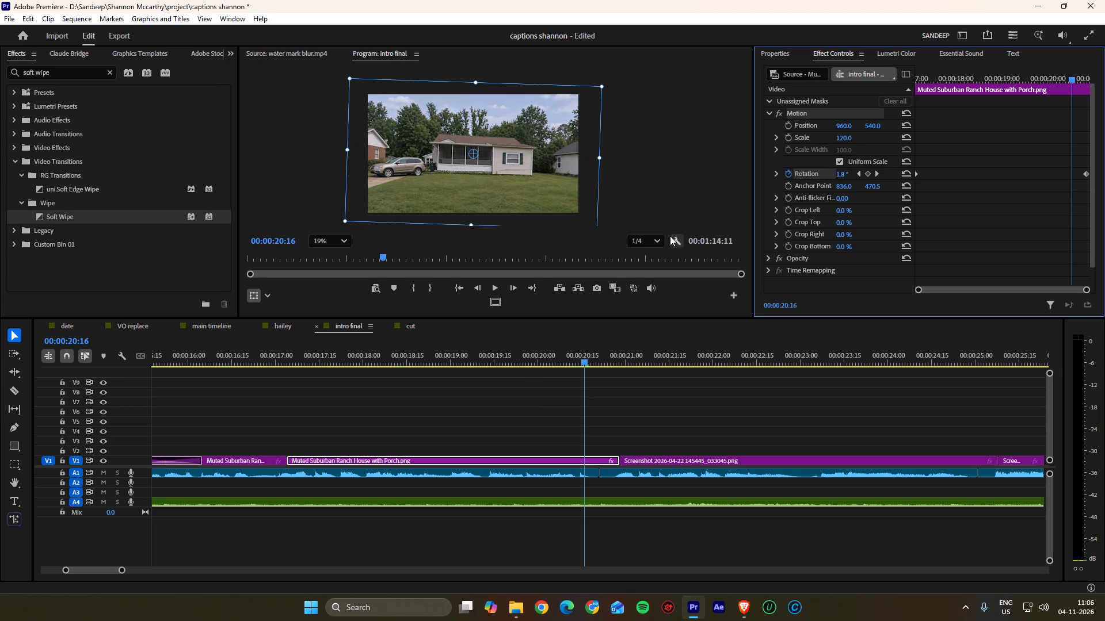
Set the rotation at the second Muted Suburban Ranch House piece's 00:00:20:26 end keyframe to 1°.
left_click_drag(470, 361, 242, 365)
key("space")
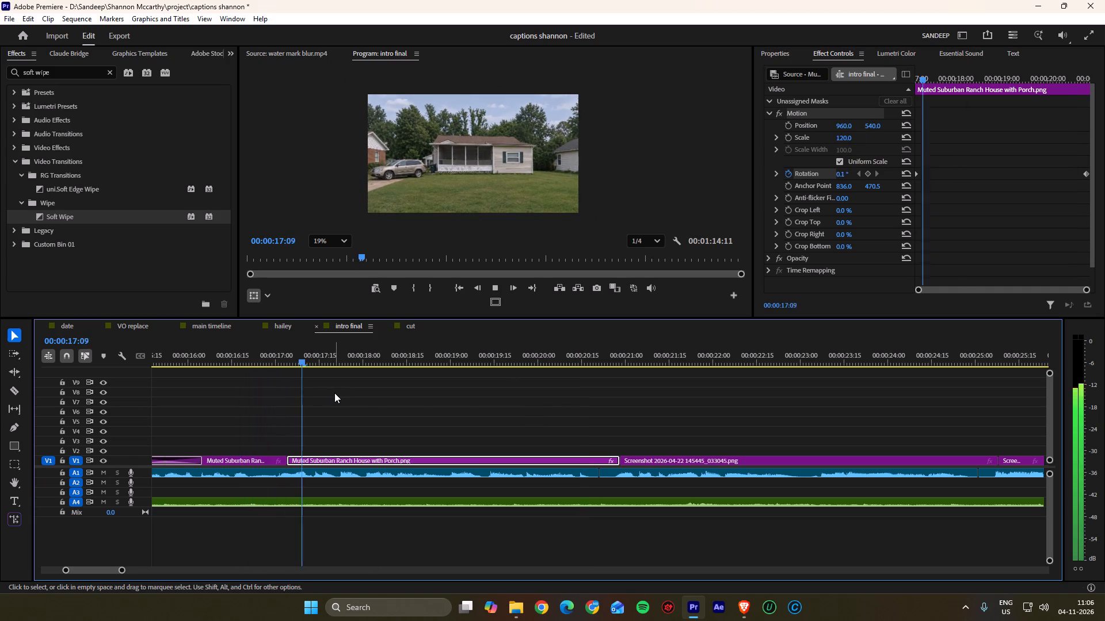
scroll(380, 408, "up", 2)
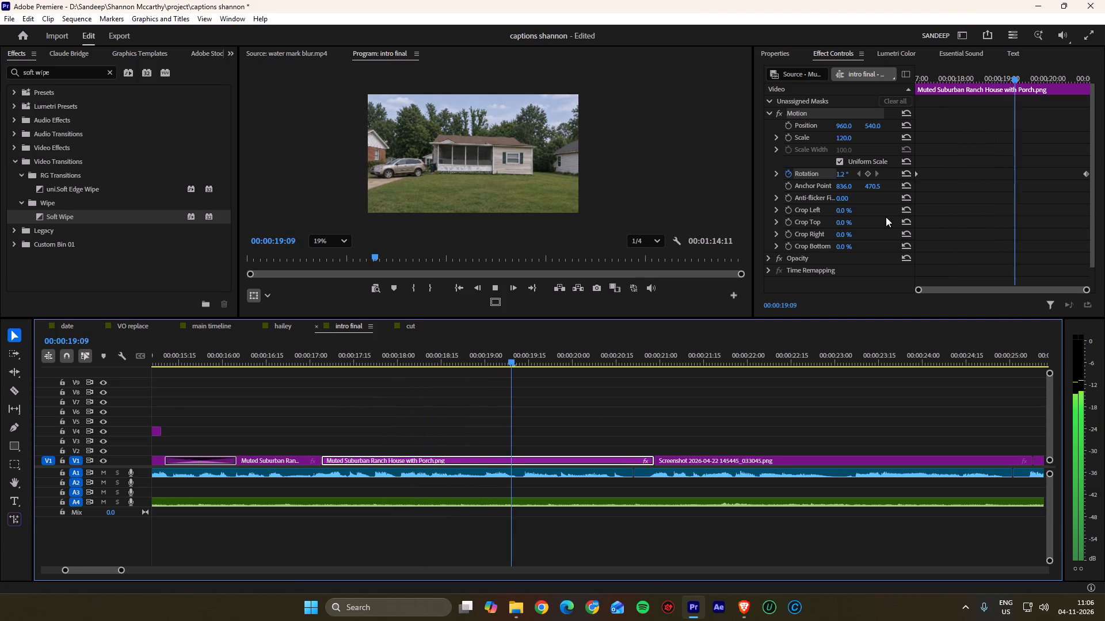
key("space")
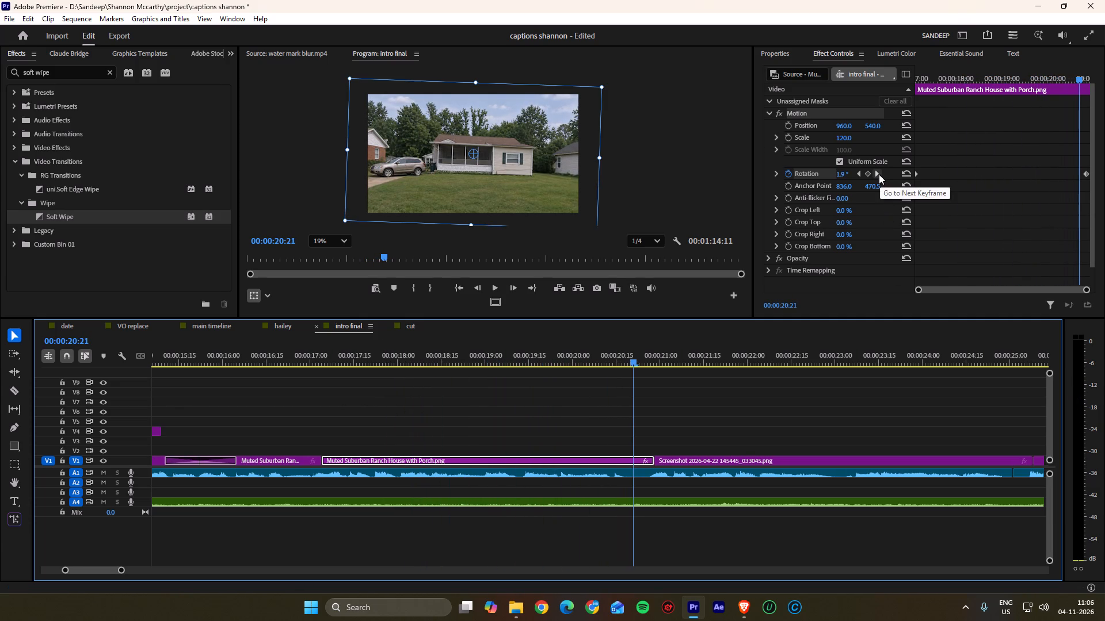
left_click(881, 174)
left_click(839, 176)
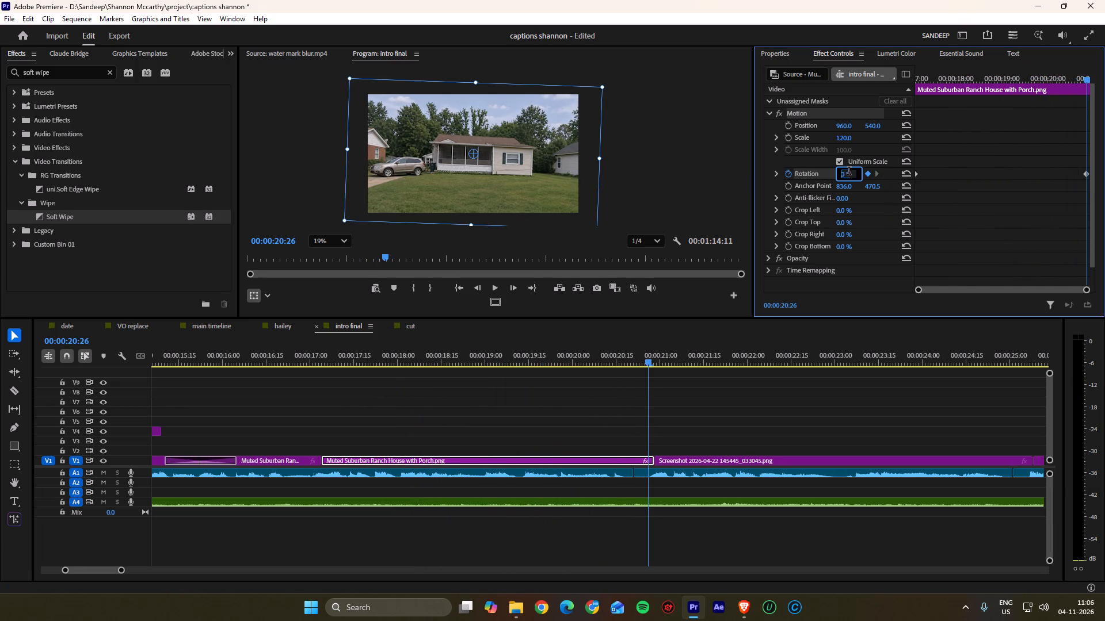
key("1")
key("Return")
Play back the house photo's rotation and the transition into the following screenshot clips to review the motion.
key("space")
scroll(447, 420, "down", 3, "alt")
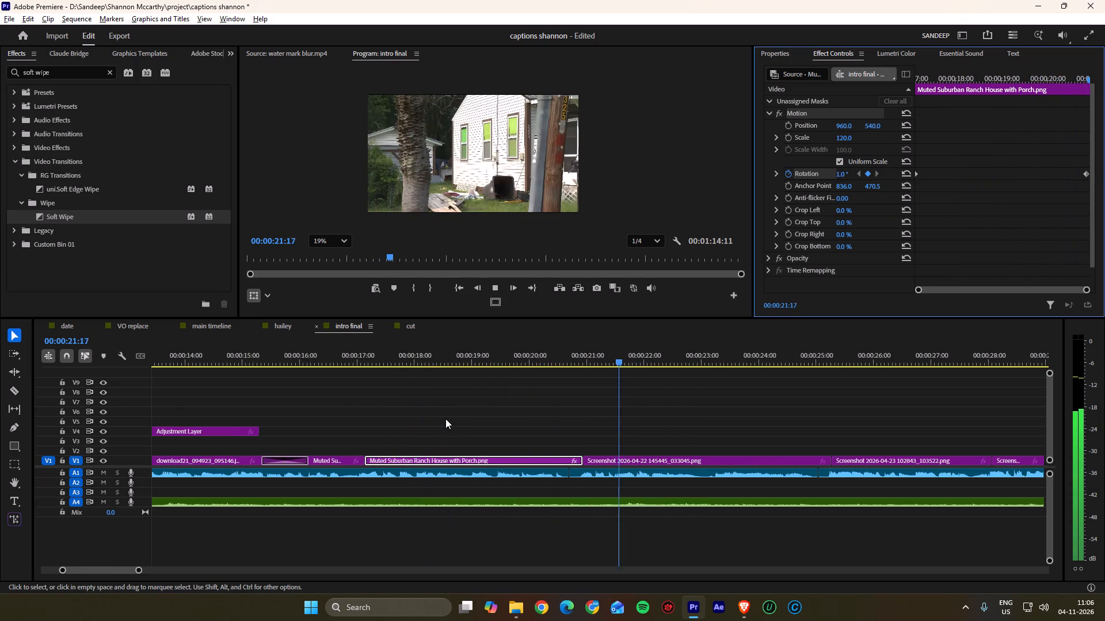
scroll(445, 419, "down", 5, "alt")
scroll(445, 419, "down", 4)
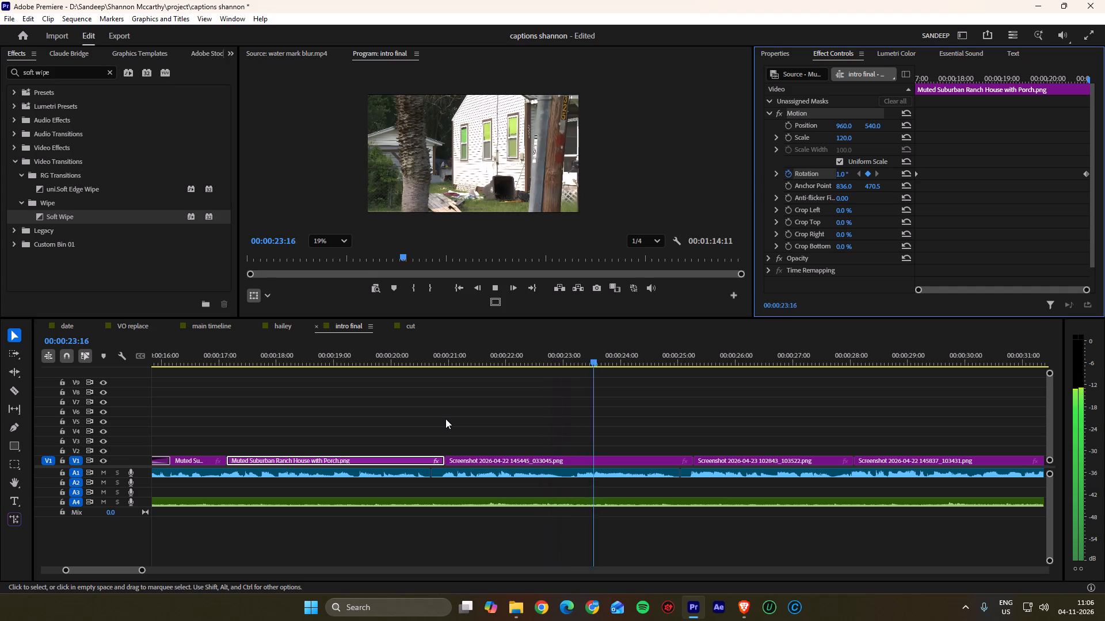
scroll(483, 419, "down", 4, "alt")
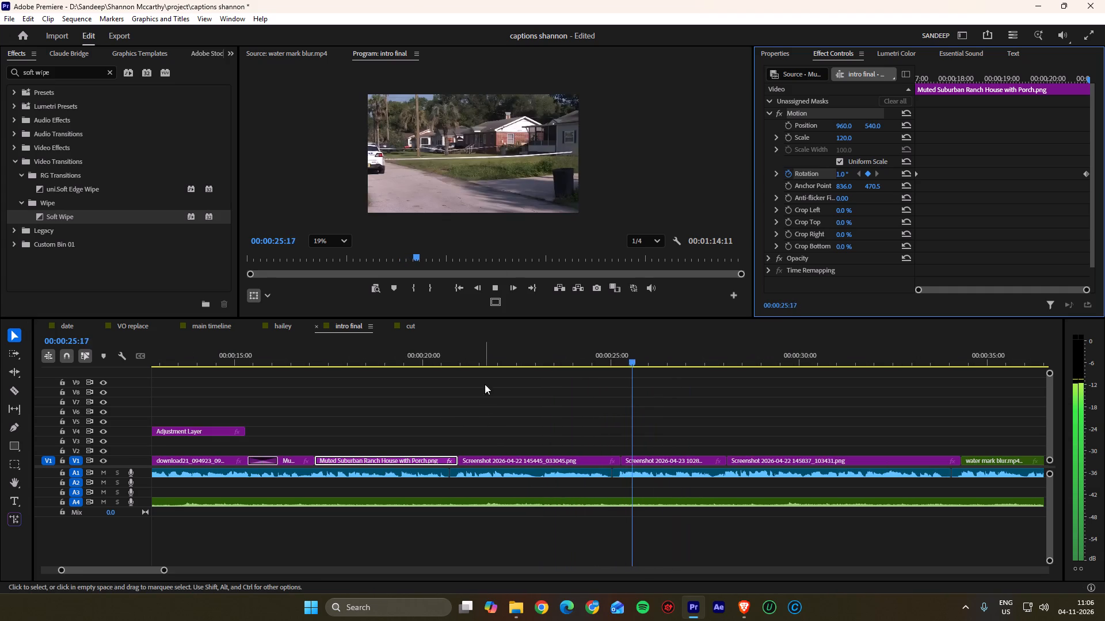
left_click_drag(481, 358, 256, 367)
key("space")
scroll(295, 391, "up", 5, "alt")
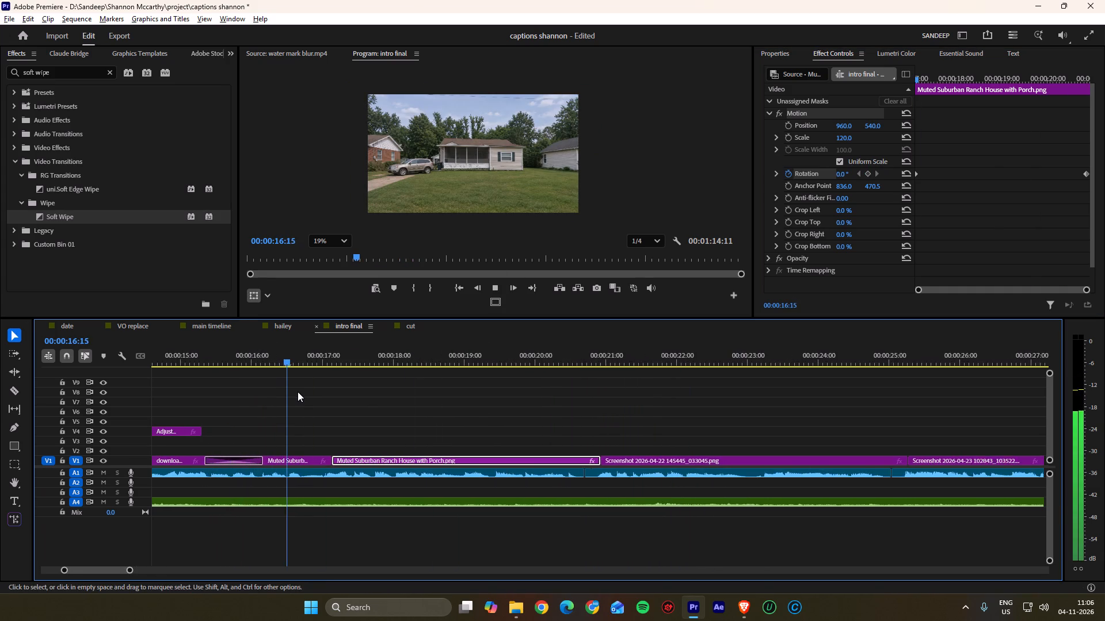
scroll(298, 392, "up", 4, "alt")
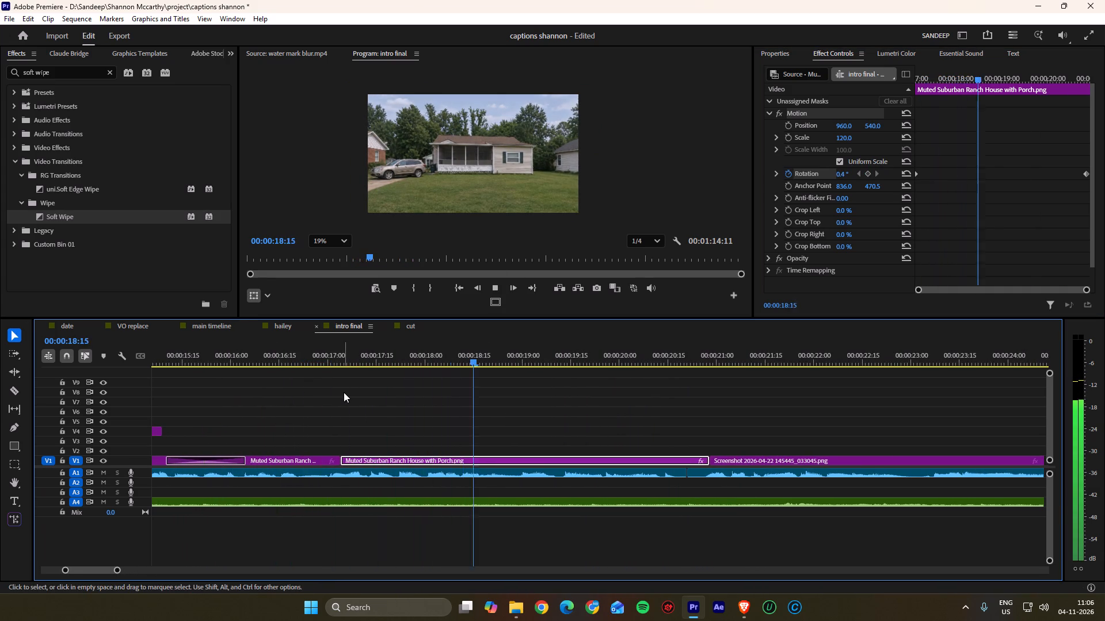
scroll(344, 392, "down", 15)
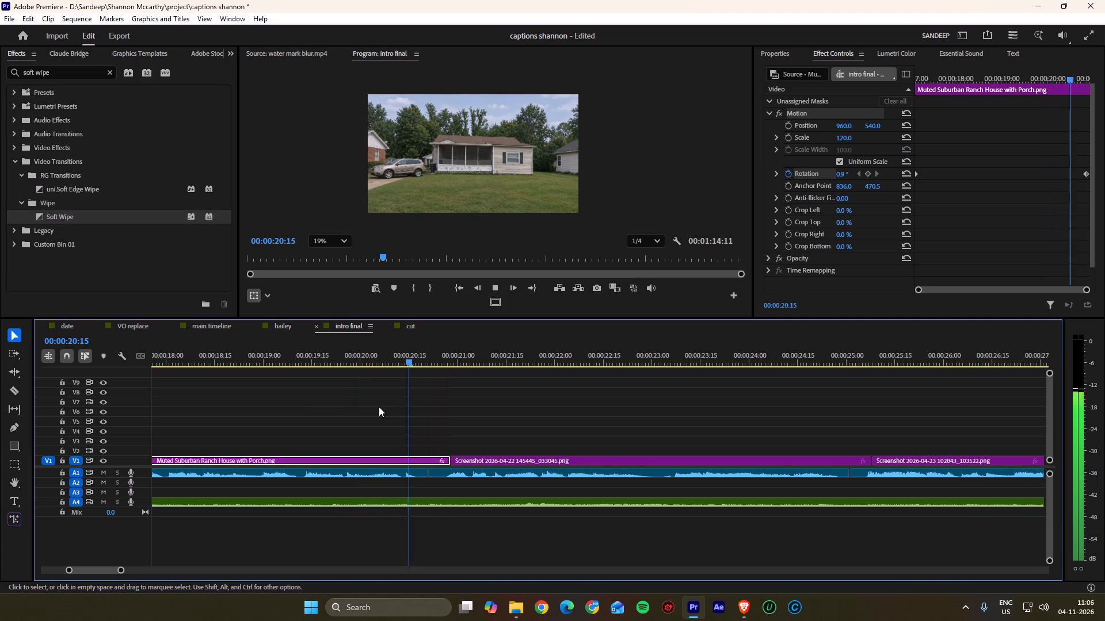
scroll(379, 407, "down", 6, "alt")
left_click(450, 457)
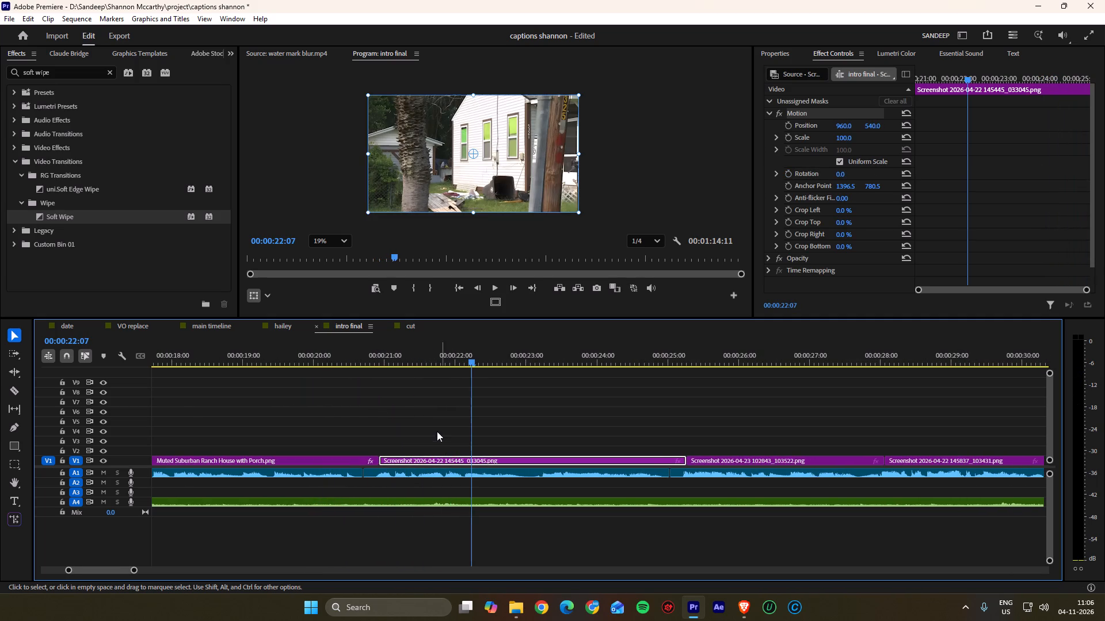
scroll(436, 427, "down", 3)
key("space")
scroll(409, 402, "down", 3)
scroll(409, 402, "up", 2, "alt")
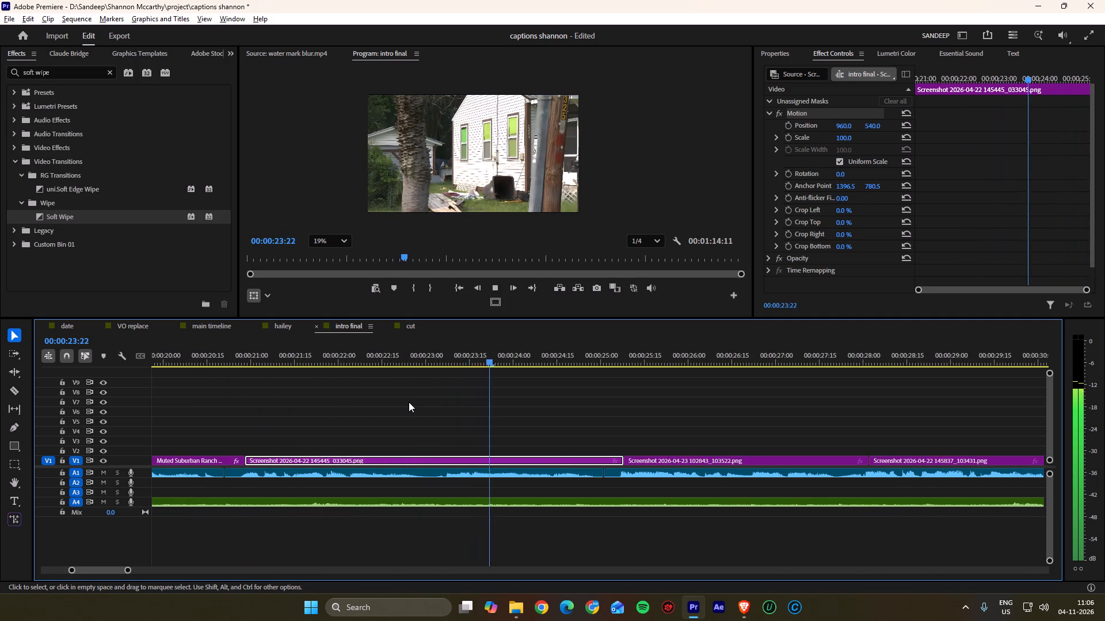
scroll(409, 402, "down", 5, "alt")
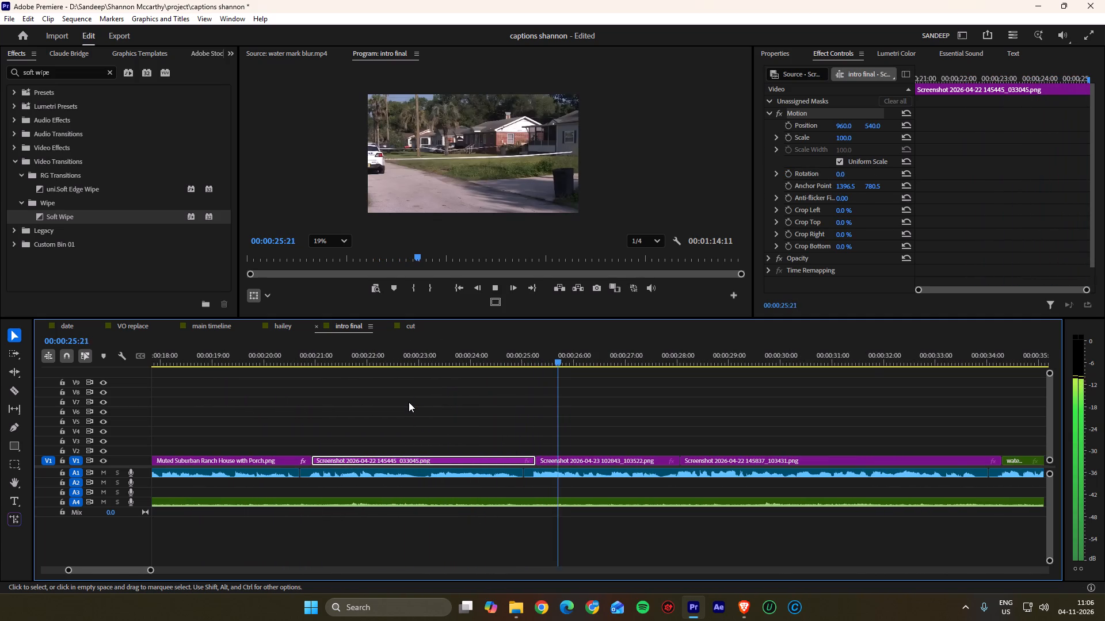
key("space")
left_click_drag(429, 354, 313, 358)
key("space")
scroll(306, 408, "up", 4, "alt")
key("space")
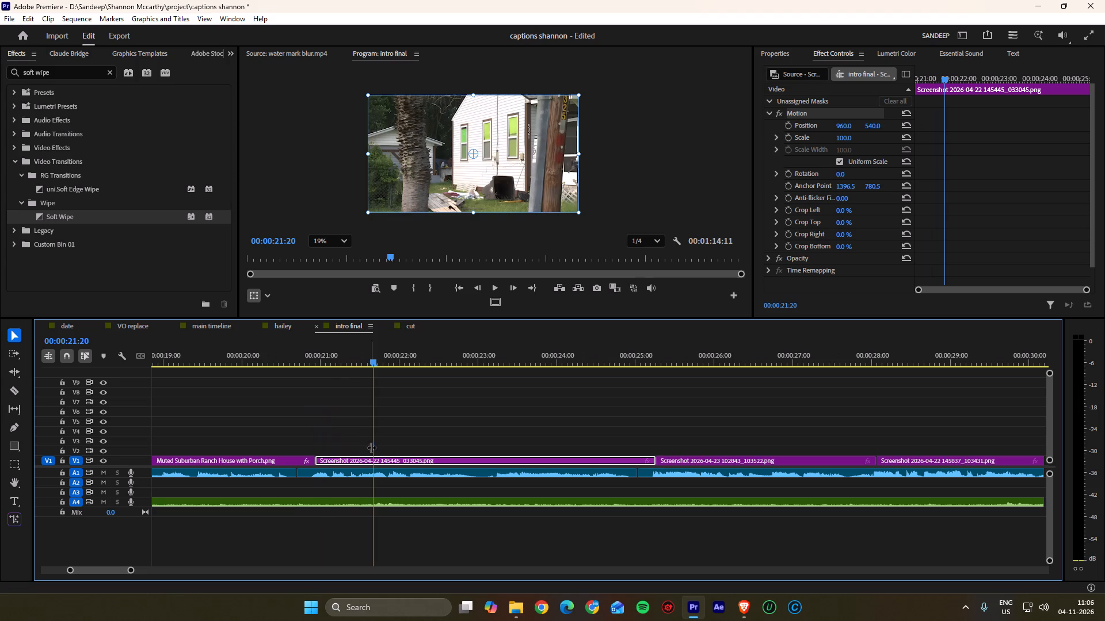
left_click(378, 458)
left_click_drag(366, 359, 317, 365)
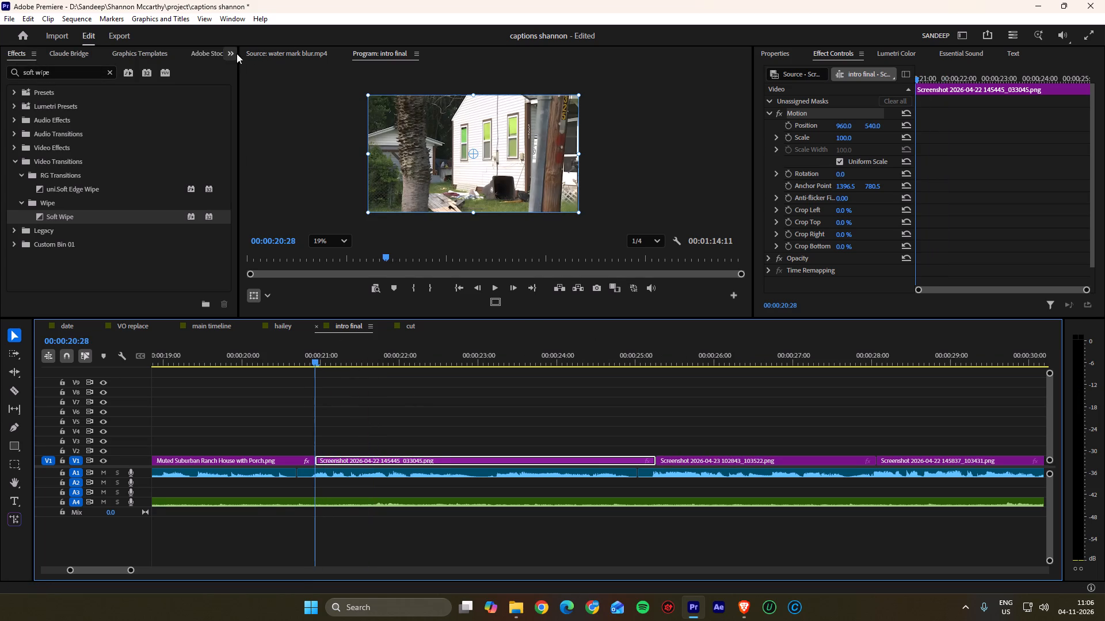
left_click(235, 54)
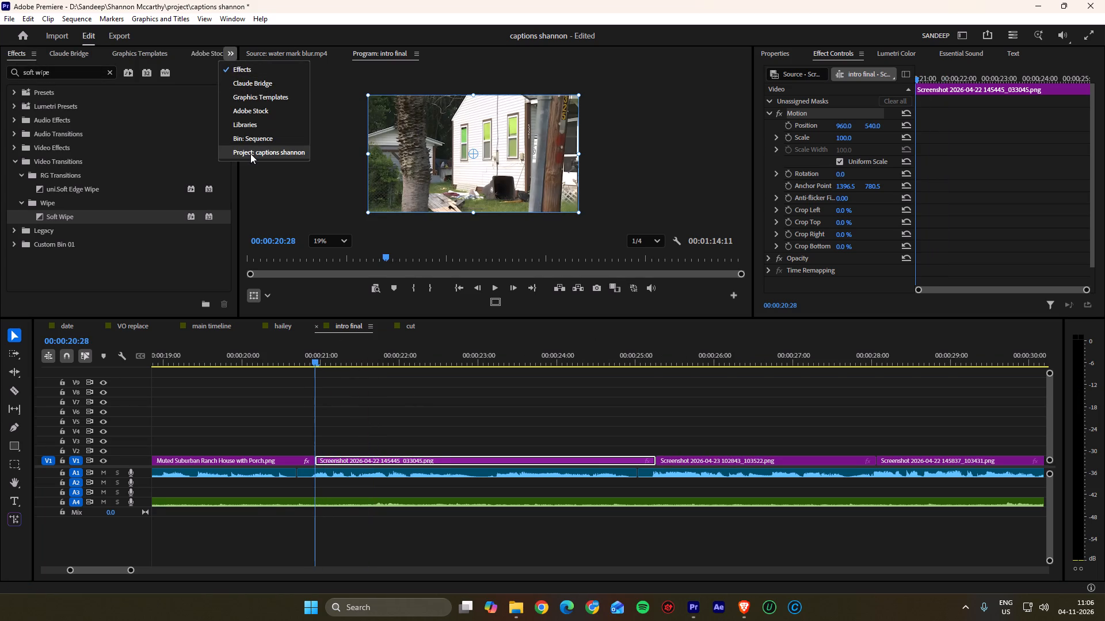
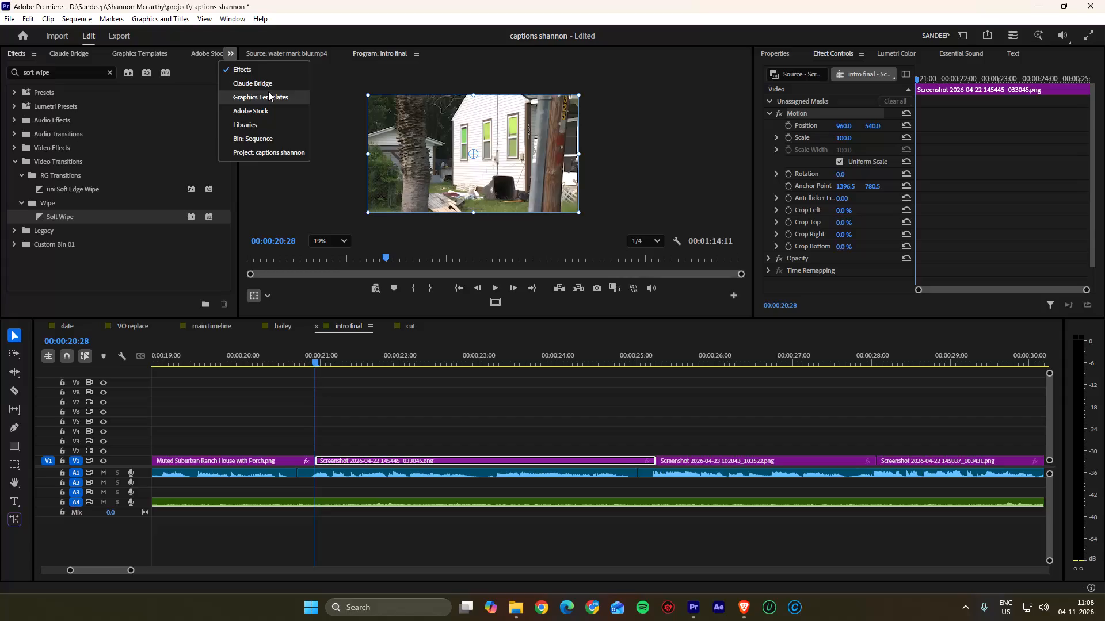
key("space")
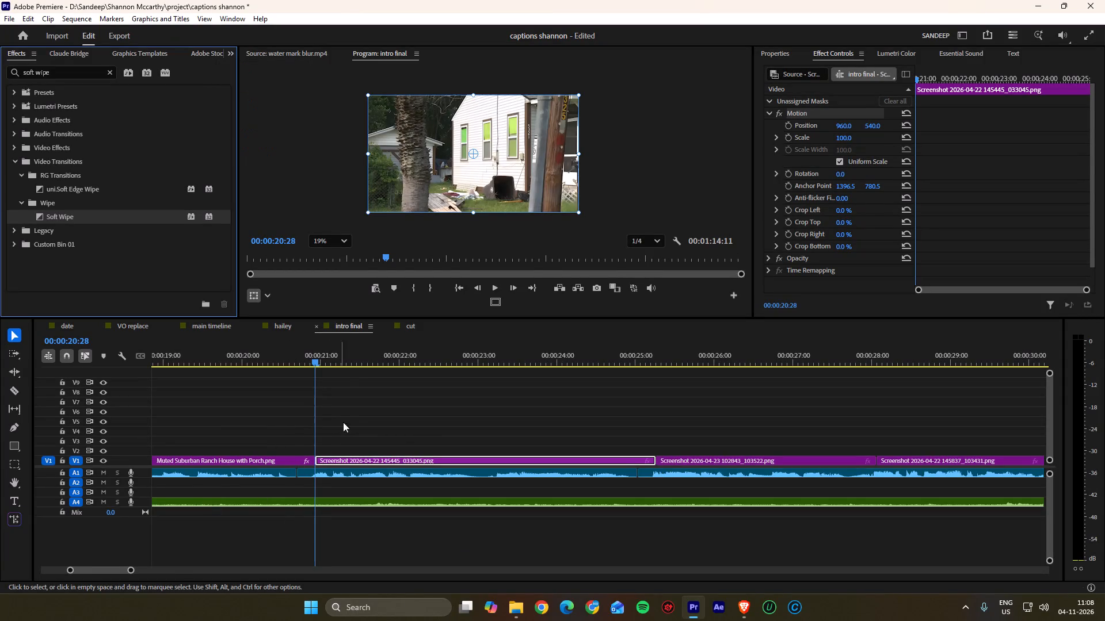
left_click(326, 409)
key("space")
scroll(326, 409, "down", 3, "alt")
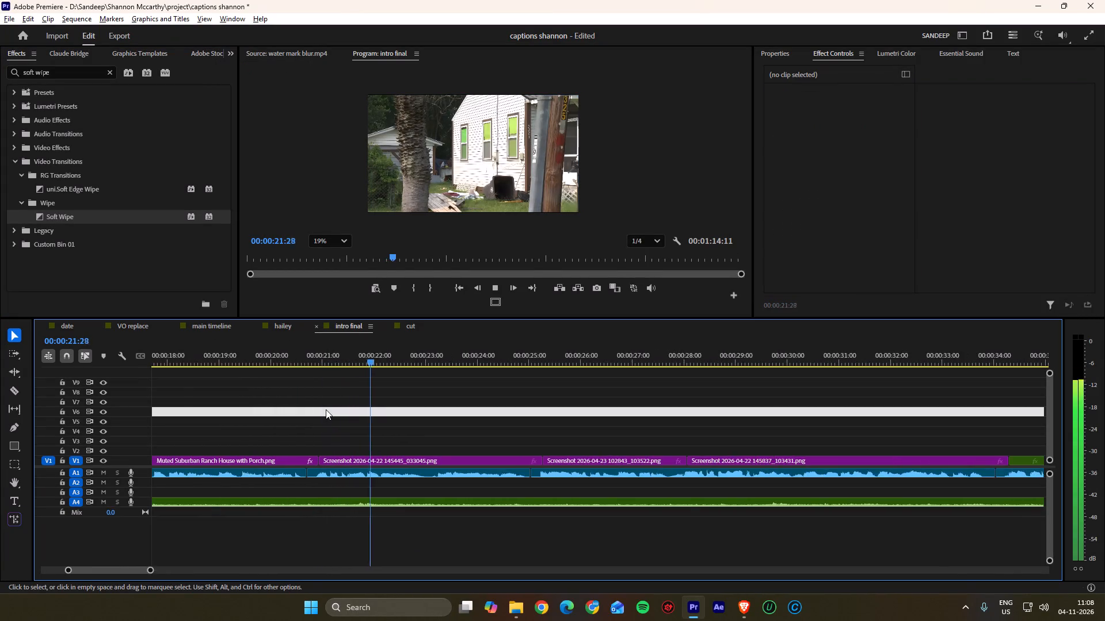
scroll(326, 409, "down", 4, "alt")
scroll(355, 411, "up", 3, "alt")
key("space")
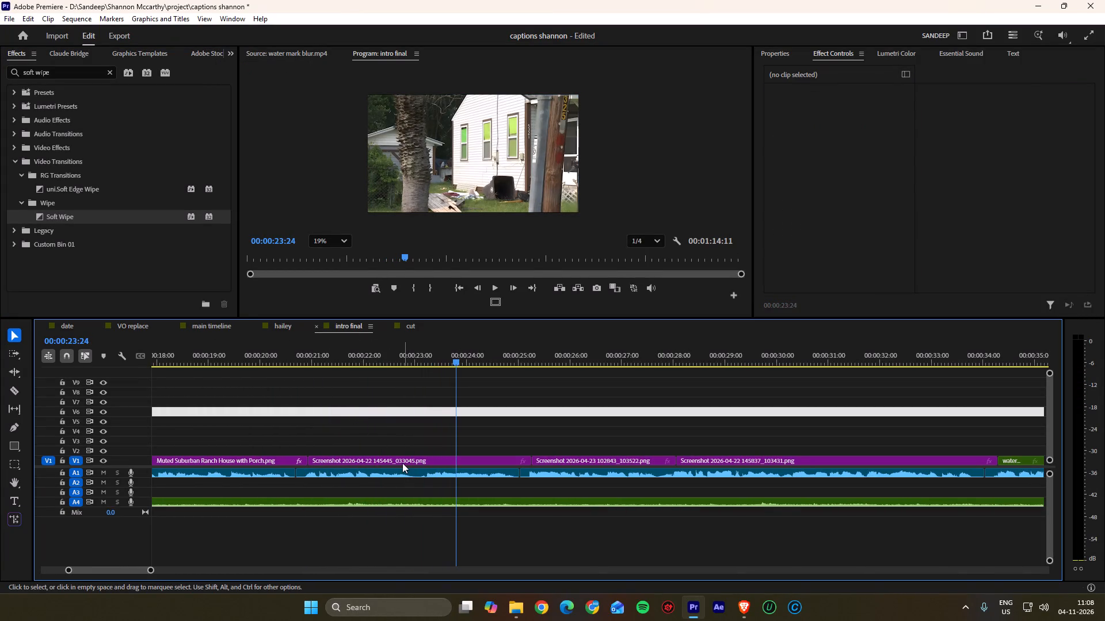
left_click(402, 463)
left_click_drag(322, 354, 294, 355)
key("space")
key("space")
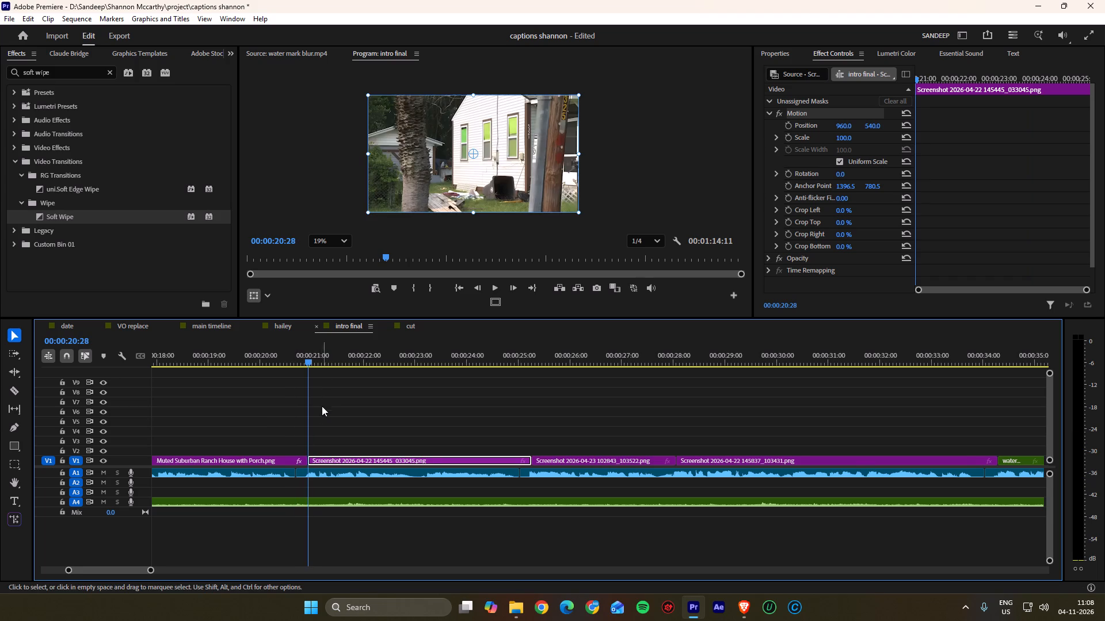
scroll(314, 413, "up", 4, "alt")
left_click(302, 359)
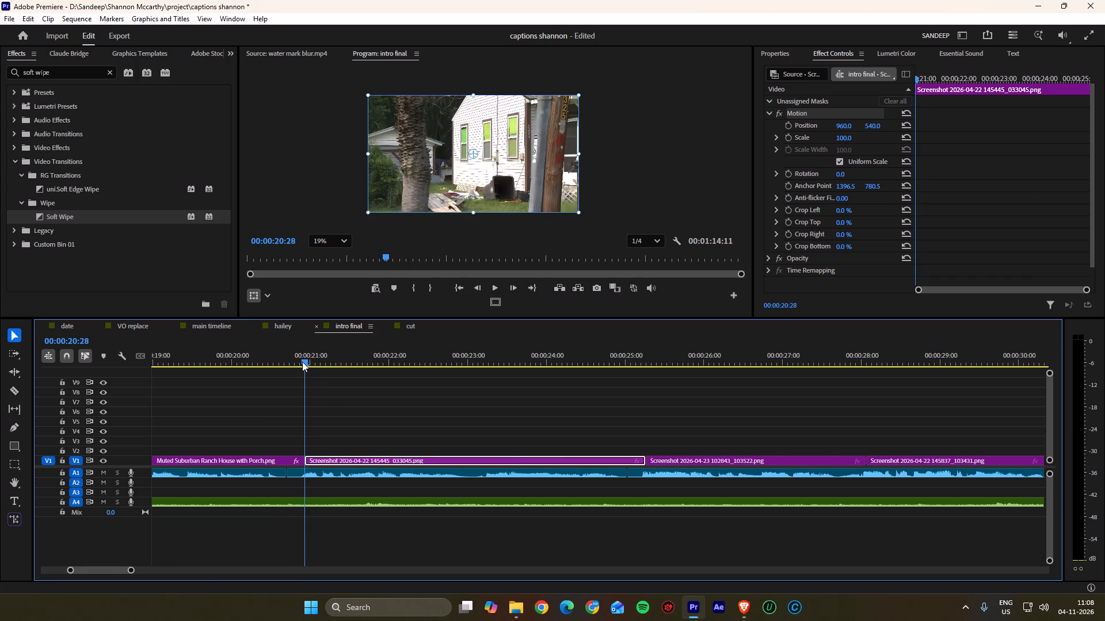
left_click(319, 434)
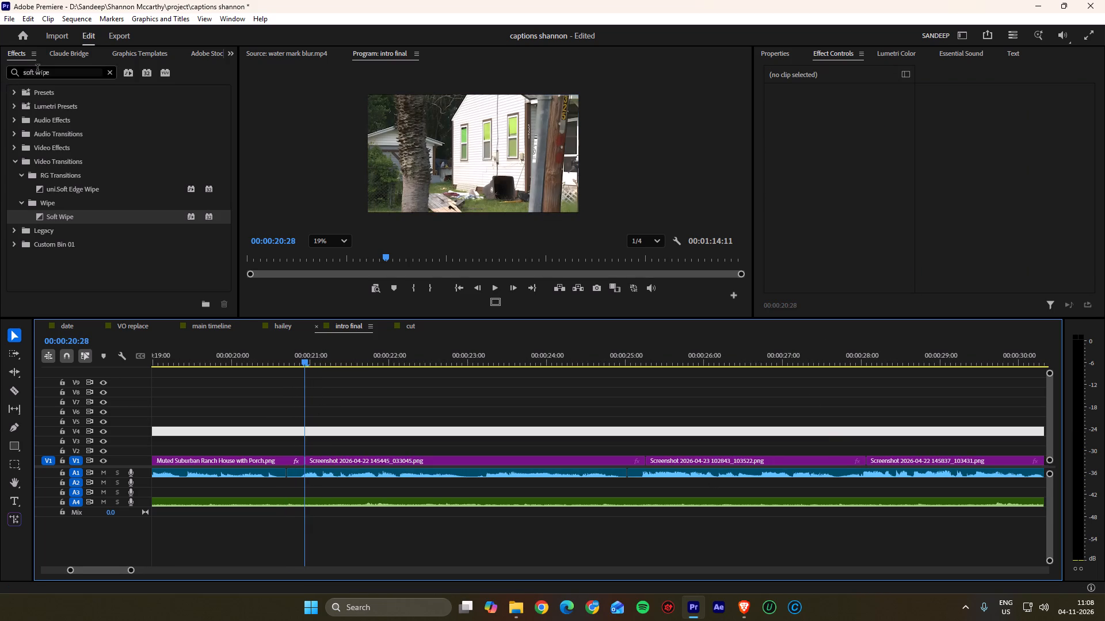
Open the Photos bin in the captions shannon project to browse its images for the screenshot section.
left_click(233, 53)
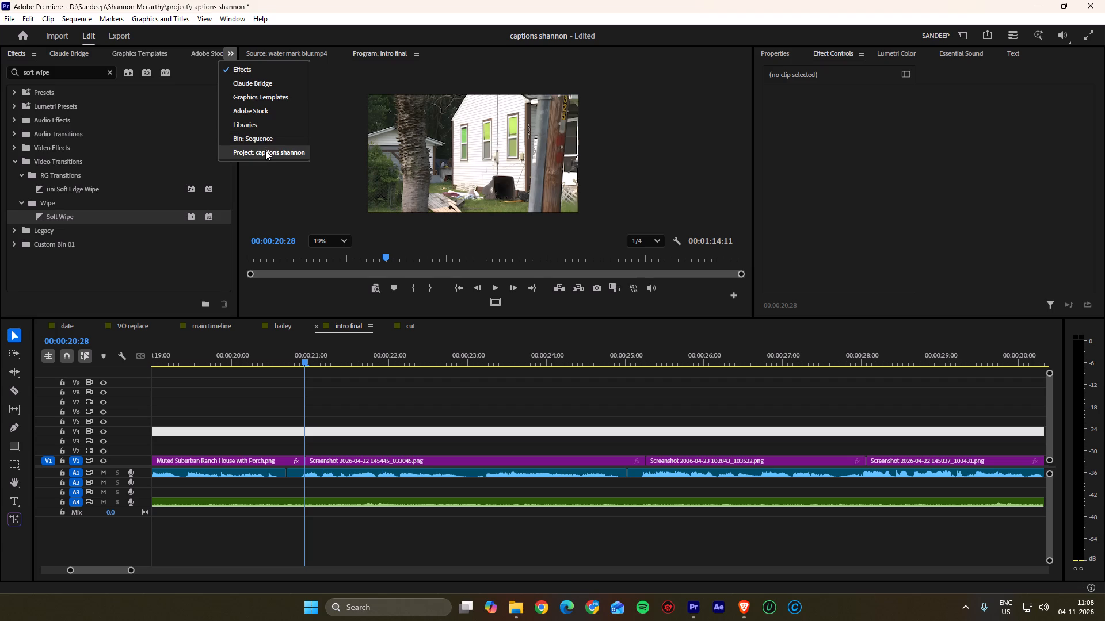
left_click(265, 150)
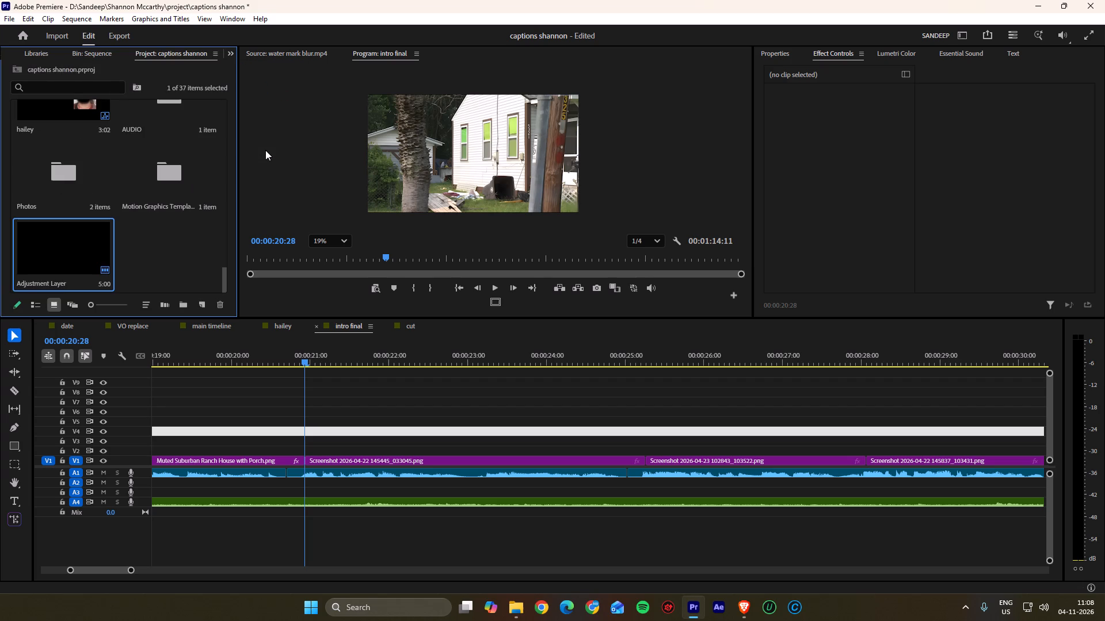
scroll(136, 162, "up", 8)
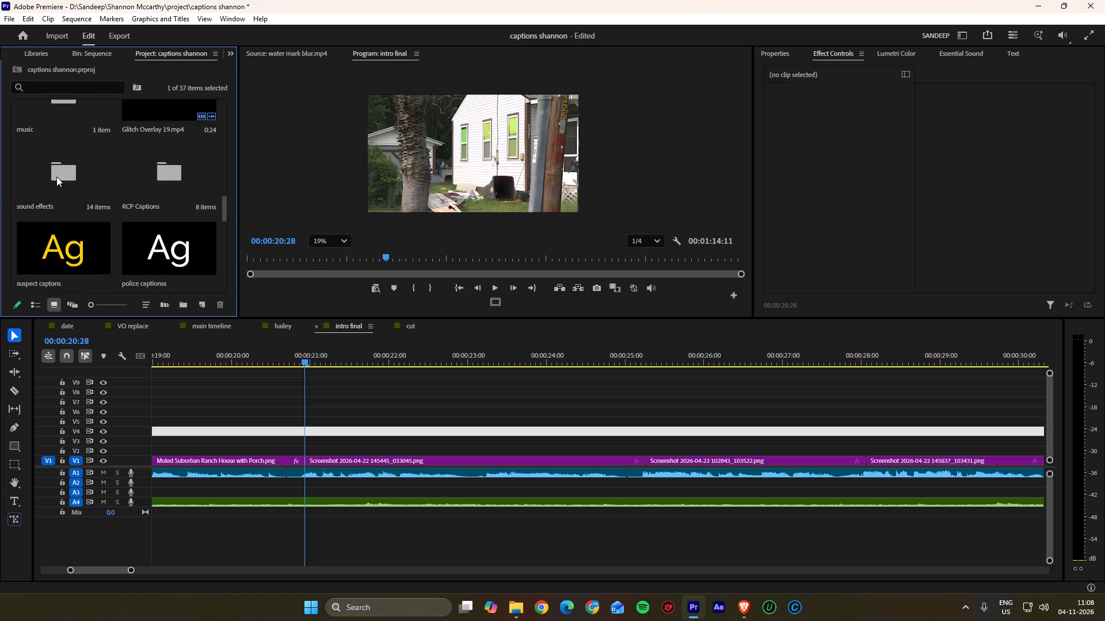
scroll(56, 177, "up", 9)
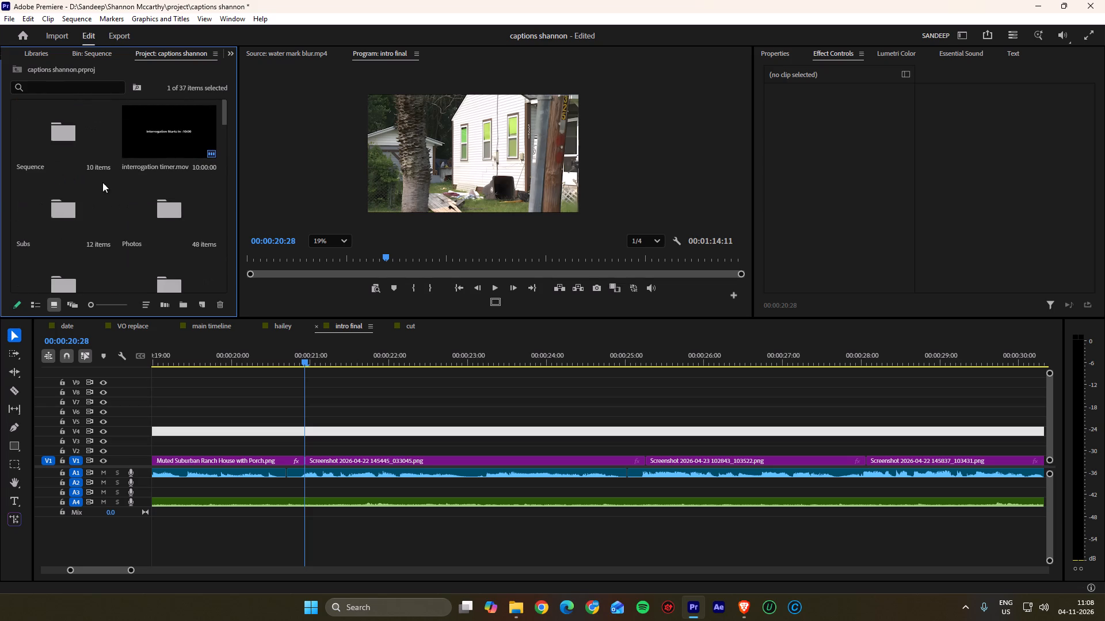
double_click(163, 201)
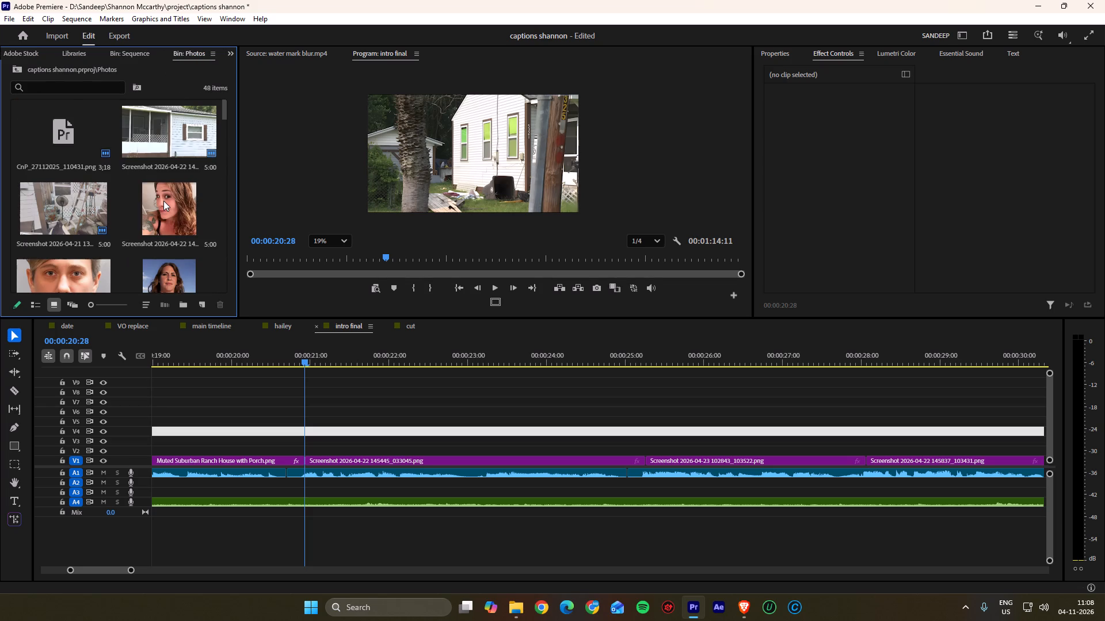
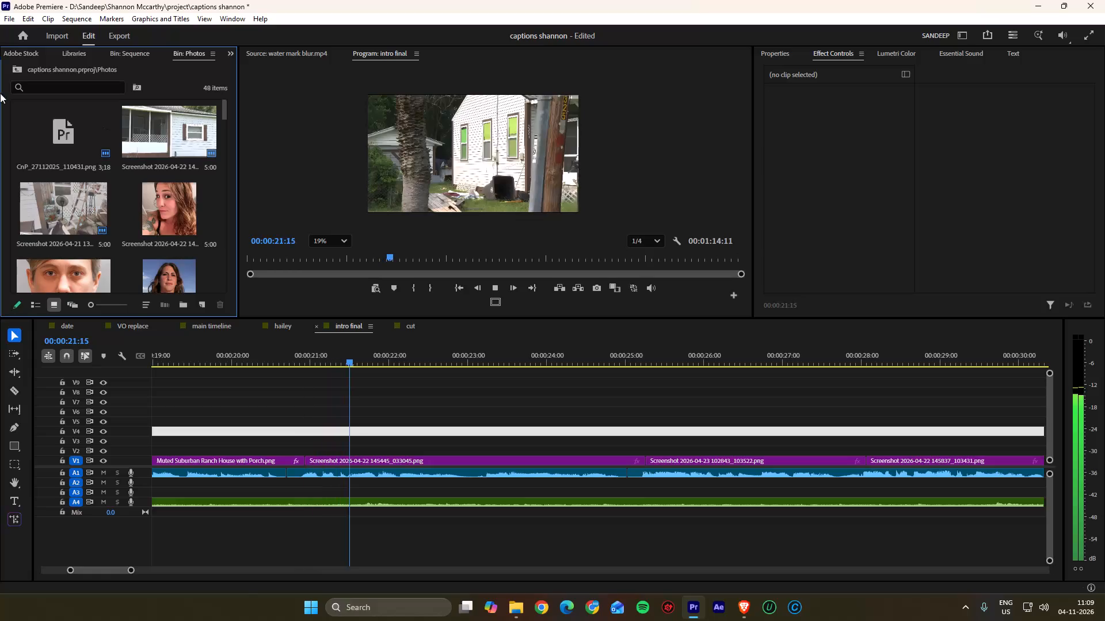
scroll(360, 390, "down", 3, "alt")
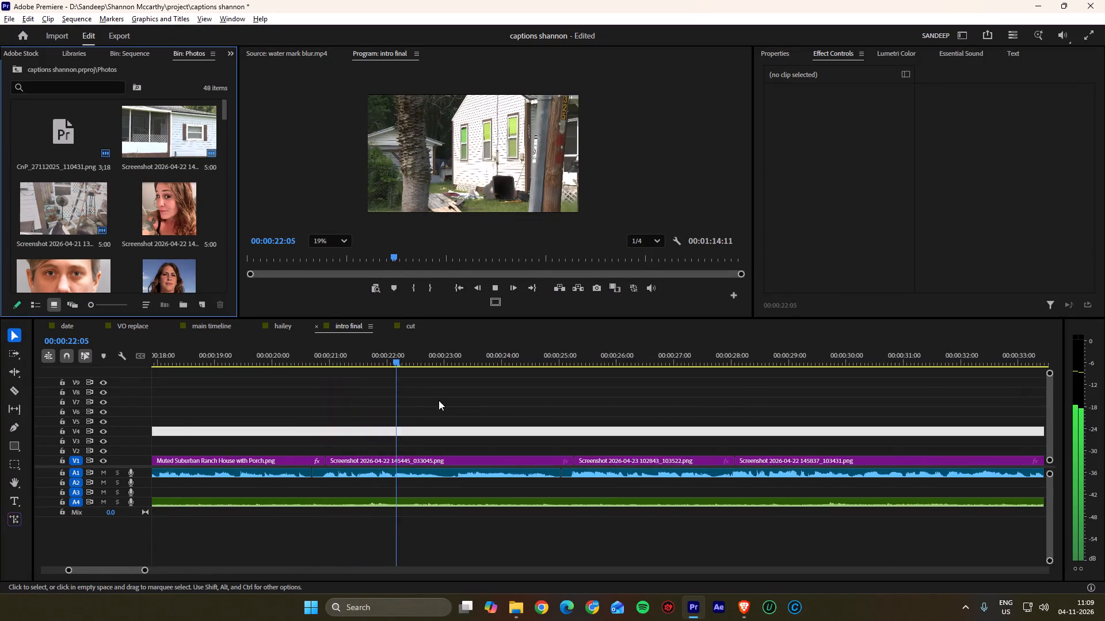
scroll(439, 400, "down", 9, "alt")
key("space")
left_click_drag(343, 355, 299, 355)
key("space")
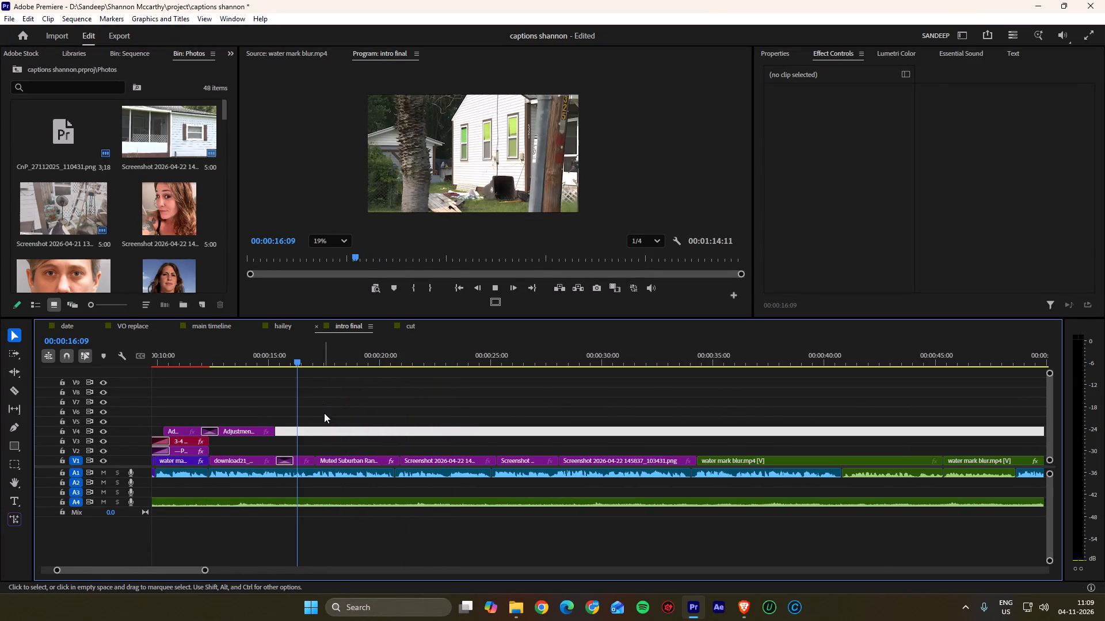
scroll(324, 413, "up", 1, "alt")
scroll(324, 413, "down", 1, "alt")
scroll(325, 413, "up", 7, "alt")
scroll(382, 416, "up", 3, "alt")
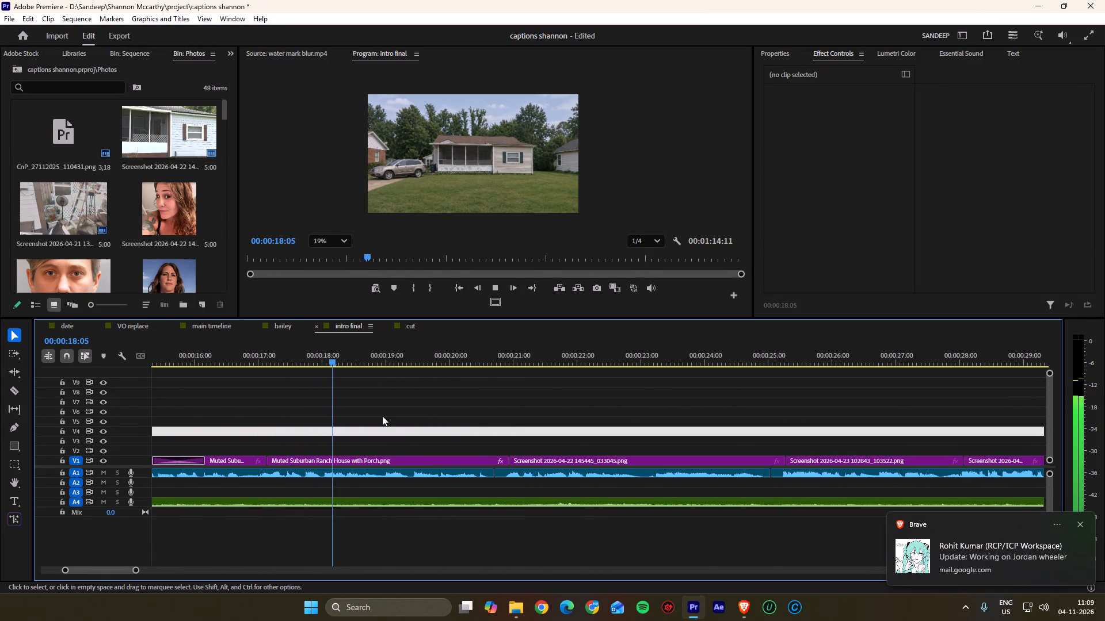
scroll(382, 416, "down", 6)
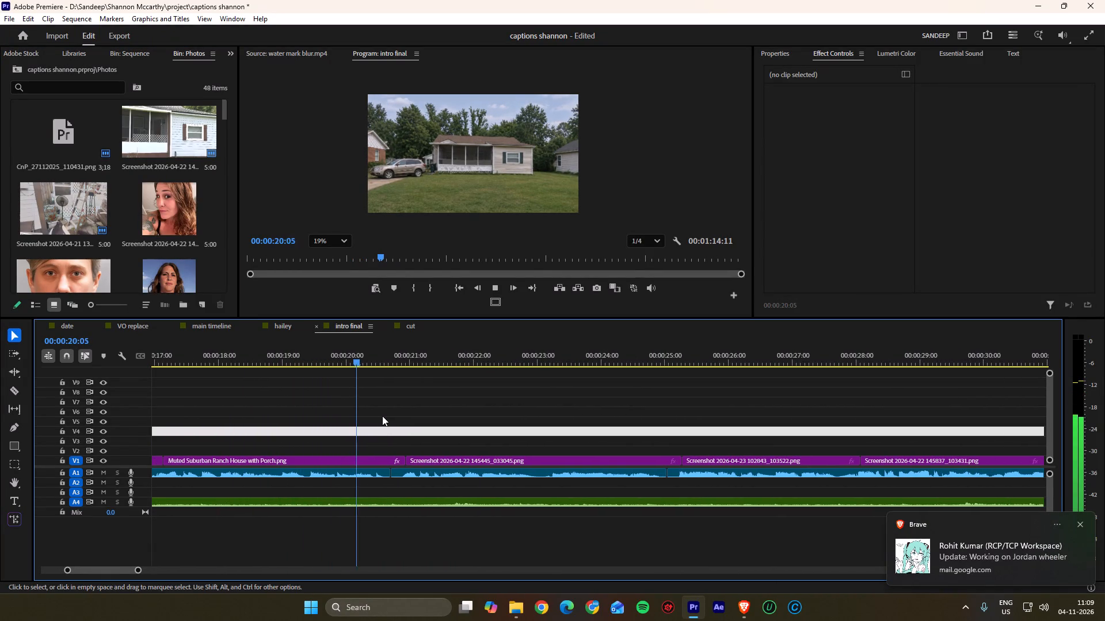
scroll(382, 416, "down", 4)
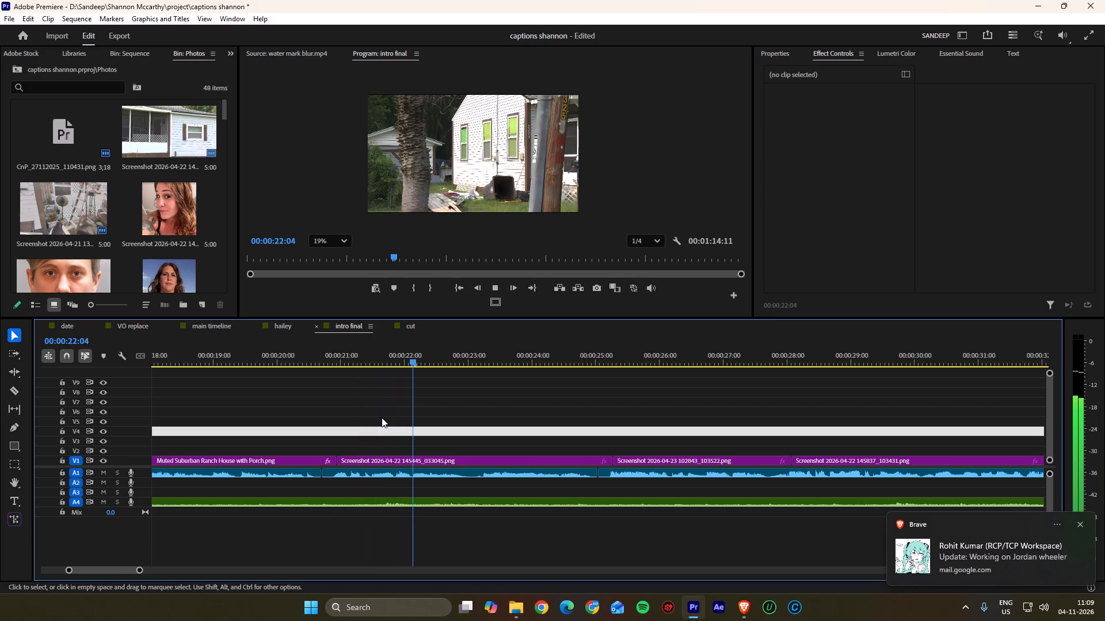
key("space")
scroll(54, 228, "down", 4)
scroll(494, 469, "down", 9, "alt")
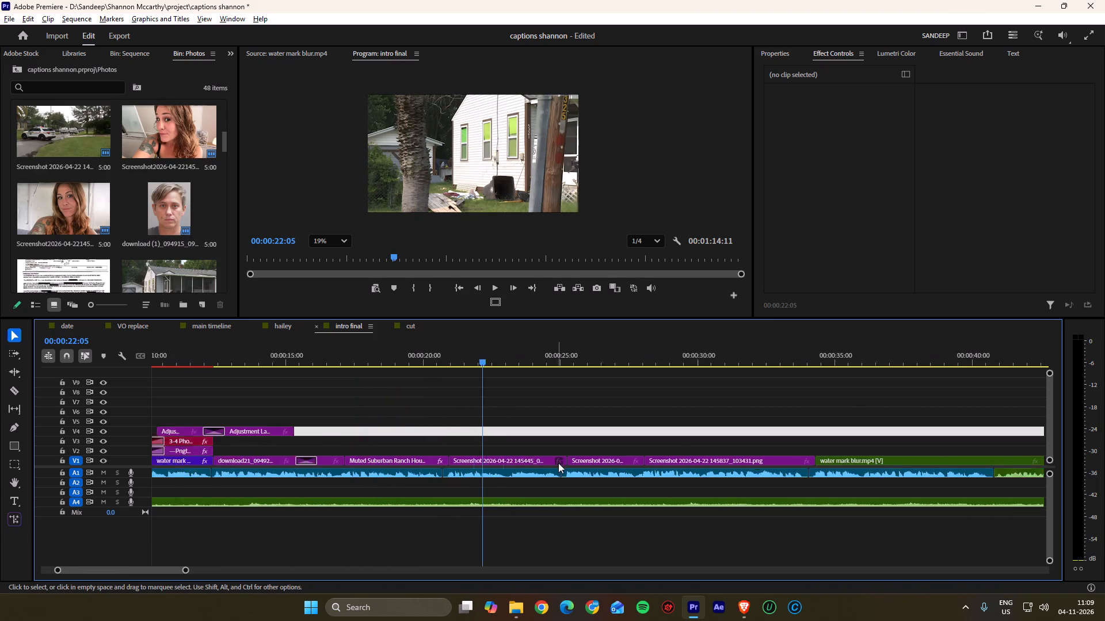
scroll(558, 463, "down", 2, "alt")
scroll(486, 442, "down", 3, "alt")
scroll(332, 443, "up", 3, "alt")
left_click_drag(308, 443, 549, 451, "alt")
scroll(546, 450, "up", 12, "alt")
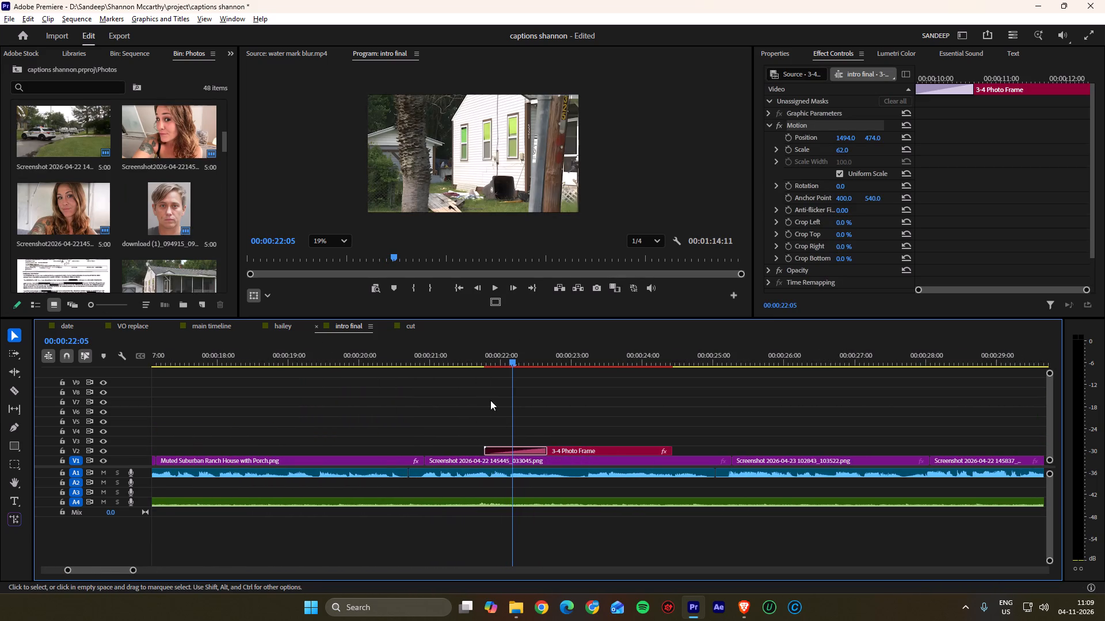
left_click_drag(494, 355, 424, 358)
key("space")
scroll(410, 358, "down", 3)
scroll(418, 390, "up", 4, "alt")
key("space")
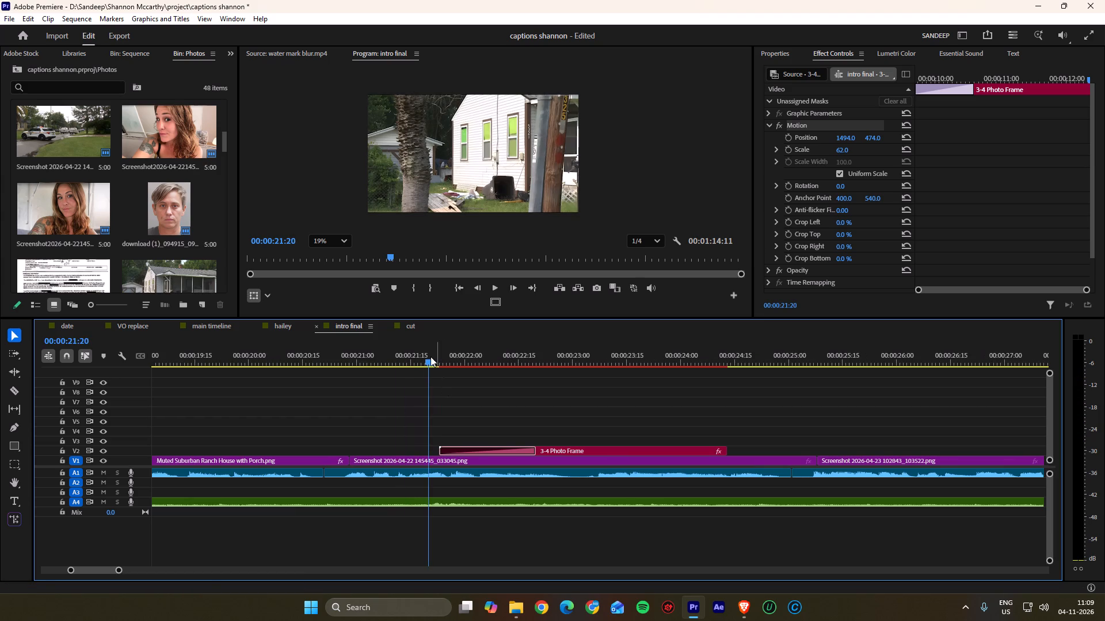
left_click_drag(422, 355, 333, 365)
key("space")
key("space")
left_click_drag(553, 449, 459, 451)
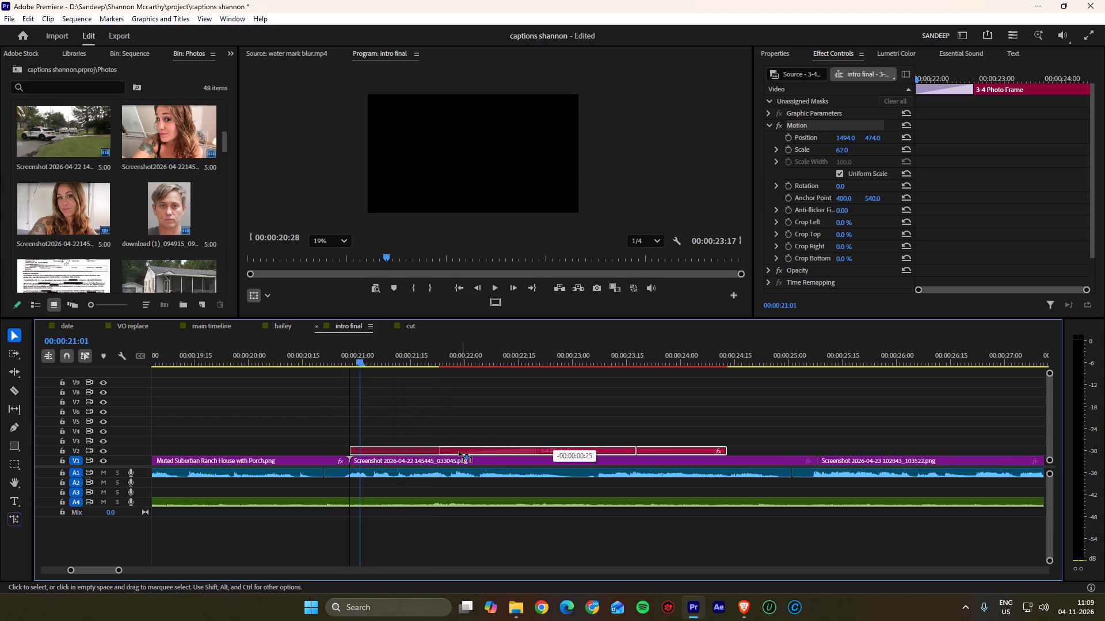
left_click_drag(459, 451, 459, 451)
left_click(460, 446)
key("space")
key("space")
Delete the Soft Wipe transition at the start of the 3-4 Photo Frame clip on V2.
left_click(413, 452)
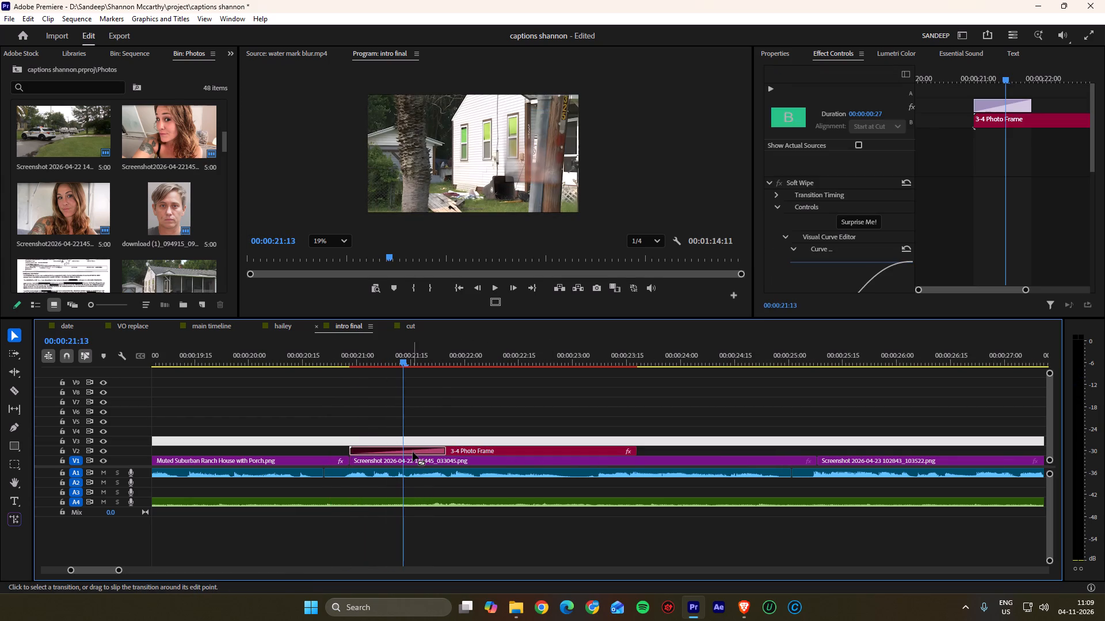
key("Delete")
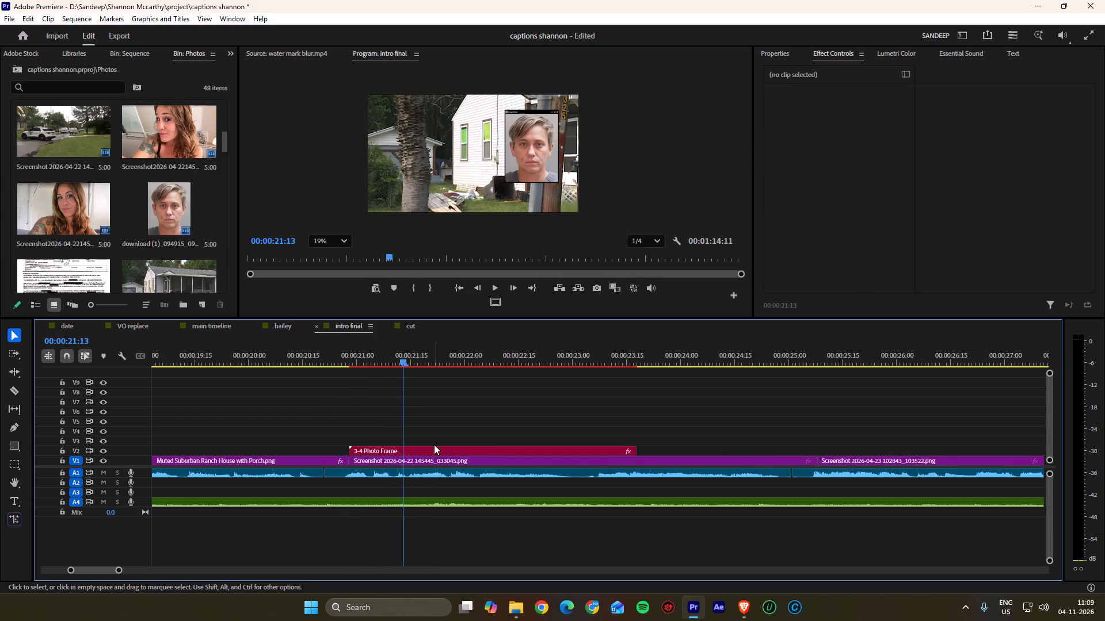
Set the Position of the man's 3-4 Photo Frame clip on V2 to 570, 532.
left_click(439, 447)
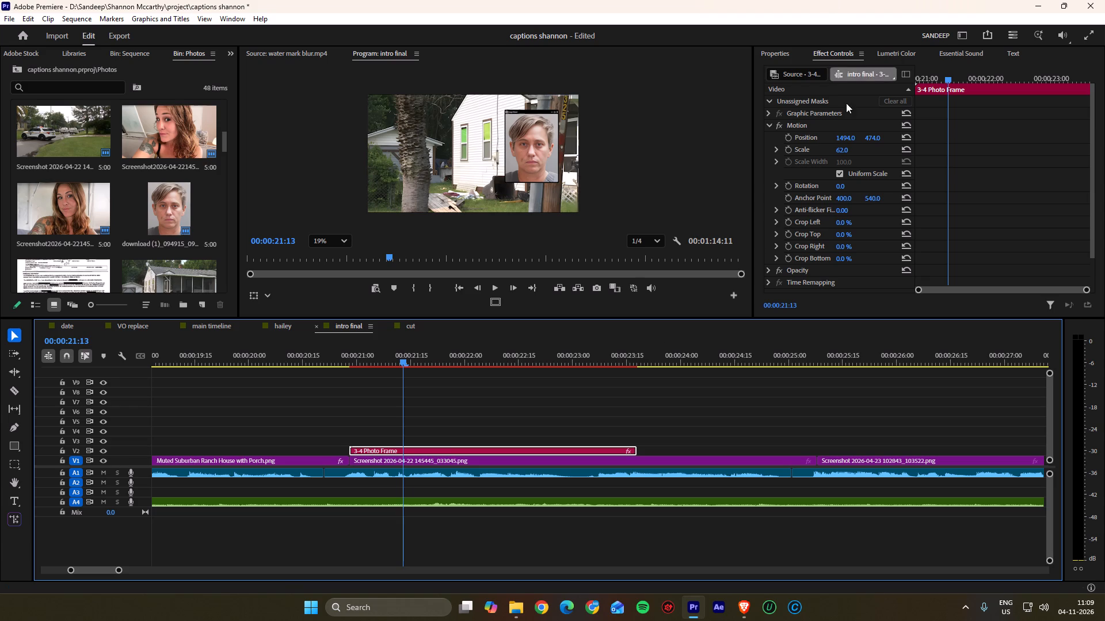
left_click_drag(845, 140, 313, 162)
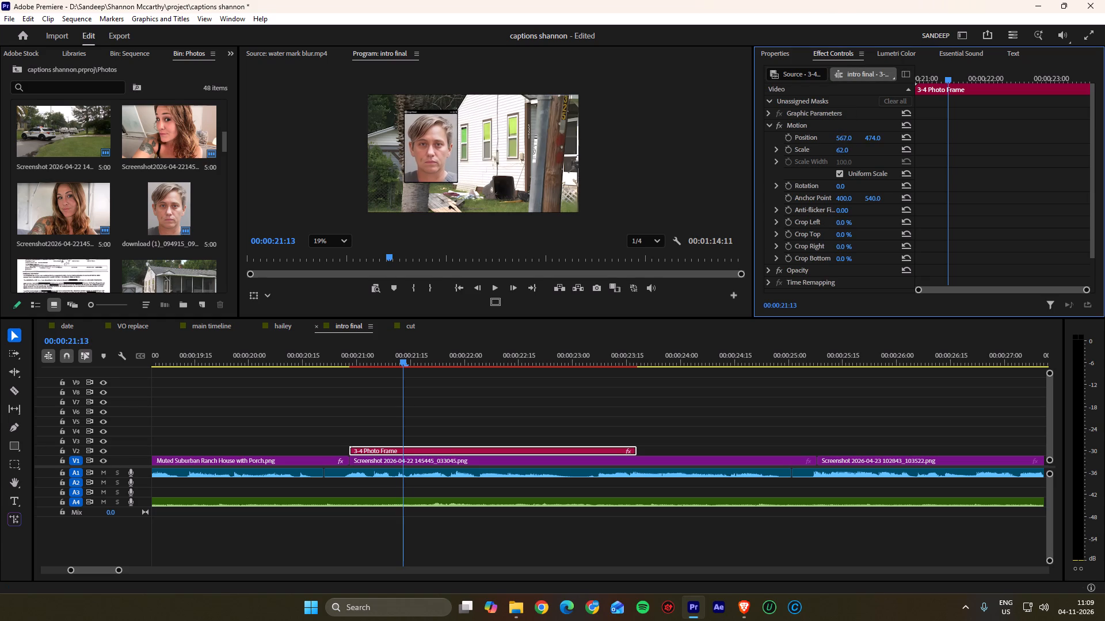
left_click_drag(313, 162, 313, 160)
left_click_drag(876, 139, 891, 137)
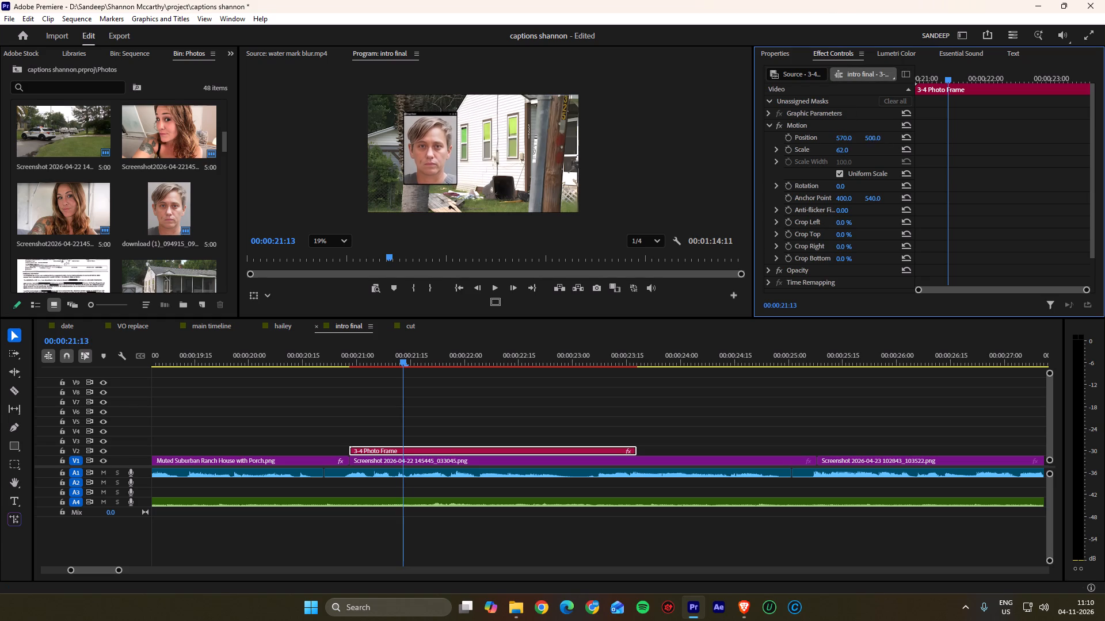
left_click_drag(891, 137, 909, 133)
Copy the woman's 3-4 Photo Frame clip from around 00:00:54 onto V3, starting at 00:00:22:19.
key("space")
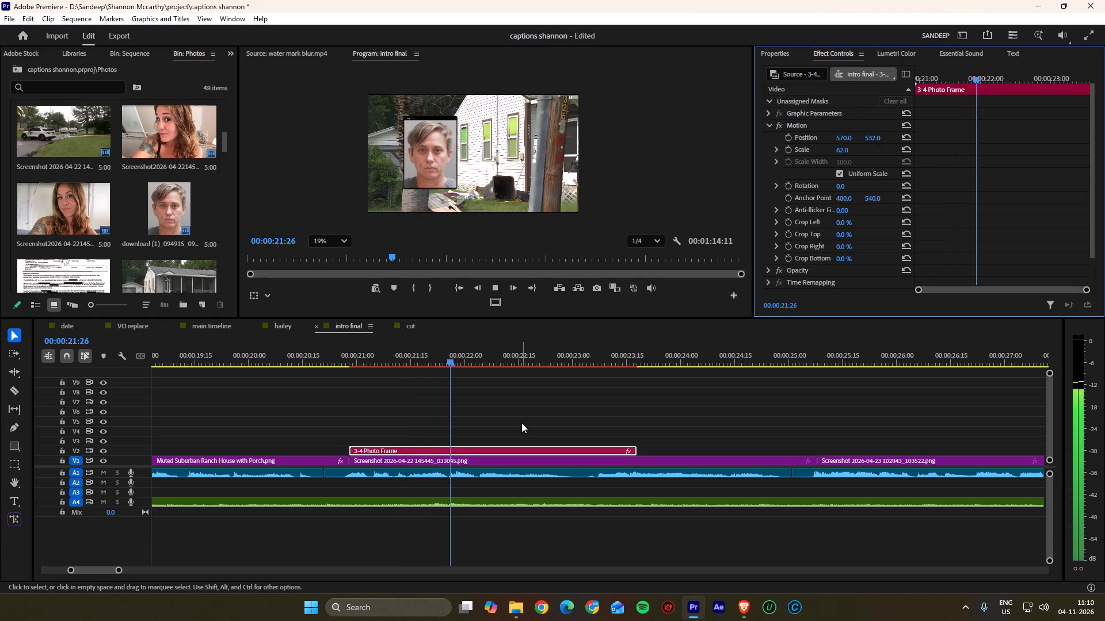
key("space")
key("space")
key("space")
key("space")
key("space")
key("space")
key("space")
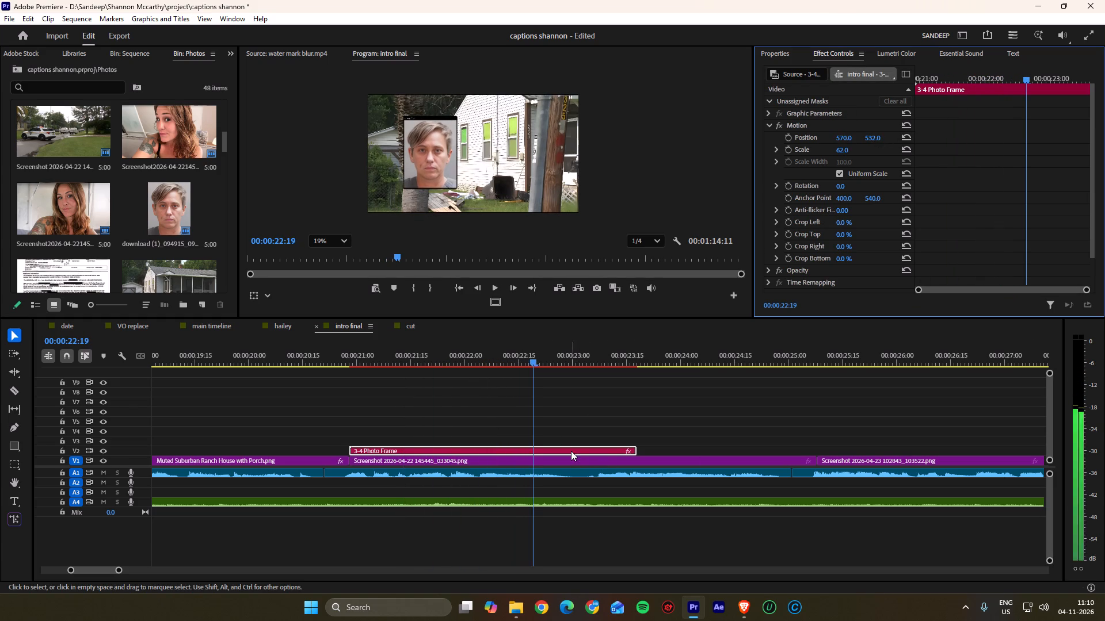
scroll(571, 434, "down", 20, "alt")
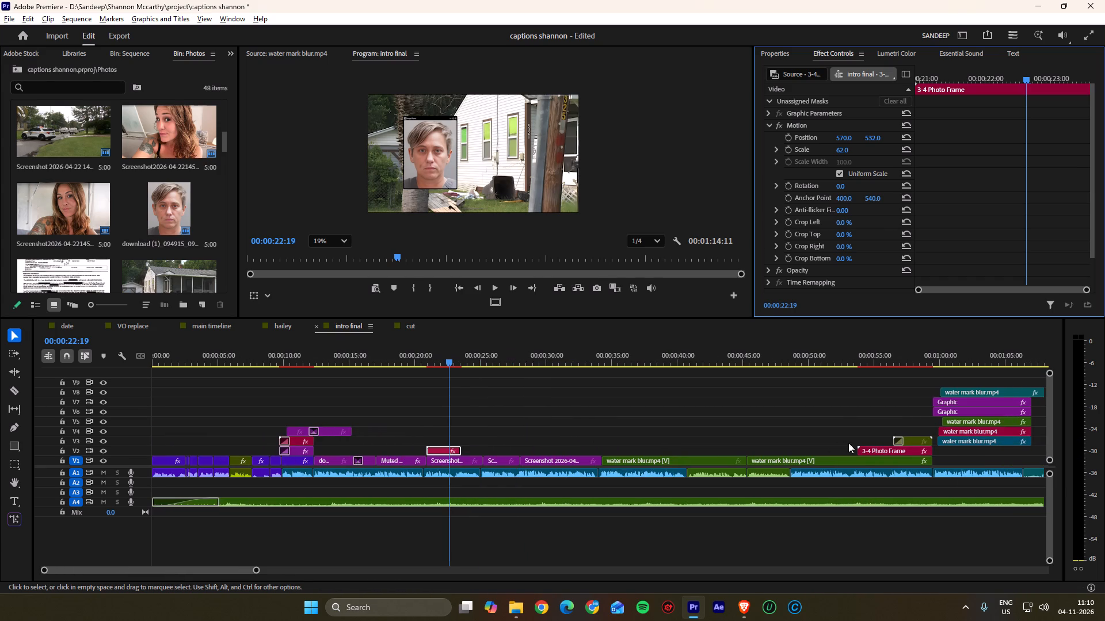
left_click_drag(881, 451, 464, 442, "alt")
scroll(445, 437, "up", 5, "alt")
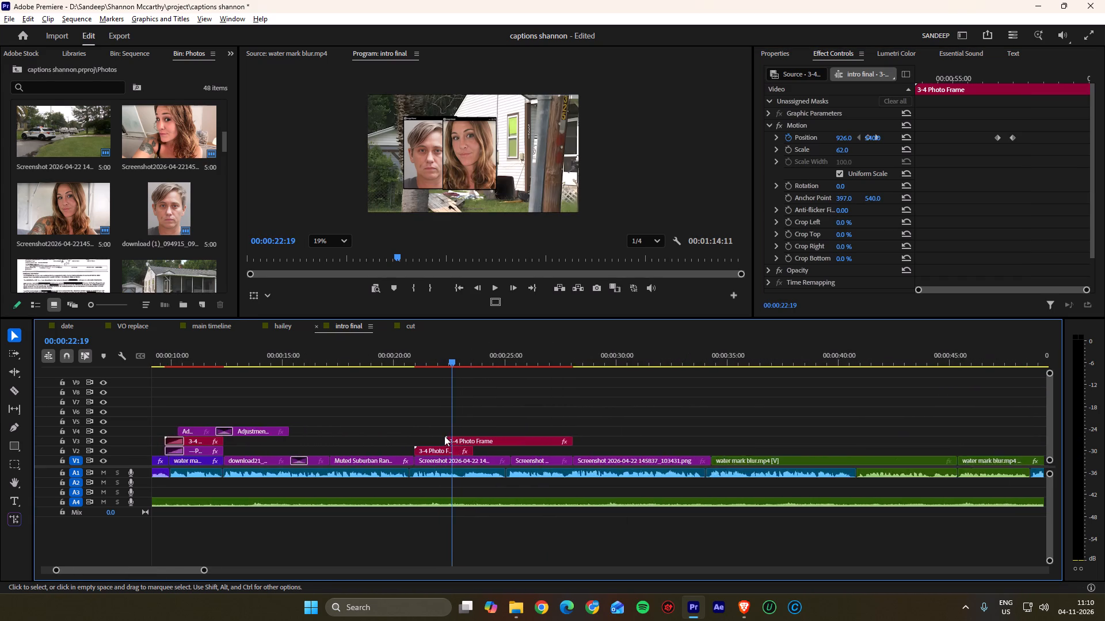
scroll(447, 435, "down", 1, "alt")
scroll(447, 435, "up", 11, "alt")
left_click_drag(468, 438, 490, 439)
left_click(493, 424)
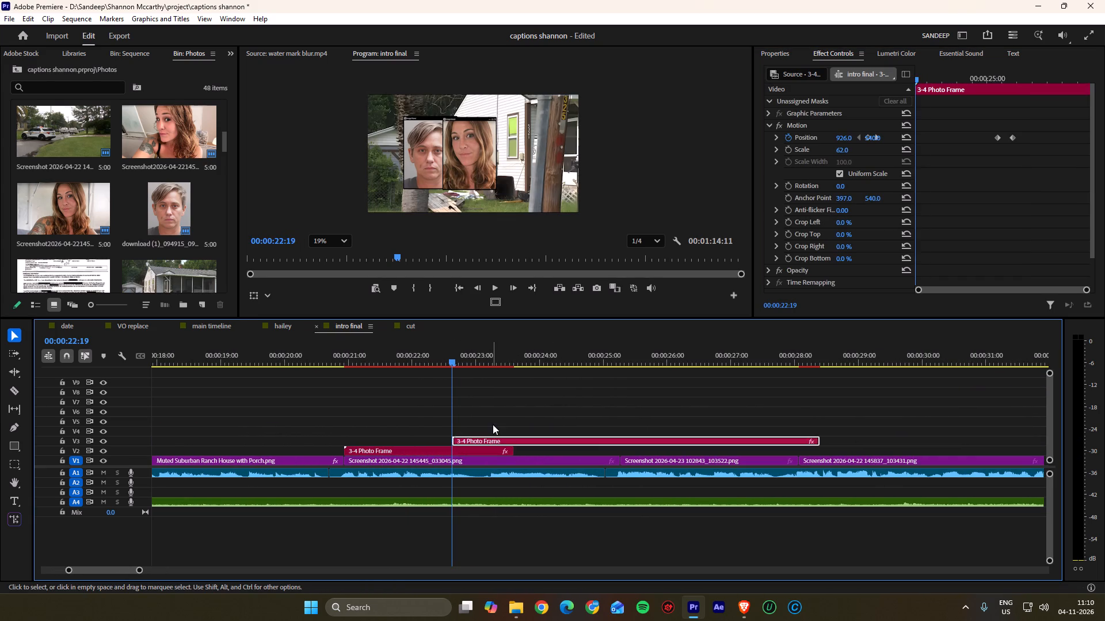
left_click_drag(823, 441, 615, 434)
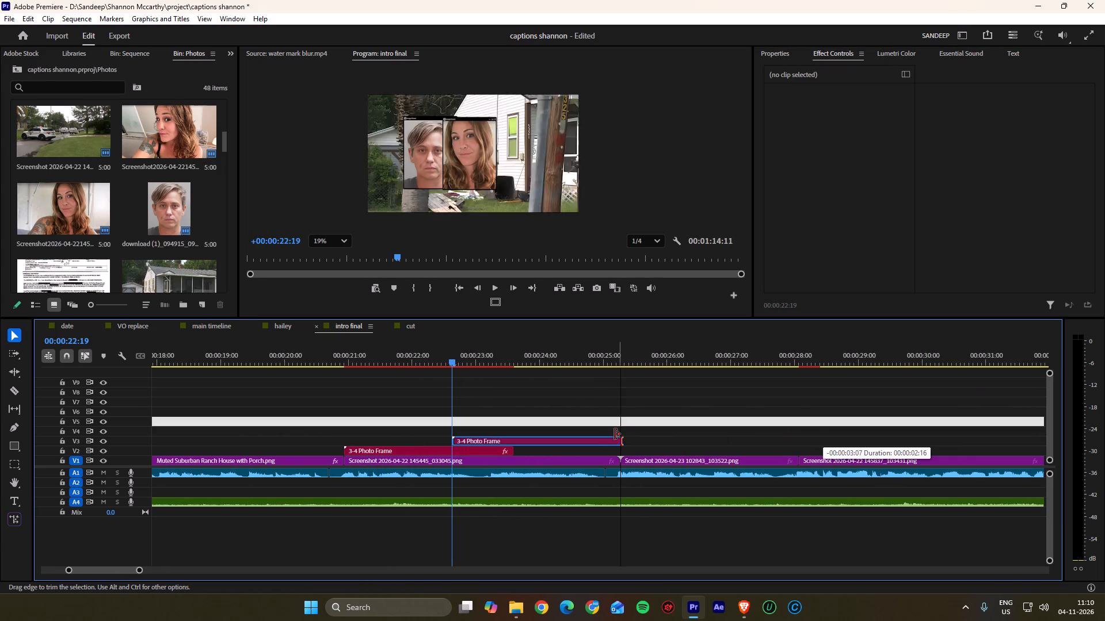
left_click_drag(615, 434, 619, 434)
left_click_drag(515, 453, 543, 453)
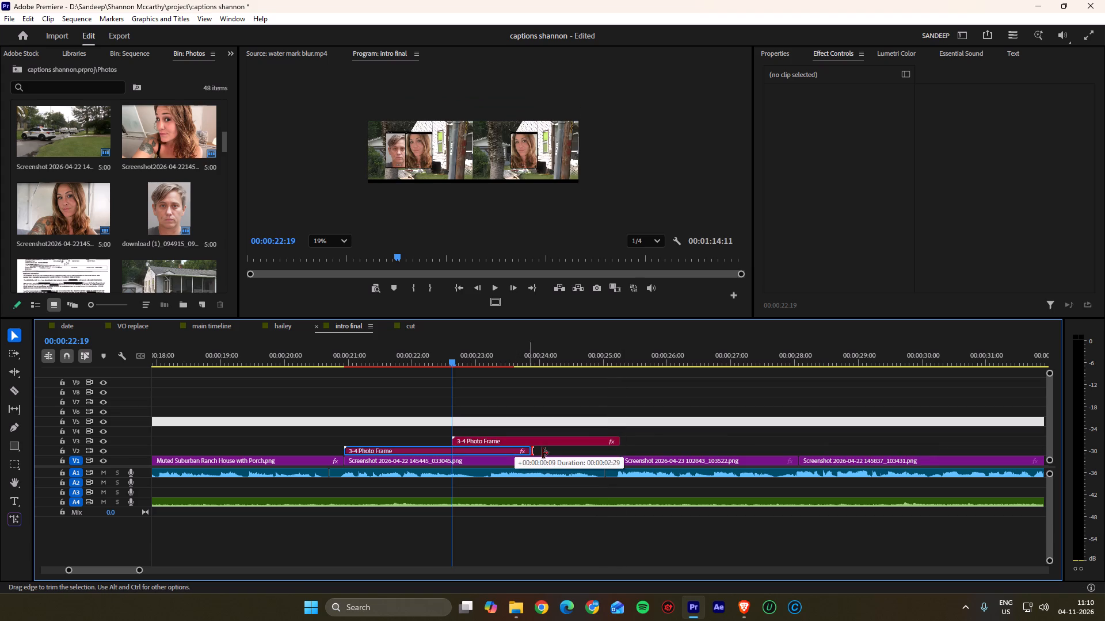
left_click_drag(543, 453, 623, 453)
left_click(631, 447)
Remove the Position keyframes from the woman's 3-4 Photo Frame clip on V3 and set its Position to 1326, 528.
key("space")
scroll(605, 427, "up", 2, "alt")
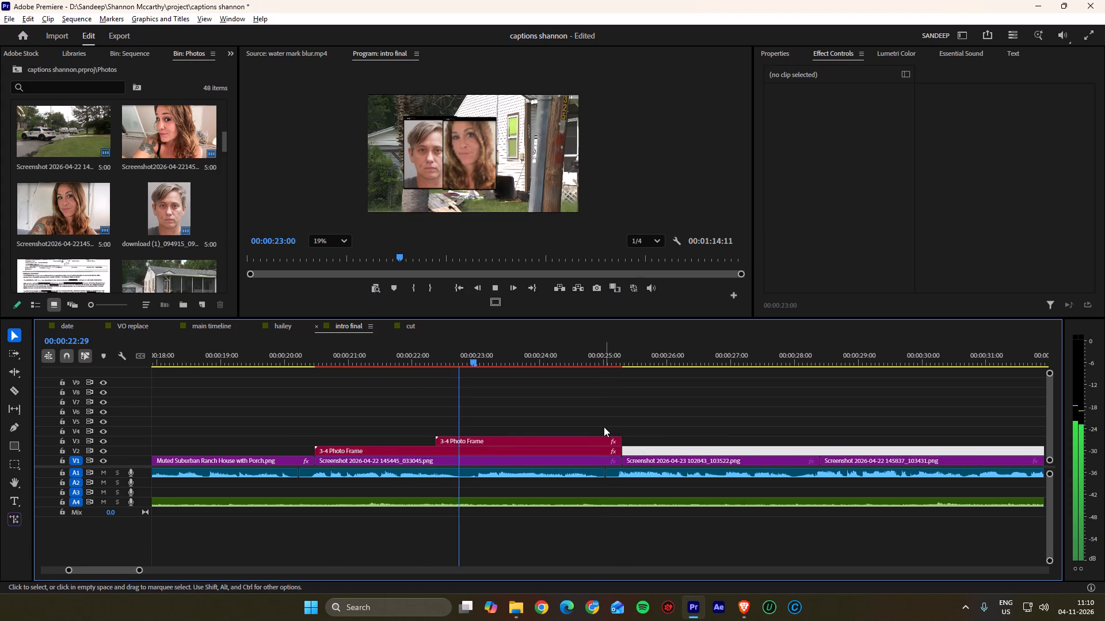
scroll(604, 427, "up", 2, "alt")
key("space")
left_click(555, 441)
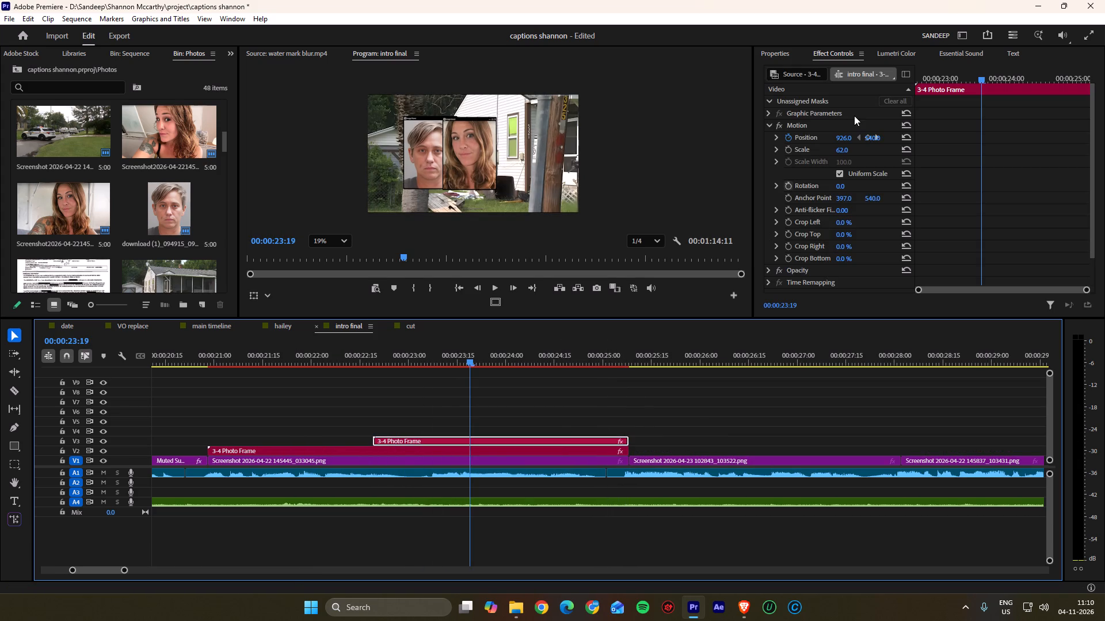
left_click_drag(752, 144, 616, 143)
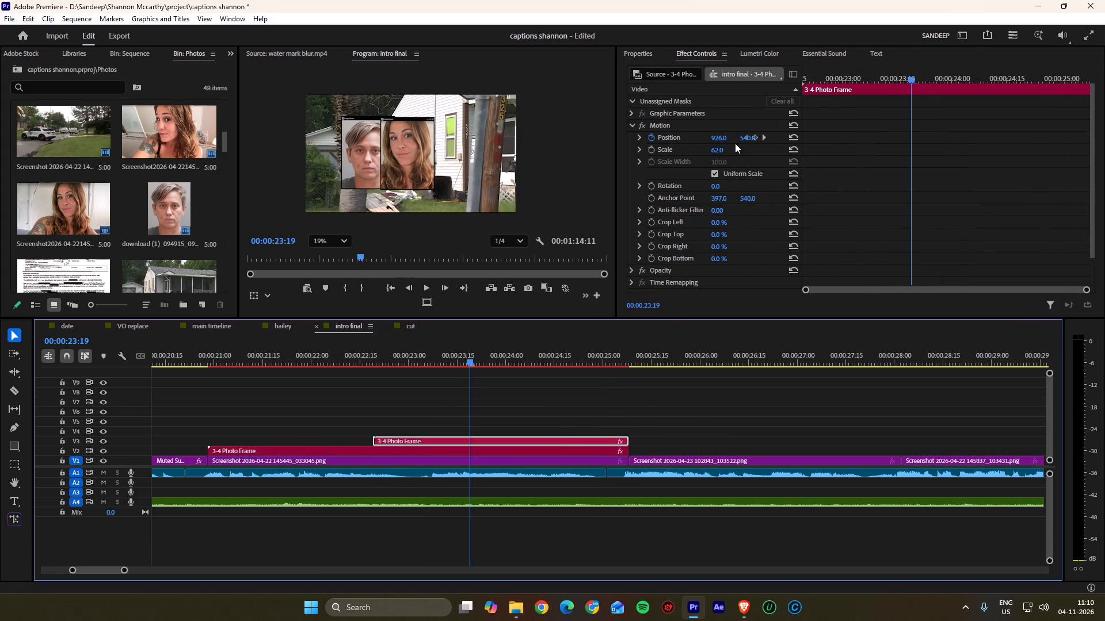
left_click(651, 140)
left_click(618, 344)
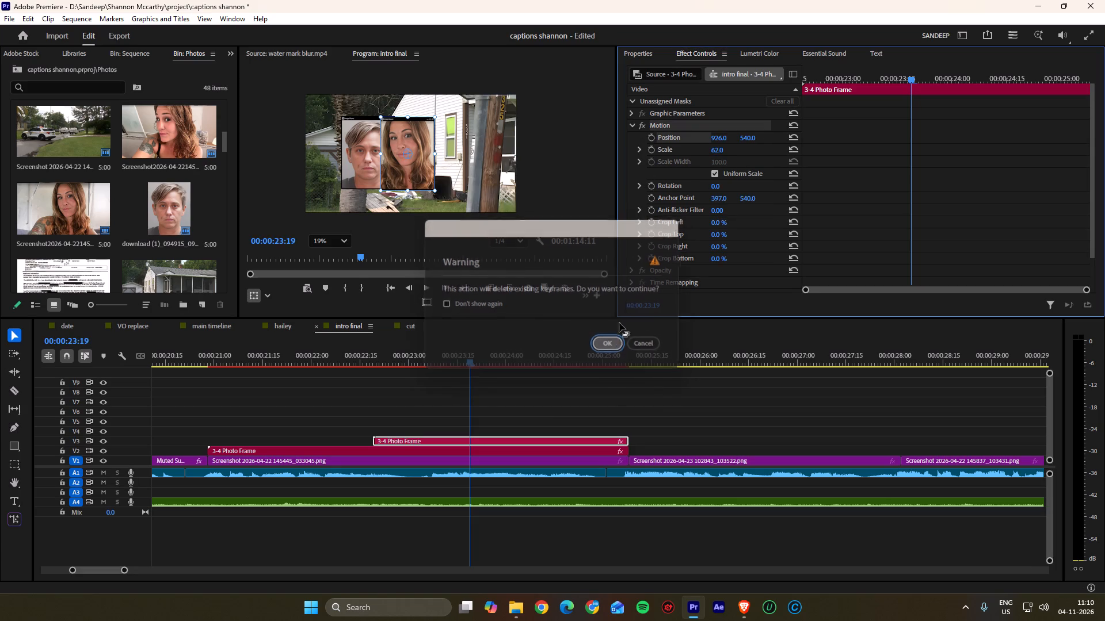
left_click_drag(725, 137, 982, 148)
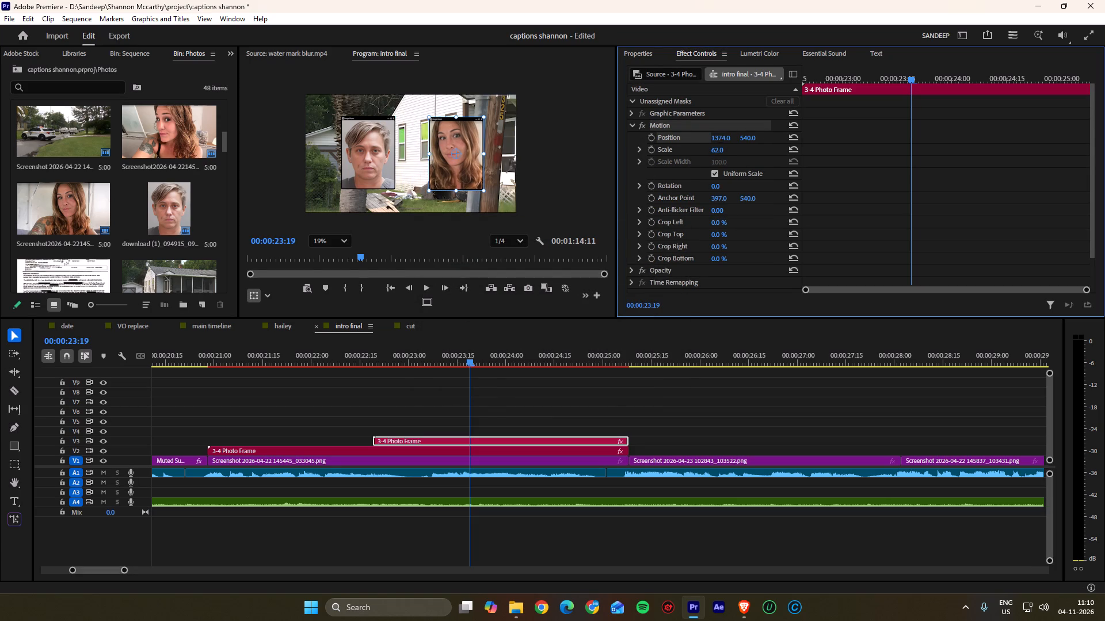
left_click_drag(982, 148, 958, 152)
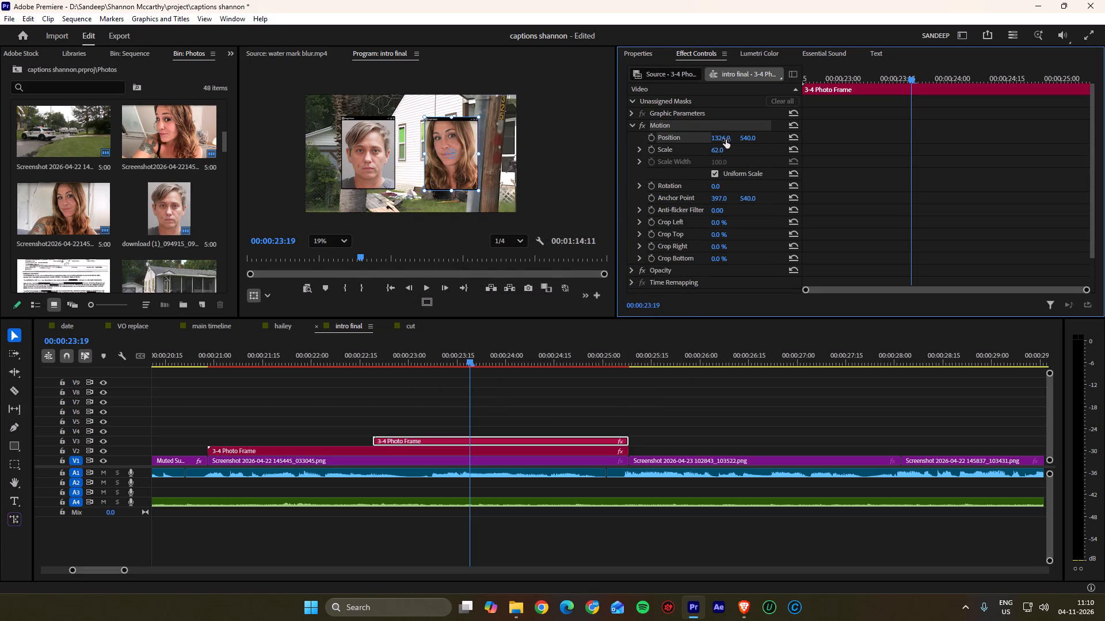
left_click_drag(752, 140, 742, 143)
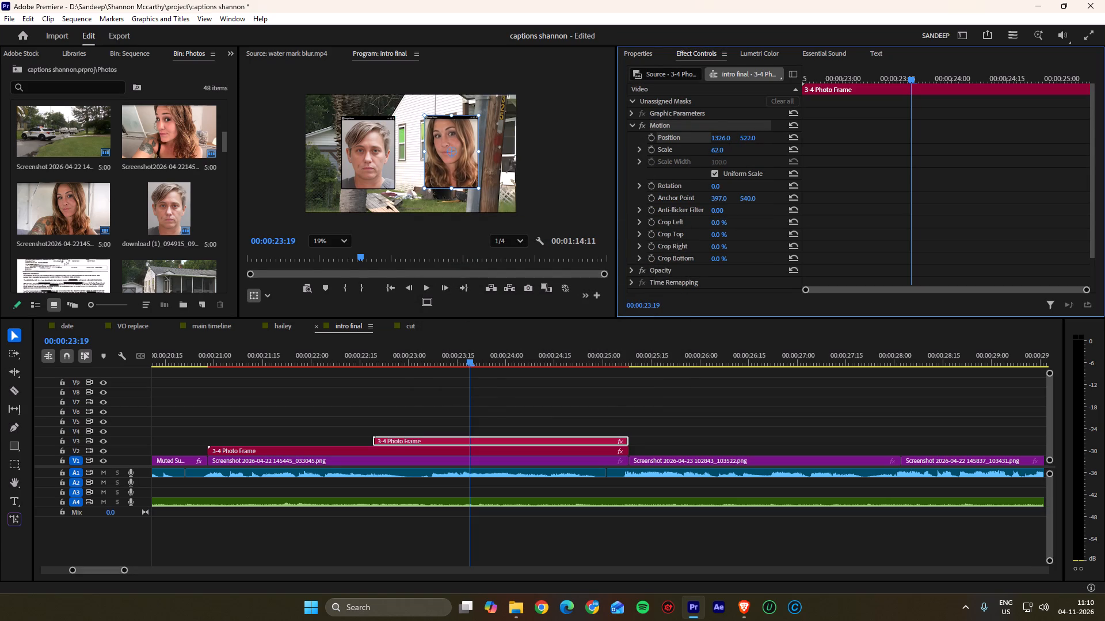
left_click_drag(742, 143, 745, 141)
left_click(562, 401)
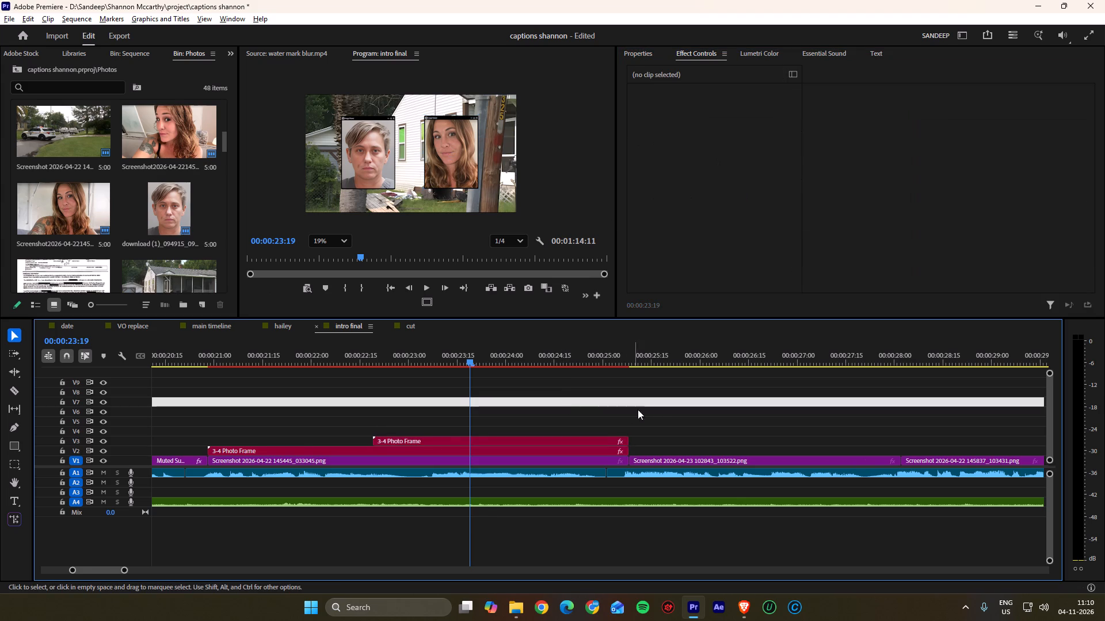
Set the Scale of the woman's 3-4 Photo Frame clip on V3 to 61.
scroll(643, 411, "down", 12, "alt")
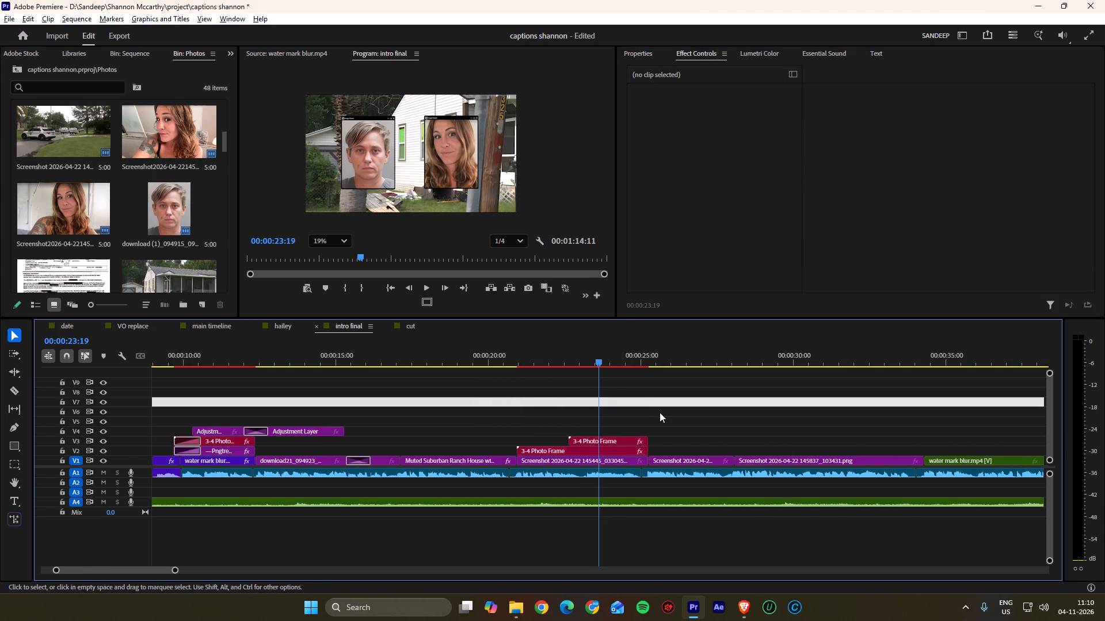
scroll(660, 412, "up", 4, "alt")
scroll(426, 153, "up", 4, "alt")
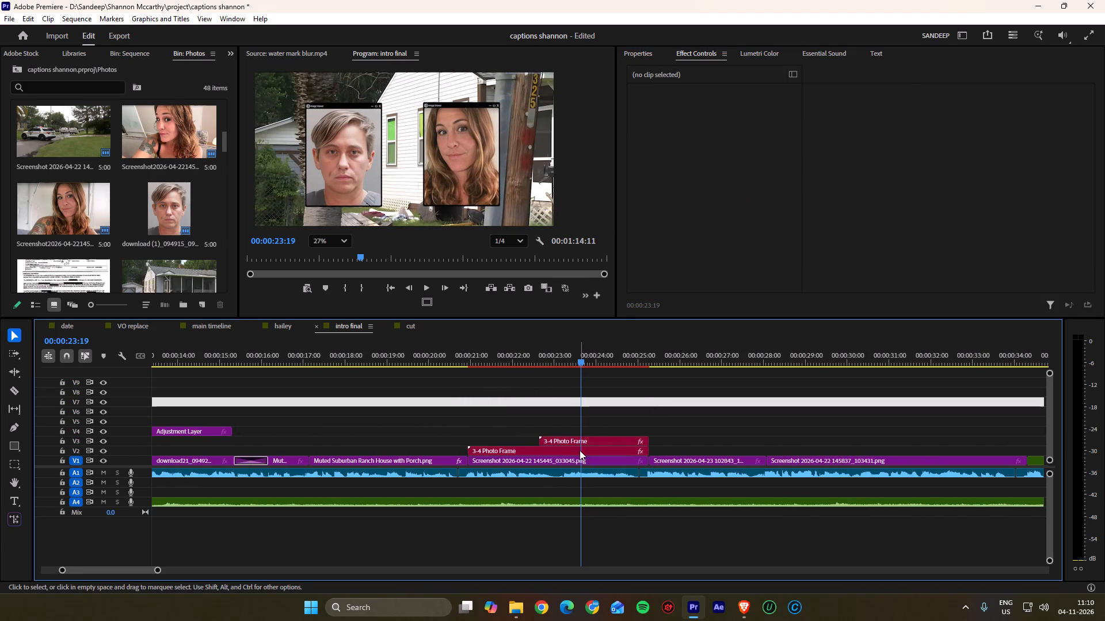
left_click(581, 442)
left_click(719, 148)
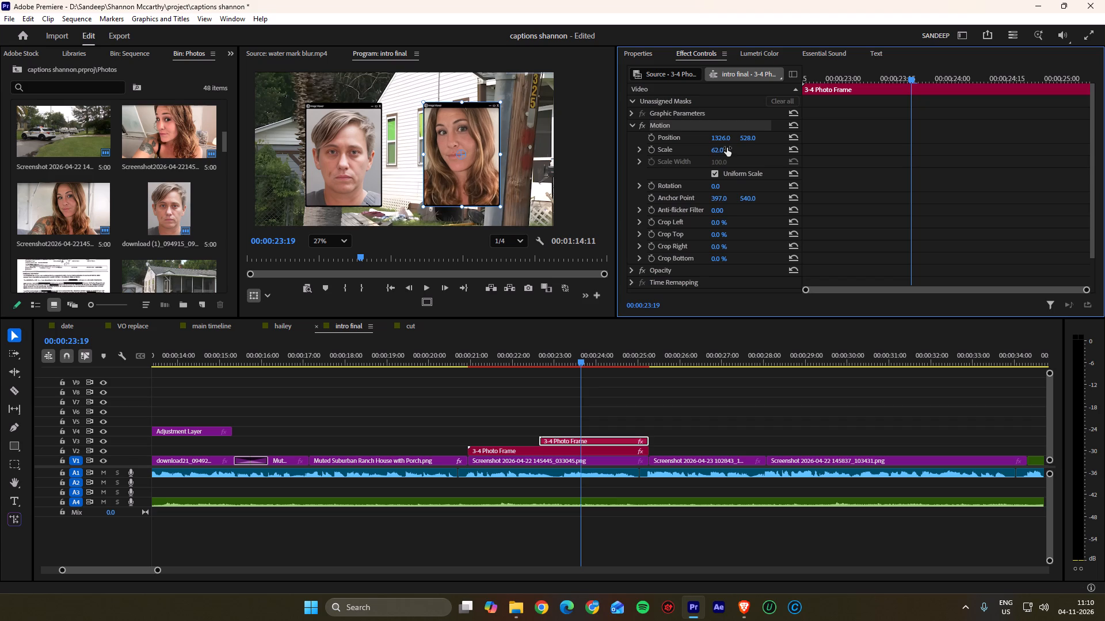
left_click(727, 148)
left_click(727, 148)
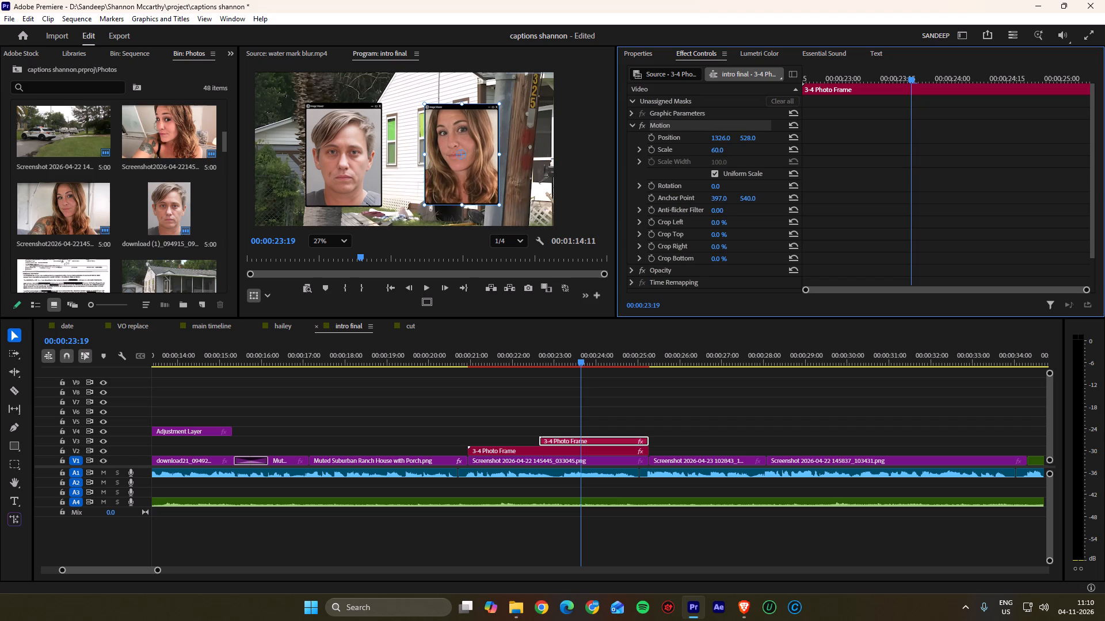
left_click(739, 148)
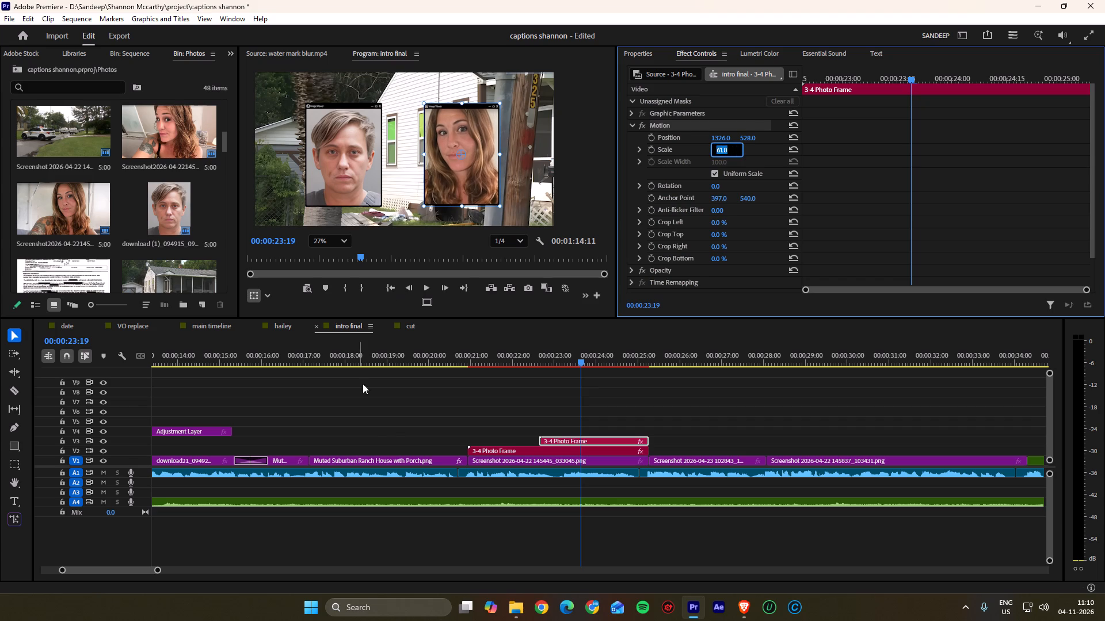
left_click(417, 408)
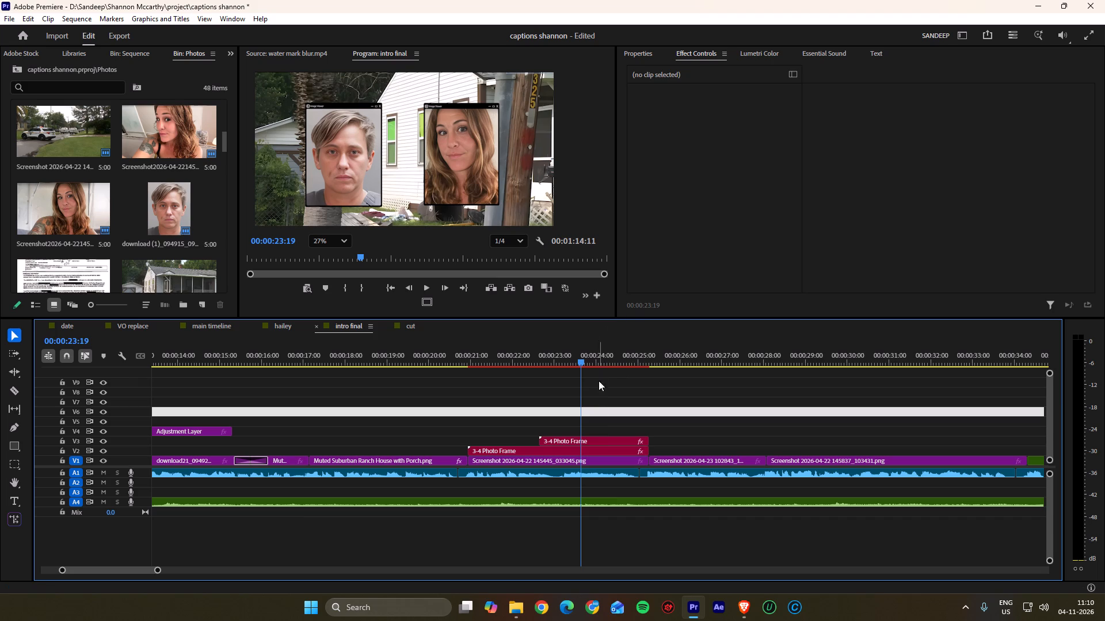
Set the Position of the woman's 3-4 Photo Frame clip on V3 to 1326, 526.
left_click(596, 440)
left_click(743, 136)
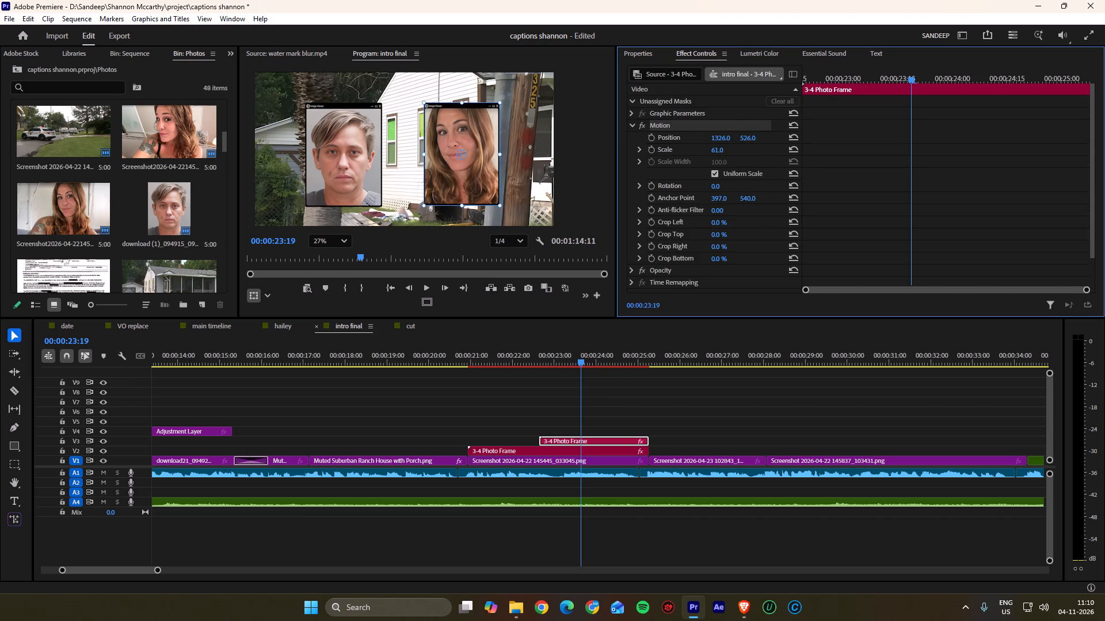
Play back the intro final sequence from about 00:00:23:19 to check the portraits and the screenshot clips that follow.
left_click(673, 415)
scroll(611, 404, "down", 3)
key("space")
scroll(567, 404, "down", 3)
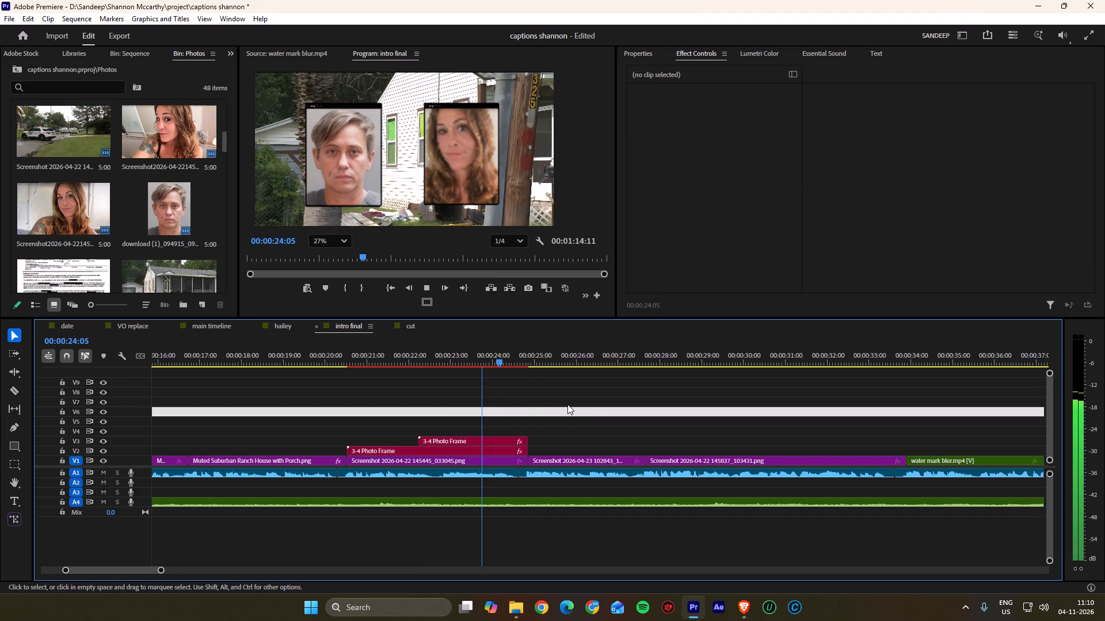
scroll(567, 404, "down", 1)
scroll(518, 405, "down", 3)
scroll(481, 424, "down", 10, "alt")
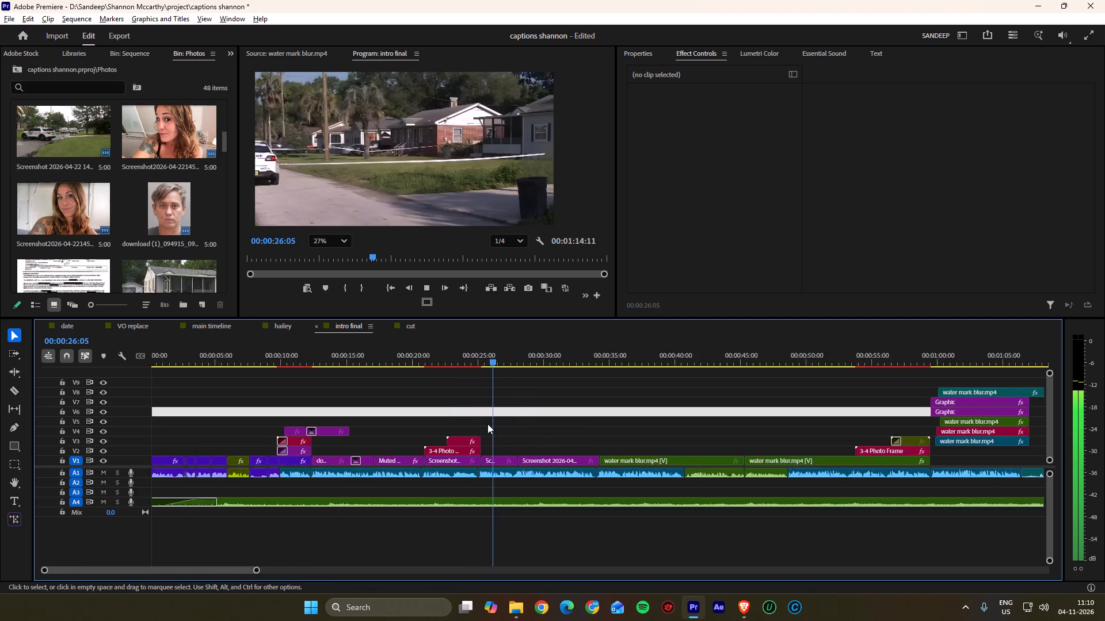
scroll(487, 424, "down", 6, "alt")
scroll(306, 426, "up", 4, "alt")
scroll(325, 419, "up", 2)
scroll(326, 419, "down", 1)
scroll(327, 419, "up", 1)
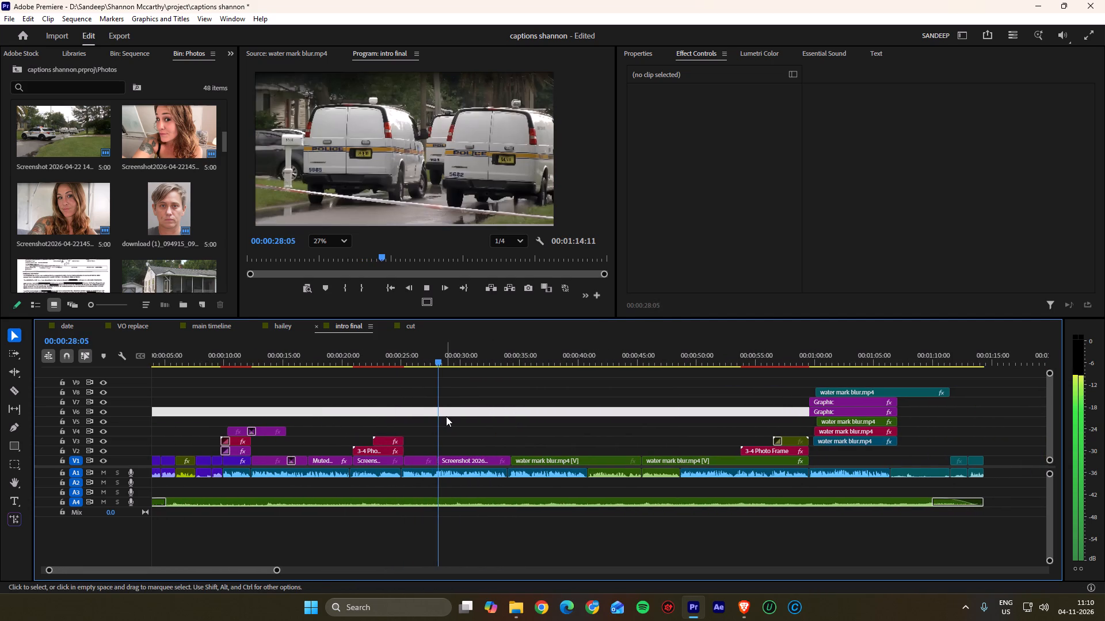
scroll(462, 415, "down", 2, "alt")
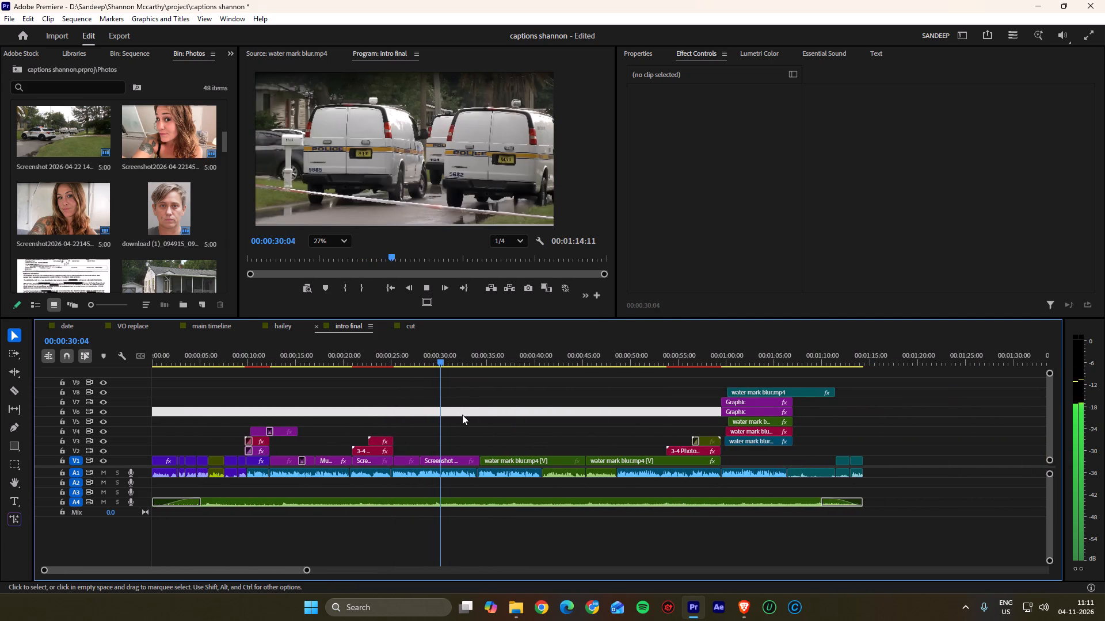
scroll(426, 414, "up", 2, "alt")
scroll(446, 412, "up", 2)
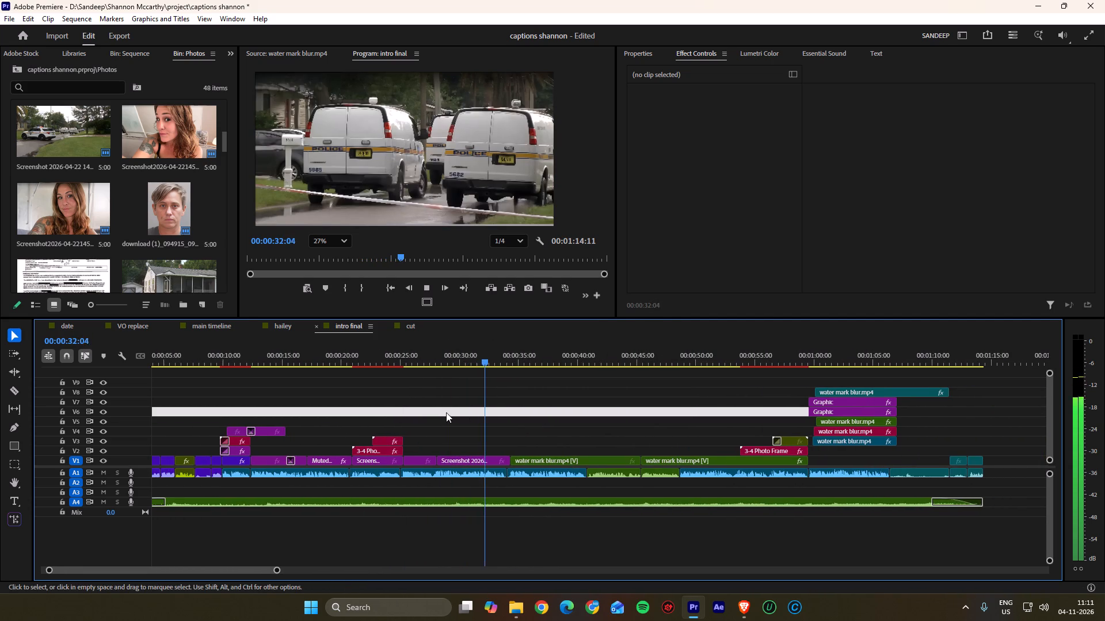
scroll(446, 412, "up", 2)
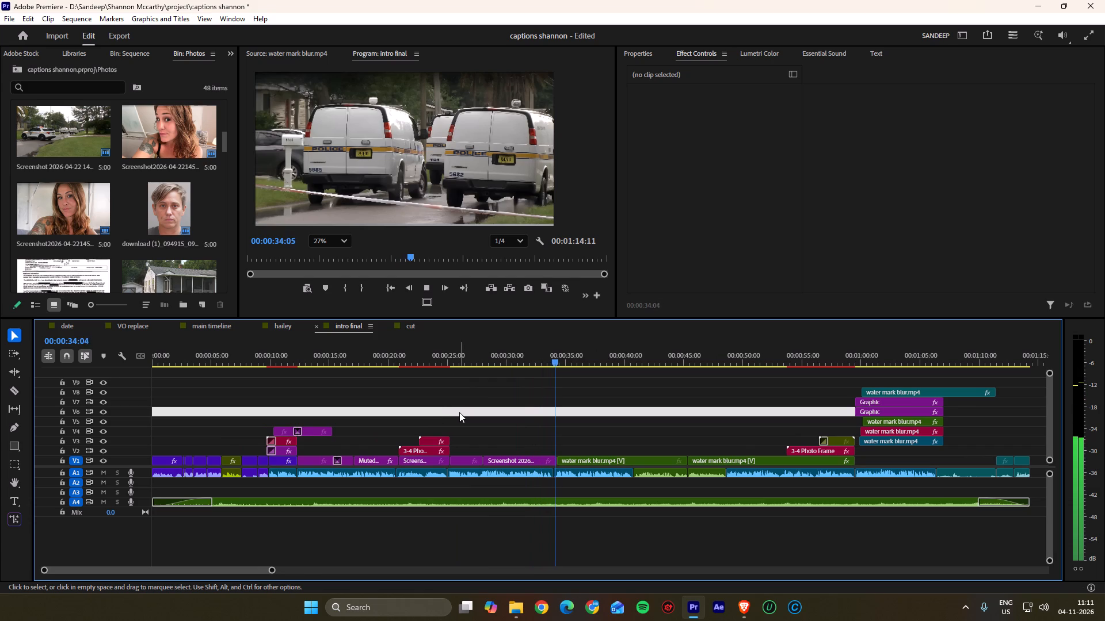
scroll(583, 410, "up", 3, "alt")
key("space")
left_click_drag(515, 360, 473, 360)
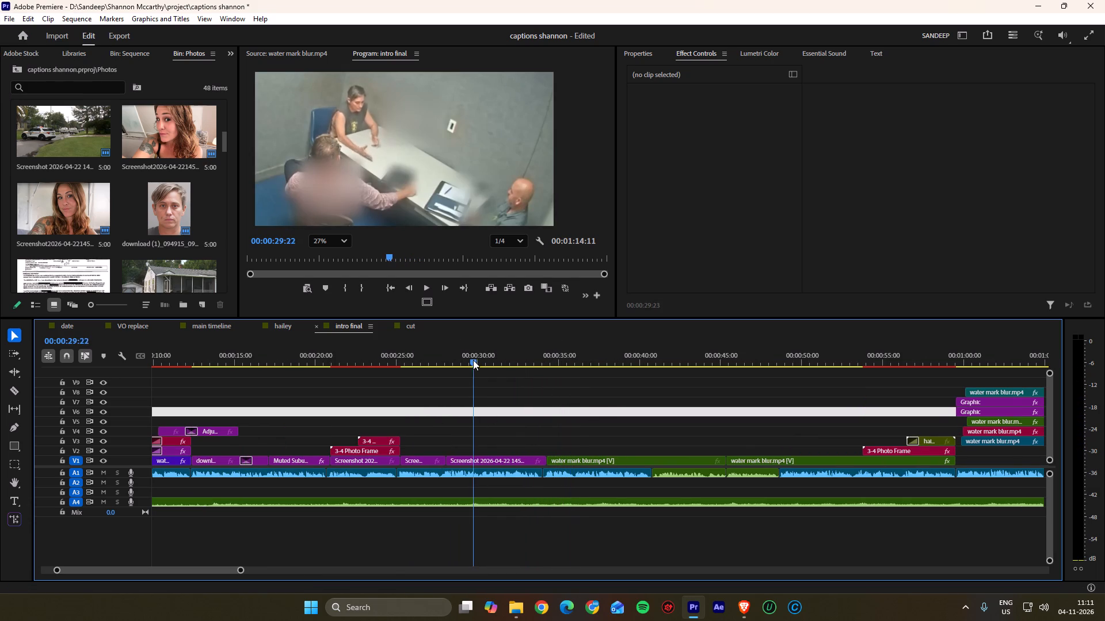
left_click_drag(473, 360, 472, 360)
key("space")
scroll(506, 417, "up", 4, "alt")
key("space")
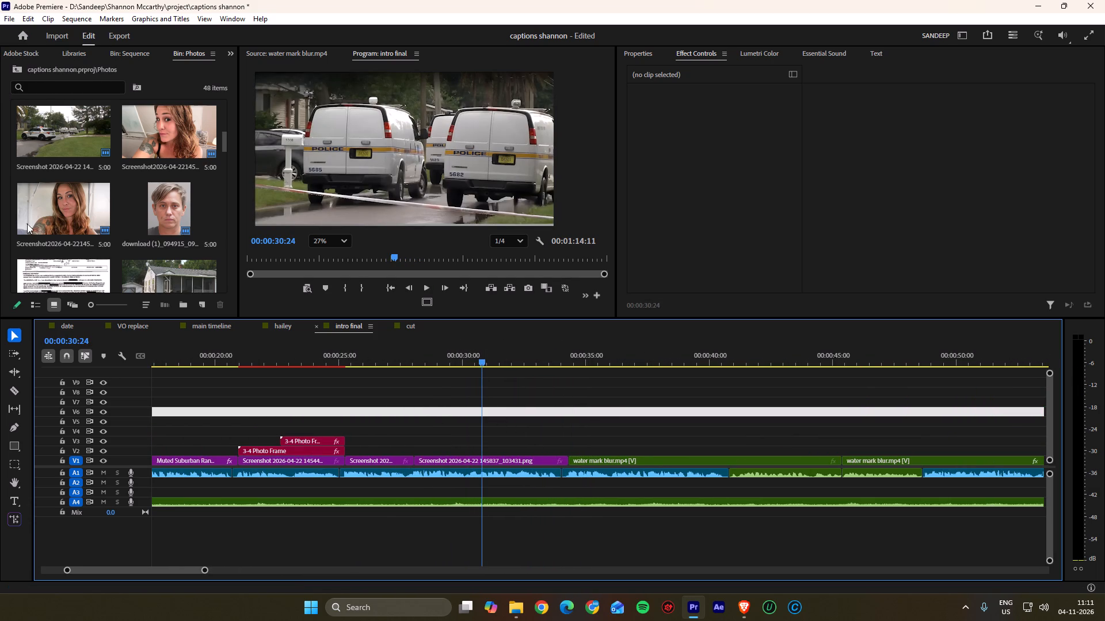
scroll(54, 190, "up", 7)
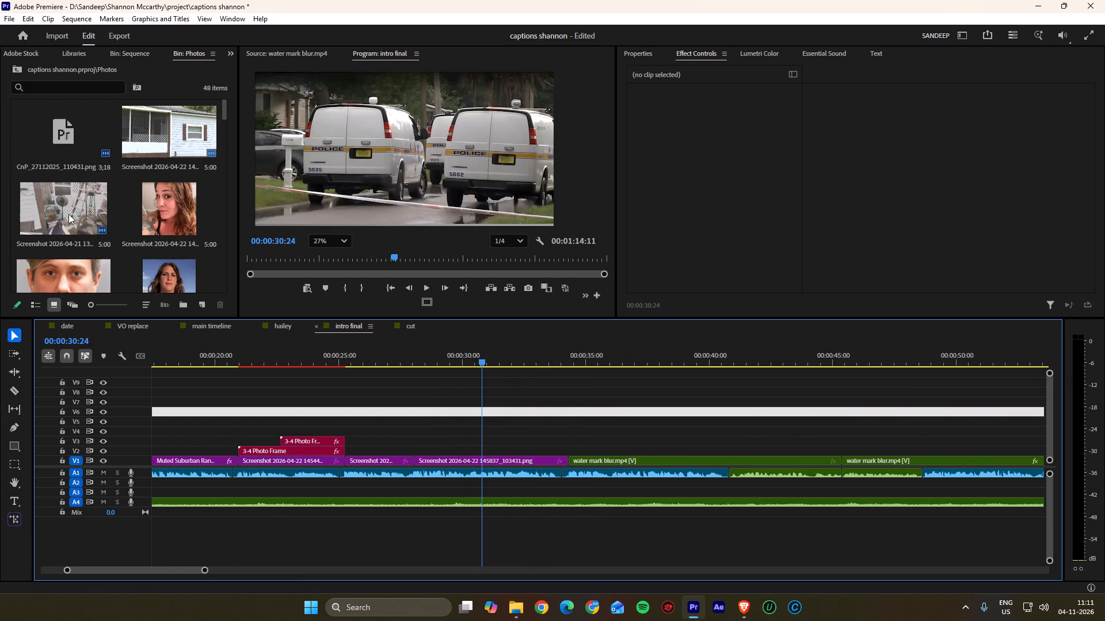
left_click_drag(68, 212, 496, 451)
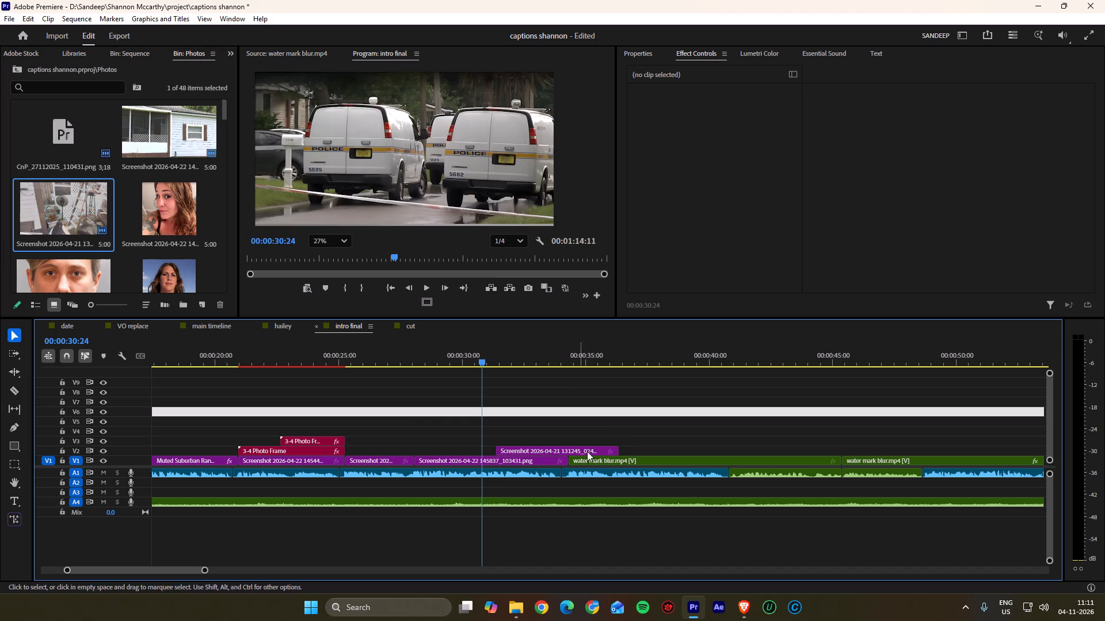
left_click_drag(619, 448, 568, 447)
left_click(570, 446)
key("space")
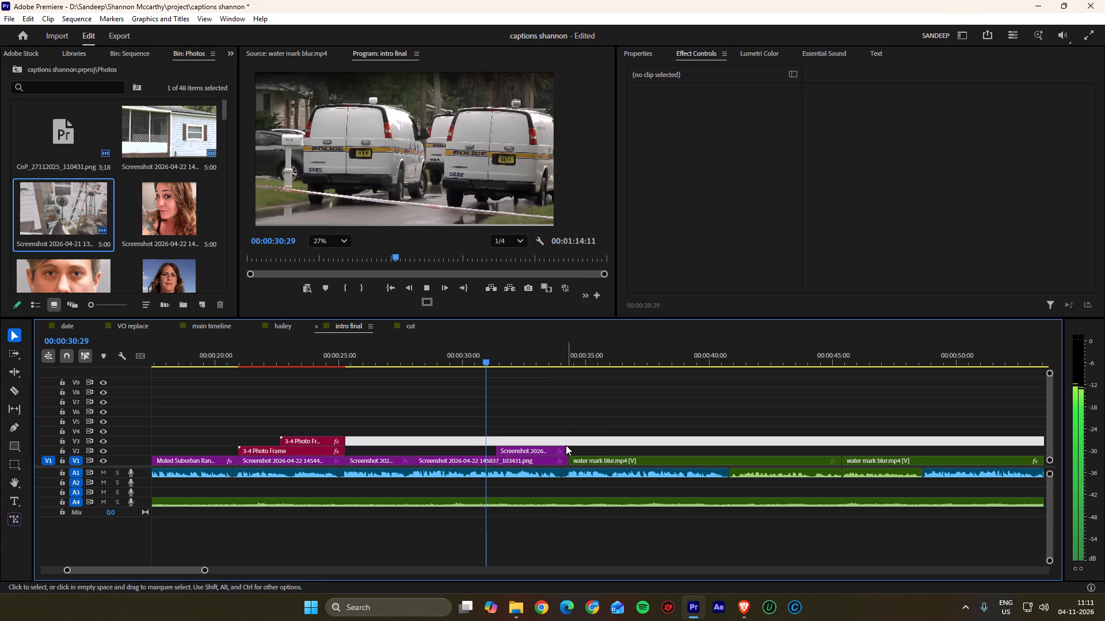
scroll(547, 448, "up", 6, "alt")
key("space")
left_click(522, 450)
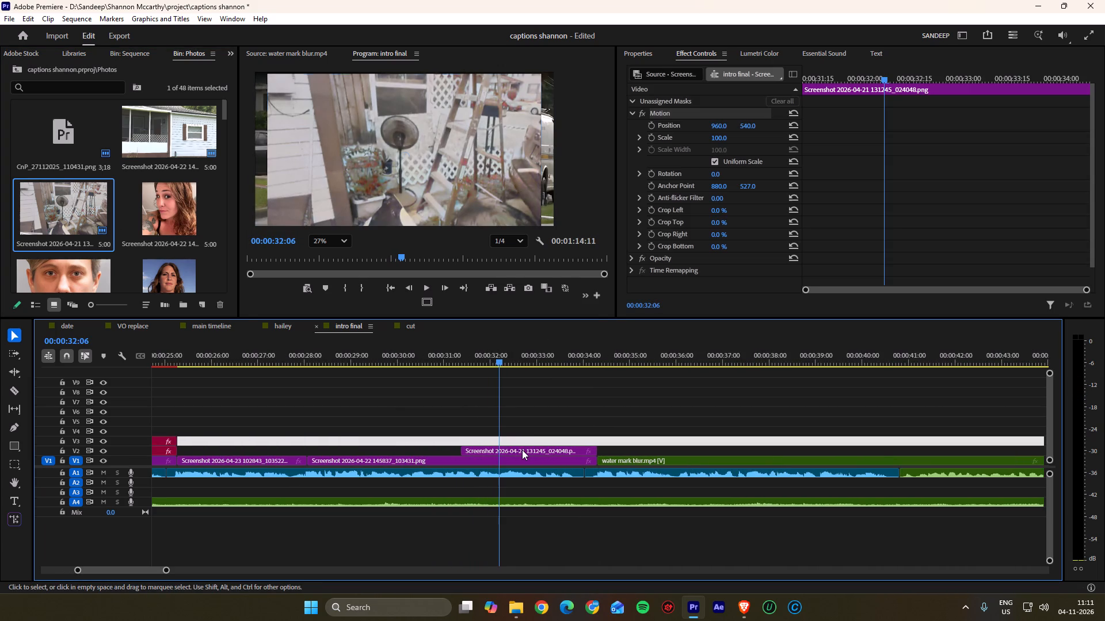
key("f")
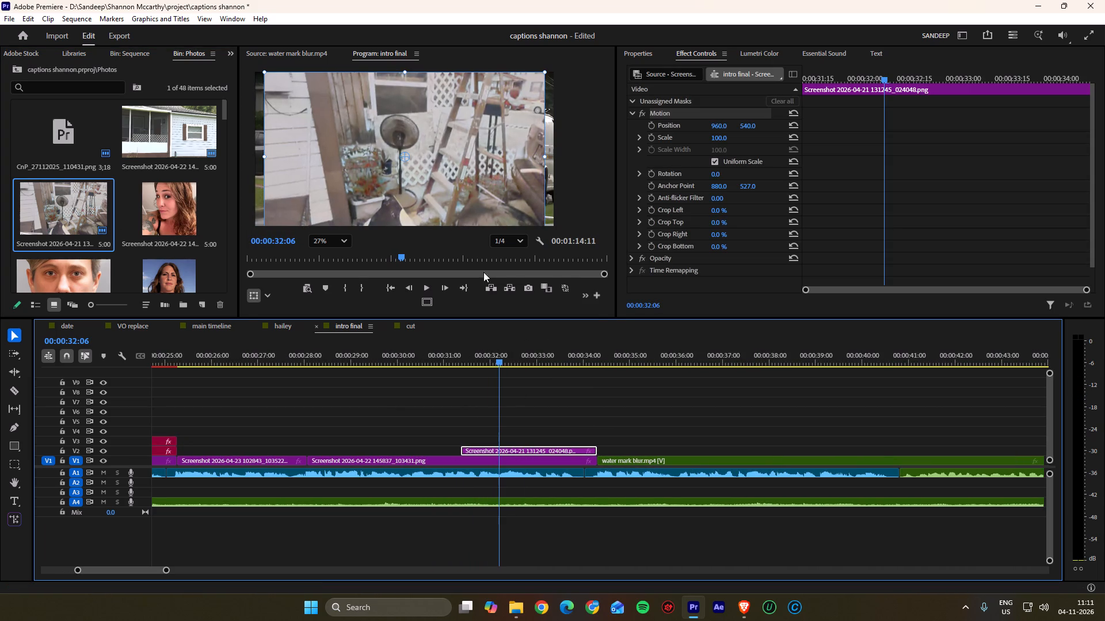
scroll(459, 140, "down", 5)
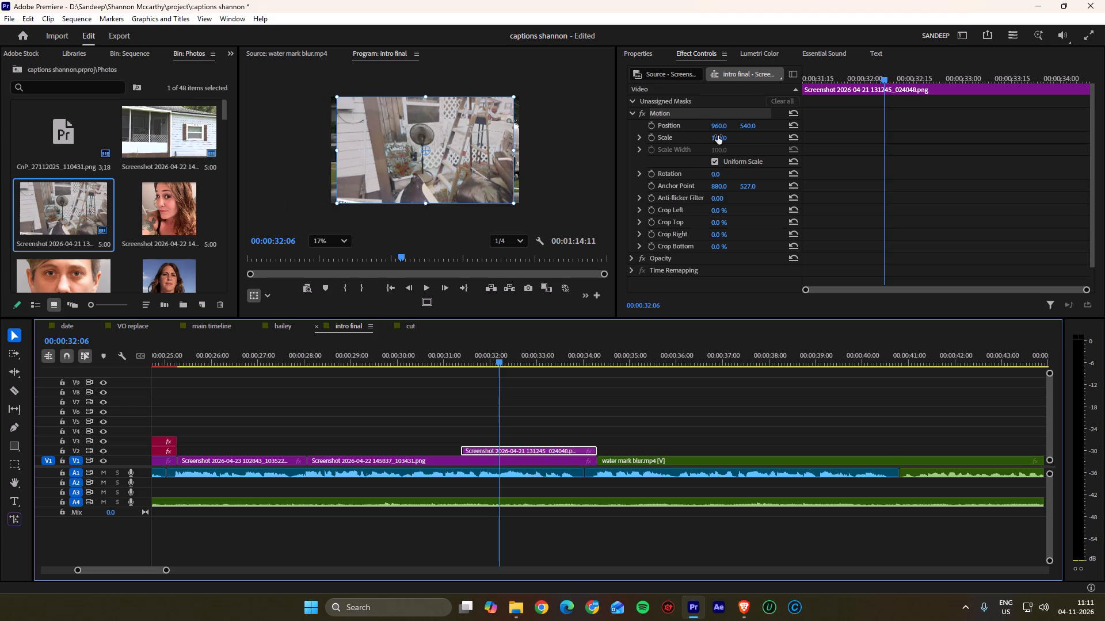
left_click_drag(748, 126, 764, 124)
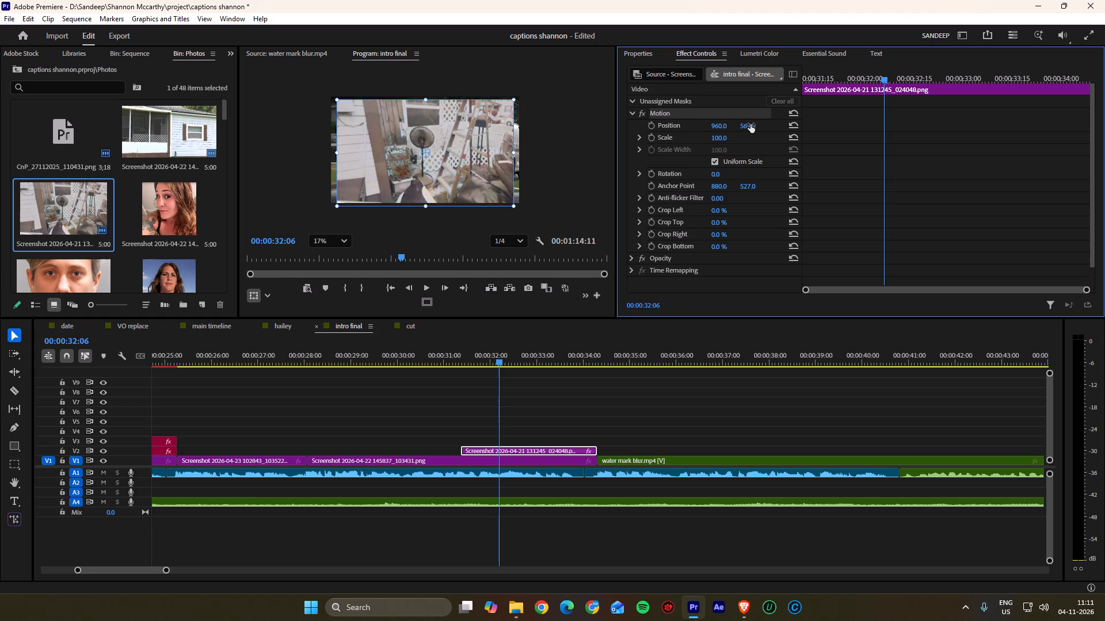
key("ctrl+z")
left_click(727, 138)
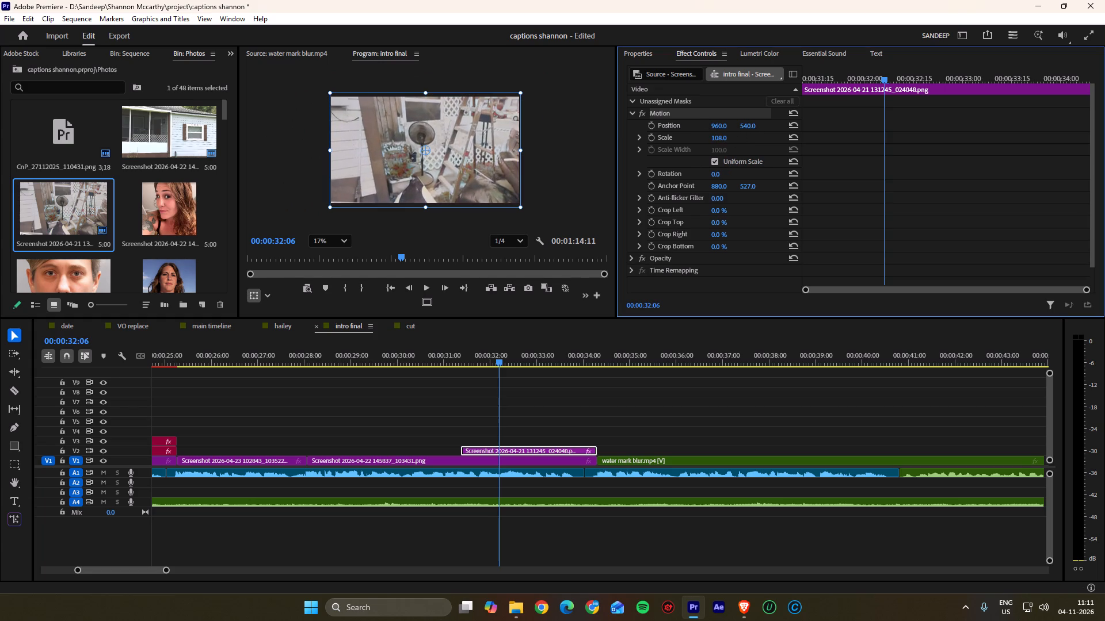
Play back the interview clip after the new photo and the sequence from its start through the side-by-side portraits.
left_click(599, 353)
key("space")
scroll(532, 427, "down", 4)
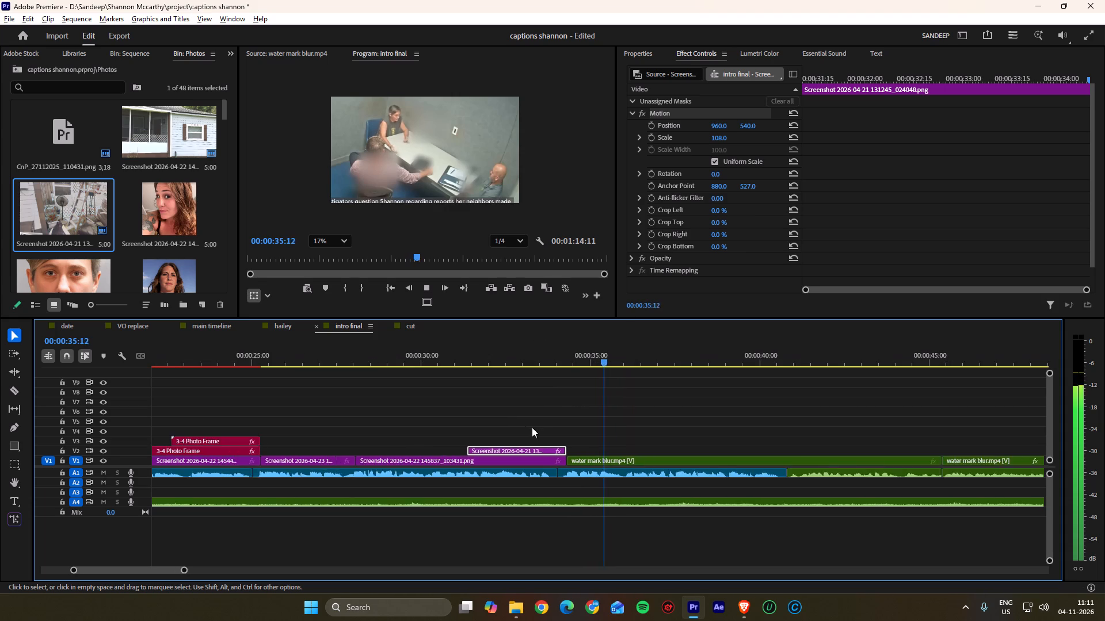
scroll(532, 427, "down", 11)
scroll(599, 426, "down", 3, "alt")
scroll(460, 416, "up", 4)
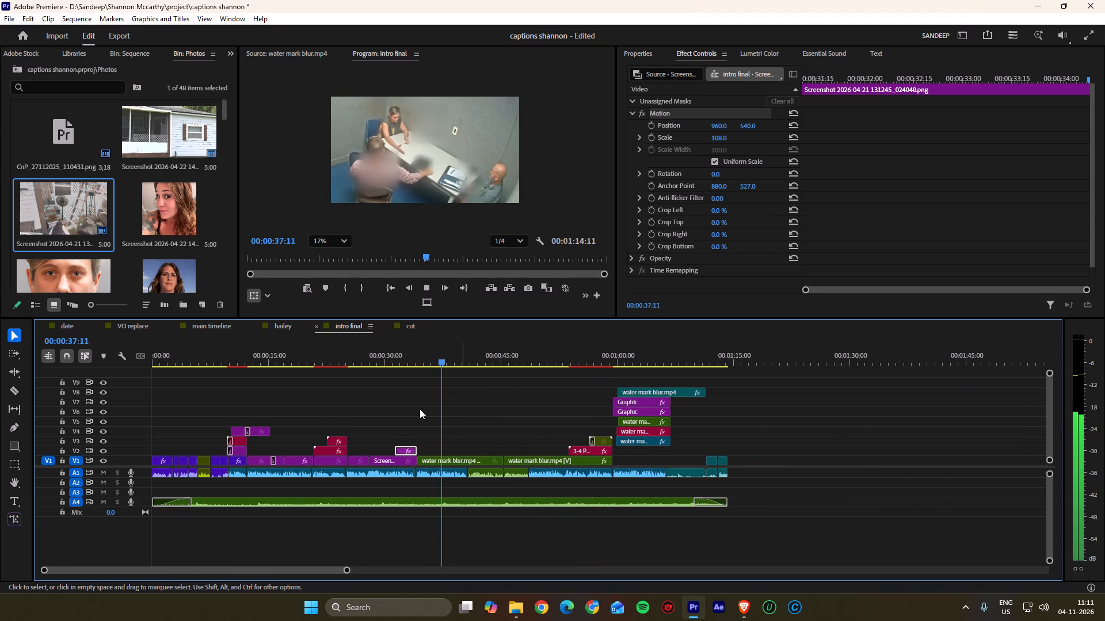
key("space")
left_click_drag(340, 359, 89, 344)
key("space")
scroll(165, 402, "up", 6, "alt")
scroll(177, 402, "up", 3)
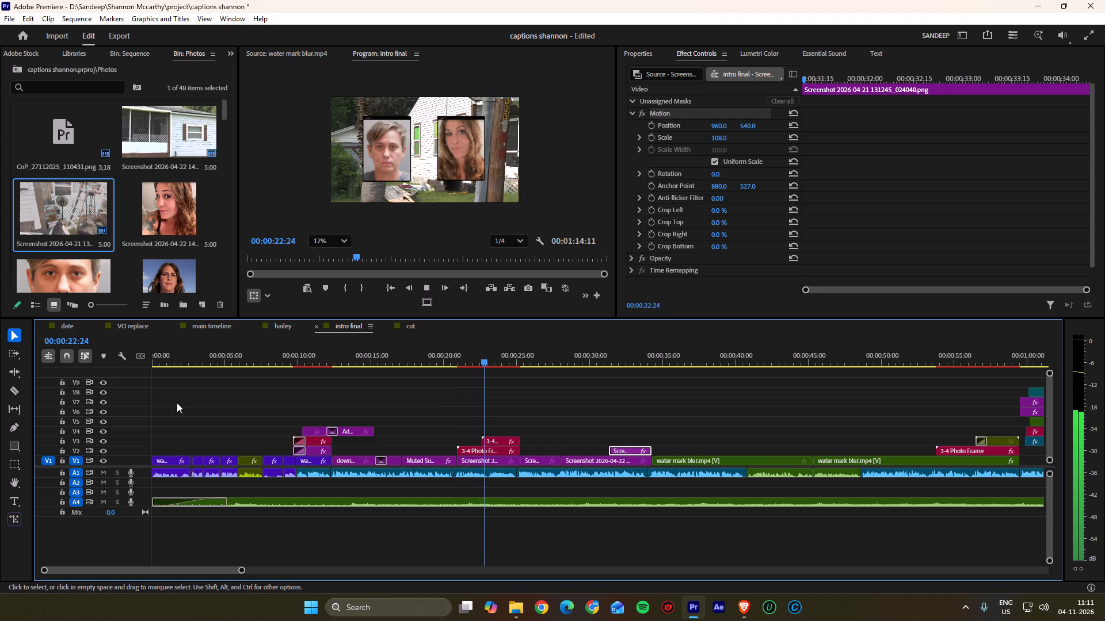
scroll(495, 446, "down", 4)
scroll(375, 431, "up", 7, "alt")
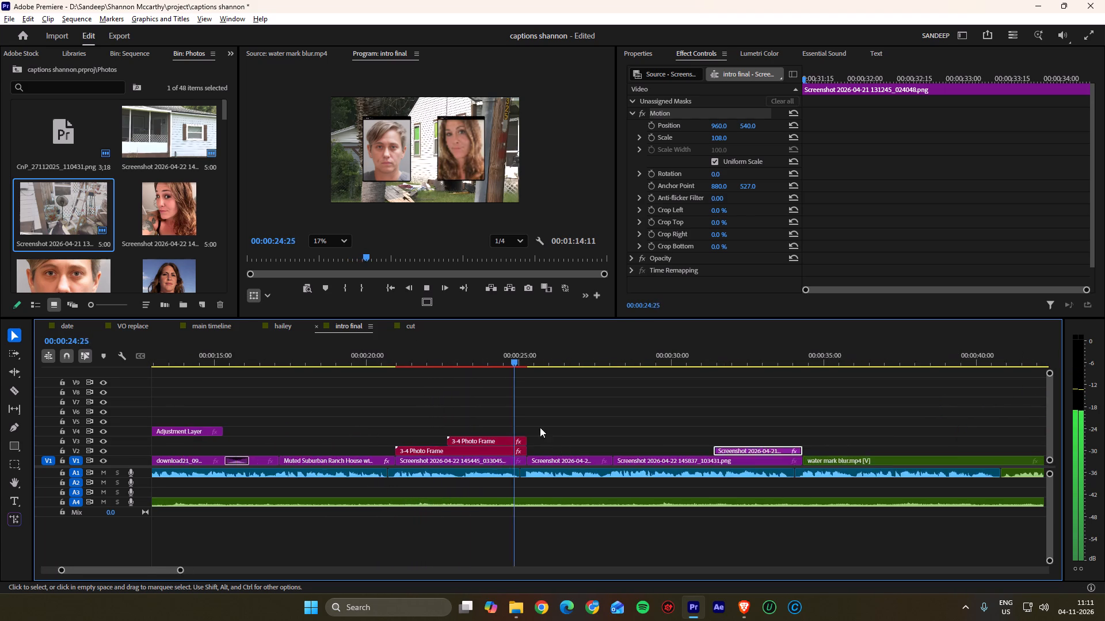
scroll(540, 427, "up", 4, "alt")
key("space")
Move the woman's 3-4 Photo Frame clip on V3 earlier to start at 00:00:22:16.
left_click_drag(379, 359, 325, 360)
key("space")
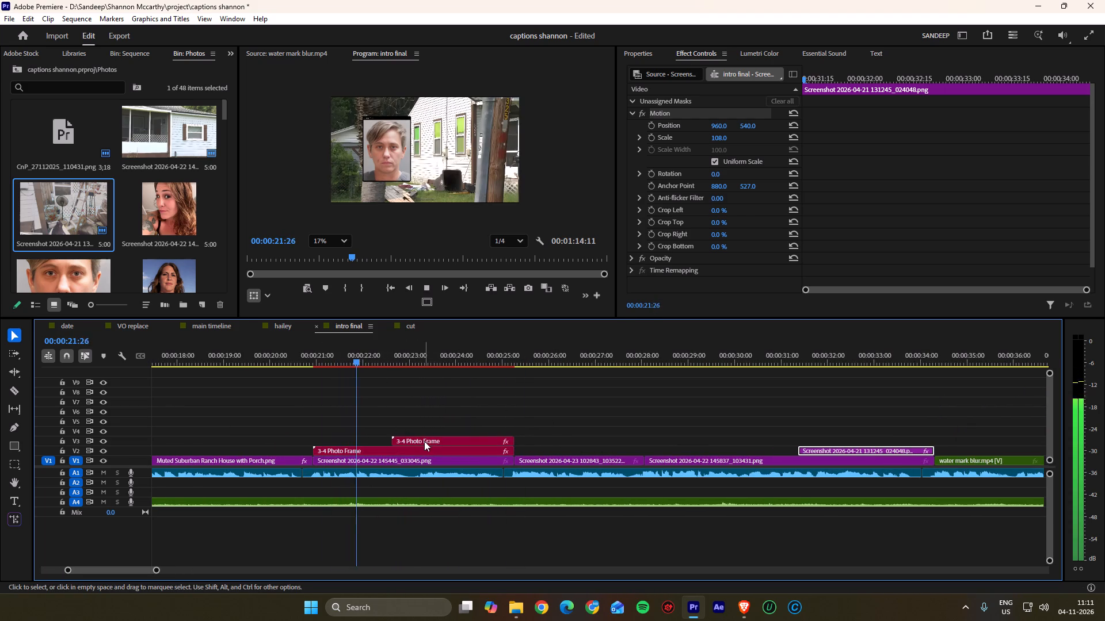
key("space")
left_click_drag(425, 439, 419, 440)
left_click(420, 421)
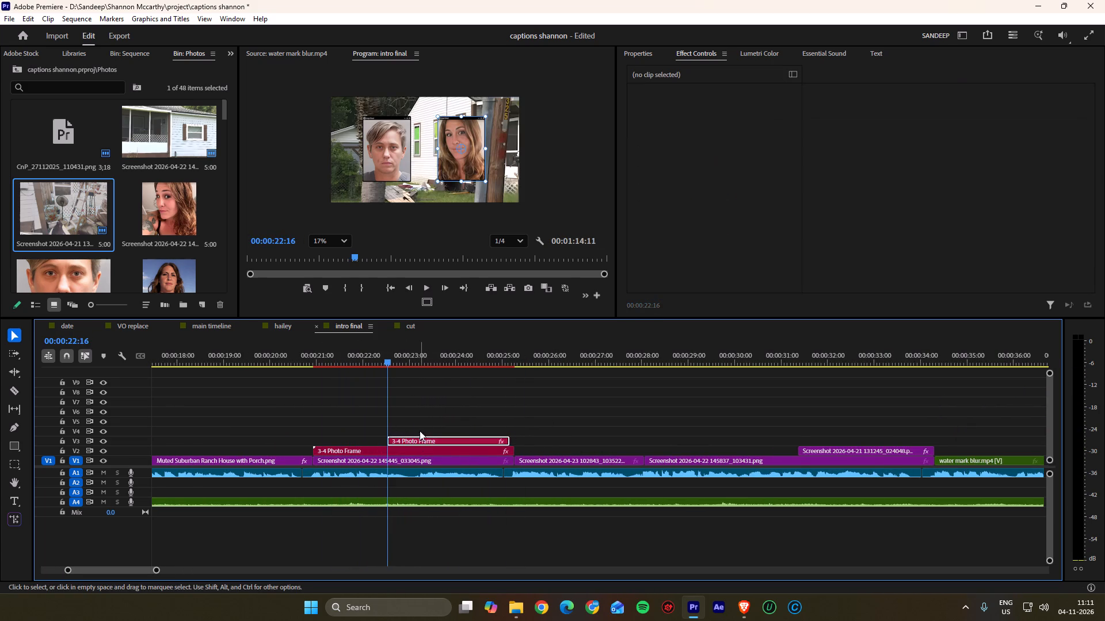
Extend the end of the woman's 3-4 Photo Frame clip on V3 to match the man's 3-4 Photo Frame clip on V2.
key("space")
key("space")
left_click(507, 438)
left_click(525, 427)
Play back the sequence from about 00:00:25 to 00:00:35 to check the screenshot clips and the new photo.
key("space")
scroll(523, 425, "down", 1)
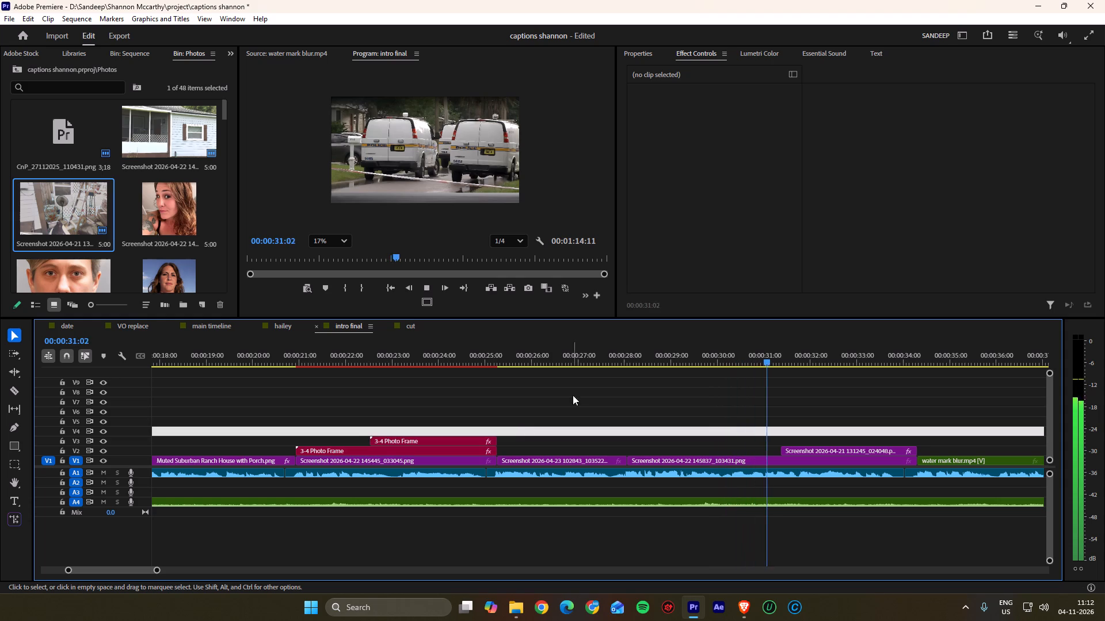
left_click_drag(504, 358, 476, 359)
key("space")
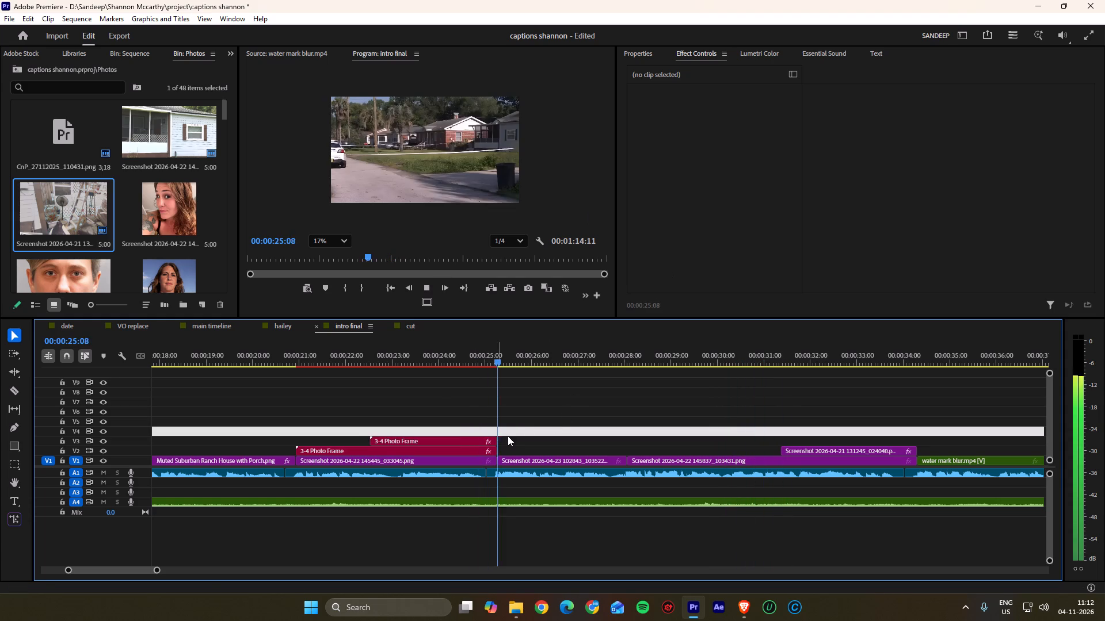
scroll(509, 434, "down", 3)
scroll(505, 432, "down", 3, "alt")
scroll(510, 432, "up", 3, "alt")
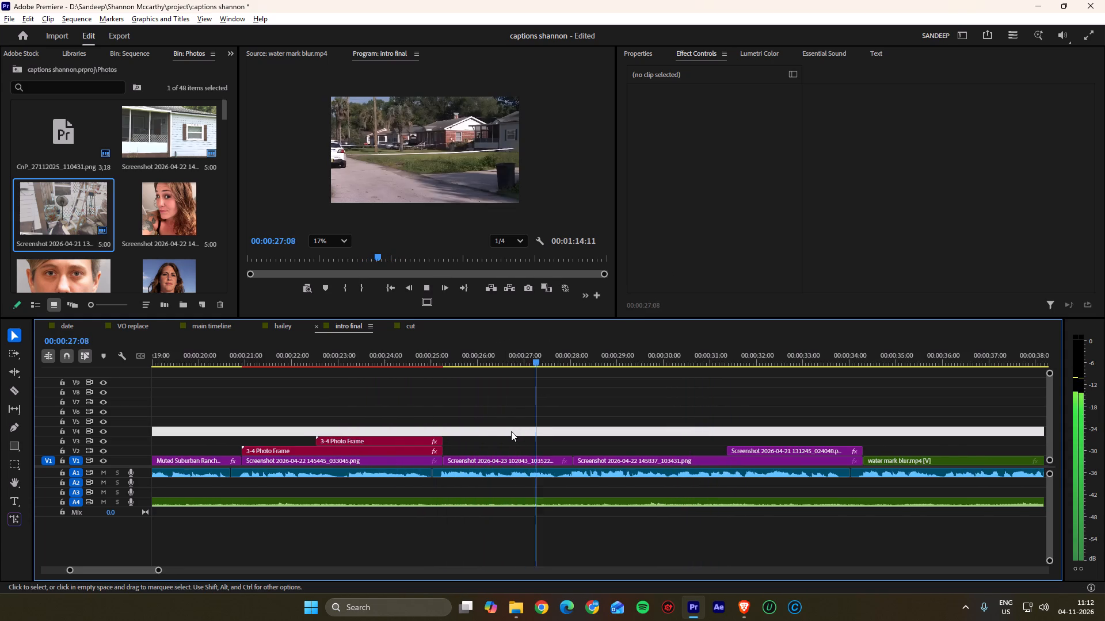
scroll(511, 431, "down", 6)
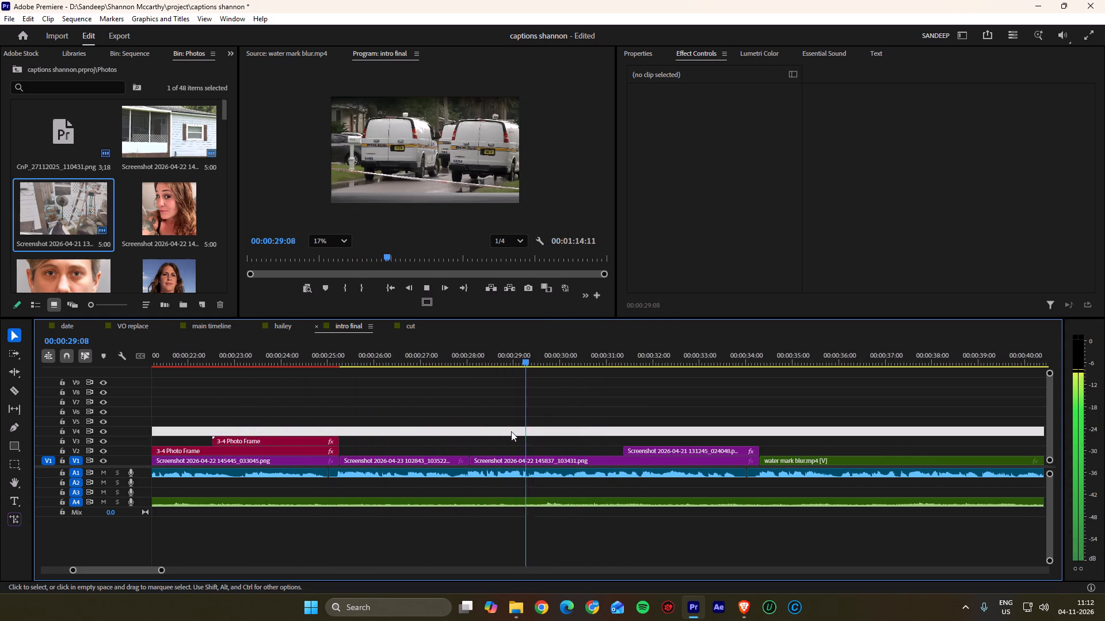
scroll(511, 431, "down", 3)
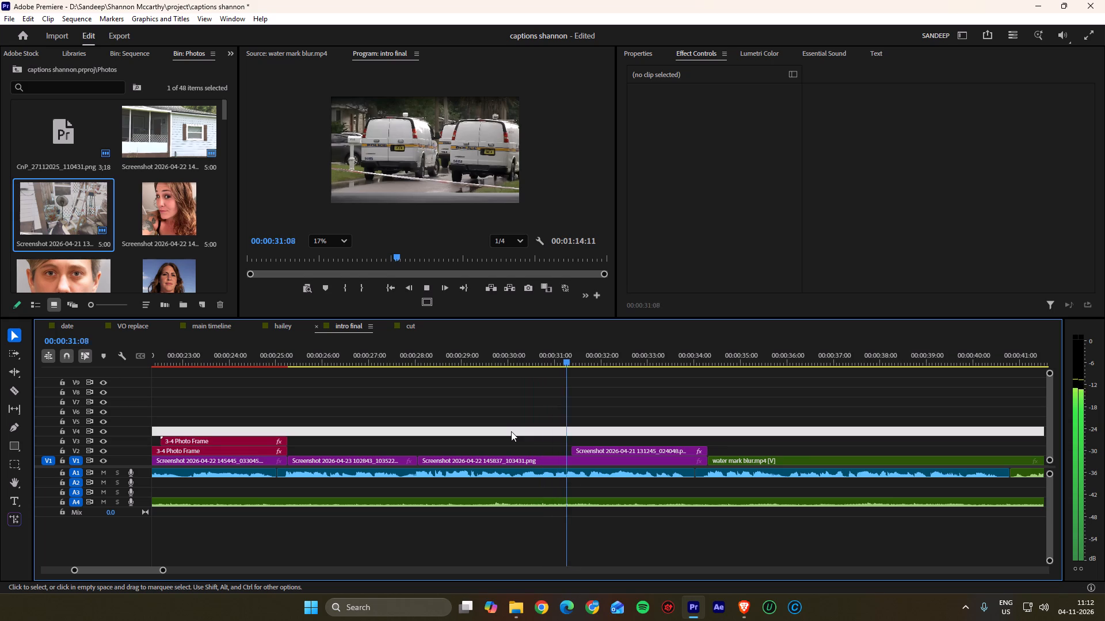
scroll(511, 431, "down", 3)
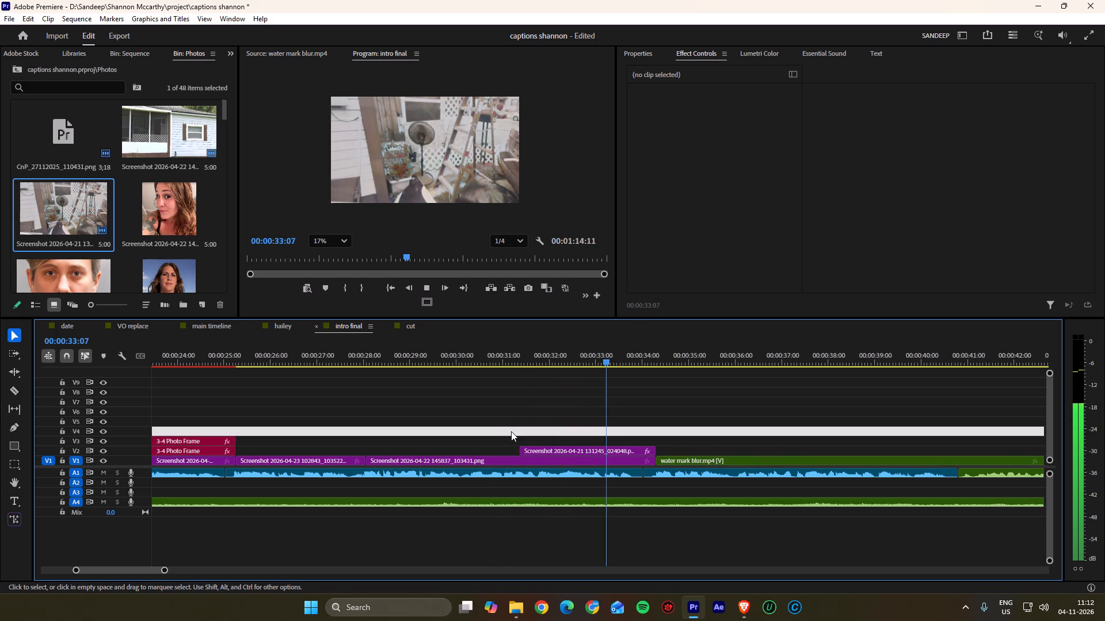
scroll(511, 431, "down", 3, "alt")
scroll(511, 431, "down", 4)
scroll(513, 431, "down", 2, "alt")
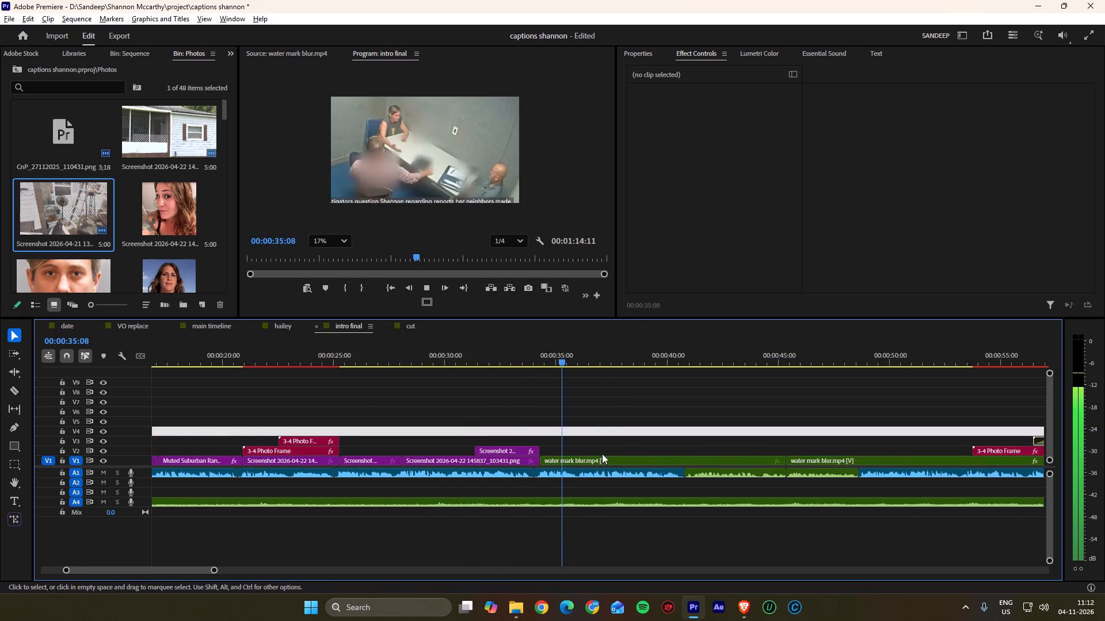
scroll(602, 454, "down", 8, "alt")
Play back the sequence from about 00:00:08:16 to 00:00:15:08 to check the man's framed portrait and the woman's photo.
left_click(258, 350)
key("space")
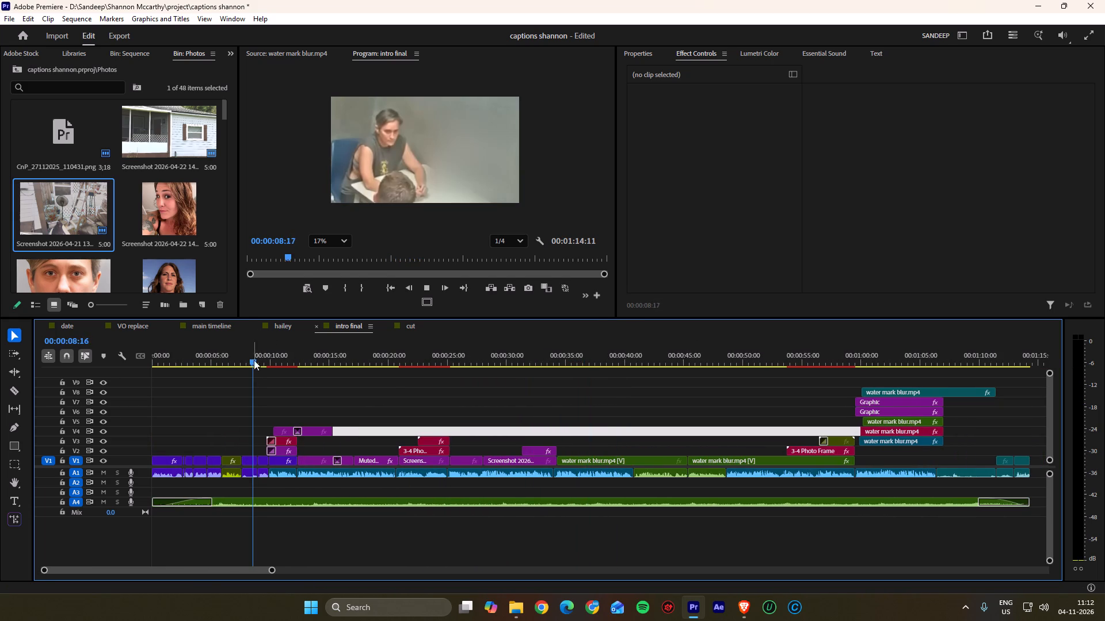
scroll(251, 398, "up", 20, "alt")
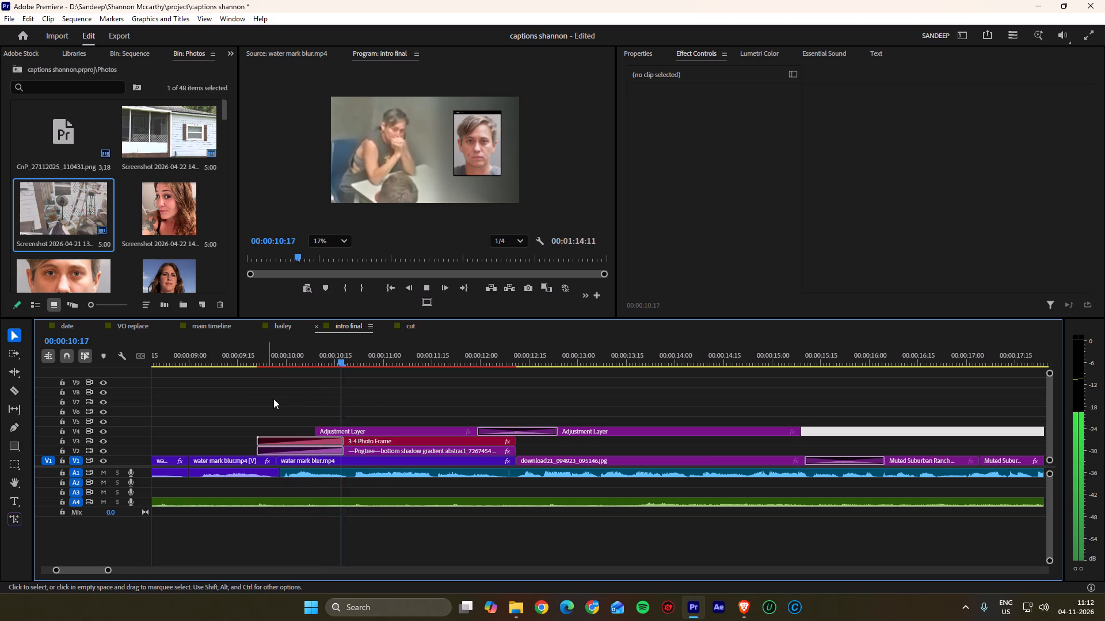
scroll(277, 398, "down", 4)
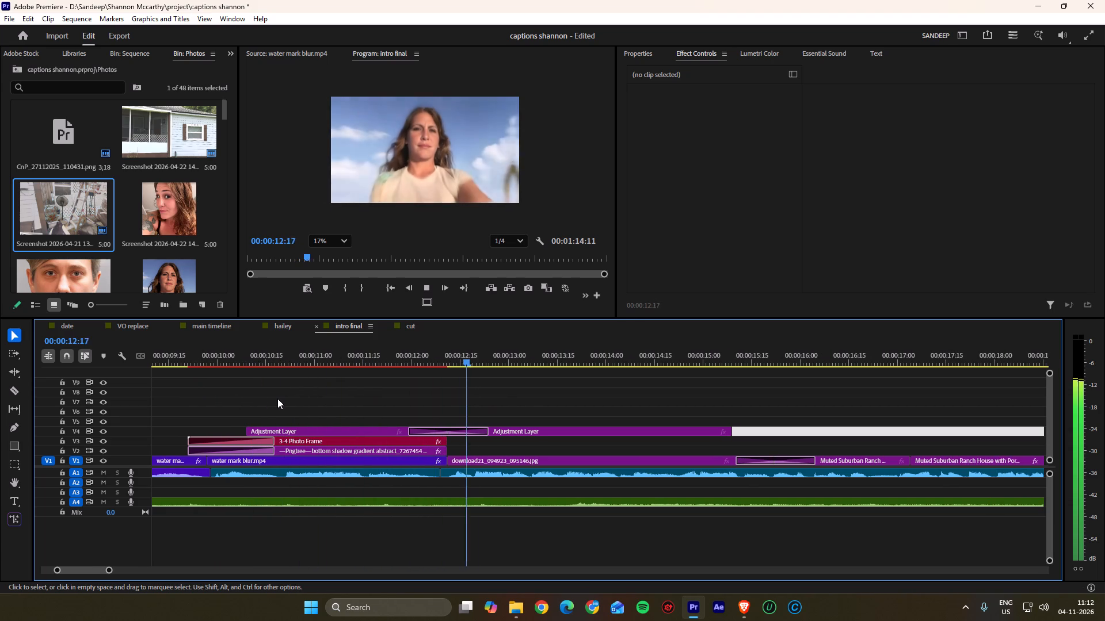
scroll(277, 398, "down", 4)
scroll(277, 398, "down", 8, "alt")
scroll(277, 398, "down", 2)
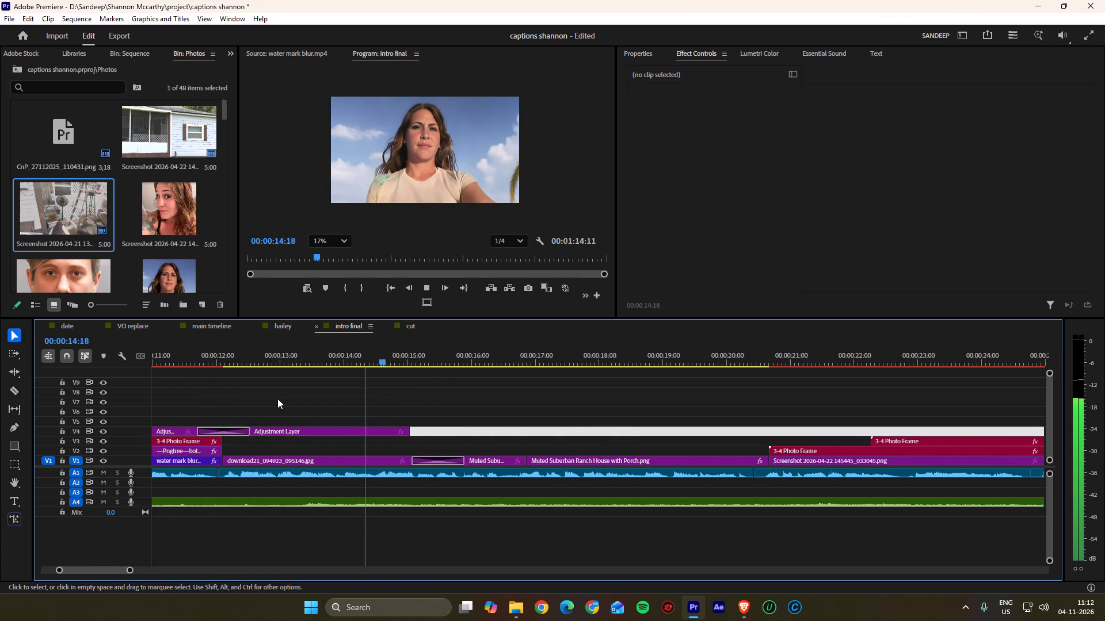
scroll(277, 398, "down", 2)
scroll(336, 423, "up", 1, "alt")
key("space")
Review the Grow effect settings on the woman's photo clip on V1 and play back from about 00:00:12:22 to 00:00:15:23.
left_click(344, 458)
key("plus")
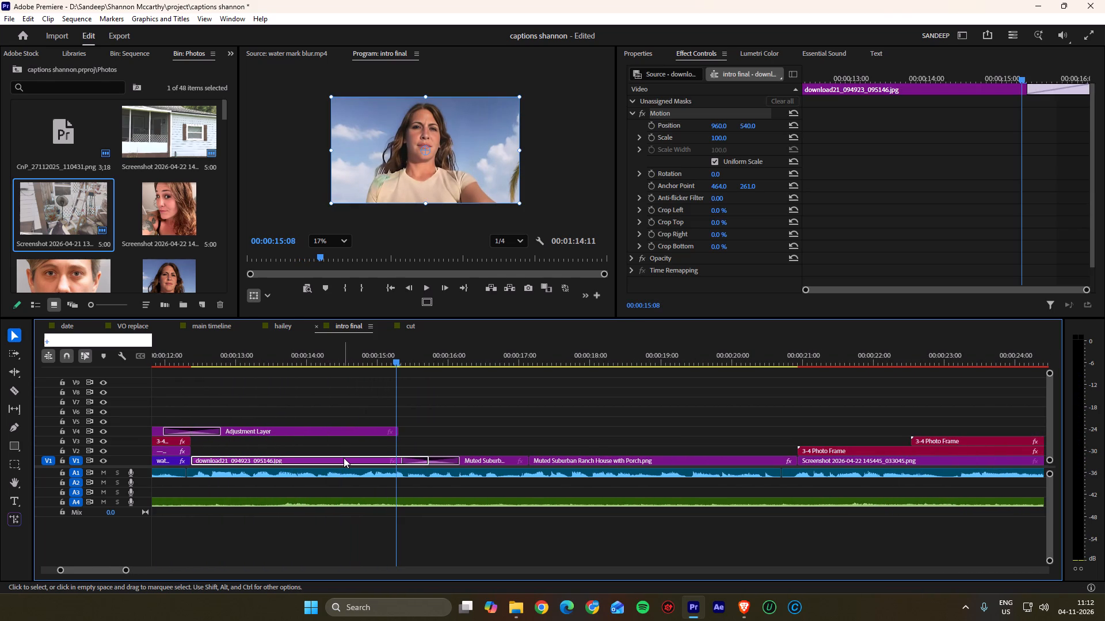
scroll(691, 252, "down", 17)
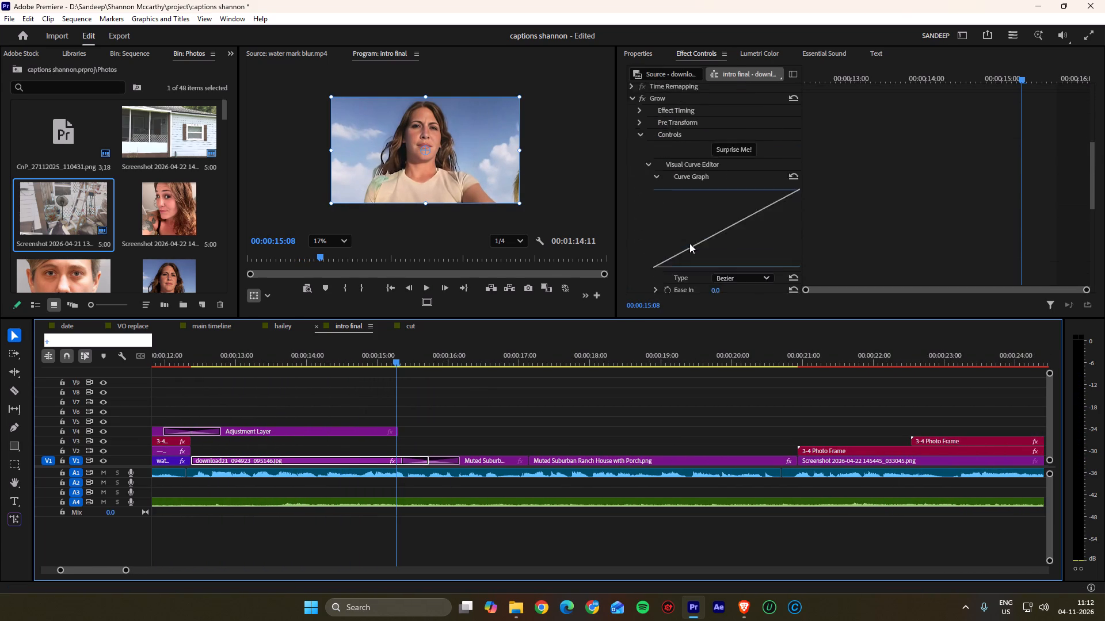
scroll(689, 243, "down", 11)
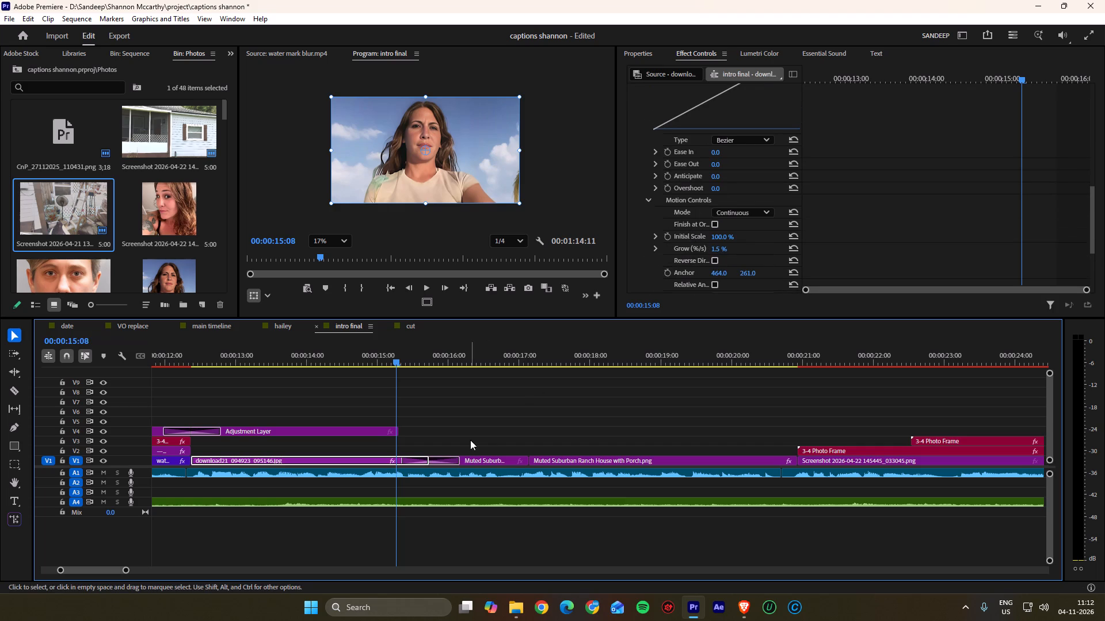
left_click(470, 440)
left_click_drag(353, 353, 218, 354)
key("space")
scroll(238, 378, "up", 4, "alt")
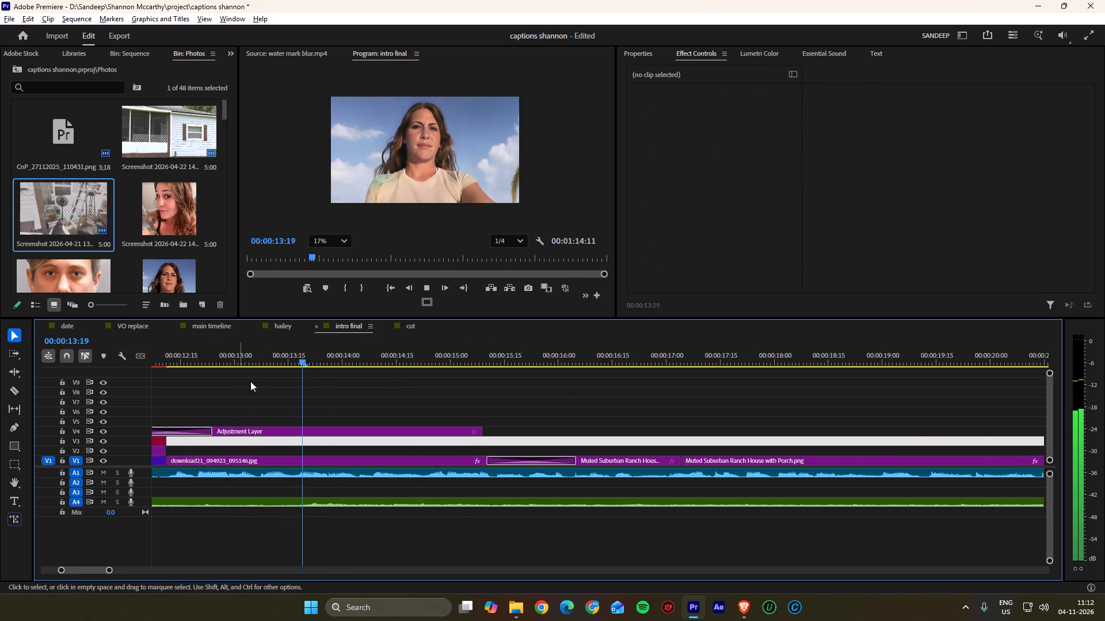
scroll(326, 389, "up", 2, "alt")
scroll(327, 389, "down", 2)
scroll(327, 389, "down", 3, "alt")
scroll(327, 389, "down", 3)
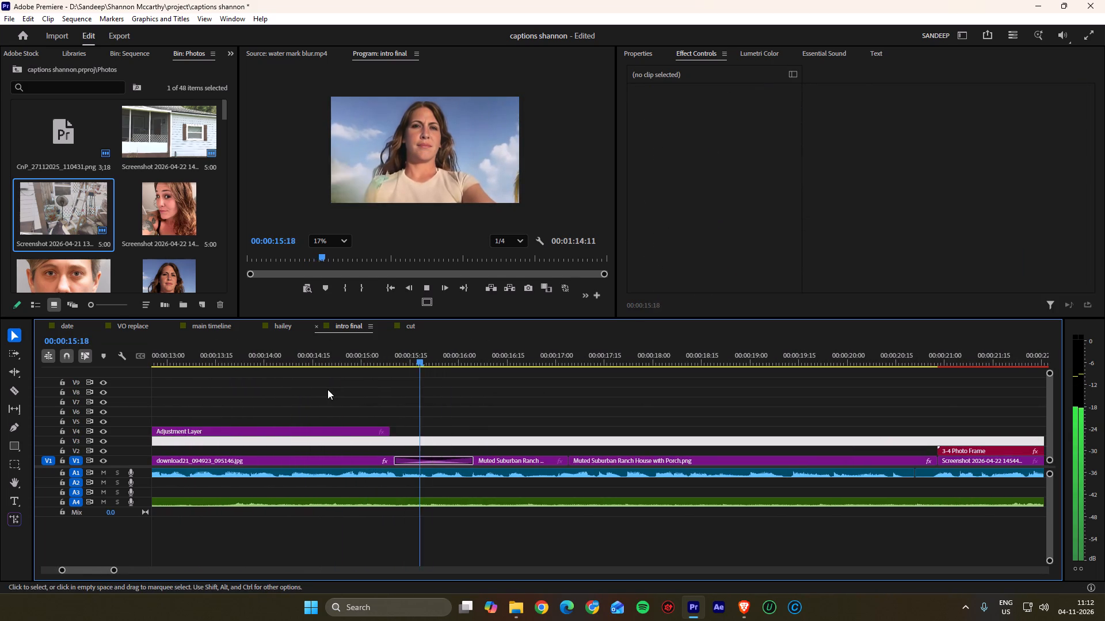
scroll(327, 389, "down", 3, "alt")
key("space")
Extend the end of the Adjustment Layer on V4 to the cut between the woman's photo and the house photo on V1.
left_click_drag(376, 429, 407, 427)
left_click(408, 417)
Play back from about 00:00:15 to 00:00:19:22 and review the Grow effect settings on the first, shorter house photo clip.
left_click_drag(407, 362, 360, 361)
key("space")
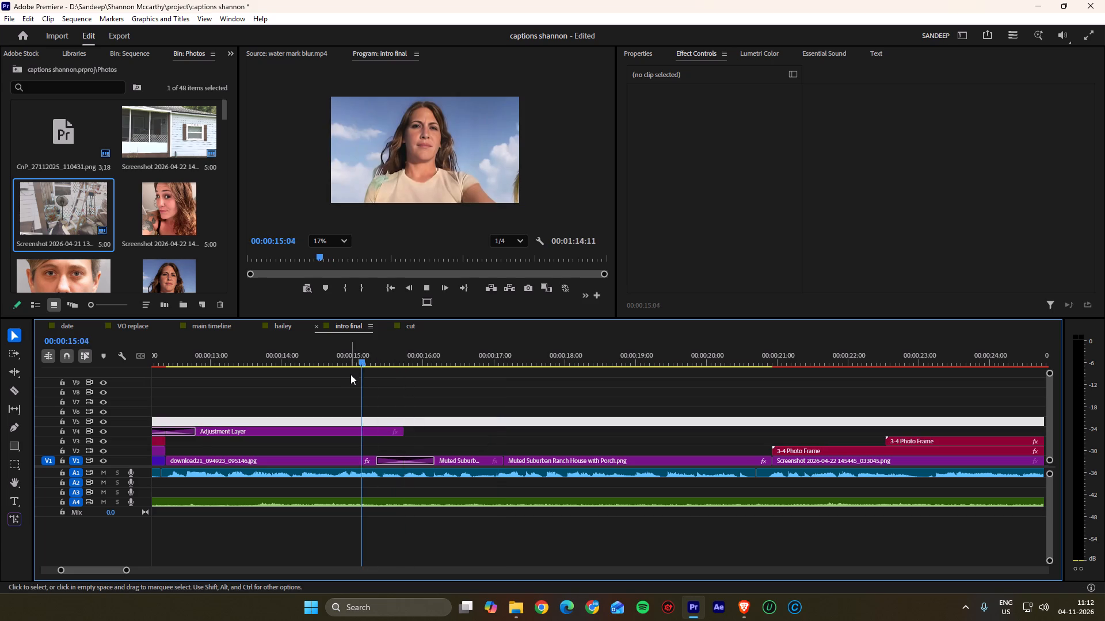
scroll(351, 381, "down", 4)
scroll(349, 395, "up", 1, "alt")
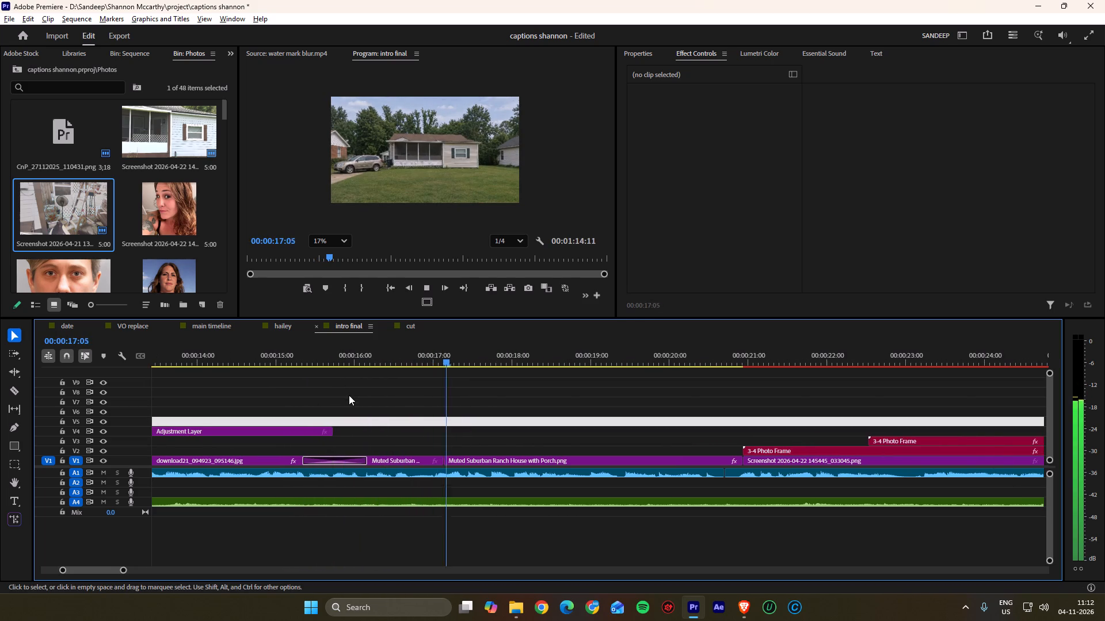
key("space")
left_click(405, 462)
left_click_drag(415, 353, 397, 355)
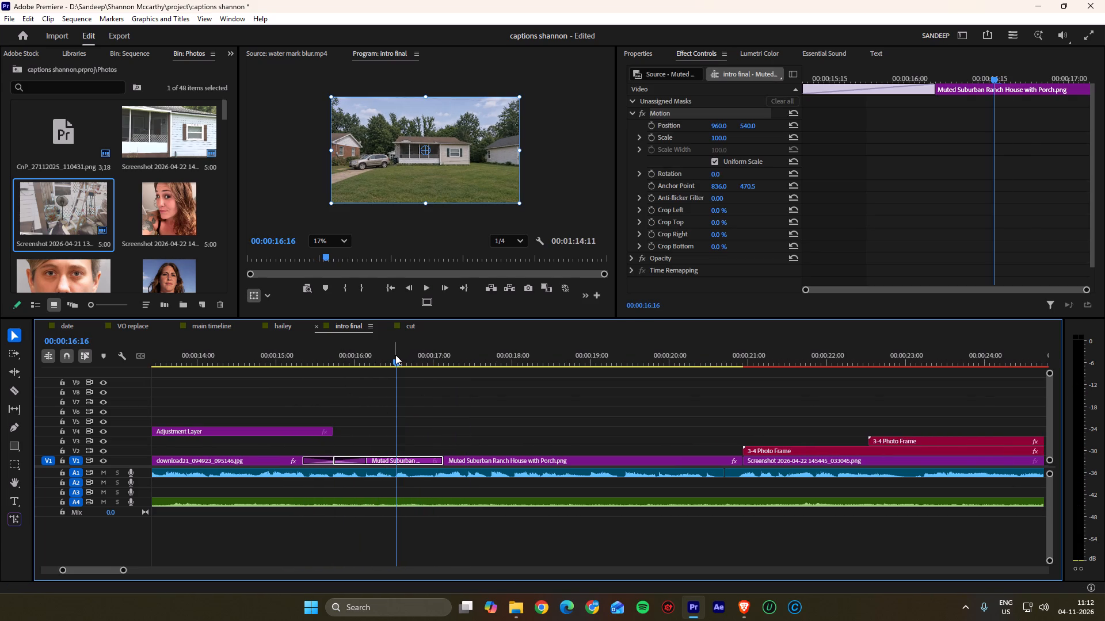
key("plus")
scroll(689, 239, "down", 12)
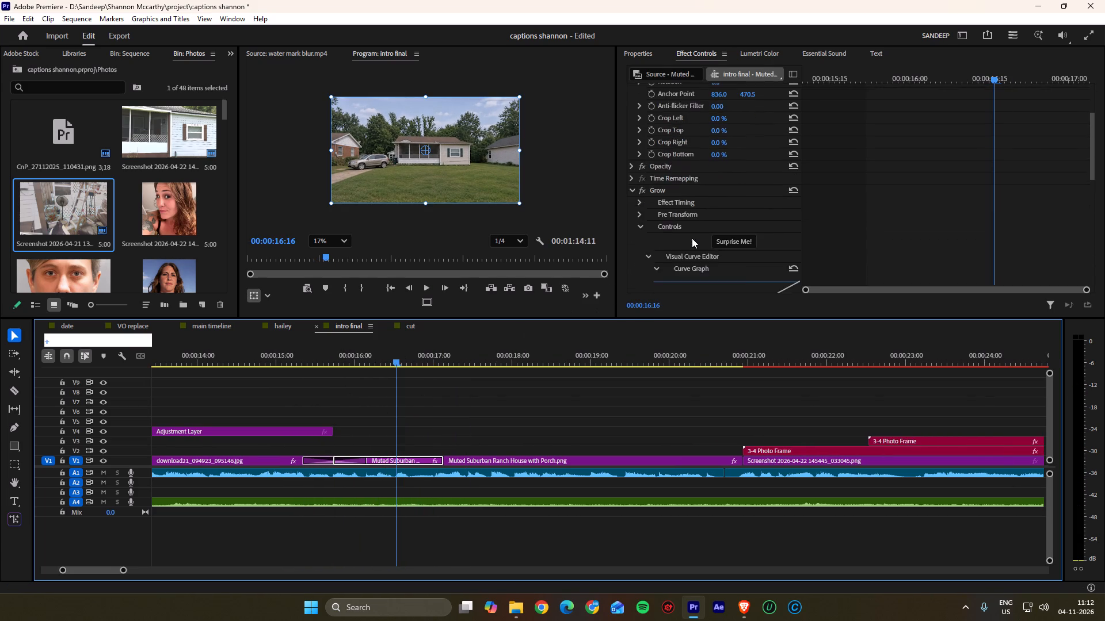
scroll(692, 238, "down", 18)
left_click(429, 455)
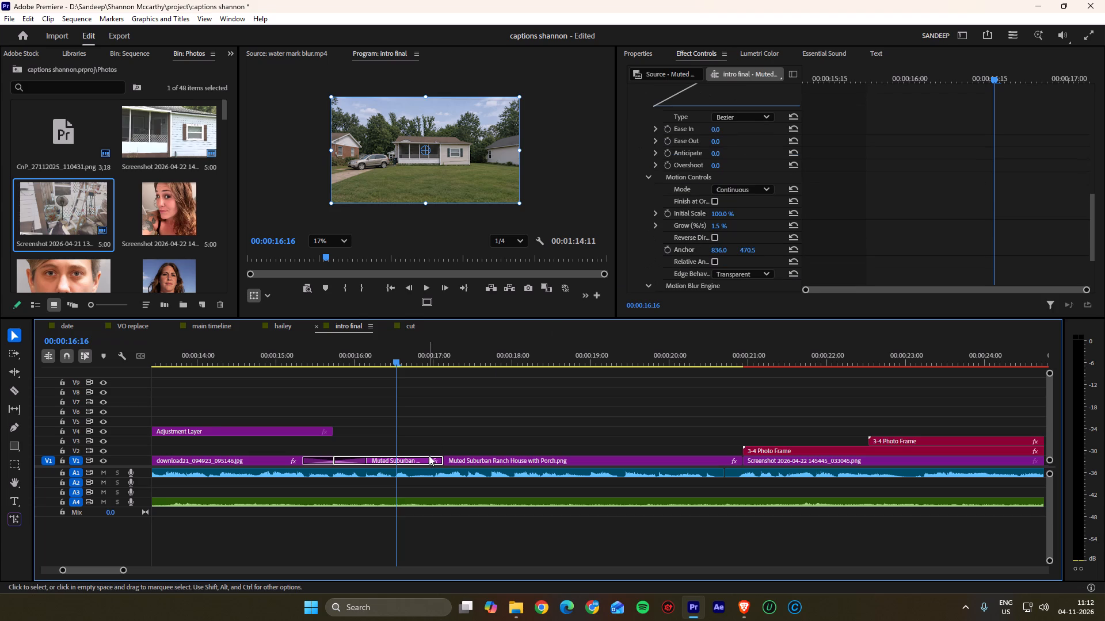
key("space")
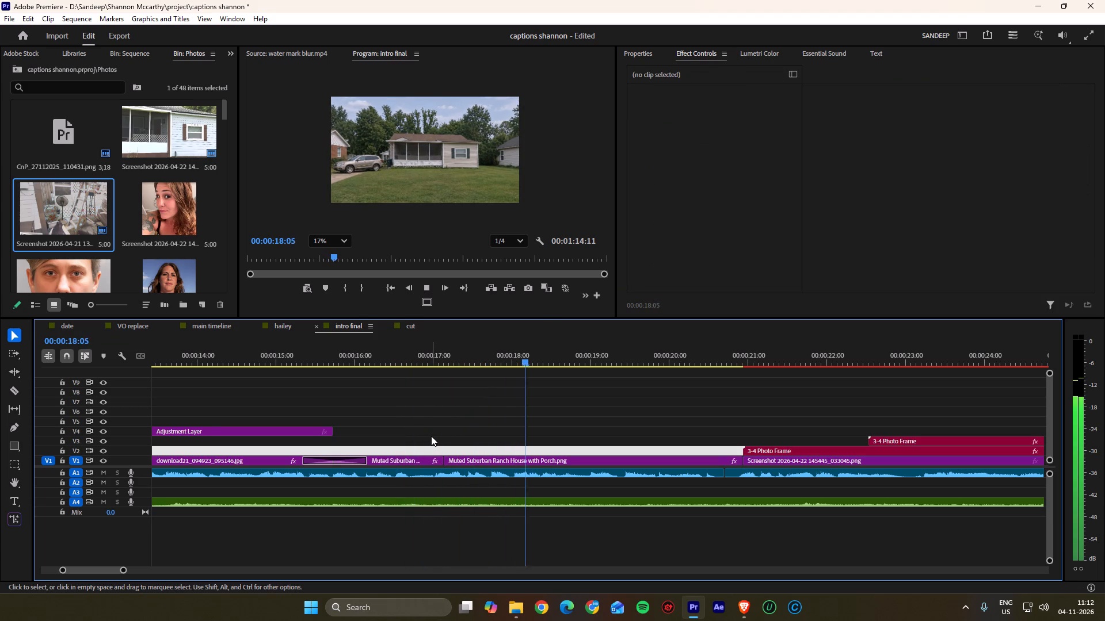
scroll(431, 436, "down", 8)
key("space")
Set the Lumetri saturation to 0 on the second, longer Muted Suburban Ranch House with Porch clip on V1.
left_click(470, 461)
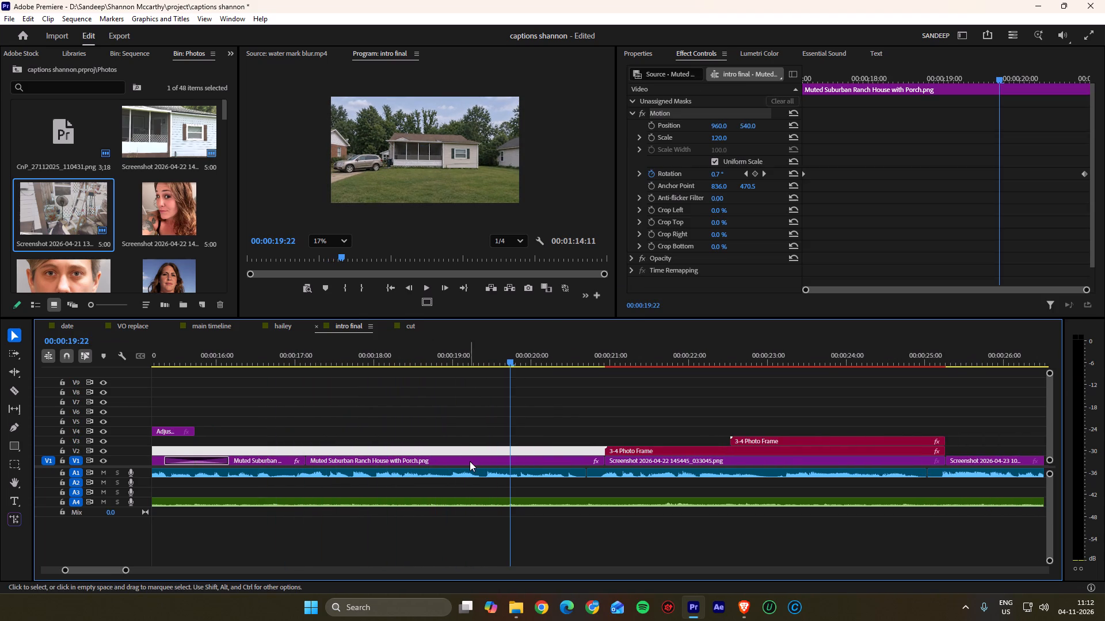
key("plus")
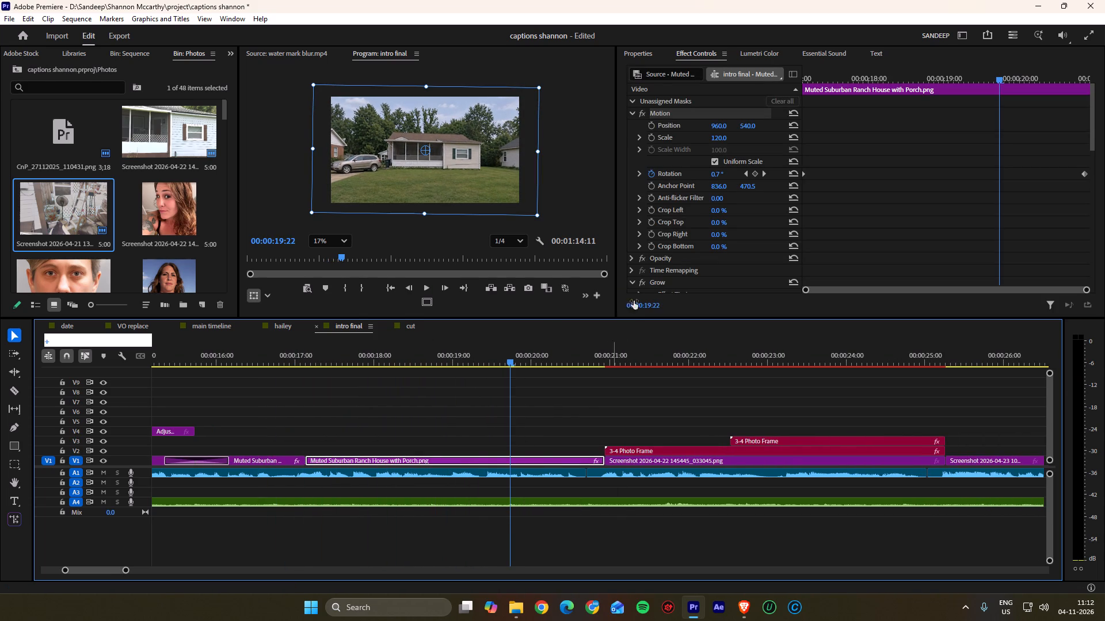
scroll(656, 268, "down", 5)
scroll(663, 232, "down", 20)
scroll(663, 232, "down", 2)
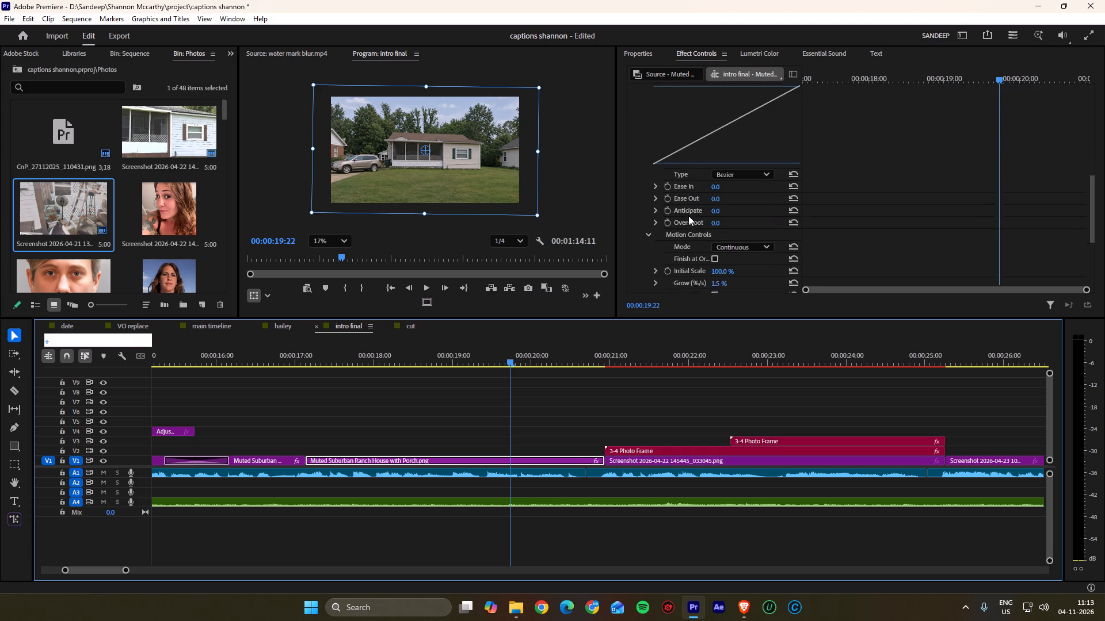
scroll(688, 216, "down", 2)
scroll(680, 211, "up", 11)
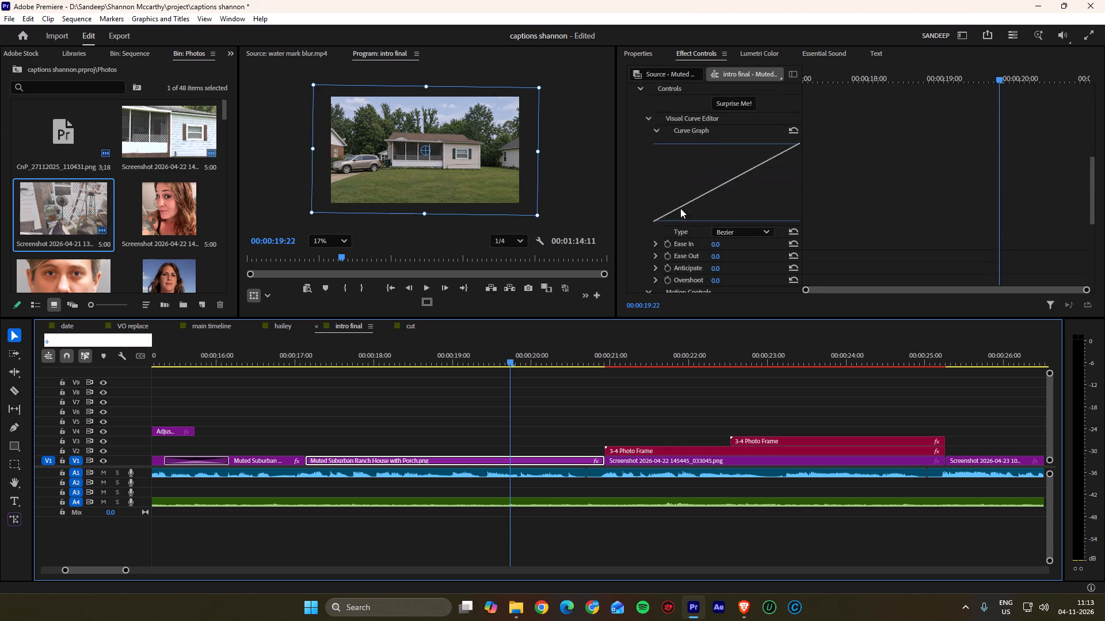
scroll(680, 208, "up", 2)
left_click(753, 56)
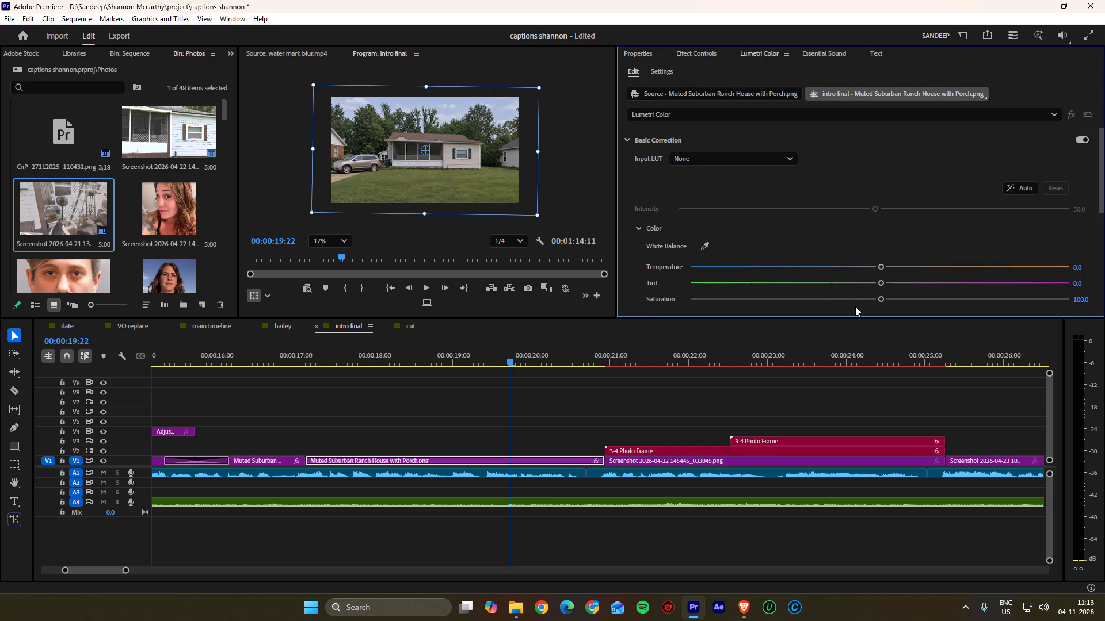
left_click_drag(841, 293, 563, 319)
left_click_drag(715, 294, 652, 299)
left_click_drag(652, 299, 629, 300)
left_click_drag(697, 298, 623, 298)
Play back the sequence from about 00:00:16:12 to 00:00:22:12 to check the desaturated house photo and the man's framed portrait.
scroll(397, 432, "up", 4)
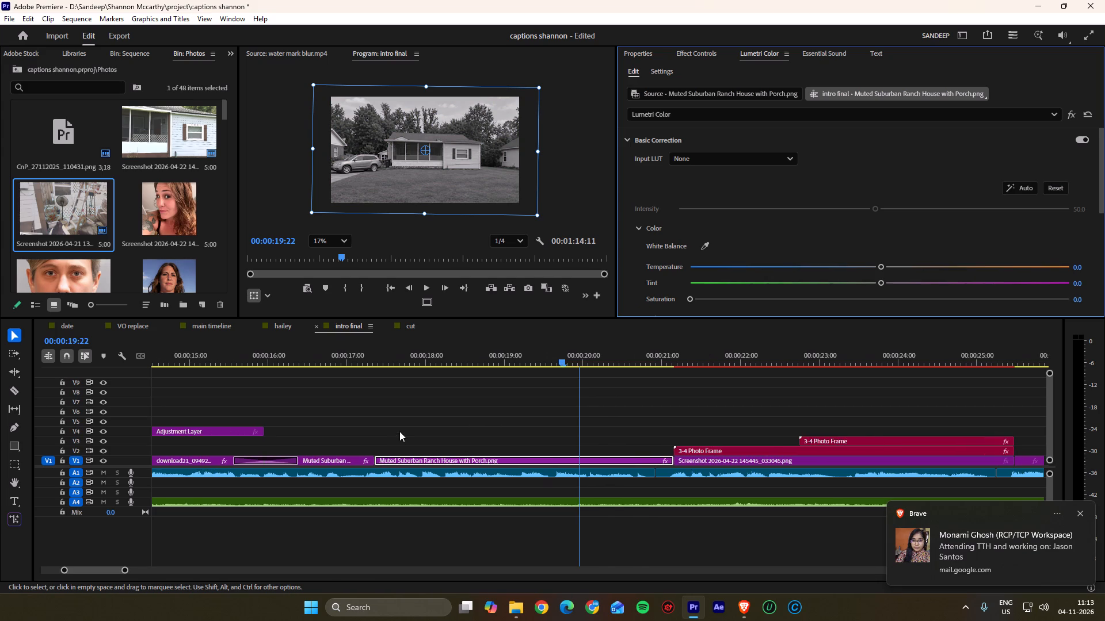
left_click_drag(425, 366, 321, 358)
left_click_drag(320, 352, 302, 352)
key("space")
scroll(382, 411, "up", 8, "alt")
scroll(382, 411, "down", 3)
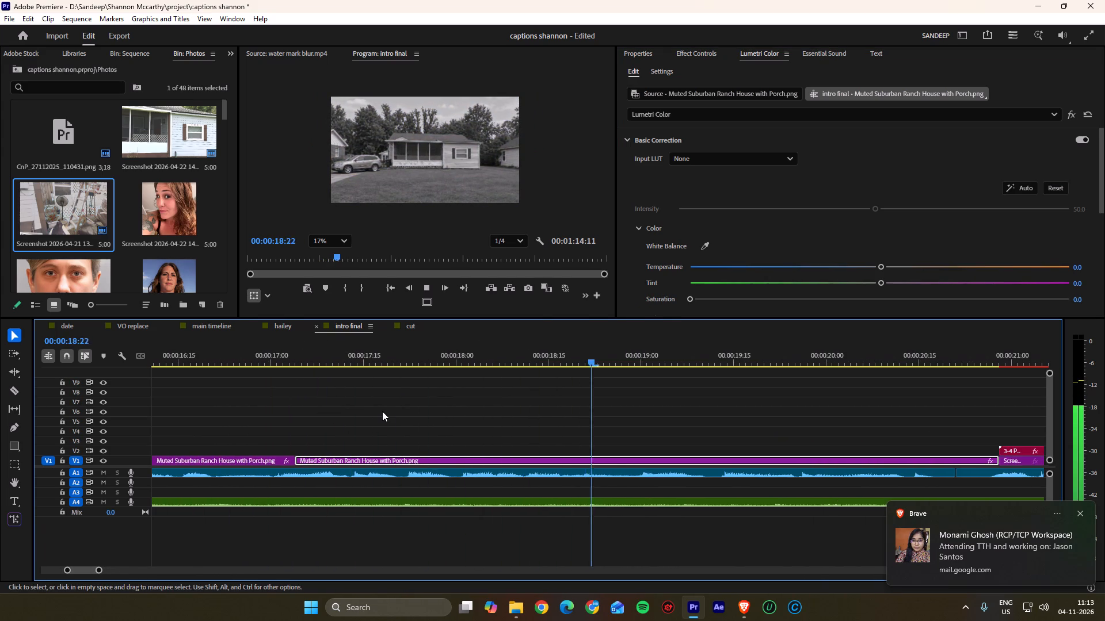
scroll(382, 411, "down", 20)
scroll(382, 411, "down", 5)
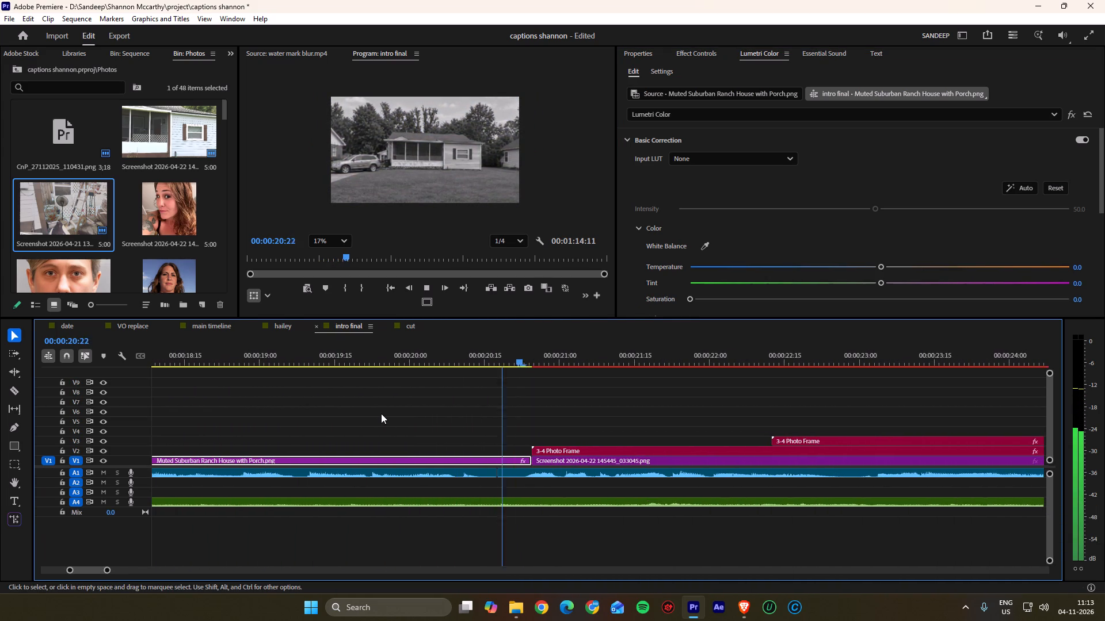
scroll(381, 413, "down", 7)
scroll(452, 440, "up", 4, "alt")
key("space")
scroll(452, 440, "down", 1)
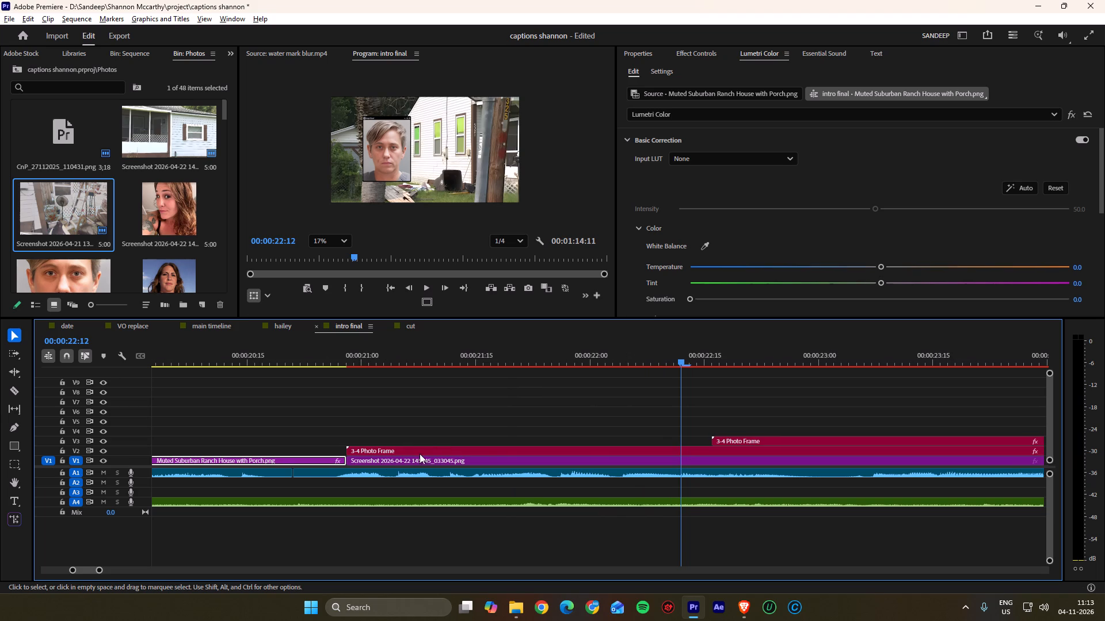
left_click(352, 458)
key("ctrl+d")
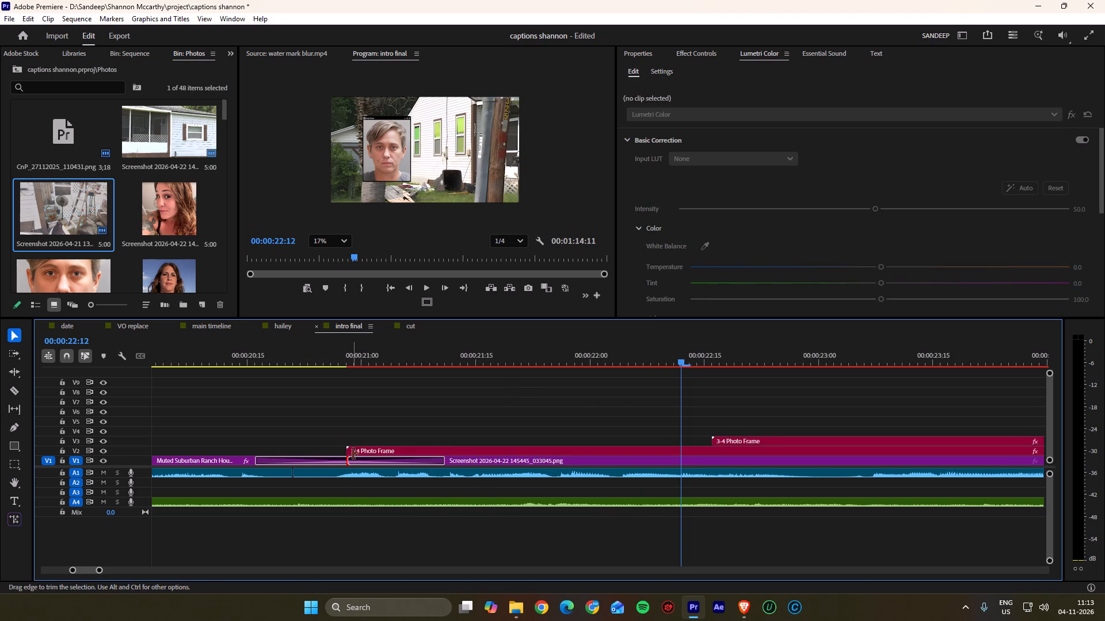
left_click(355, 440)
left_click(356, 451)
left_click_drag(365, 364, 261, 355)
key("space")
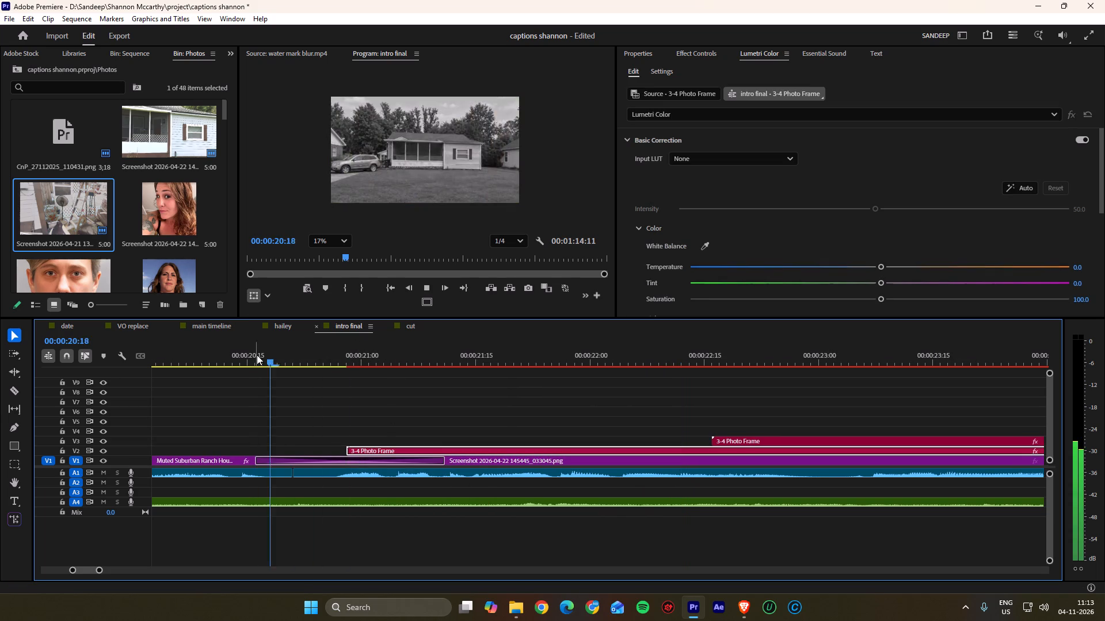
key("space")
left_click(531, 460)
scroll(486, 428, "down", 2, "alt")
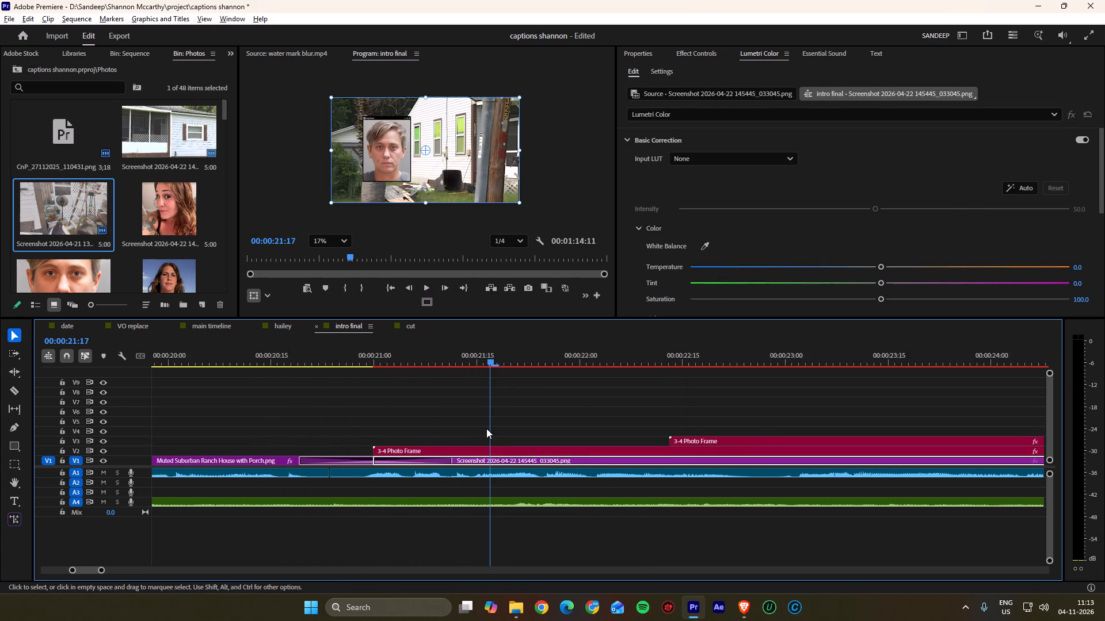
left_click(685, 55)
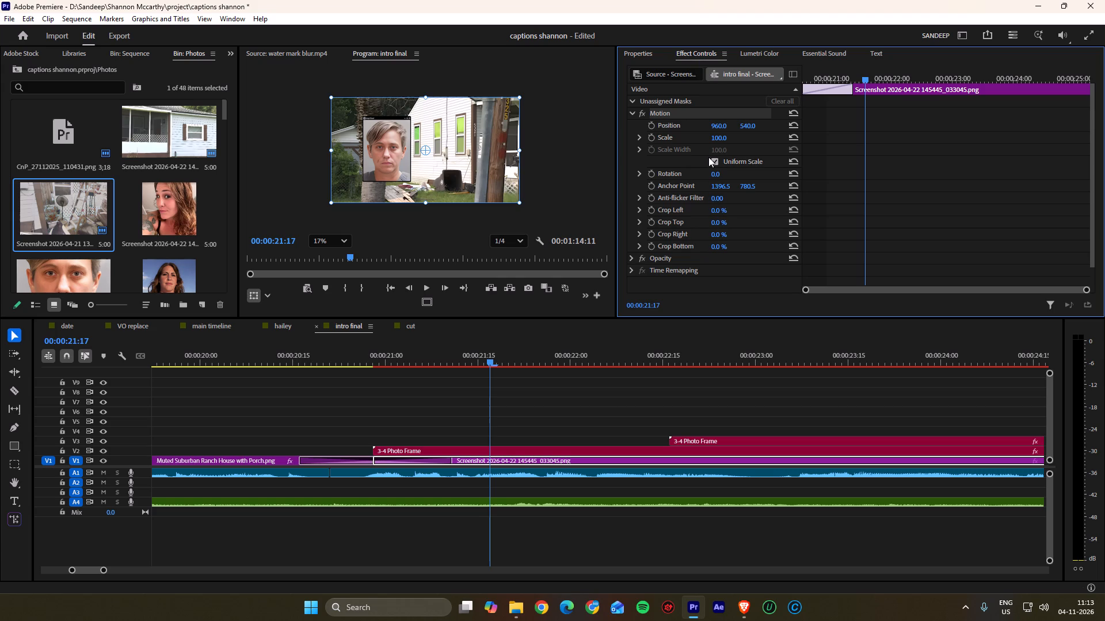
left_click(230, 53)
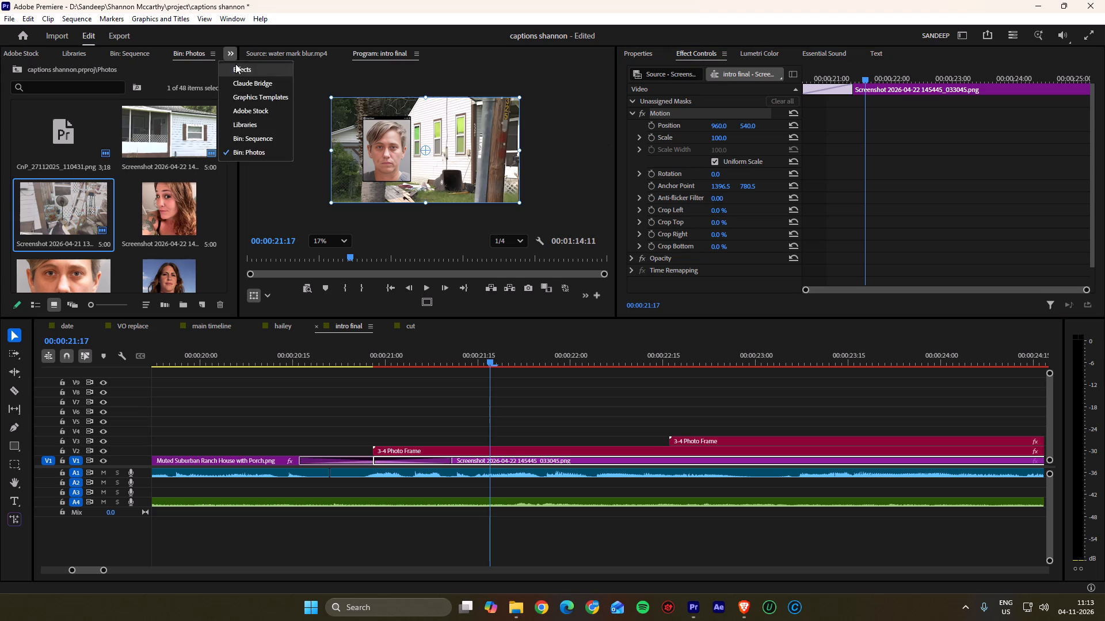
left_click(235, 64)
left_click(114, 72)
left_click(98, 72)
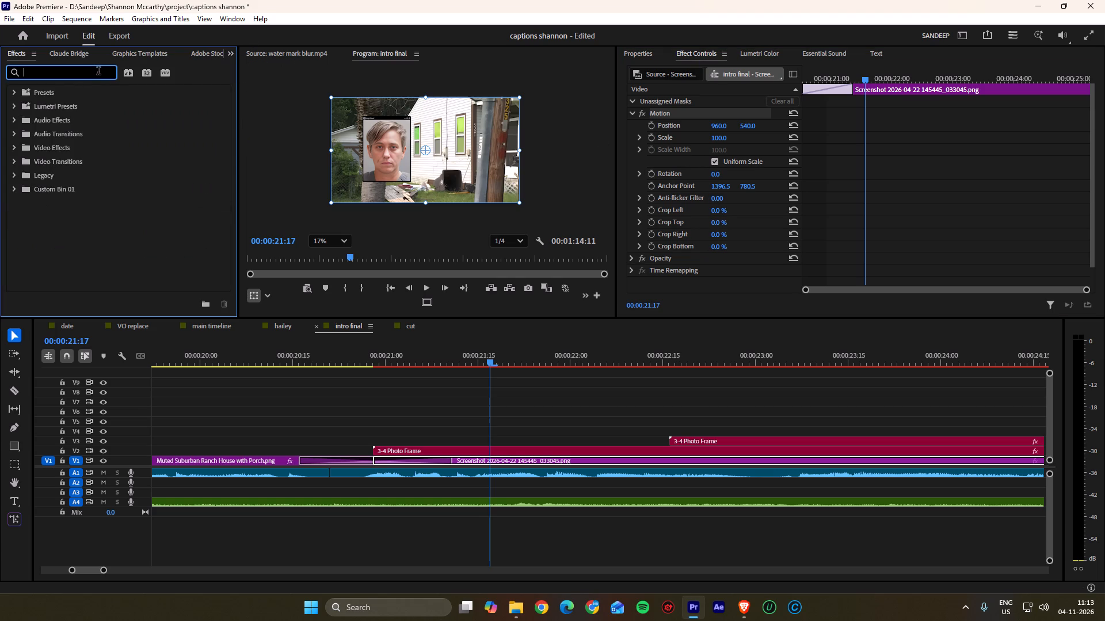
type("gaussian")
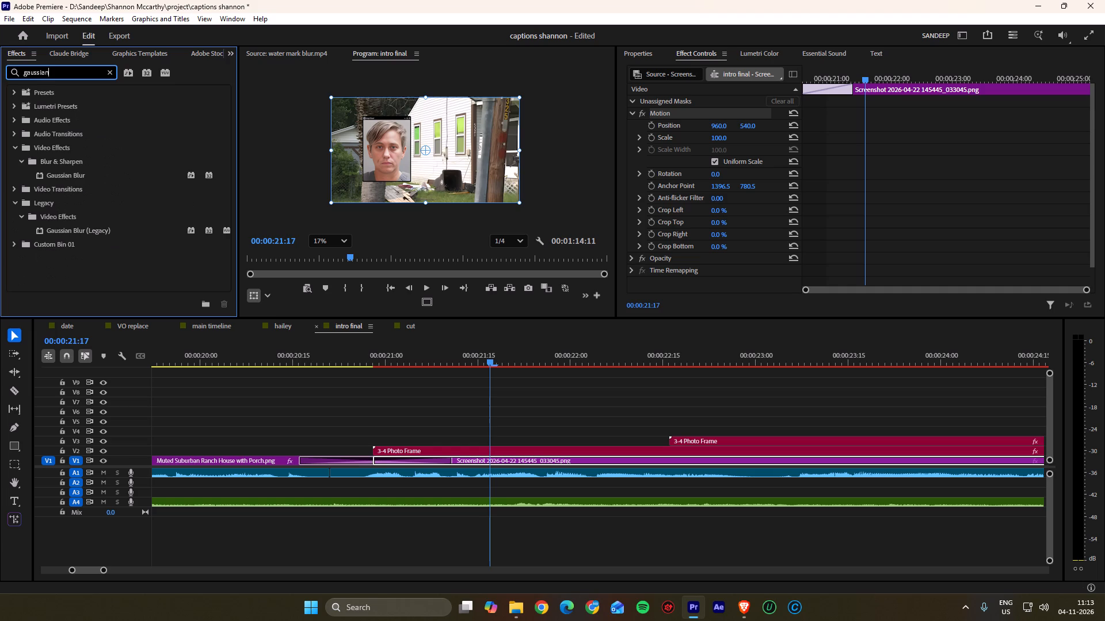
left_click_drag(74, 174, 498, 462)
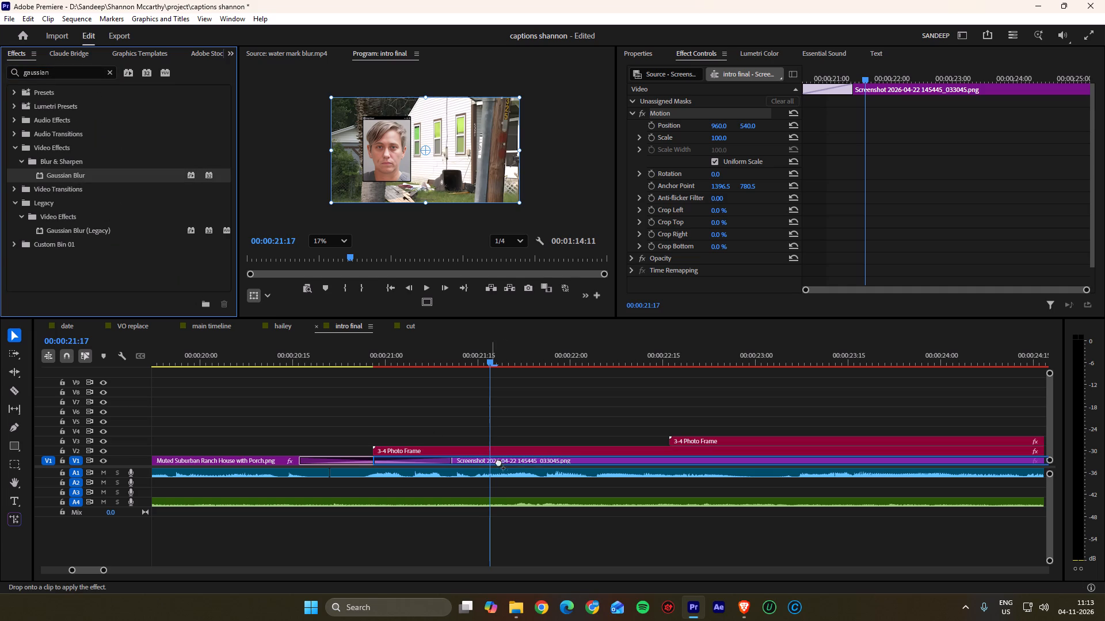
left_click_drag(498, 462, 508, 460)
scroll(668, 232, "down", 7)
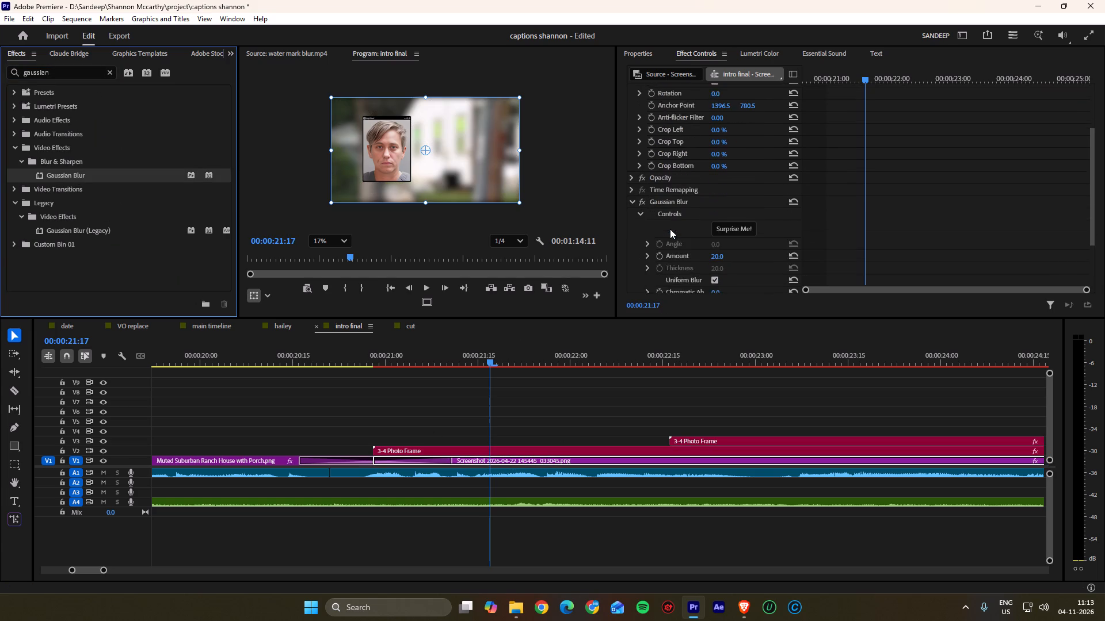
scroll(670, 229, "down", 5)
left_click_drag(722, 197, 708, 198)
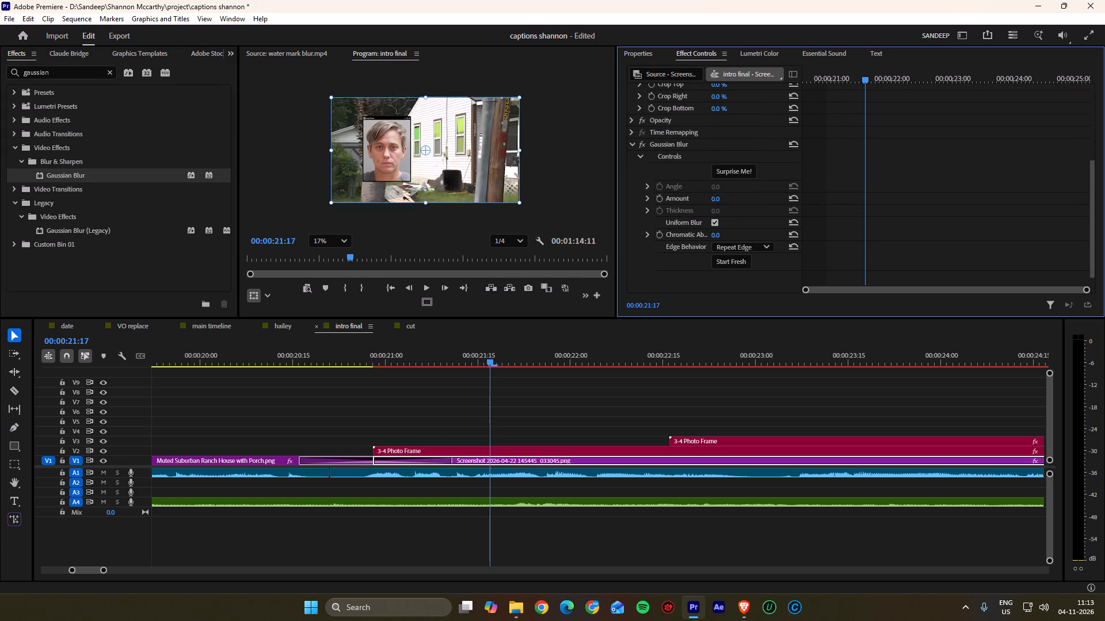
left_click_drag(708, 198, 716, 195)
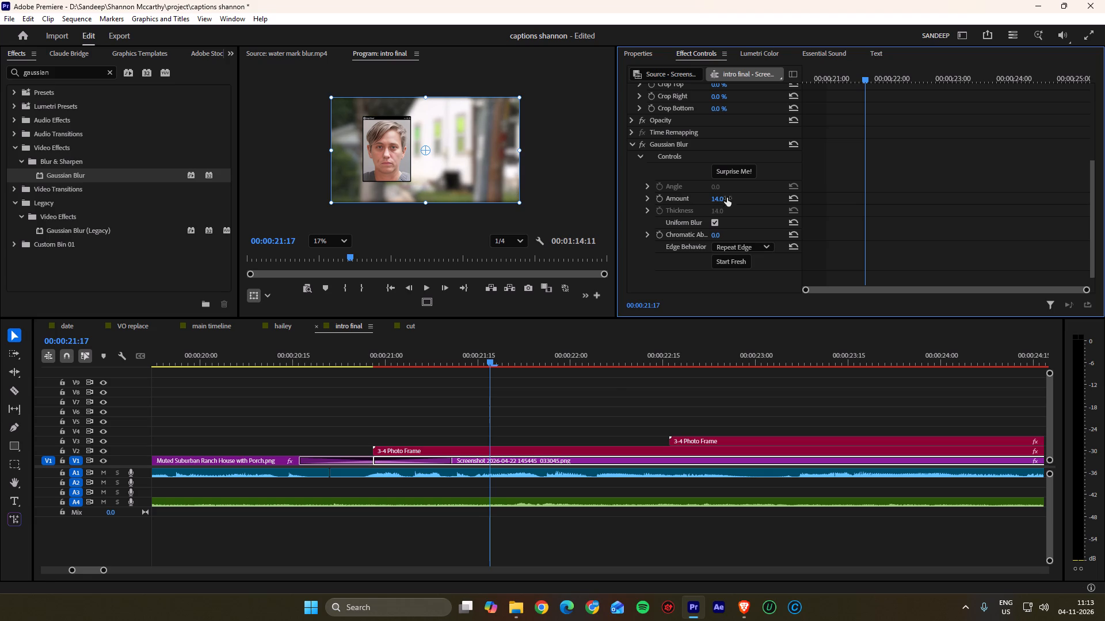
Play back the sequence from 00:00:21:17 to 00:00:23:22 to check the two framed portraits over the blurred background.
left_click(607, 410)
key("space")
scroll(561, 408, "down", 7)
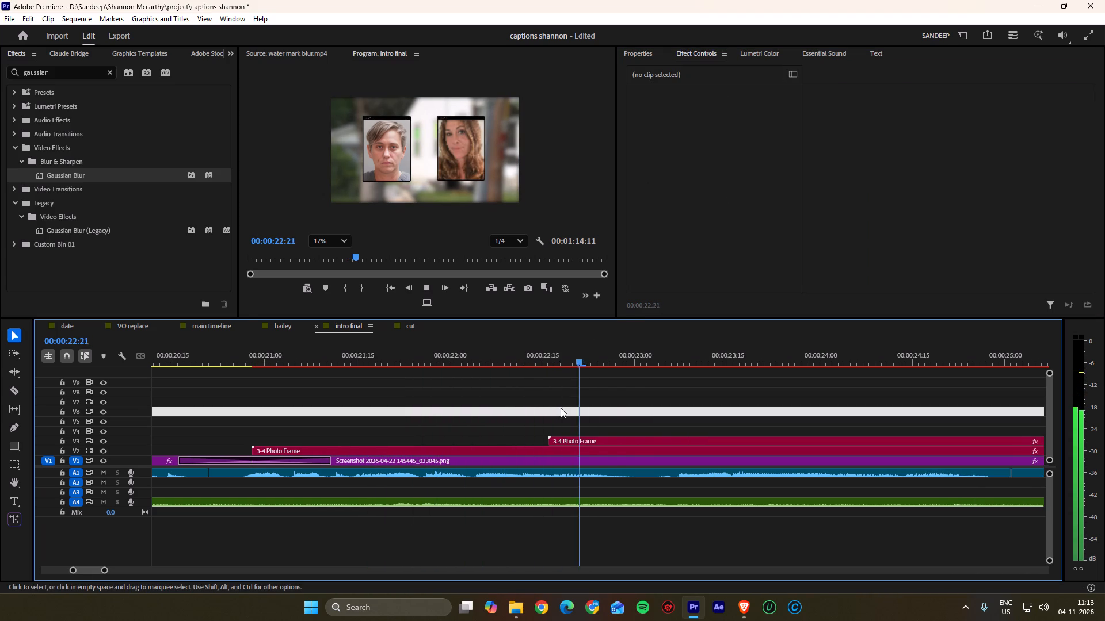
scroll(561, 408, "down", 8)
key("space")
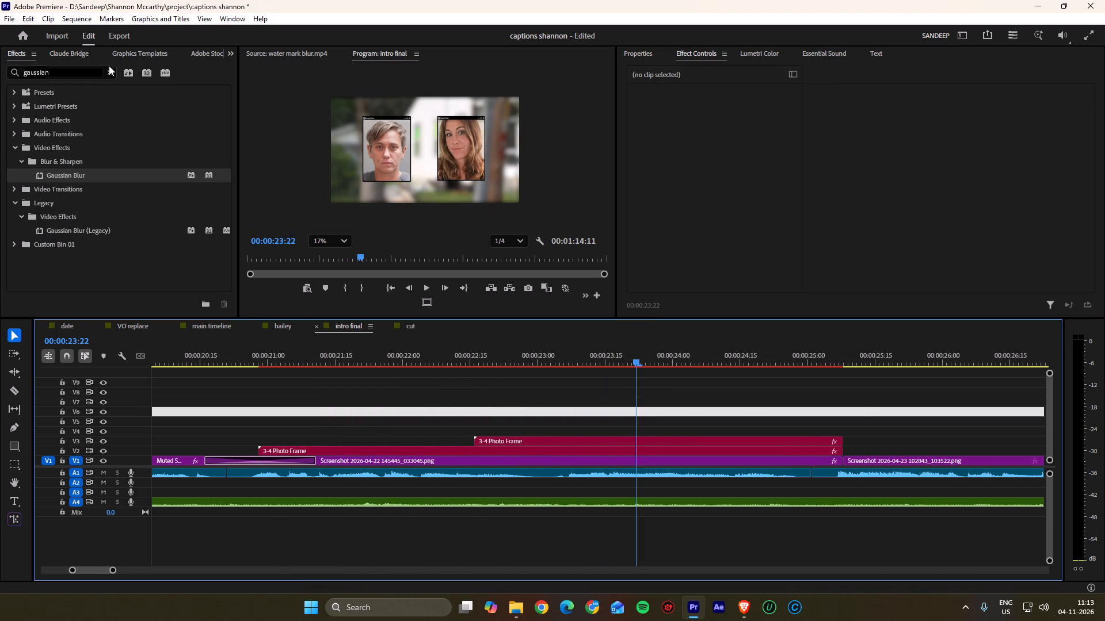
Apply the Pop Motion transition to the start of the 3-4 Photo Frame clip on V2 and play it back.
left_click(104, 75)
left_click(97, 76)
type("pop")
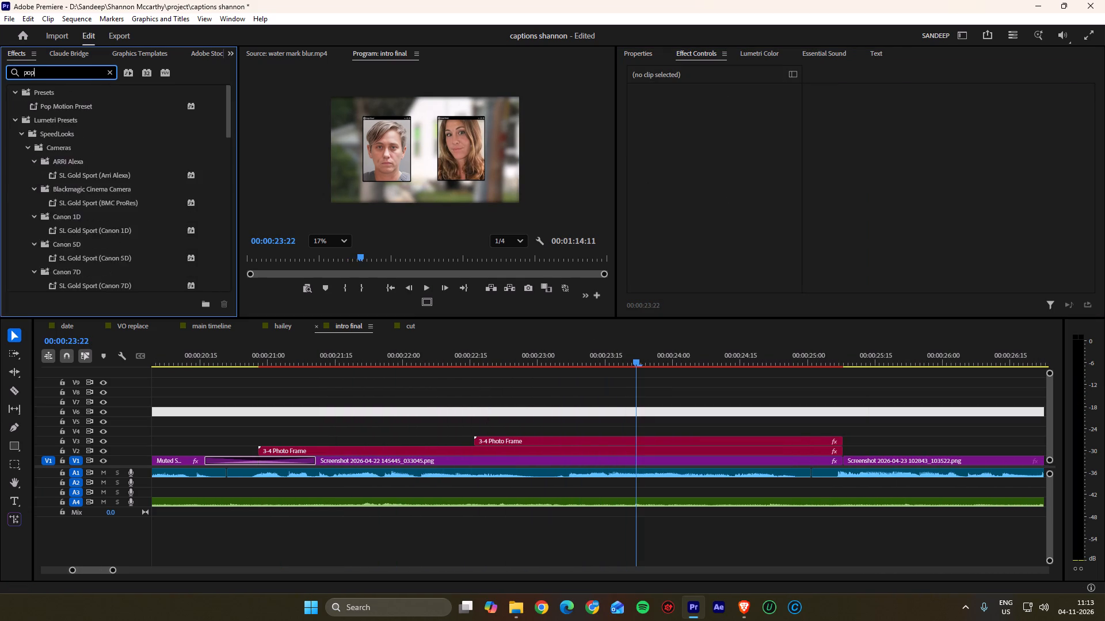
key("space")
left_click_drag(68, 205, 226, 355)
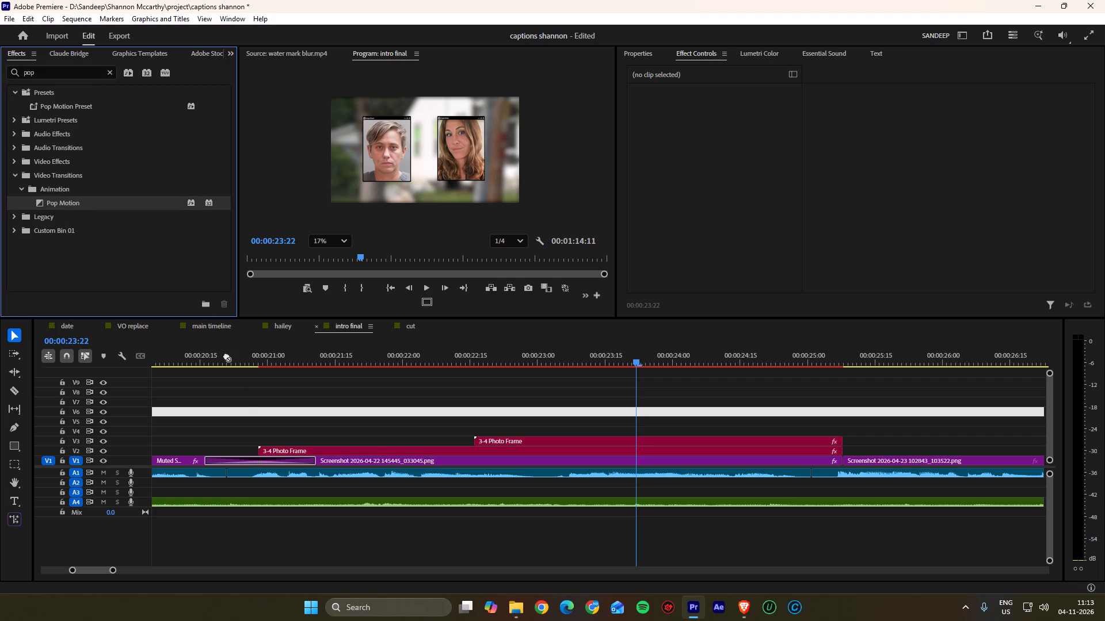
left_click_drag(226, 355, 265, 451)
left_click(268, 436)
left_click_drag(280, 357, 258, 357)
key("space")
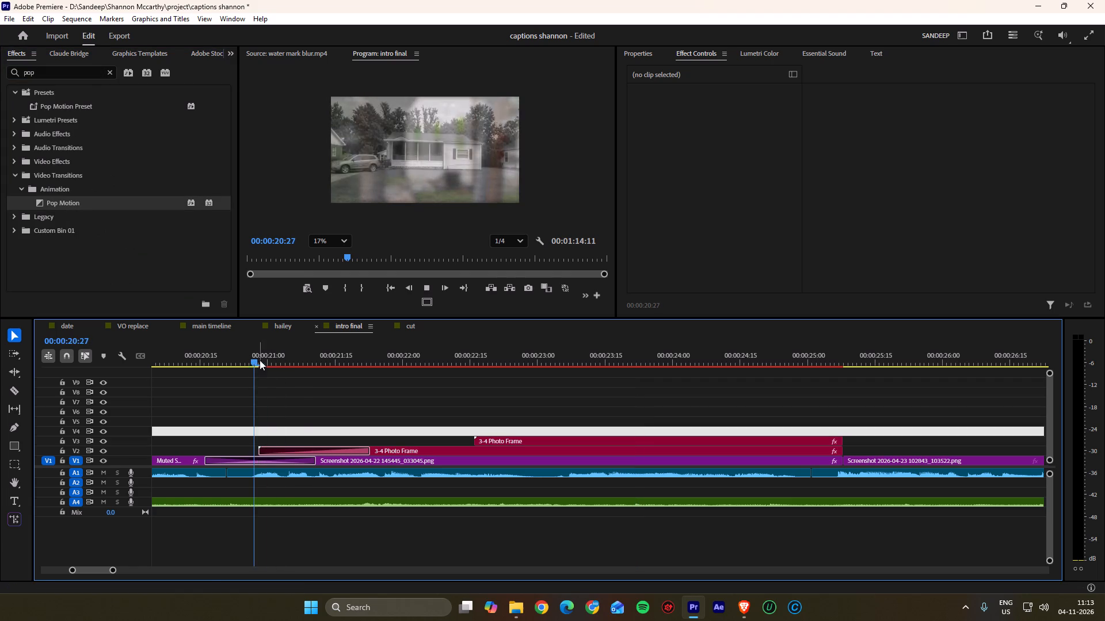
key("space")
Set the Curve Graph type of the V2 clip's Pop Motion transition to Bezier and play back the portrait's entrance.
left_click(359, 448)
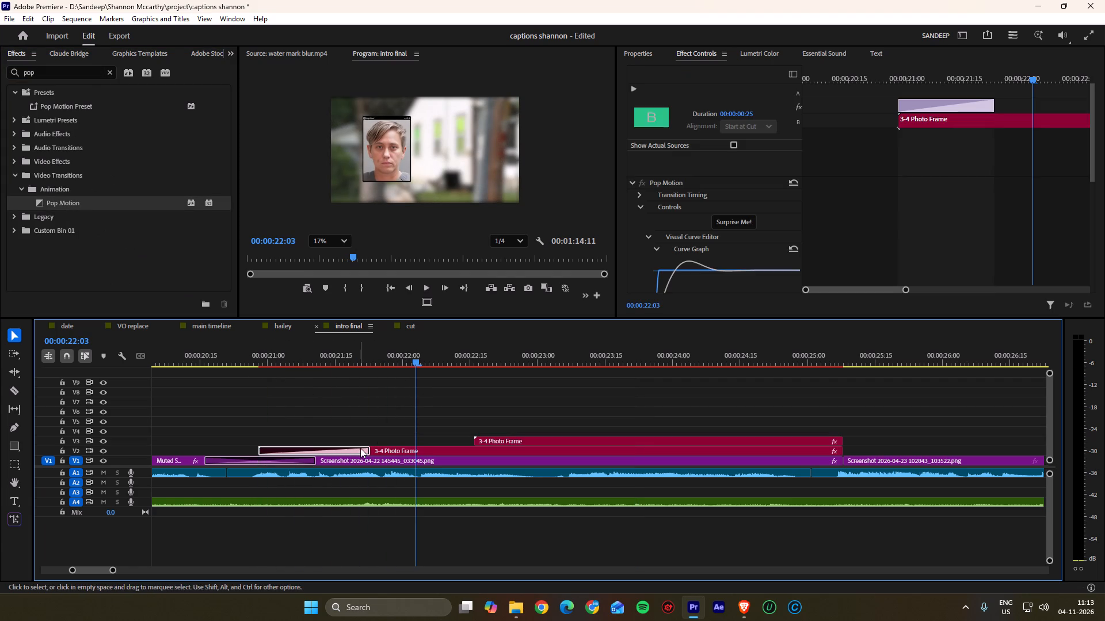
scroll(676, 220, "down", 10)
left_click(761, 232)
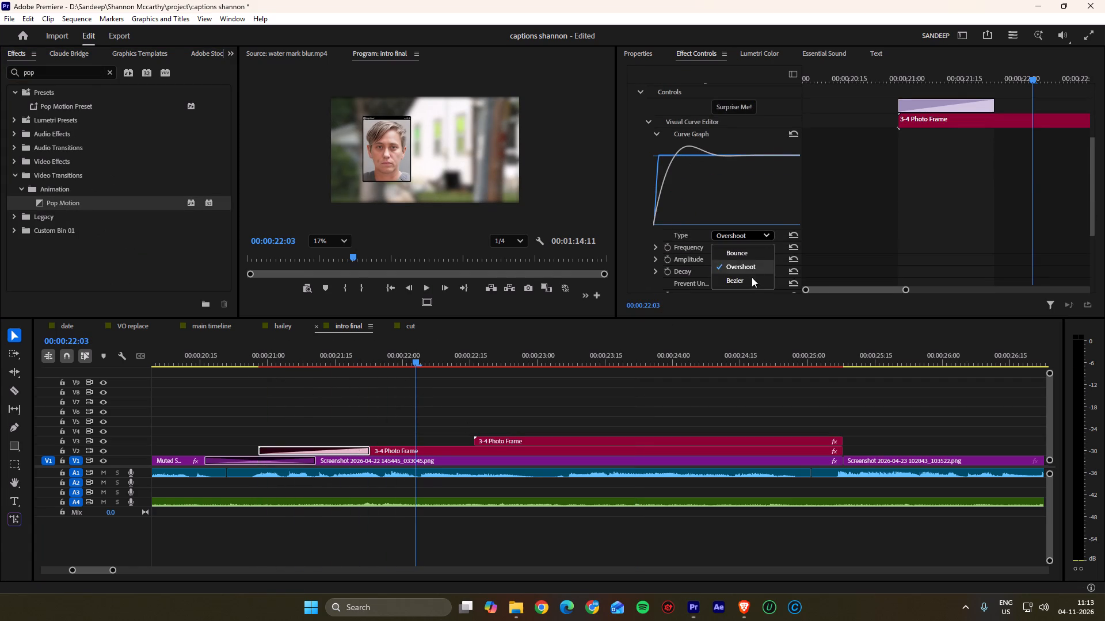
left_click(750, 283)
left_click_drag(337, 350, 245, 355)
key("space")
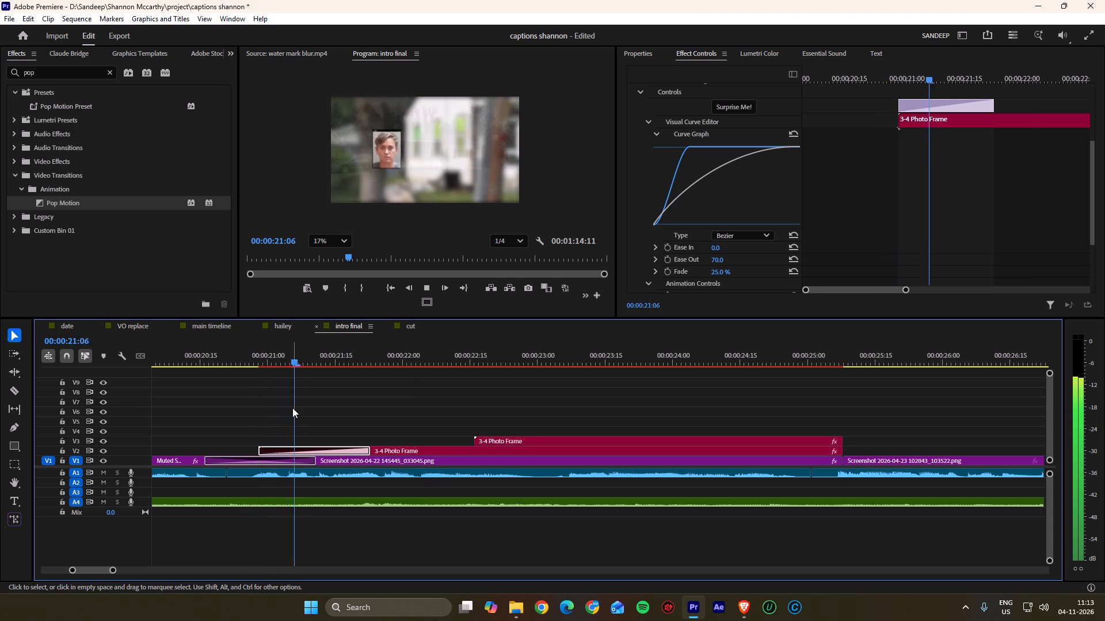
key("space")
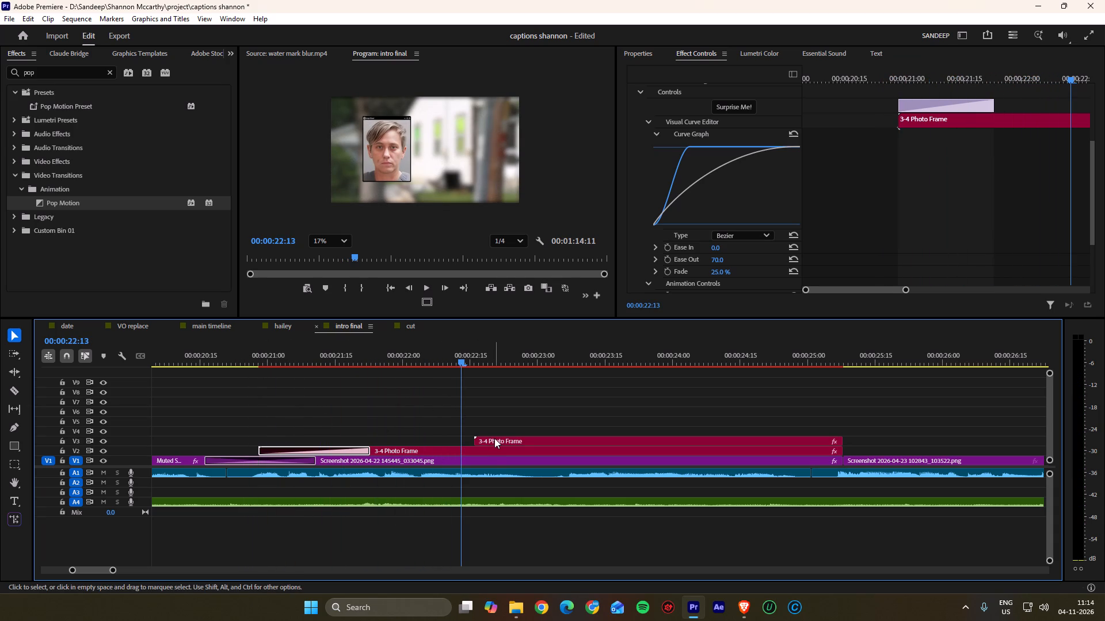
key("space")
key("space")
Move the 3-4 Photo Frame clip on V3 slightly earlier so it starts at about 00:00:22:13.
left_click_drag(504, 437, 492, 438)
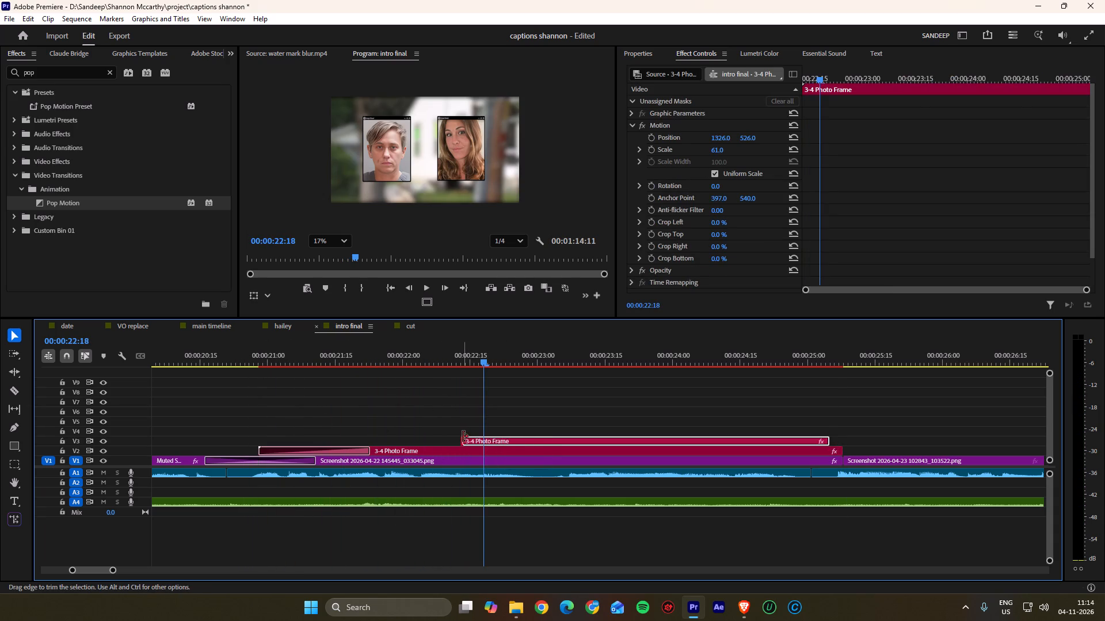
left_click(463, 436)
Copy the Bezier Pop Motion transition from the V2 photo frame to the start of the V3 photo frame and play it back.
left_click(348, 447)
left_click(346, 450)
key("ctrl+c")
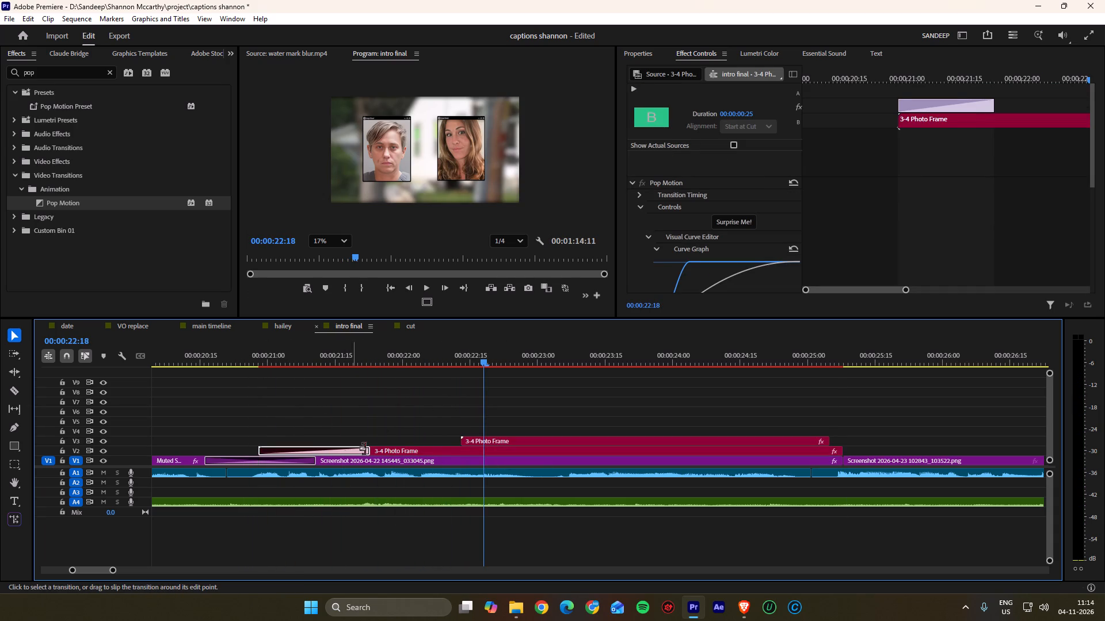
key("ctrl+c")
left_click(470, 439)
key("ctrl+v")
left_click(483, 417)
key("space")
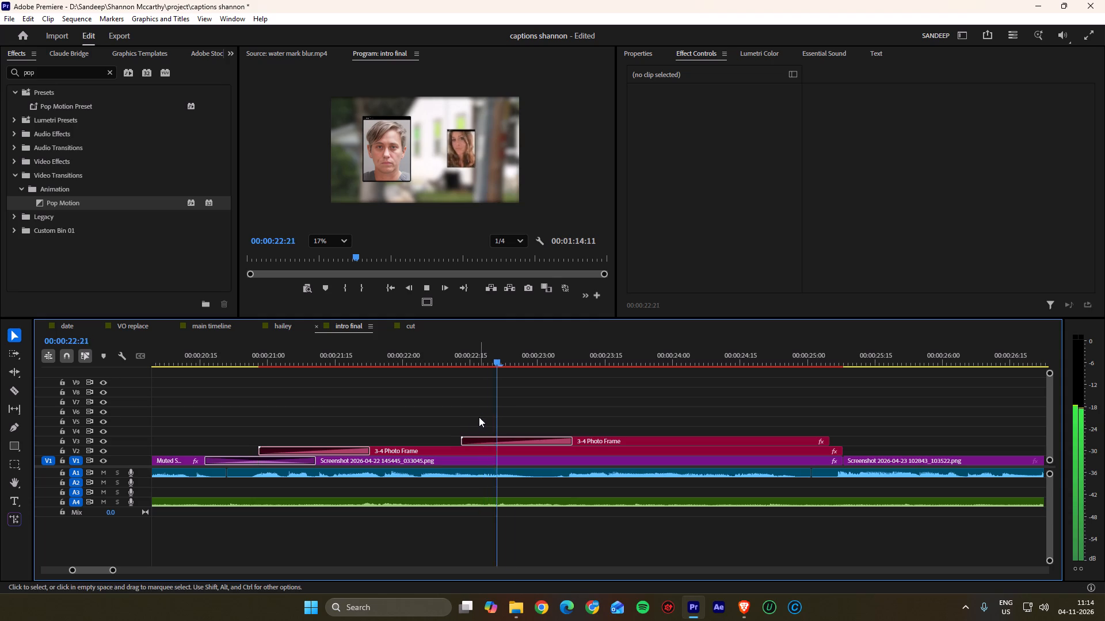
scroll(470, 417, "down", 6)
key("space")
Extend the end of the V3 3-4 Photo Frame clip to line up with the end of the V2 photo frame.
left_click_drag(726, 440, 735, 438)
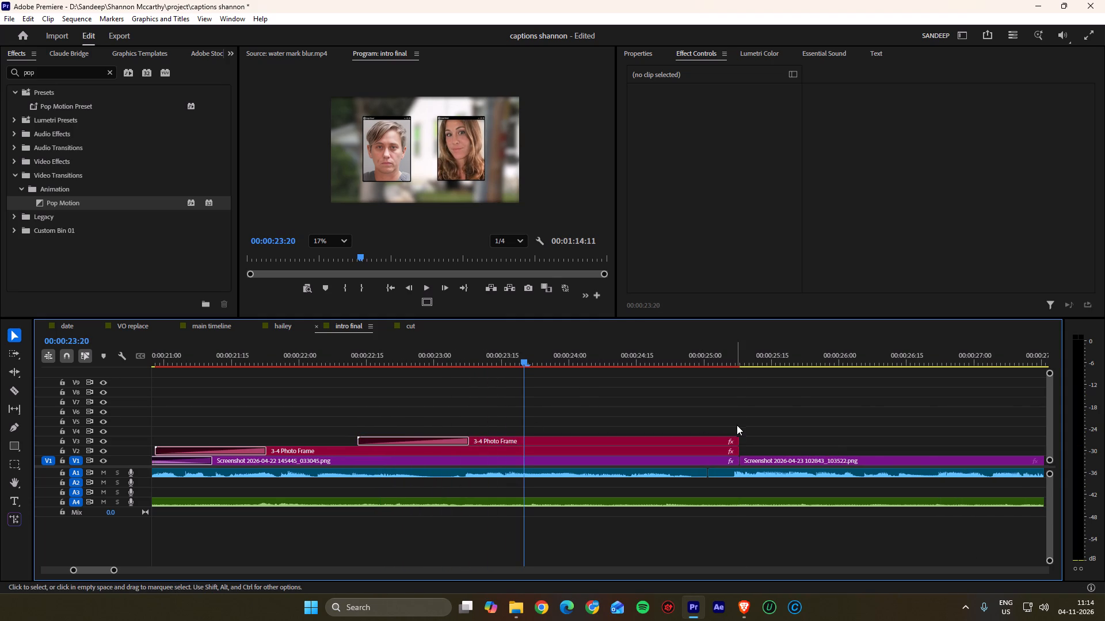
left_click(737, 424)
key("space")
key("space")
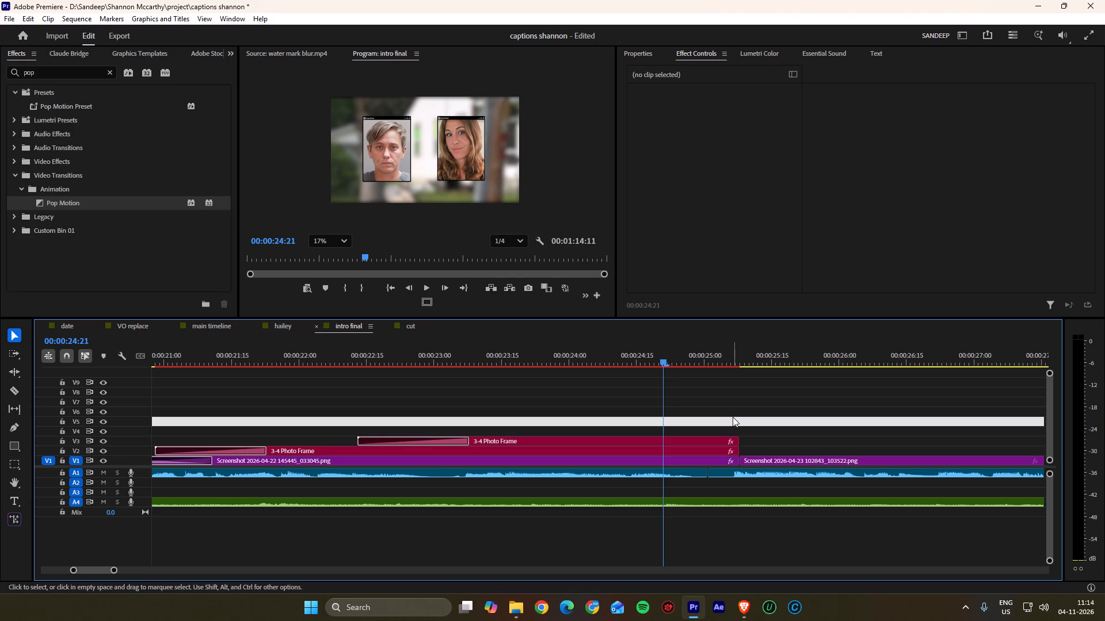
scroll(624, 404, "down", 5)
key("space")
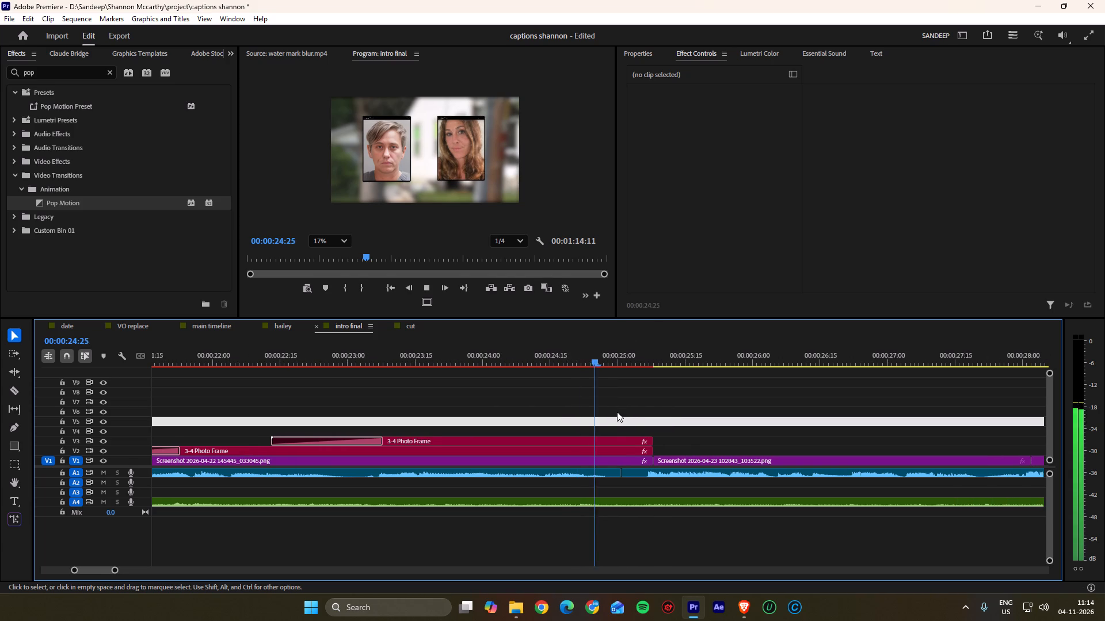
scroll(617, 412, "down", 9)
scroll(611, 411, "down", 3, "alt")
key("space")
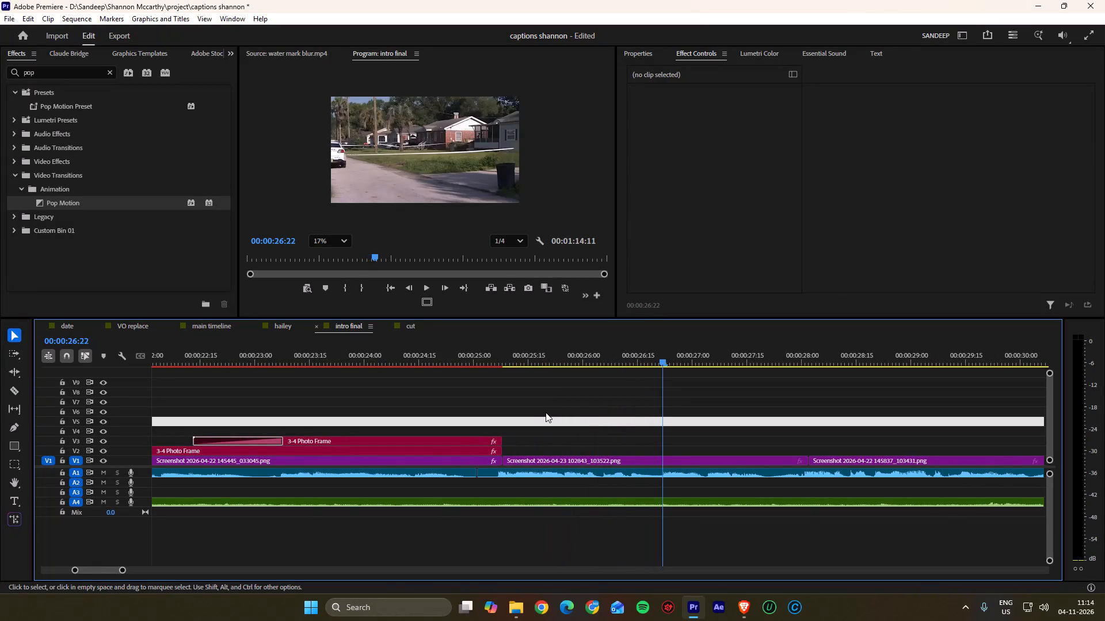
scroll(546, 412, "down", 3)
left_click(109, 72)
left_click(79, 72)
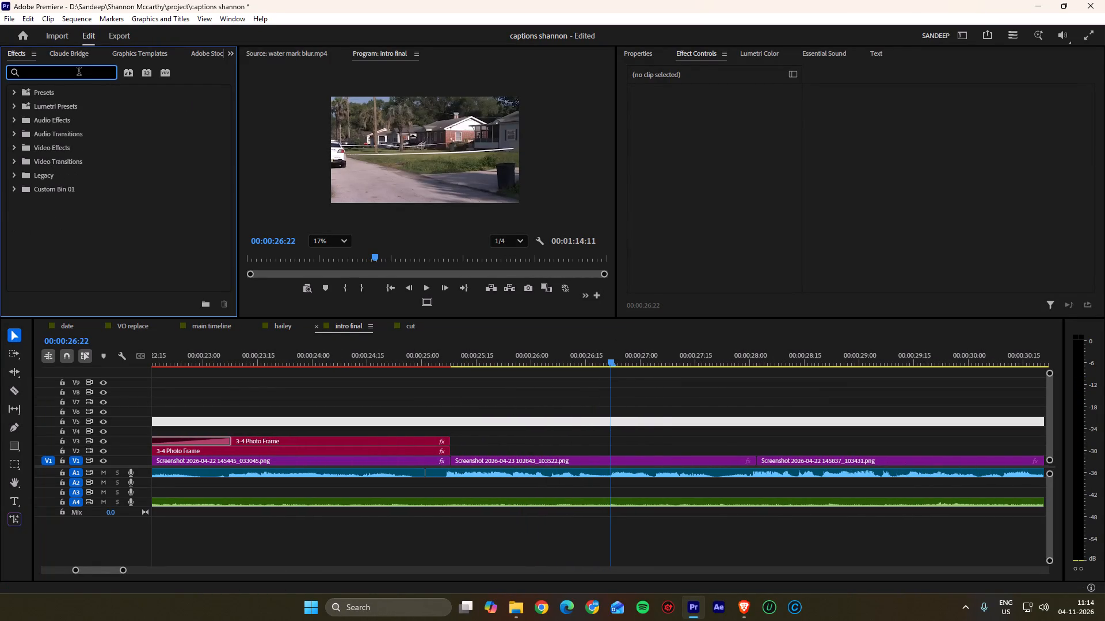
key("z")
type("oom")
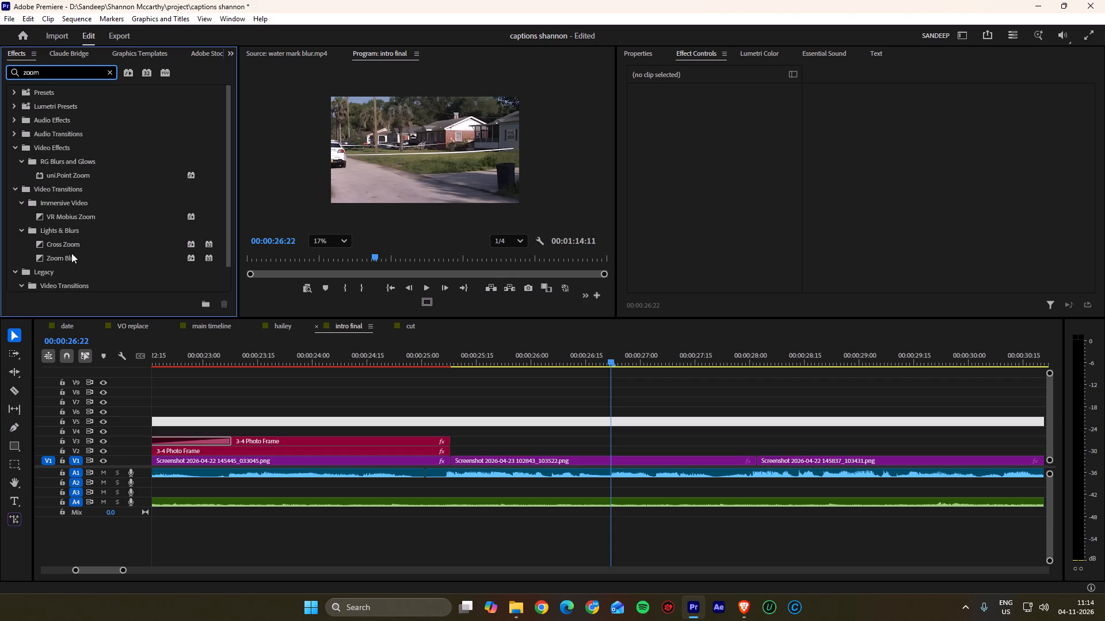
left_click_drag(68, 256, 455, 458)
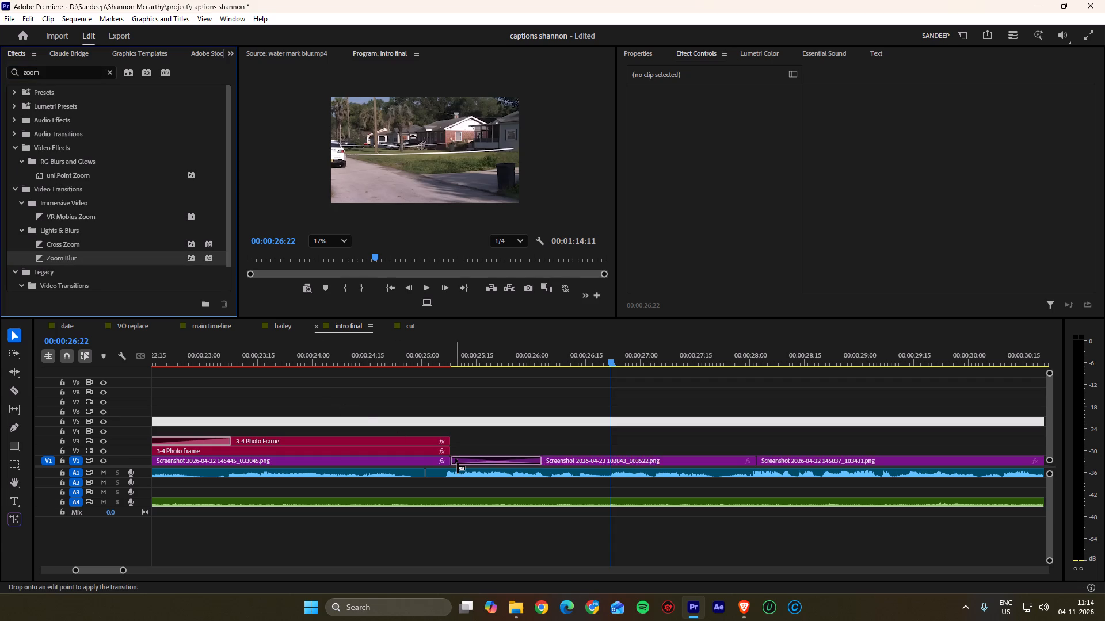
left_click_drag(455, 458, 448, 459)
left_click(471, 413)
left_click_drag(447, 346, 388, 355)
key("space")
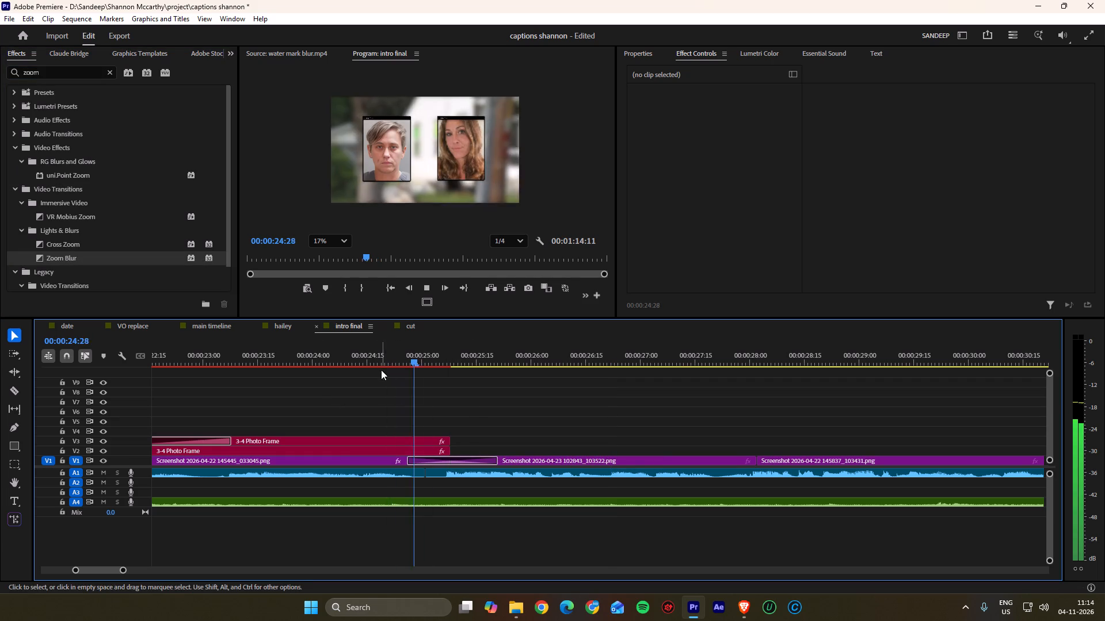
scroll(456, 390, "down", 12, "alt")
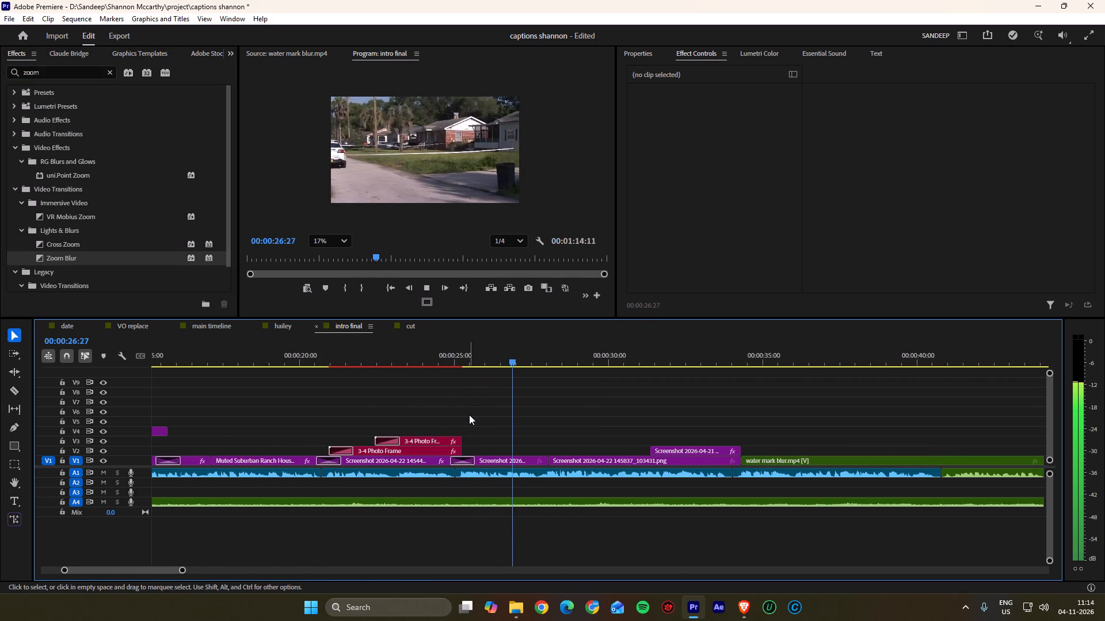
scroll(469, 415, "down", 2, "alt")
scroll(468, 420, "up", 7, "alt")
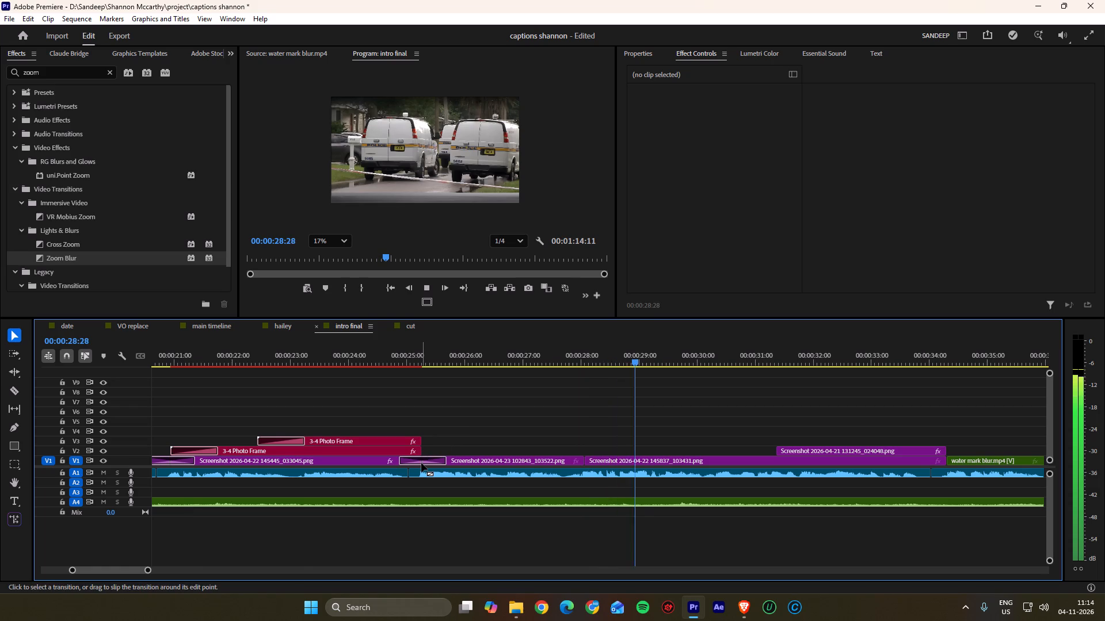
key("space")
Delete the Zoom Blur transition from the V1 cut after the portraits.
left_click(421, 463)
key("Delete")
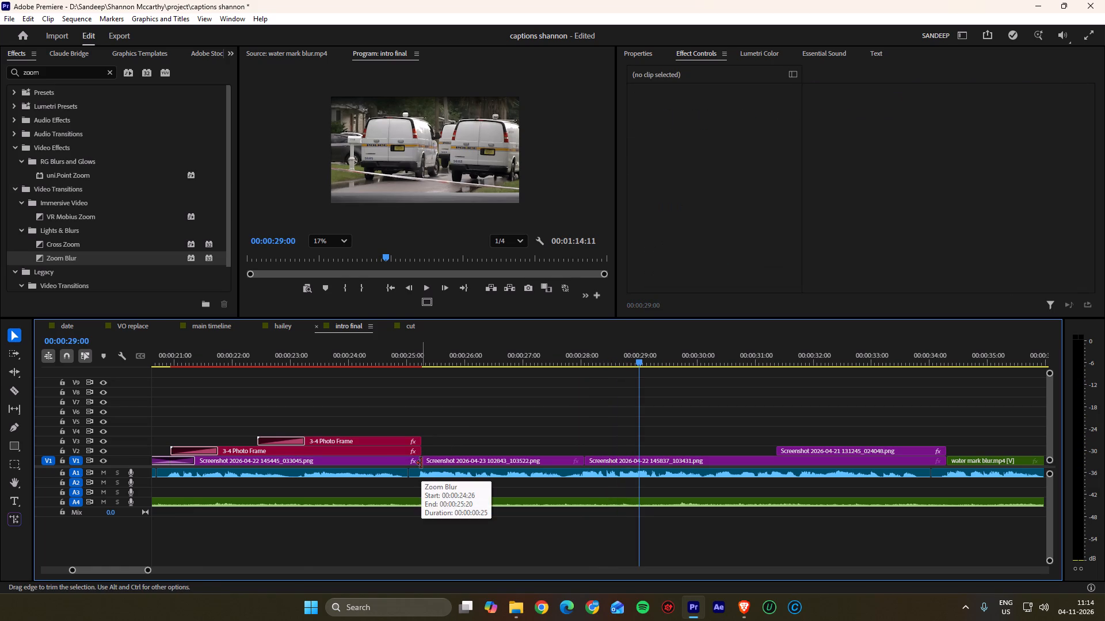
Play back the two-portrait section up to 00:00:24:28, just before the V1 cut.
scroll(471, 444, "down", 5, "alt")
scroll(401, 379, "up", 7, "alt")
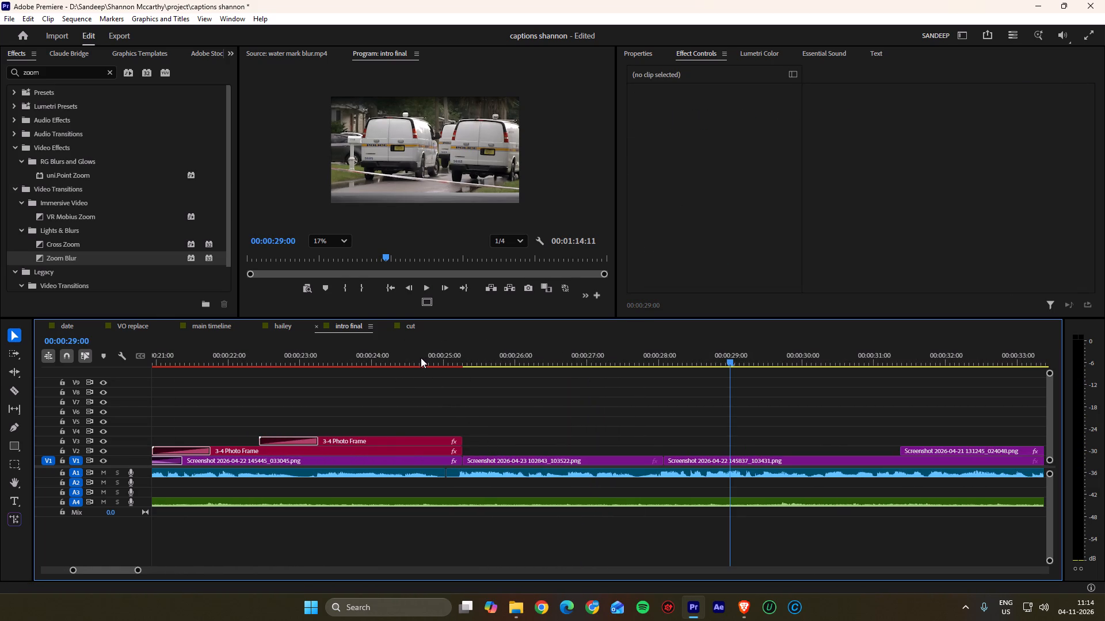
left_click_drag(404, 352, 284, 353)
key("space")
scroll(368, 426, "up", 7, "alt")
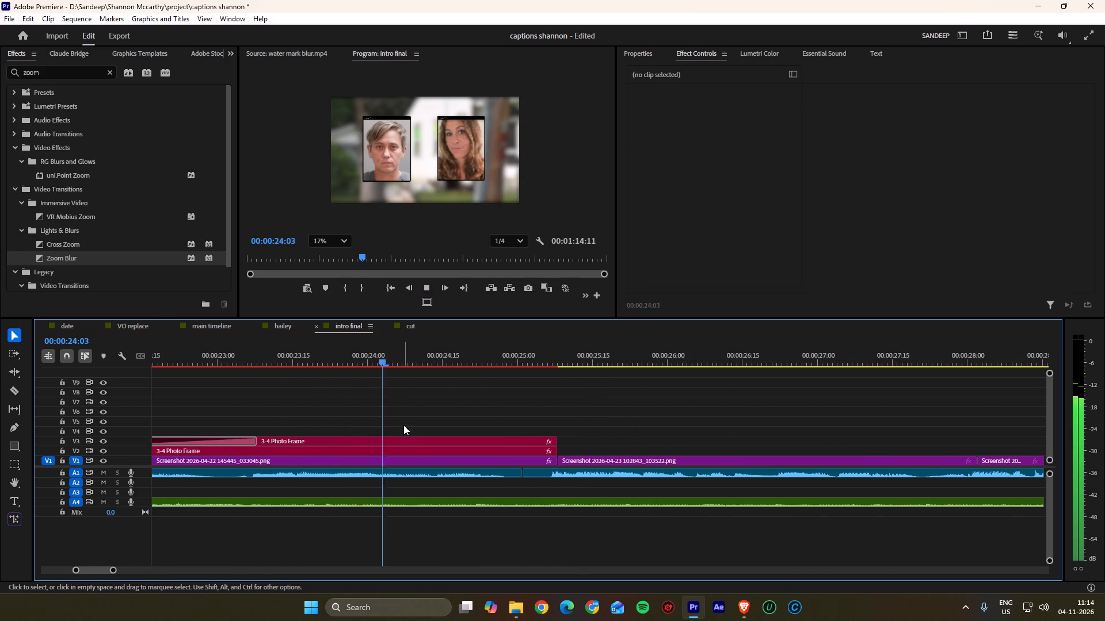
key("space")
scroll(403, 425, "down", 4)
key("space")
key("space")
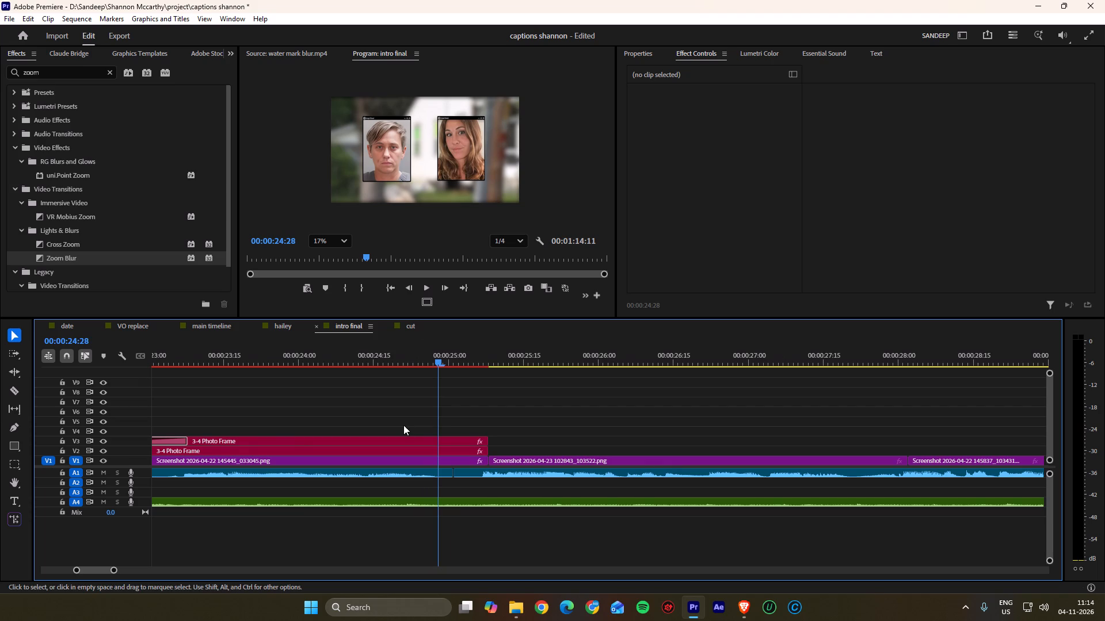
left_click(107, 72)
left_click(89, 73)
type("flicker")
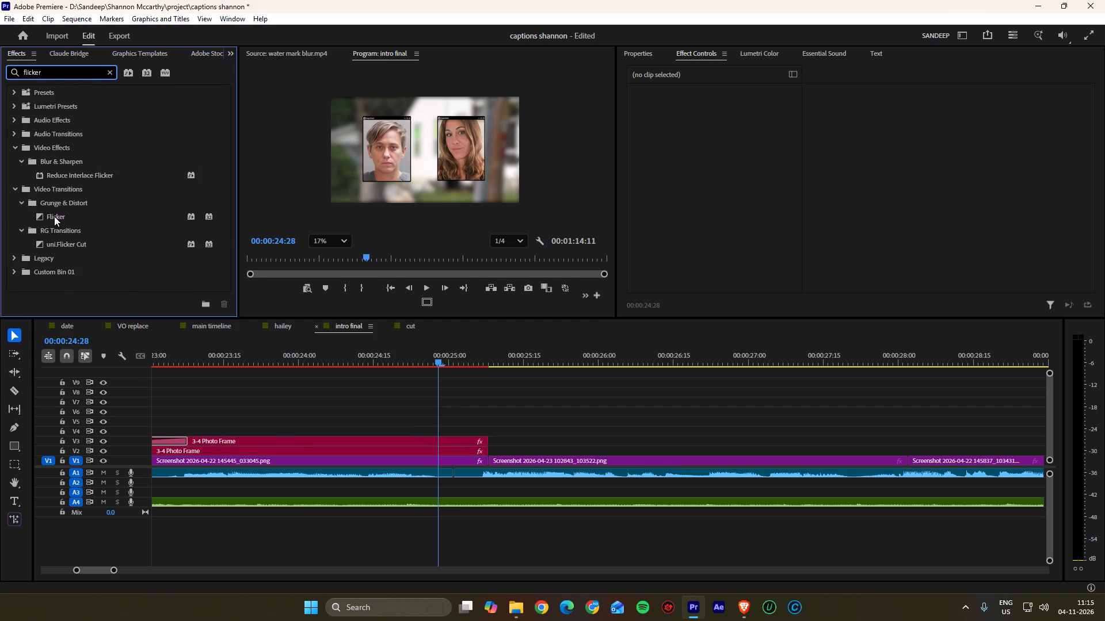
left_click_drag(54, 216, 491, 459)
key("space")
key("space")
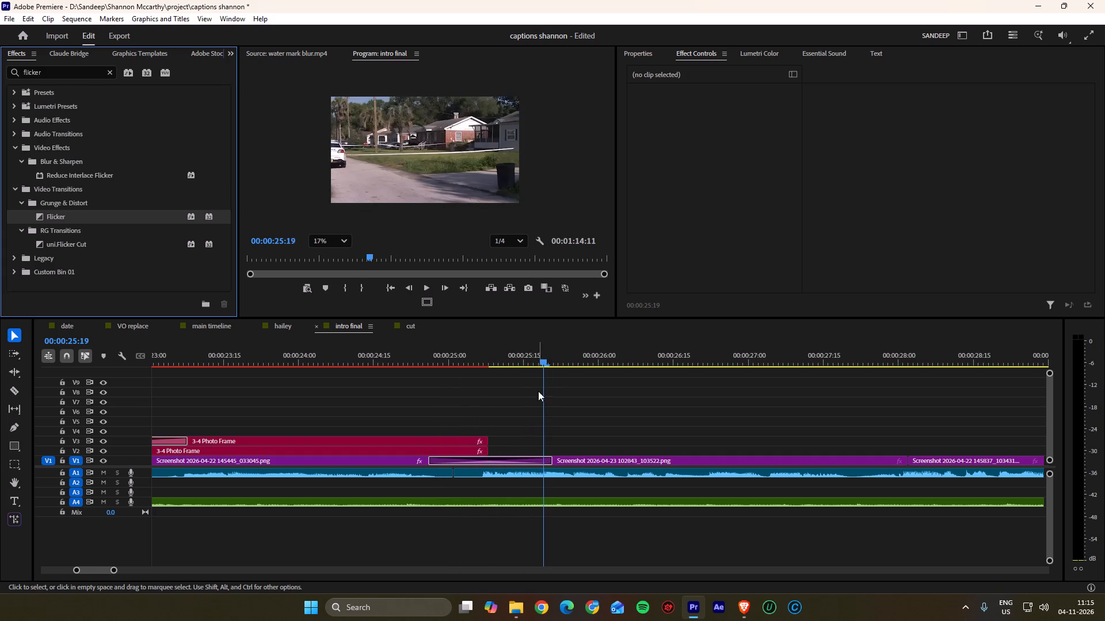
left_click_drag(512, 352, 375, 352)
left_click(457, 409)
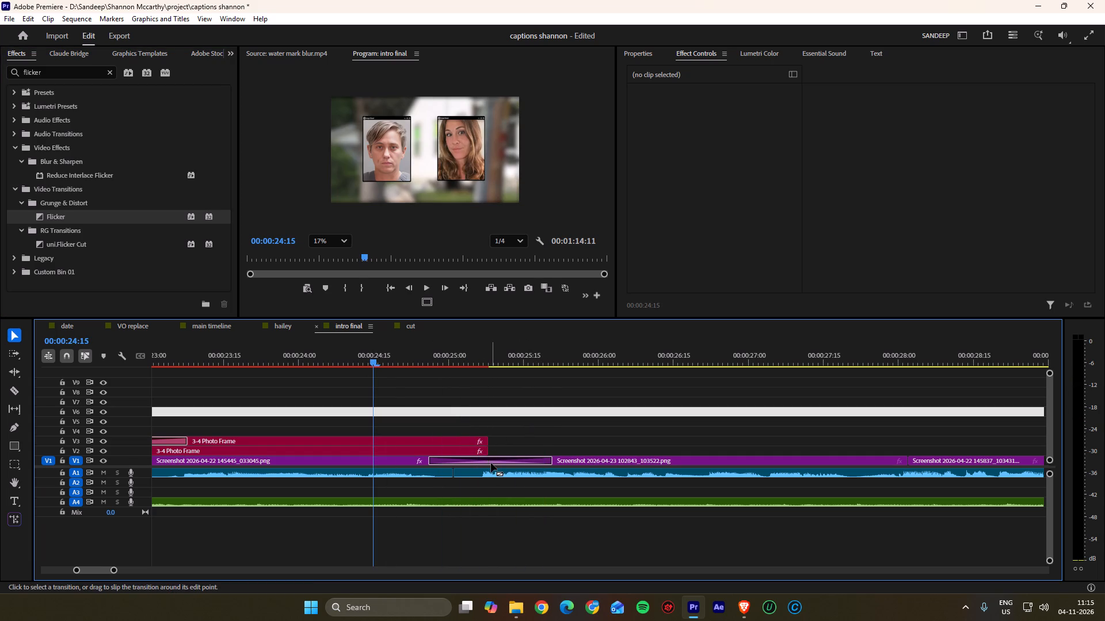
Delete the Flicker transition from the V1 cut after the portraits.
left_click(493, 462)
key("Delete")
Duplicate the two earlier V4 adjustment layers with their transition onto V4 over the cut at about 00:00:25.
scroll(487, 439, "down", 6, "alt")
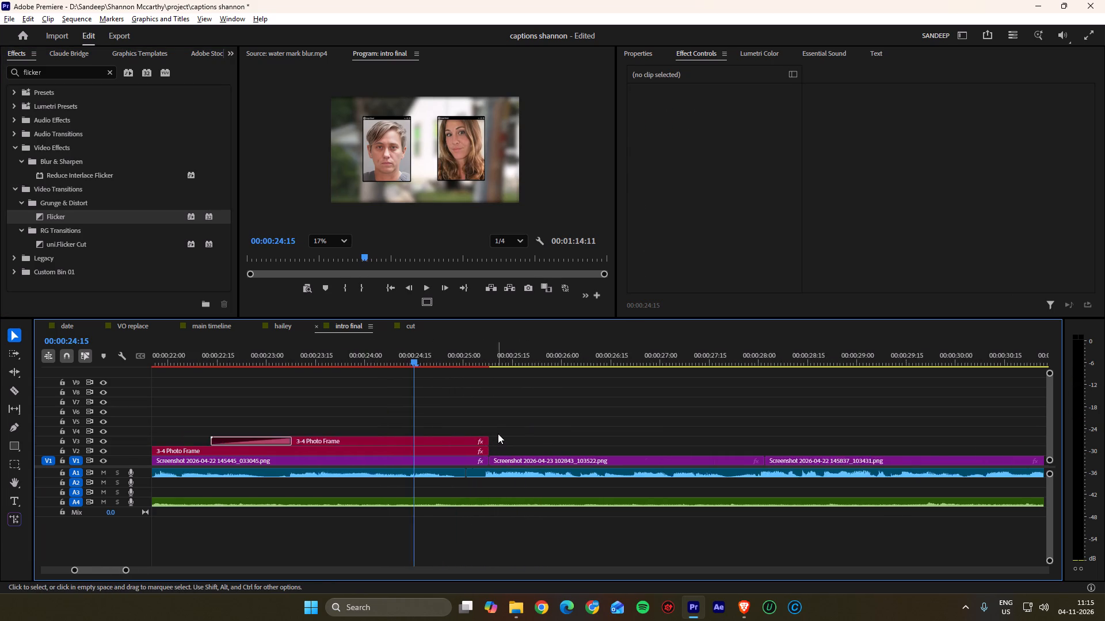
scroll(498, 434, "down", 15, "alt")
left_click_drag(266, 415, 298, 432)
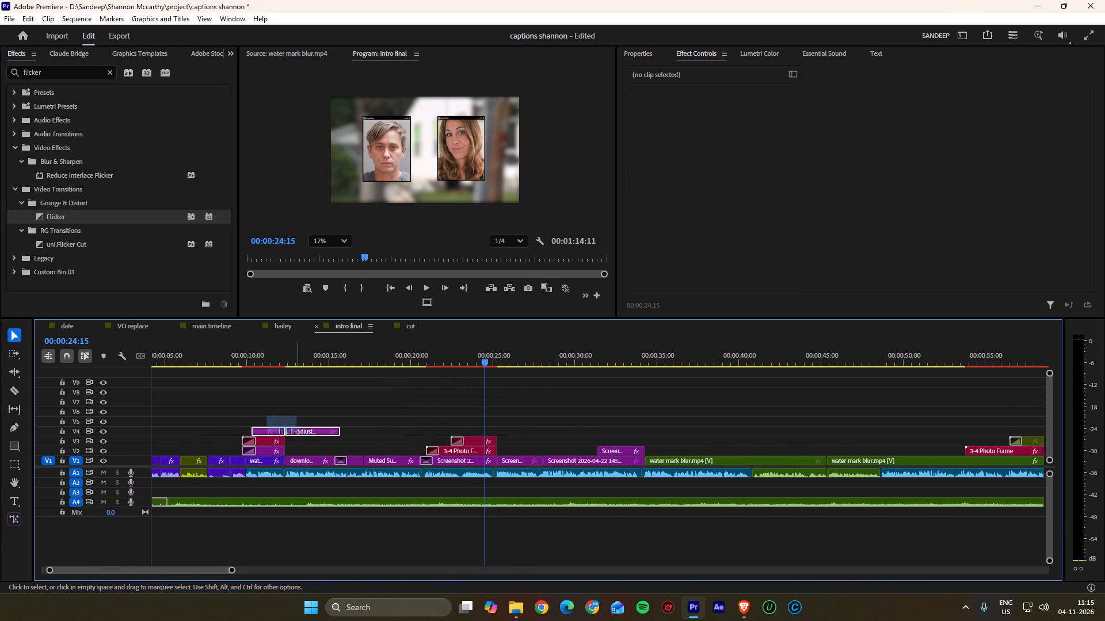
left_click_drag(298, 432, 307, 432)
left_click_drag(308, 432, 520, 435, "alt")
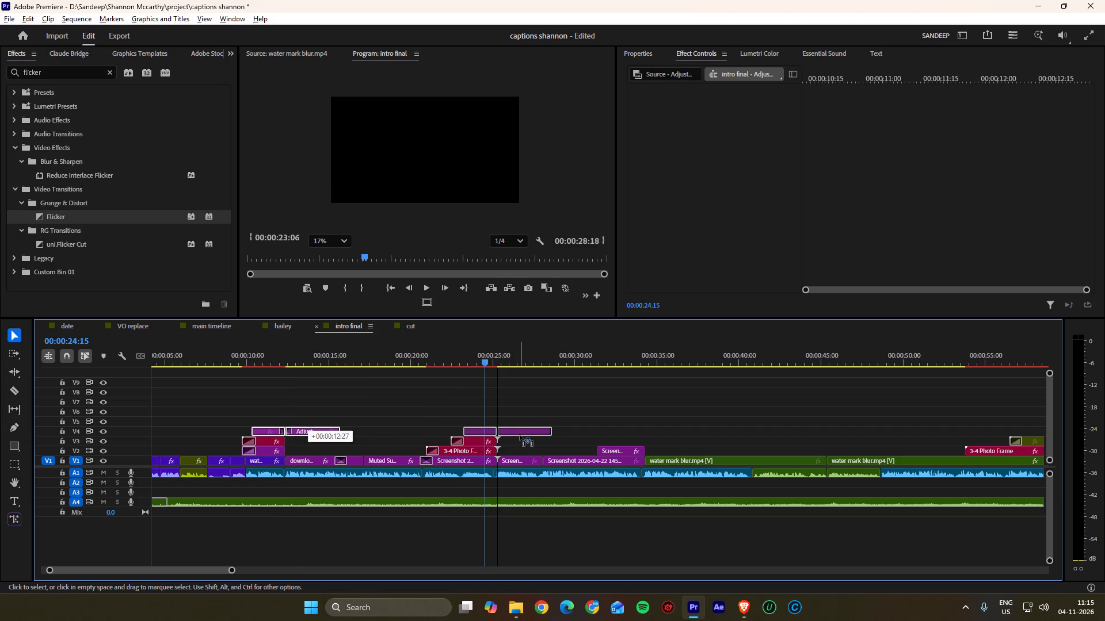
left_click_drag(520, 435, 520, 435, "alt")
Align the edit point between the duplicated adjustment layers with the V1 cut after the portraits, and play back the transition.
scroll(510, 435, "up", 16, "alt")
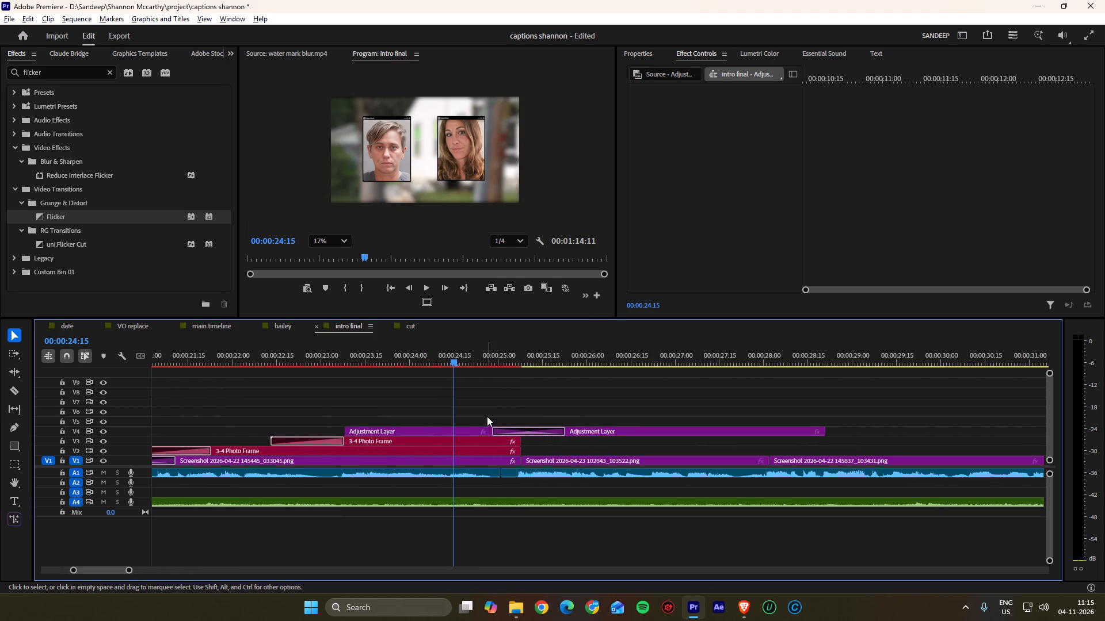
left_click_drag(486, 416, 611, 427)
left_click_drag(611, 432, 603, 433)
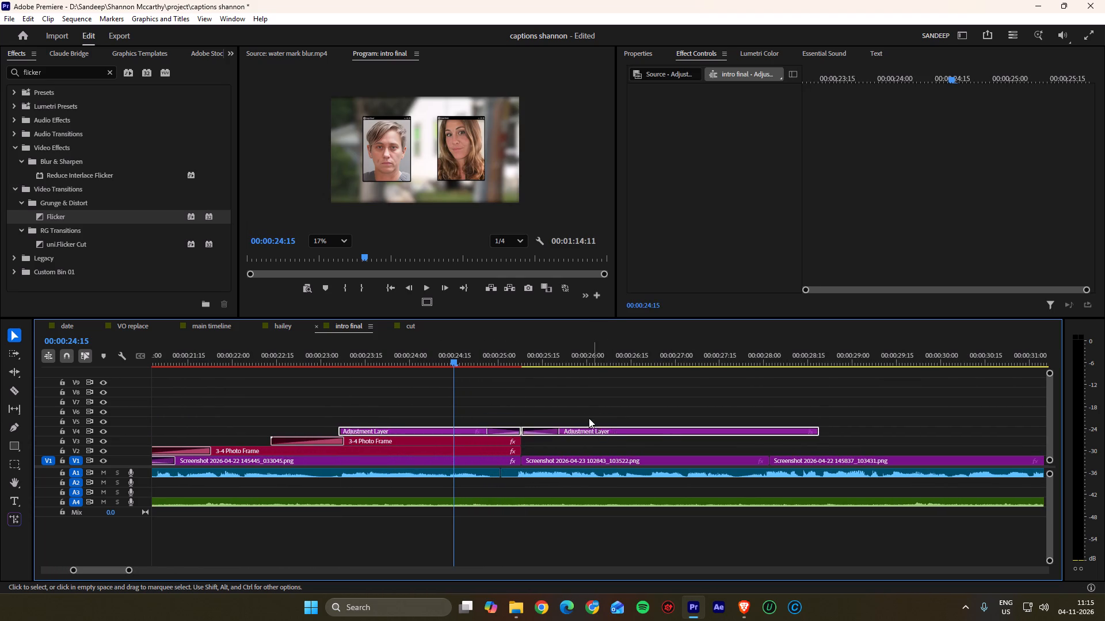
left_click(585, 415)
key("space")
scroll(574, 414, "down", 3)
key("space")
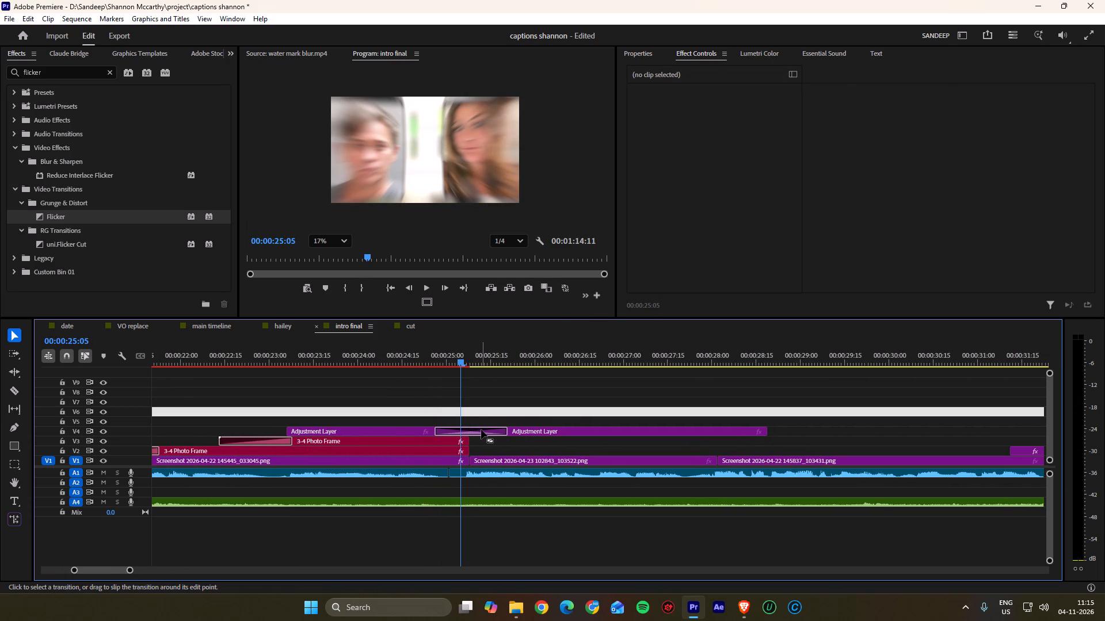
Delete the copied transition between the two duplicated adjustment layers on V4.
left_click(481, 430)
key("Delete")
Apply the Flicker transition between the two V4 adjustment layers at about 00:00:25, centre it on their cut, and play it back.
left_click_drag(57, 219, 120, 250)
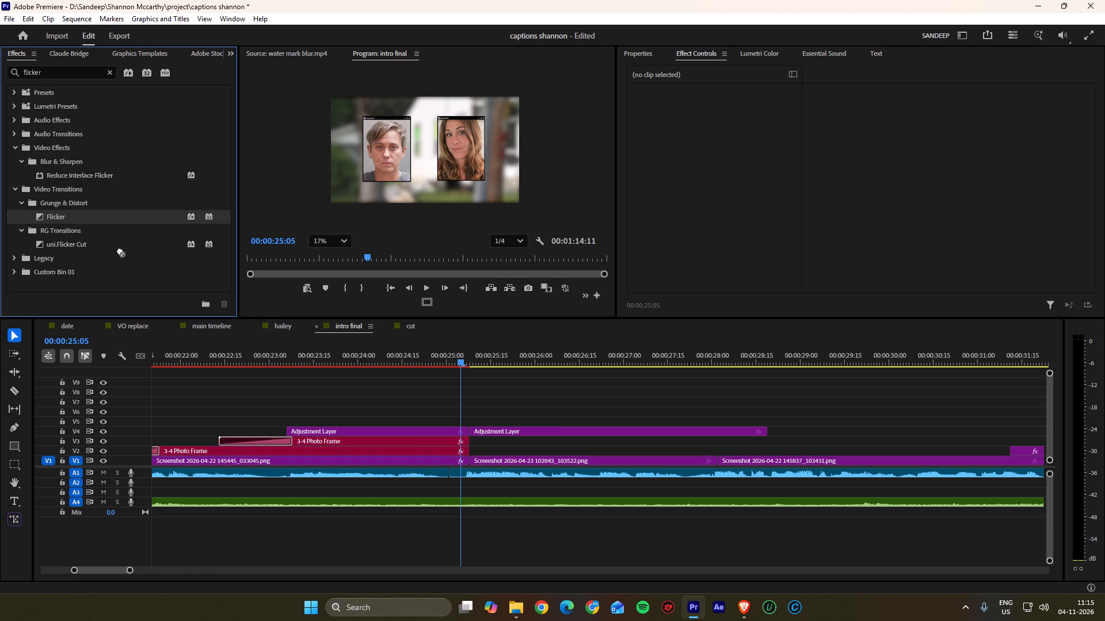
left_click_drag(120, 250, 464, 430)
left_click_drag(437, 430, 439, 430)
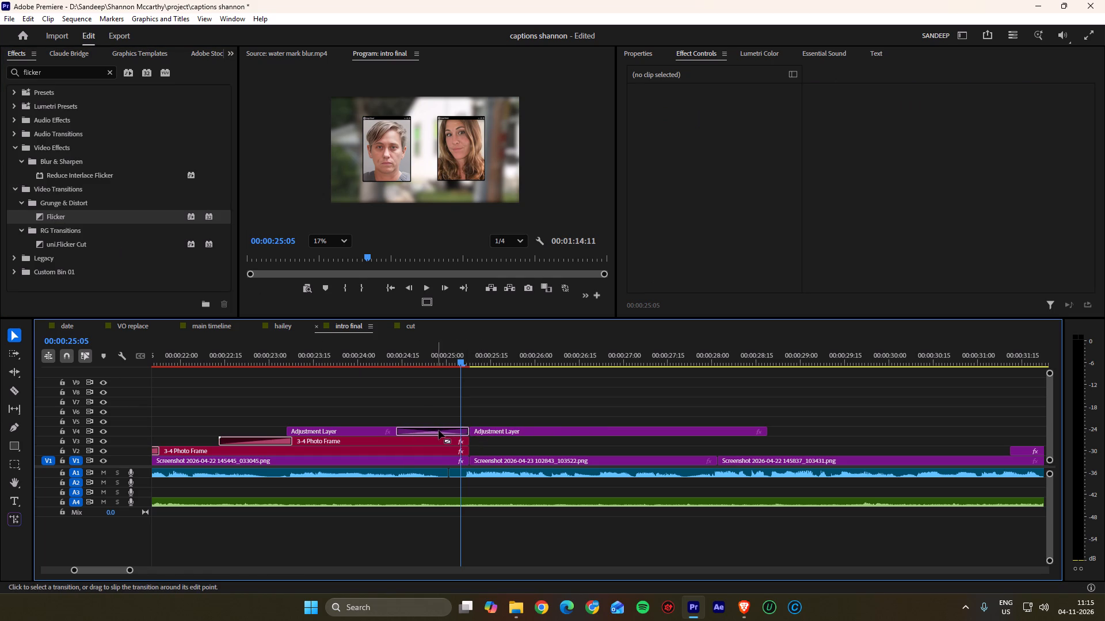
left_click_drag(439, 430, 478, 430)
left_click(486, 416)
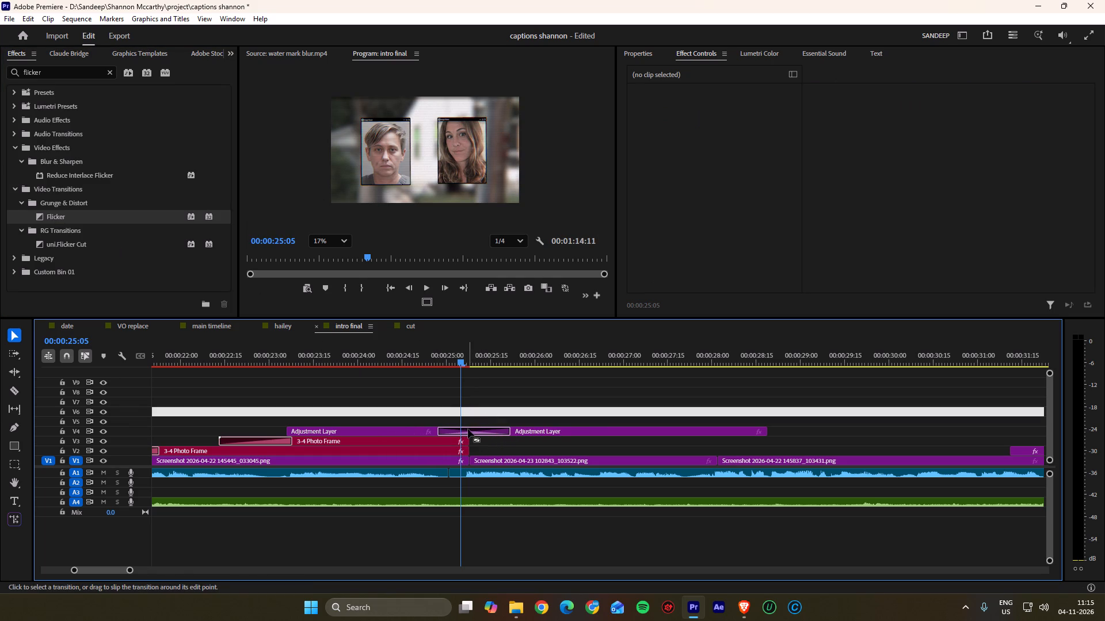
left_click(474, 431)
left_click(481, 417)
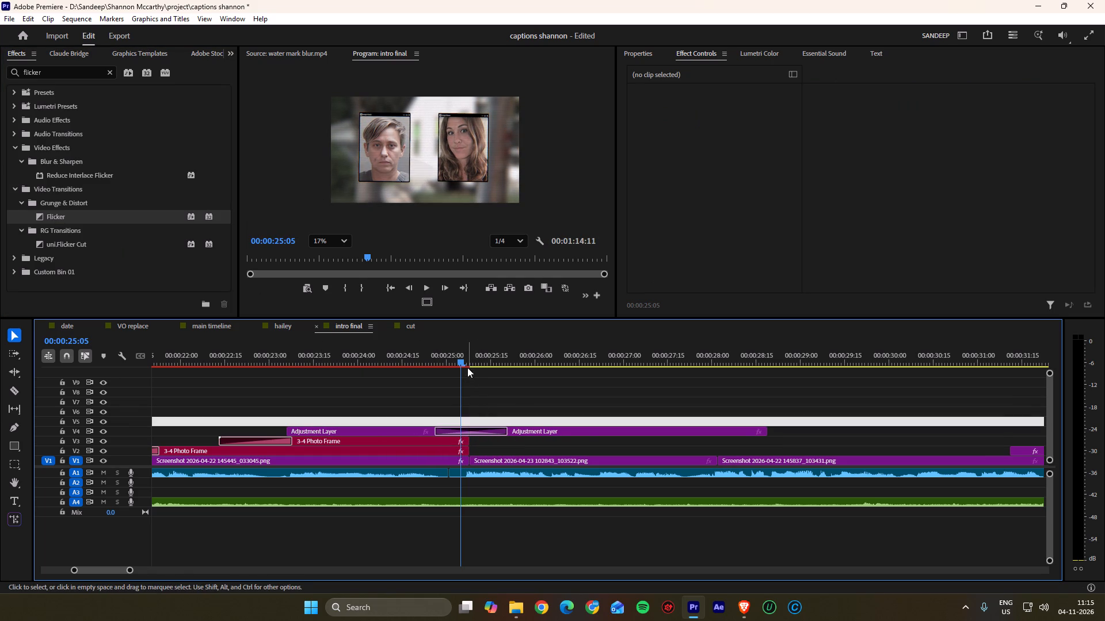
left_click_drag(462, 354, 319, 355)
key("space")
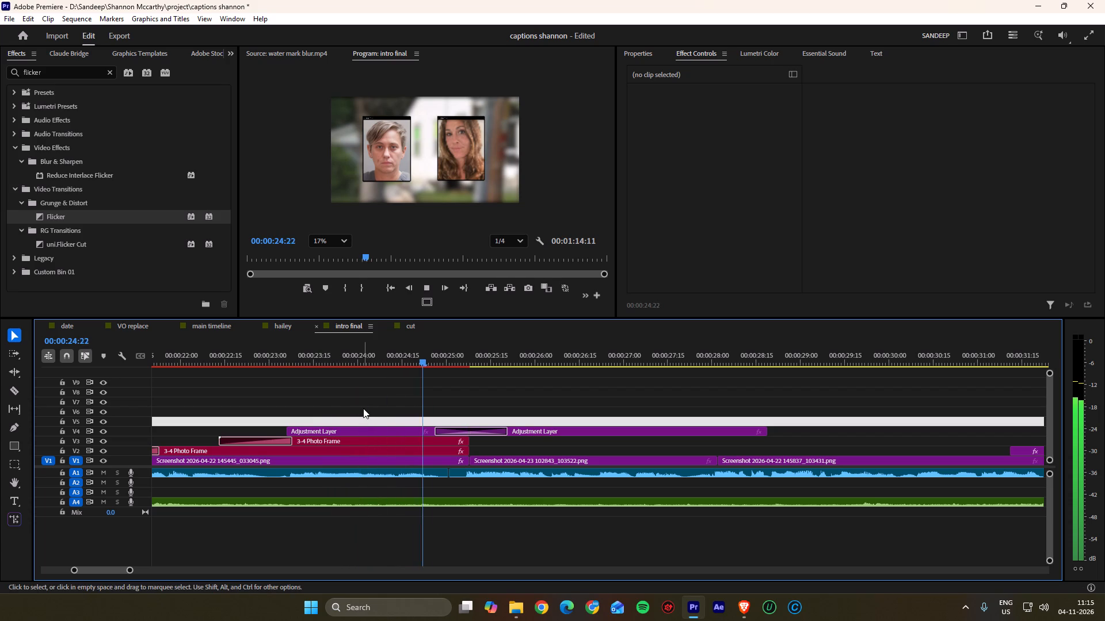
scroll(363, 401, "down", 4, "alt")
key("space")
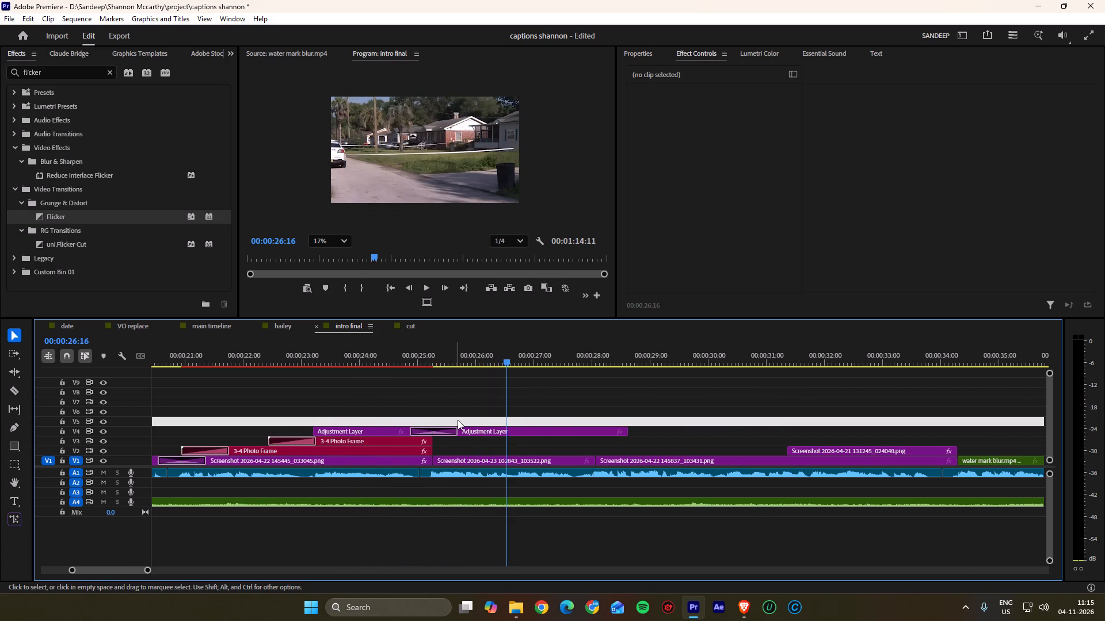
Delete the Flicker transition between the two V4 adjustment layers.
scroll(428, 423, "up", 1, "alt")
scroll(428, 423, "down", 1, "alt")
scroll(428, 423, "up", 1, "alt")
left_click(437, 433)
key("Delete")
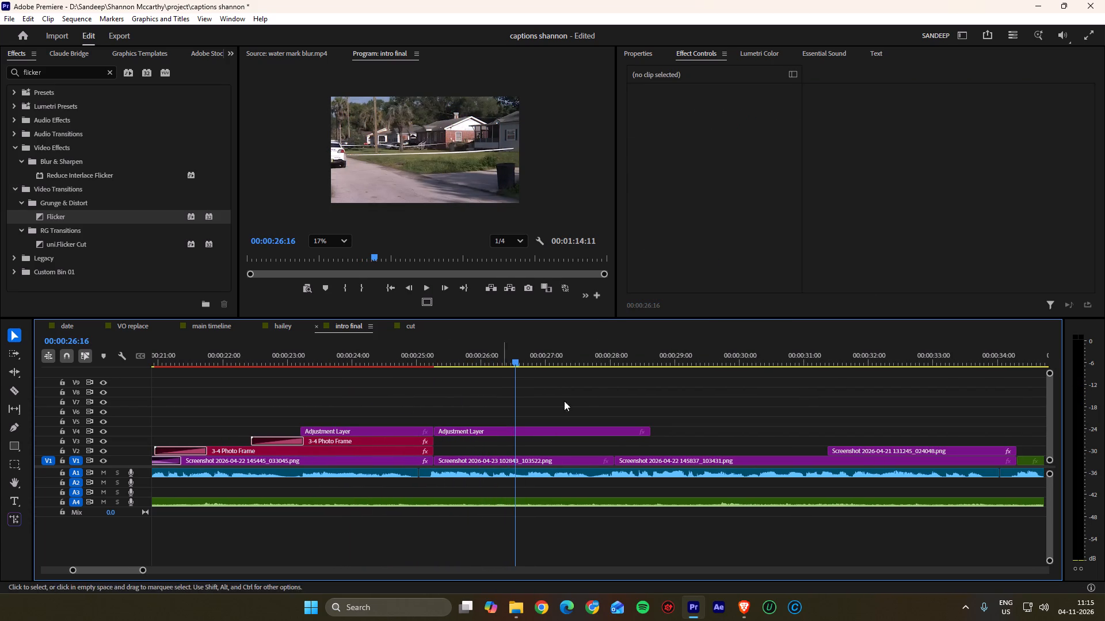
left_click(21, 33)
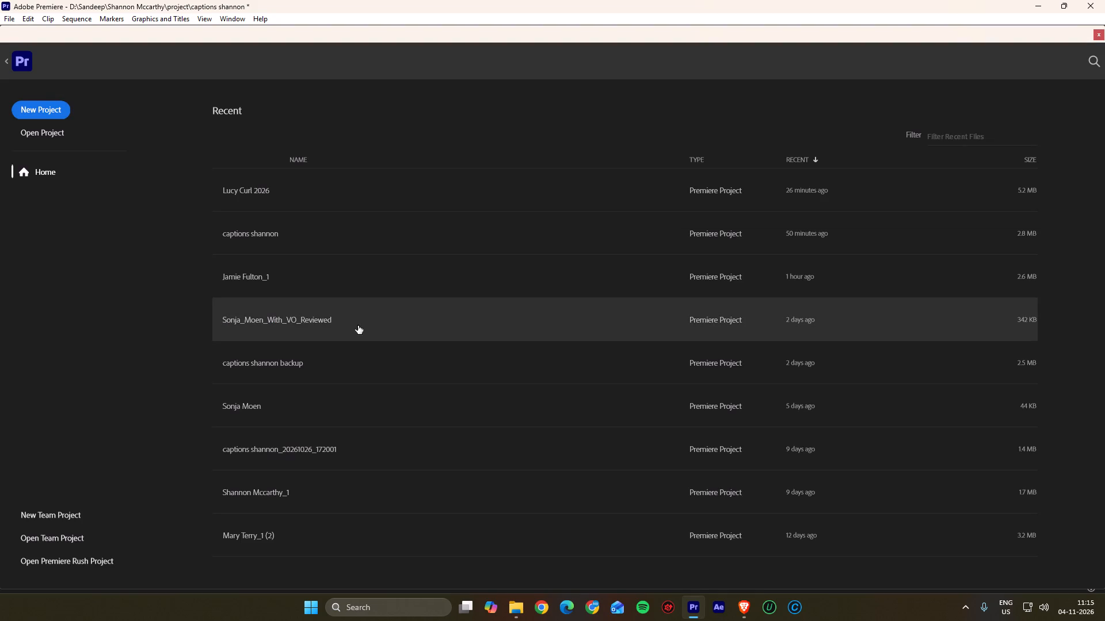
left_click(314, 287)
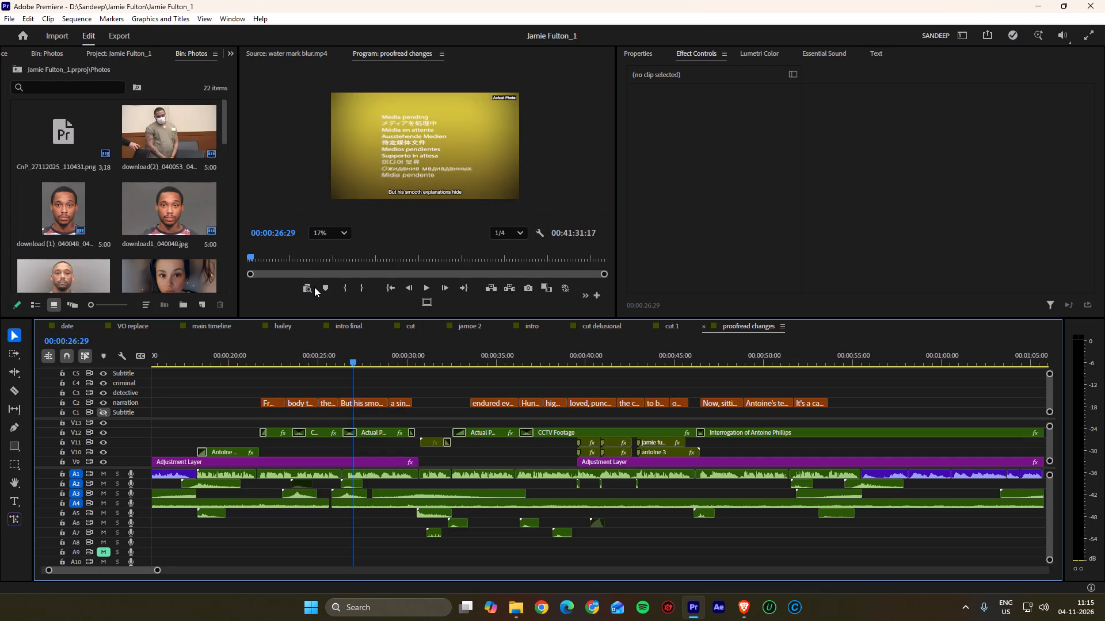
In the proofread changes sequence, copy the Flicker transition between download1_040048.jpg and jamoe 2 on V1.
scroll(466, 428, "down", 2, "alt")
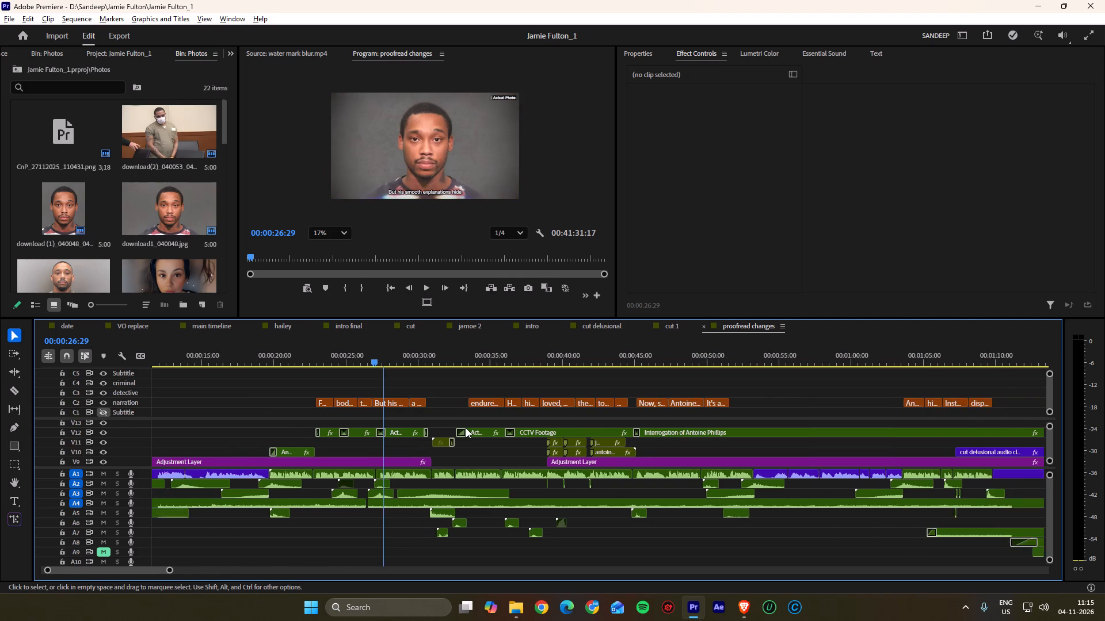
scroll(466, 428, "down", 4, "alt")
scroll(427, 443, "up", 7, "alt")
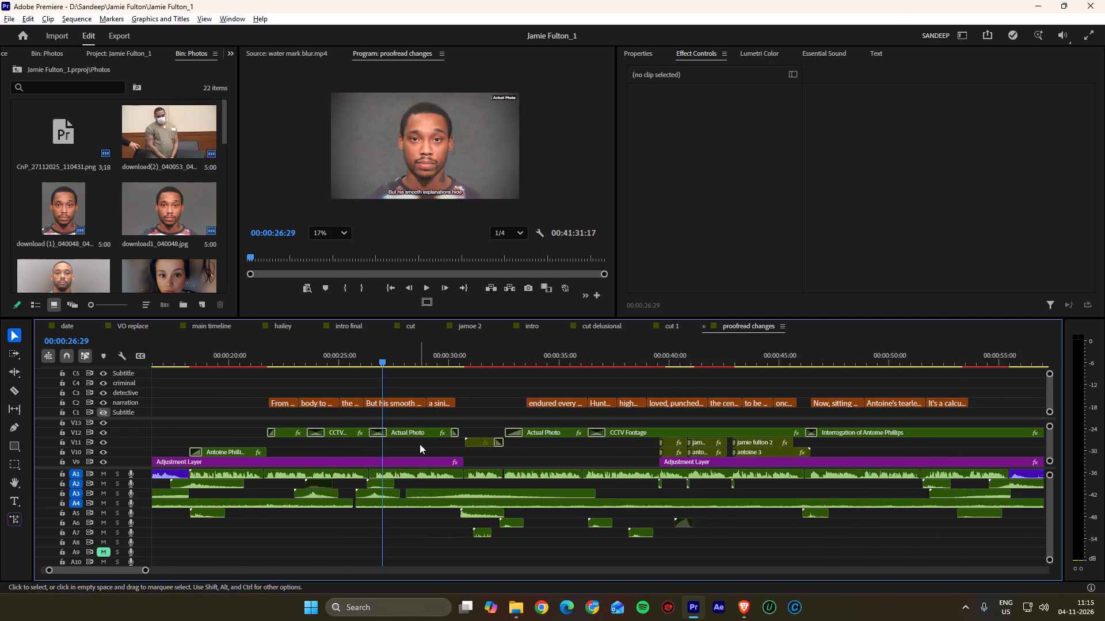
scroll(420, 444, "up", 12, "alt")
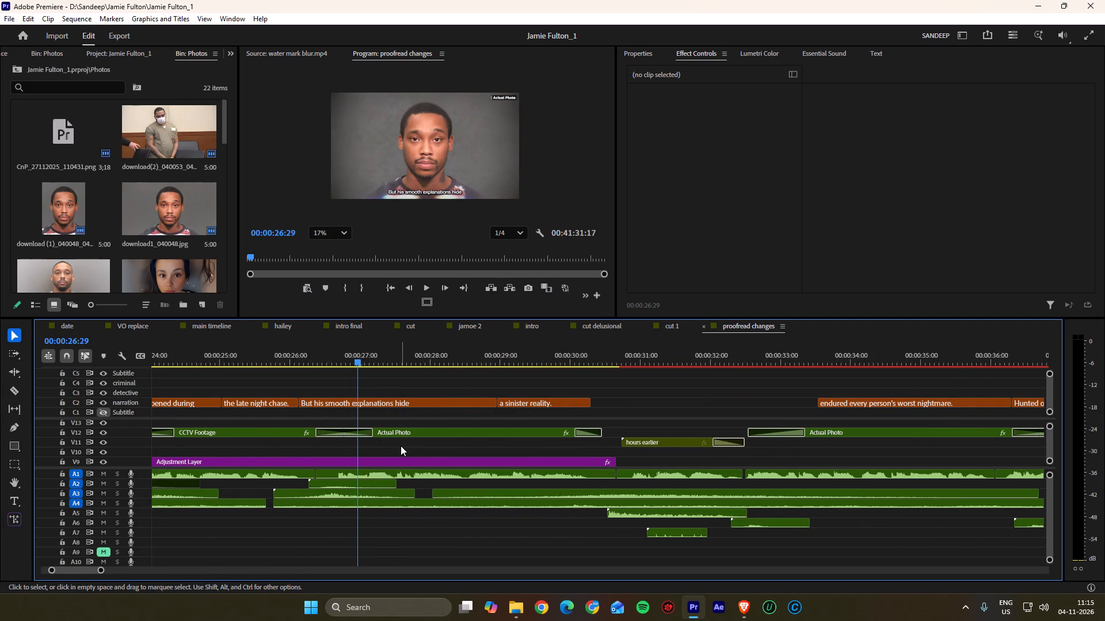
scroll(400, 444, "down", 13, "ctrl")
scroll(338, 444, "up", 3, "alt")
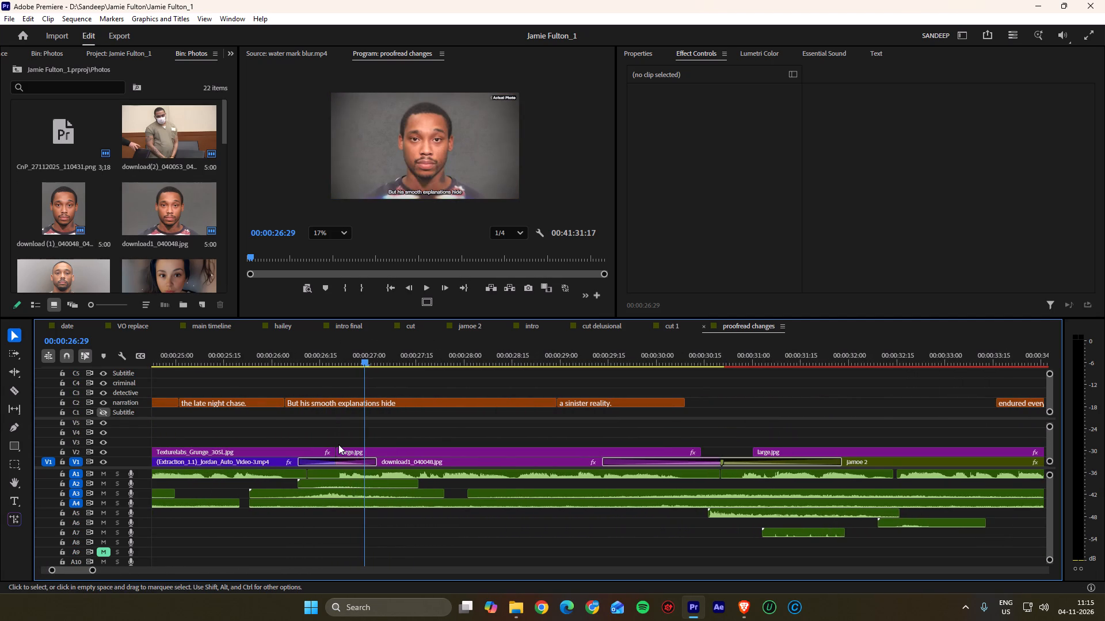
scroll(338, 444, "down", 6)
left_click(531, 462)
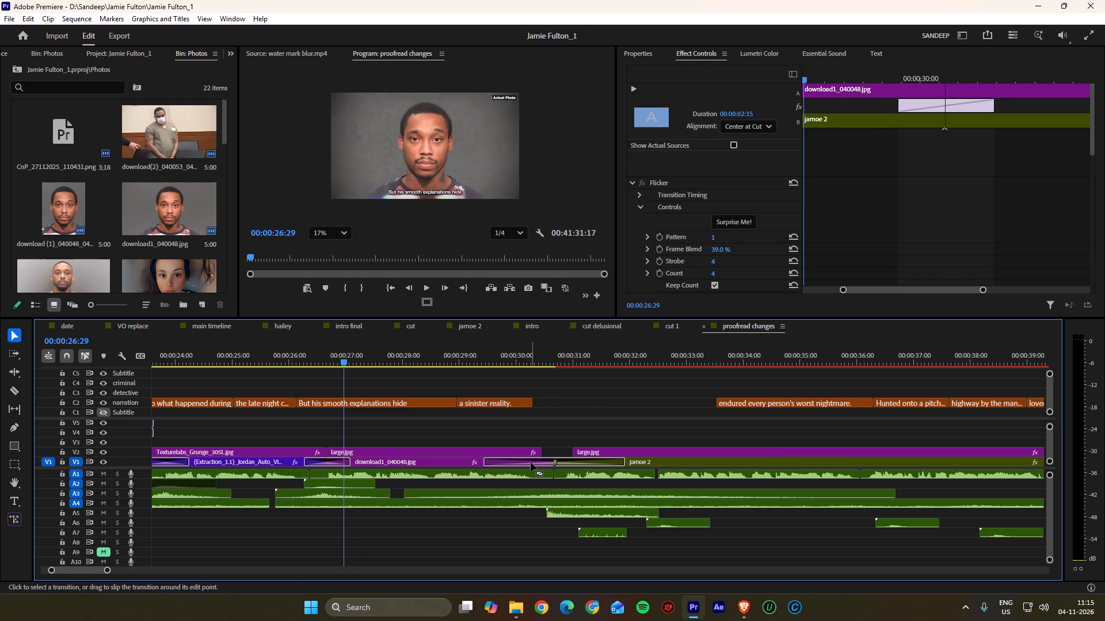
key("ctrl+c")
key("ctrl+c")
key("ctrl+c")
key("ctrl+c")
key("ctrl+c")
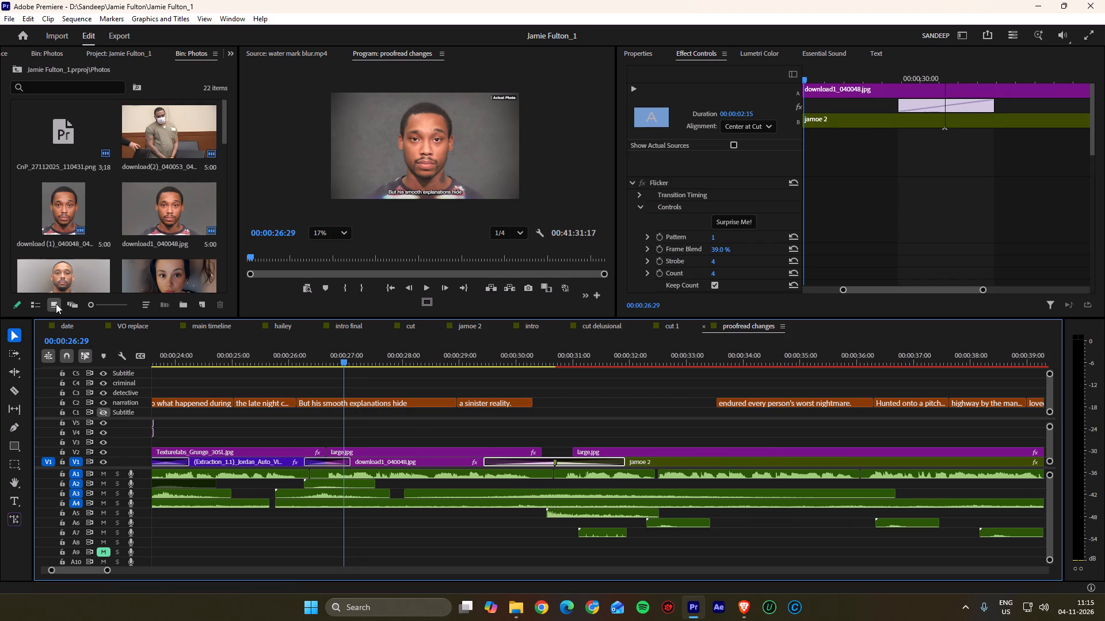
Paste the copied Flicker transition onto the cut between the V4 adjustment layers in the intro final sequence, and play it back.
left_click(349, 325)
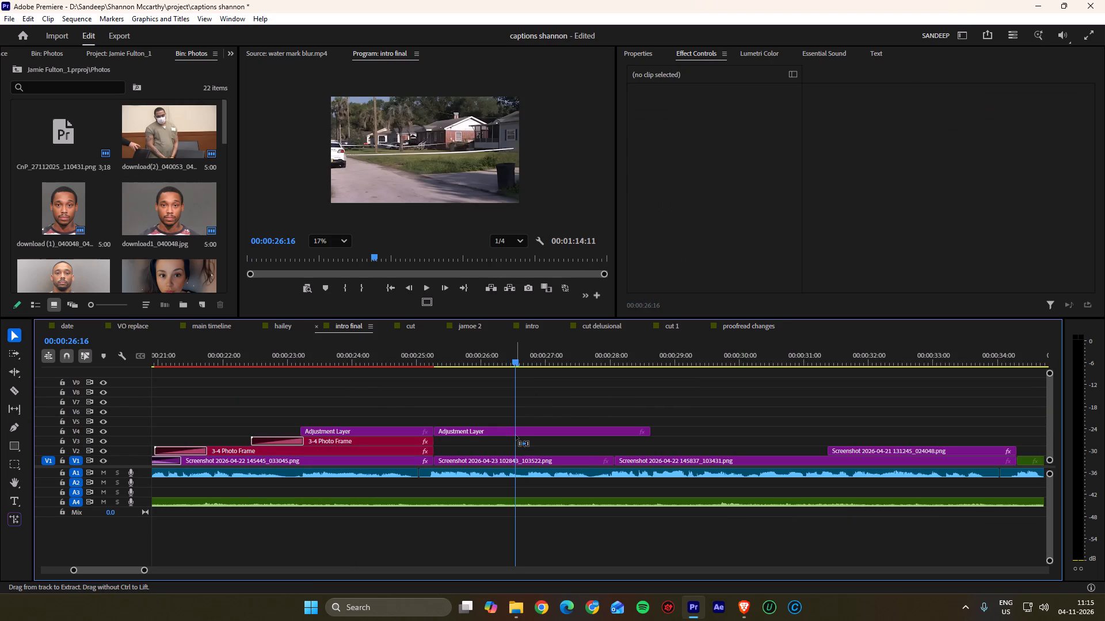
key("ctrl+v")
left_click(429, 428, "ctrl")
left_click(432, 428, "ctrl")
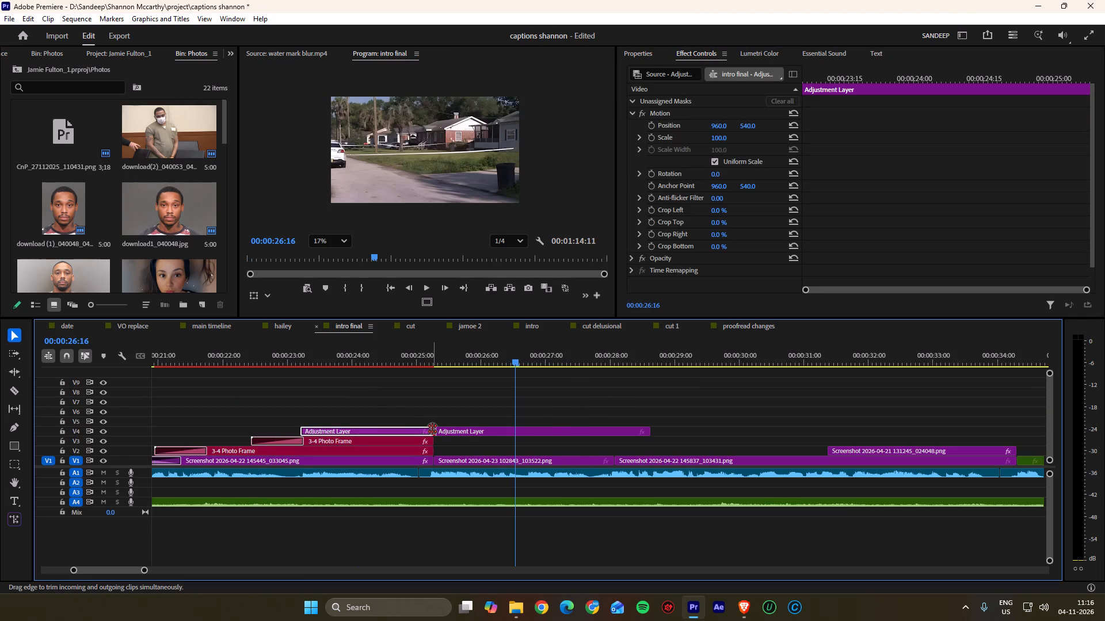
key("ctrl+v")
left_click(440, 413)
left_click_drag(388, 352, 328, 352)
key("space")
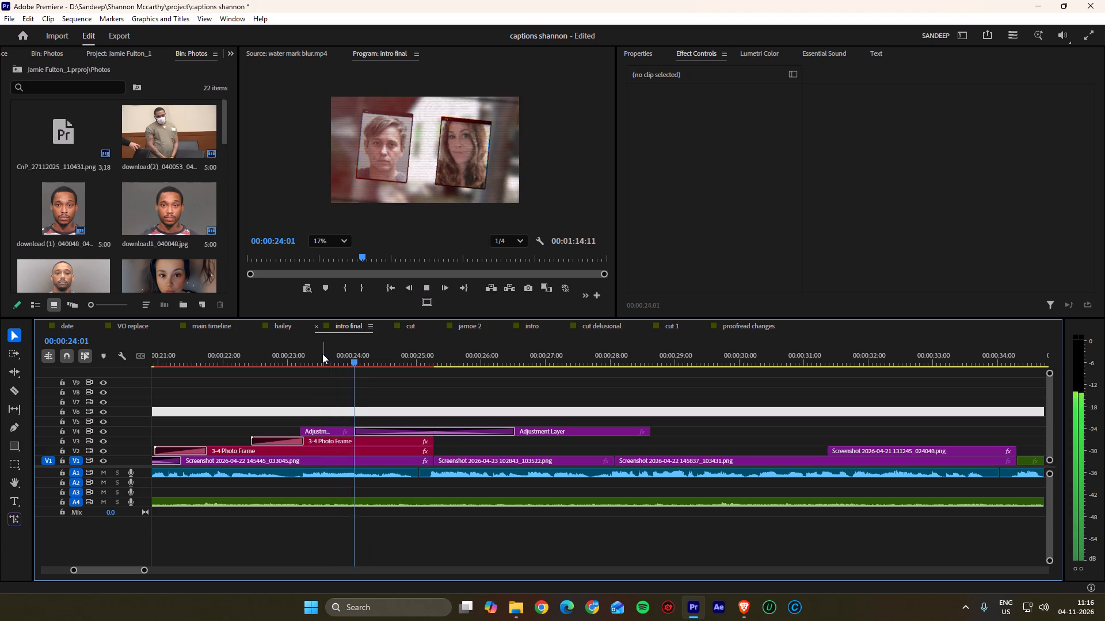
key("space")
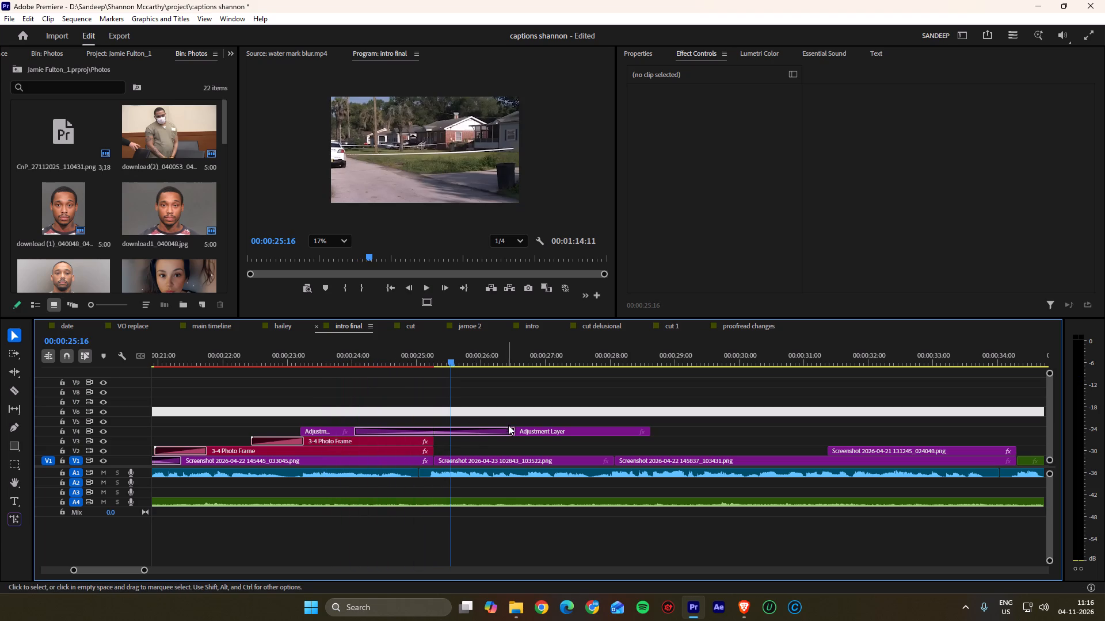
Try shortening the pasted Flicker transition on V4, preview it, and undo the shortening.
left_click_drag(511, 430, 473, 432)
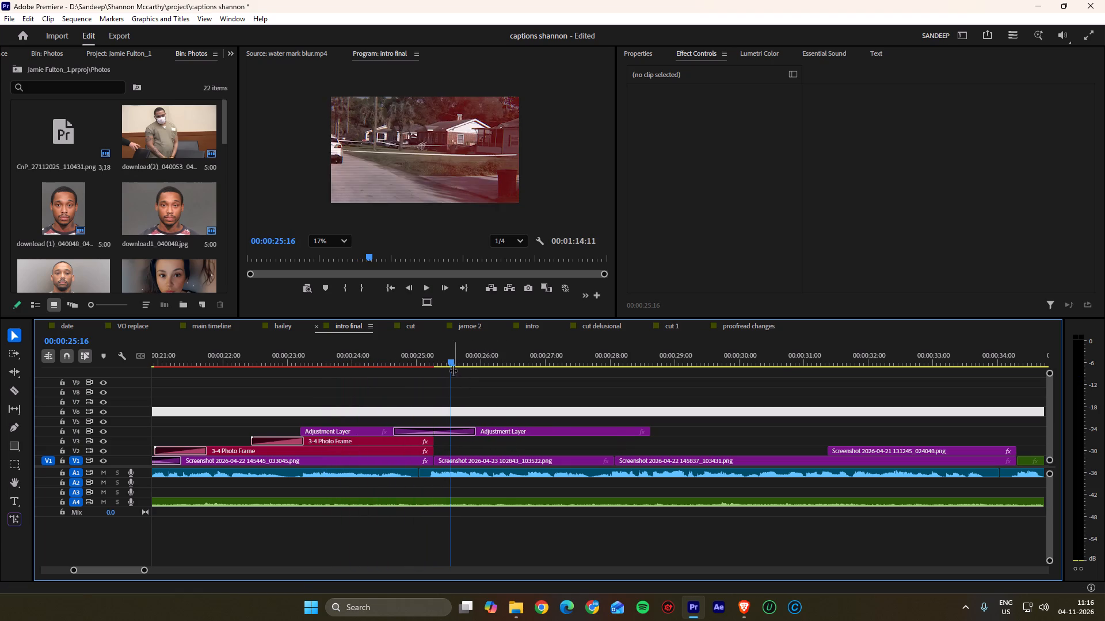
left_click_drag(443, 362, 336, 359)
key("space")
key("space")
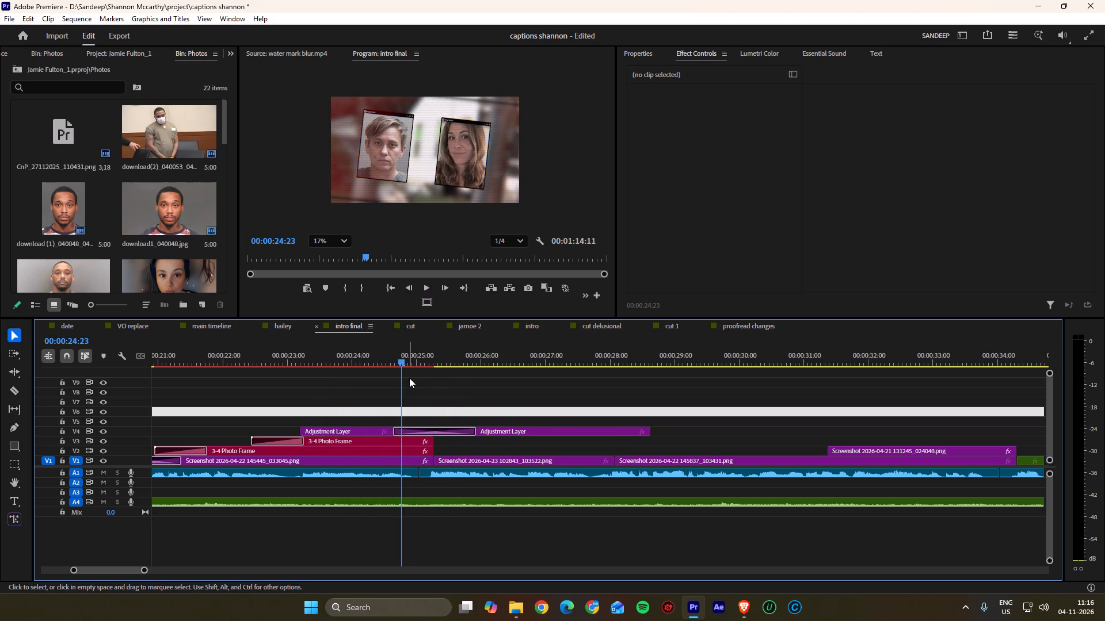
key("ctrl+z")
Play back the portraits-to-street cut to examine the timing of the full-length Flicker transition.
left_click_drag(391, 352, 319, 350)
key("space")
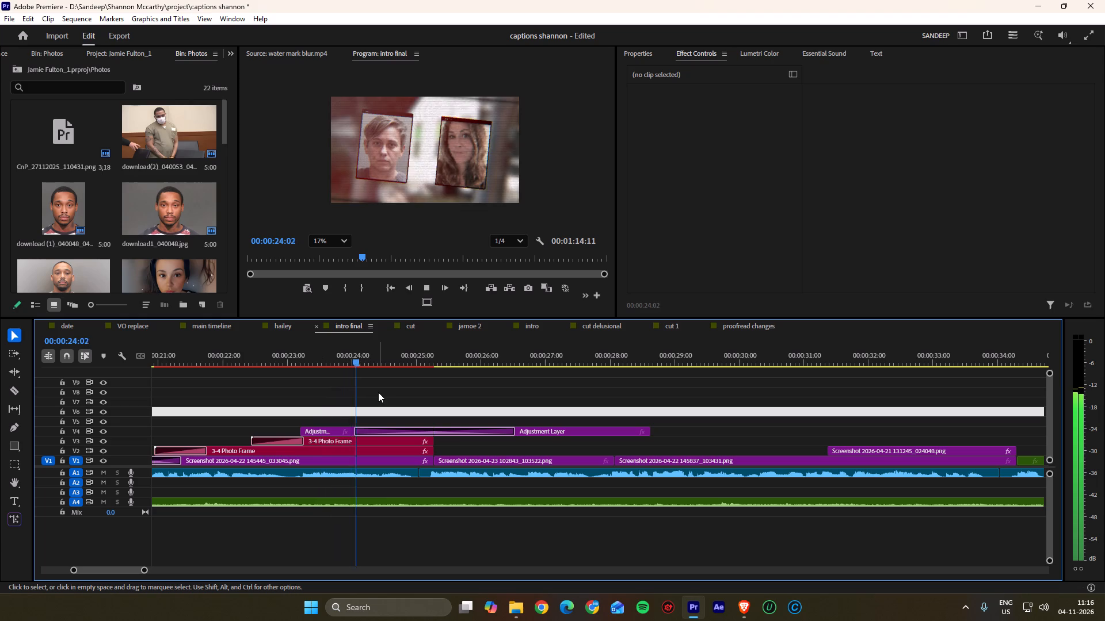
scroll(433, 397, "down", 7, "alt")
scroll(435, 397, "down", 2)
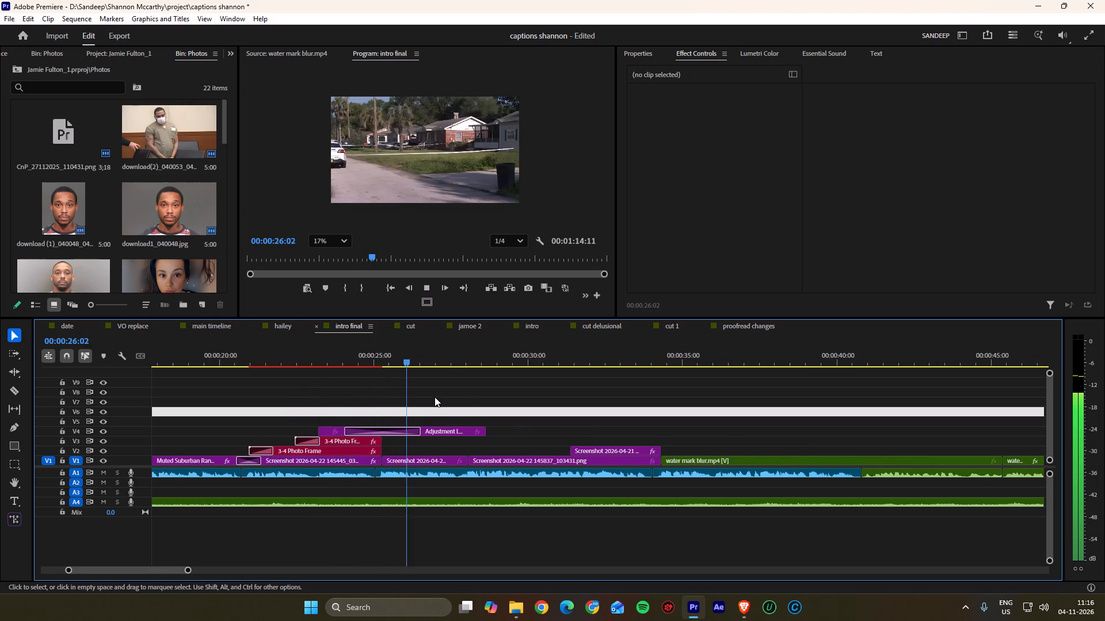
scroll(435, 397, "down", 2)
key("space")
left_click_drag(372, 350, 321, 350)
key("space")
scroll(357, 377, "up", 7, "alt")
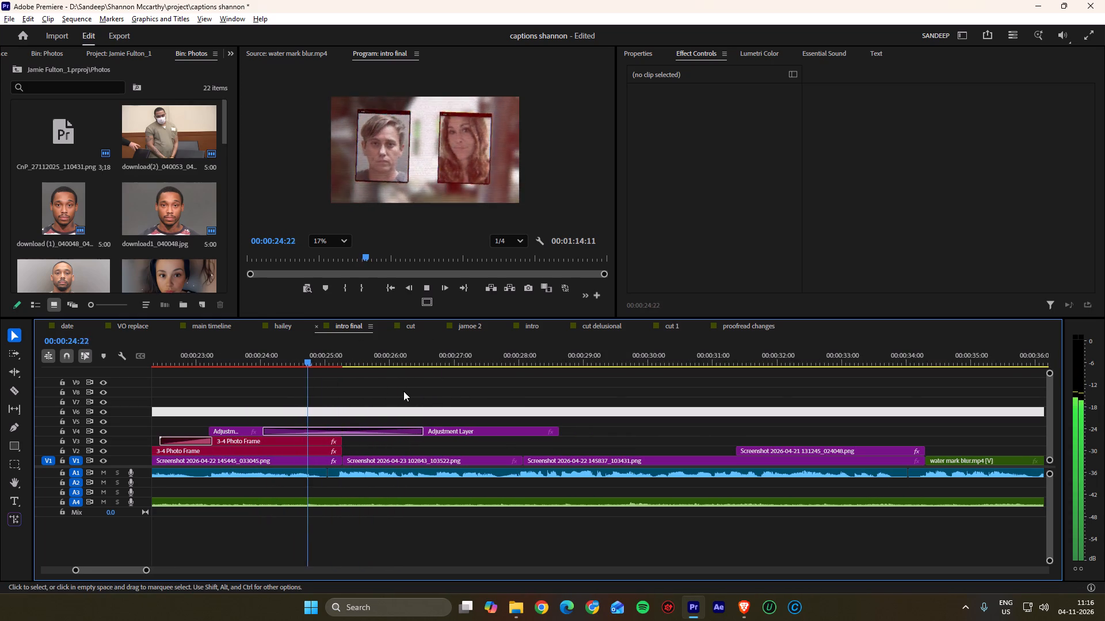
key("space")
scroll(325, 390, "up", 4, "alt")
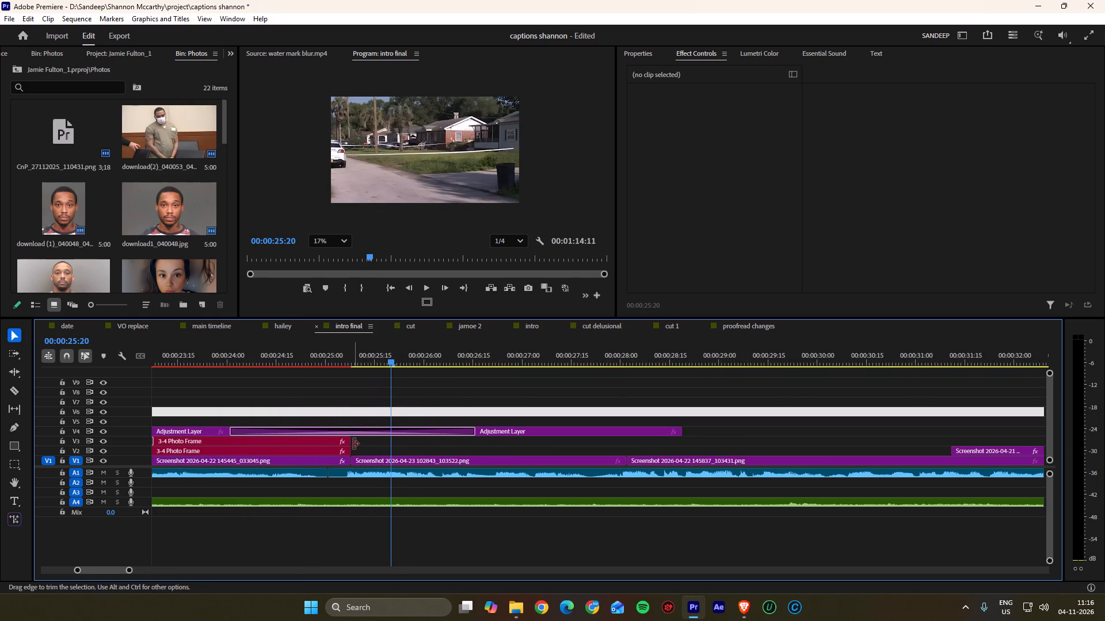
Trim the ends of both 3-4 Photo Frame clips on V2 and V3 back to about 00:00:25:00, and play back the cut.
left_click_drag(368, 440, 327, 447)
left_click_drag(357, 442, 343, 442)
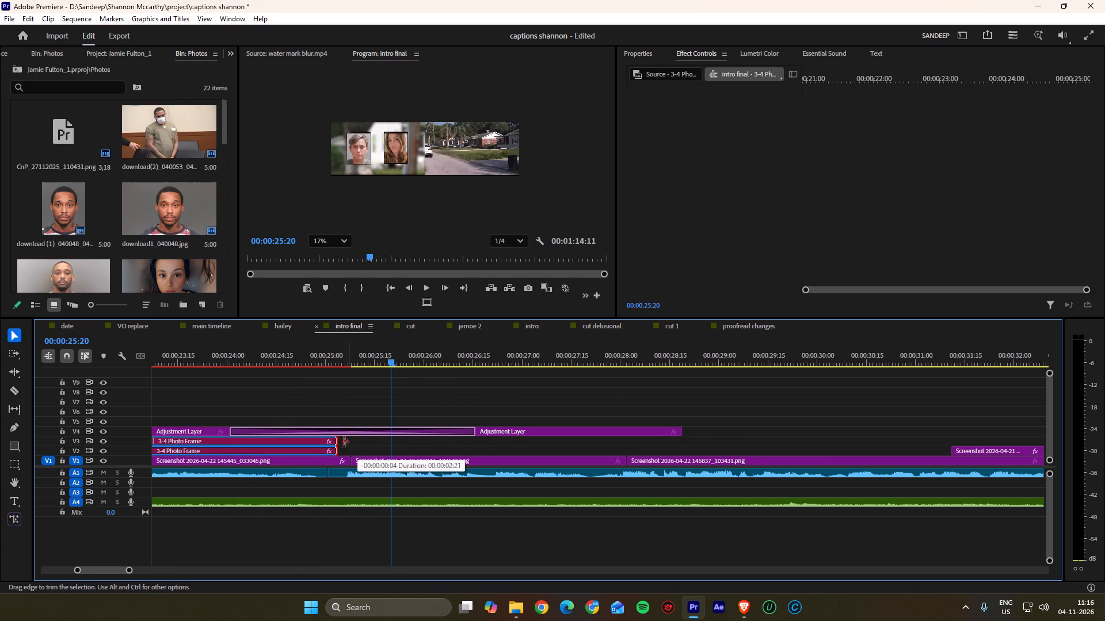
left_click_drag(343, 442, 335, 439)
left_click_drag(339, 357, 302, 356)
key("space")
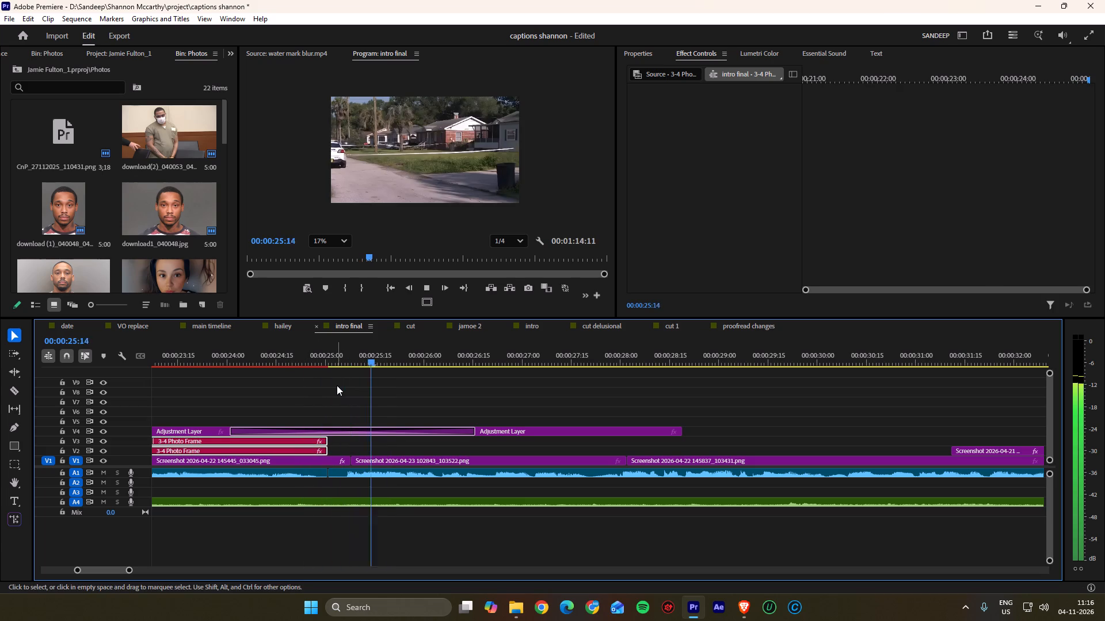
key("space")
left_click_drag(382, 356, 342, 356)
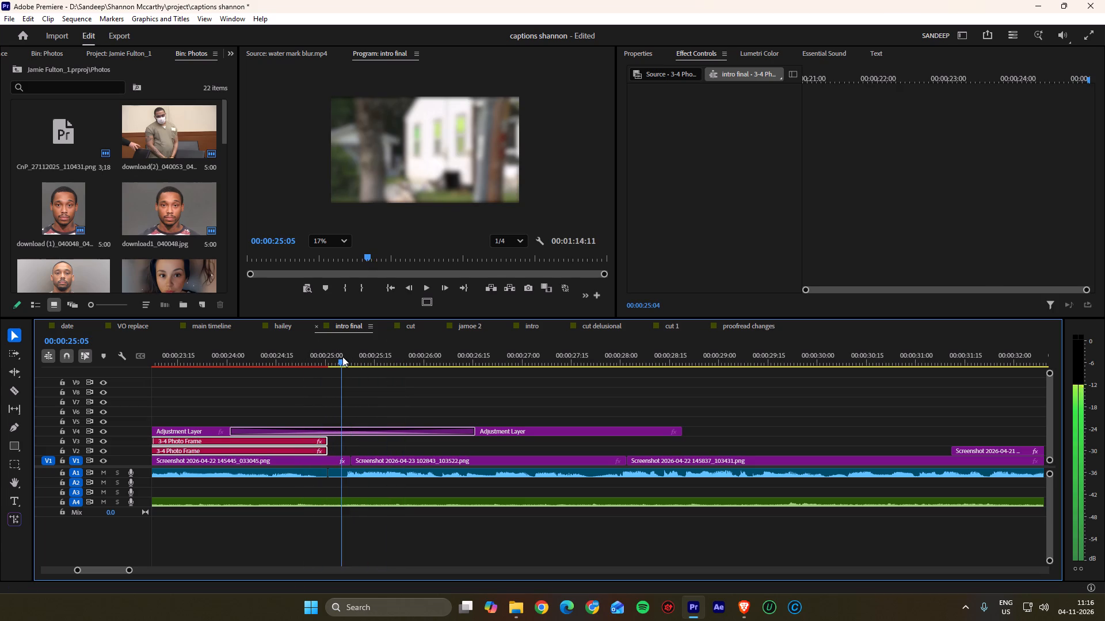
left_click_drag(342, 356, 345, 356)
left_click_drag(349, 459, 334, 458)
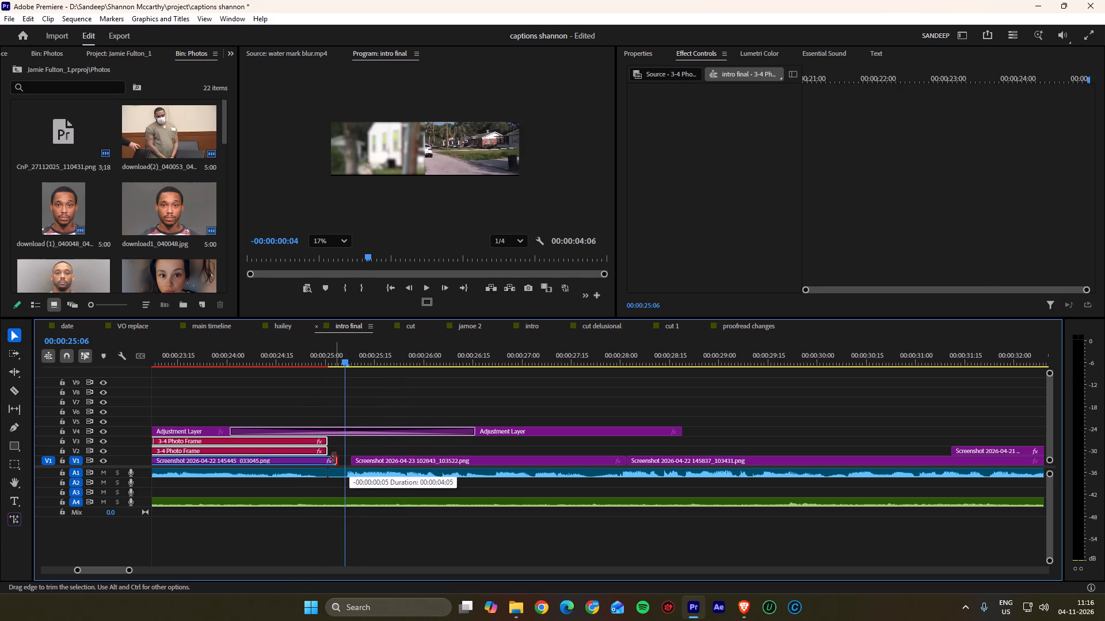
left_click_drag(334, 458, 333, 458)
left_click_drag(341, 347, 301, 350)
key("space")
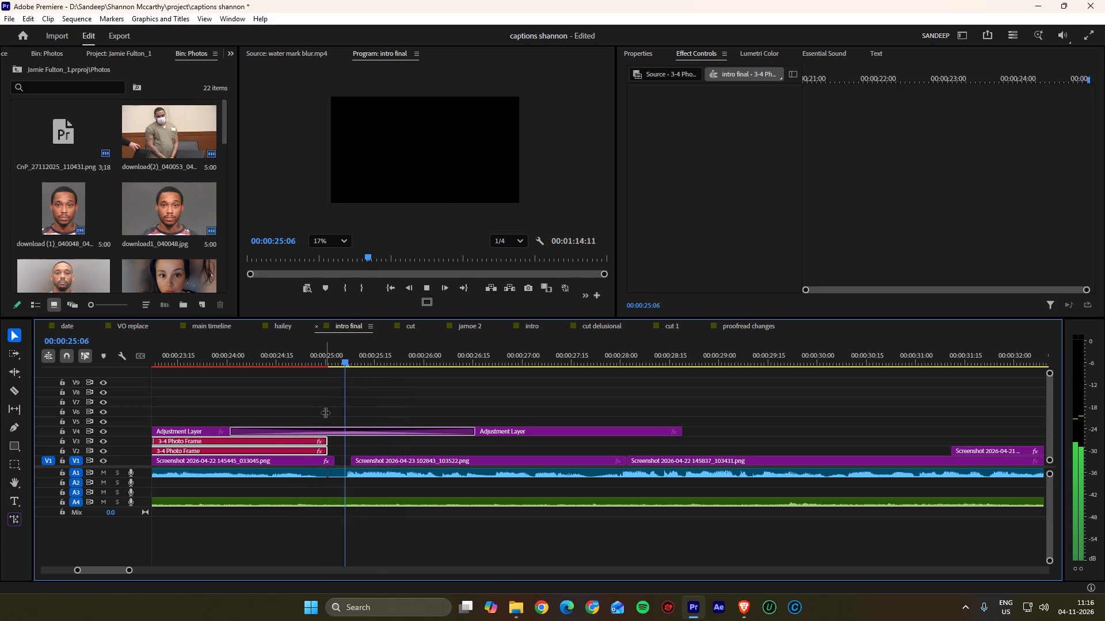
key("space")
left_click_drag(364, 355, 350, 354)
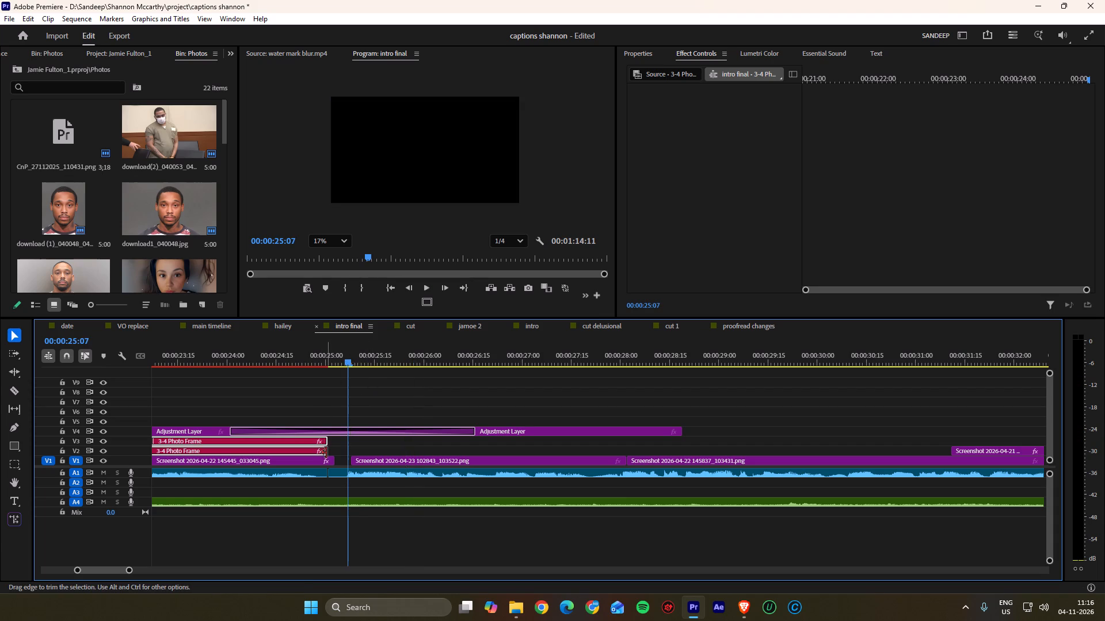
left_click_drag(334, 459, 326, 455)
left_click_drag(338, 360, 235, 352)
key("space")
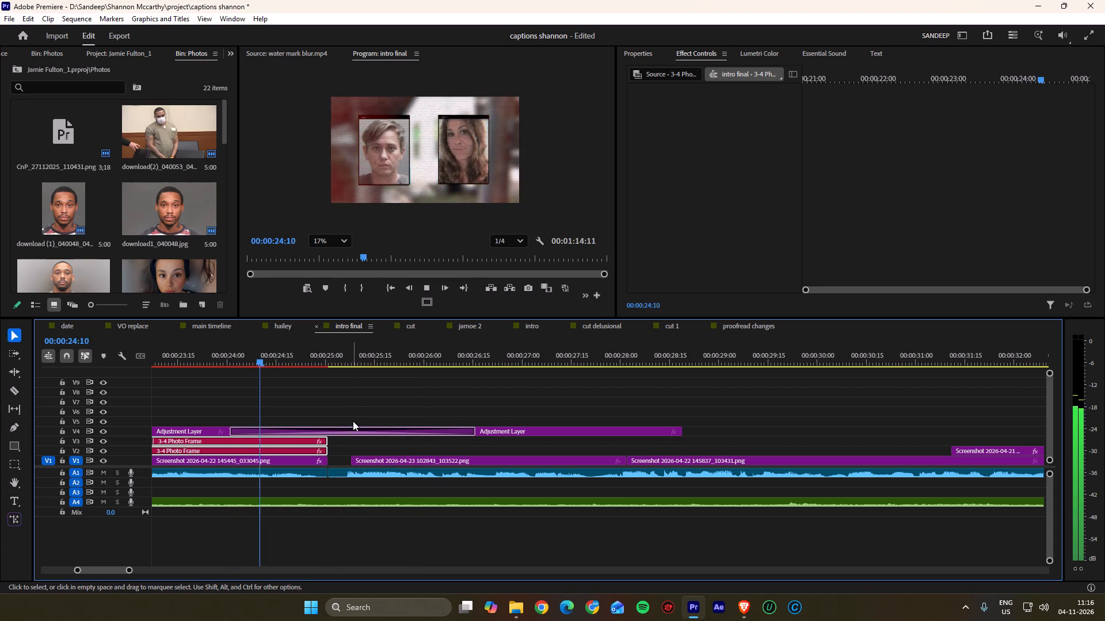
key("space")
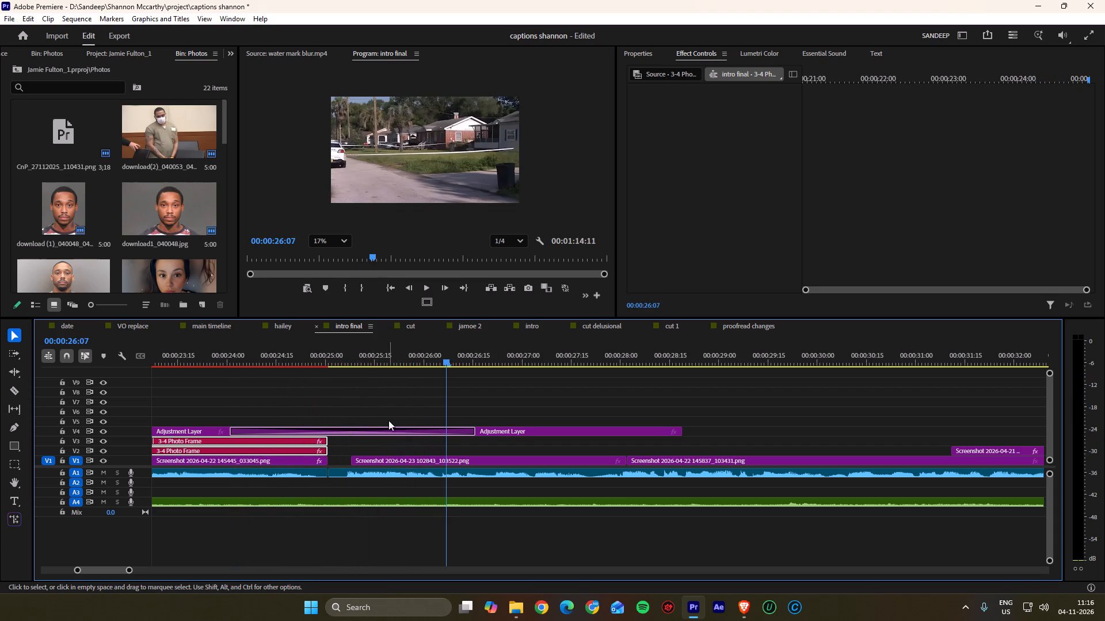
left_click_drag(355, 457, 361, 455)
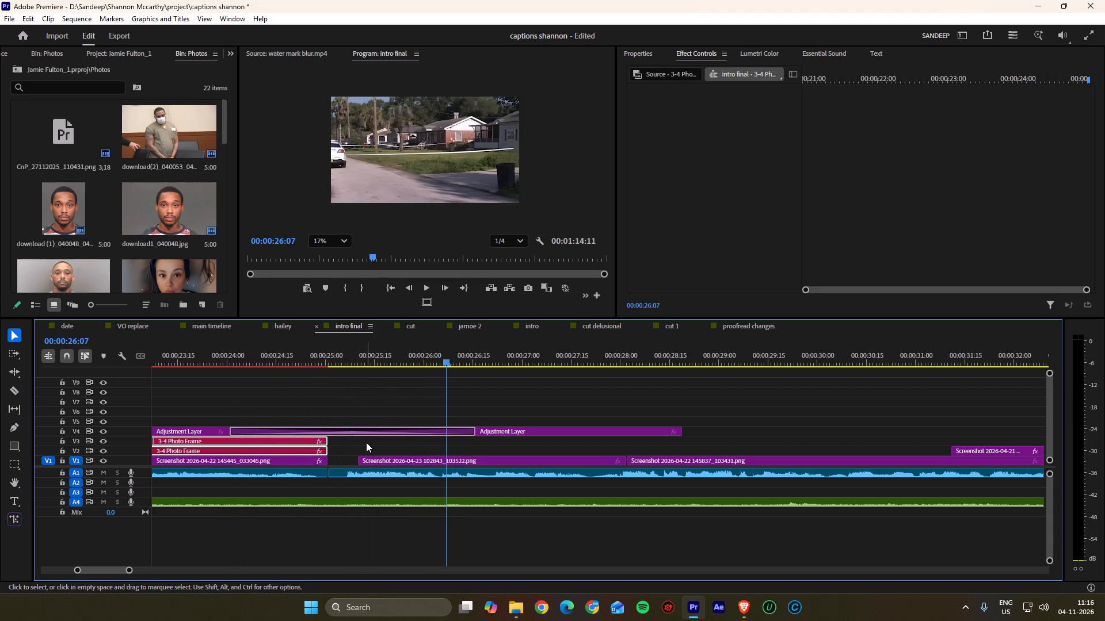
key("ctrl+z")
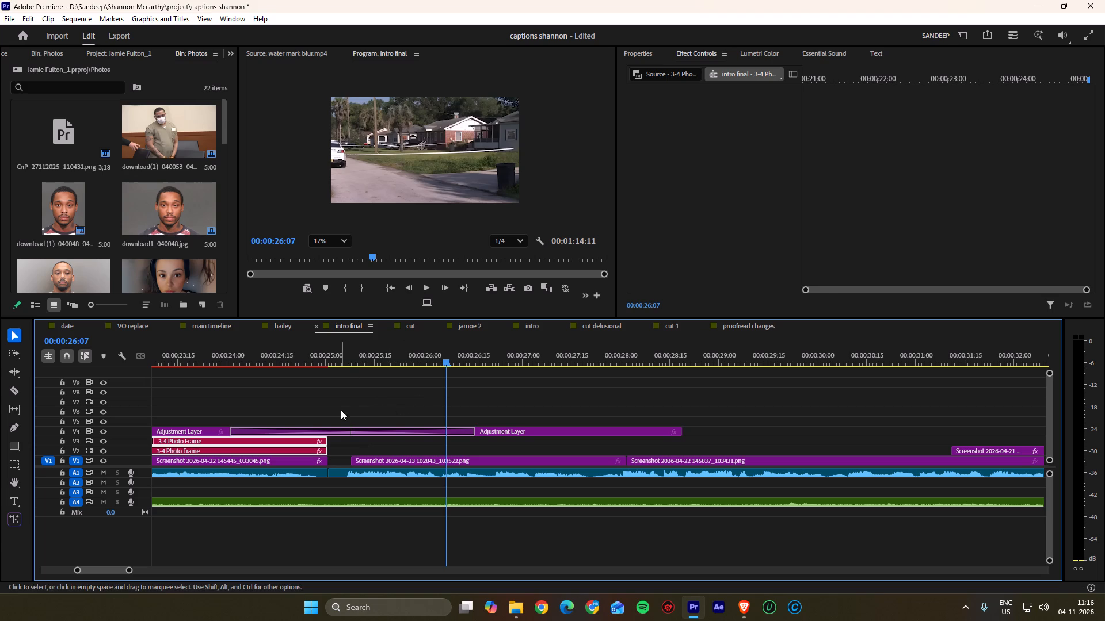
Delete both adjustment layers on V4 together with the Flicker transition between them.
left_click(344, 432)
scroll(510, 437, "down", 7, "alt")
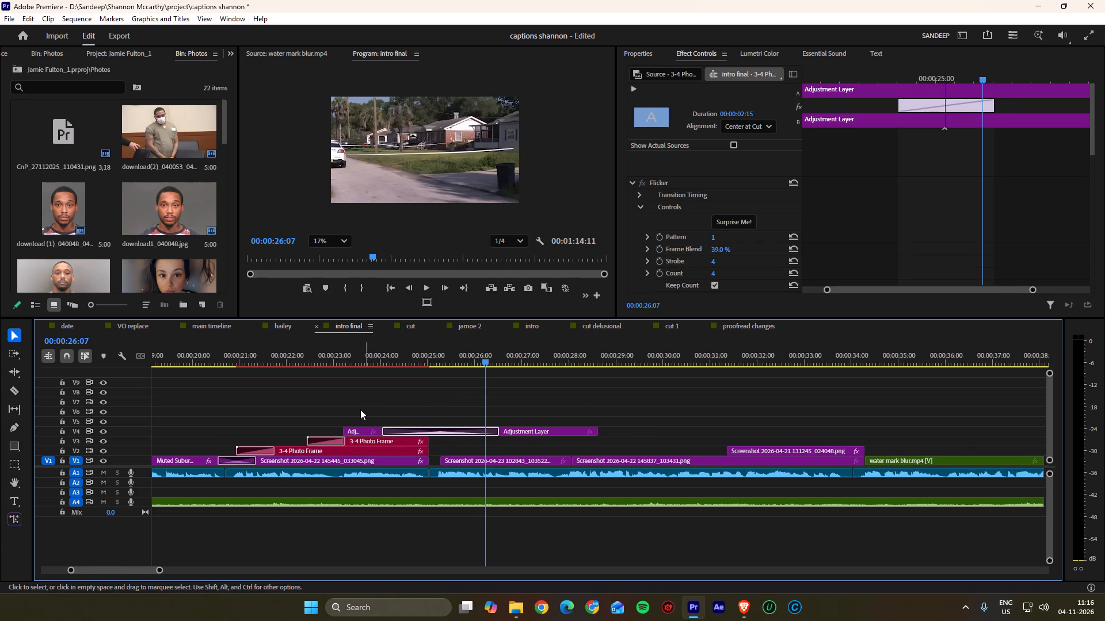
left_click_drag(359, 409, 547, 428)
key("Delete")
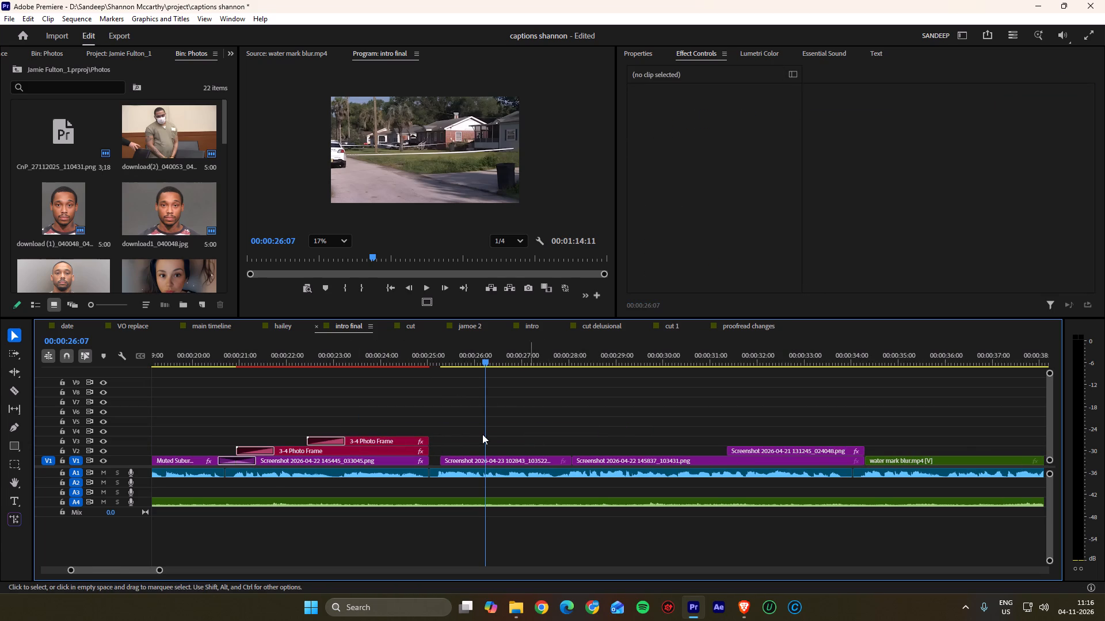
left_click_drag(447, 427, 411, 466)
left_click(430, 427)
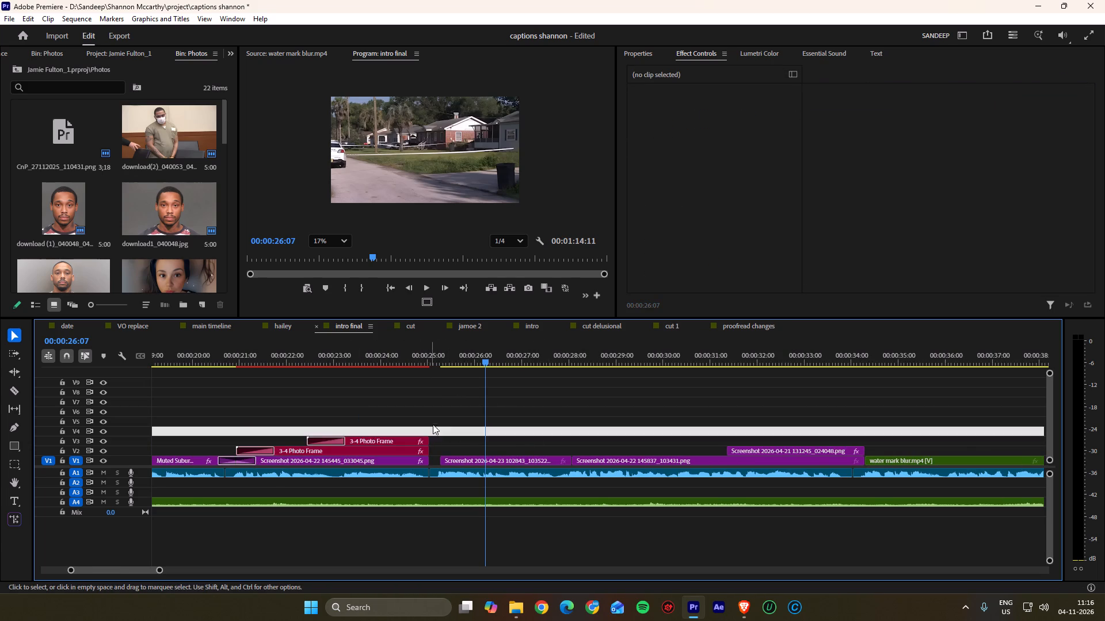
left_click_drag(440, 415, 409, 459)
left_click(398, 423)
left_click_drag(401, 416, 411, 445)
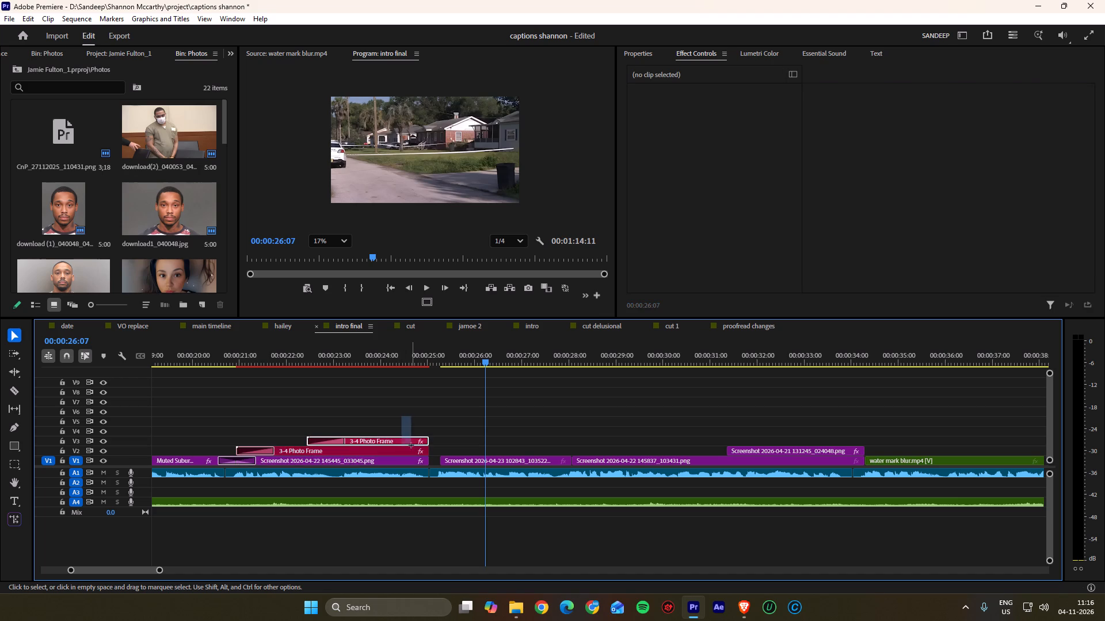
left_click_drag(411, 445, 413, 461)
right_click(401, 445)
left_click(437, 319)
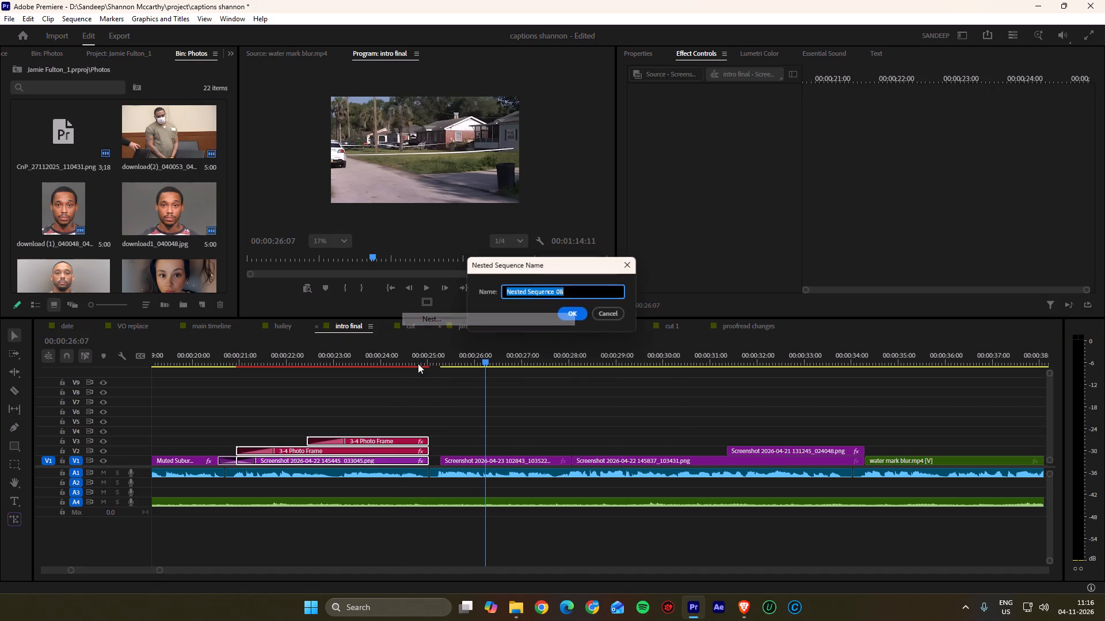
left_click(580, 319)
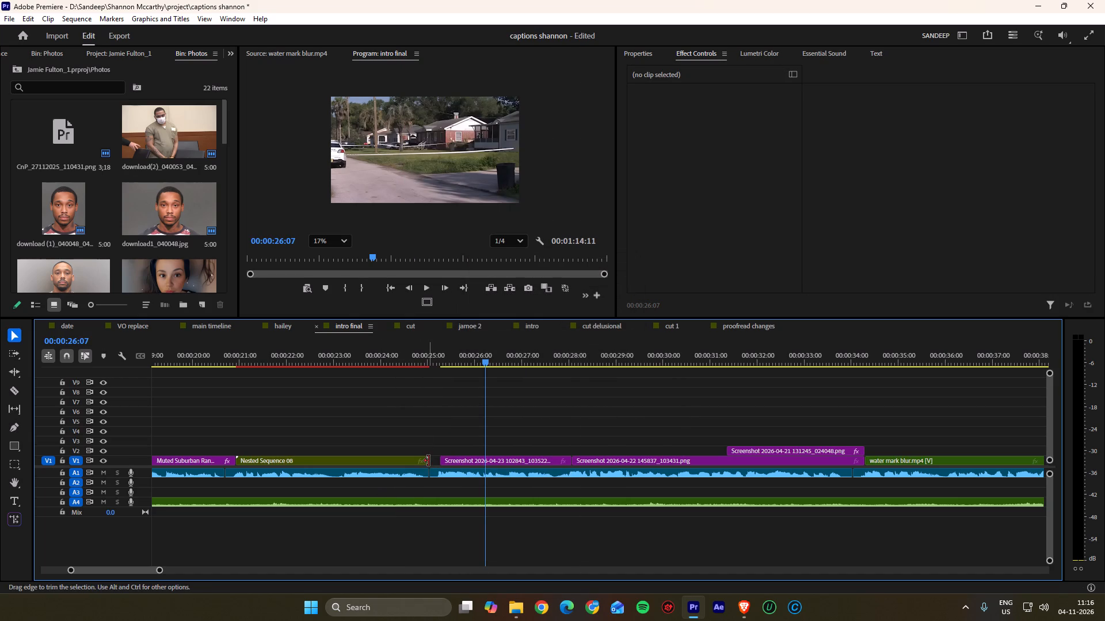
Open the nested portraits sequence and move all three clips together so they start at 00:00:05:00.
left_click_drag(429, 461, 473, 461)
double_click(401, 461)
key("alt+space")
key("alt+space")
key("alt+space")
key("alt+space")
scroll(453, 446, "down", 8, "alt")
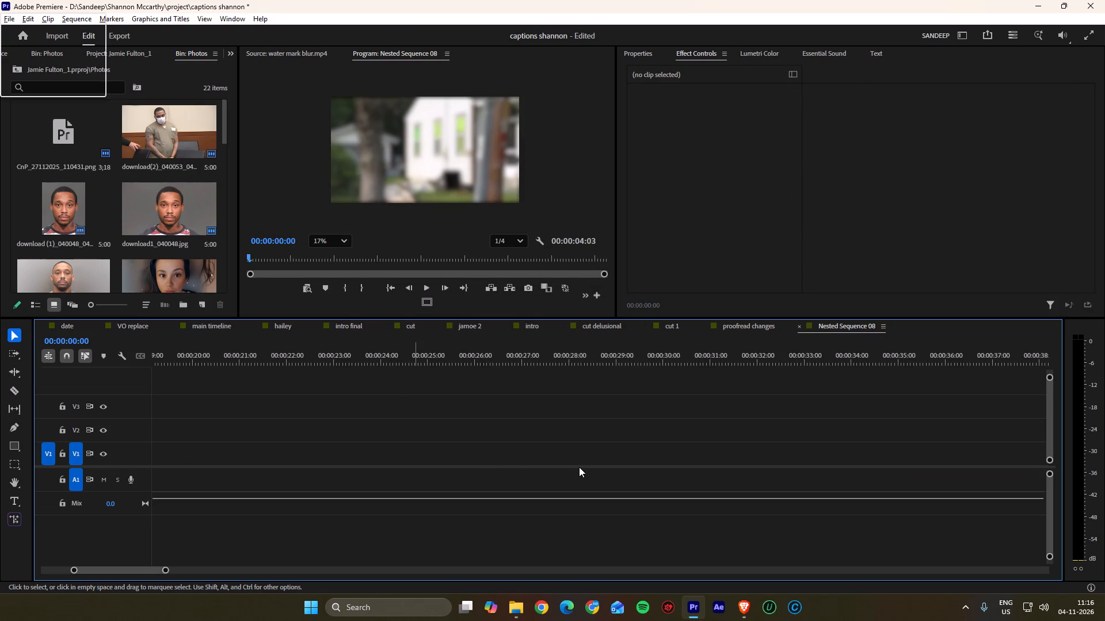
scroll(579, 467, "down", 18, "alt")
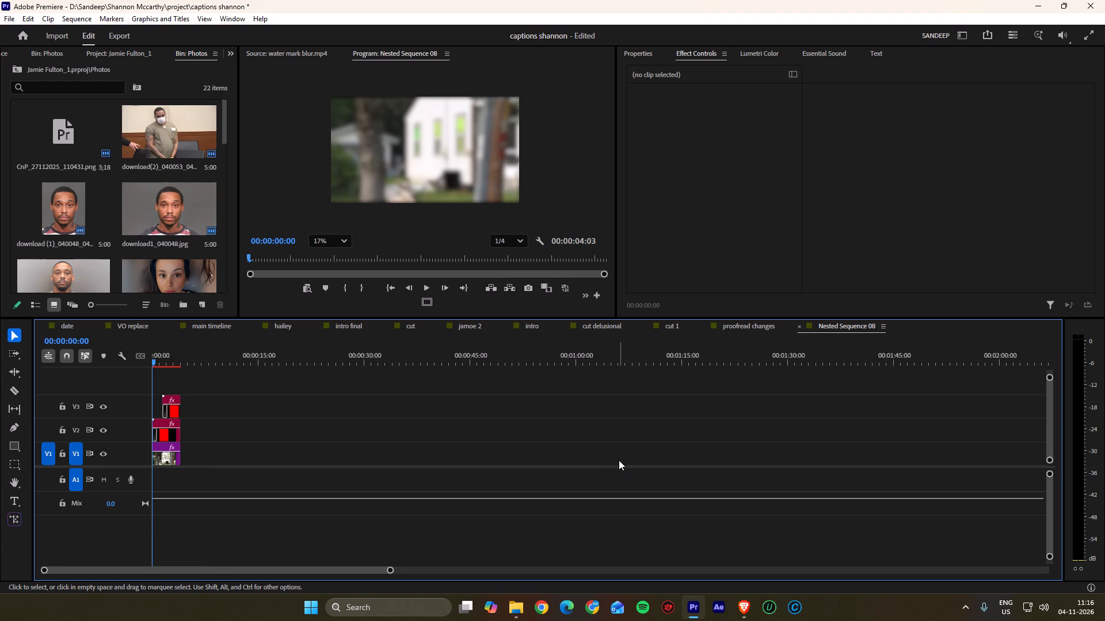
key("shift+underscore")
scroll(151, 382, "up", 3, "alt")
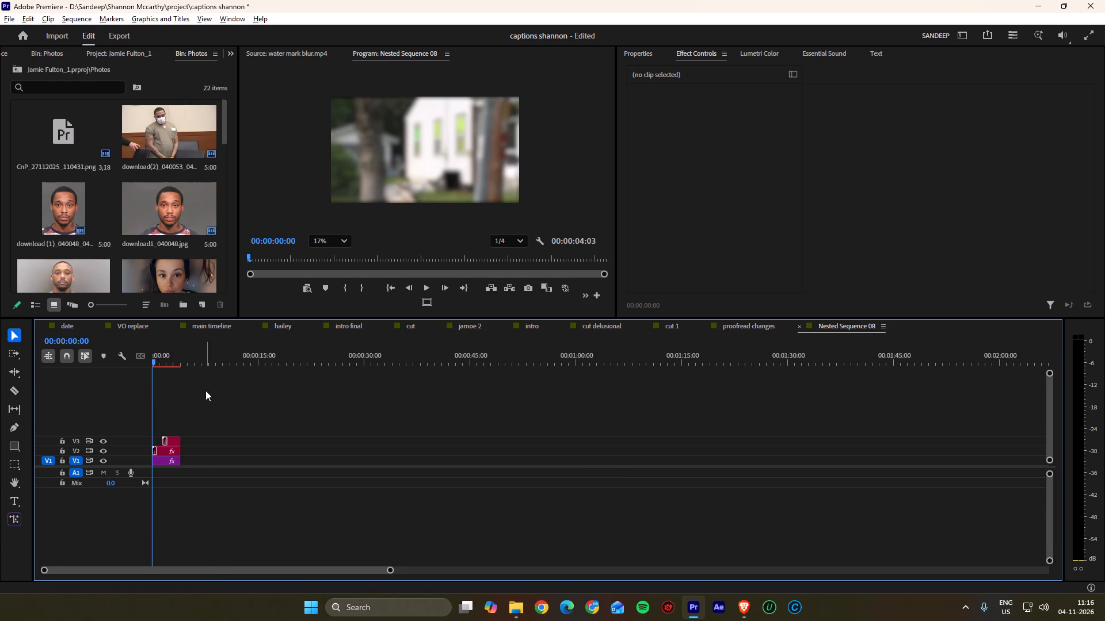
scroll(205, 390, "up", 20, "alt")
scroll(205, 390, "up", 7, "alt")
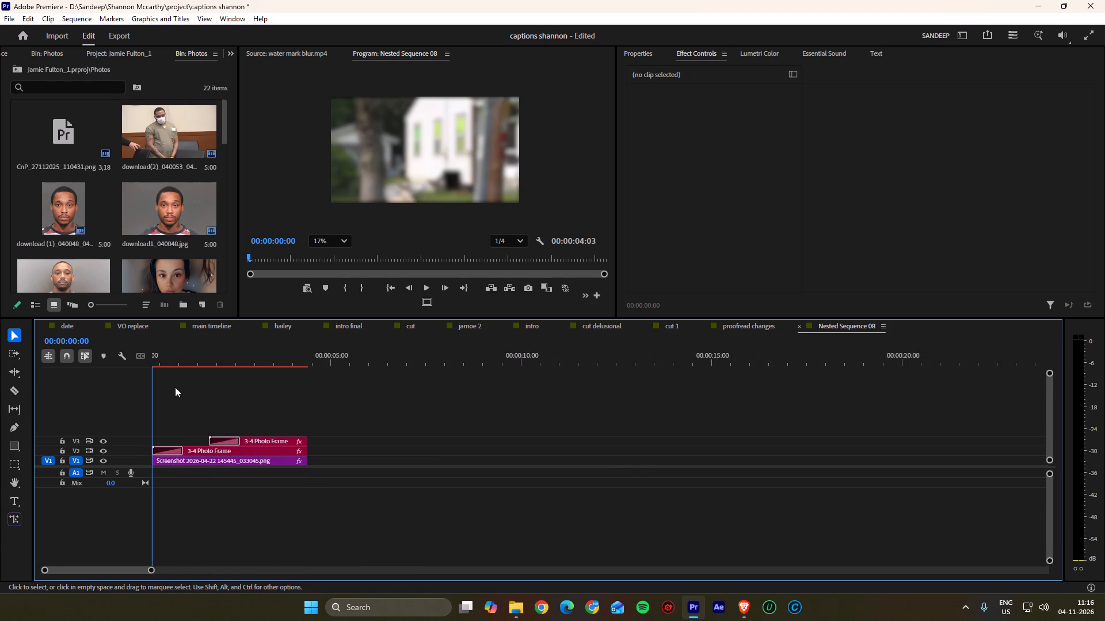
scroll(175, 387, "up", 2, "alt")
left_click(342, 355)
left_click(341, 358)
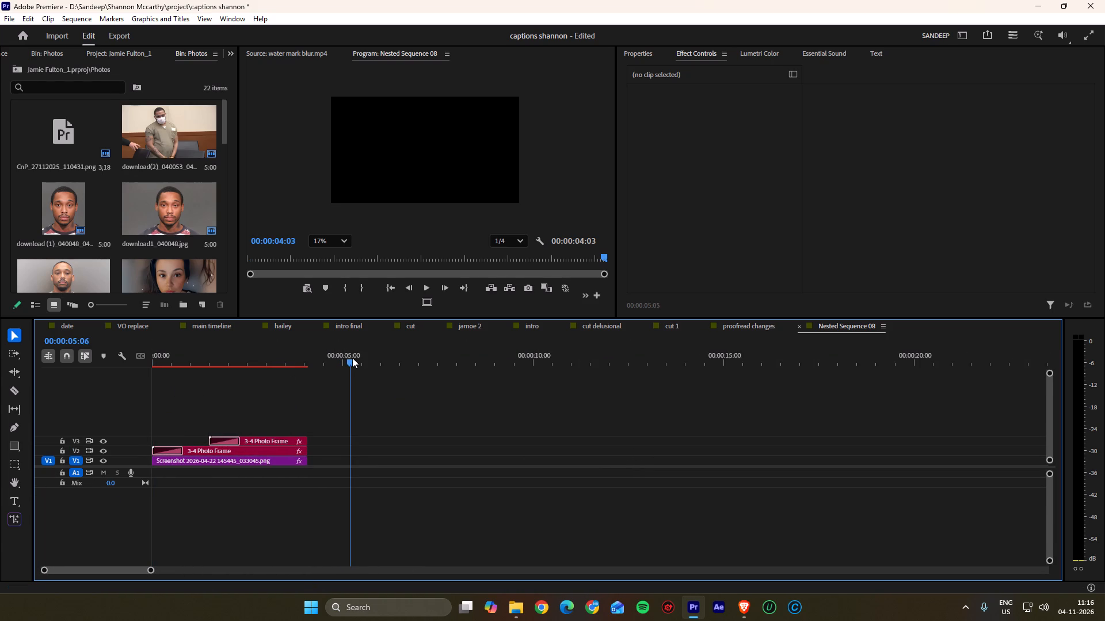
left_click_drag(254, 423, 268, 470)
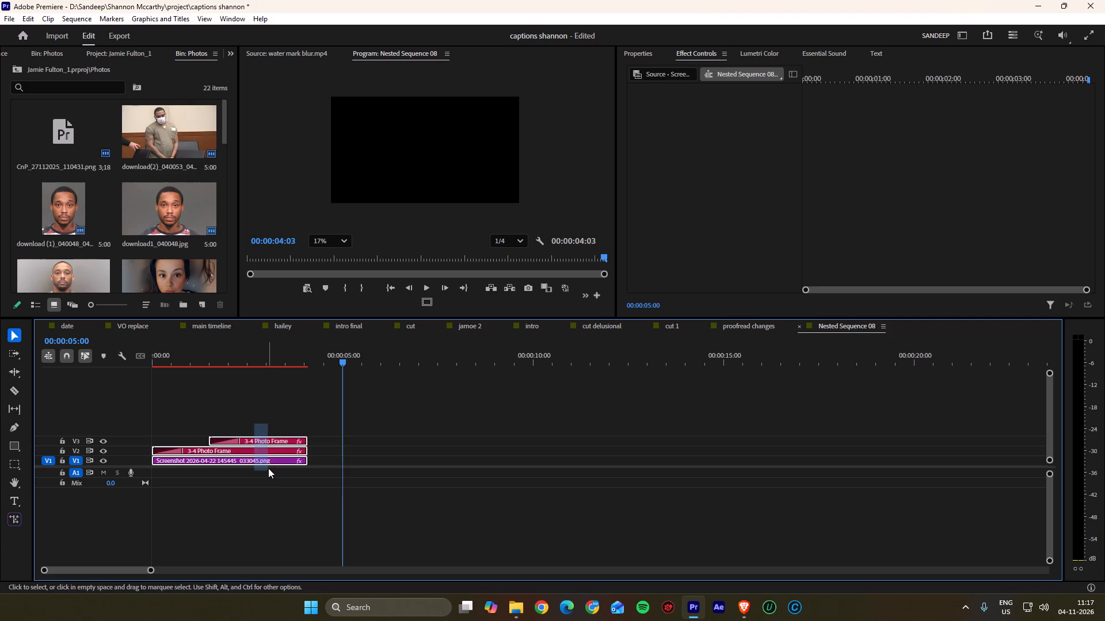
left_click_drag(268, 460, 453, 457)
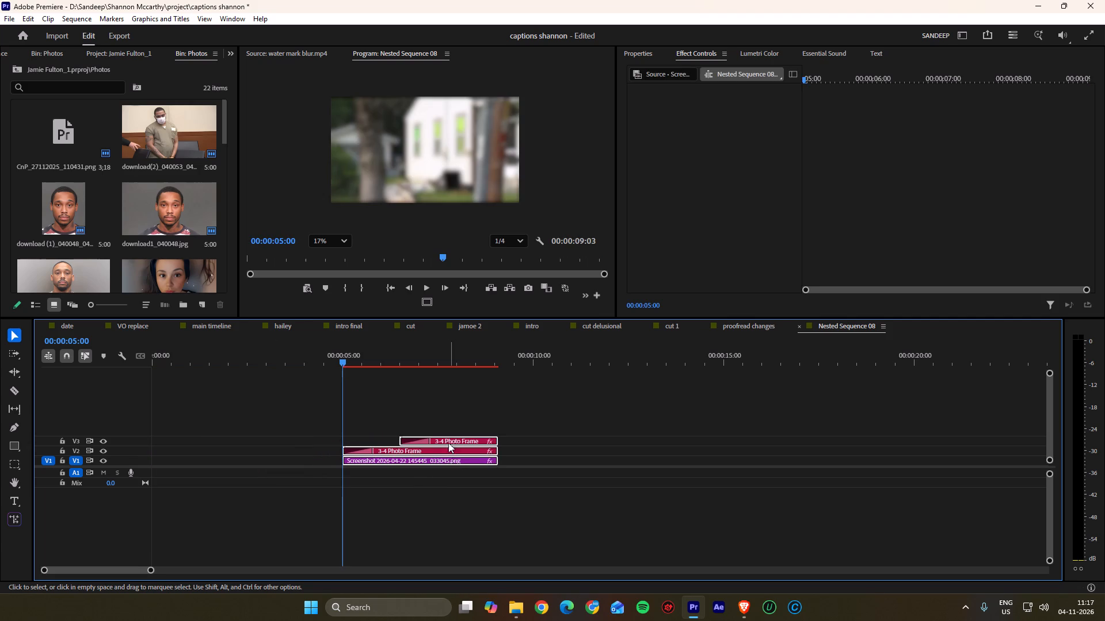
Extend the blurred background's start about one second earlier and the ends of all three clips to about 00:00:11:13.
left_click_drag(321, 434, 359, 469)
left_click(325, 456)
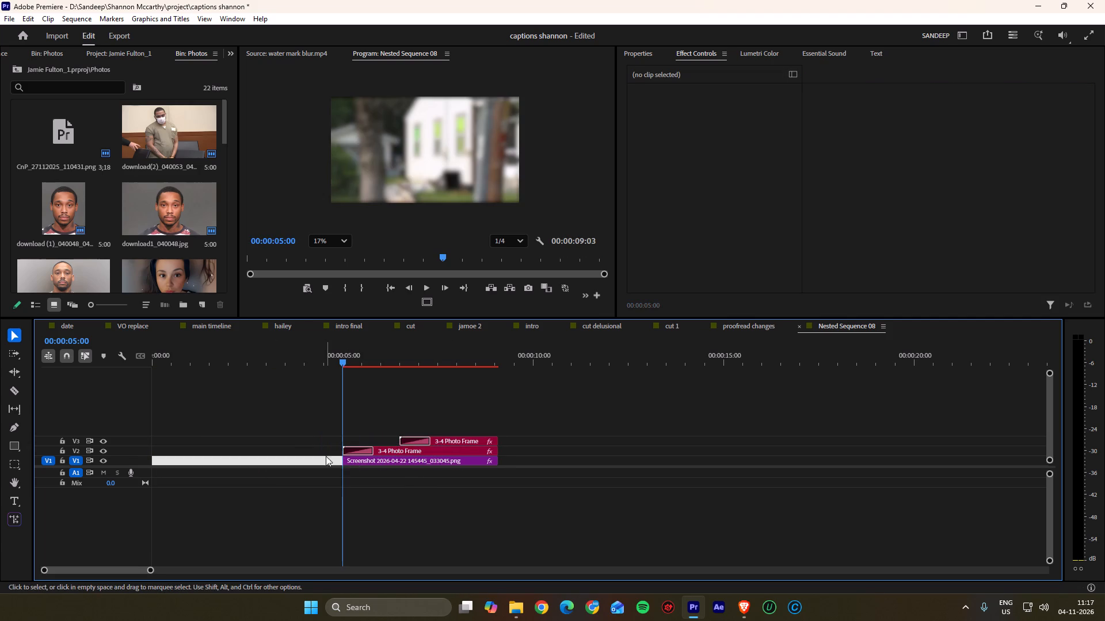
left_click_drag(343, 460, 302, 454)
left_click_drag(455, 420, 514, 486)
left_click_drag(499, 458, 576, 457)
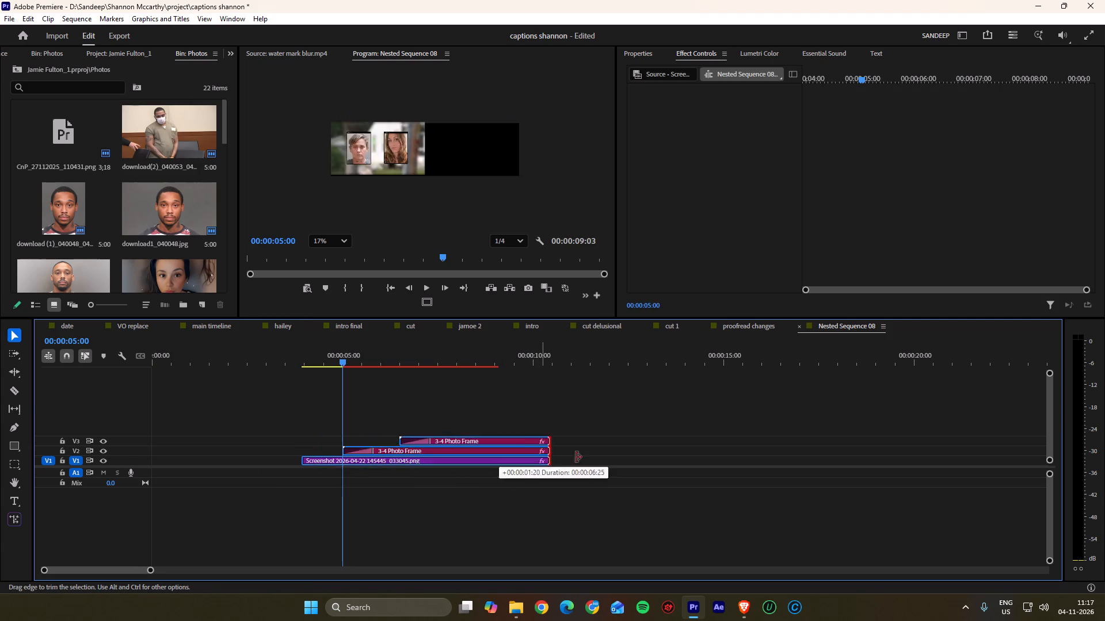
left_click_drag(576, 457, 588, 454)
left_click(609, 430)
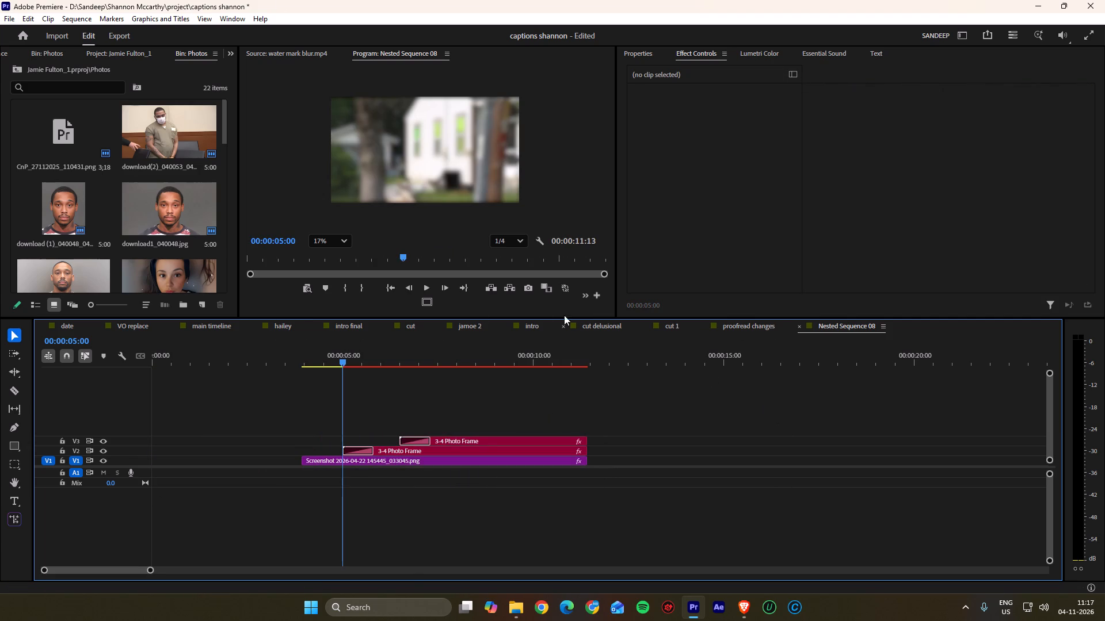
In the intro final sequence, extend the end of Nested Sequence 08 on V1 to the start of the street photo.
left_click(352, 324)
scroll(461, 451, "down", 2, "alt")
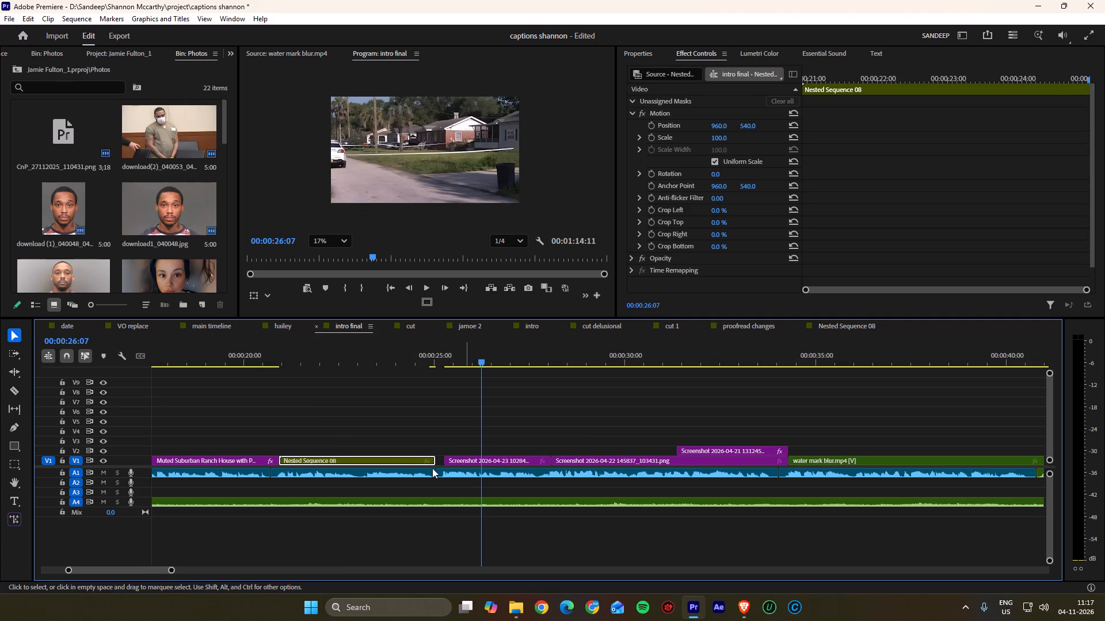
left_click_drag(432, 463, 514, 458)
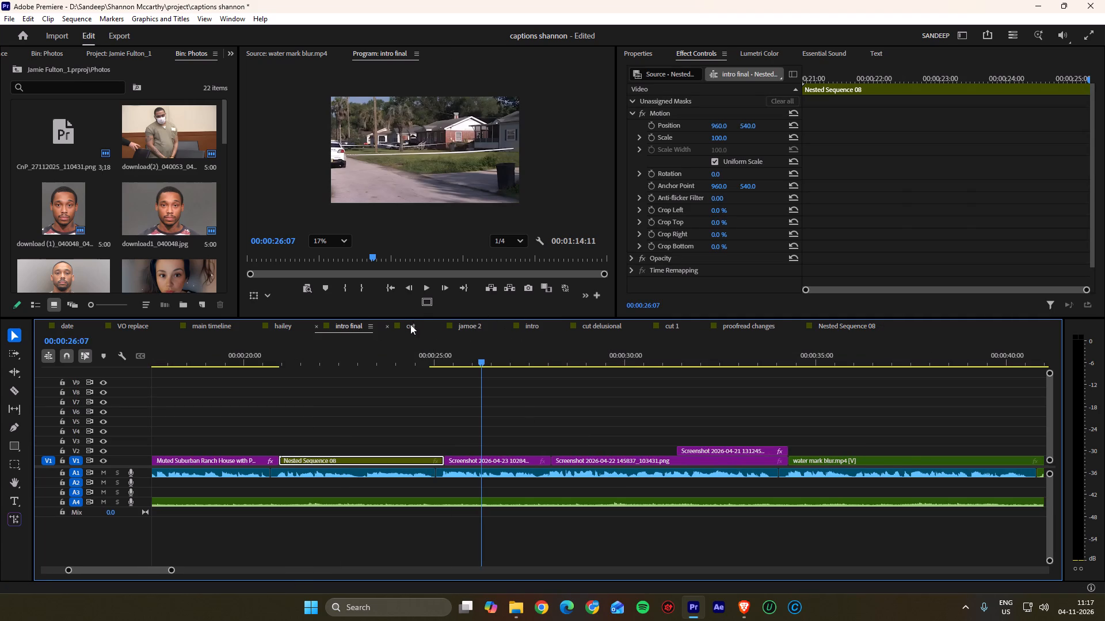
Add a marker at 00:00:05:00 in Nested Sequence 08, where the first photo frame begins.
left_click(409, 327)
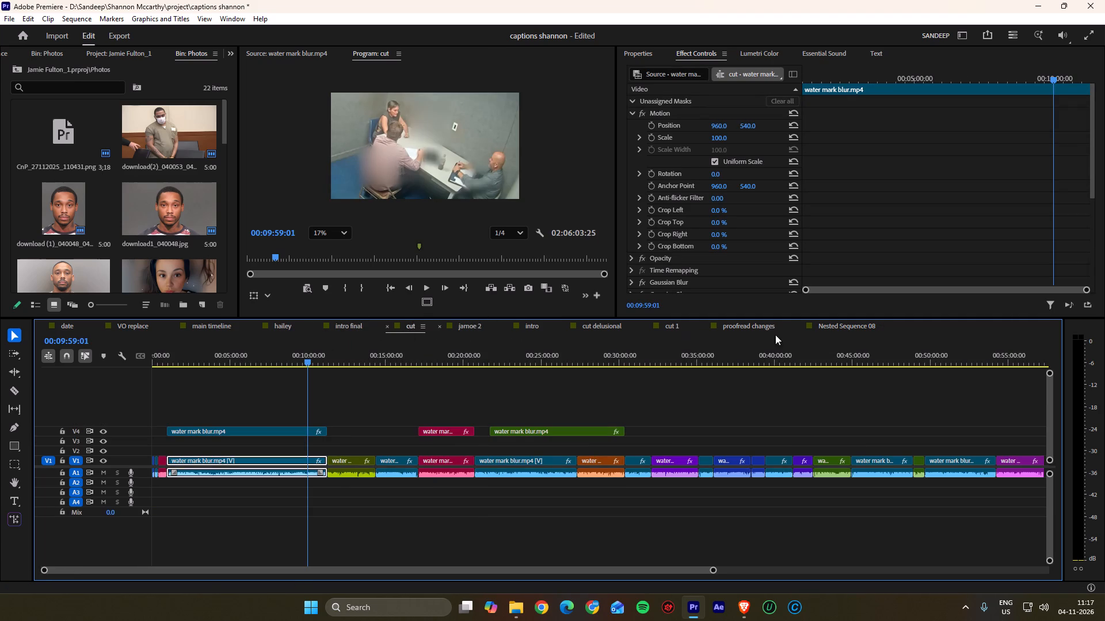
left_click(833, 323)
left_click(361, 413)
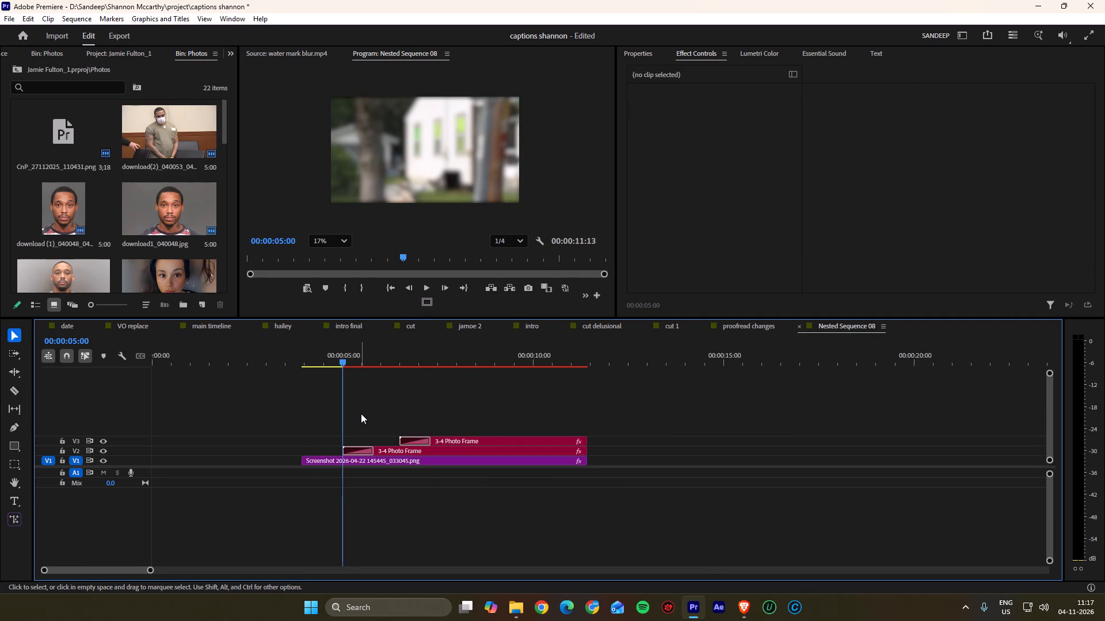
key("m")
left_click(361, 413)
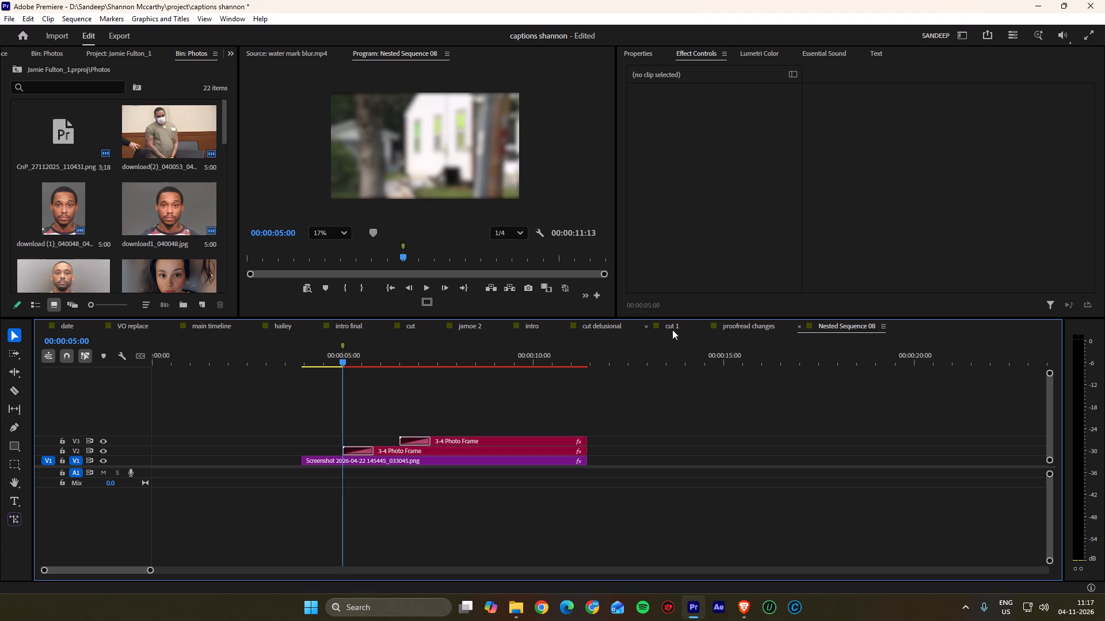
In intro final, move Nested Sequence 08 to V4, extend its end to about 00:00:31:18, and trim its start to the marker.
left_click(344, 328)
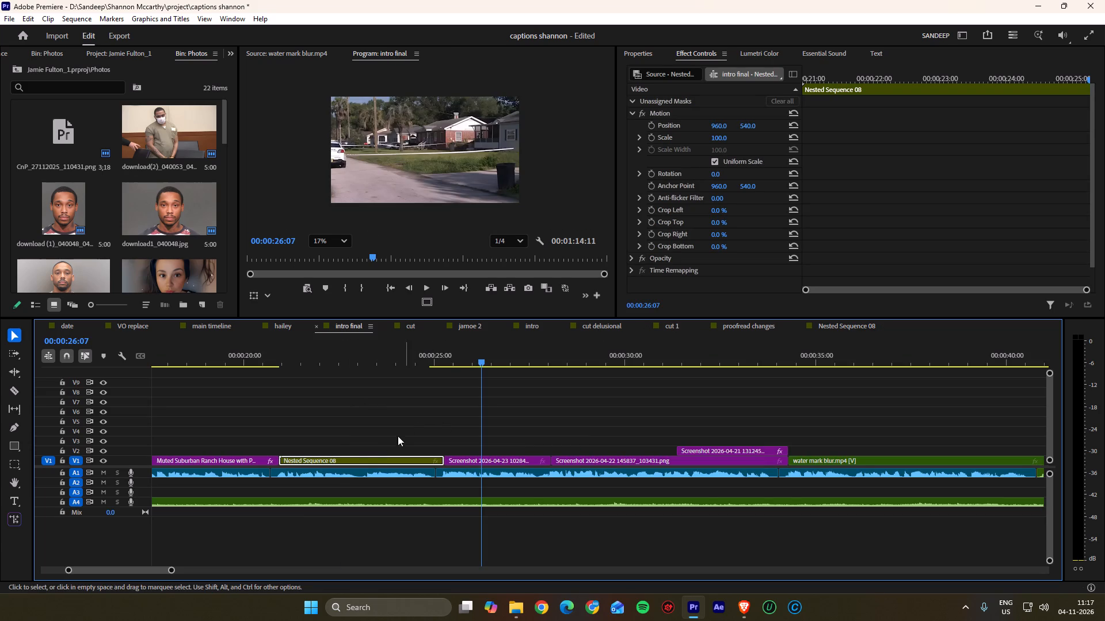
left_click_drag(356, 458, 360, 436)
left_click_drag(444, 425, 614, 427)
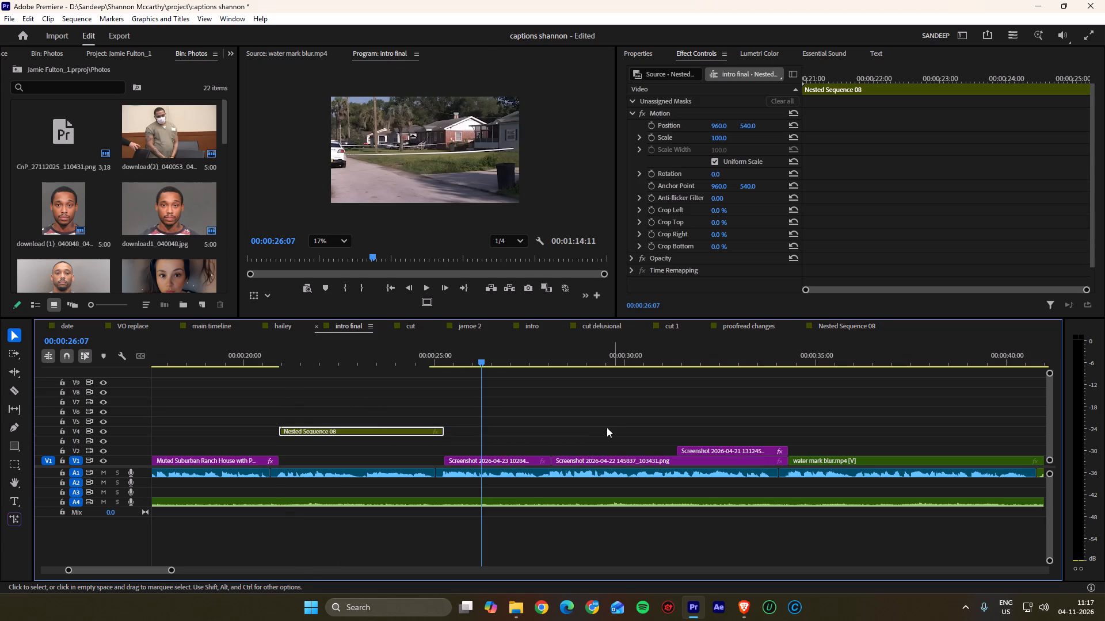
left_click_drag(447, 435, 689, 427)
left_click_drag(268, 434, 276, 434)
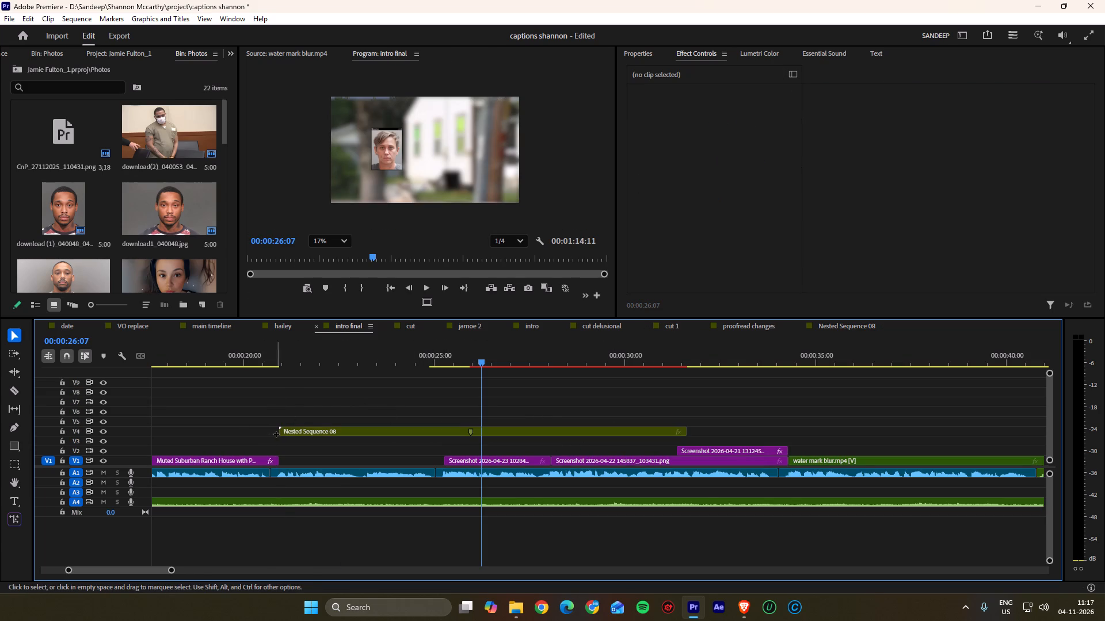
left_click_drag(276, 434, 281, 434)
left_click_drag(277, 431, 470, 440)
Move Nested Sequence 08 to V2 directly after the Muted Suburban Ranch House clip and trim its end to the street photo's start.
left_click_drag(506, 432, 318, 450)
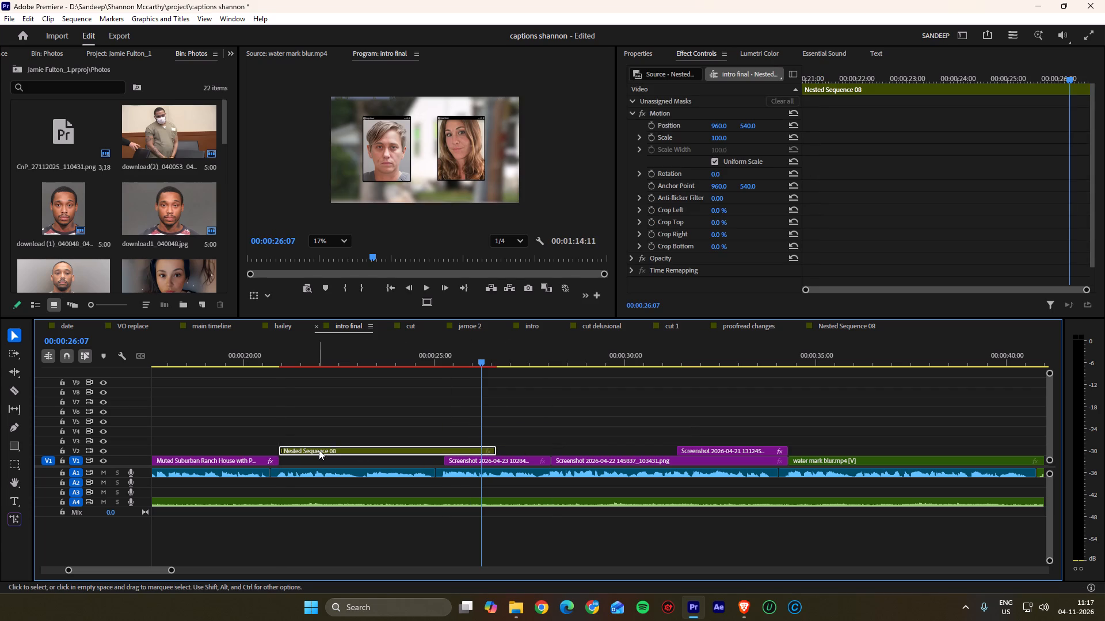
left_click(367, 416)
left_click_drag(496, 448, 445, 447)
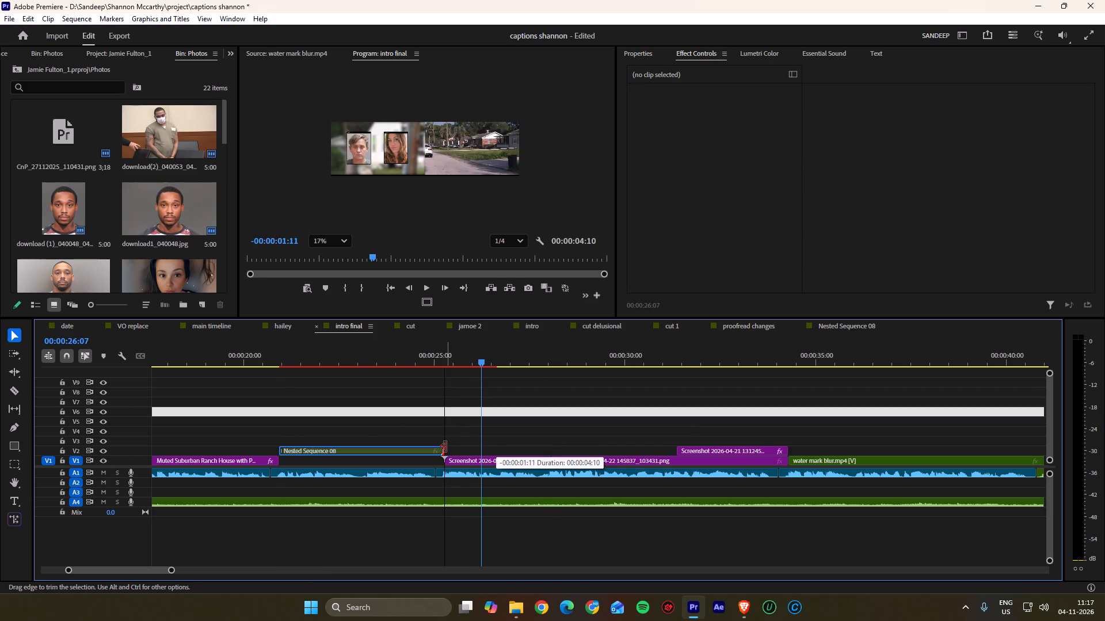
left_click_drag(445, 447, 445, 447)
left_click(448, 429)
Drop Nested Sequence 08 onto V1 between the ranch house and street clips, playing back the portraits' entrance.
left_click_drag(412, 359, 257, 367)
key("space")
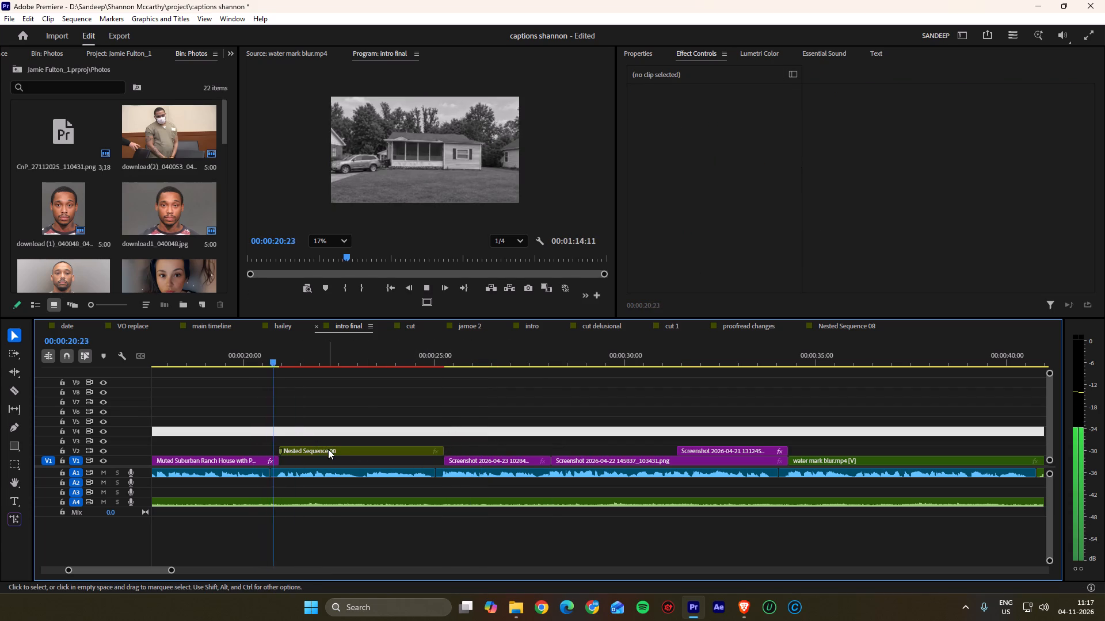
left_click_drag(340, 451, 342, 458)
left_click(354, 446)
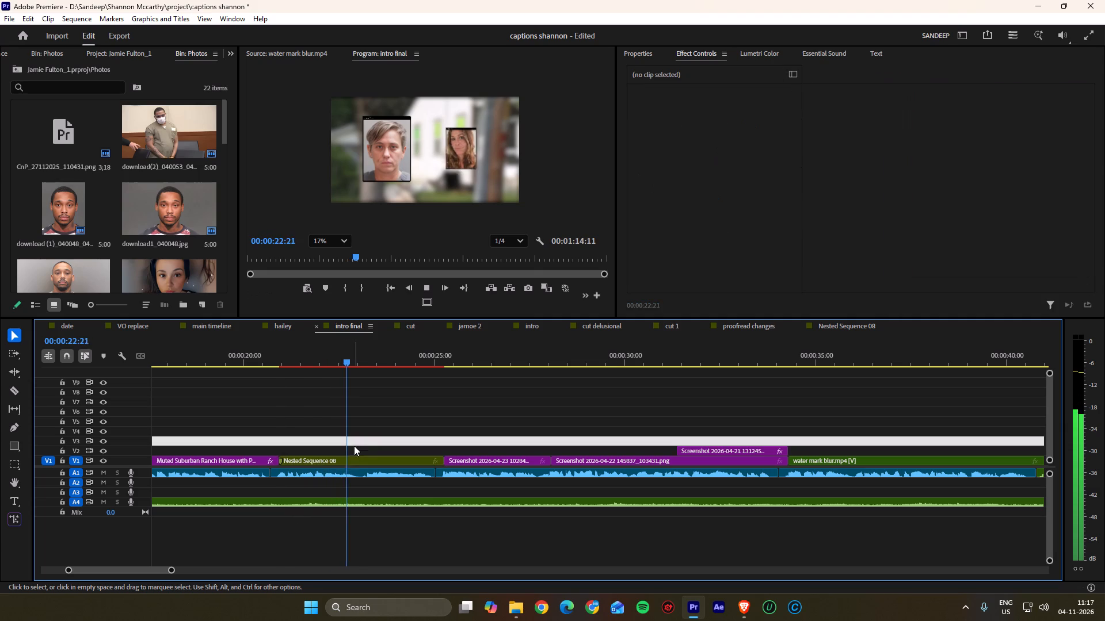
key("space")
Paste the copied Flicker transition onto the V1 cut between Nested Sequence 08 and the street photo, and play it back.
left_click(445, 461)
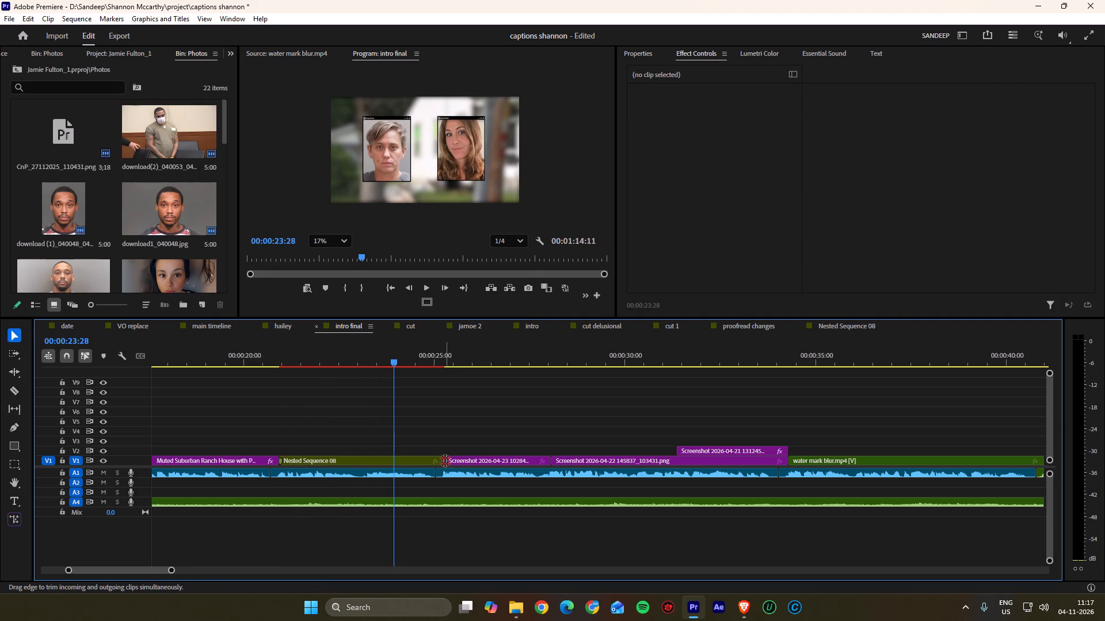
key("ctrl+v")
left_click(455, 446)
key("space")
scroll(455, 446, "down", 4)
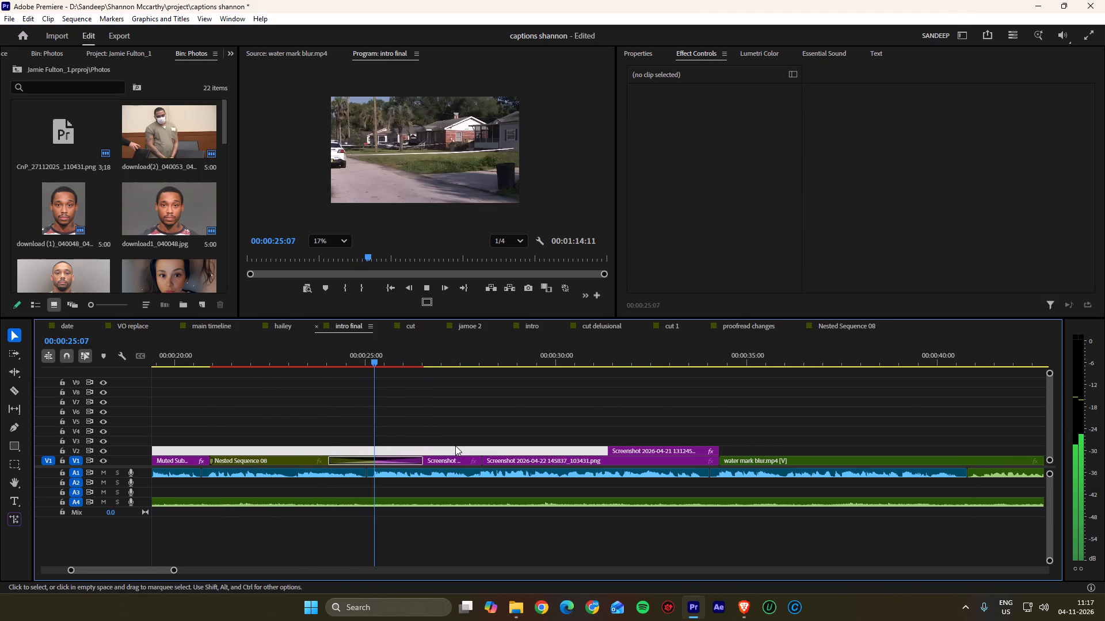
scroll(452, 443, "down", 3)
scroll(452, 443, "up", 3, "alt")
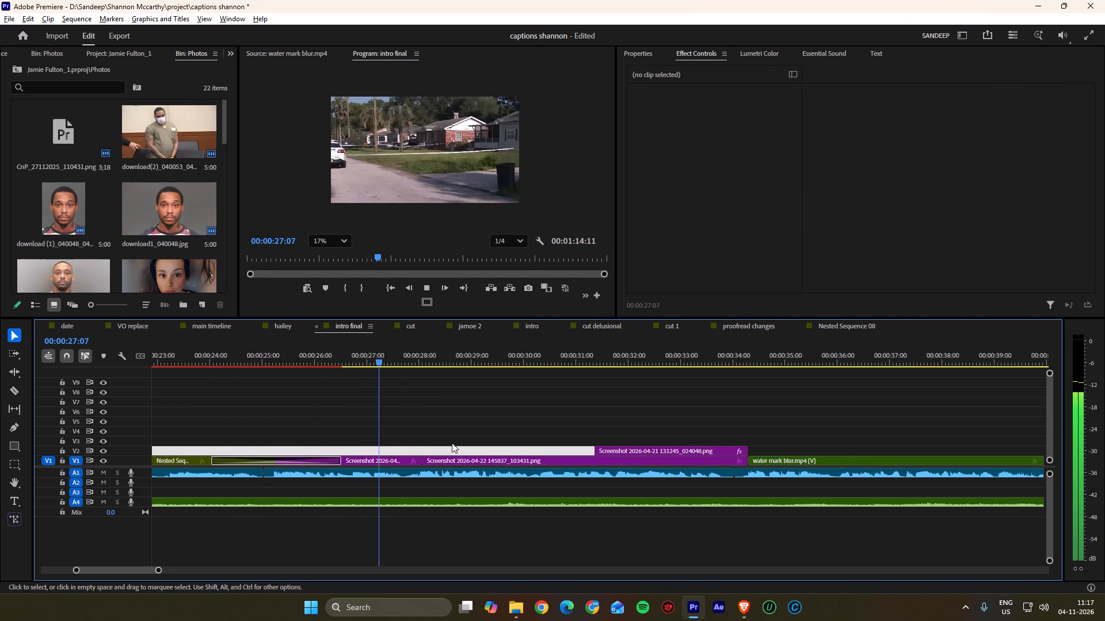
scroll(452, 443, "up", 3, "alt")
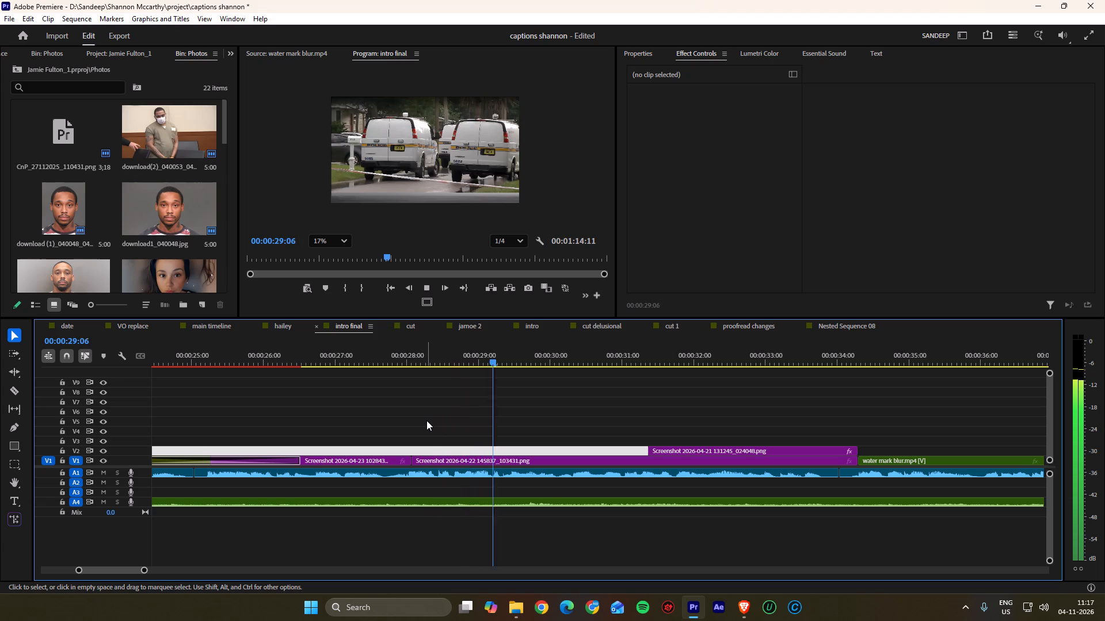
key("space")
left_click(413, 458)
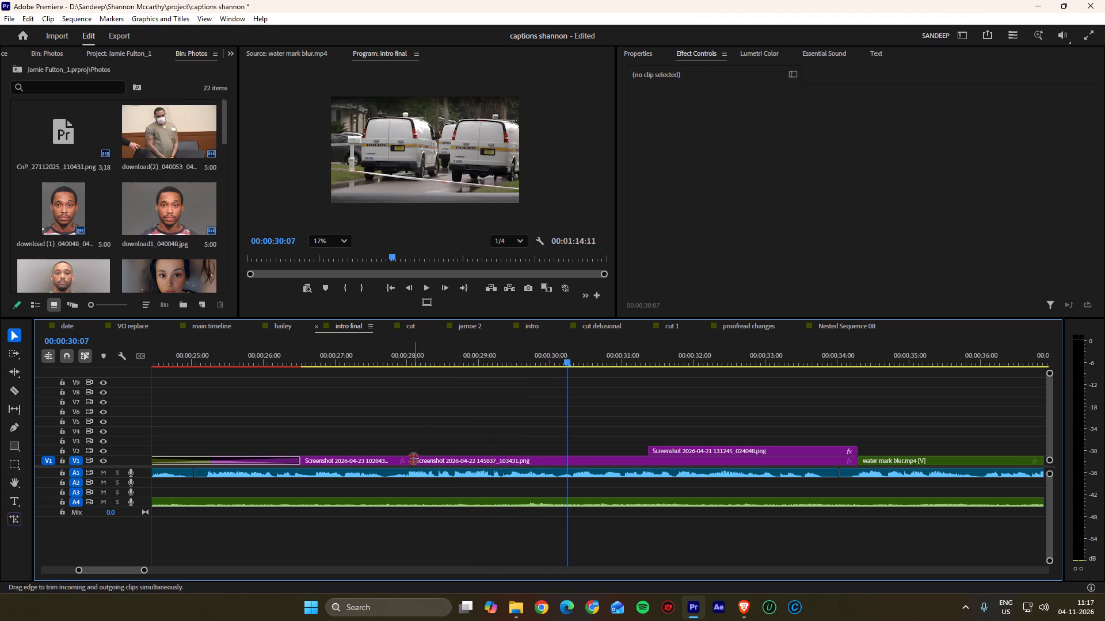
key("ctrl+d")
left_click(416, 428)
left_click_drag(426, 354, 352, 354)
key("space")
key("space")
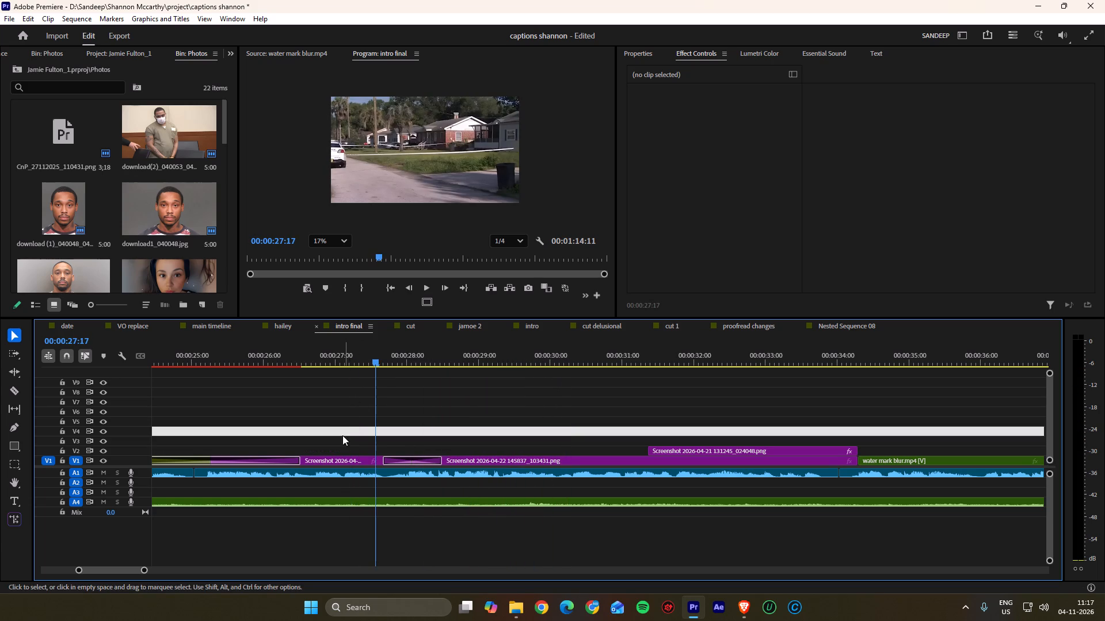
left_click(343, 462)
type("+")
key("space")
scroll(356, 400, "down", 4)
key("space")
left_click(399, 460)
type("+")
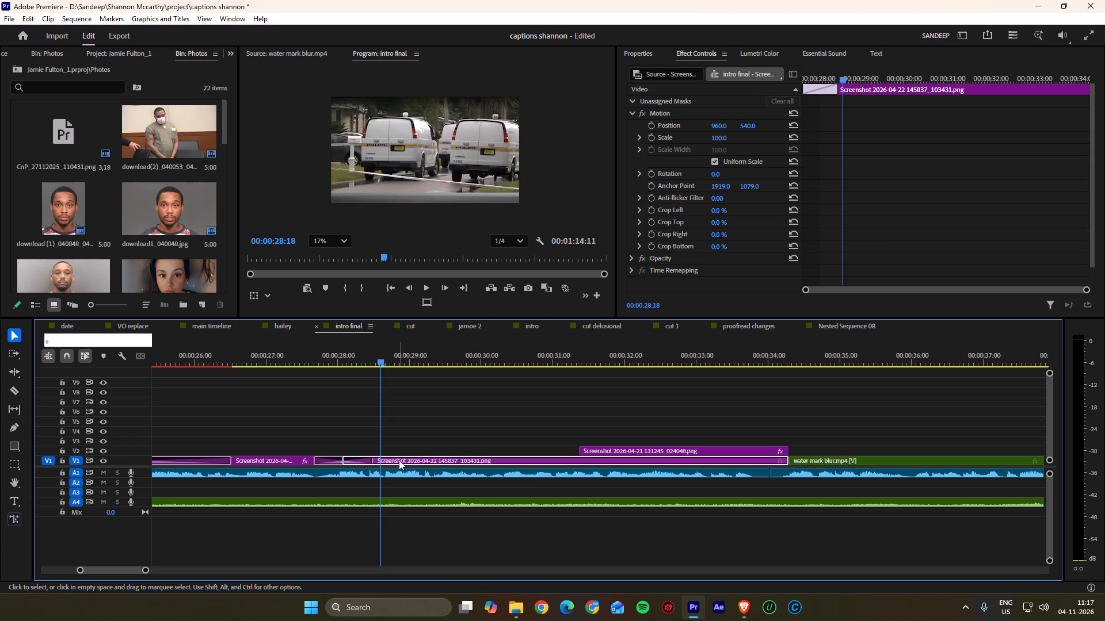
key("space")
scroll(374, 441, "down", 5)
scroll(369, 439, "up", 2, "alt")
scroll(369, 439, "down", 3, "alt")
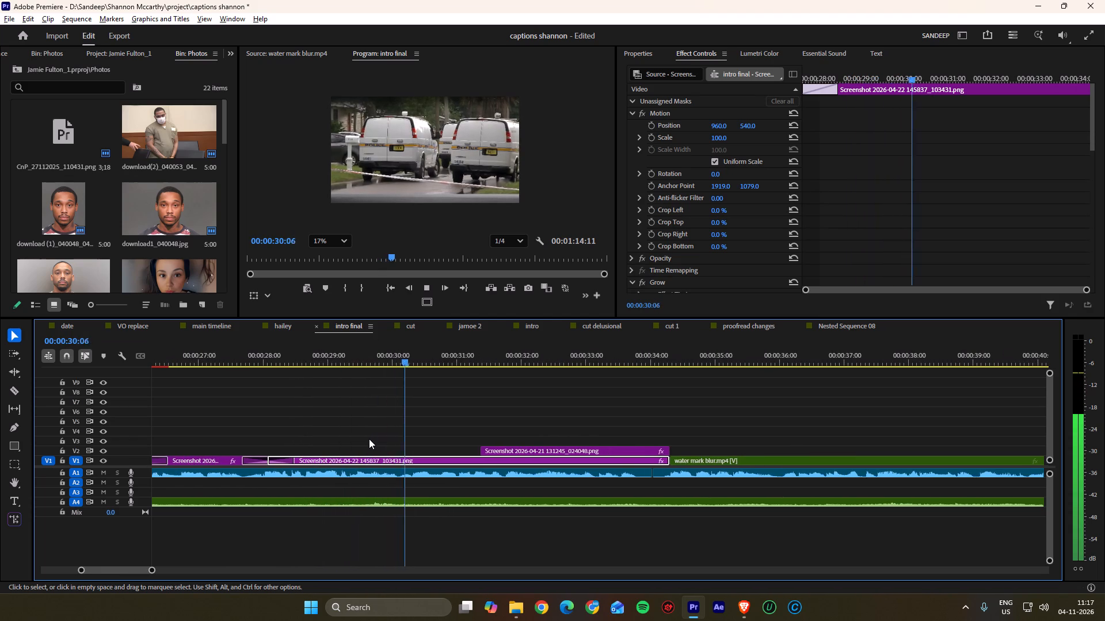
scroll(508, 443, "up", 3, "alt")
scroll(508, 443, "down", 4)
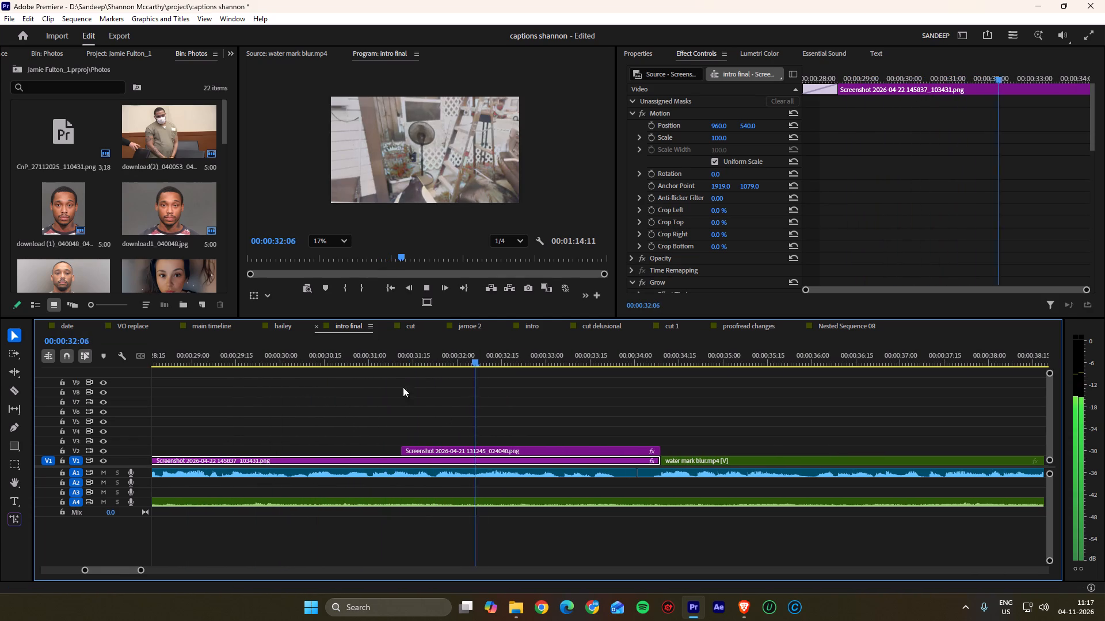
key("space")
left_click_drag(393, 358, 228, 358)
key("space")
scroll(293, 415, "up", 3)
key("space")
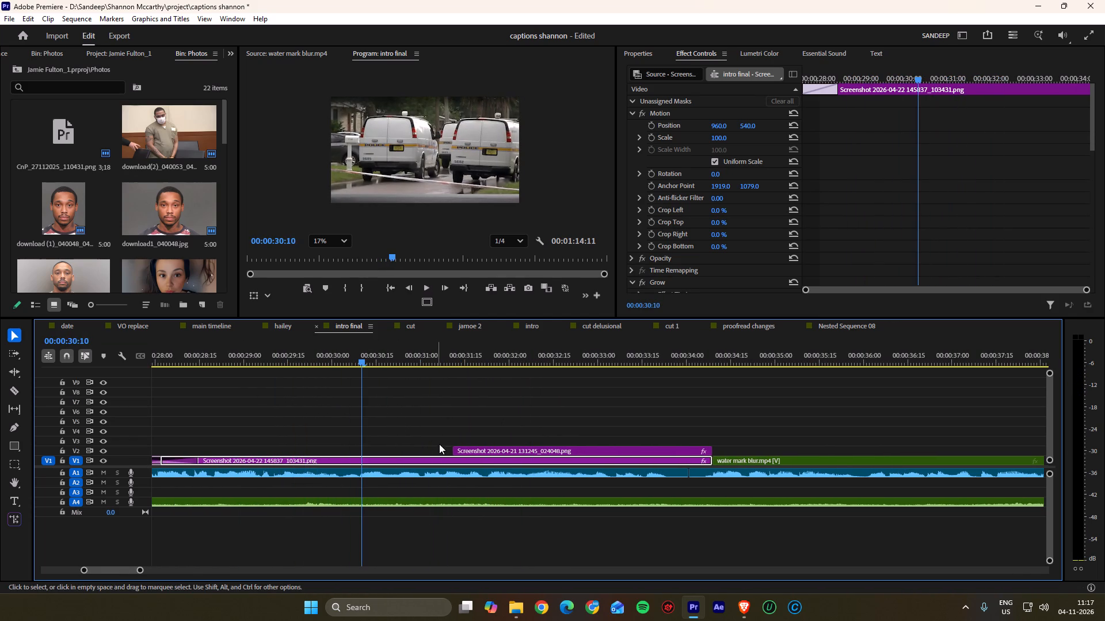
left_click_drag(455, 448, 361, 445)
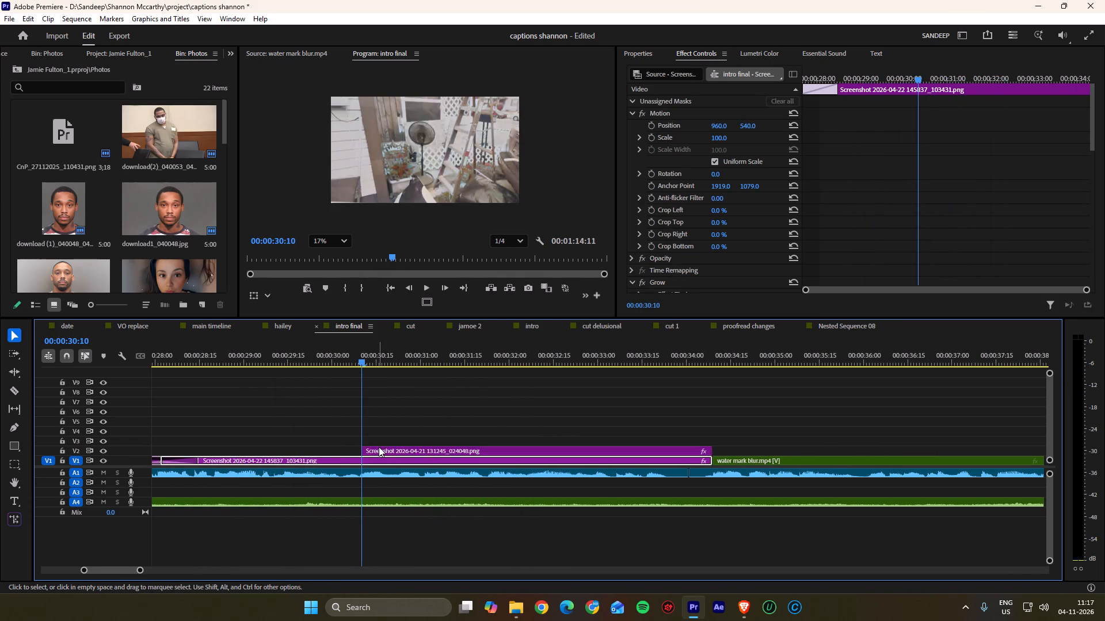
left_click_drag(380, 447, 380, 462)
left_click(364, 462)
key("ctrl+d")
left_click(374, 434)
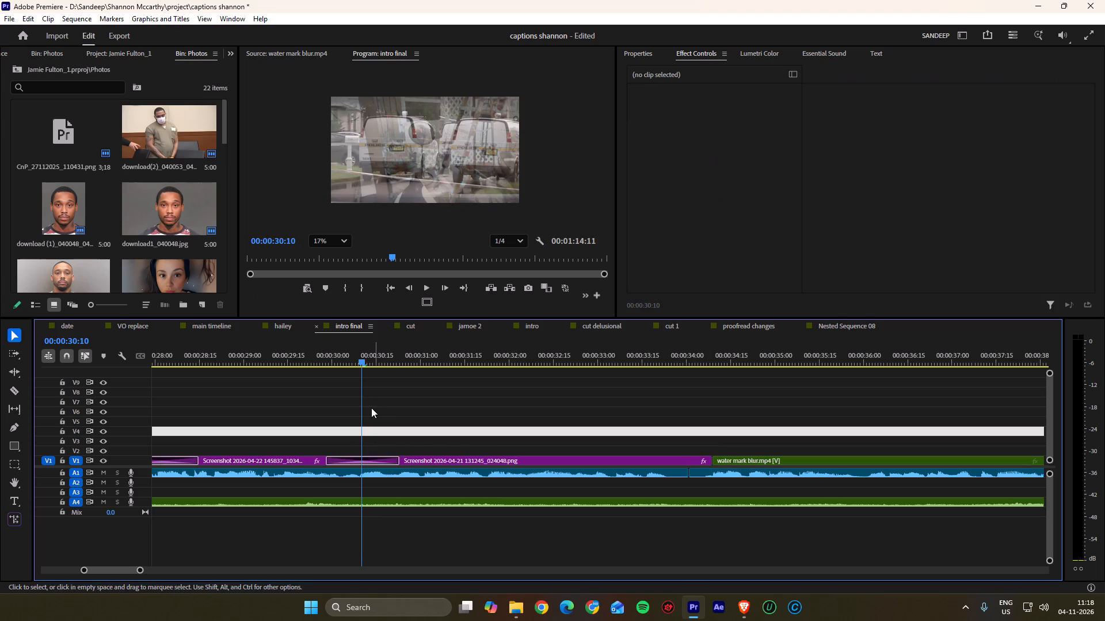
left_click_drag(360, 361, 288, 351)
key("space")
key("space")
scroll(513, 456, "up", 3, "alt")
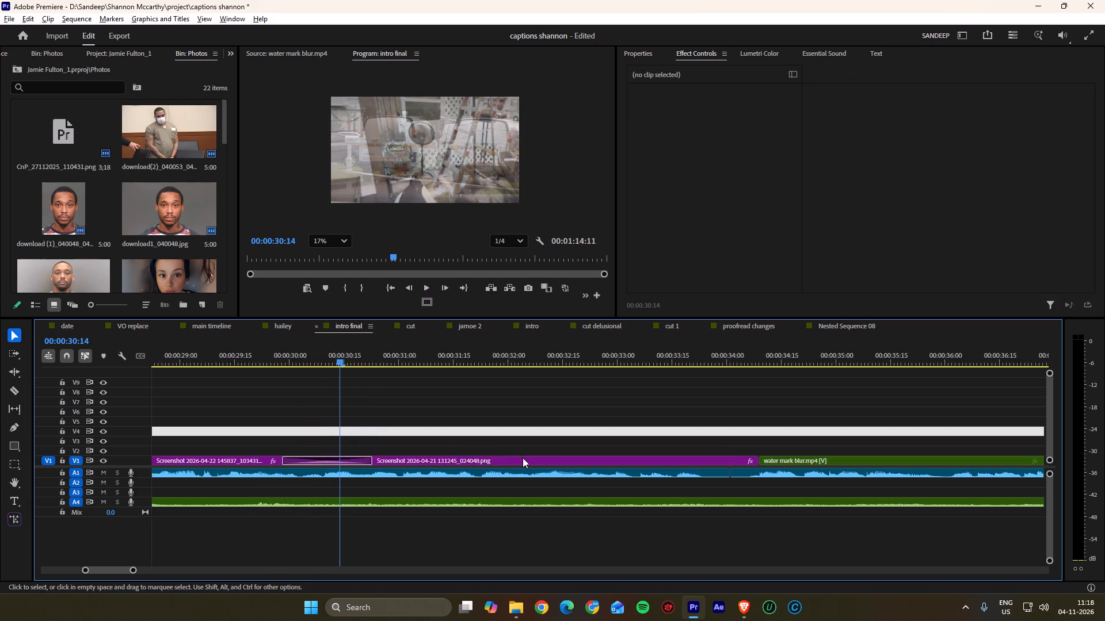
scroll(535, 459, "down", 9, "alt")
scroll(373, 473, "up", 5)
left_click(444, 463)
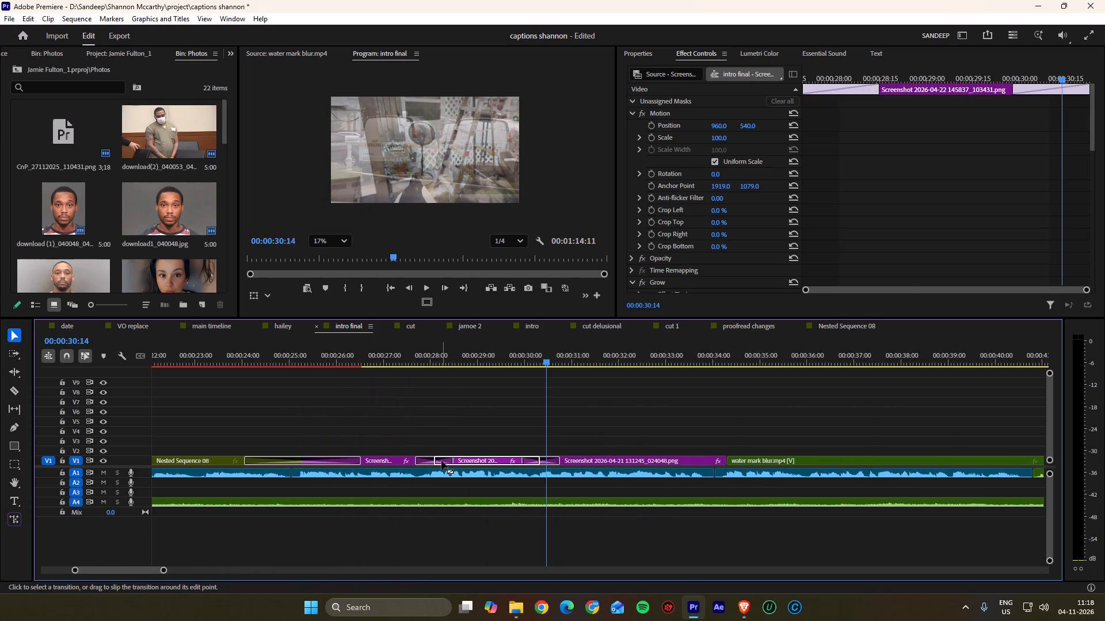
left_click(435, 460)
key("Delete")
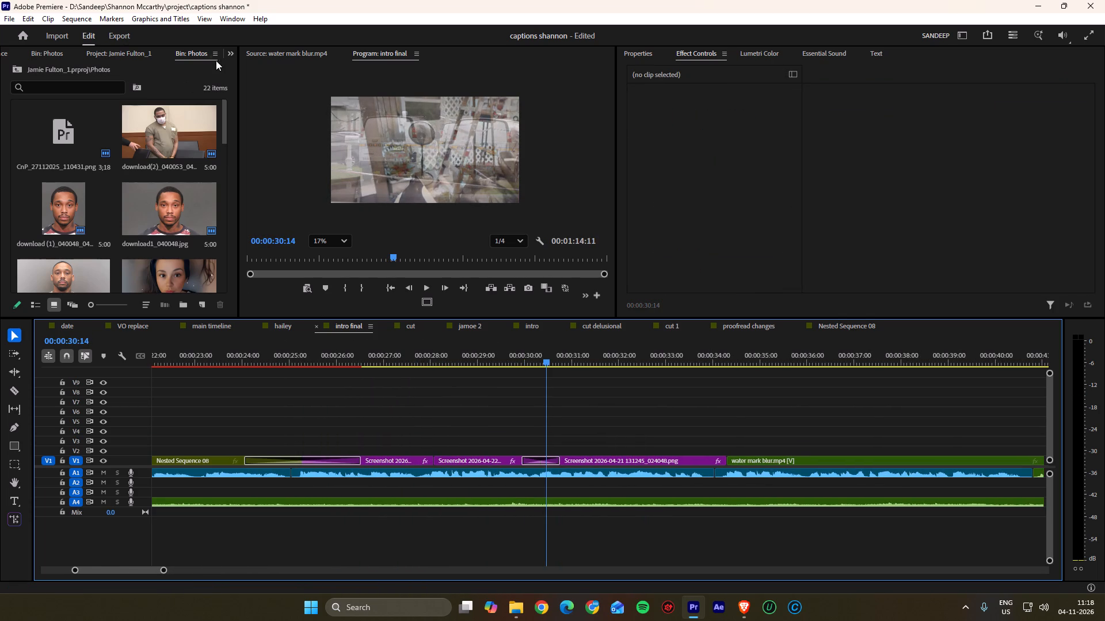
left_click(226, 52)
left_click(239, 74)
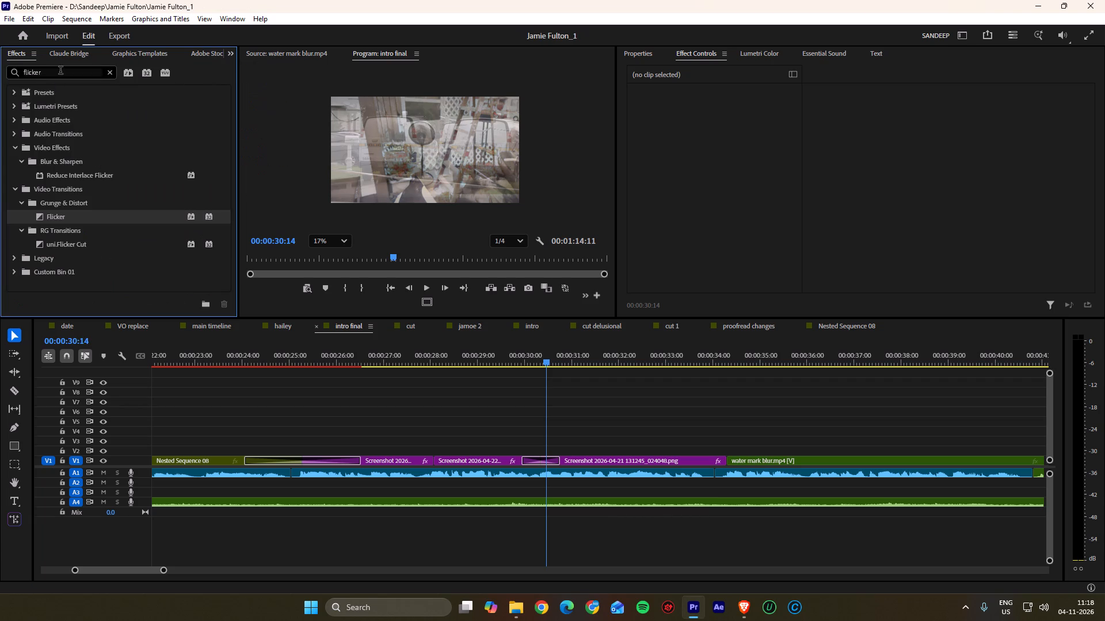
left_click(60, 71)
left_click(106, 76)
left_click(90, 72)
key("s")
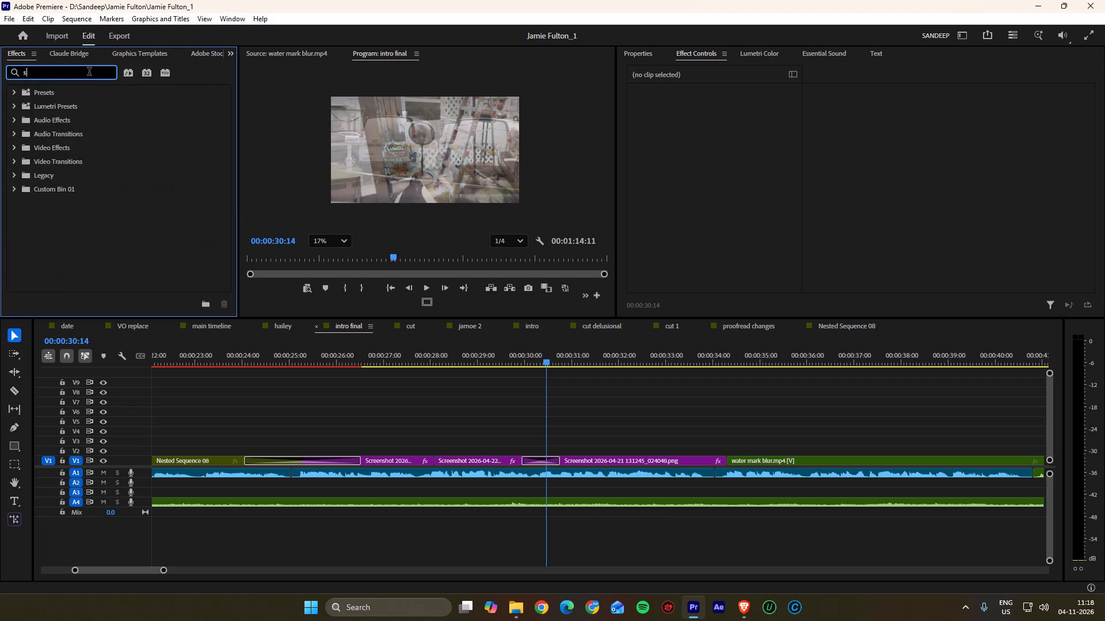
type("oft")
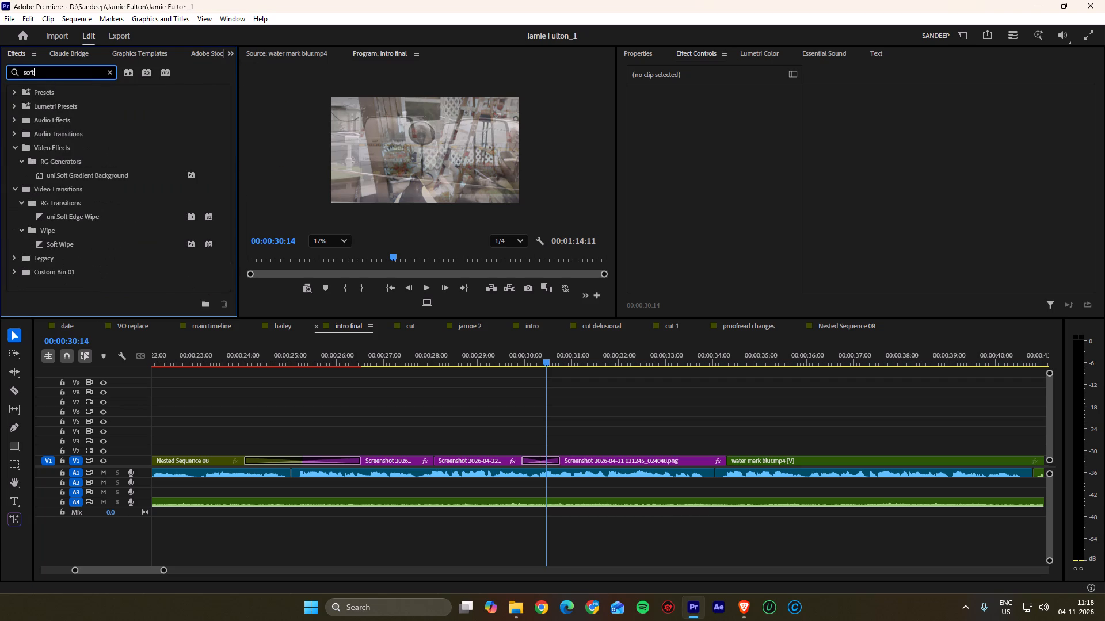
key("space")
left_click_drag(60, 244, 448, 459)
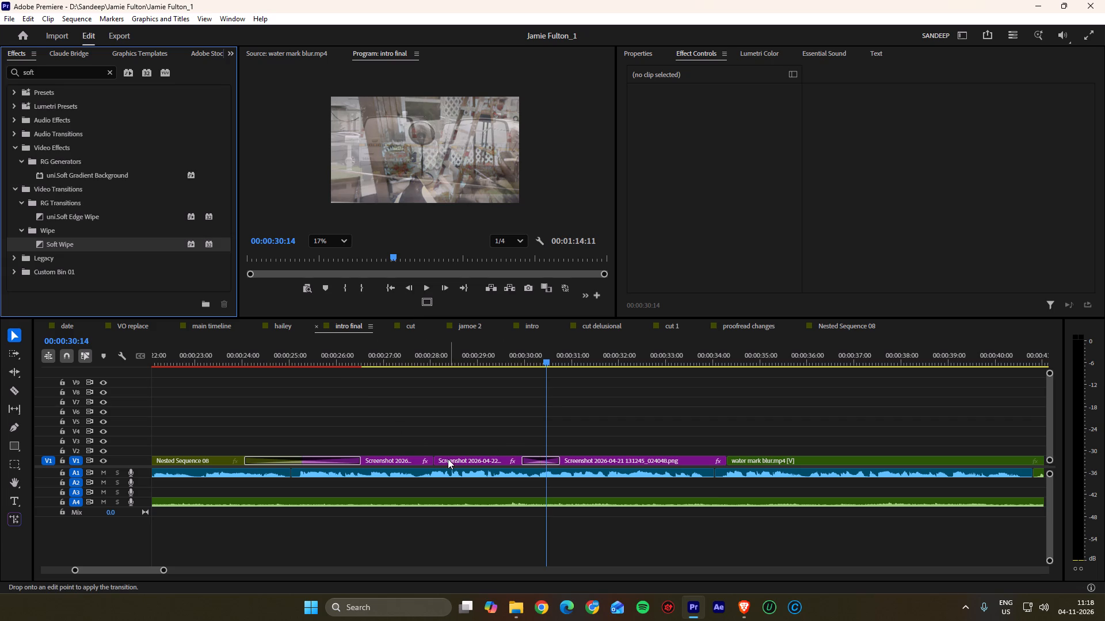
left_click_drag(448, 459, 433, 459)
left_click(432, 447)
left_click_drag(425, 362, 387, 362)
key("space")
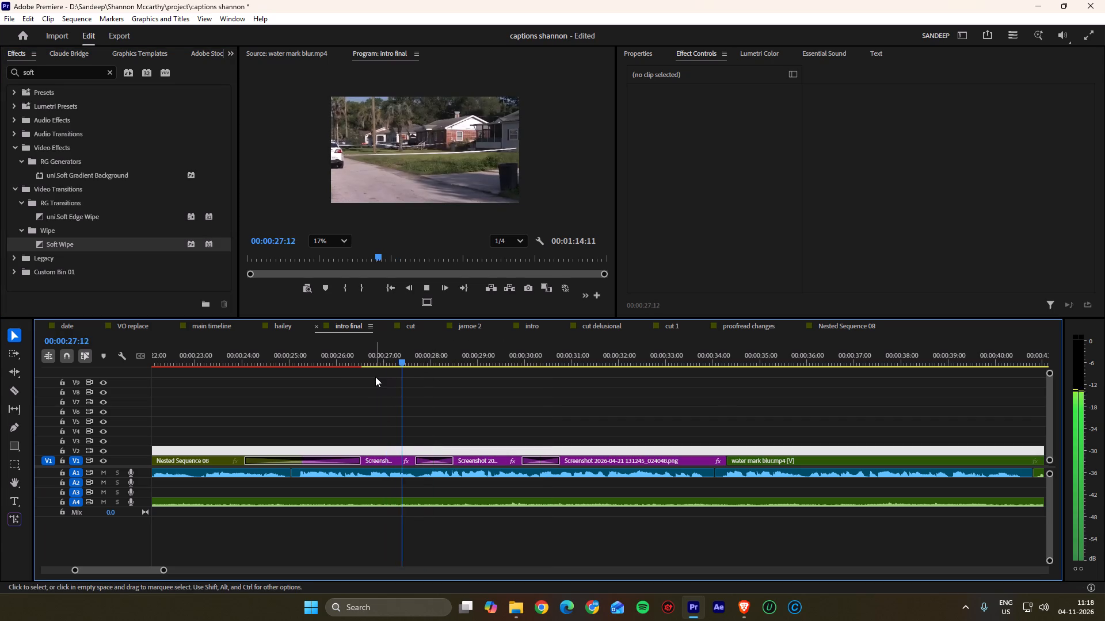
scroll(375, 396, "down", 8)
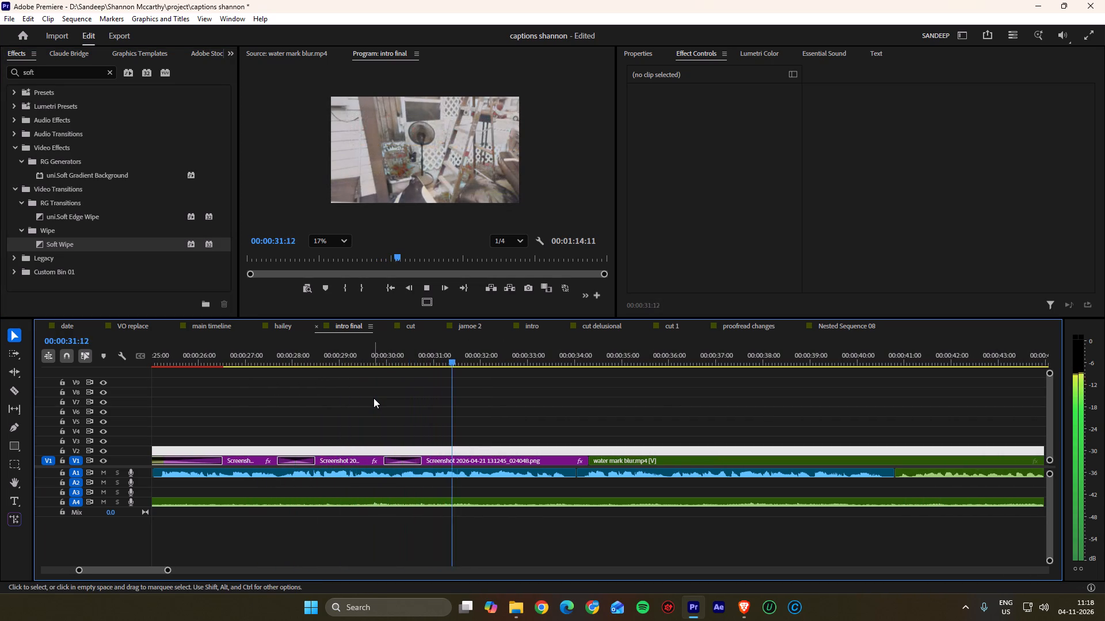
left_click(501, 454)
key("space")
left_click(501, 457)
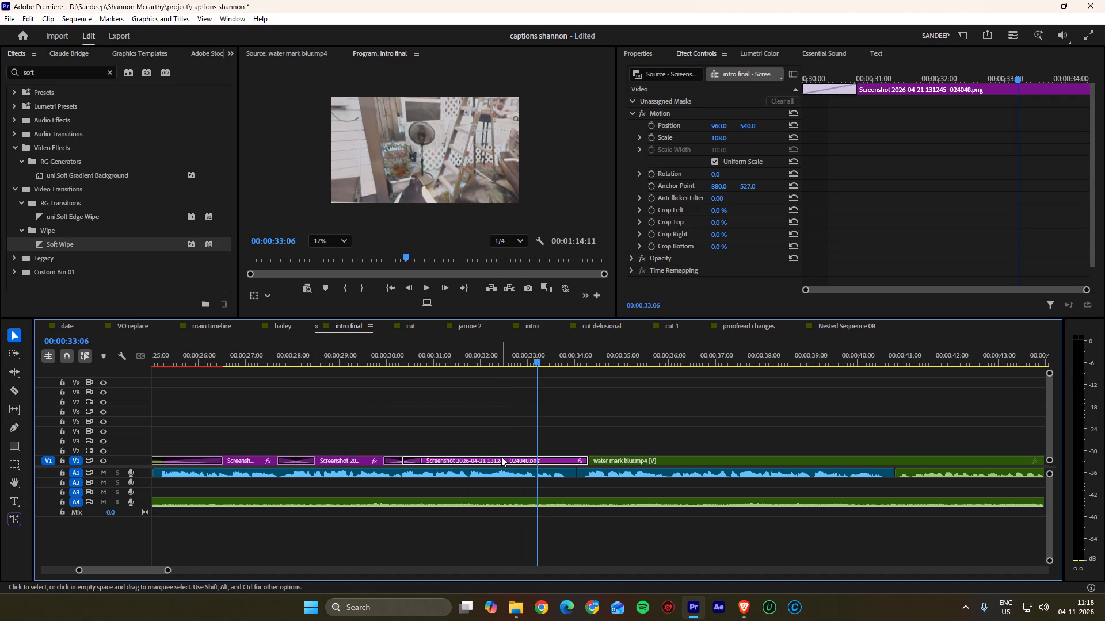
type("+")
key("space")
scroll(501, 456, "down", 4)
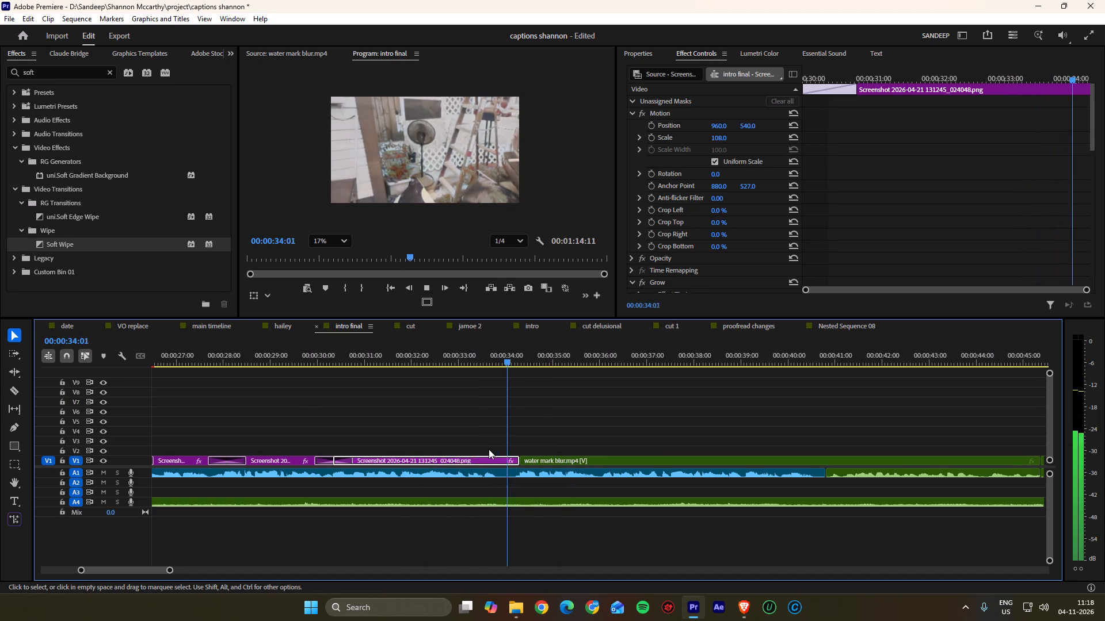
scroll(489, 447, "down", 7)
key("space")
left_click(552, 463)
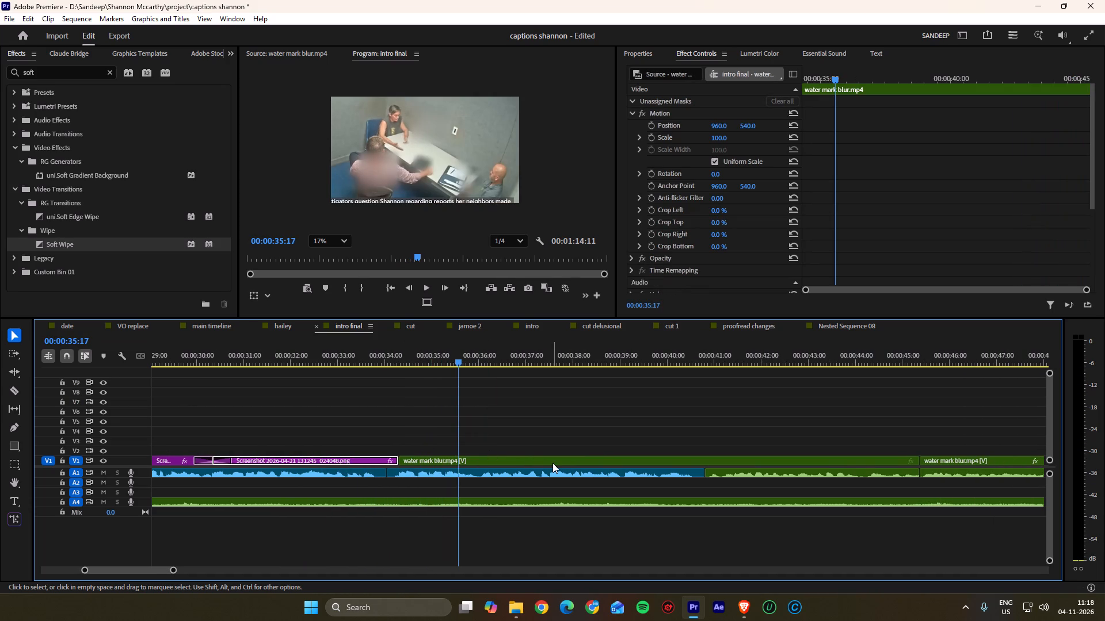
key("Down")
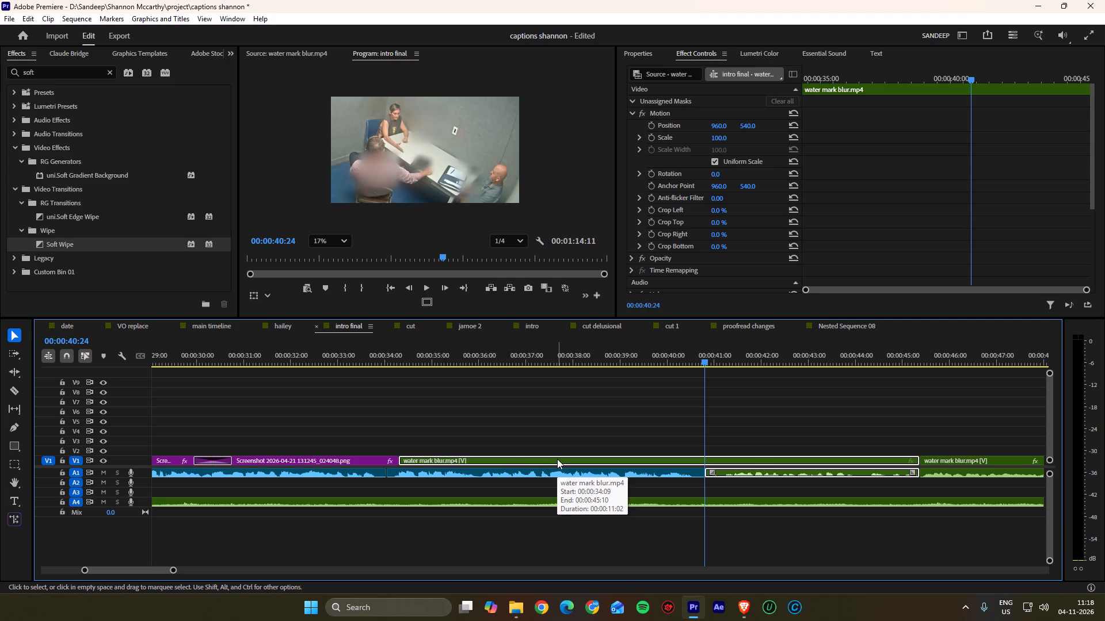
scroll(557, 459, "up", 3)
scroll(615, 455, "down", 9, "alt")
left_click_drag(403, 345, 382, 350)
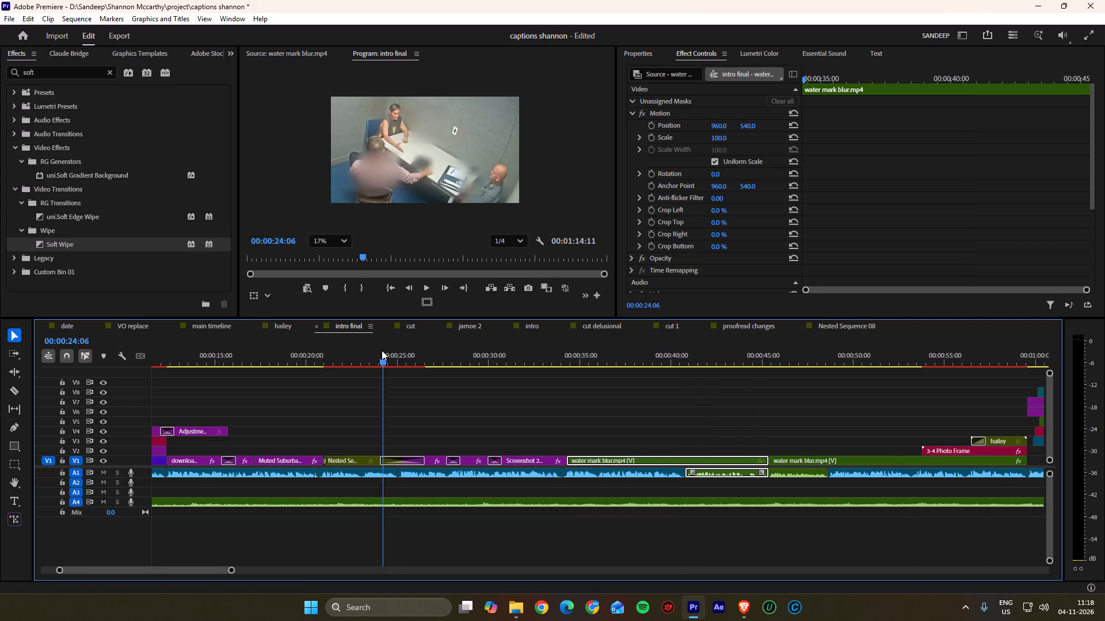
left_click_drag(382, 350, 376, 351)
key("space")
scroll(383, 441, "up", 6, "alt")
left_click(409, 457)
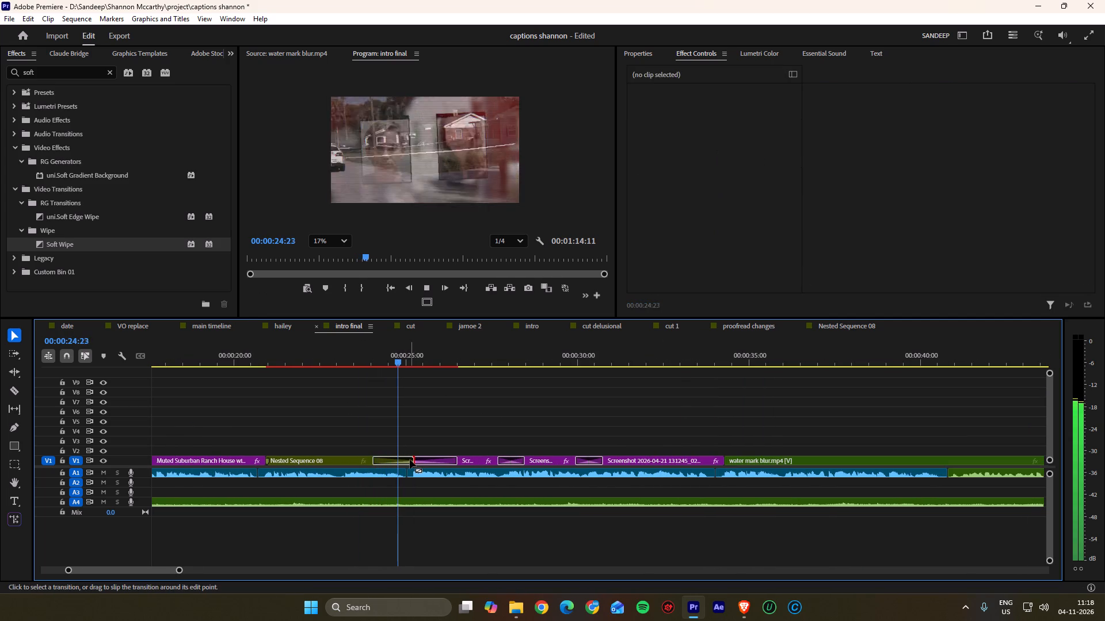
left_click(413, 460)
scroll(413, 460, "down", 4)
key("space")
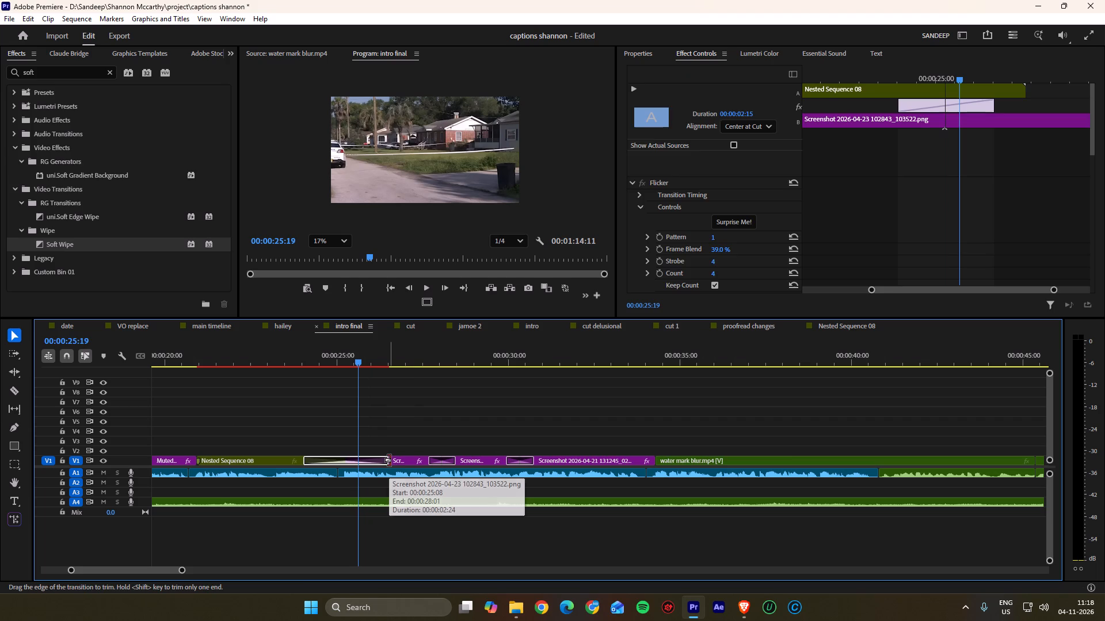
key("ctrl+x")
left_click(656, 457, "ctrl")
key("ctrl+v")
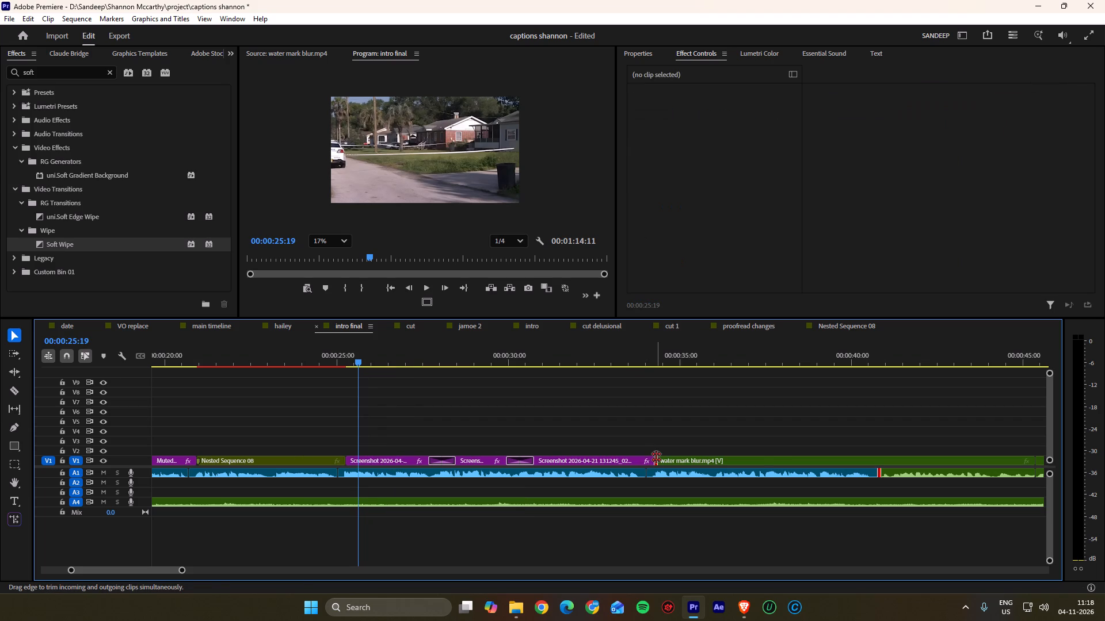
left_click(656, 444)
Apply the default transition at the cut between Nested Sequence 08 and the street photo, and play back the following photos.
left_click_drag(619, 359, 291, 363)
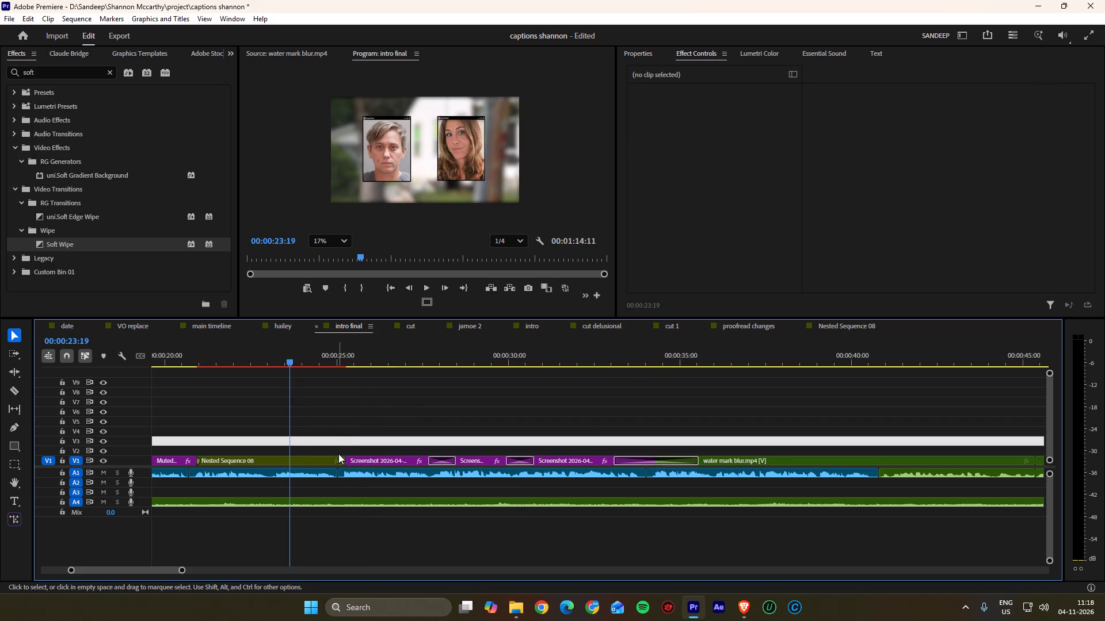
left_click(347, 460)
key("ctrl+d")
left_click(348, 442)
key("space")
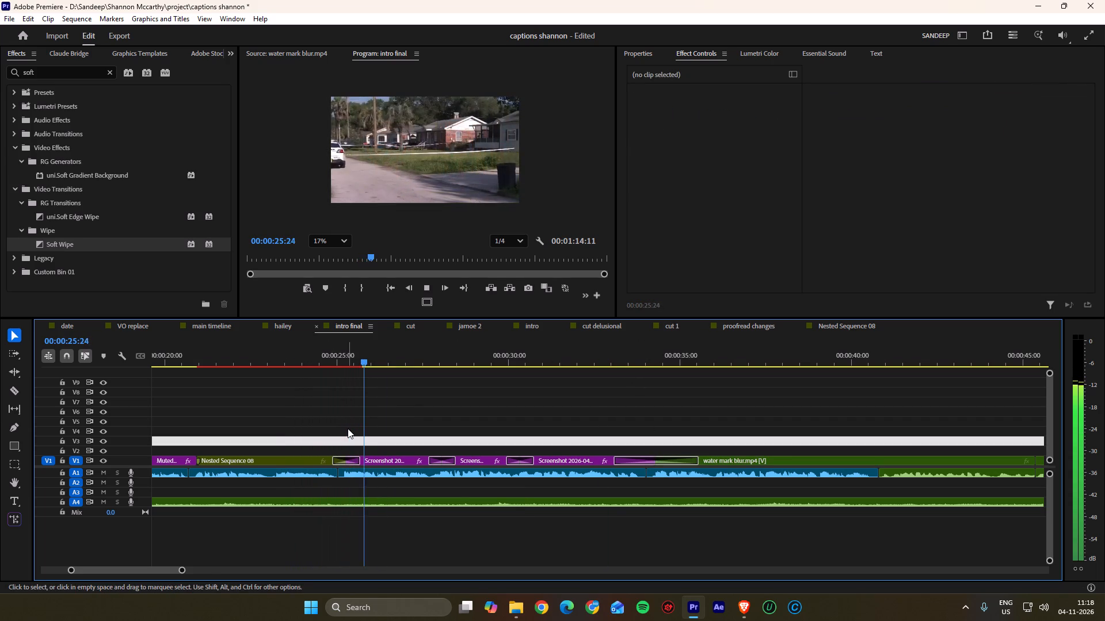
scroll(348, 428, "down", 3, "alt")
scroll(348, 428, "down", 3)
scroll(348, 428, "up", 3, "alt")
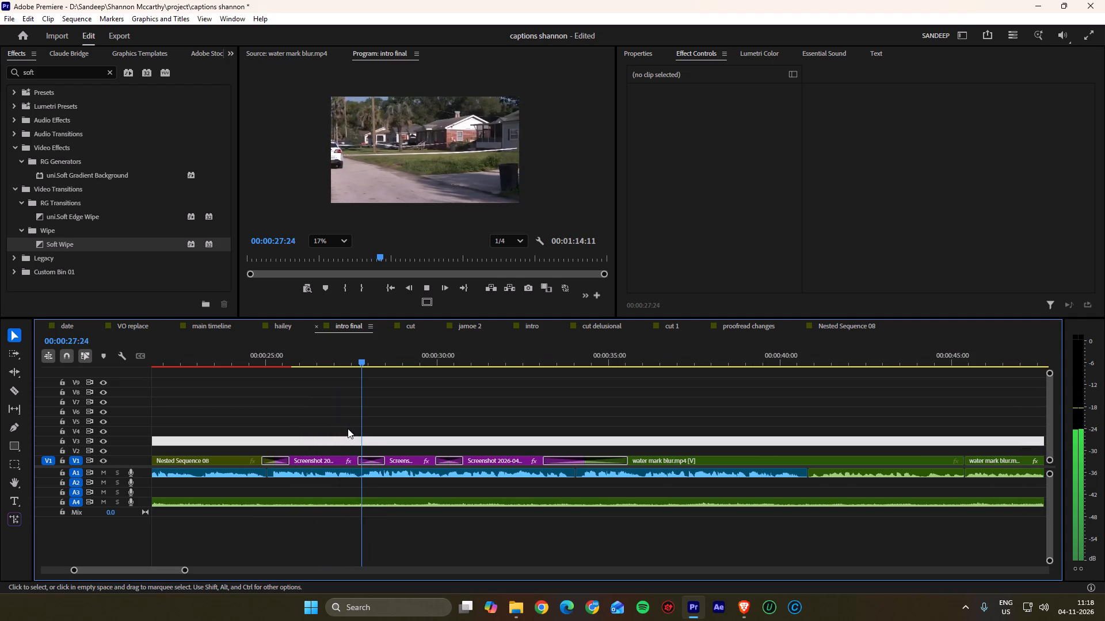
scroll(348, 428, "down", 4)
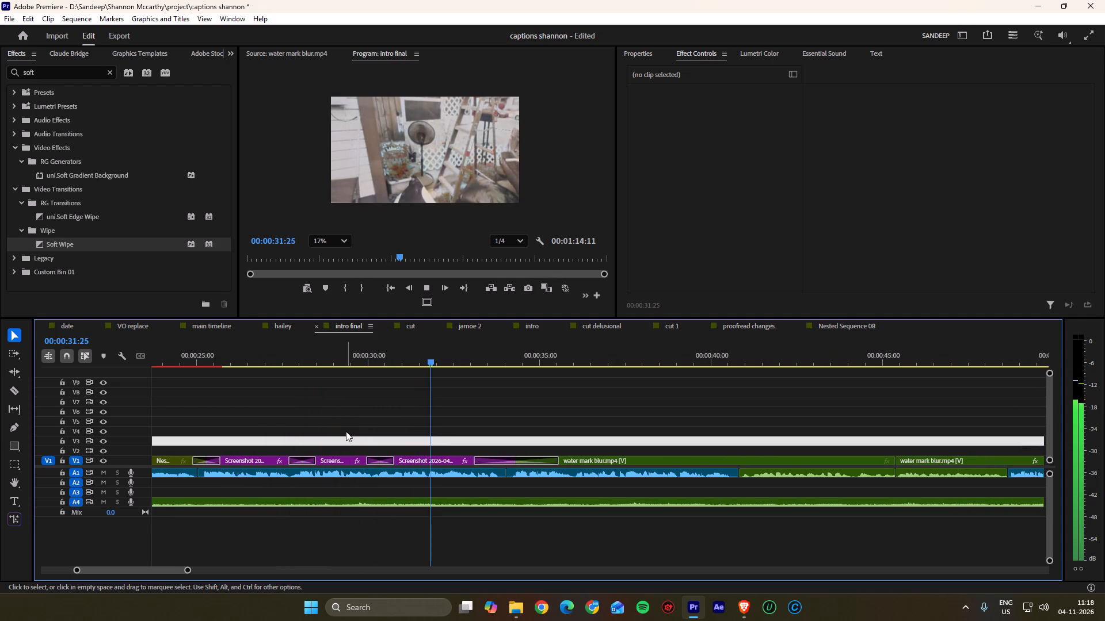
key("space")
scroll(344, 434, "up", 8)
scroll(402, 434, "down", 3, "alt")
scroll(322, 453, "up", 3)
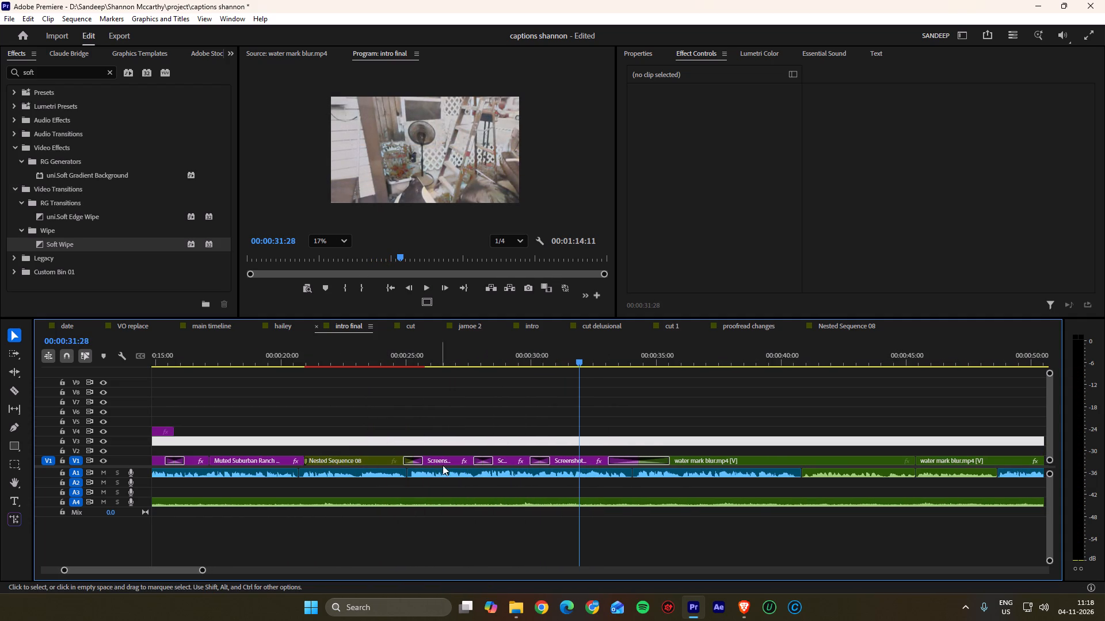
left_click(485, 463)
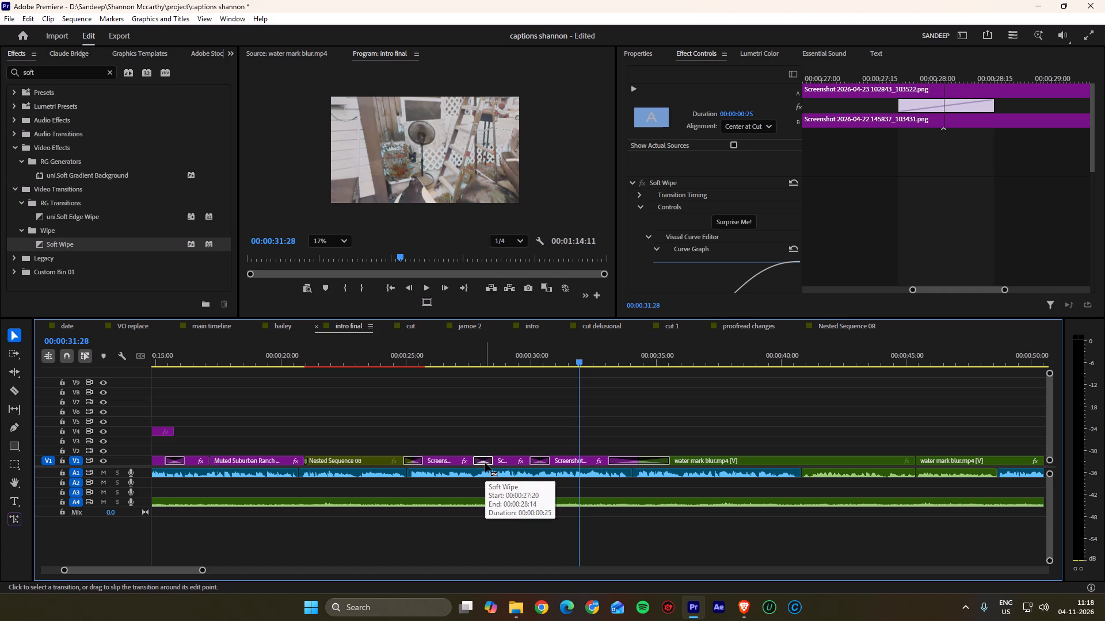
key("ctrl+c")
key("ctrl+c")
key("ctrl+c")
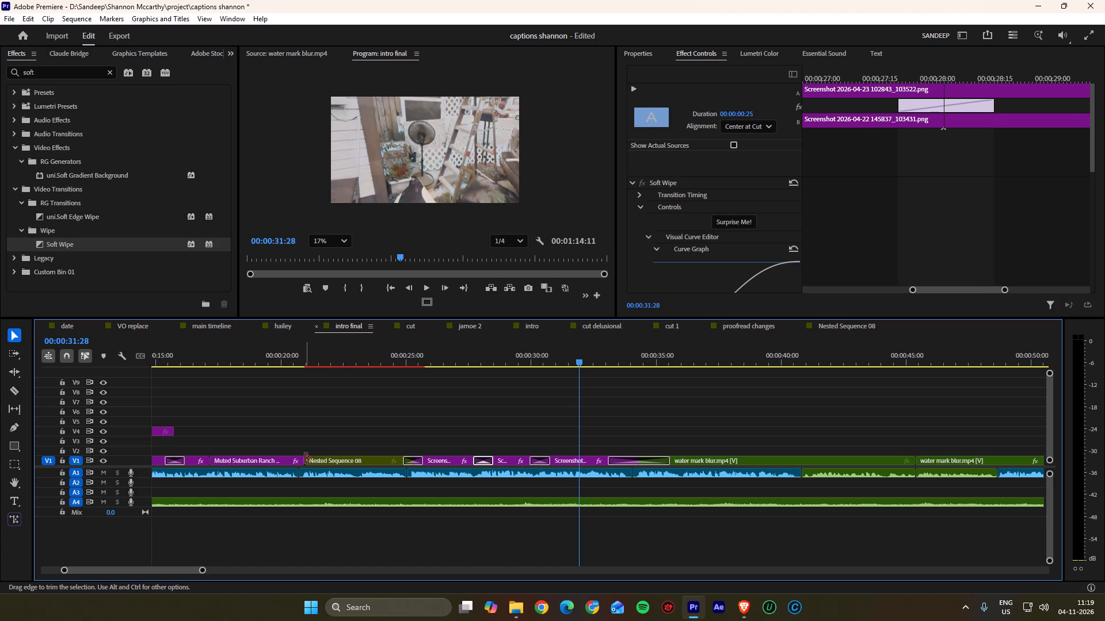
Apply the default transition at the V1 cut between the Muted Suburban Ranch House clip and Nested Sequence 08 during playback.
left_click_drag(311, 350, 259, 351)
key("space")
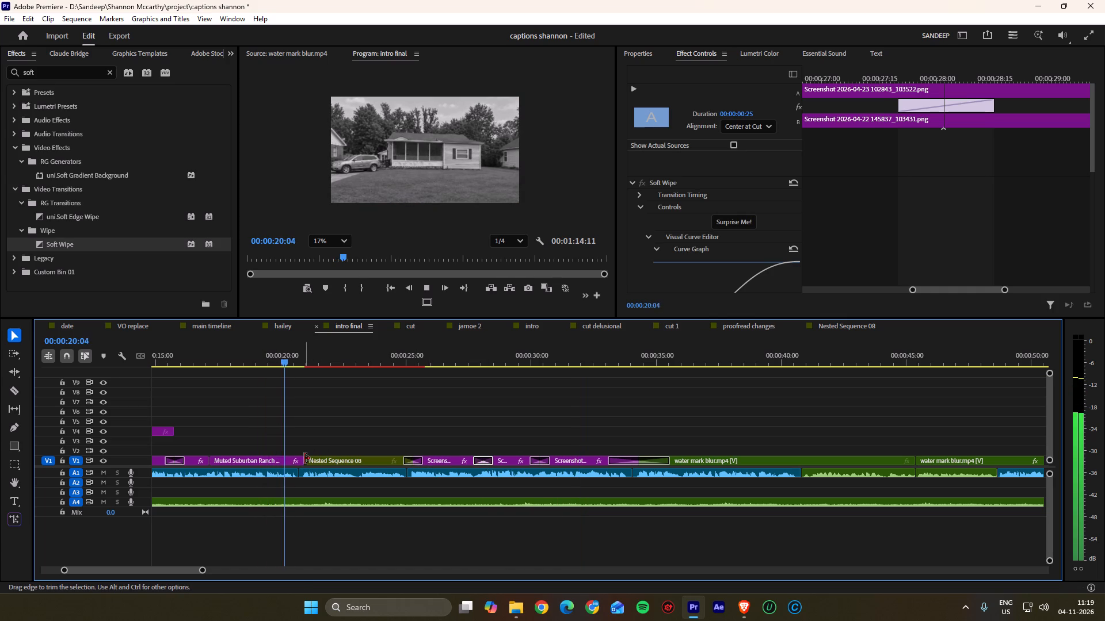
left_click(304, 458)
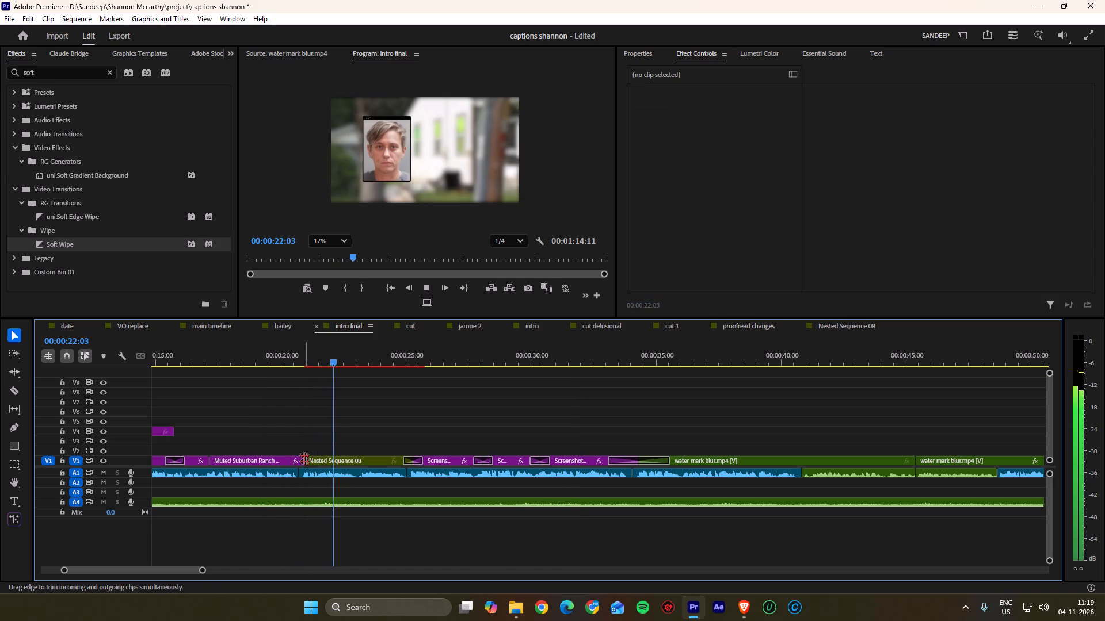
key("ctrl+d")
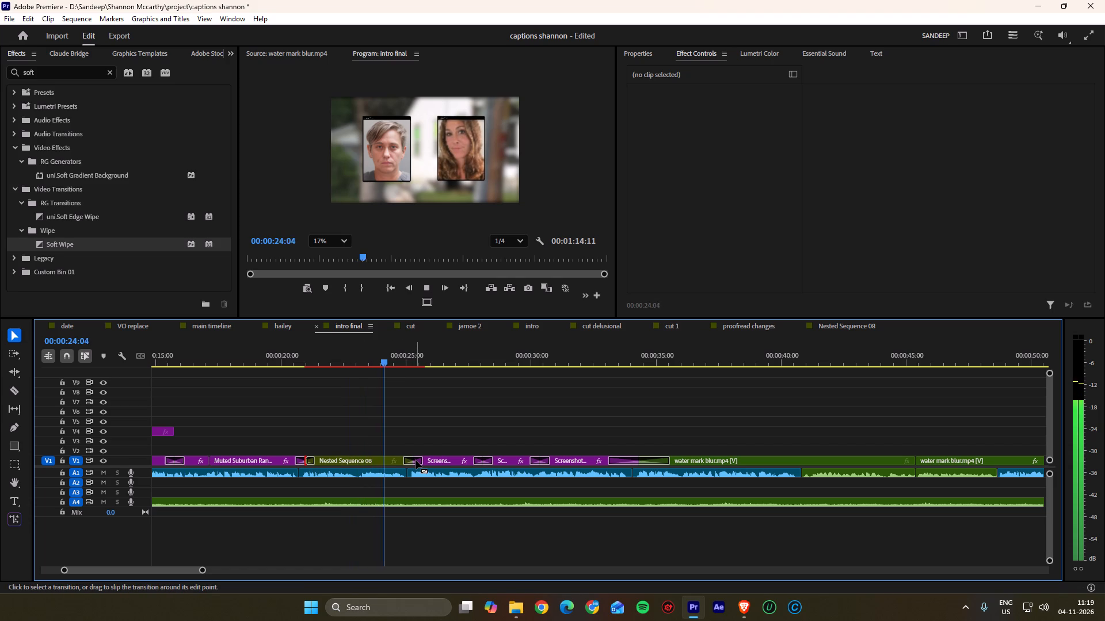
Replace the default transition between Nested Sequence 08 and the street photo with the copied Soft Wipe, and play back the result.
left_click(416, 460)
key("Delete")
left_click(416, 460)
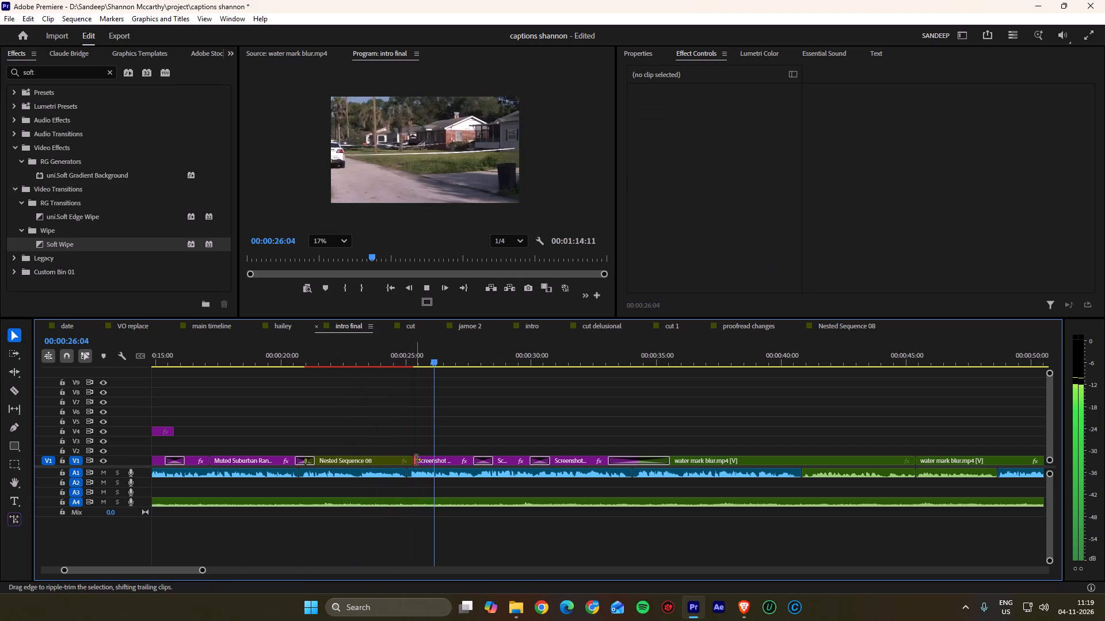
key("ctrl+v")
left_click_drag(429, 350, 377, 361)
key("space")
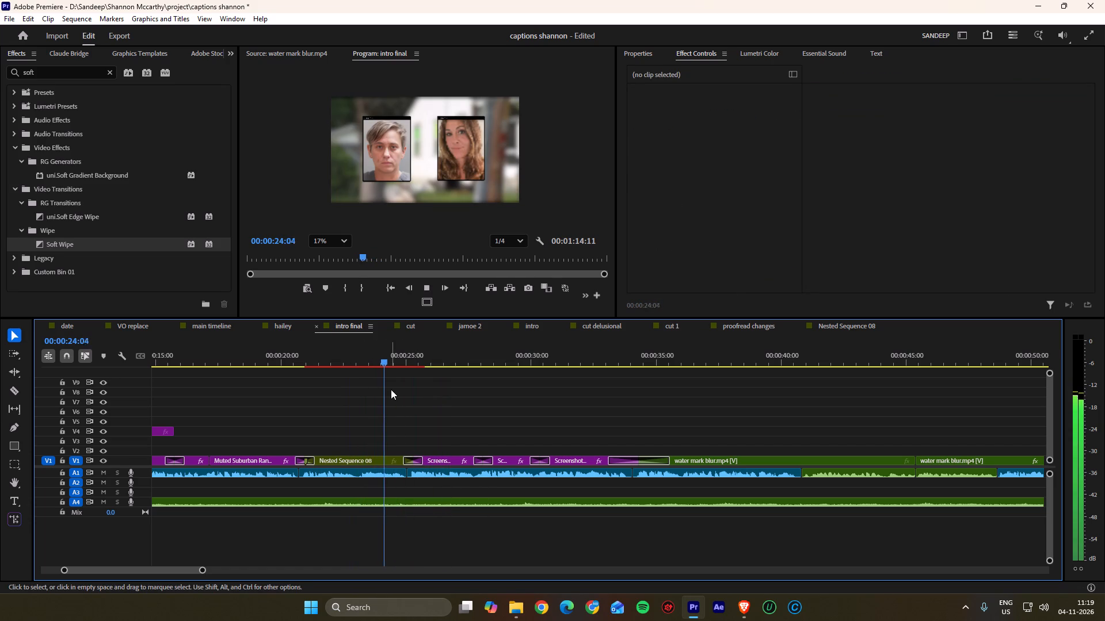
scroll(424, 418, "down", 2)
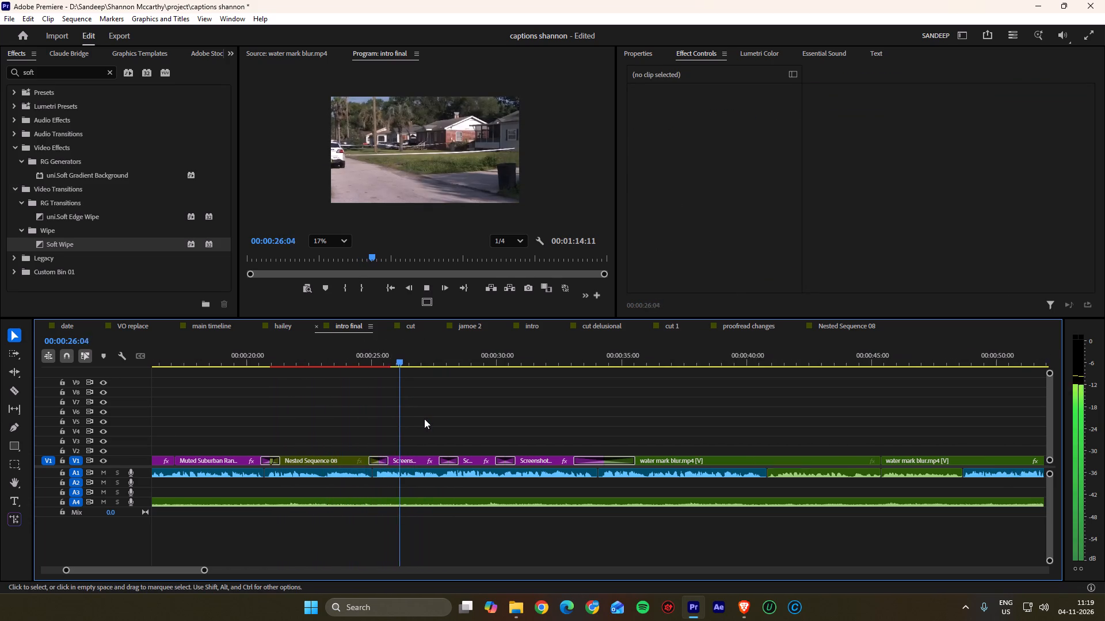
scroll(424, 419, "down", 5)
scroll(424, 419, "up", 5, "alt")
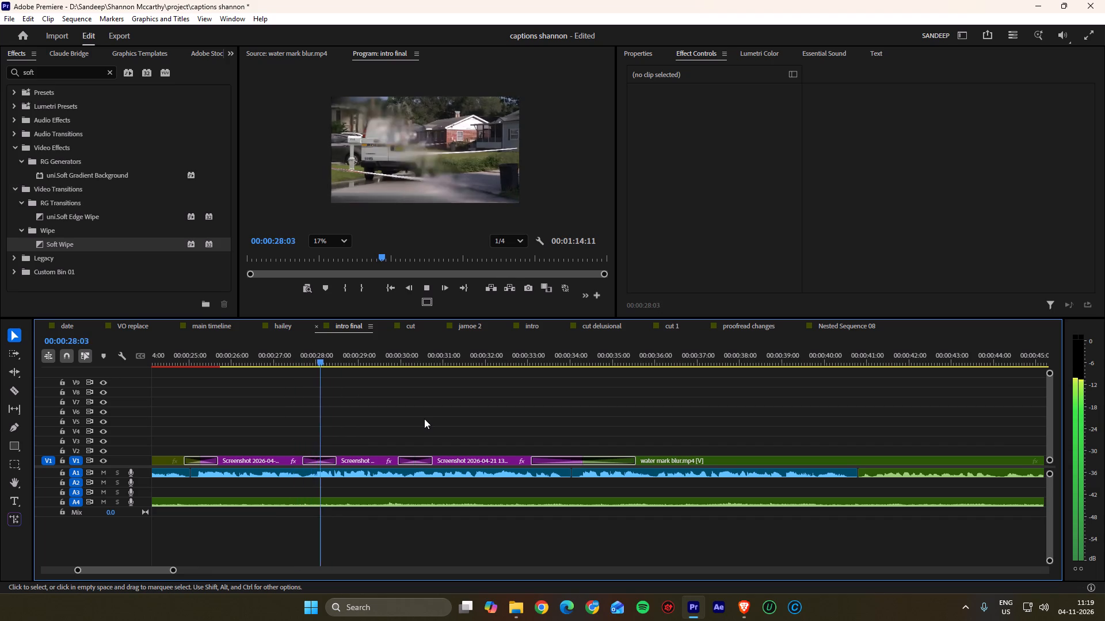
scroll(424, 419, "up", 3)
key("space")
left_click(371, 462)
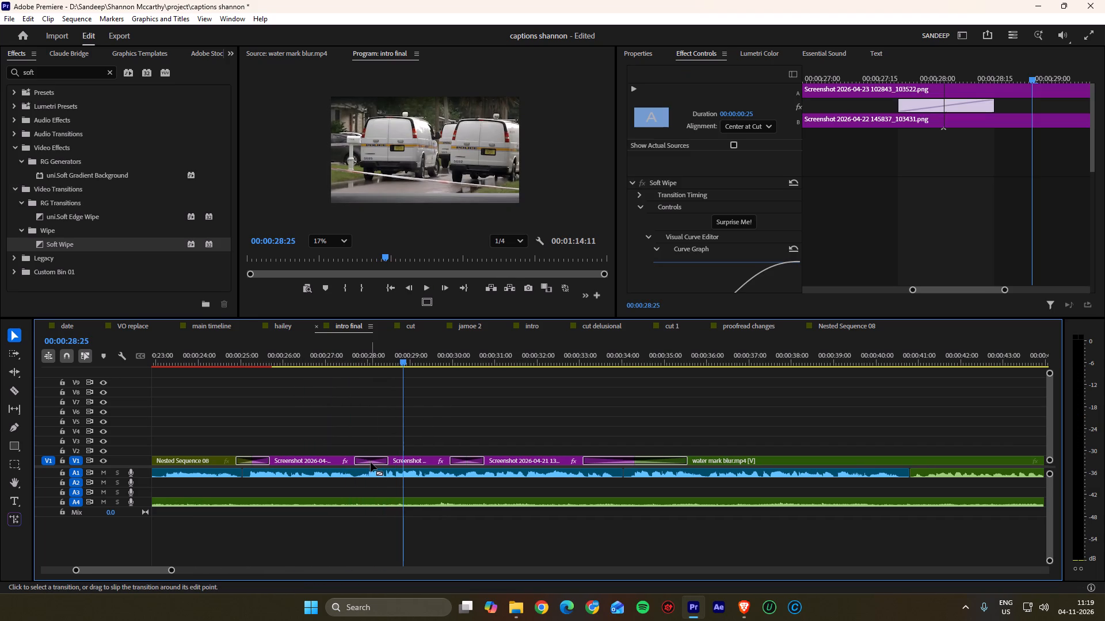
key("ctrl+d")
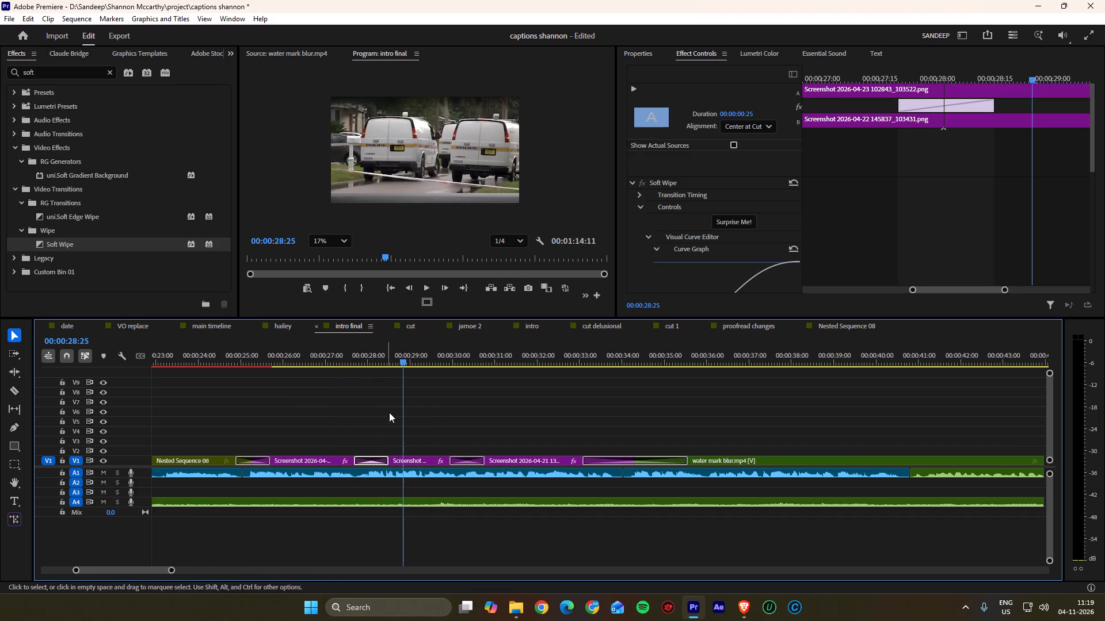
left_click_drag(365, 361, 338, 362)
key("space")
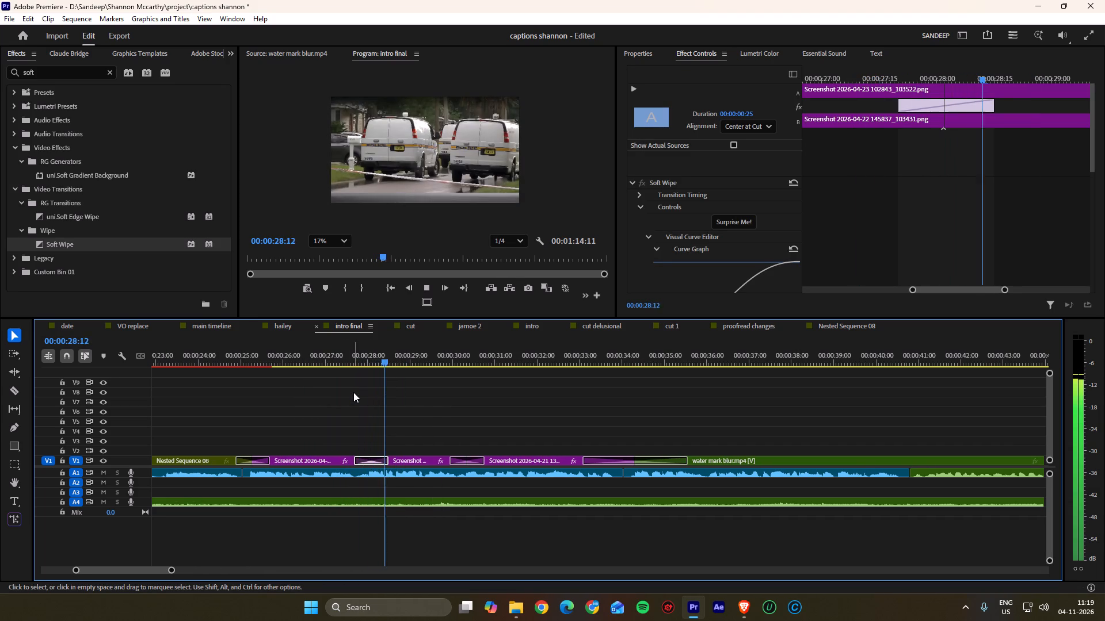
key("space")
key("Delete")
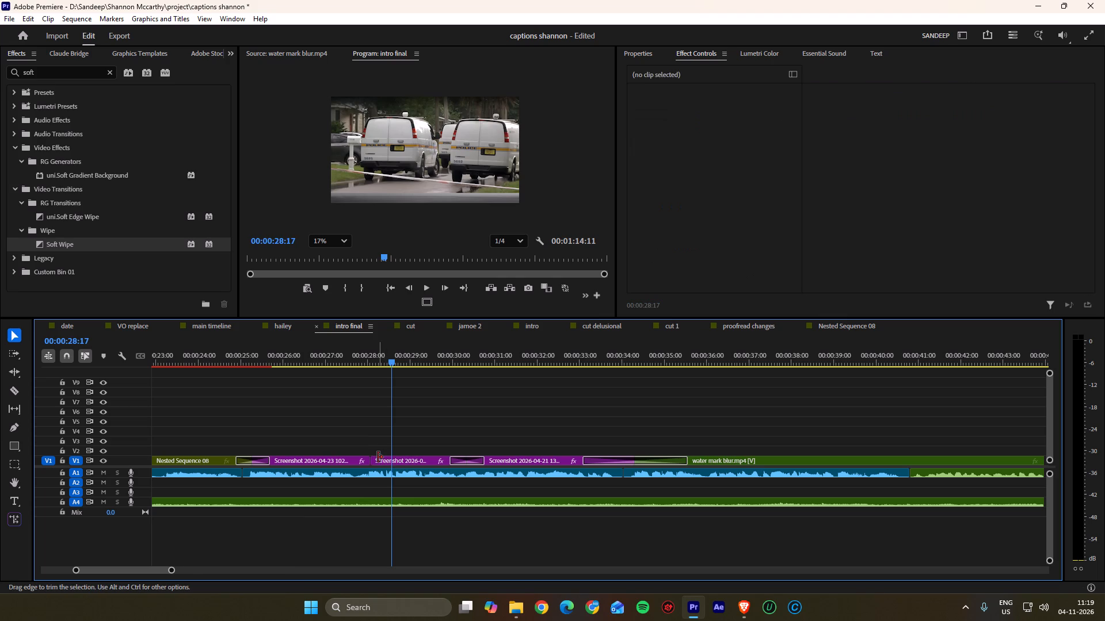
left_click(376, 456)
key("ctrl+d")
left_click(374, 430)
Play back the remaining photos, the transition into water mark blur.mp4 and the interview footage up to about 00:00:40.
key("space")
scroll(374, 430, "down", 3)
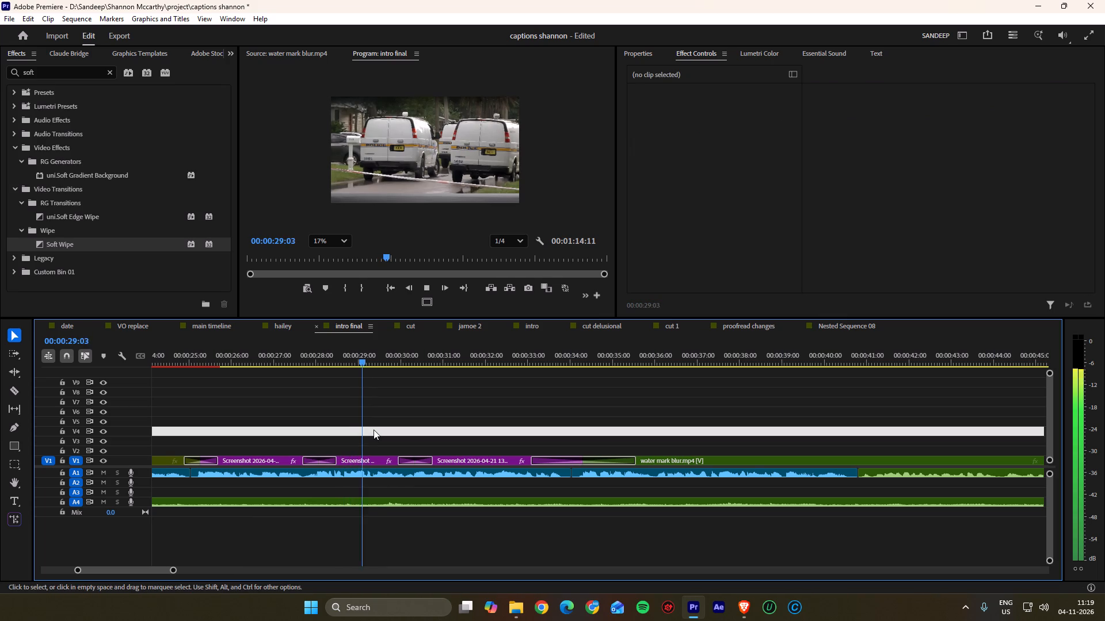
scroll(374, 430, "down", 2, "alt")
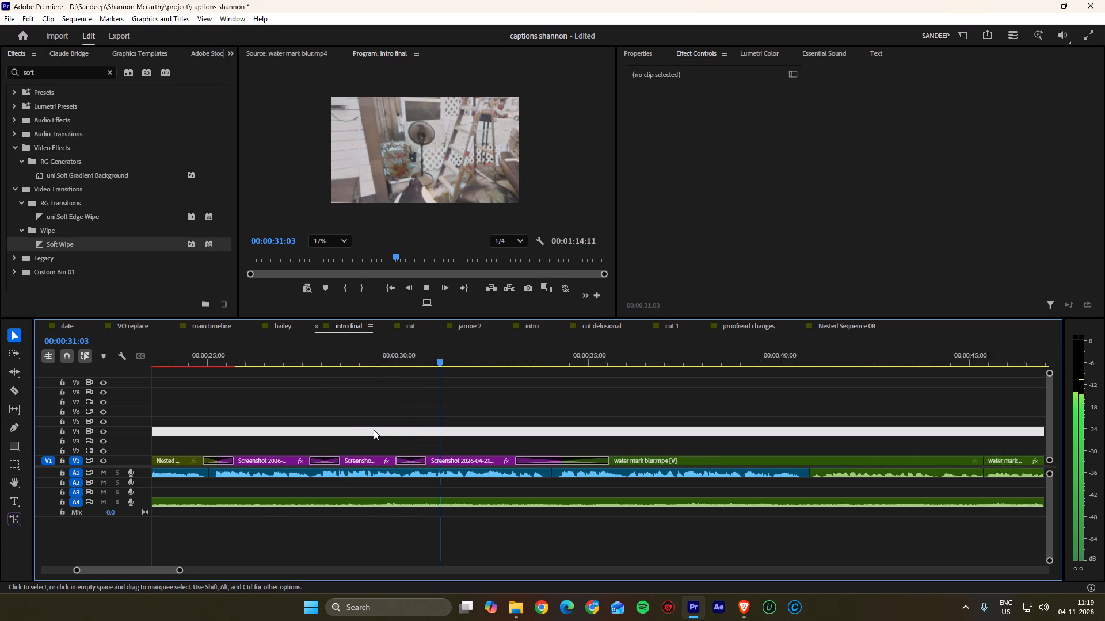
scroll(374, 430, "down", 1, "alt")
scroll(374, 430, "down", 6)
key("space")
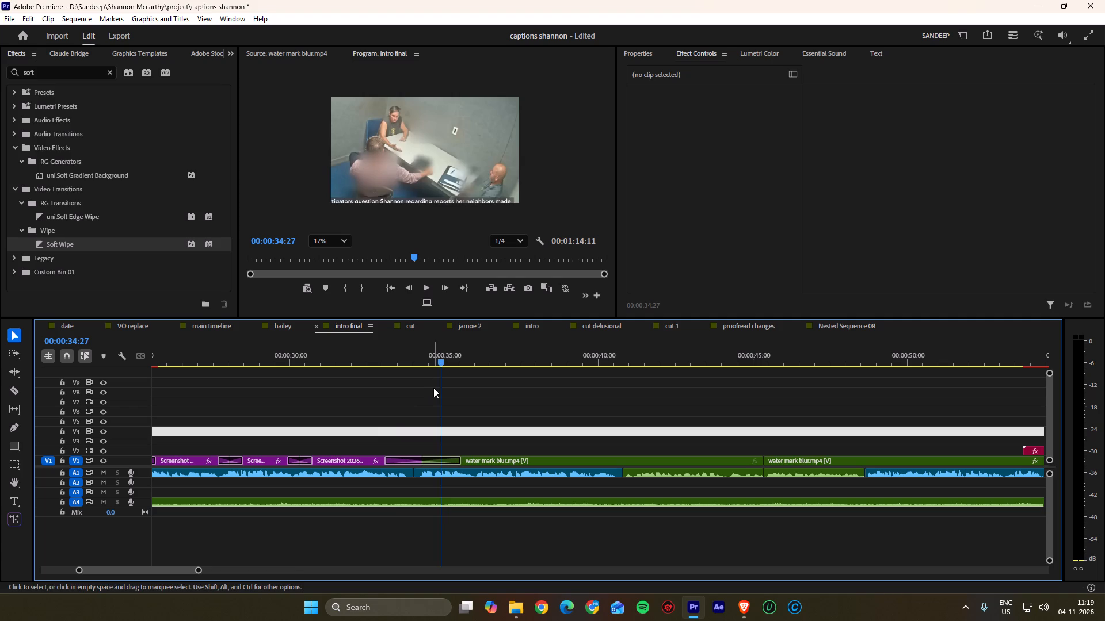
left_click_drag(432, 354, 391, 354)
key("space")
scroll(421, 420, "up", 7, "alt")
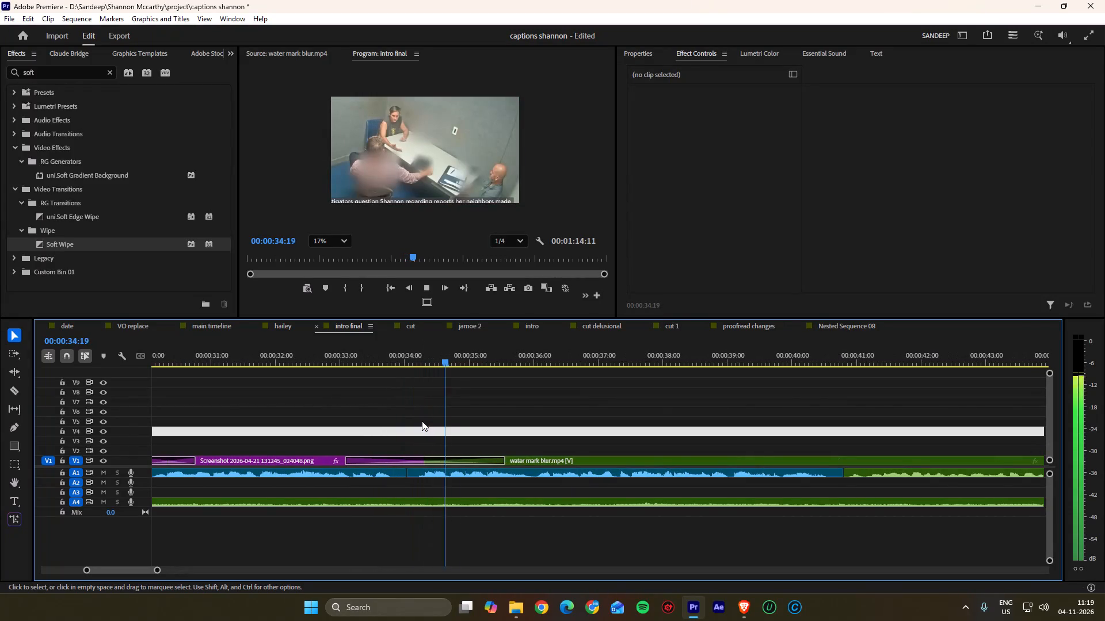
key("space")
left_click_drag(415, 361, 366, 356)
key("space")
key("space")
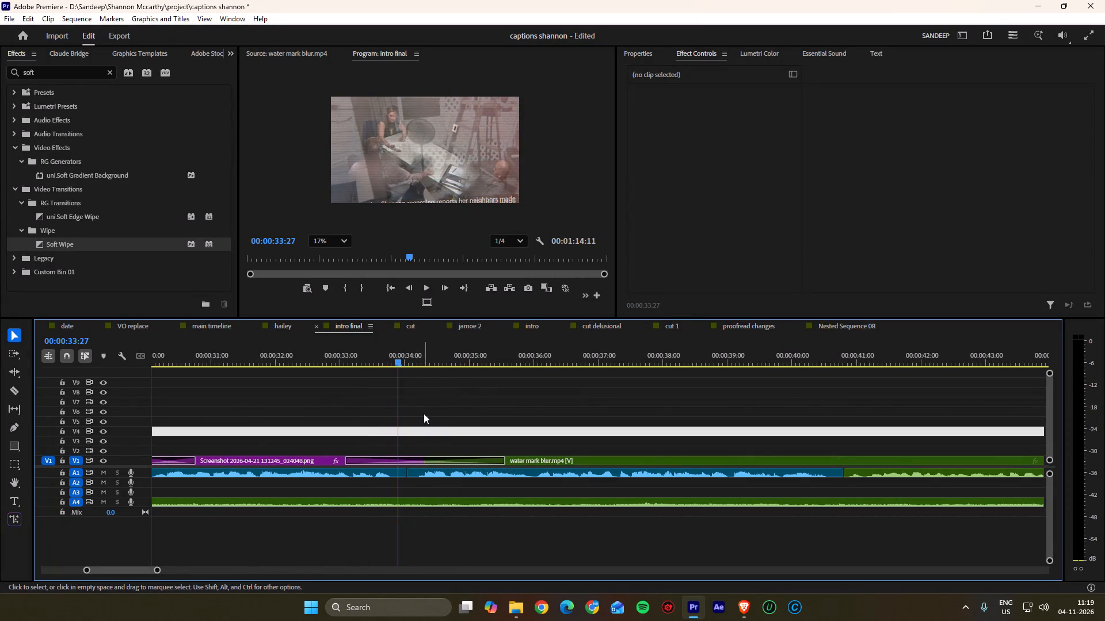
key("space")
key("space")
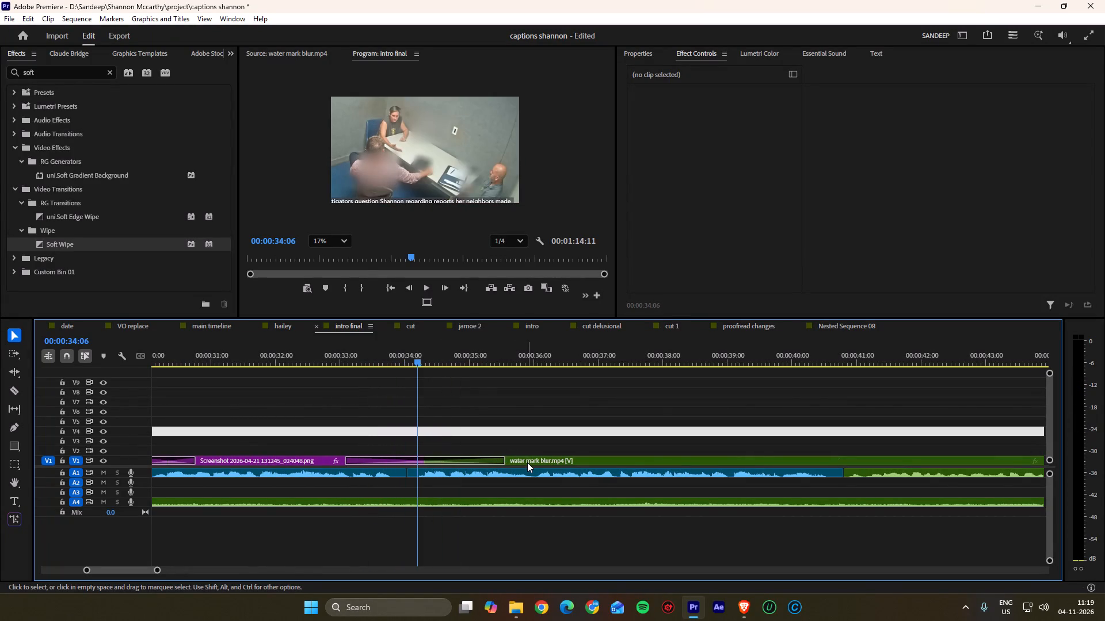
key("space")
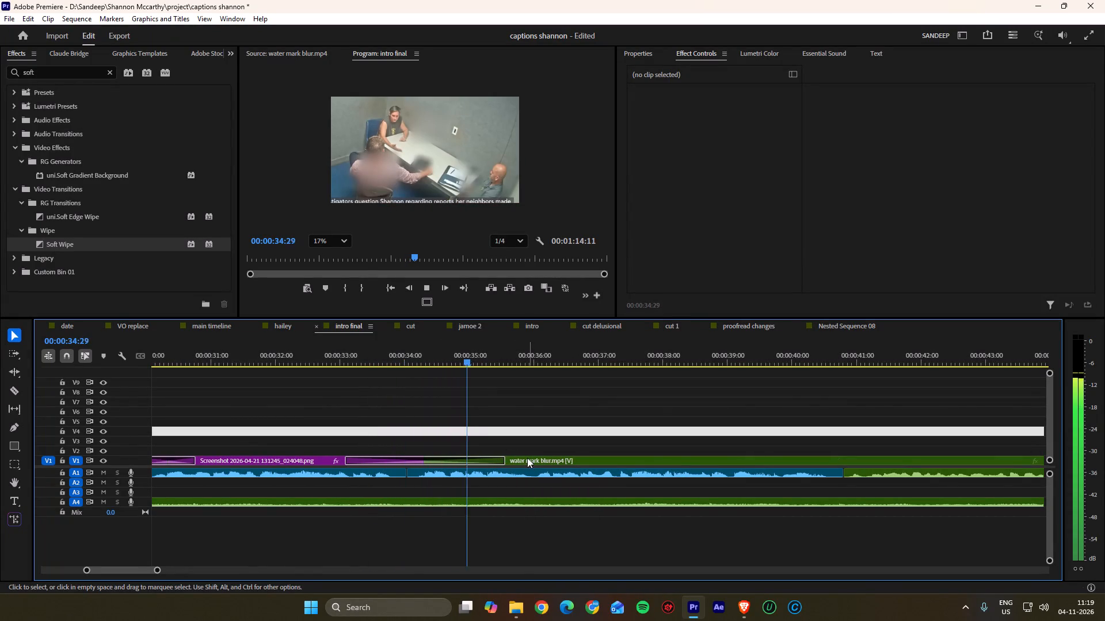
scroll(490, 439, "down", 4)
scroll(388, 420, "down", 3, "alt")
scroll(388, 420, "up", 3)
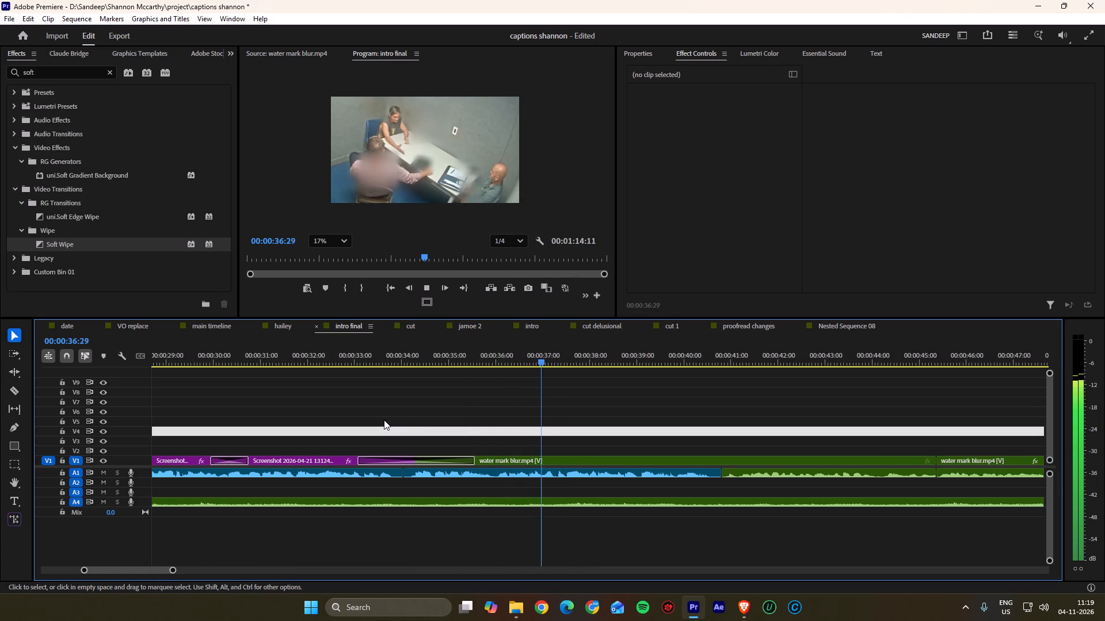
scroll(384, 420, "down", 5, "alt")
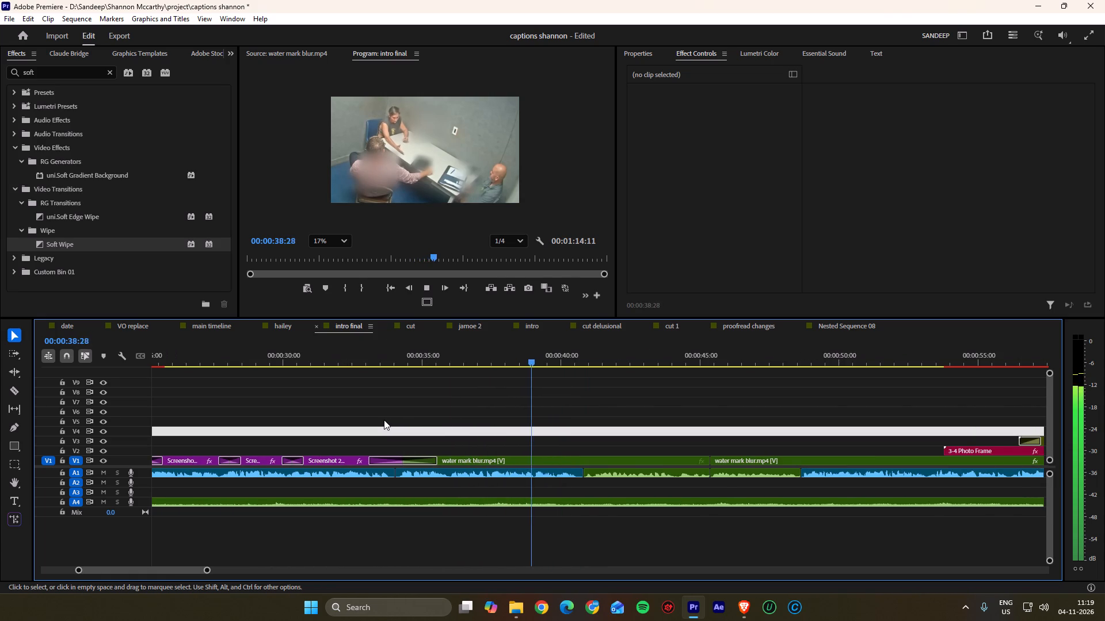
key("space")
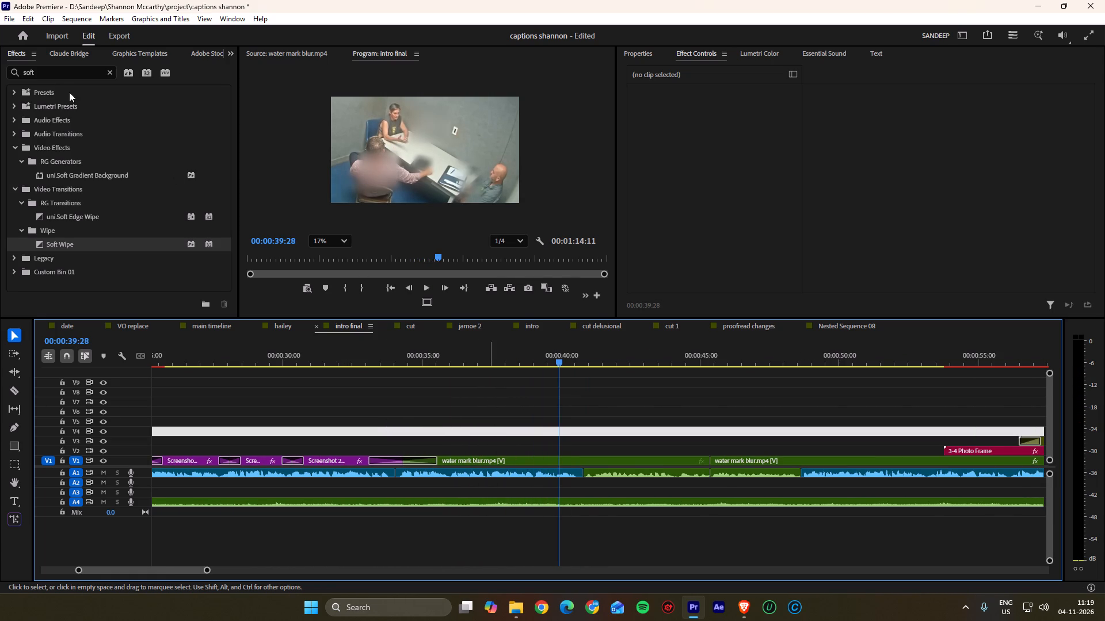
Look through the images in the captions shannon project's Photos bin.
left_click(227, 47)
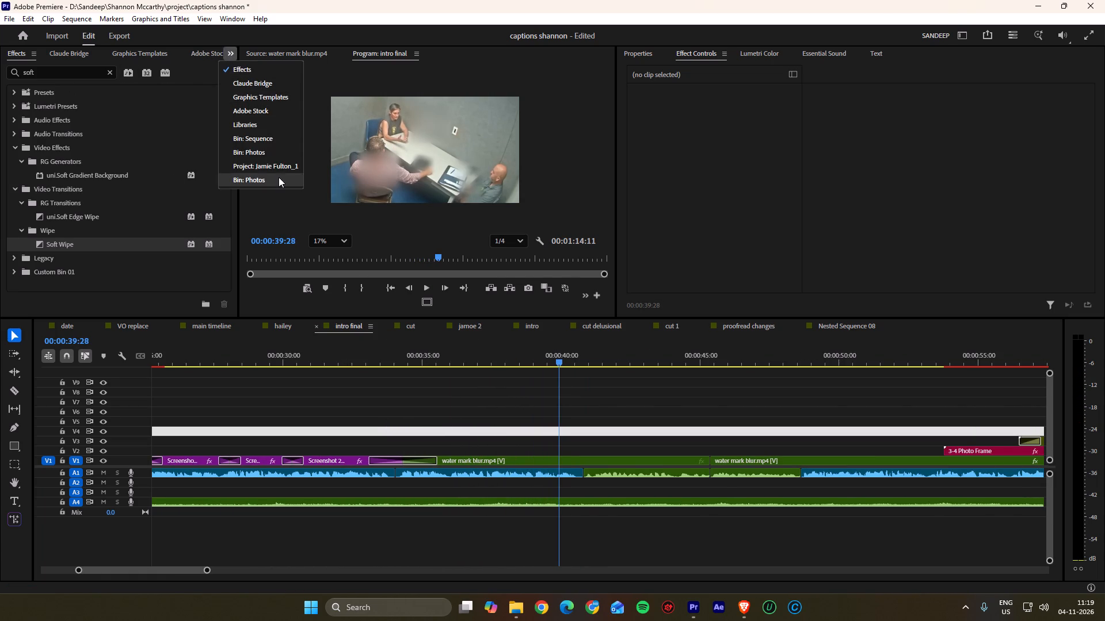
left_click(287, 170)
left_click(225, 55)
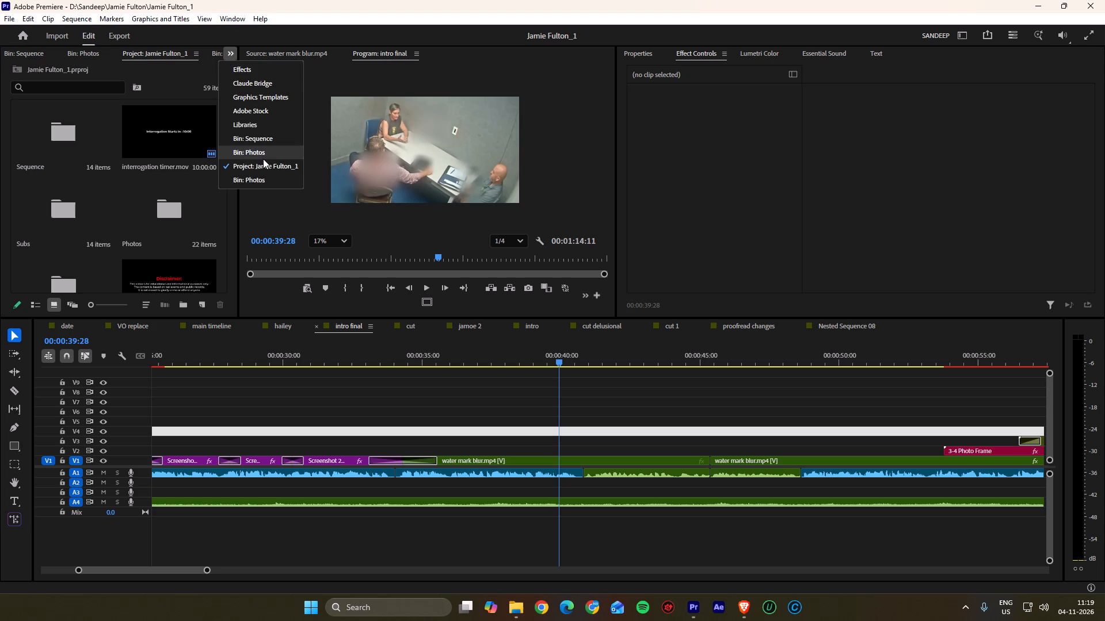
left_click(265, 146)
scroll(82, 233, "down", 2)
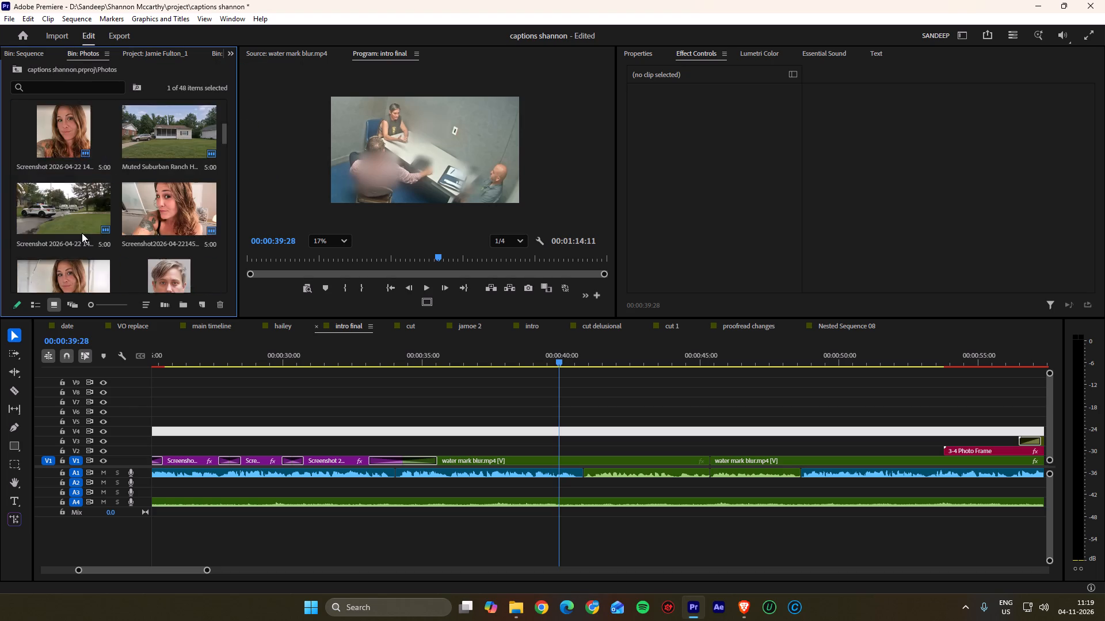
scroll(82, 233, "down", 10)
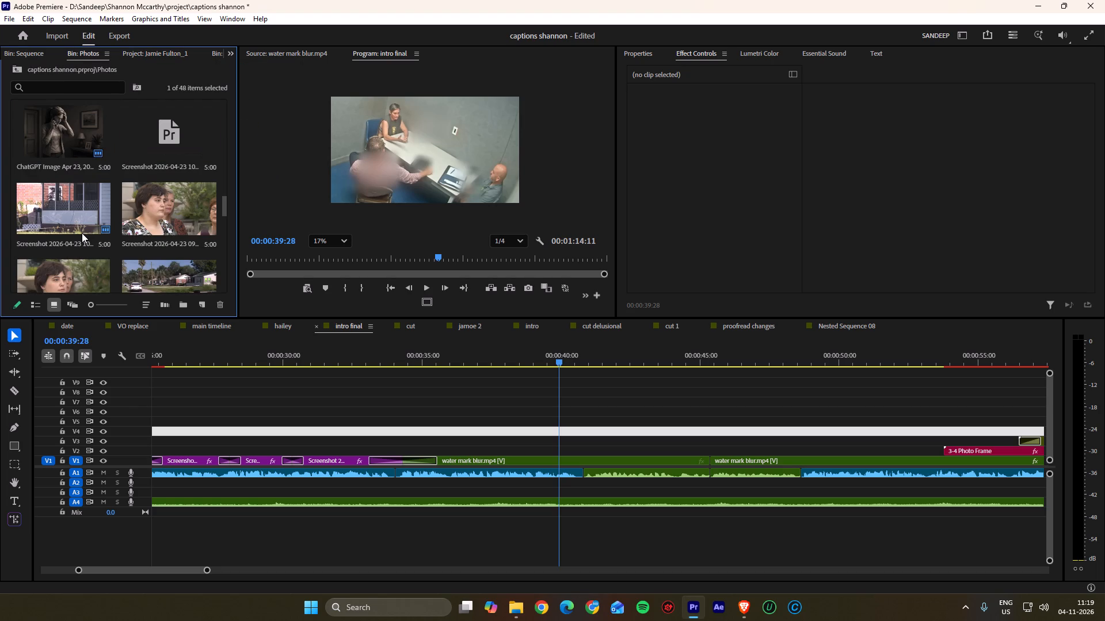
scroll(82, 233, "down", 8)
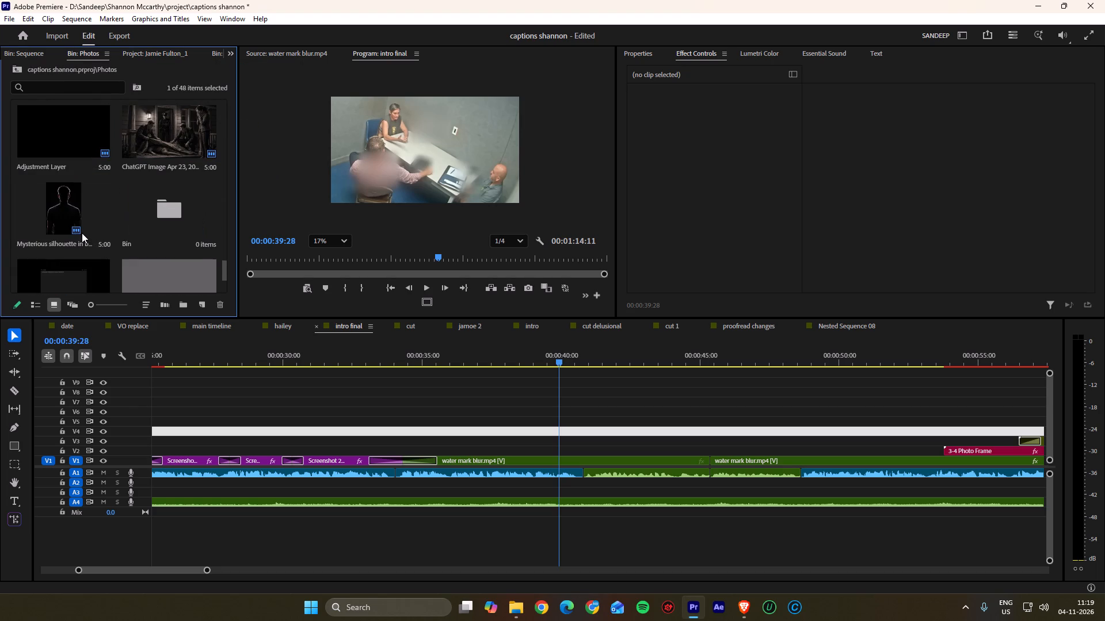
Duplicate the 3-4 Photo Frame clip on V2 to 00:00:39:28 above the first water mark blur.mp4 clip, and play it back.
scroll(402, 470, "down", 4)
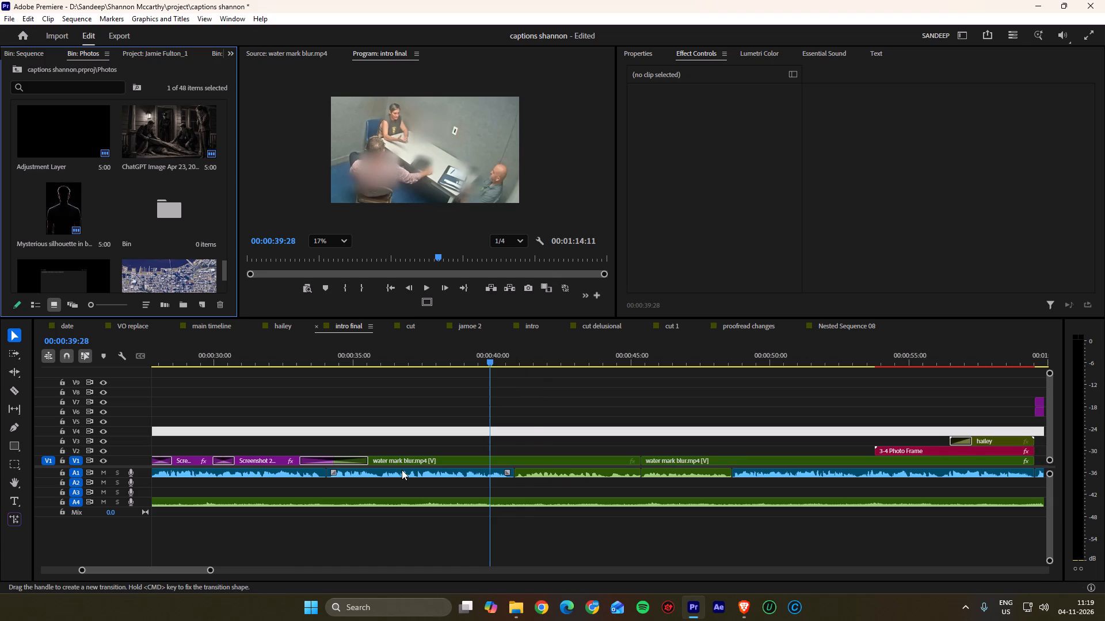
scroll(398, 464, "down", 7)
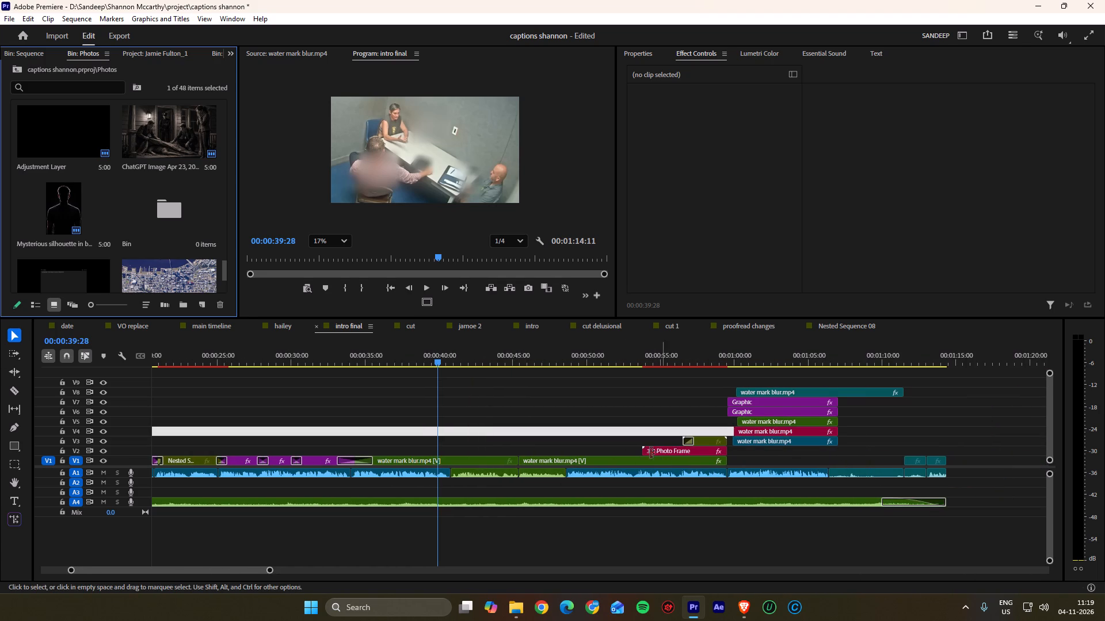
left_click_drag(679, 449, 649, 444, "alt")
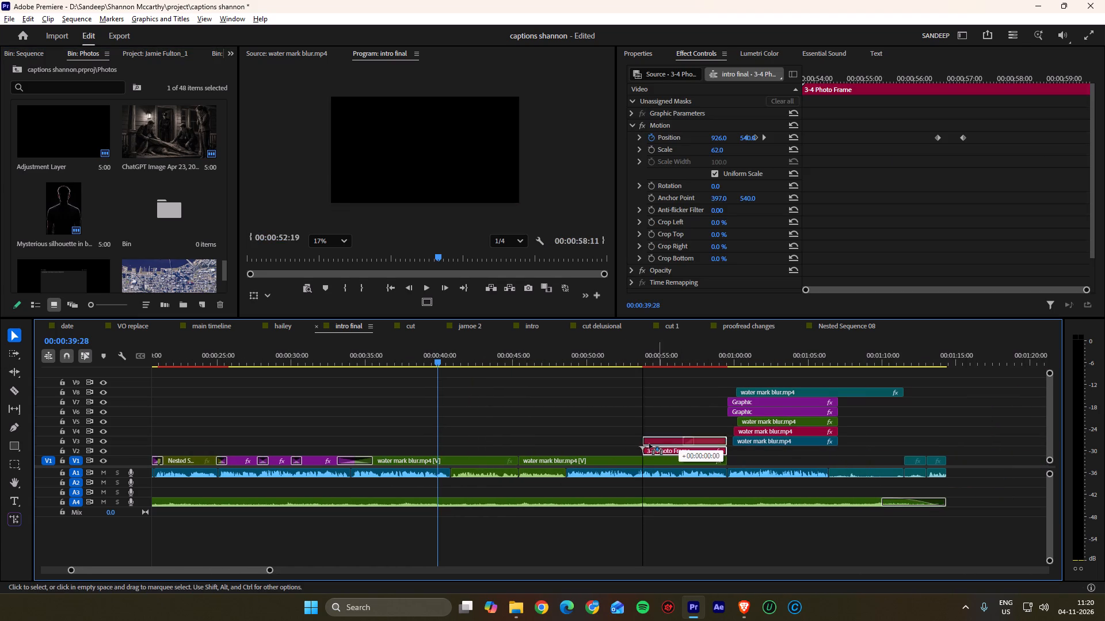
left_click_drag(649, 444, 474, 447, "alt")
scroll(435, 421, "up", 3, "alt")
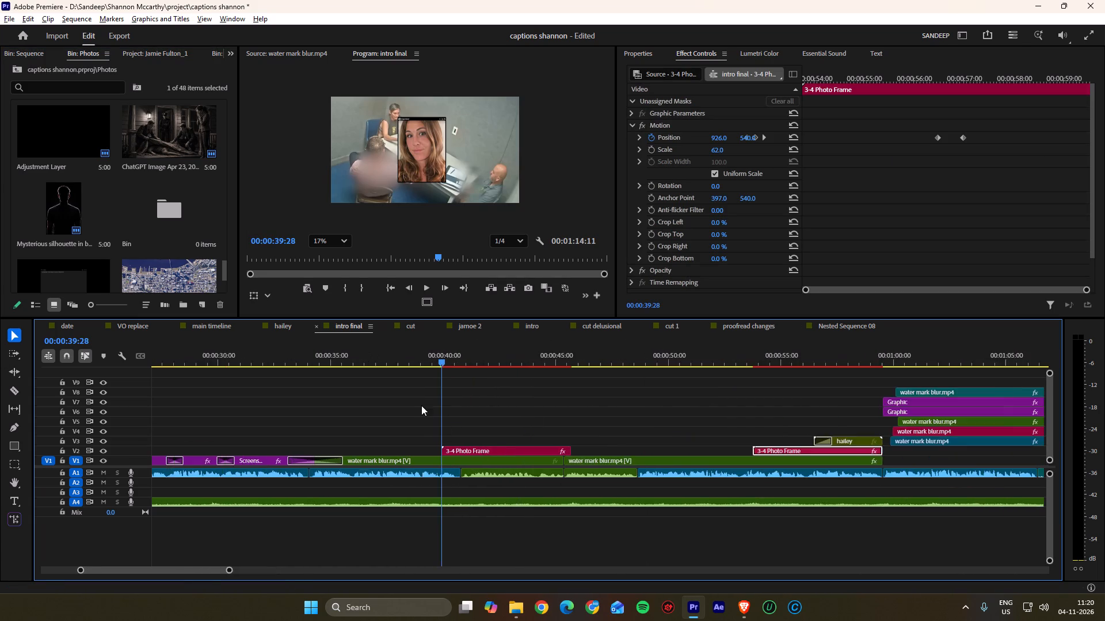
scroll(421, 405, "up", 8, "alt")
left_click_drag(444, 366, 345, 359)
key("space")
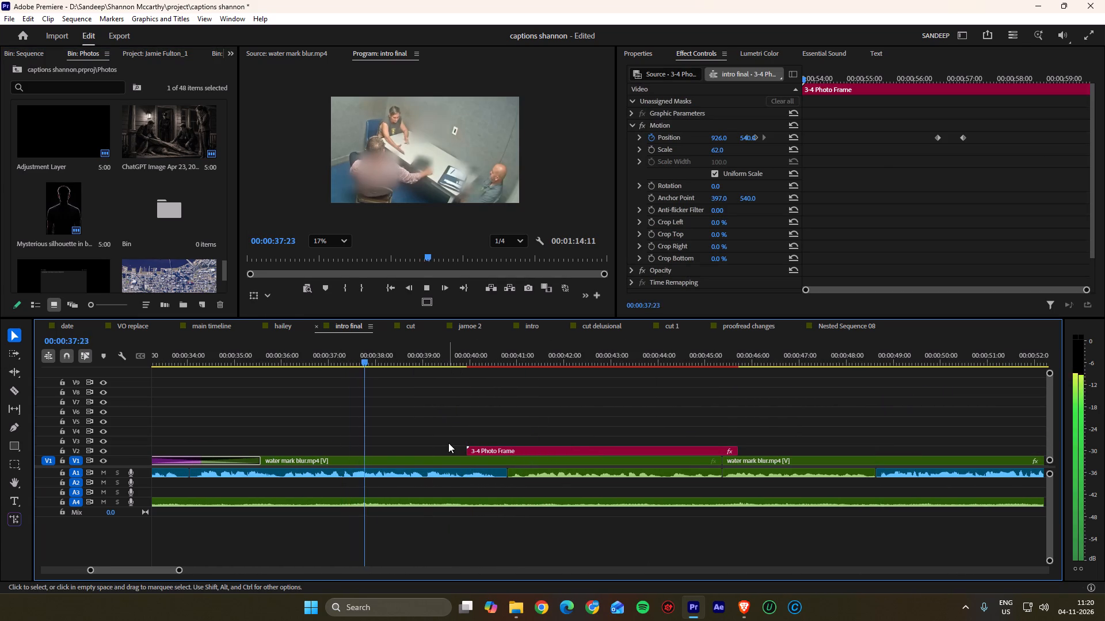
key("space")
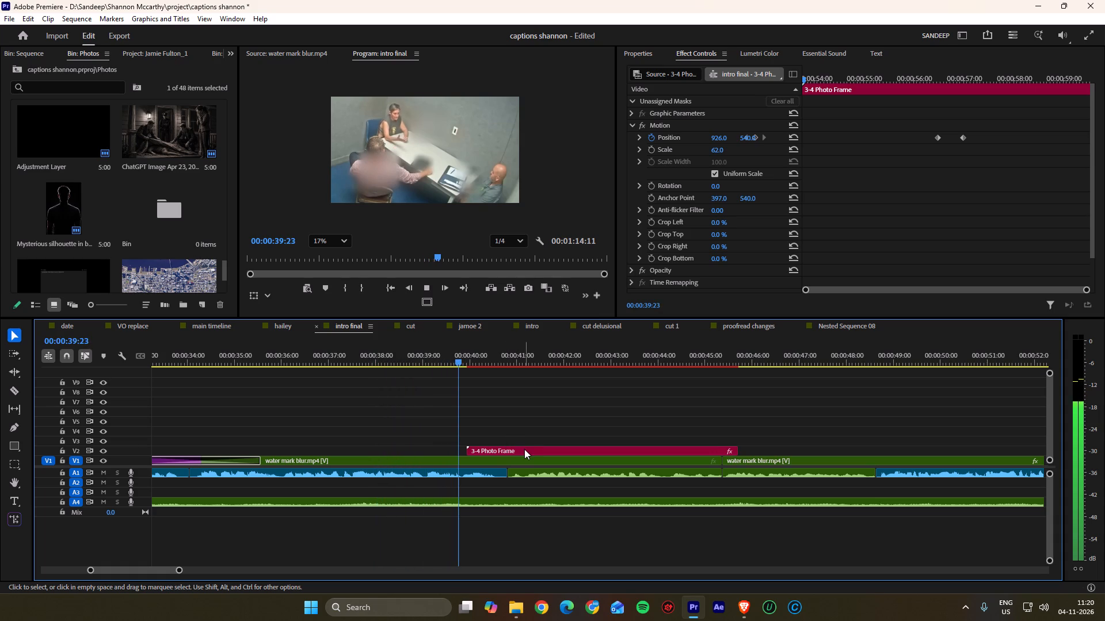
key("space")
key("space")
Copy the Soft Wipe from the bottom shadow gradient clip on V2 to the start of the duplicated 3-4 Photo Frame, and play it back.
left_click(524, 449)
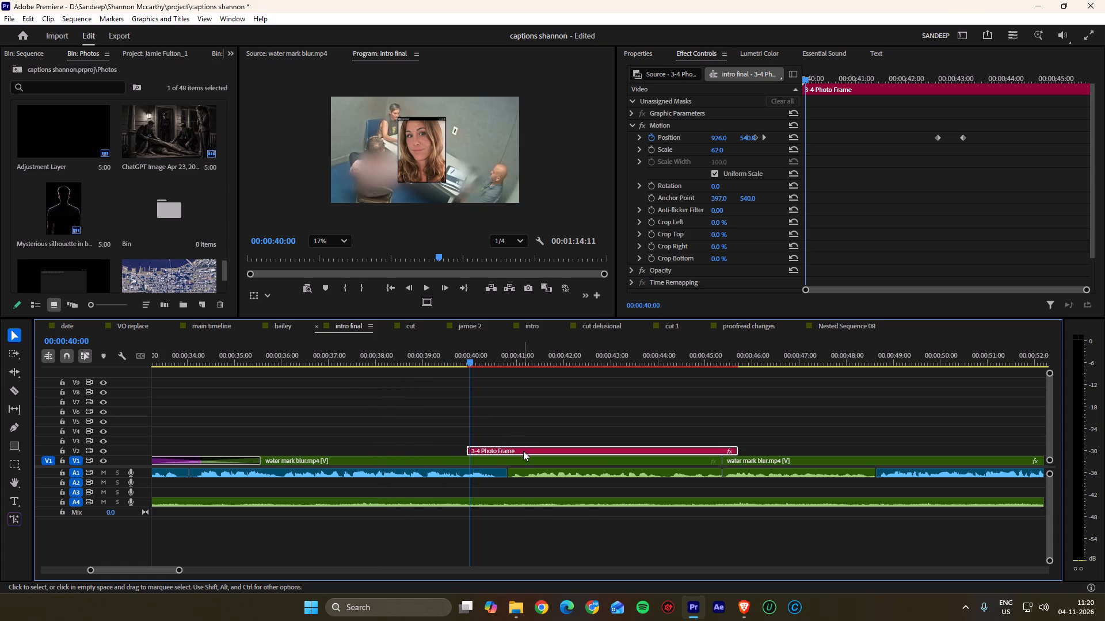
left_click(523, 450)
scroll(622, 443, "down", 13, "alt")
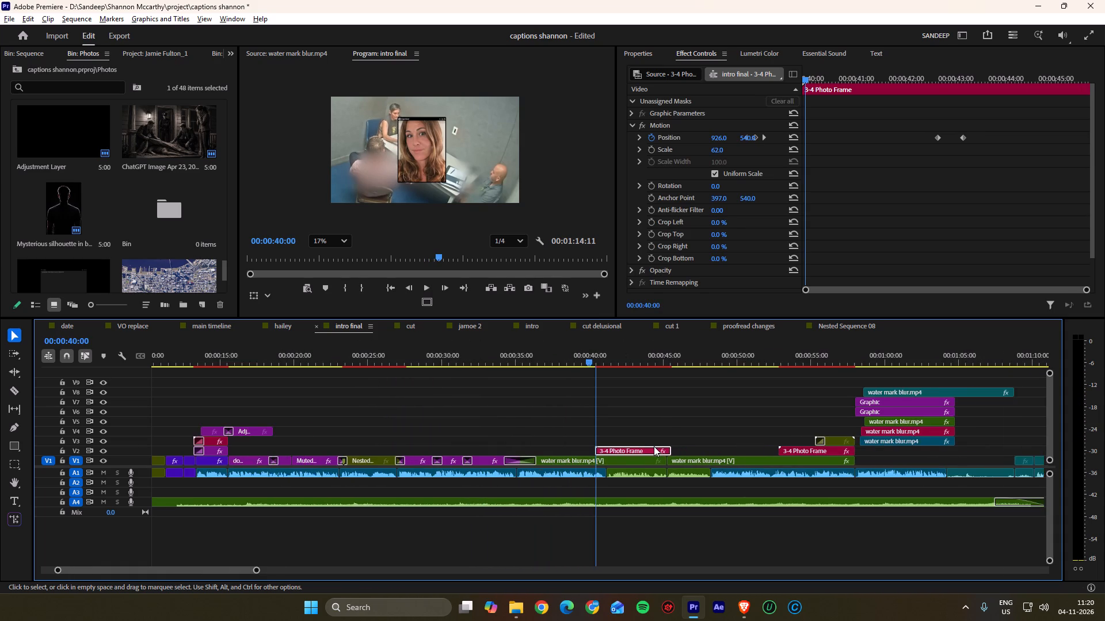
left_click(245, 452)
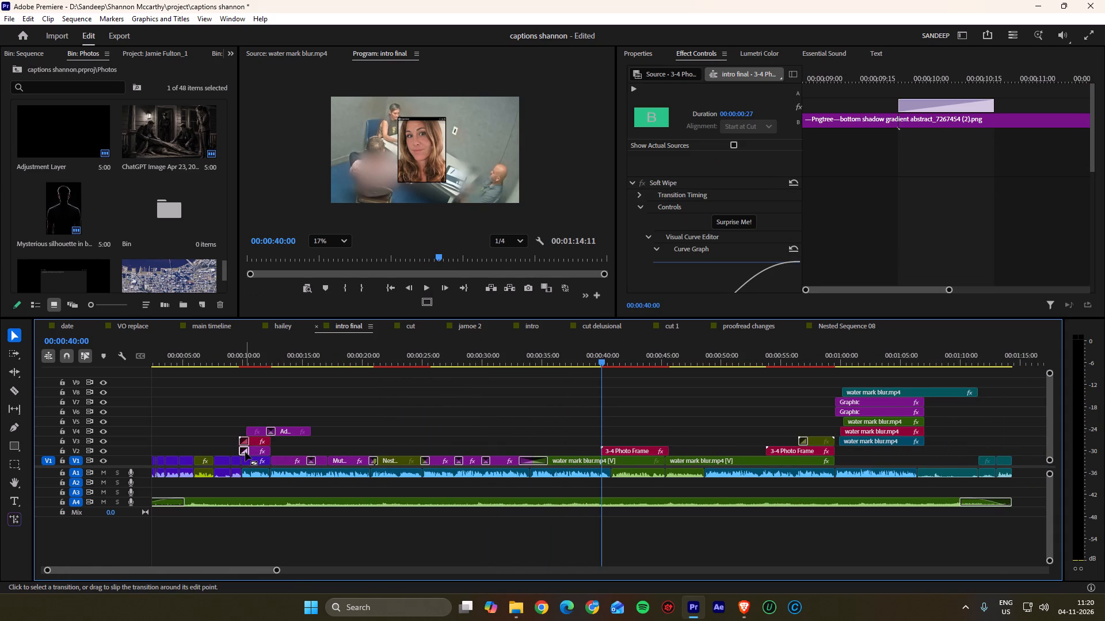
key("ctrl+c")
key("ctrl+c")
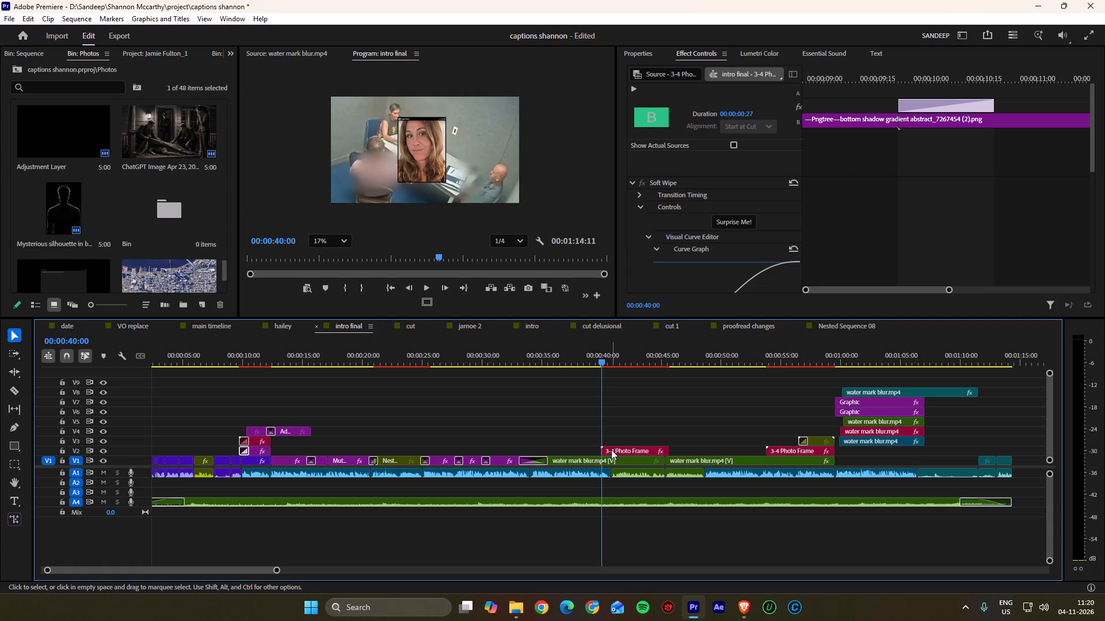
left_click(603, 450)
key("ctrl+v")
left_click(634, 430)
scroll(642, 430, "up", 2, "alt")
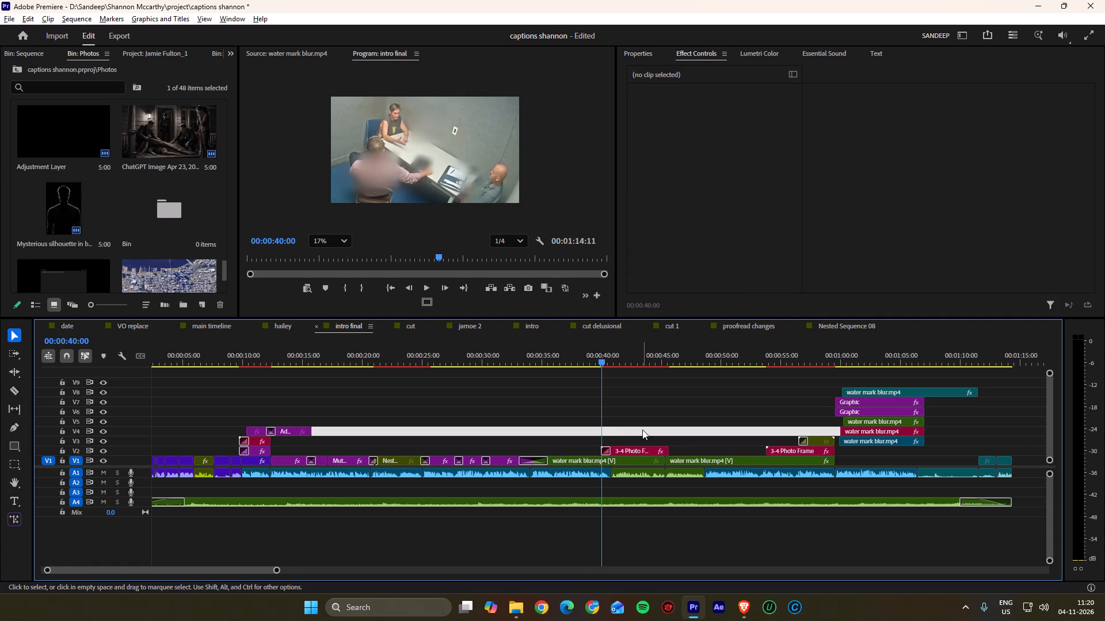
scroll(642, 430, "up", 5, "alt")
key("space")
scroll(643, 430, "down", 5)
key("space")
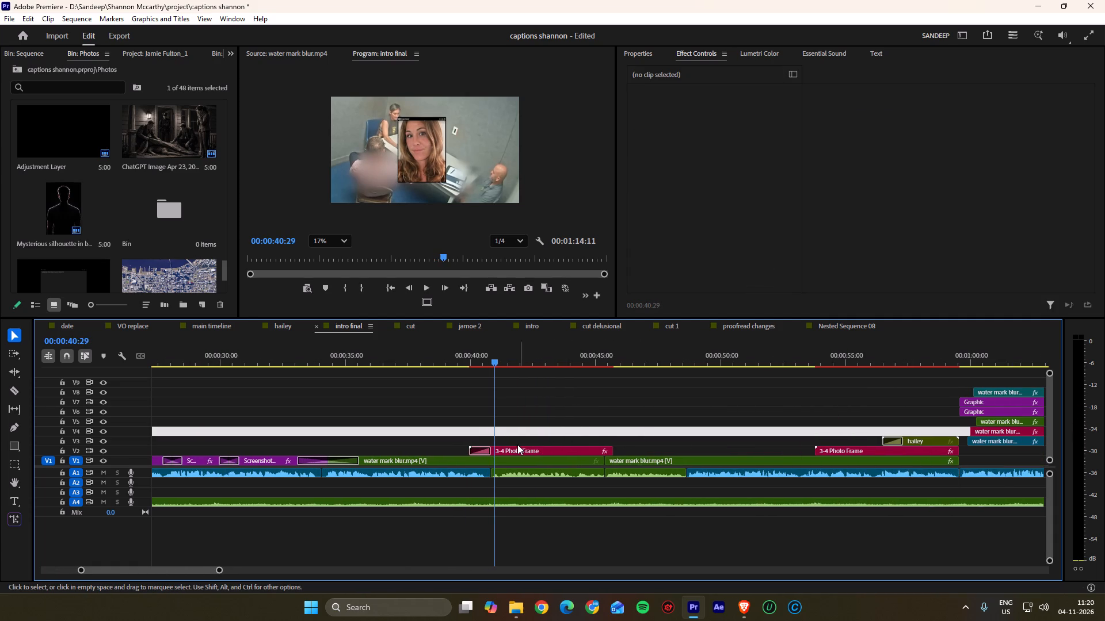
Undo the Soft Wipe added to the start of the duplicated 3-4 Photo Frame clip on V2.
scroll(517, 444, "up", 3, "alt")
key("ctrl+z")
scroll(632, 425, "down", 3, "alt")
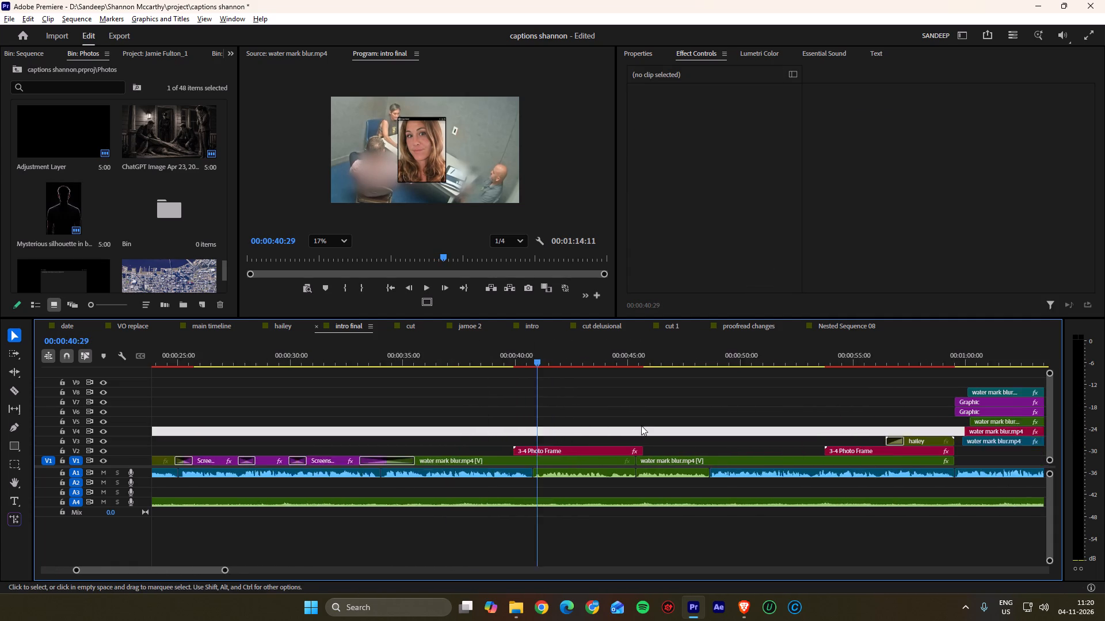
scroll(641, 425, "down", 8, "alt")
scroll(473, 447, "up", 3, "alt")
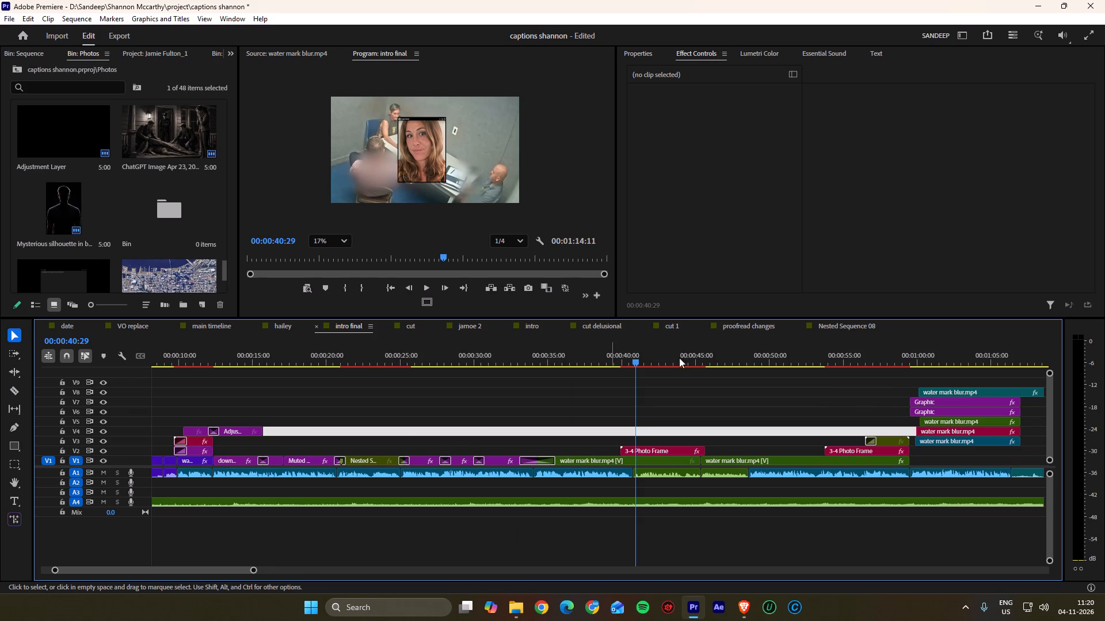
Copy the Pop Motion transition from Nested Sequence 08's V2 photo frame to the start of intro final's first 3-4 Photo Frame on V2, and play it back.
left_click(816, 325)
left_click(366, 450)
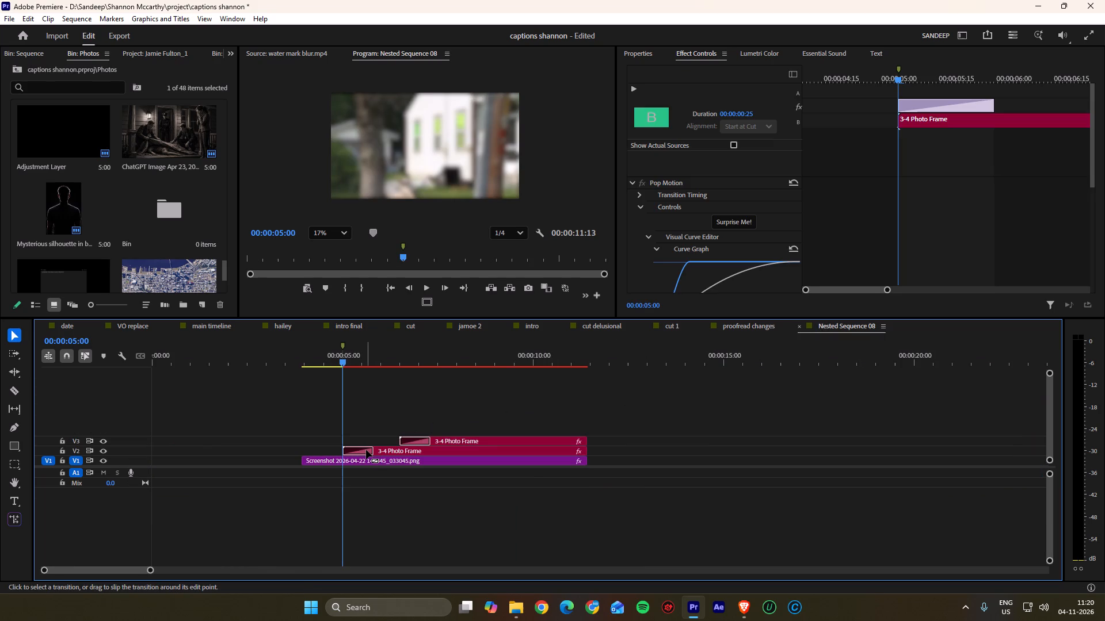
key("ctrl+c")
key("ctrl+c")
key("ctrl+c")
left_click(348, 323)
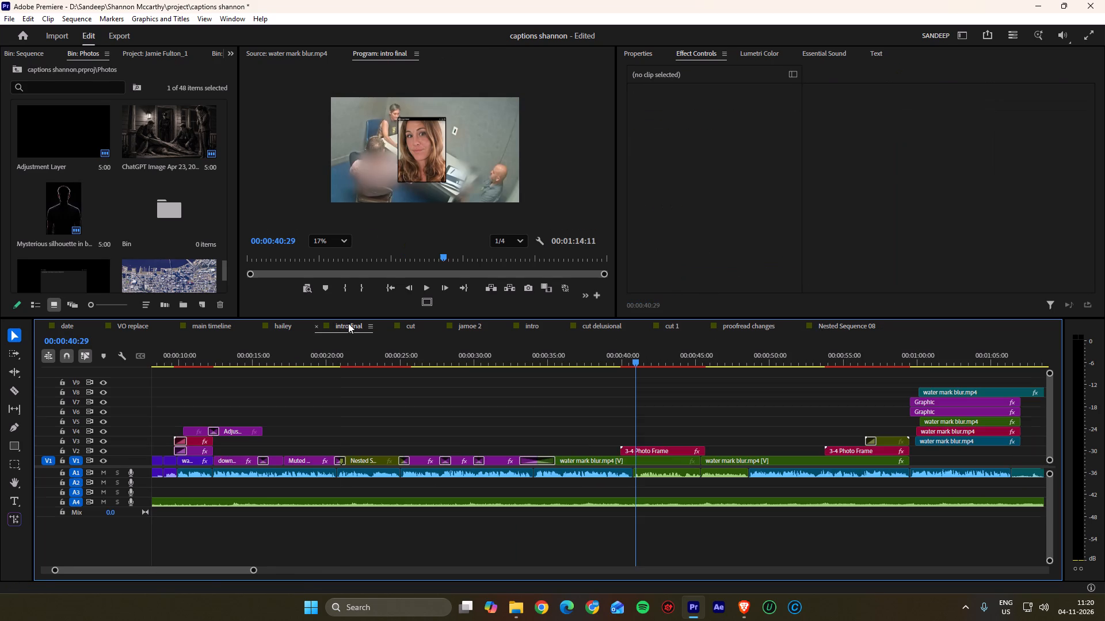
left_click(624, 448)
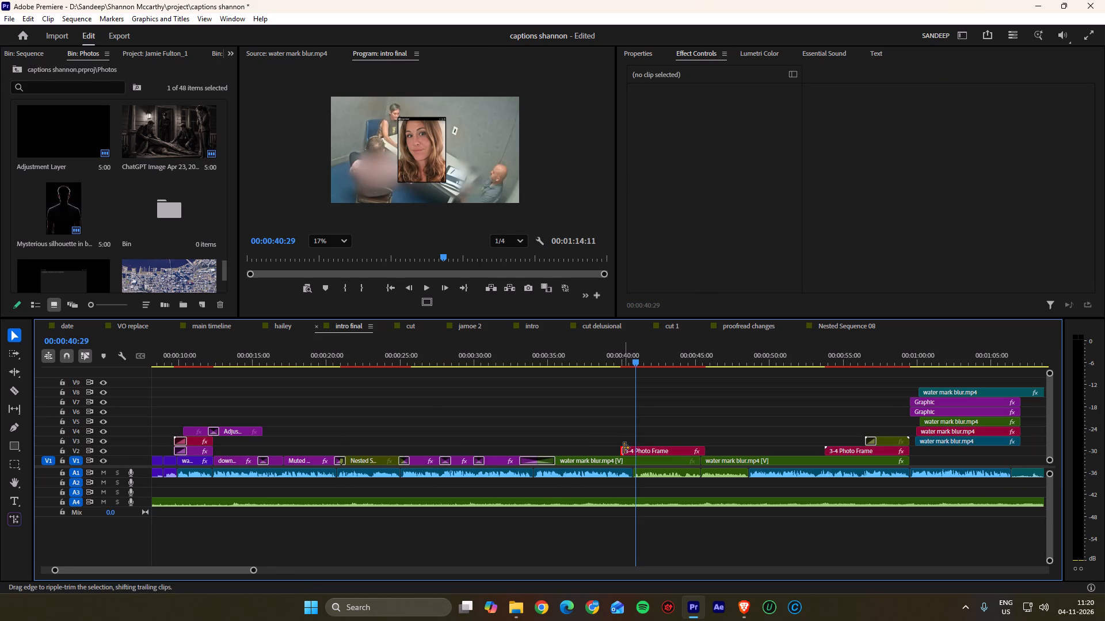
key("ctrl+v")
left_click(634, 425)
scroll(634, 425, "down", 4)
scroll(634, 425, "up", 8, "alt")
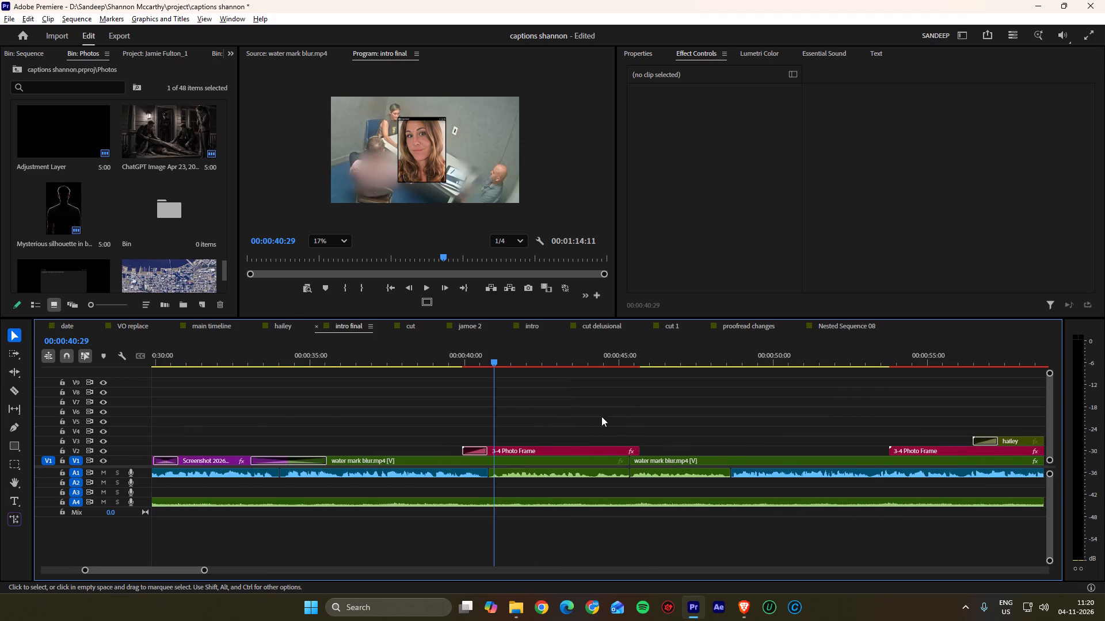
scroll(601, 416, "up", 2, "alt")
left_click_drag(448, 358, 429, 359)
key("space")
scroll(467, 392, "down", 3)
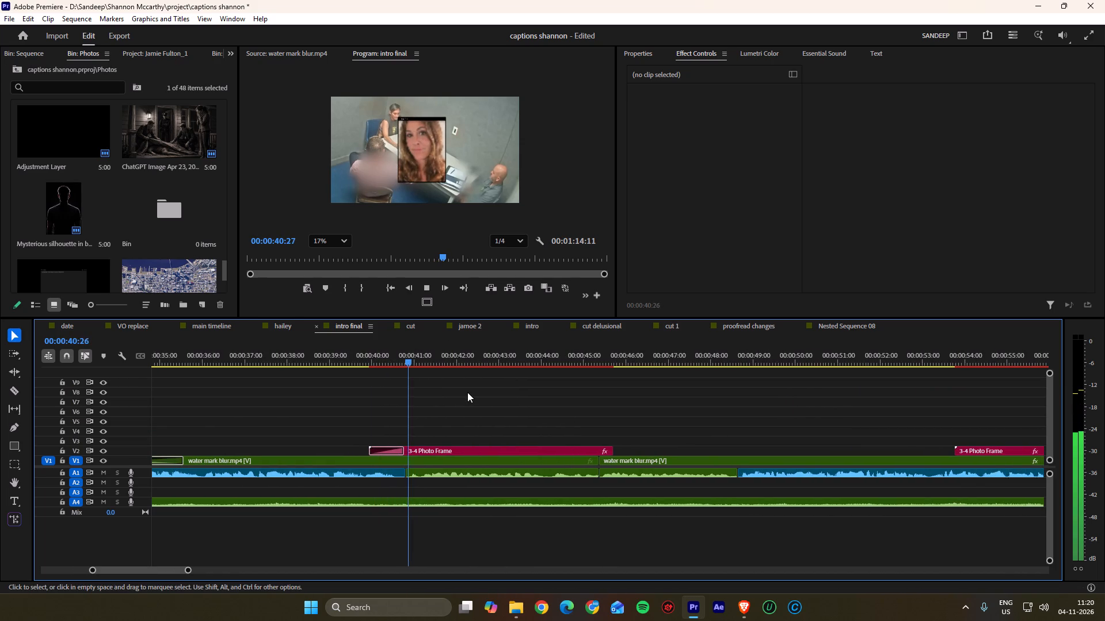
scroll(467, 392, "down", 1)
key("space")
Trim the end of the duplicated 3-4 Photo Frame on V2 to the cut between the two water mark blur.mp4 clips, and save the project.
left_click_drag(603, 447, 589, 447)
left_click(589, 432)
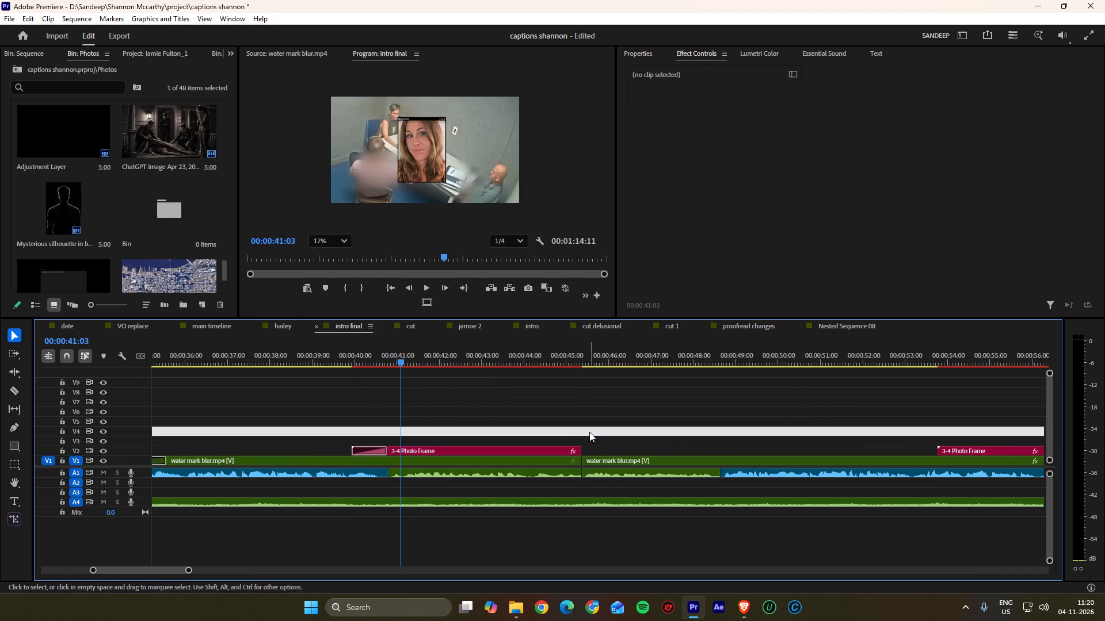
key("ctrl+s")
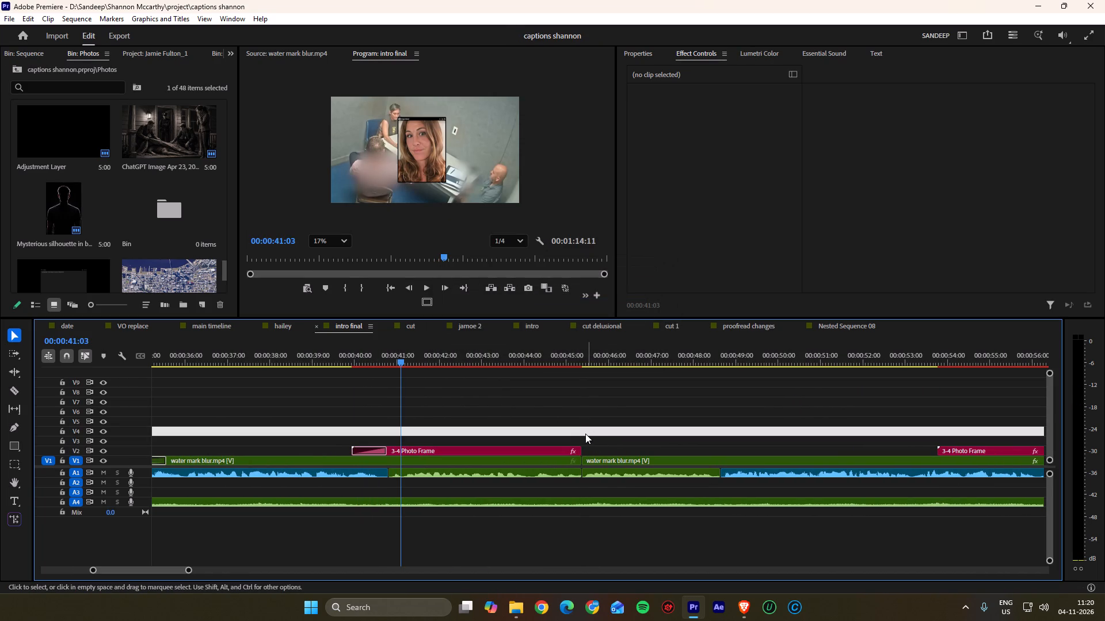
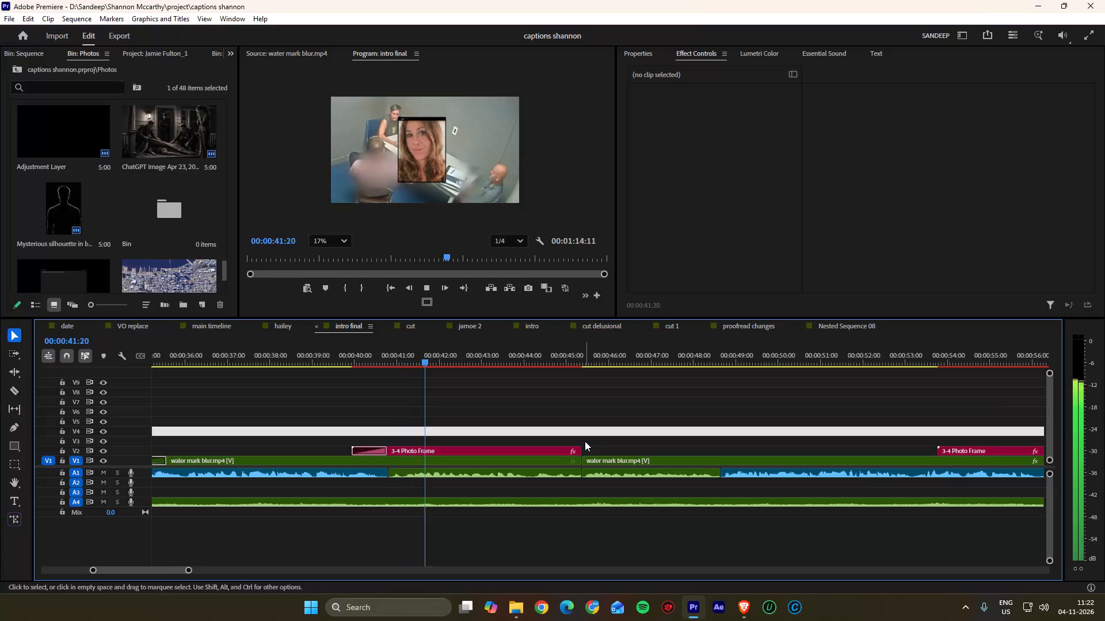
Replace the portrait in intro final's first 3-4 Photo Frame on V2 with the Mysterious silhouette image from the Photos bin.
key("space")
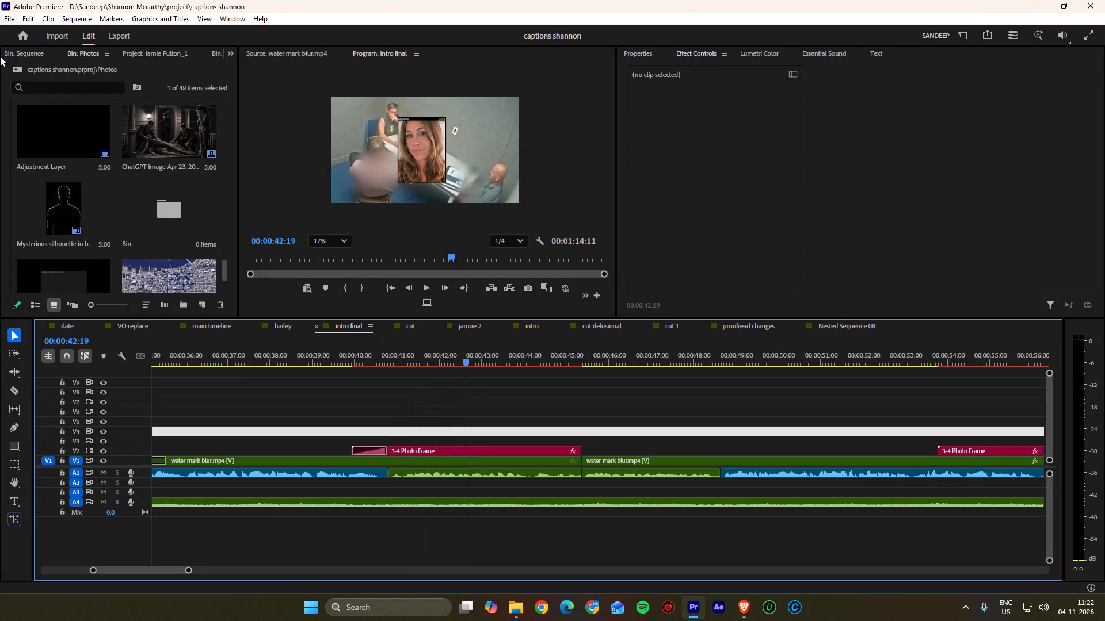
left_click(510, 448)
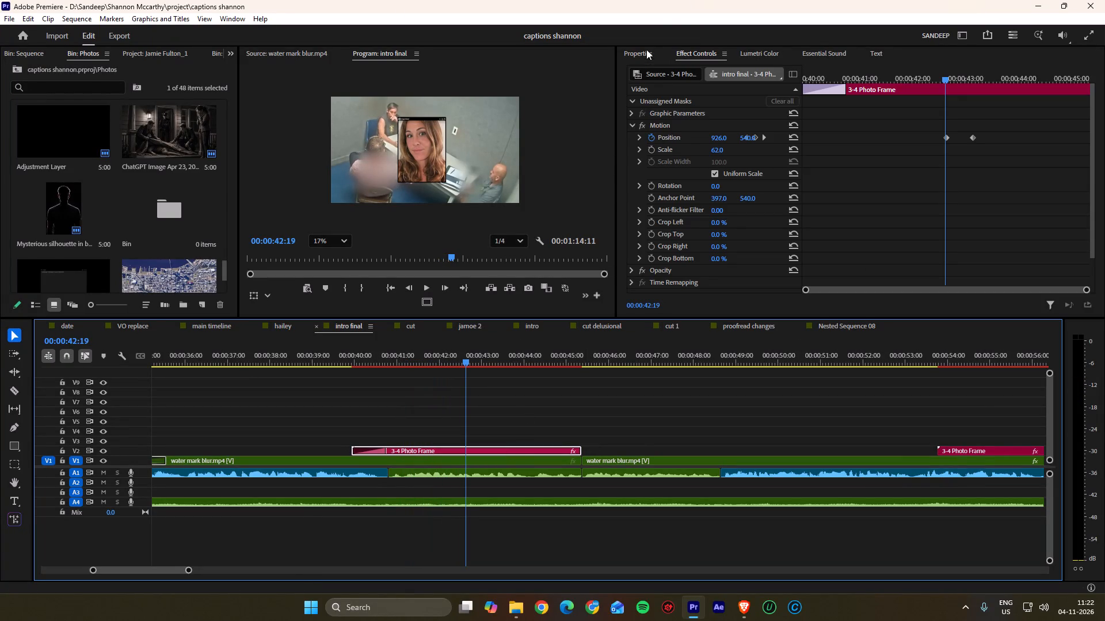
left_click(646, 49)
left_click(630, 104)
left_click_drag(68, 216, 69, 216)
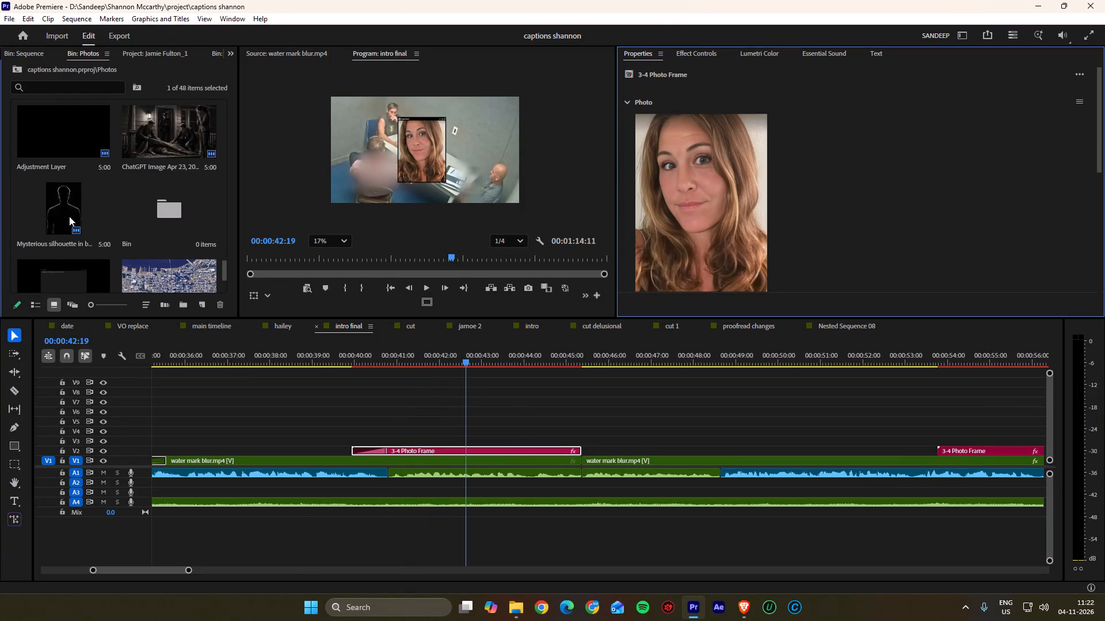
left_click_drag(69, 216, 714, 221)
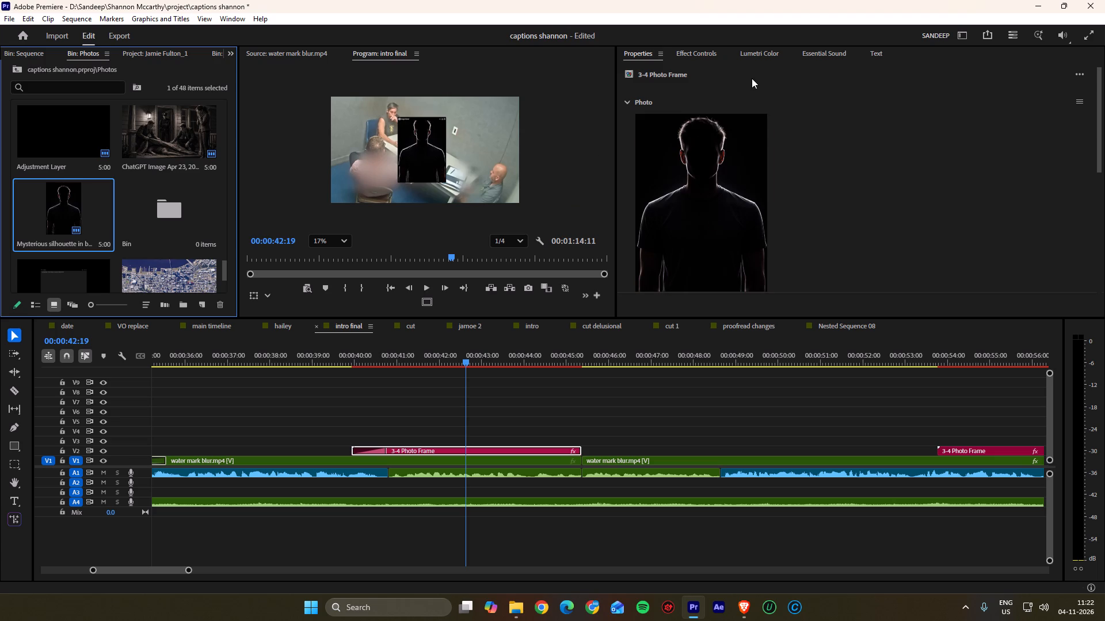
Reframe the silhouette photo inside the 3-4 Photo Frame with a scale of 91% and a Y position of 675.
scroll(750, 129, "down", 5)
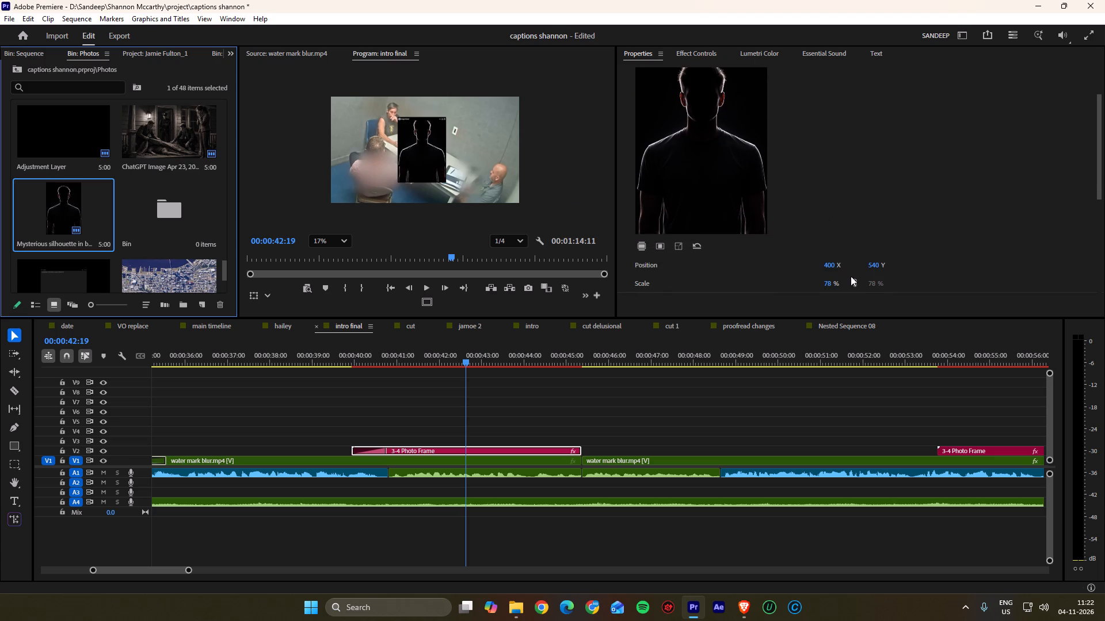
left_click(882, 265)
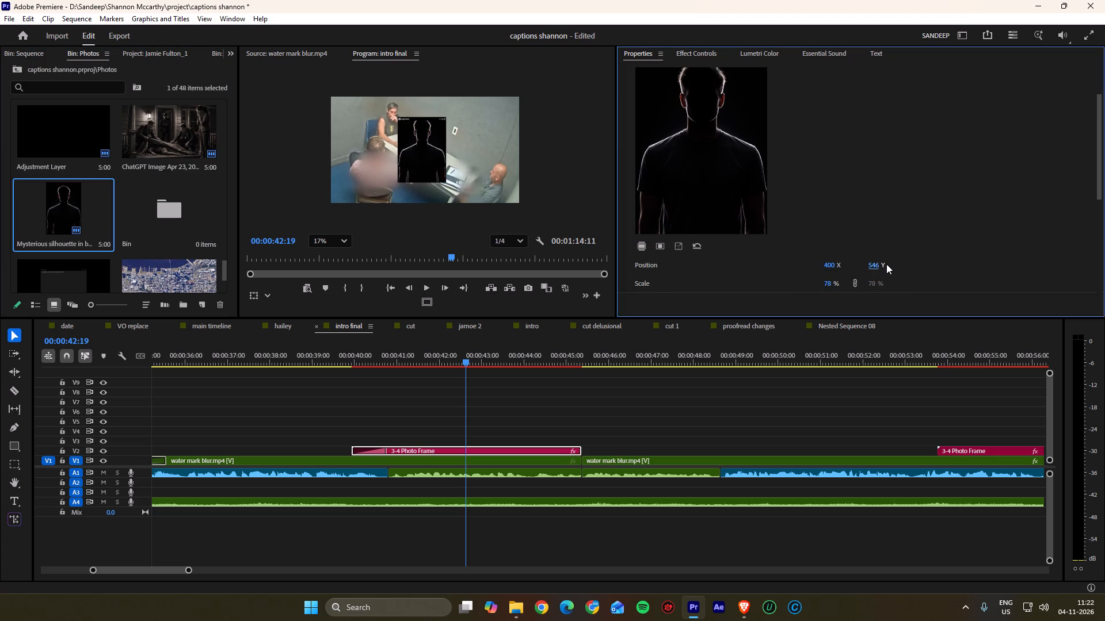
left_click_drag(882, 266, 905, 266)
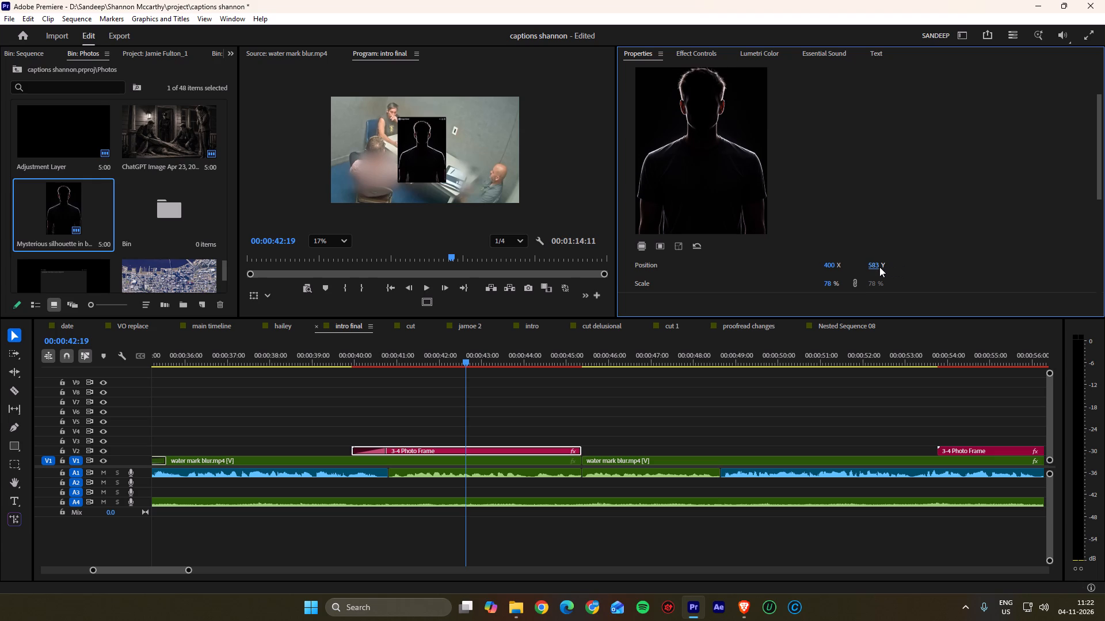
left_click_drag(878, 267, 885, 266)
left_click(879, 266)
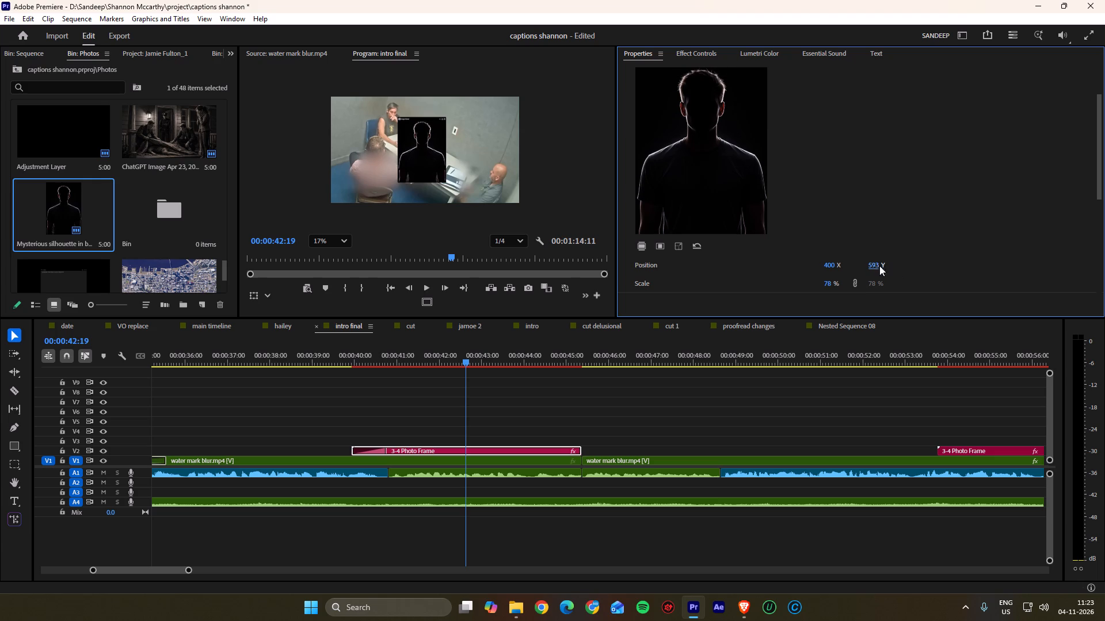
left_click_drag(833, 285, 843, 285)
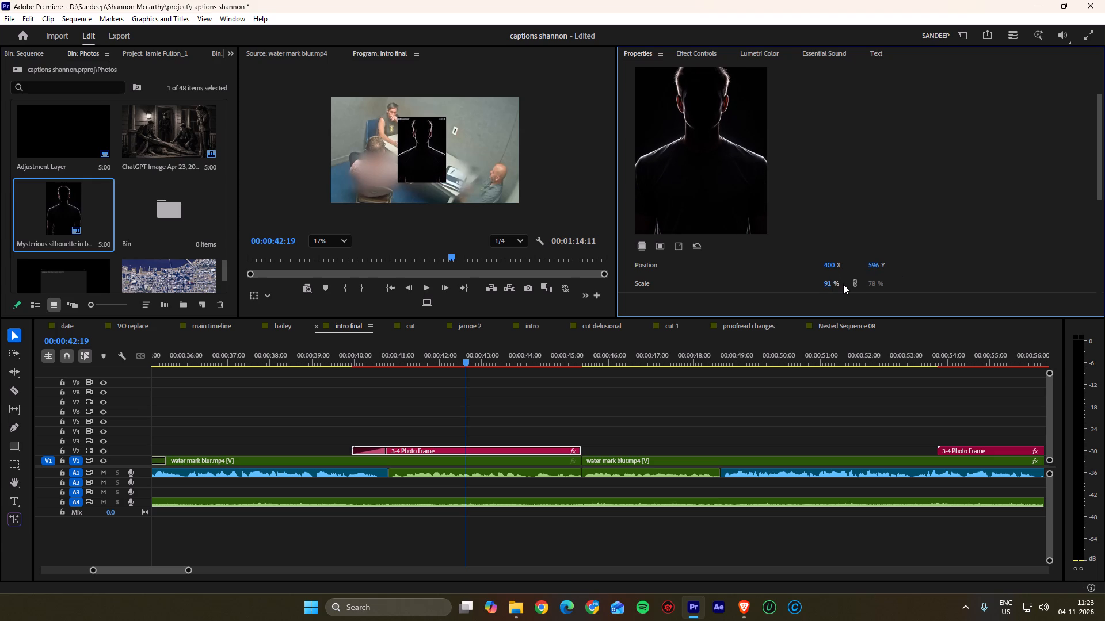
left_click_drag(876, 261, 890, 260)
left_click_drag(879, 264, 890, 265)
left_click_drag(881, 269, 897, 265)
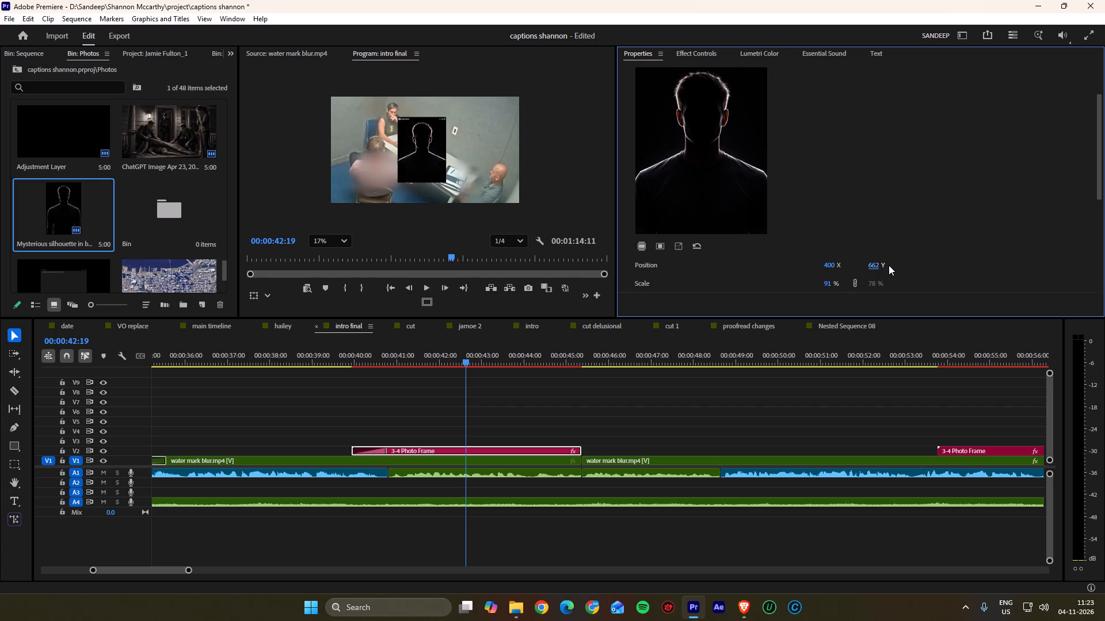
left_click_drag(881, 266, 887, 266)
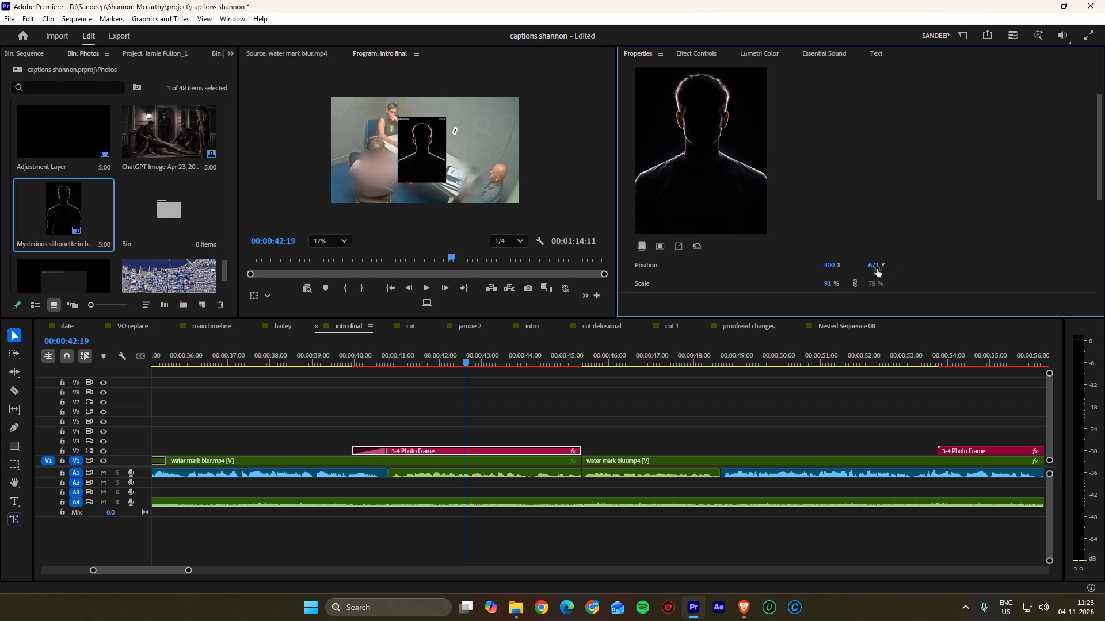
left_click_drag(873, 270, 885, 267)
left_click(898, 250)
left_click_drag(876, 263, 881, 264)
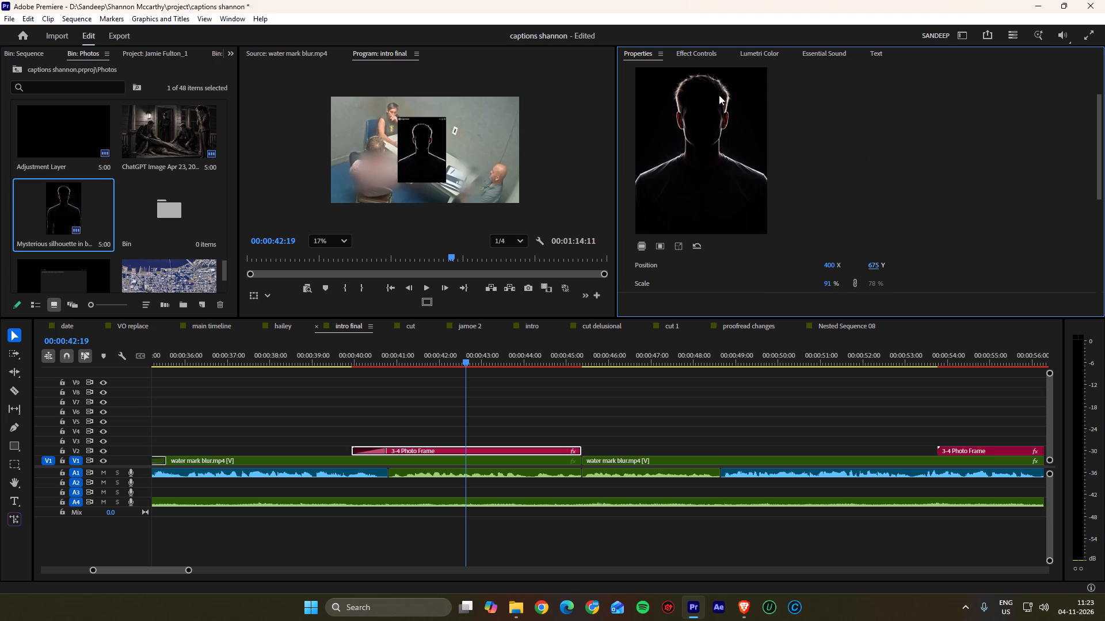
Play back the start of the silhouette 3-4 Photo Frame clip and delete its two Position keyframes.
left_click(709, 52)
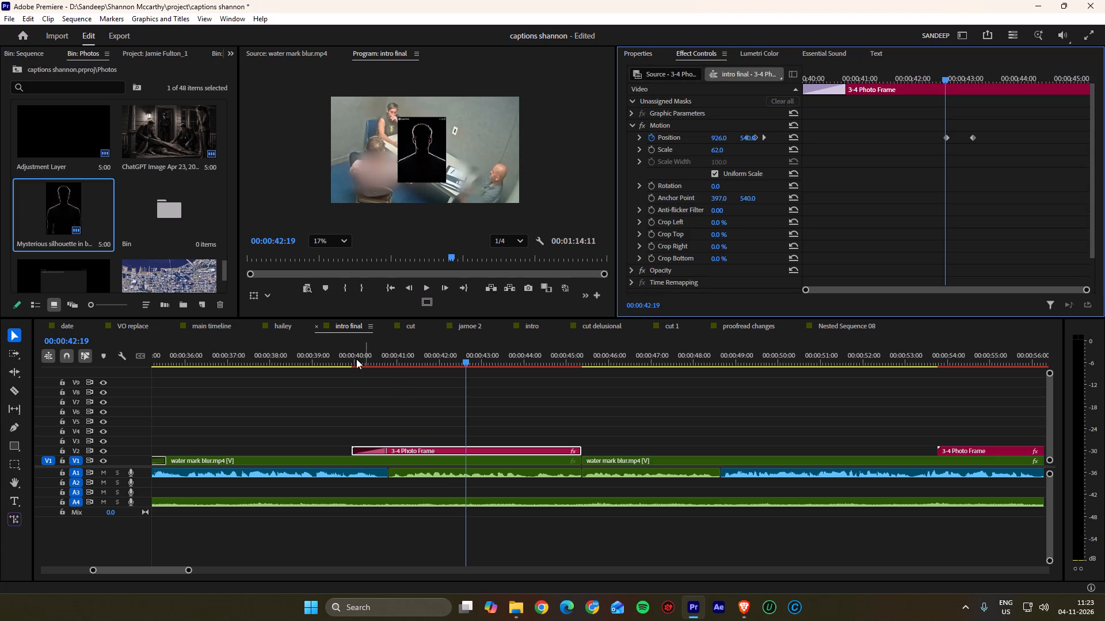
left_click_drag(353, 358, 331, 358)
key("space")
key("space")
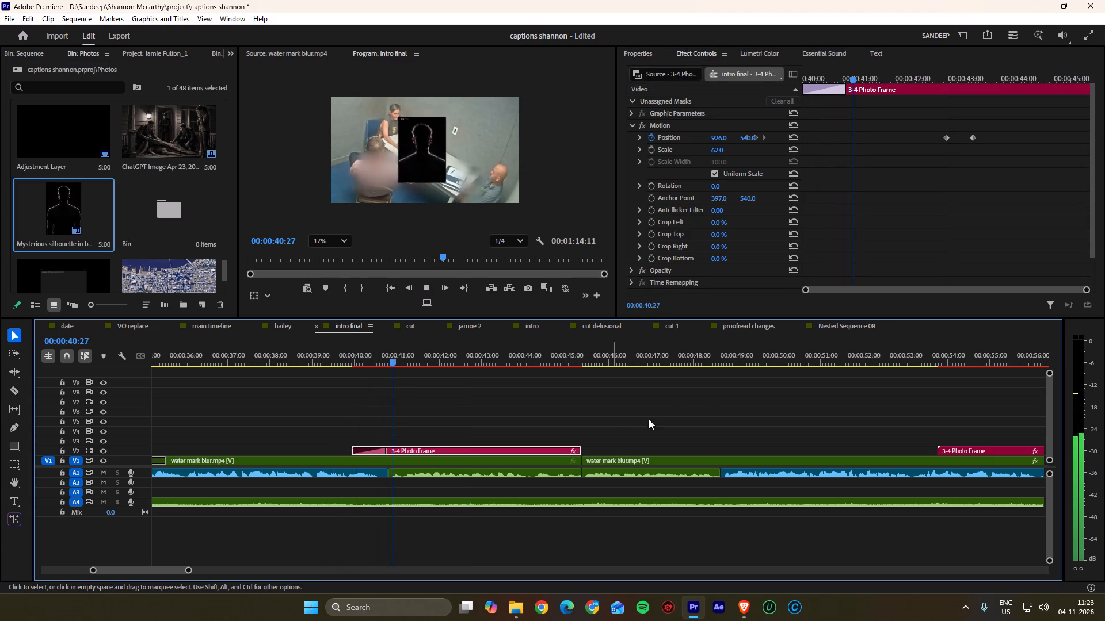
left_click(491, 450)
left_click_drag(994, 124, 923, 174)
key("Delete")
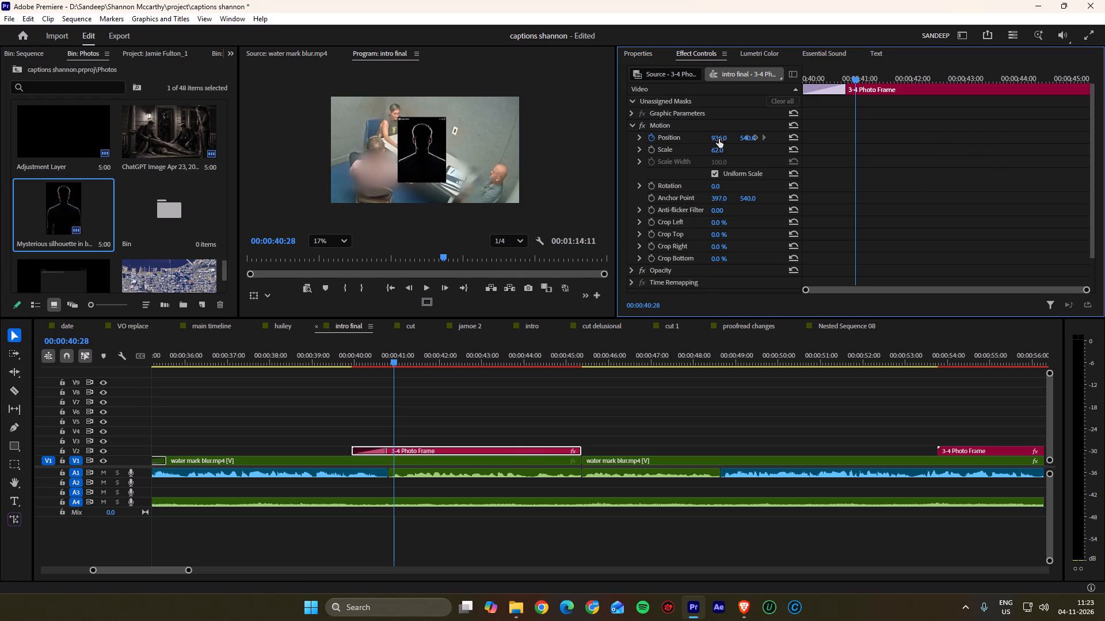
Move the silhouette frame to the wall area at the picture's upper right, with X position 1326, and set its scale to 44.
left_click_drag(719, 139, 986, 137)
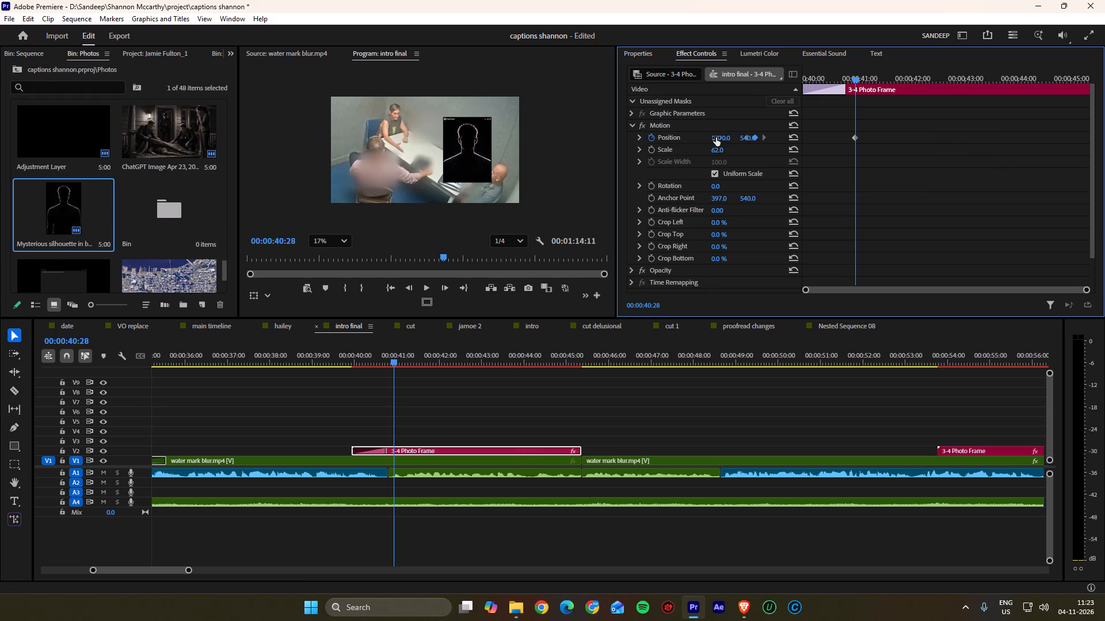
left_click_drag(744, 139, 691, 145)
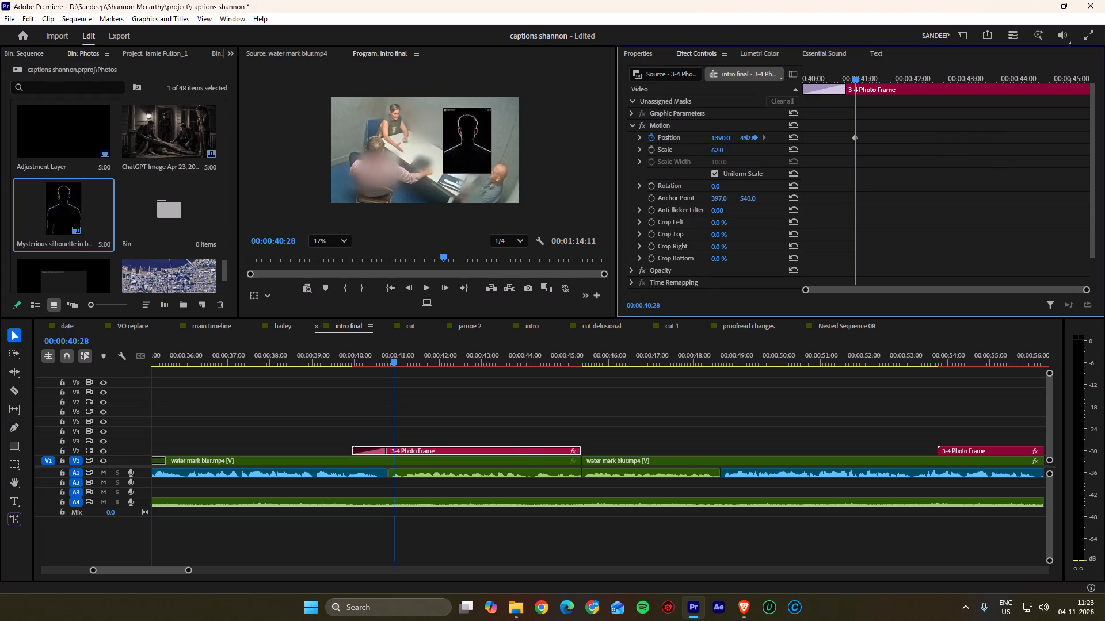
left_click_drag(691, 145, 694, 143)
left_click(725, 148)
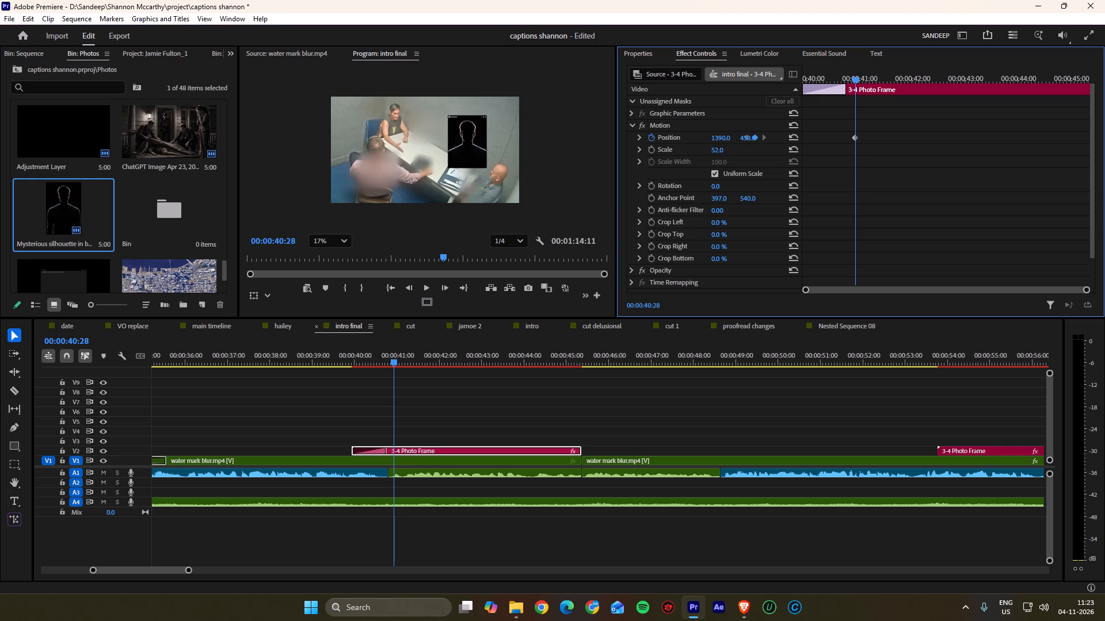
left_click_drag(731, 139, 705, 139)
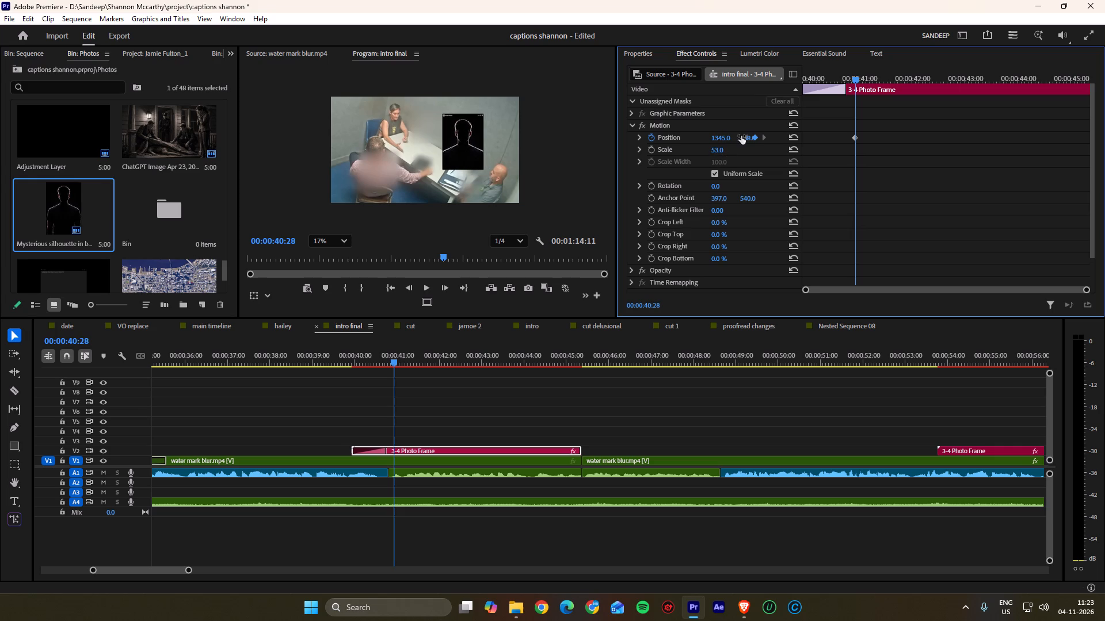
left_click_drag(744, 134, 713, 140)
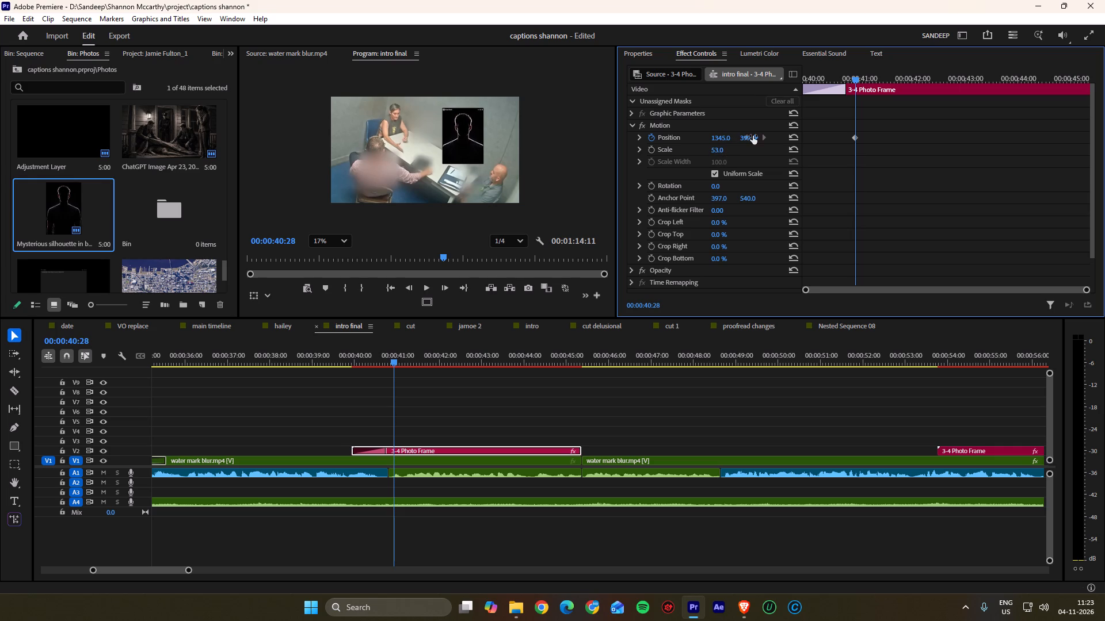
left_click_drag(726, 136, 714, 137)
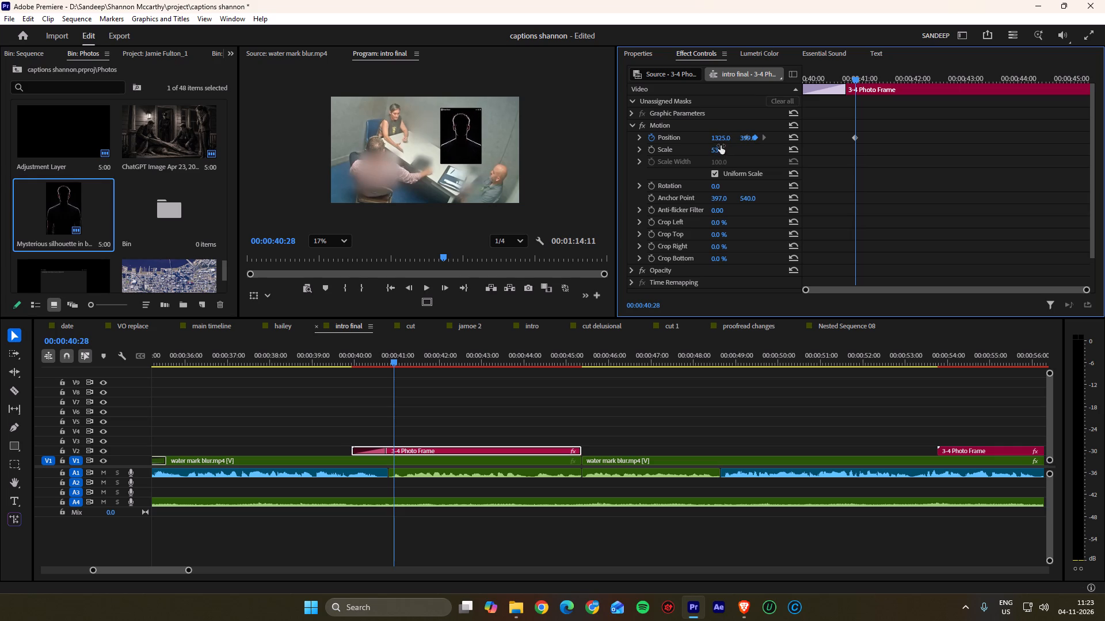
left_click(721, 147)
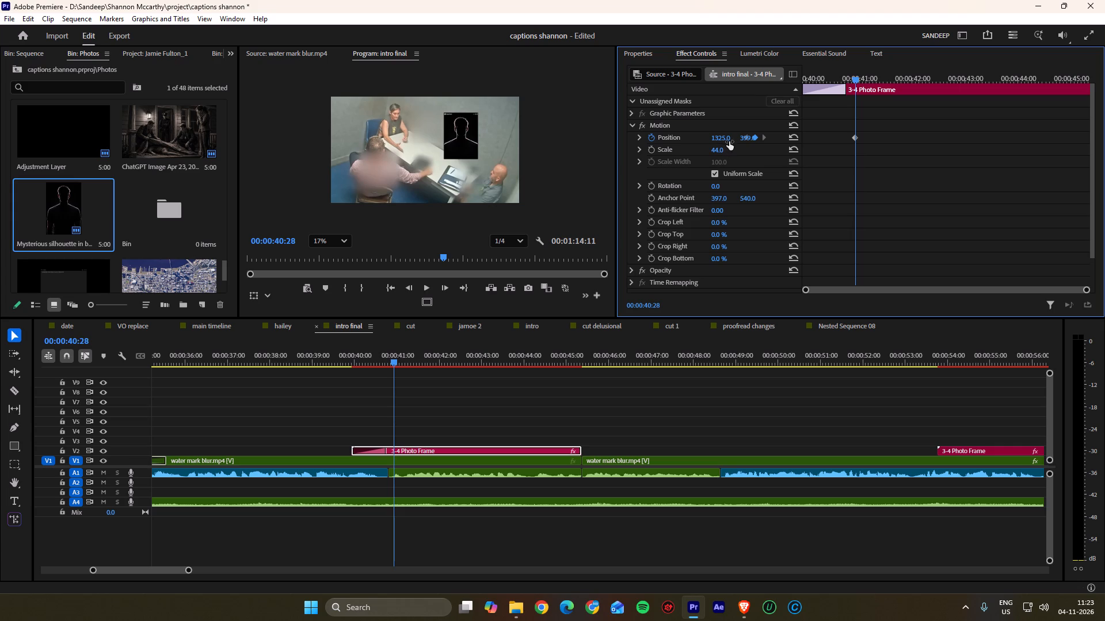
left_click(729, 140)
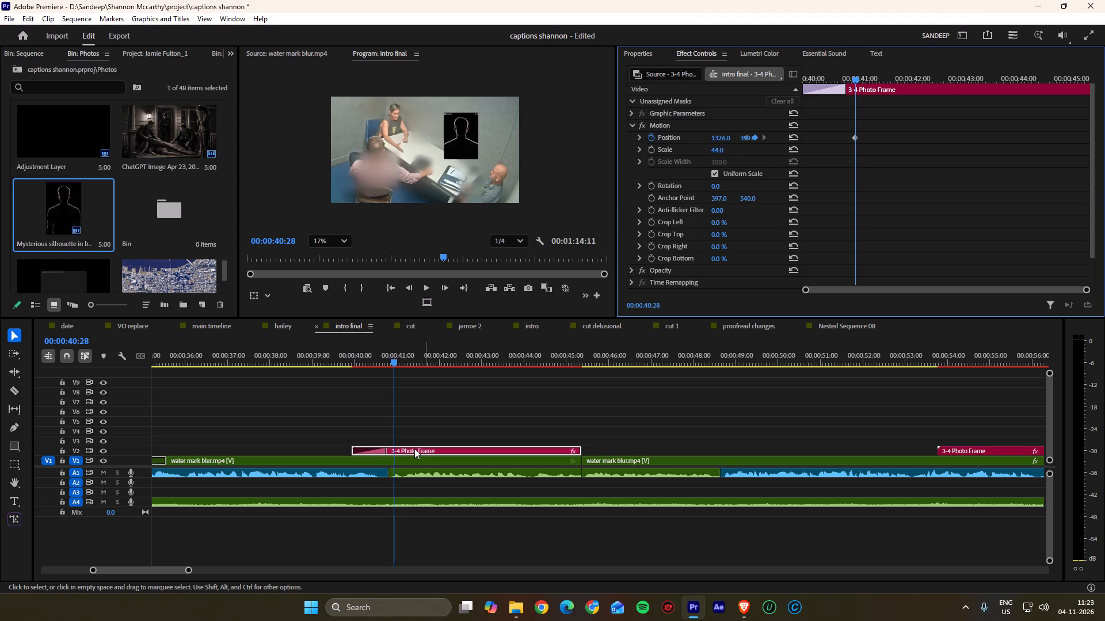
Play back the silhouette frame and trim the end of its V2 clip to about 00:00:44:15, before the water mark blur.mp4 cut.
left_click(441, 433)
scroll(462, 404, "down", 7, "alt")
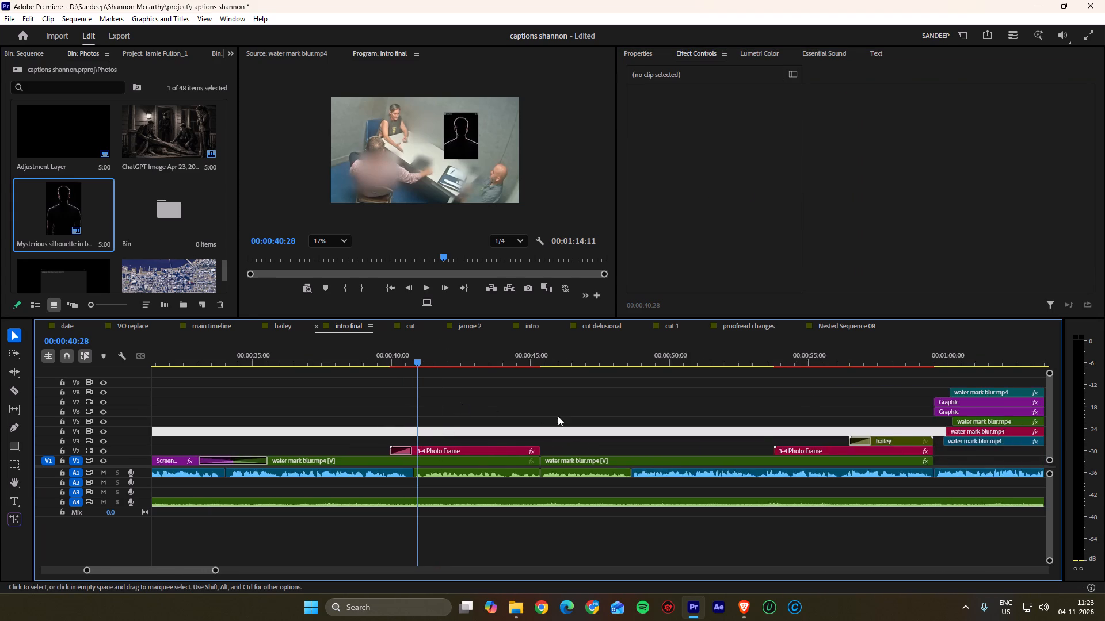
scroll(558, 416, "down", 3, "alt")
key("space")
scroll(554, 422, "down", 4)
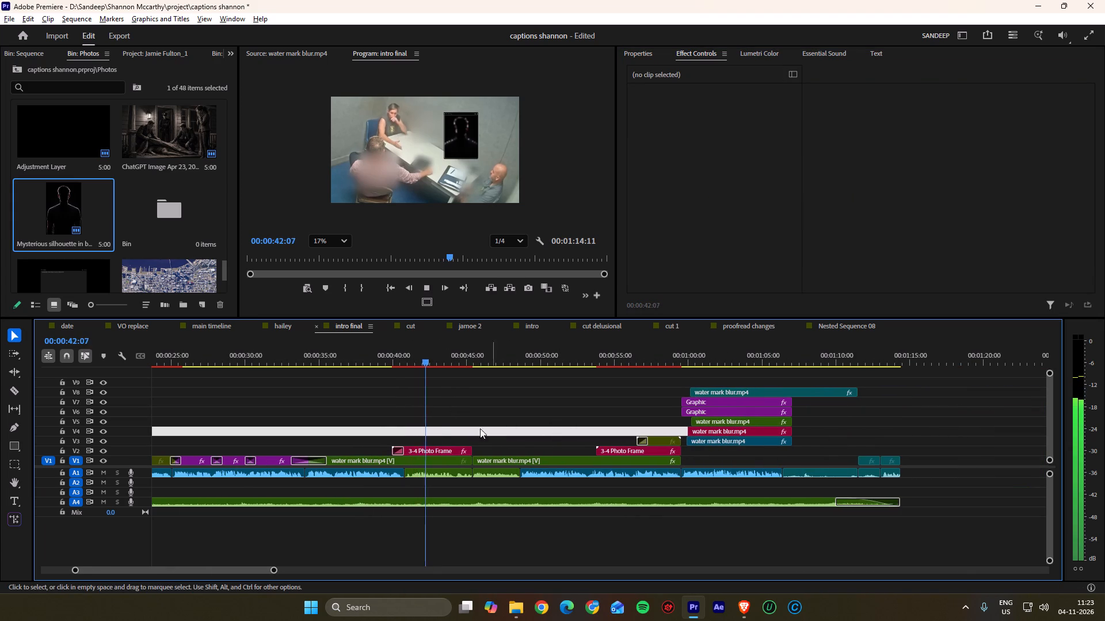
scroll(475, 428, "up", 7, "alt")
scroll(441, 424, "up", 3)
key("space")
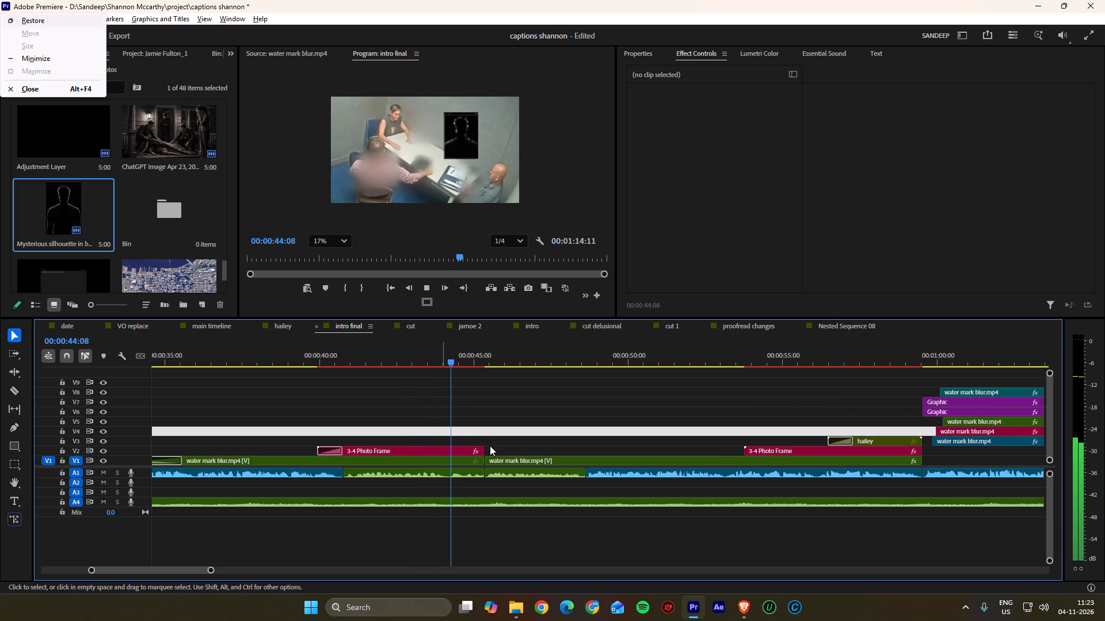
left_click(481, 449)
key("space")
left_click_drag(481, 447, 456, 447)
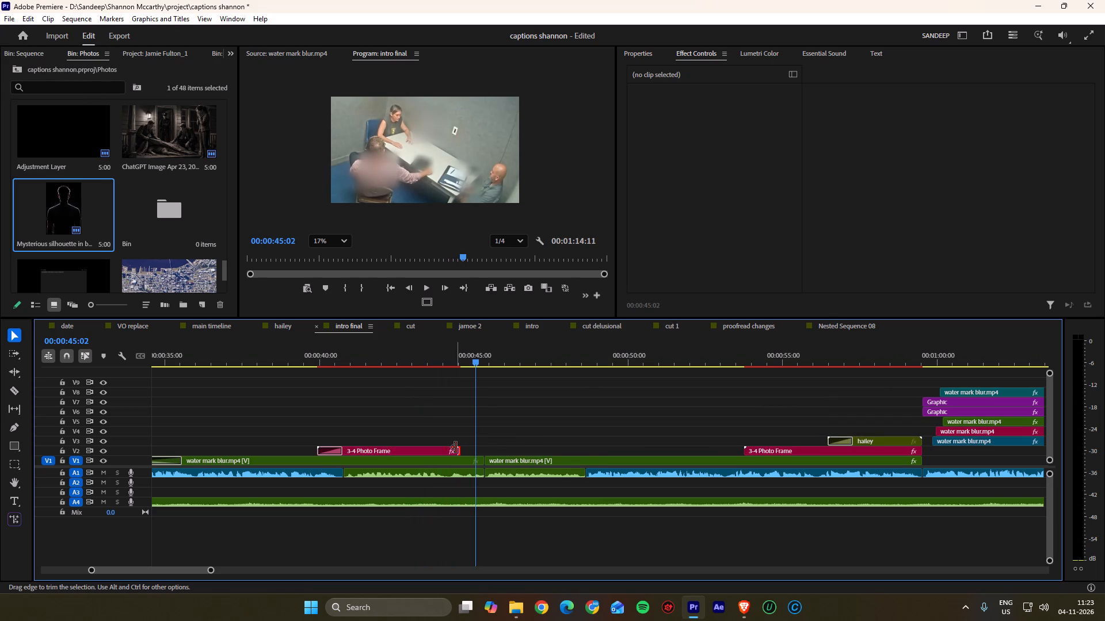
Apply the default transition to the trimmed end of the silhouette 3-4 Photo Frame clip on V2.
left_click(456, 447)
key("ctrl+d")
Play back the intro final sequence from just before the silhouette frame, about 00:00:39:14, through to its end to review the edit.
left_click_drag(399, 362, 304, 362)
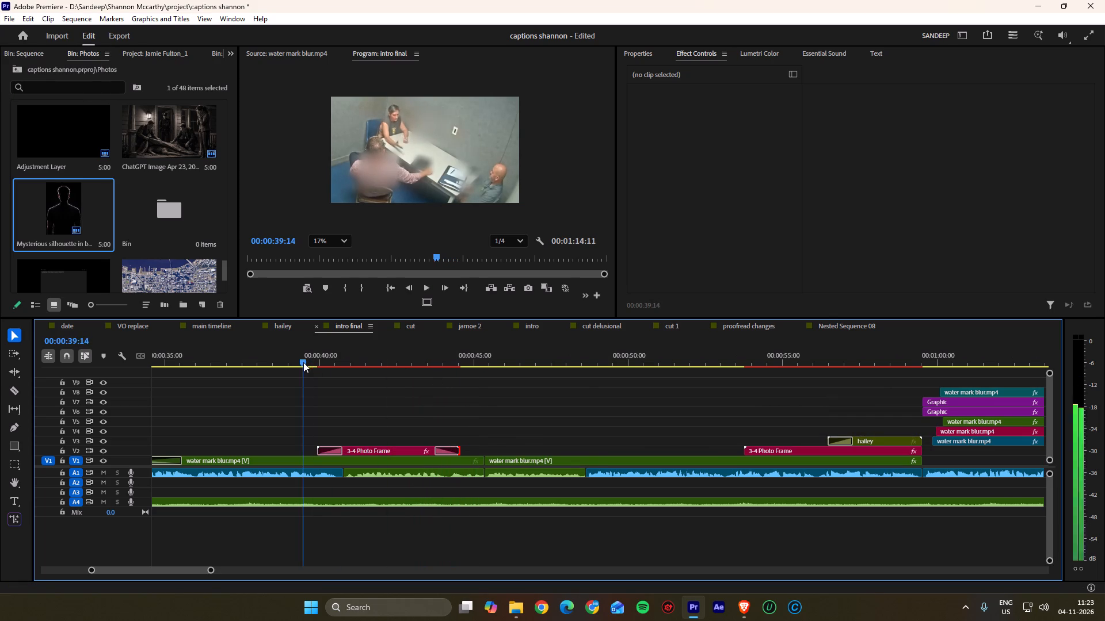
key("space")
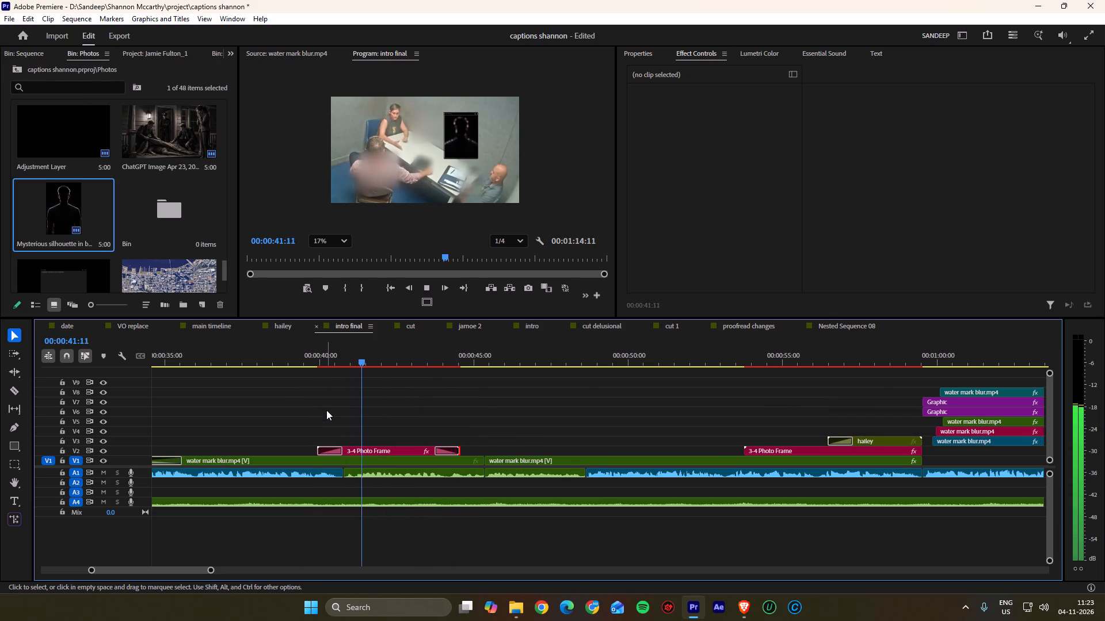
scroll(363, 415, "up", 3, "alt")
scroll(395, 417, "down", 2)
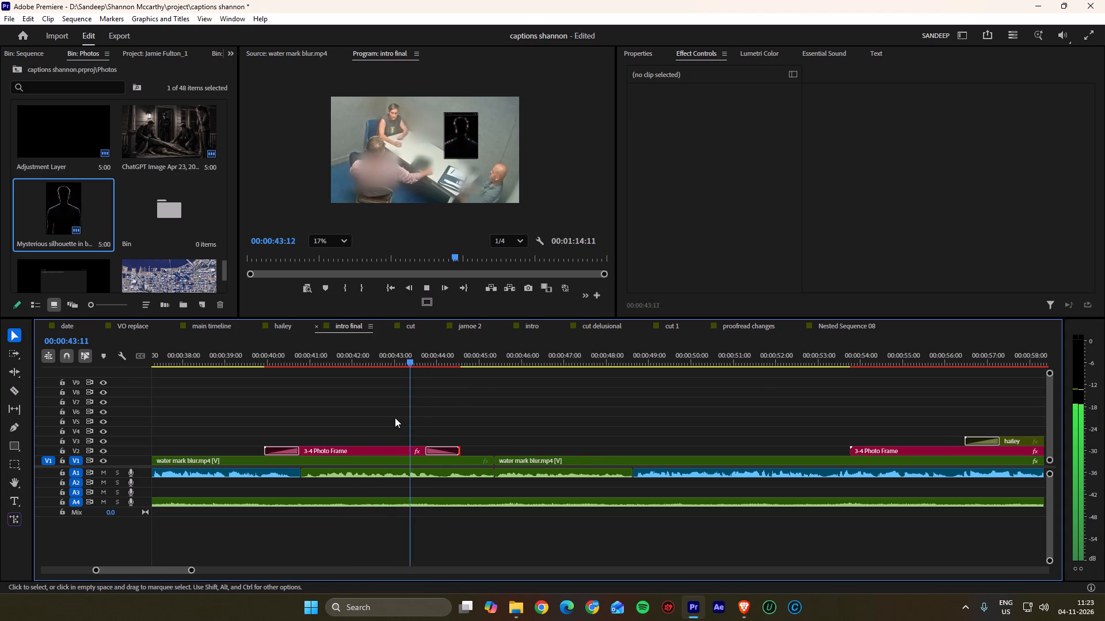
scroll(395, 417, "down", 3)
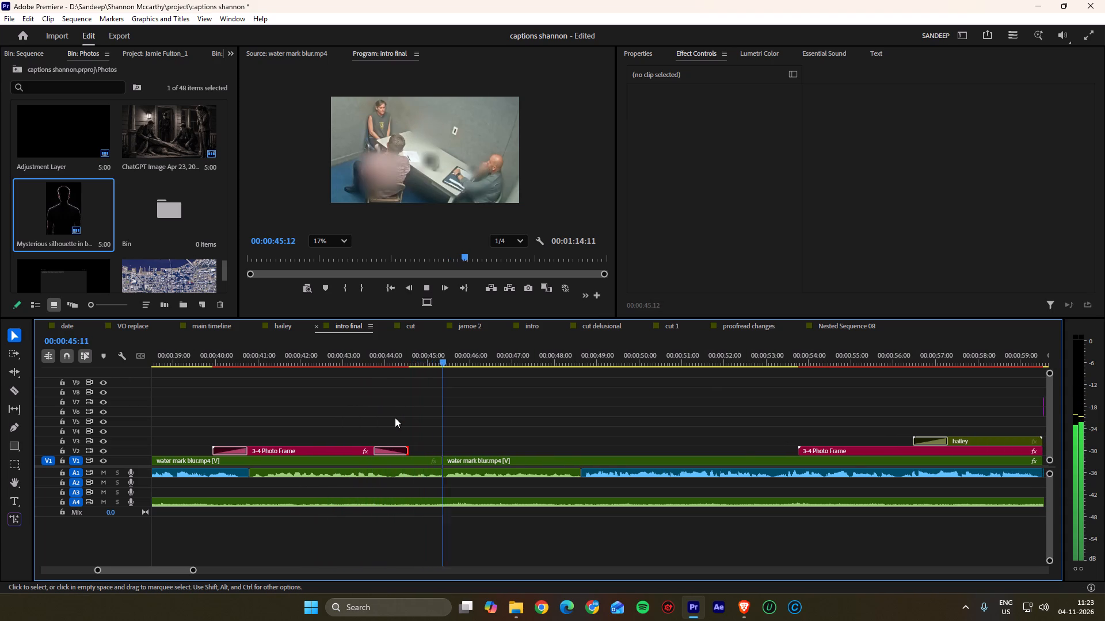
scroll(395, 417, "down", 6, "alt")
scroll(395, 417, "down", 1)
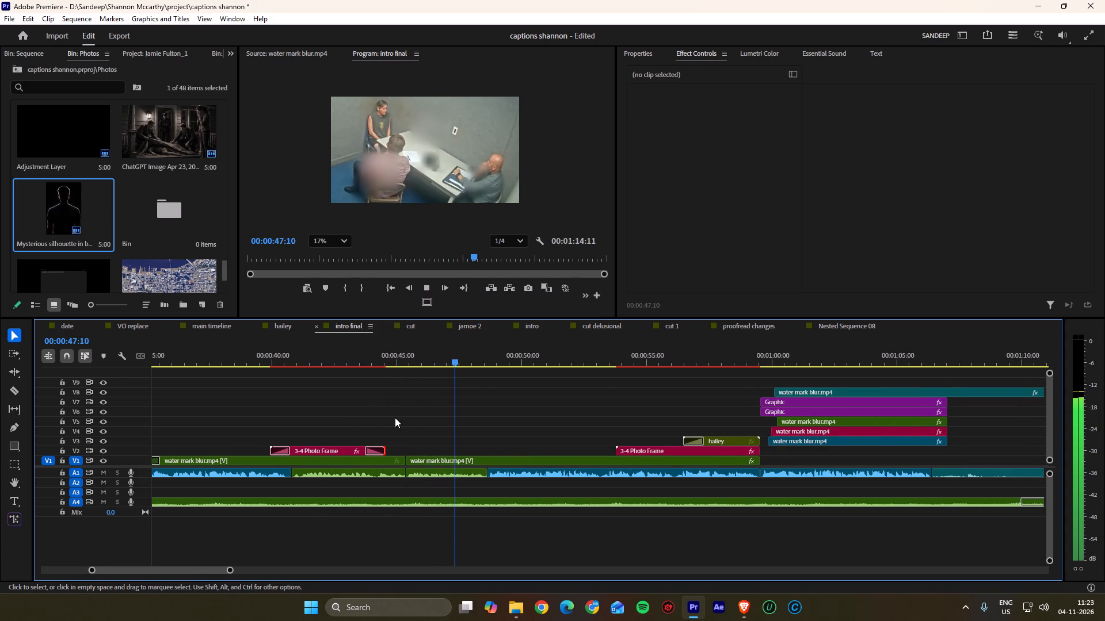
scroll(395, 417, "down", 2)
scroll(422, 423, "up", 8, "alt")
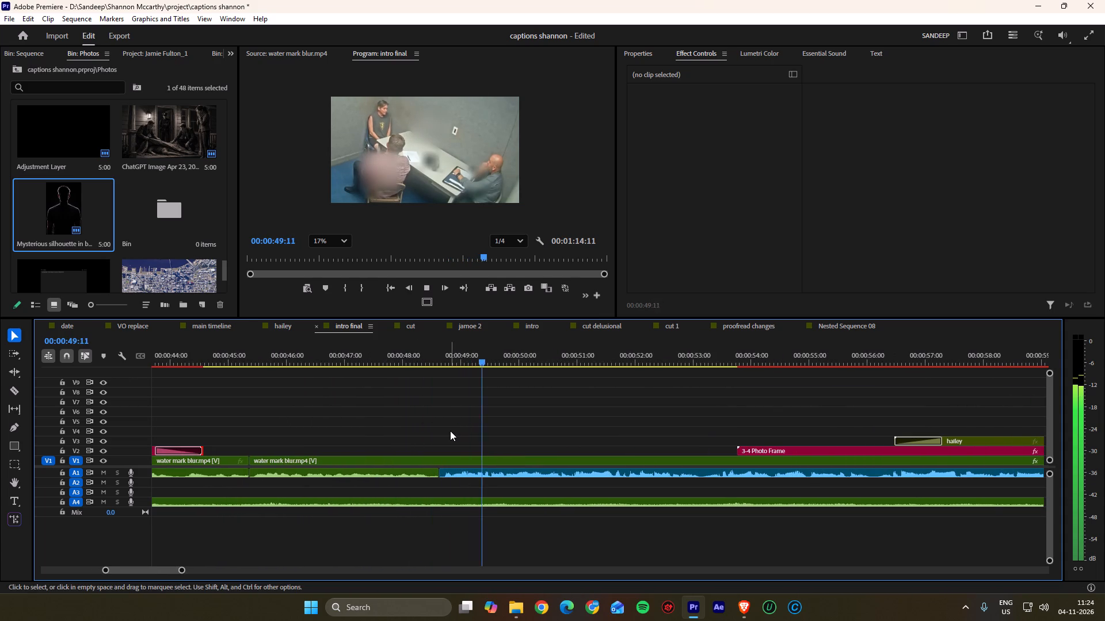
scroll(450, 431, "down", 4)
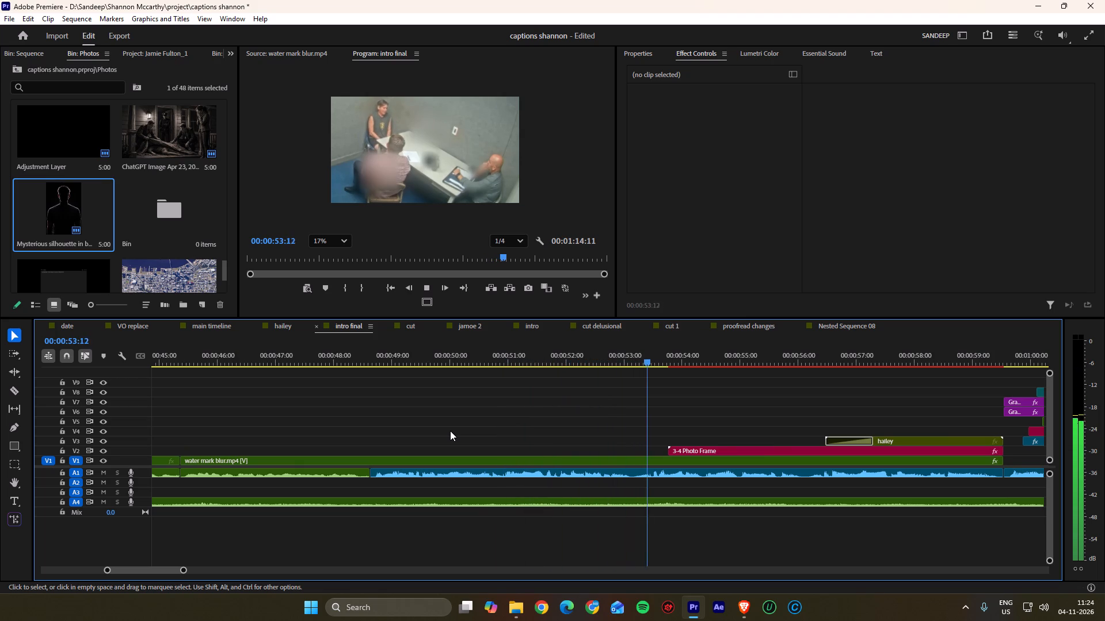
scroll(496, 423, "down", 5)
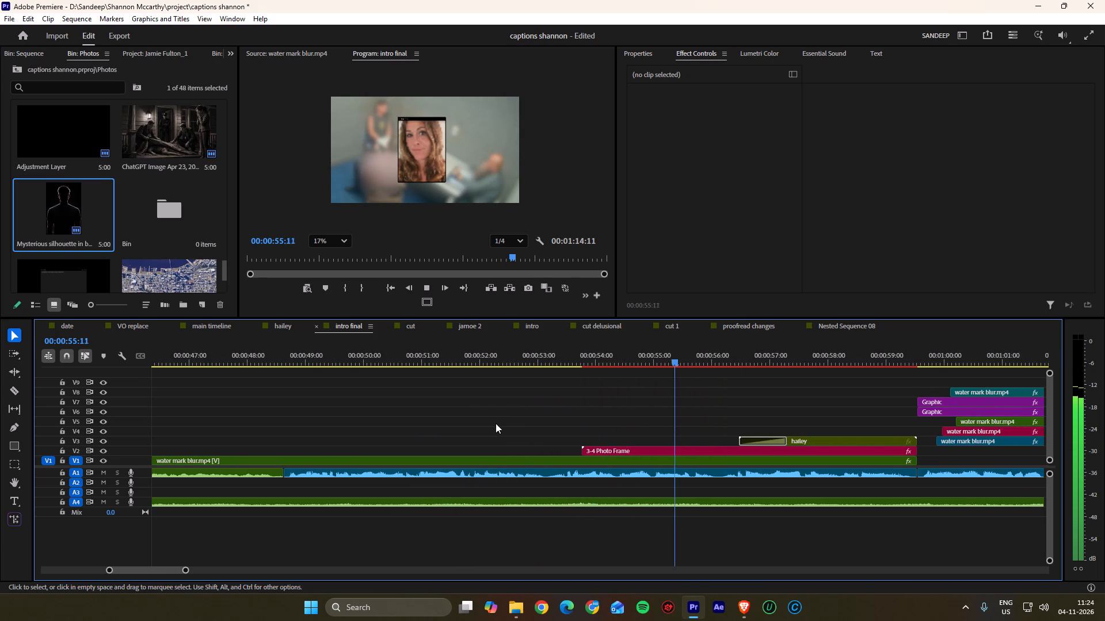
scroll(493, 421, "down", 9)
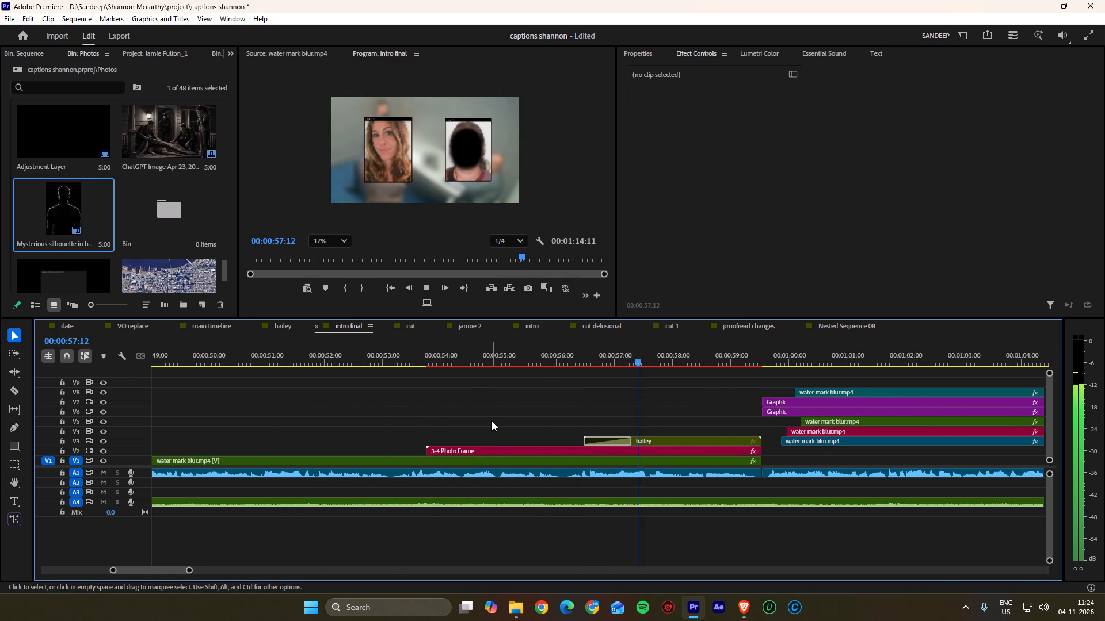
scroll(491, 421, "down", 4)
scroll(491, 421, "down", 5, "alt")
scroll(491, 421, "down", 9)
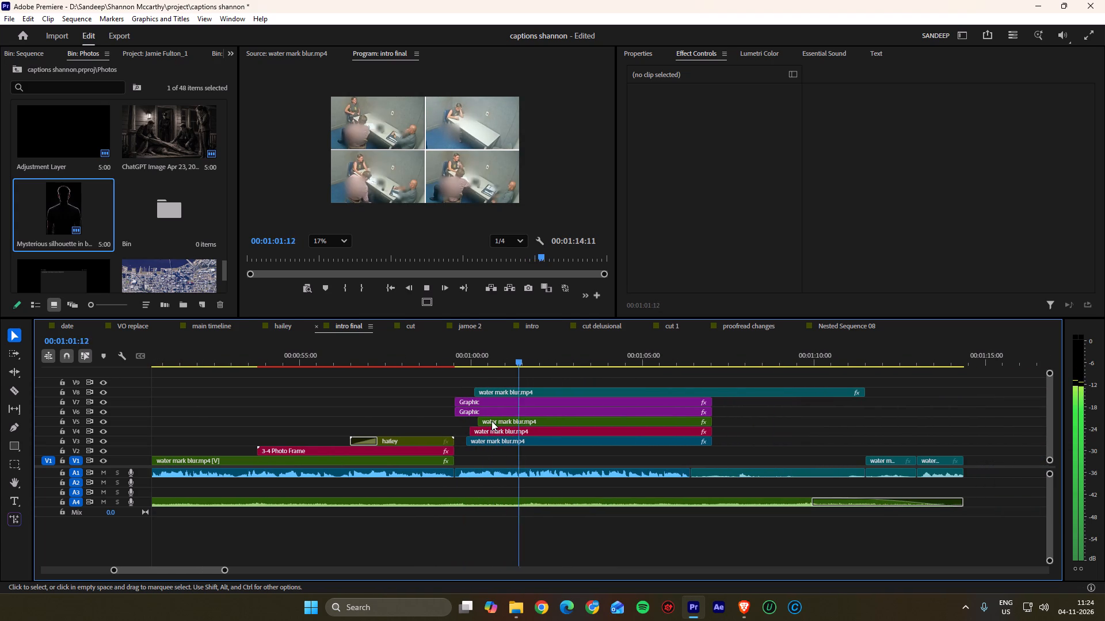
scroll(623, 444, "up", 6, "alt")
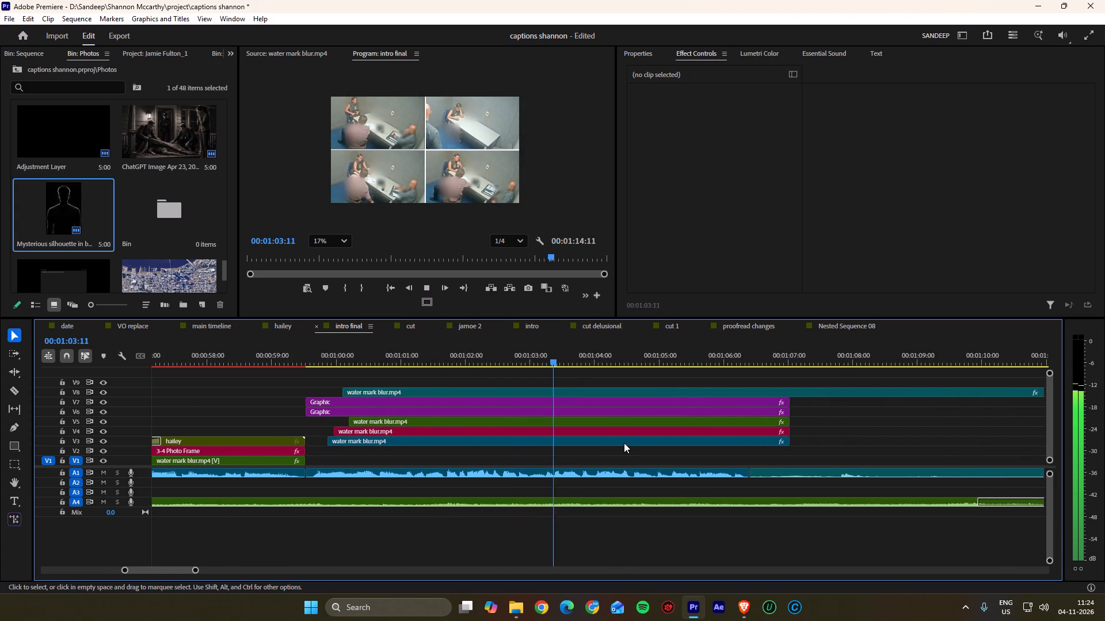
scroll(624, 443, "down", 8)
scroll(618, 441, "down", 9, "alt")
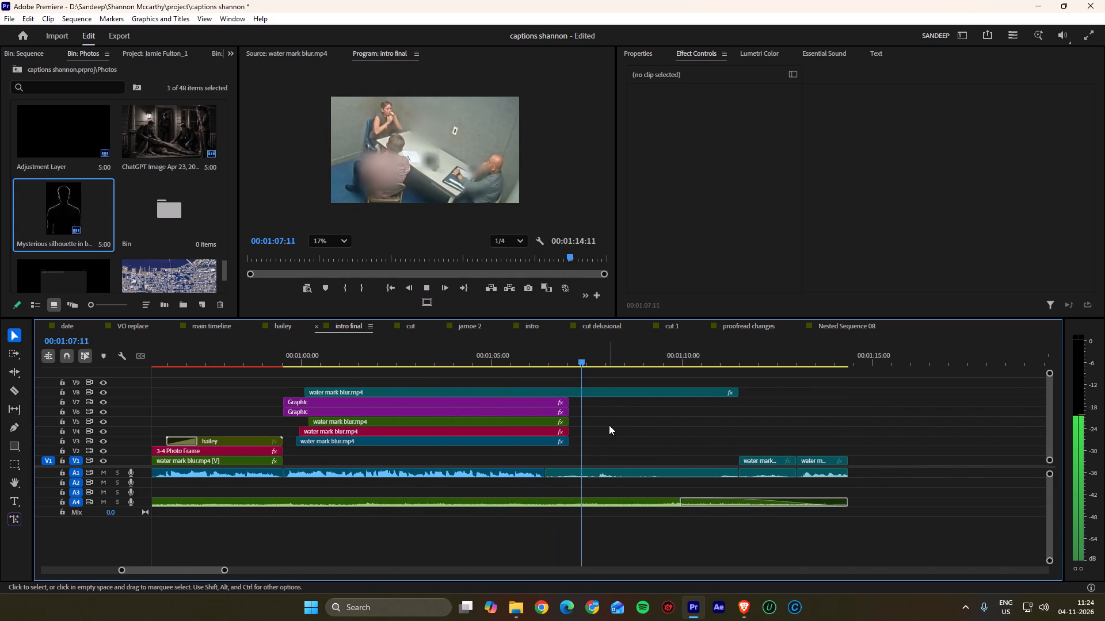
scroll(712, 426, "down", 4, "alt")
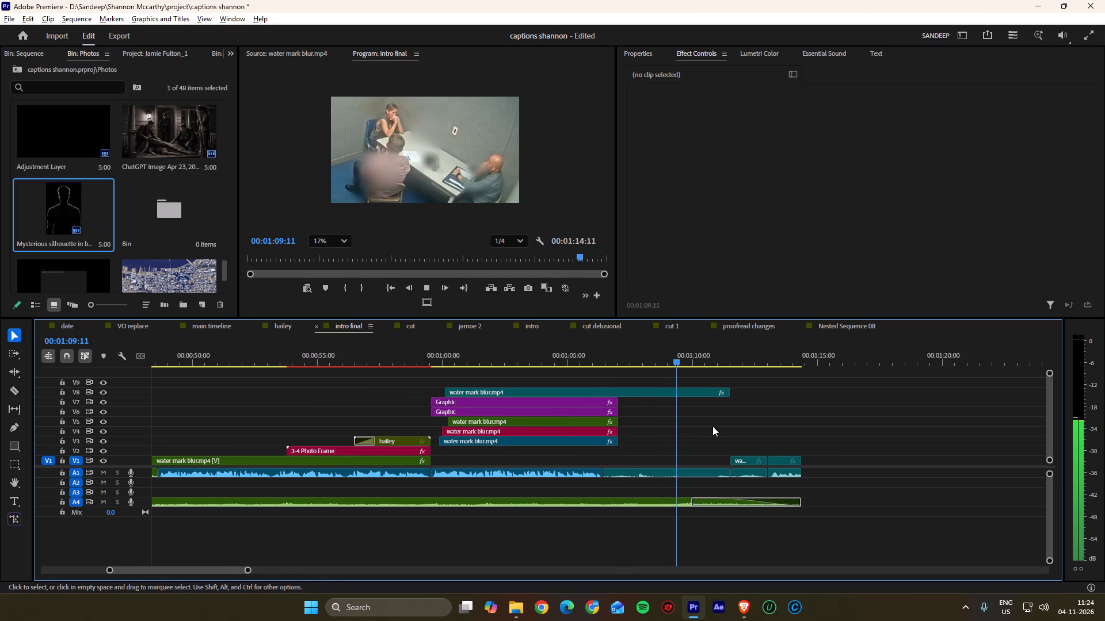
scroll(712, 426, "up", 6, "alt")
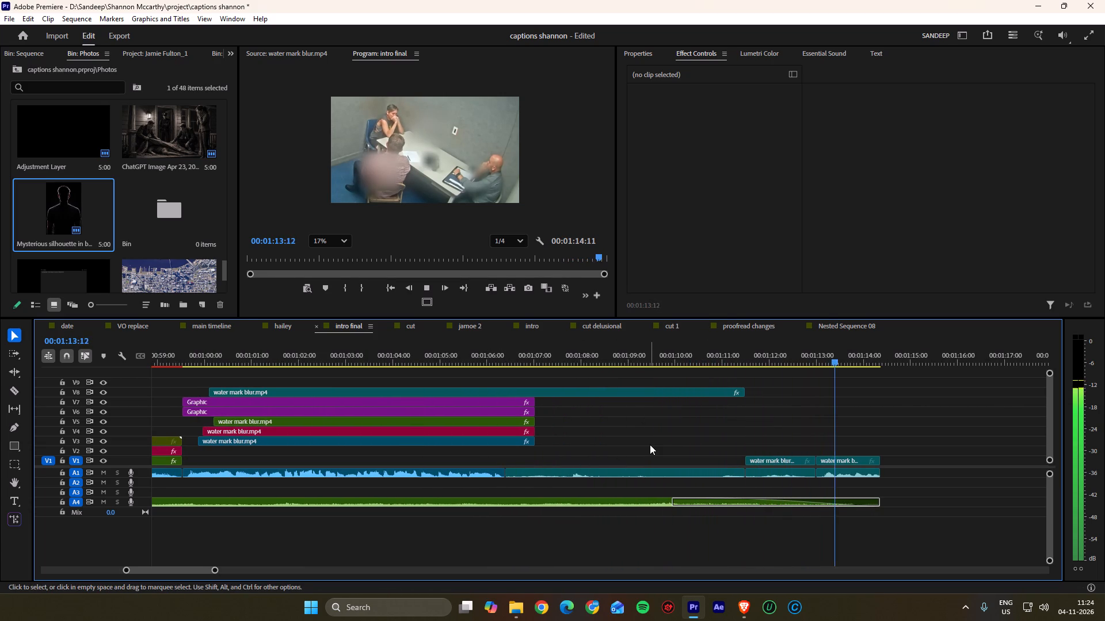
scroll(684, 443, "down", 11, "alt")
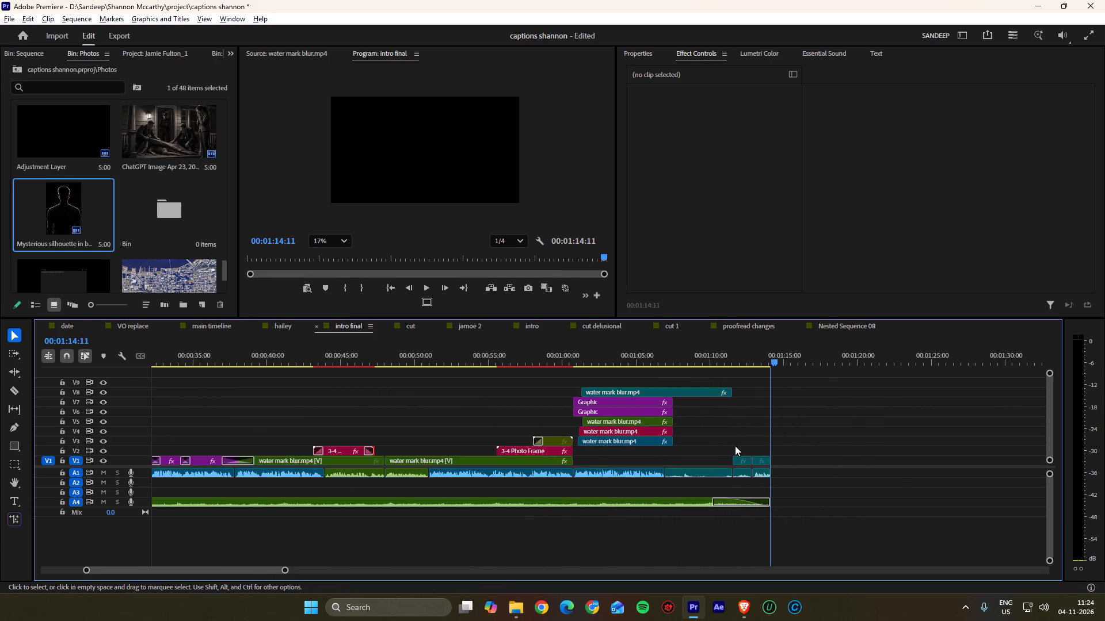
scroll(735, 446, "down", 3, "alt")
Save the captions shannon project.
key("ctrl+s")
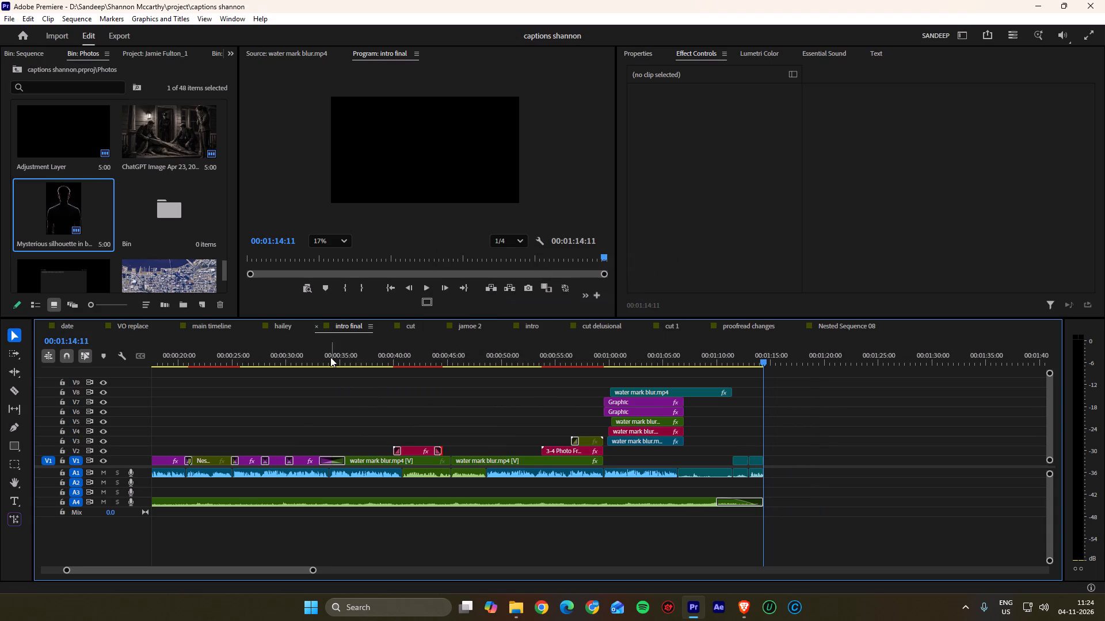
Return the playhead to the start of the intro final sequence at 00:00:00:00.
left_click_drag(313, 357, 143, 350)
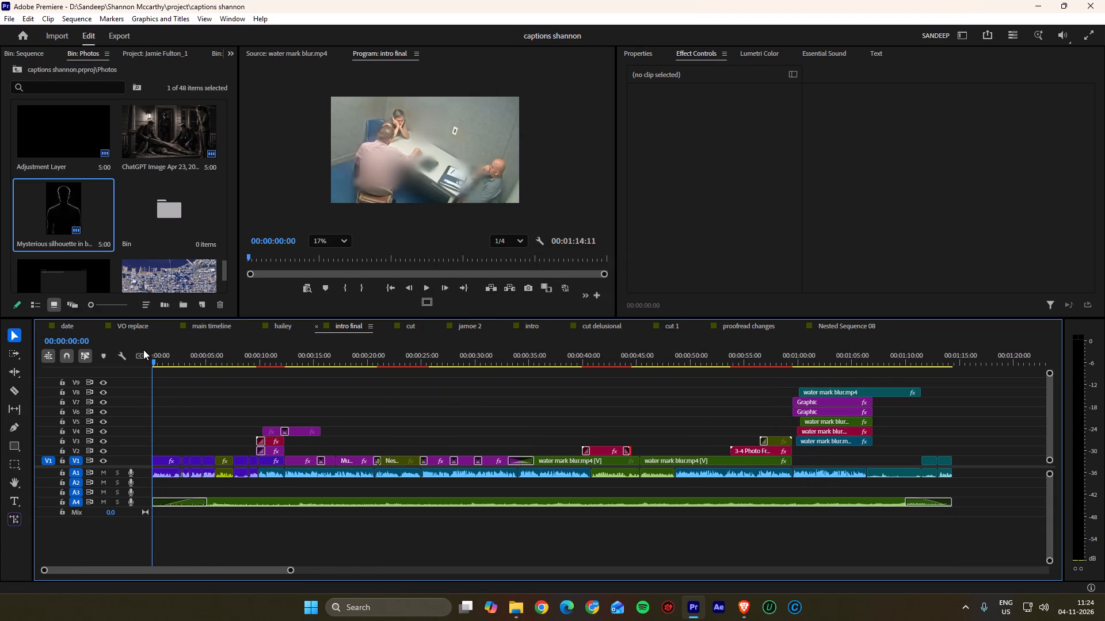
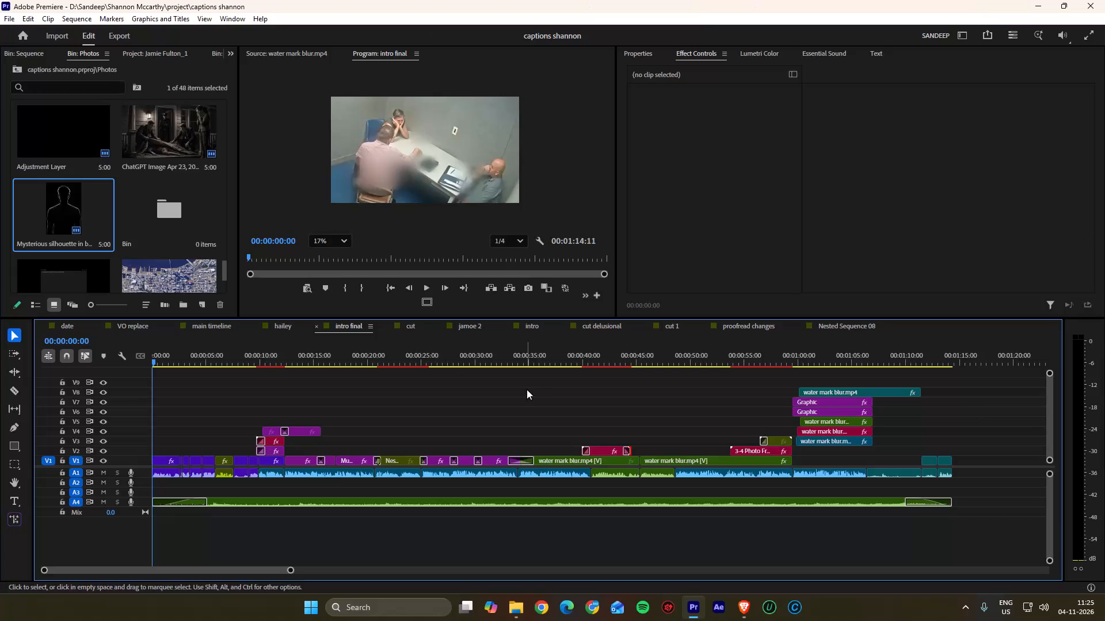
Play back the opening water mark blur.mp4 clips and replay the first cut, around 00:00:02:21, to check its timing.
scroll(203, 388, "up", 10, "alt")
scroll(196, 394, "down", 1, "alt")
scroll(196, 394, "up", 4, "alt")
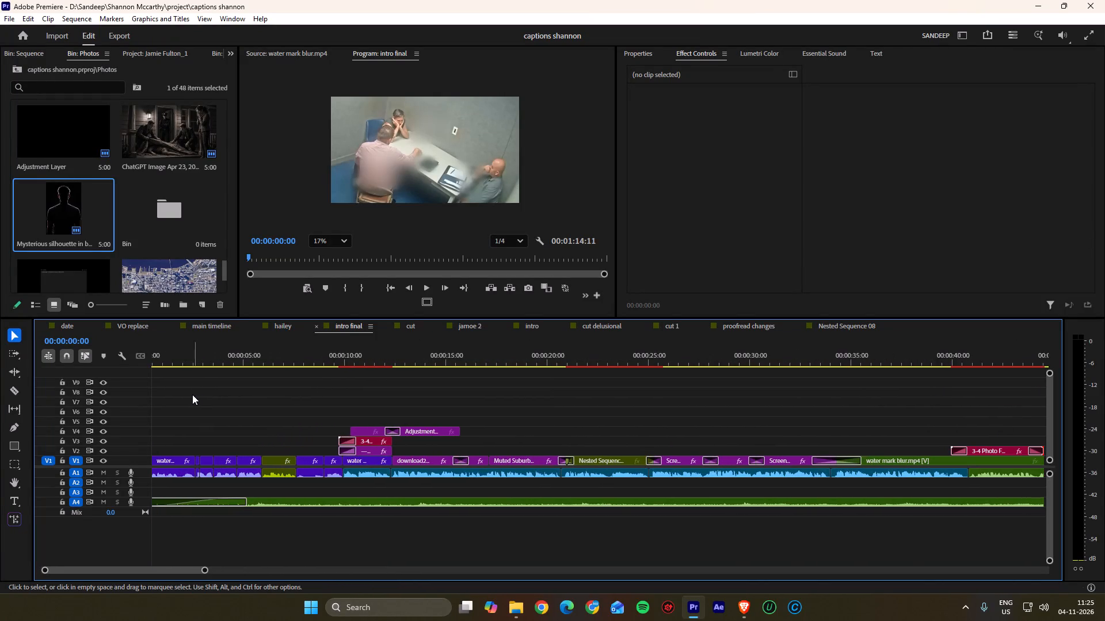
scroll(192, 394, "up", 2, "alt")
key("space")
scroll(181, 395, "up", 15, "alt")
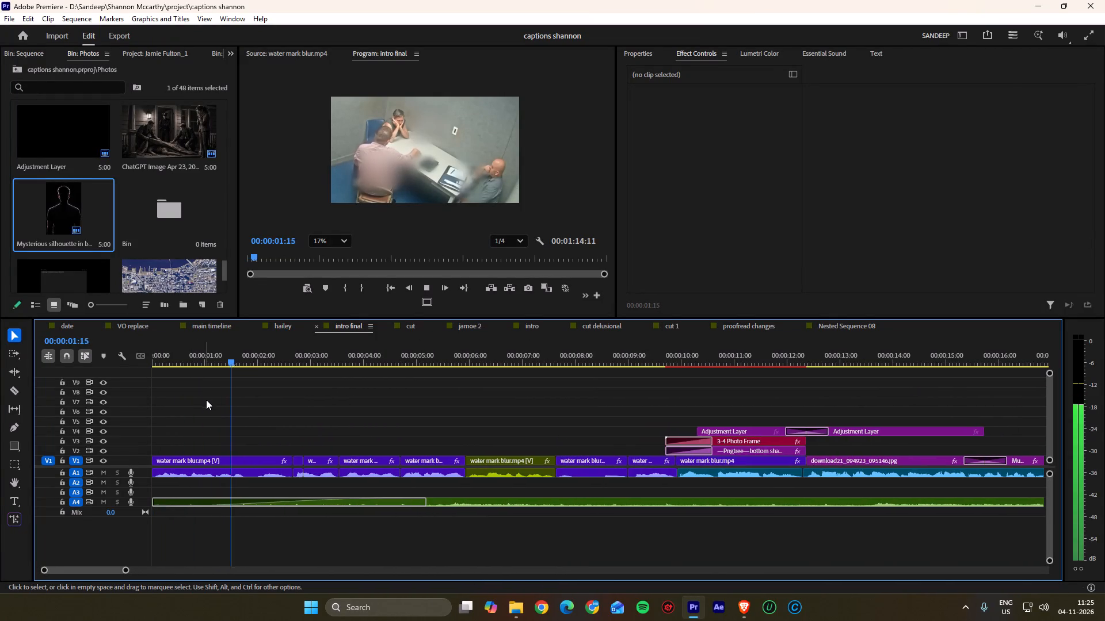
scroll(206, 400, "up", 8, "alt")
key("space")
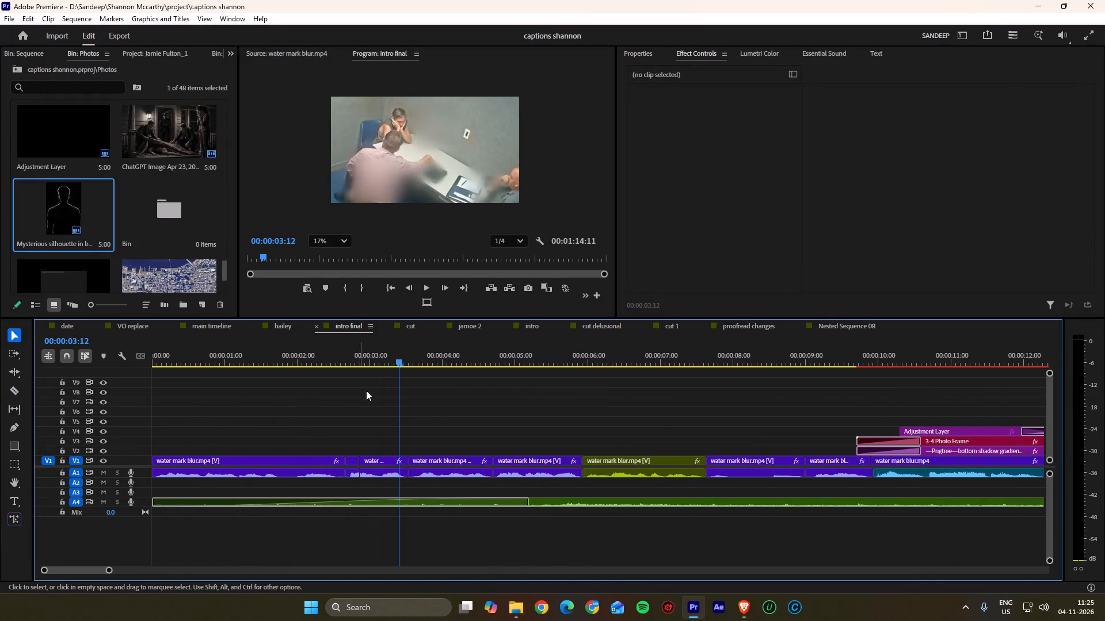
left_click_drag(385, 350, 331, 354)
key("space")
key("space")
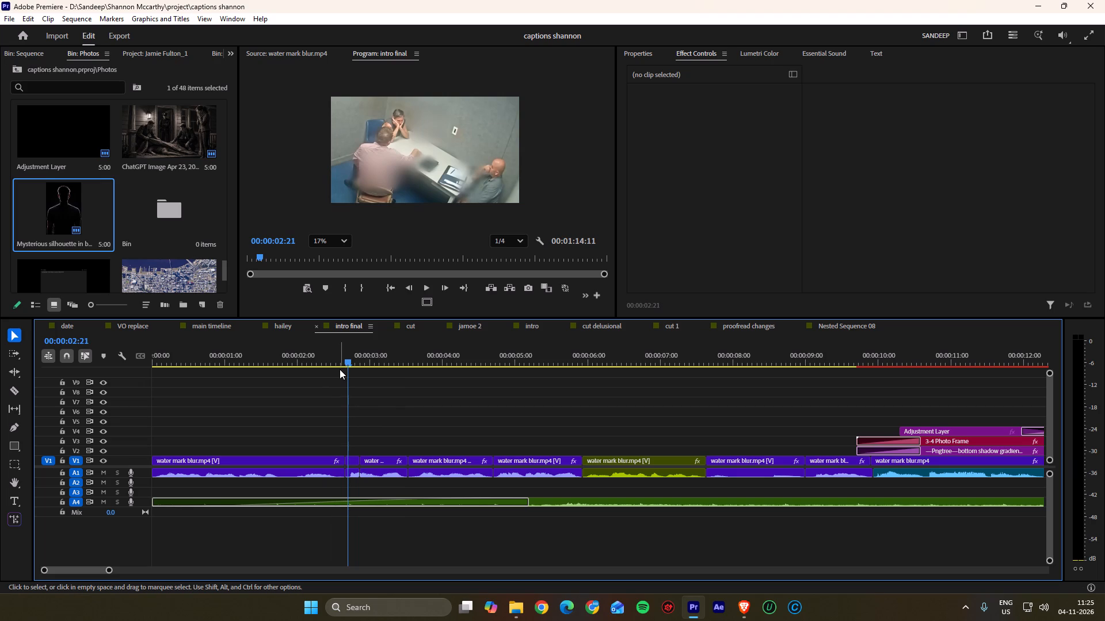
key("space")
key("space")
left_click_drag(361, 349, 329, 352)
key("space")
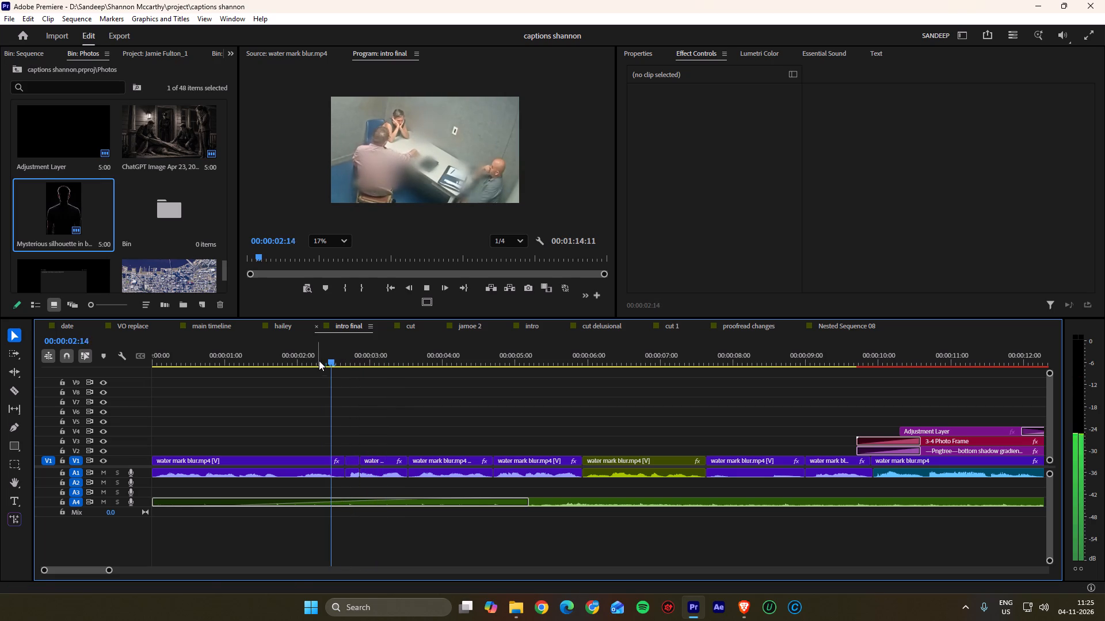
key("space")
Trim the first V1 clip's end to 00:00:02:18 and the following short clip's start to 00:00:02:22.
scroll(321, 394, "up", 13, "alt")
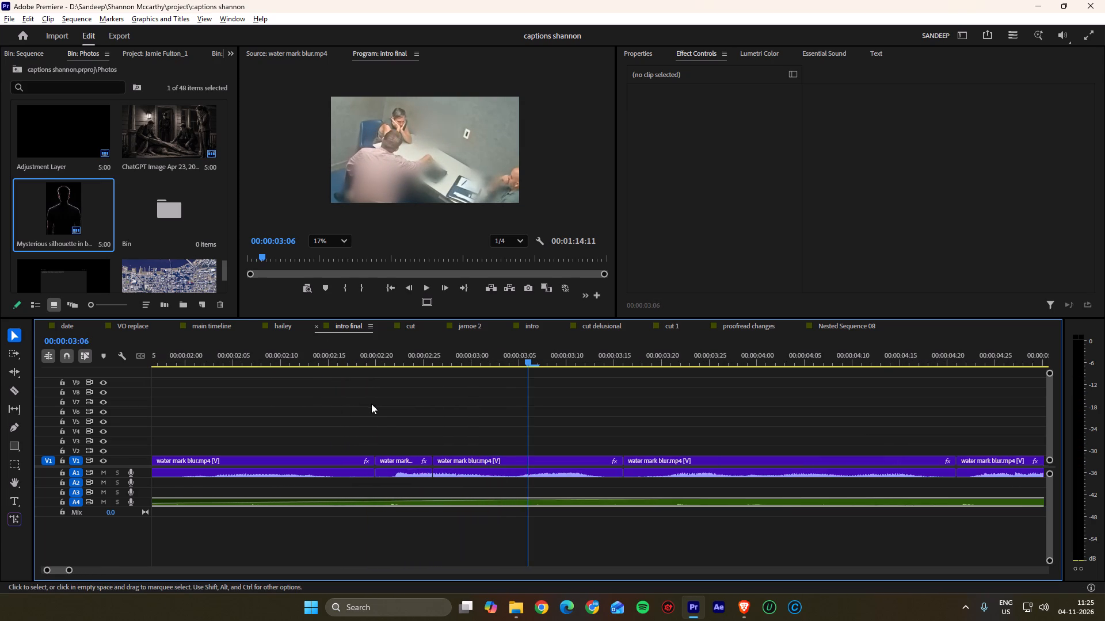
left_click_drag(372, 351, 298, 352)
key("space")
key("space")
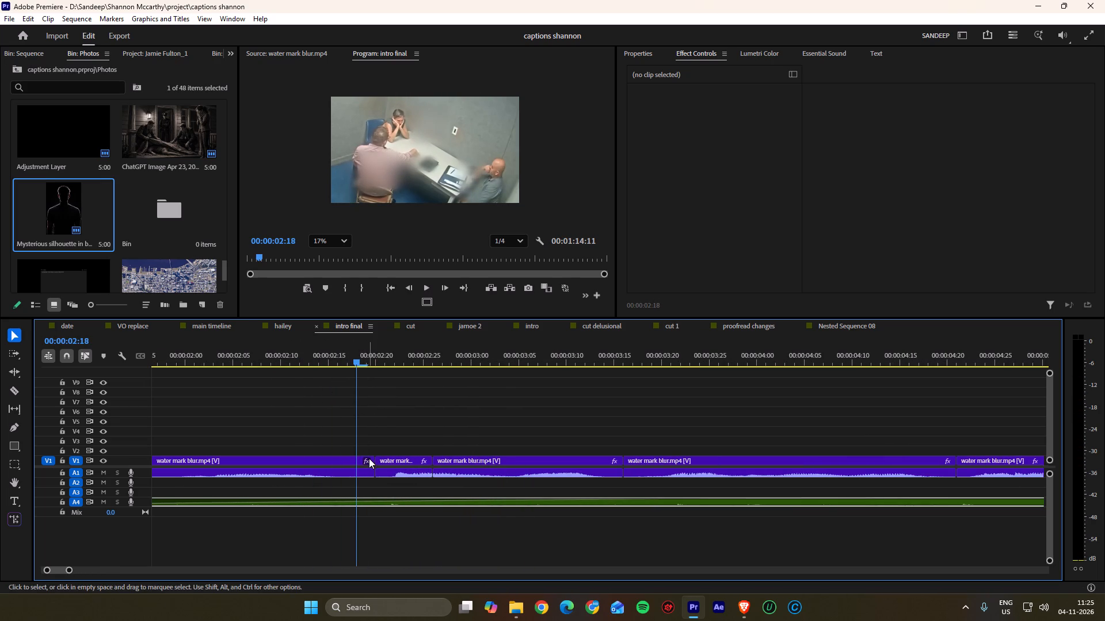
left_click_drag(373, 459, 353, 457)
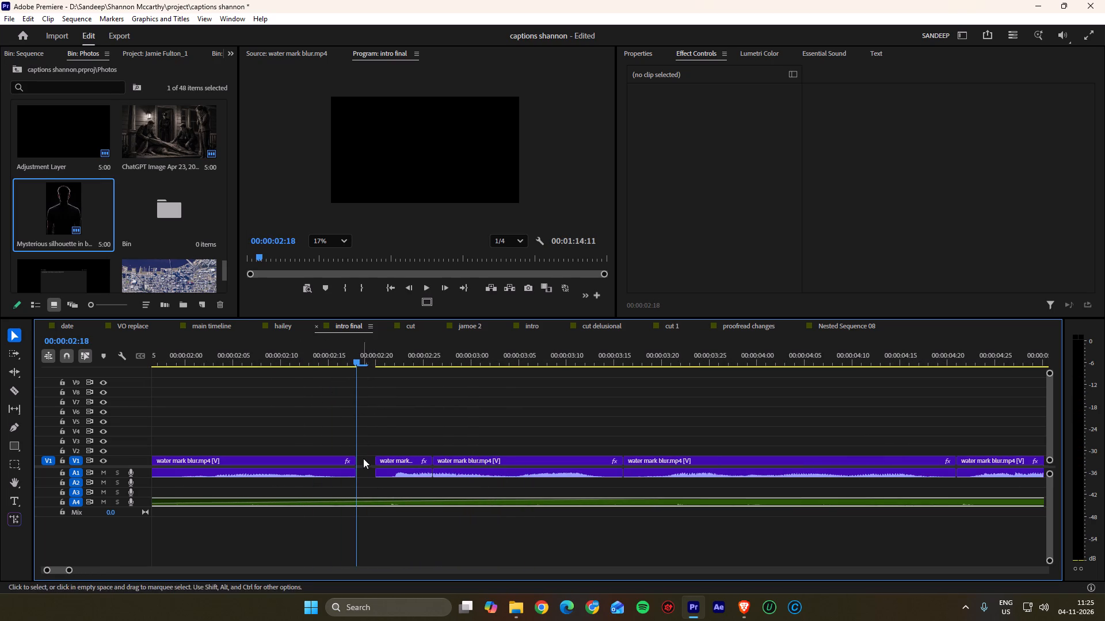
left_click_drag(372, 461, 386, 458)
Lock audio track A4 and shift all clips after the first V1 gap back against the opening clip at 00:00:02:18.
left_click(388, 432)
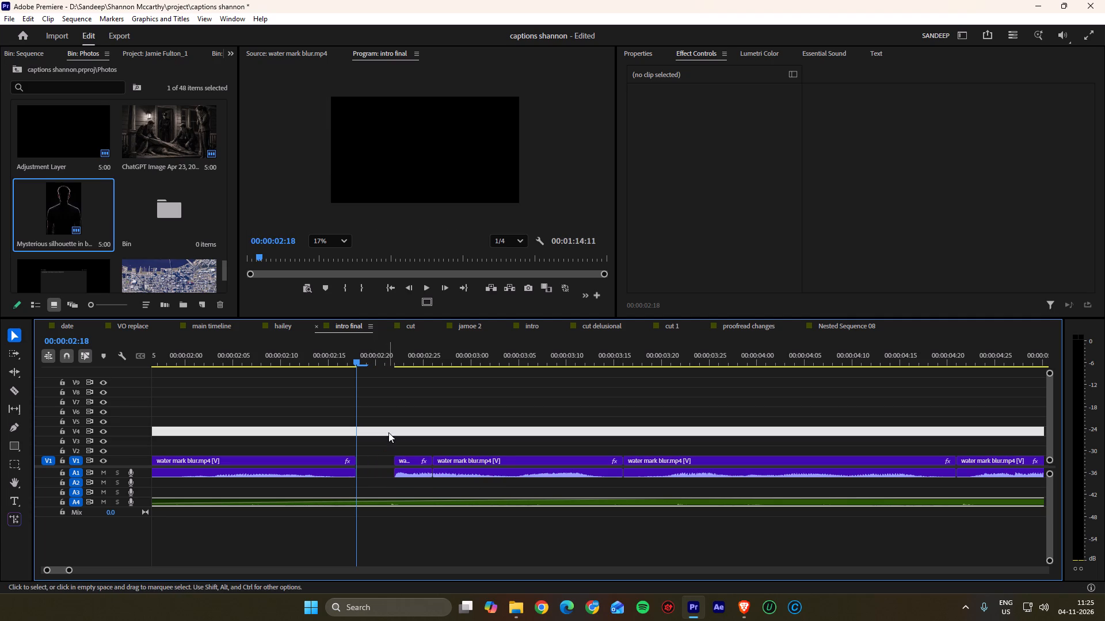
left_click(391, 457)
left_click(388, 457)
key("a")
left_click(410, 459)
left_click_drag(412, 459, 408, 459)
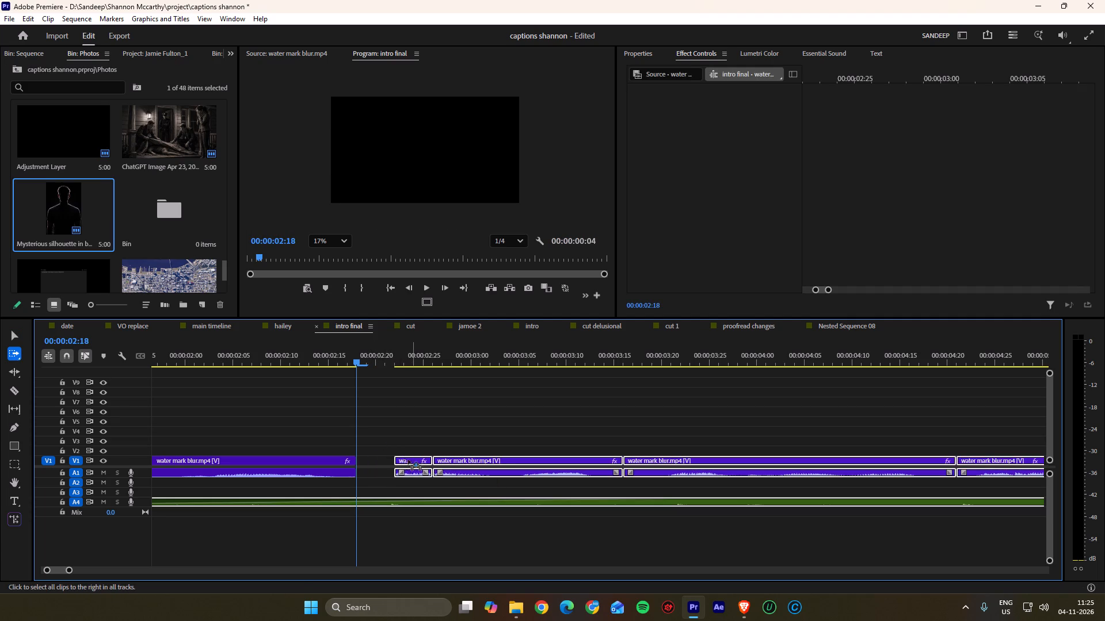
left_click_drag(408, 459, 370, 459)
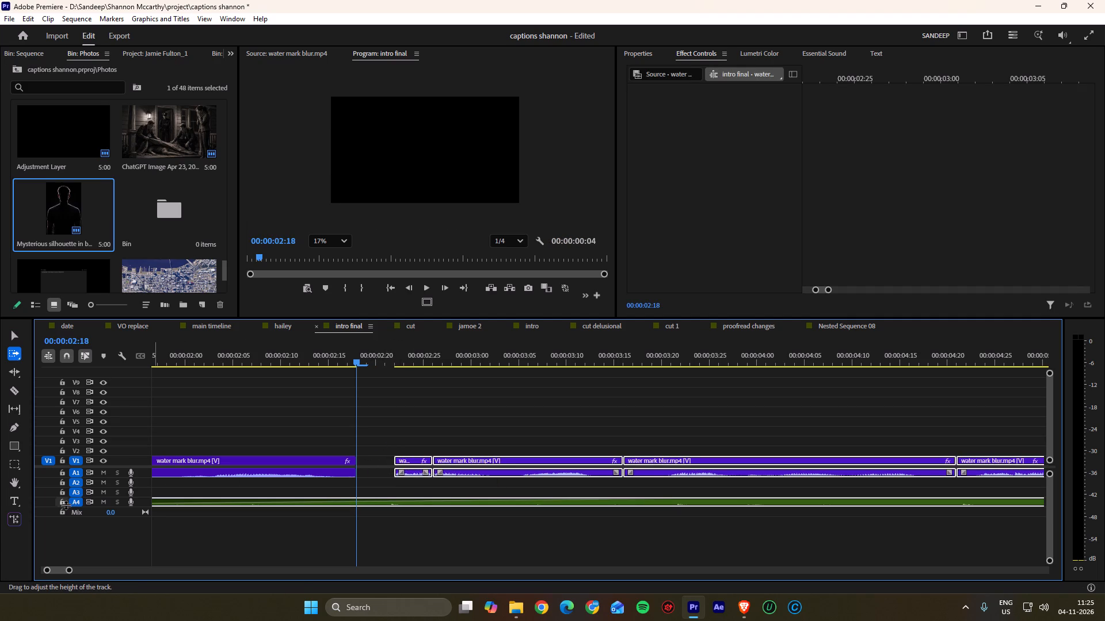
left_click(66, 505)
left_click_drag(417, 461, 405, 460)
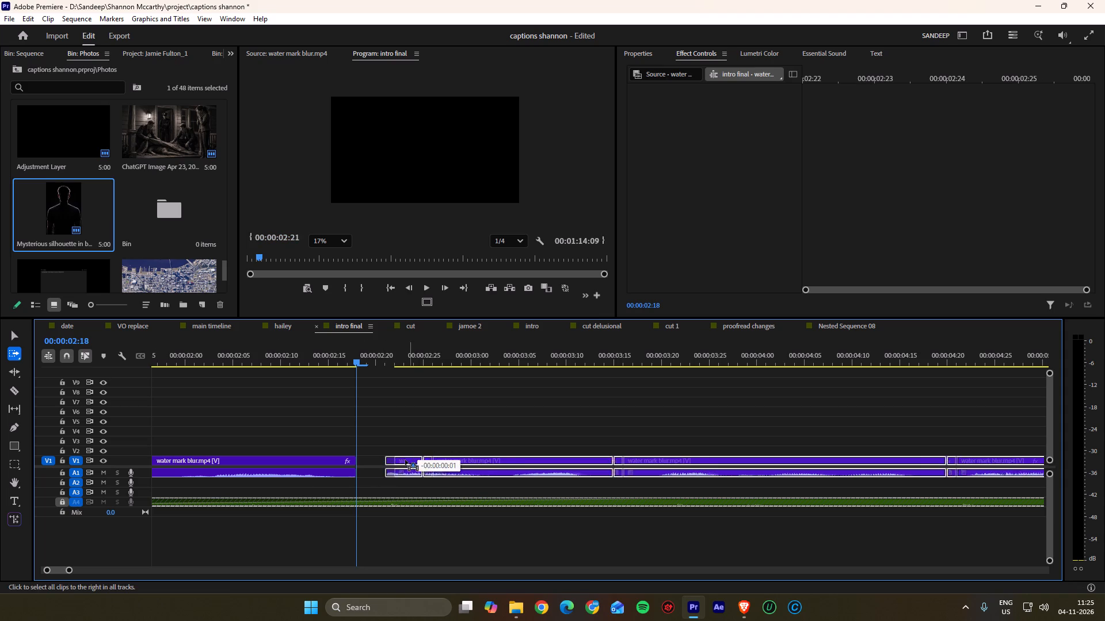
left_click_drag(405, 460, 379, 460)
Clear the clip selection and replay the tightened cut at 00:00:02:18 several times to check its timing.
left_click_drag(355, 352, 257, 351)
key("space")
key("space")
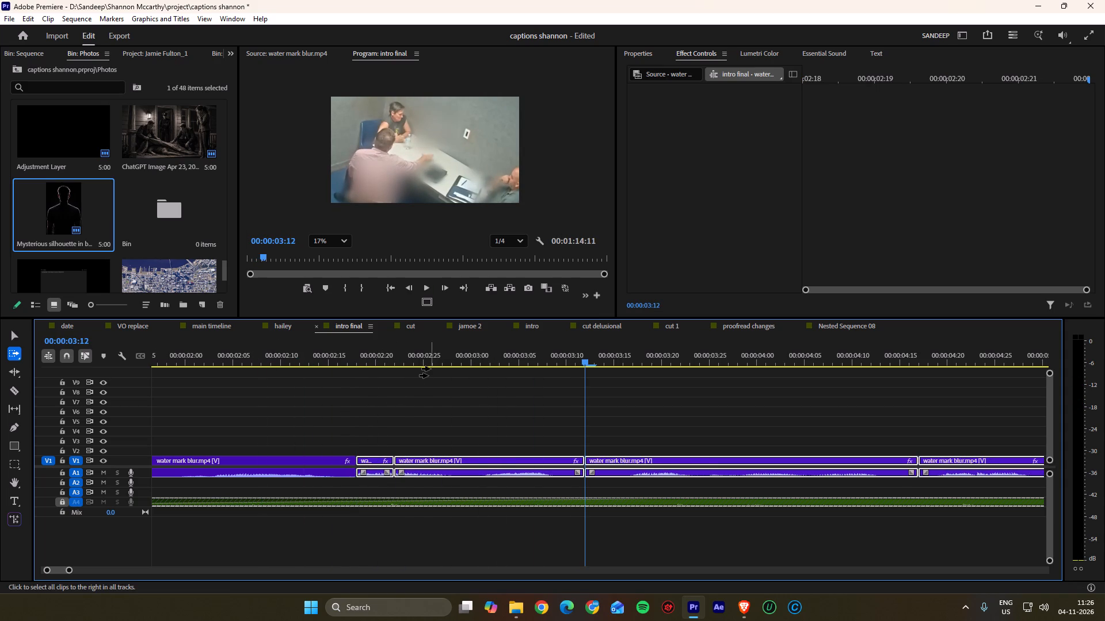
key("v")
left_click(430, 389)
left_click_drag(401, 363, 422, 379)
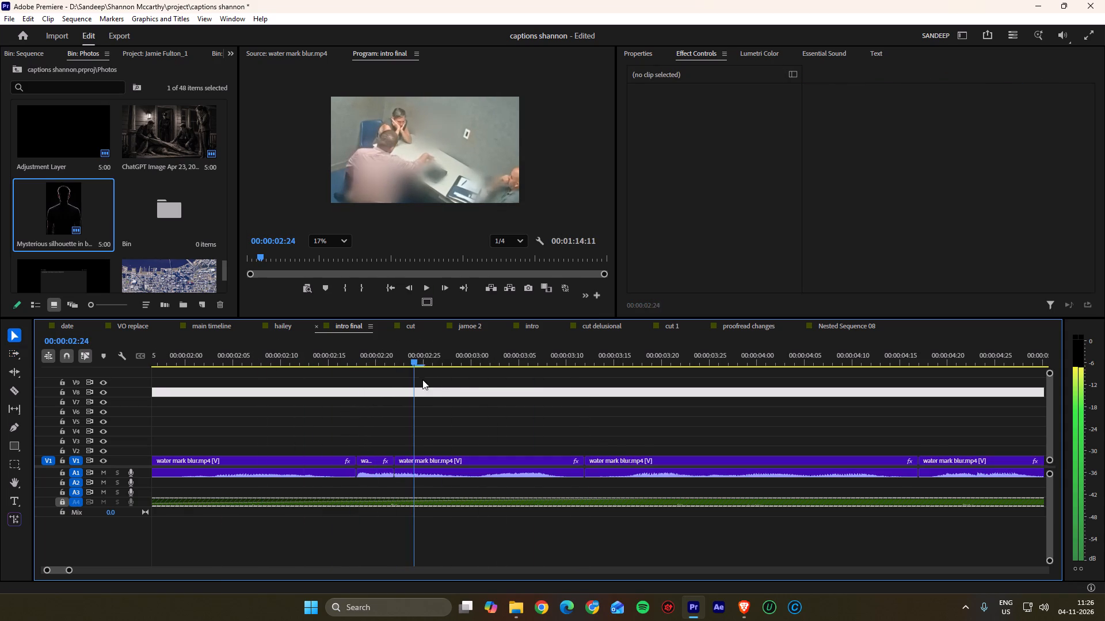
left_click_drag(422, 379, 393, 378)
key("space")
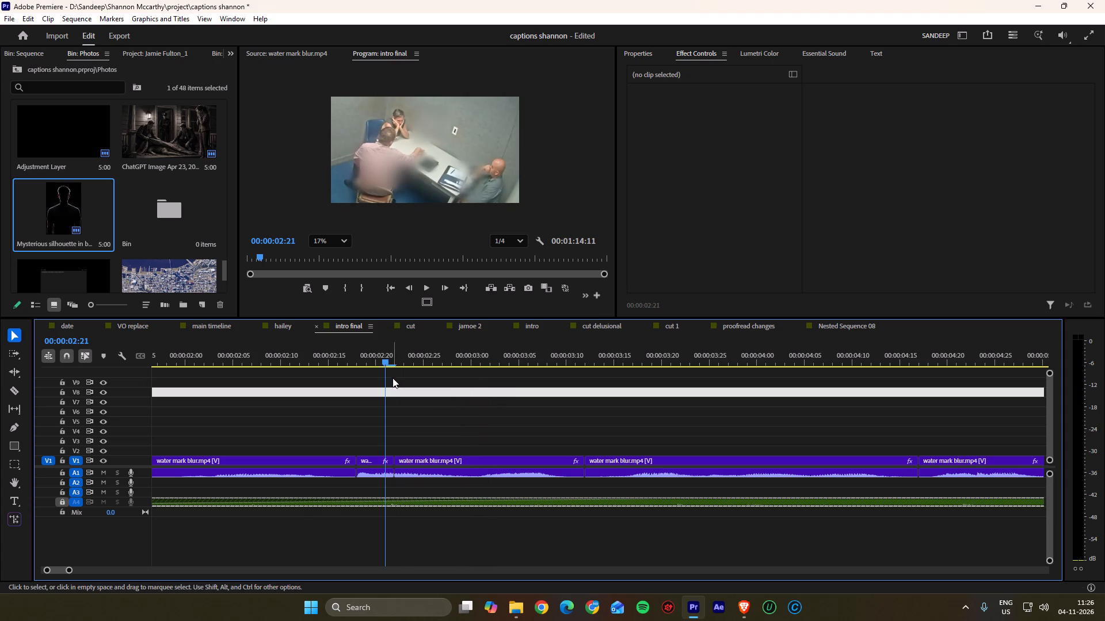
key("space")
left_click_drag(421, 367, 370, 363)
left_click_drag(370, 355, 292, 350)
key("space")
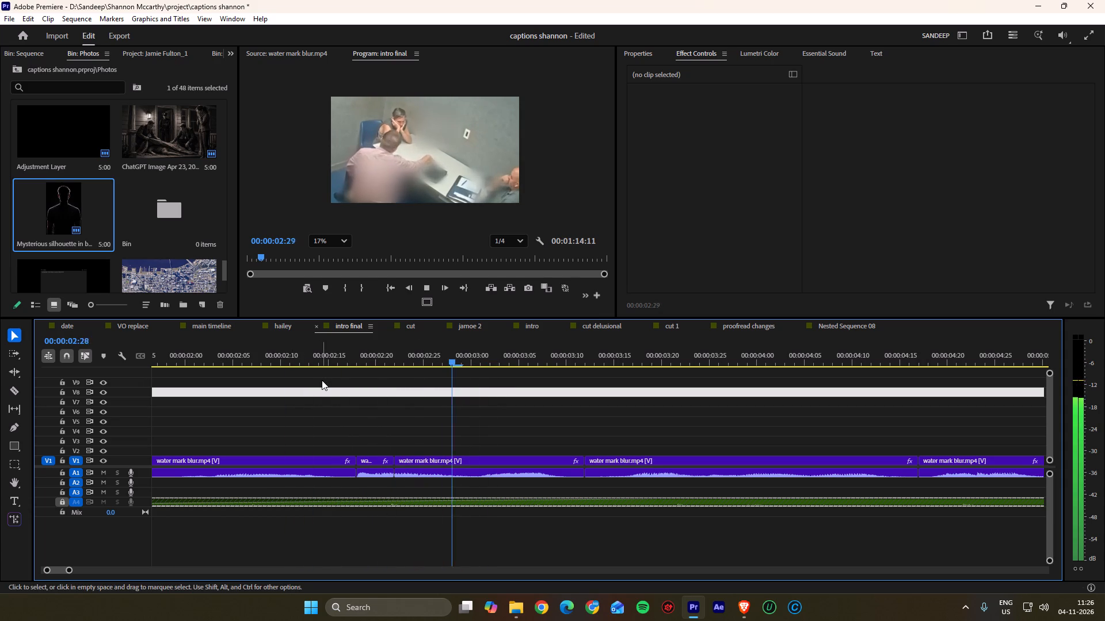
scroll(436, 413, "down", 4, "alt")
key("space")
left_click_drag(399, 350, 241, 354)
key("space")
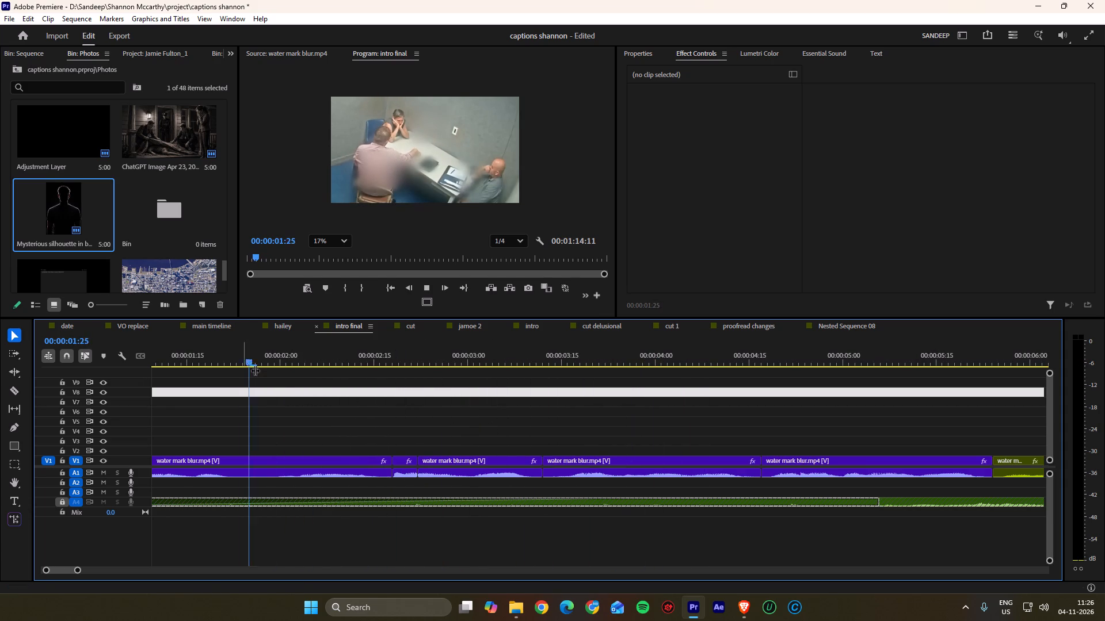
key("space")
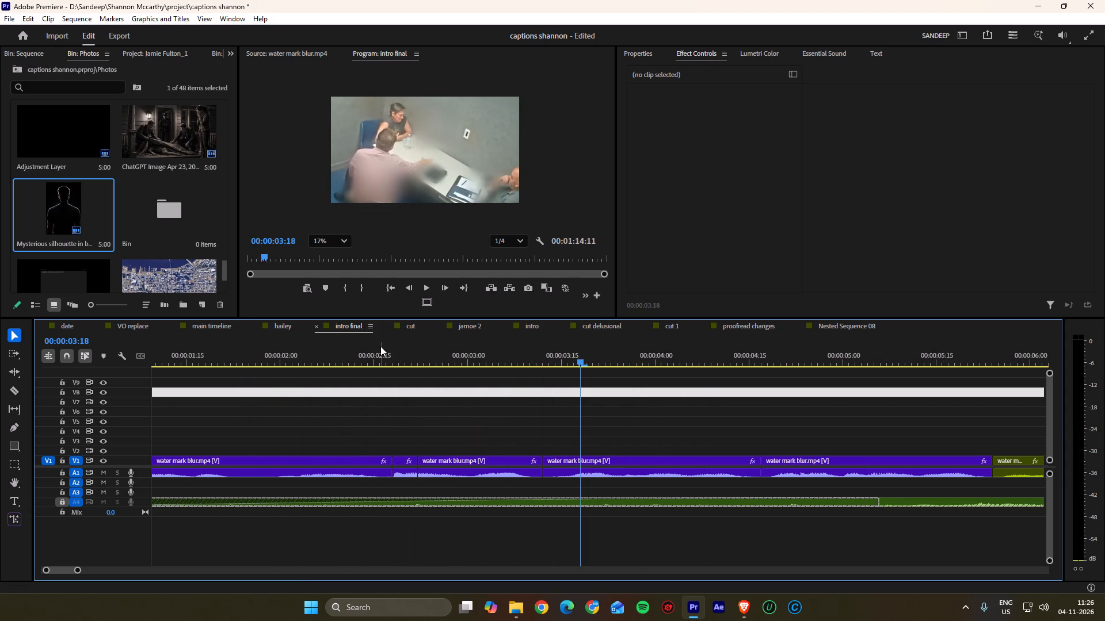
Play back the sequence from about 00:00:02:03 to 00:00:09:25 to review the shifted clips.
left_click_drag(387, 354, 299, 355)
key("space")
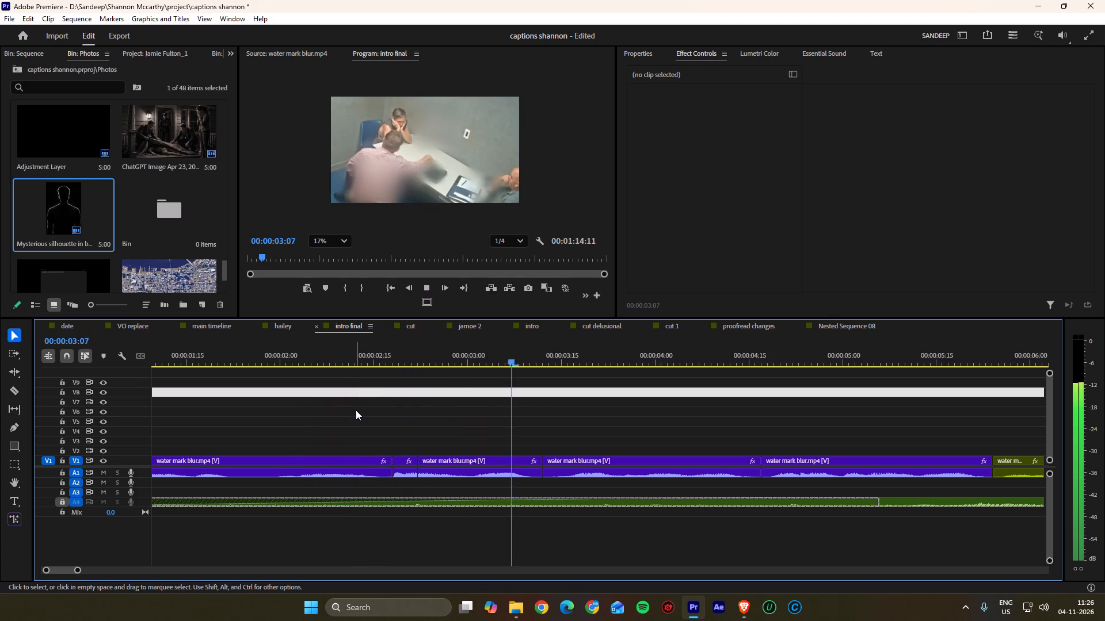
scroll(356, 410, "down", 4, "alt")
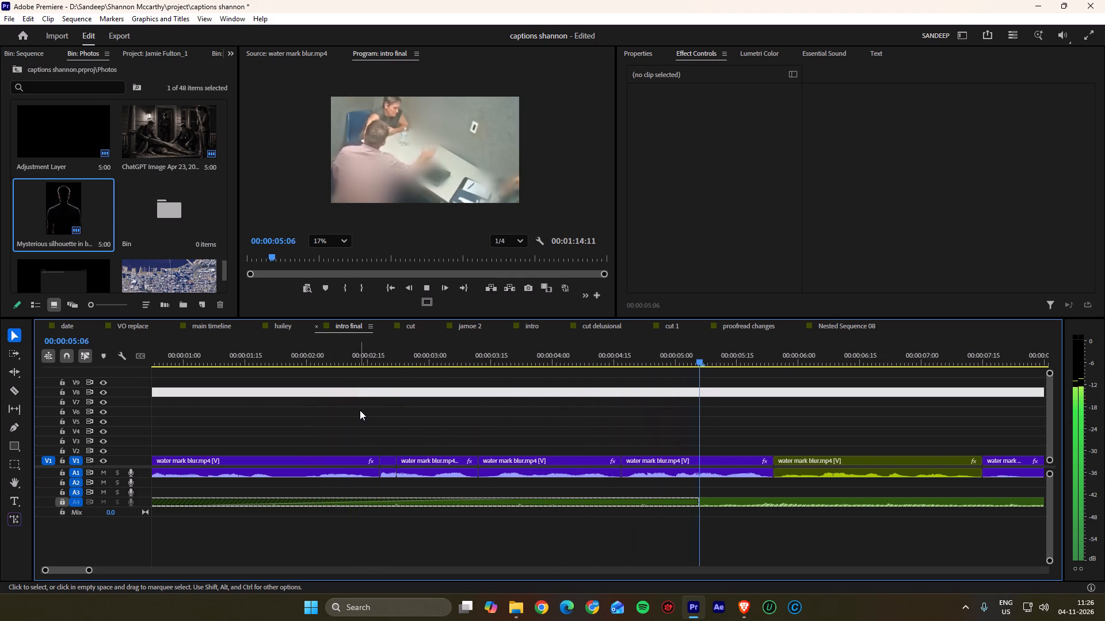
scroll(360, 410, "down", 4)
scroll(360, 410, "down", 4, "alt")
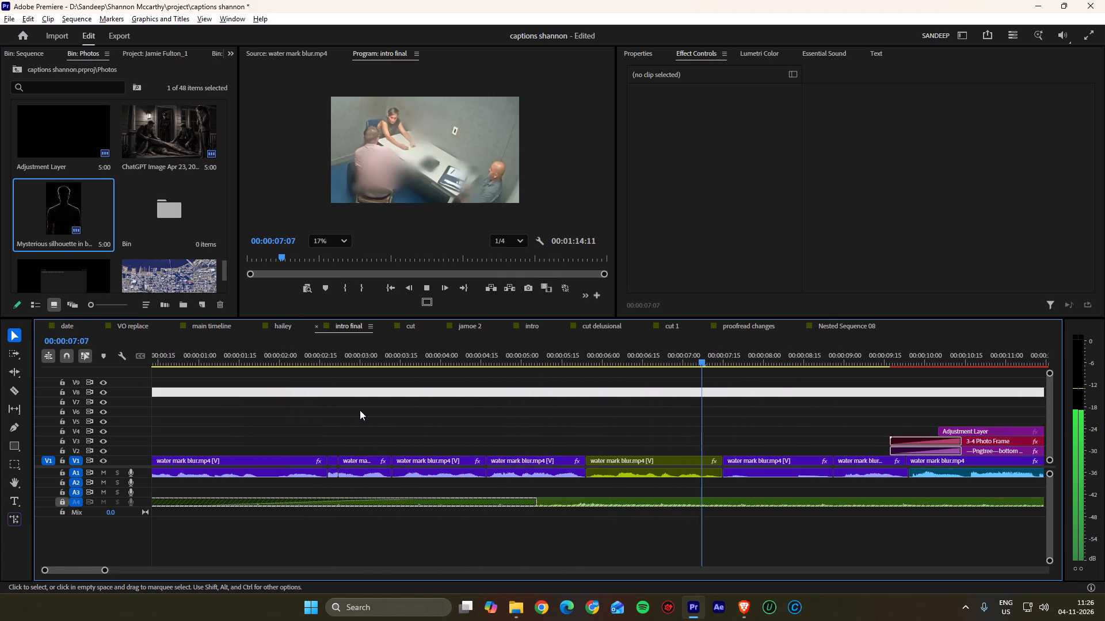
scroll(360, 410, "down", 4, "alt")
scroll(574, 447, "down", 9)
scroll(586, 447, "down", 4, "alt")
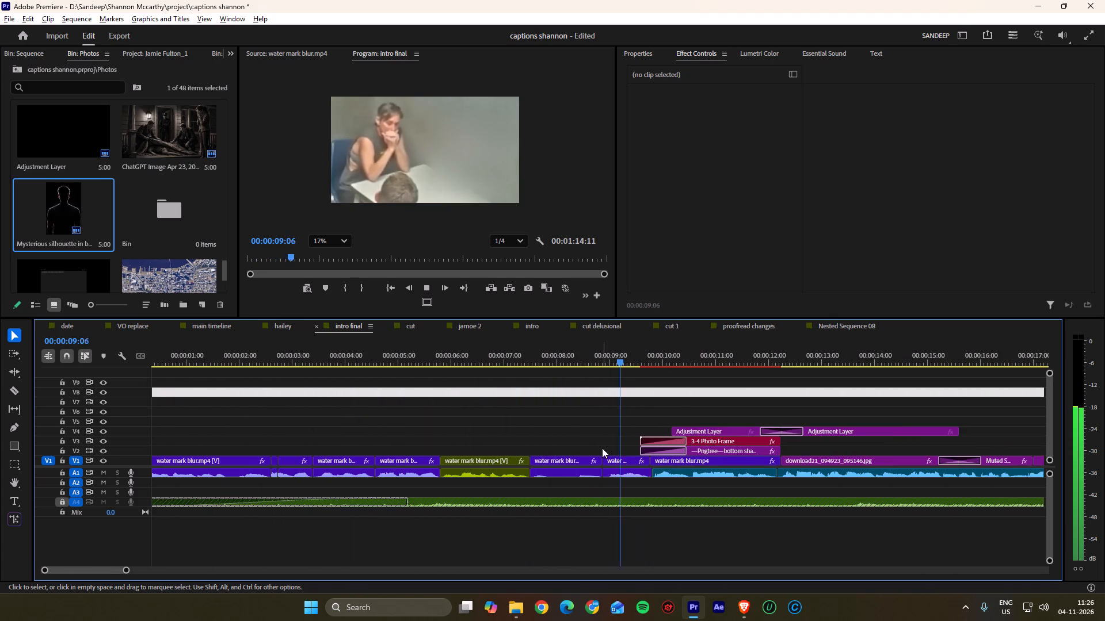
scroll(538, 447, "up", 4)
key("space")
scroll(538, 447, "down", 3, "alt")
Save the captions shannon project.
key("ctrl+s")
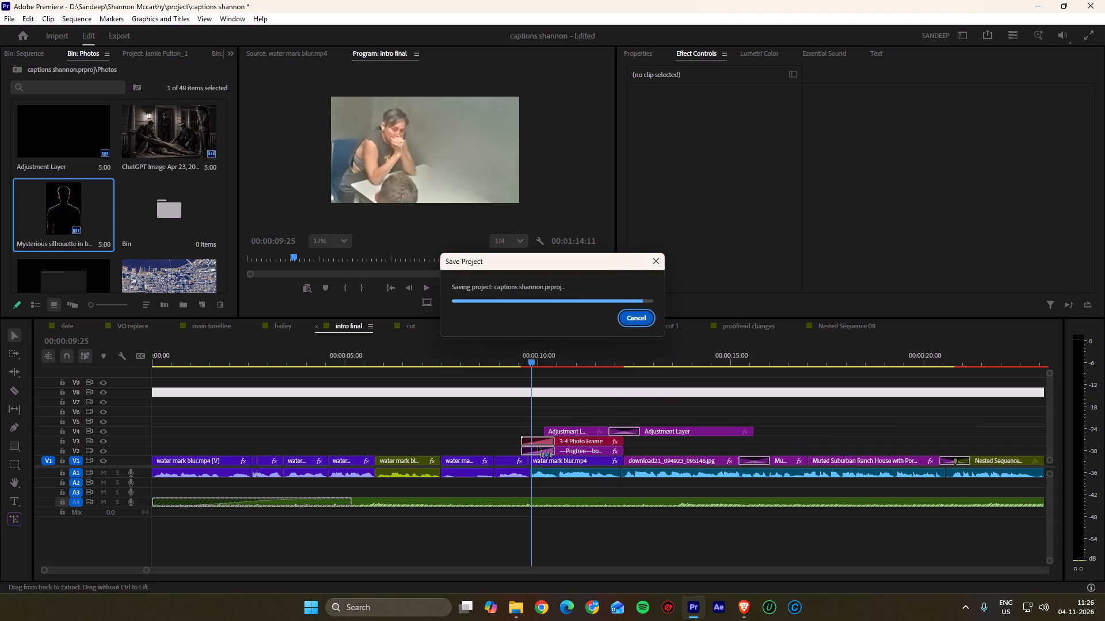
Open the export settings for the intro final sequence and name the output file intro captions.mp4.
scroll(538, 447, "down", 18, "alt")
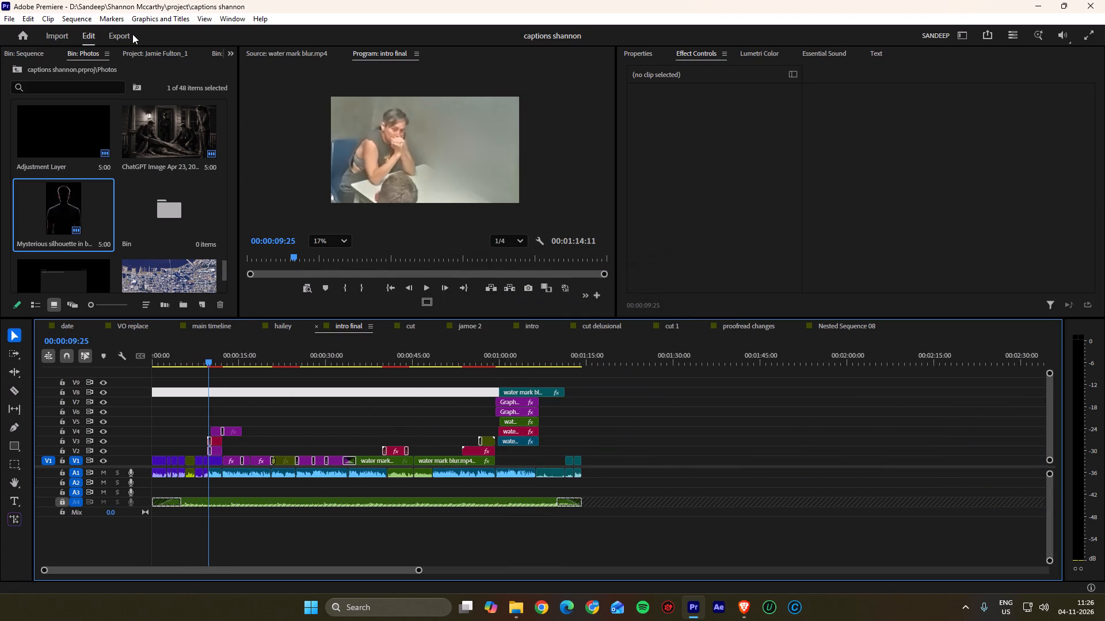
left_click(127, 34)
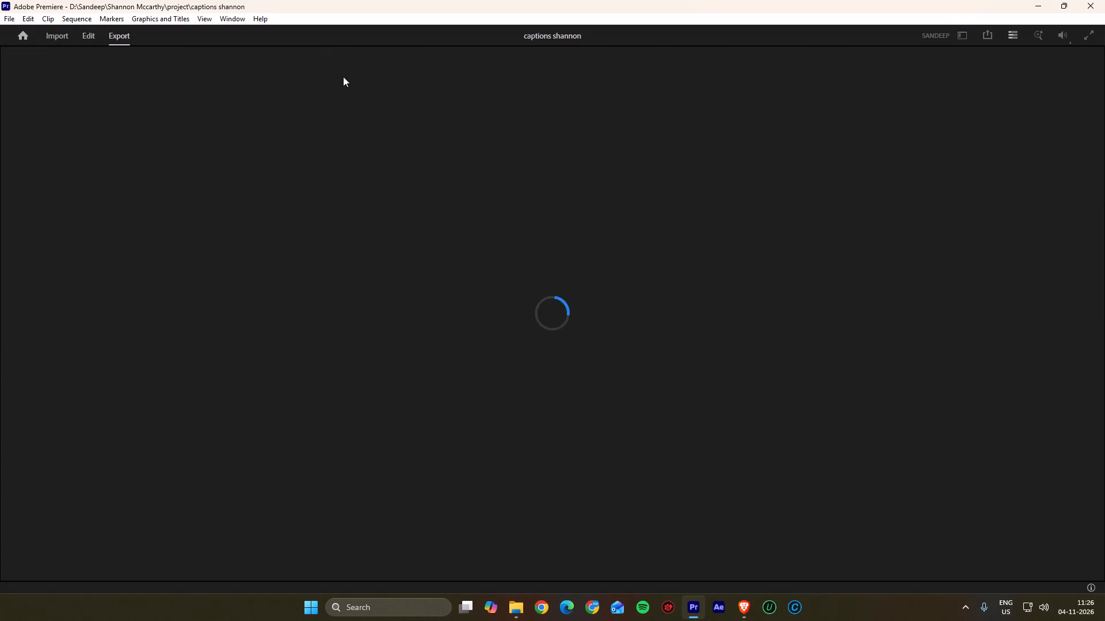
left_click(291, 92)
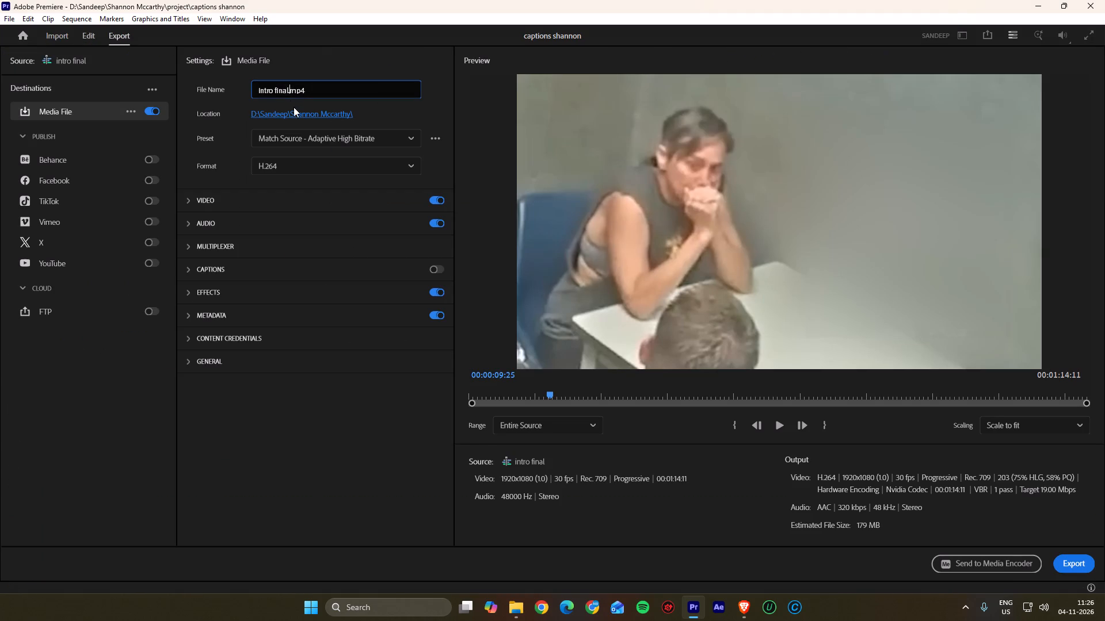
key("Left")
key("BackSpace")
key("BackSpace")
key("BackSpace")
key("BackSpace")
key("BackSpace")
key("BackSpace")
key("BackSpace")
key("r")
key("BackSpace")
type("o captions")
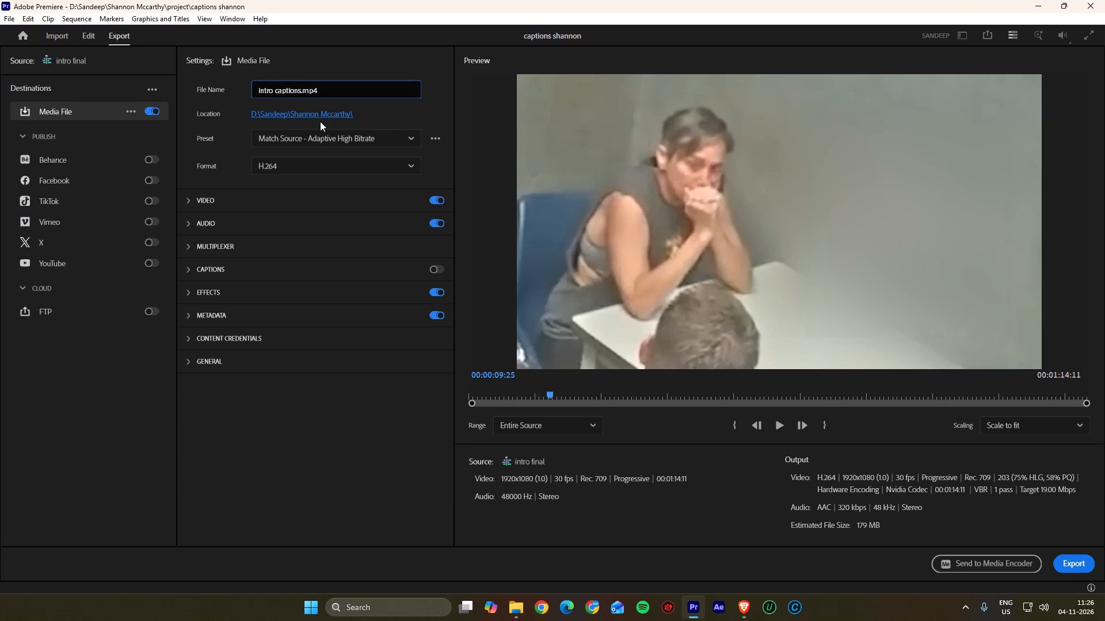
Set the export range to Entire Source and export the intro final sequence.
left_click(551, 426)
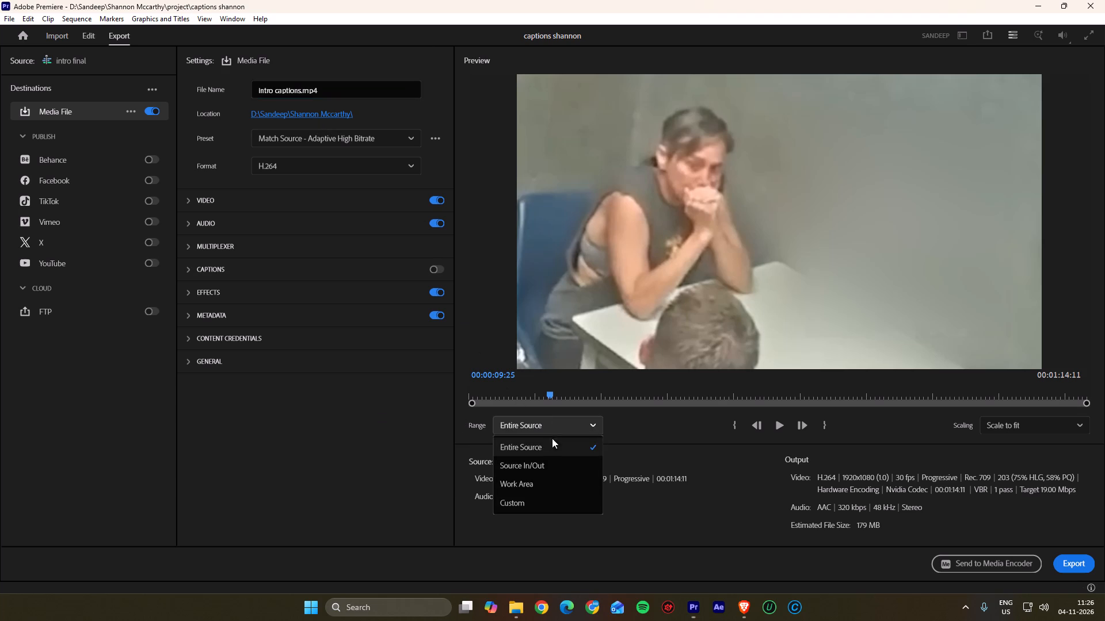
left_click(552, 442)
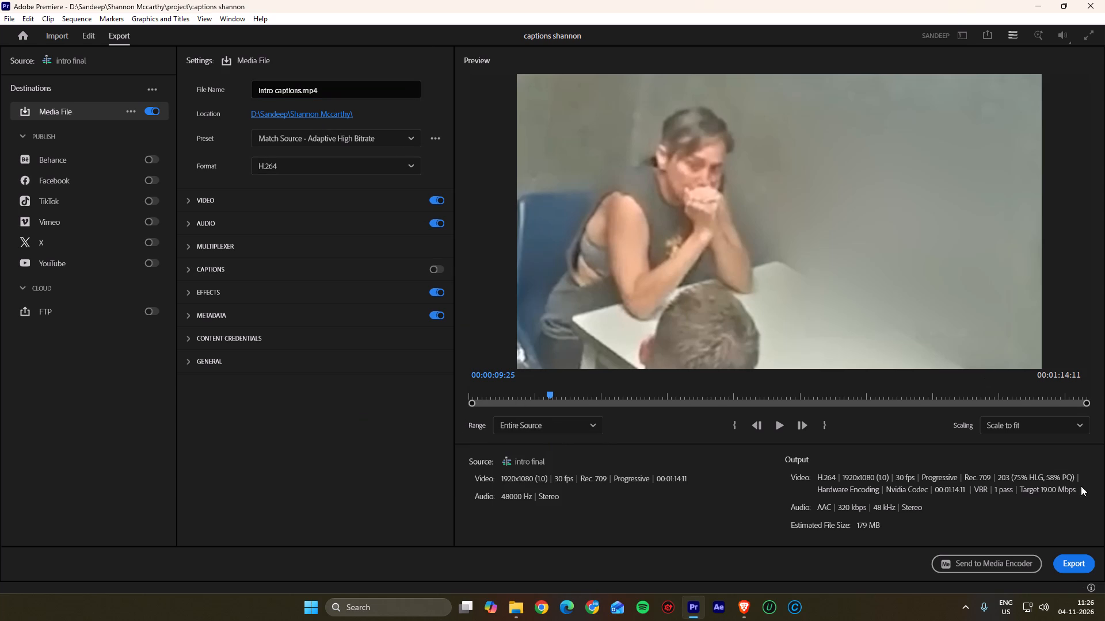
left_click(1081, 559)
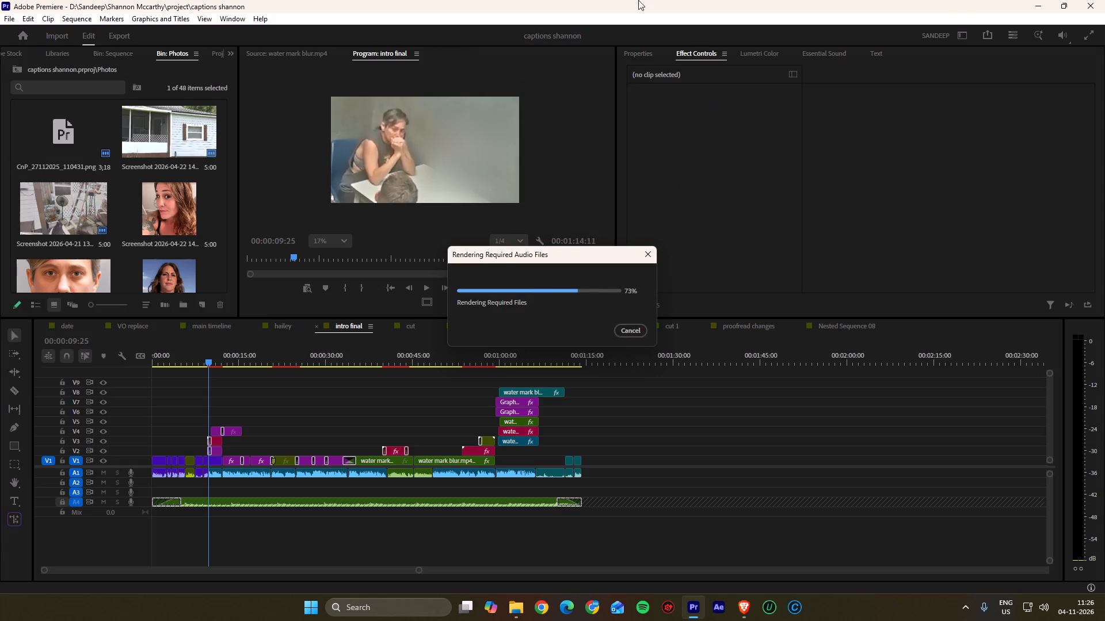
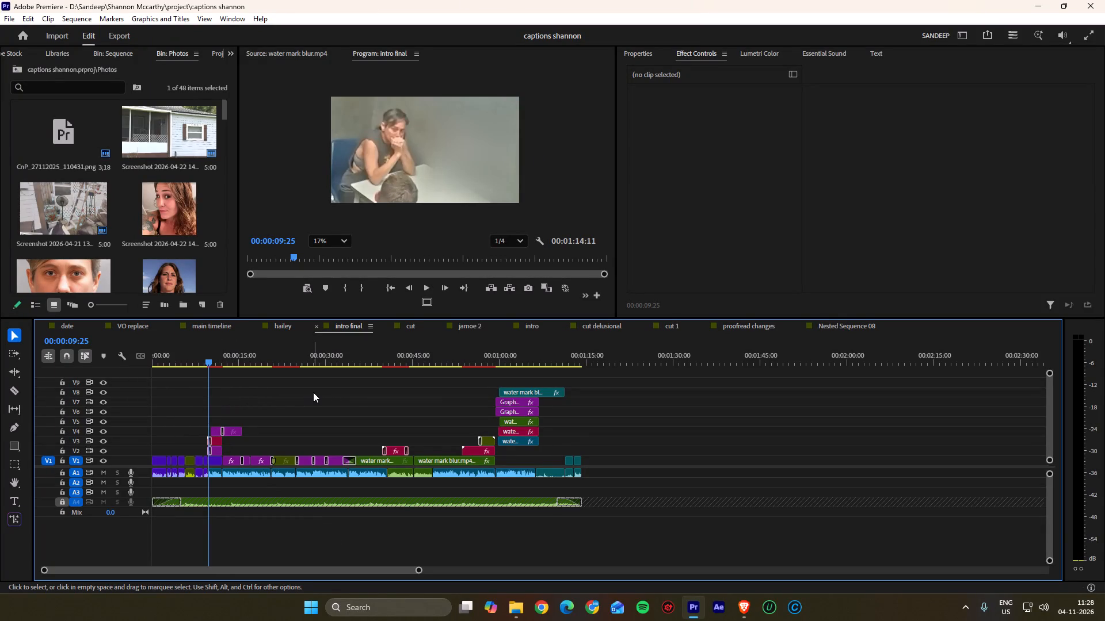
Switch to File Explorer, open the whisper text file in the presets folder on drive D, and copy its full option string.
left_click(517, 607)
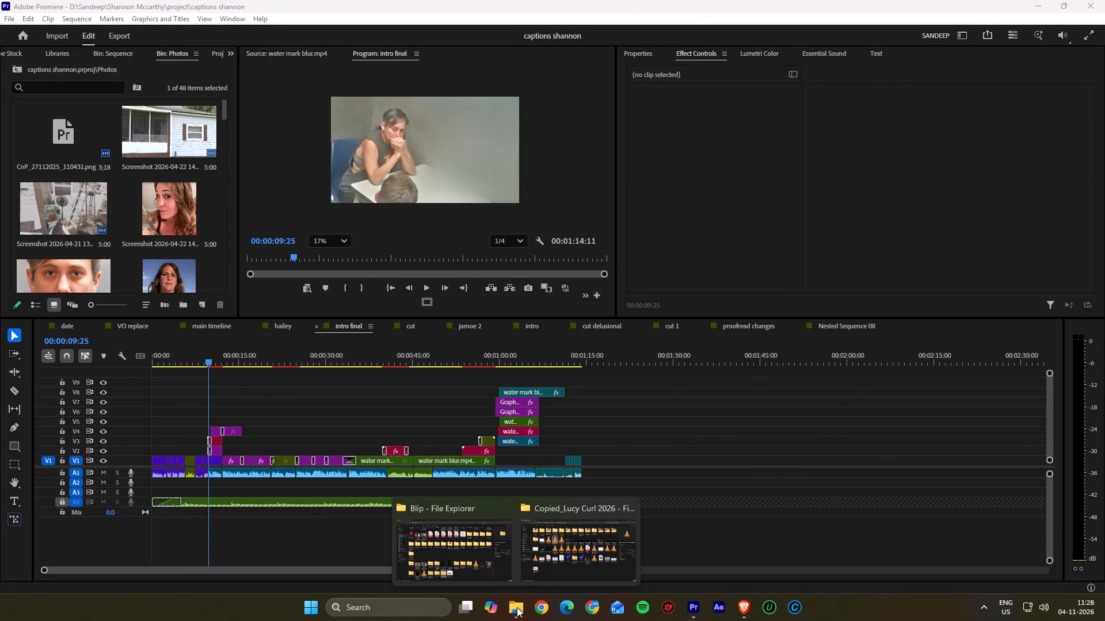
left_click(481, 556)
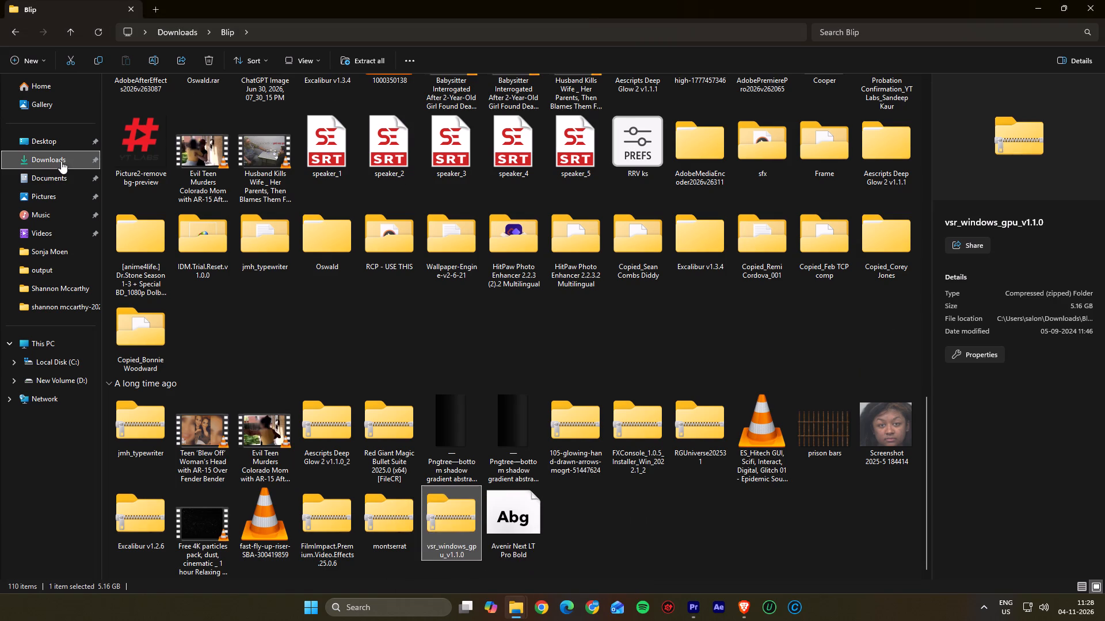
left_click(61, 161)
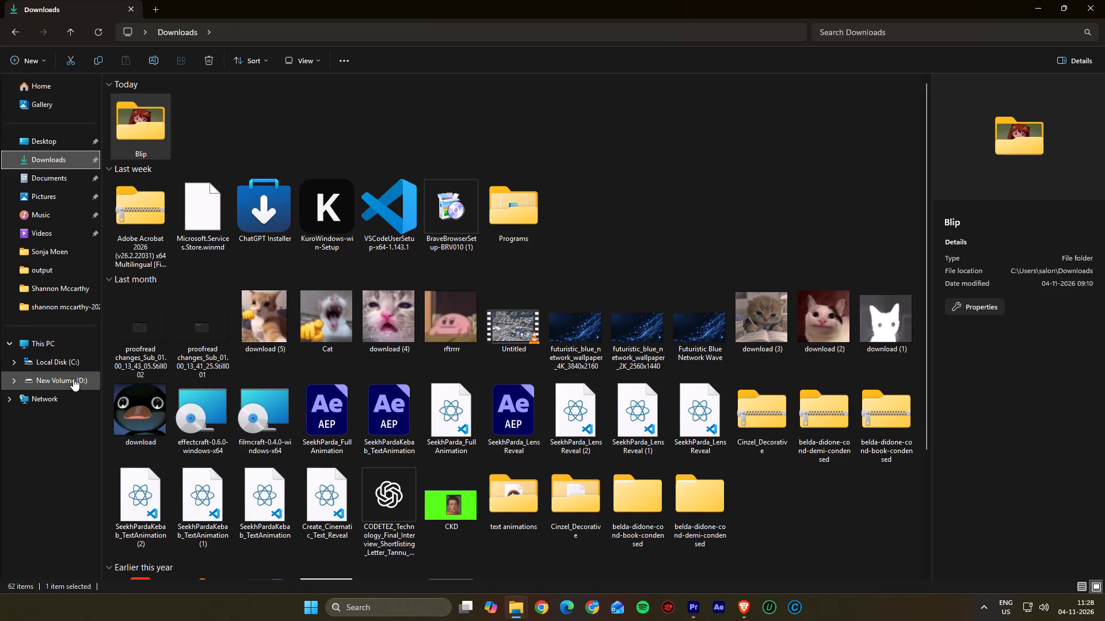
left_click(73, 379)
double_click(160, 179)
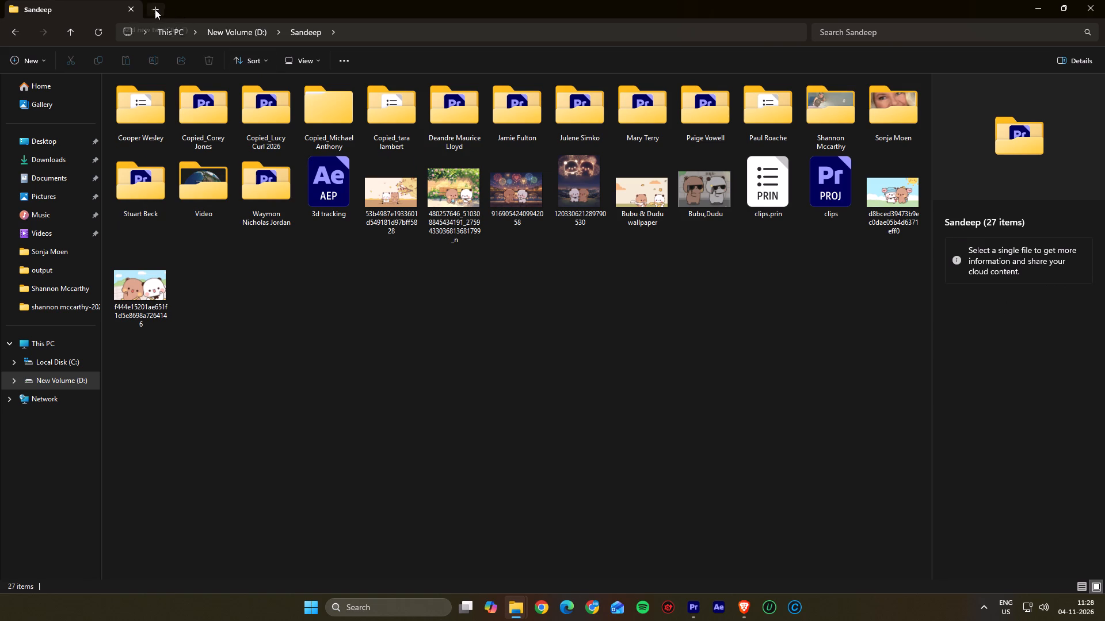
left_click(35, 380)
double_click(134, 161)
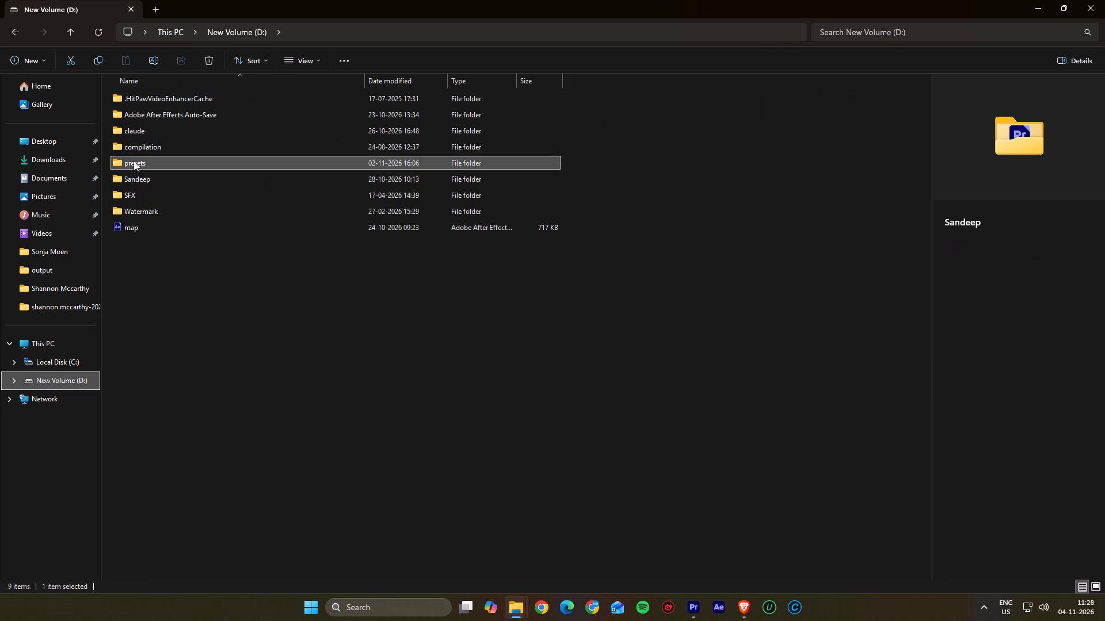
double_click(315, 274)
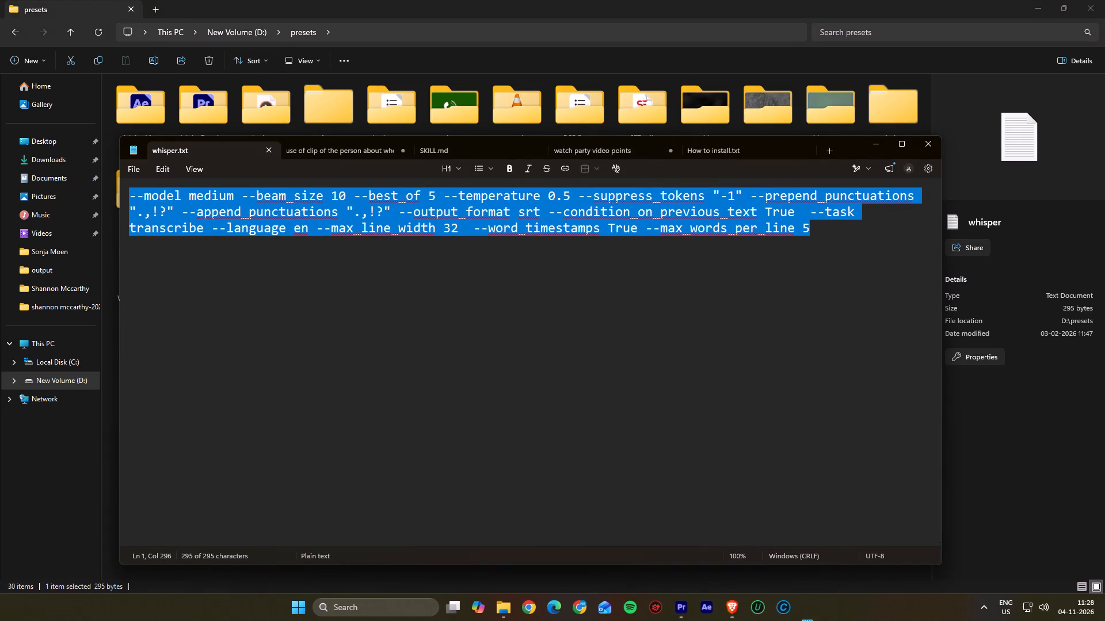
key("ctrl+c")
key("ctrl+c")
key("ctrl+c")
key("ctrl+c")
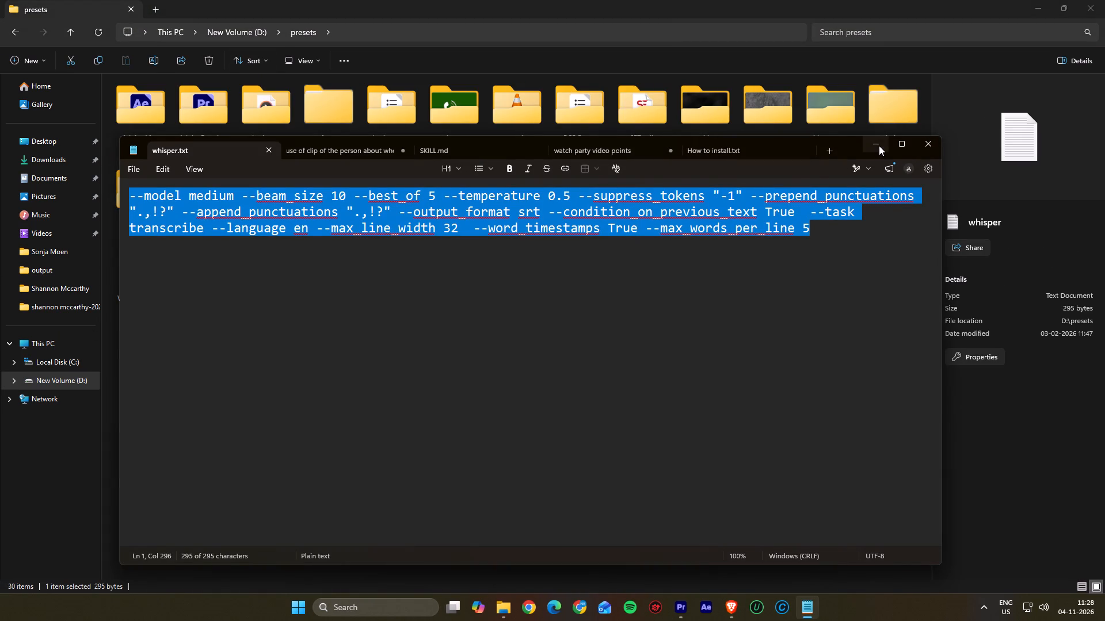
key("ctrl+c")
left_click(881, 145, "ctrl")
left_click(159, 13)
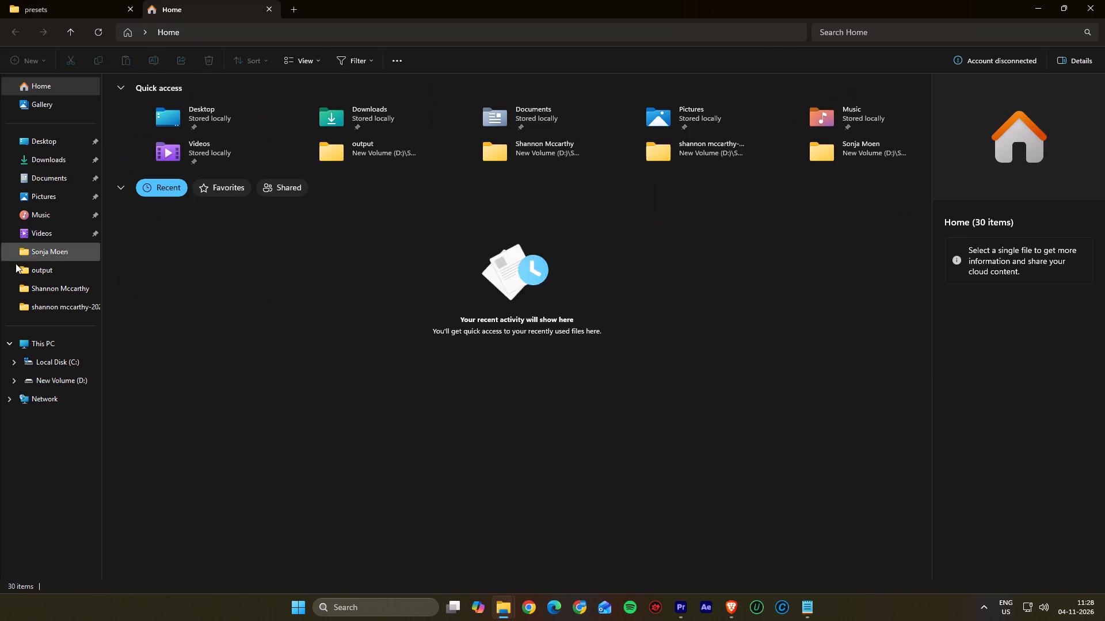
left_click(73, 281)
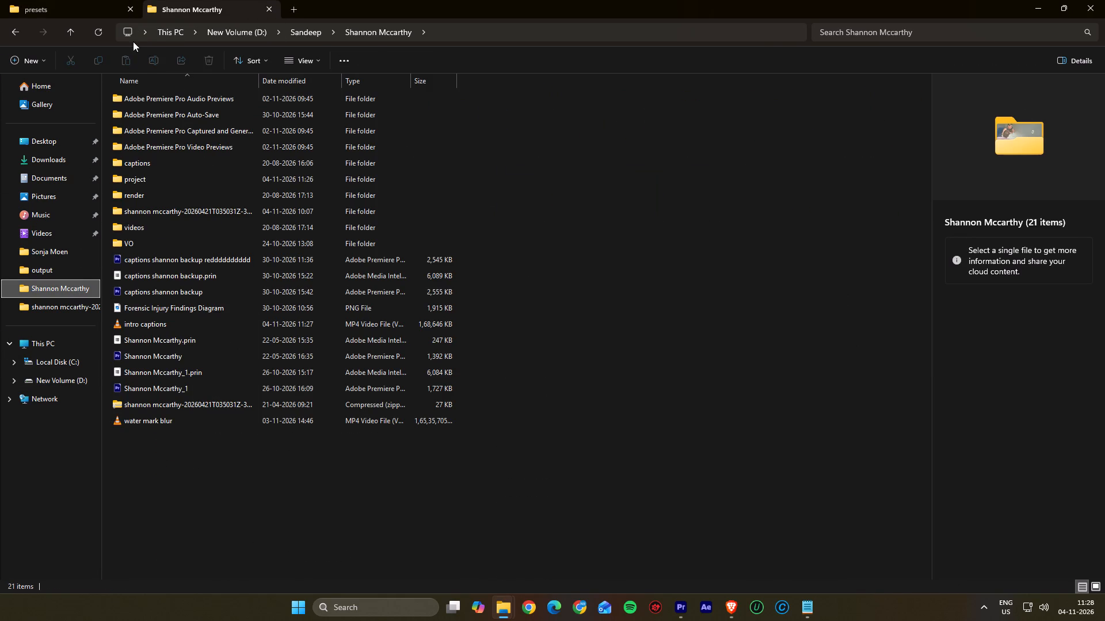
left_click(86, 3)
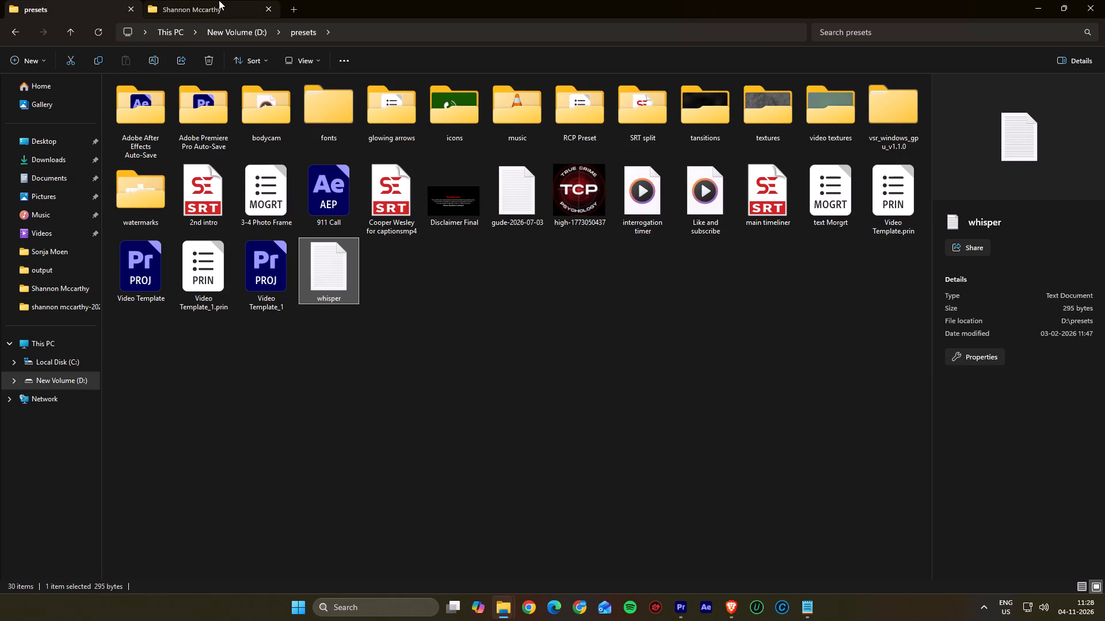
left_click(219, 0)
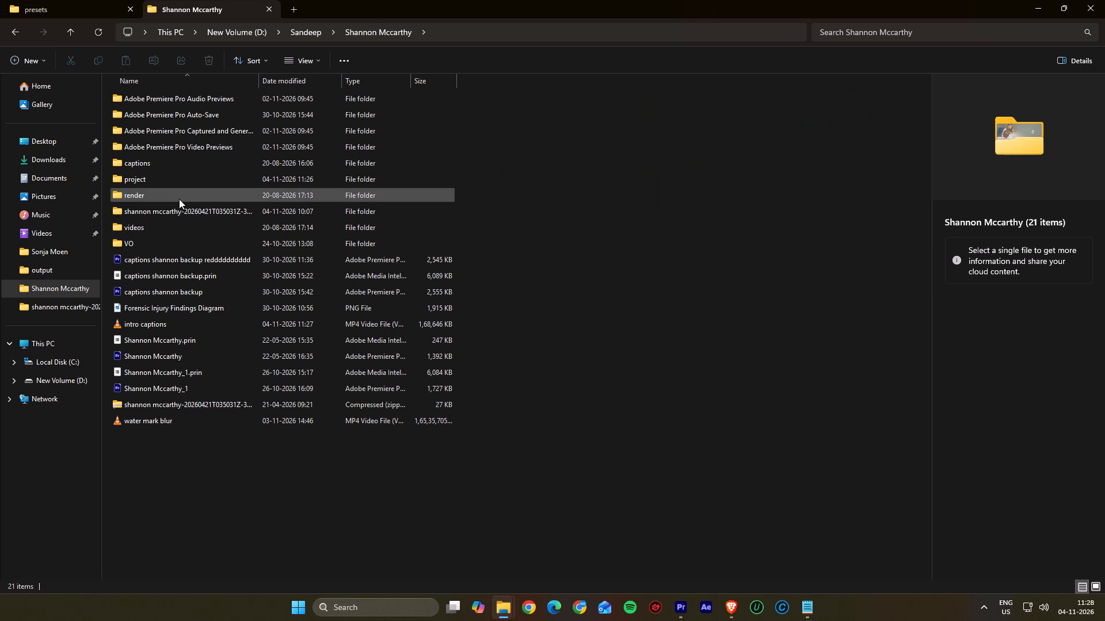
left_click(179, 199)
left_click(179, 199)
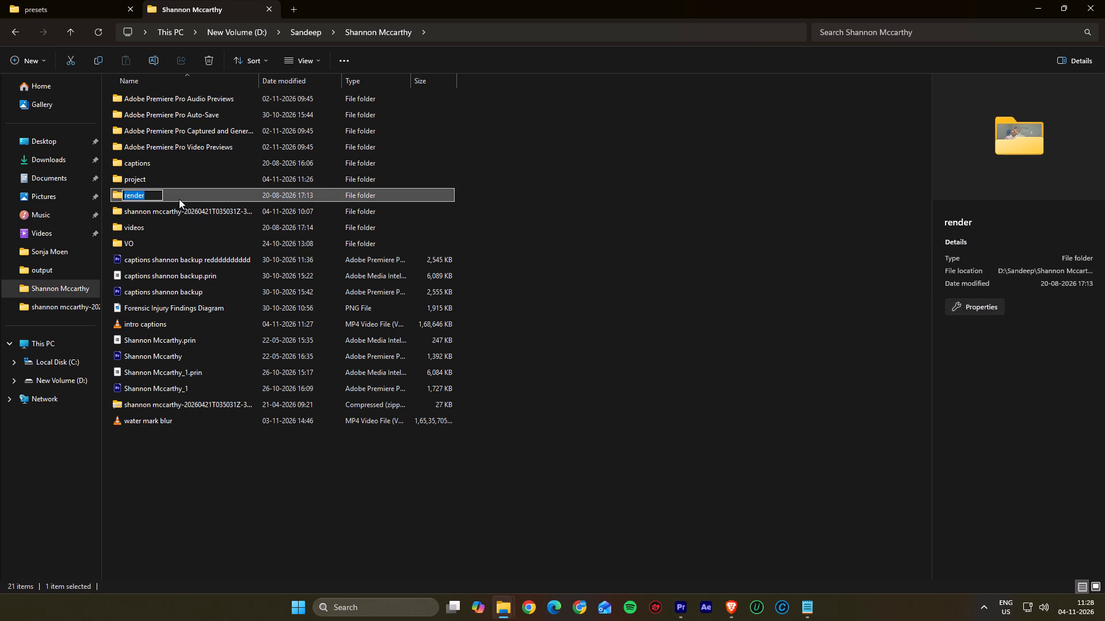
left_click(193, 198)
left_click(185, 325)
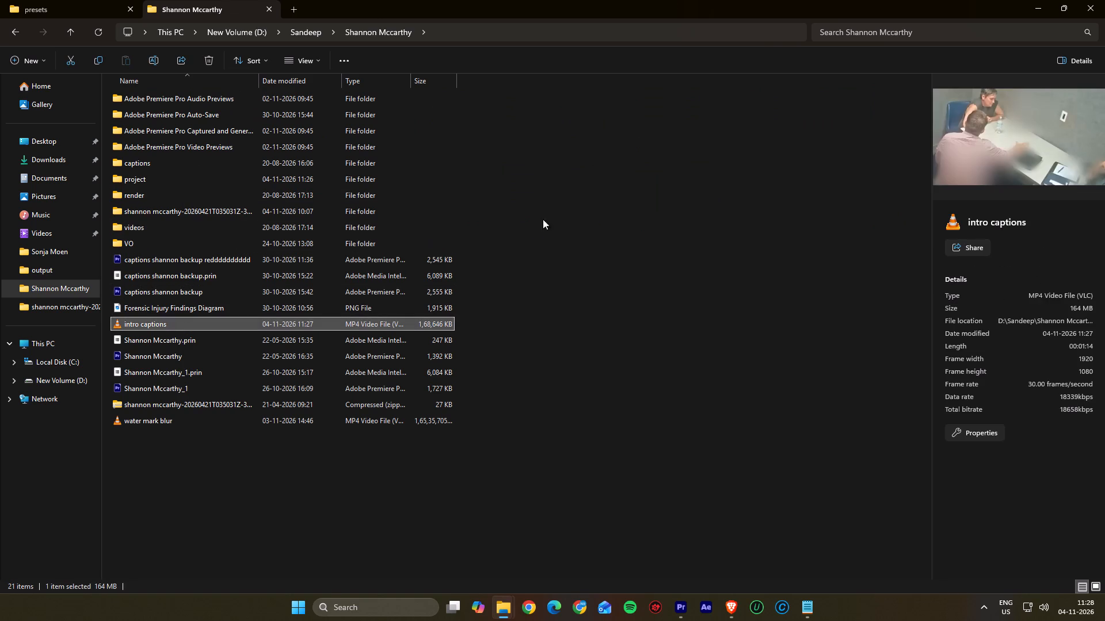
right_click(571, 186)
left_click(612, 302)
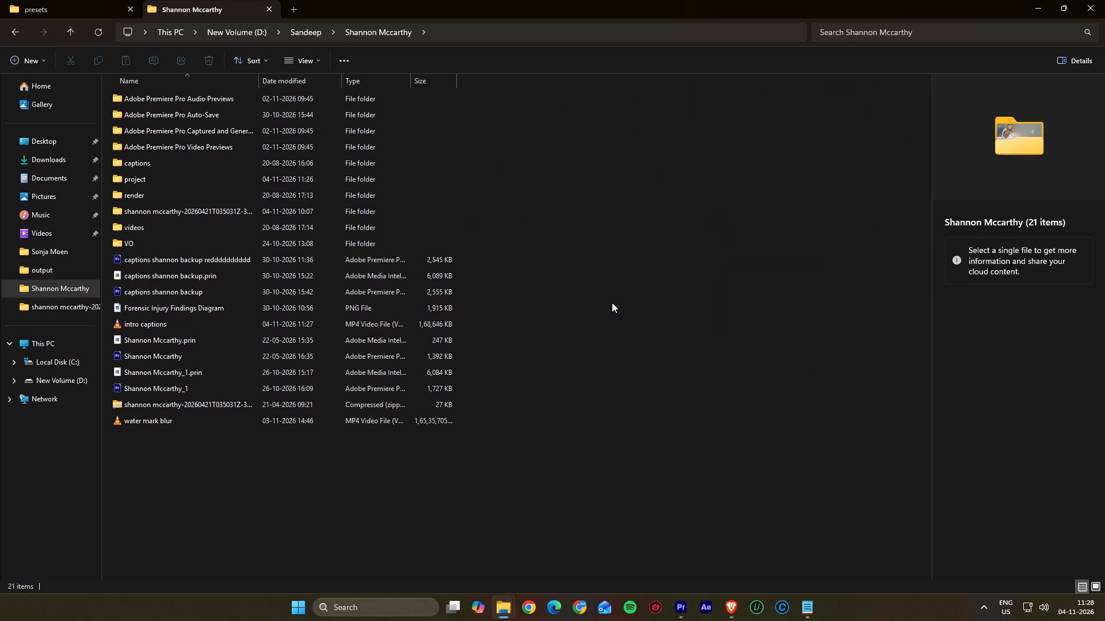
Run whisper in the terminal on intro captions.mp4 with the copied options: medium model, English, srt output, line width 32, 5 words per line.
type("whisper")
key("space")
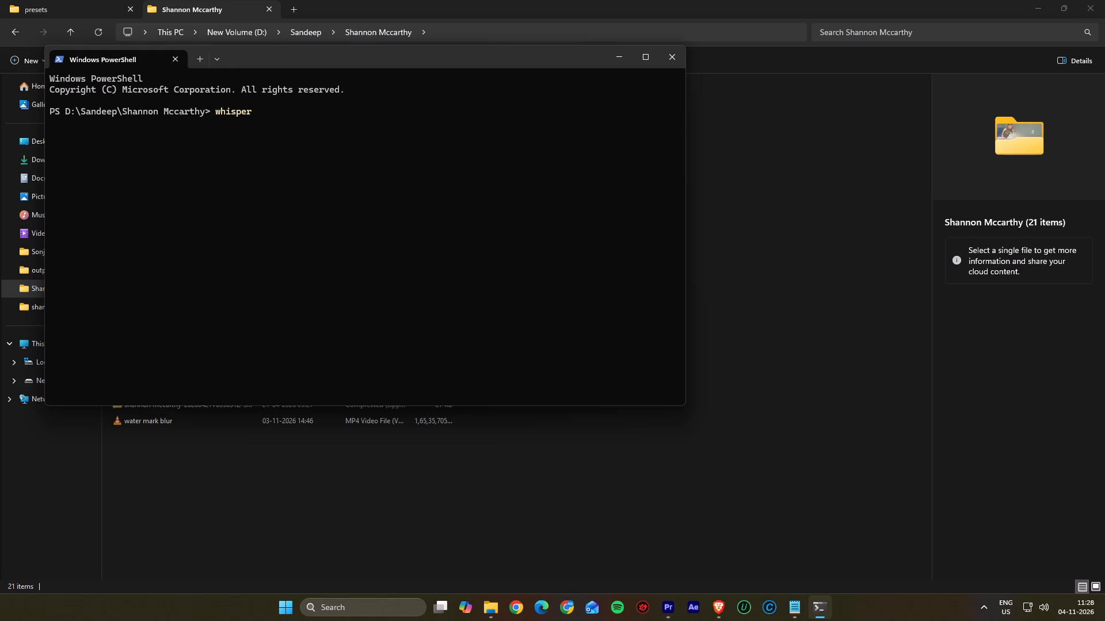
left_click_drag(383, 61, 608, 158)
left_click_drag(190, 327, 532, 233)
left_click(461, 294)
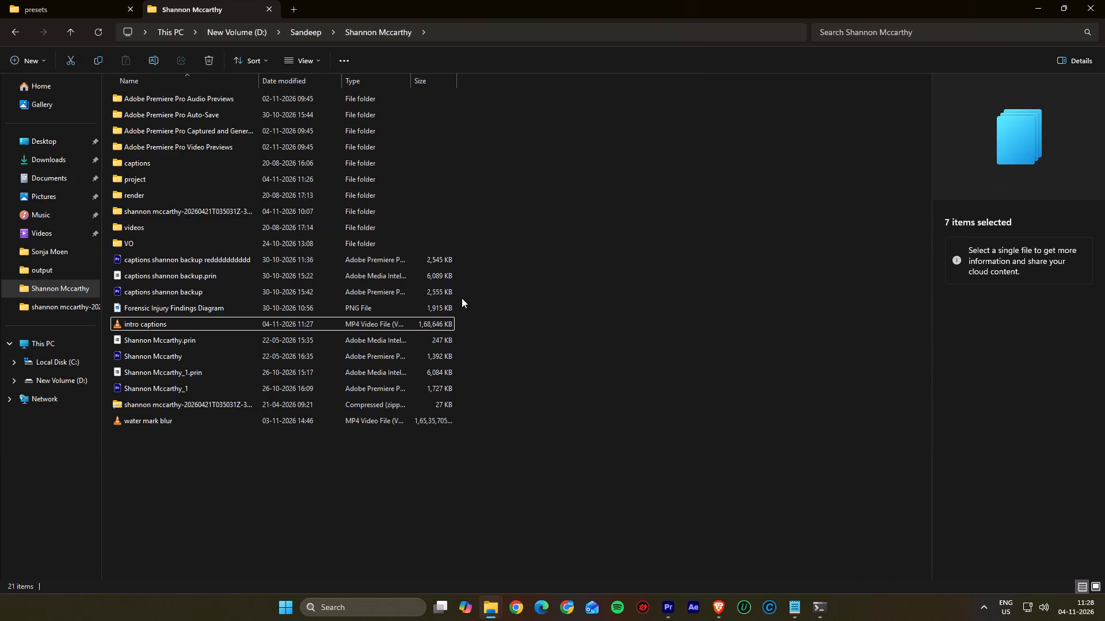
left_click(818, 606)
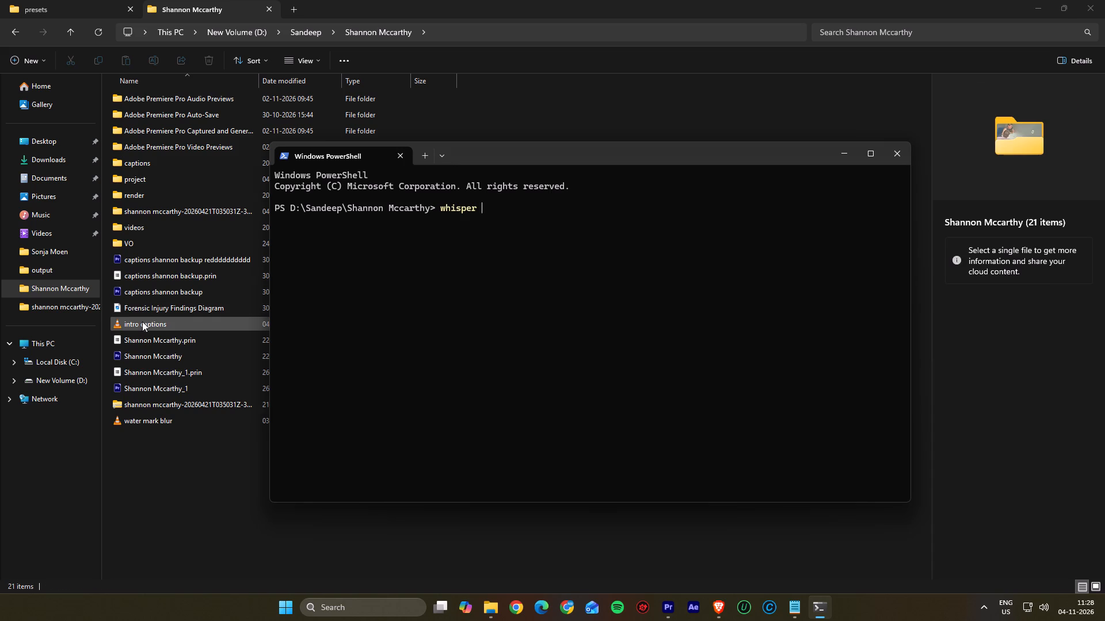
left_click_drag(142, 321, 525, 221)
key("space")
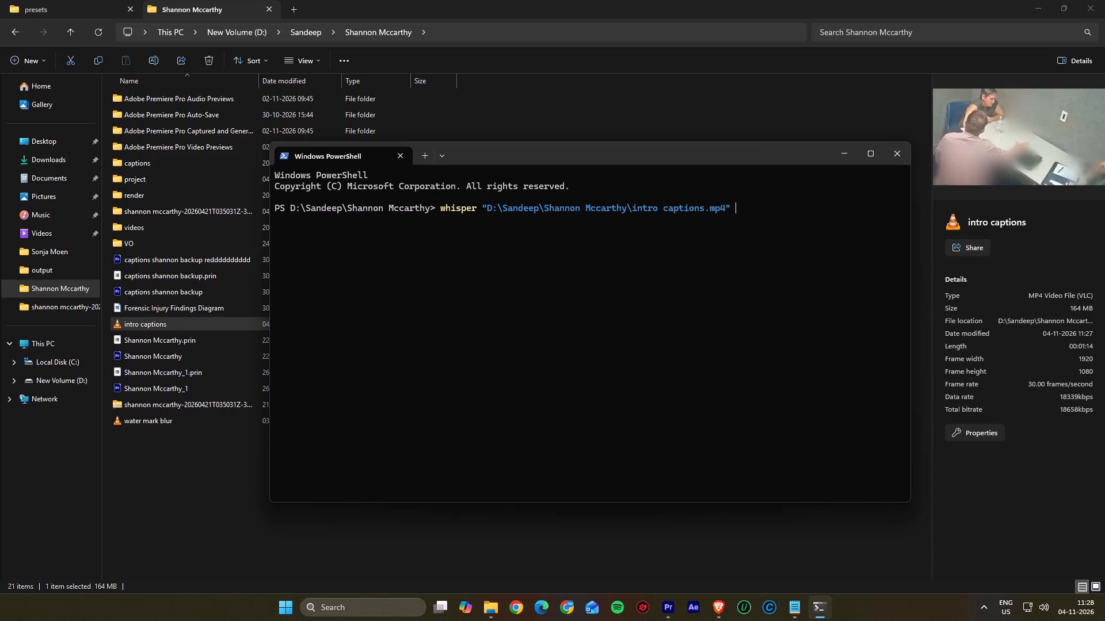
key("ctrl+v")
key("Return")
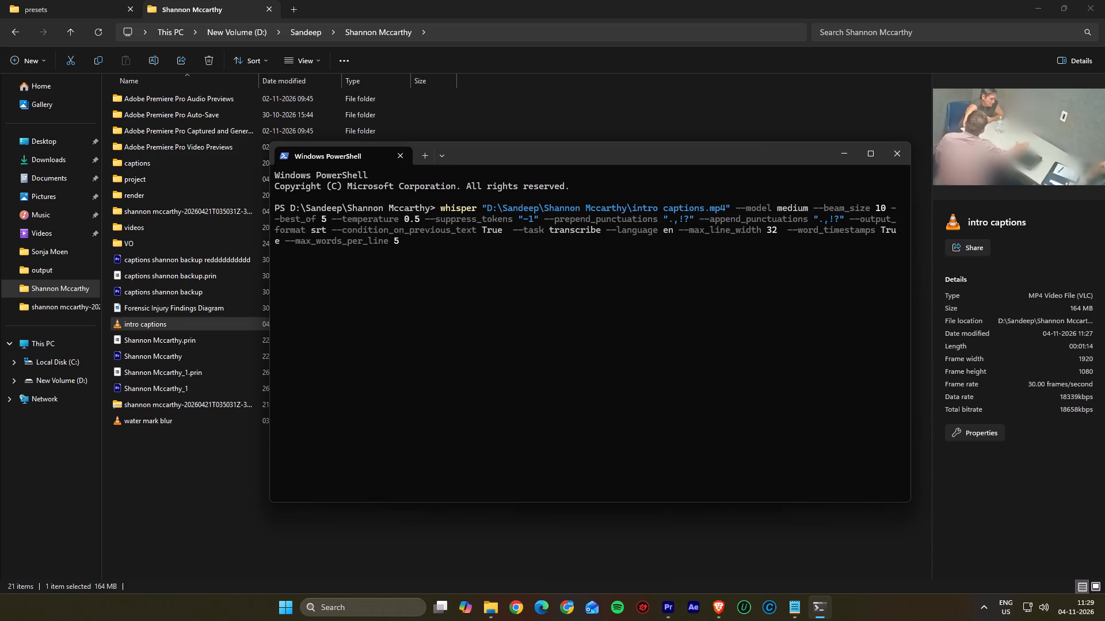
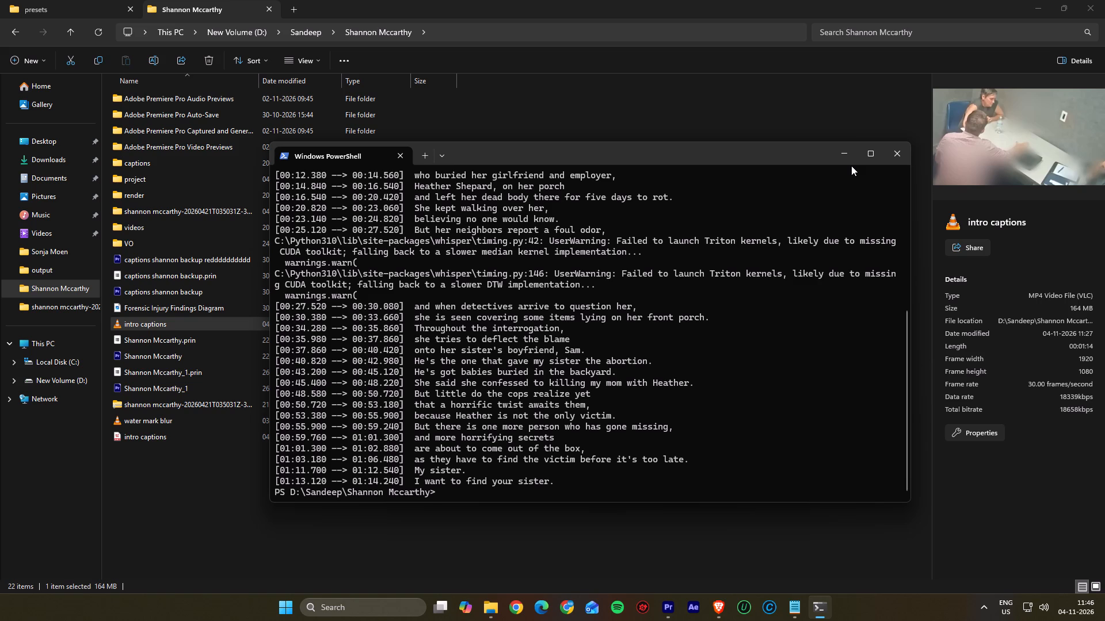
Close the PowerShell terminal and minimize File Explorer to return to the captions shannon project in Premiere.
left_click(894, 159)
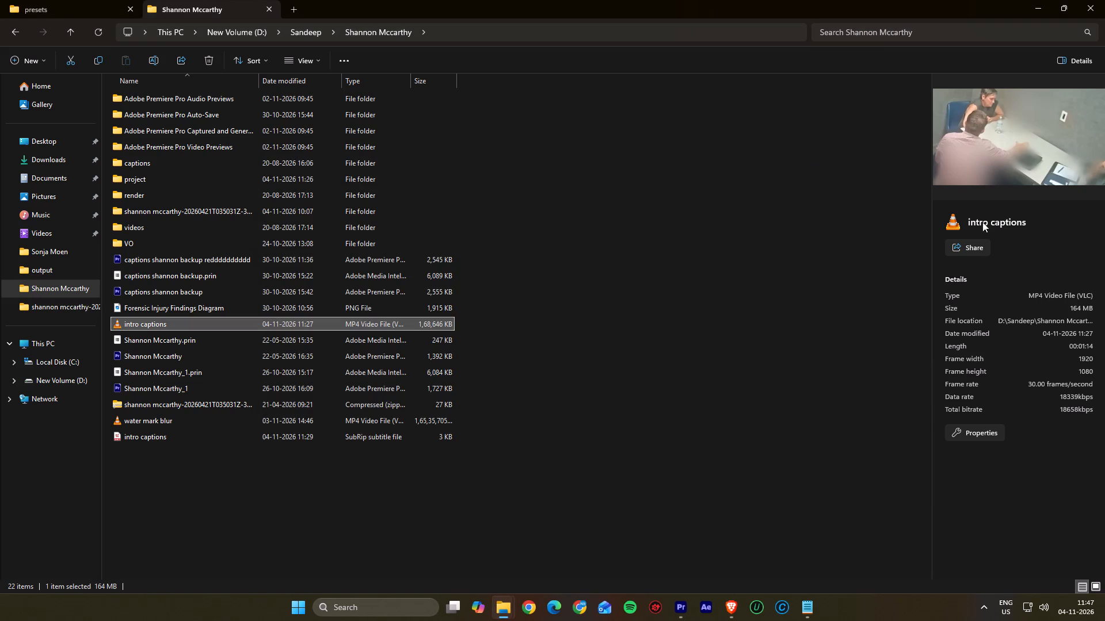
left_click(1036, 9)
scroll(242, 423, "up", 2)
scroll(96, 175, "down", 3)
scroll(96, 175, "up", 5)
scroll(120, 227, "down", 9)
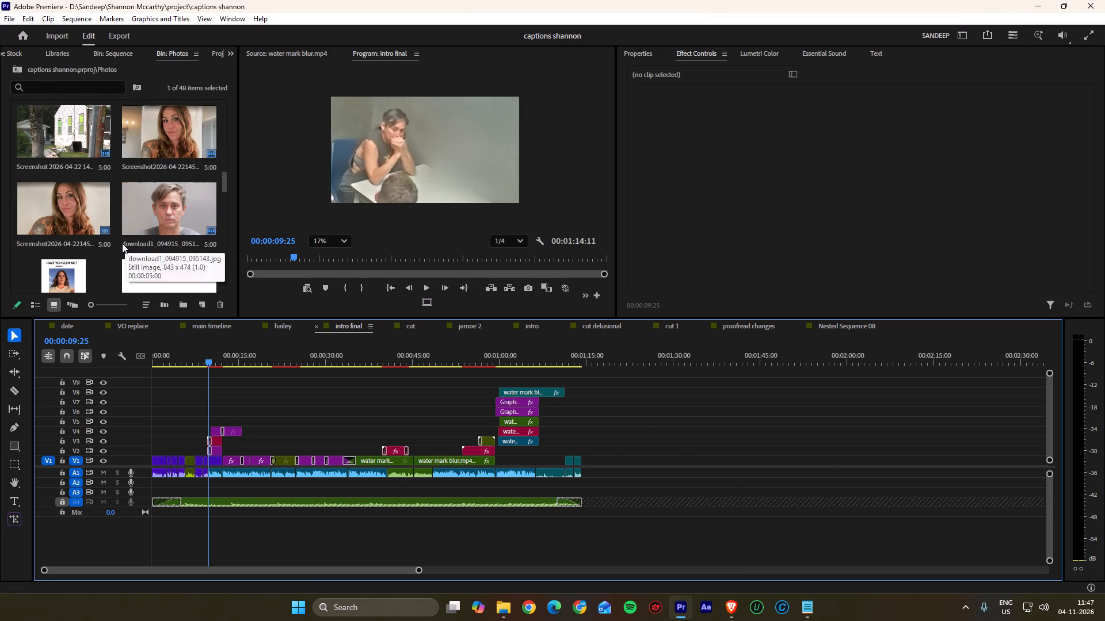
left_click(13, 69)
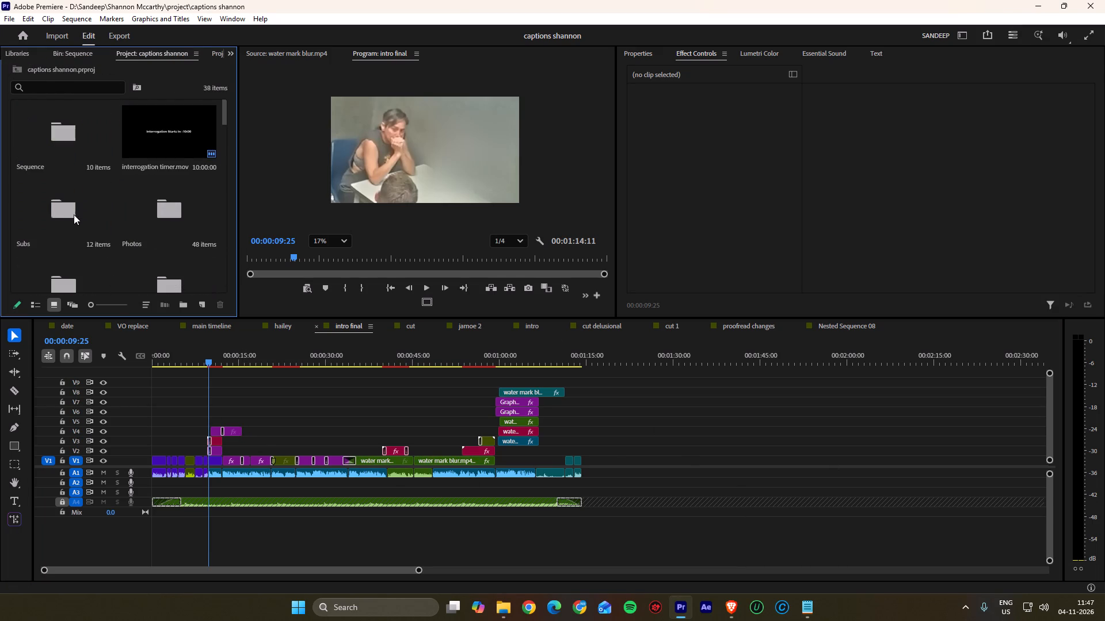
double_click(72, 211)
scroll(115, 254, "down", 10)
double_click(116, 254)
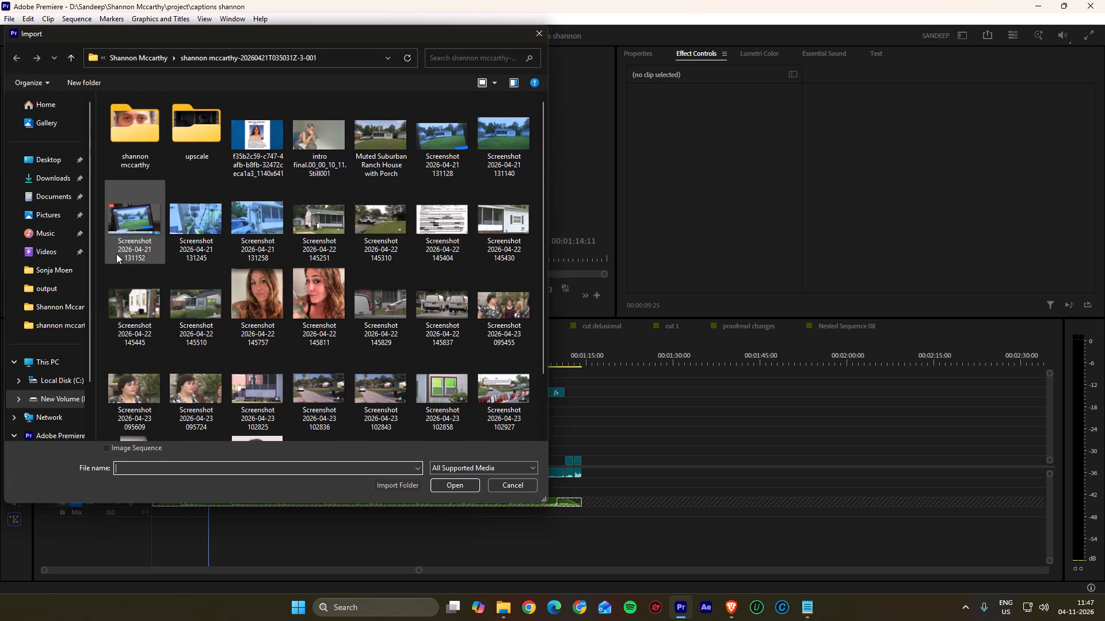
scroll(187, 182, "down", 6)
scroll(191, 189, "up", 3)
scroll(191, 189, "down", 1)
scroll(191, 189, "up", 1)
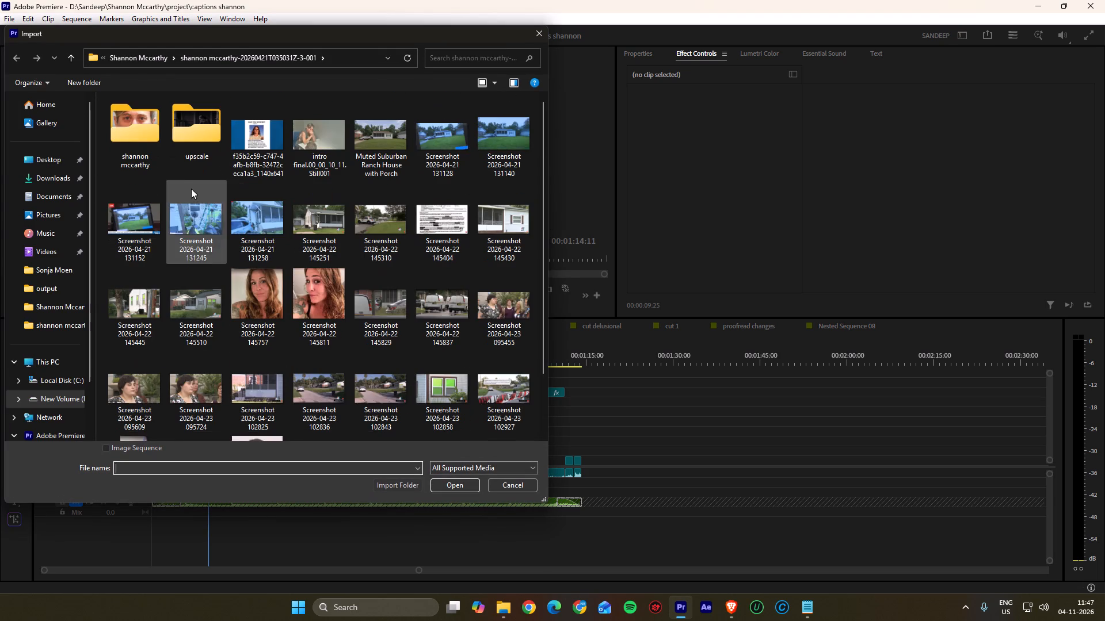
left_click(140, 57)
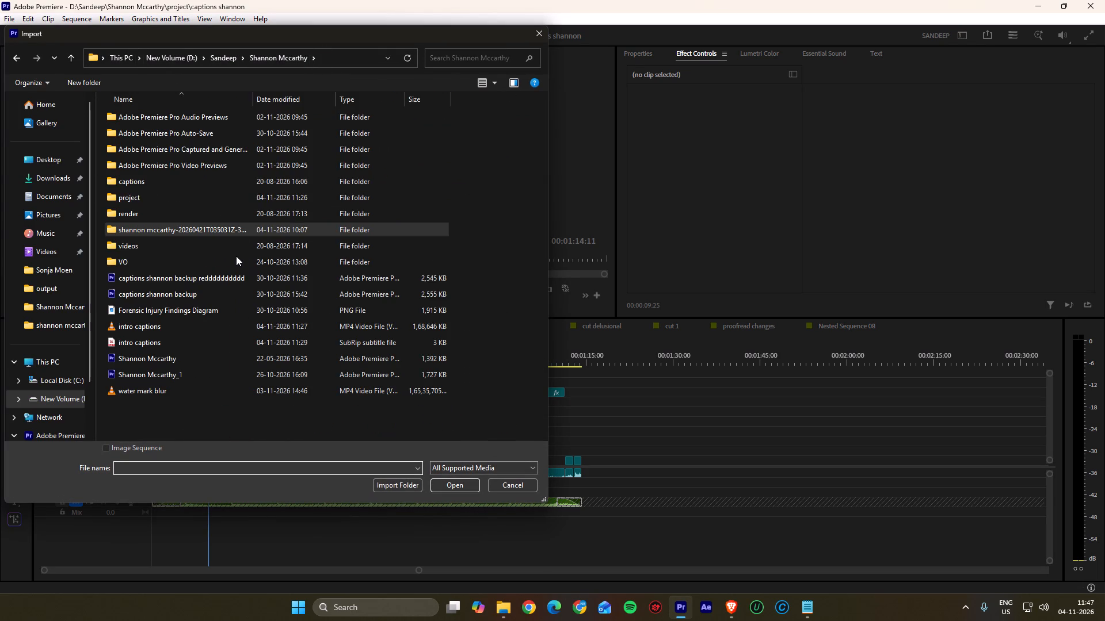
left_click(174, 339)
left_click(470, 486)
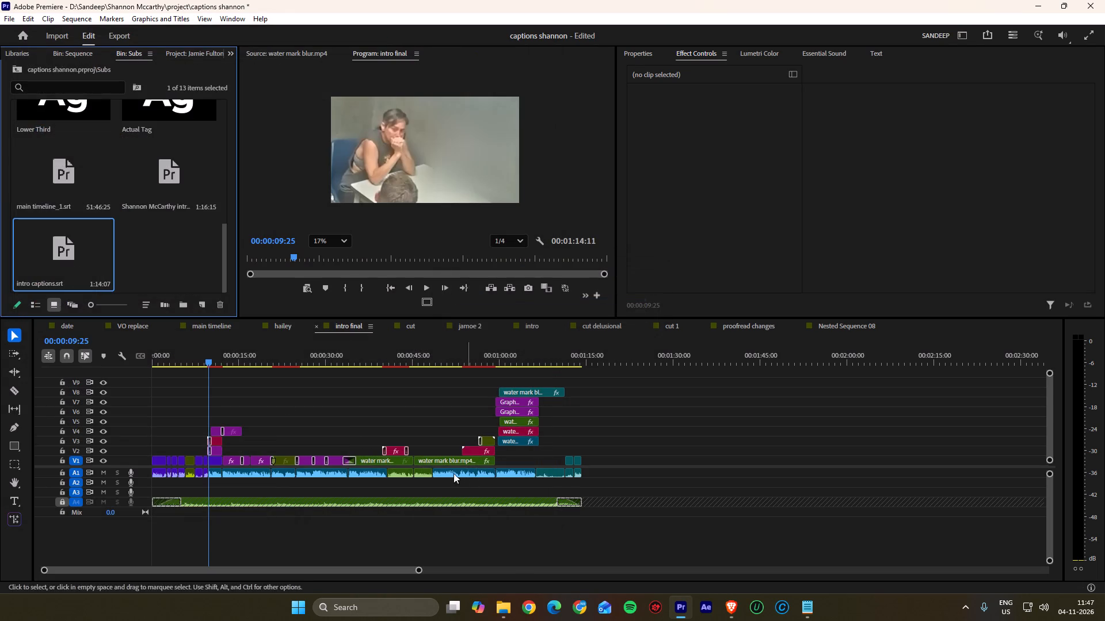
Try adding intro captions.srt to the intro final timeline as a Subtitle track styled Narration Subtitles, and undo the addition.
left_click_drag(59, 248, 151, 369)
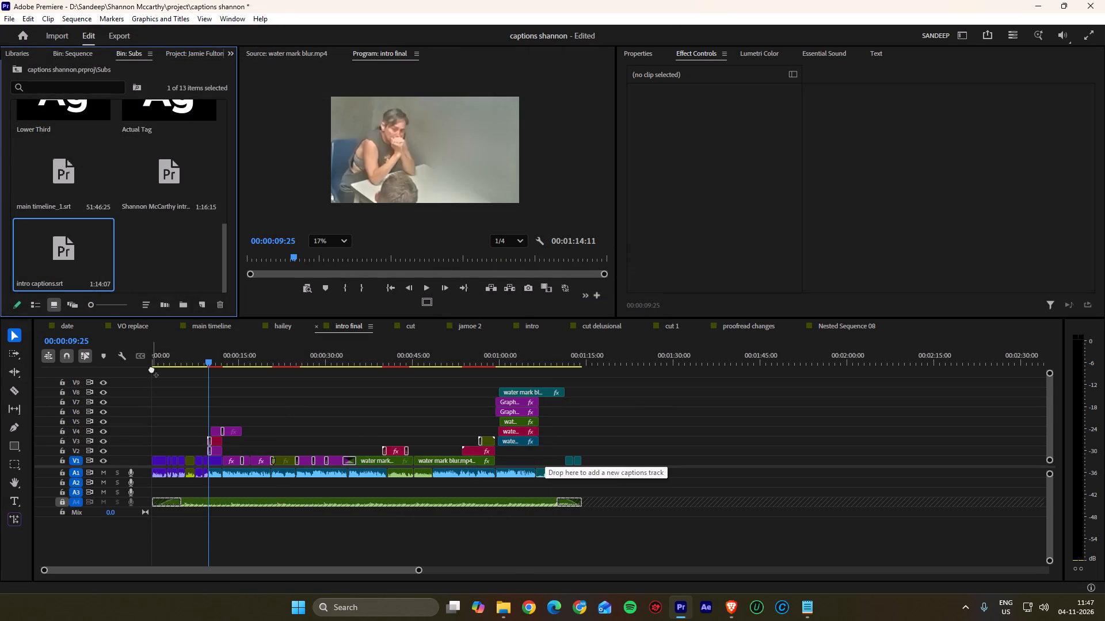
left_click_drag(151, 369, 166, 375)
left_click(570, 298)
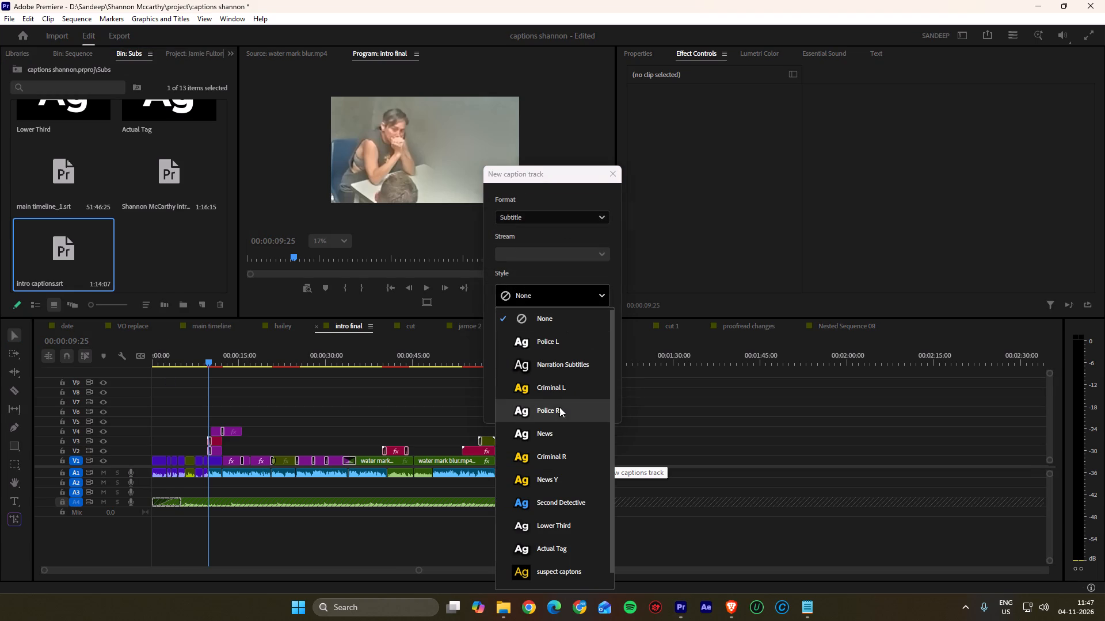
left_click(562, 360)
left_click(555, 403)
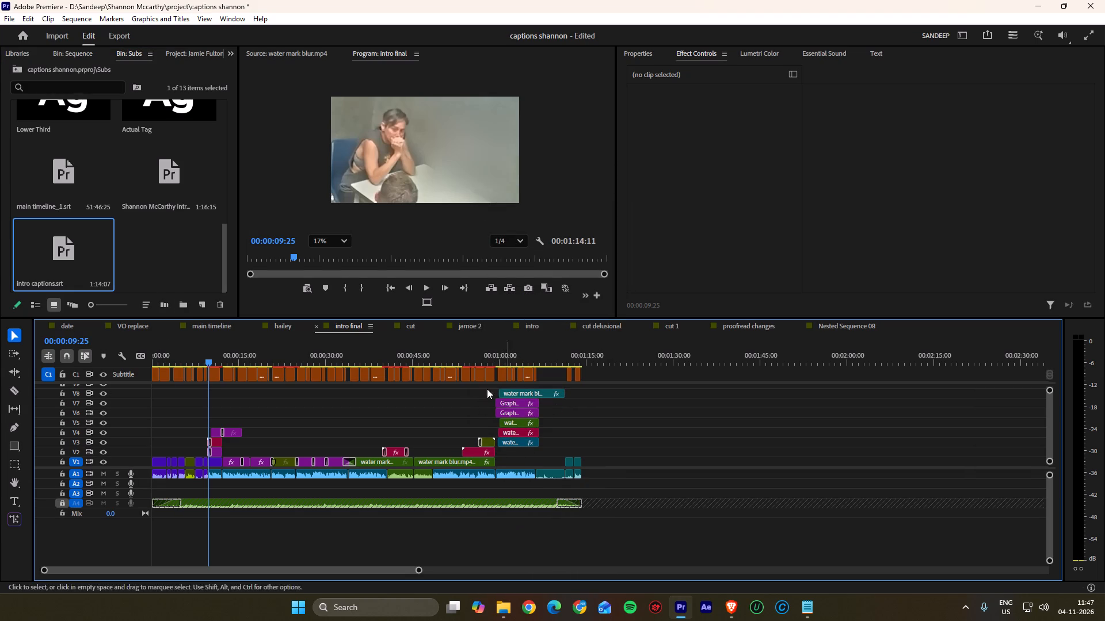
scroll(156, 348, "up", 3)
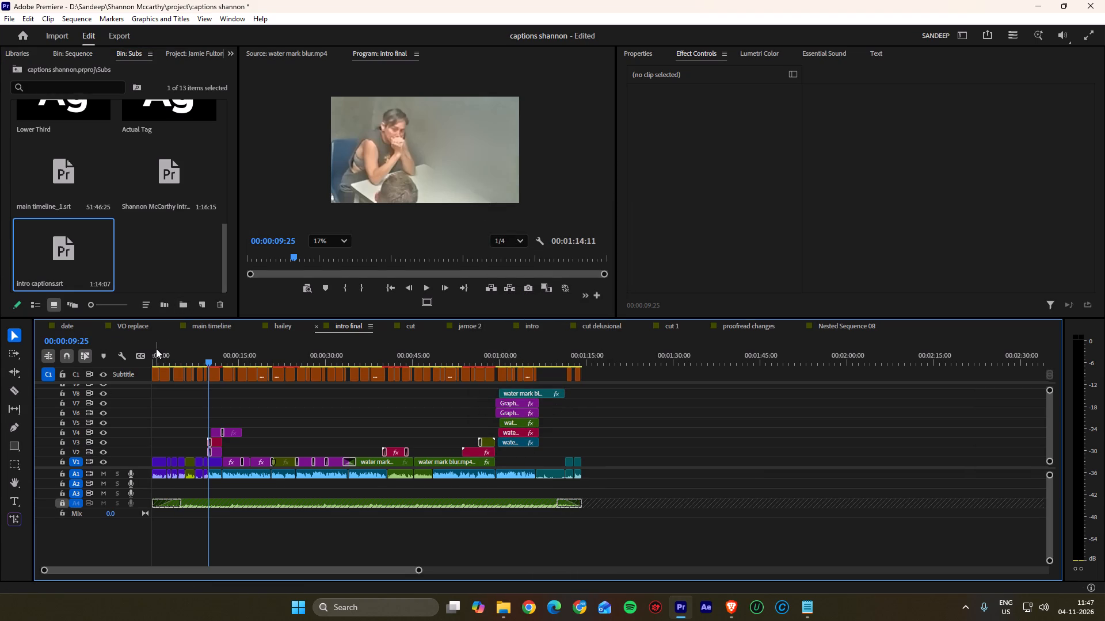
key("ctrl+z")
Add intro captions.srt to the intro final timeline as a new Subtitle caption track with the Narration Subtitles style, starting at source timecode.
left_click_drag(50, 256, 167, 388)
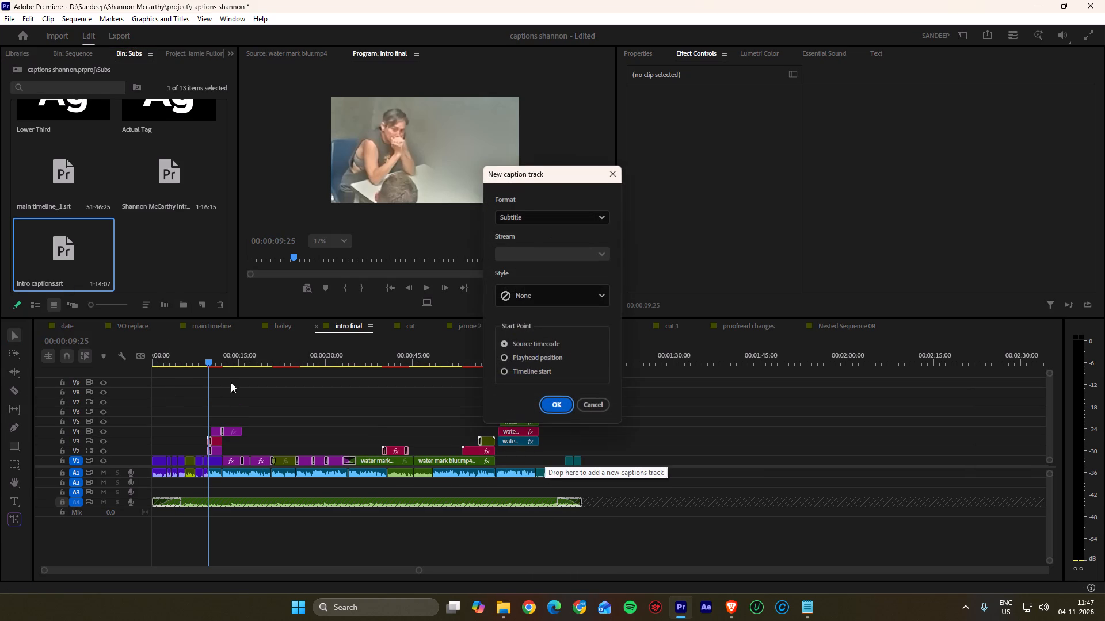
left_click(585, 300)
scroll(557, 511, "down", 11)
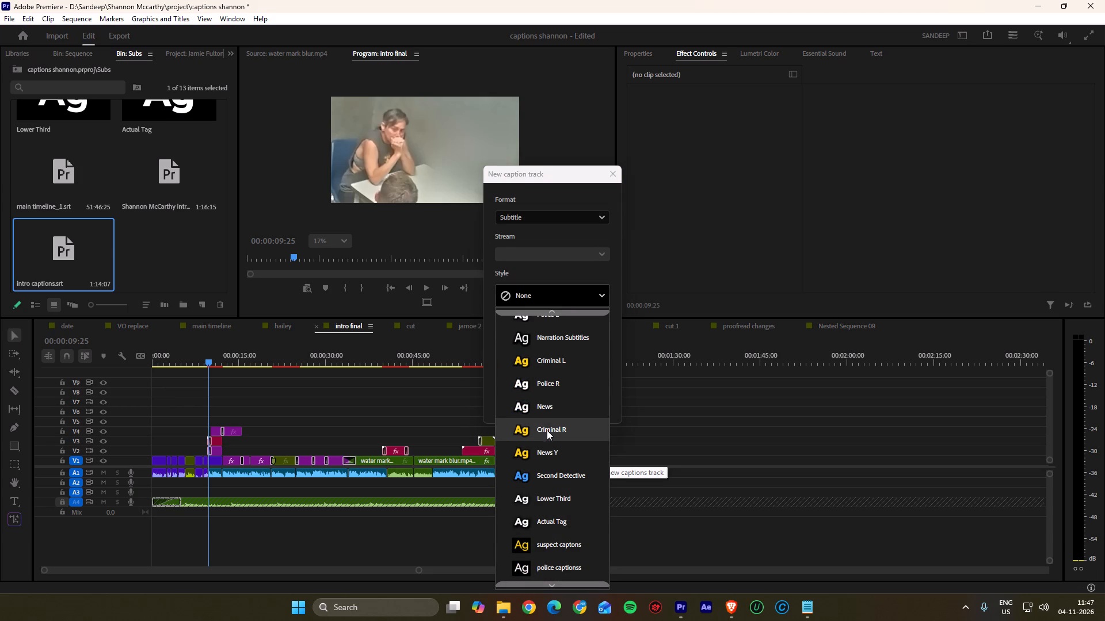
scroll(547, 412, "up", 3)
scroll(549, 381, "down", 10)
left_click(550, 584)
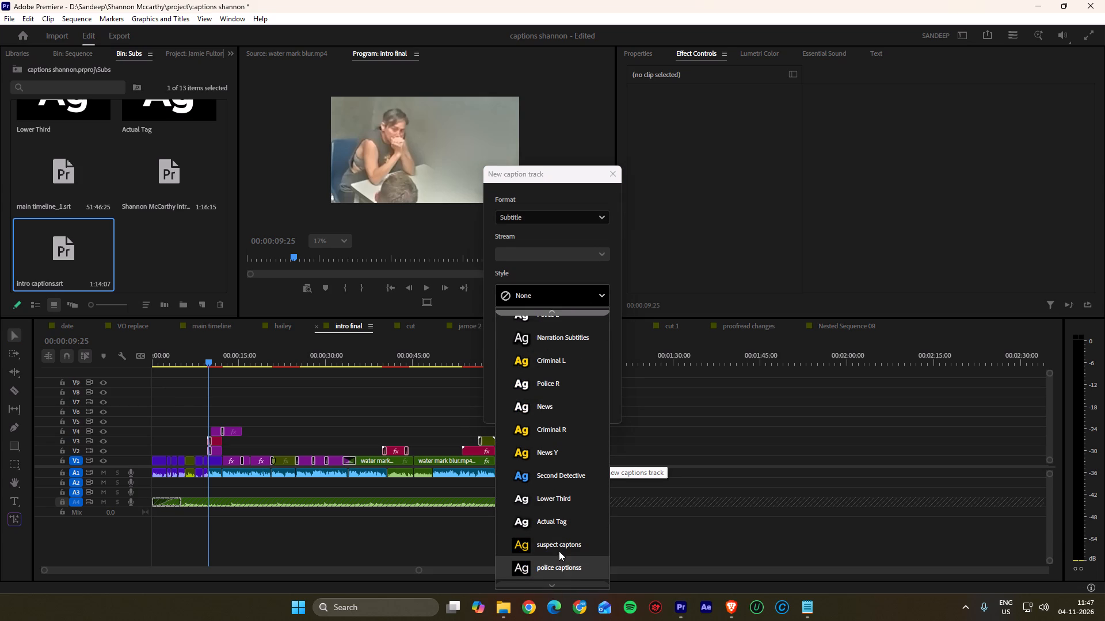
scroll(557, 454, "up", 2)
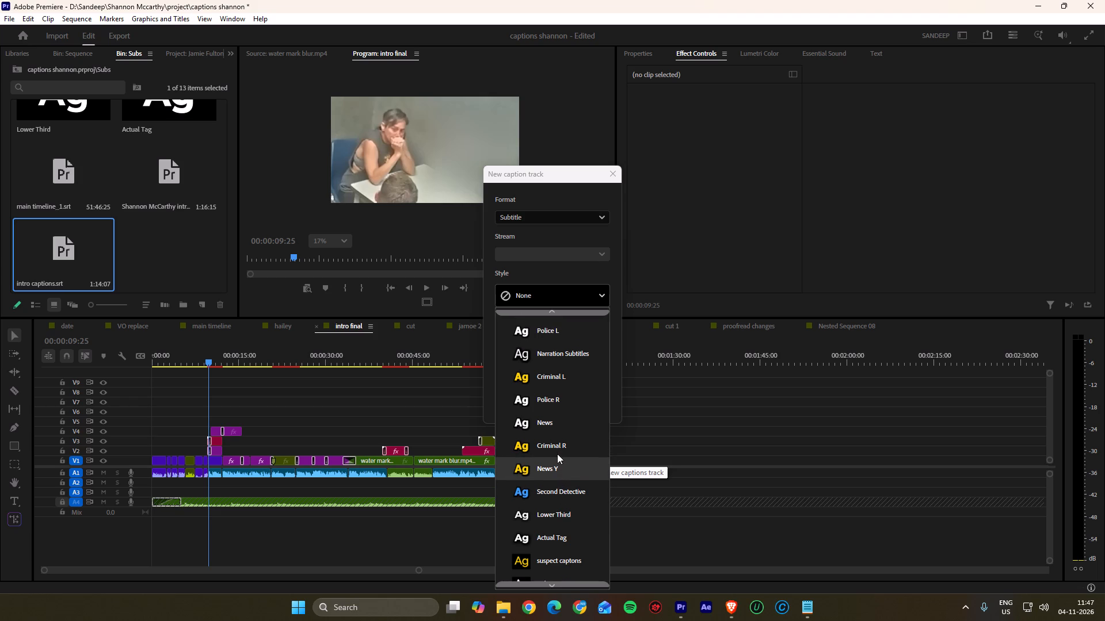
scroll(557, 454, "up", 8)
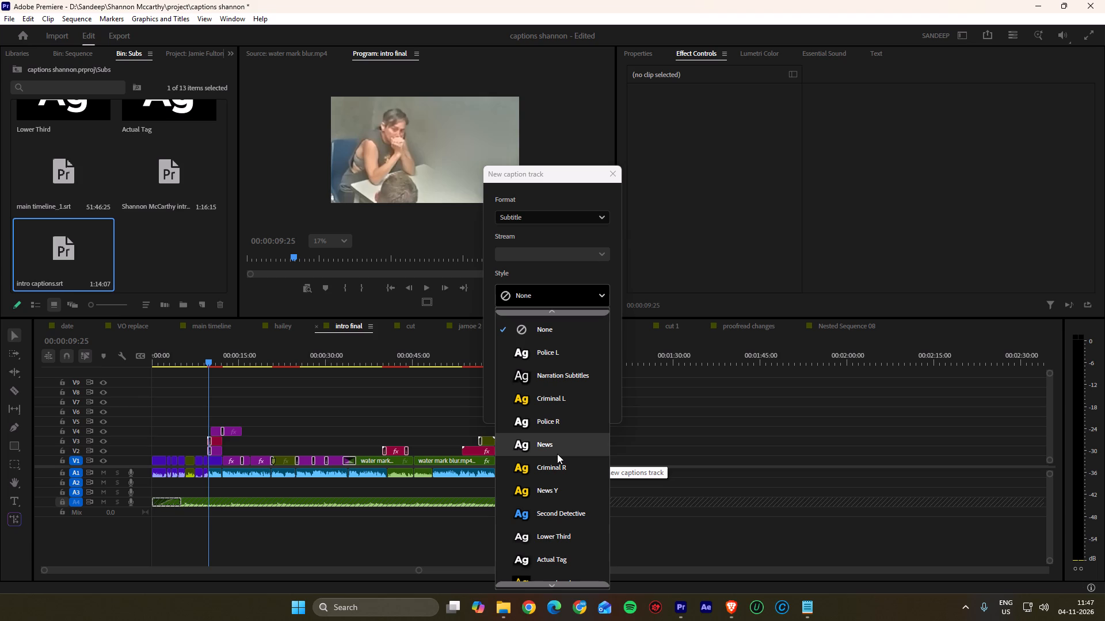
left_click(555, 377)
left_click(555, 400)
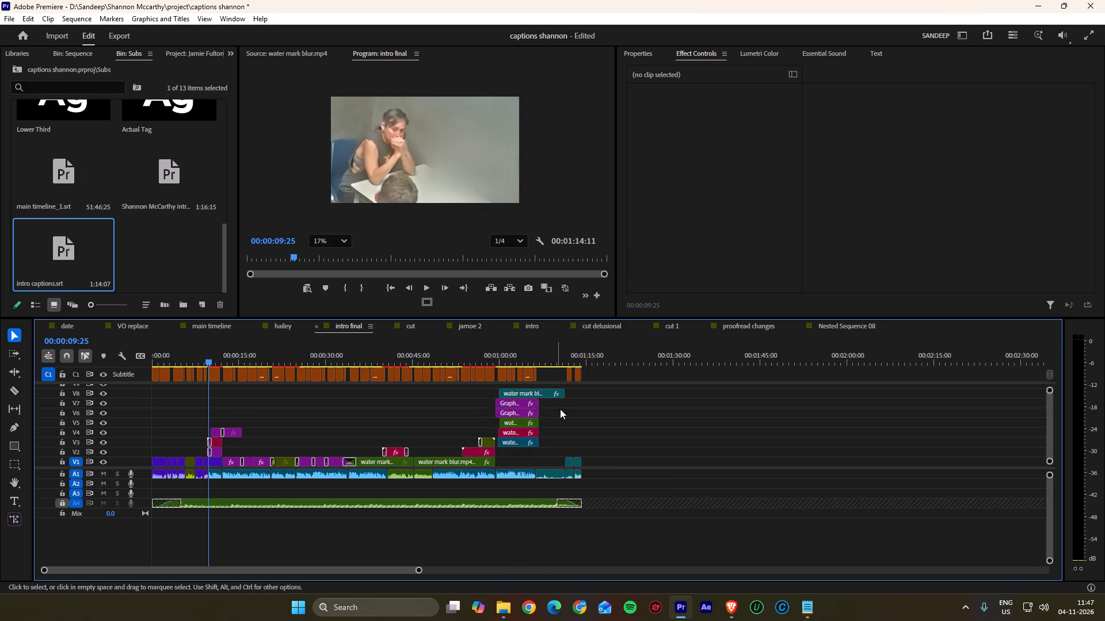
Play the intro final sequence from the playhead to check the captions' timing and appearance against the video.
key("space")
scroll(220, 402, "up", 3, "alt")
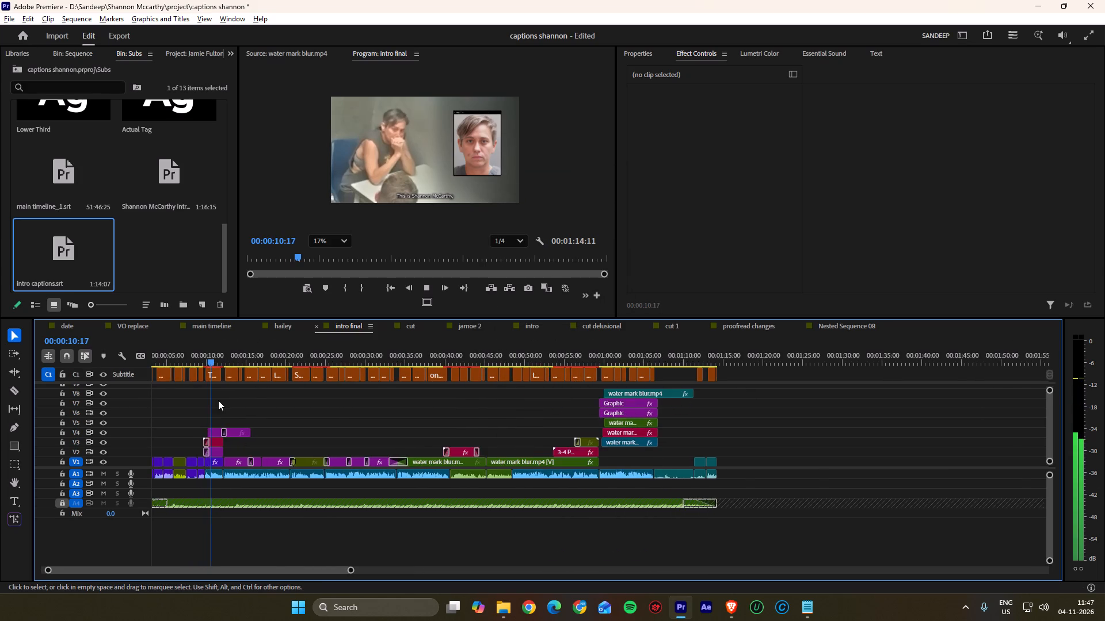
scroll(218, 400, "up", 11, "alt")
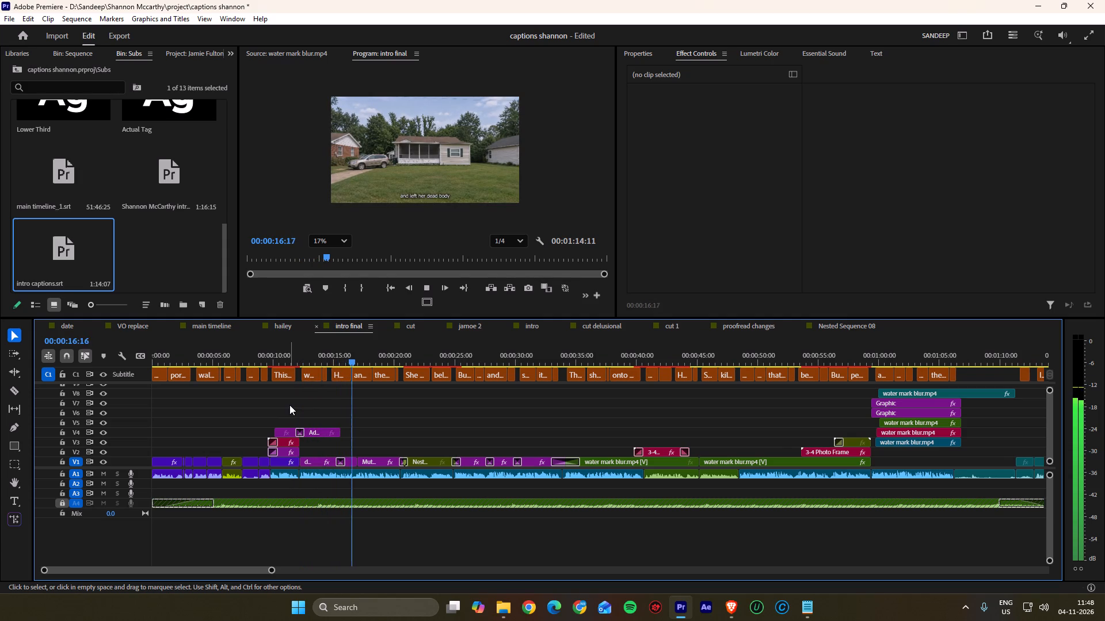
key("space")
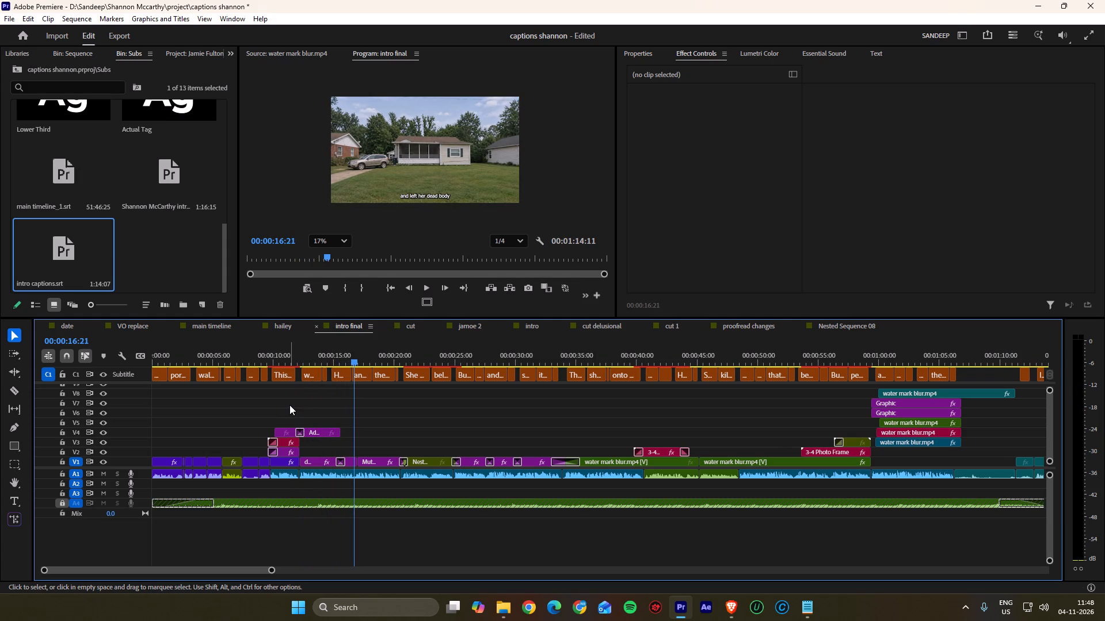
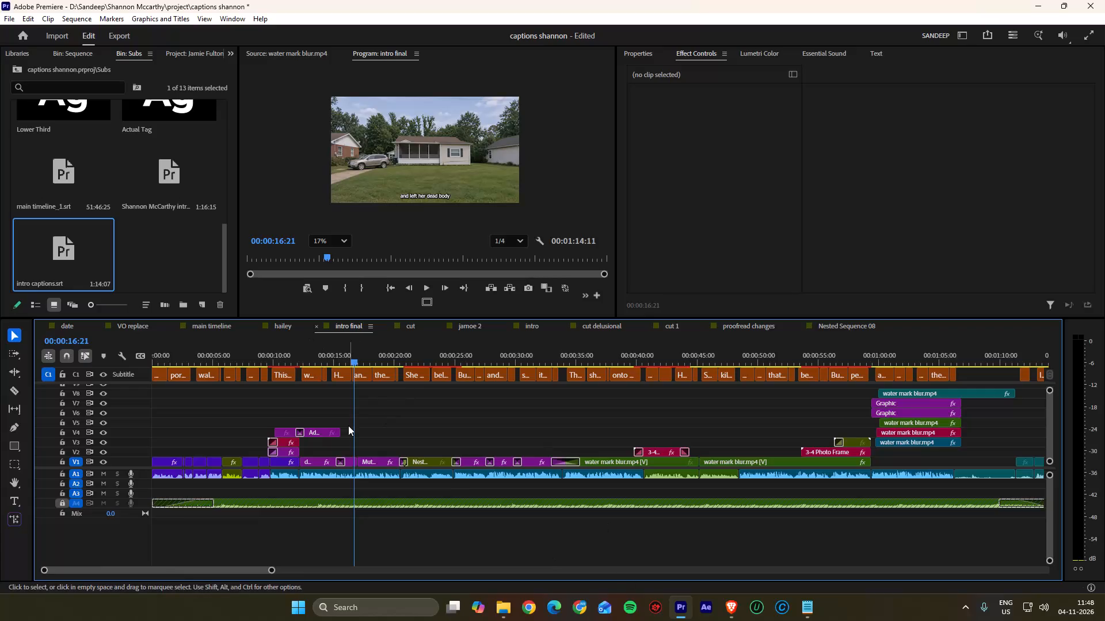
Play the intro final sequence from 00:00:16:21 to about 00:00:58:00, checking the captions and visuals against the audio.
key("space")
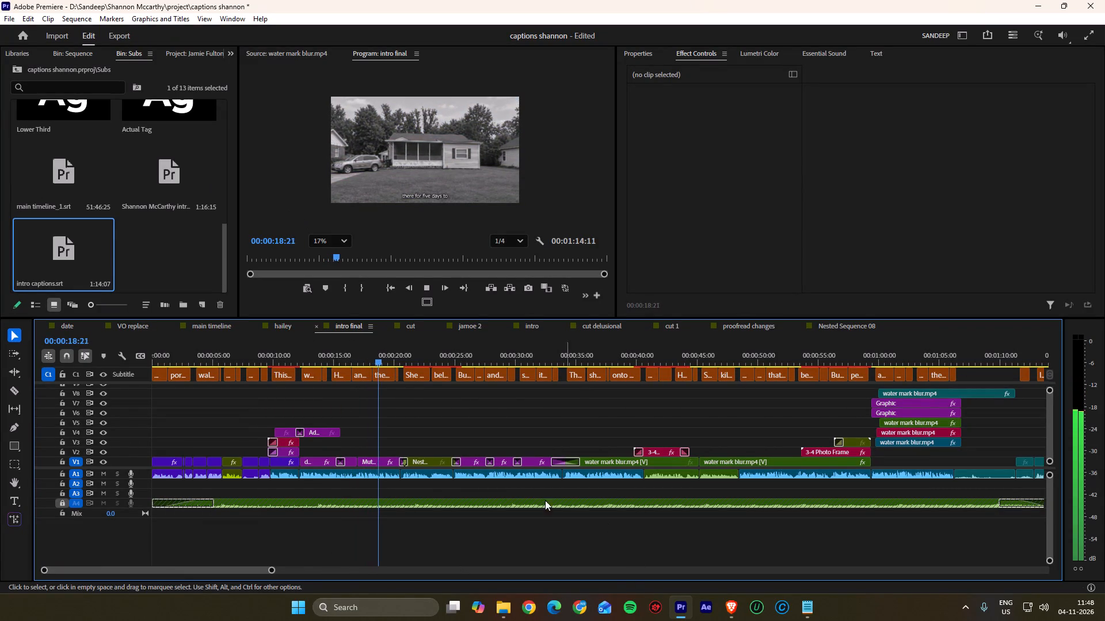
scroll(356, 404, "up", 4, "alt")
scroll(512, 421, "down", 3, "alt")
scroll(322, 421, "up", 4)
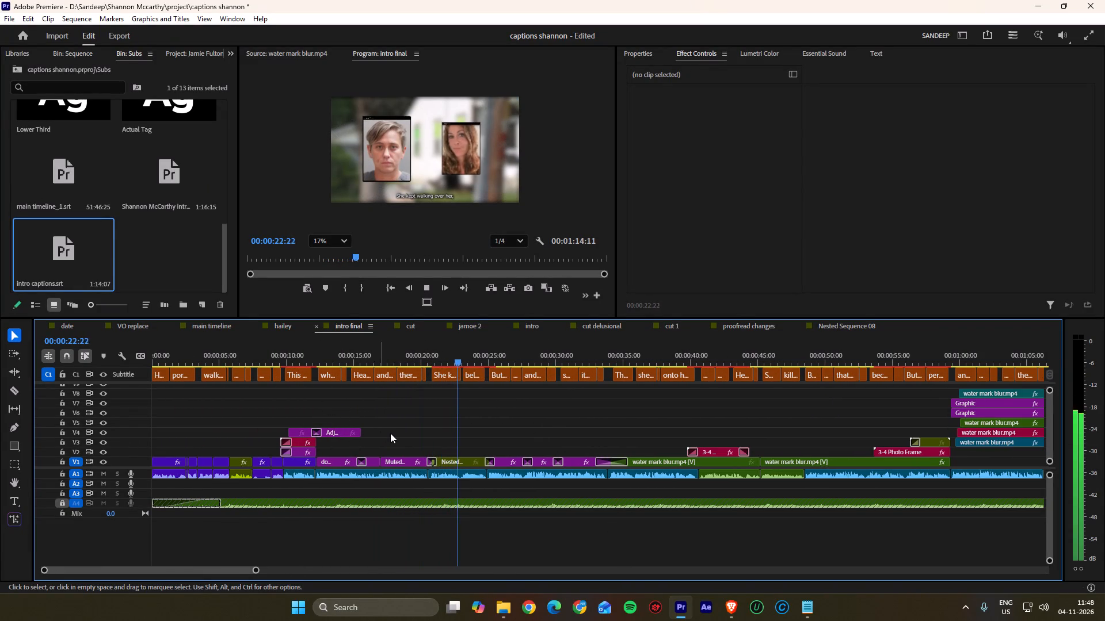
scroll(391, 433, "down", 4)
scroll(391, 433, "up", 4, "alt")
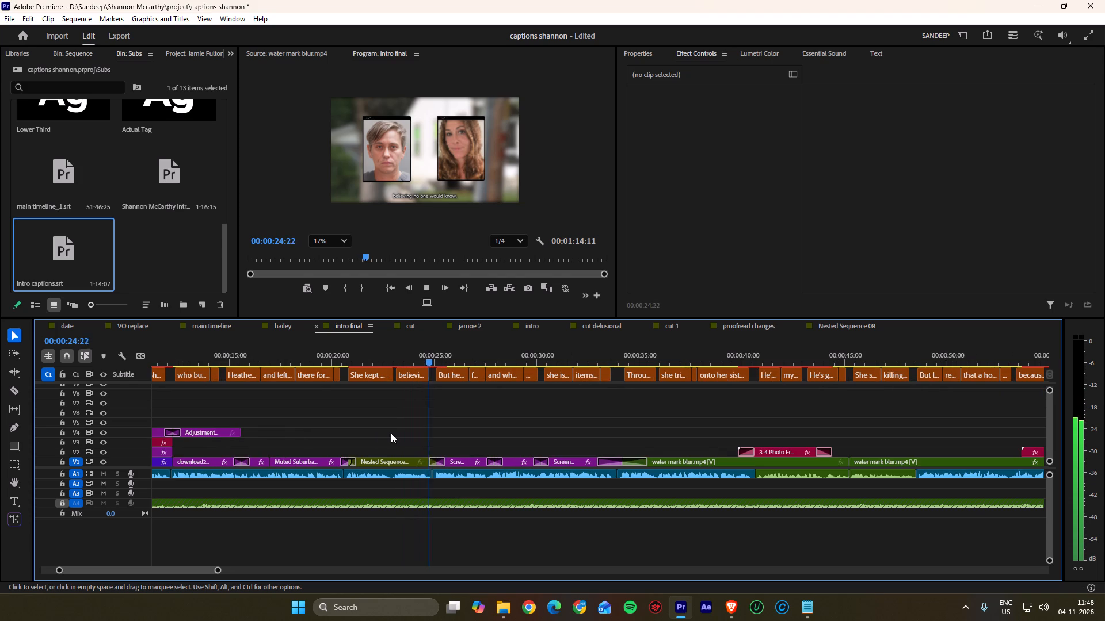
scroll(391, 433, "down", 5)
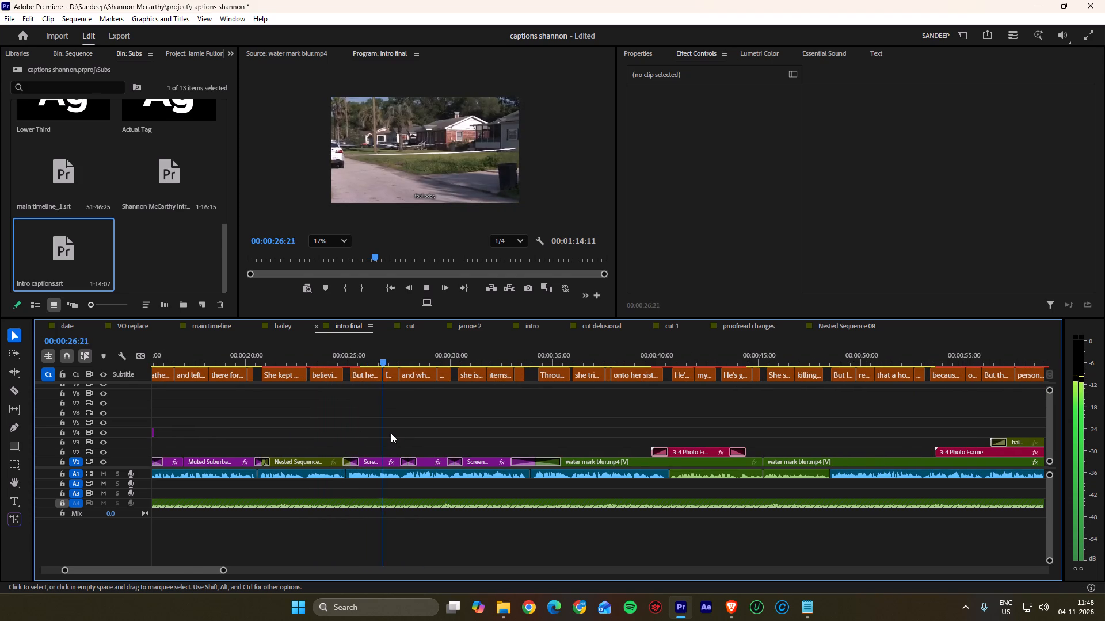
scroll(475, 435, "up", 4, "alt")
scroll(467, 435, "up", 1)
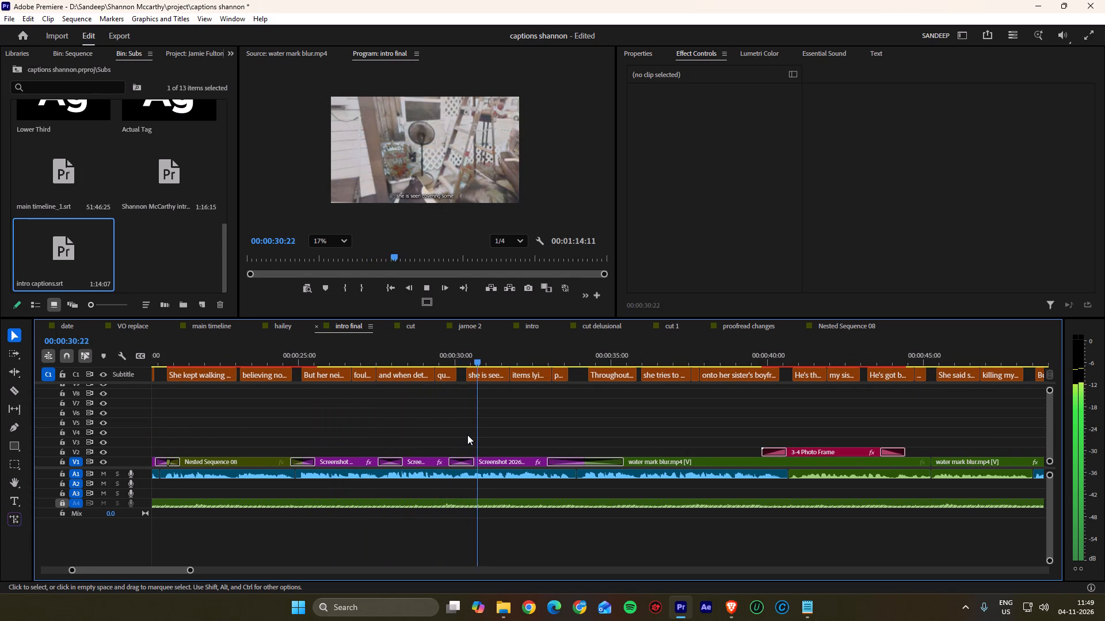
scroll(467, 435, "down", 6)
scroll(467, 435, "up", 3, "alt")
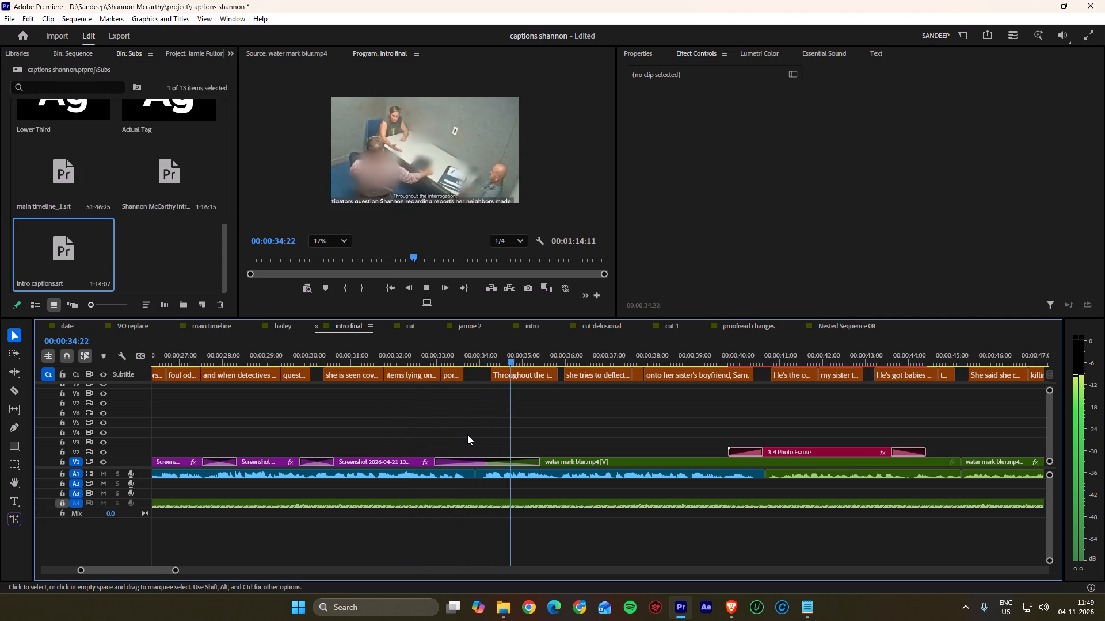
scroll(434, 425, "down", 4)
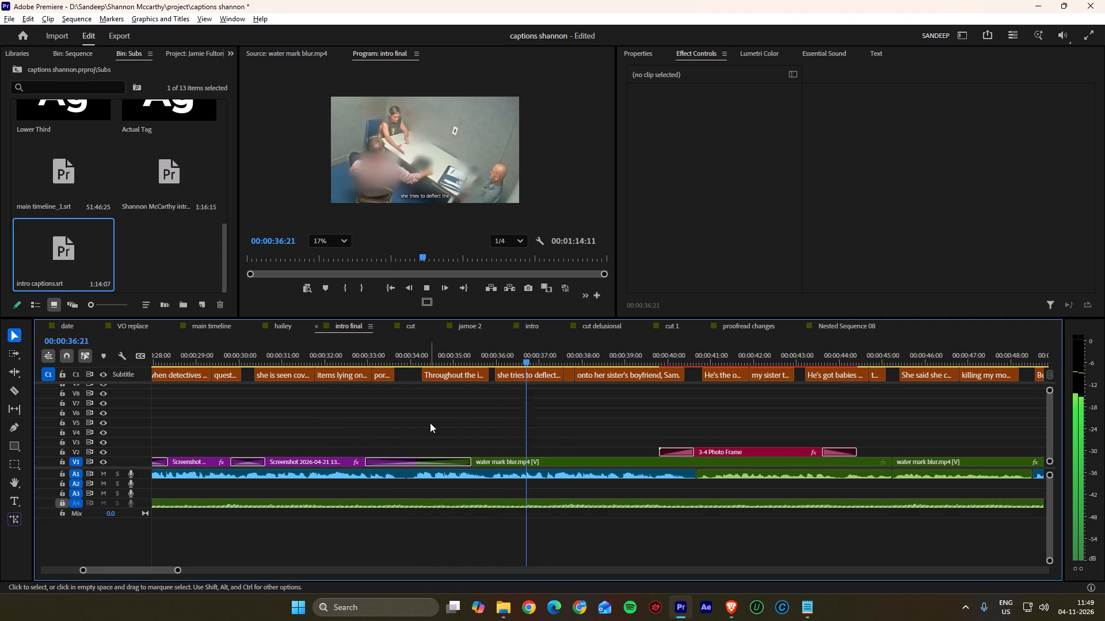
scroll(430, 423, "down", 2, "alt")
scroll(430, 423, "down", 11)
scroll(426, 435, "up", 3, "alt")
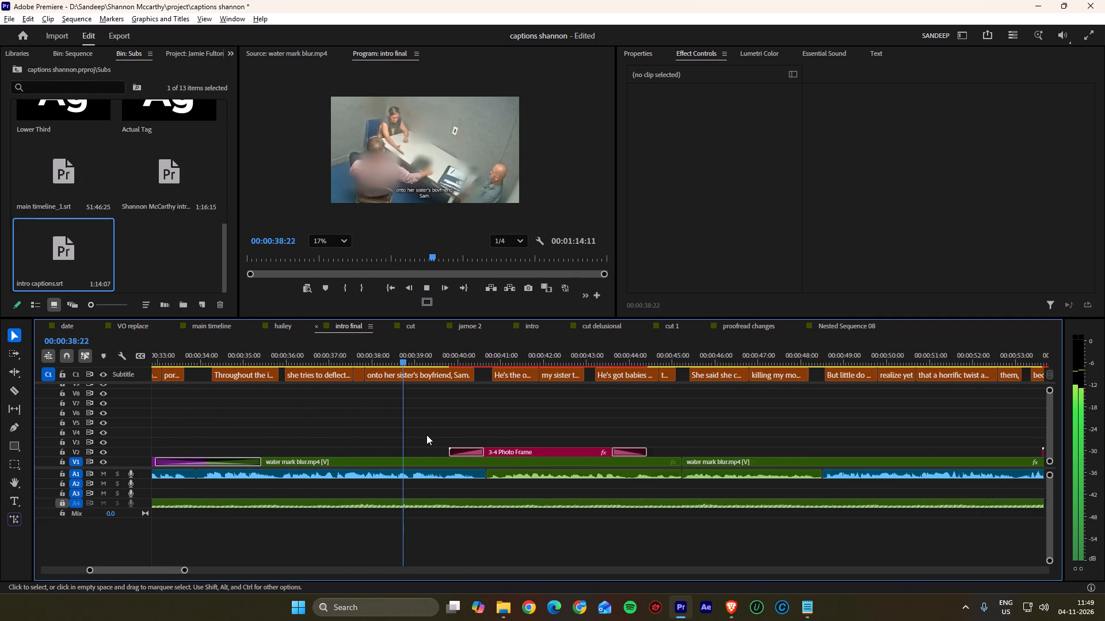
scroll(426, 435, "up", 4, "alt")
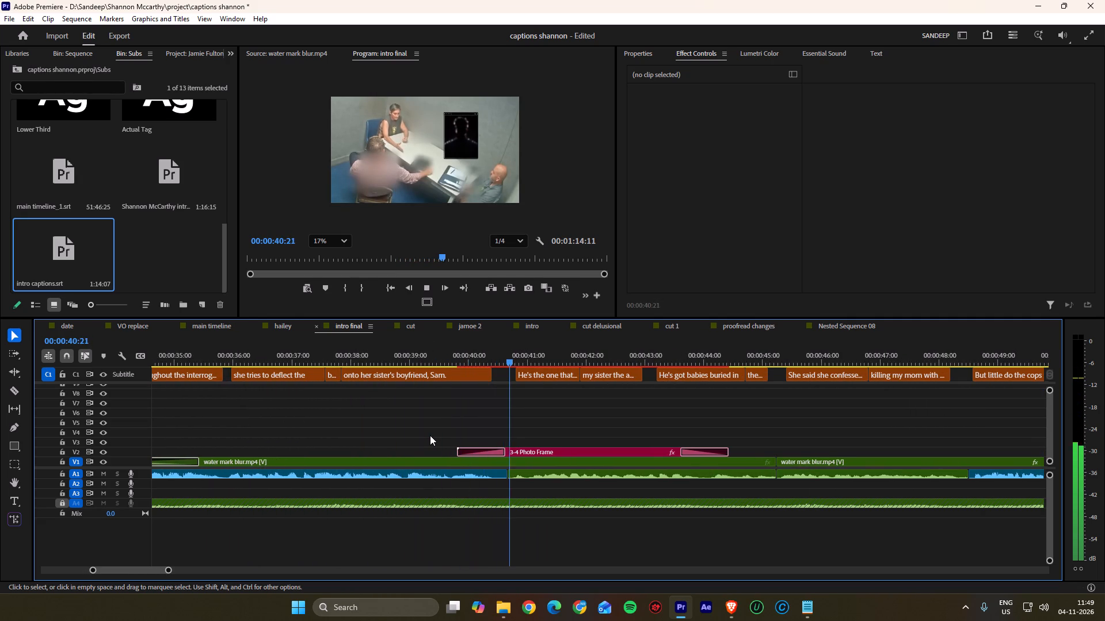
scroll(430, 435, "down", 10)
scroll(430, 435, "down", 3, "alt")
scroll(430, 435, "down", 5)
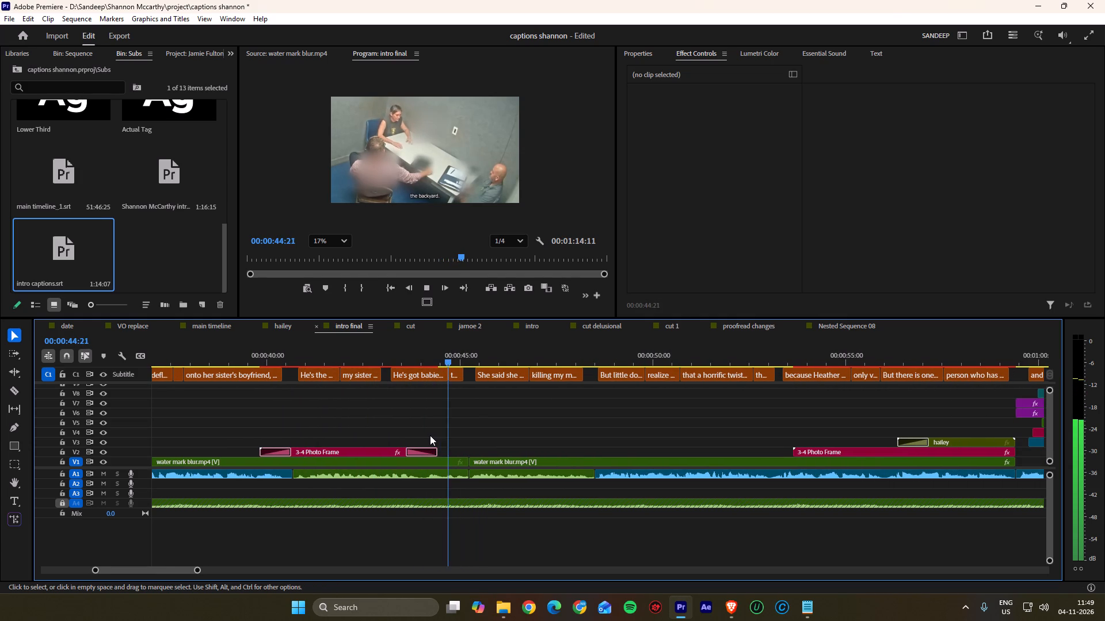
scroll(430, 435, "down", 9)
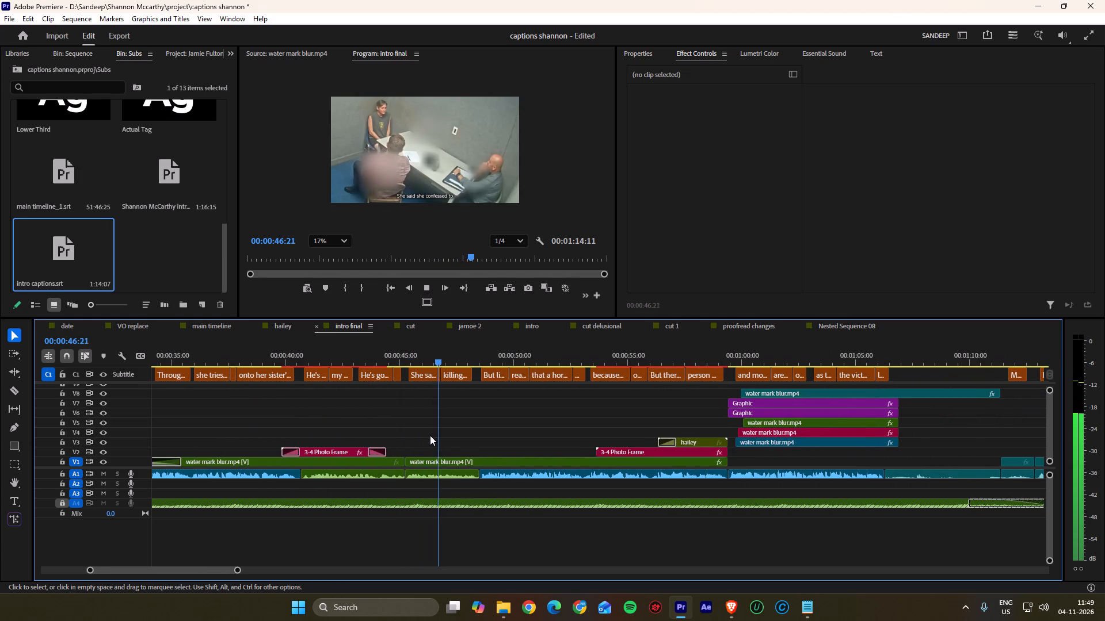
scroll(430, 435, "up", 8, "alt")
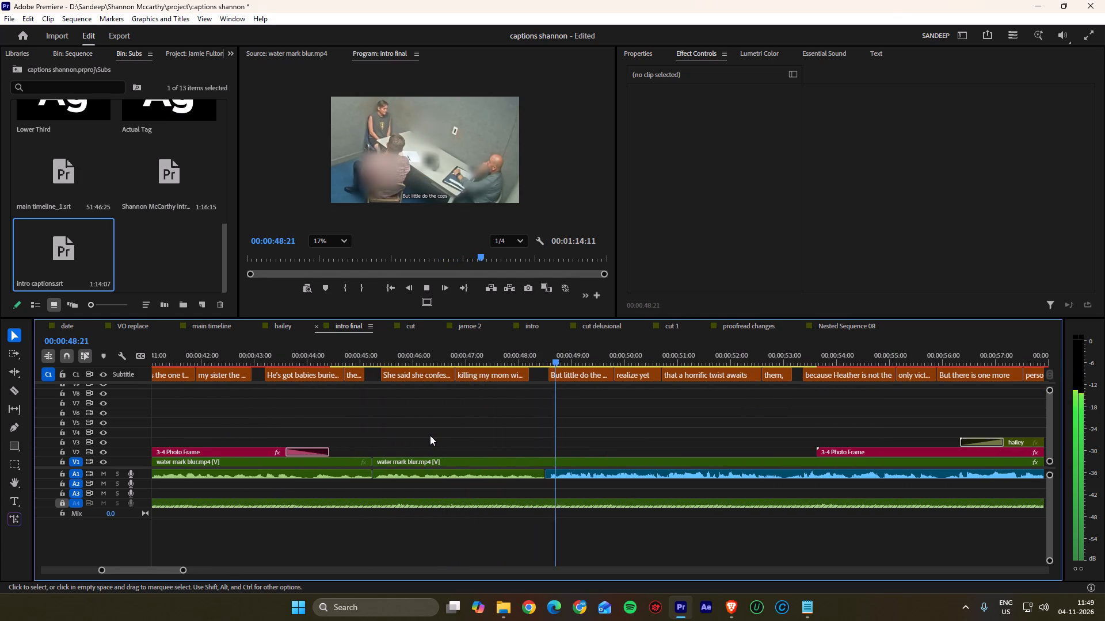
scroll(430, 435, "down", 4)
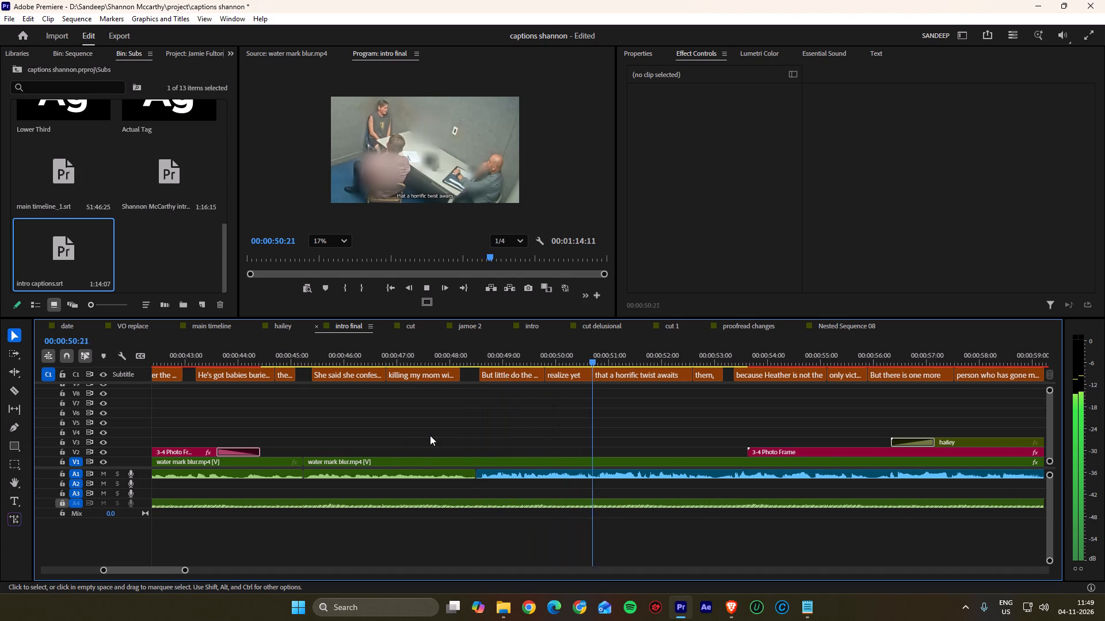
scroll(430, 435, "down", 3)
key("space")
scroll(430, 435, "down", 4)
key("space")
scroll(430, 435, "down", 2)
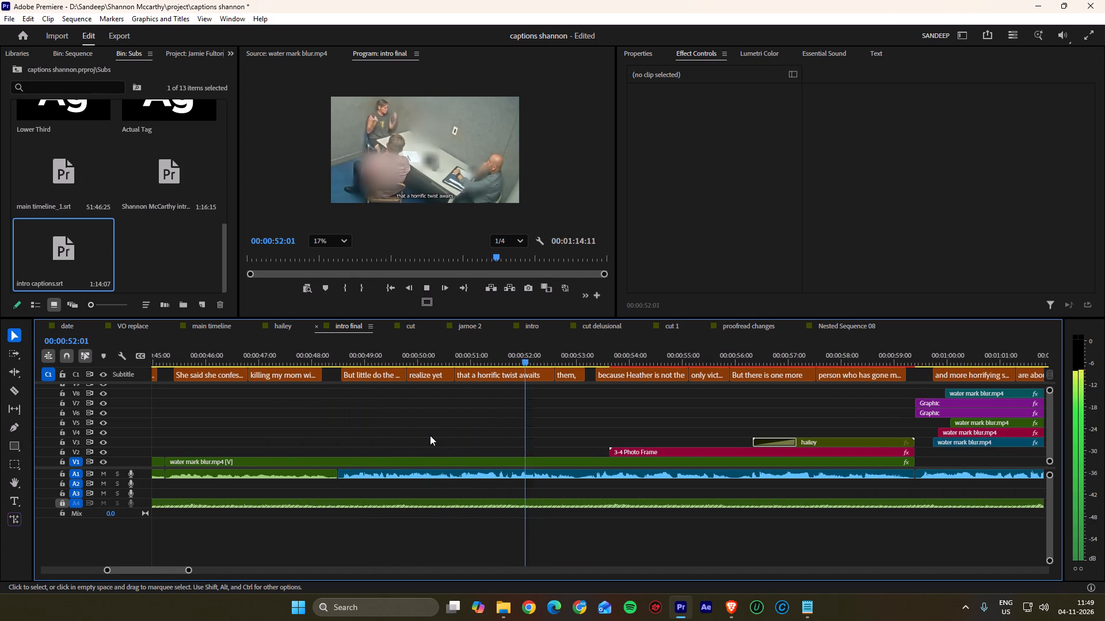
scroll(430, 435, "down", 6)
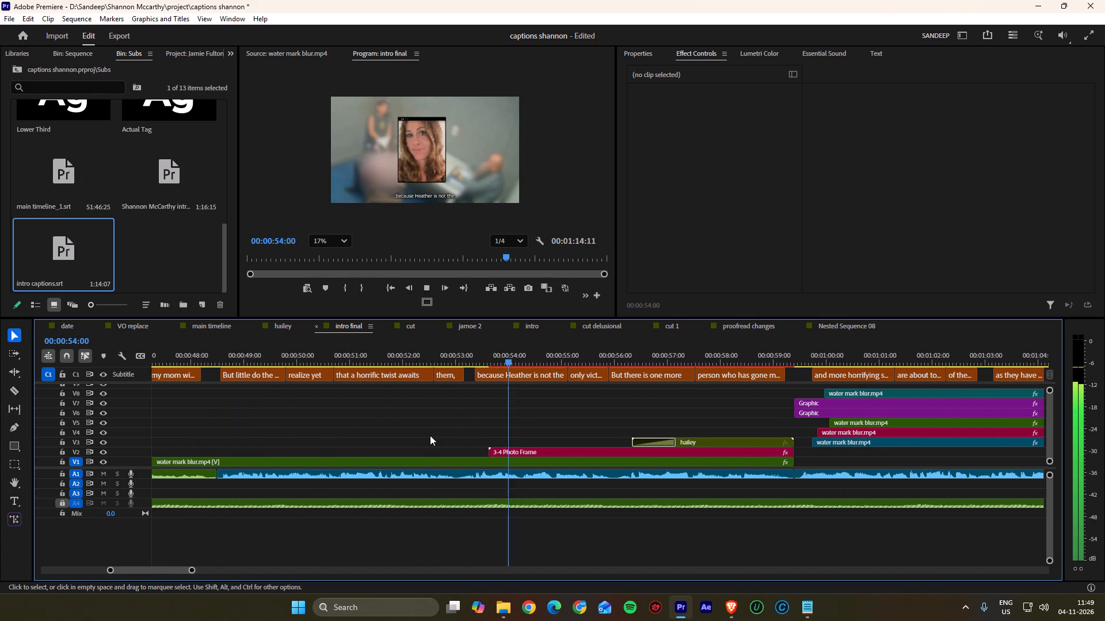
scroll(430, 435, "down", 3)
scroll(496, 422, "up", 2, "alt")
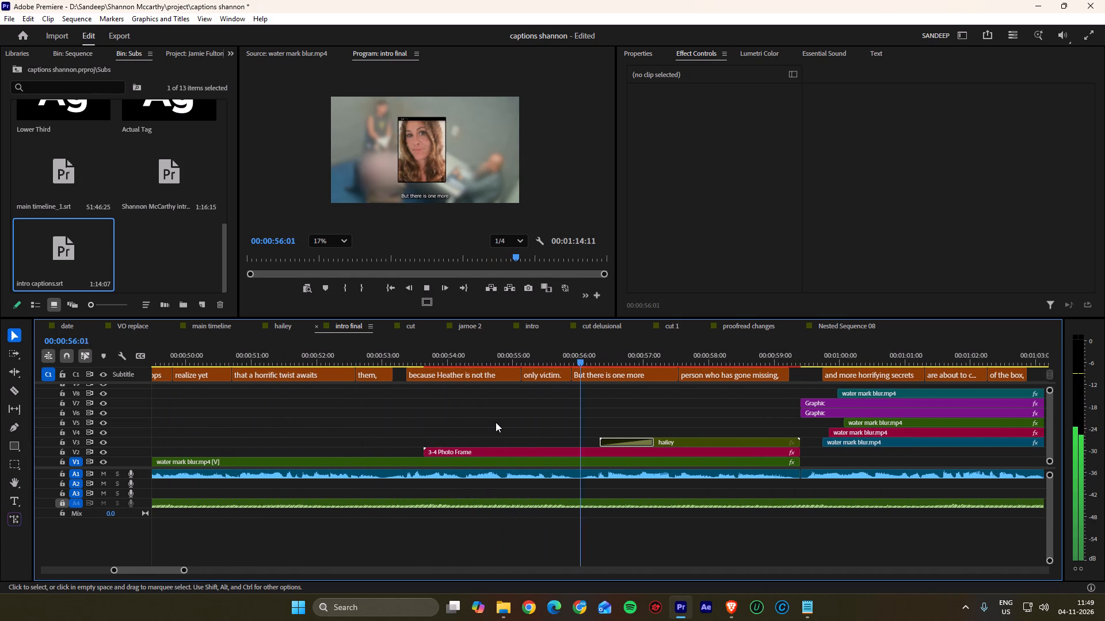
scroll(490, 422, "down", 10, "alt")
scroll(490, 422, "up", 2)
key("space")
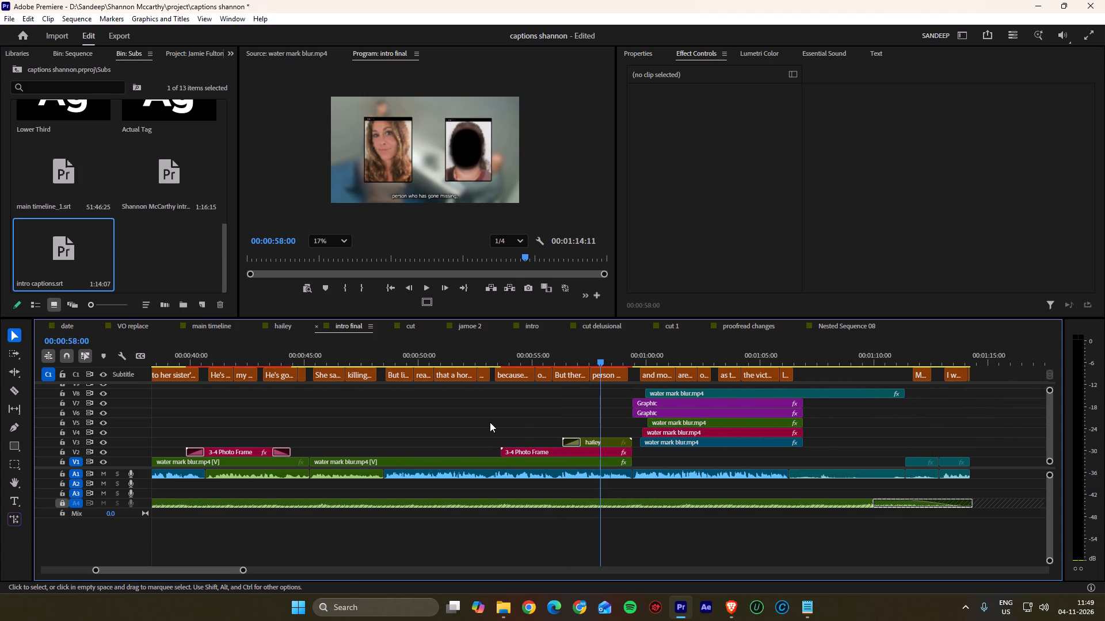
Copy the Pop Motion transition from the start of the hailey clip to the start of the second 3-4 Photo Frame clip on V2.
left_click(573, 439)
left_click(571, 438)
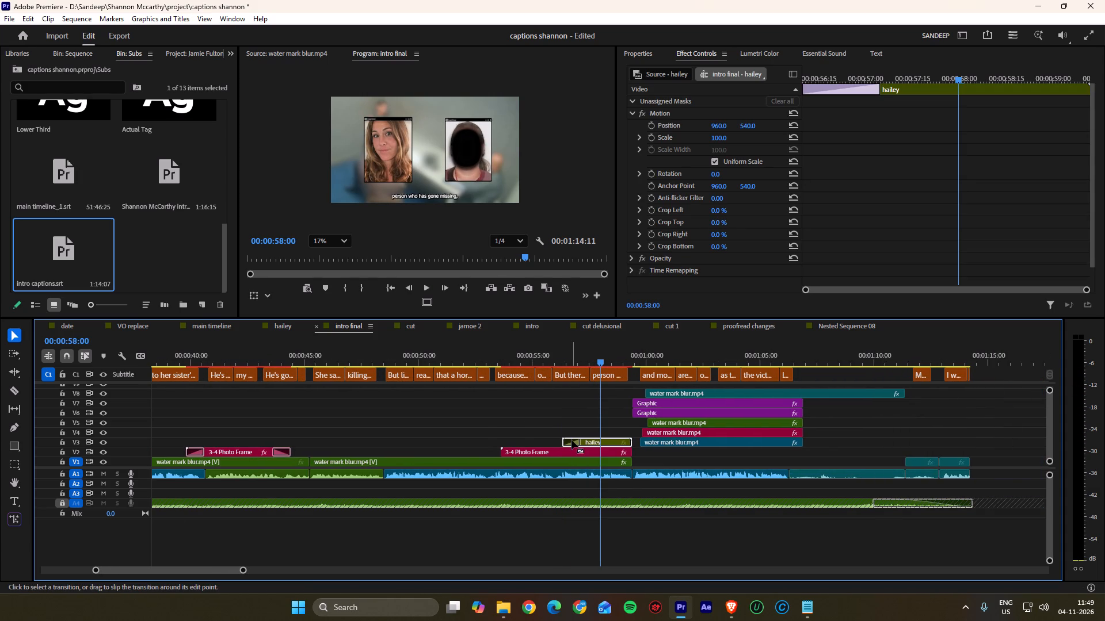
left_click(571, 440)
key("ctrl+c")
key("ctrl+c")
left_click(505, 450)
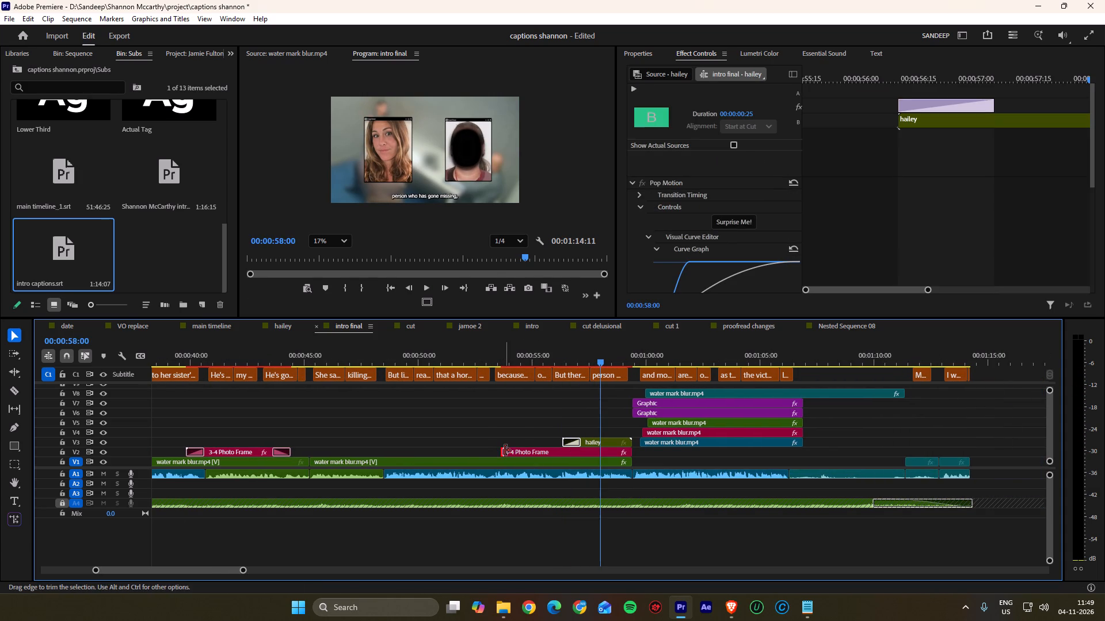
key("ctrl+v")
left_click(504, 423)
Play from just before the pasted transition through the four-way split screen to the final captions, checking transitions and captions.
left_click_drag(502, 359, 494, 357)
key("space")
scroll(502, 455, "down", 3)
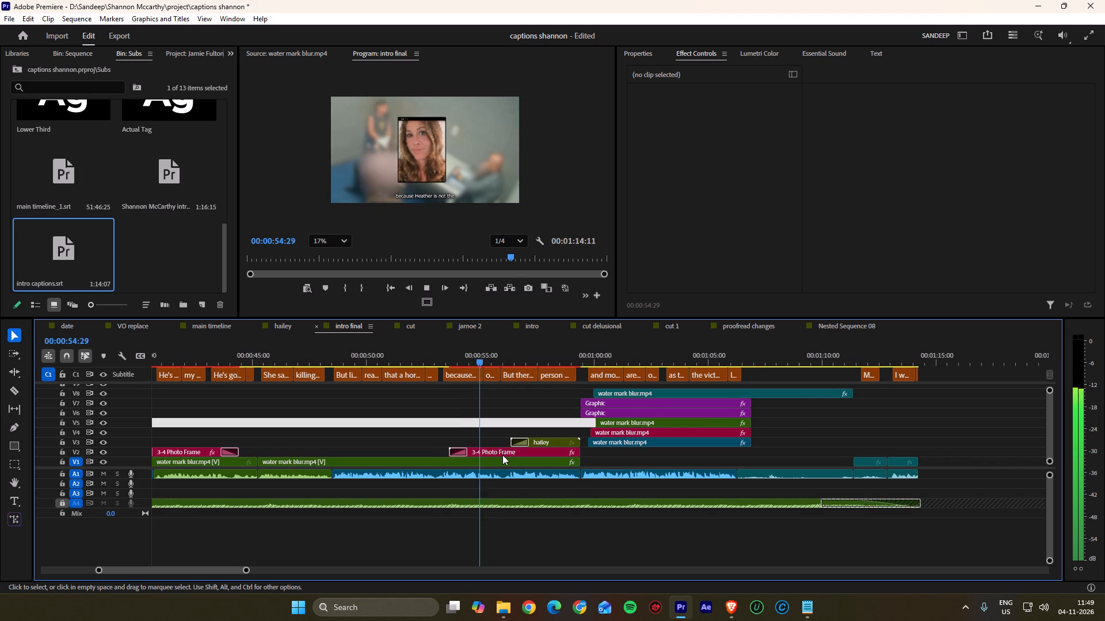
scroll(502, 455, "down", 2)
scroll(502, 455, "up", 3, "alt")
scroll(502, 455, "down", 3)
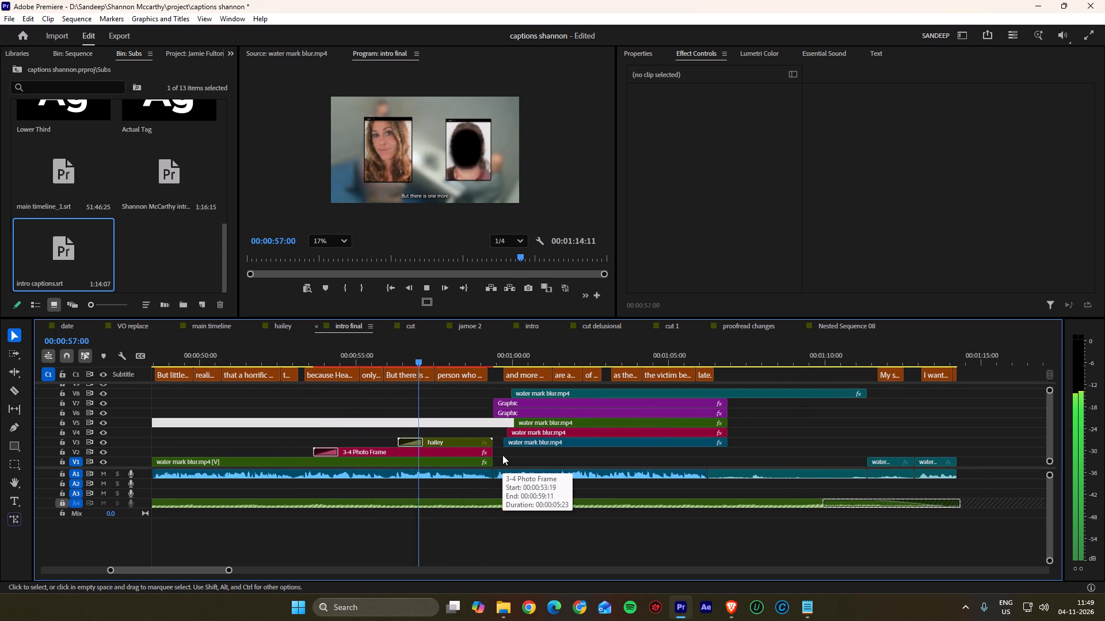
scroll(502, 455, "down", 2)
scroll(502, 455, "up", 6, "alt")
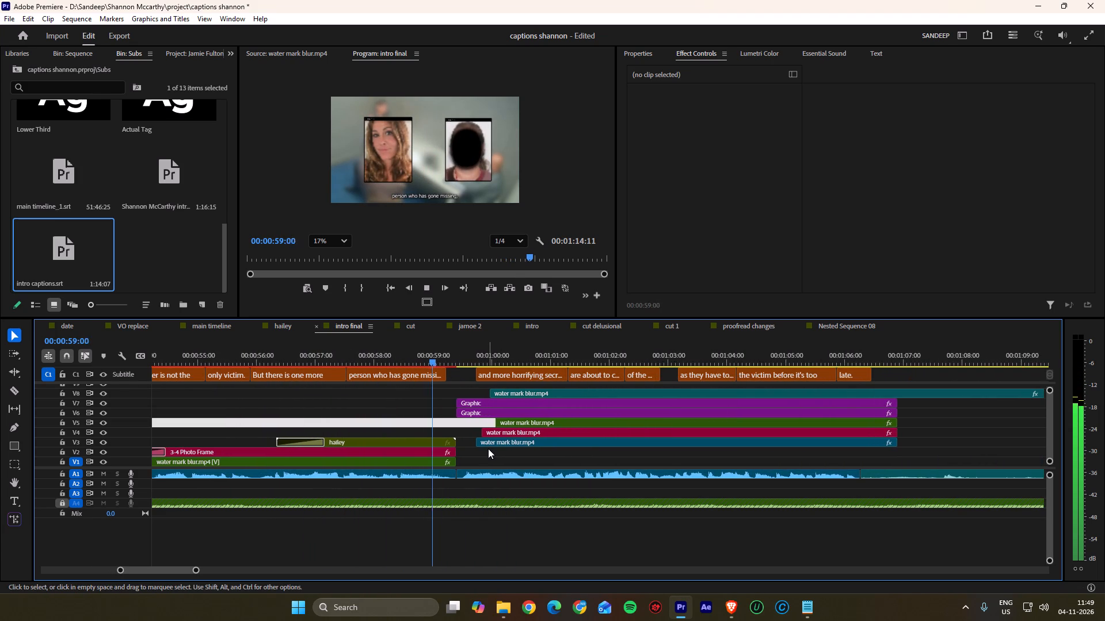
scroll(488, 448, "down", 4)
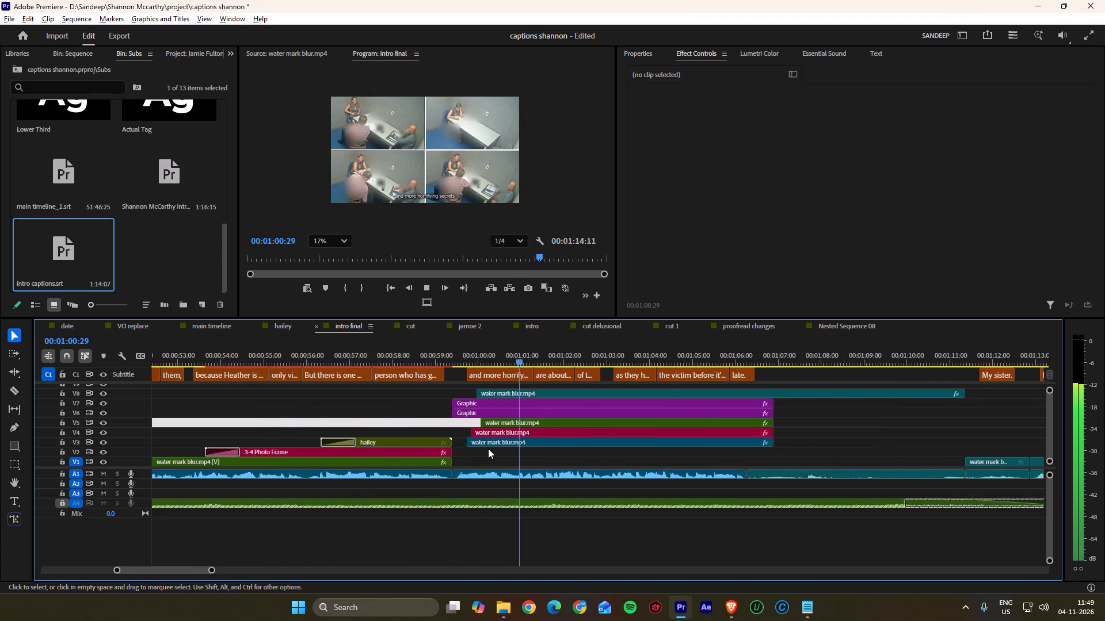
scroll(488, 448, "down", 7, "alt")
left_click(576, 461)
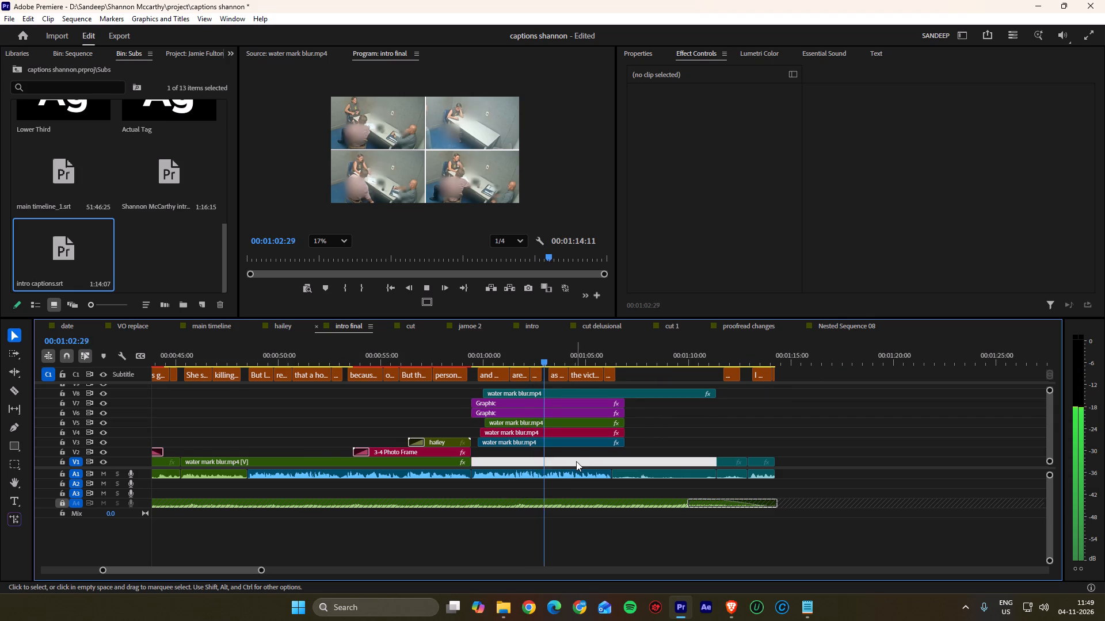
scroll(577, 455, "up", 6, "alt")
scroll(578, 421, "down", 3)
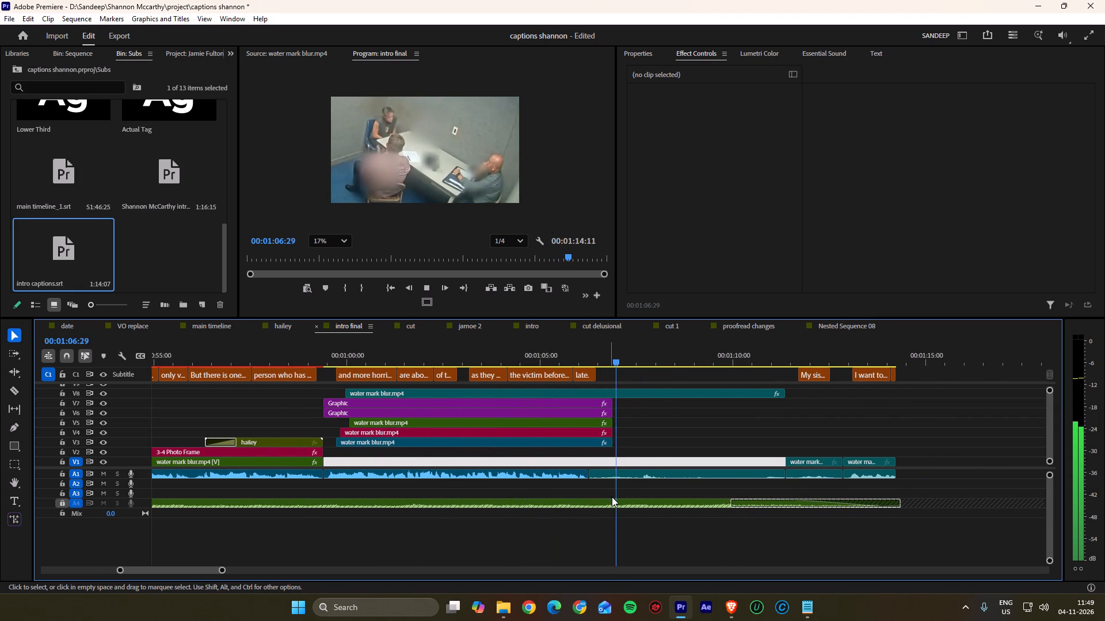
scroll(662, 463, "down", 3, "alt")
scroll(721, 472, "down", 7, "alt")
scroll(735, 472, "up", 1, "alt")
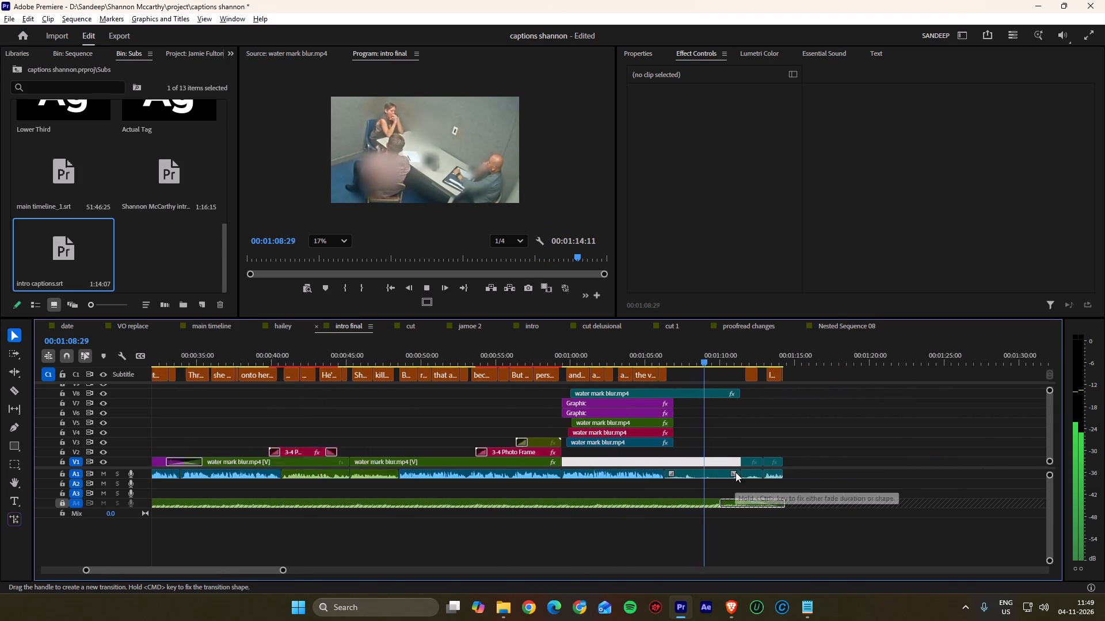
scroll(736, 472, "up", 10, "alt")
key("space")
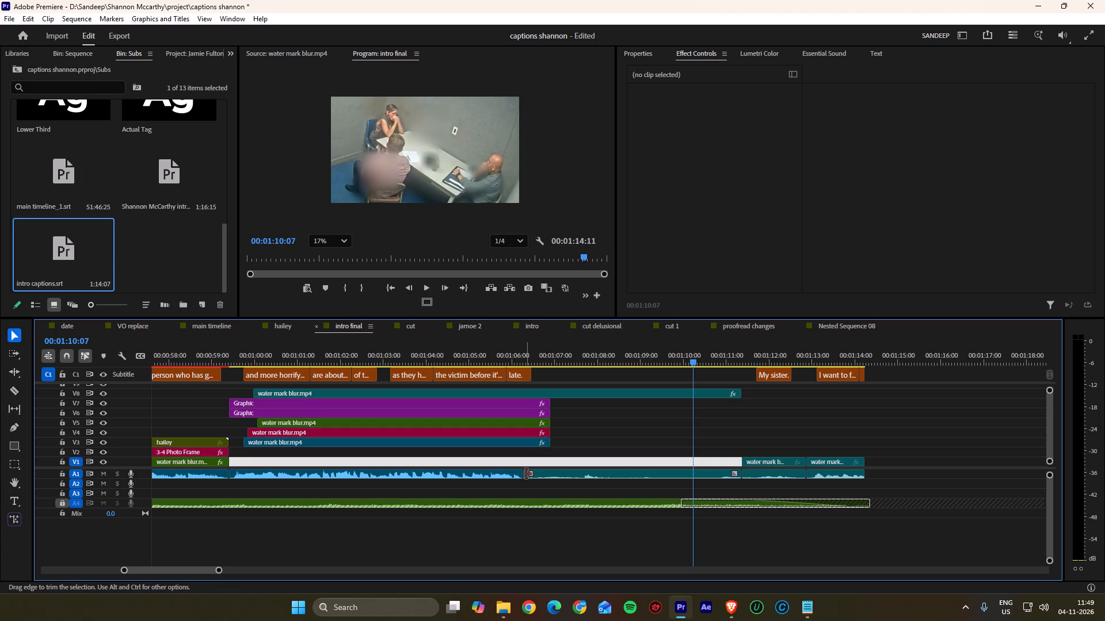
key("space")
scroll(694, 475, "down", 4, "alt")
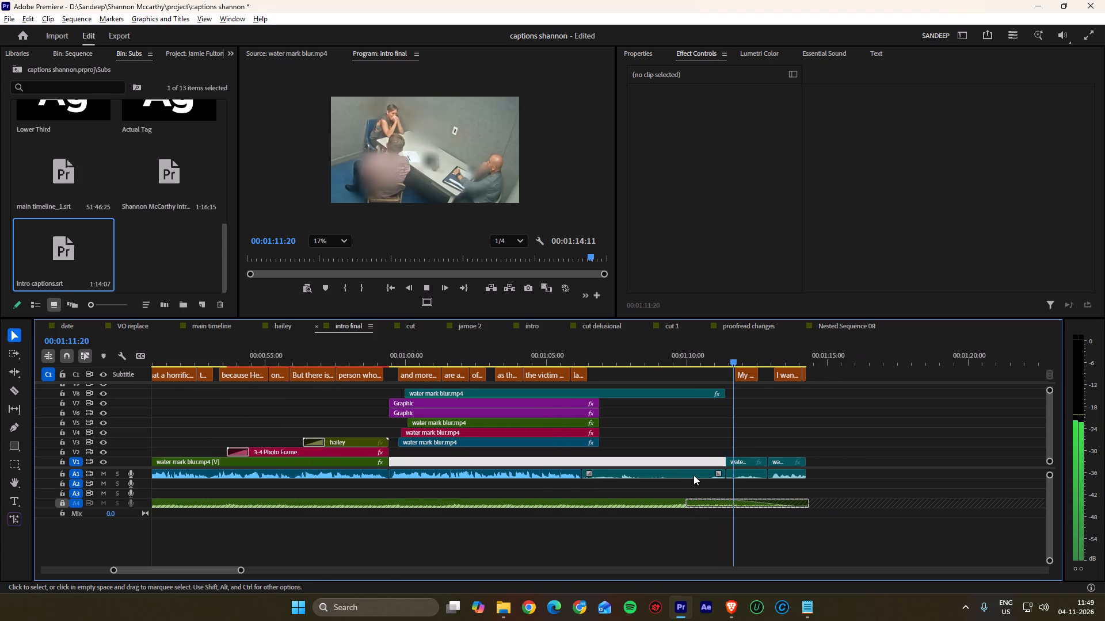
scroll(746, 469, "up", 7, "alt")
key("space")
Replay the end of the four-way split screen around 00:01:06 to 00:01:07, checking where the narration gives way to the interview audio.
left_click_drag(484, 359, 447, 359)
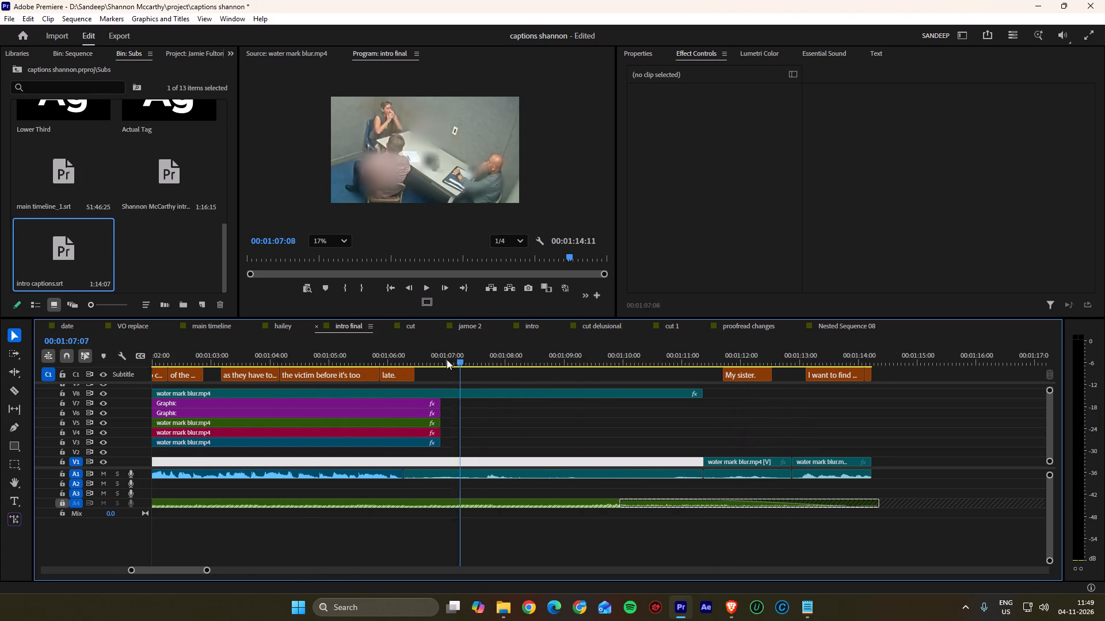
left_click_drag(447, 359, 337, 360)
key("space")
left_click(491, 428)
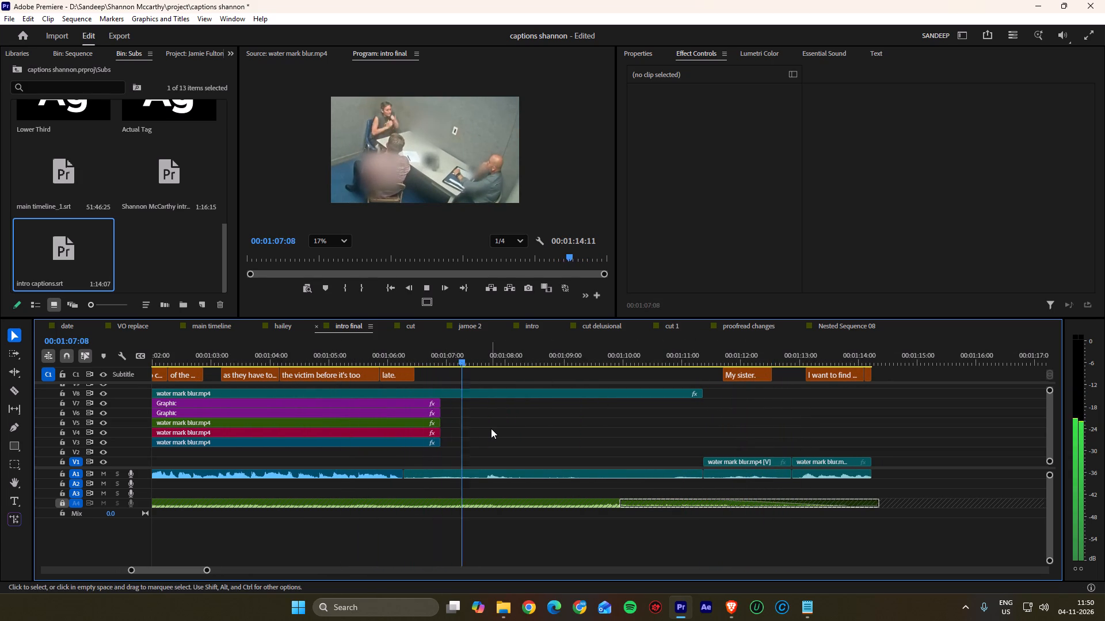
key("space")
left_click_drag(506, 359, 462, 360)
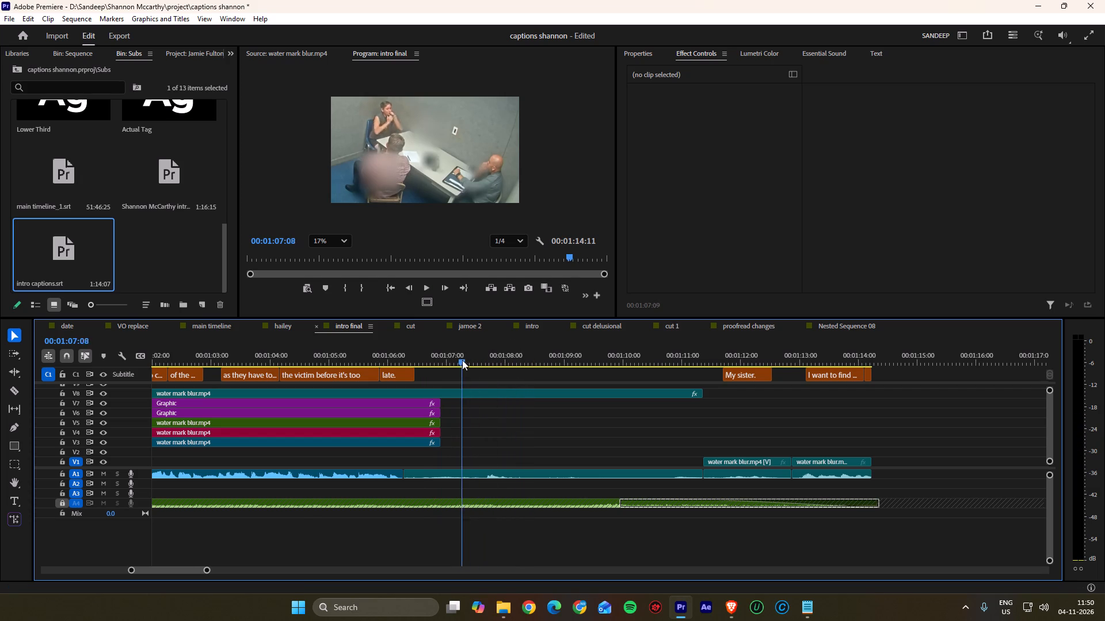
left_click_drag(462, 360, 443, 368)
key("space")
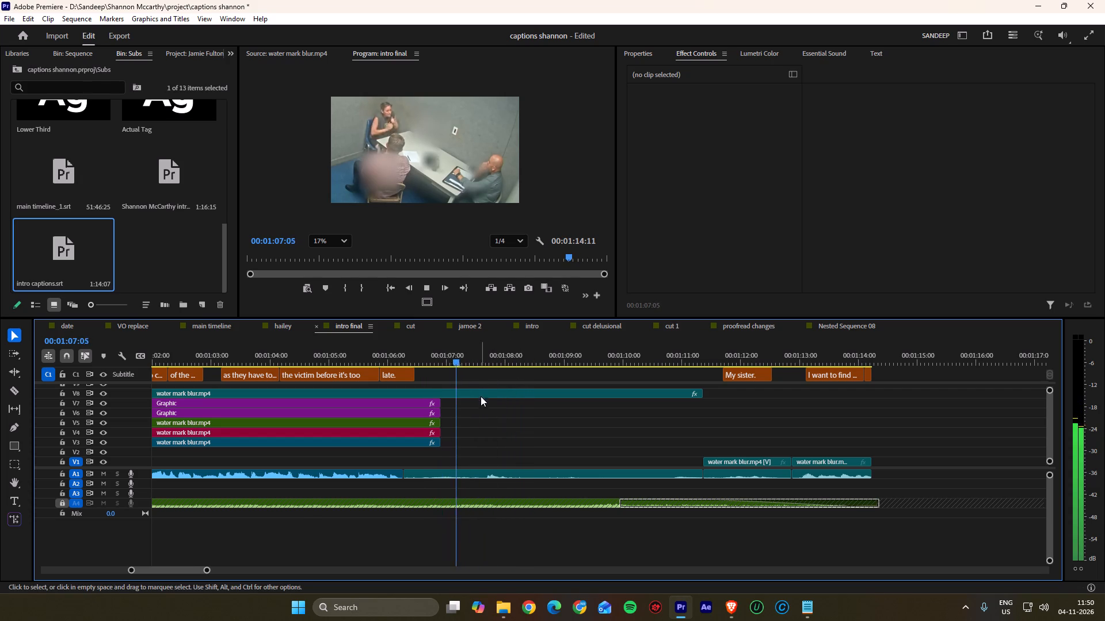
key("space")
left_click_drag(424, 359, 398, 363)
key("space")
key("space")
left_click_drag(424, 362, 418, 364)
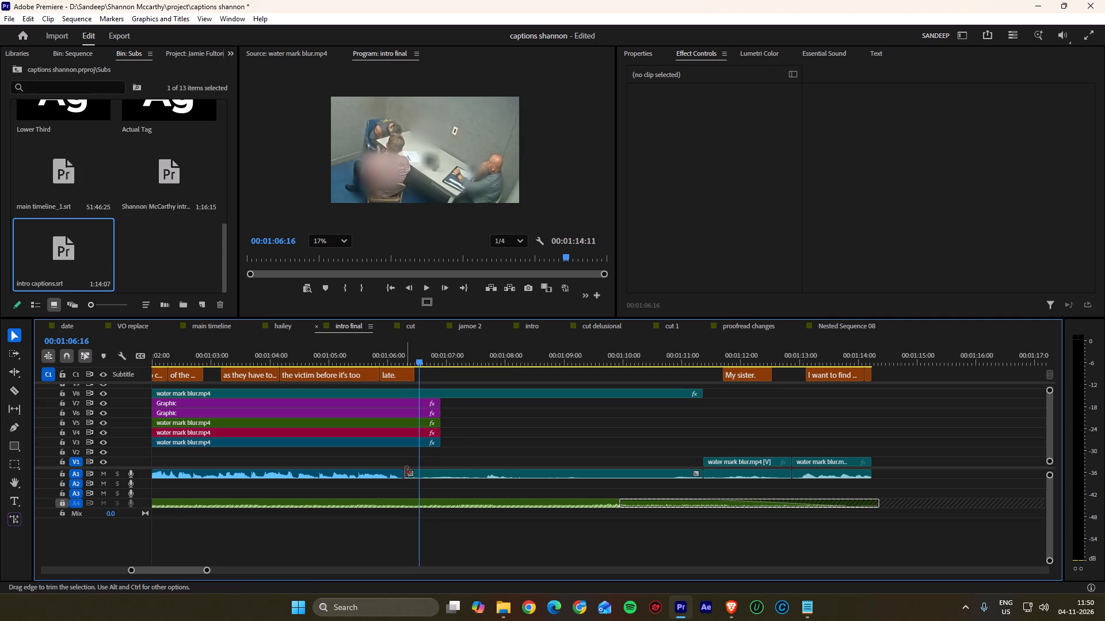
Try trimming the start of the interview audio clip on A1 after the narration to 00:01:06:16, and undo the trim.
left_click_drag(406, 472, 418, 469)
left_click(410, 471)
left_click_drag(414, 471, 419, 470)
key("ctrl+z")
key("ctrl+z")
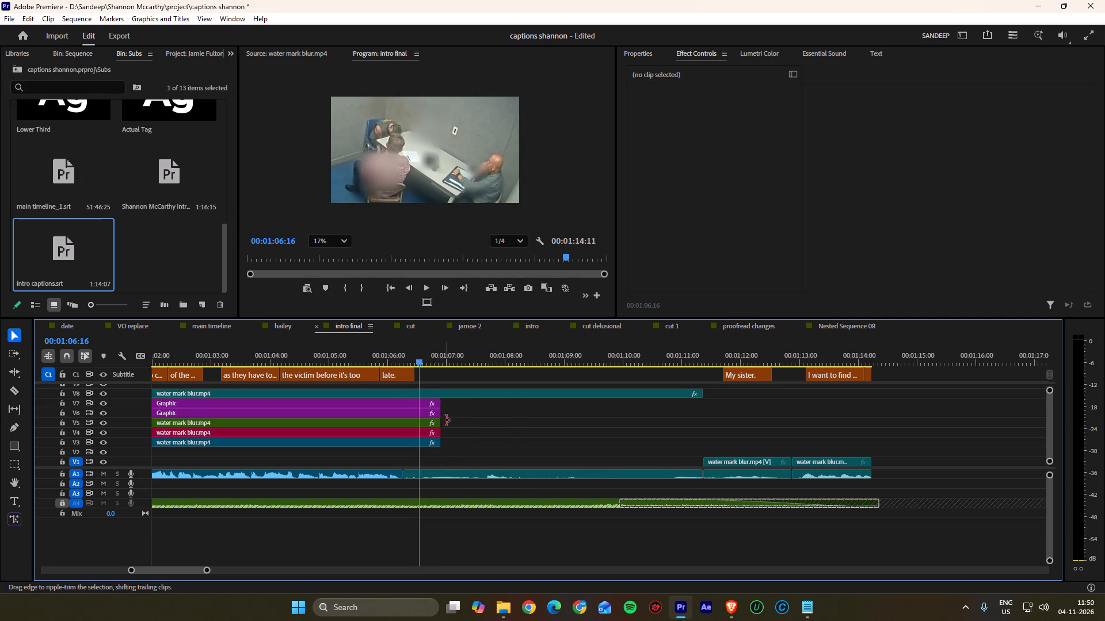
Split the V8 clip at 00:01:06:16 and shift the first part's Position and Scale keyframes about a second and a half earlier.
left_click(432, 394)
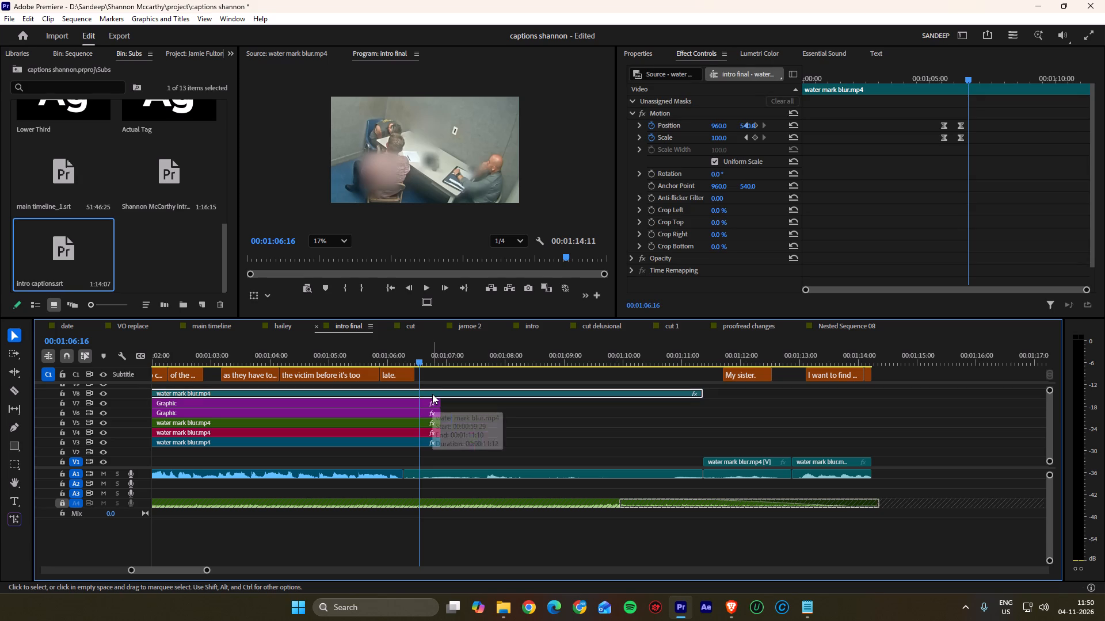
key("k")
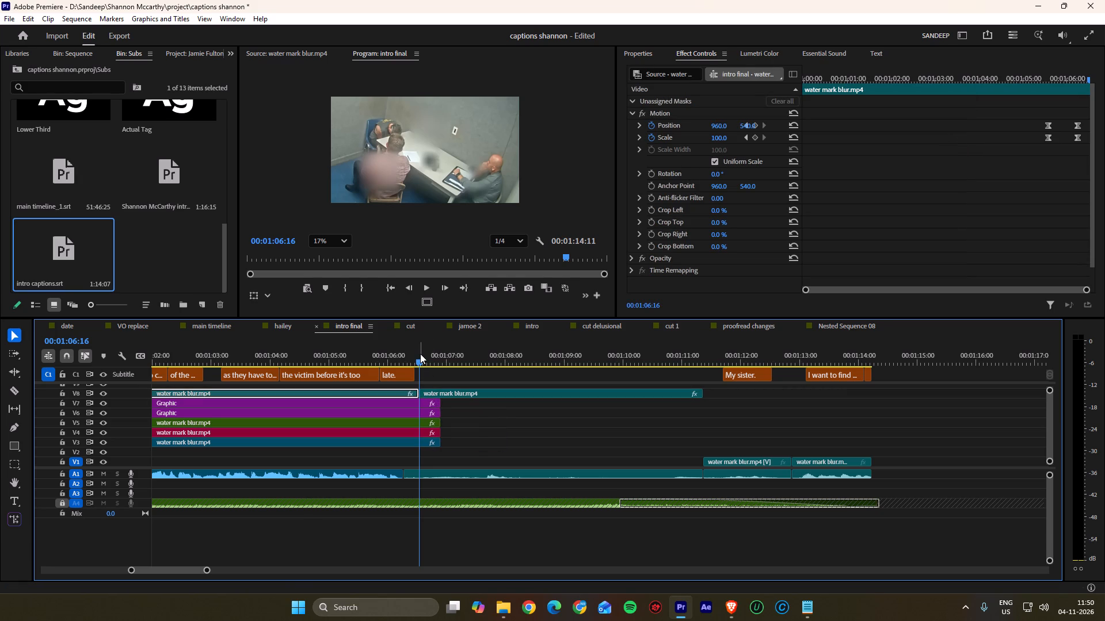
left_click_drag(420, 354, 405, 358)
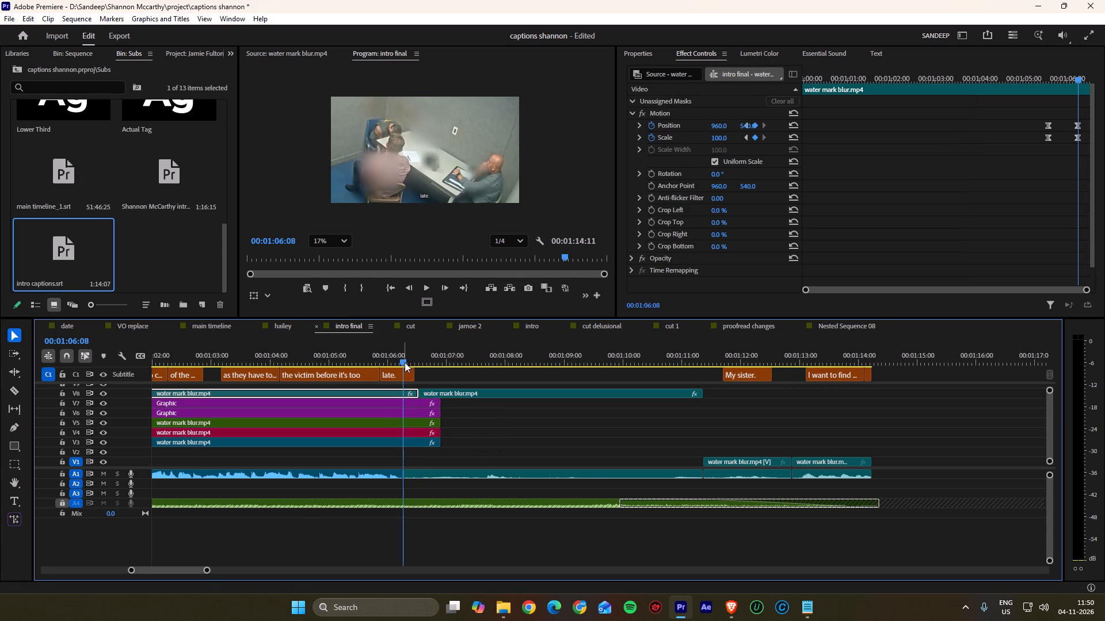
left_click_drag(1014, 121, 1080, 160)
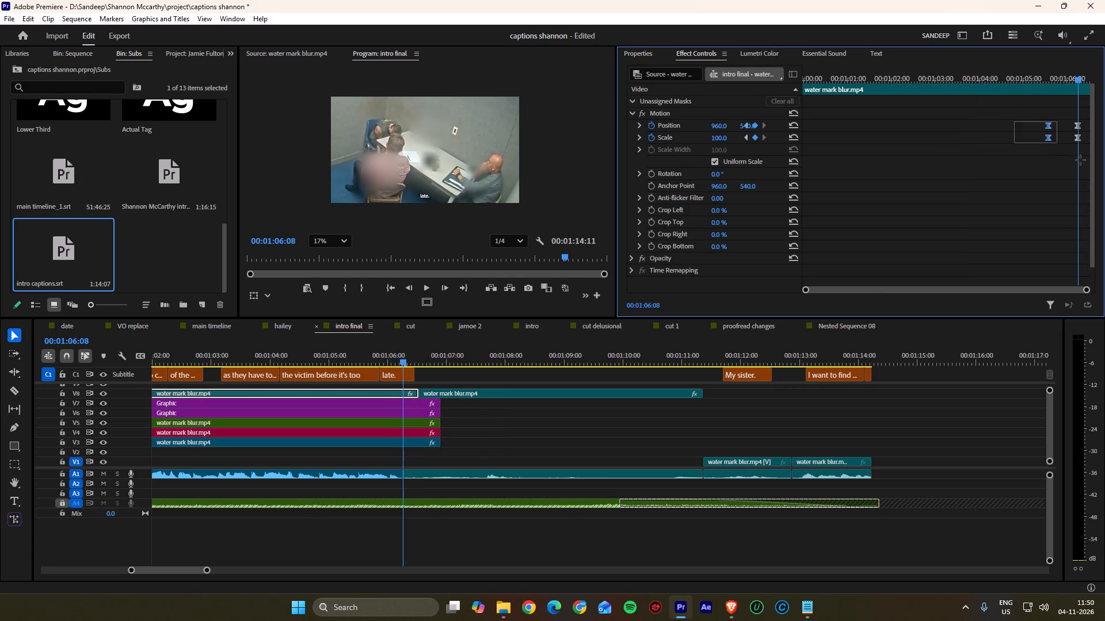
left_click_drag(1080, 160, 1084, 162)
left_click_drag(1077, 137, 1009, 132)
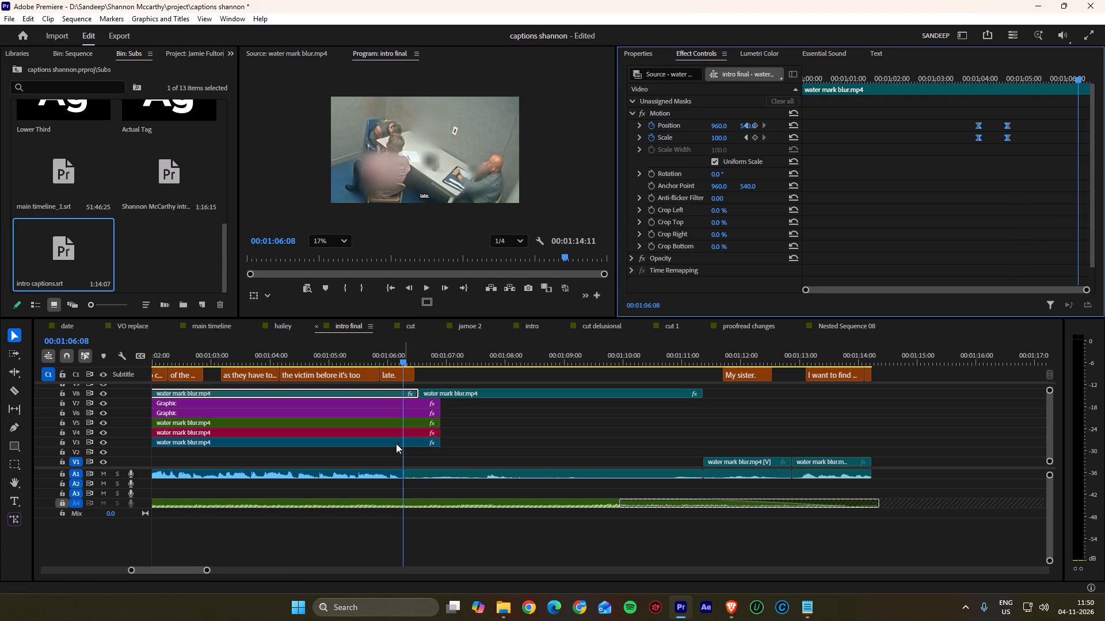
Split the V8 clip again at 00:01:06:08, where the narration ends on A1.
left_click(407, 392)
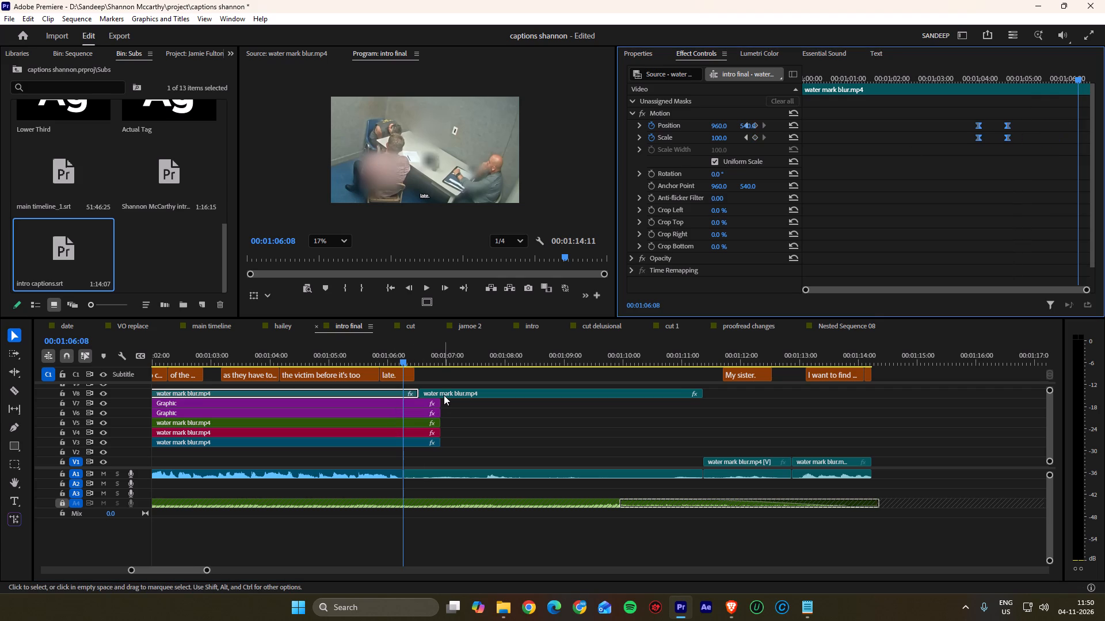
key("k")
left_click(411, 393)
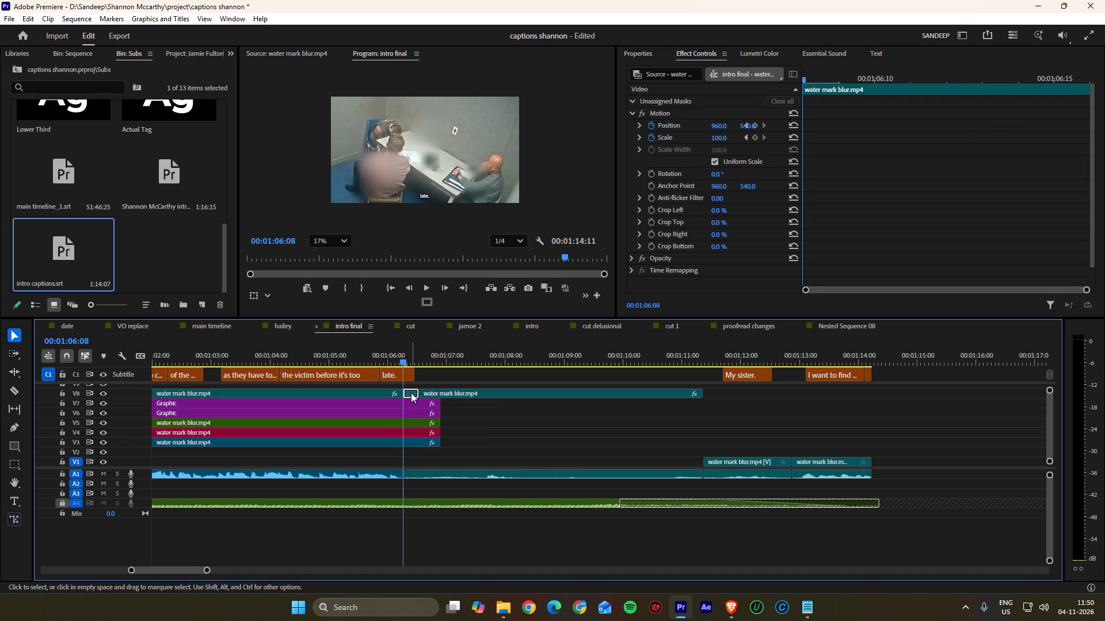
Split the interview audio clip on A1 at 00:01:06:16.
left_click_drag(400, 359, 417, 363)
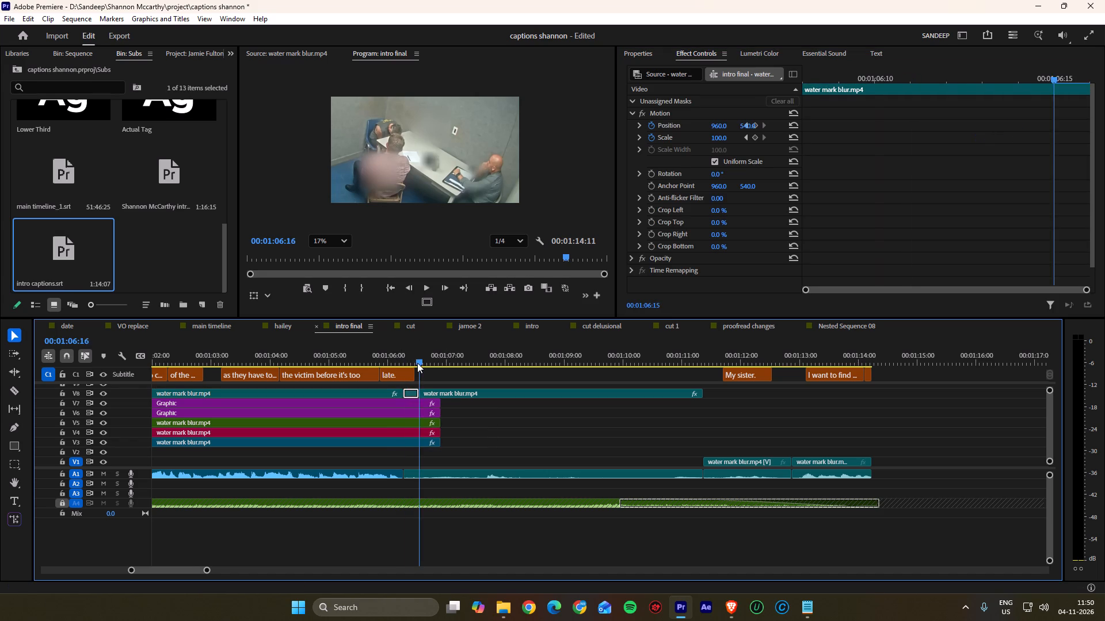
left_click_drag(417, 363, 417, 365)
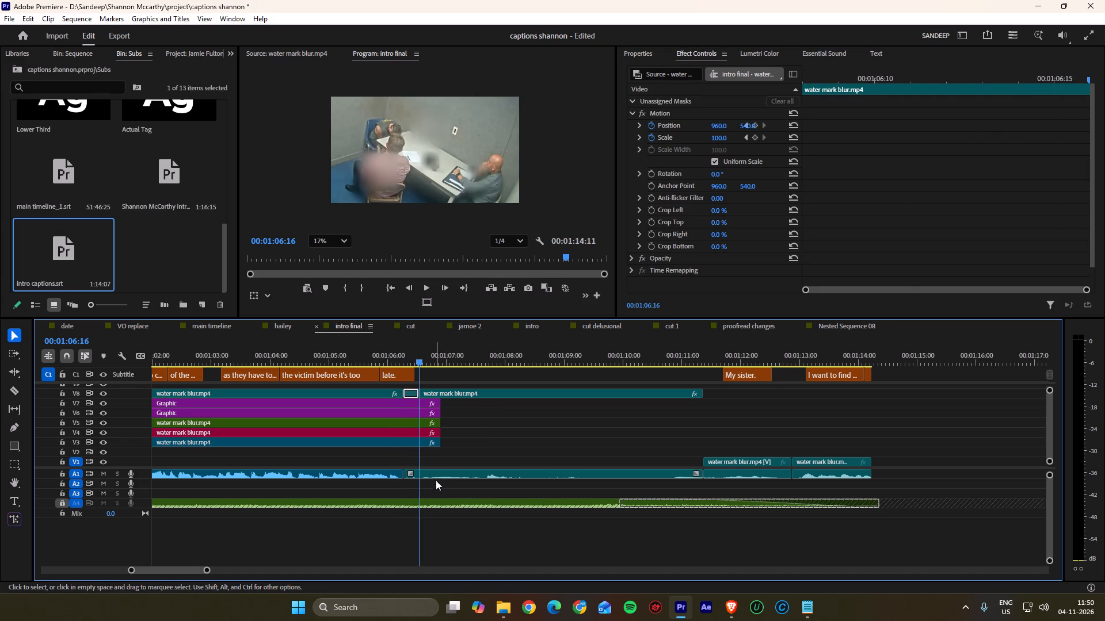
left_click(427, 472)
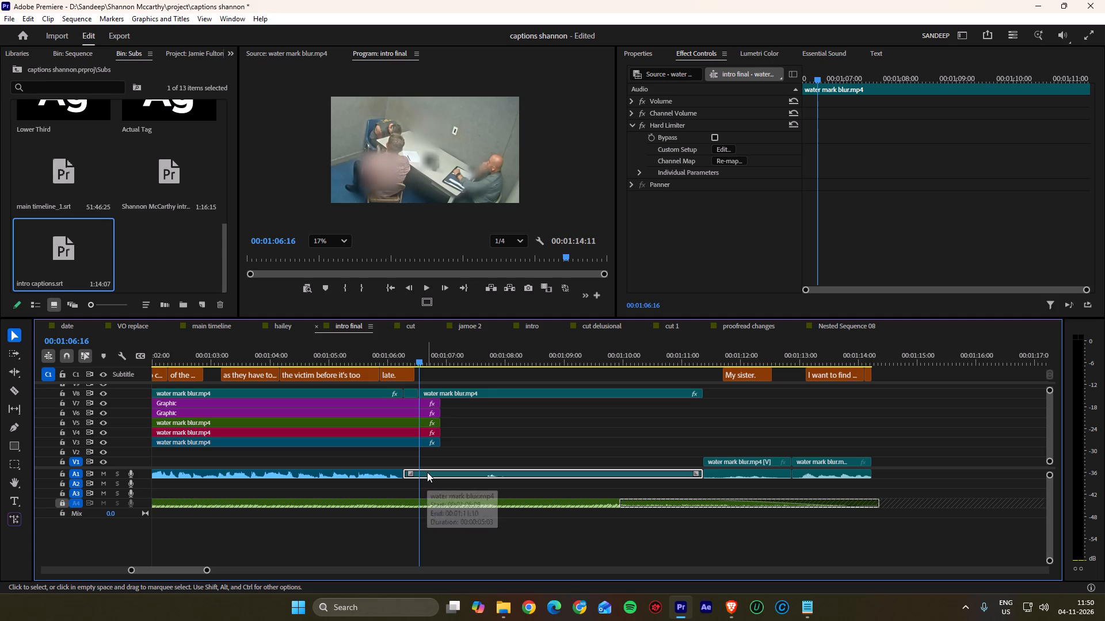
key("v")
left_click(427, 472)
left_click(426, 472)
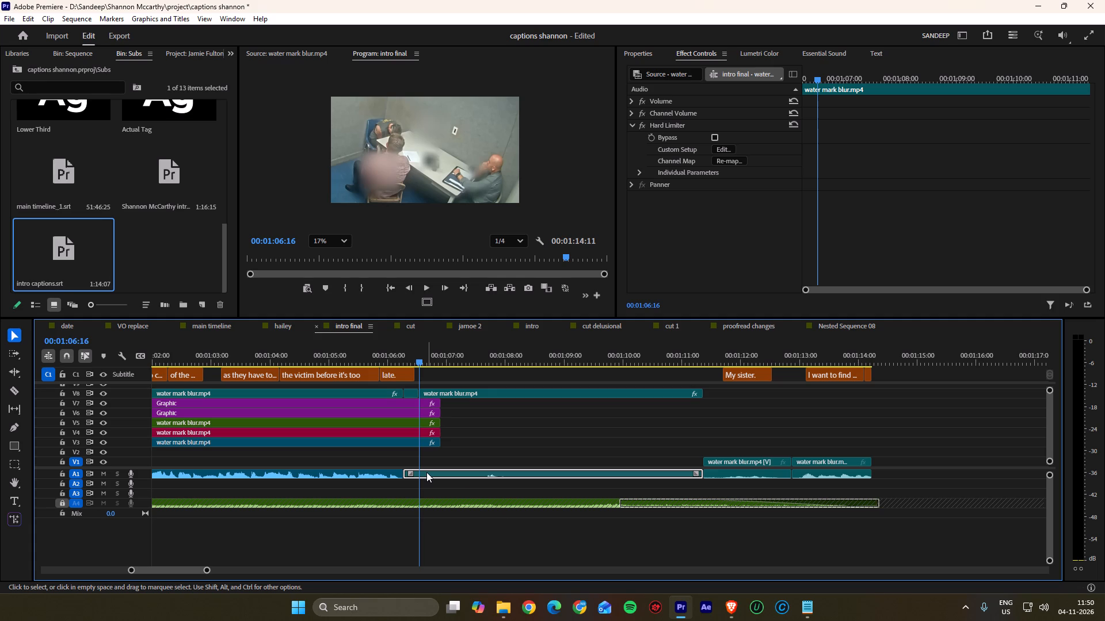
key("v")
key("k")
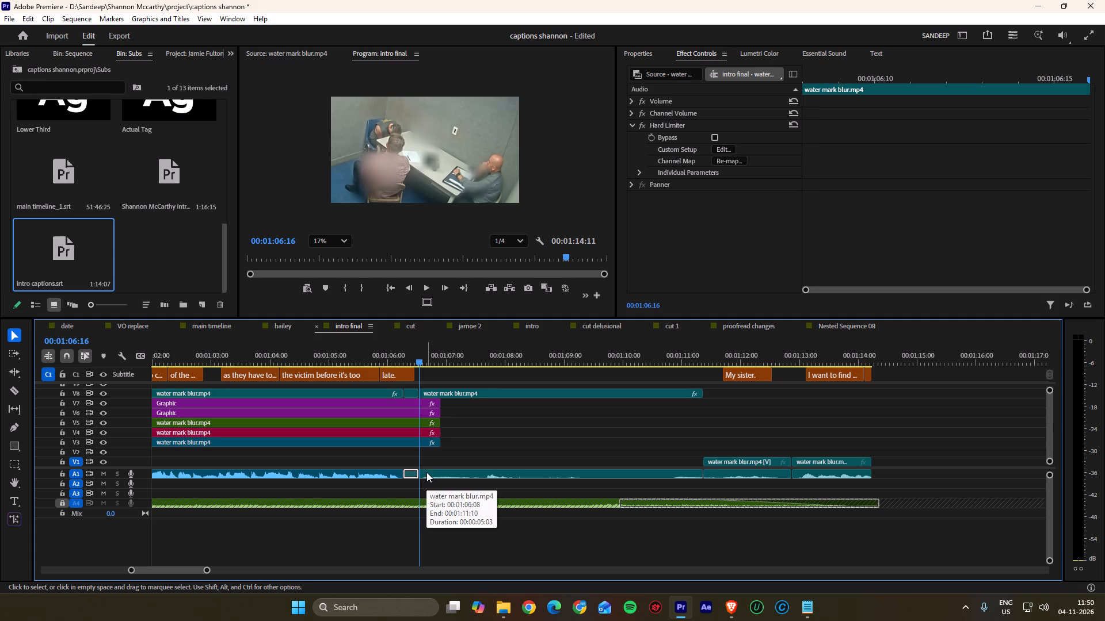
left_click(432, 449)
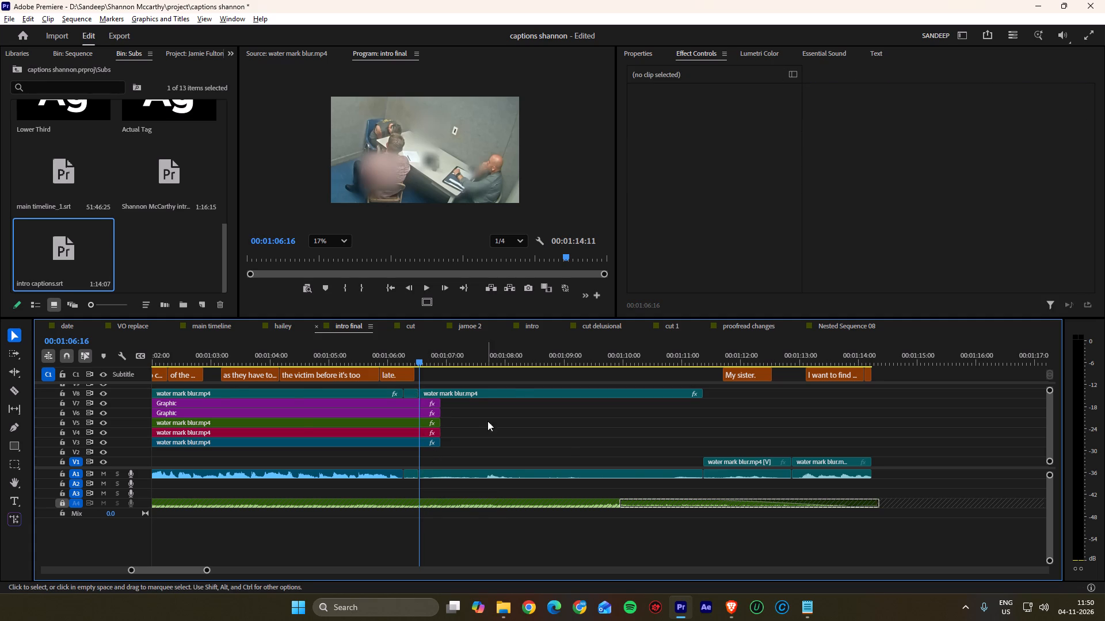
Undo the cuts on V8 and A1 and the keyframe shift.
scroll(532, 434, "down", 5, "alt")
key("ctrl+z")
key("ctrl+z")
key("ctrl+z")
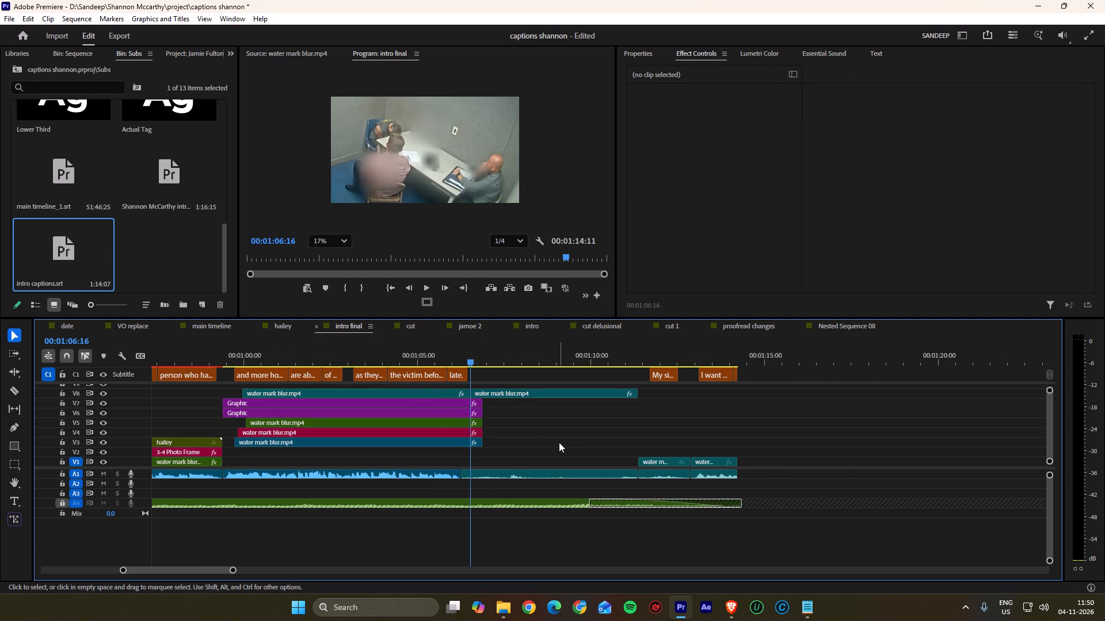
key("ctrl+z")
Replay from 00:01:03:24 through the end of the split screen, checking how the zoom to full frame meets the interview audio.
left_click_drag(448, 356, 376, 351)
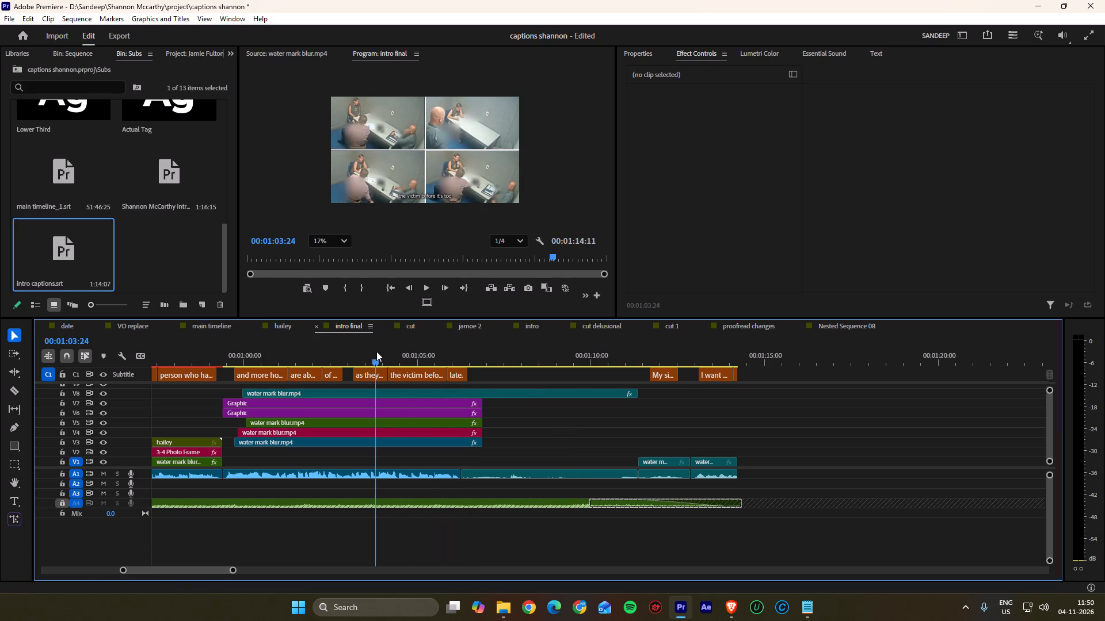
key("space")
scroll(475, 419, "up", 5, "alt")
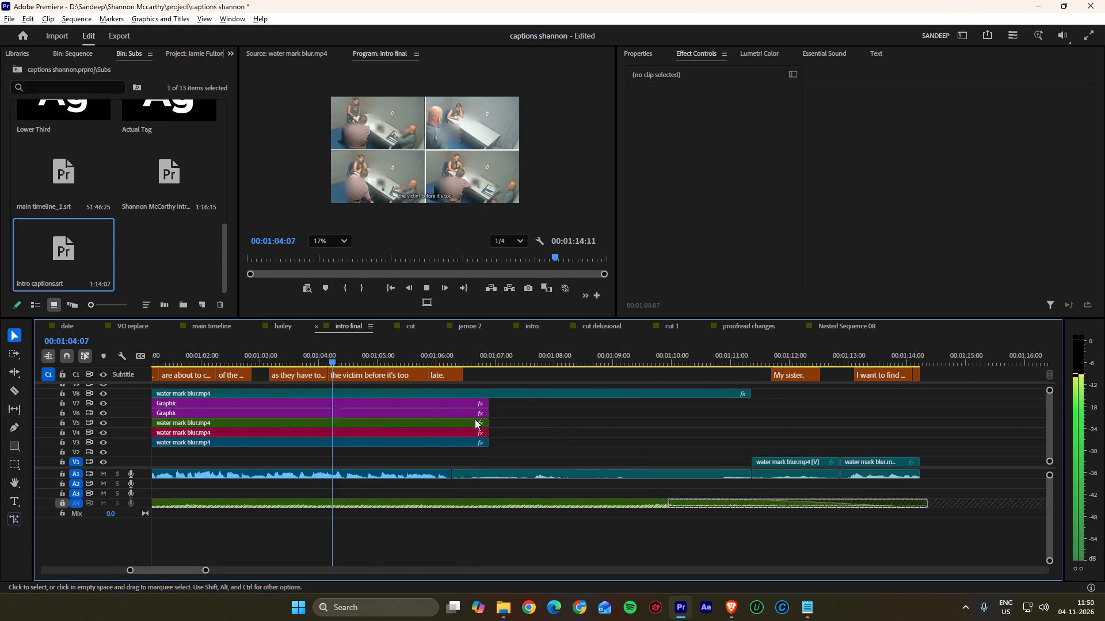
scroll(475, 419, "up", 1, "alt")
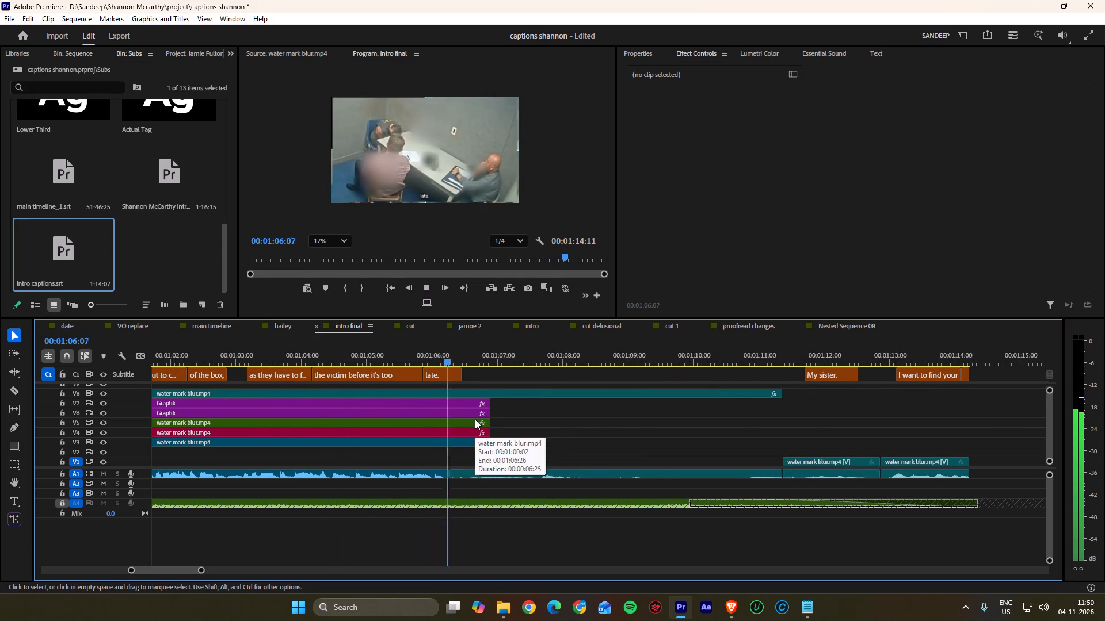
key("space")
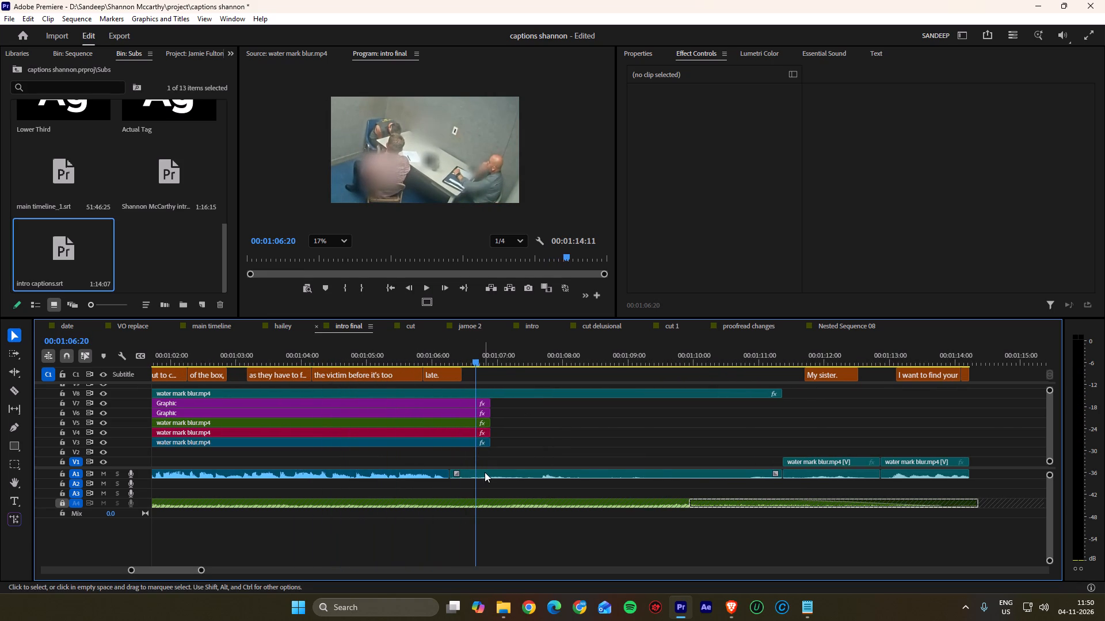
Link the interview audio clip on A1 after the narration with the V8 video clip.
left_click(485, 472)
left_click(517, 393, "shift")
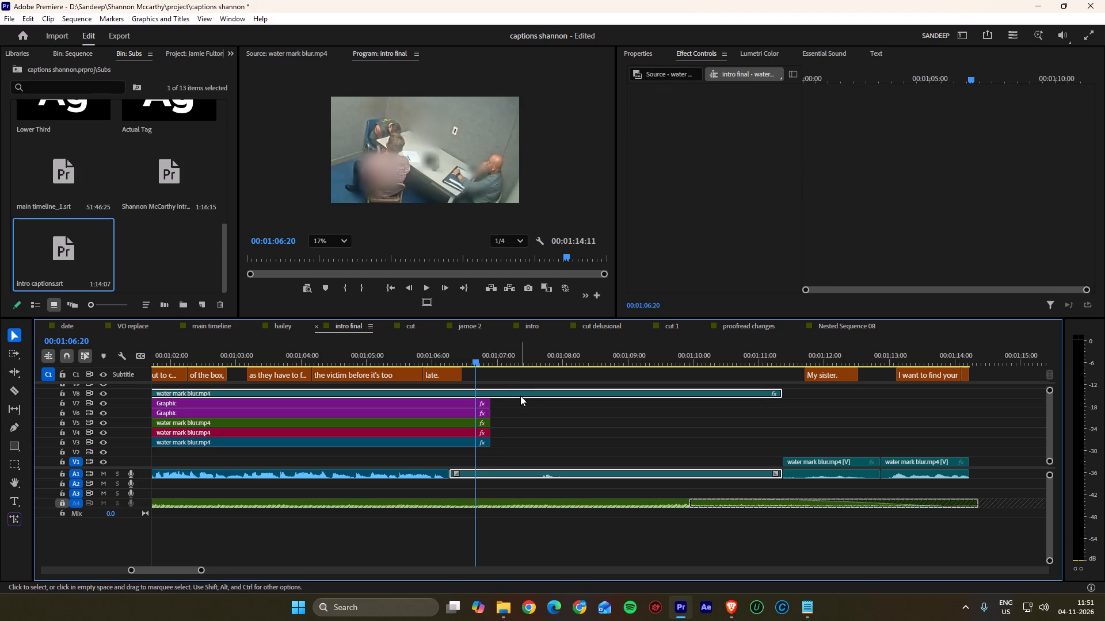
key("ctrl+l")
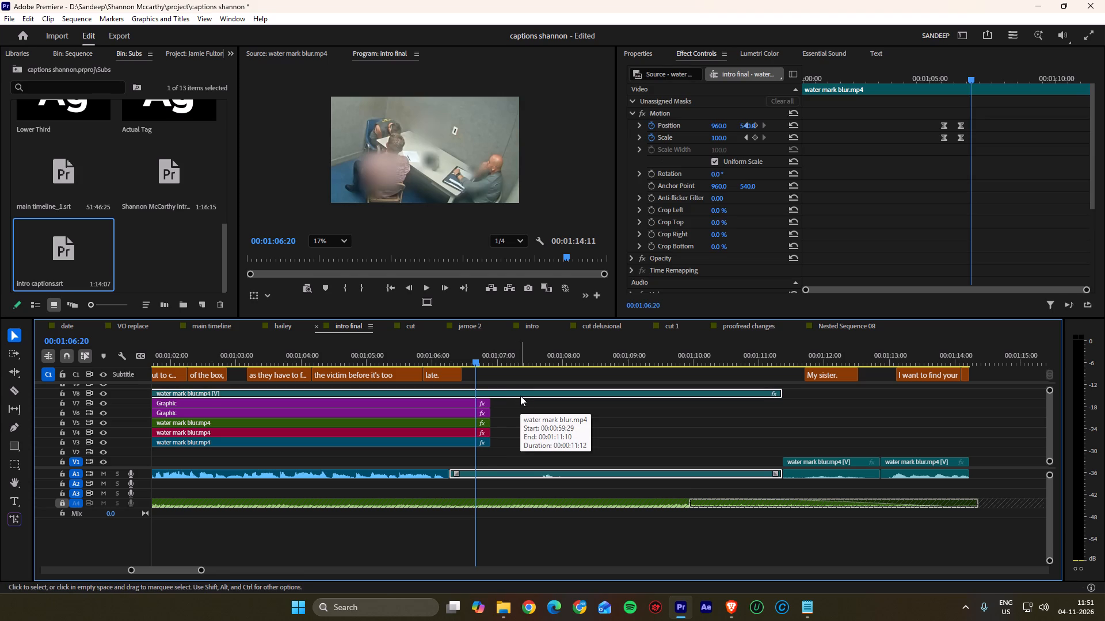
Trim about 10 frames off the start of the linked V8 video and A1 interview audio, starting the audio at about 00:01:06:18.
scroll(478, 444, "up", 7, "alt")
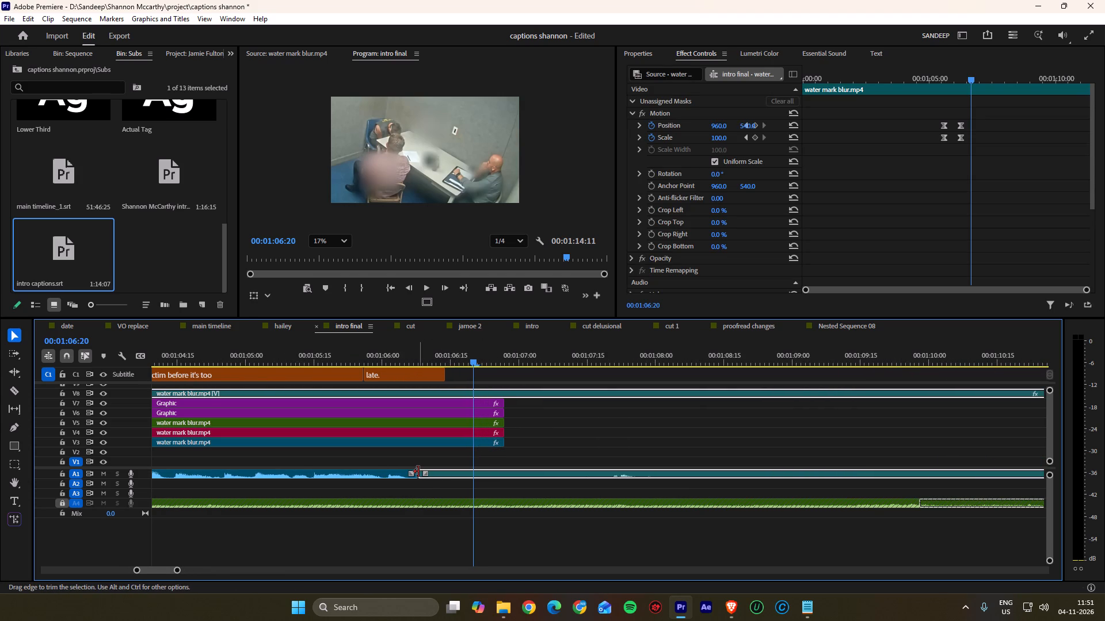
left_click_drag(418, 471, 436, 470)
left_click_drag(421, 473, 423, 473)
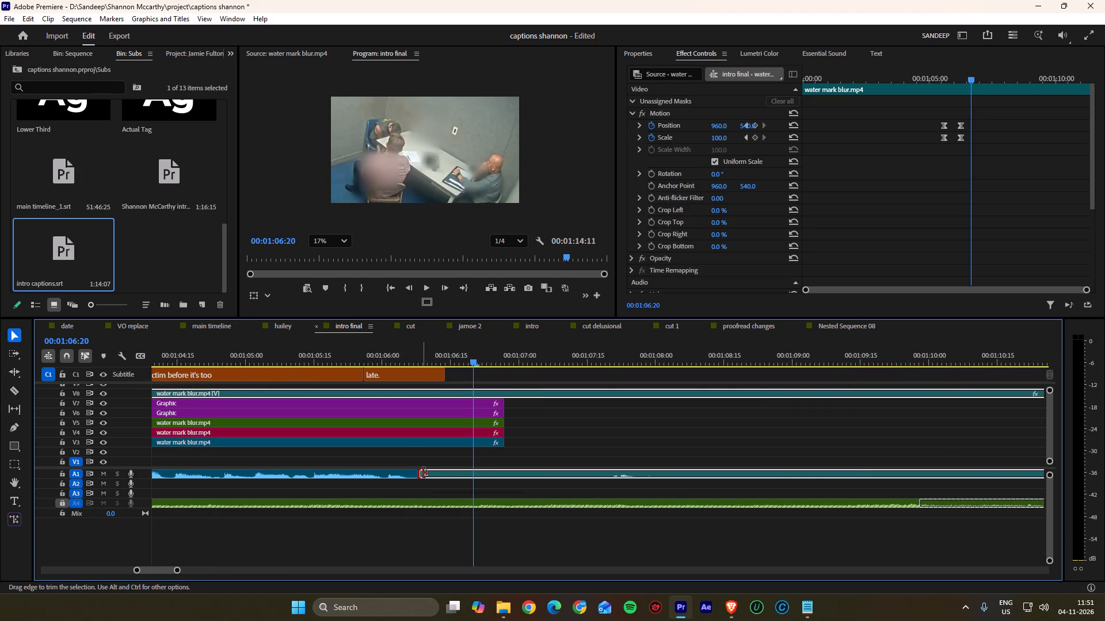
left_click_drag(423, 473, 458, 473)
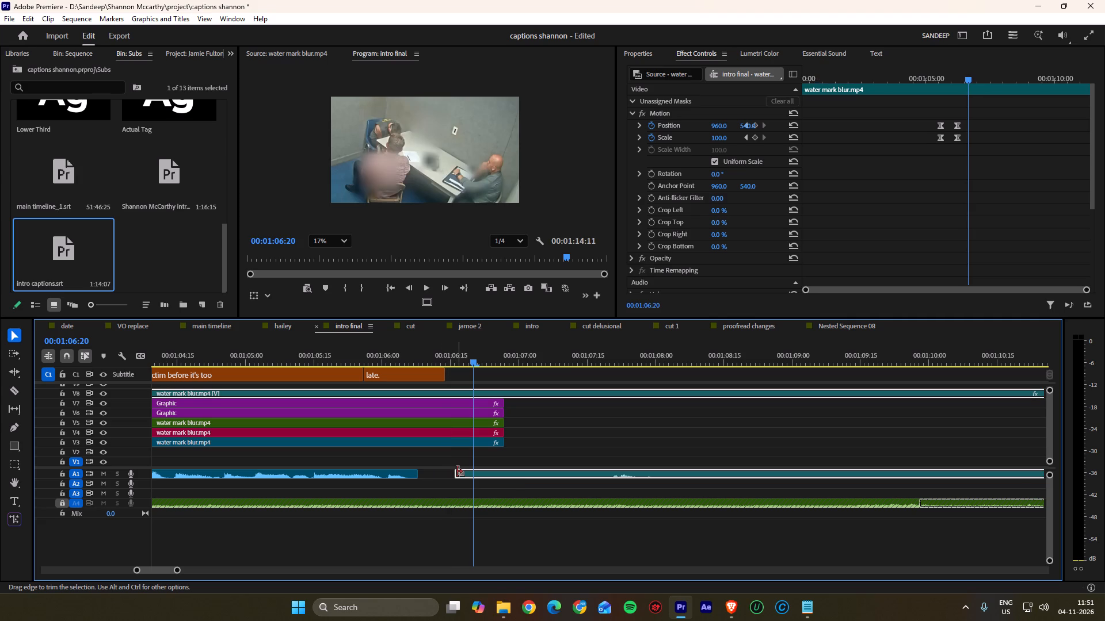
left_click_drag(457, 471, 467, 470)
left_click(532, 456)
Move the linked V8 and A1 clips about 10 frames earlier so the audio starts right where the narration ends.
left_click_drag(526, 472, 490, 472)
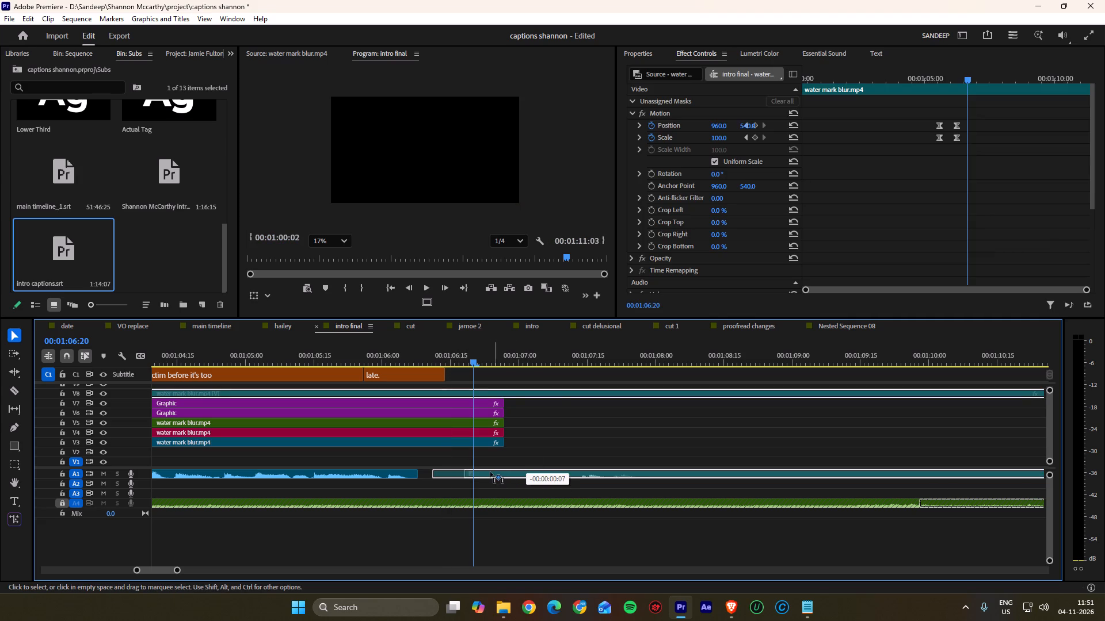
left_click_drag(490, 472, 483, 472)
left_click(533, 449)
Replay the opening of the four-way split screen from 00:00:59:12 to about 00:01:00:15, checking how the four images appear.
scroll(485, 447, "down", 10, "alt")
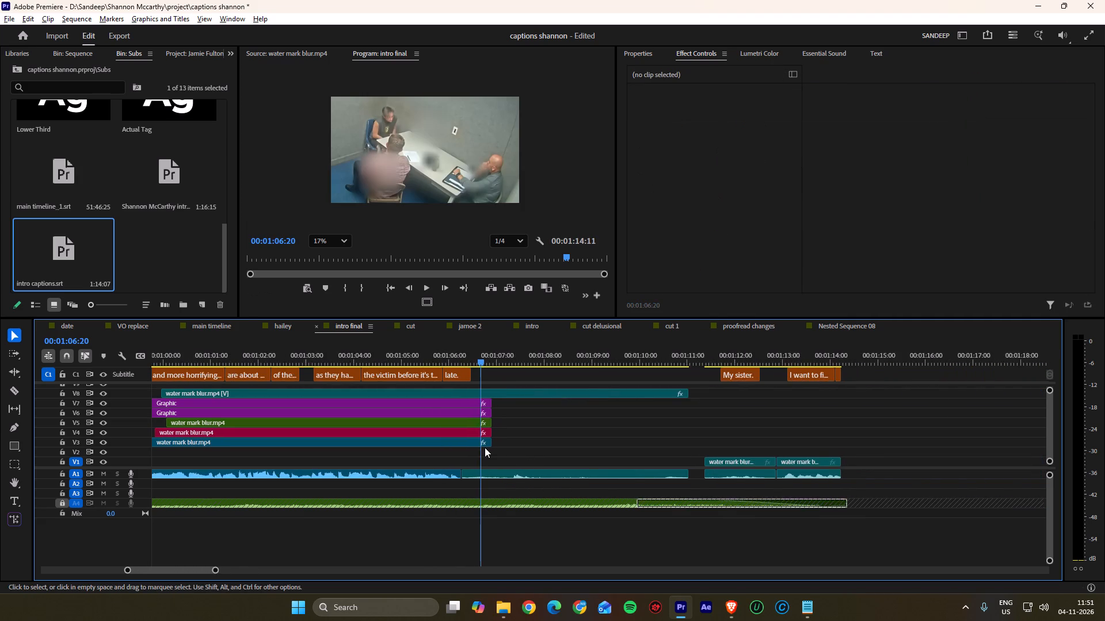
scroll(485, 447, "down", 3, "alt")
scroll(485, 447, "up", 3)
left_click_drag(298, 342, 283, 346)
key("space")
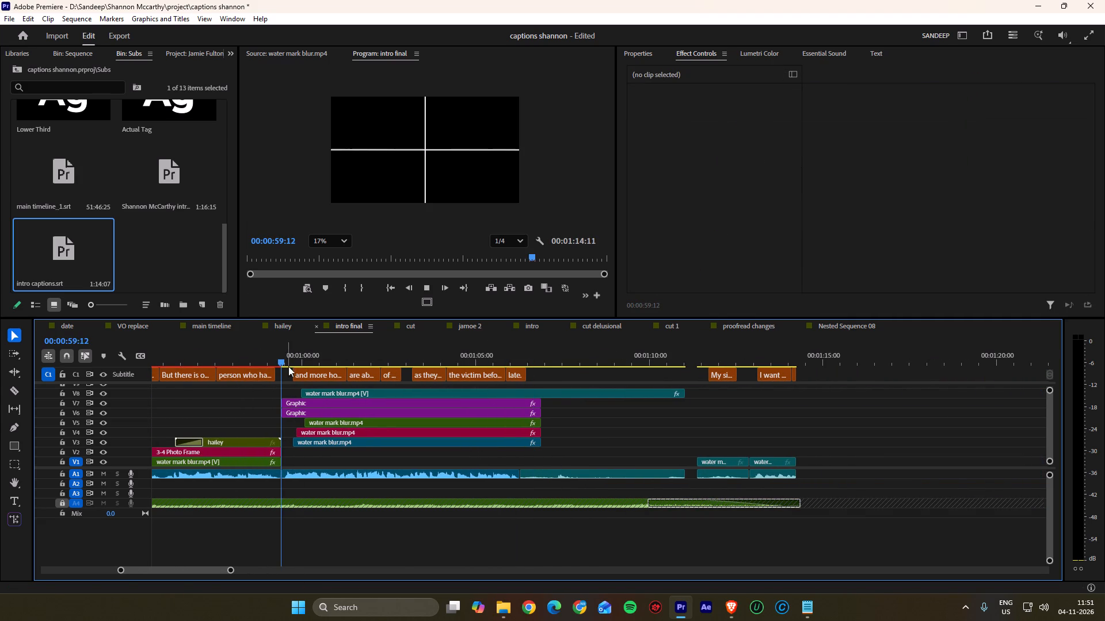
scroll(296, 378, "up", 13, "alt")
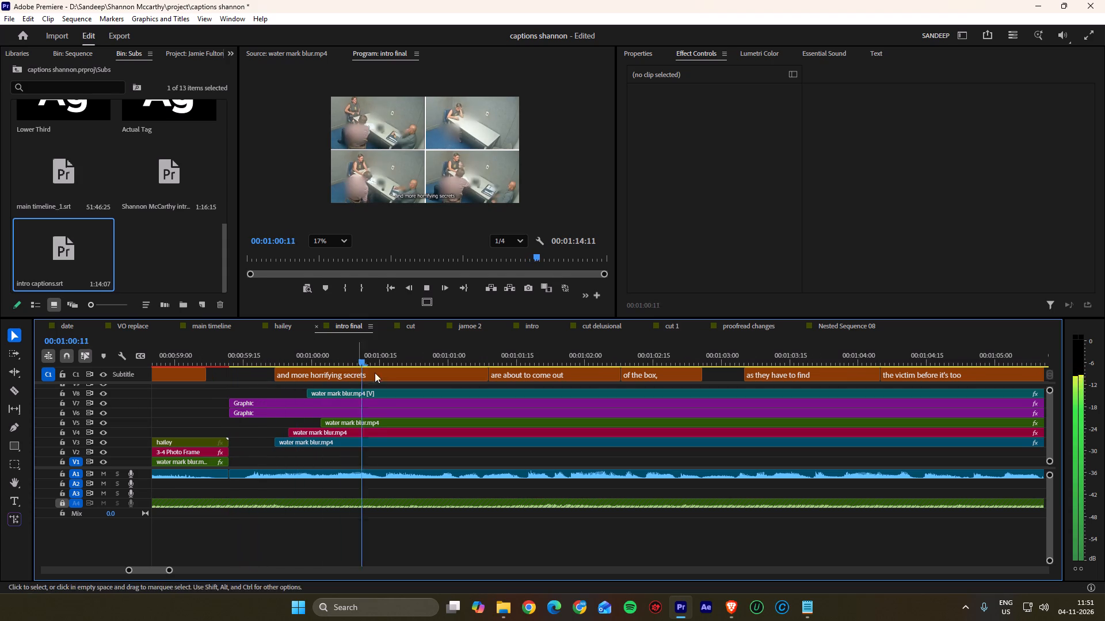
key("space")
left_click_drag(360, 347, 300, 354)
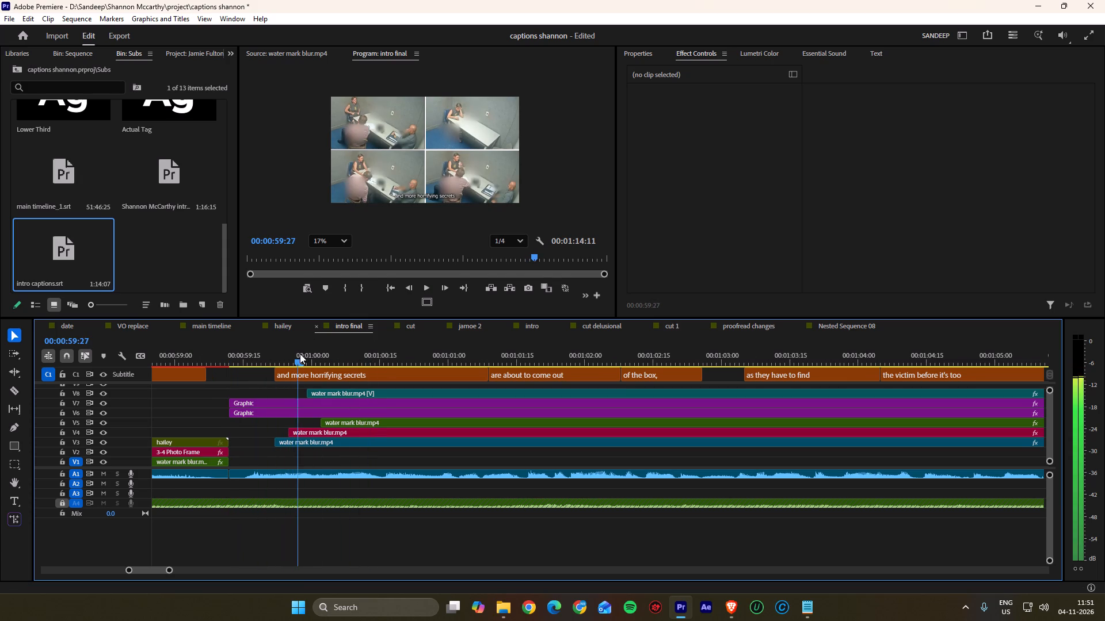
left_click_drag(300, 354, 275, 361)
key("space")
key("space")
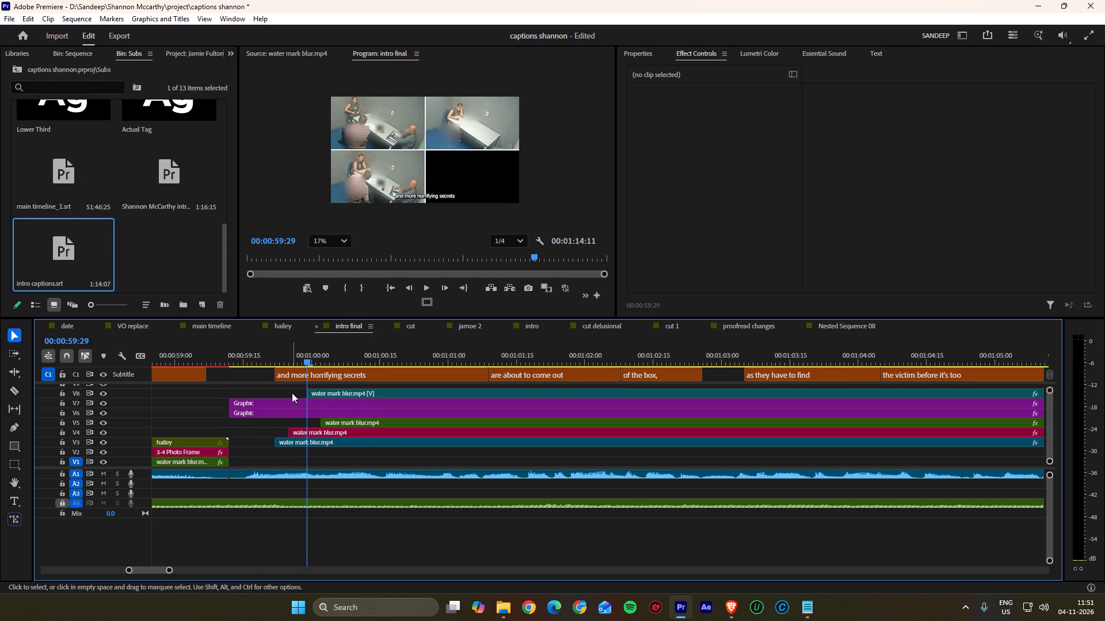
key("space")
key("space")
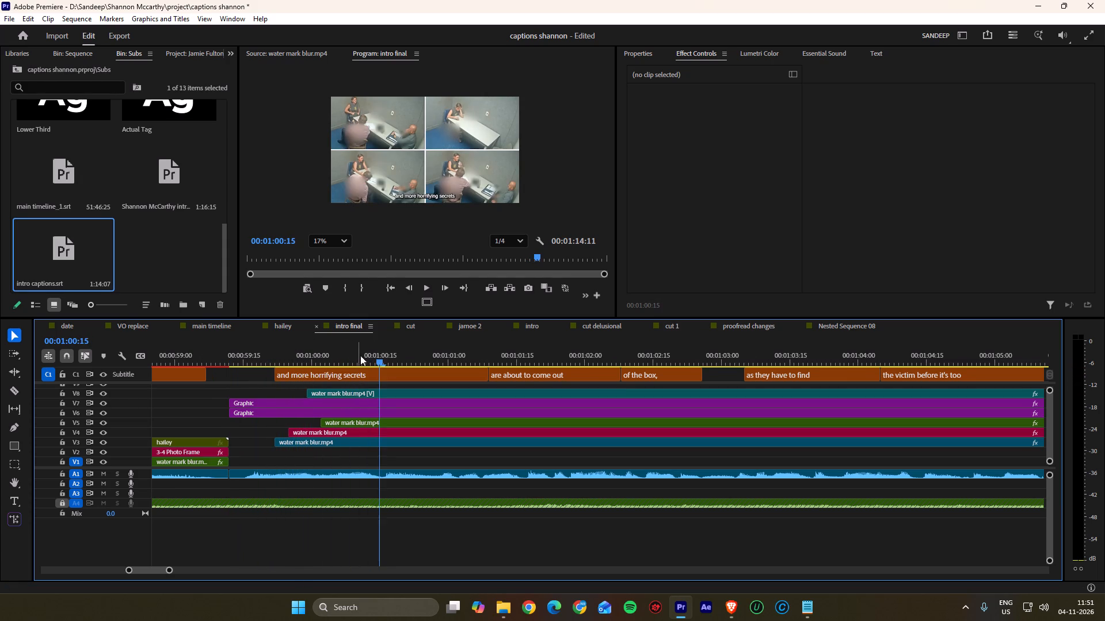
Play the rest of the split screen through the zoom to full frame up to 00:01:08:20, checking the retimed interview clip.
left_click_drag(363, 348, 340, 357)
key("space")
scroll(330, 417, "down", 3, "alt")
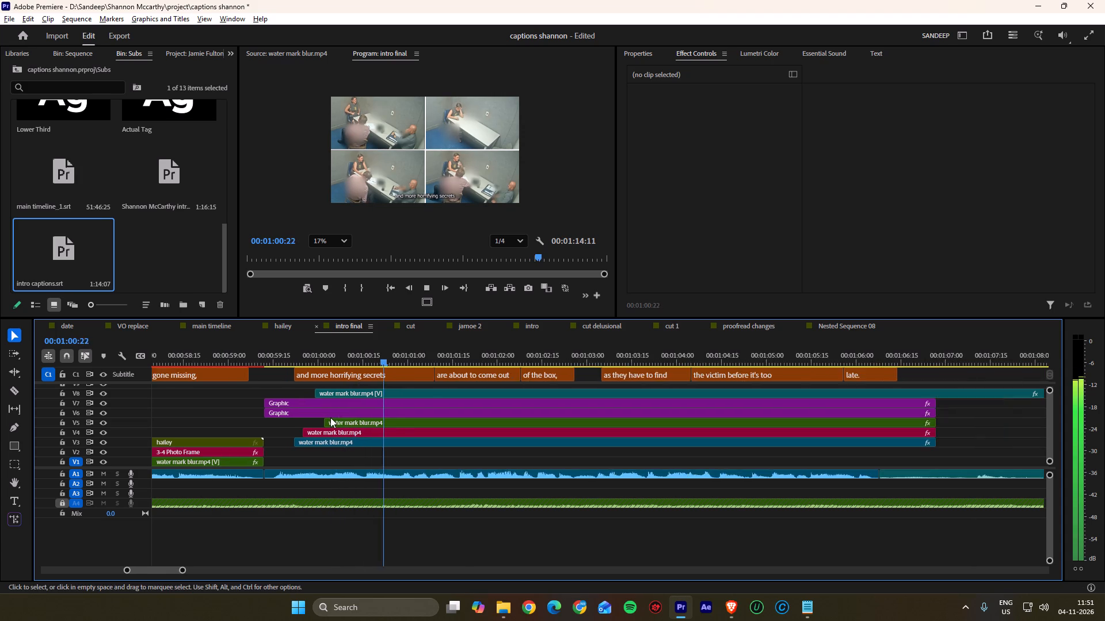
scroll(330, 417, "down", 9, "alt")
scroll(330, 417, "down", 3)
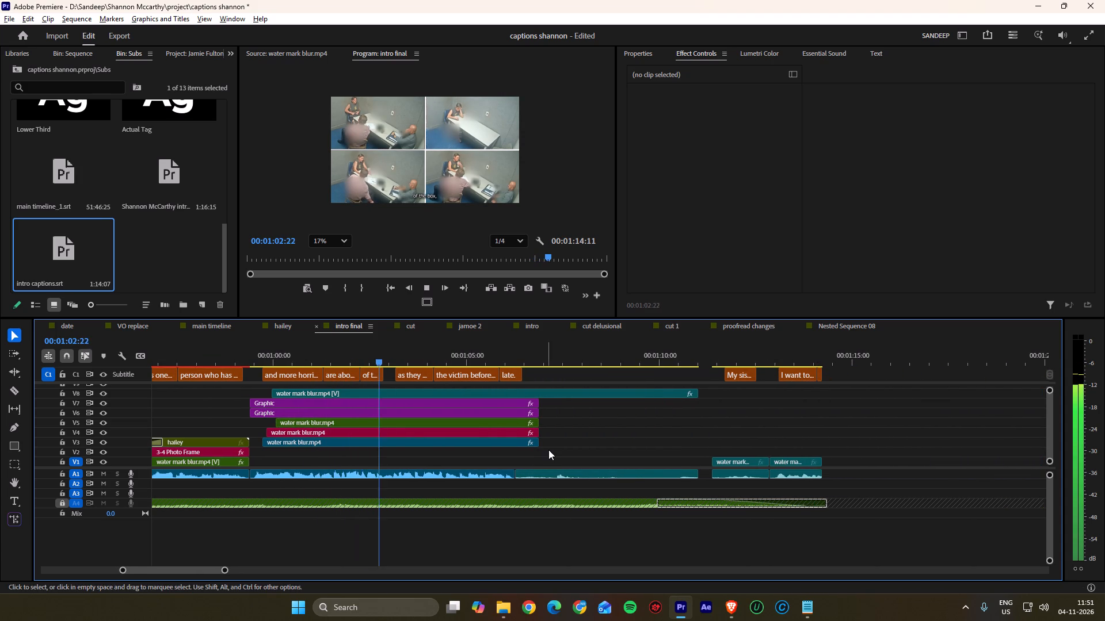
scroll(550, 448, "up", 1, "alt")
scroll(543, 414, "down", 4)
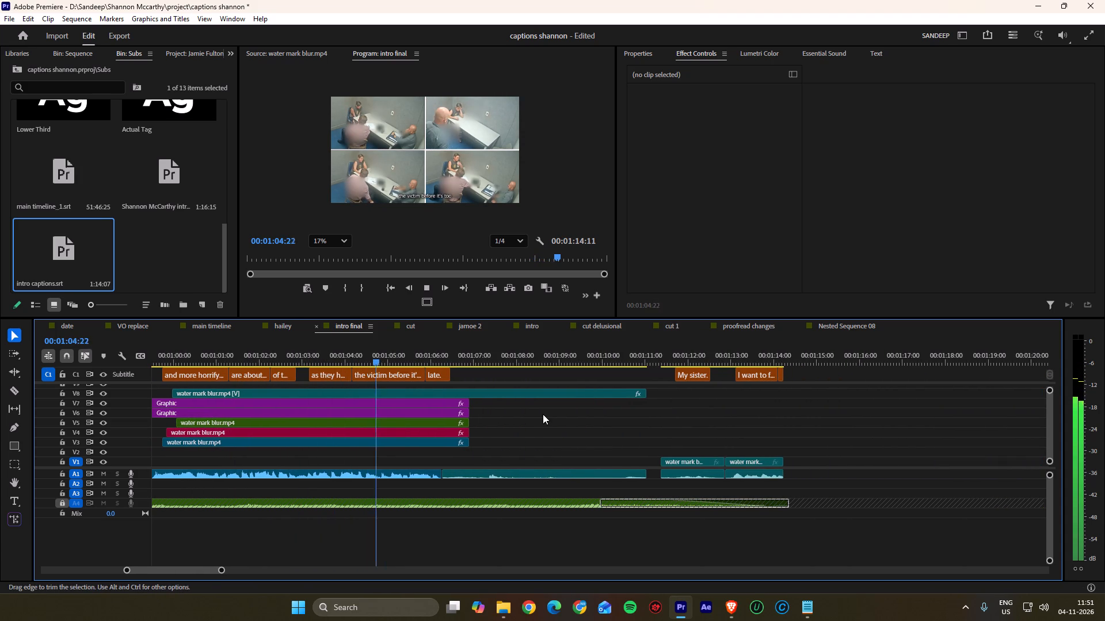
scroll(494, 418, "up", 6, "alt")
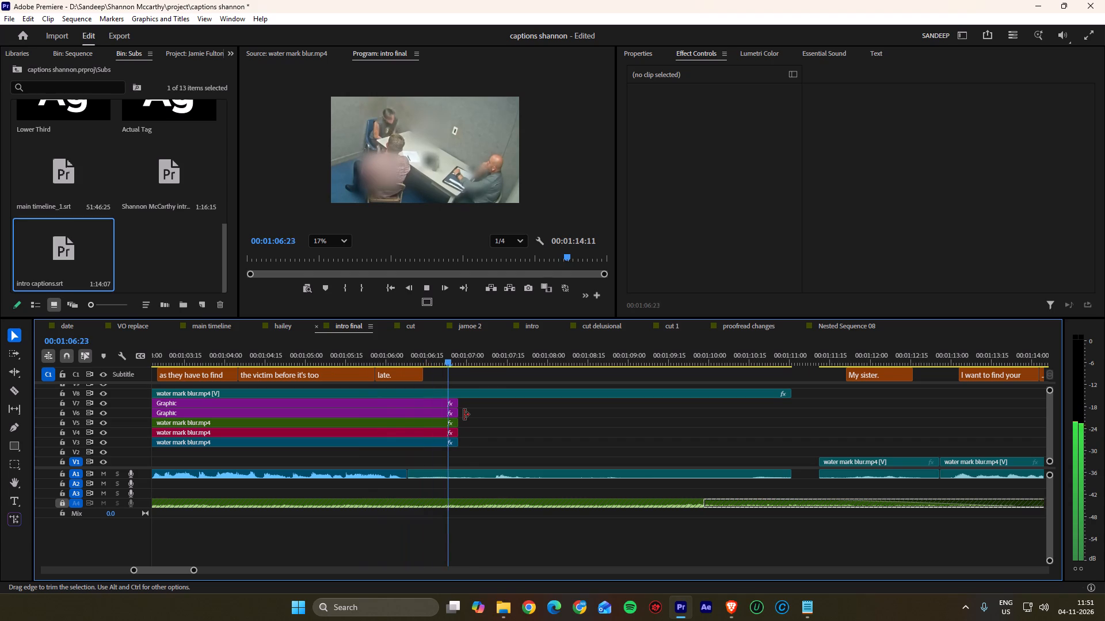
scroll(464, 415, "down", 6)
key("space")
scroll(698, 447, "down", 1)
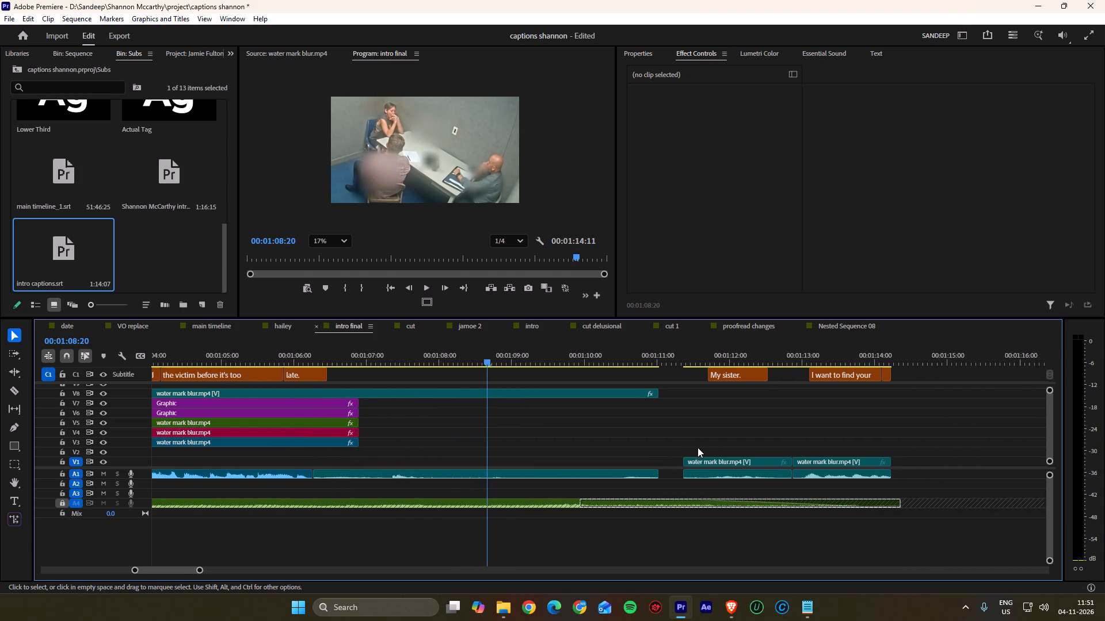
Close the gap before the last two V1/A1 interview clips by moving them and their captions earlier, to about 00:01:10:25.
scroll(698, 447, "down", 2)
key("a")
left_click(688, 458)
left_click_drag(684, 458, 660, 461)
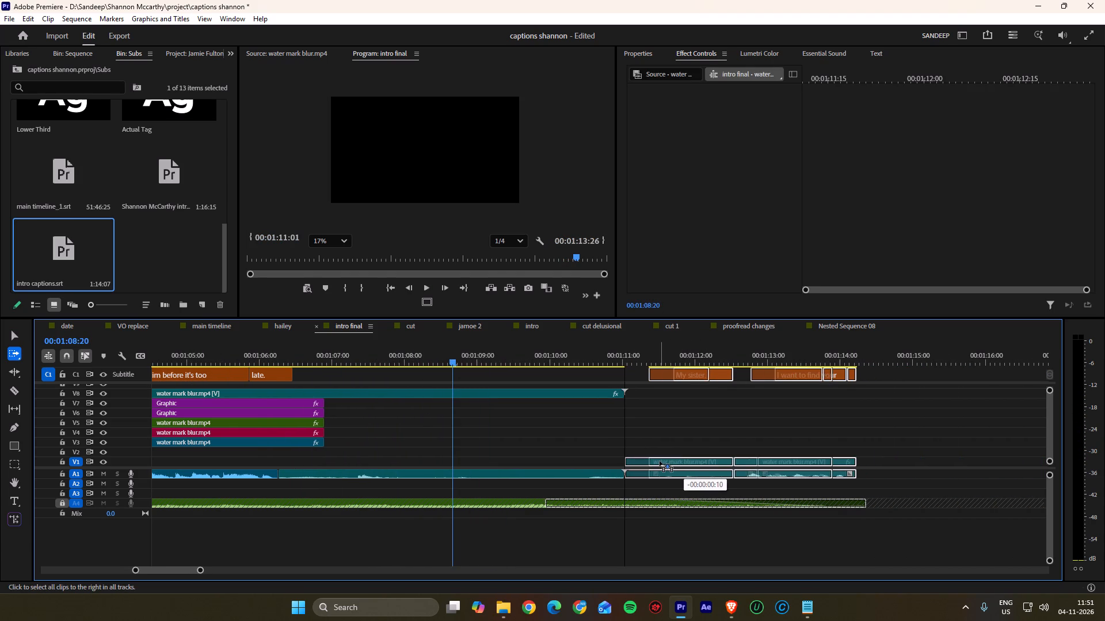
left_click_drag(660, 461, 645, 461)
key("space")
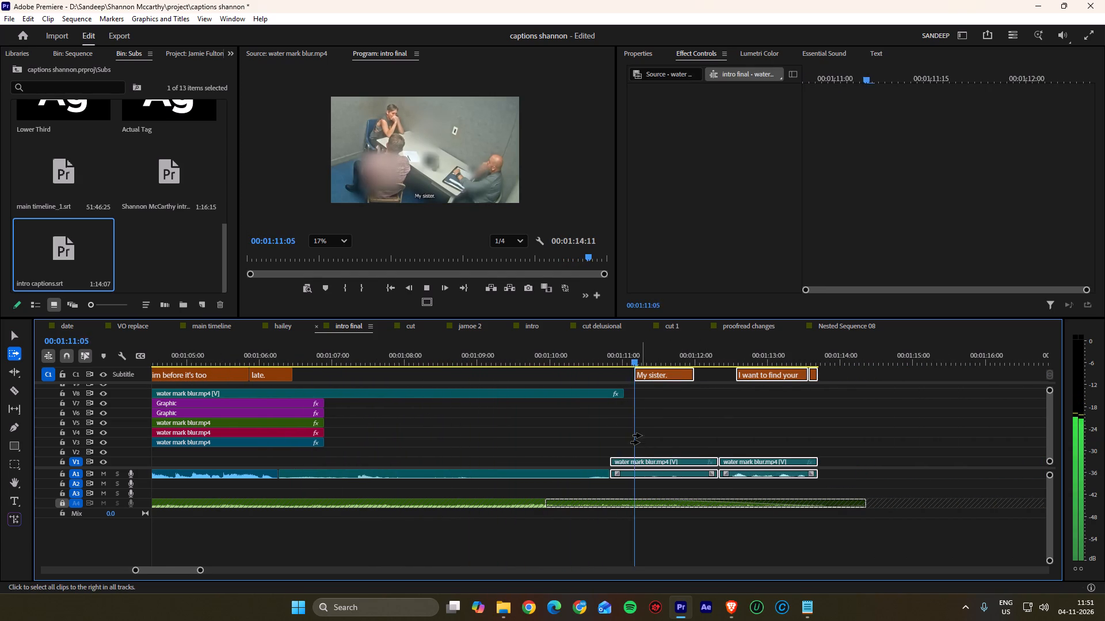
key("space")
Move the last two interview clips and their captions earlier again to start at 00:01:10:02, and play the ending.
left_click_drag(617, 349, 447, 358)
key("space")
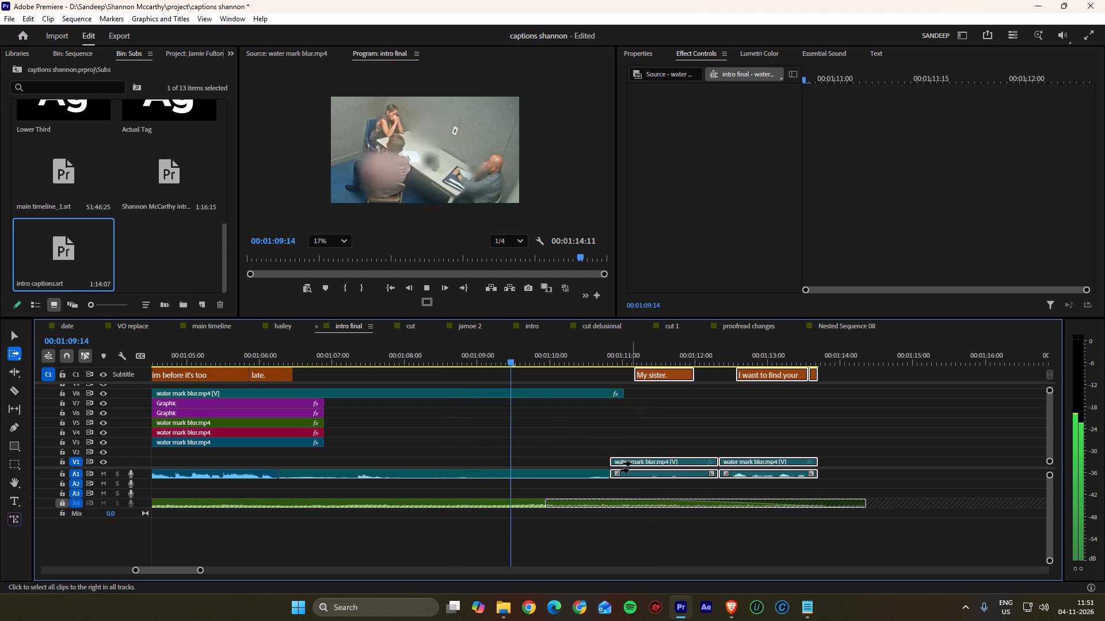
key("space")
left_click_drag(643, 465, 593, 465)
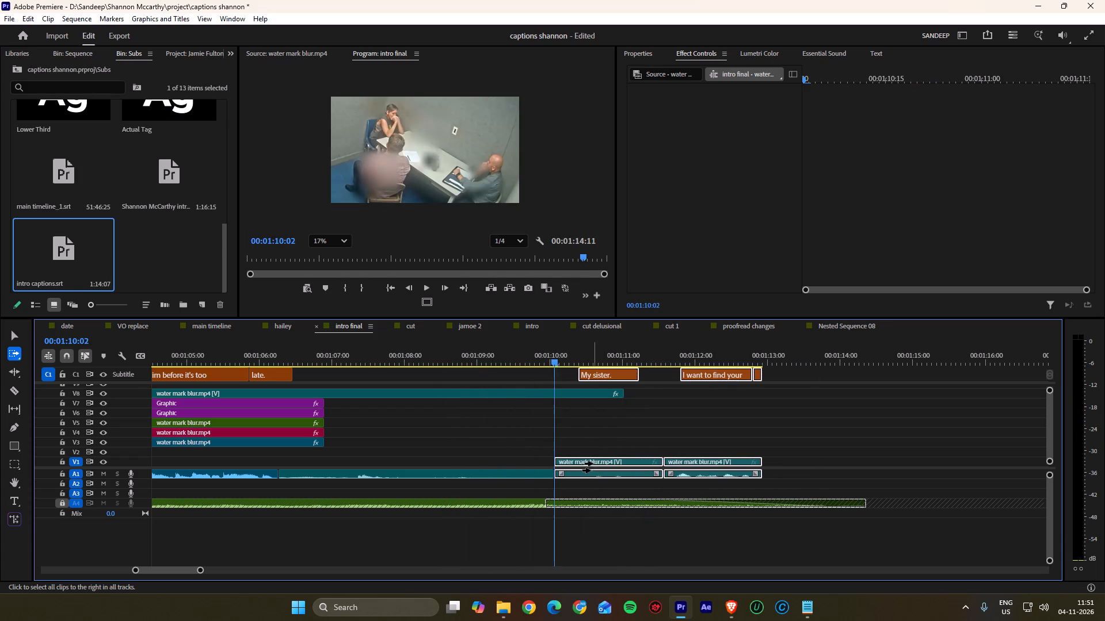
key("space")
left_click(678, 425)
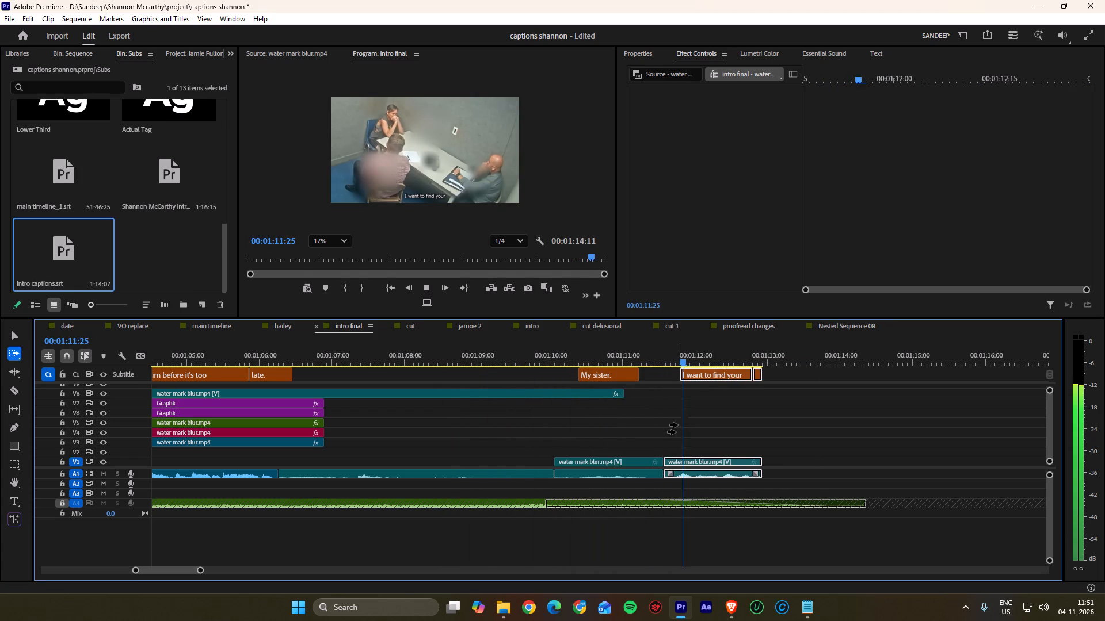
scroll(877, 440, "down", 3, "alt")
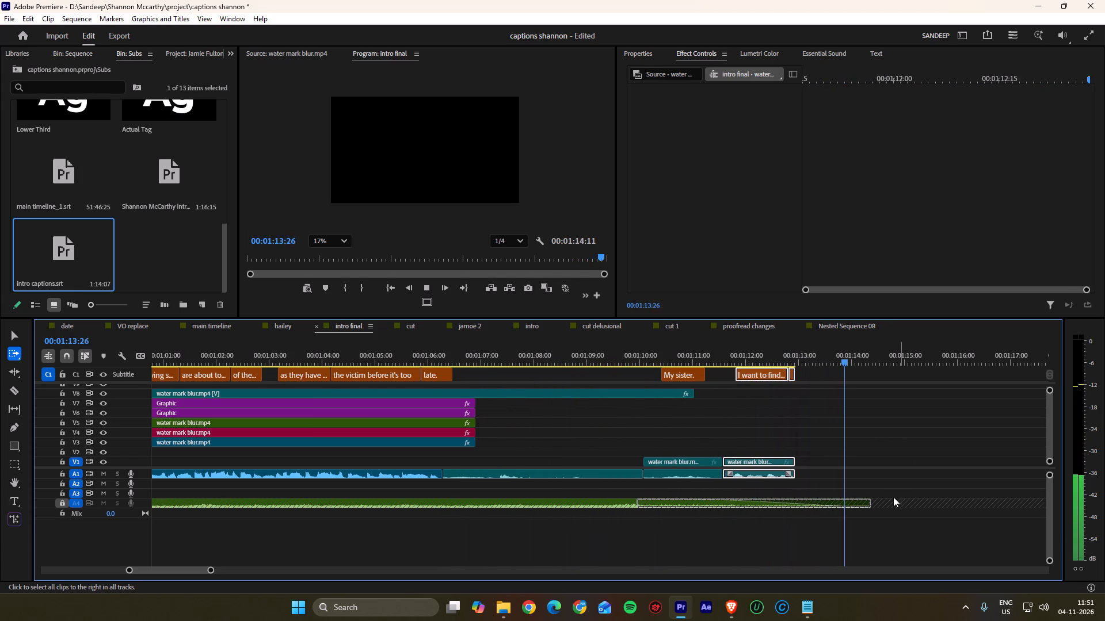
key("space")
Unlock the A4 music track and save the project.
left_click(63, 505)
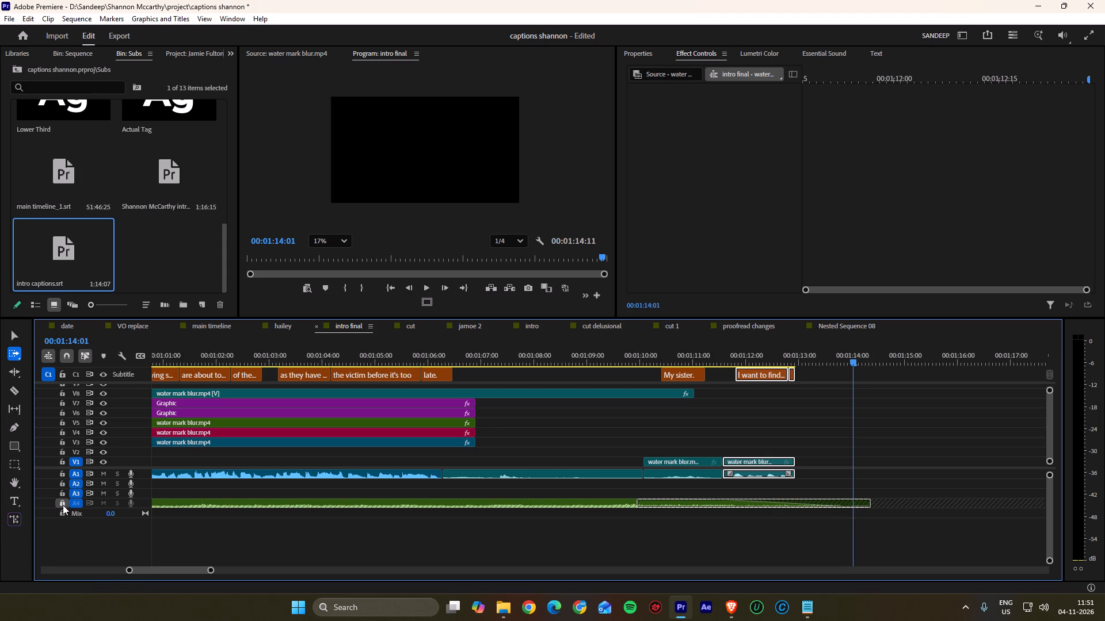
key("ctrl+s")
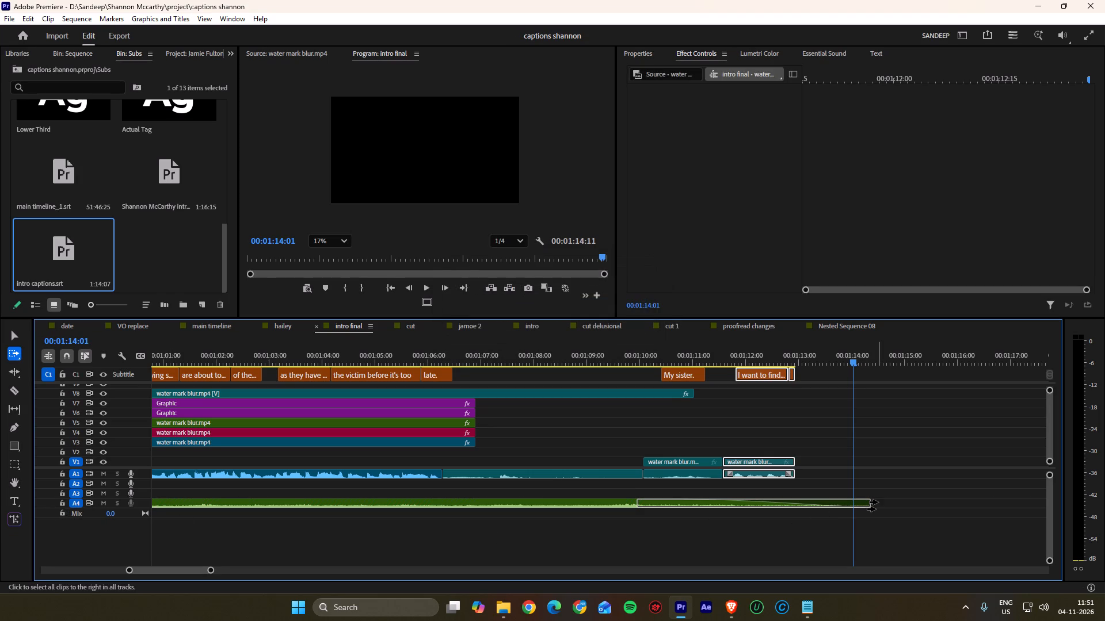
Trim the end of the A4 music back to the end of the last interview clip at 00:01:12:28.
left_click_drag(878, 502, 817, 502)
key("v")
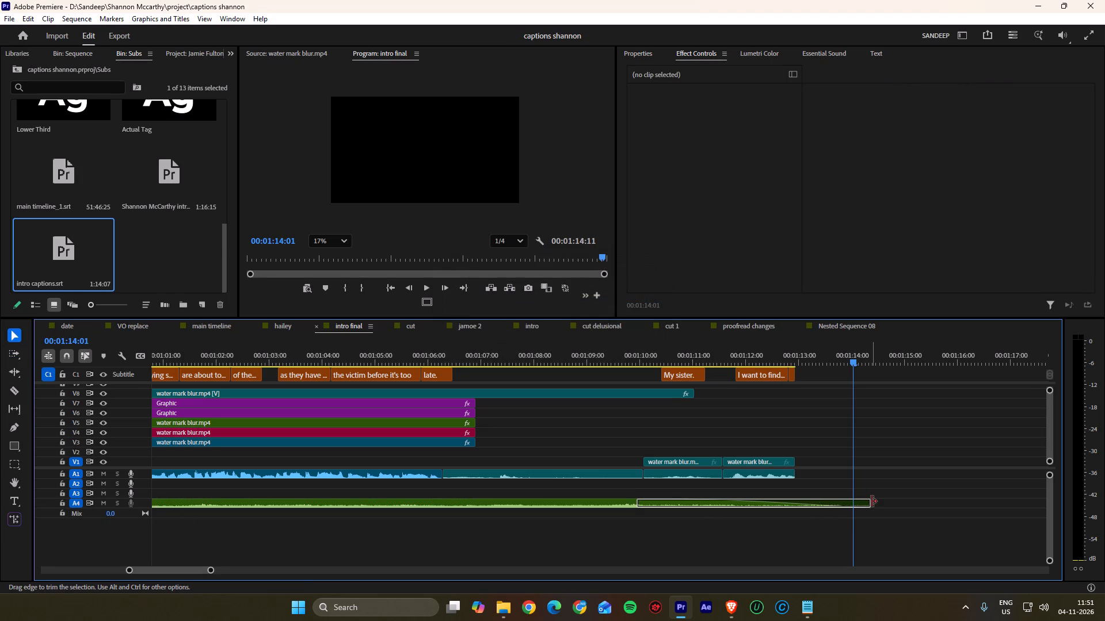
left_click_drag(871, 501, 796, 502)
left_click(844, 503)
Shorten the fade-in at the start of the A4 music to about 6 frames, playing the opening to check it.
scroll(890, 513, "down", 9, "alt")
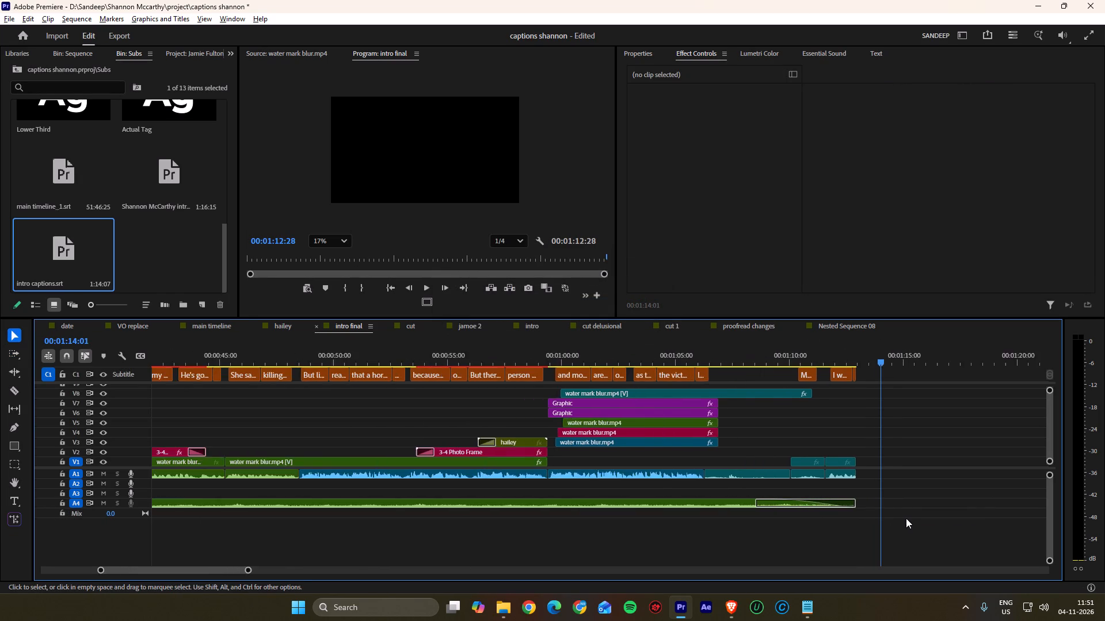
scroll(906, 518, "down", 11, "alt")
left_click_drag(190, 359, 108, 356)
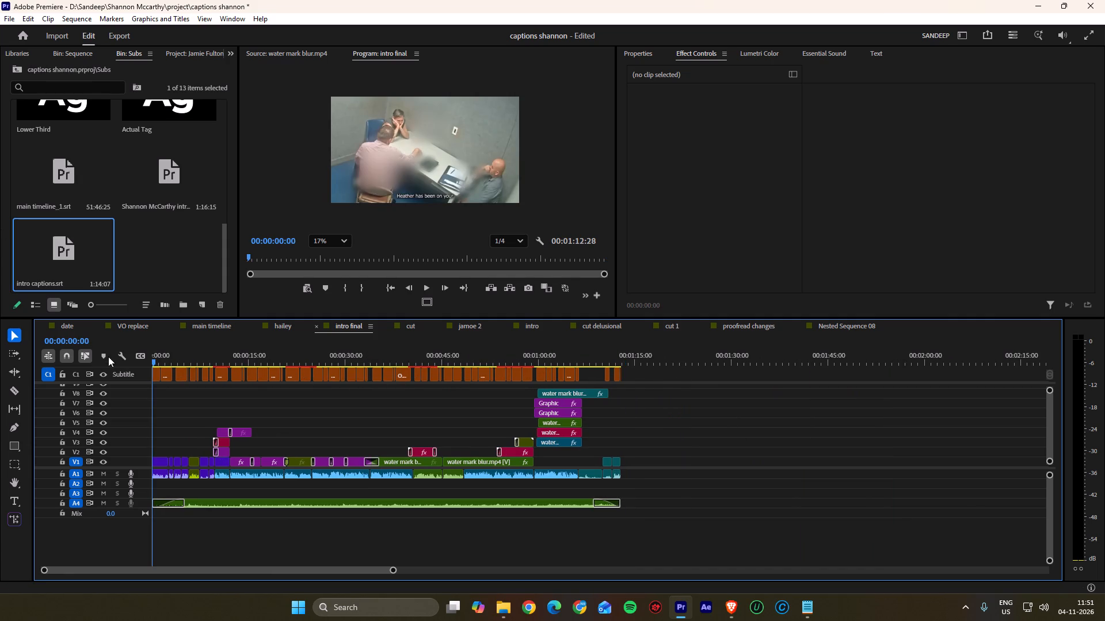
left_click_drag(108, 356, 109, 356)
key("space")
scroll(155, 400, "up", 20, "alt")
scroll(155, 400, "up", 3, "alt")
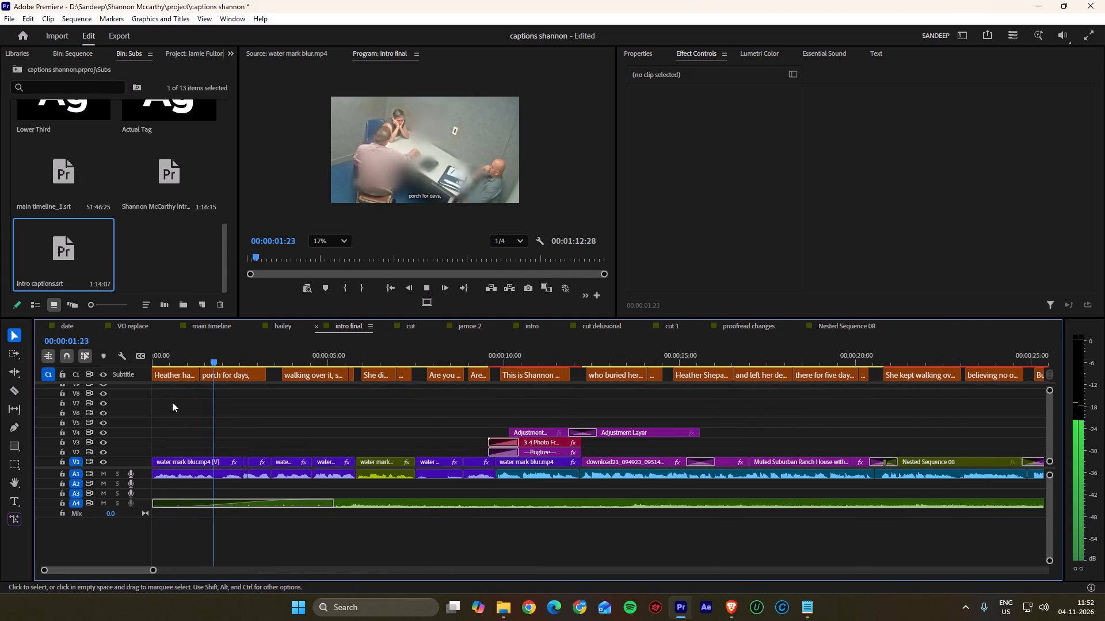
scroll(172, 402, "up", 2, "alt")
key("space")
left_click_drag(333, 502, 89, 493)
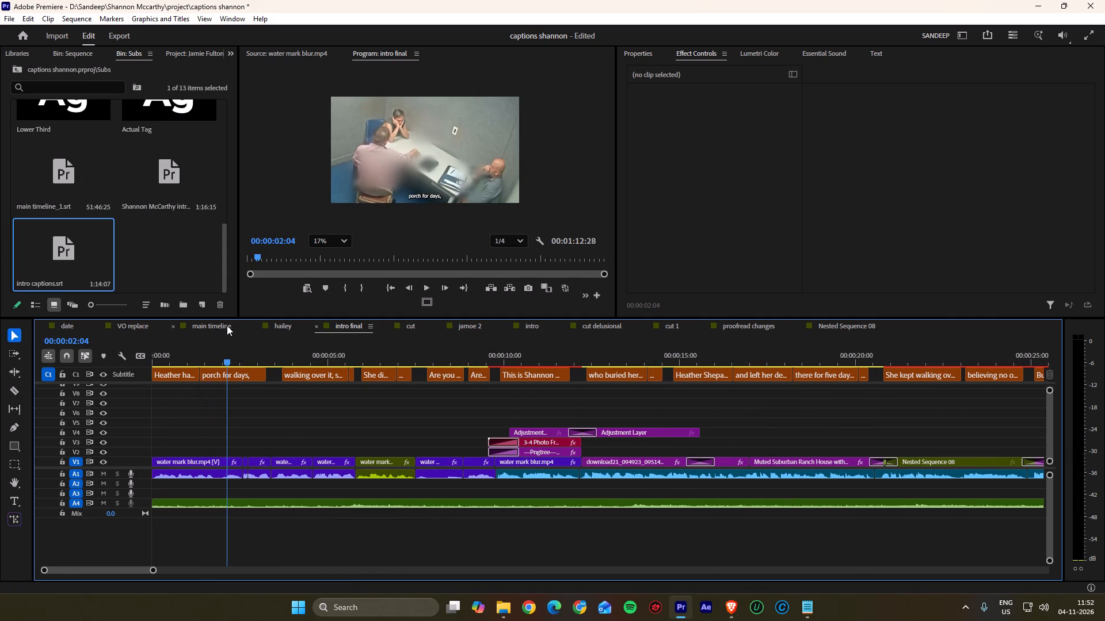
left_click_drag(184, 350, 127, 350)
key("space")
scroll(167, 410, "up", 8, "alt")
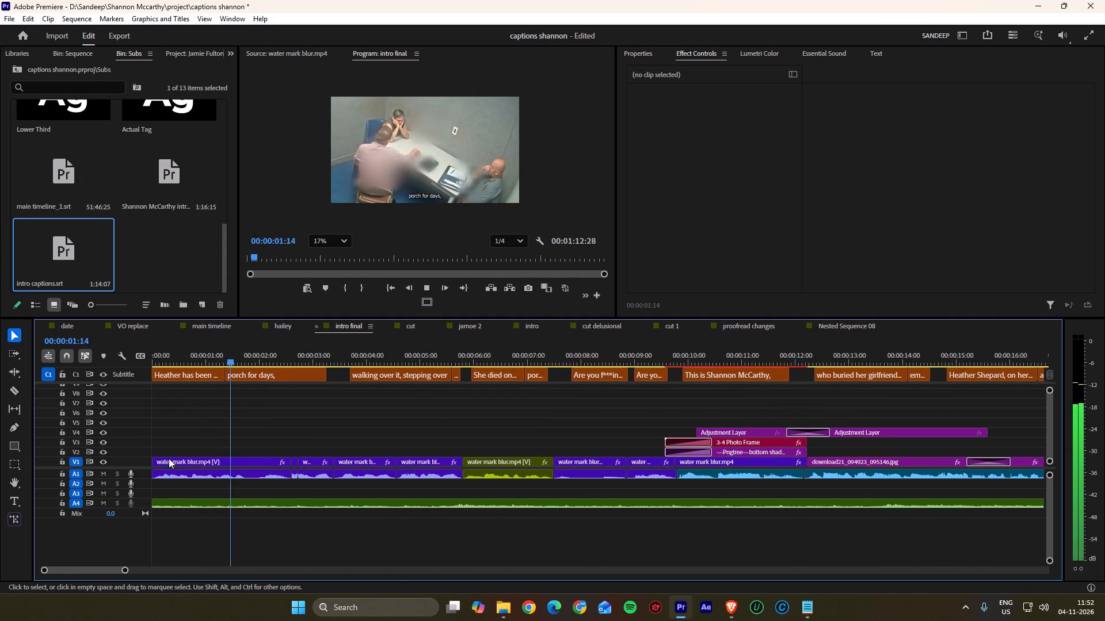
left_click_drag(158, 501, 164, 500)
left_click(173, 484)
key("space")
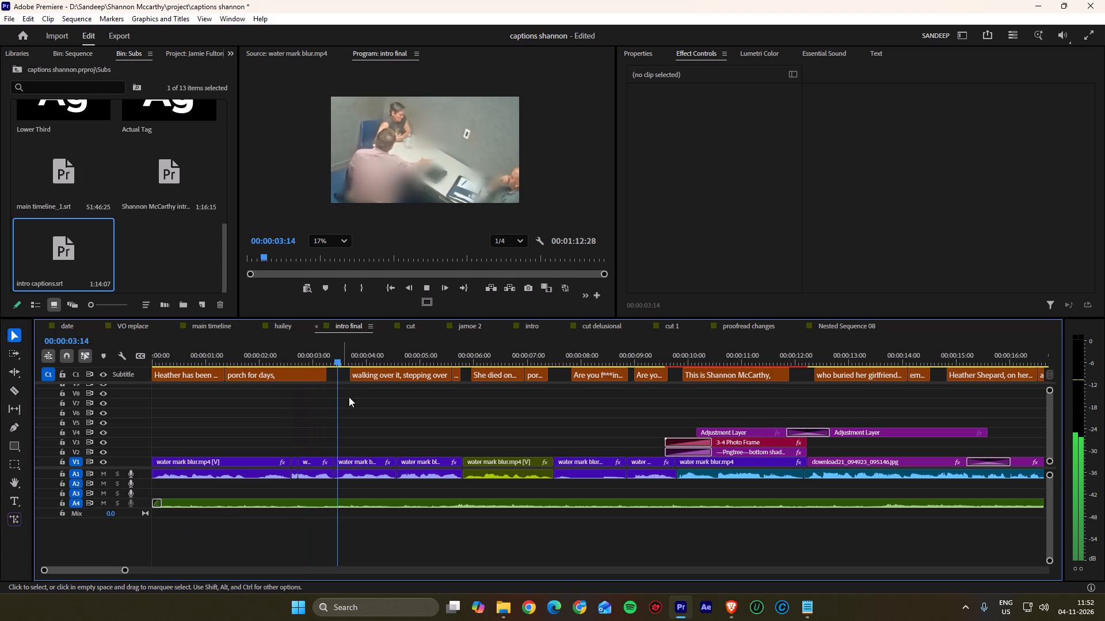
Replay the opening clips up to about 00:00:03:00, examining the cut after "porch for days" and the sound there.
left_click_drag(330, 354, 230, 360)
key("space")
scroll(237, 385, "up", 7, "alt")
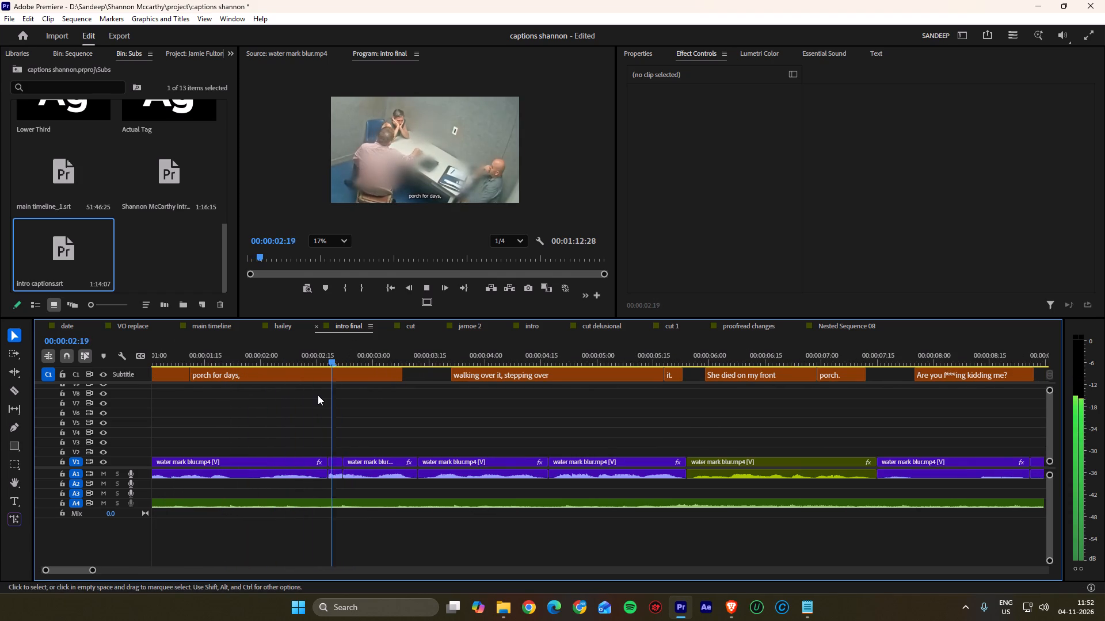
key("space")
left_click_drag(363, 356, 294, 350)
key("space")
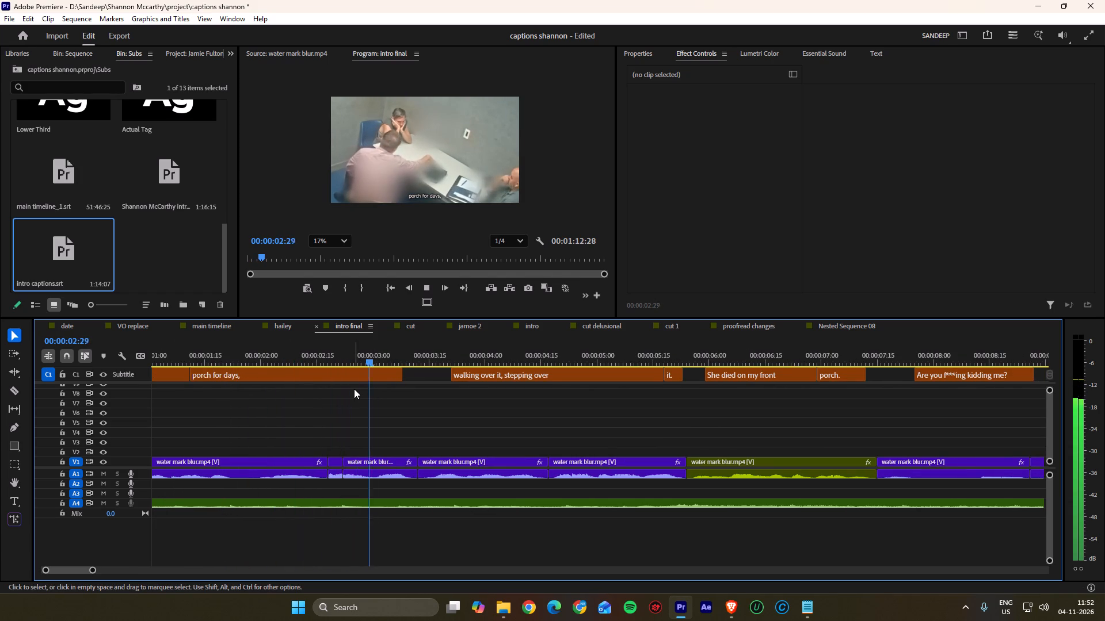
key("space")
left_click_drag(368, 355, 108, 352)
key("space")
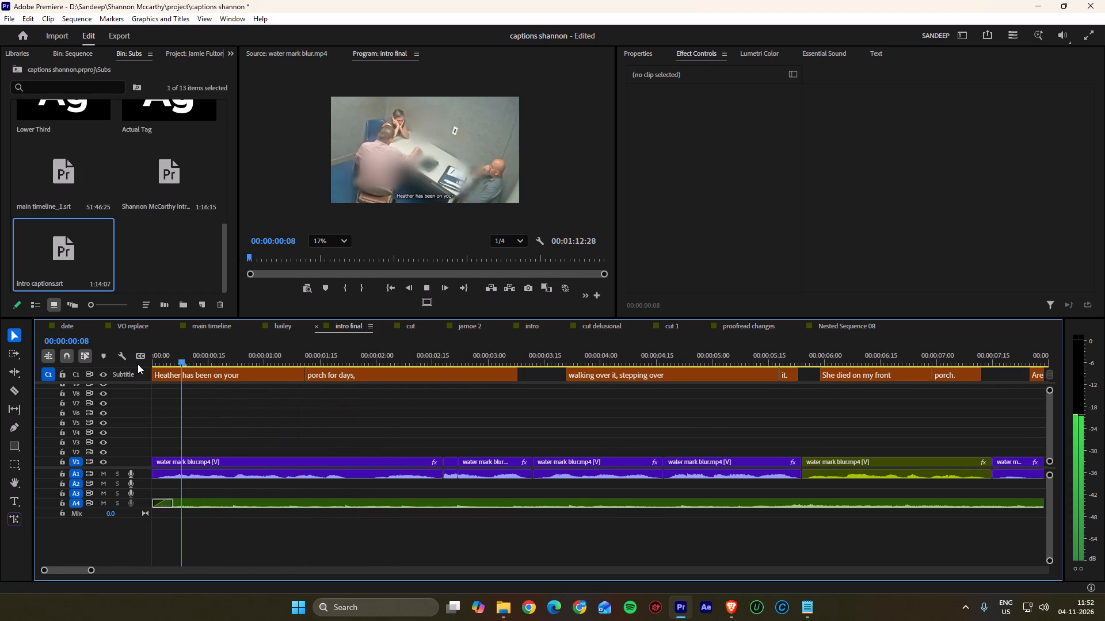
scroll(390, 432, "up", 5, "alt")
scroll(395, 430, "down", 3)
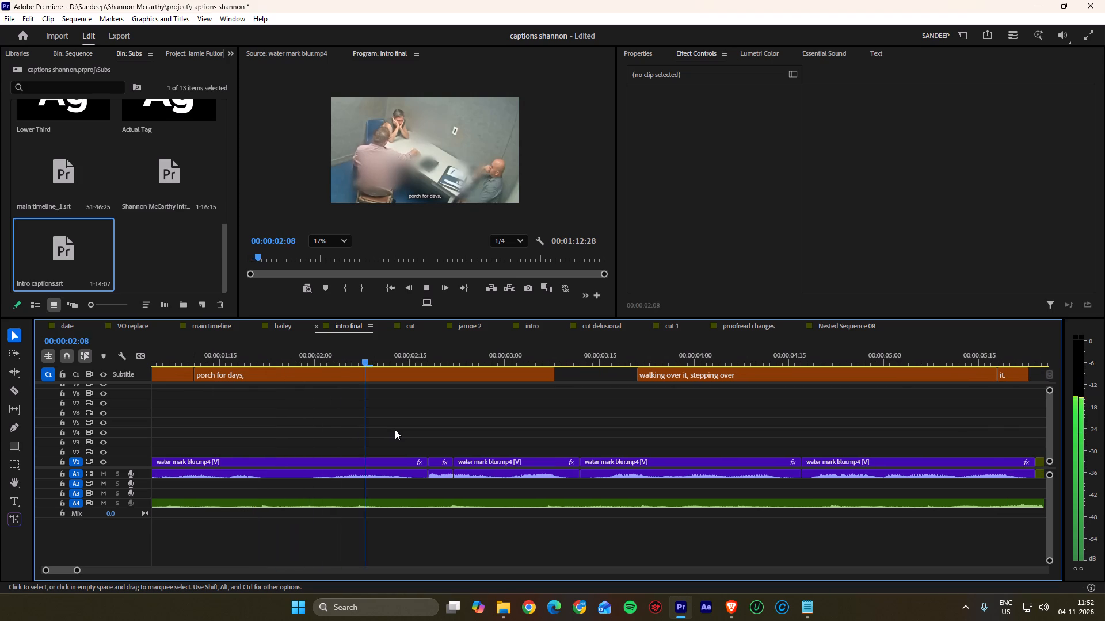
key("space")
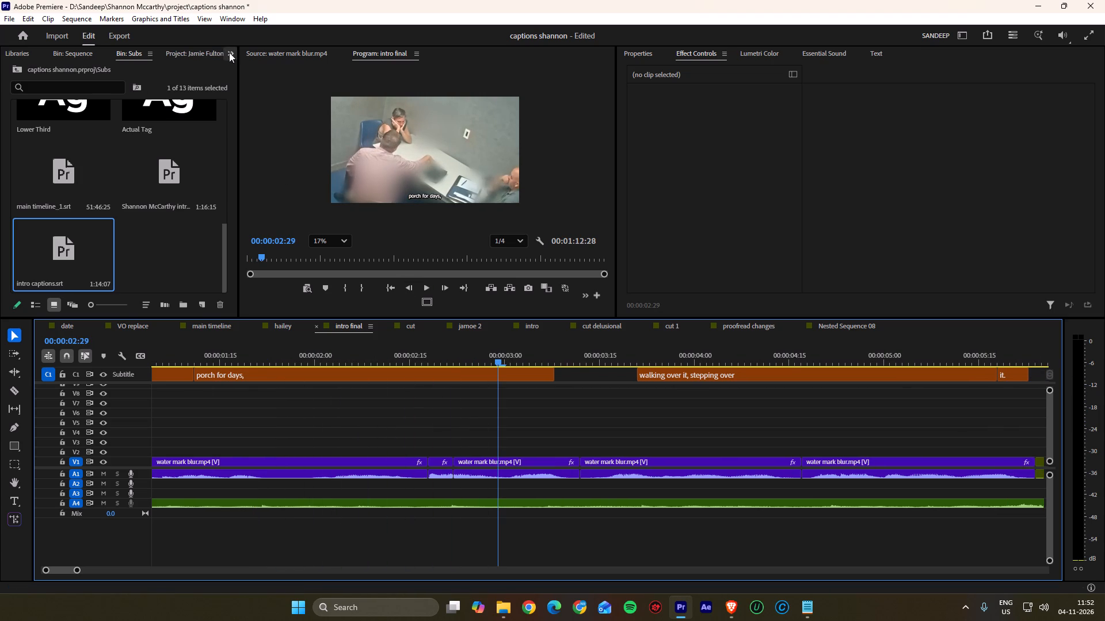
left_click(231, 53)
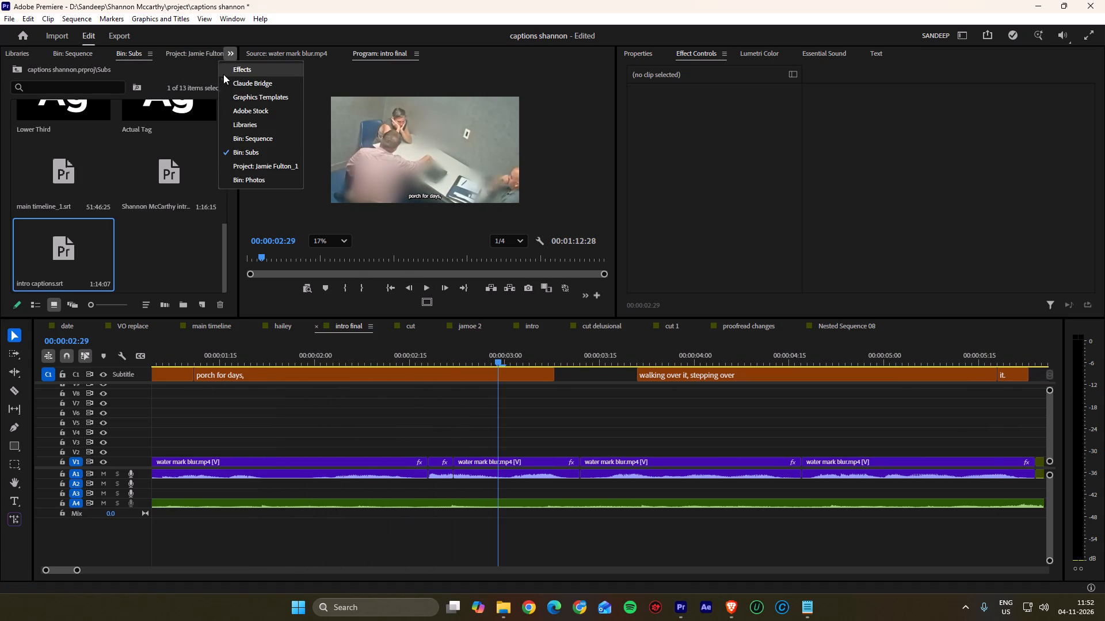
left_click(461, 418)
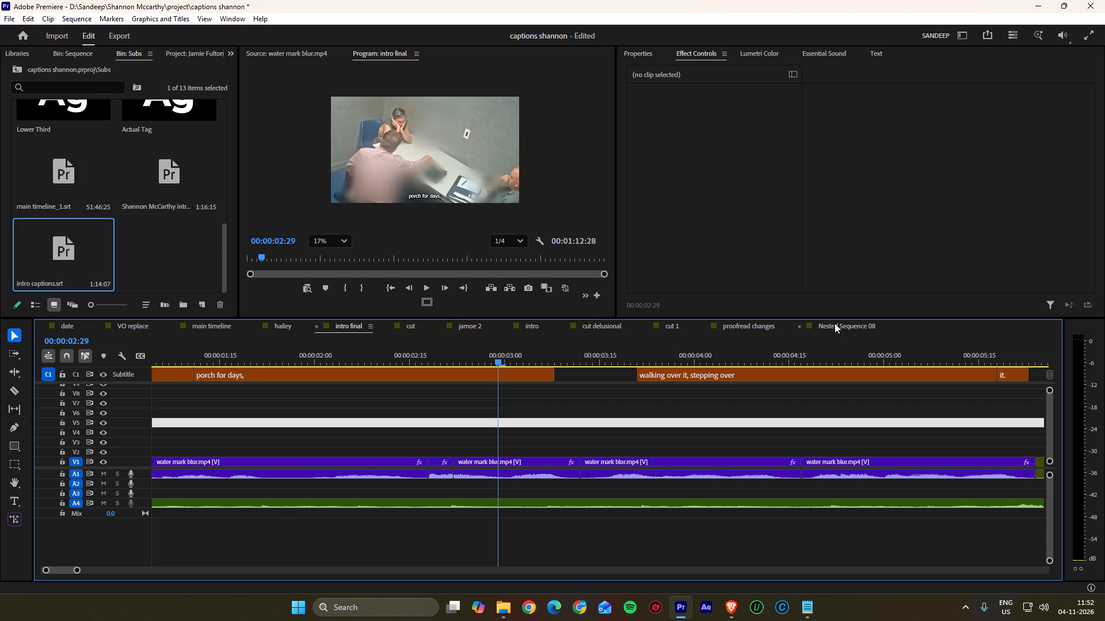
Open the proofread changes sequence and examine the sound effects layered at its opening.
left_click(738, 325)
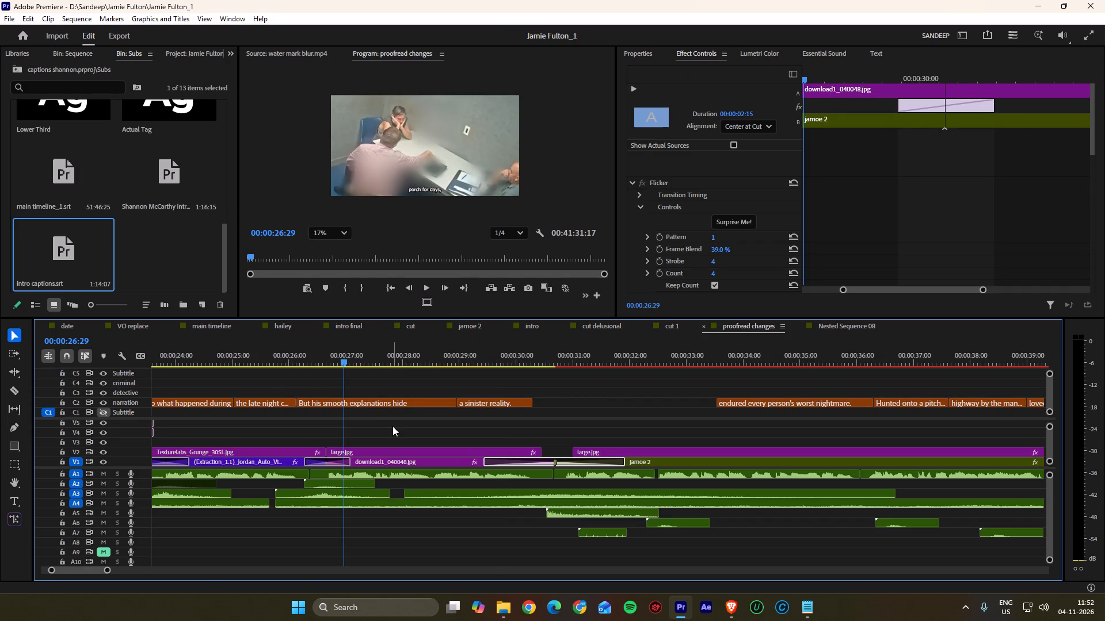
scroll(457, 425, "down", 19, "alt")
scroll(314, 403, "up", 5)
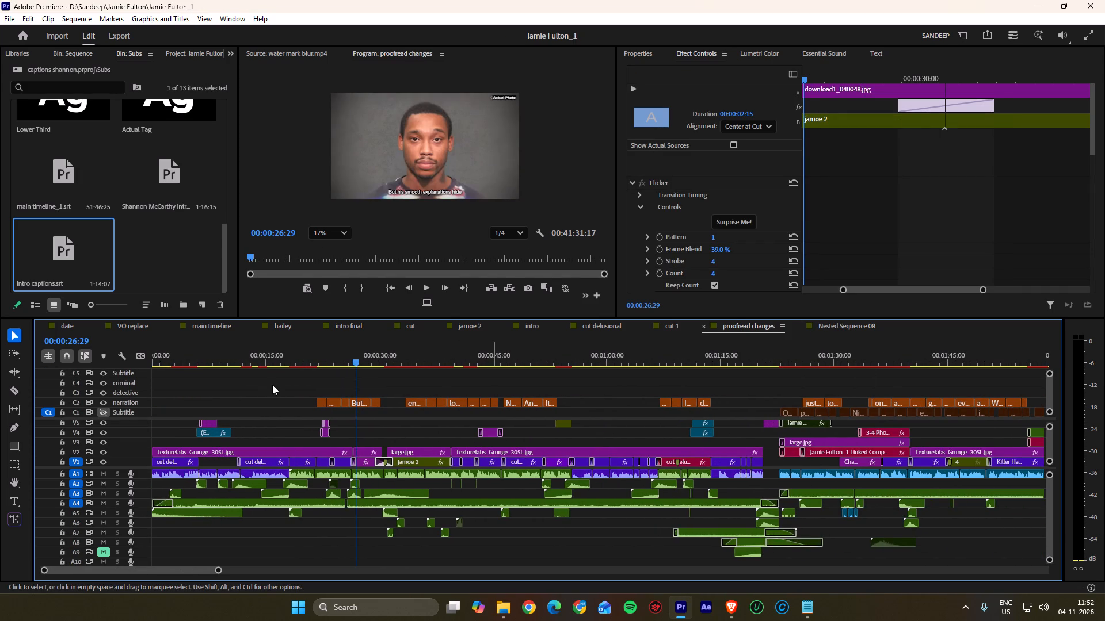
left_click_drag(245, 357, 154, 355)
left_click_drag(170, 355, 144, 357)
key("space")
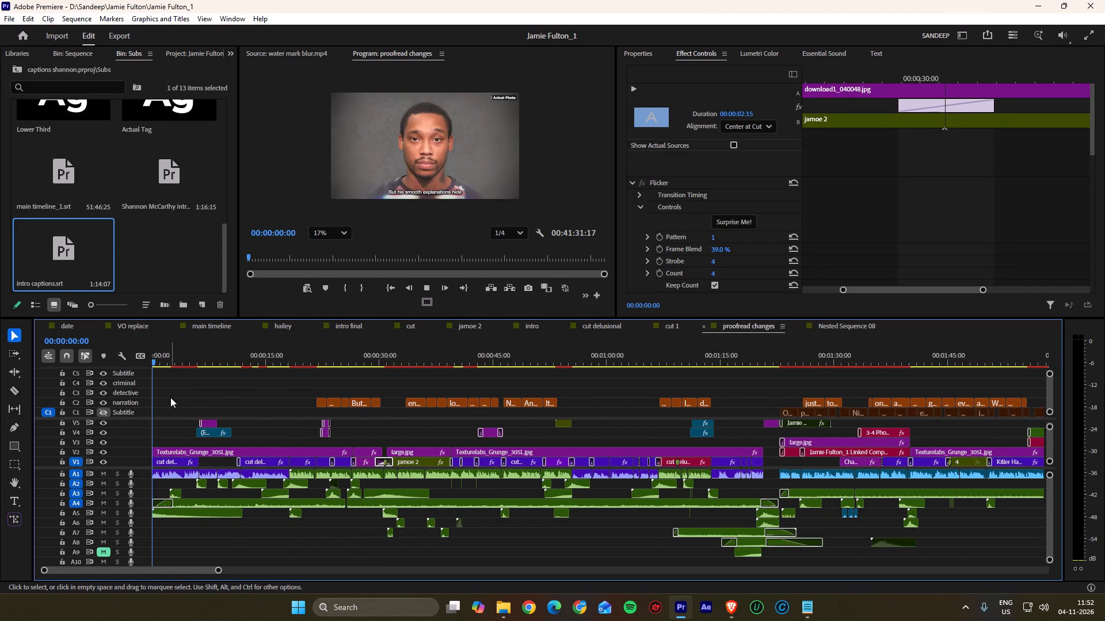
scroll(170, 397, "up", 14, "alt")
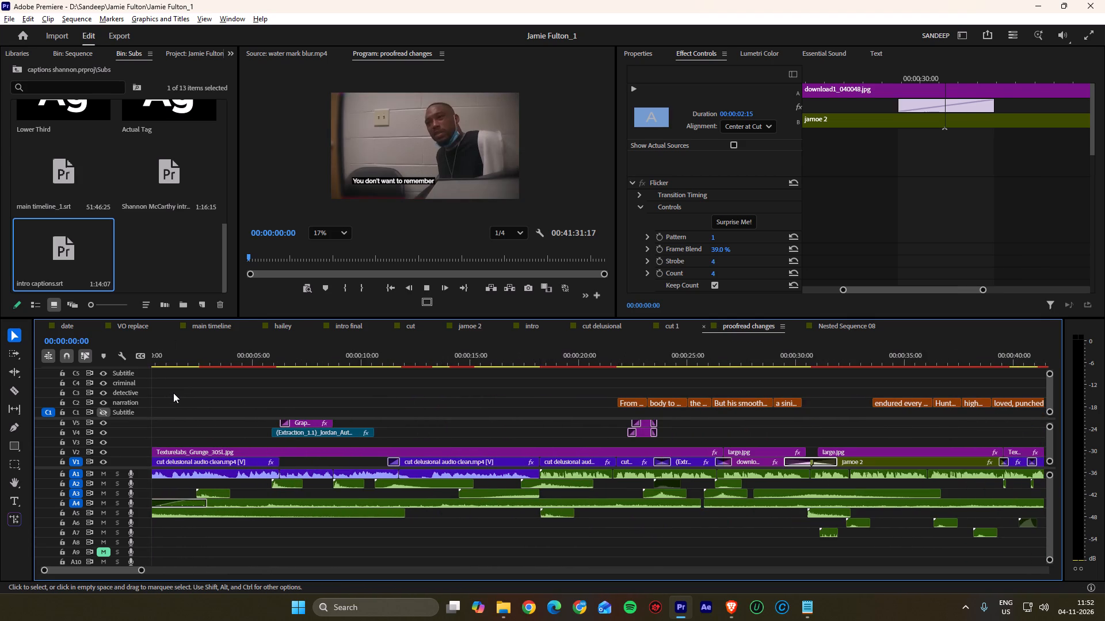
scroll(173, 393, "up", 3)
key("space")
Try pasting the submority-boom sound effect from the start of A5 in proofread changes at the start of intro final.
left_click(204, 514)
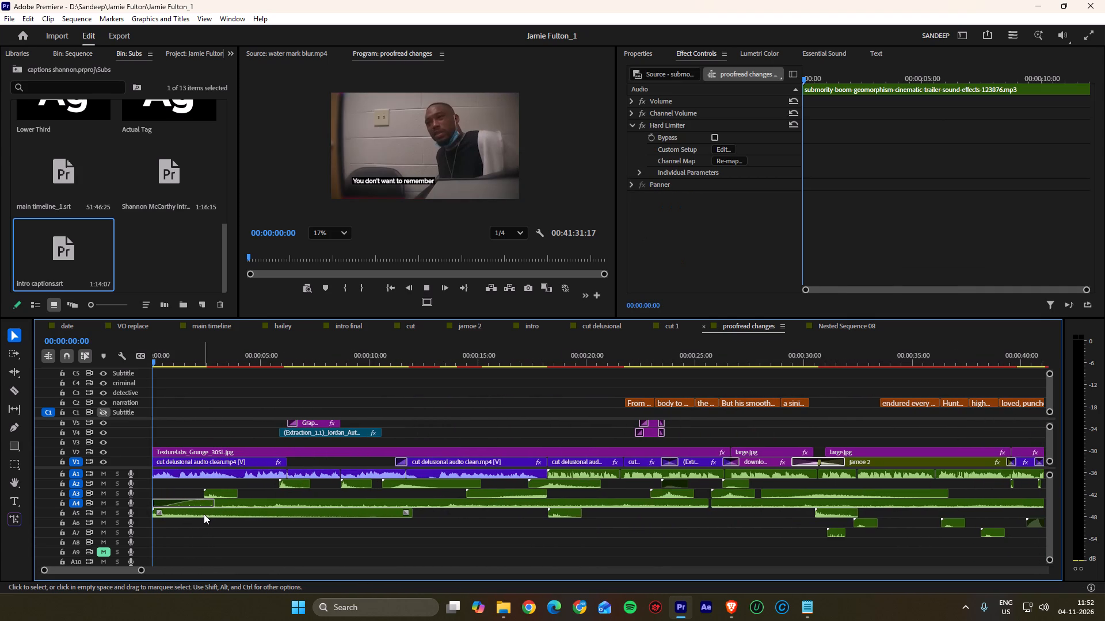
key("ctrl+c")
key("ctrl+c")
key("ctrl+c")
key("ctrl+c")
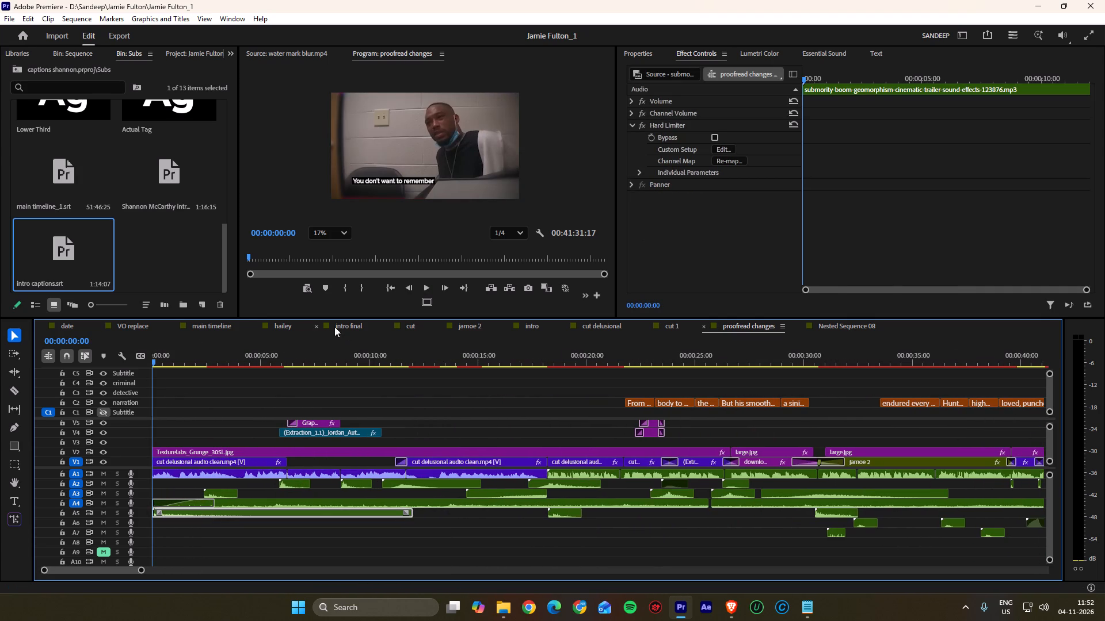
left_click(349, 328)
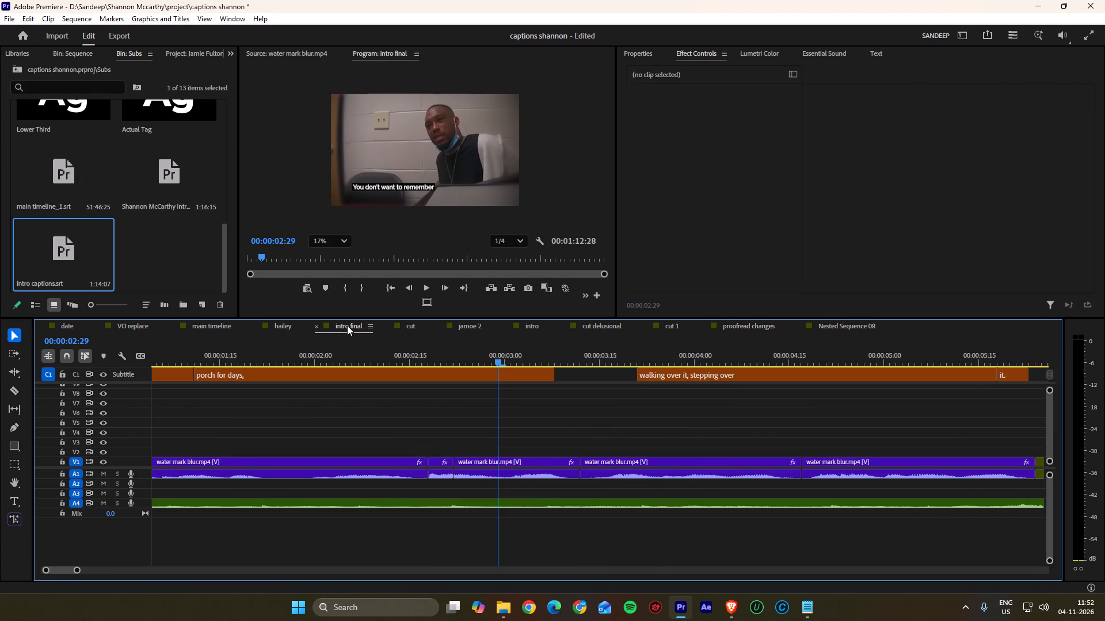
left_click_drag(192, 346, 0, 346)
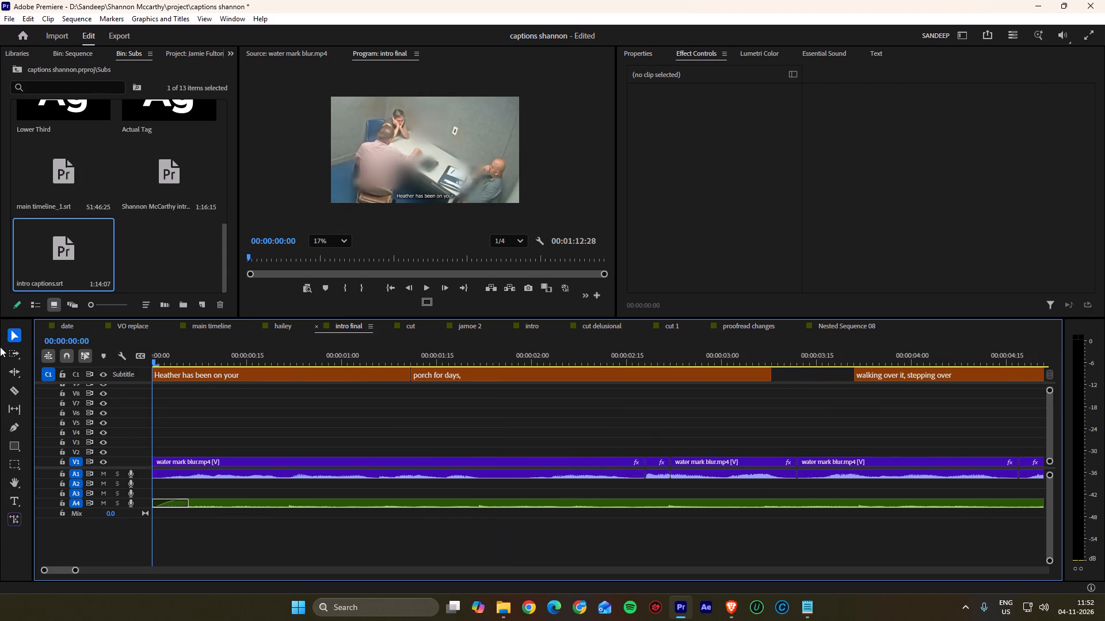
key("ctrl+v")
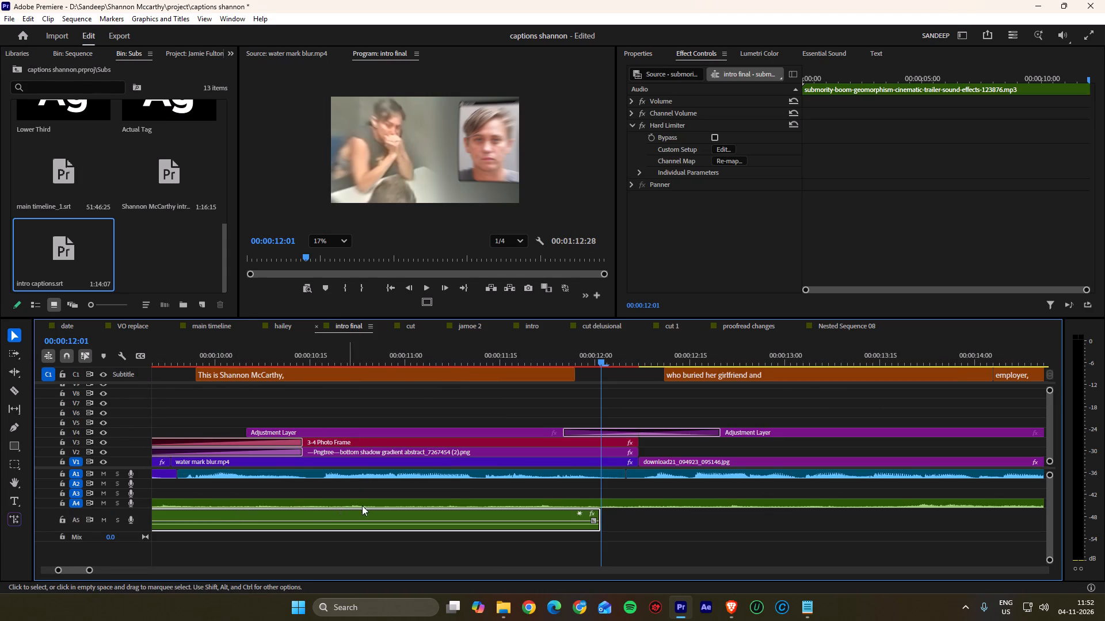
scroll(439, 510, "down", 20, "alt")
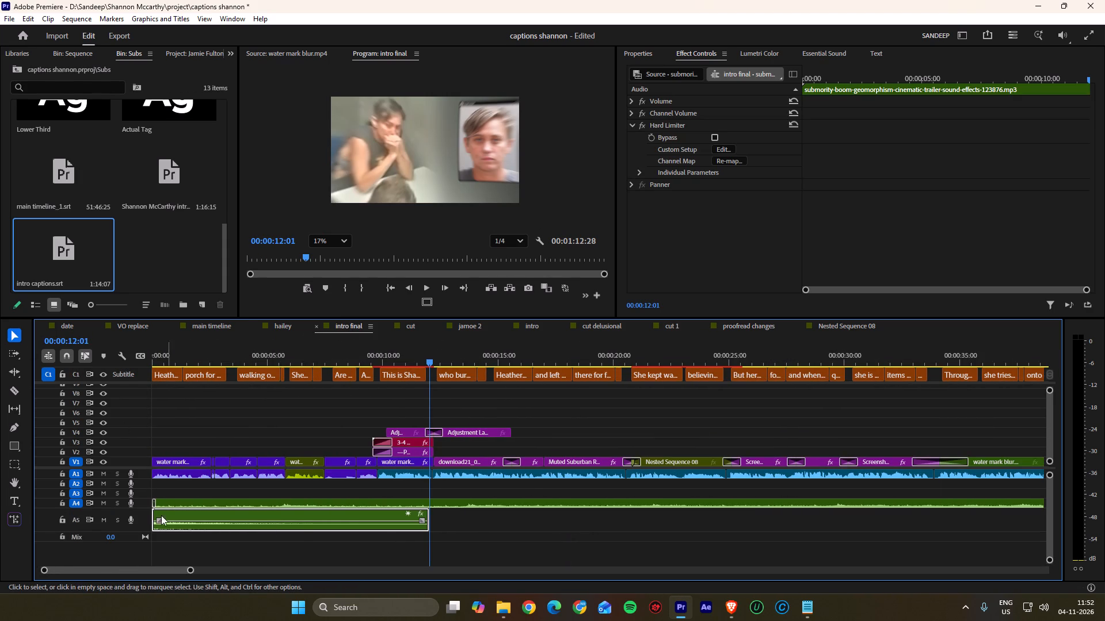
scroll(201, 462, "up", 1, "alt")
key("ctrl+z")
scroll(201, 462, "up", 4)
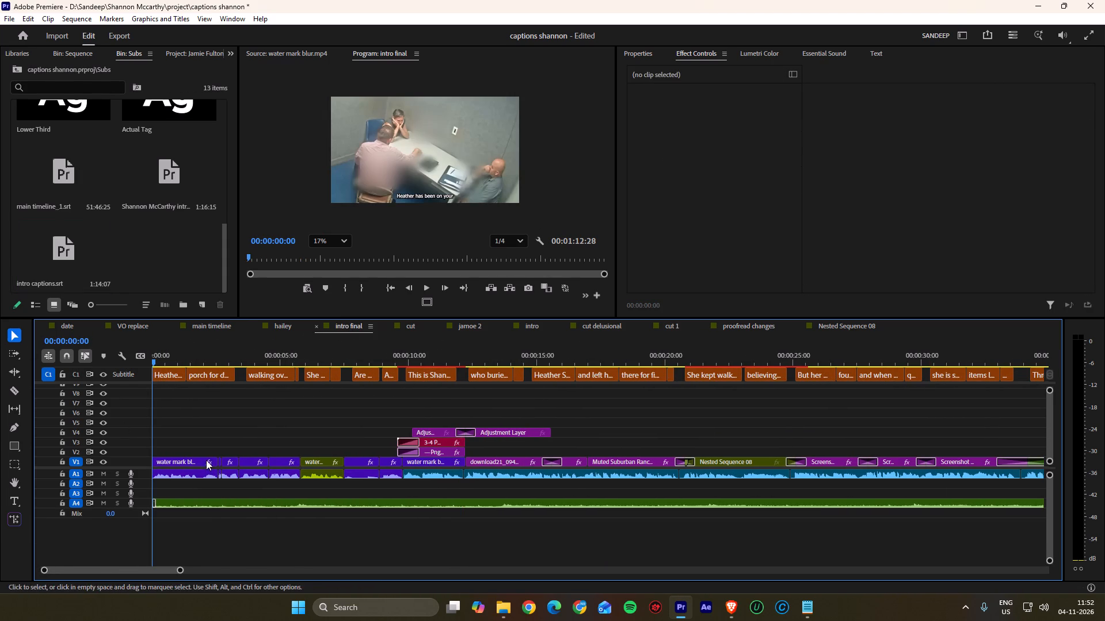
Copy the submority-boom sound effect from A5 in proofread changes and paste it on A5 at the start of intro final.
left_click(762, 329)
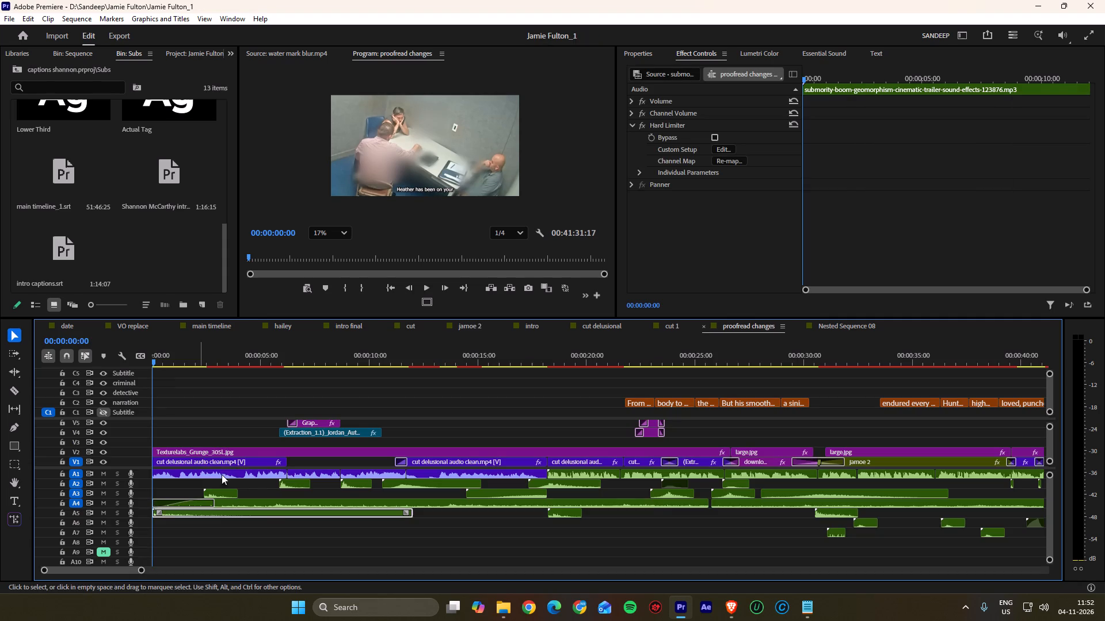
left_click(269, 532)
left_click(282, 513)
key("ctrl+c")
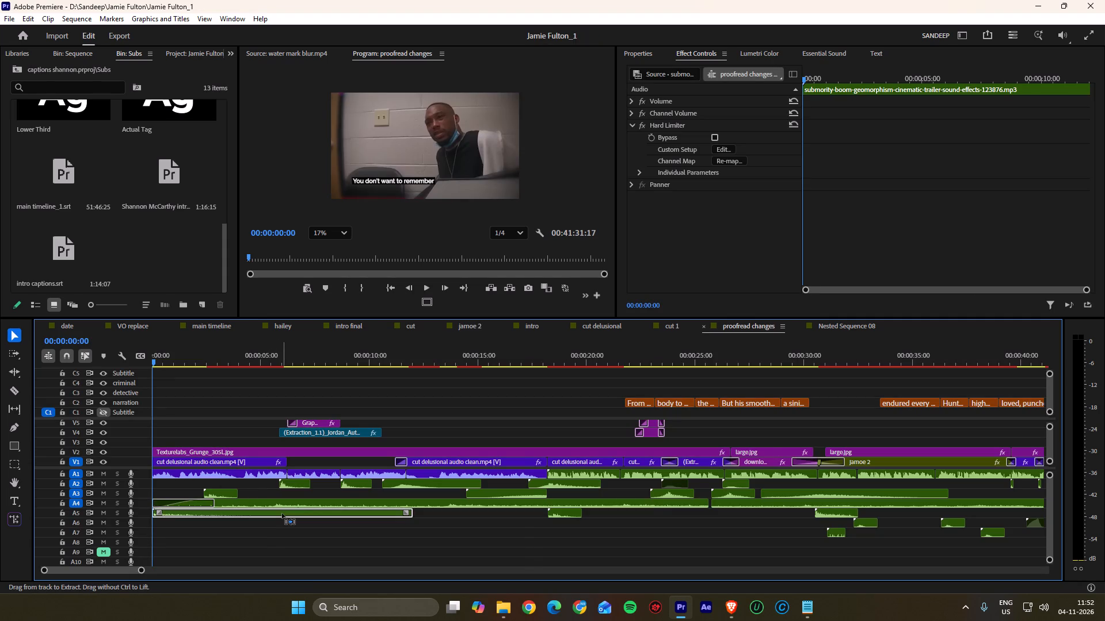
key("ctrl+c")
key("ctrl+c")
left_click(333, 323)
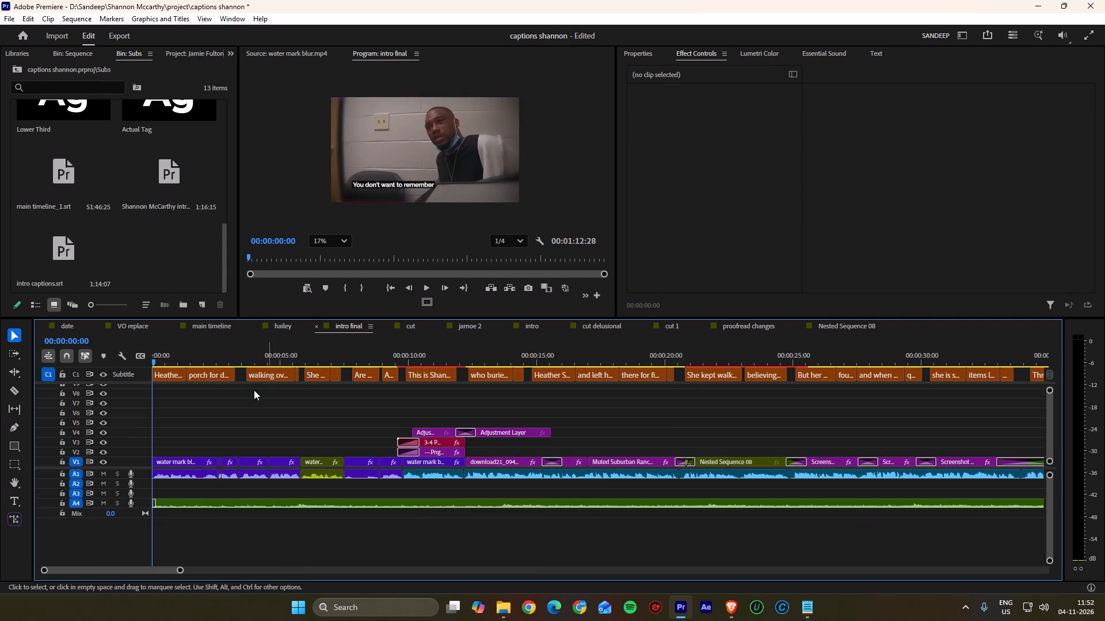
key("ctrl+v")
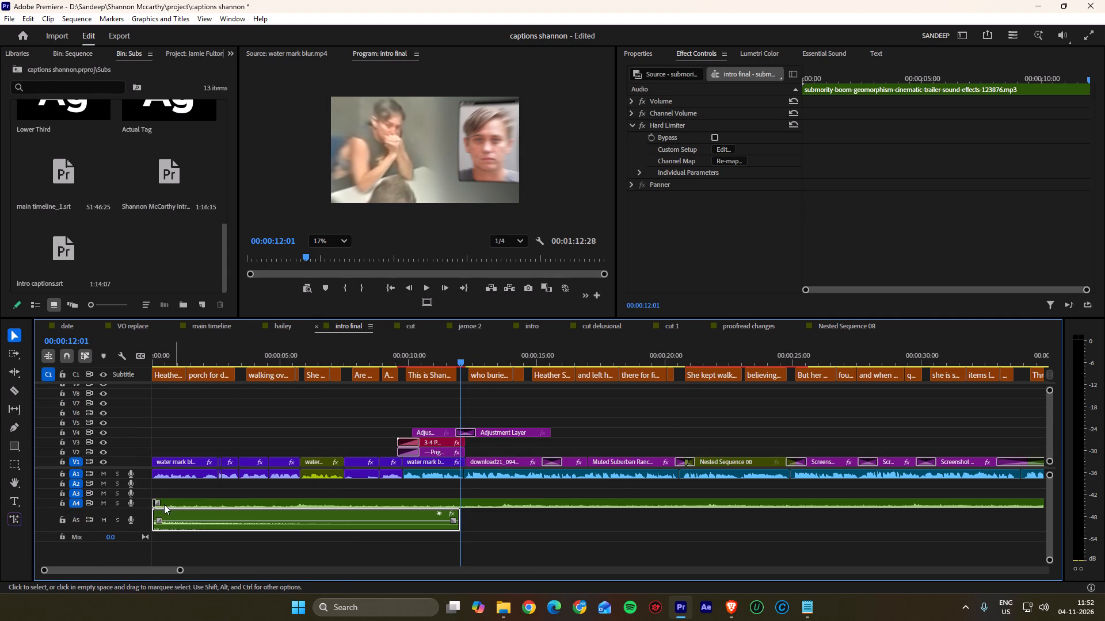
scroll(121, 523, "down", 4, "alt")
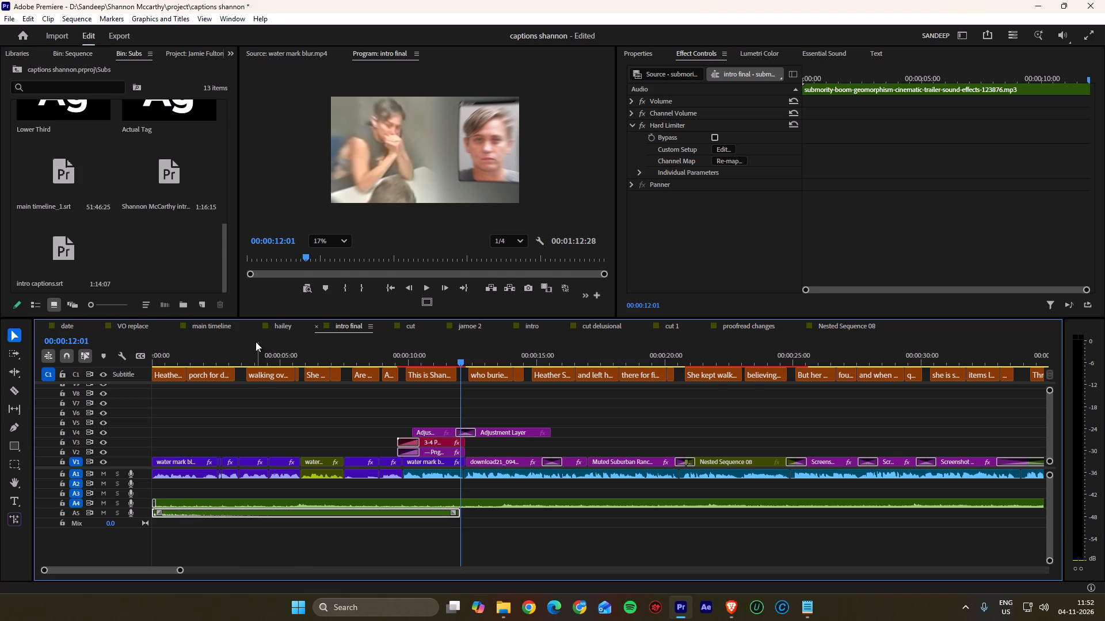
Replay the opening of intro final to examine how the boom sounds against the first clip and the A4 music fade-in.
left_click_drag(253, 342, 162, 348)
key("space")
scroll(168, 485, "up", 2, "alt")
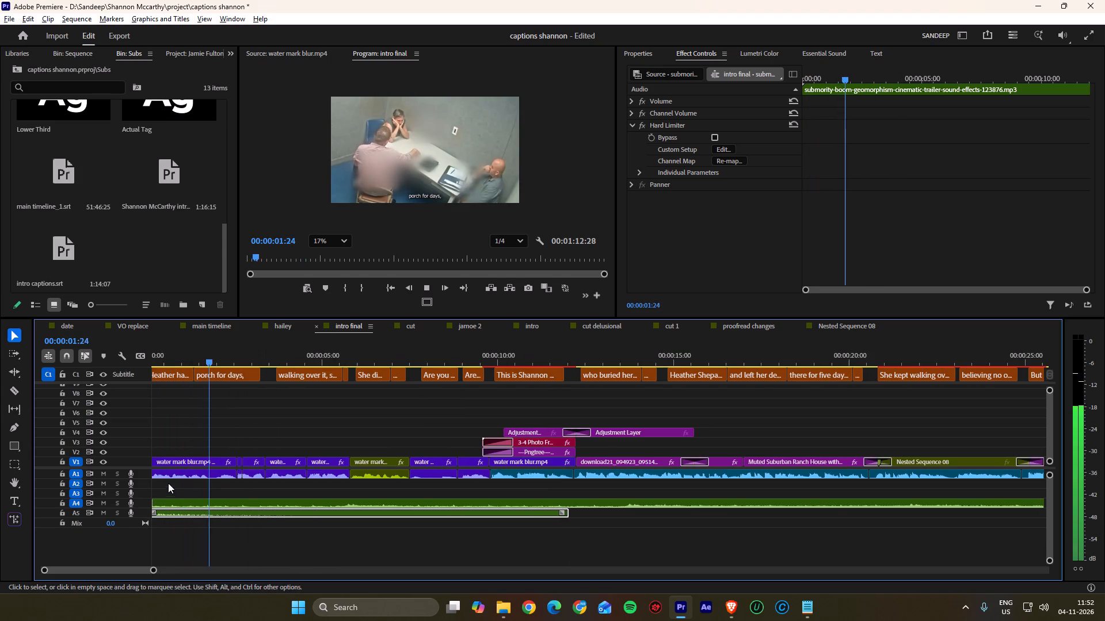
scroll(168, 483, "up", 5, "alt")
left_click_drag(196, 346, 117, 350)
key("space")
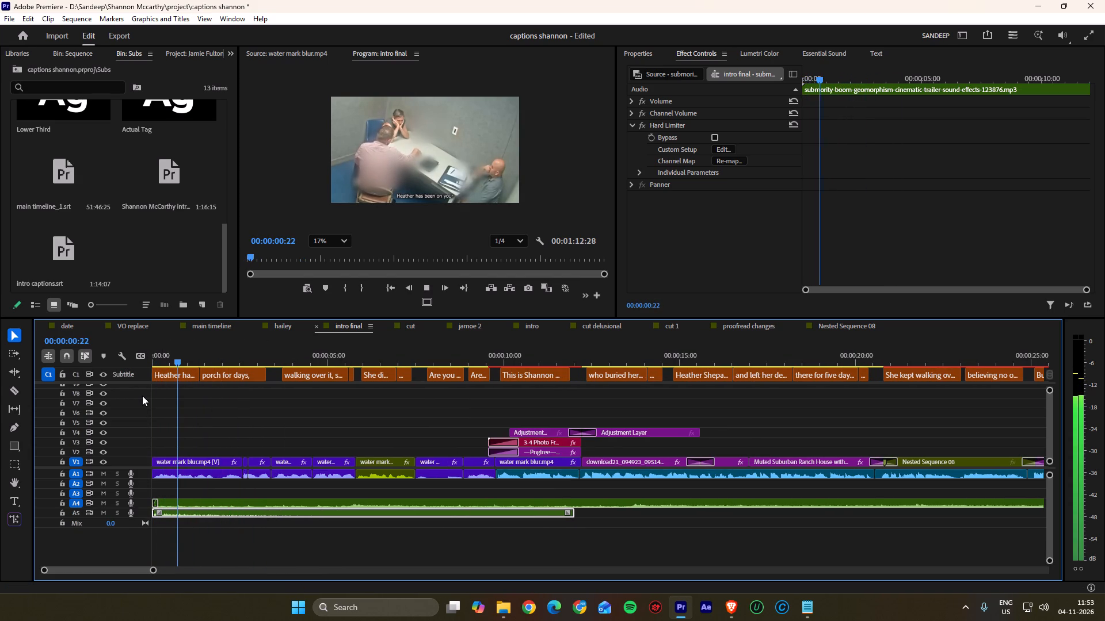
key("space")
scroll(144, 396, "up", 4, "alt")
scroll(124, 394, "down", 3, "alt")
scroll(173, 412, "up", 3, "alt")
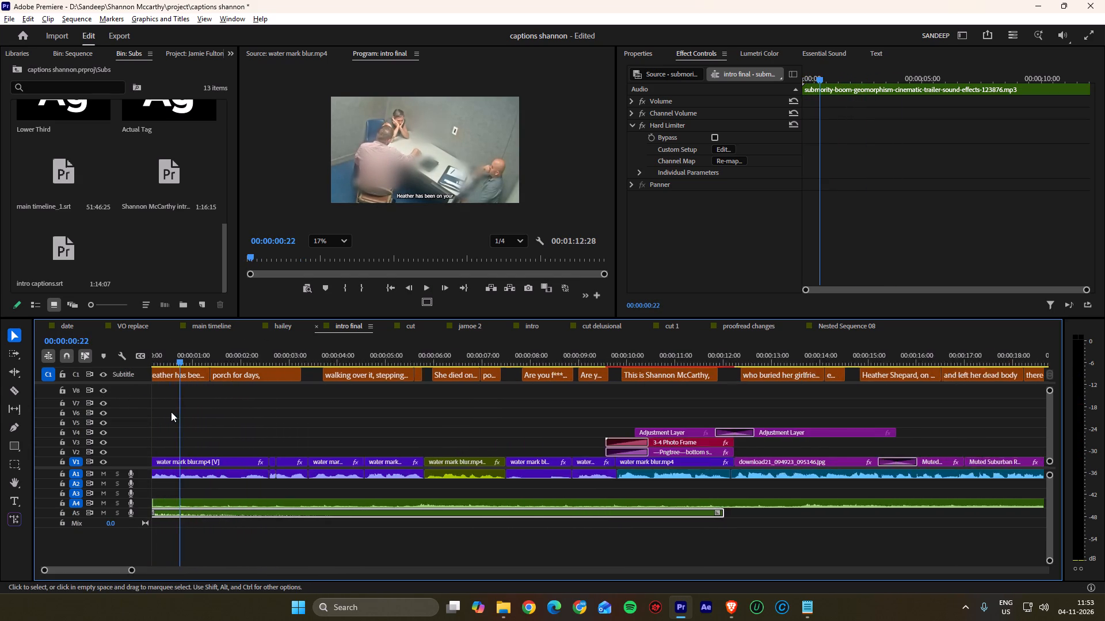
scroll(171, 412, "up", 20, "alt")
scroll(171, 412, "up", 8, "alt")
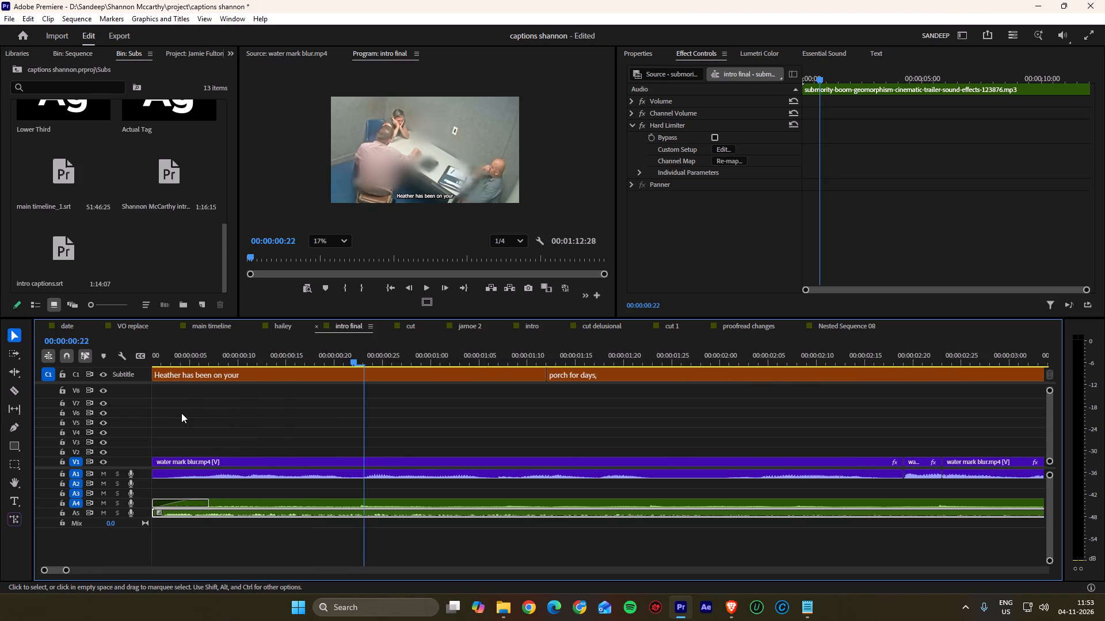
left_click_drag(182, 358, 114, 358)
key("space")
key("space")
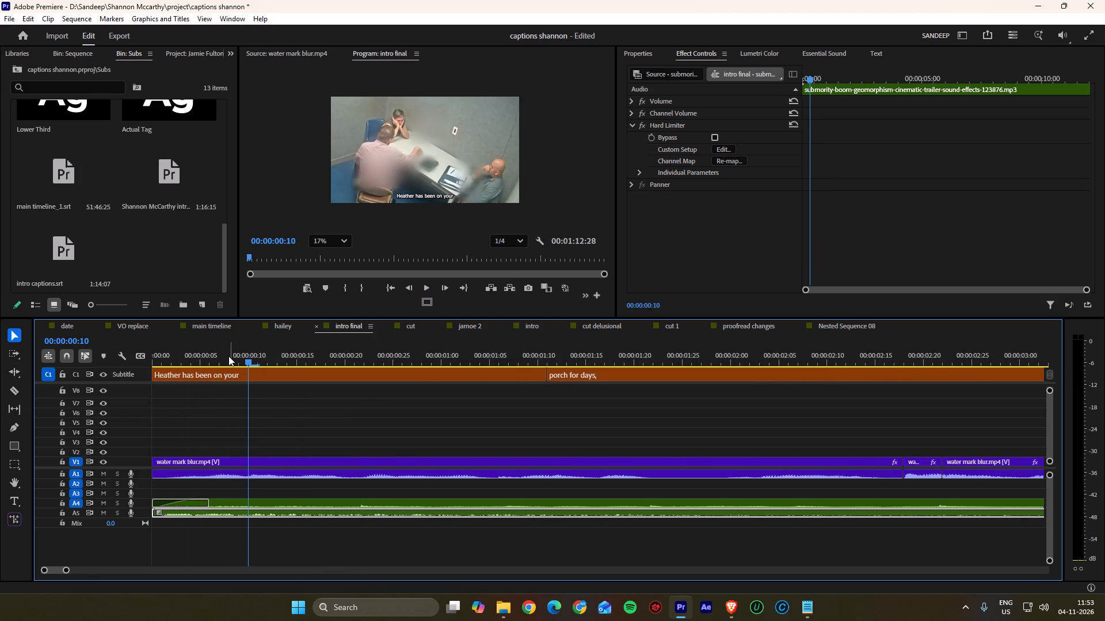
Add Position keyframes to the first water mark blur clip at 00:00:00:04 and 00:00:00:00, both at 960, 540.
left_click_drag(230, 355, 201, 366)
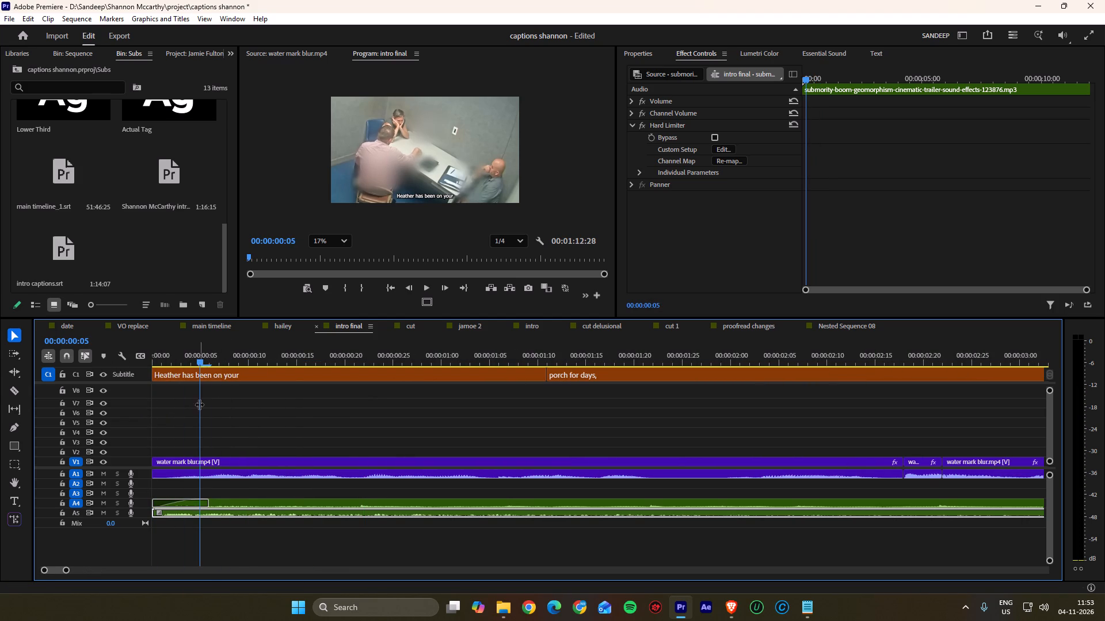
left_click(204, 466)
left_click(196, 358)
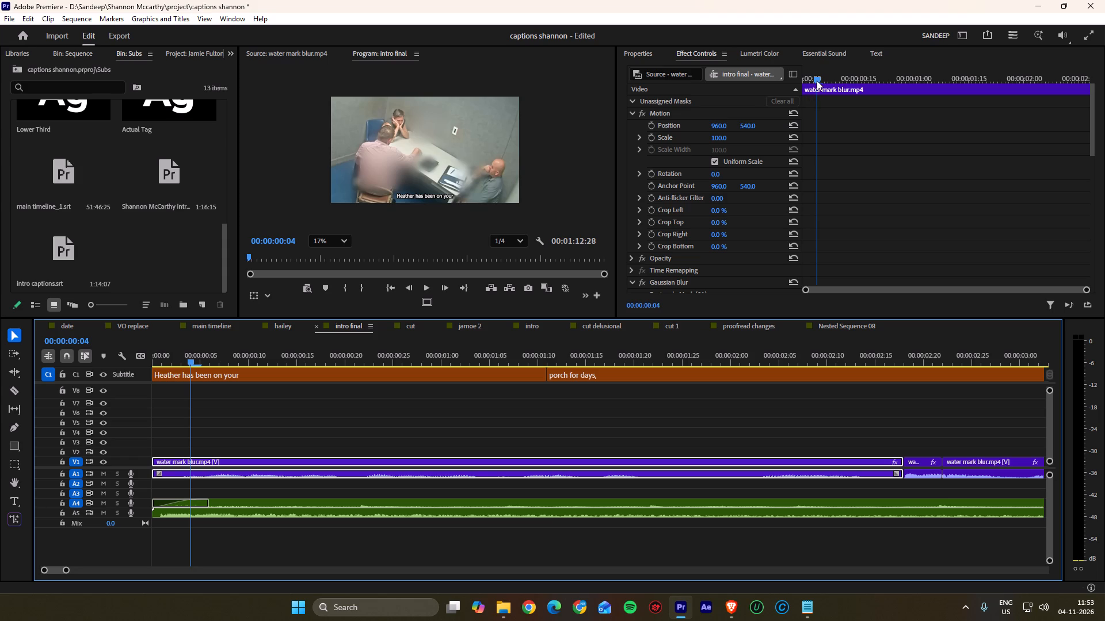
left_click(649, 125)
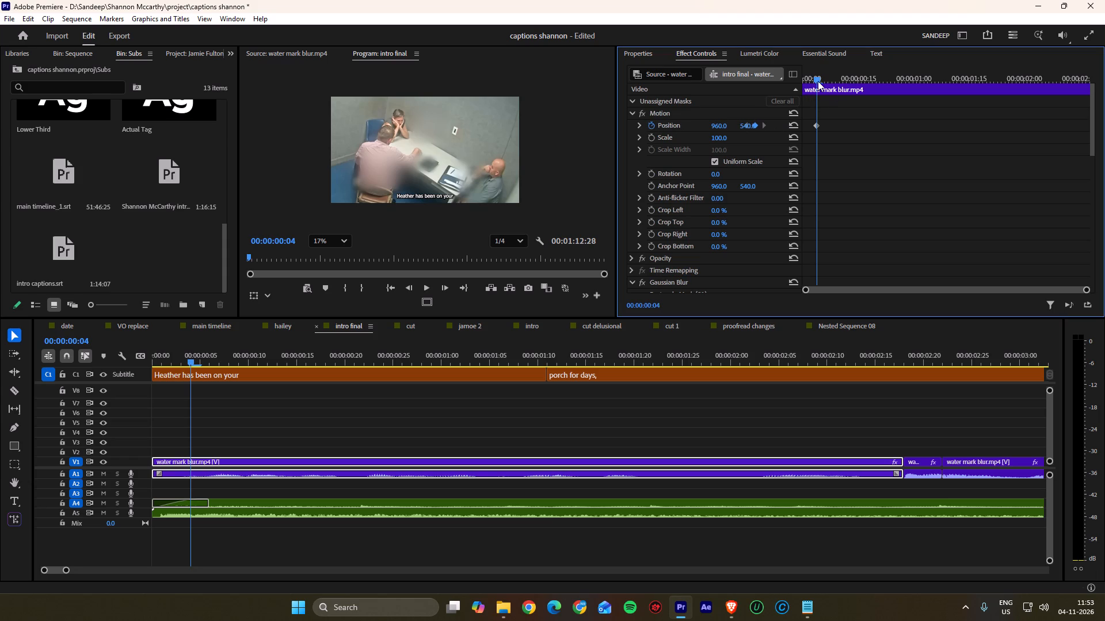
left_click_drag(818, 76, 721, 77)
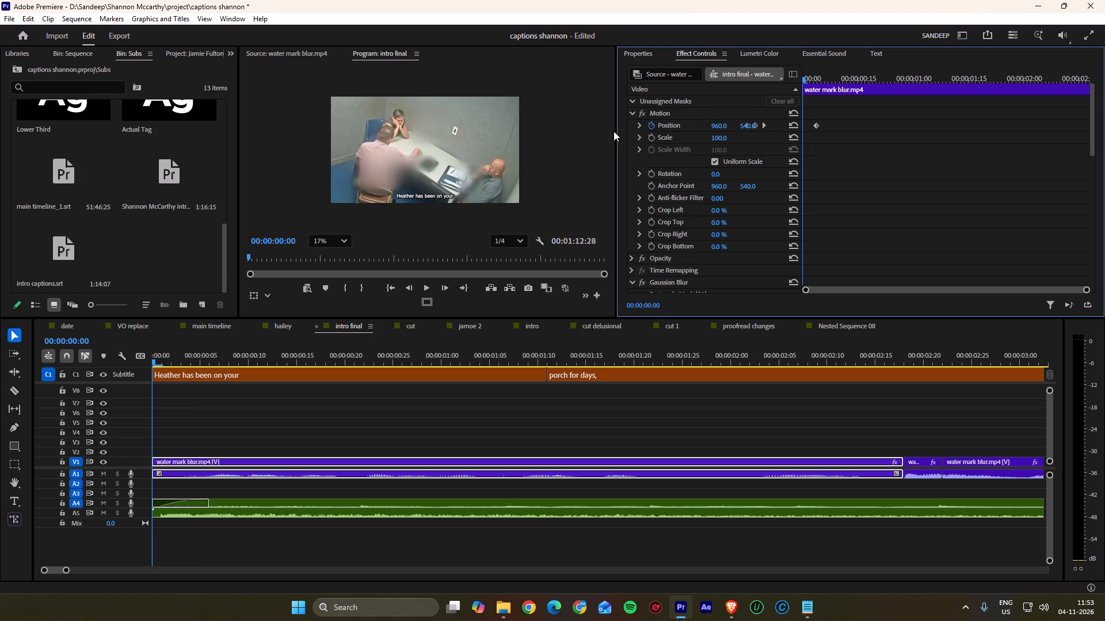
left_click(614, 131)
left_click_drag(615, 137, 536, 128)
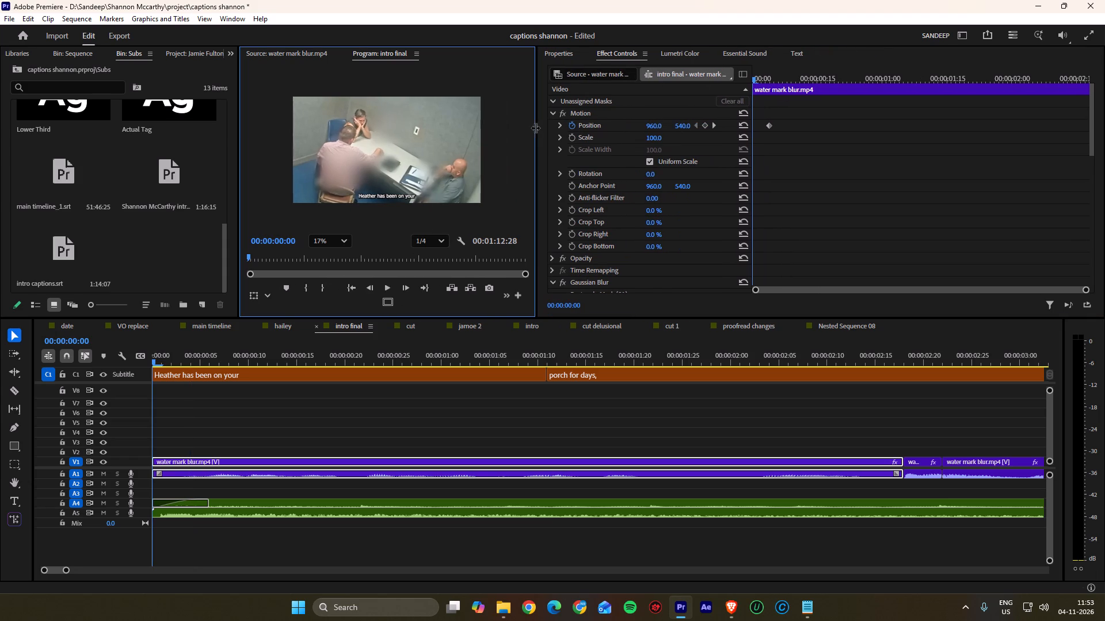
left_click(706, 125)
left_click(715, 125)
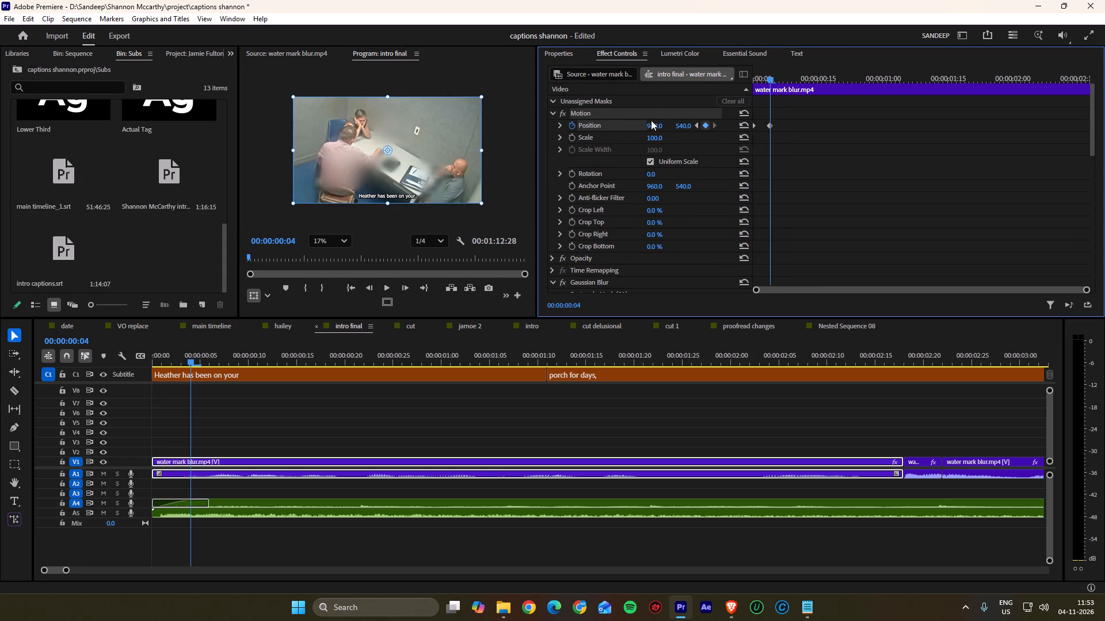
left_click(698, 134)
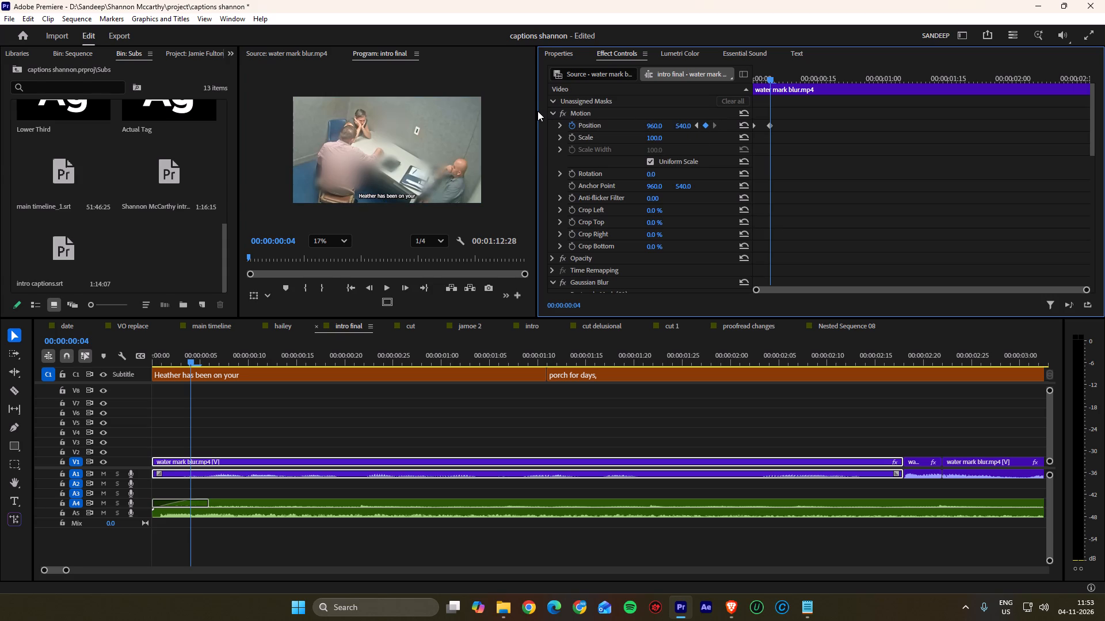
left_click_drag(535, 112, 515, 112)
Keyframe the first clip's Scale from about 131 at 00:00:00:00 to 100 at 00:00:00:04, playing the opening to check the zoom-out.
left_click_drag(769, 77, 673, 79)
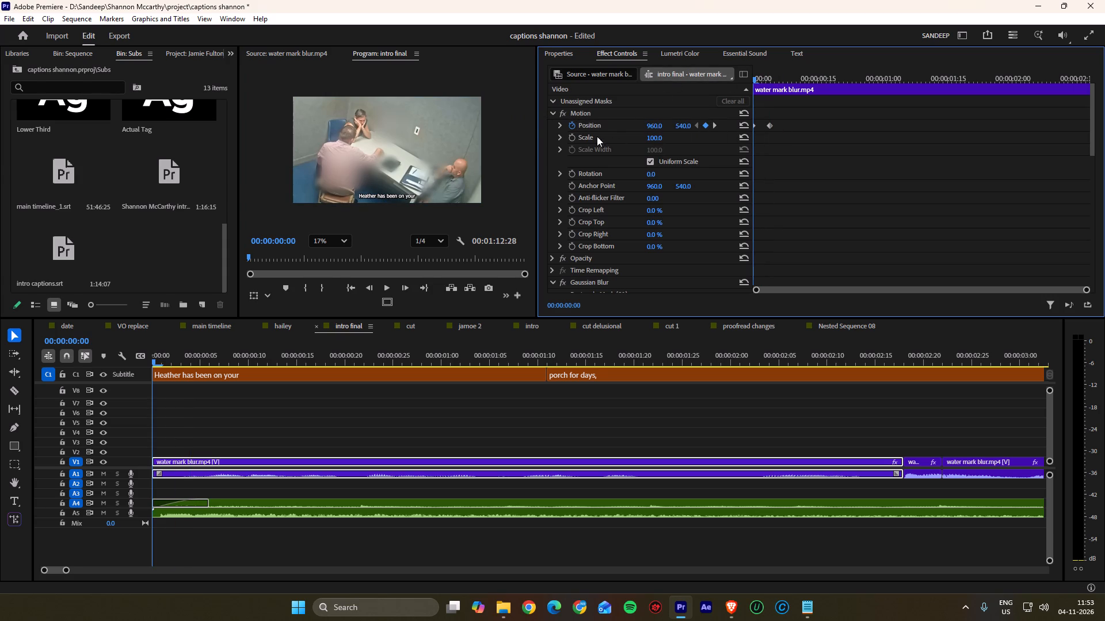
left_click(572, 136)
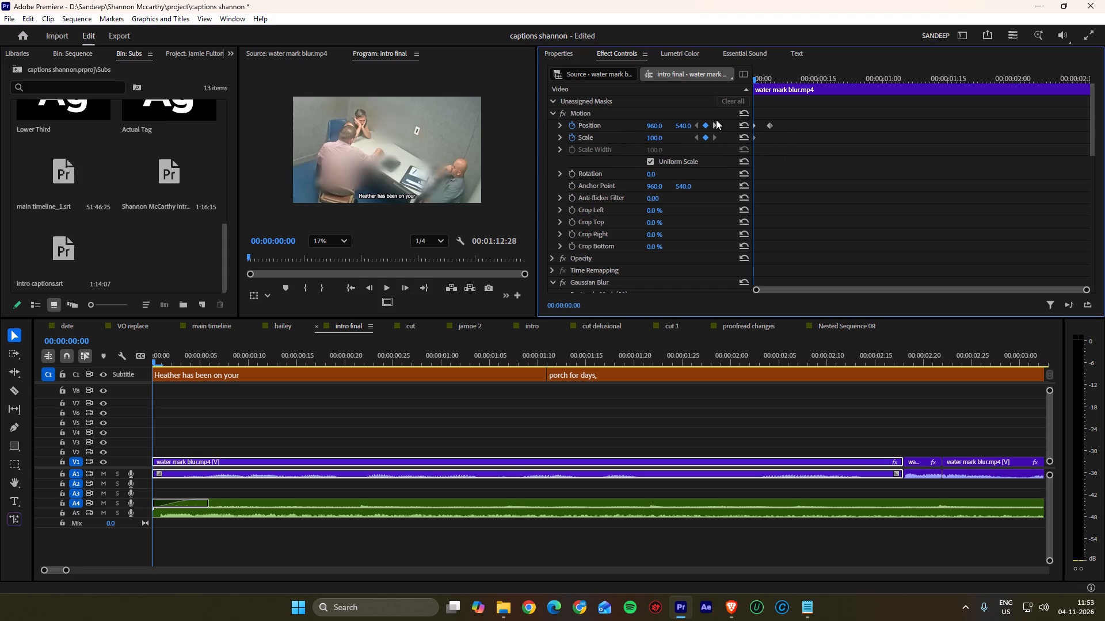
left_click(714, 121)
left_click(708, 138)
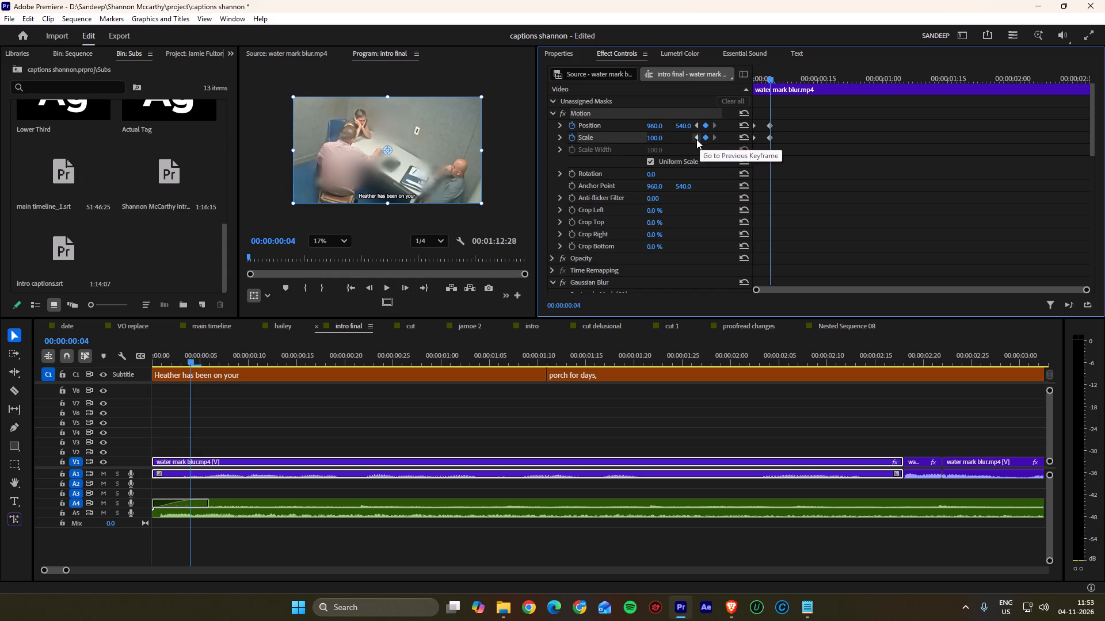
left_click(694, 140)
left_click_drag(657, 139, 669, 133)
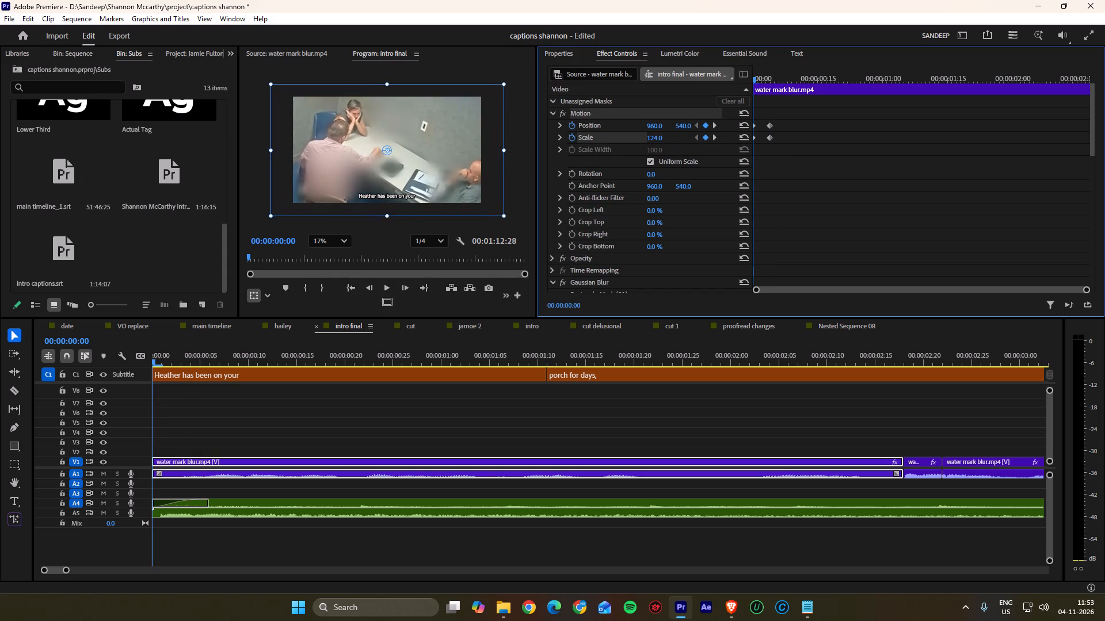
left_click_drag(669, 133, 671, 133)
key("space")
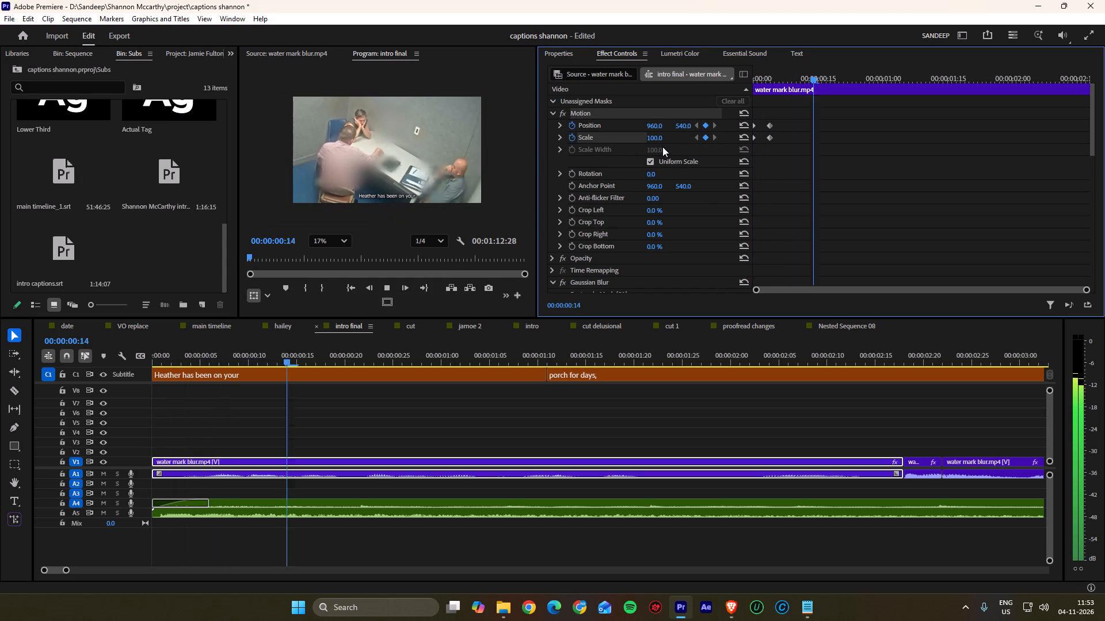
key("space")
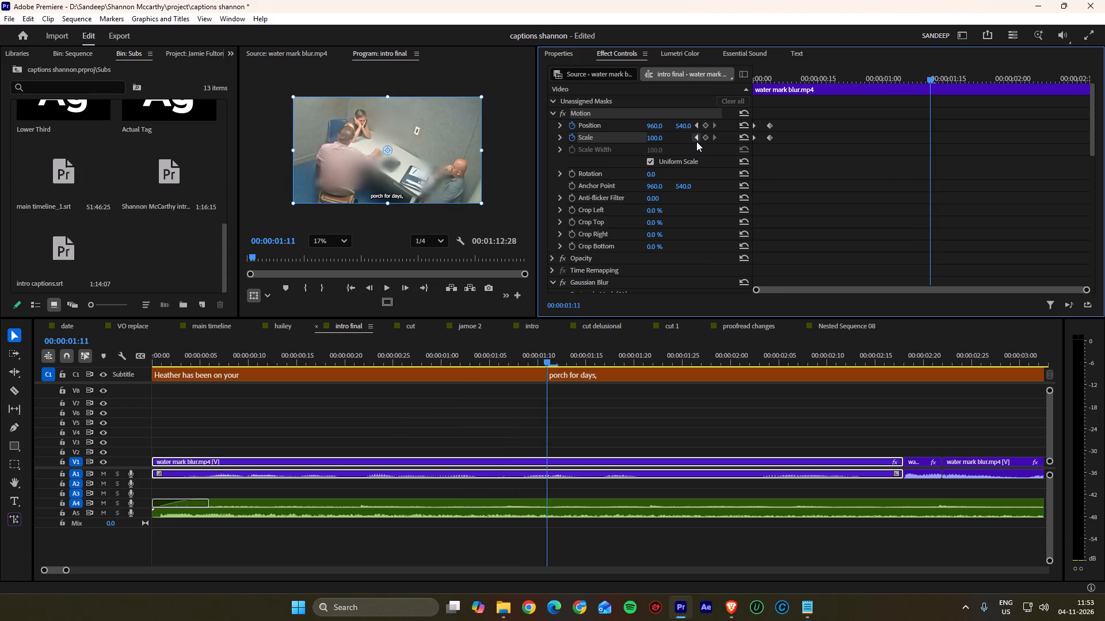
double_click(696, 141)
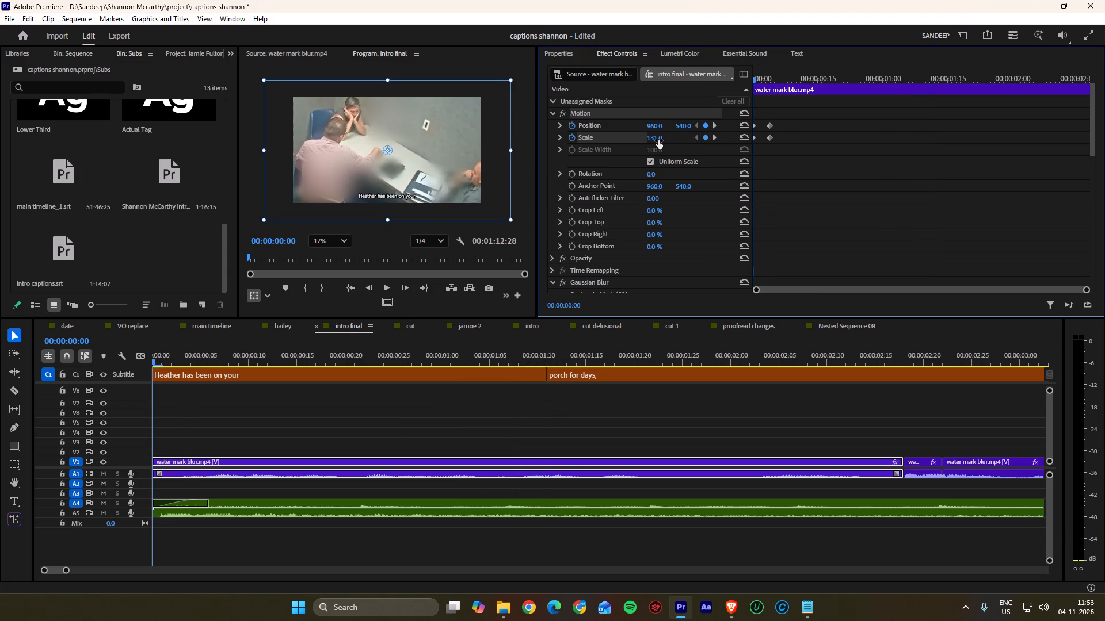
left_click(658, 140)
key("space")
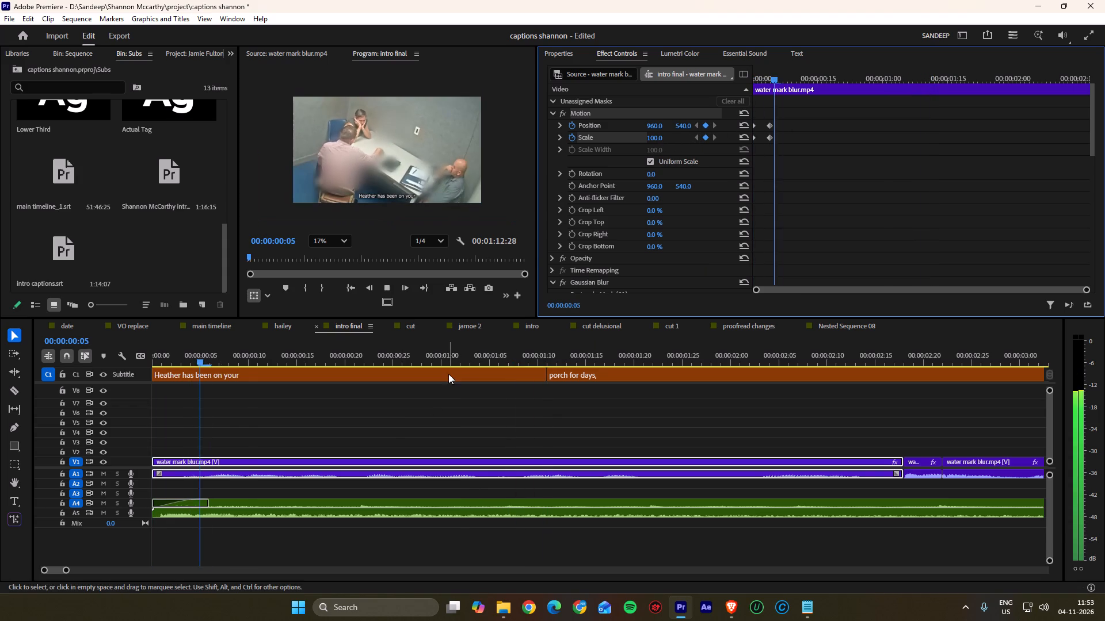
scroll(443, 140, "down", 2, "alt")
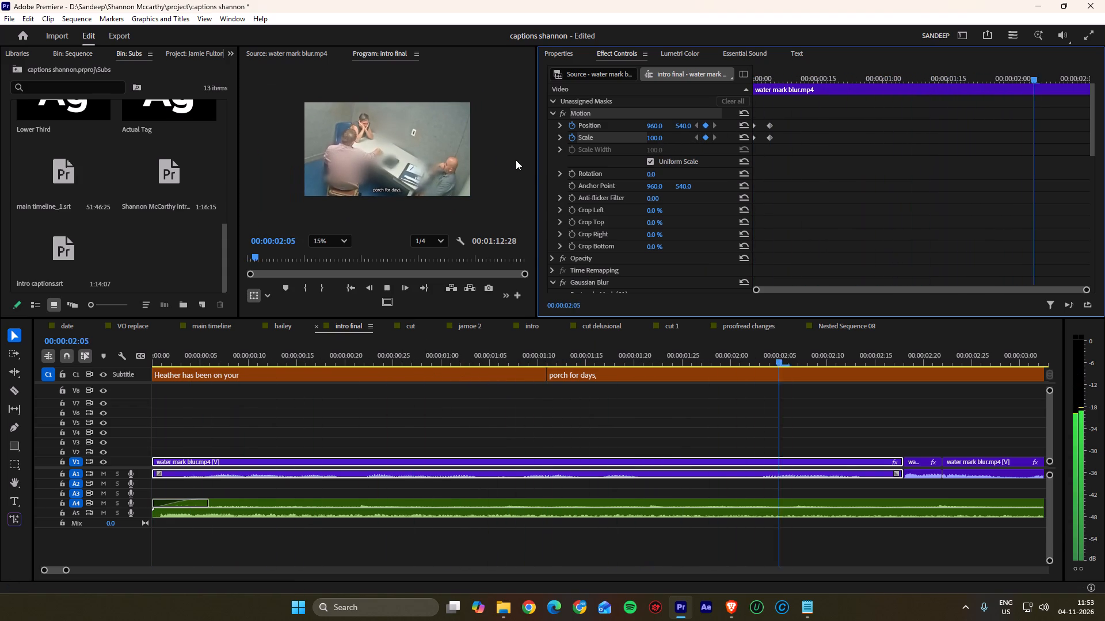
left_click(534, 167)
key("space")
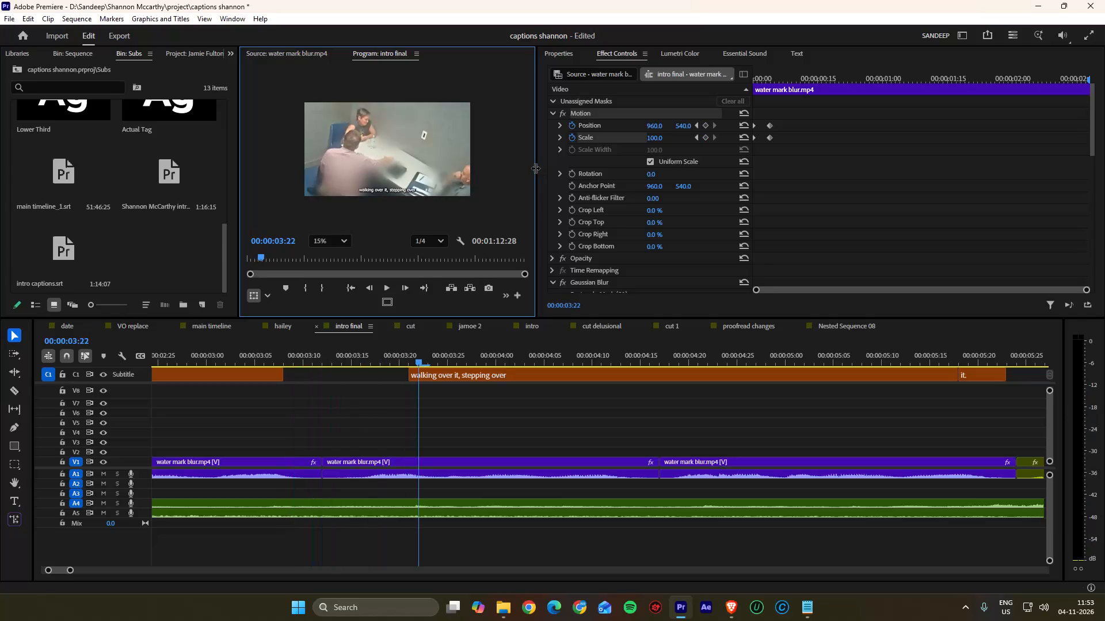
Replay the cuts between about 00:00:02:15 and 00:00:03:00, examining the short water mark blur clip near 00:00:02:21.
left_click_drag(535, 168, 619, 172)
scroll(456, 158, "up", 2)
scroll(521, 500, "down", 3, "alt")
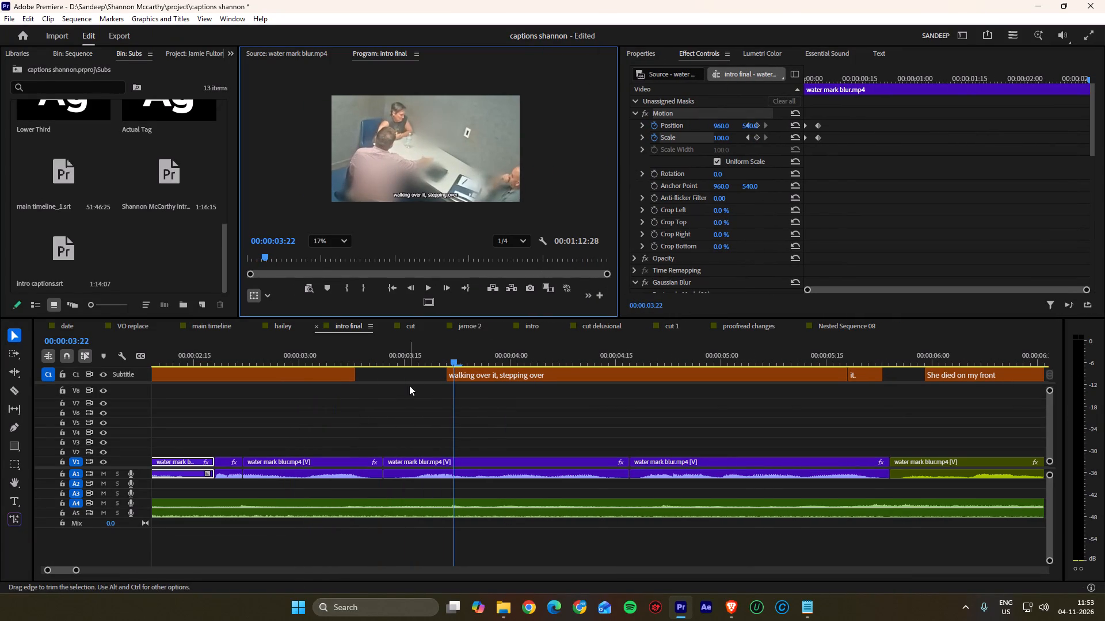
left_click_drag(379, 354, 227, 359)
key("space")
key("space")
scroll(242, 385, "up", 4)
left_click_drag(333, 354, 310, 353)
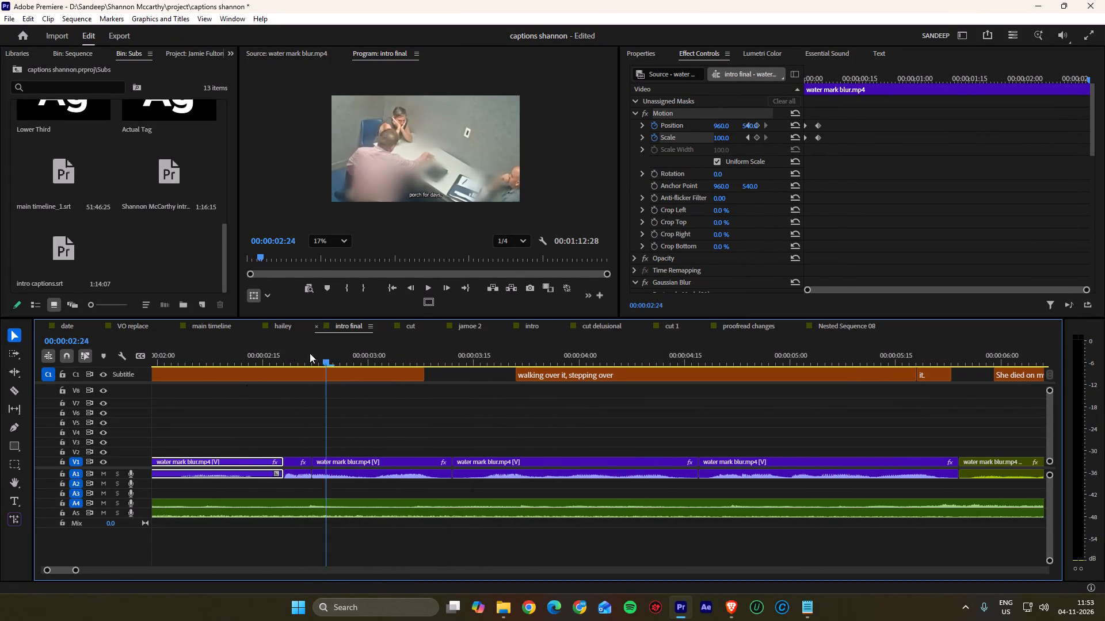
left_click_drag(310, 353, 269, 352)
key("space")
key("space")
left_click_drag(310, 352, 302, 358)
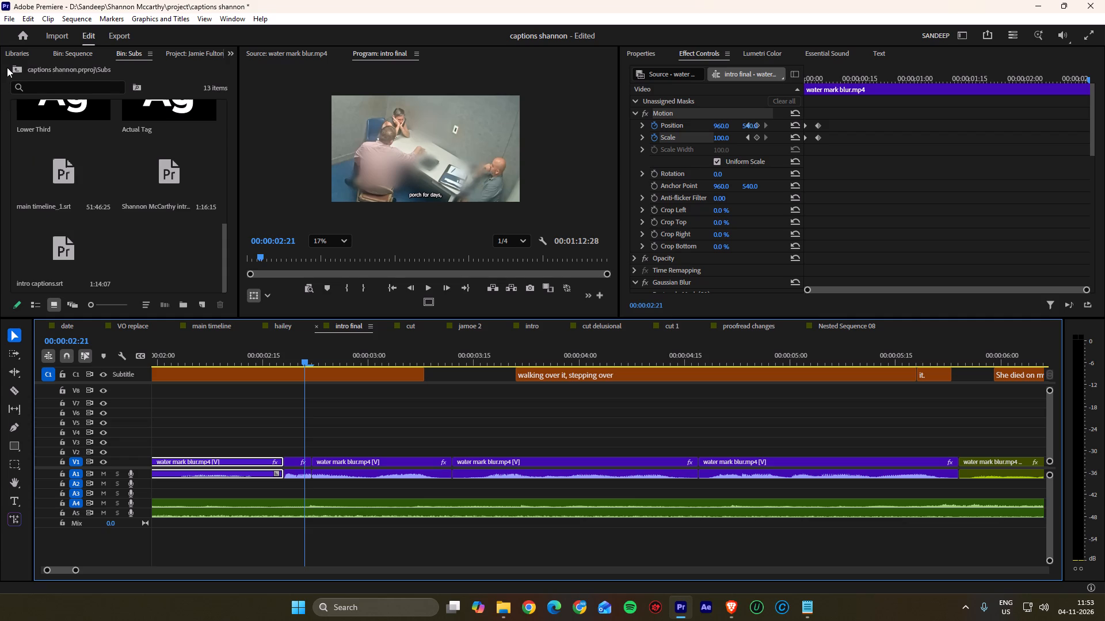
Open the sound effects bin in the captions shannon project.
left_click(16, 68)
scroll(88, 205, "down", 5)
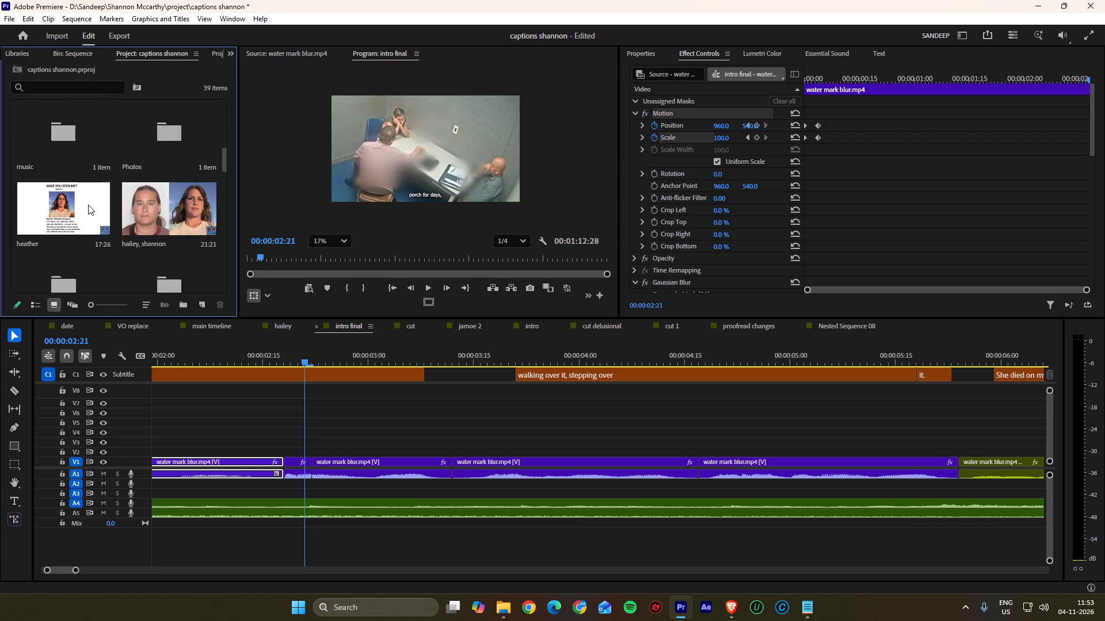
scroll(88, 205, "up", 1)
scroll(88, 205, "down", 5)
scroll(88, 205, "up", 5)
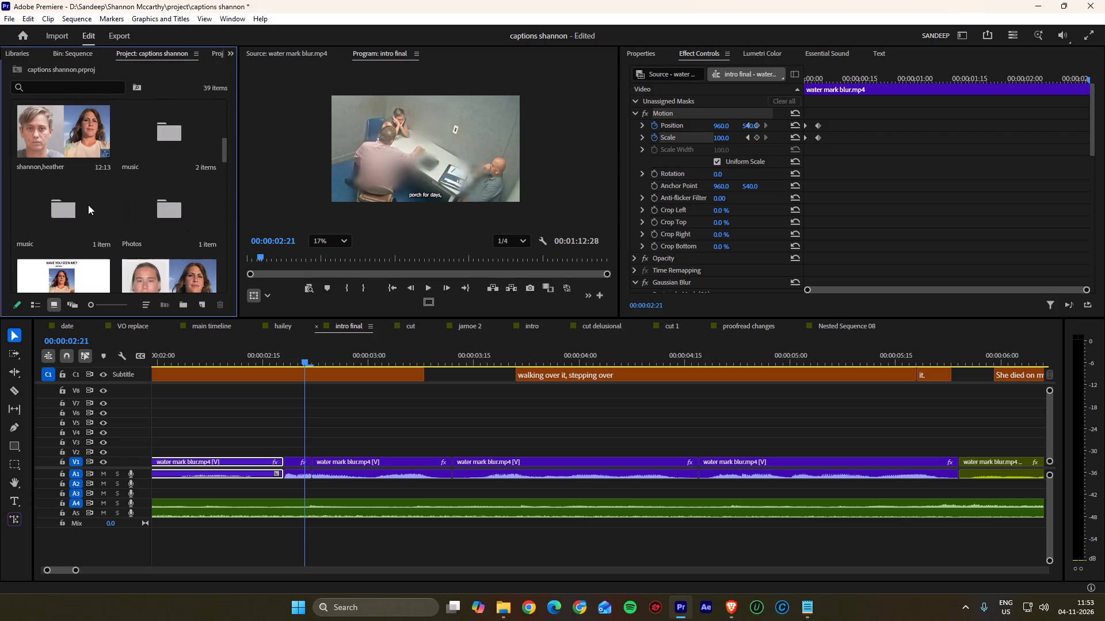
scroll(88, 205, "down", 11)
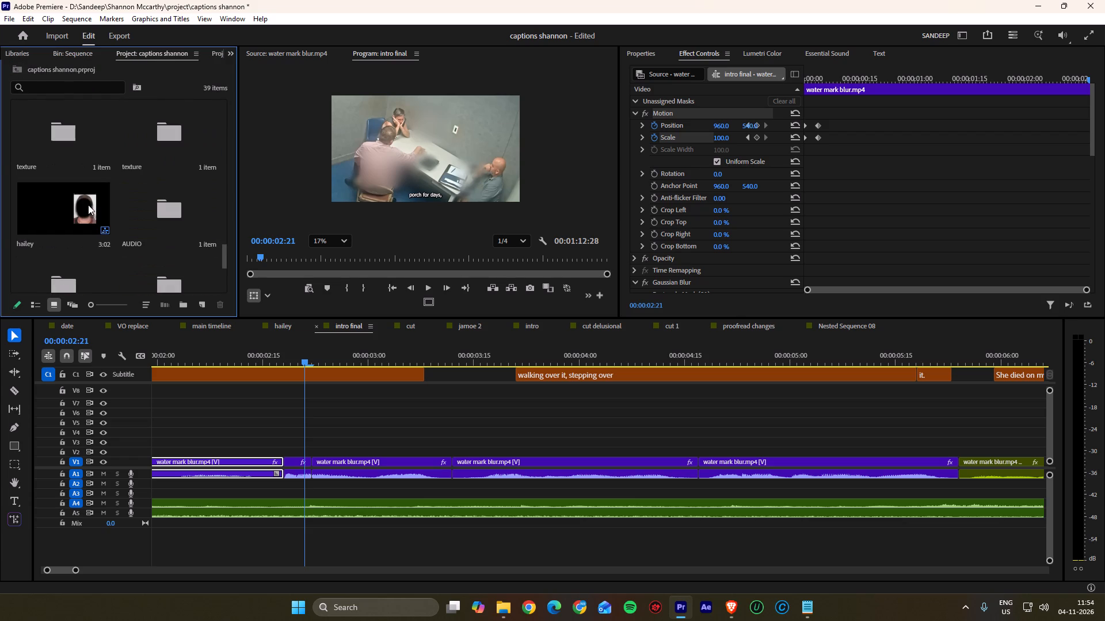
scroll(88, 205, "down", 4)
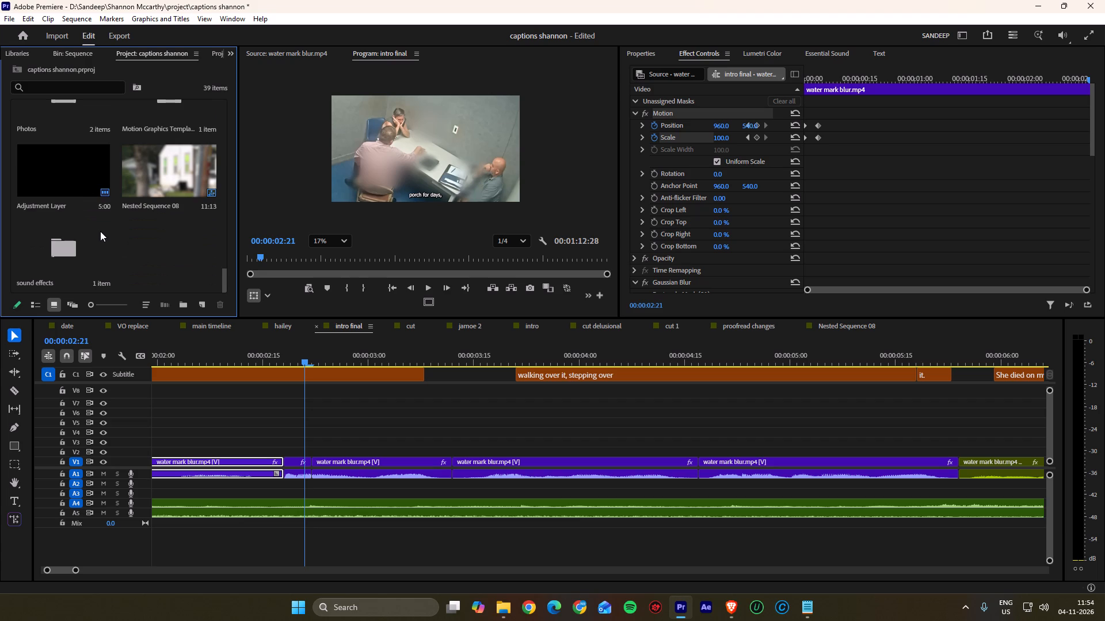
left_click(79, 250)
left_click(79, 250)
Import all the audio files from the Sfx (2) folder in D:\presets\music into the sound effects bin.
double_click(139, 241)
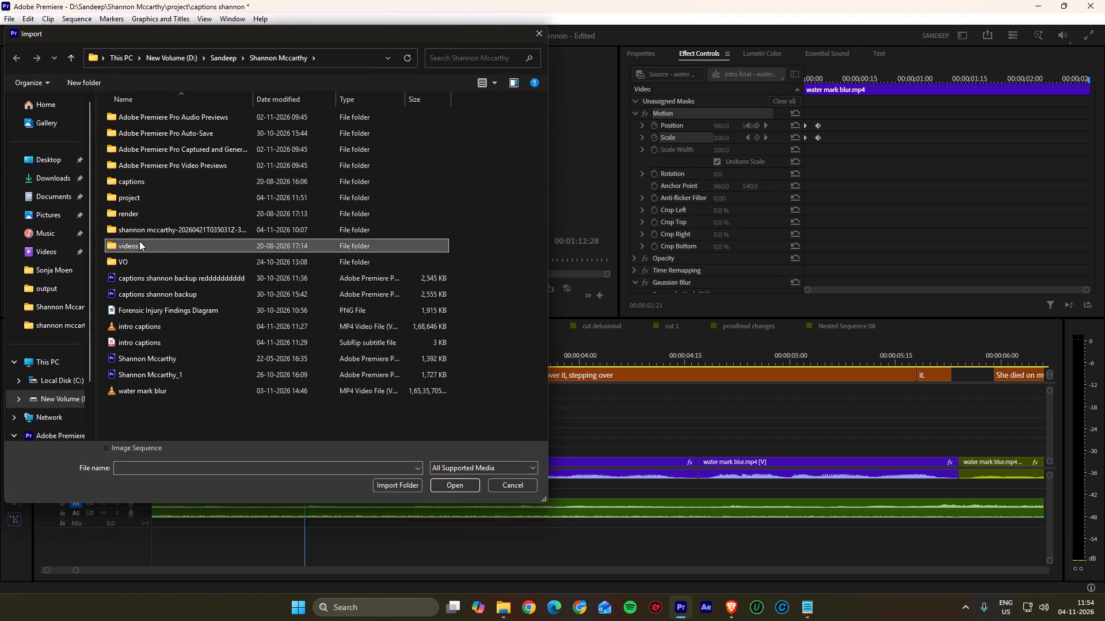
left_click(56, 396)
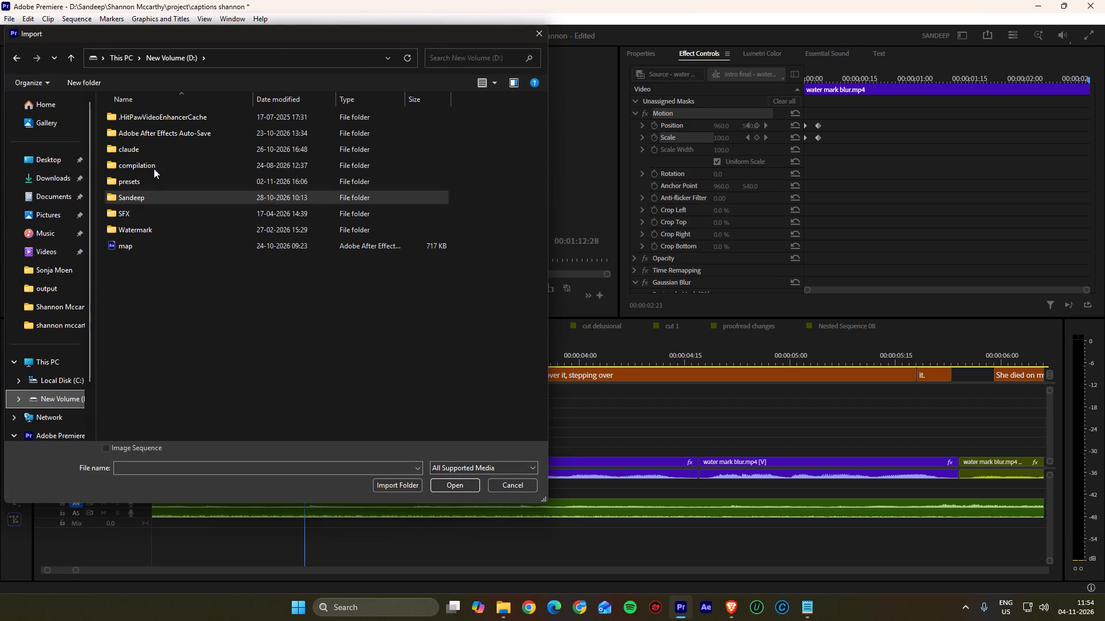
left_click(154, 172)
double_click(154, 177)
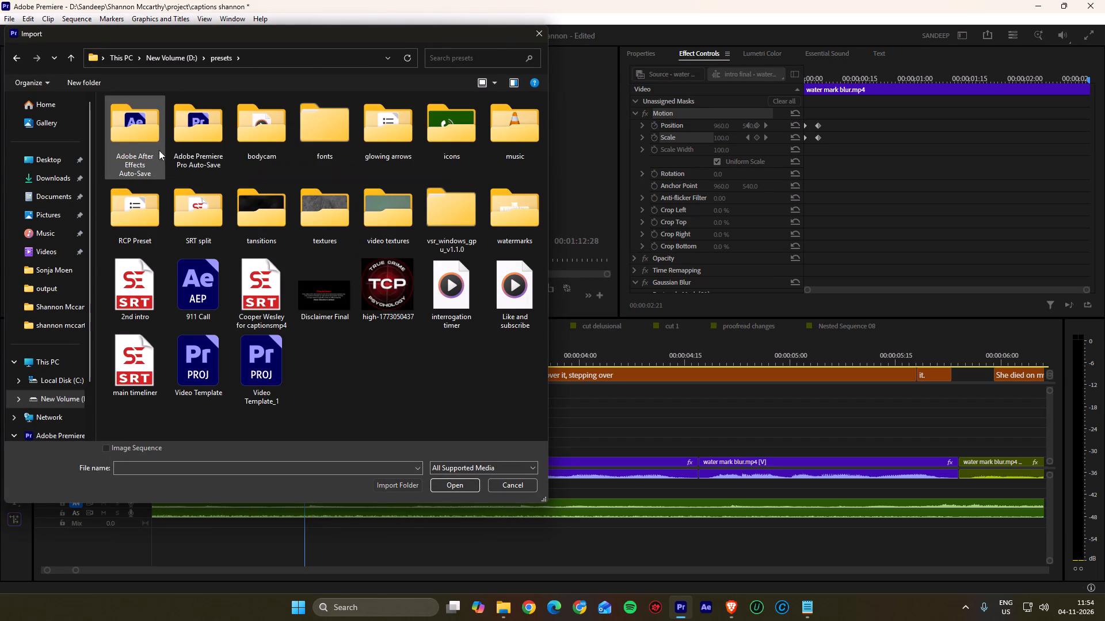
double_click(530, 151)
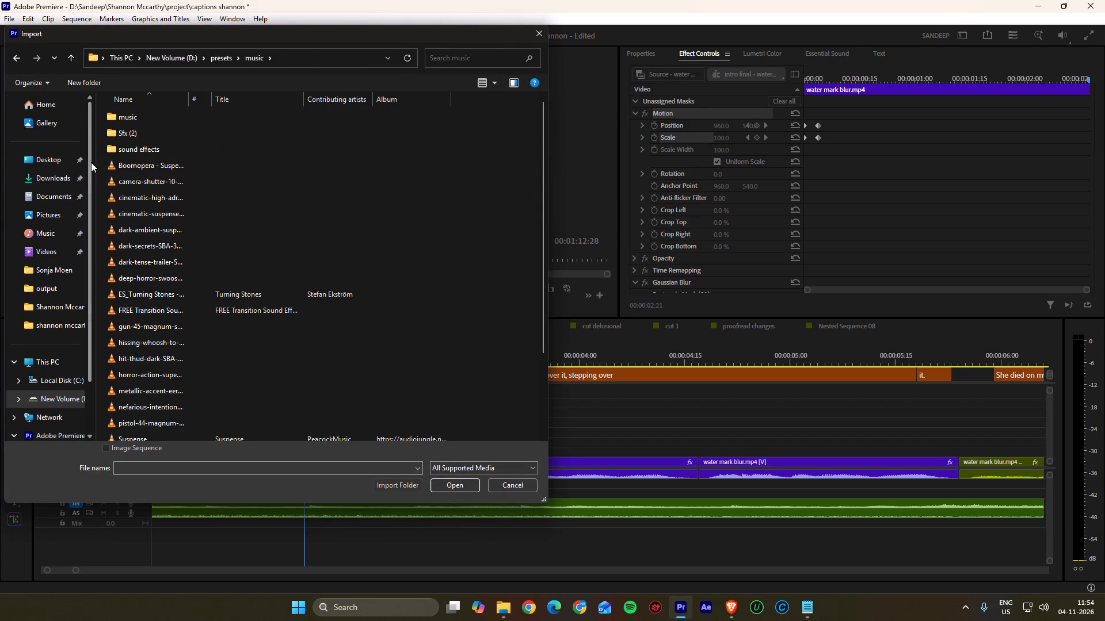
double_click(121, 139)
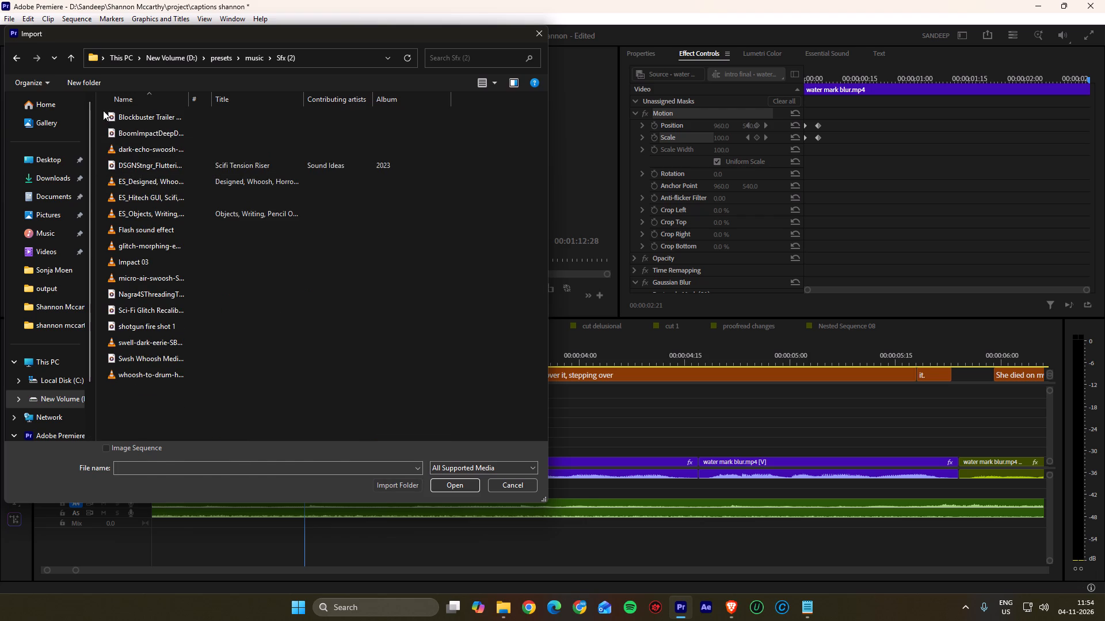
left_click_drag(103, 110, 218, 385)
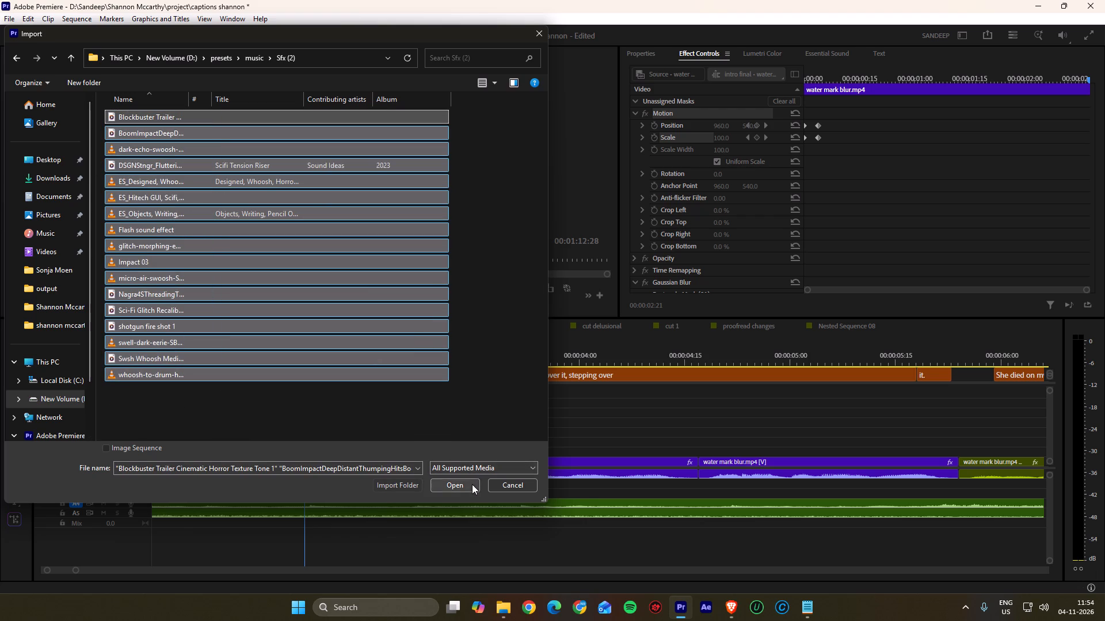
left_click(472, 484)
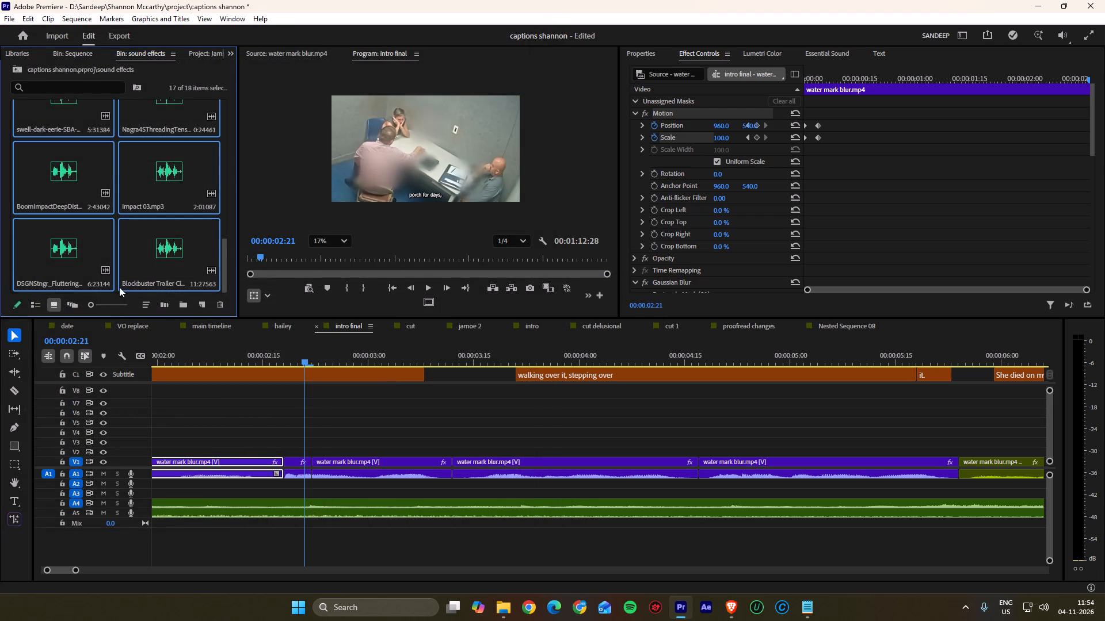
Import the media files from D:\presets\music\sound effects, leaving out its subfolders, into the sound effects bin.
left_click(116, 287)
right_click(116, 287)
triple_click(115, 285)
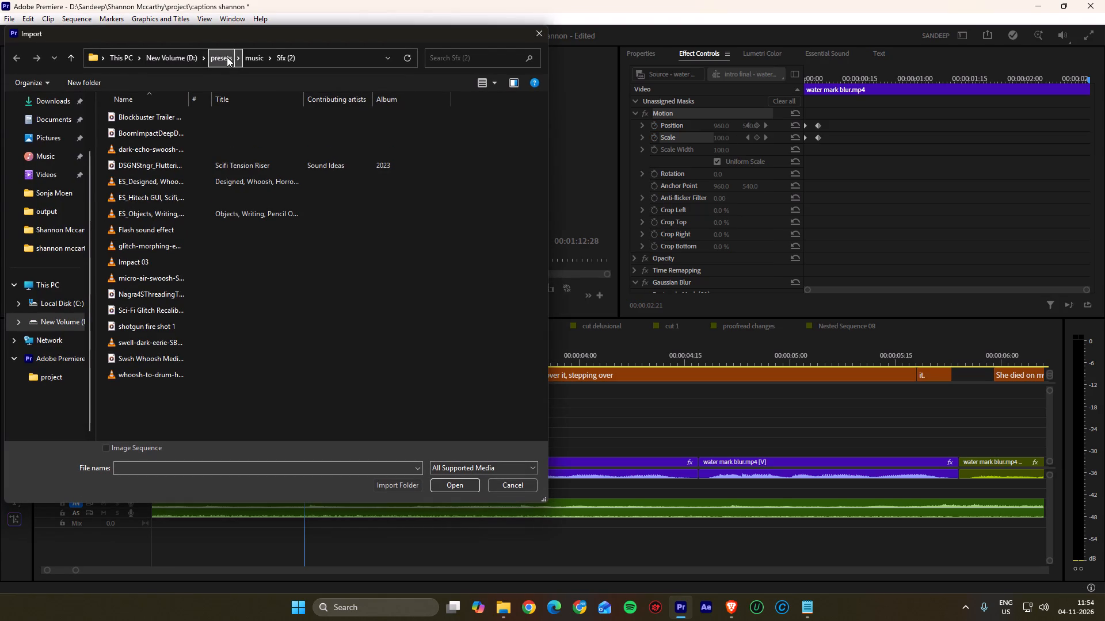
left_click(246, 56)
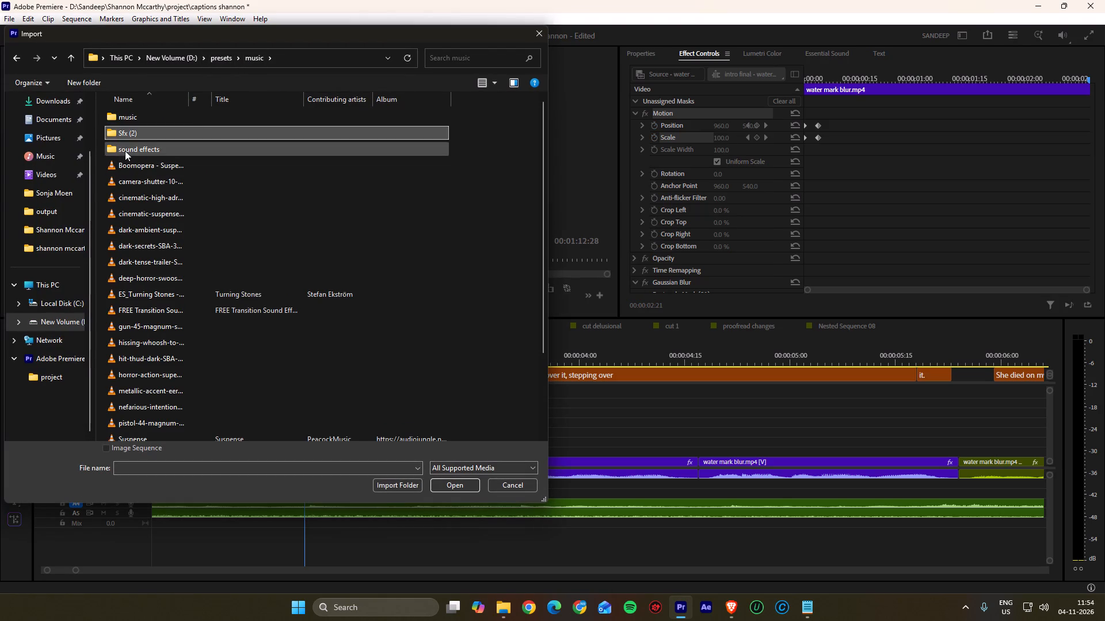
double_click(128, 150)
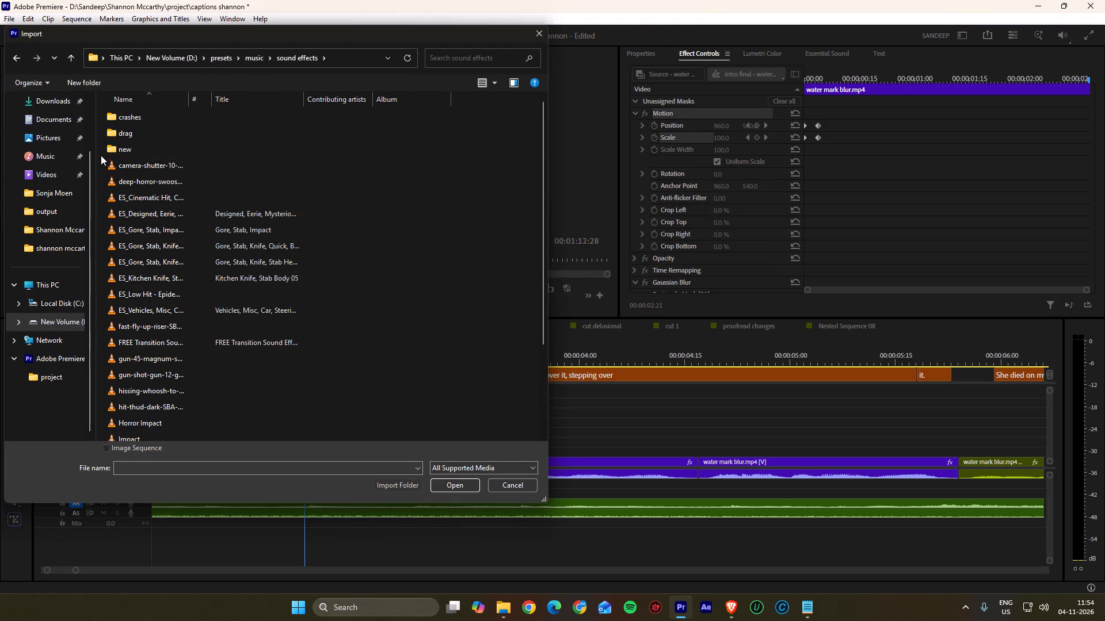
left_click_drag(100, 164, 225, 351)
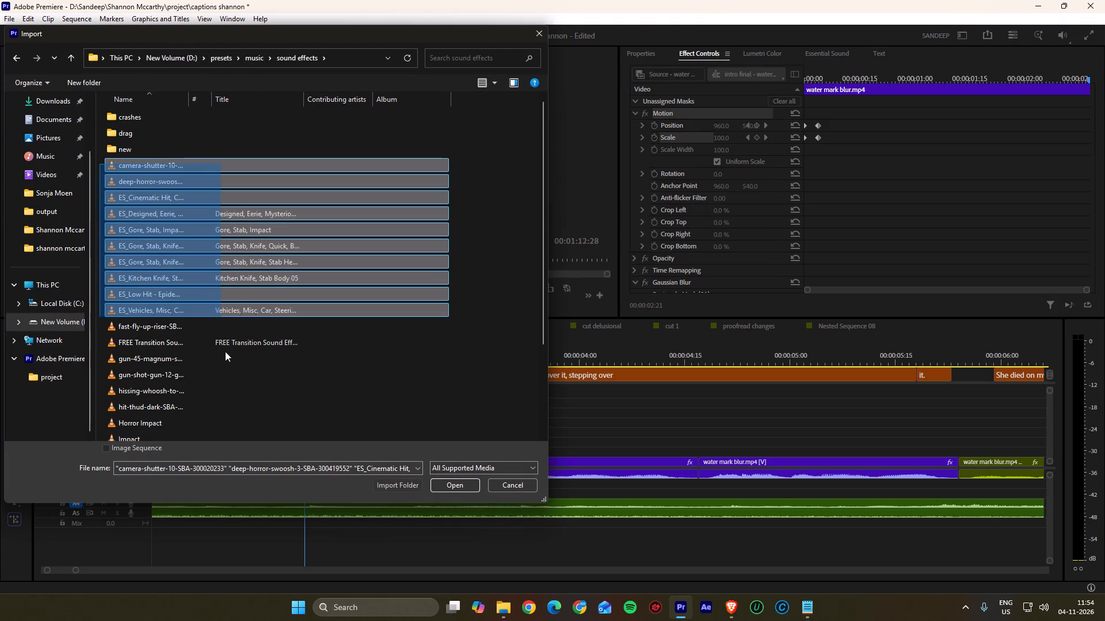
left_click_drag(225, 351, 240, 451)
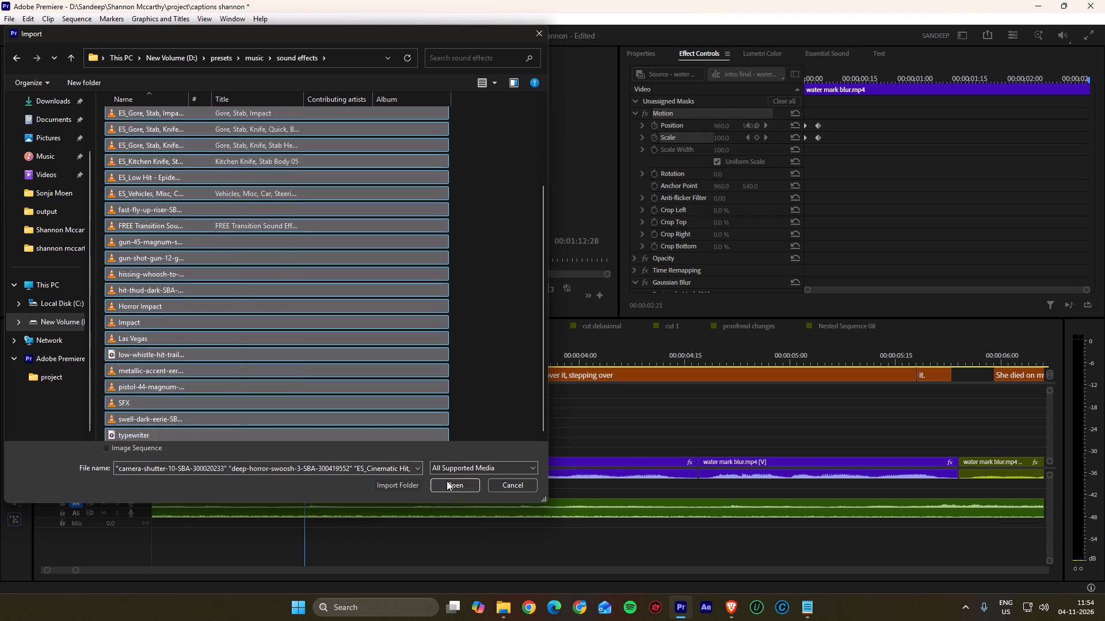
left_click(447, 481)
left_click(153, 248)
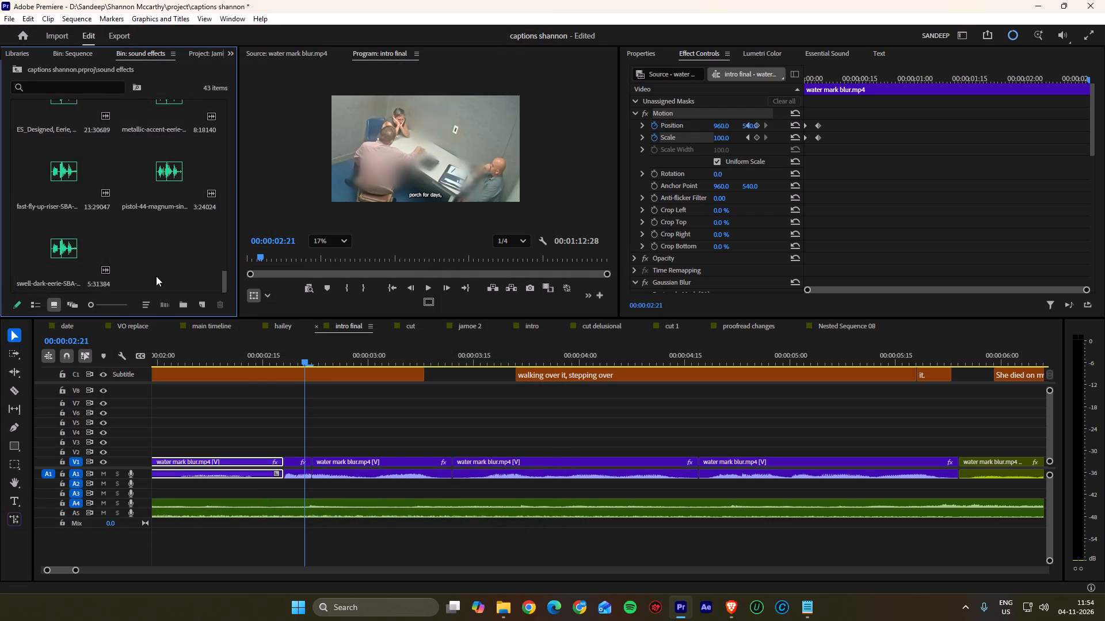
Replay intro final from about 00:00:02:14 to 00:00:02:21, examining the cuts around the short water mark blur clip.
scroll(259, 386, "down", 2, "alt")
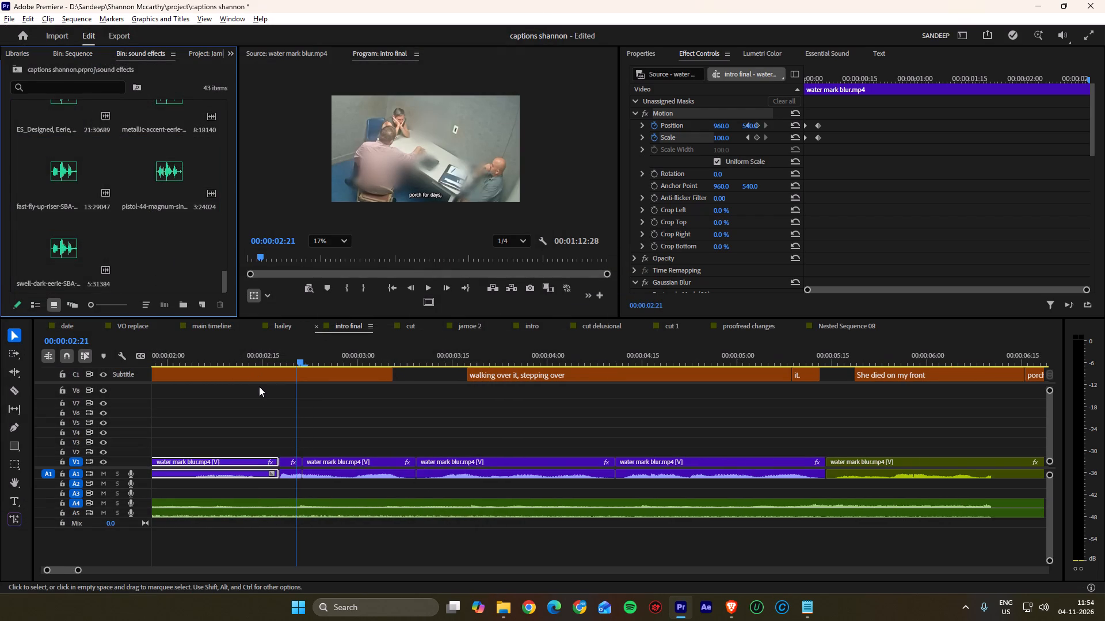
scroll(259, 386, "up", 2)
scroll(259, 386, "up", 5, "alt")
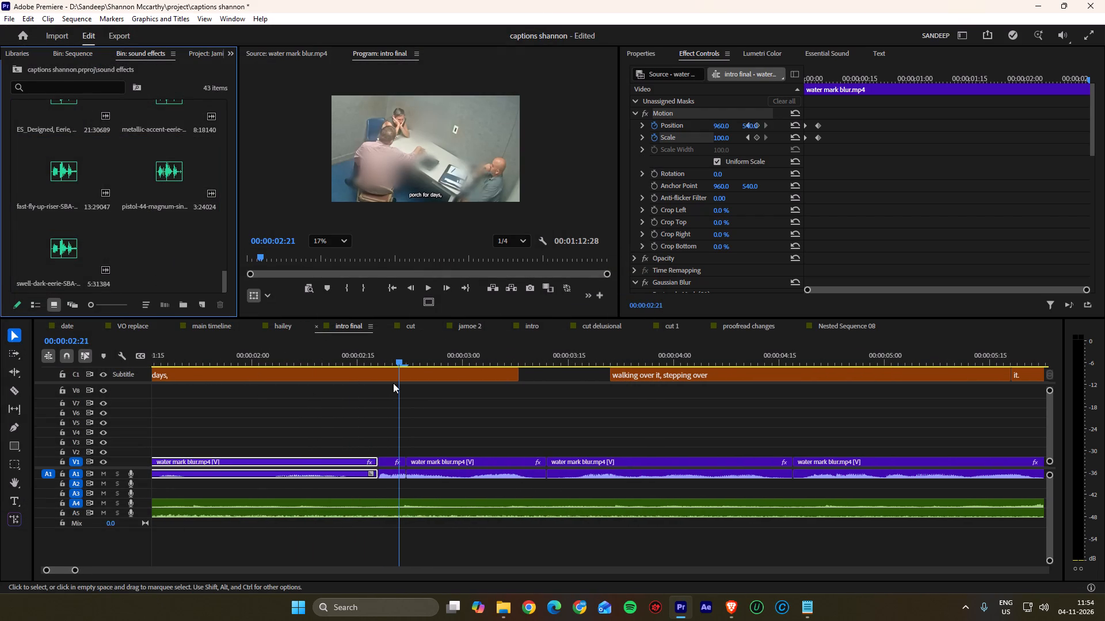
scroll(393, 383, "down", 3, "alt")
scroll(393, 383, "down", 1)
scroll(356, 417, "up", 3, "alt")
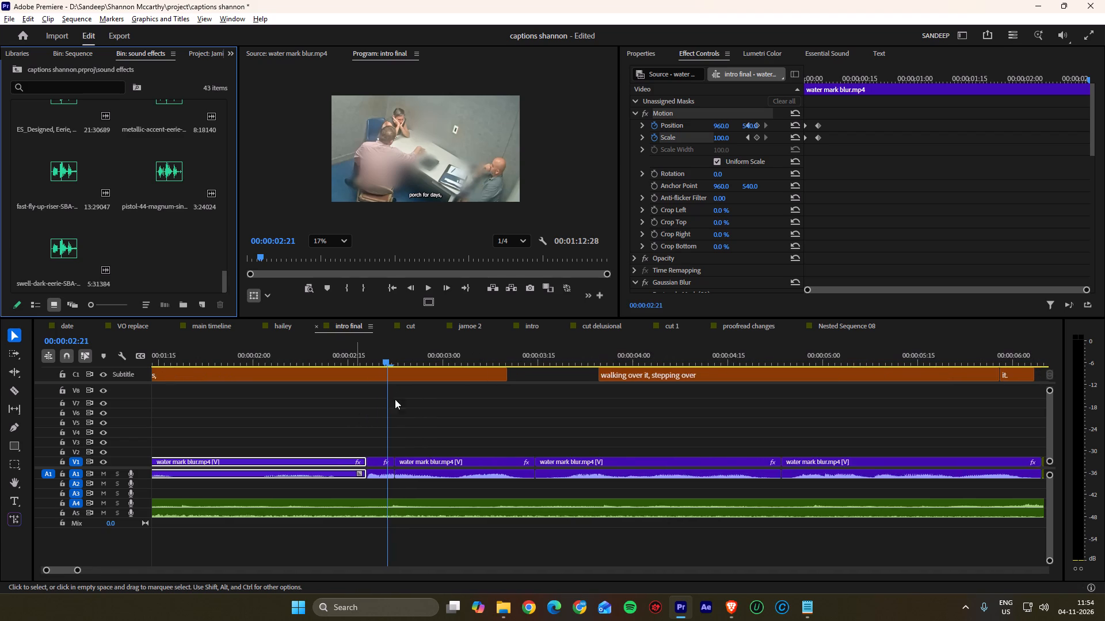
scroll(402, 397, "up", 5, "alt")
left_click_drag(361, 350, 296, 349)
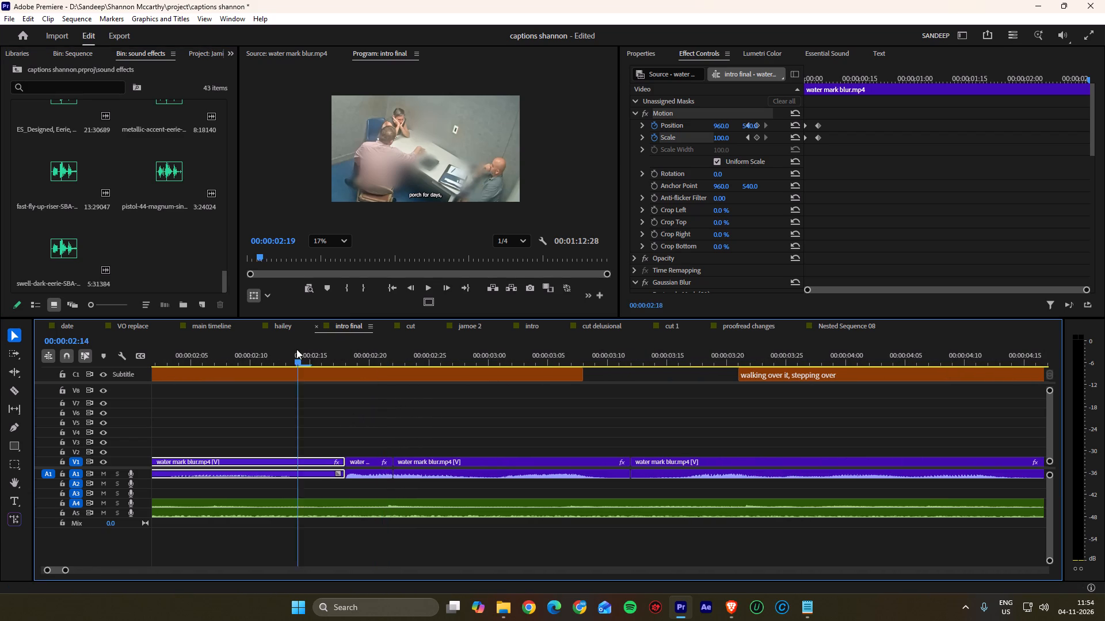
left_click_drag(296, 349, 296, 349)
key("space")
key("space")
left_click_drag(405, 354, 300, 351)
key("space")
key("space")
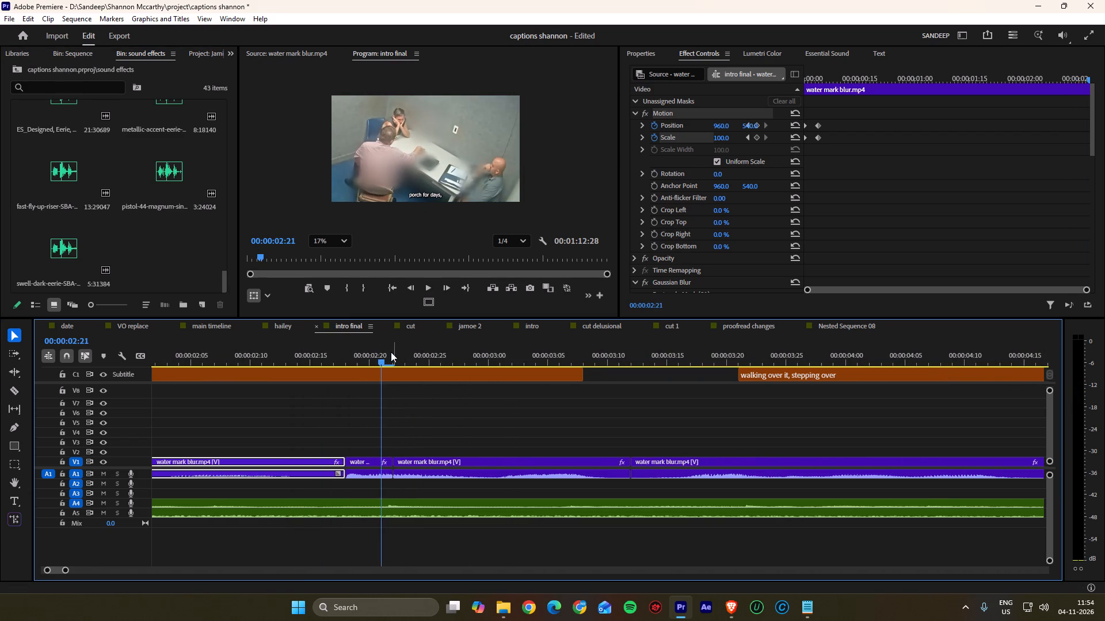
left_click_drag(391, 352, 367, 352)
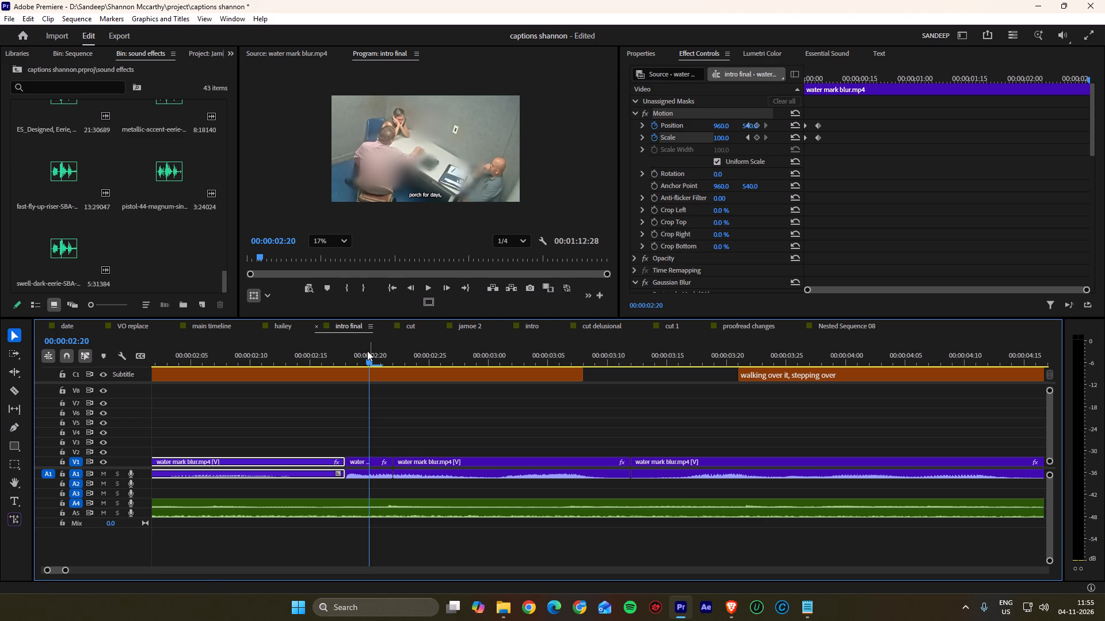
Replay intro final from about 00:00:01:18 to 00:00:03:00, and park the playhead on the cut at 00:00:02:18.
scroll(537, 411, "down", 7, "alt")
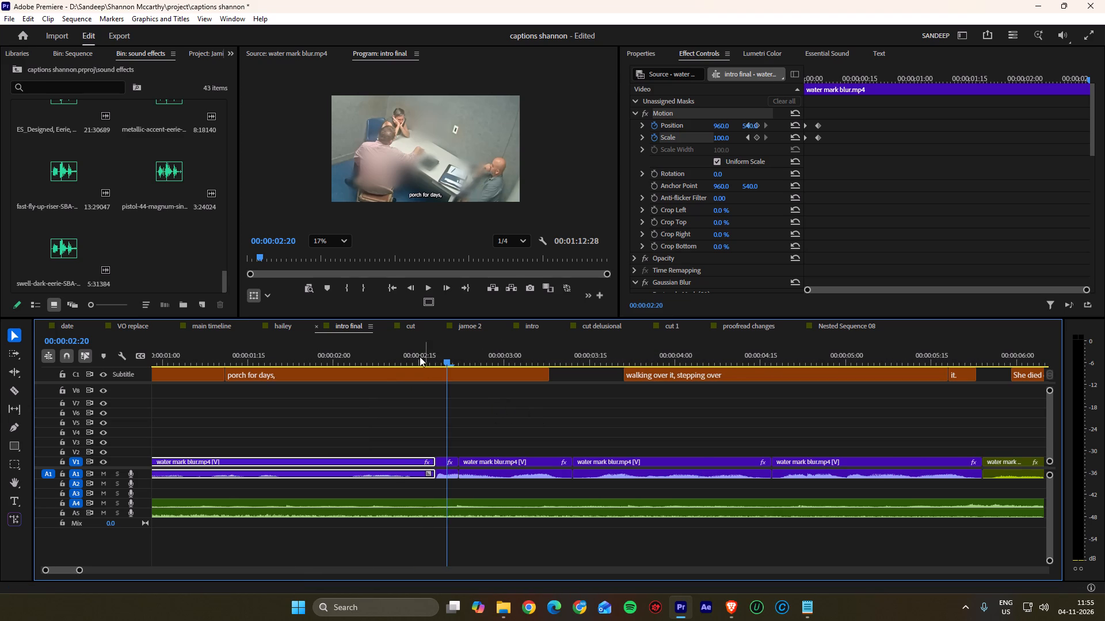
left_click_drag(405, 351, 266, 342)
key("space")
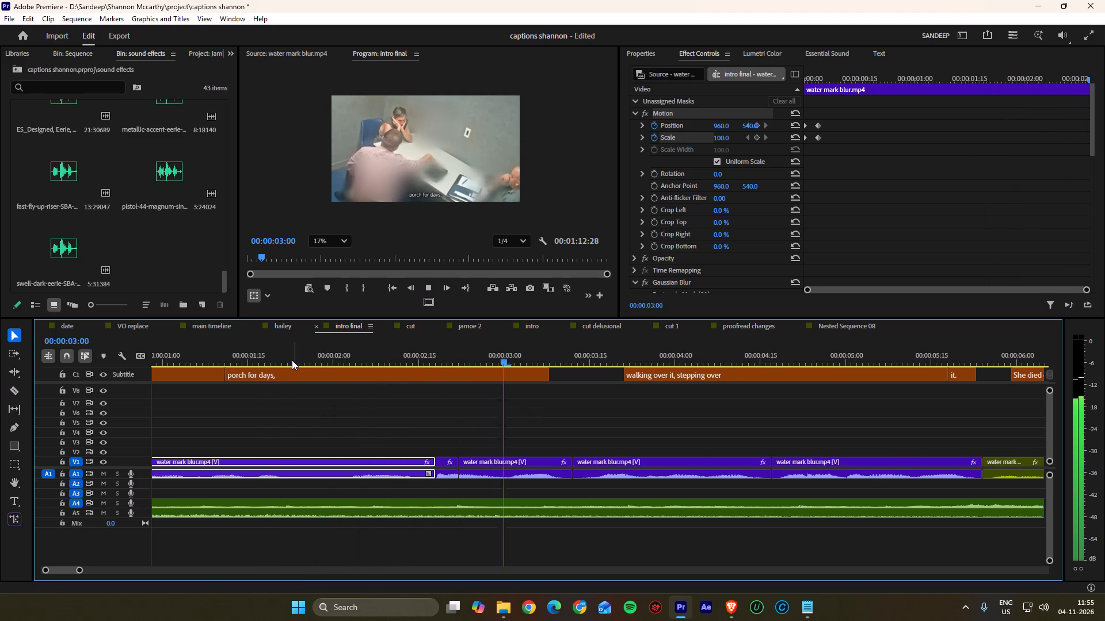
key("space")
left_click_drag(430, 357, 414, 359)
key("space")
key("space")
left_click_drag(453, 362, 438, 362)
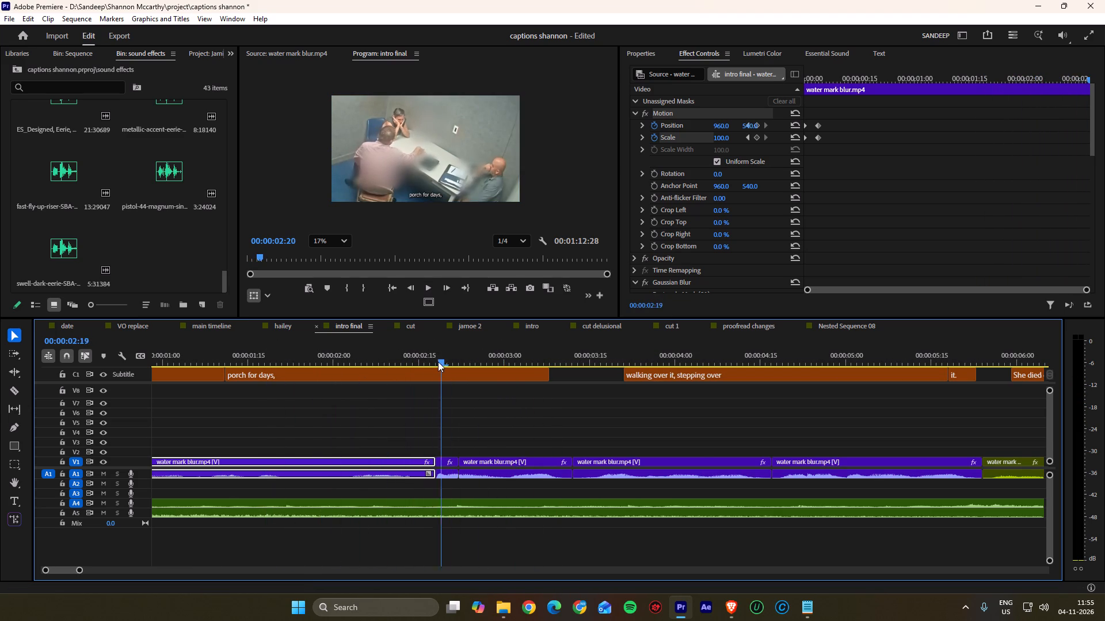
left_click_drag(438, 362, 437, 358)
scroll(438, 402, "down", 3)
Look through the sound effects bin for a hit and audition hit-thud-dark-SBA-300109642.mp3.
scroll(39, 203, "up", 2)
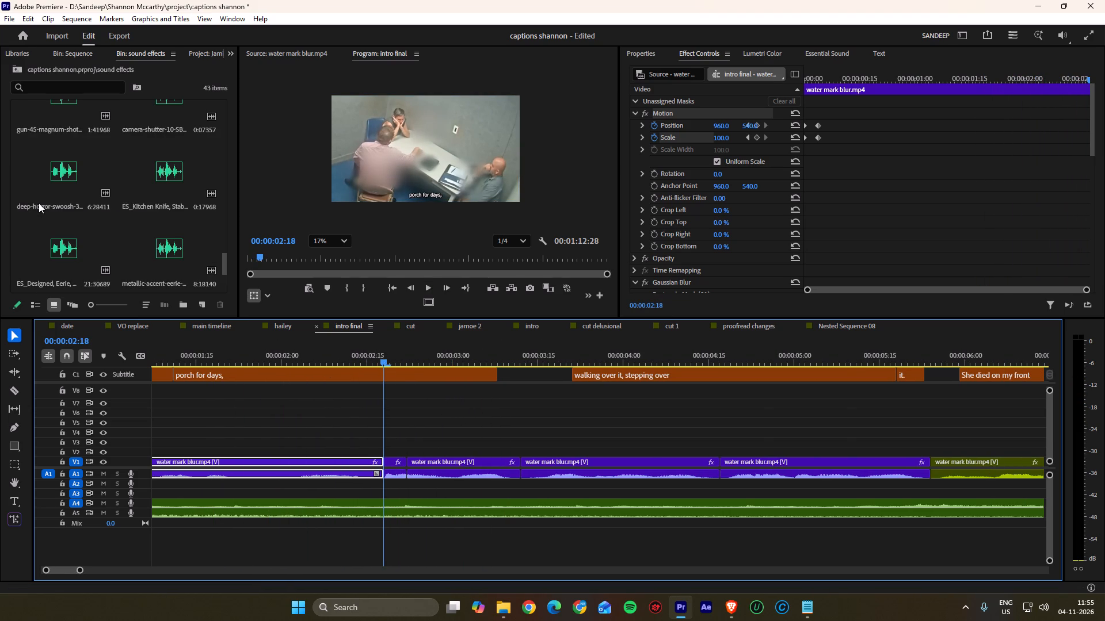
scroll(39, 203, "up", 20)
scroll(39, 203, "up", 2)
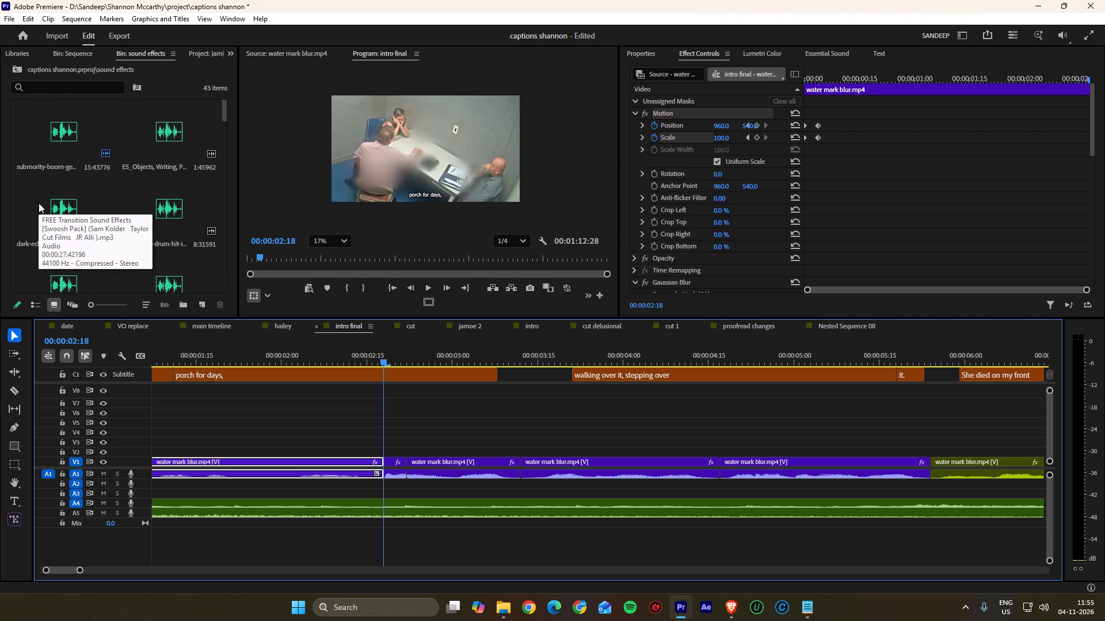
scroll(111, 243, "down", 2)
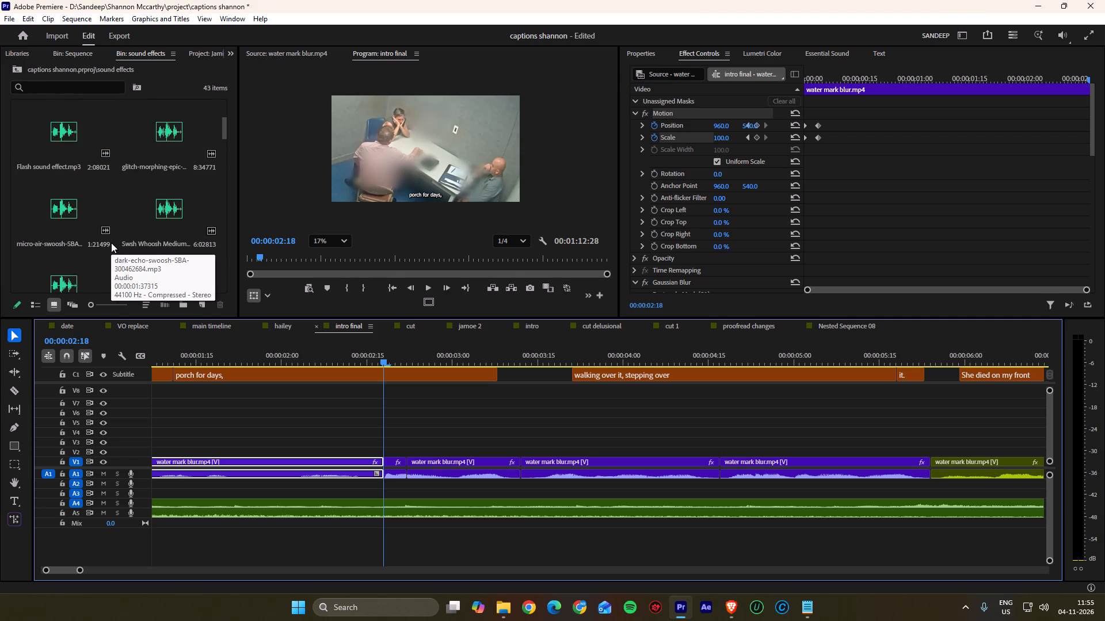
scroll(111, 243, "down", 4)
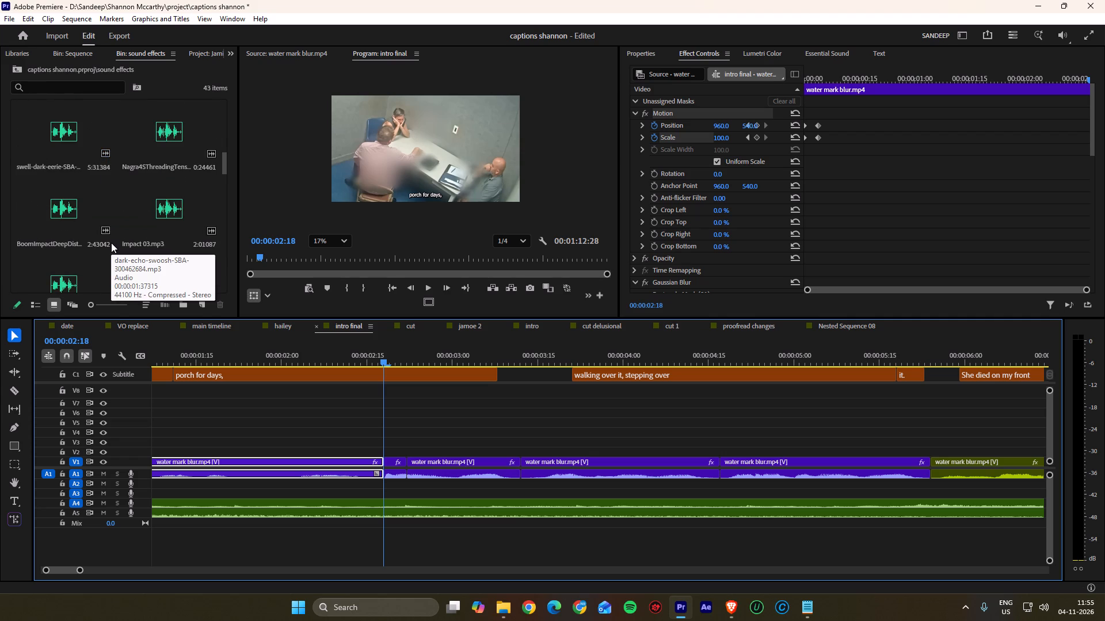
scroll(158, 211, "down", 1)
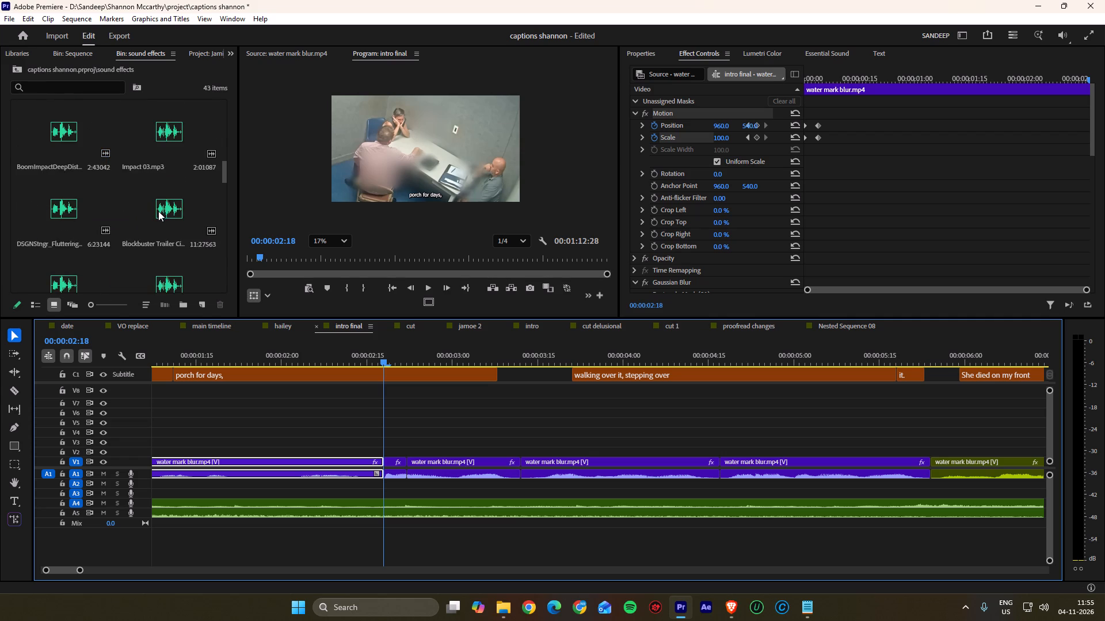
scroll(158, 211, "down", 5)
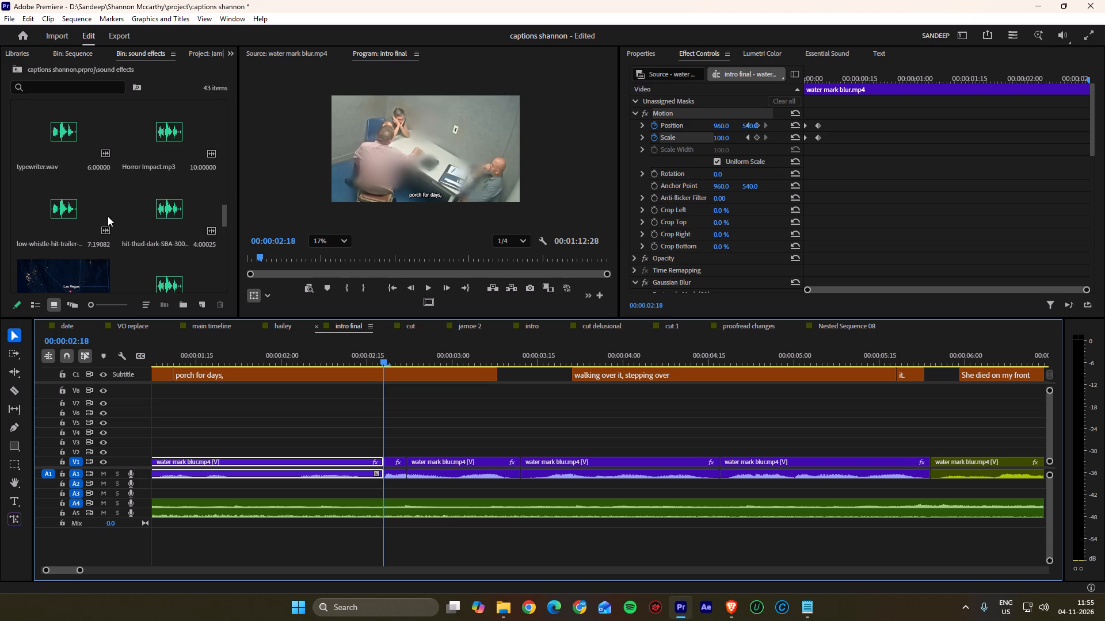
double_click(166, 208)
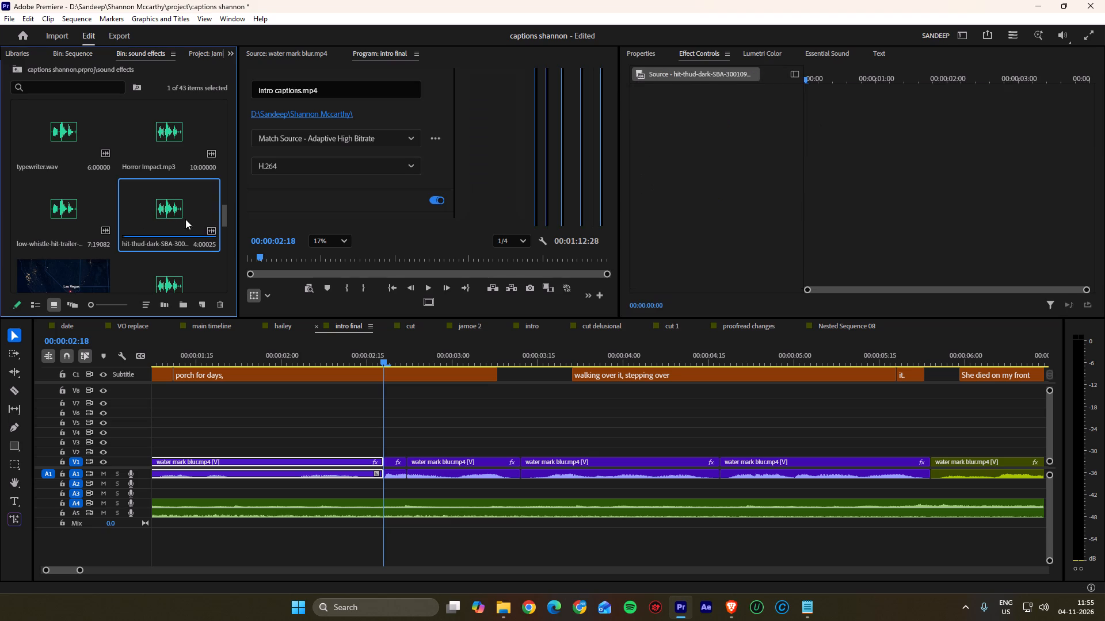
key("space")
key("space")
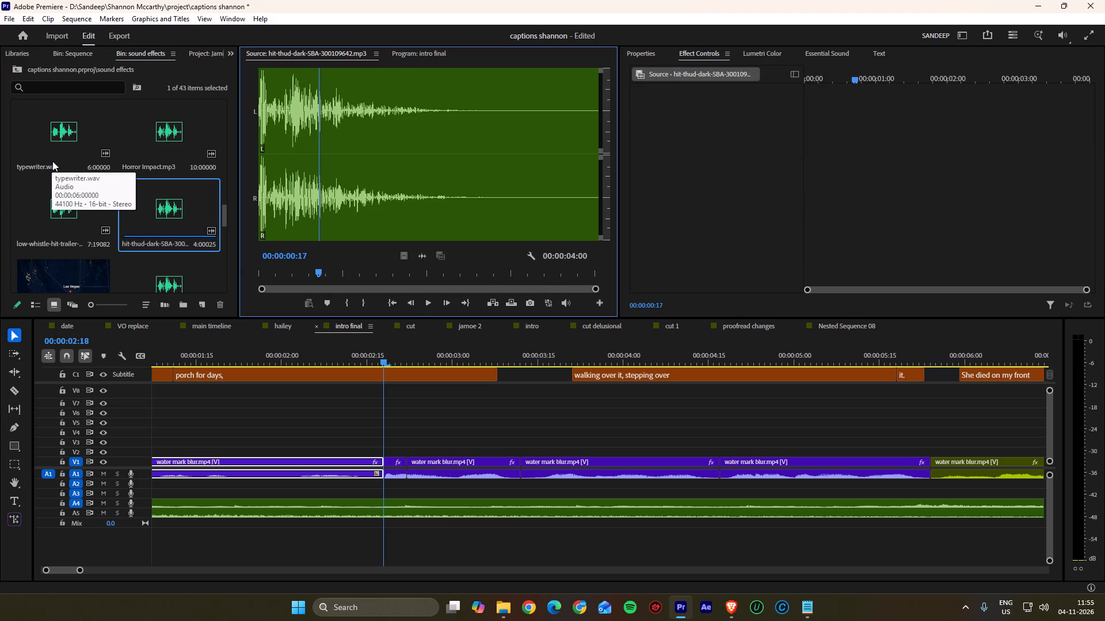
Audition the ES_Cinematic Hit, Click, Thud sound and place it on A3 at about 00:00:05:18, just before the "She died" clip.
scroll(52, 161, "down", 2)
scroll(105, 218, "down", 2)
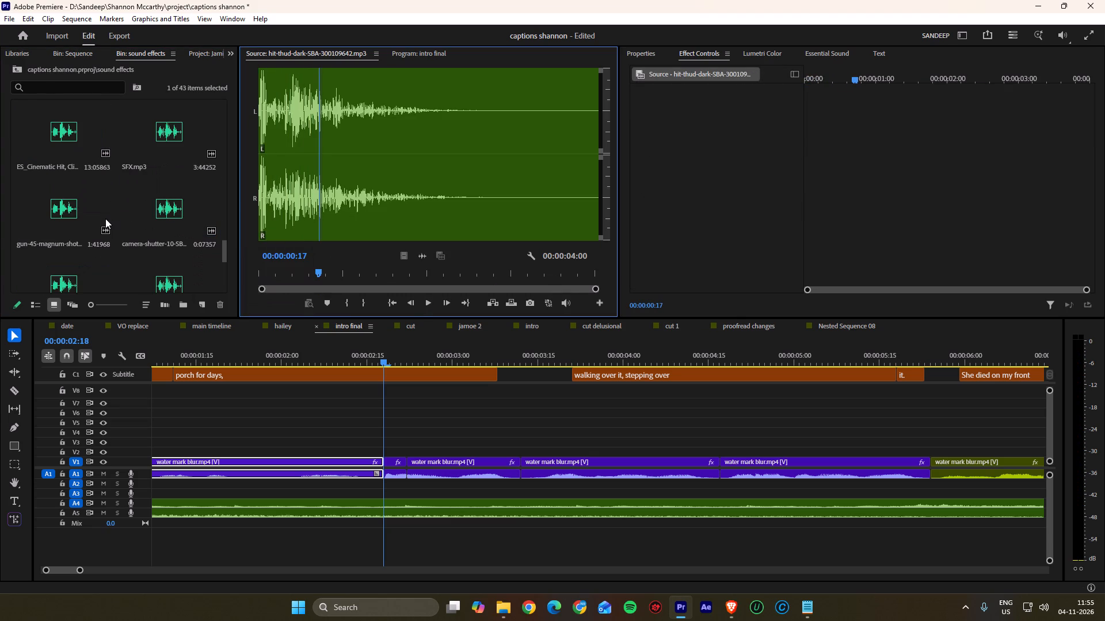
scroll(105, 218, "up", 1)
double_click(70, 210)
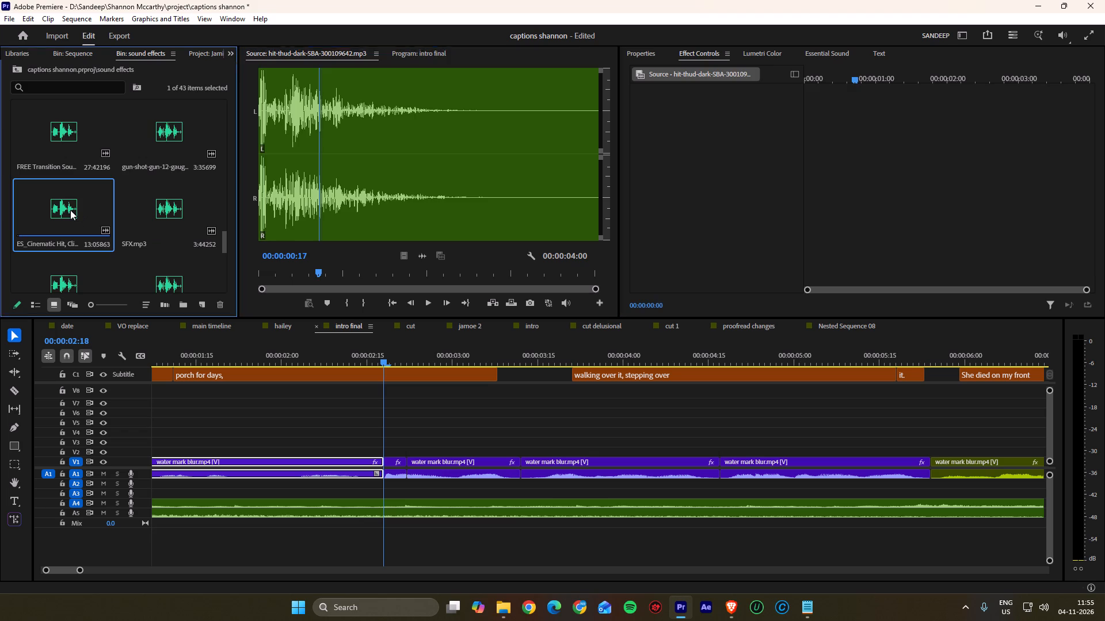
key("space")
key("space")
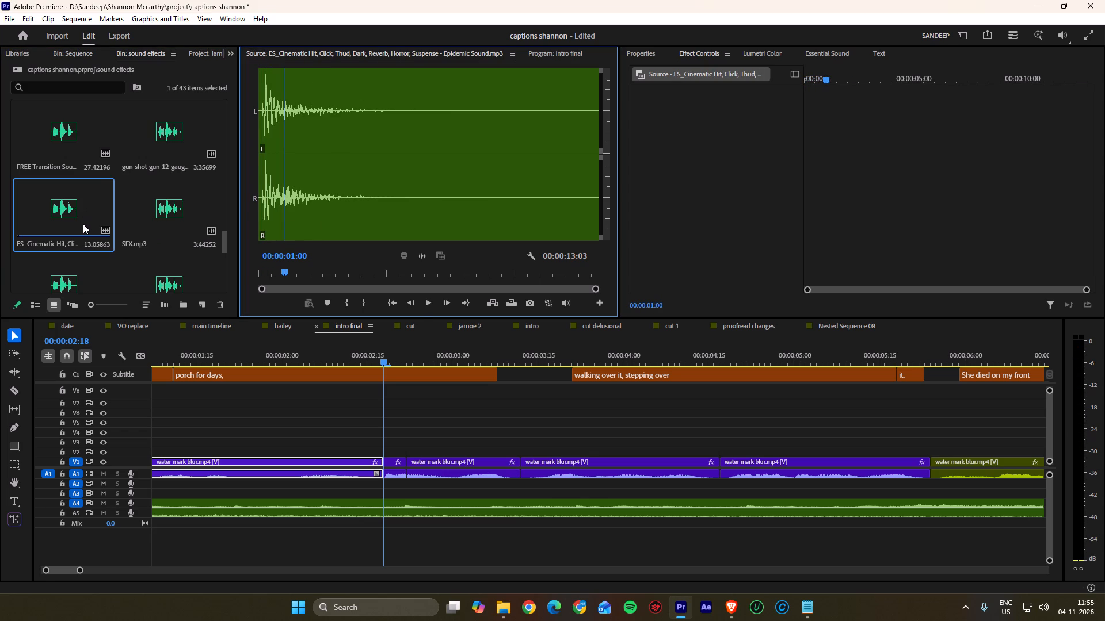
scroll(410, 490, "down", 13, "alt")
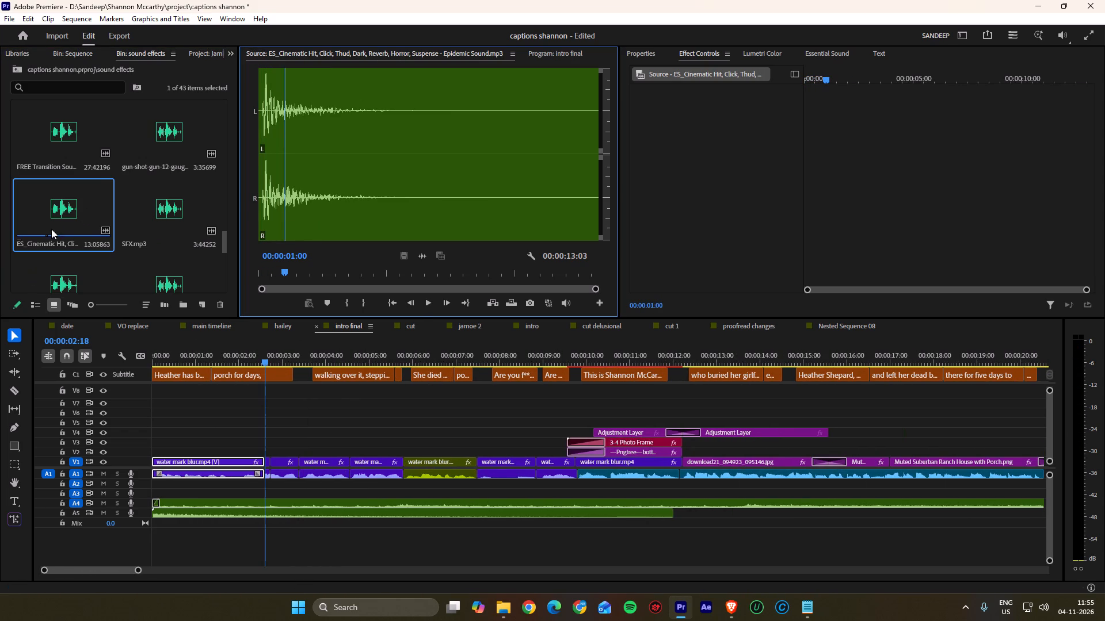
left_click_drag(78, 204, 395, 490)
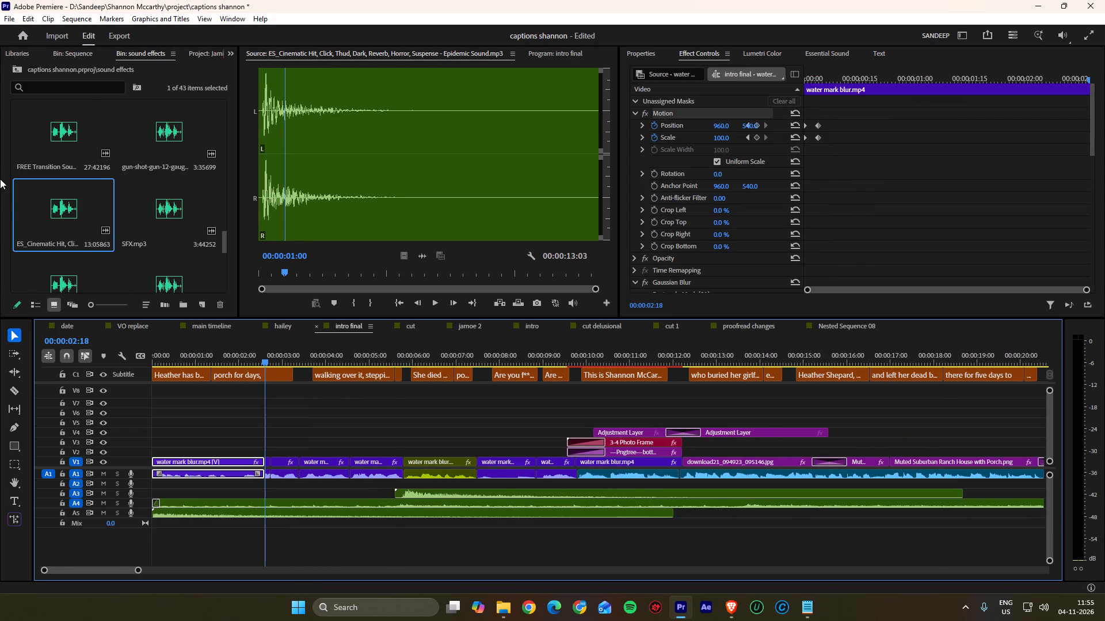
Browse the sound effects bin for another hit and audition ES_Low Hit - Epidemic Sound.mp3.
scroll(123, 258, "down", 2)
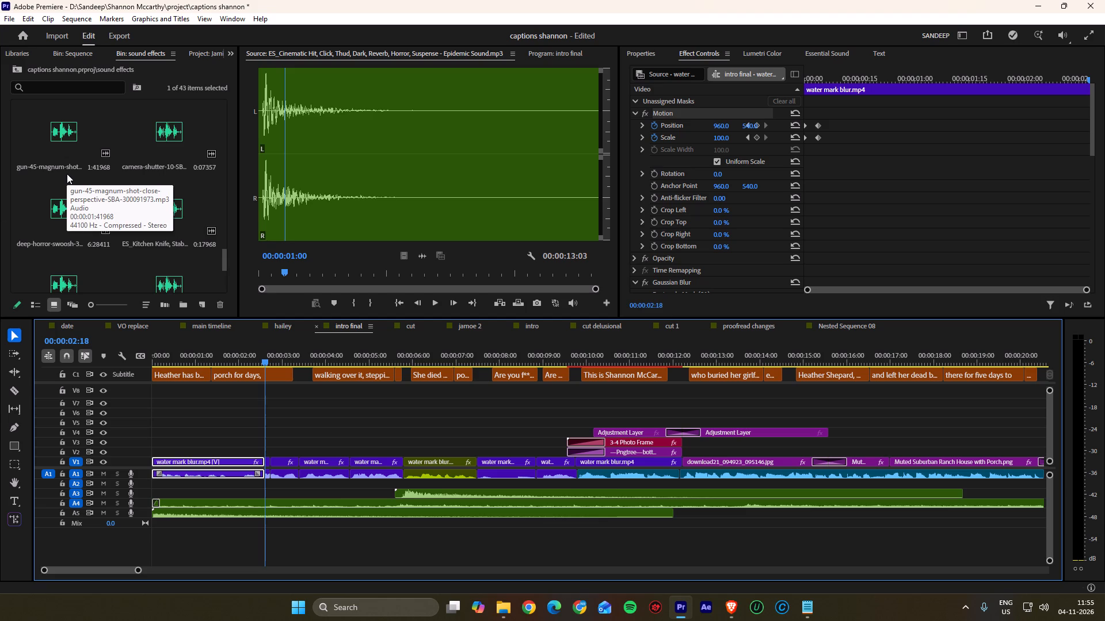
scroll(115, 193, "down", 2)
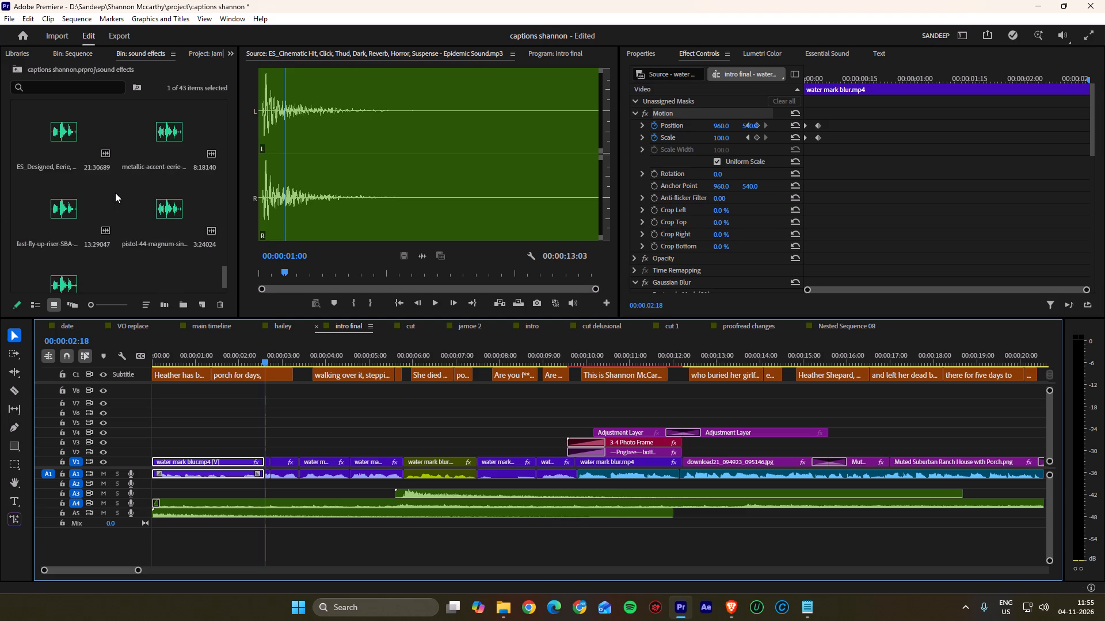
scroll(115, 193, "down", 2)
scroll(115, 193, "up", 2)
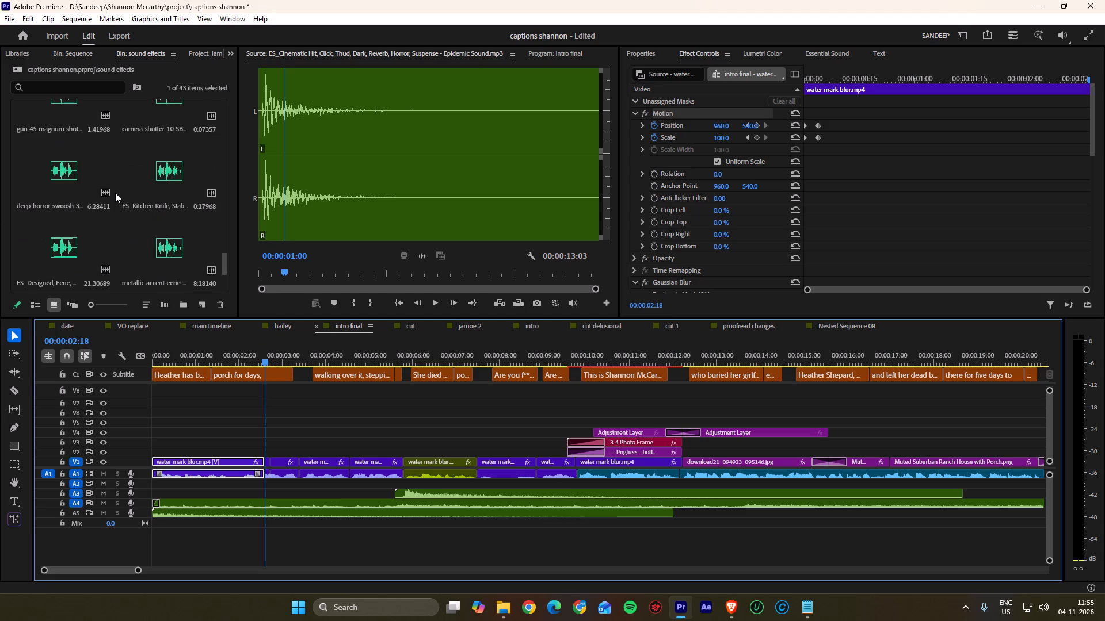
scroll(115, 193, "up", 11)
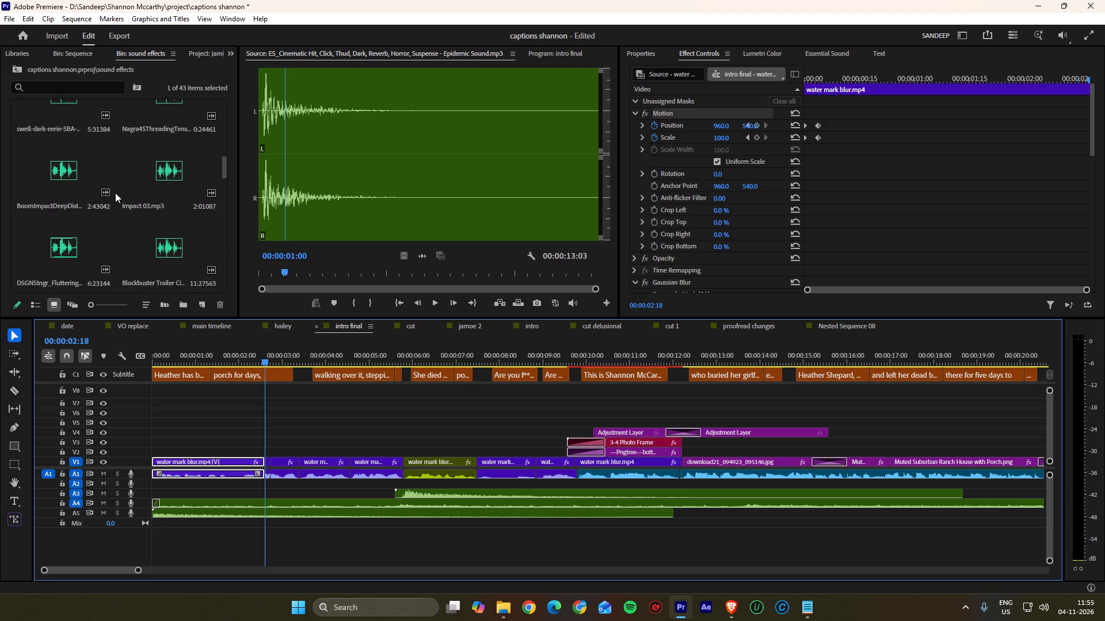
scroll(115, 193, "up", 11)
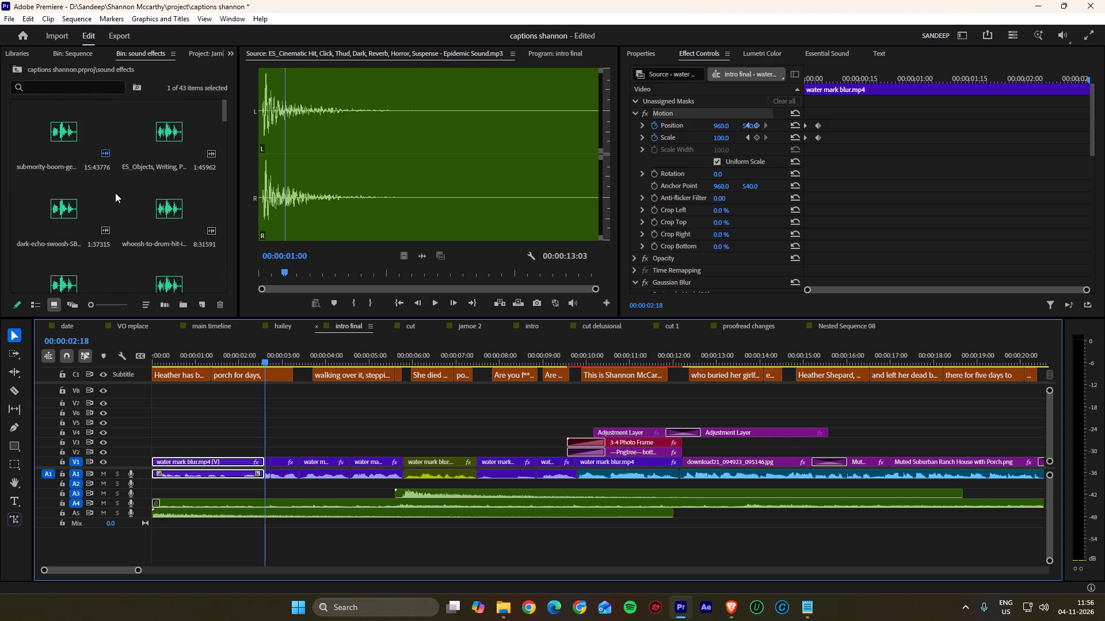
scroll(115, 193, "down", 1)
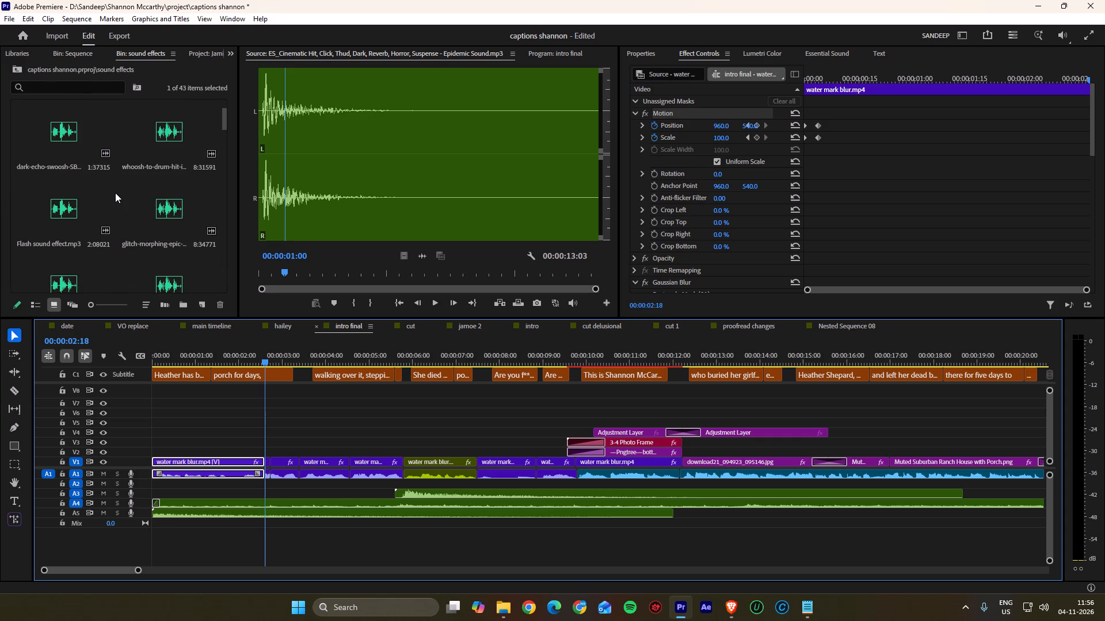
scroll(115, 193, "down", 2)
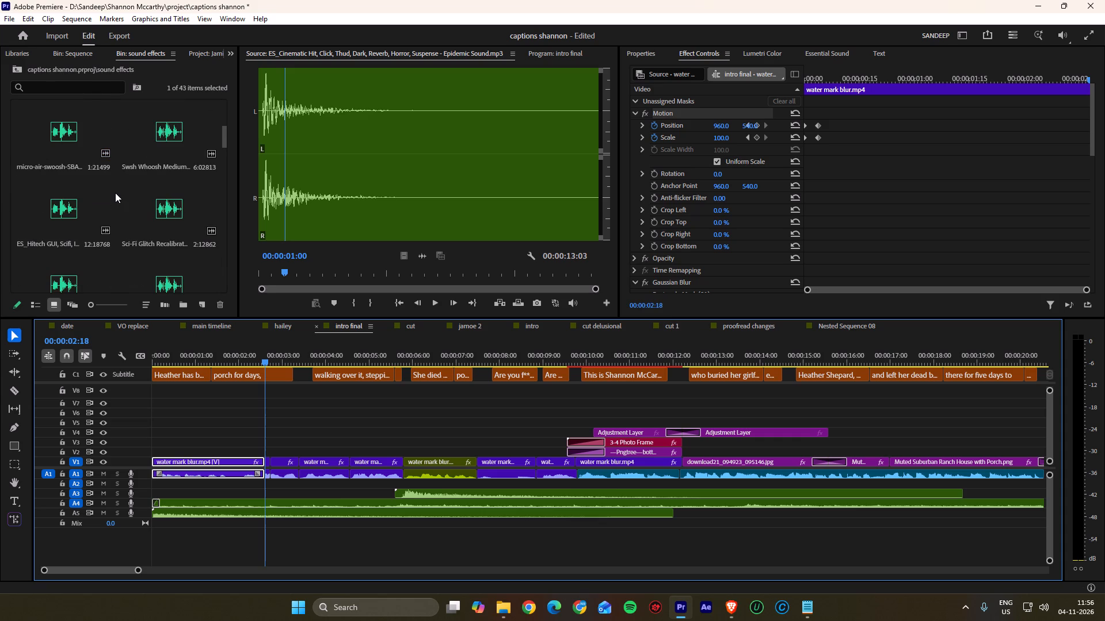
scroll(115, 193, "down", 2)
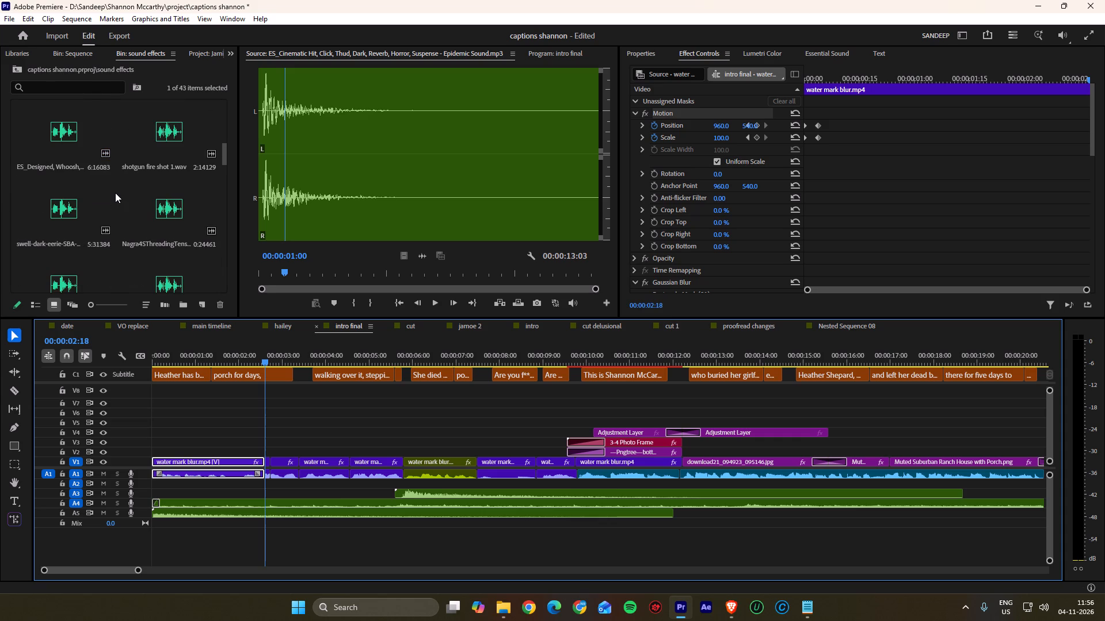
scroll(115, 193, "down", 1)
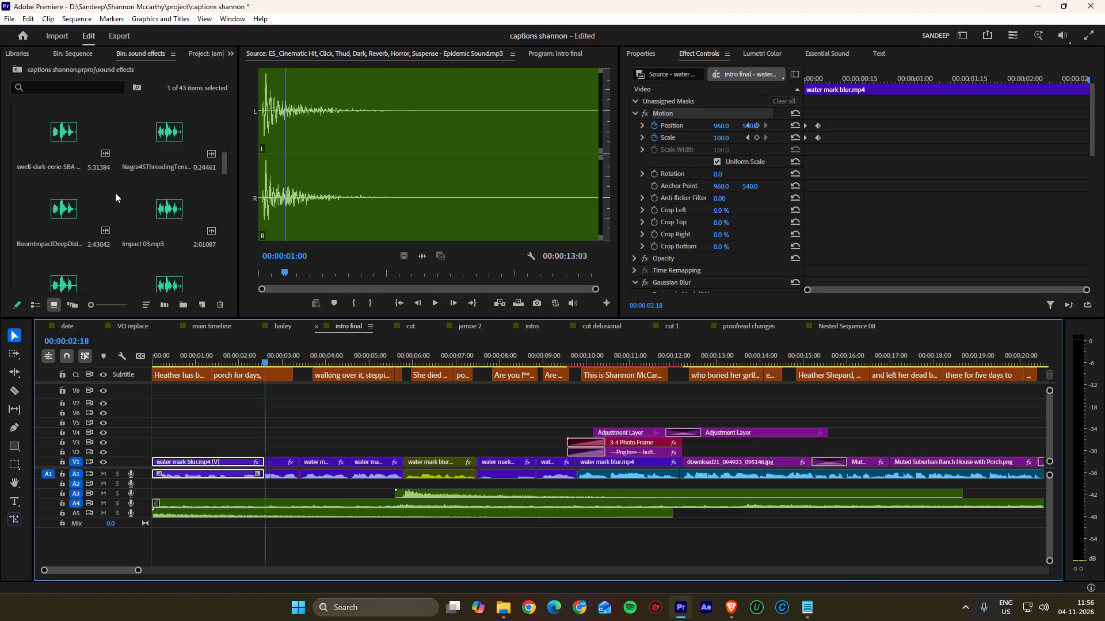
scroll(115, 193, "down", 1)
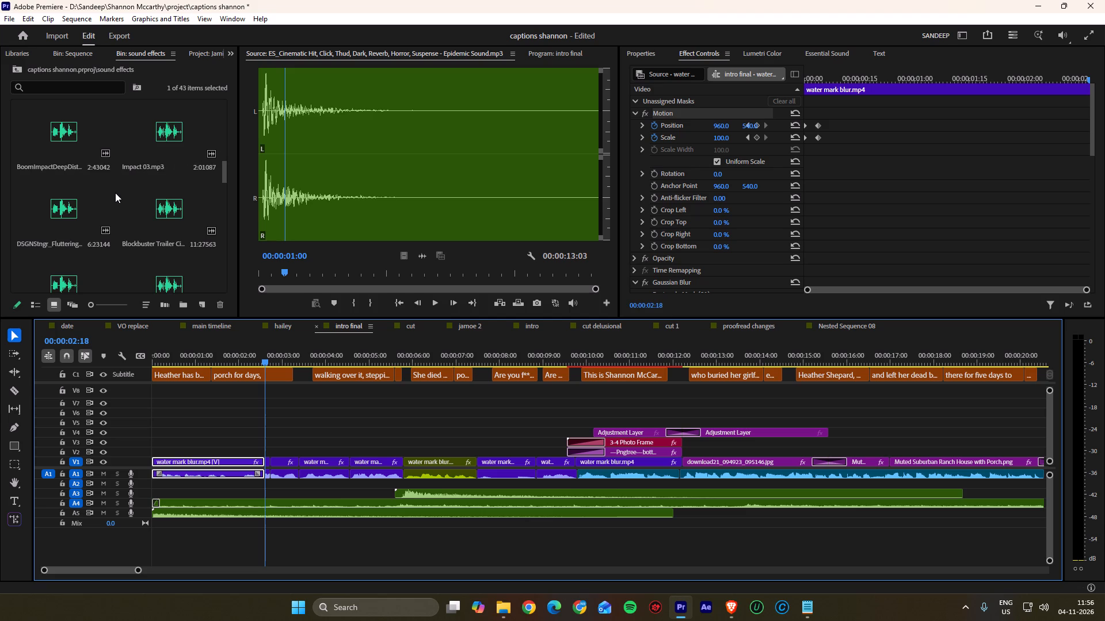
scroll(115, 193, "down", 2)
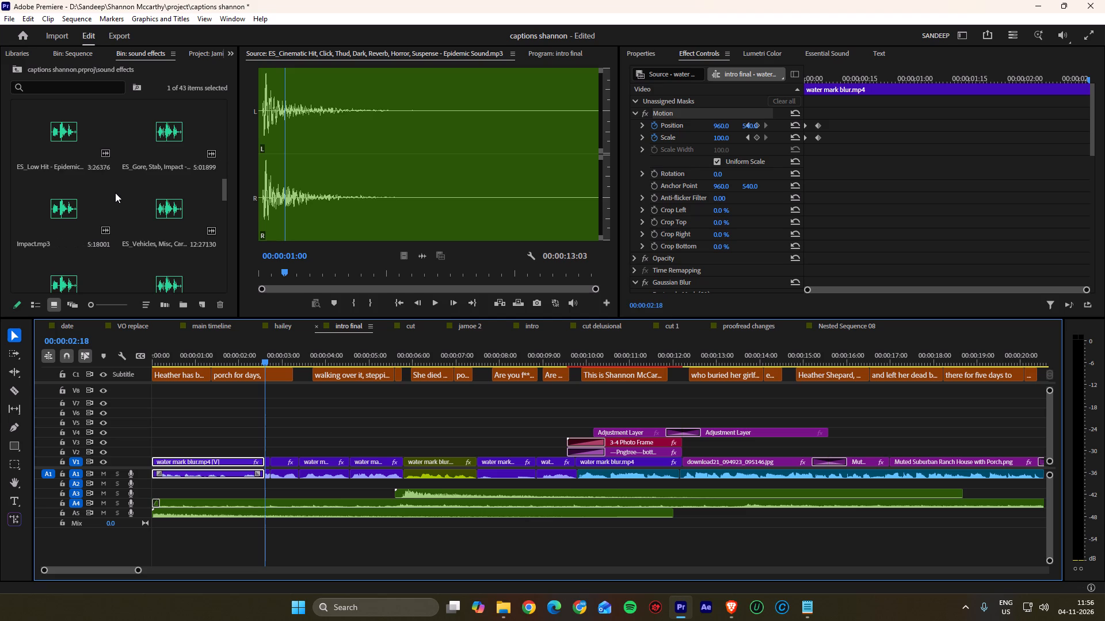
scroll(115, 193, "up", 1)
double_click(60, 207)
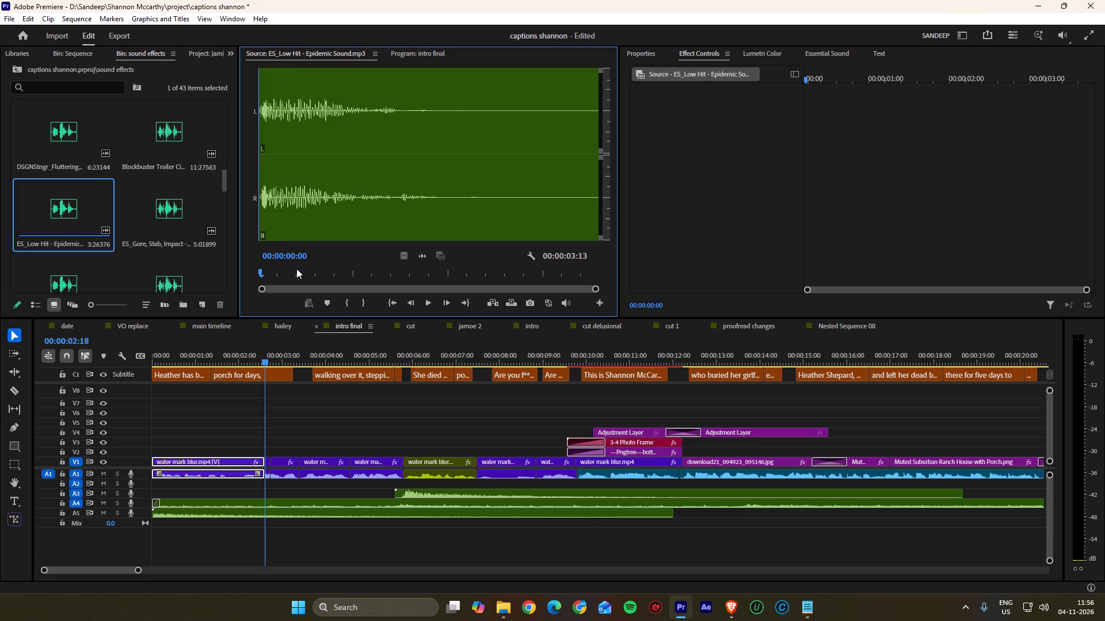
key("space")
key("space")
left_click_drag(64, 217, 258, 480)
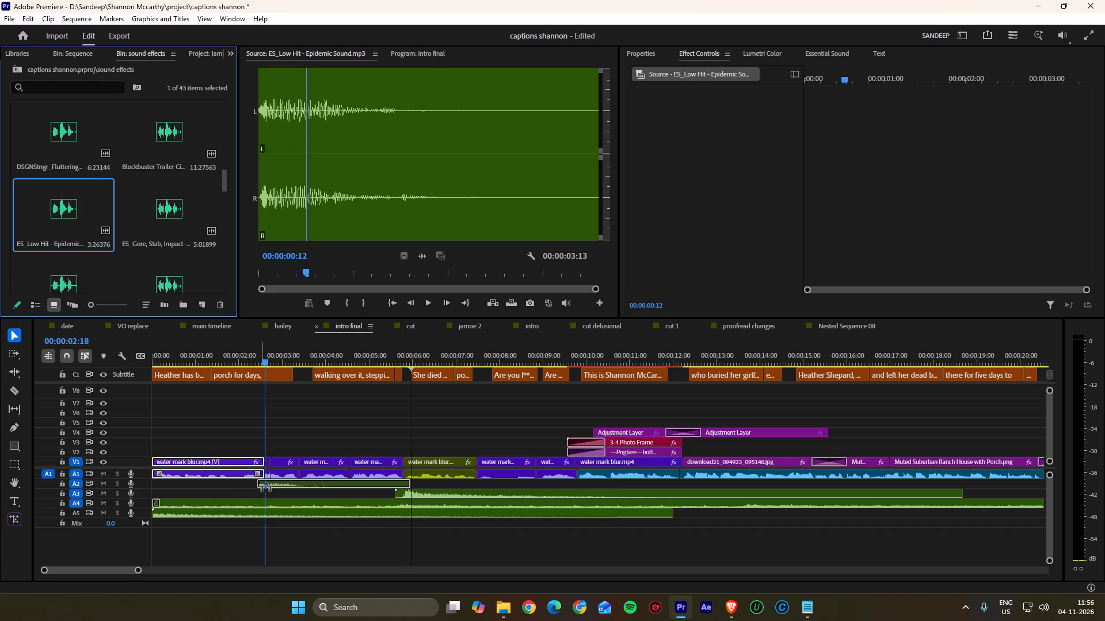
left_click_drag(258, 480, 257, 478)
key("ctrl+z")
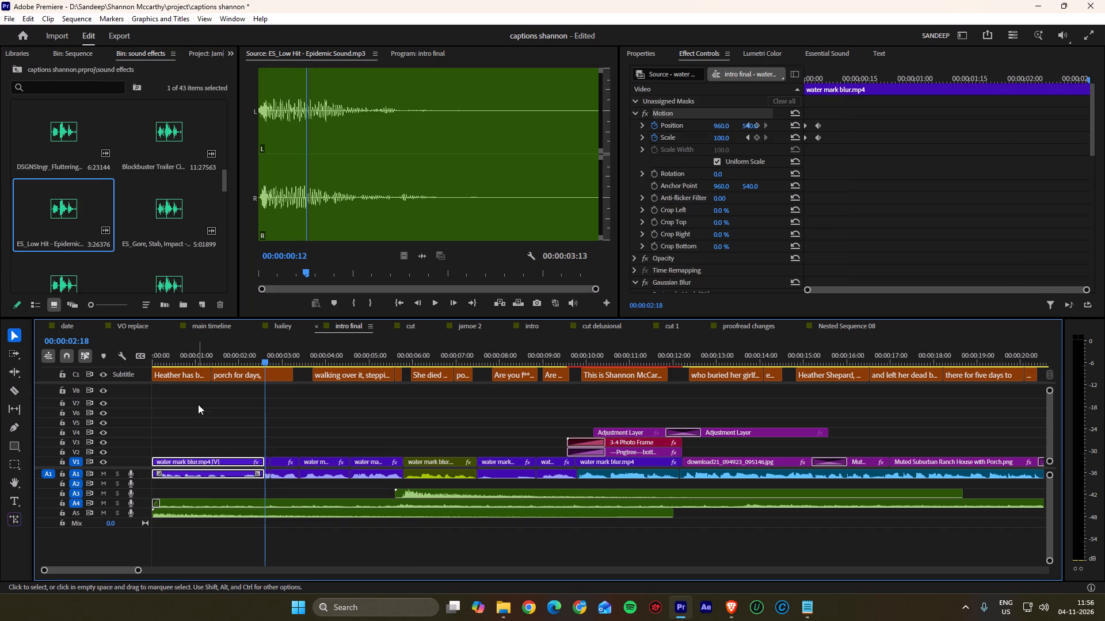
Place ES_Low Hit - Epidemic Sound.mp3 on A2, starting at the 00:00:02:18 cut.
left_click_drag(76, 206, 261, 488)
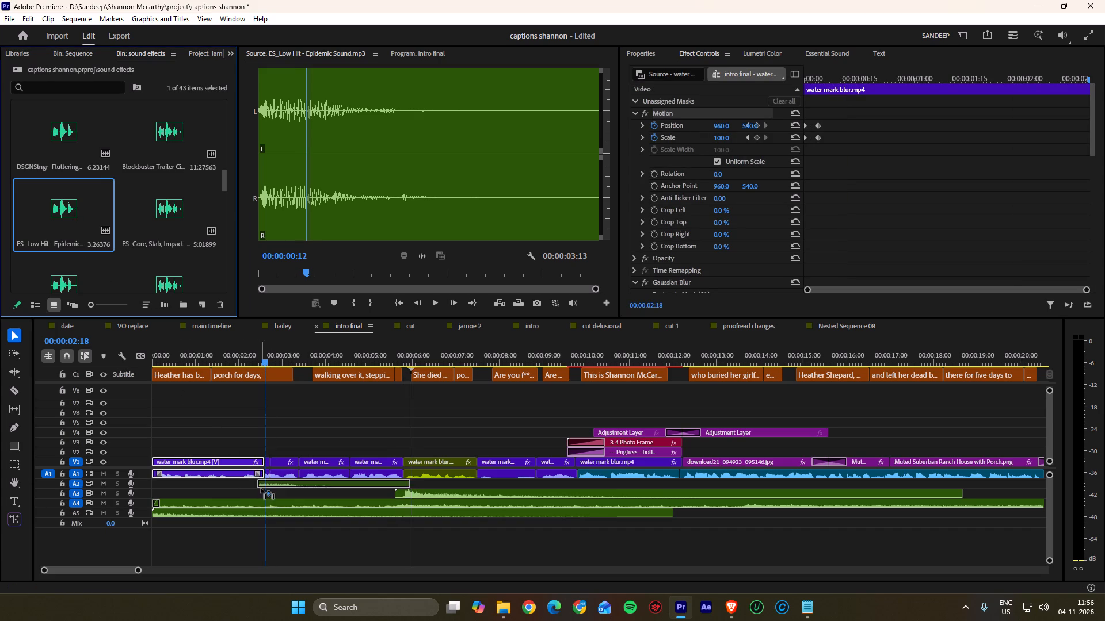
left_click_drag(261, 488, 261, 485)
scroll(260, 483, "up", 1, "alt")
scroll(260, 482, "down", 1, "alt")
scroll(259, 481, "up", 14, "alt")
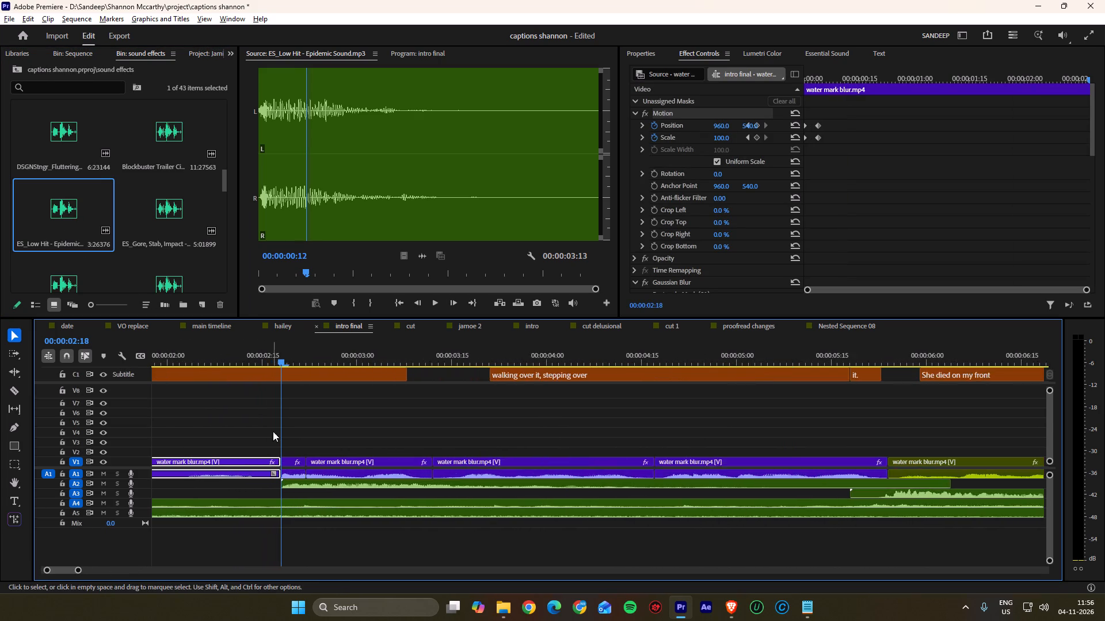
scroll(273, 431, "up", 3, "alt")
Play across the cut, park the playhead at 00:00:02:21, and move the ES_Low Hit clip on A2 to start there.
key("space")
key("space")
left_click_drag(339, 350, 313, 352)
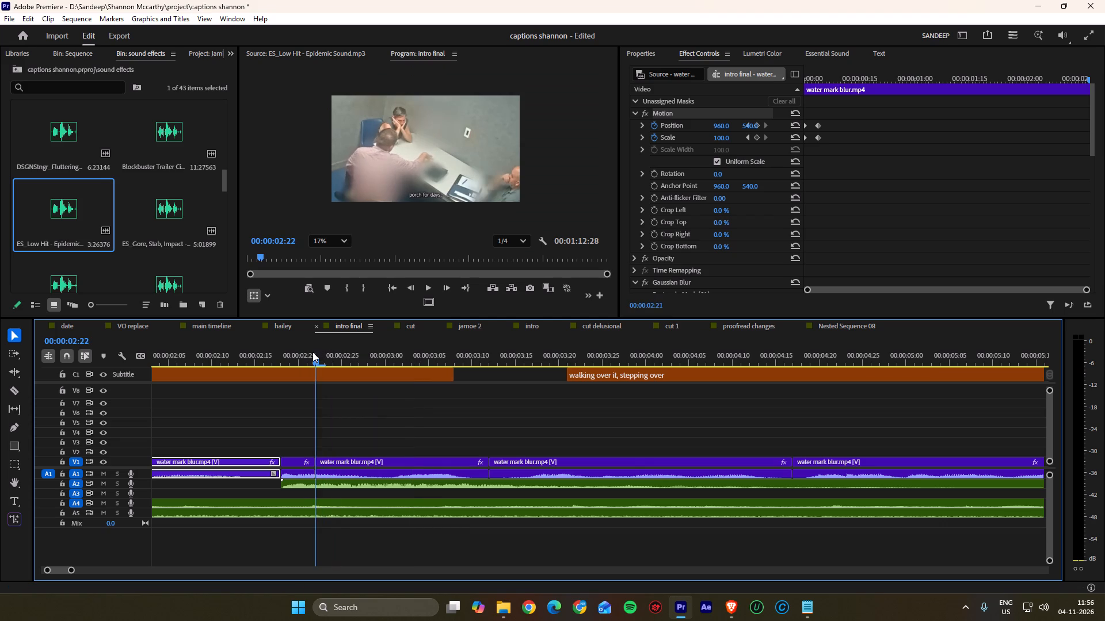
left_click_drag(313, 352, 304, 353)
left_click_drag(325, 488, 341, 487)
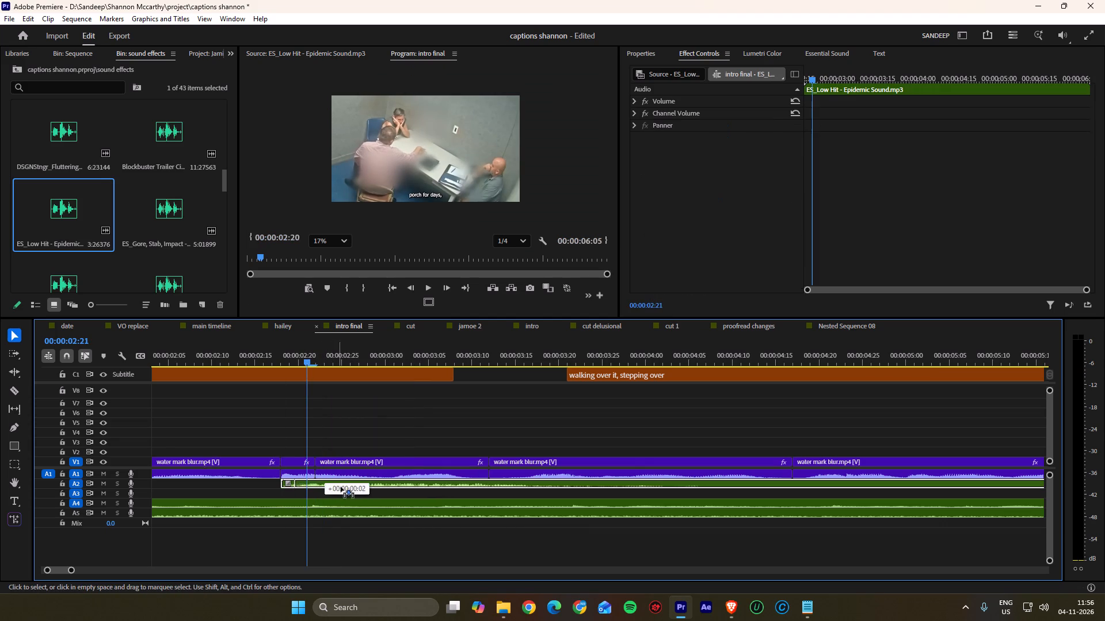
left_click_drag(341, 487, 356, 486)
left_click_drag(356, 486, 348, 484)
Play the A2 low hit repeatedly across the 00:00:02:21 cut to check its timing, then park the playhead at 00:00:04:15.
key("space")
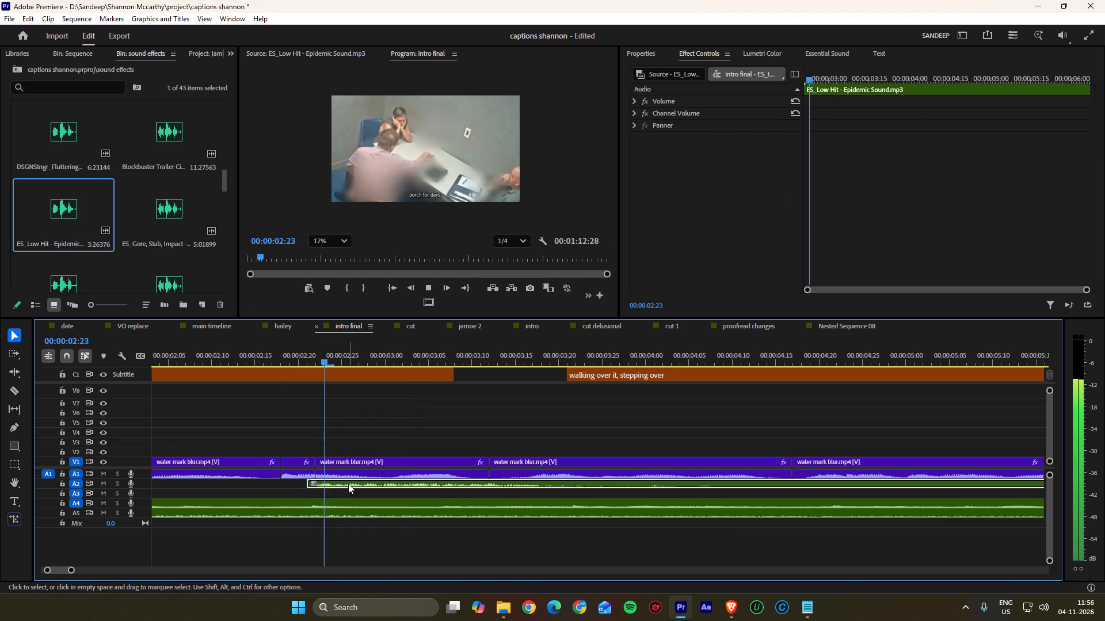
scroll(311, 444, "down", 8, "alt")
key("space")
left_click_drag(415, 344, 379, 344)
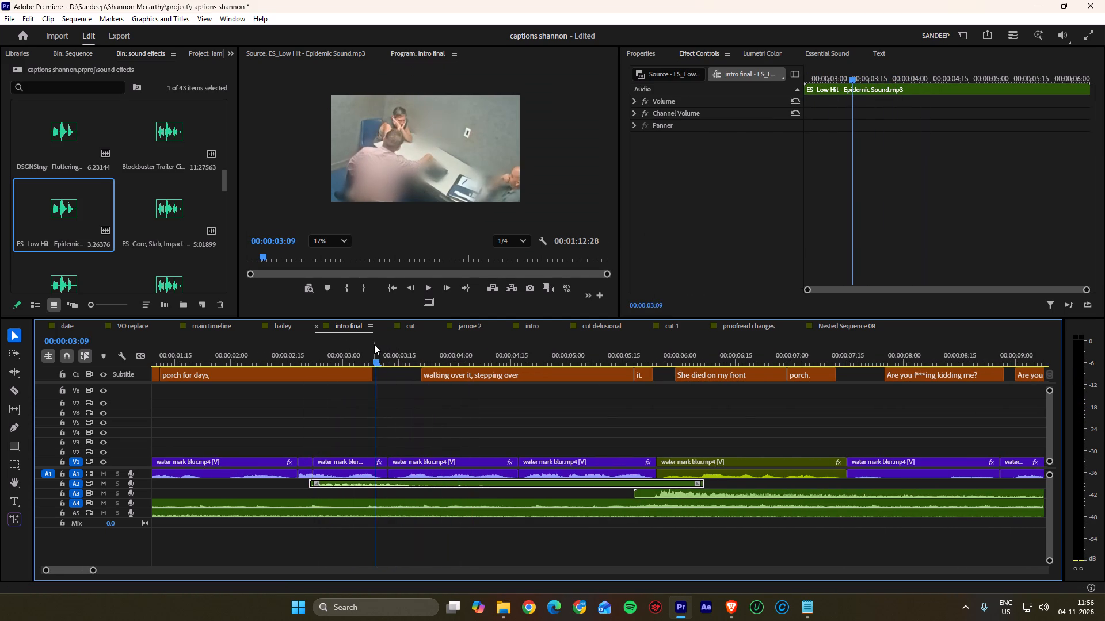
key("space")
left_click_drag(418, 345, 326, 348)
key("space")
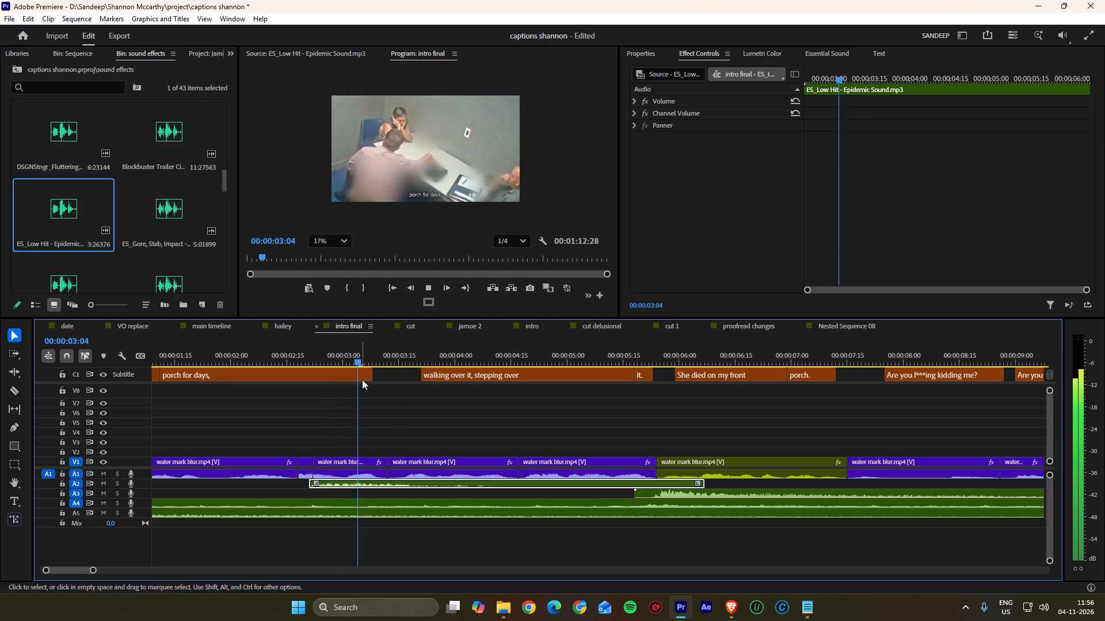
key("space")
left_click_drag(398, 355, 327, 353)
key("space")
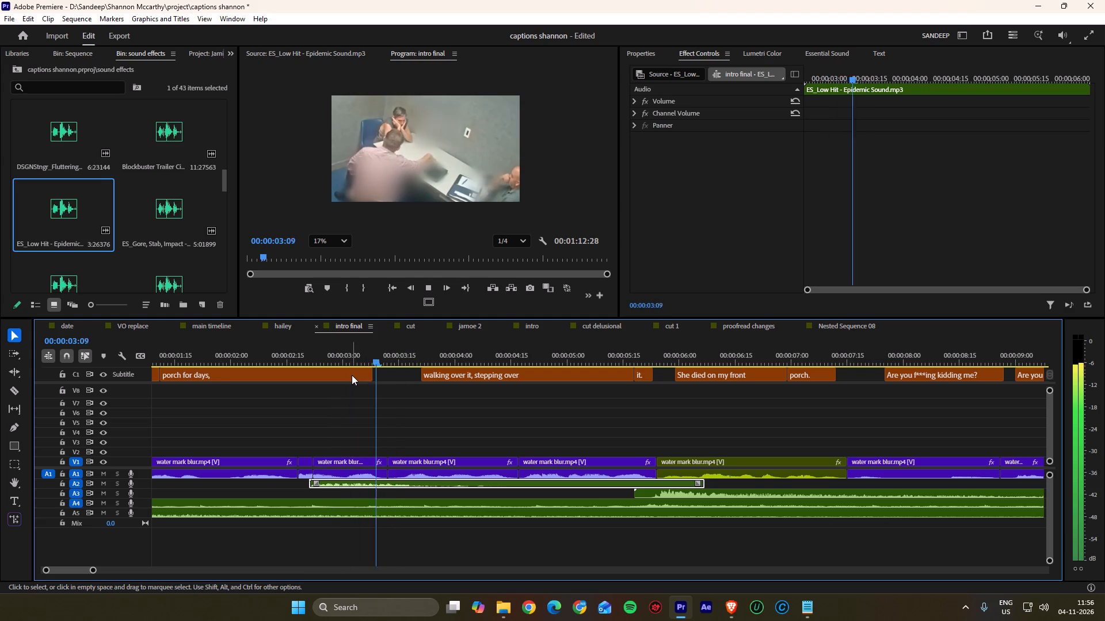
scroll(393, 446, "down", 5)
key("space")
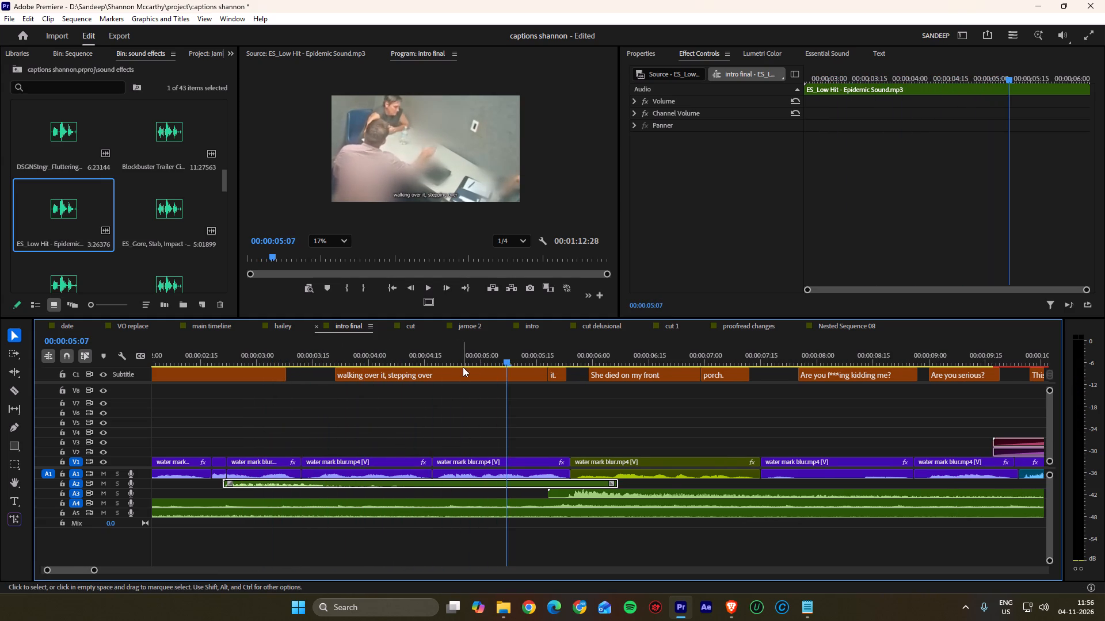
left_click_drag(467, 344, 425, 354)
scroll(456, 445, "down", 3, "alt")
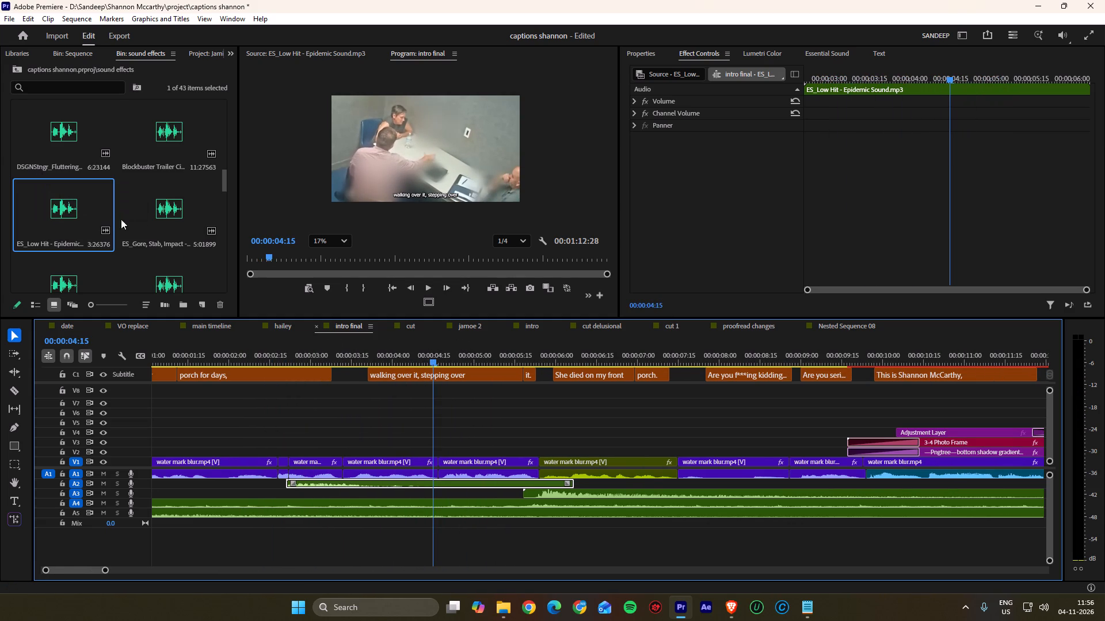
Browse the sound effects bin for another impact sound and audition Impact 03.mp3.
scroll(154, 224, "down", 1)
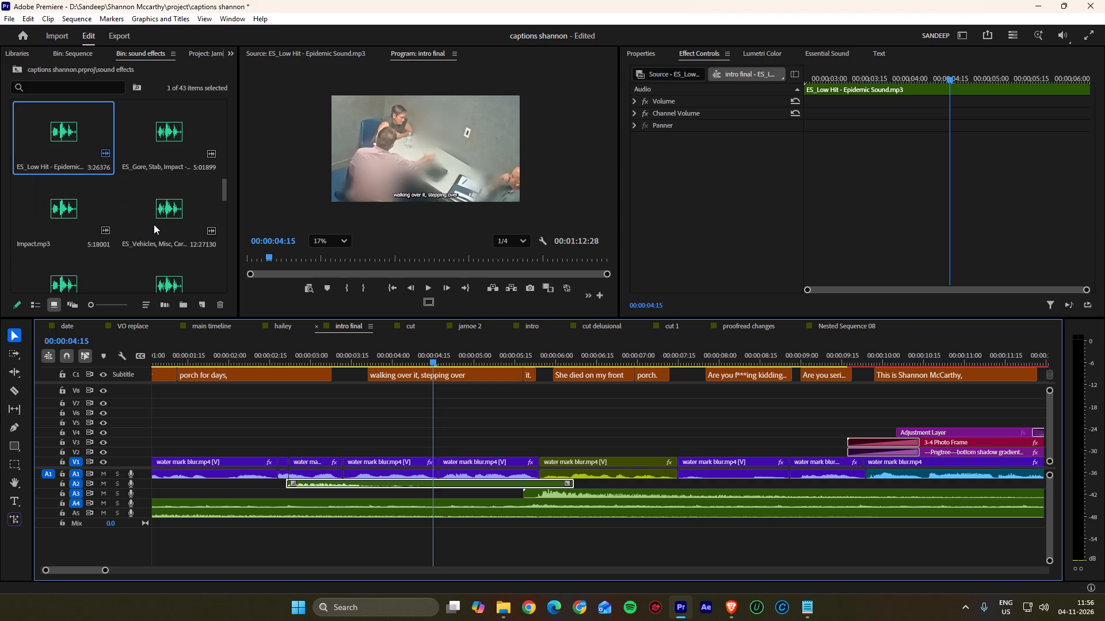
scroll(154, 224, "up", 4)
scroll(161, 209, "down", 2)
double_click(166, 149)
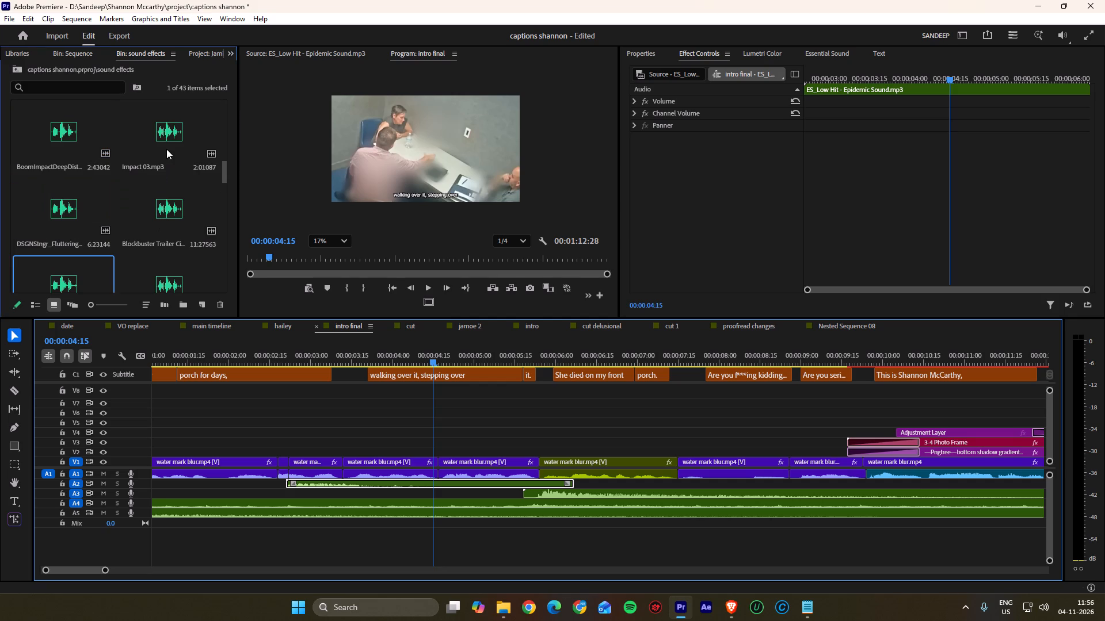
key("space")
key("space")
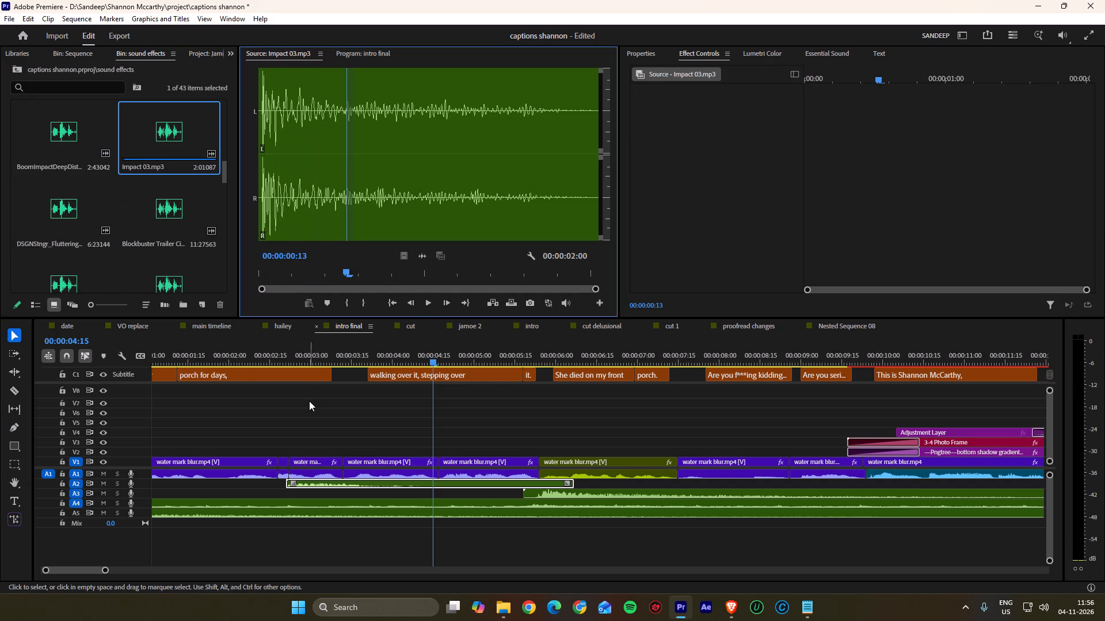
scroll(326, 398, "down", 3, "alt")
scroll(326, 398, "down", 2)
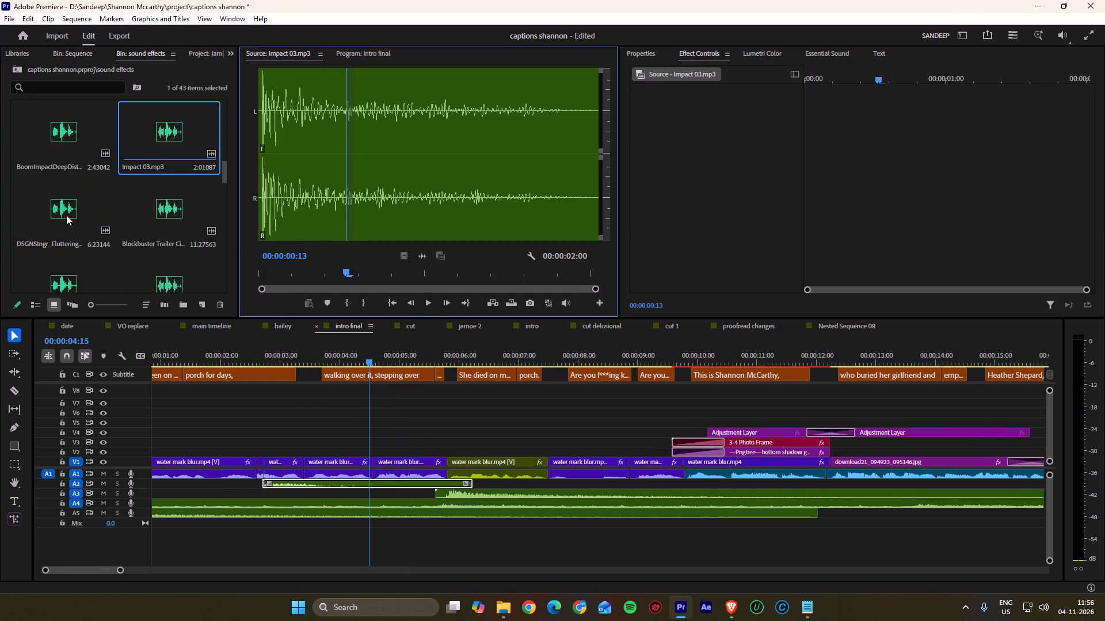
scroll(64, 169, "up", 2)
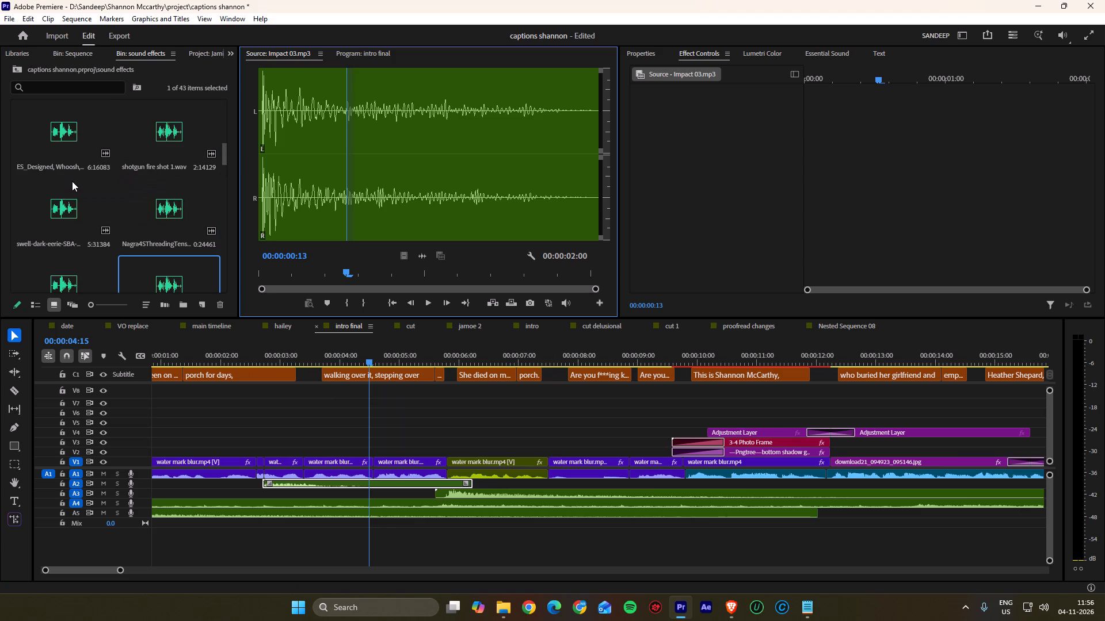
scroll(72, 181, "up", 2)
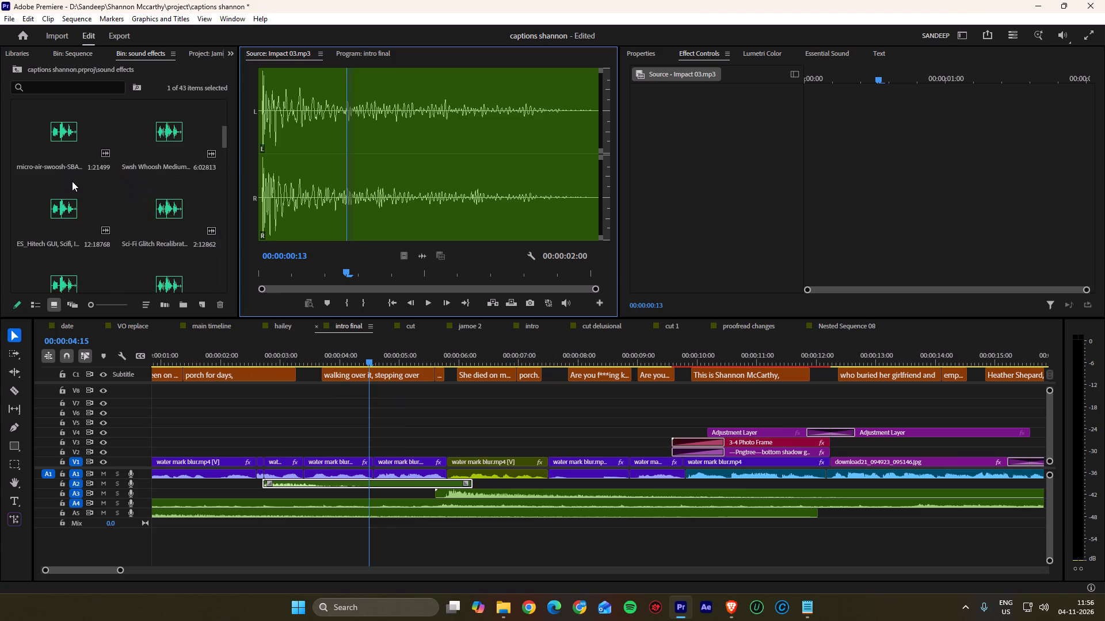
scroll(81, 187, "up", 3)
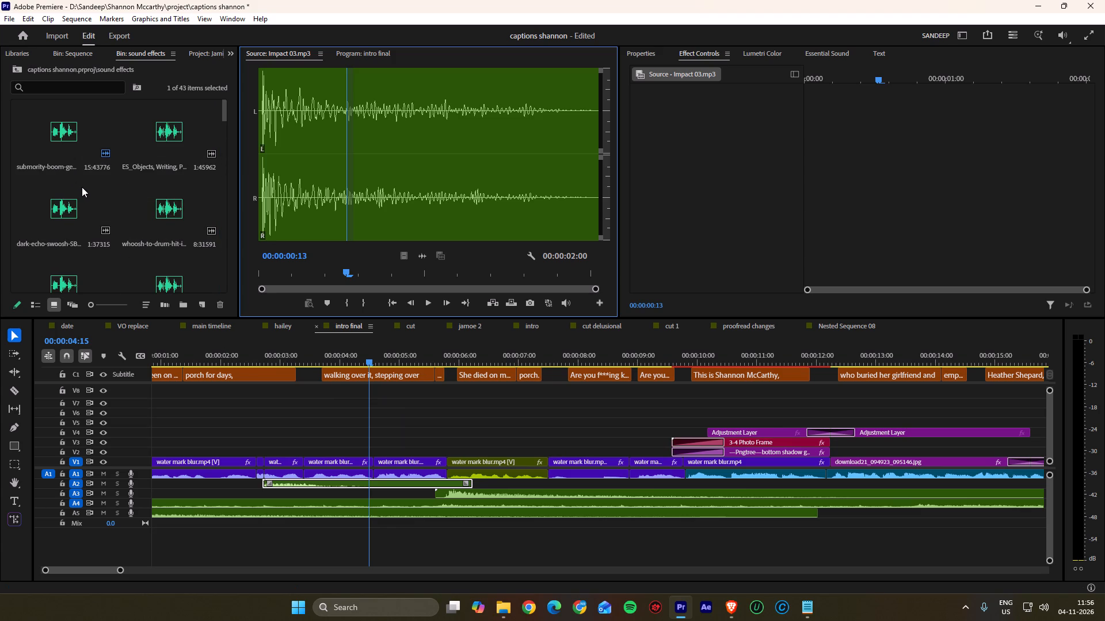
scroll(82, 187, "up", 3)
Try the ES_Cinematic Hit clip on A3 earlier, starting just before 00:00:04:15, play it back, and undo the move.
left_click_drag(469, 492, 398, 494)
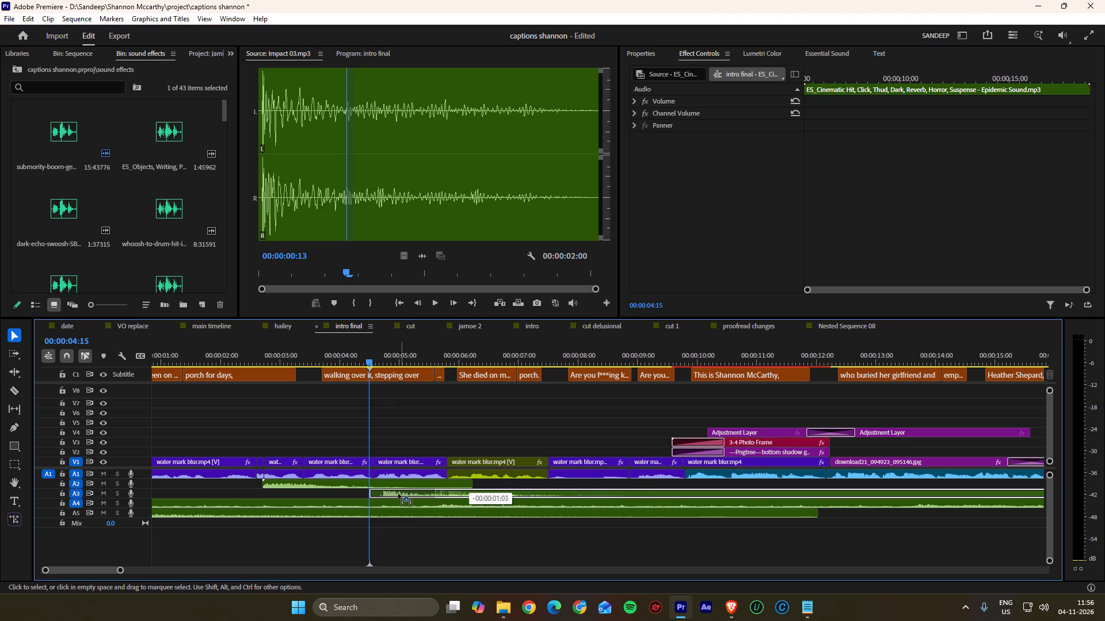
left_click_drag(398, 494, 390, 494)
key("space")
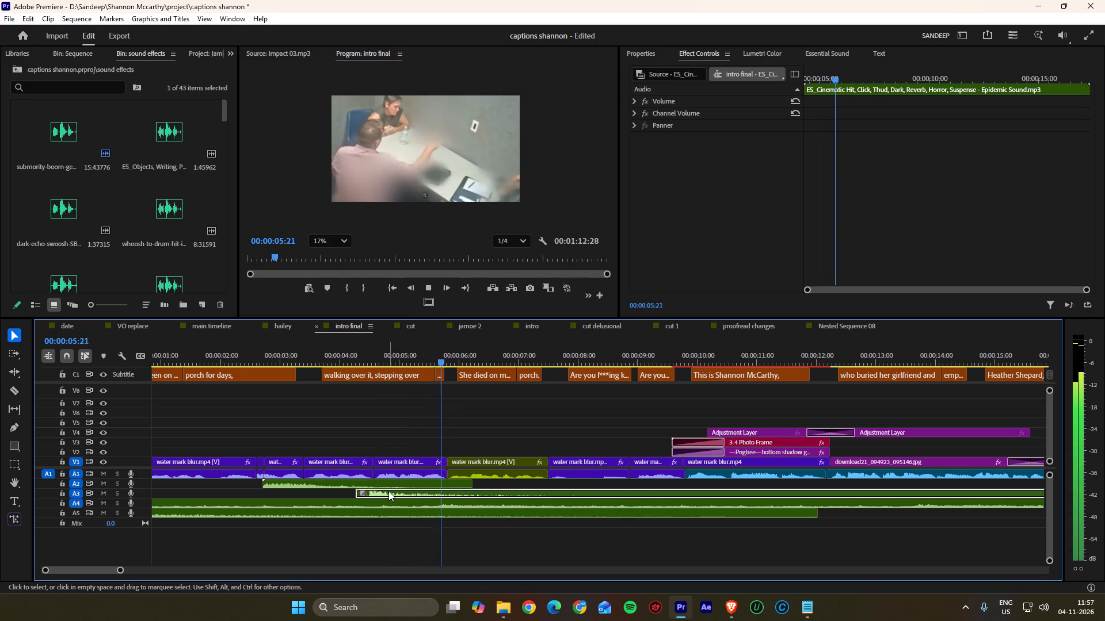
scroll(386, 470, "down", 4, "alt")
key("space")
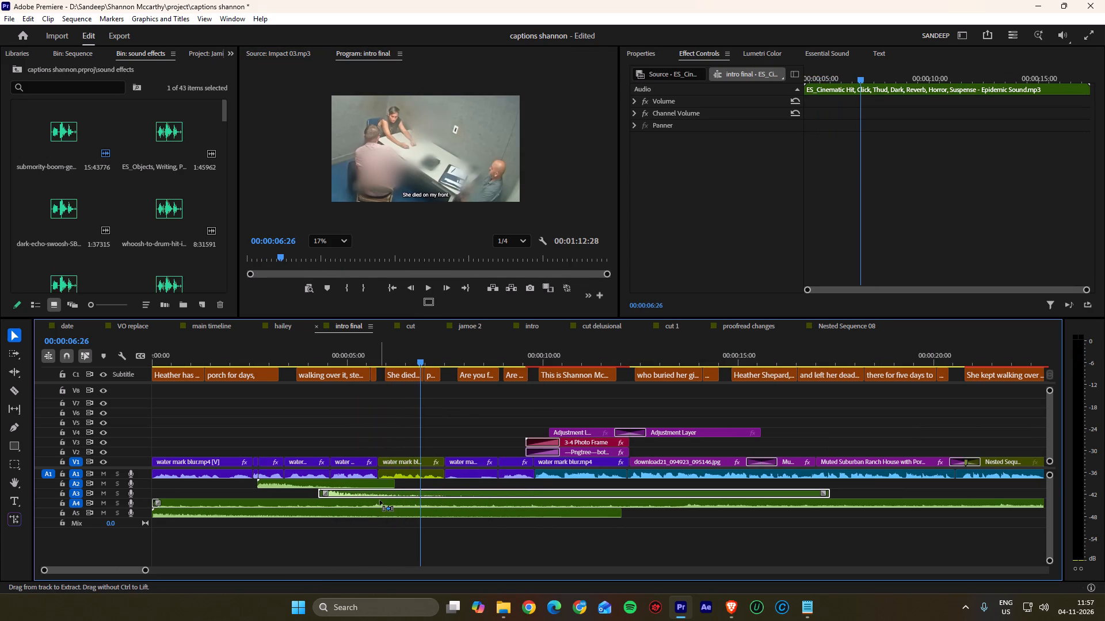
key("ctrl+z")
Play from about 00:00:02:00 through the "walking over it, stepping over" caption and stop at the 00:00:04:17 cut.
scroll(311, 448, "up", 4, "alt")
scroll(311, 448, "up", 3)
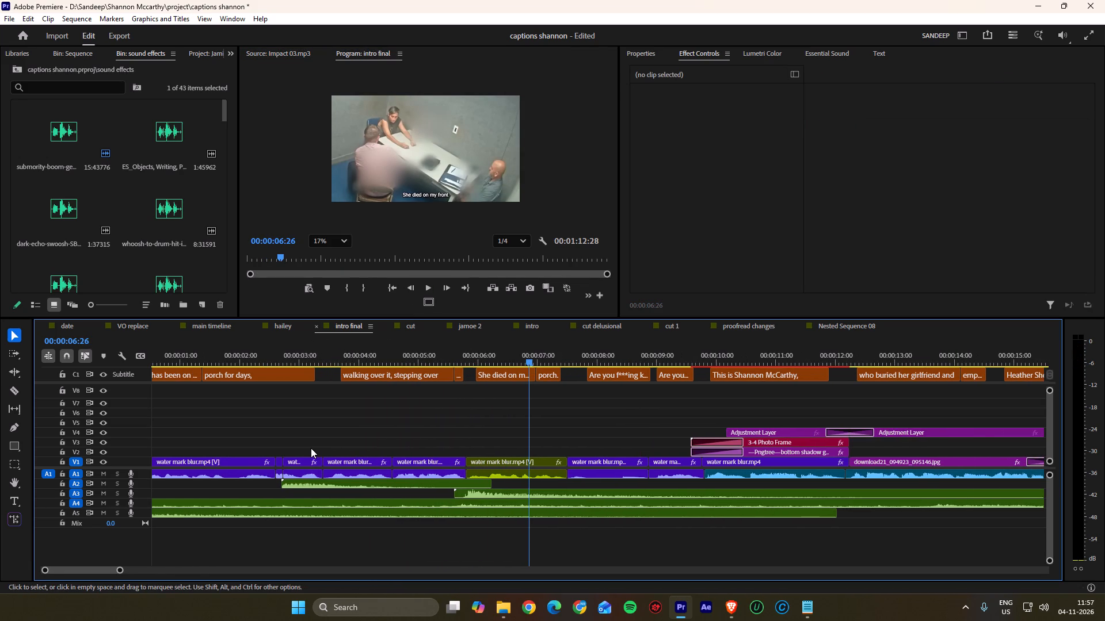
left_click_drag(281, 350, 239, 357)
key("space")
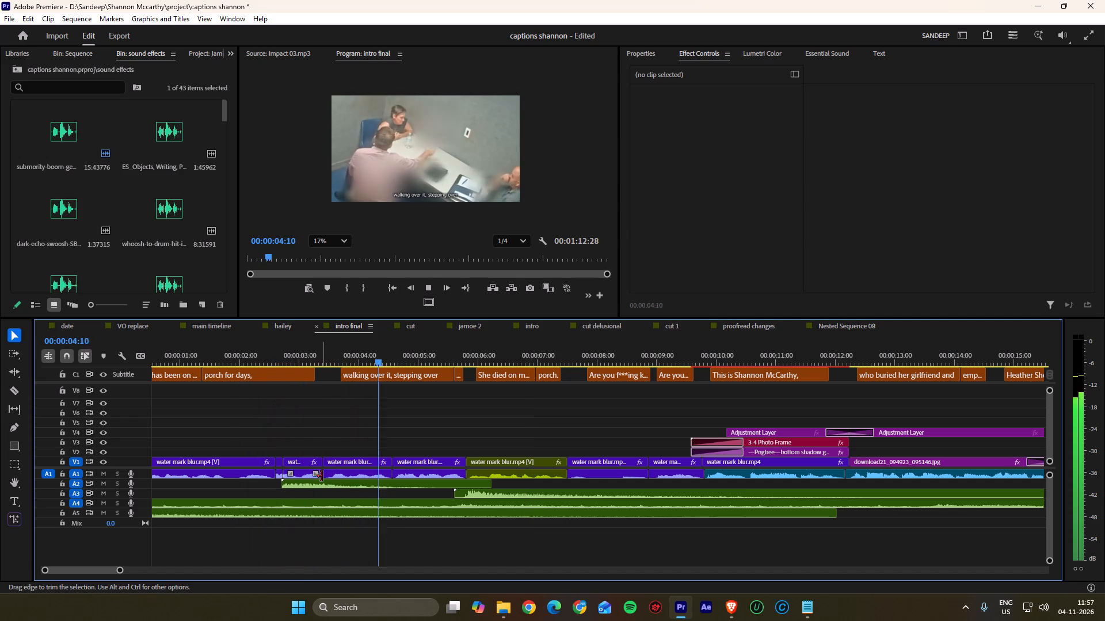
key("space")
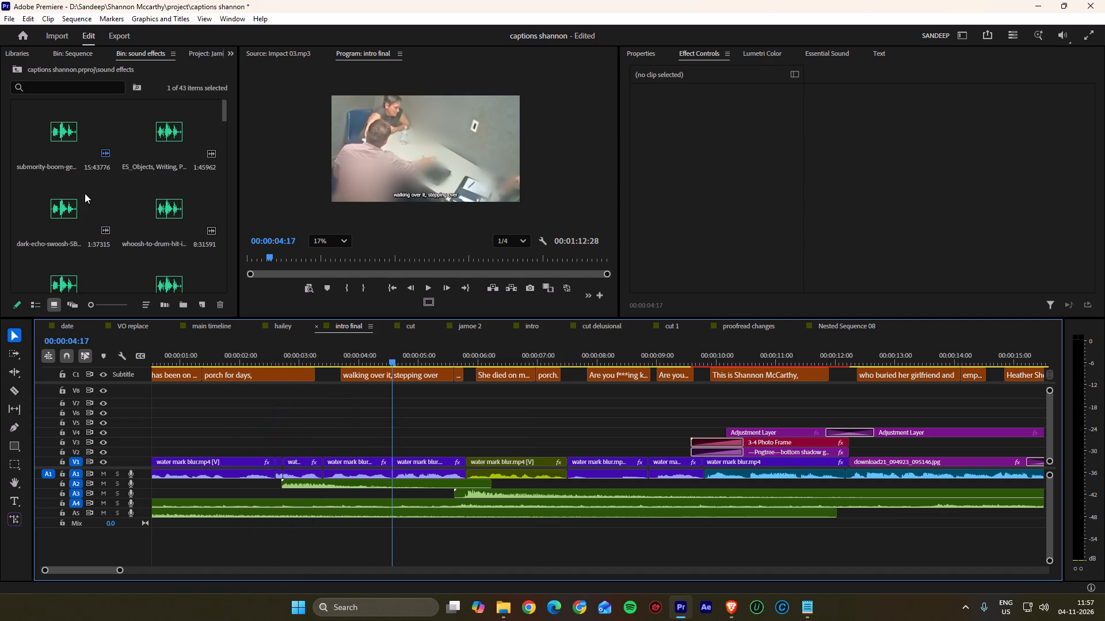
Look through the entire sound effects bin for a sound suited to the 00:00:04:17 cut.
scroll(85, 193, "up", 2)
scroll(85, 193, "down", 1)
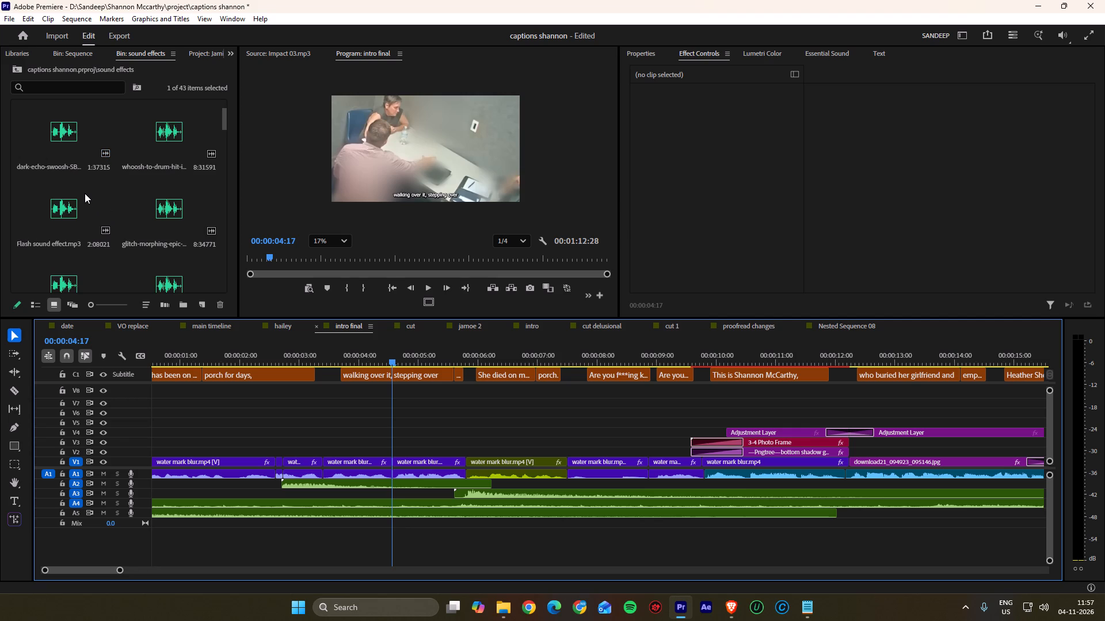
scroll(71, 213, "down", 1)
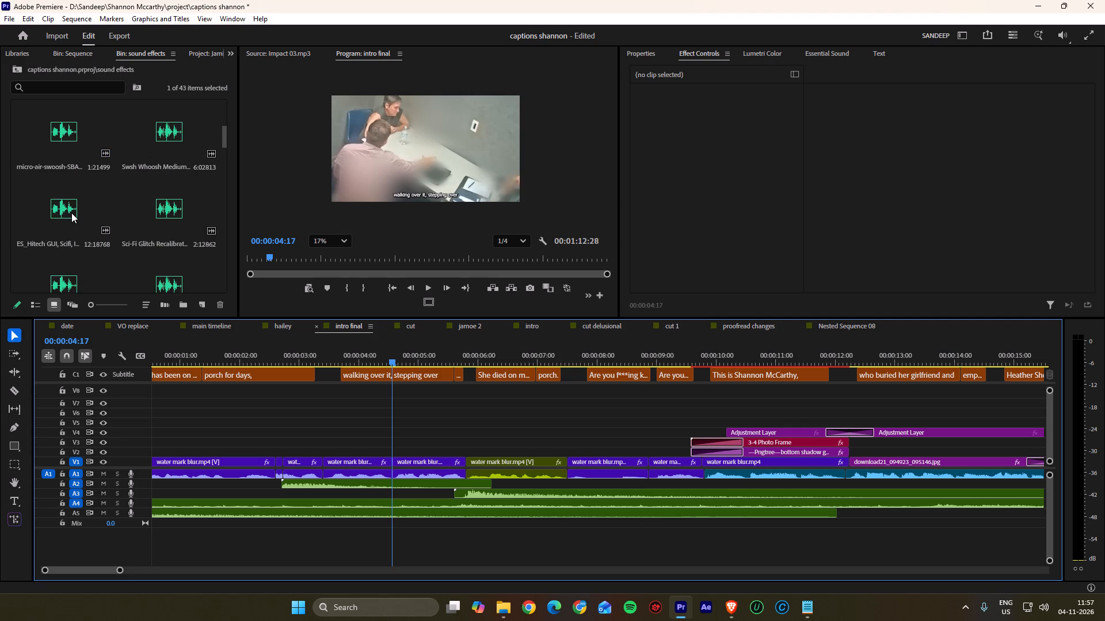
scroll(71, 213, "down", 3)
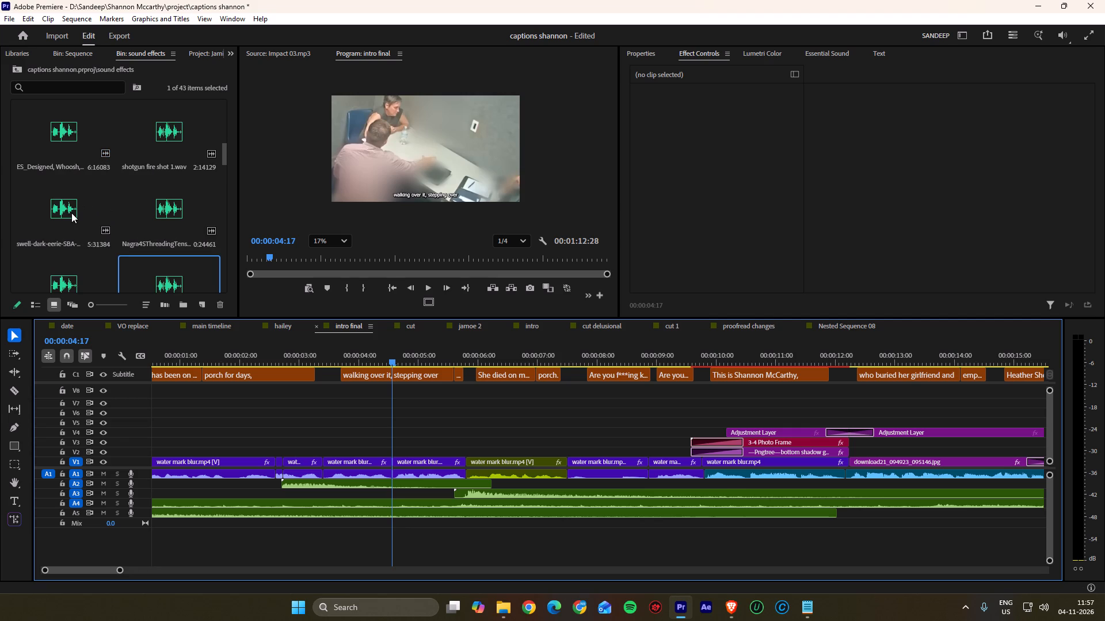
scroll(71, 213, "down", 2)
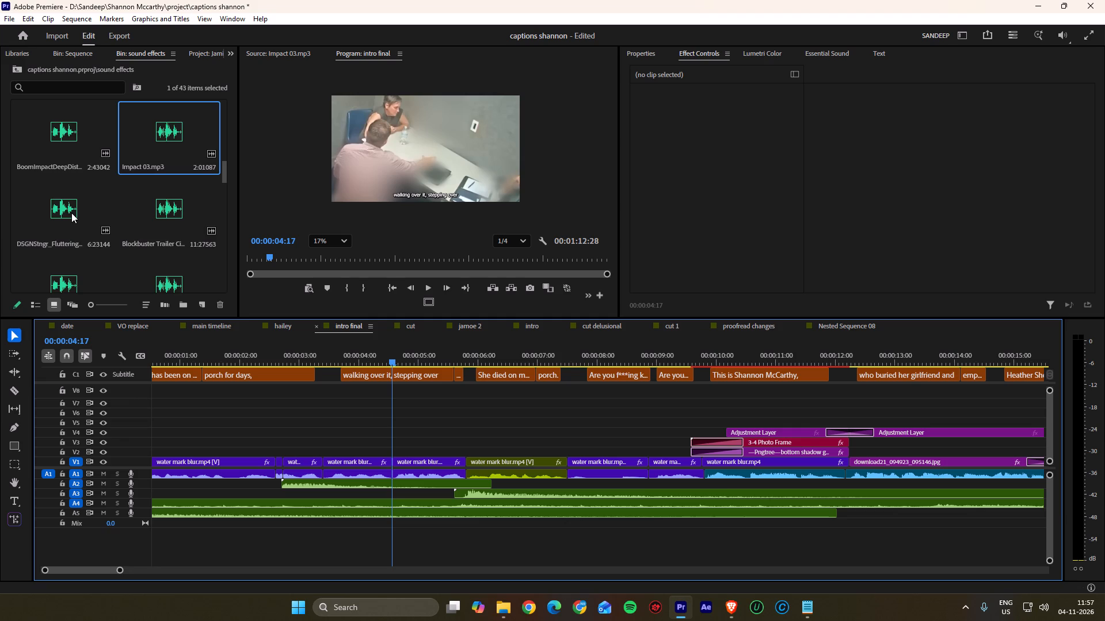
scroll(71, 213, "down", 2)
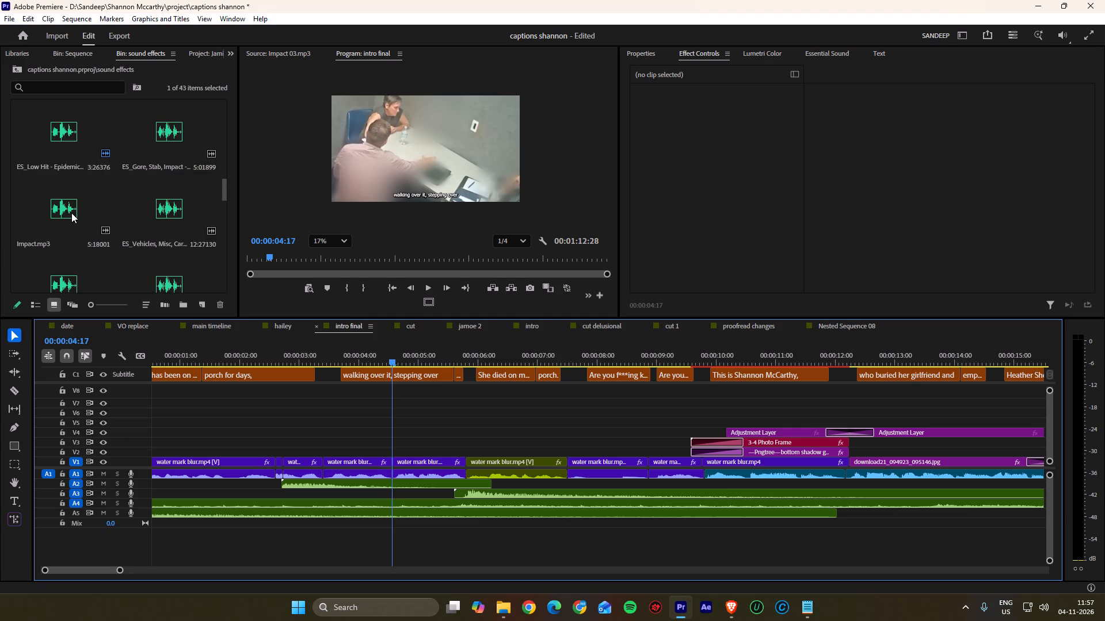
scroll(71, 213, "down", 5)
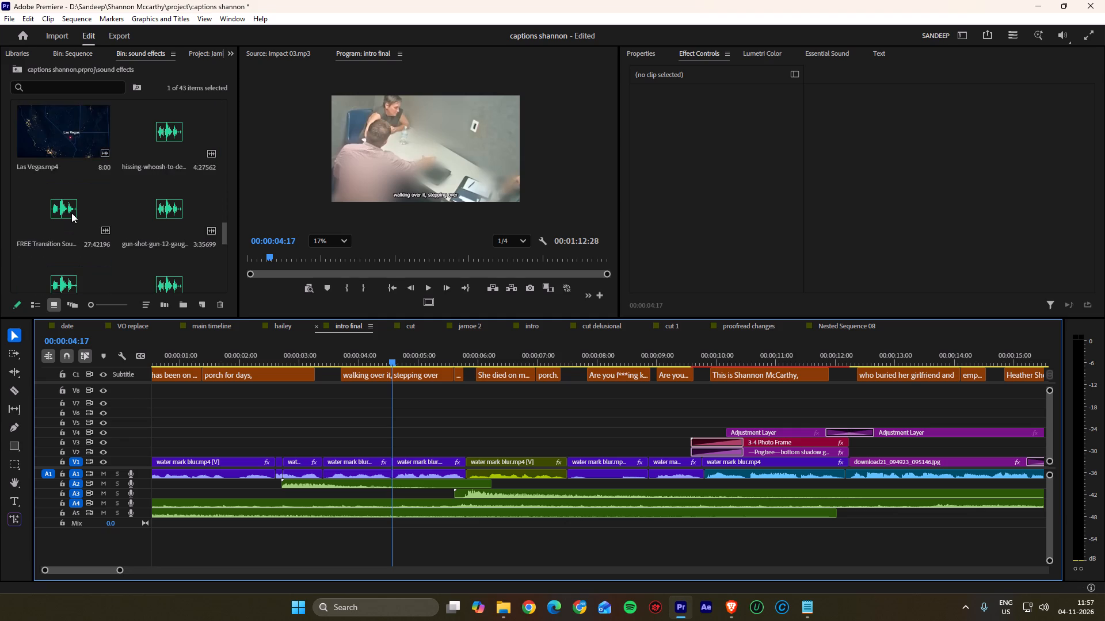
scroll(71, 213, "down", 9)
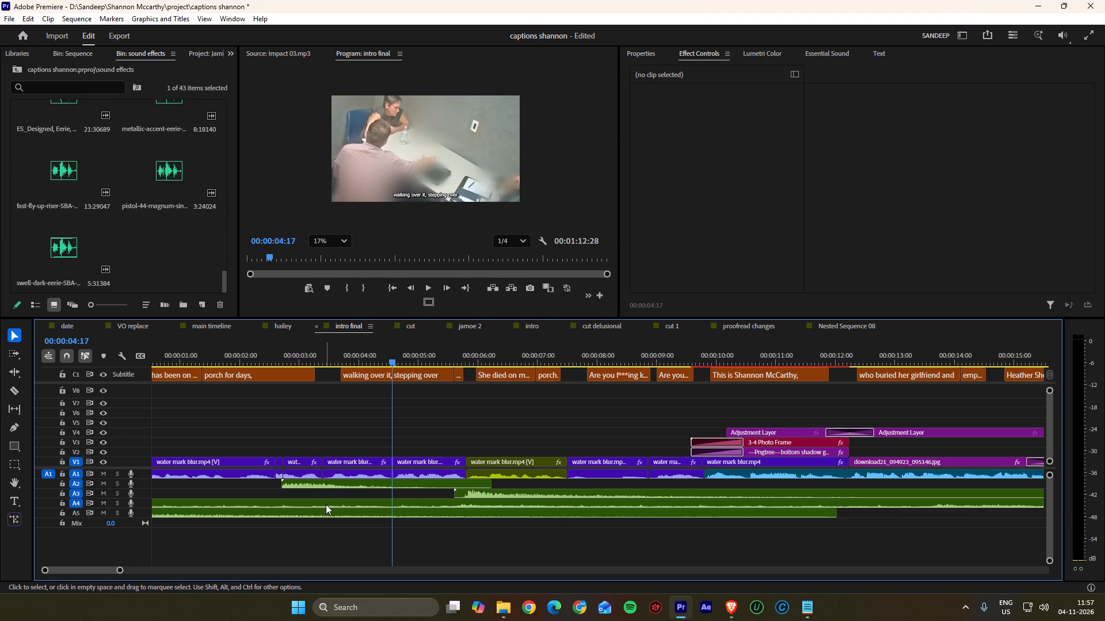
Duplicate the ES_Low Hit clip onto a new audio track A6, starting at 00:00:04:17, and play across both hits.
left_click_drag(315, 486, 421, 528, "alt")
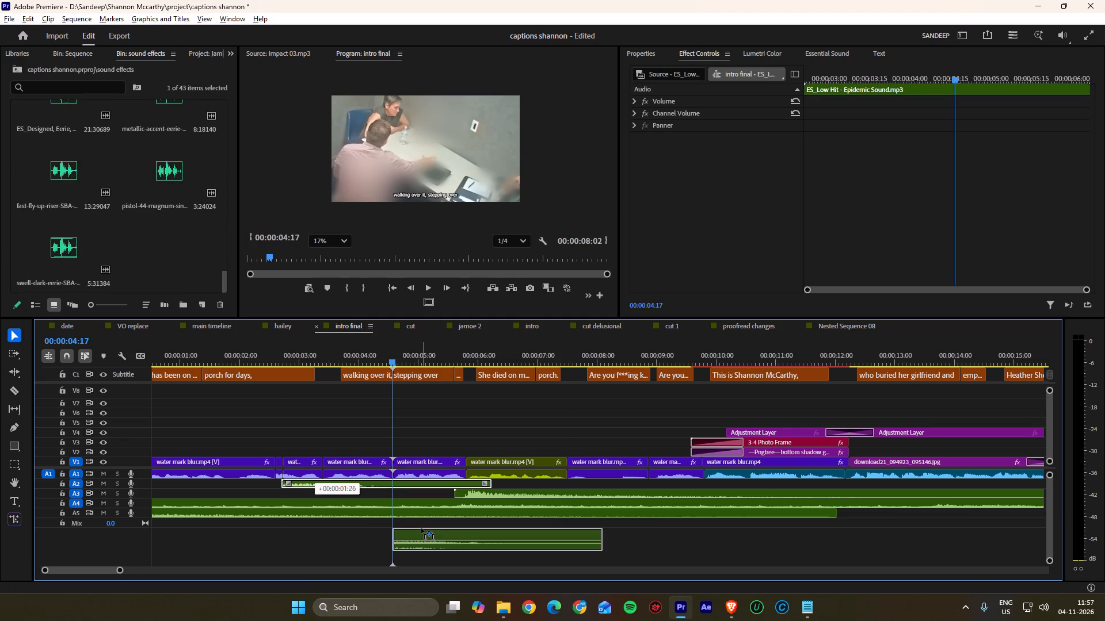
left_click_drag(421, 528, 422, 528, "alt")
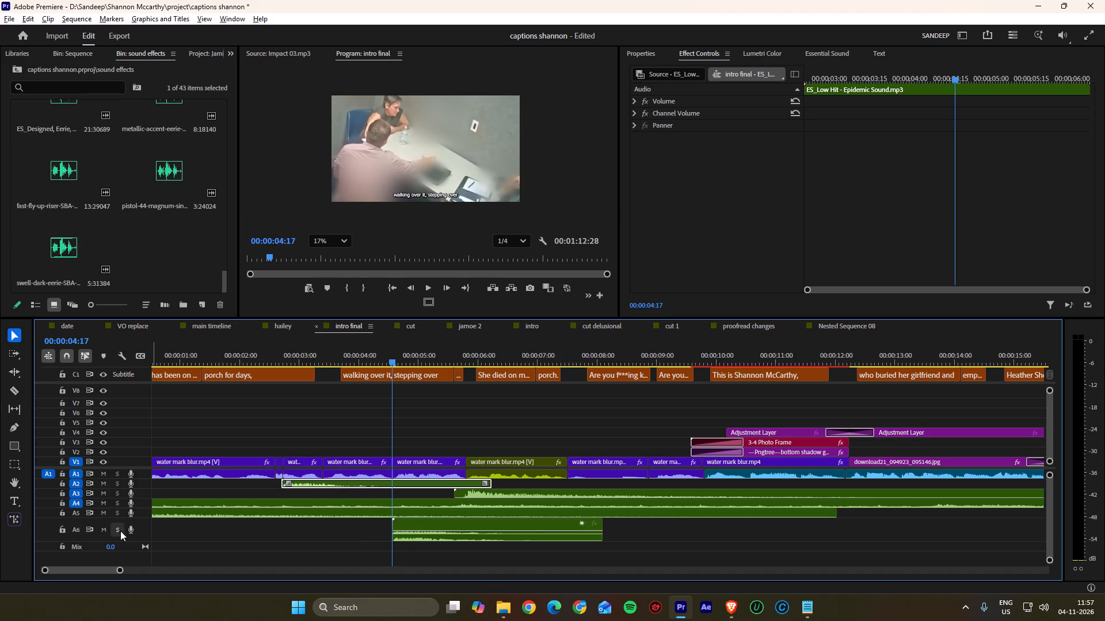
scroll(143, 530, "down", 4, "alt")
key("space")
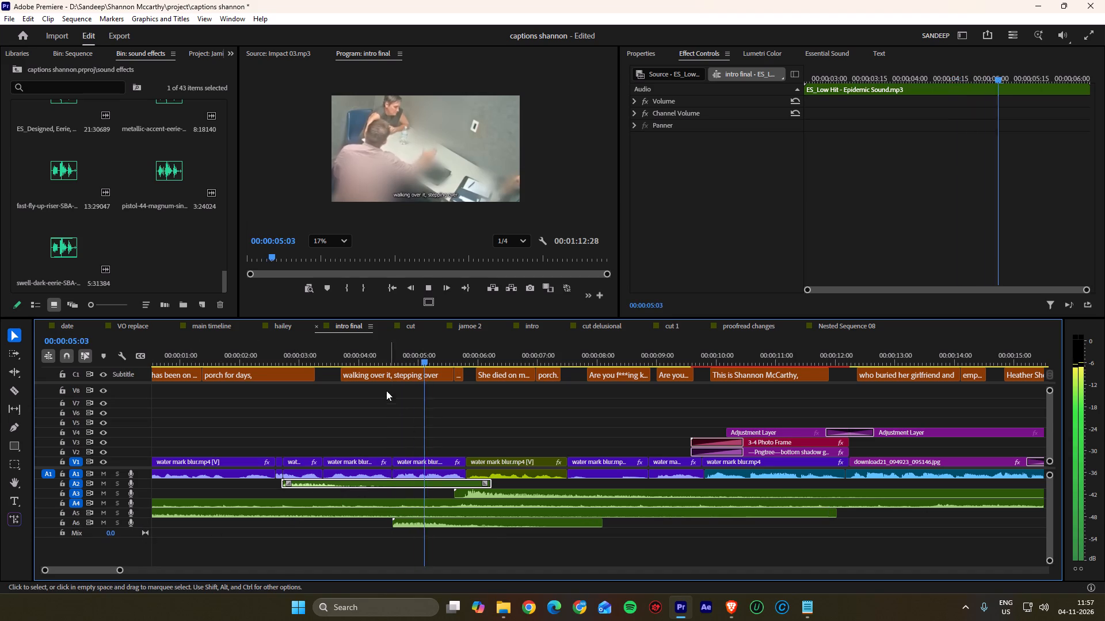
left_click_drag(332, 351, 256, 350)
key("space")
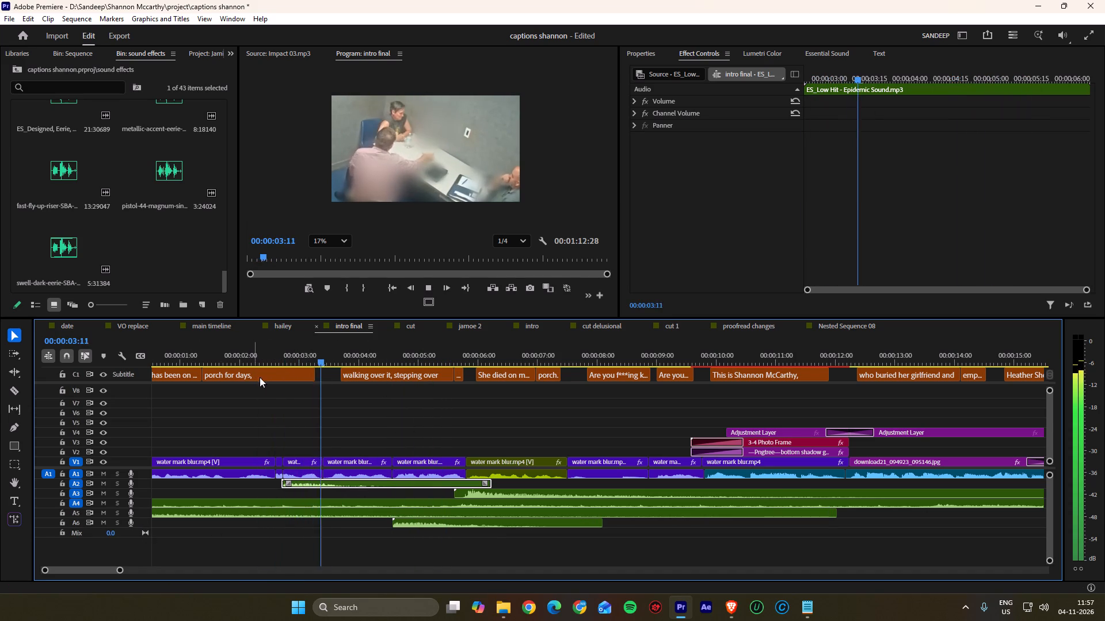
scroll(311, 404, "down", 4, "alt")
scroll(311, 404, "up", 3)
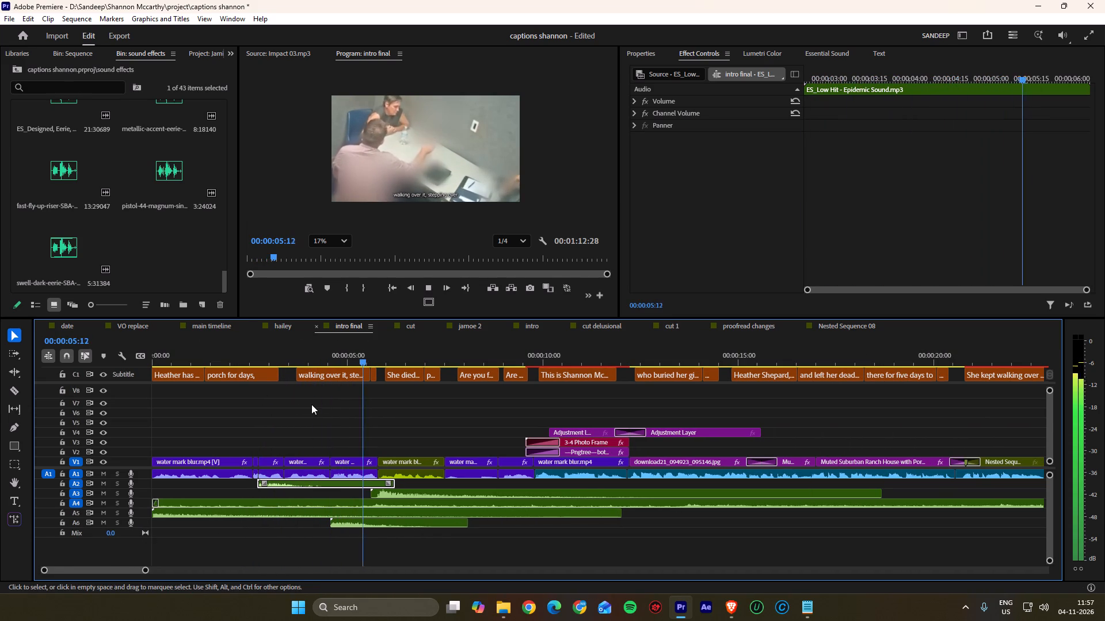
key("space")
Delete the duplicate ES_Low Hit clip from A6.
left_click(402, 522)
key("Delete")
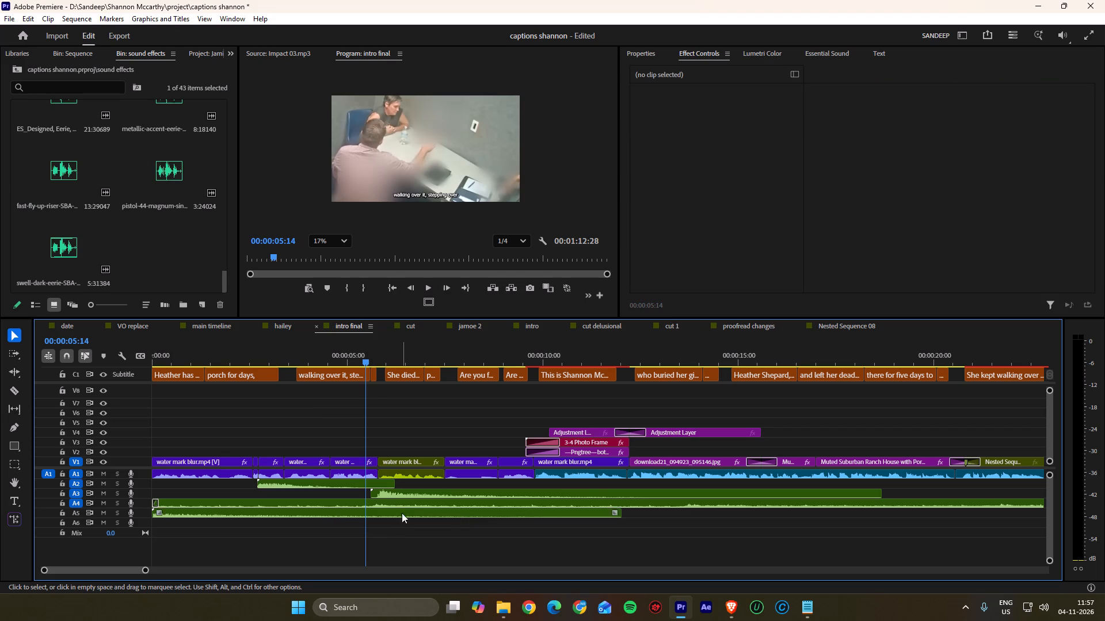
Replay the part around the 00:00:04:17 cut and park the playhead at 00:00:04:14.
left_click_drag(360, 348, 304, 359)
key("space")
scroll(291, 379, "up", 4, "alt")
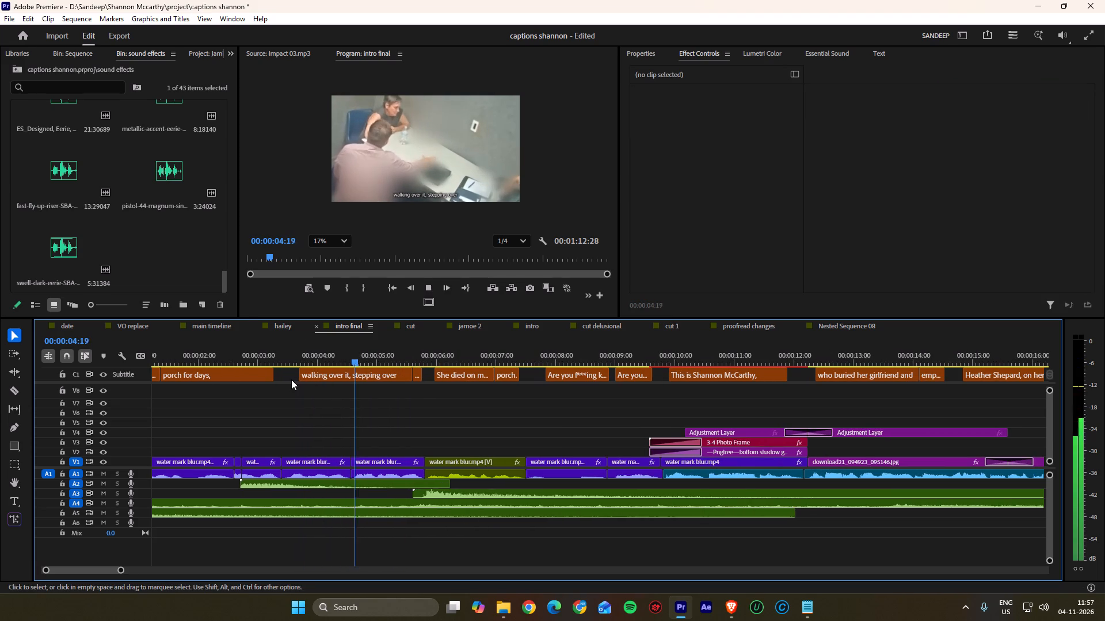
key("space")
left_click_drag(356, 359, 345, 363)
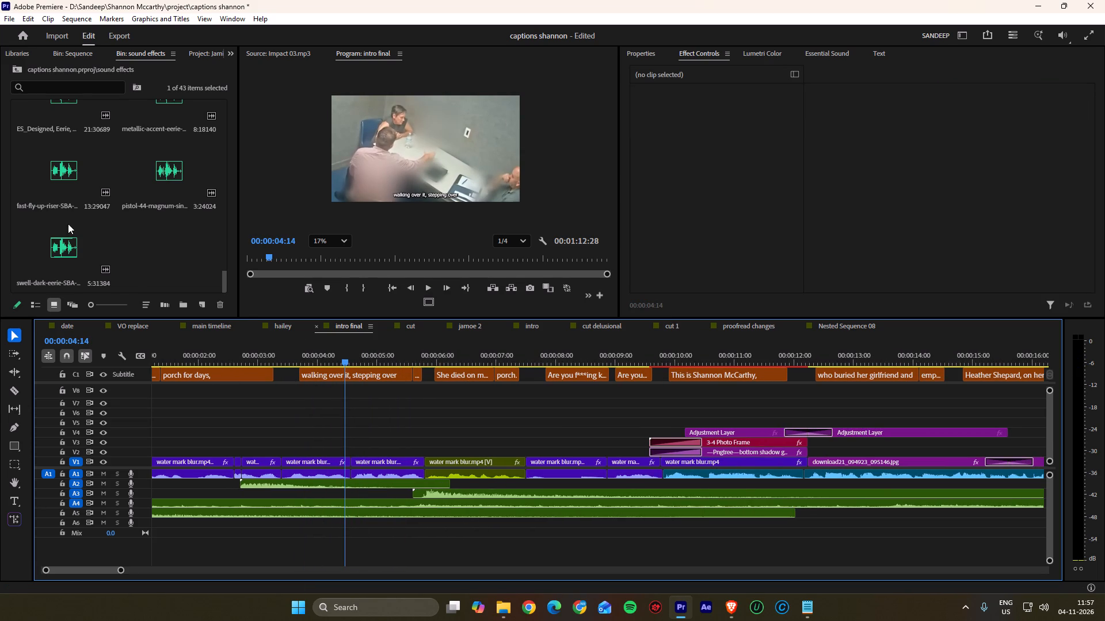
From the start of the sound effects bin, audition the pencil stroke, submority-boom, dark-echo-swoosh and whoosh-to-drum-hit sounds for the cut.
scroll(63, 232, "up", 3)
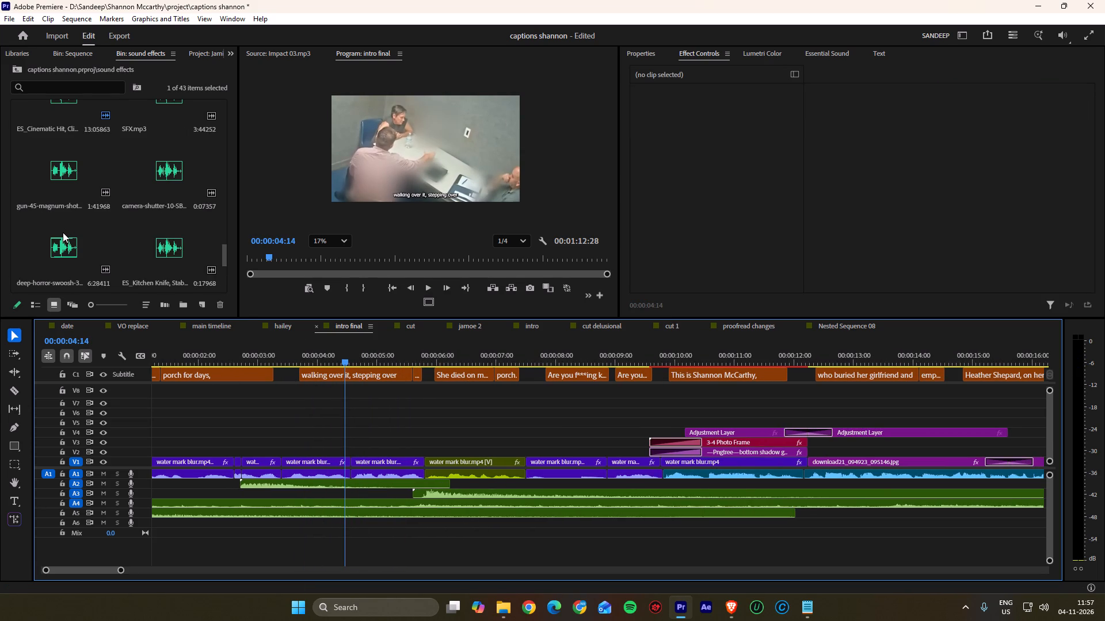
scroll(63, 232, "up", 19)
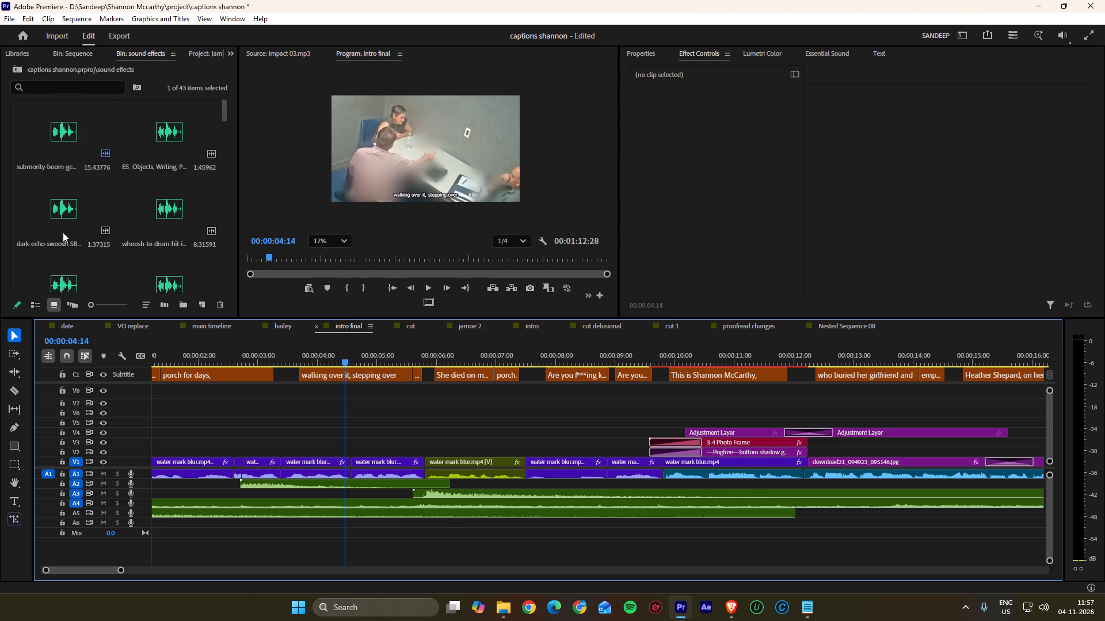
scroll(63, 232, "up", 3)
double_click(178, 136)
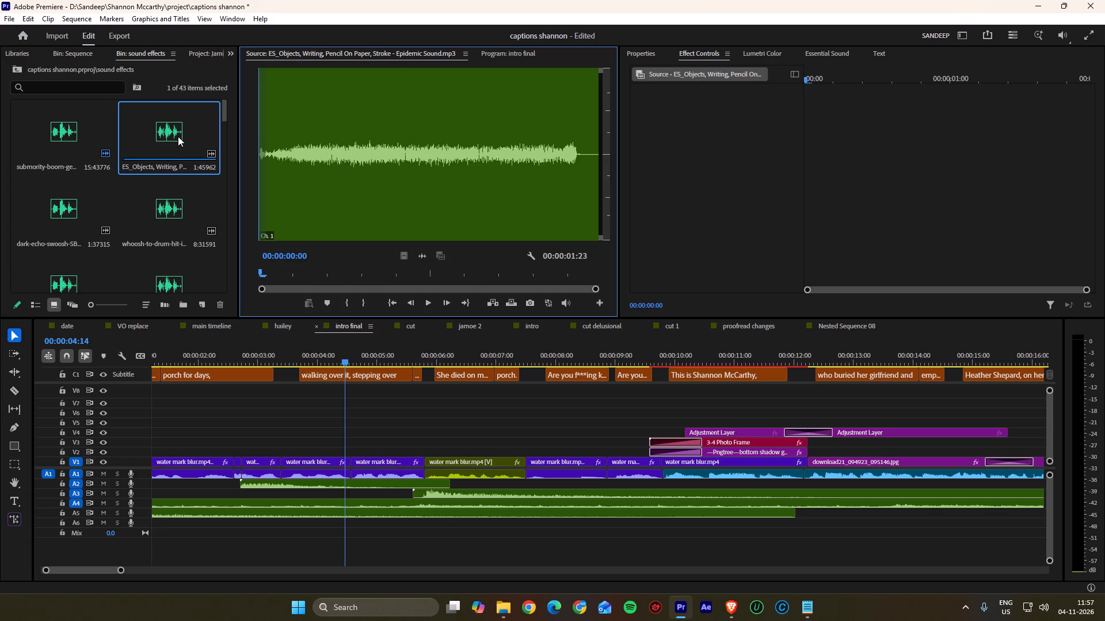
key("space")
double_click(70, 139)
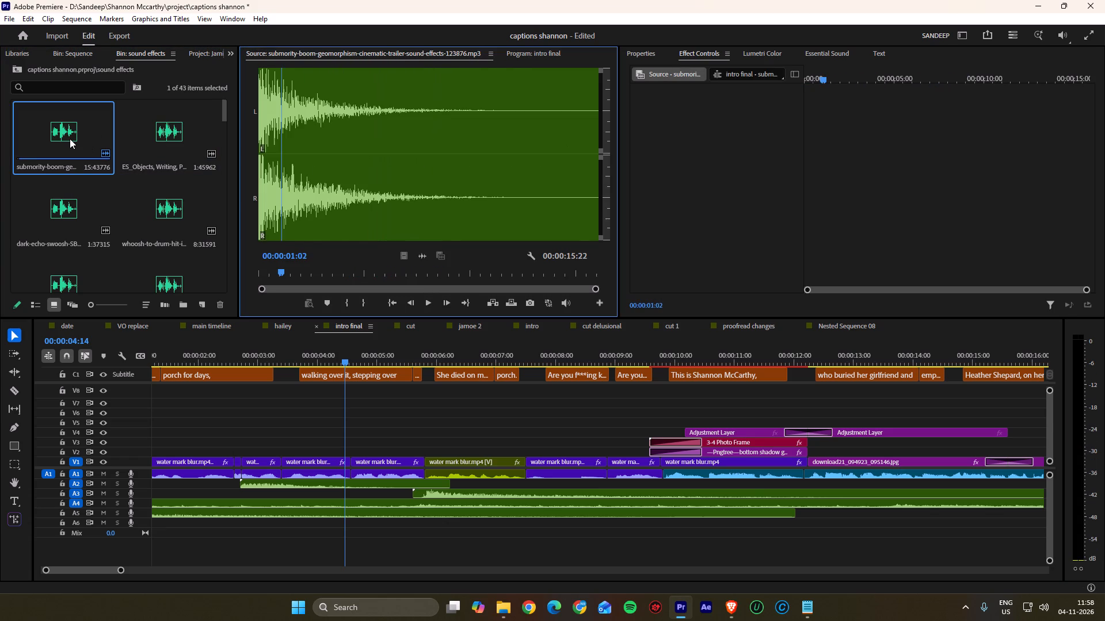
key("space")
key("space")
left_click_drag(275, 273, 195, 264)
key("space")
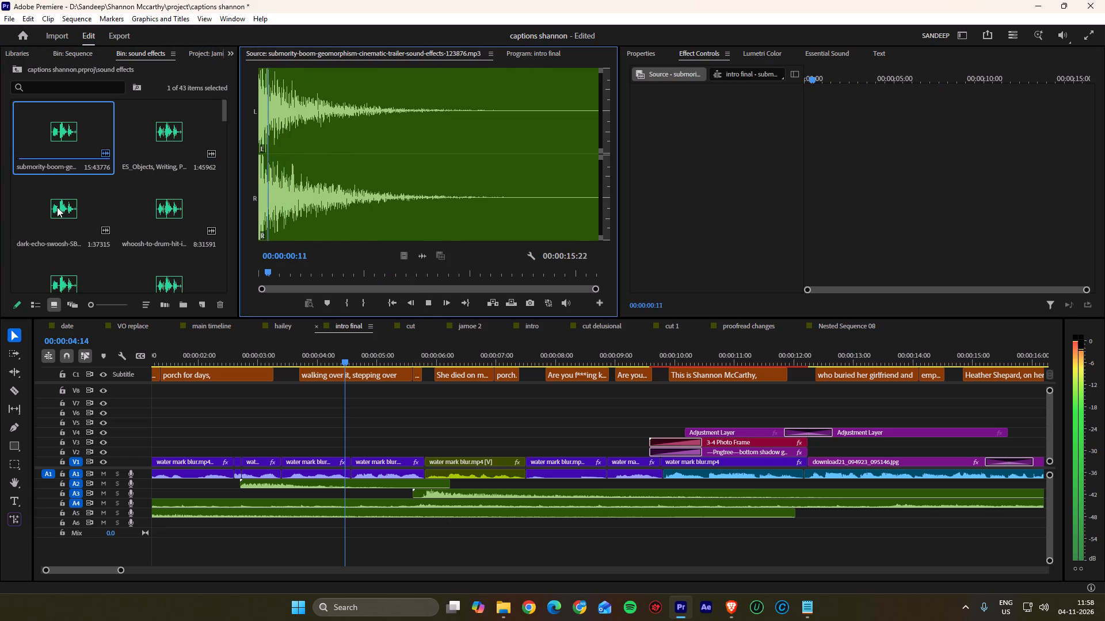
key("space")
double_click(57, 207)
key("space")
double_click(190, 216)
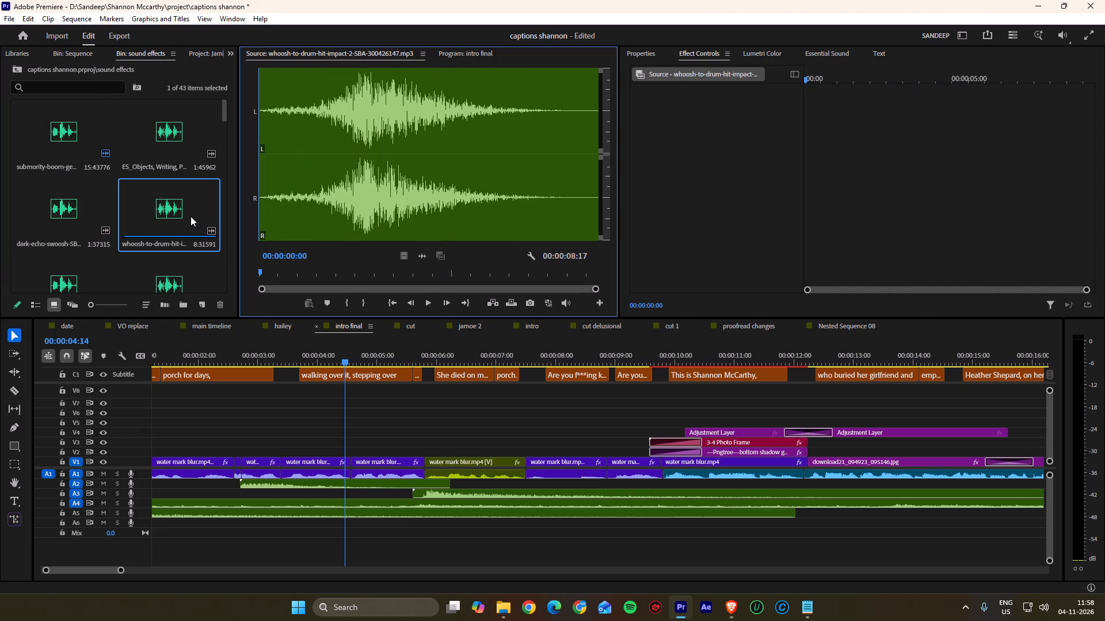
key("space")
Audition the Flash sound effect, glitch-morphing-epic-impact, micro-air-swoosh and Swsh Whoosh Medium Fire sounds.
scroll(127, 236, "down", 3)
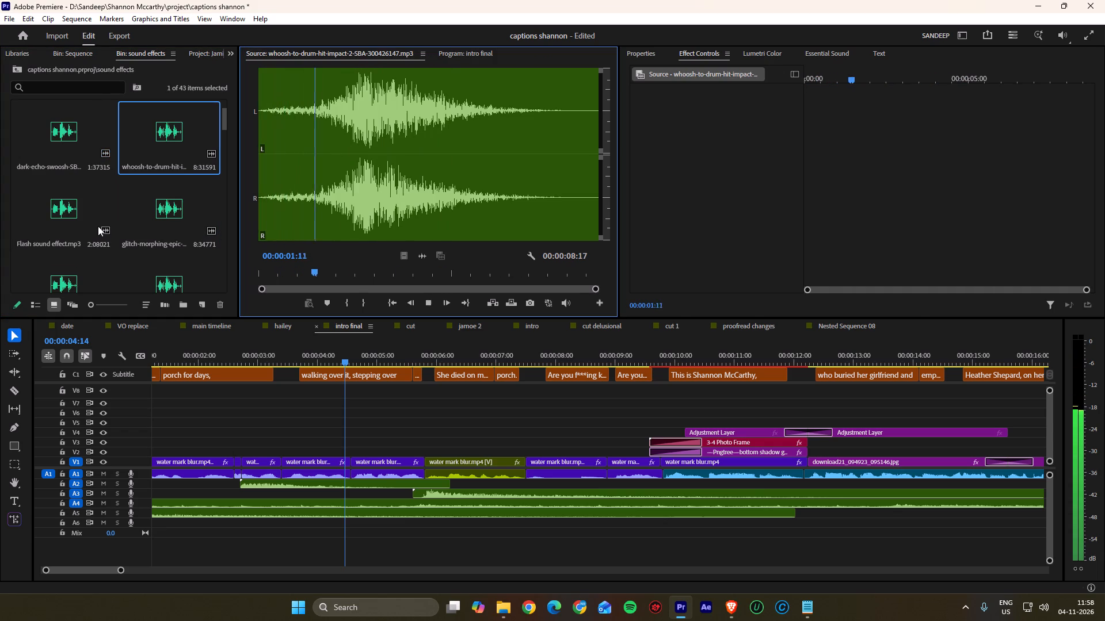
double_click(87, 210)
key("space")
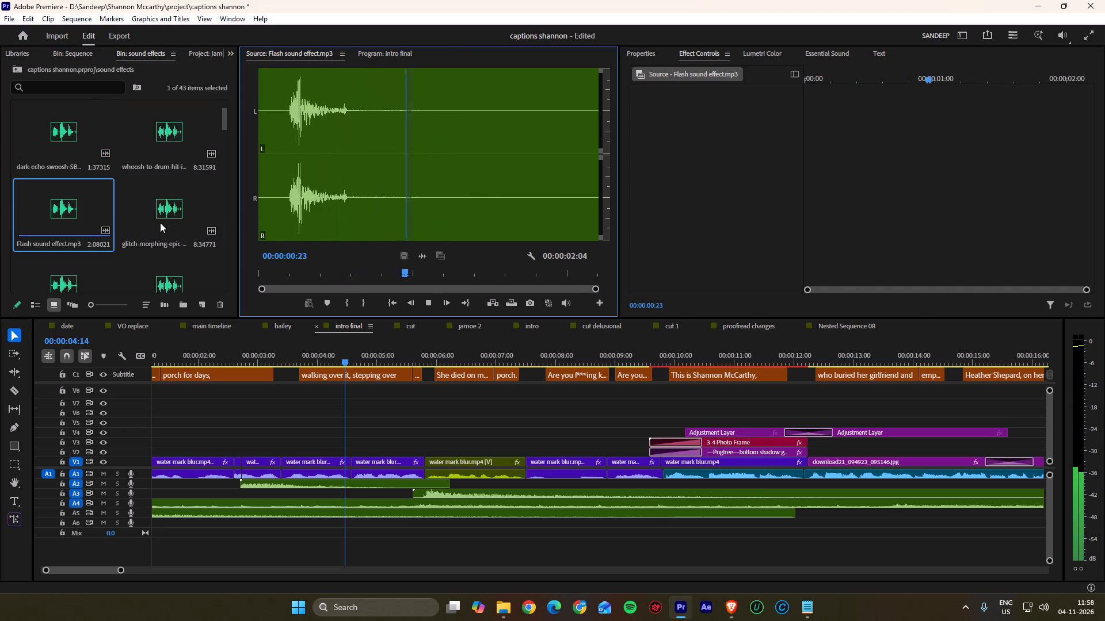
double_click(160, 223)
key("space")
scroll(104, 227, "down", 2)
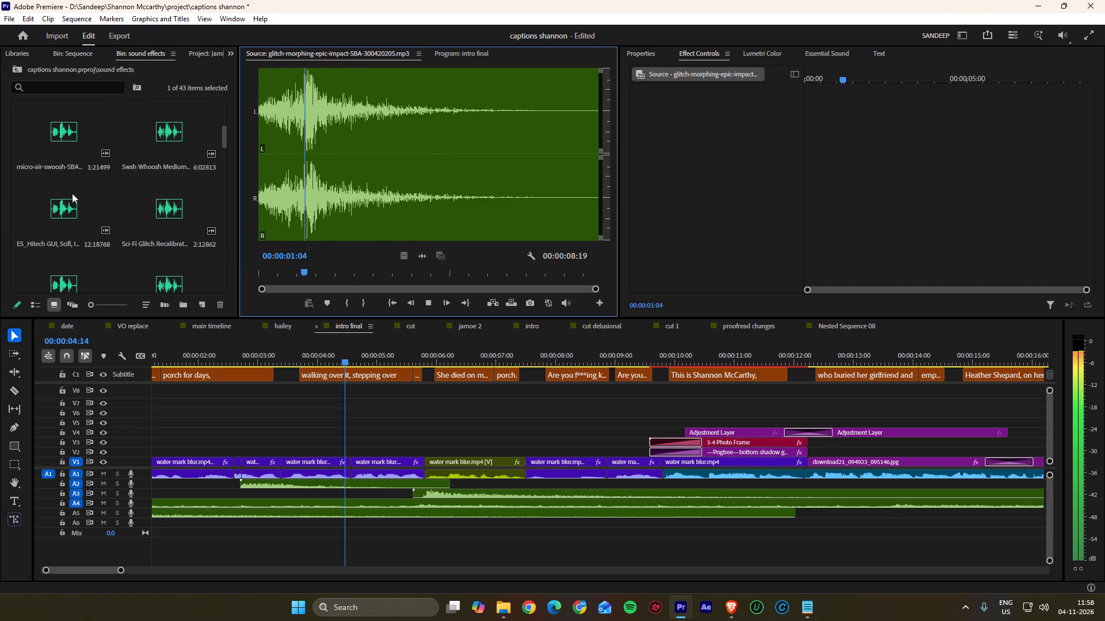
scroll(68, 185, "up", 1)
double_click(56, 206)
key("space")
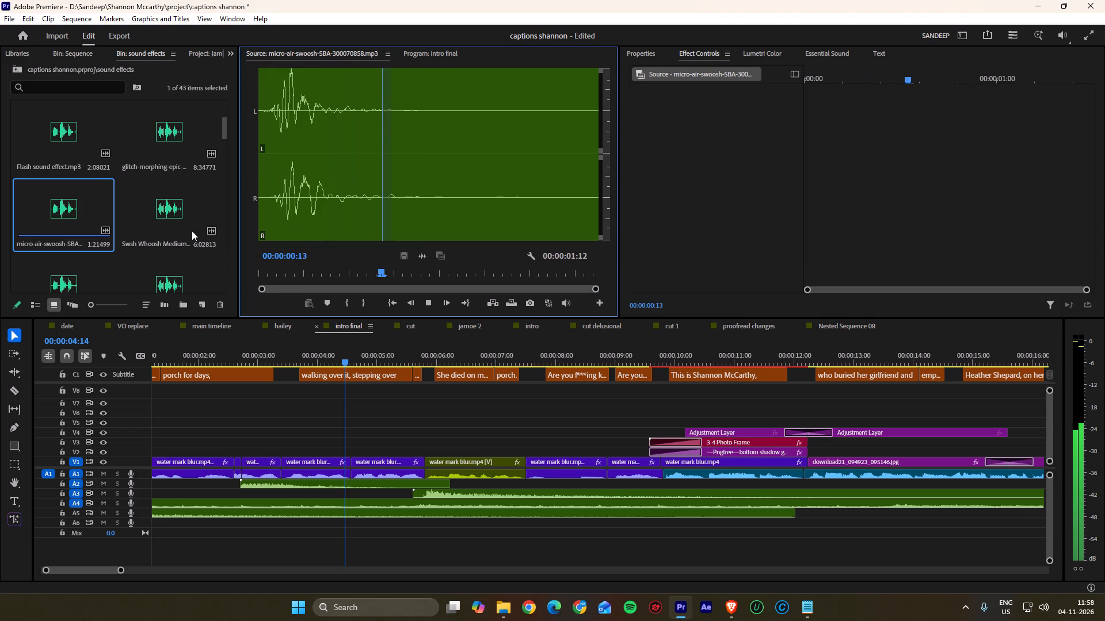
key("space")
double_click(159, 218)
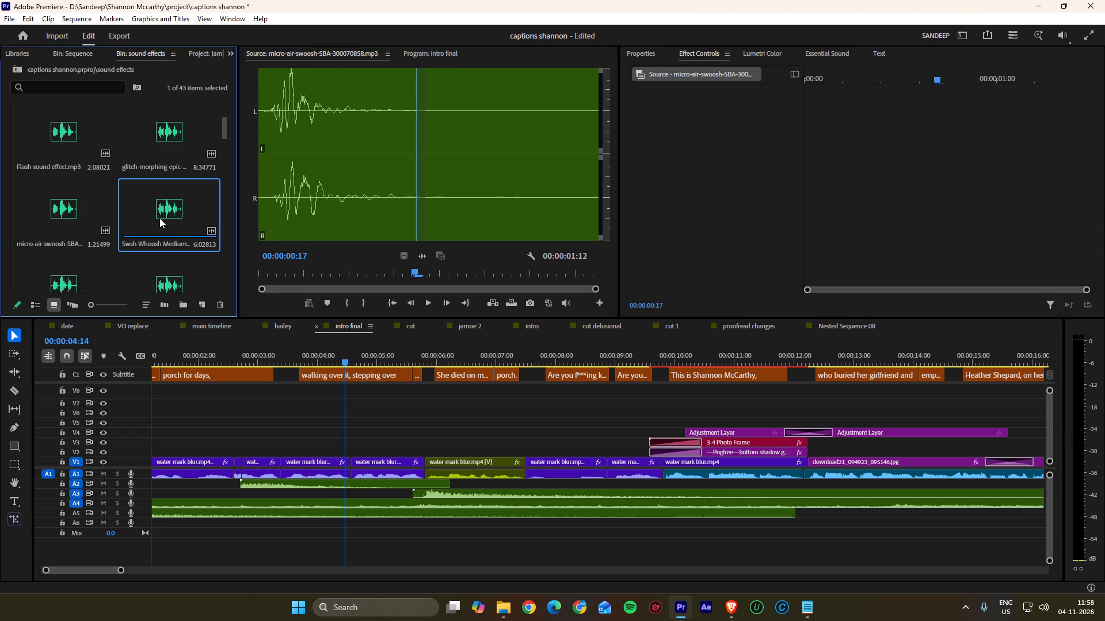
key("space")
Audition the ES_Hitech GUI glitch, Sci-Fi Glitch Recalibrator, ES_Designed horror whoosh and shotgun fire shot 1 sounds.
scroll(110, 220, "down", 1)
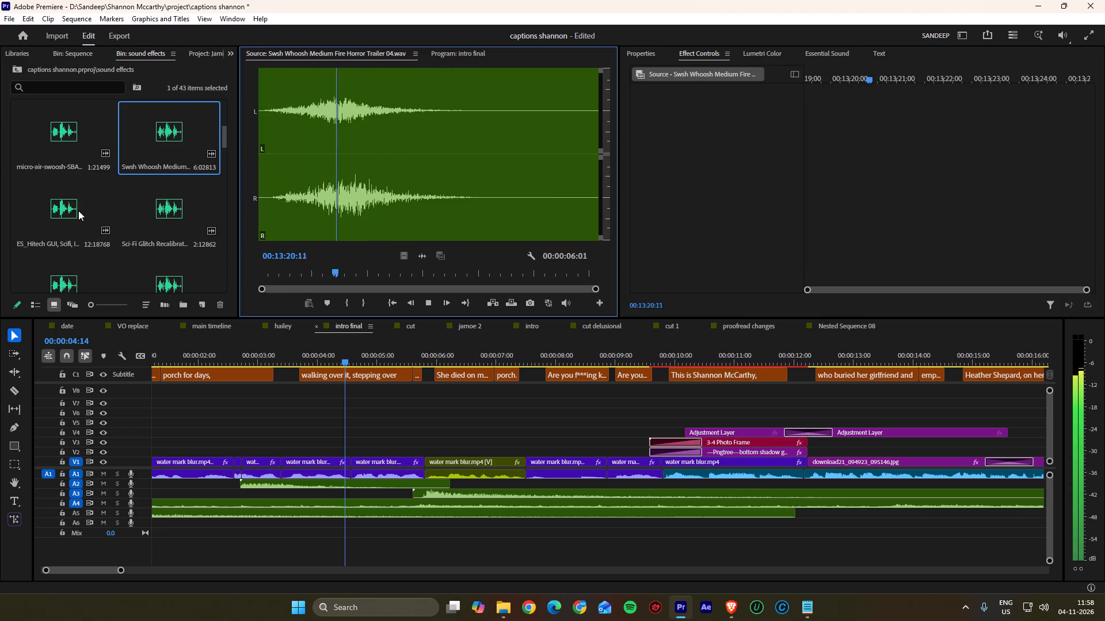
double_click(78, 210)
key("space")
double_click(175, 208)
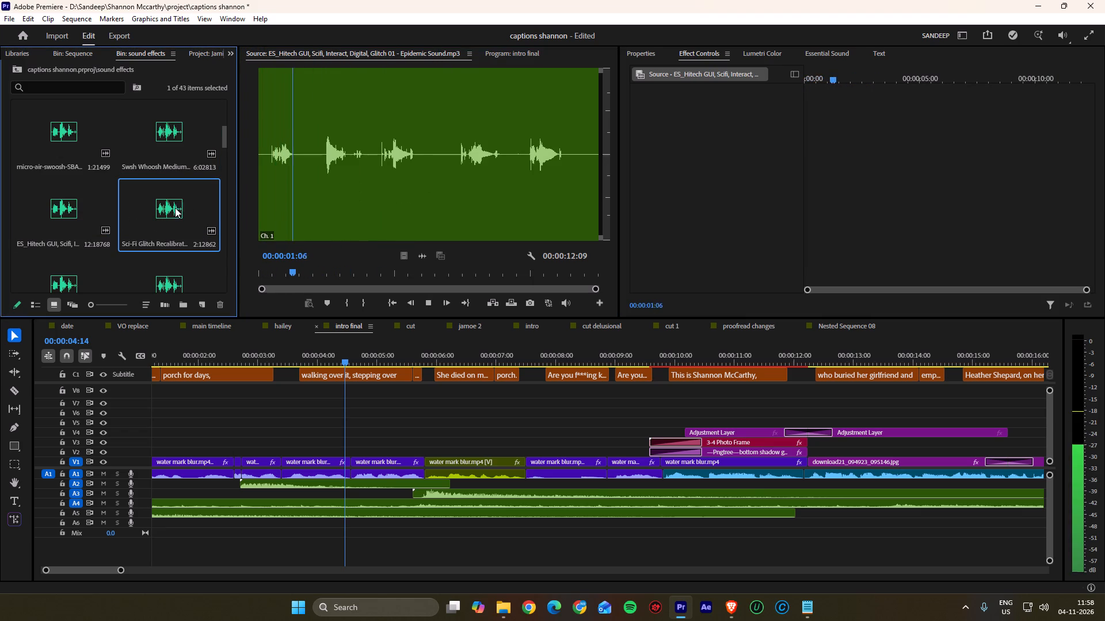
key("space")
scroll(105, 231, "down", 1)
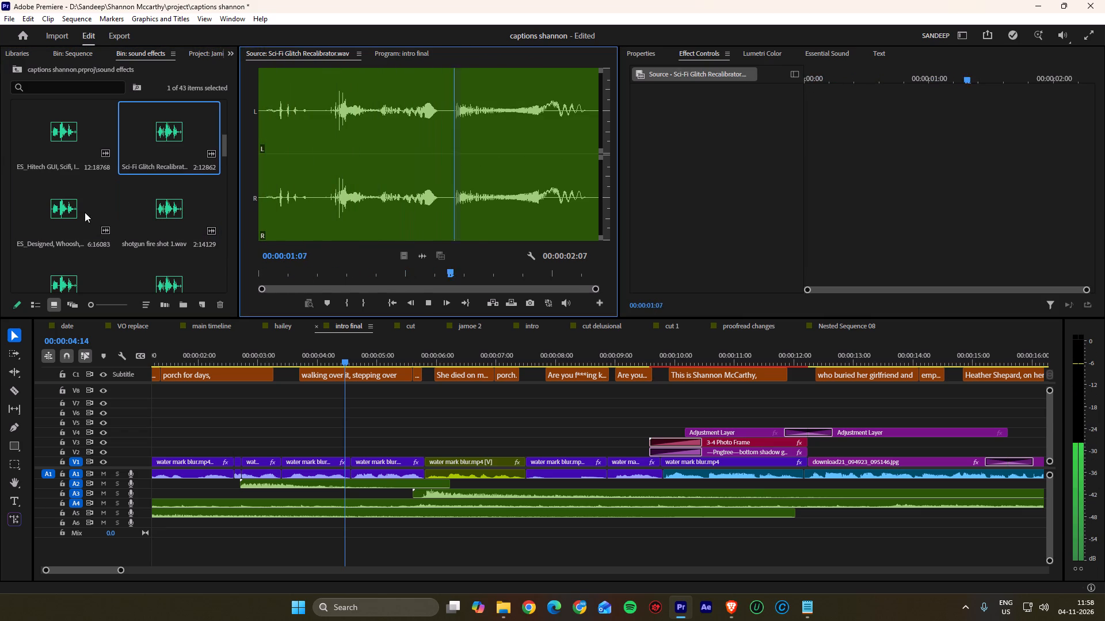
double_click(73, 213)
key("space")
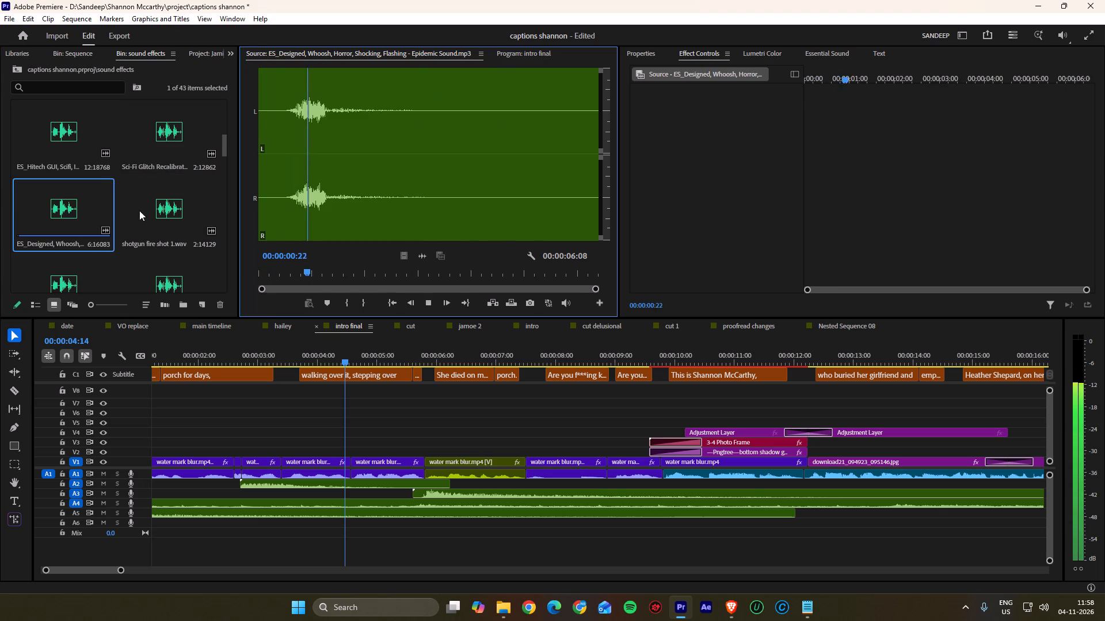
double_click(168, 209)
key("space")
key("space")
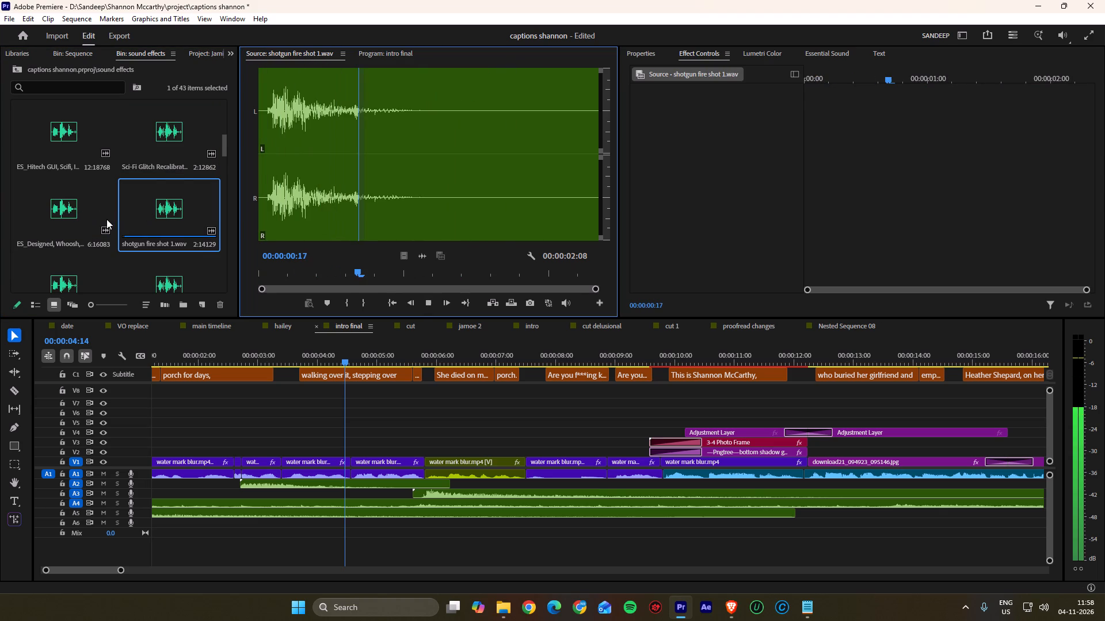
Audition the swell-dark-eerie, Nagra tension lever, BoomImpactDeepDistant and Impact 03 sounds, replaying Impact 03 from its start.
scroll(106, 219, "down", 1)
double_click(86, 213)
key("space")
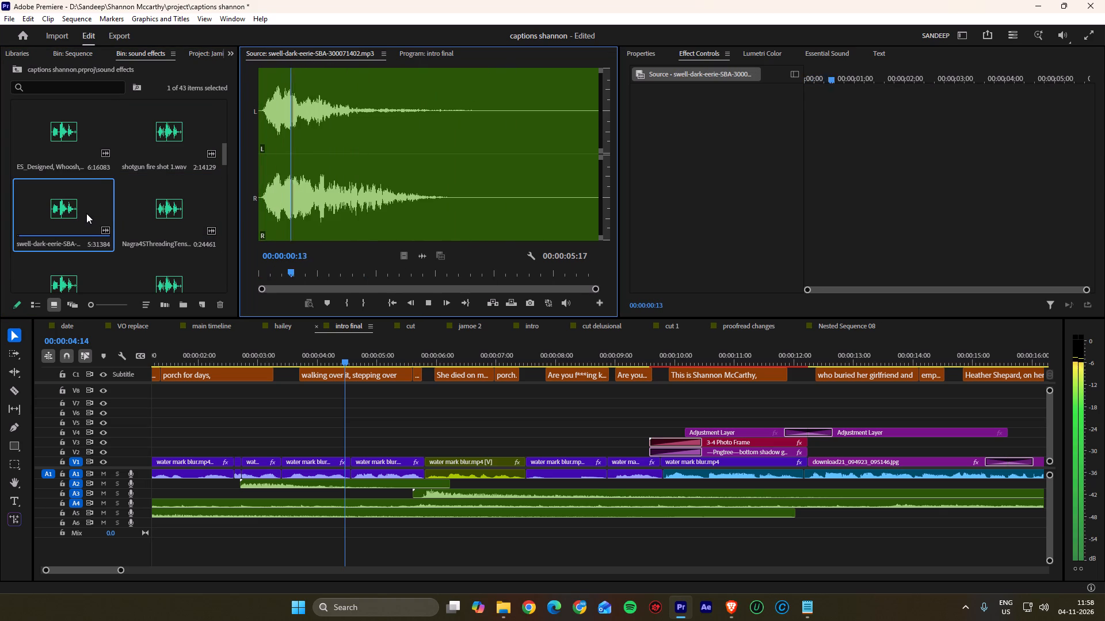
double_click(171, 212)
key("space")
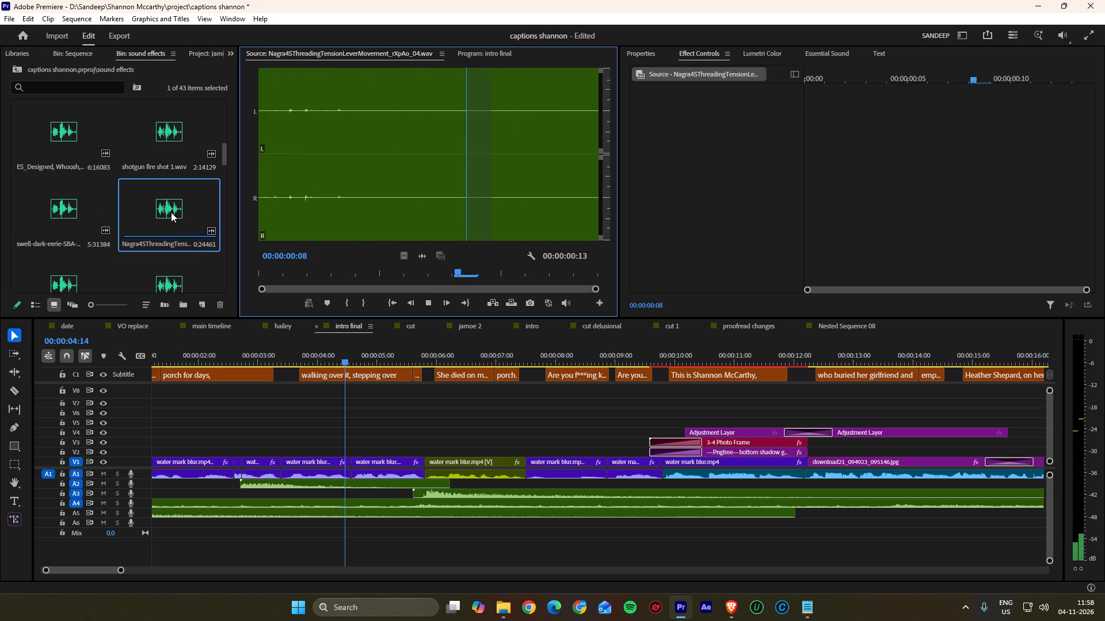
scroll(85, 239, "down", 1)
double_click(79, 215)
key("space")
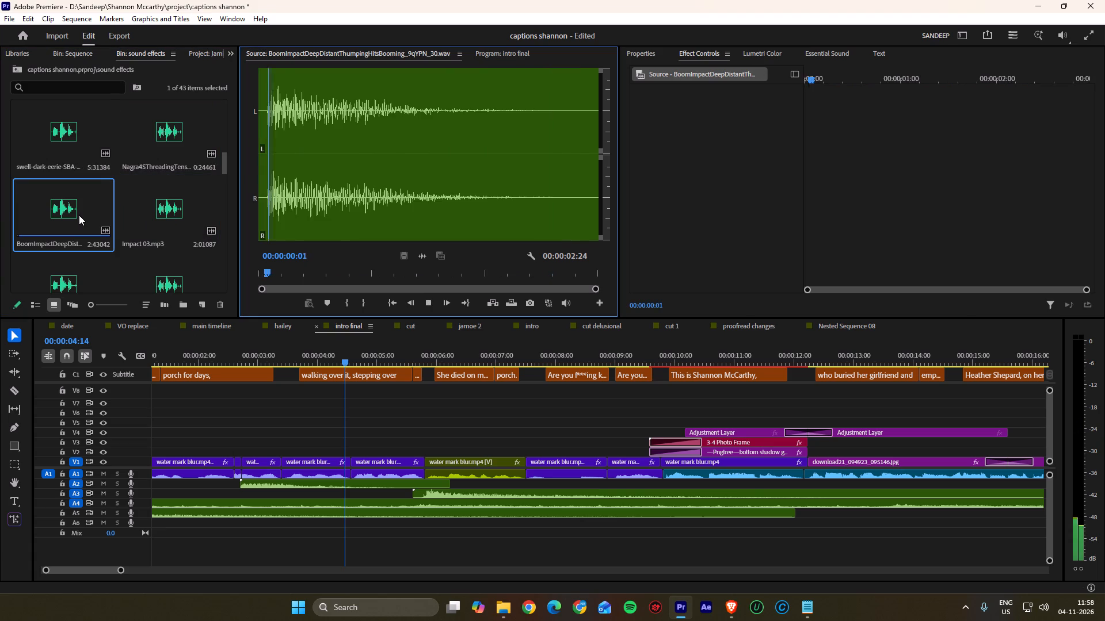
key("space")
double_click(160, 215)
key("space")
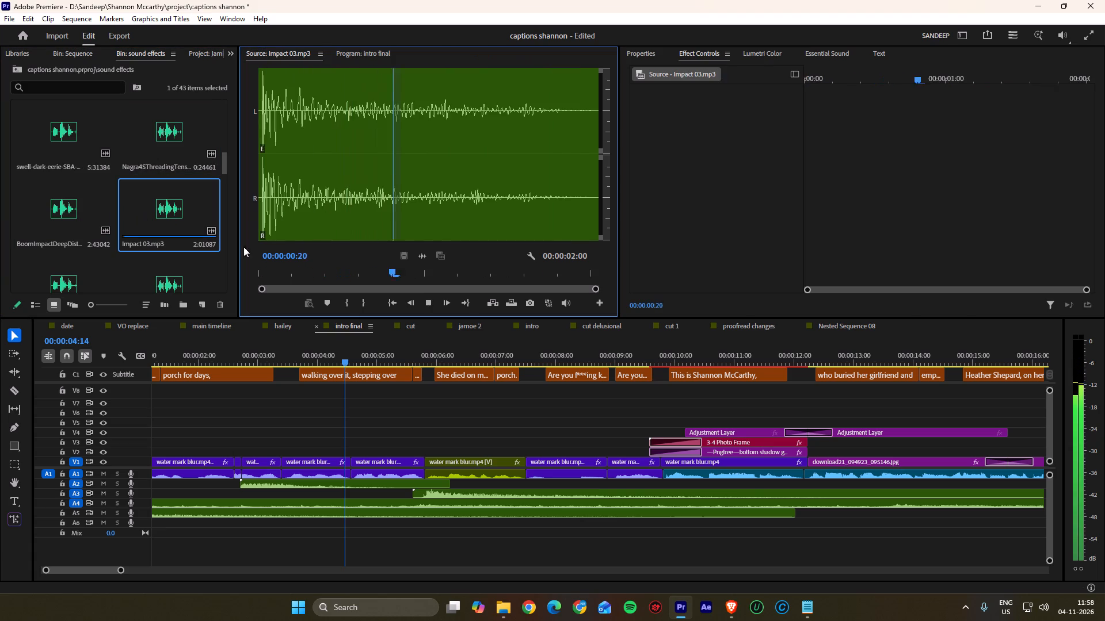
left_click_drag(336, 269, 203, 263)
key("space")
Audition the DSGNStngr Fluttering Space Echo, Blockbuster Trailer horror texture, ES_Low Hit and ES_Gore, Stab, Impact sounds.
scroll(92, 221, "down", 1)
double_click(68, 213)
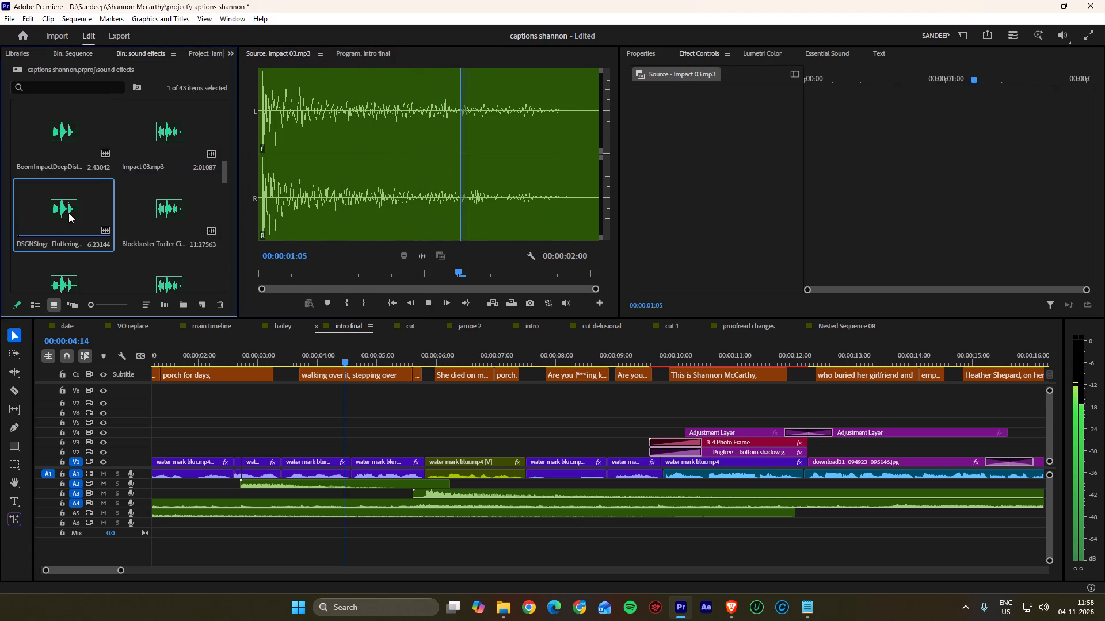
key("space")
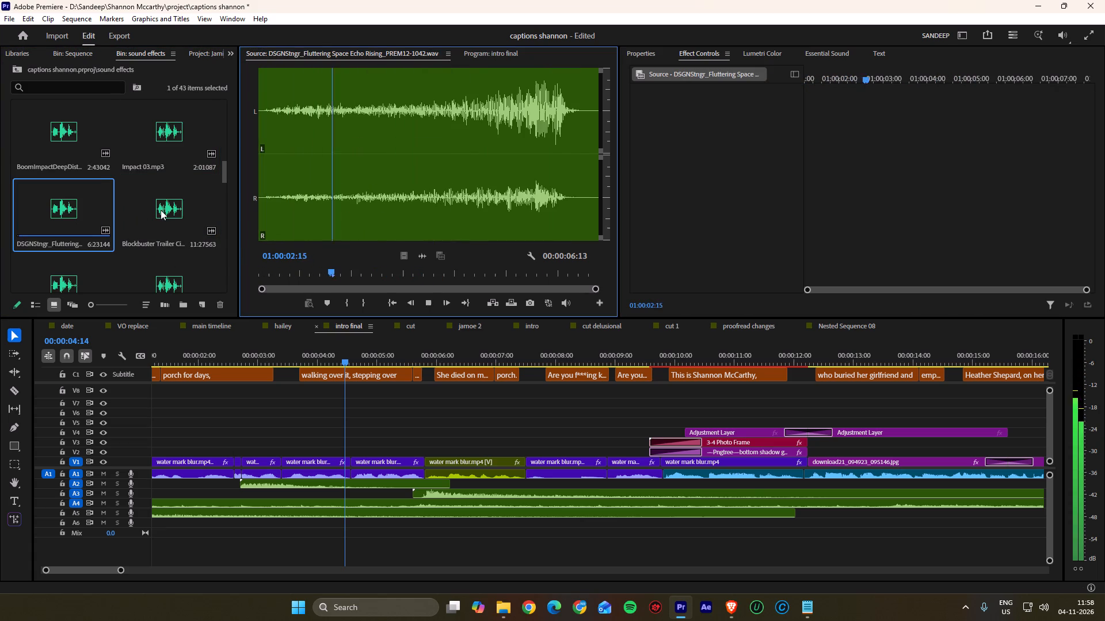
double_click(161, 212)
key("space")
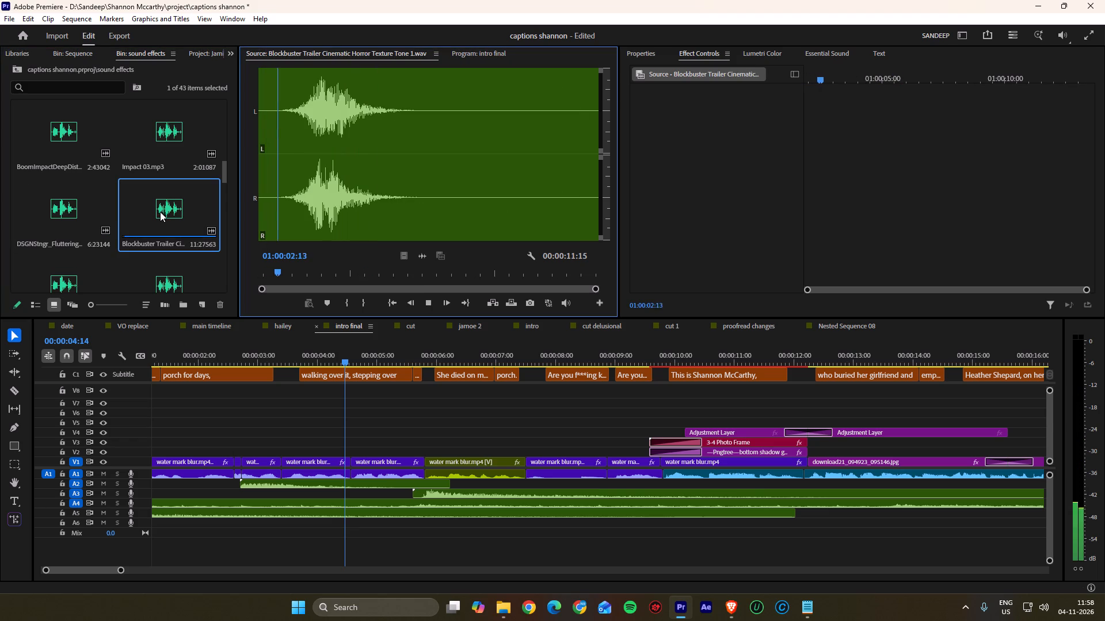
scroll(116, 221, "down", 2)
scroll(73, 212, "up", 1)
double_click(60, 212)
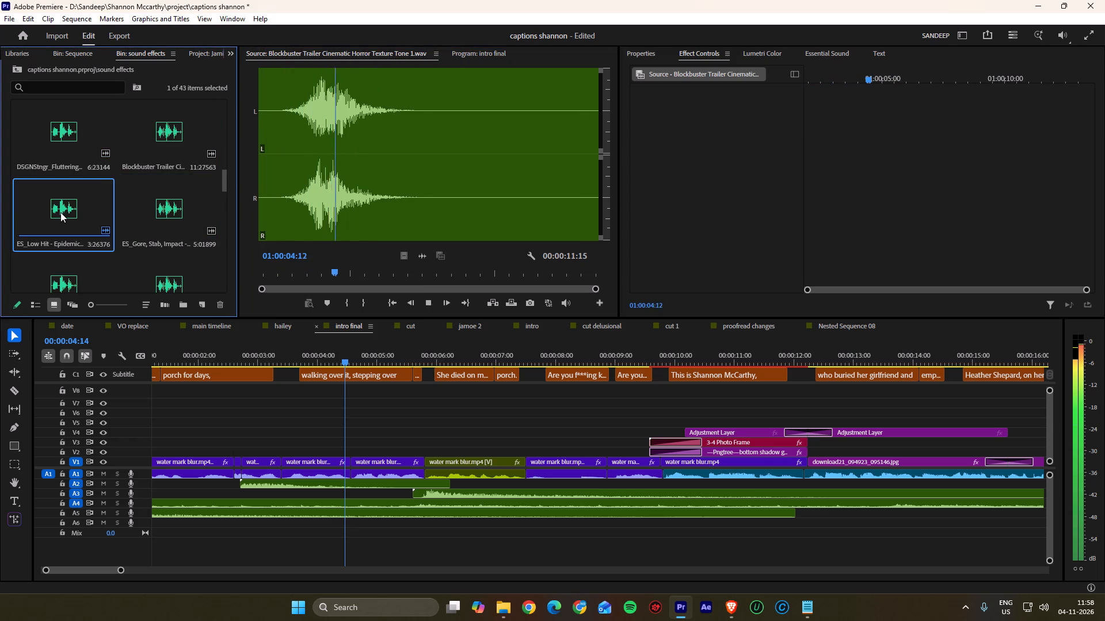
key("space")
left_click_drag(275, 271, 211, 265)
key("space")
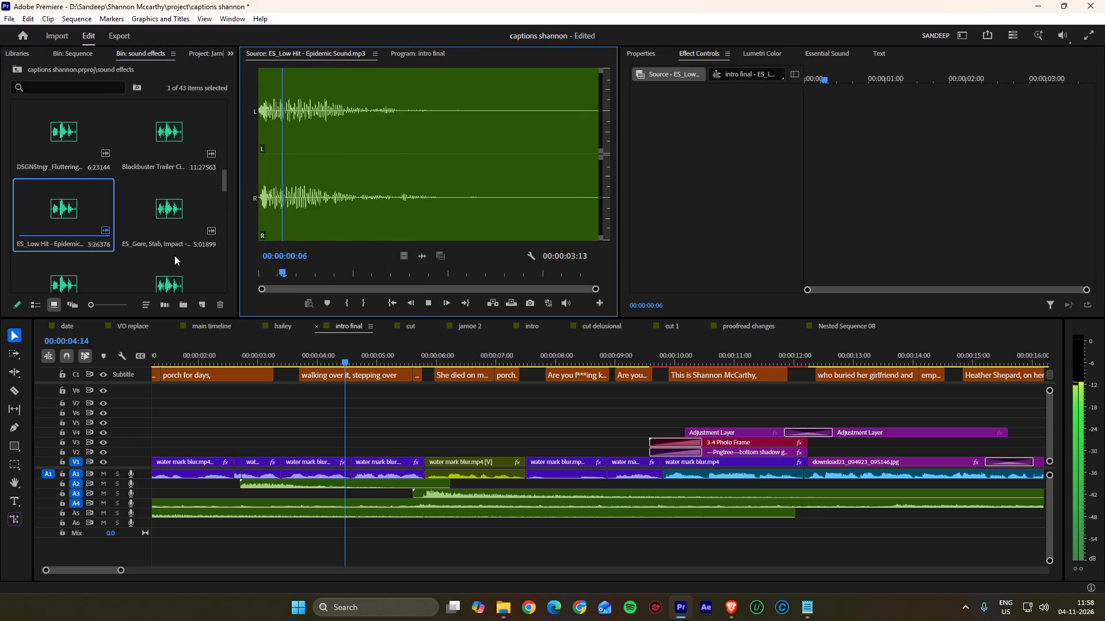
key("space")
double_click(165, 210)
key("space")
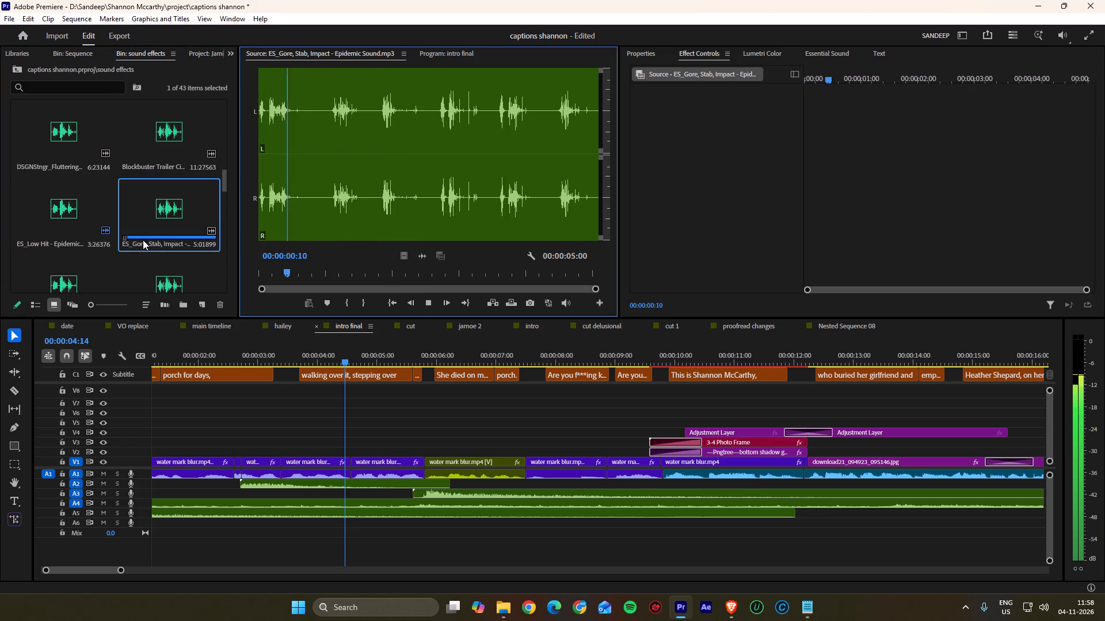
Audition Impact.mp3 and the ES_Vehicles steering wheel hit, and inspect the waveforms of the two ES_Gore, Stab, Knife clips.
scroll(116, 233, "down", 2)
scroll(67, 190, "up", 1)
double_click(64, 204)
key("space")
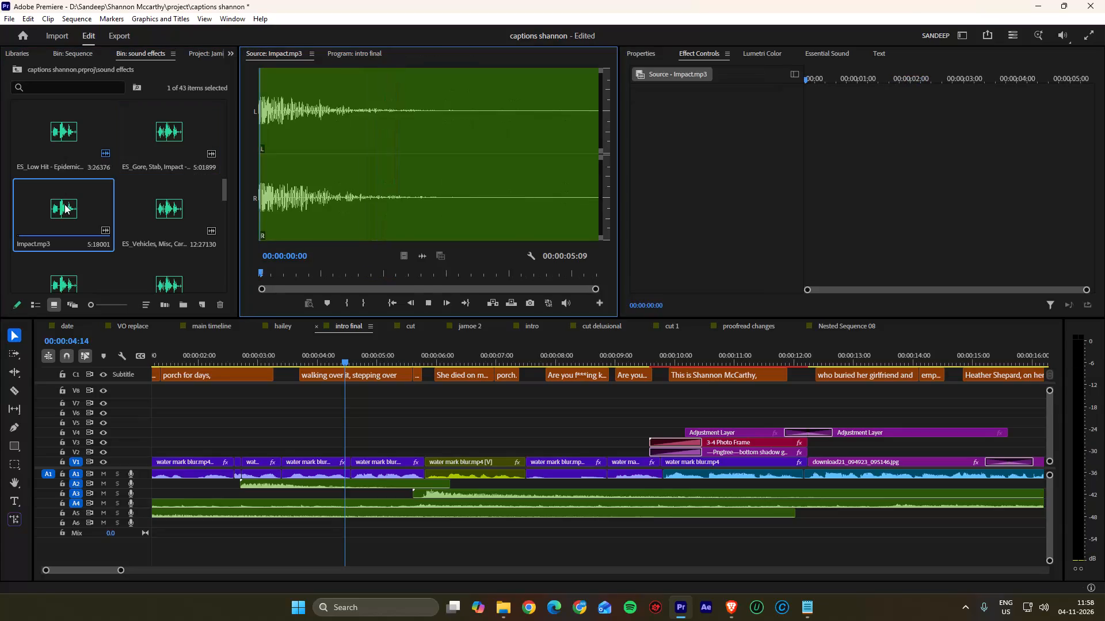
key("space")
double_click(179, 224)
key("space")
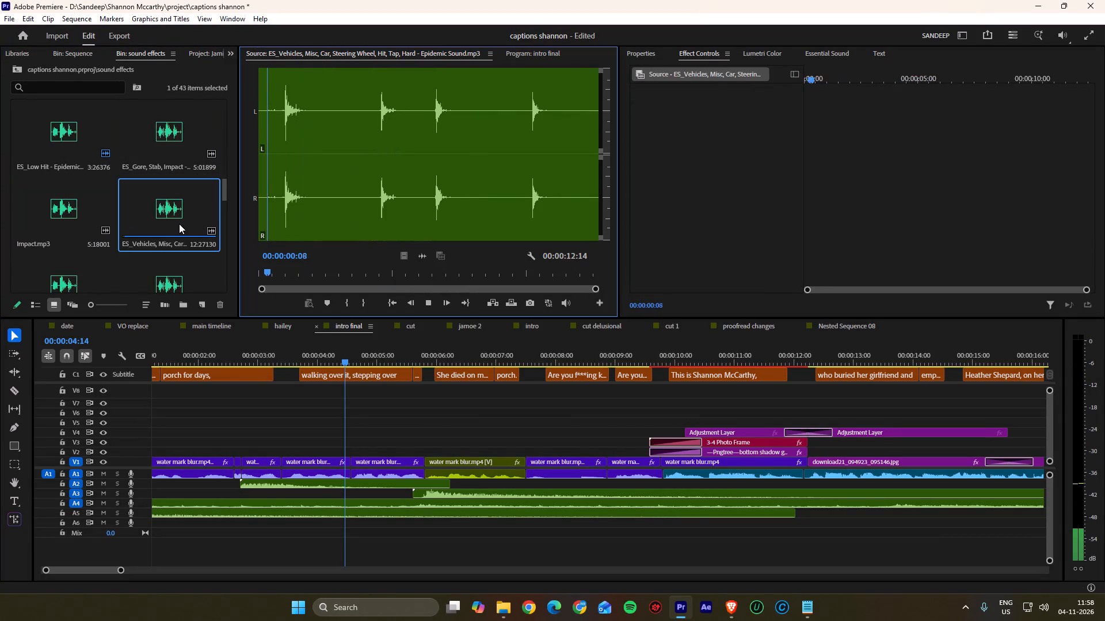
scroll(123, 225, "down", 2)
scroll(89, 206, "up", 1)
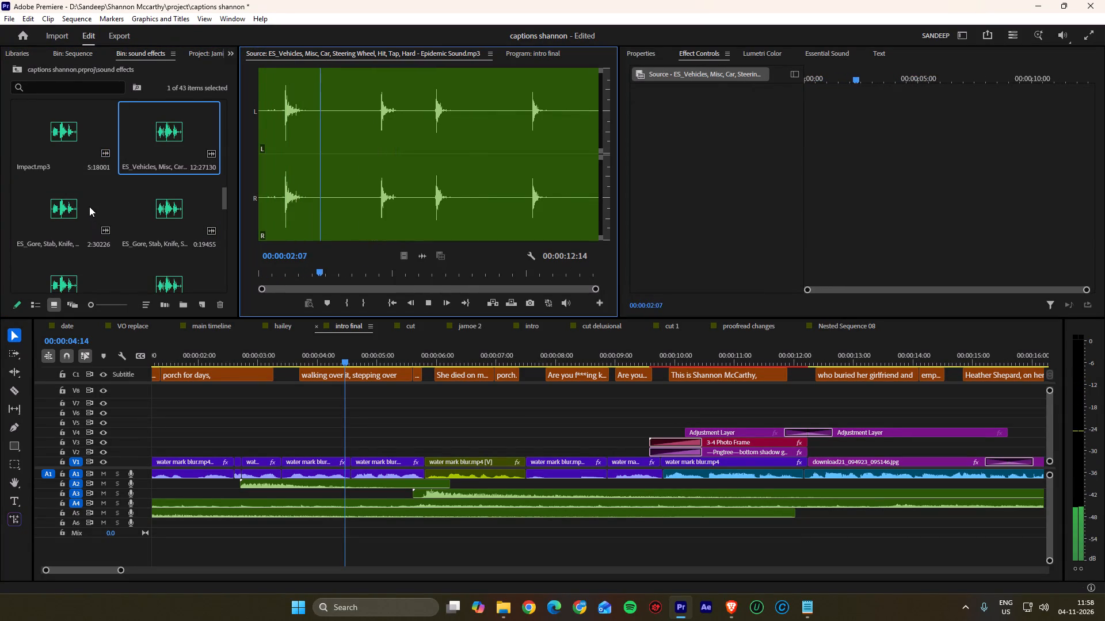
double_click(85, 207)
double_click(157, 218)
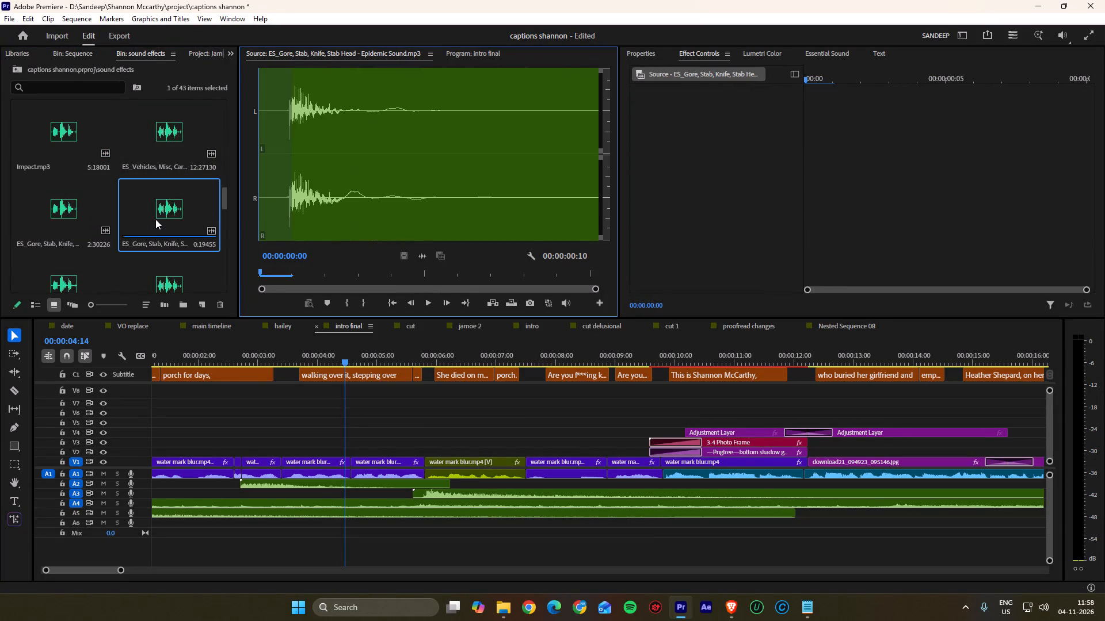
Inspect the typewriter.wav waveform and audition the Horror Impact and low-whistle-hit-trailer-thud-intro sounds.
scroll(137, 221, "down", 1)
double_click(68, 210)
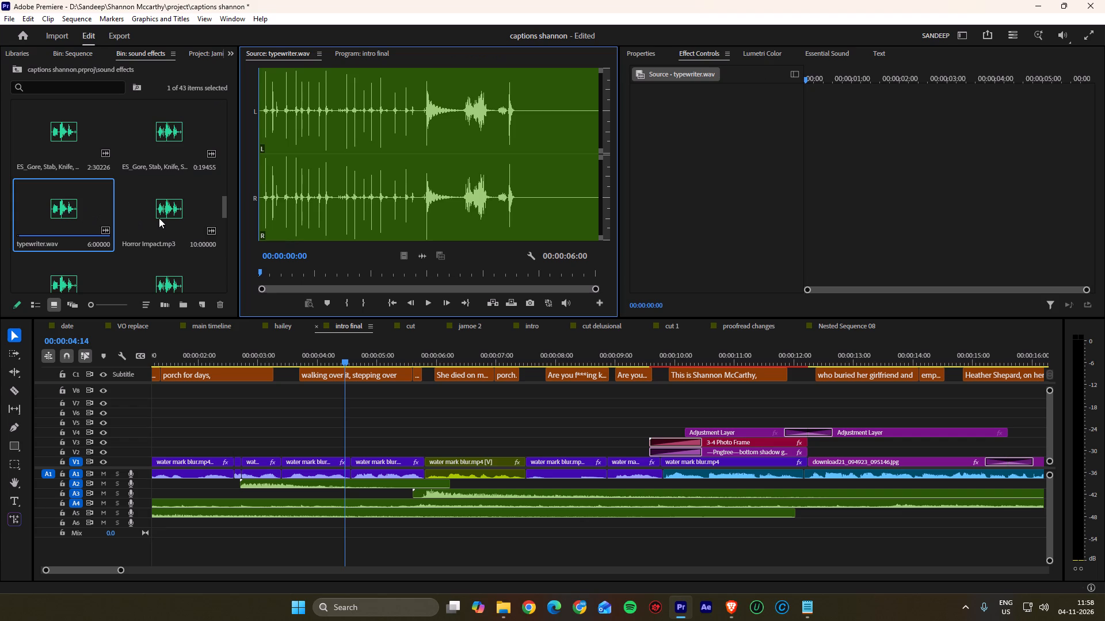
double_click(159, 218)
key("space")
scroll(84, 223, "down", 2)
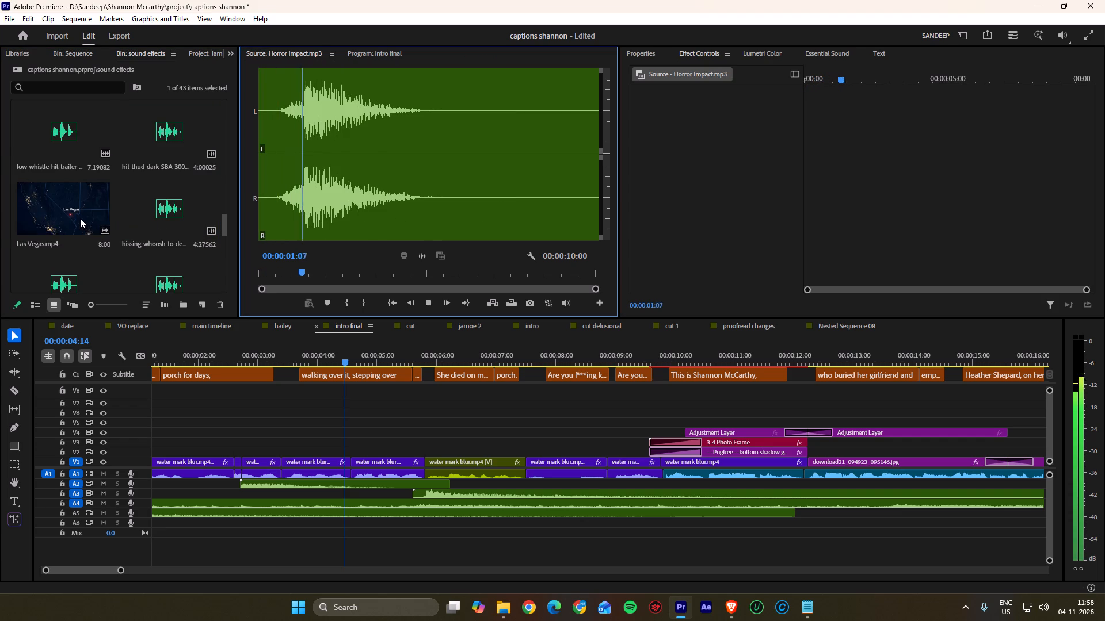
scroll(80, 218, "up", 1)
double_click(59, 218)
key("space")
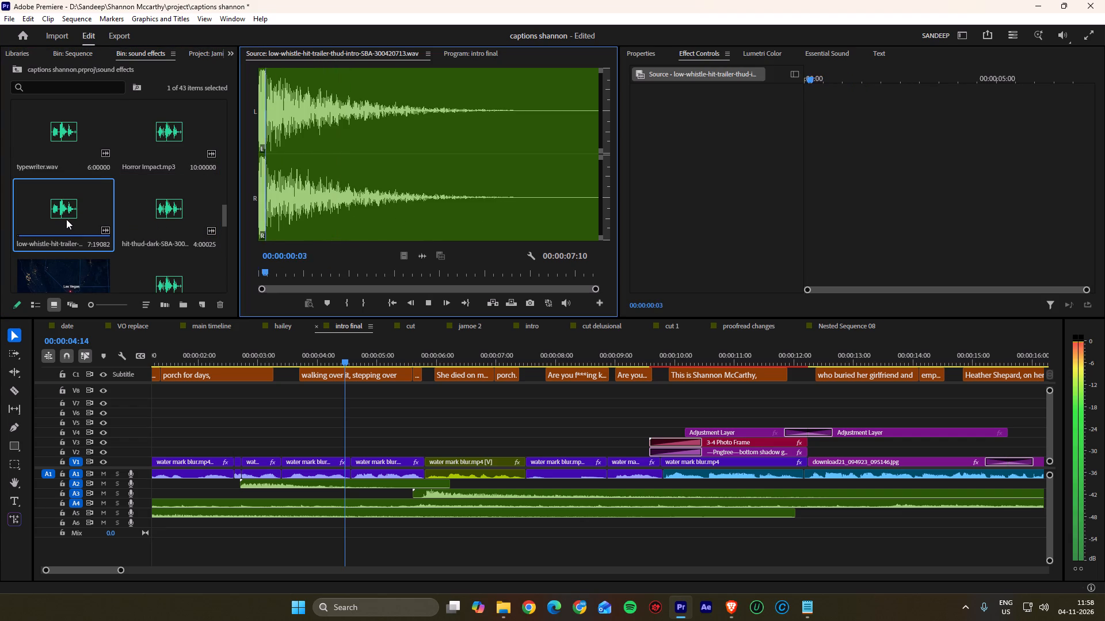
key("space")
Audition the hit-thud-dark sound, replaying it from its start, and check the hissing-whoosh clip.
double_click(158, 221)
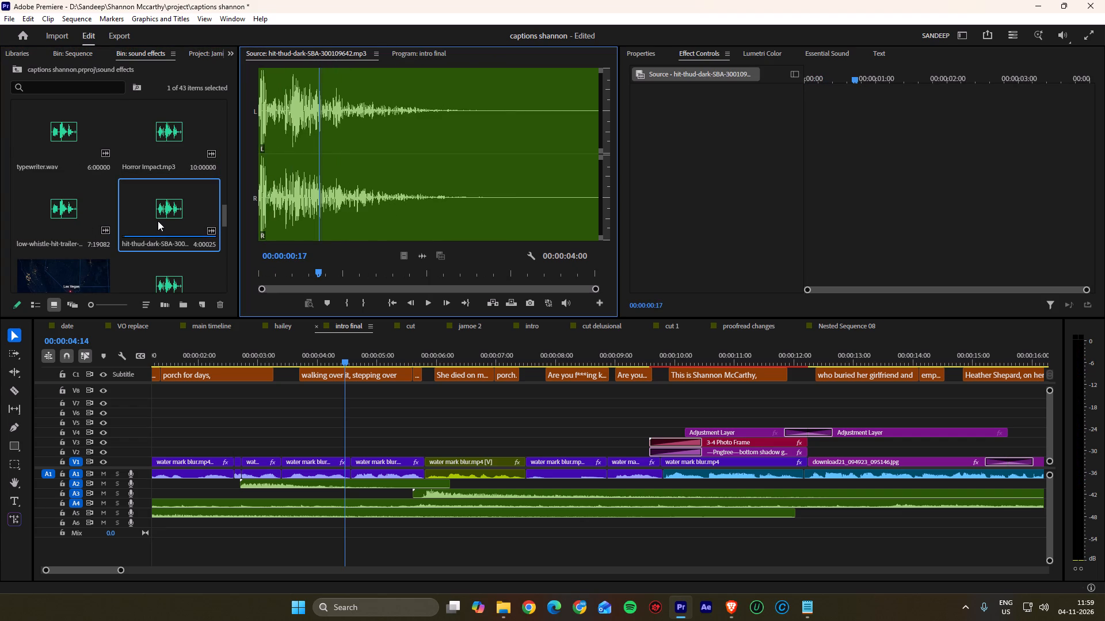
key("space")
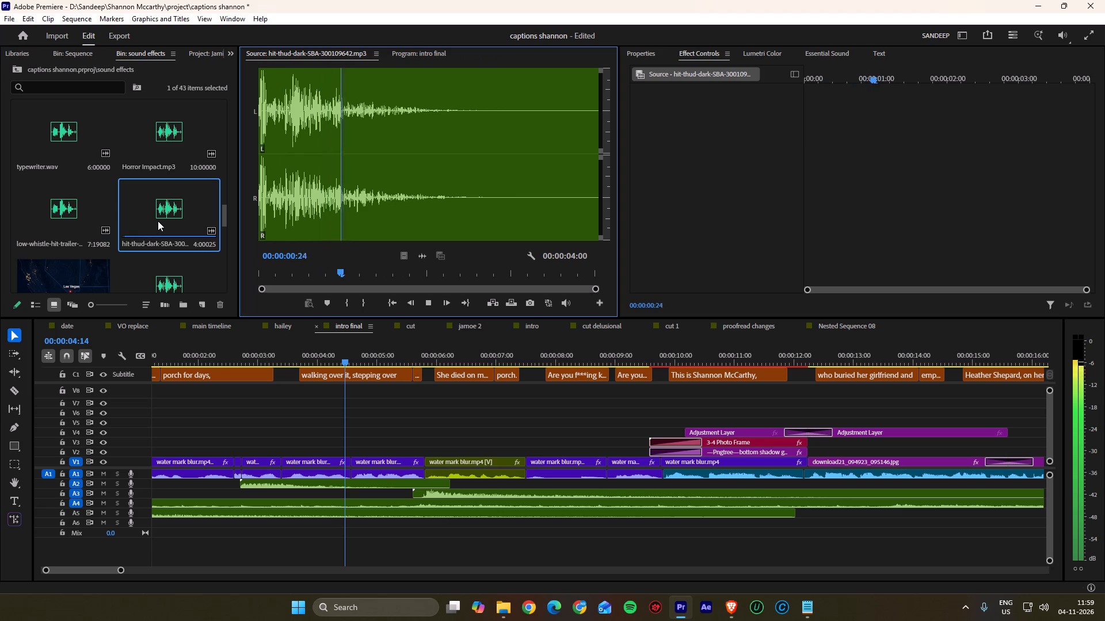
key("space")
left_click_drag(264, 275, 195, 271)
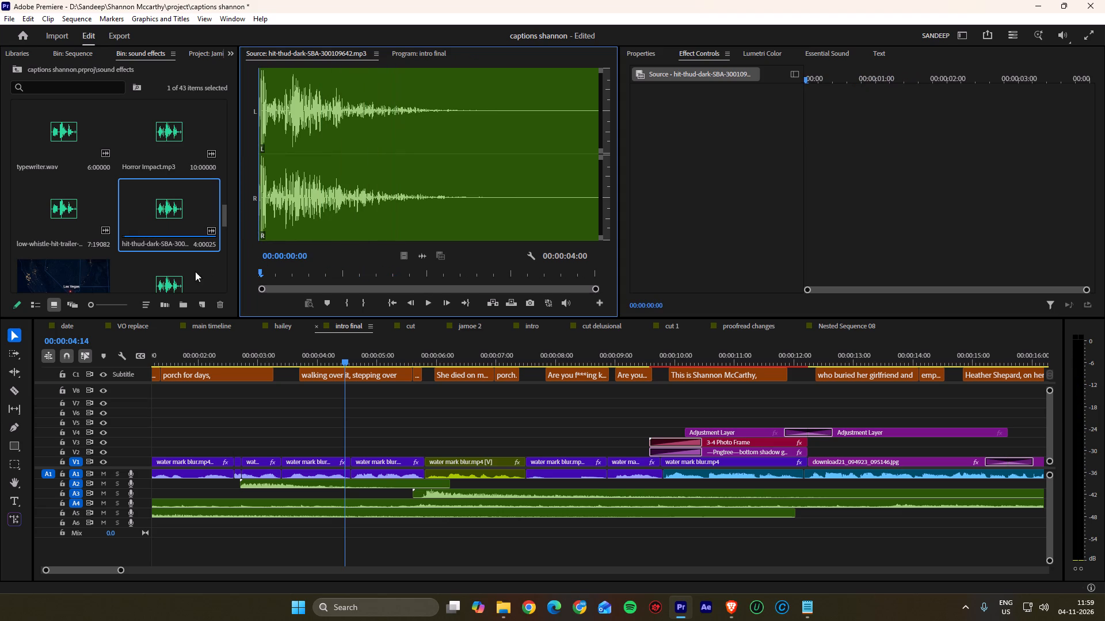
left_click_drag(195, 271, 190, 270)
key("space")
scroll(148, 198, "down", 1)
key("space")
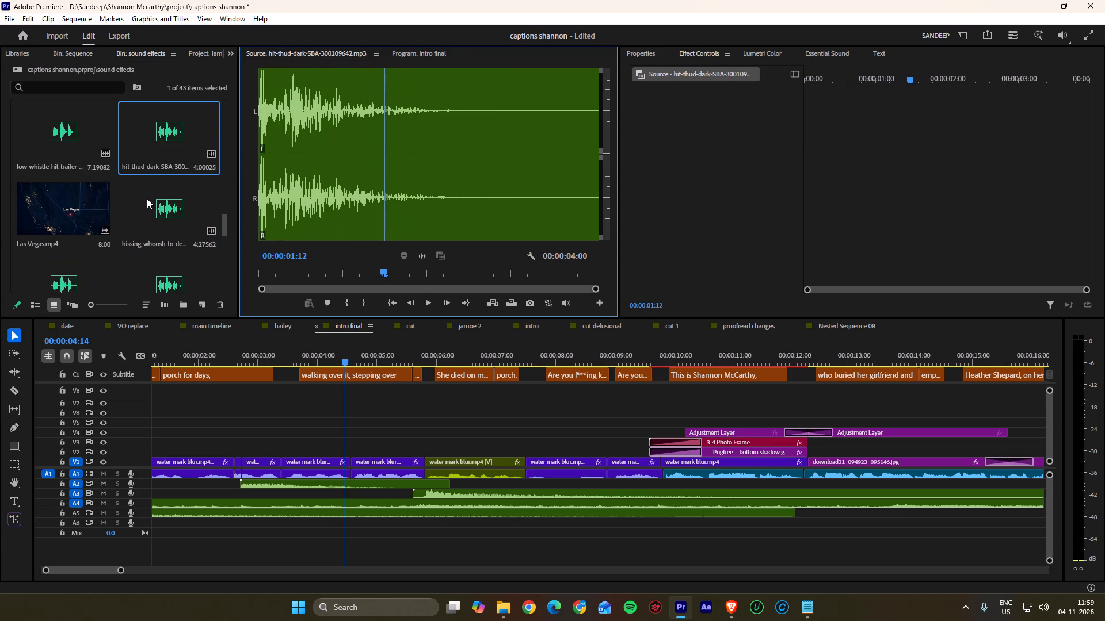
double_click(158, 209)
left_click_drag(273, 275, 223, 270)
key("space")
key("space")
Audition the whooshes in the FREE Transition Sound Effects [Swoosh Pack] clip, including its first, middle and last sections.
scroll(87, 206, "down", 1)
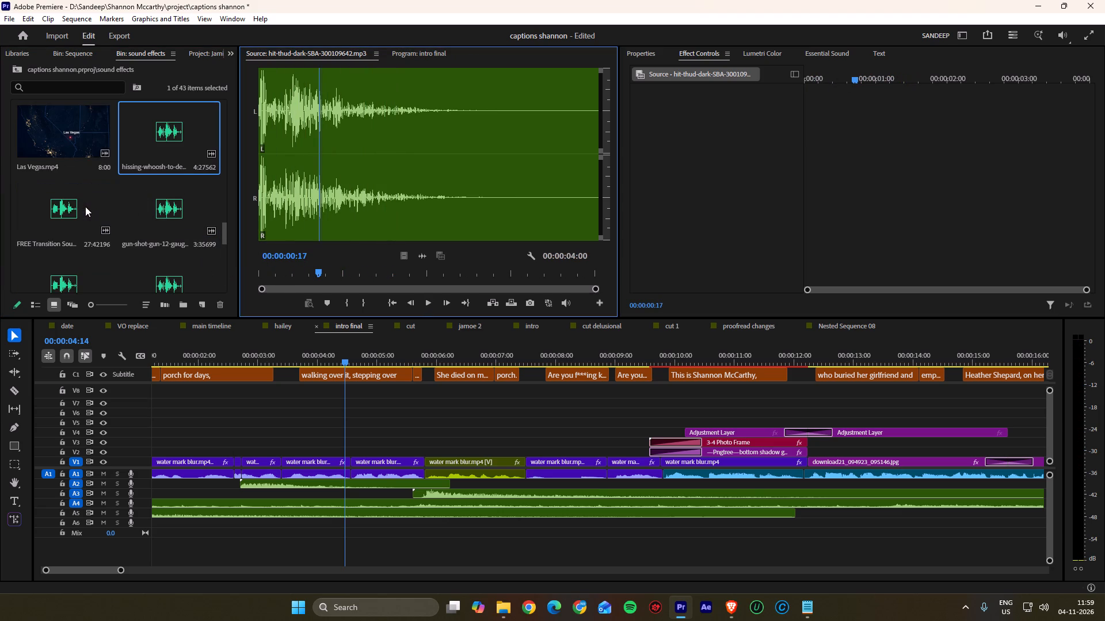
double_click(81, 210)
key("space")
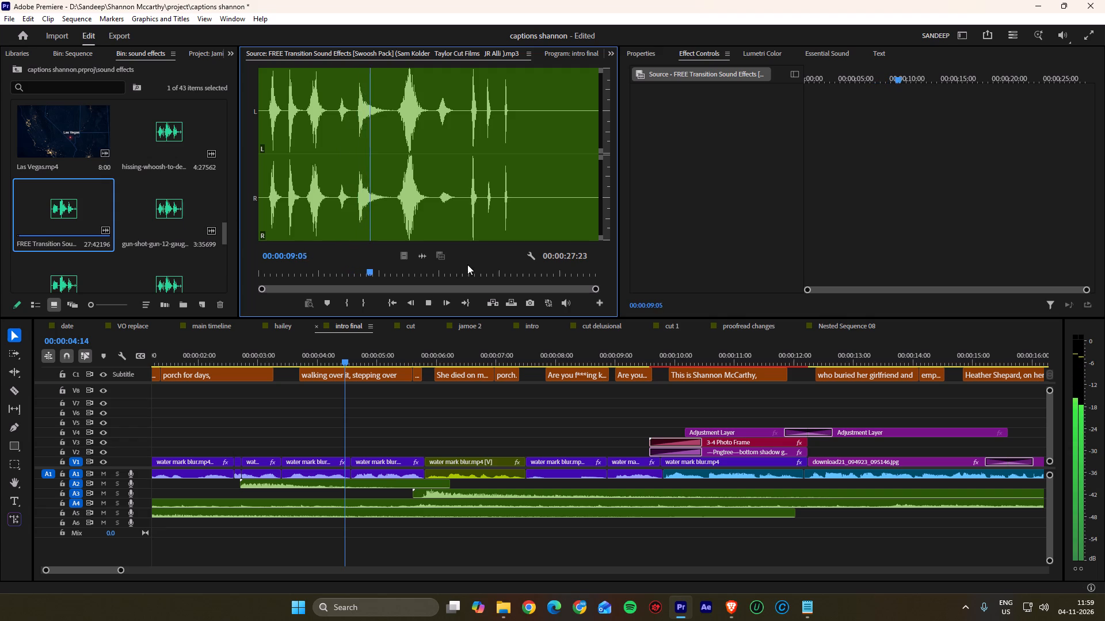
left_click_drag(349, 269, 237, 266)
key("space")
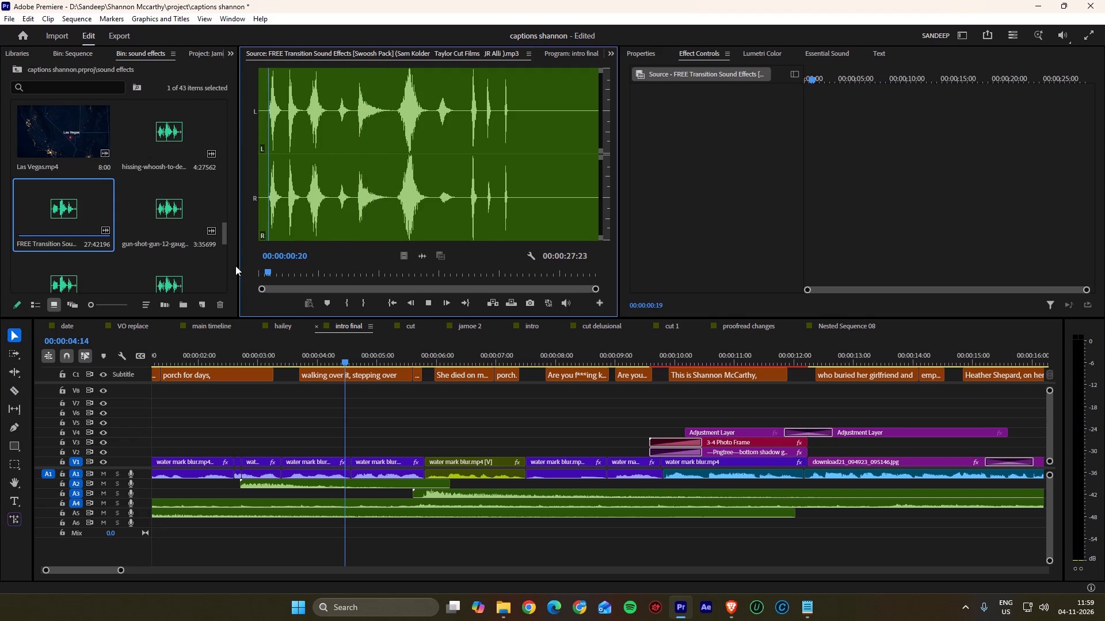
key("space")
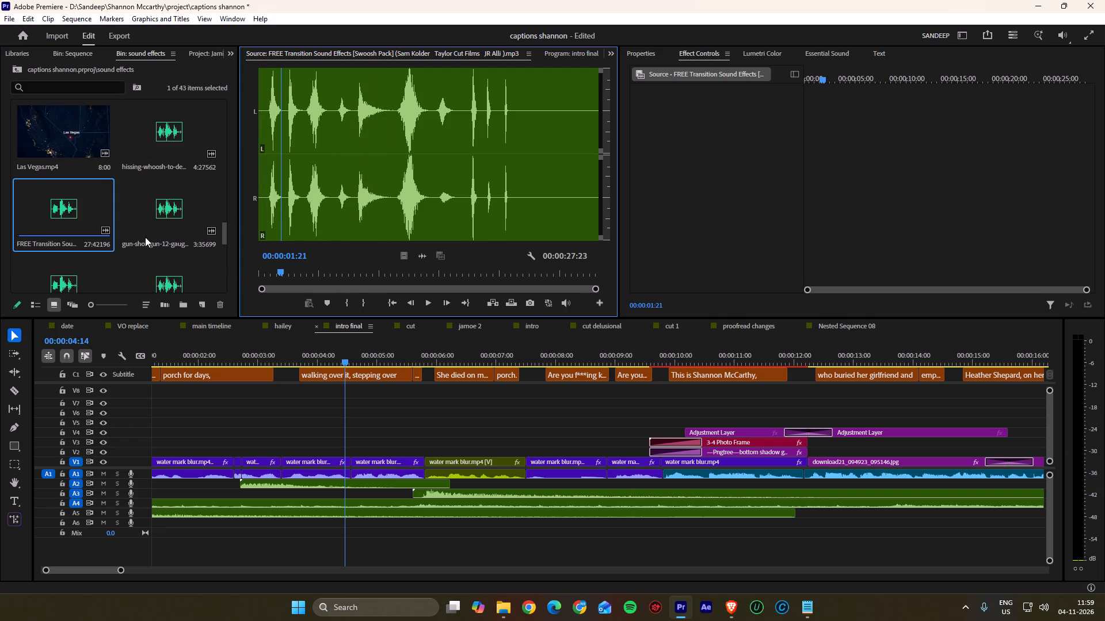
scroll(99, 232, "down", 2)
scroll(65, 165, "up", 1)
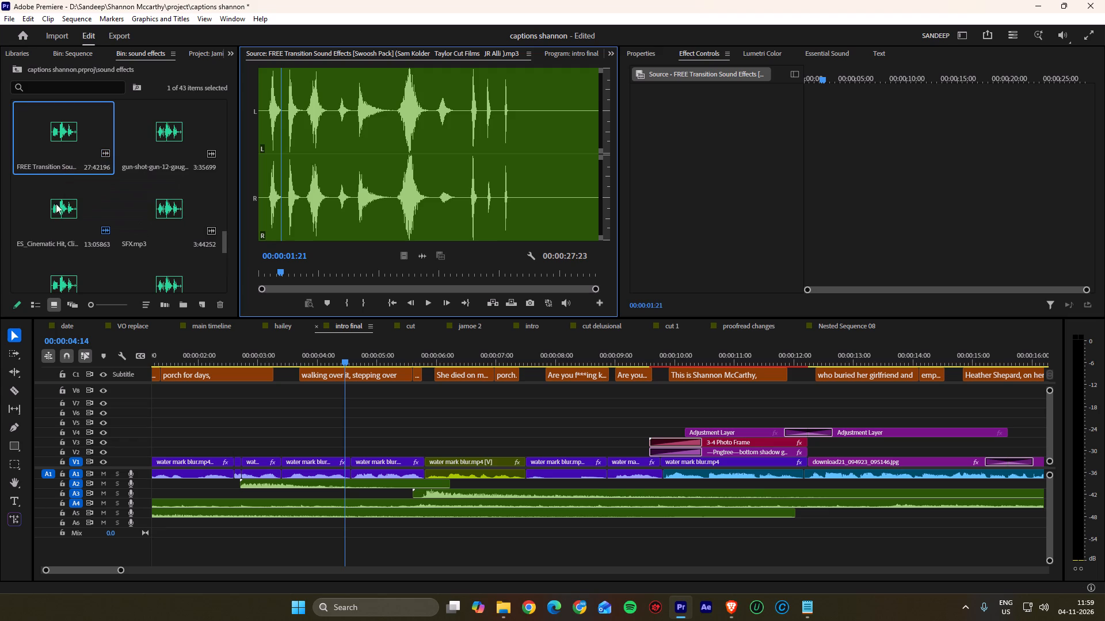
left_click(342, 274)
key("space")
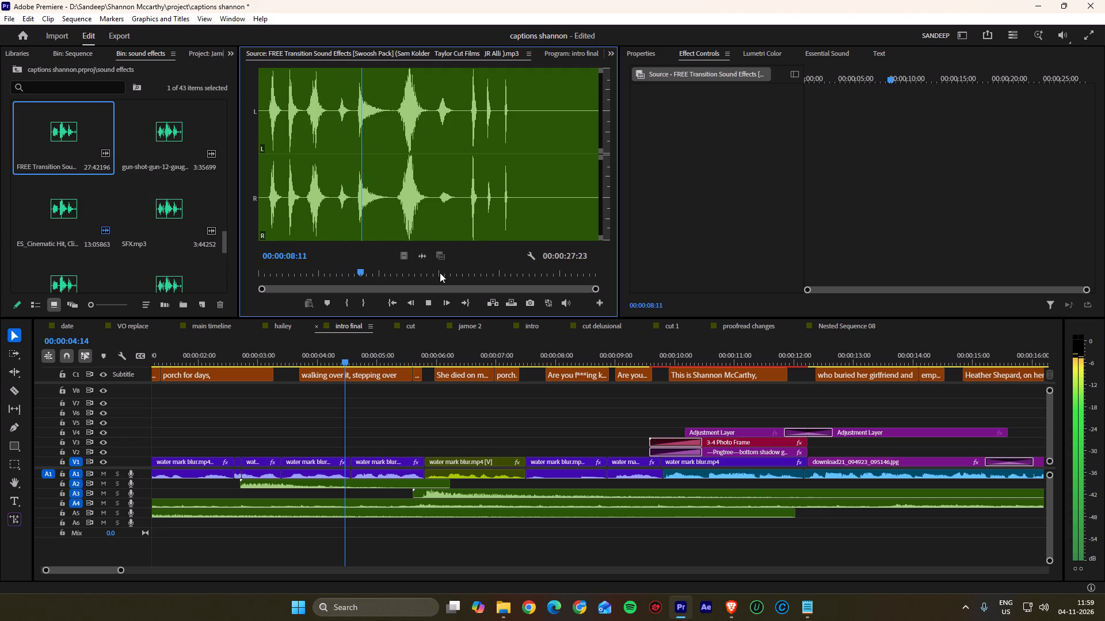
left_click(438, 273)
key("space")
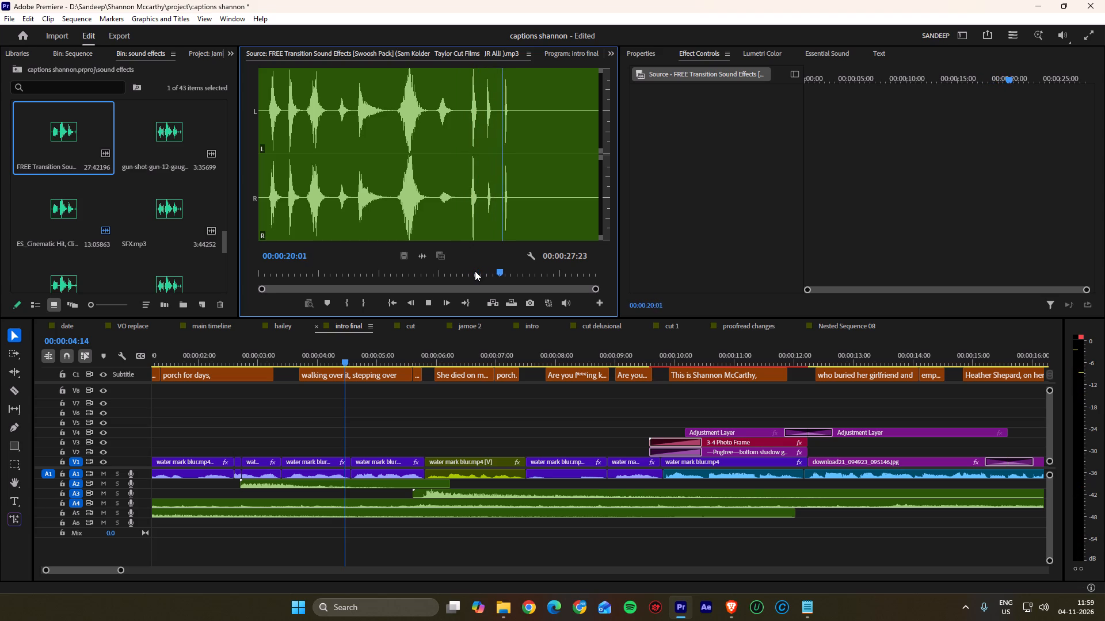
key("space")
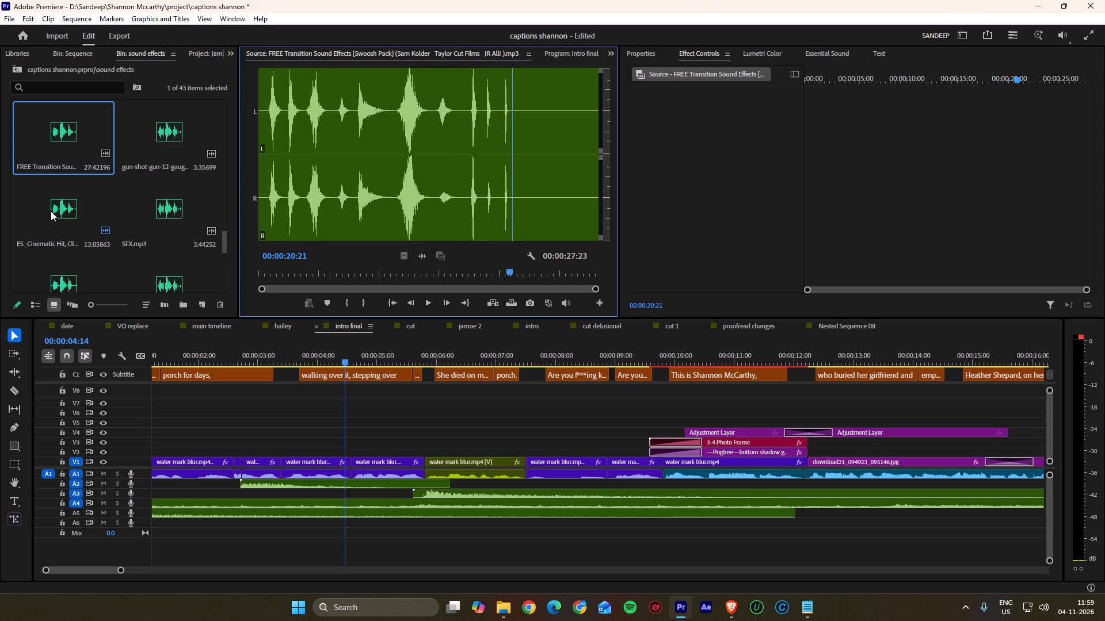
Audition SFX.mp3 and the ES_Cinematic Hit, Click, Thud sound, replaying the cinematic hit from its start.
double_click(150, 220)
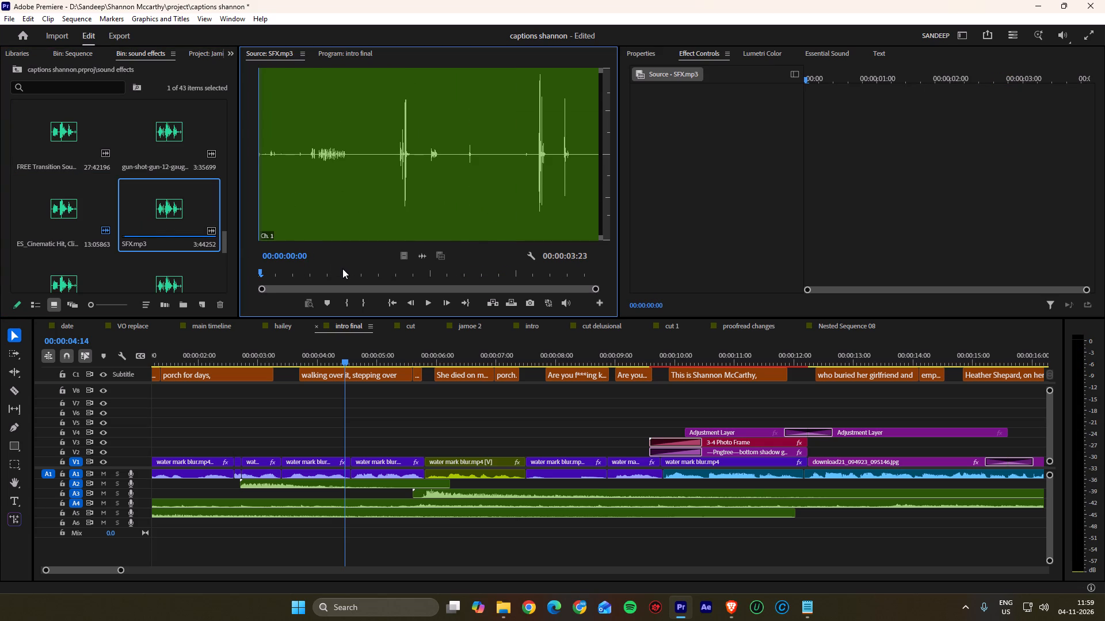
key("space")
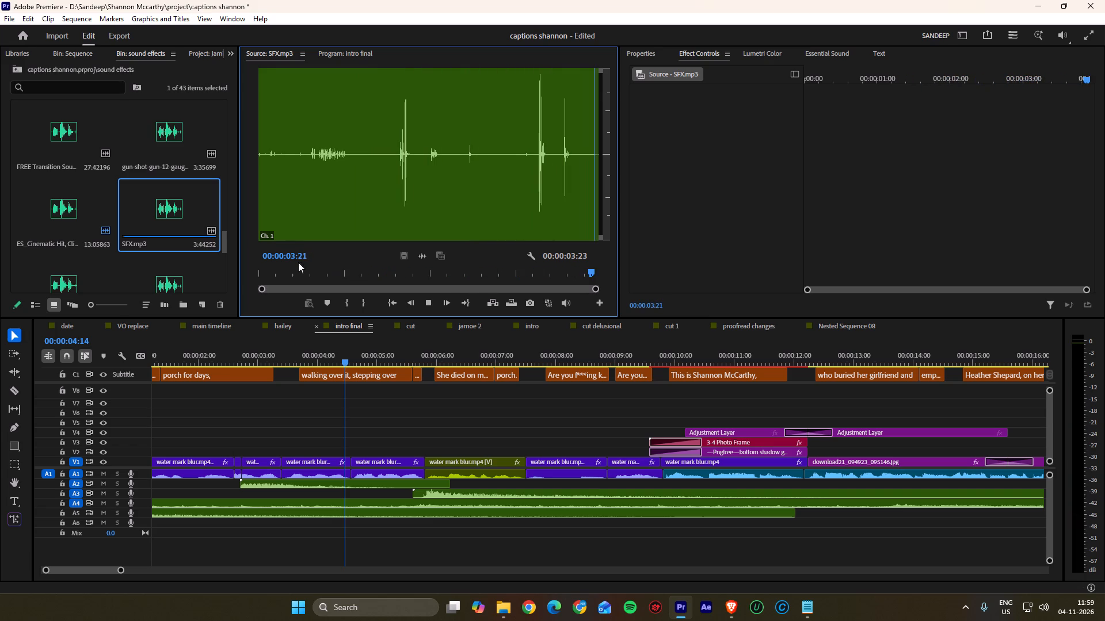
key("space")
double_click(45, 216)
key("space")
left_click_drag(296, 267, 279, 269)
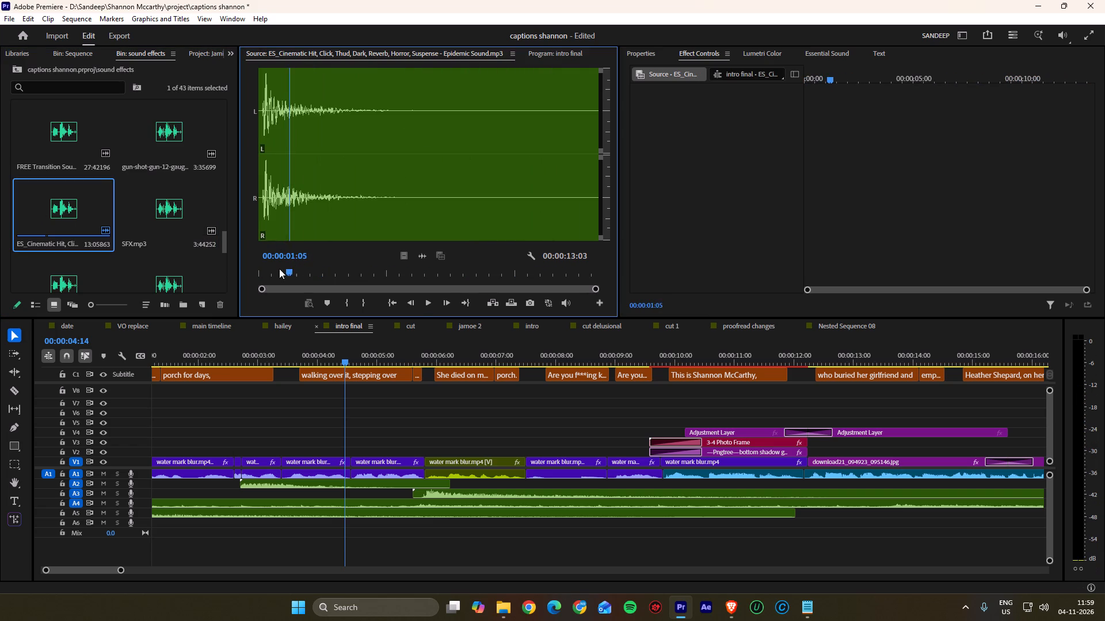
left_click_drag(279, 269, 214, 262)
key("space")
Audition the gun-45-magnum, camera-shutter-10 and deep-horror-swoosh-3 sounds, and inspect the ES_Kitchen Knife, Stab Body 05 waveform.
scroll(112, 228, "down", 1)
double_click(70, 218)
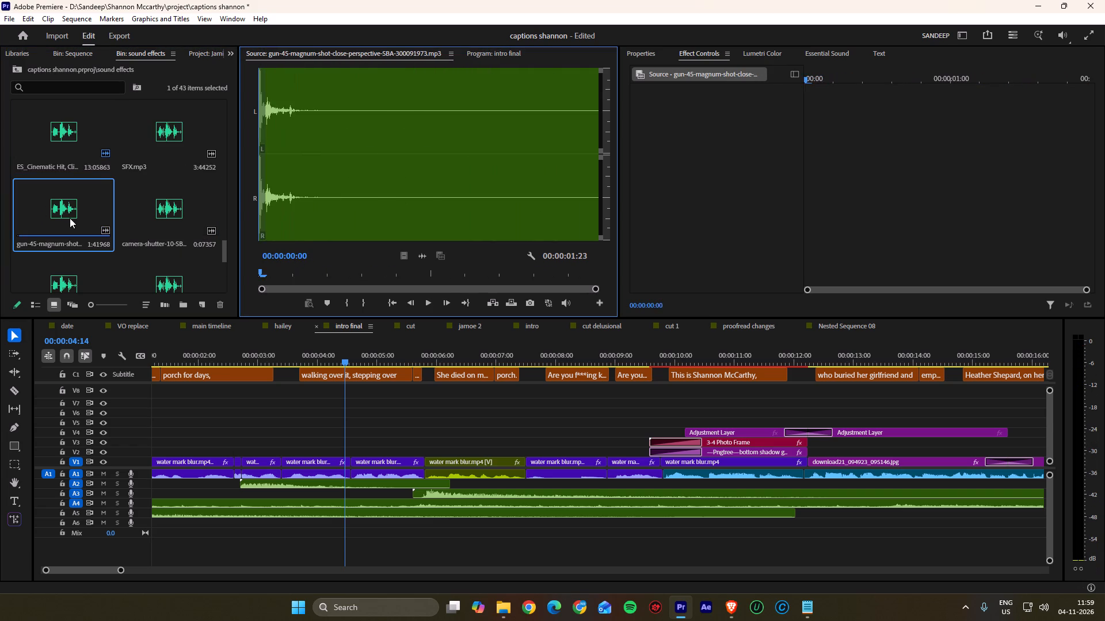
key("space")
key("space")
double_click(161, 222)
key("space")
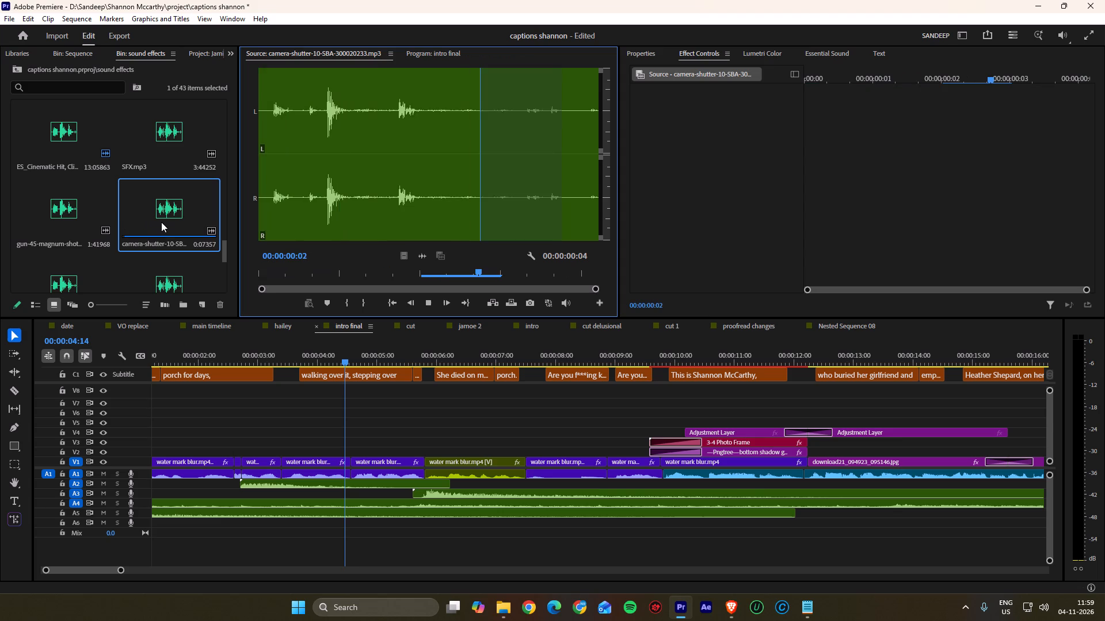
scroll(91, 252, "down", 1)
double_click(73, 214)
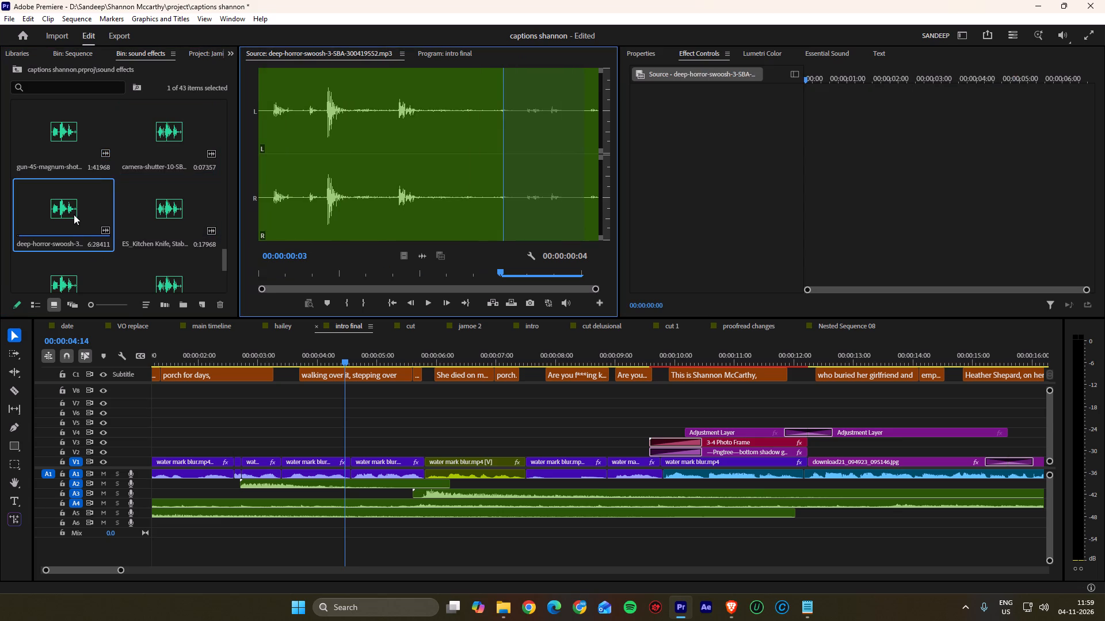
key("space")
key("space")
double_click(177, 211)
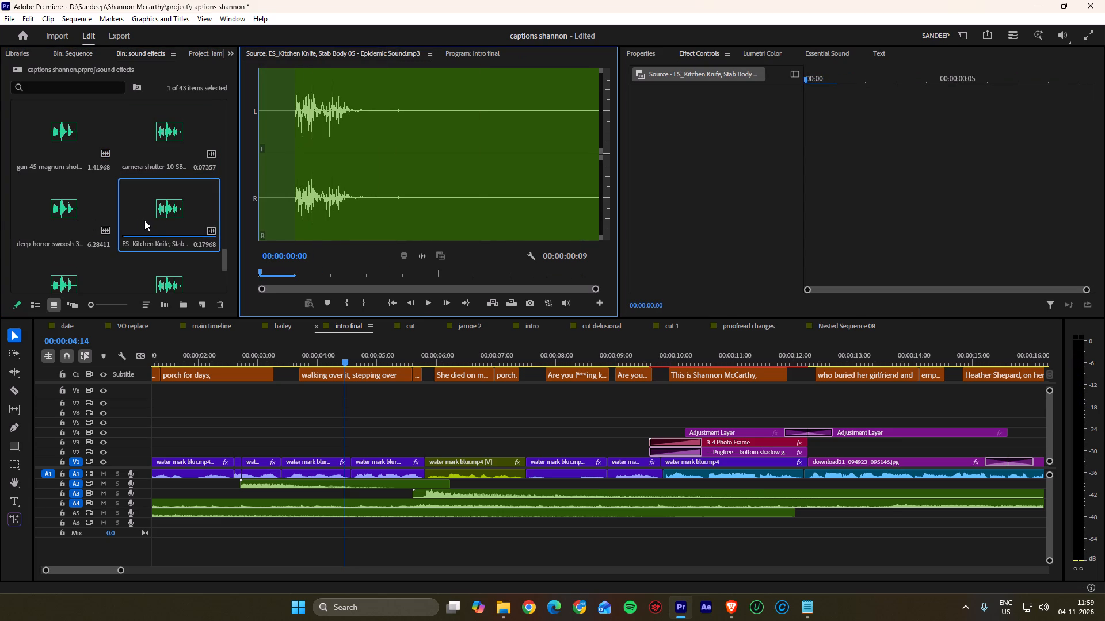
Audition the ES_Designed, Eerie, Mysterious and metallic-accent-eerie sounds.
scroll(131, 220, "down", 2)
scroll(108, 218, "up", 1)
double_click(75, 214)
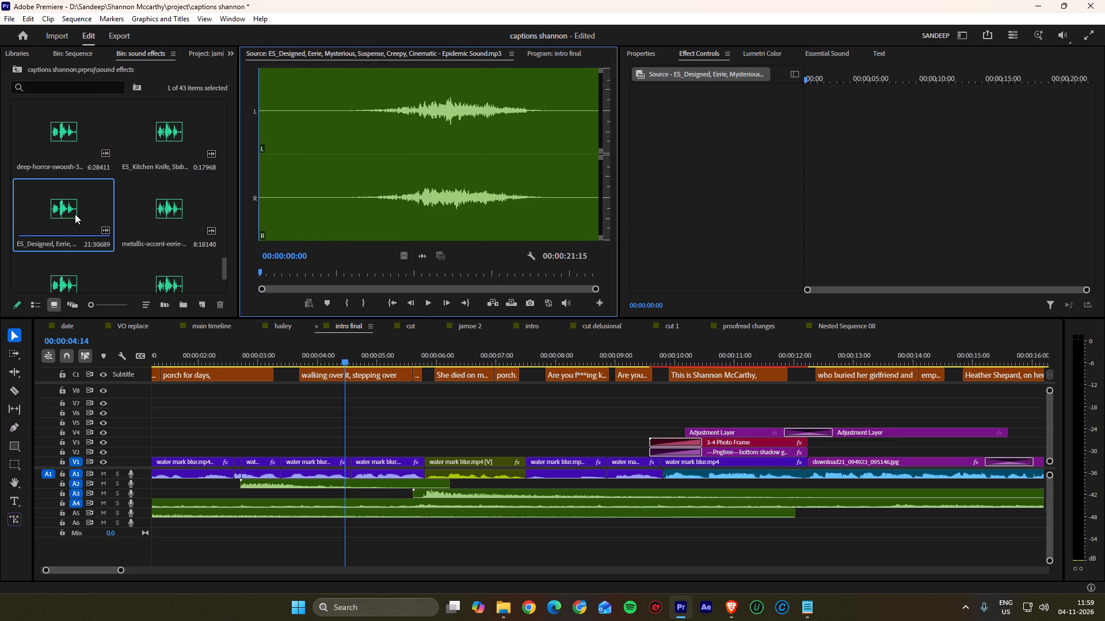
key("space")
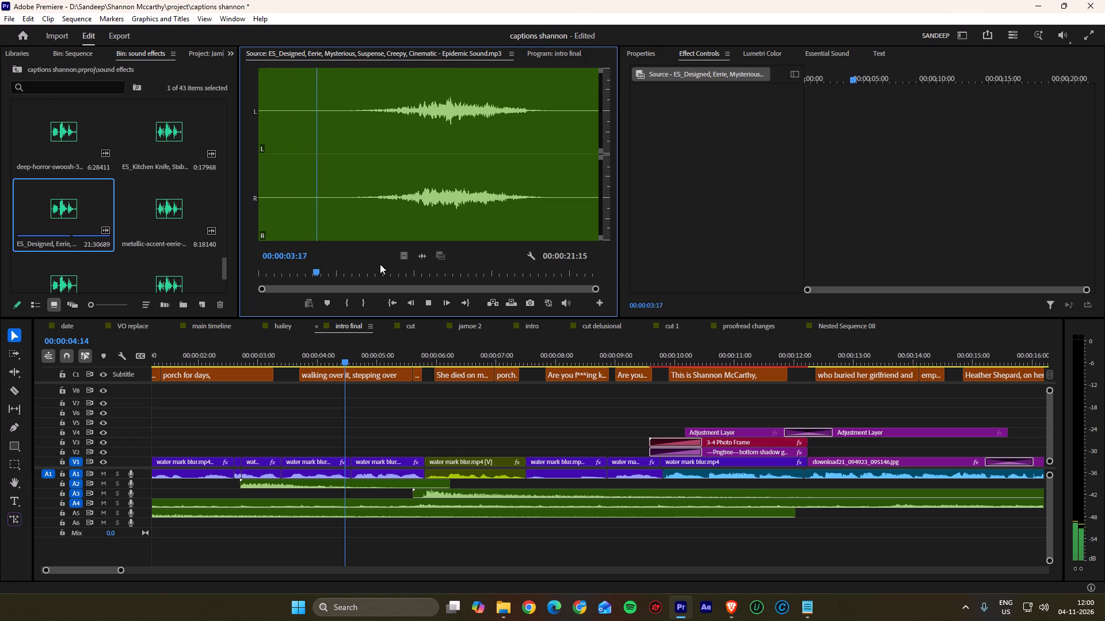
double_click(180, 206)
key("space")
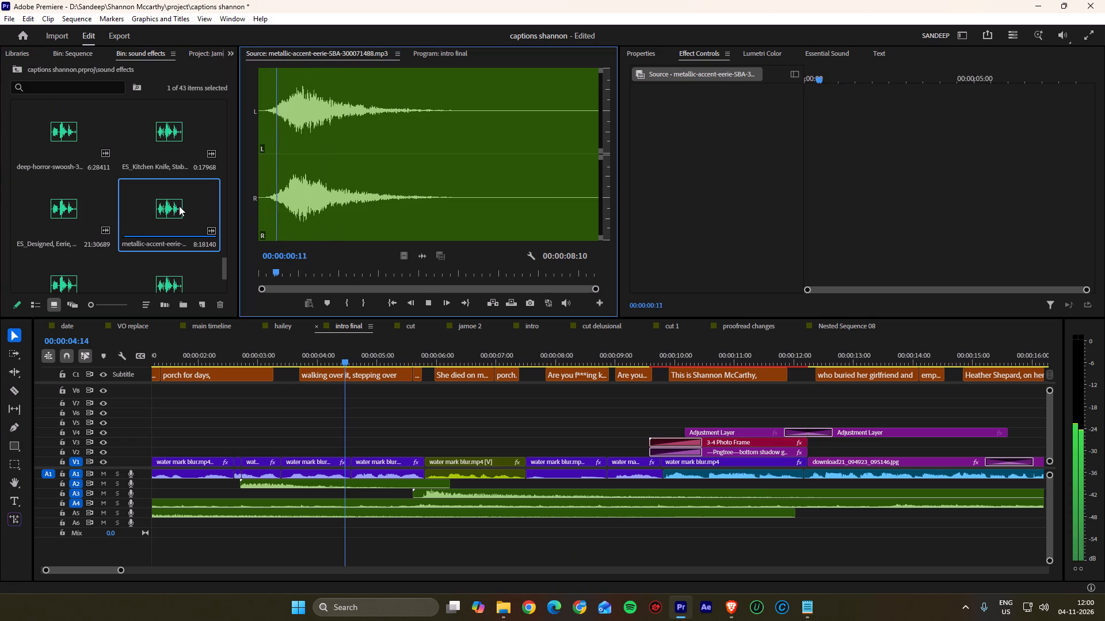
scroll(108, 214, "down", 2)
key("space")
Audition the fast-fly-up-riser, pistol-44-magnum-single-shot and swell-dark-eerie sounds.
double_click(77, 193)
key("space")
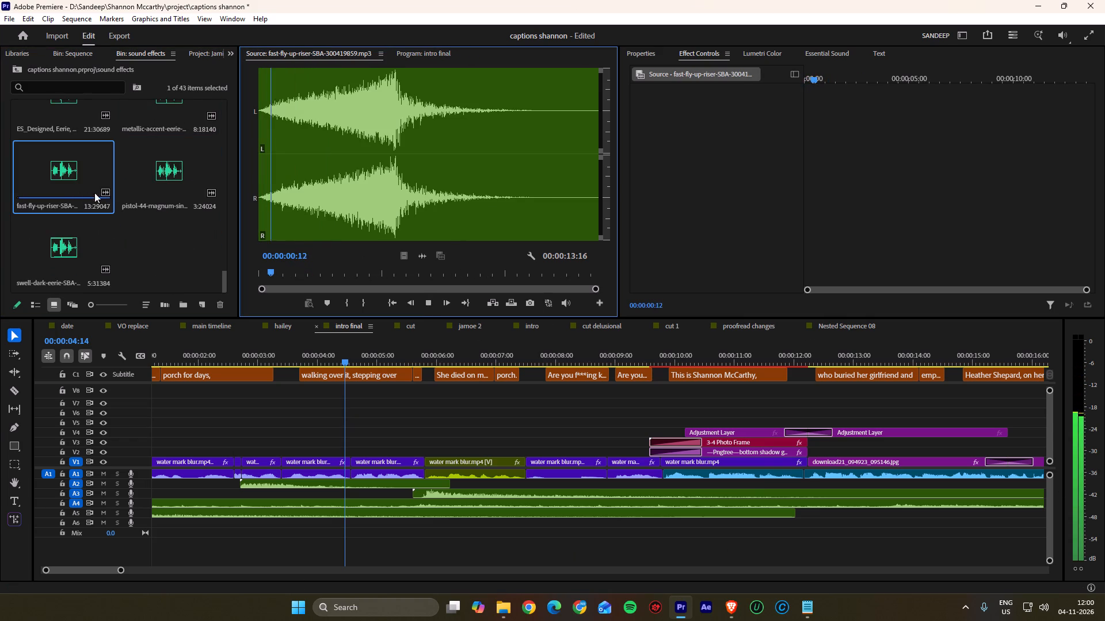
key("space")
double_click(139, 193)
key("space")
key("space")
double_click(72, 255)
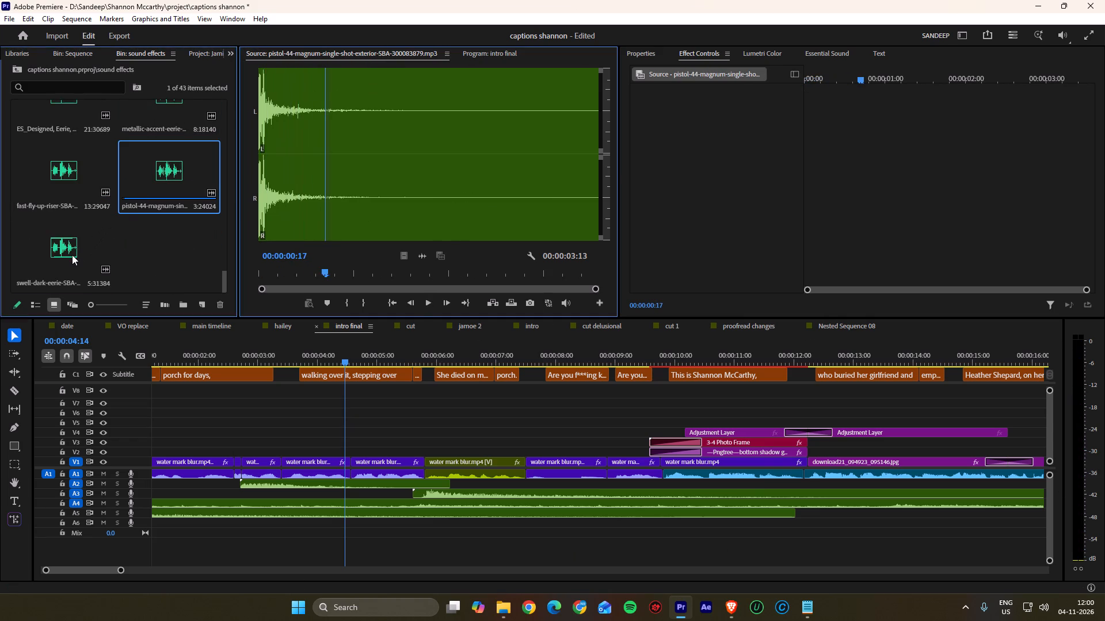
key("space")
key("space")
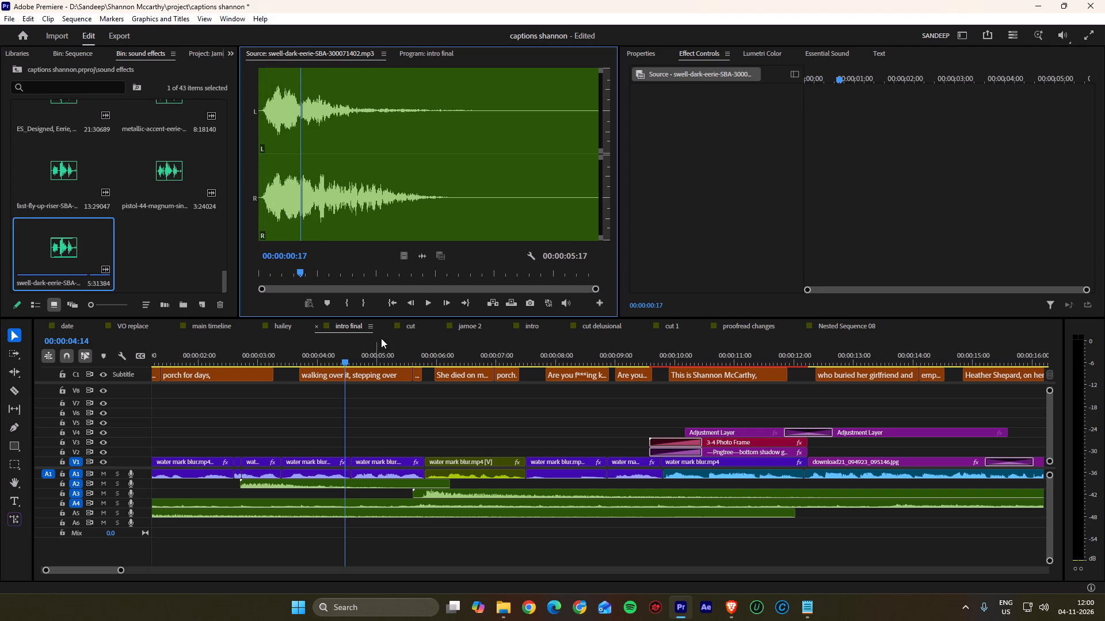
Replay the intro final sequence around 00:00:03:00 to review the existing low hit over the first cuts.
left_click_drag(343, 350, 241, 342)
key("space")
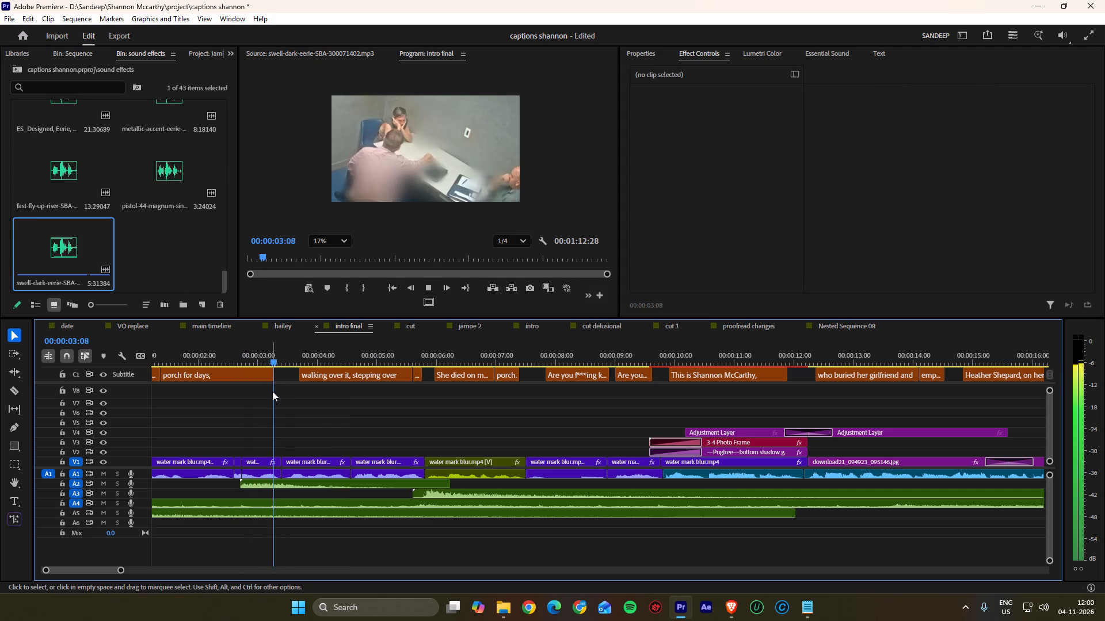
key("space")
left_click_drag(331, 359, 266, 358)
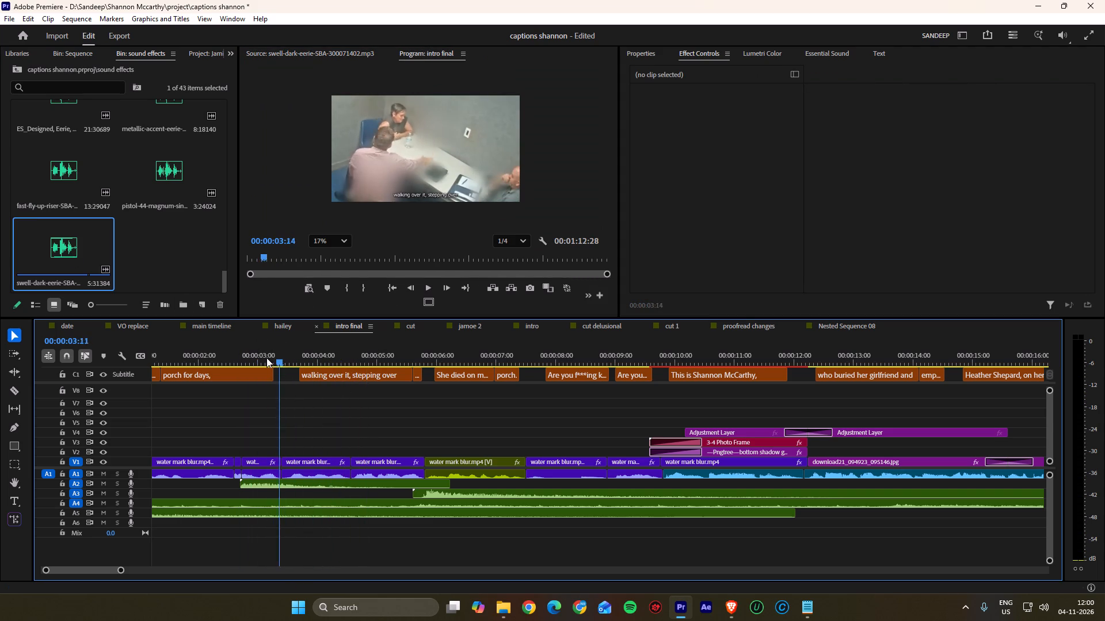
left_click_drag(266, 358, 248, 357)
key("space")
key("space")
key("space")
key("space")
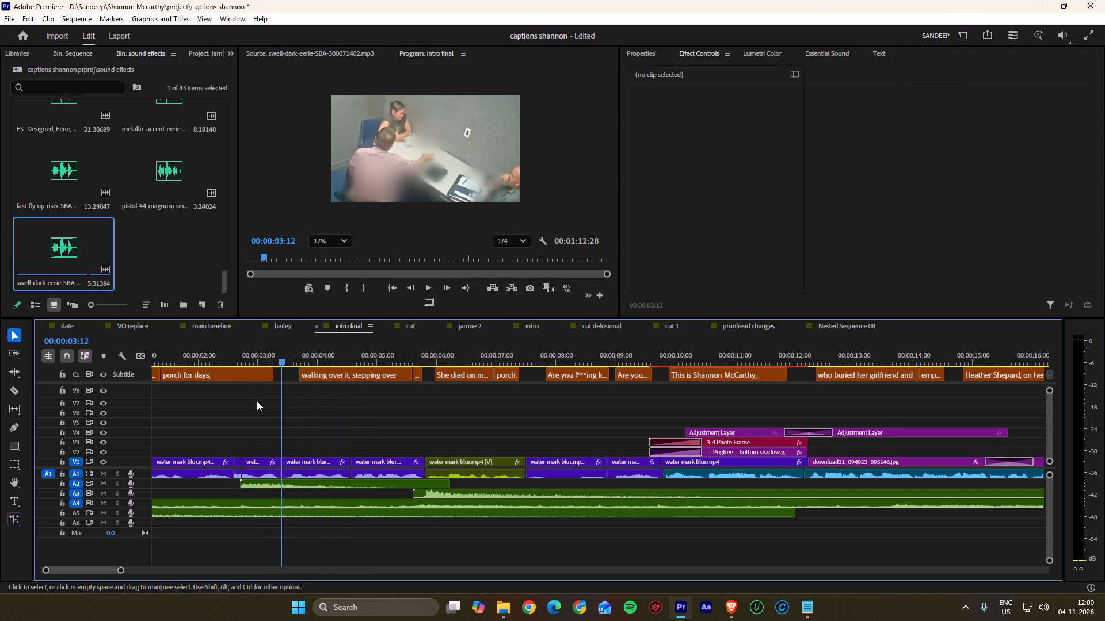
Copy the ES_Low Hit clip from A2 onto A6, starting at 00:00:03:16, and play it back.
scroll(258, 402, "up", 6, "alt")
key("space")
key("space")
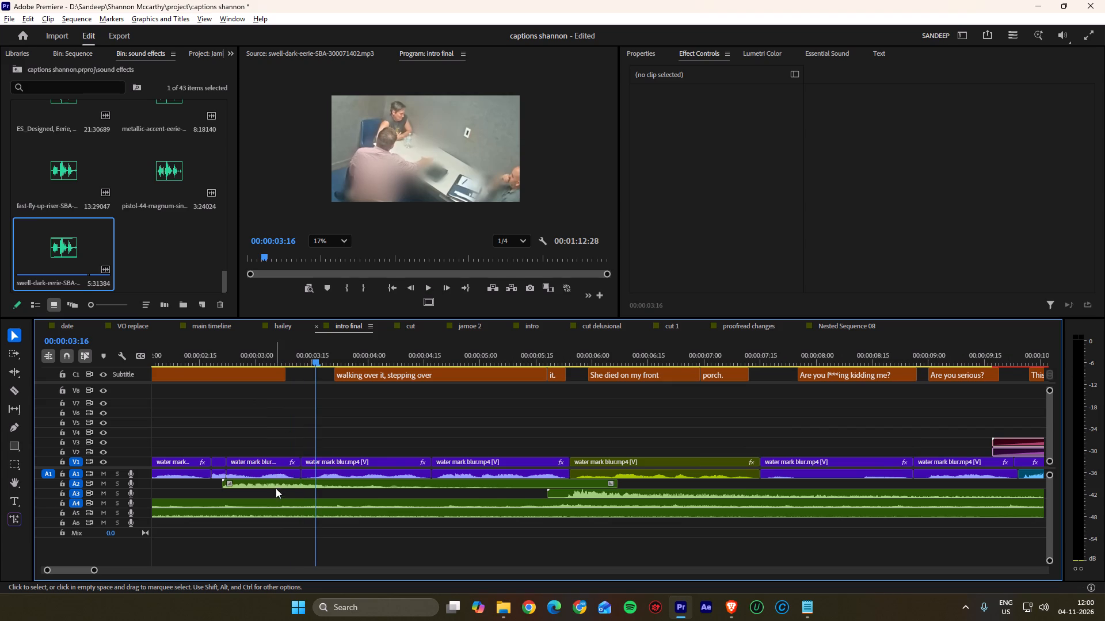
left_click_drag(276, 488, 370, 527, "alt")
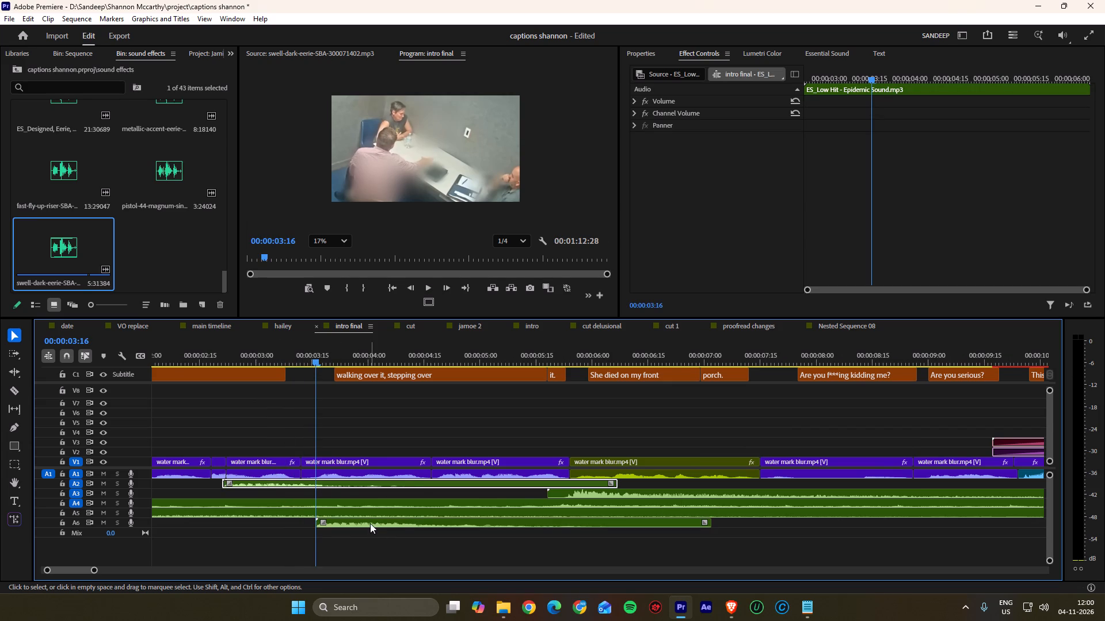
key("space")
key("space")
Copy the A6 ES_Low Hit clip onto a new A7 track, starting at about 00:00:04:13, and play it back.
left_click_drag(368, 524, 401, 534, "alt")
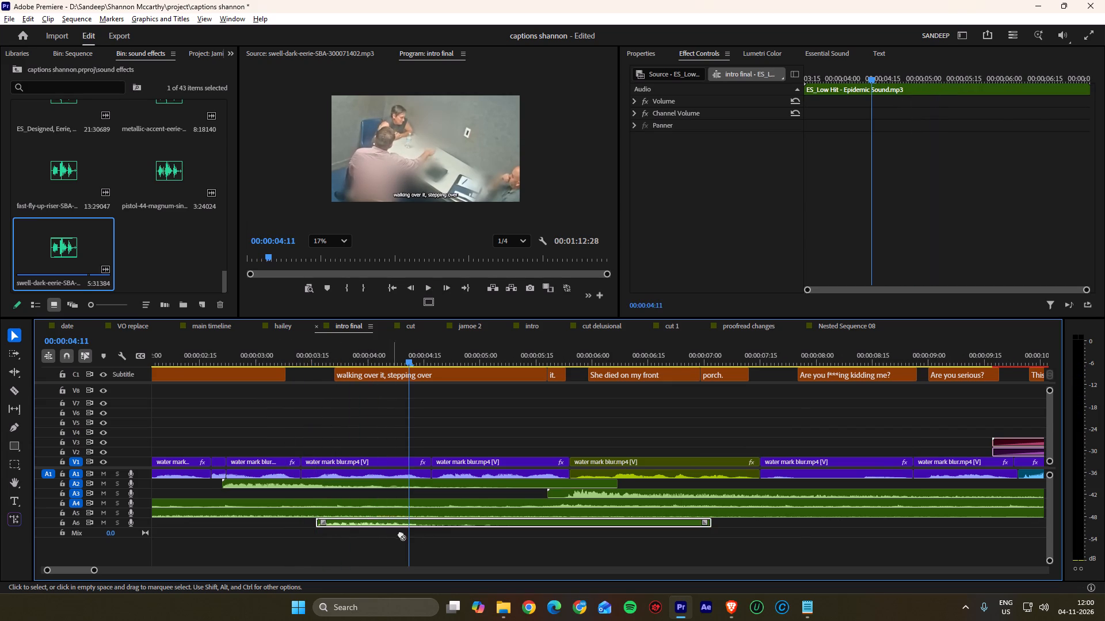
left_click_drag(401, 534, 470, 546, "alt")
key("space")
key("space")
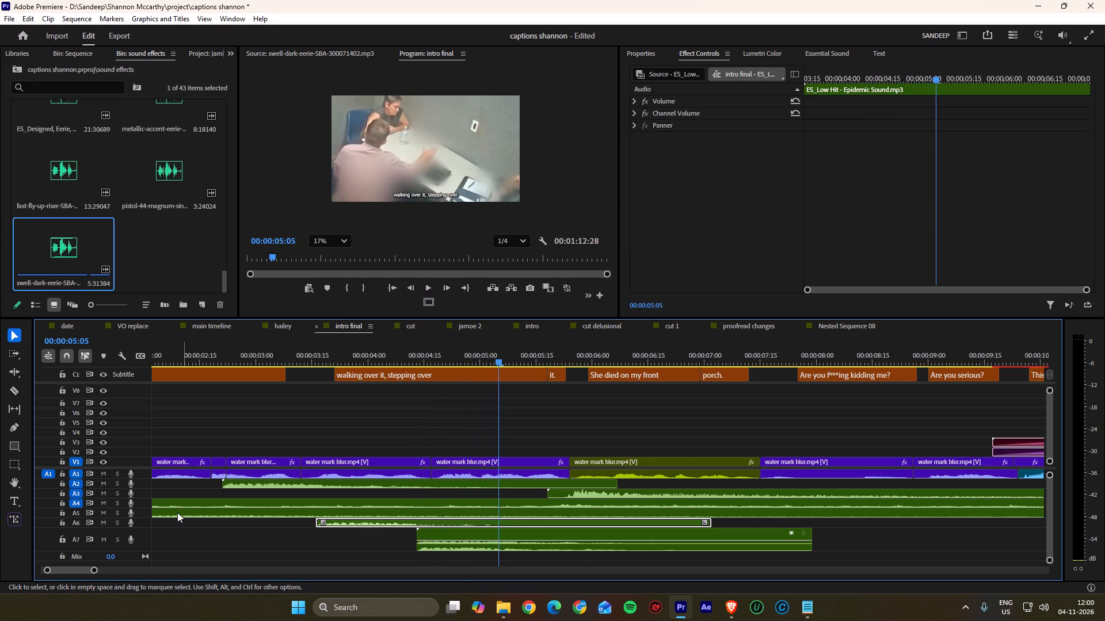
Nudge the ES_Low Hit clip on A7 slightly later so it starts at about 00:00:04:15.
scroll(146, 535, "down", 3, "alt")
scroll(359, 522, "up", 7, "alt")
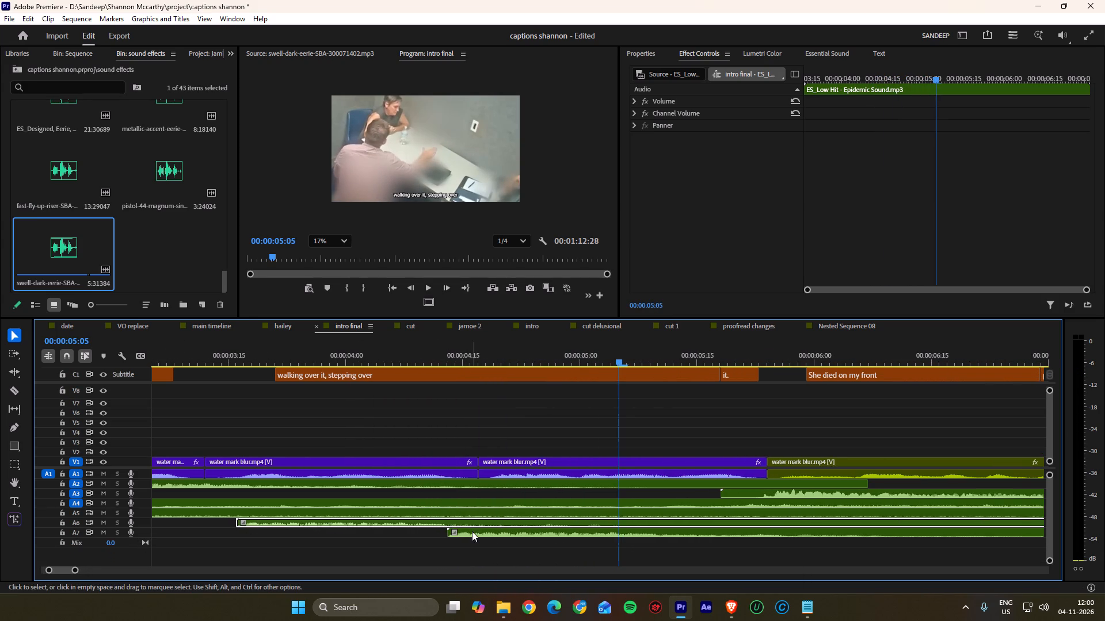
left_click_drag(472, 535, 486, 536)
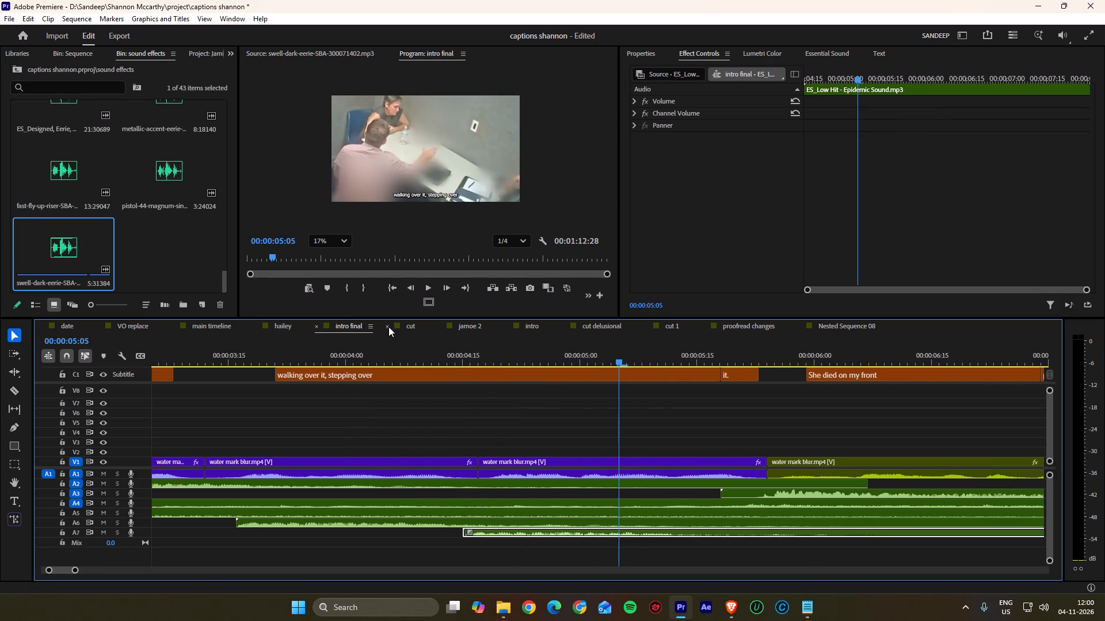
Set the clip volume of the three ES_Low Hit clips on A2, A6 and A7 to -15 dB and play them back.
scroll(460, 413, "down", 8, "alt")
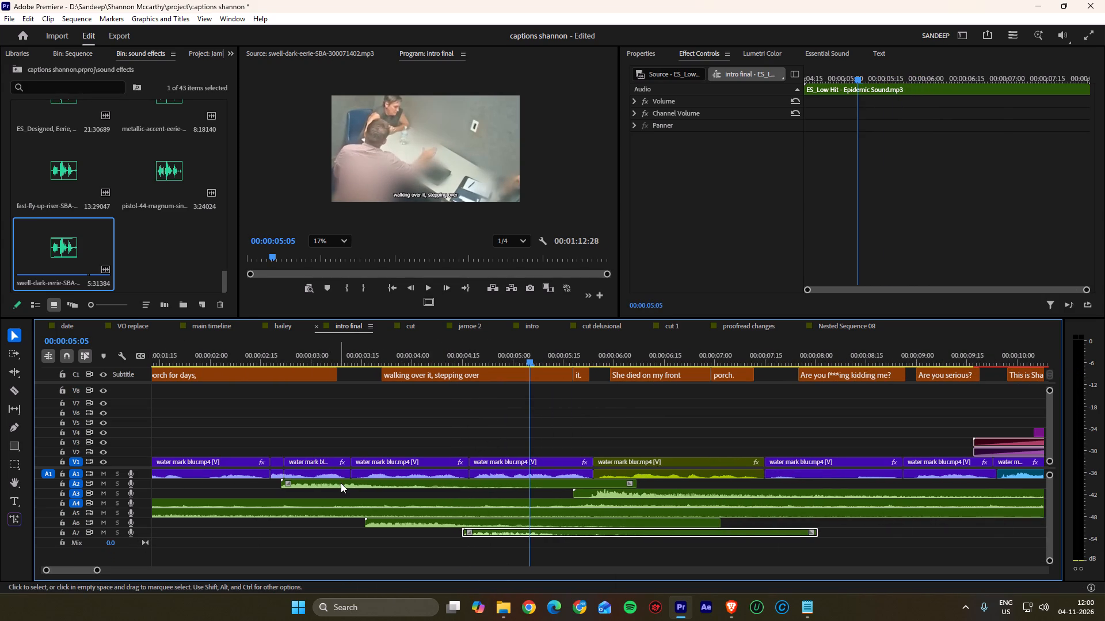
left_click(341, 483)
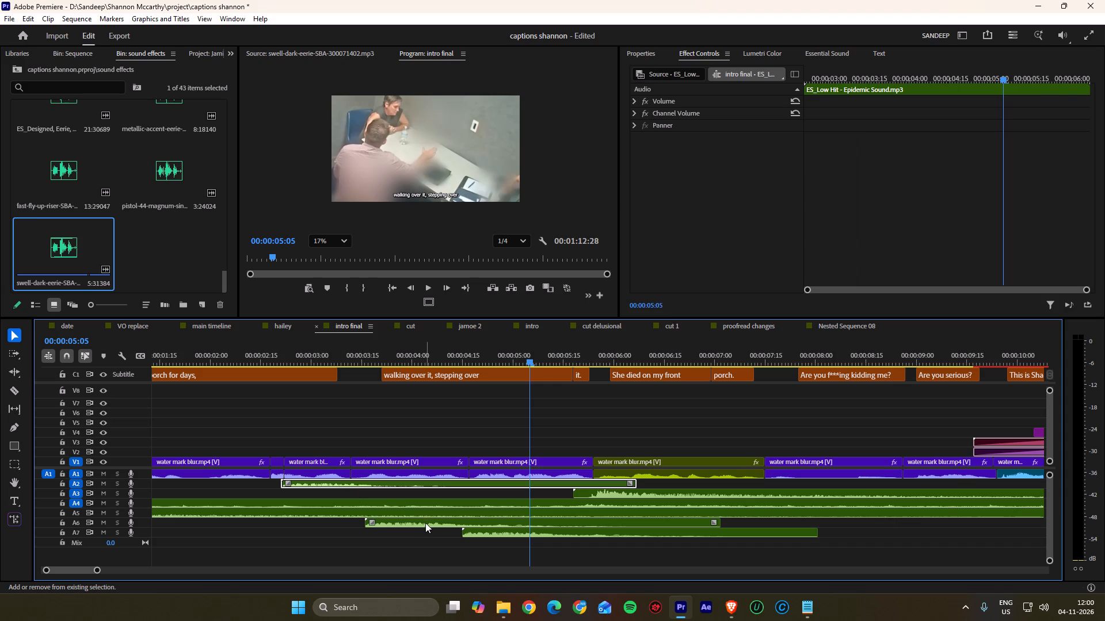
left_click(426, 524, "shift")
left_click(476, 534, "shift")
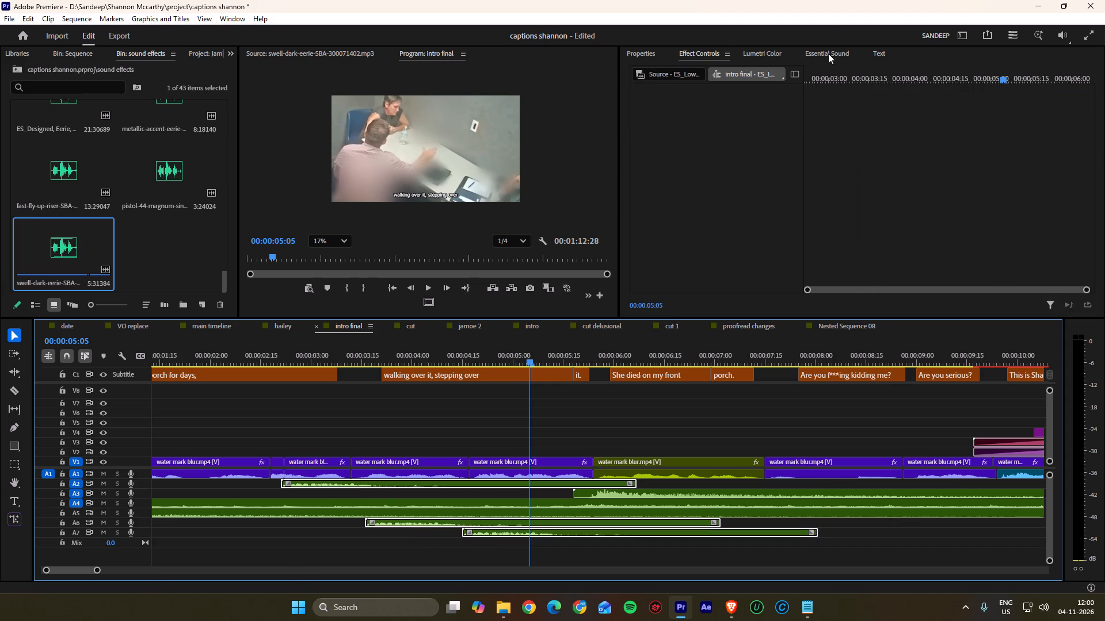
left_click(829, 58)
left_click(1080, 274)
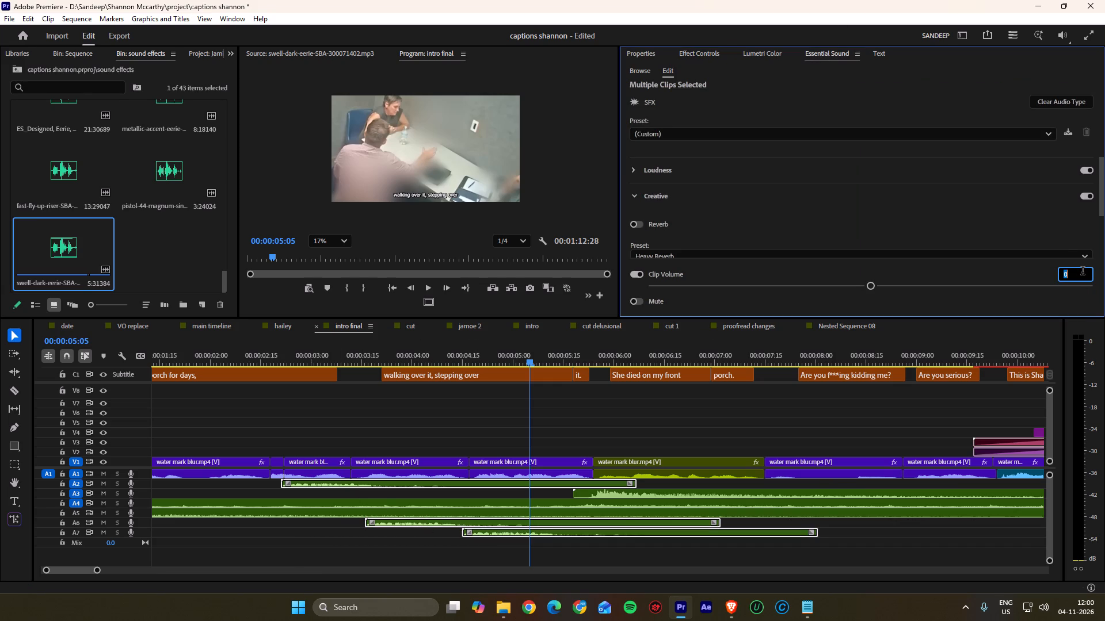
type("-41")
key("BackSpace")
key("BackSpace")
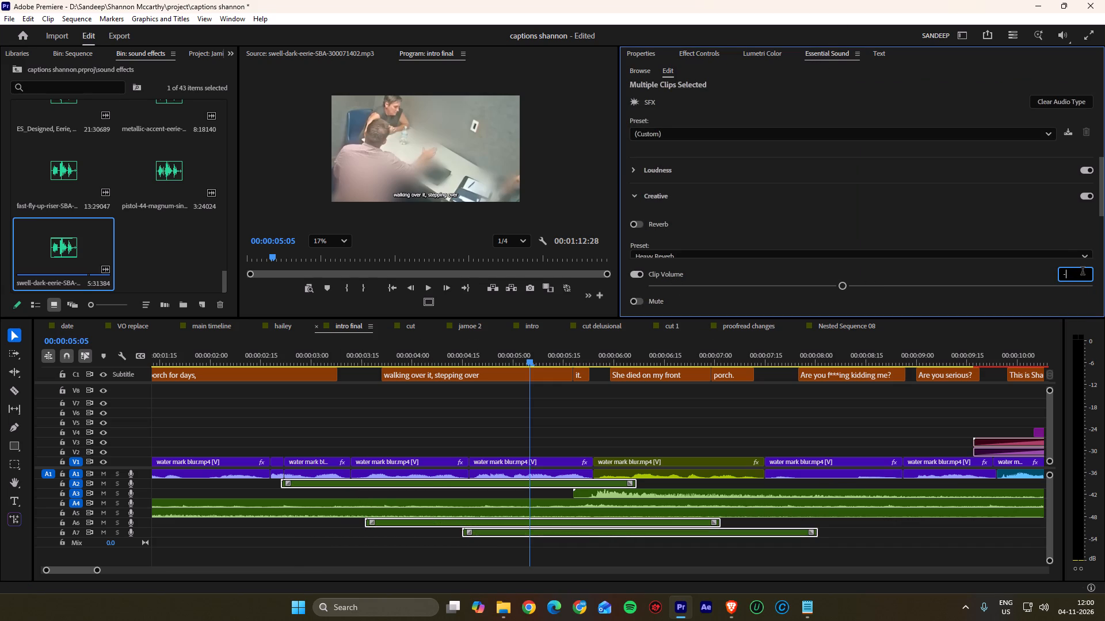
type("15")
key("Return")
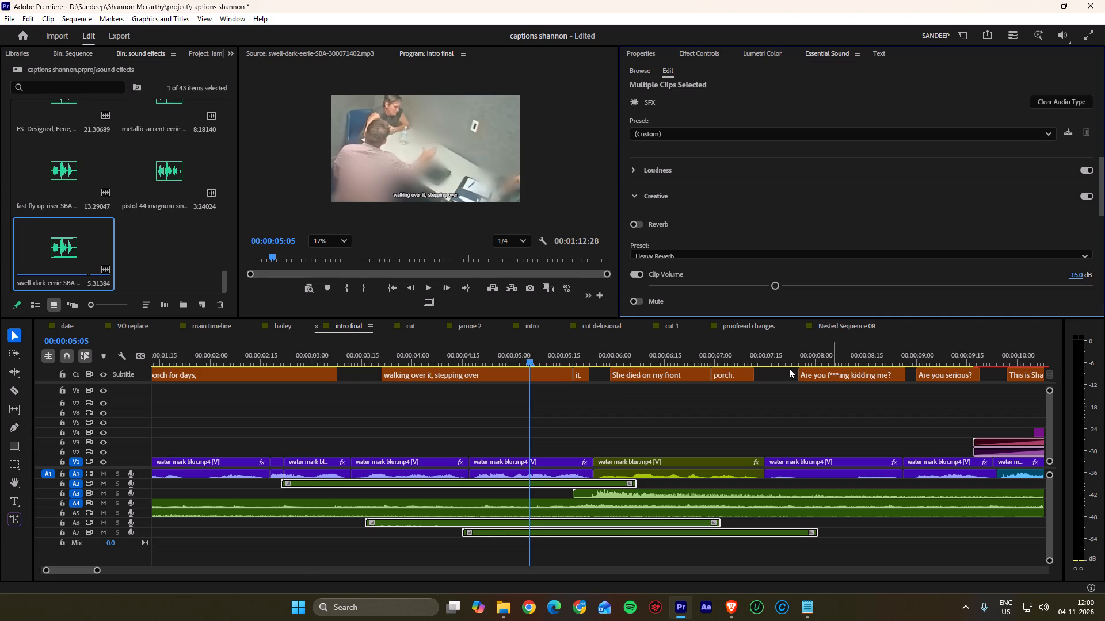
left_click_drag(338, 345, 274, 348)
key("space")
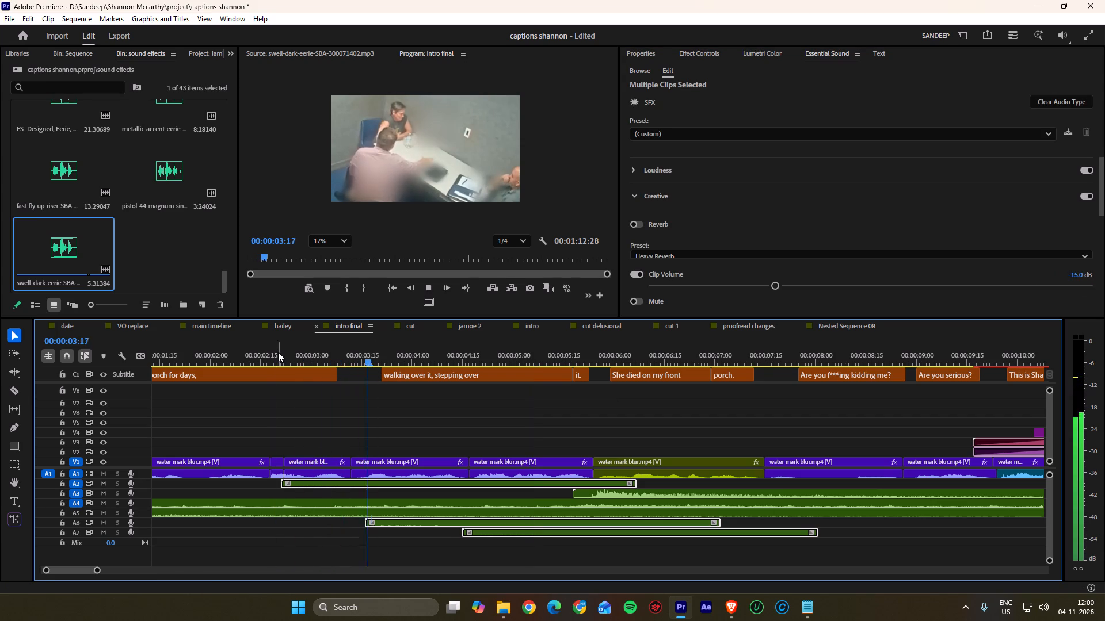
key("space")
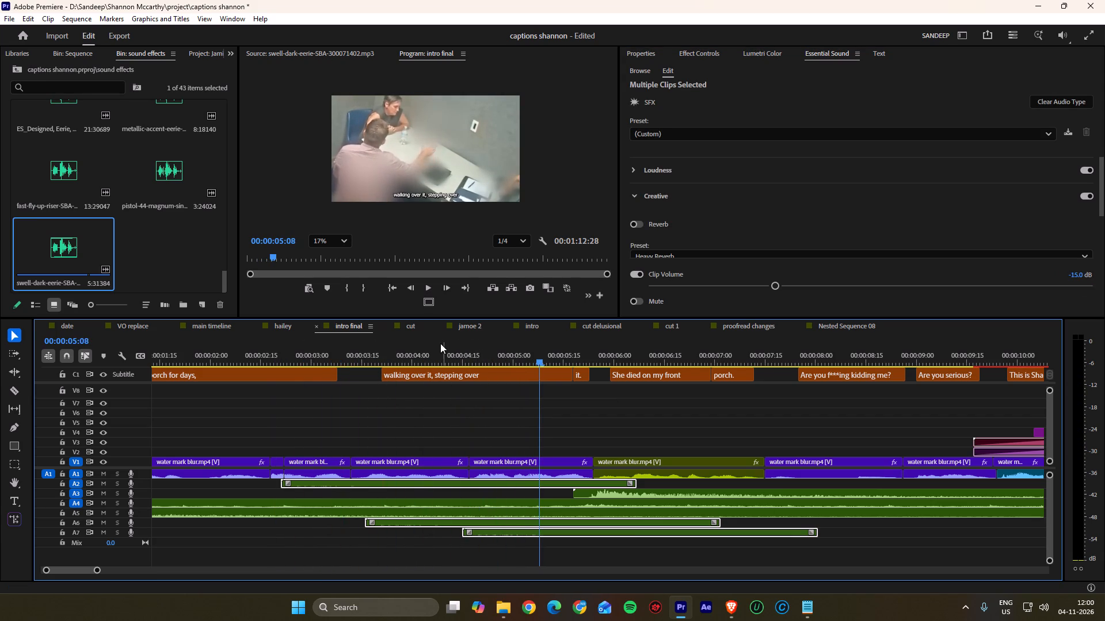
Set the clip volume of the three ES_Low Hit clips to -10 dB and play the sequence through to about 00:00:08:28.
left_click(1084, 274)
type("-10")
key("Return")
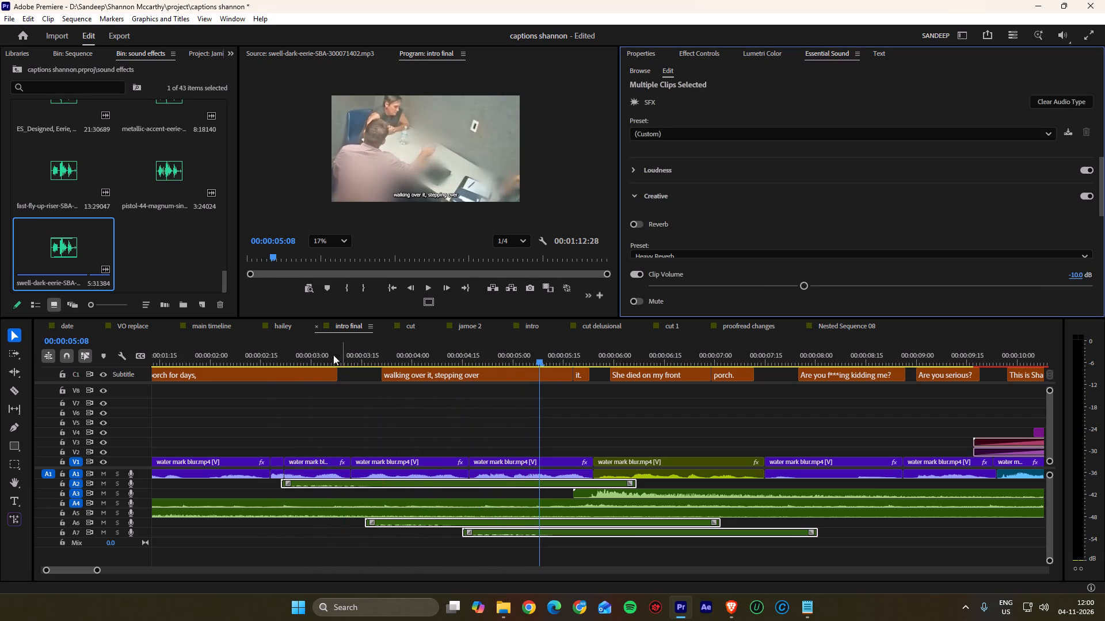
left_click_drag(293, 355, 239, 359)
key("space")
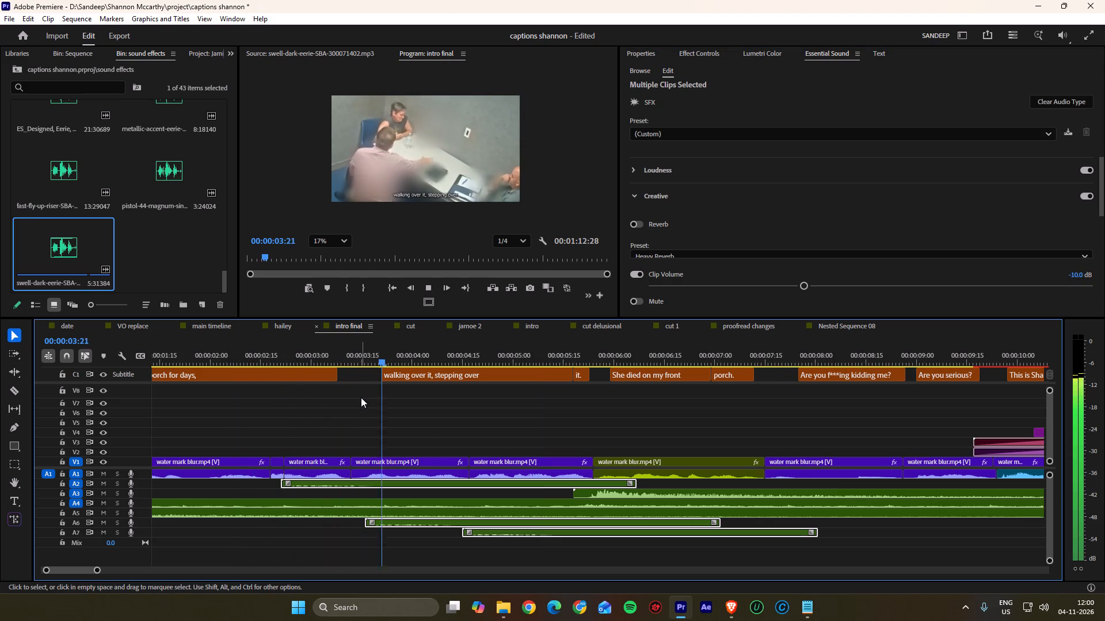
scroll(361, 397, "down", 4)
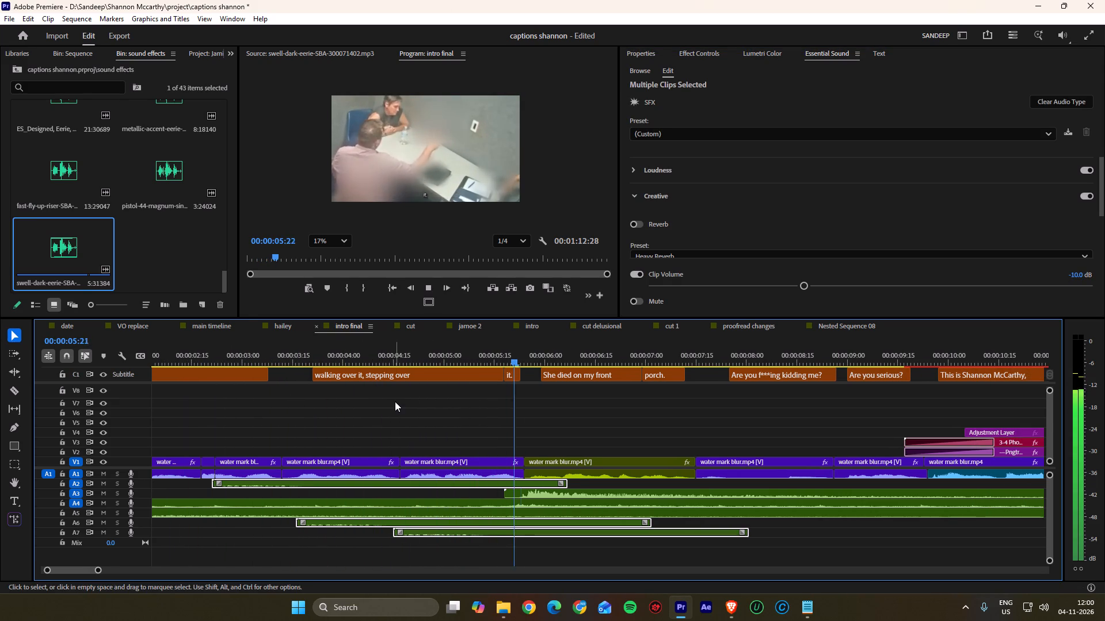
left_click(395, 401)
scroll(385, 402, "down", 3, "alt")
scroll(385, 402, "down", 3)
scroll(458, 438, "down", 4)
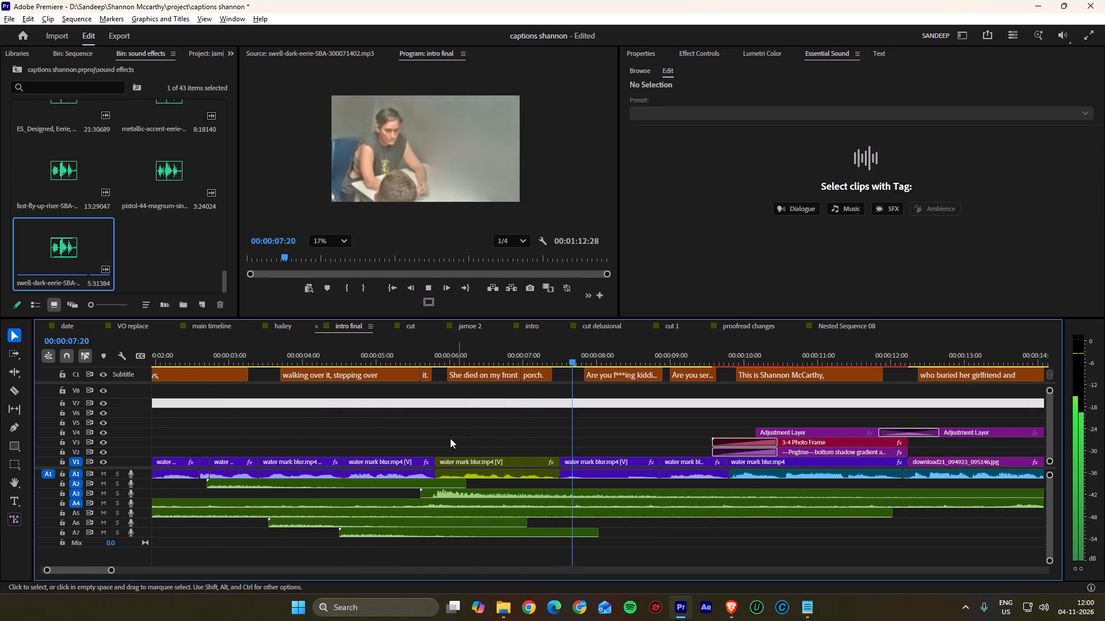
scroll(391, 432, "down", 4, "alt")
scroll(391, 432, "down", 4)
key("space")
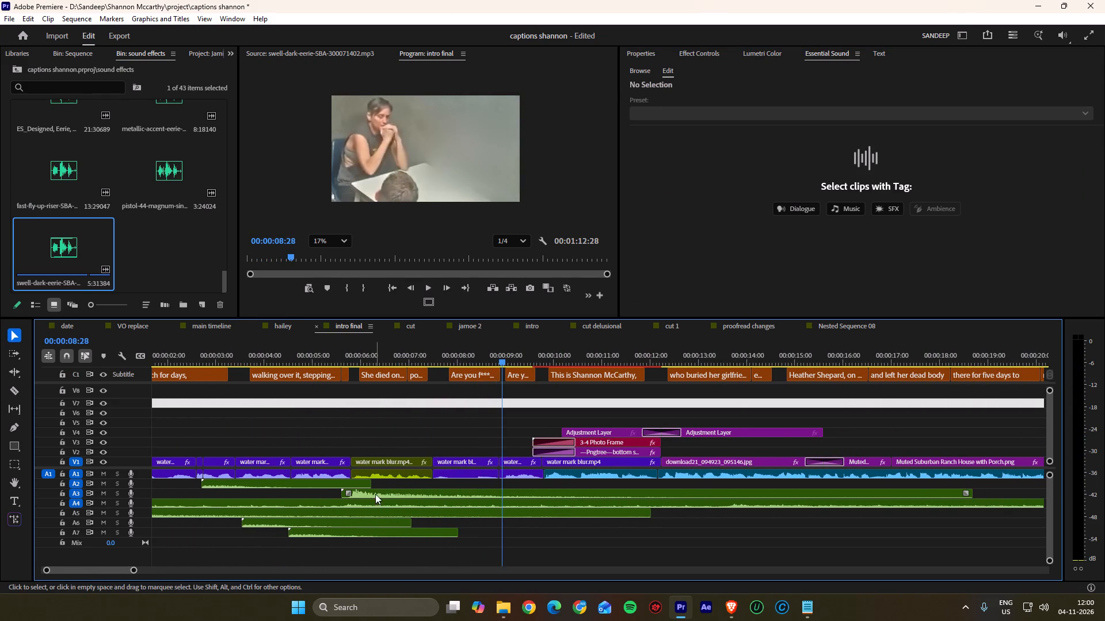
Move the ES_Cinematic Hit clip on A3 to start at about 00:00:09:10, near the photo frame's entrance, and play it back.
left_click_drag(375, 493, 556, 492)
key("space")
scroll(563, 492, "up", 3, "alt")
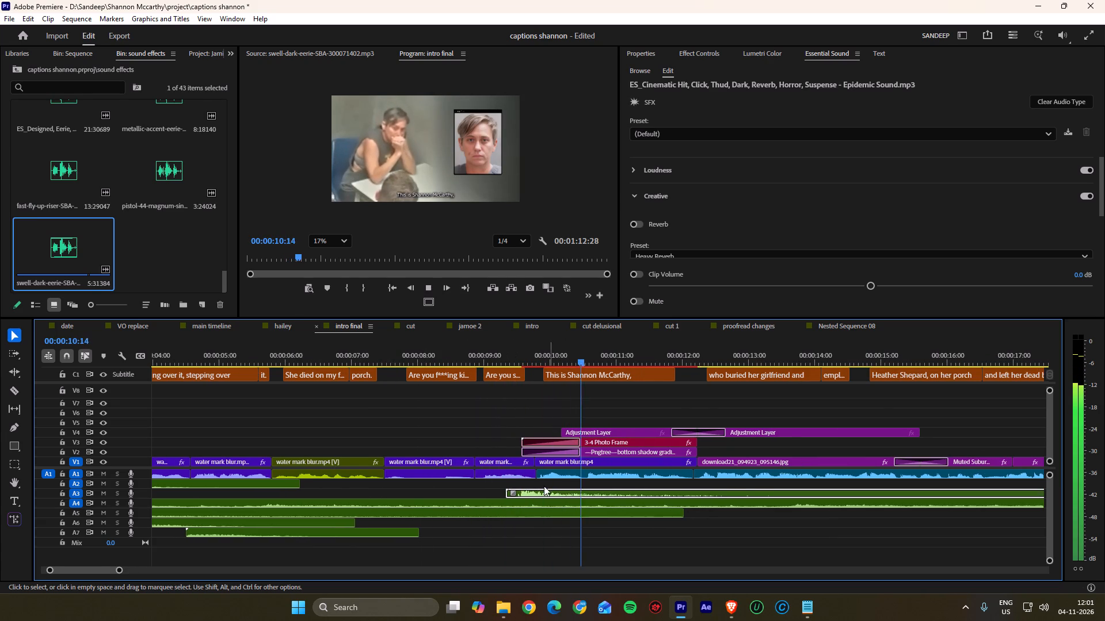
scroll(505, 474, "down", 4)
key("space")
Park the playhead at 00:00:09:07, and copy the A2 and A3 sounds around the 00:00:18 cut in the proofread changes sequence.
left_click_drag(463, 356, 462, 356)
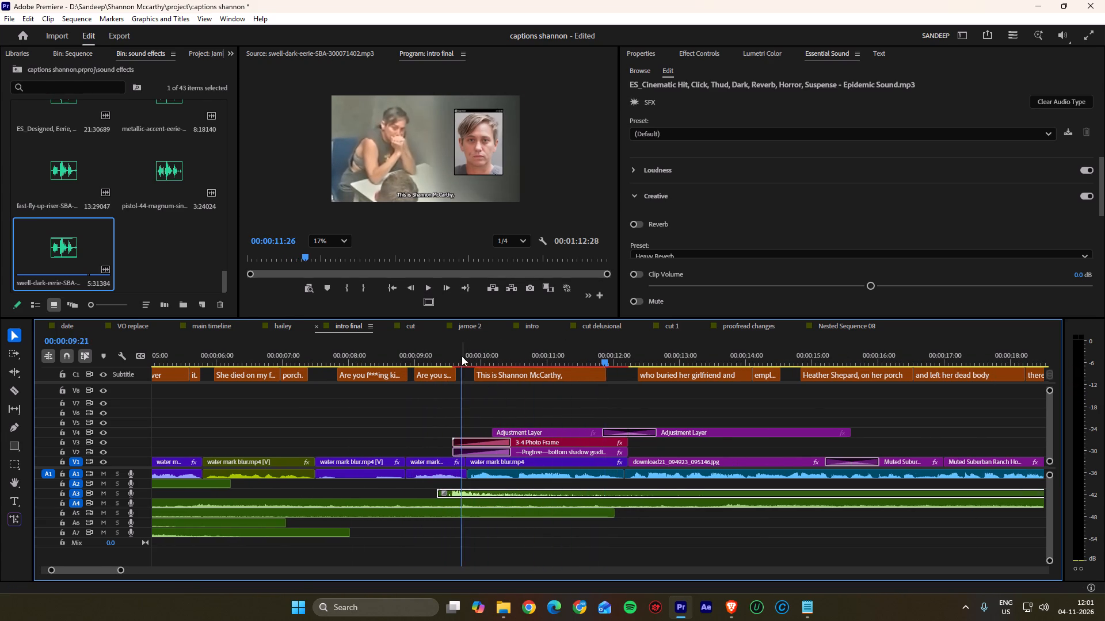
left_click_drag(462, 356, 433, 359)
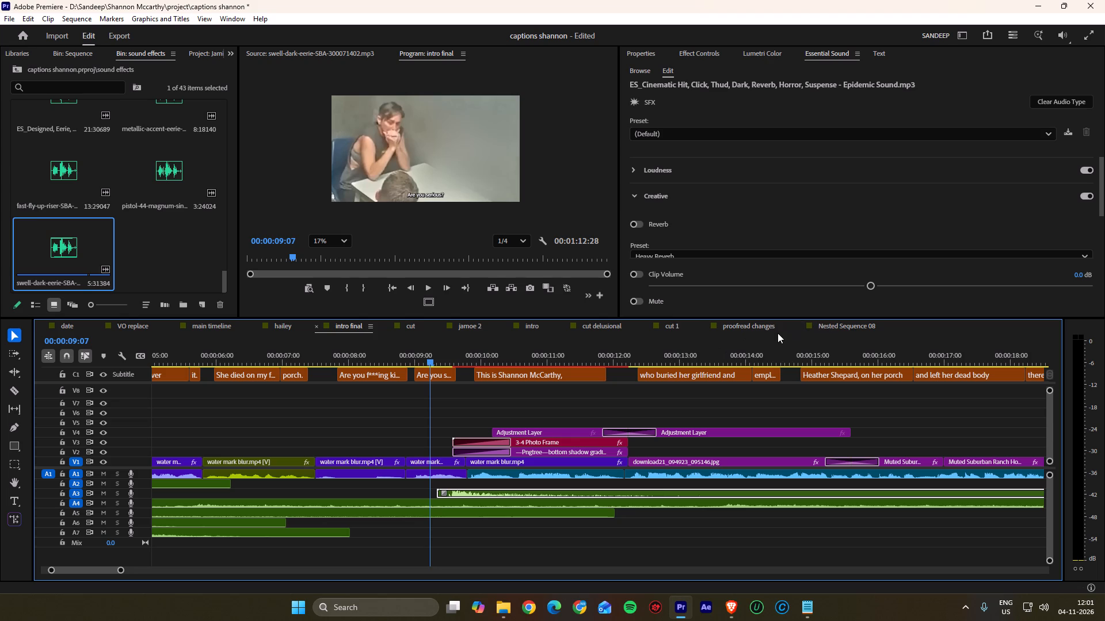
left_click(750, 319)
left_click(748, 325)
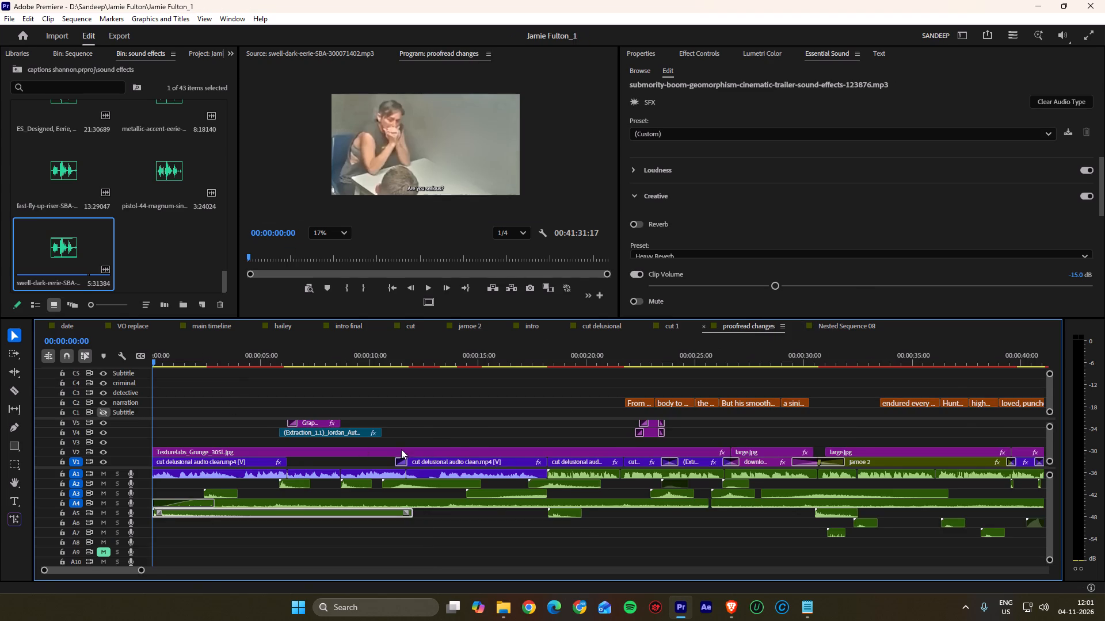
scroll(467, 448, "down", 12, "alt")
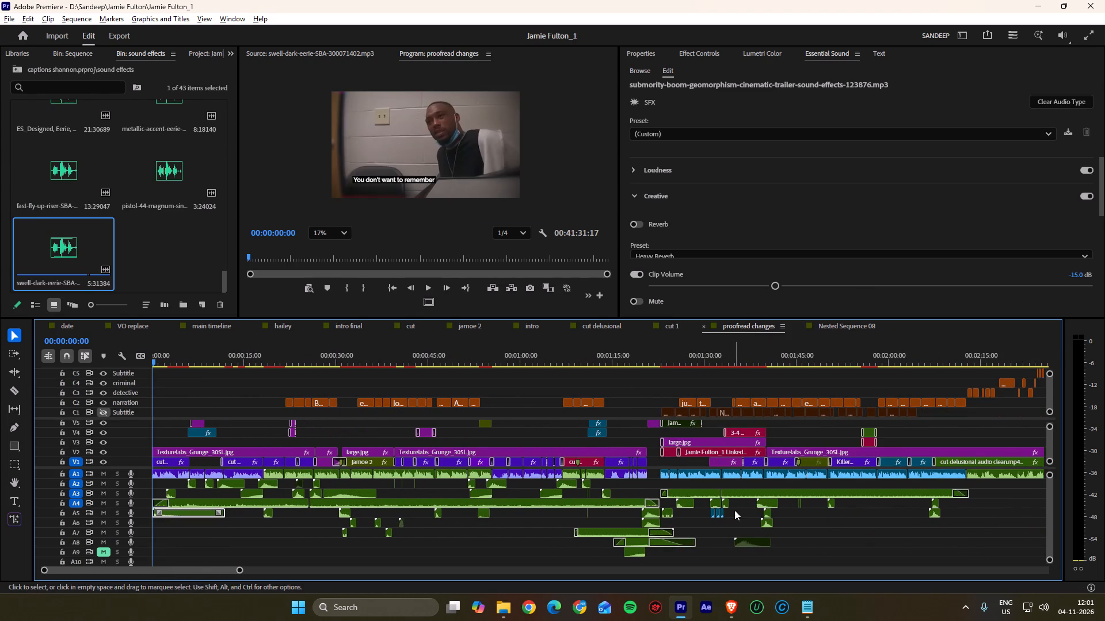
scroll(247, 476, "up", 17, "alt")
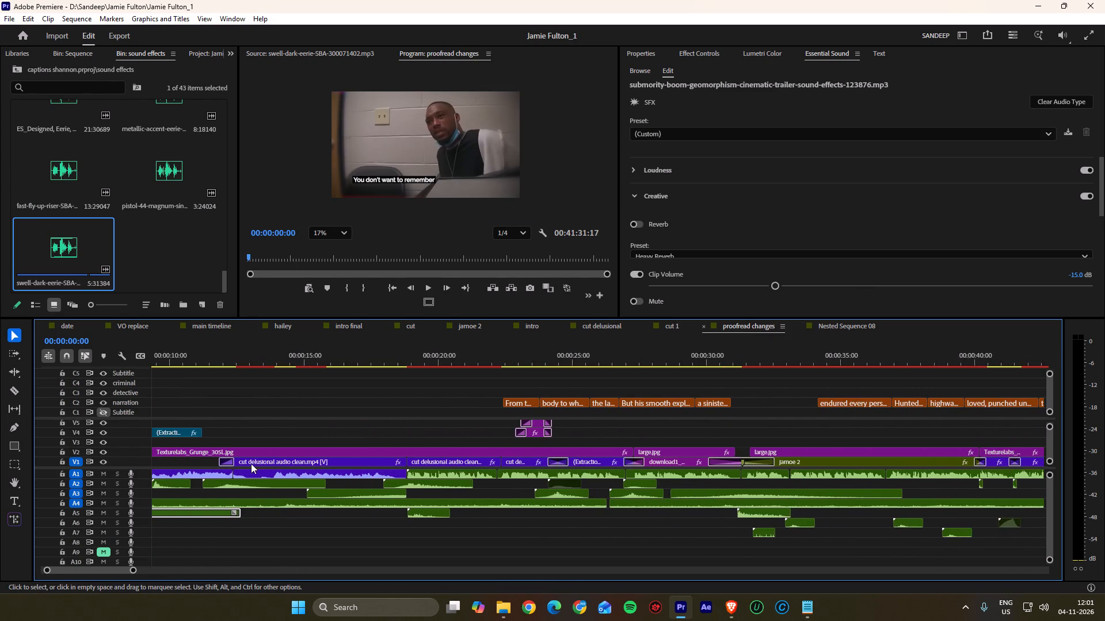
left_click(416, 481)
left_click(379, 494, "shift")
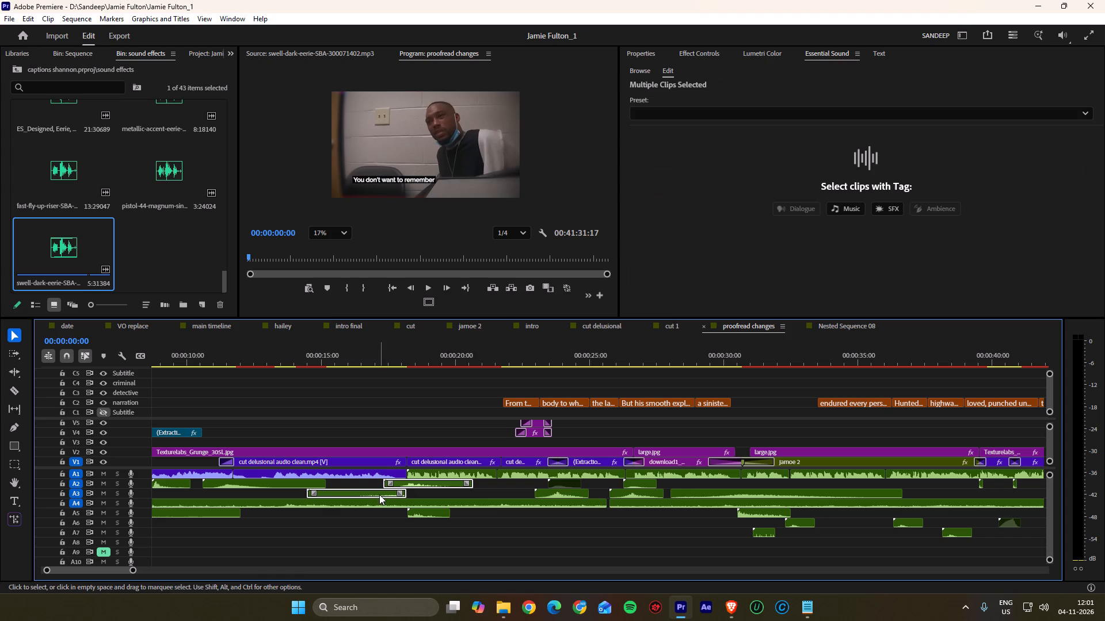
key("ctrl+c")
key("ctrl+c")
key("ctrl+c")
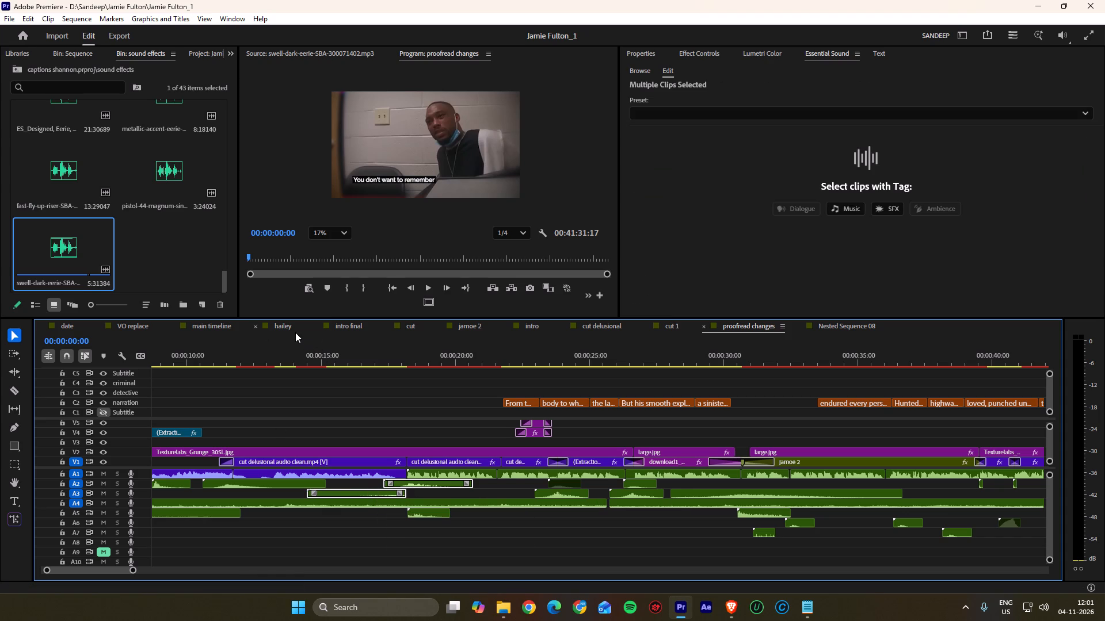
Paste both sounds into intro final and shift them together so the A3 clip ends at about 00:00:09:10.
left_click(348, 329)
scroll(430, 453, "down", 3, "alt")
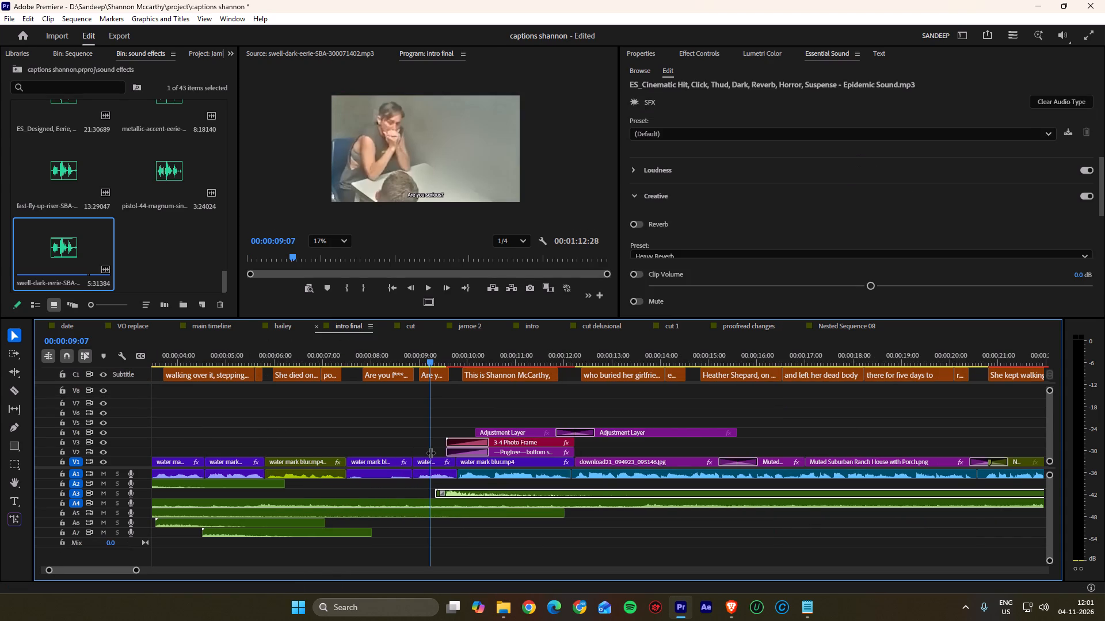
key("ctrl+v")
left_click_drag(577, 493, 487, 490)
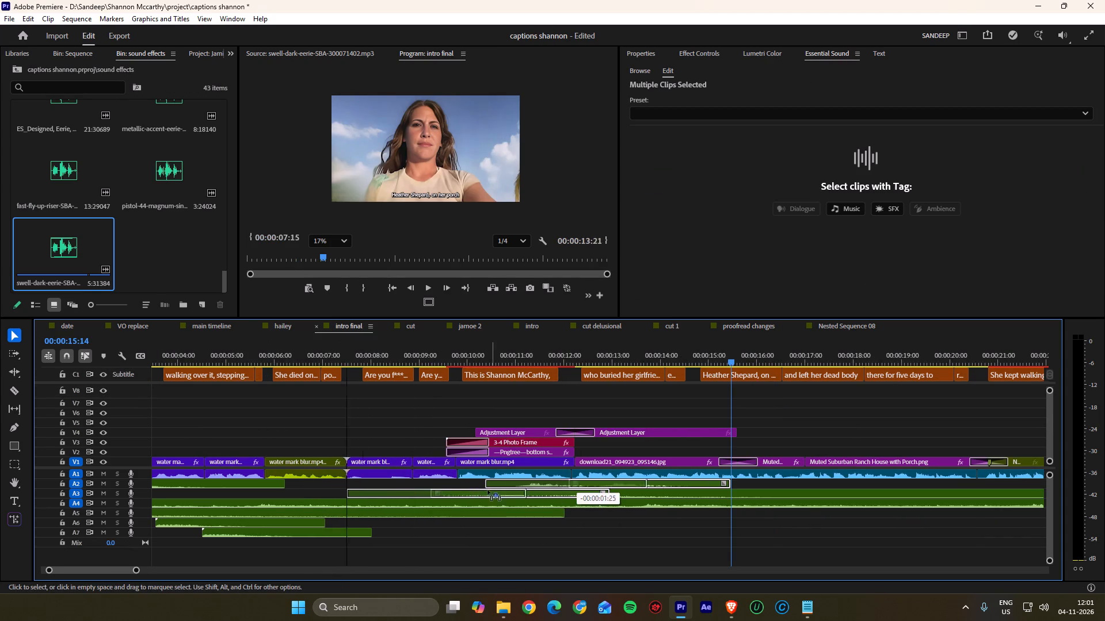
left_click_drag(487, 490, 388, 494)
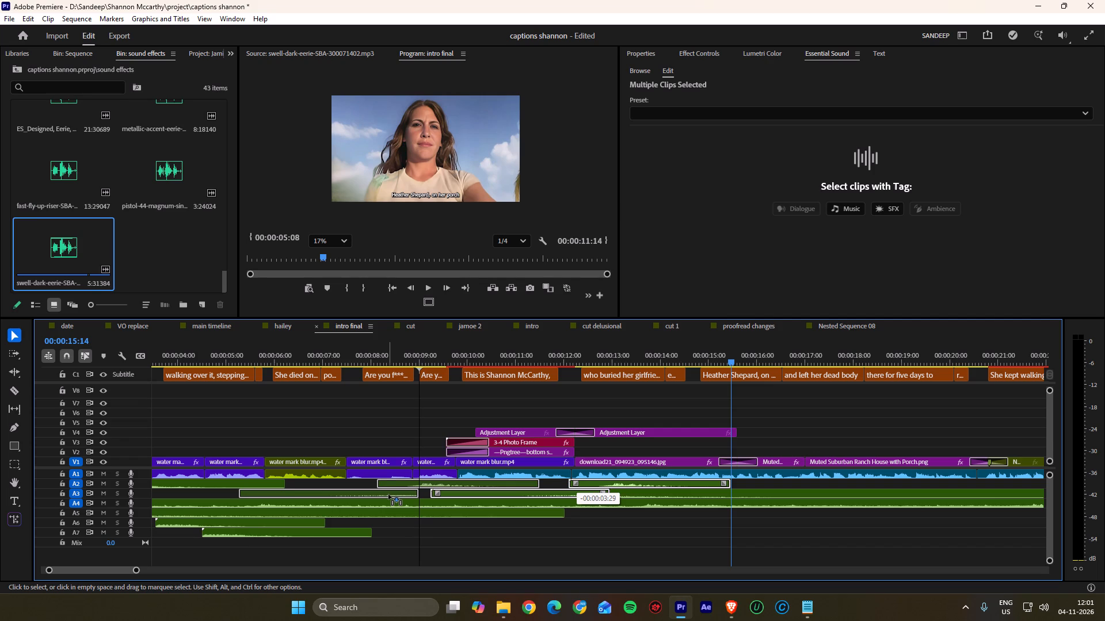
left_click_drag(388, 494, 400, 494)
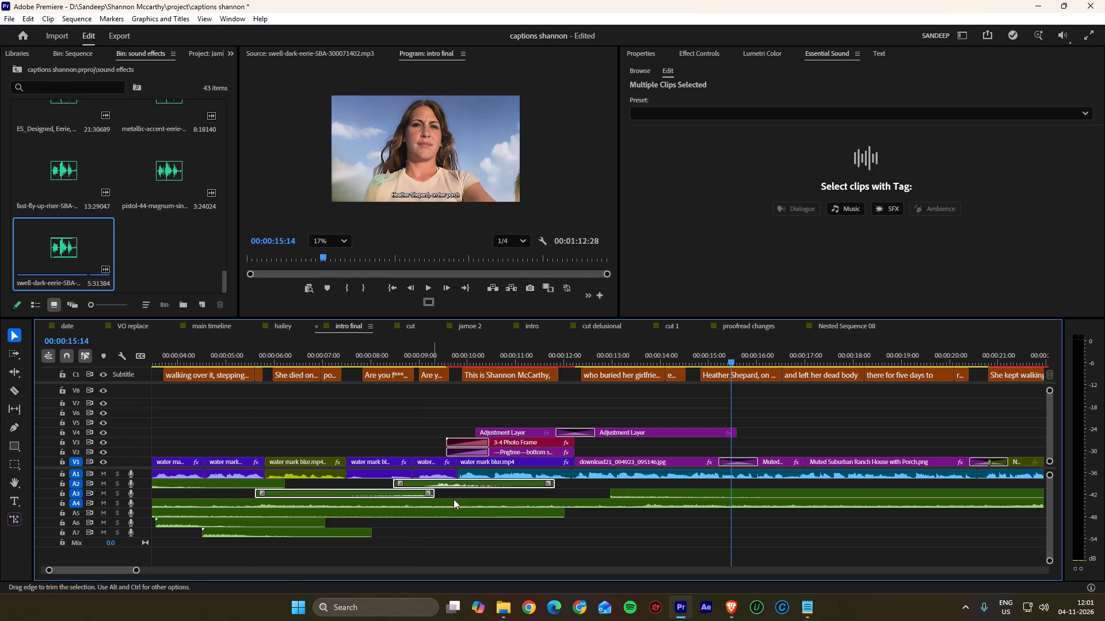
Extend the start of the ES_Cinematic Hit clip back to about 00:00:09:10, move it from A3 to A7, and play the section.
left_click_drag(612, 495, 361, 501)
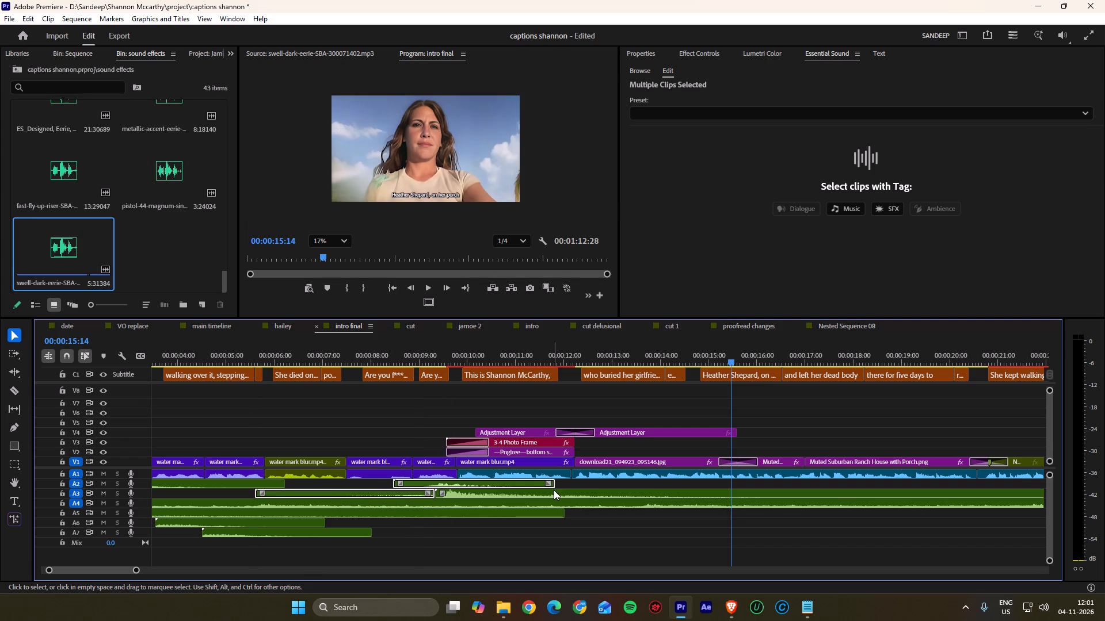
left_click_drag(554, 494, 555, 528)
left_click(555, 540)
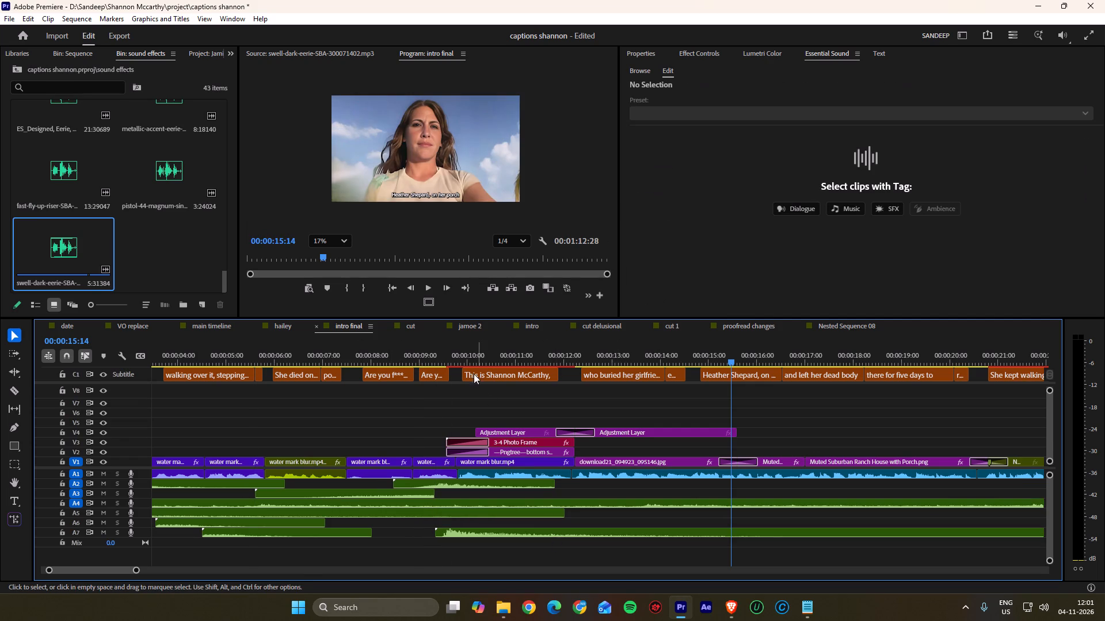
left_click_drag(442, 351, 336, 352)
key("space")
scroll(445, 488, "up", 7, "alt")
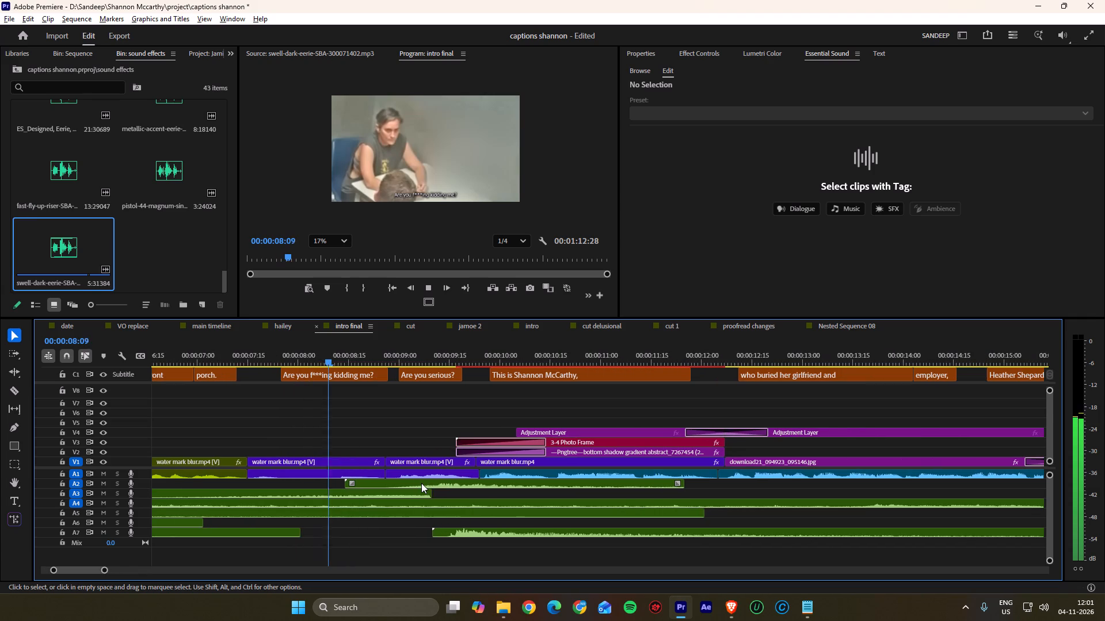
key("space")
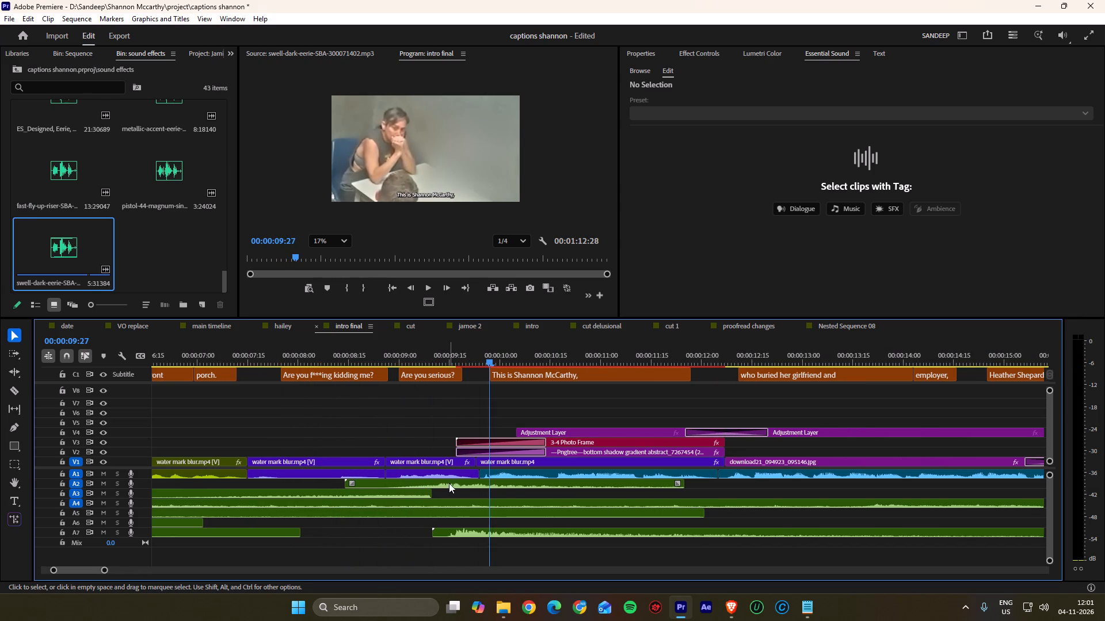
Shift the pasted A2 and A3 sounds later together so the A3 clip ends at the cut near 00:00:09:23, and replay the section.
left_click(449, 483)
left_click(405, 492, "shift")
left_click_drag(449, 485, 477, 485)
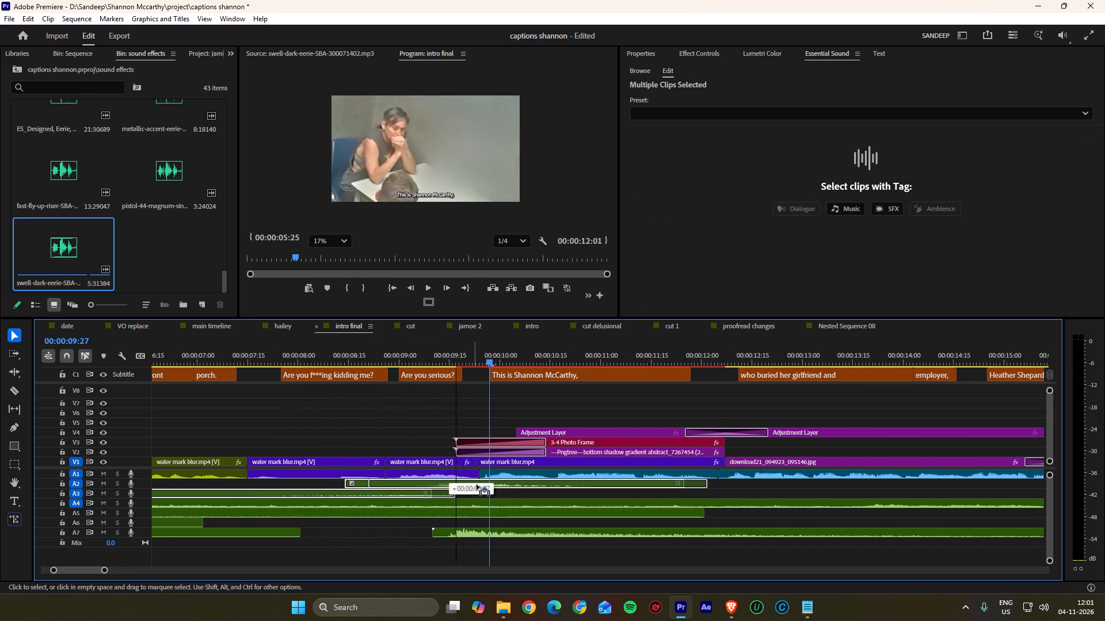
left_click_drag(477, 485, 497, 485)
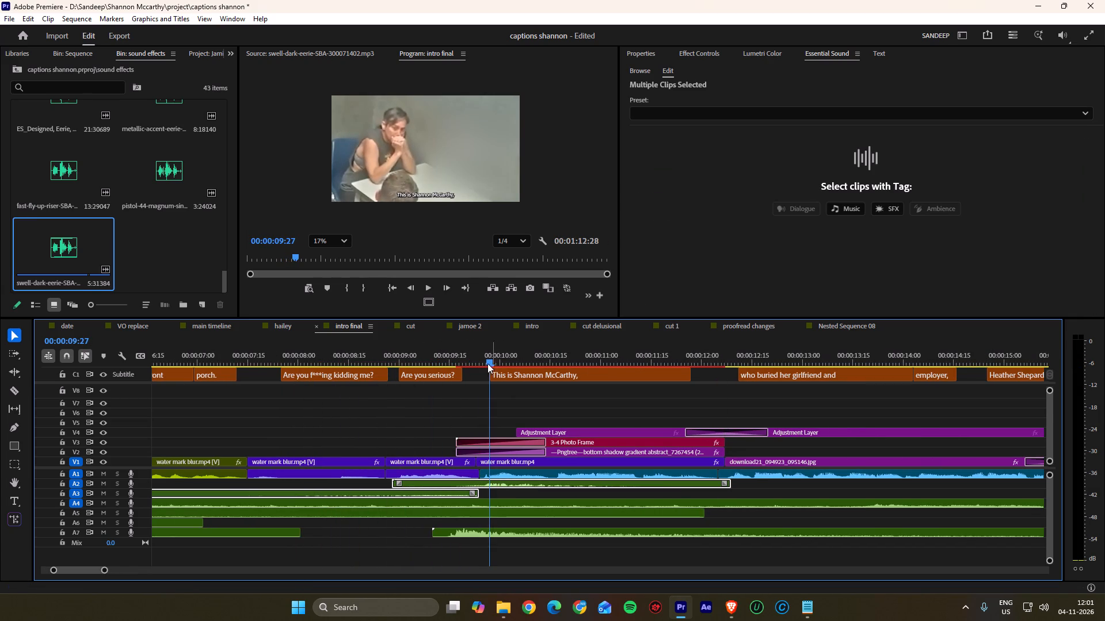
left_click_drag(486, 362, 420, 361)
key("space")
key("space")
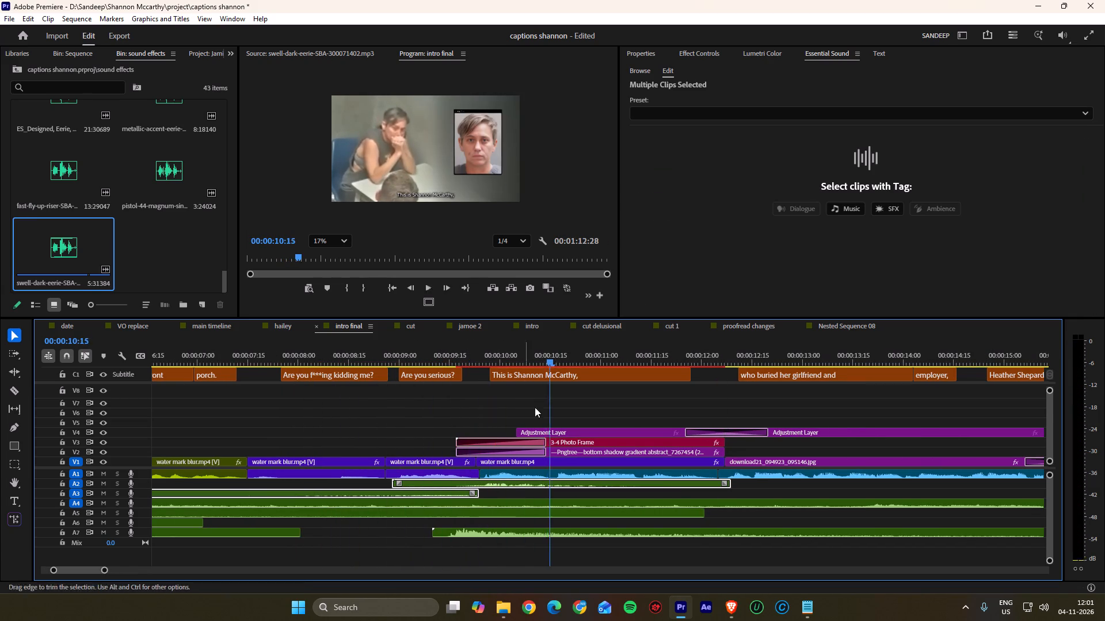
left_click_drag(468, 357, 407, 357)
key("space")
key("space")
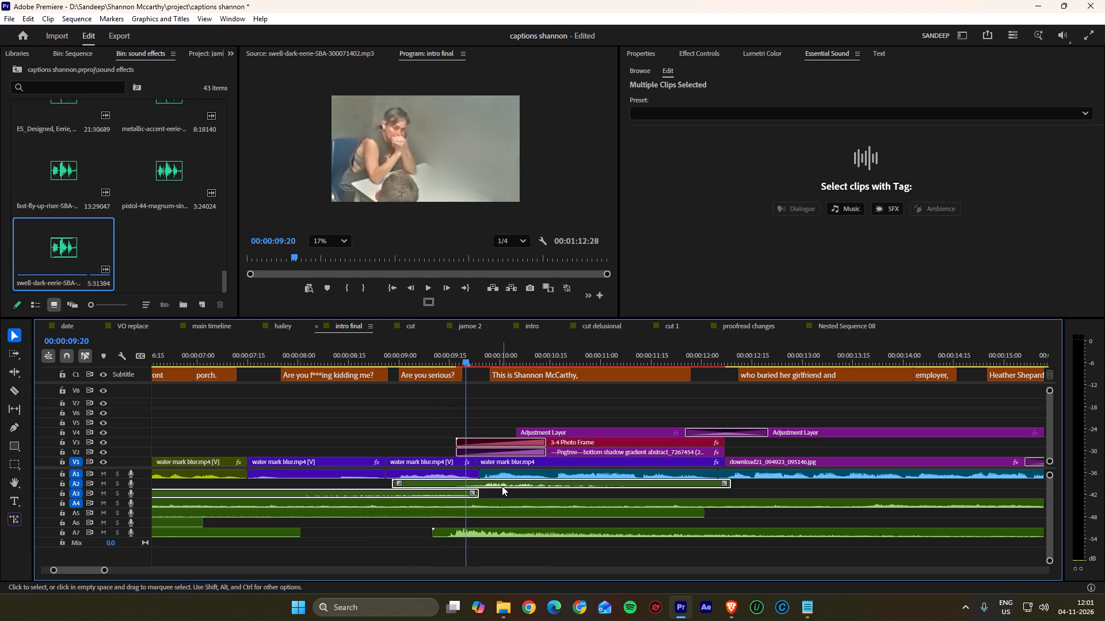
Delete the ES_Cinematic Hit clip from A7 in intro final and replay the section from 00:00:09:20.
left_click(508, 541)
left_click(511, 528)
key("Delete")
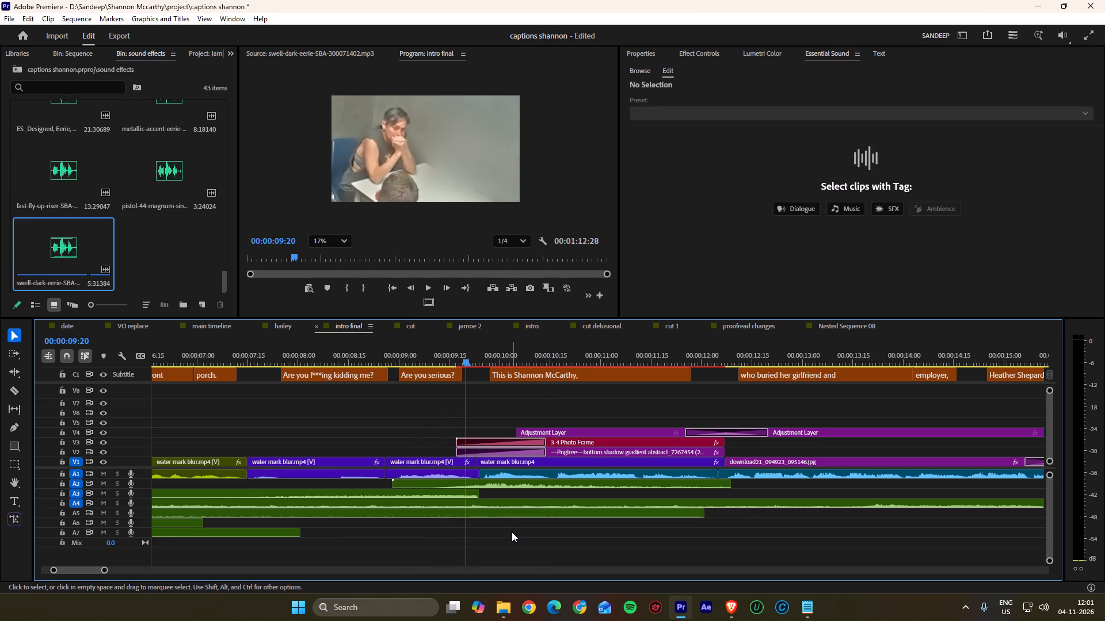
key("space")
key("space")
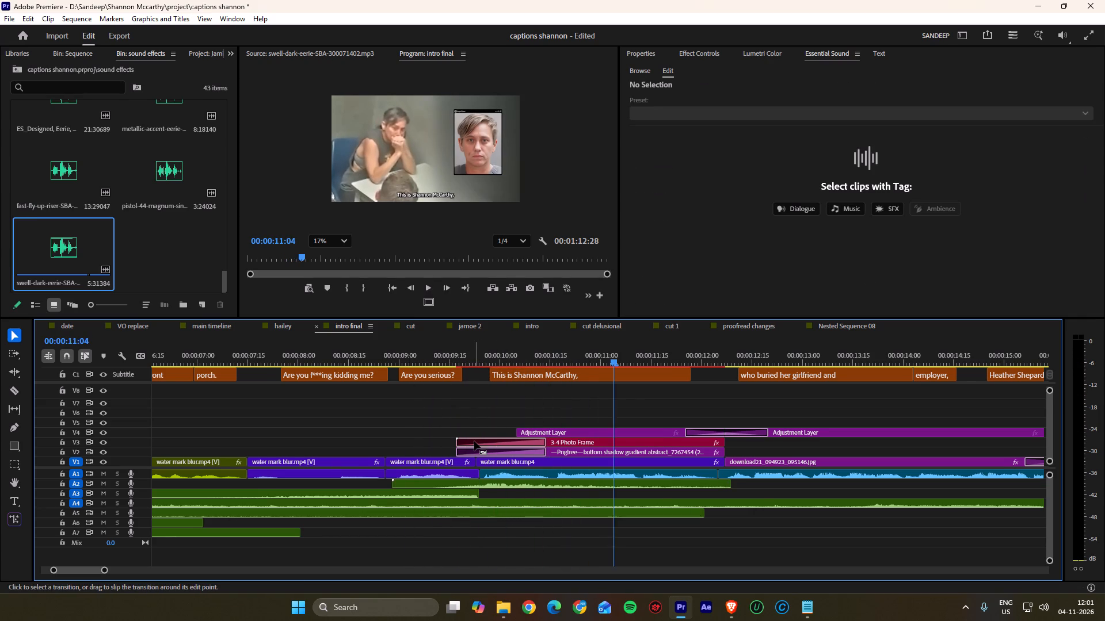
scroll(474, 441, "down", 1)
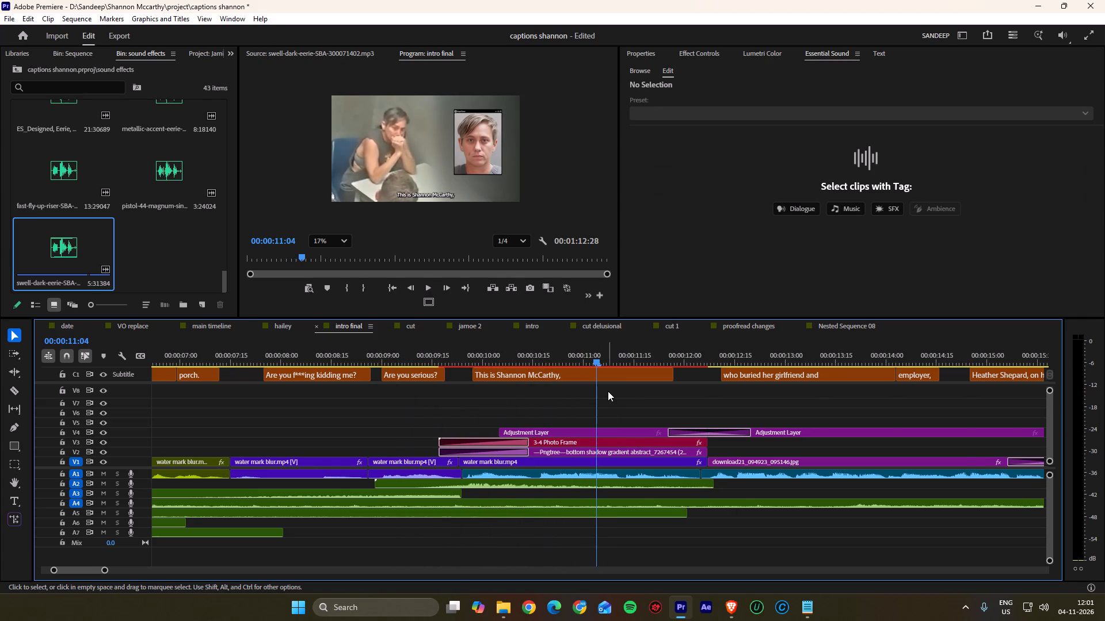
Play proofread changes from the start through the cut near 00:00:18, and copy the opening-door sound beginning there on A5.
left_click(734, 328)
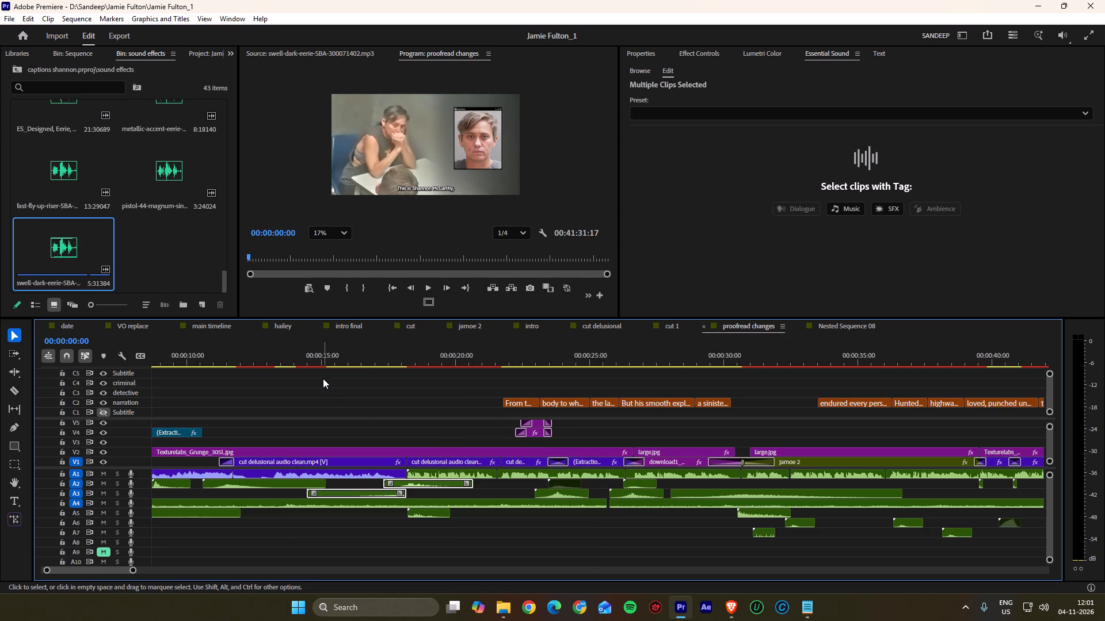
left_click_drag(284, 352, 74, 354)
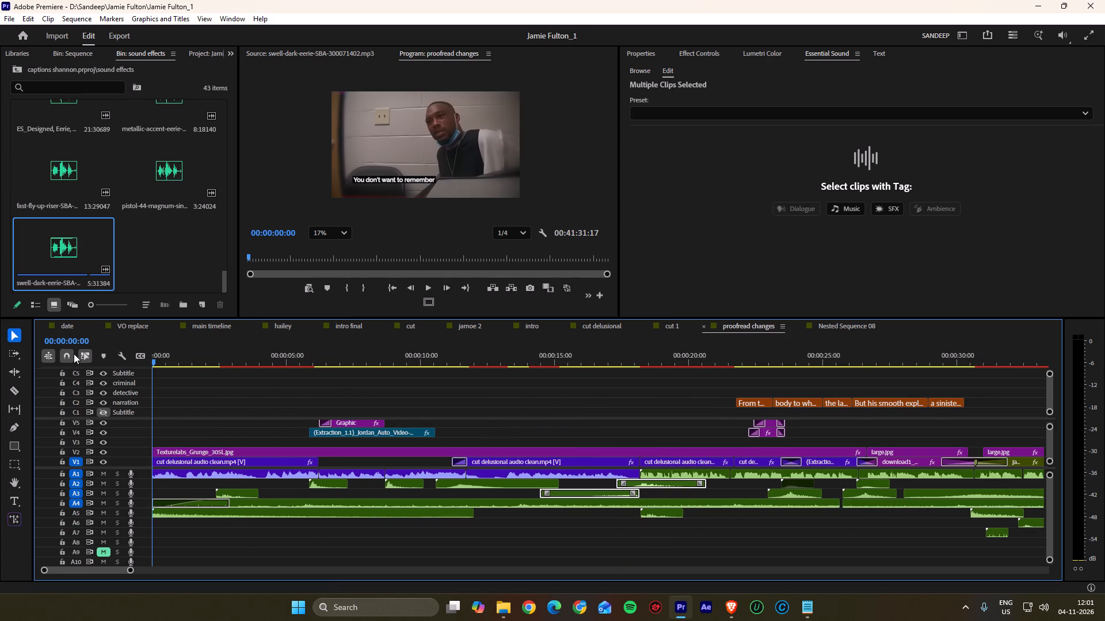
left_click(428, 285)
left_click(426, 282)
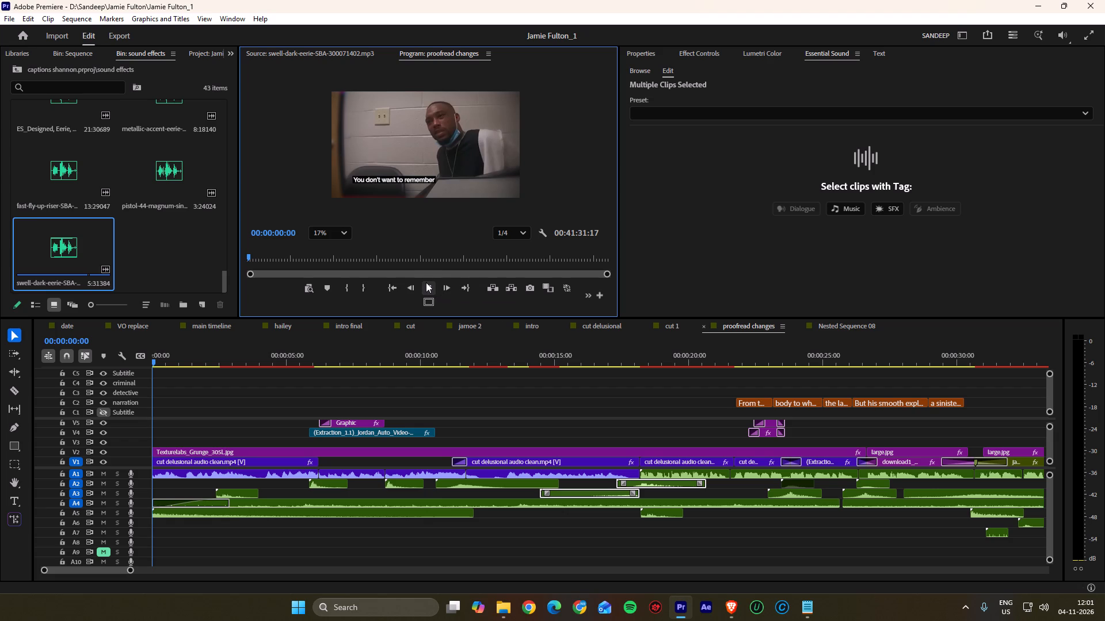
left_click(426, 282)
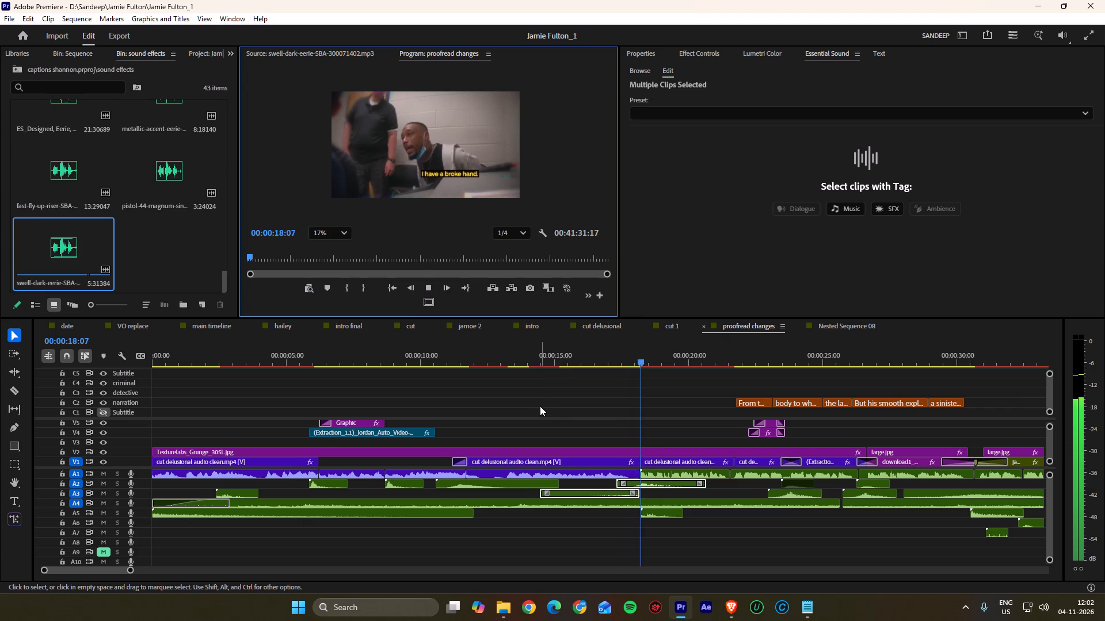
scroll(540, 406, "down", 4)
key("space")
scroll(538, 410, "down", 3)
left_click(533, 517)
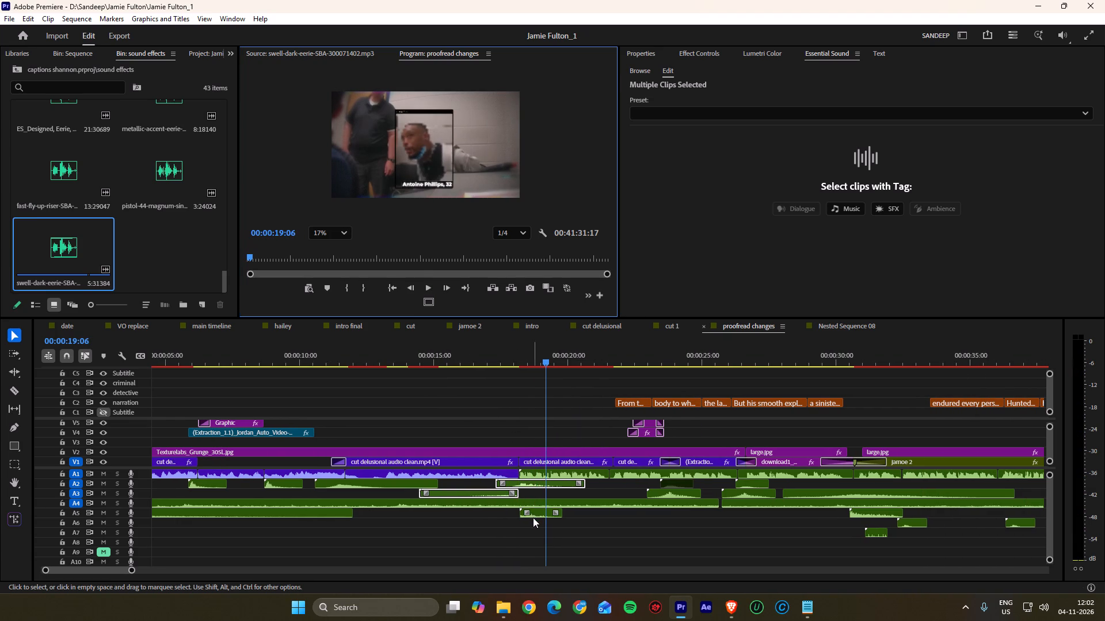
key("ctrl+c")
key("ctrl+c")
key("ctrl+c")
key("ctrl+c")
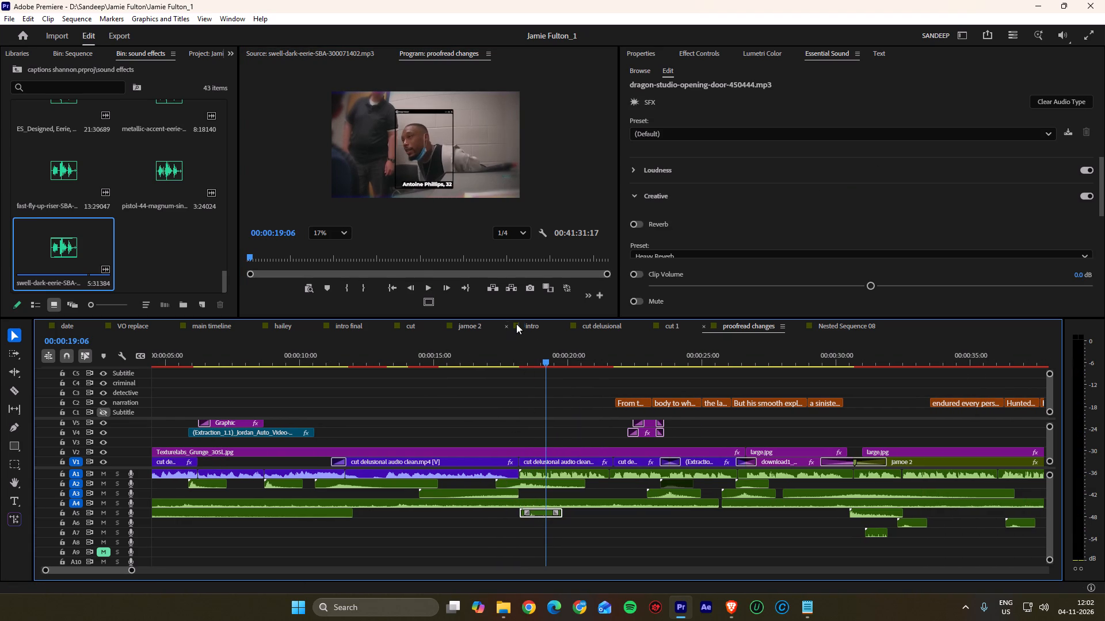
Paste the opening-door sound into intro final, place it on A6 starting at about 00:00:09:12, and play the section.
left_click(351, 329)
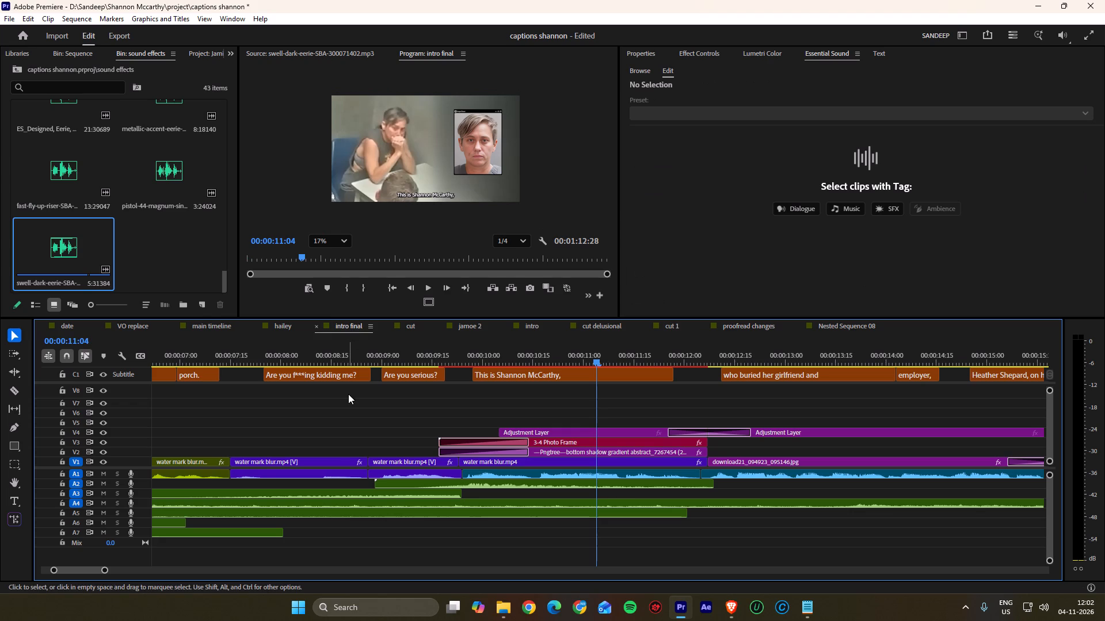
key("ctrl+v")
left_click_drag(657, 512, 459, 522)
left_click(466, 540)
left_click_drag(461, 523, 472, 522)
left_click_drag(459, 360, 444, 362)
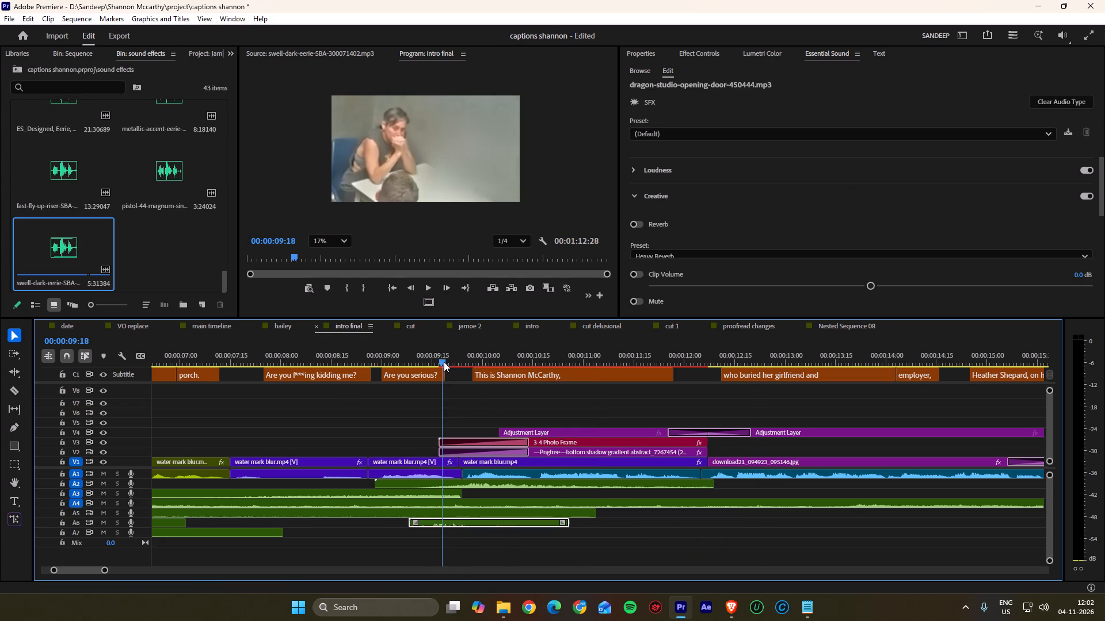
left_click_drag(444, 362, 439, 362)
left_click_drag(456, 523, 469, 523)
left_click(471, 537)
key("space")
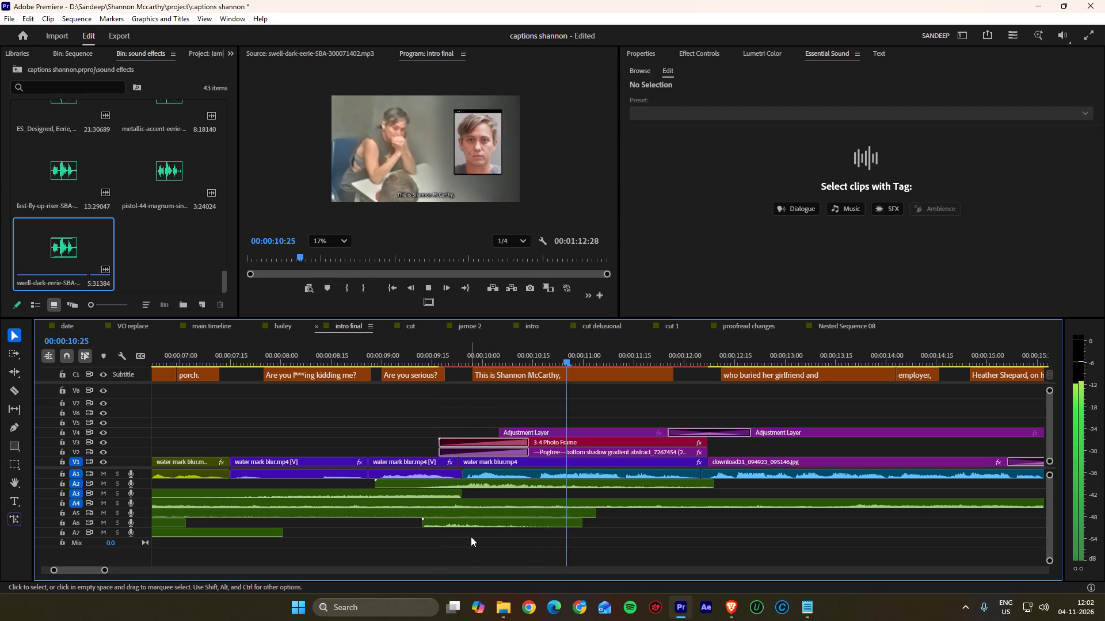
key("space")
Shift the opening-door sound later to start with the 3-4 Photo Frame clip at about 00:00:09:17, and replay the section.
left_click_drag(485, 522, 504, 522)
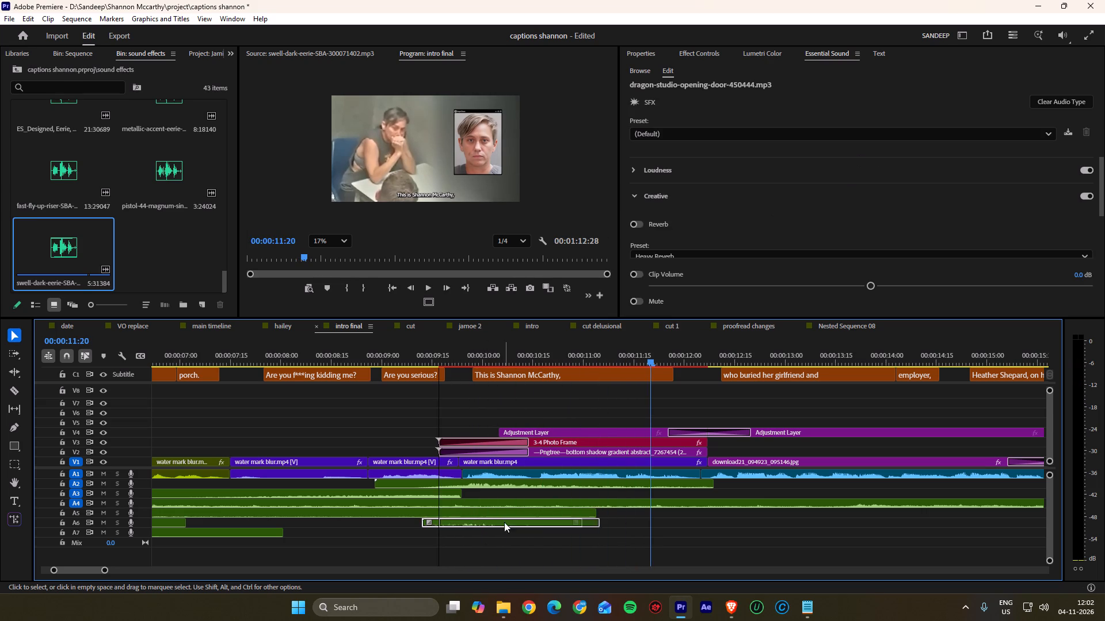
left_click_drag(456, 348, 387, 353)
key("space")
scroll(437, 463, "down", 3, "alt")
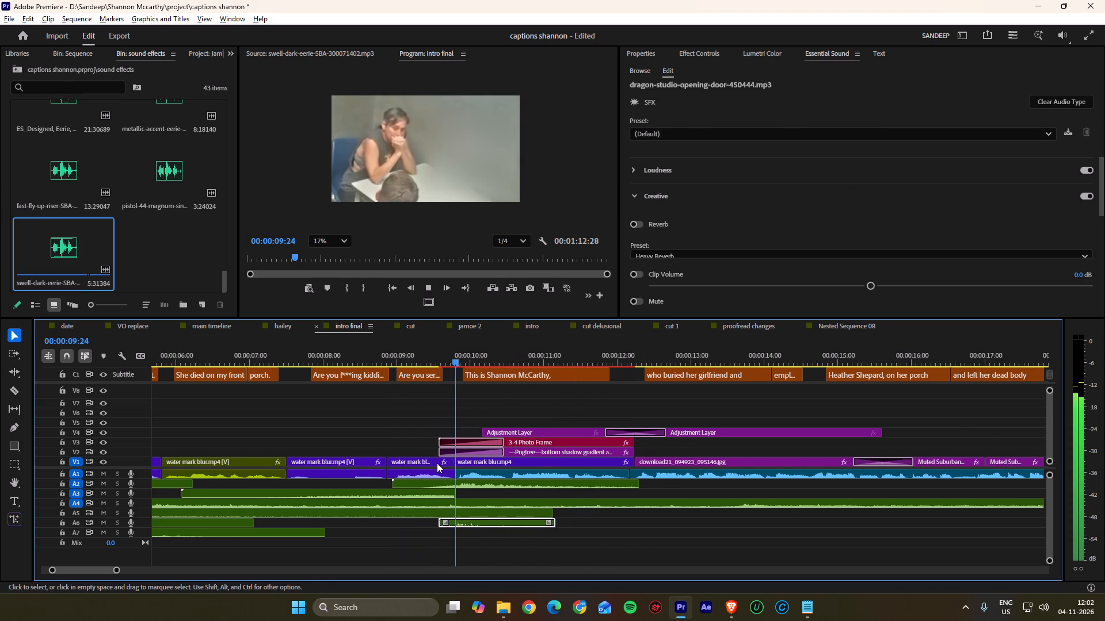
scroll(437, 463, "down", 2)
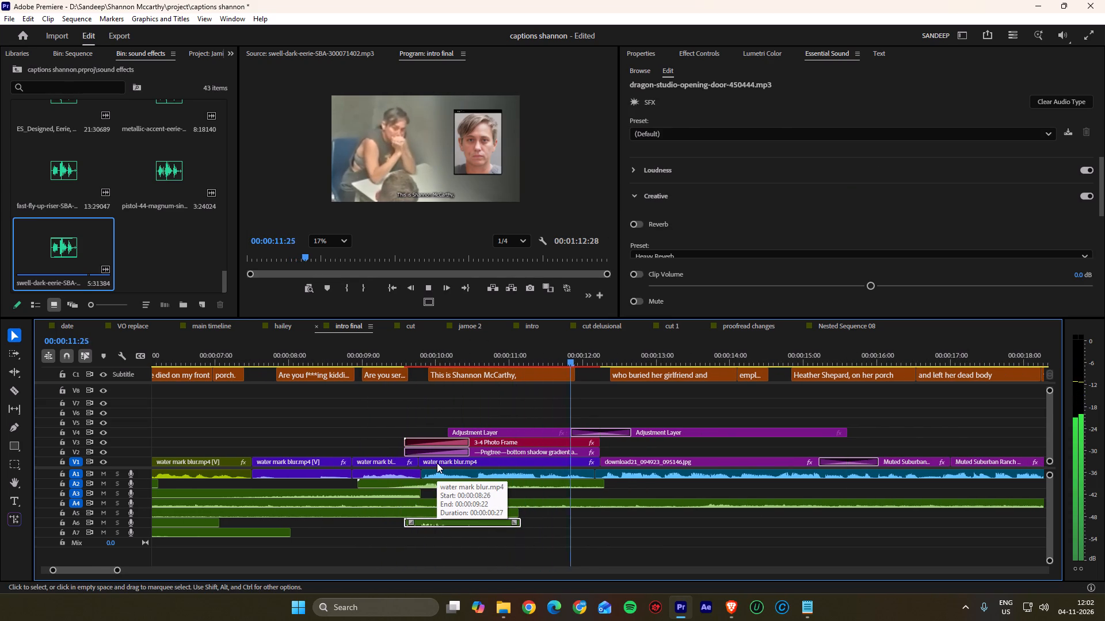
scroll(437, 463, "down", 4)
scroll(456, 463, "down", 3, "alt")
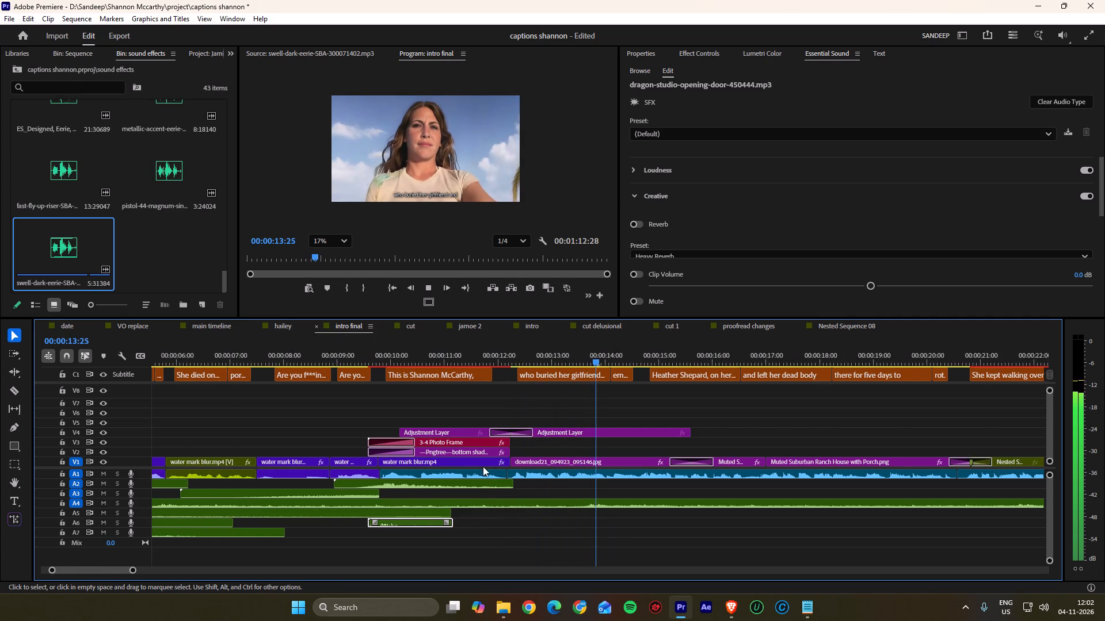
key("space")
Play proofread changes from about 00:00:22, and copy the cinematic-flashback-transition sound on A3 near 00:00:24.
left_click(834, 328)
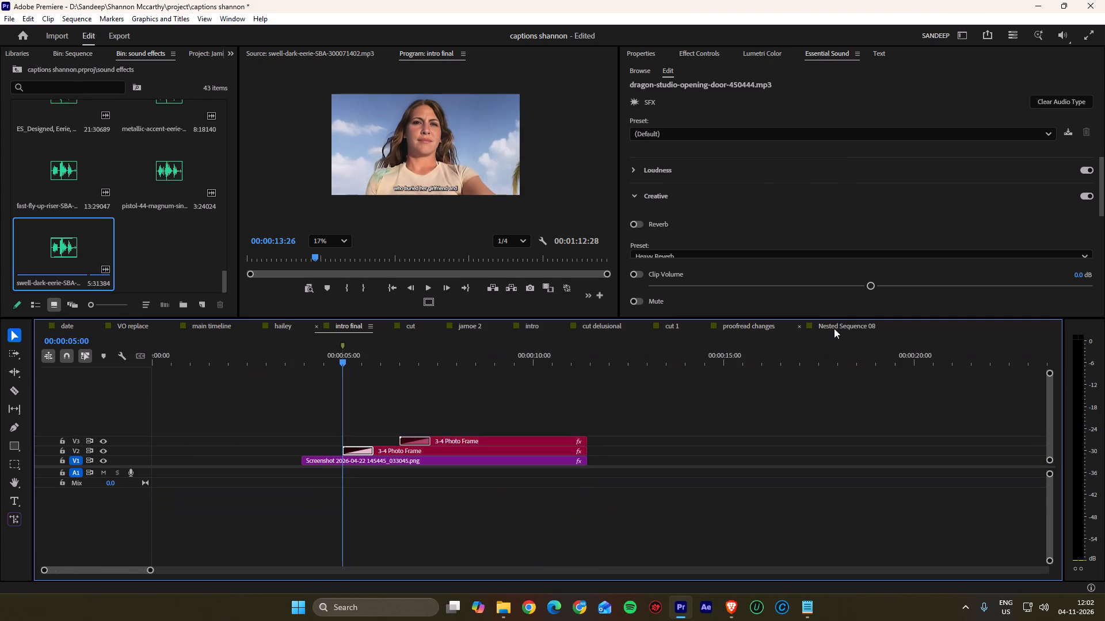
left_click(756, 328)
scroll(580, 444, "down", 3, "alt")
scroll(592, 448, "down", 3)
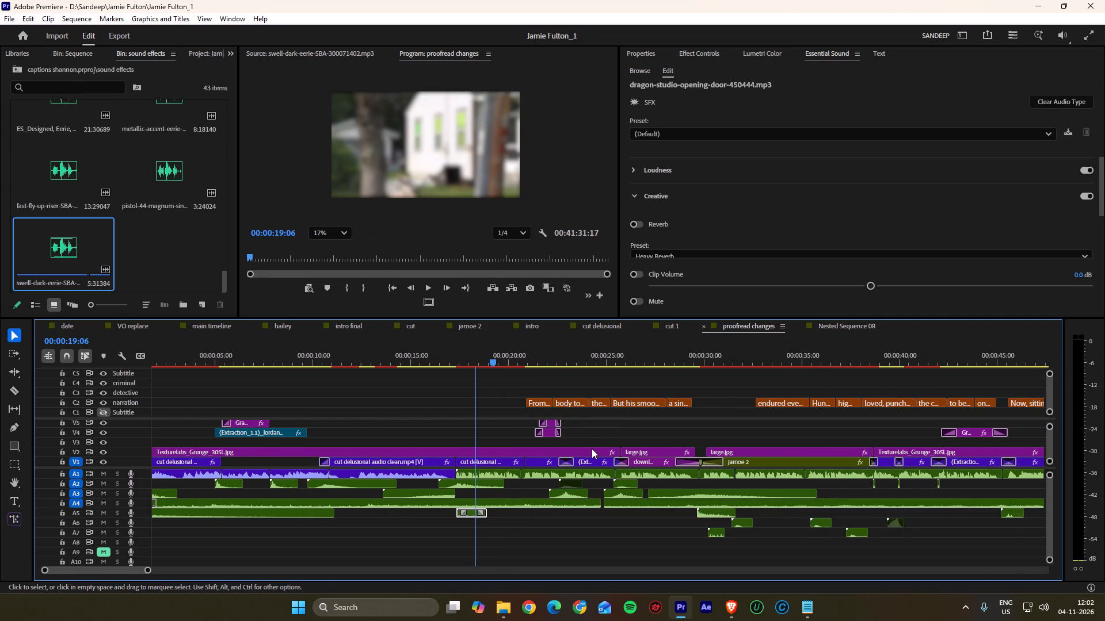
left_click(544, 356)
key("space")
scroll(552, 394, "down", 3)
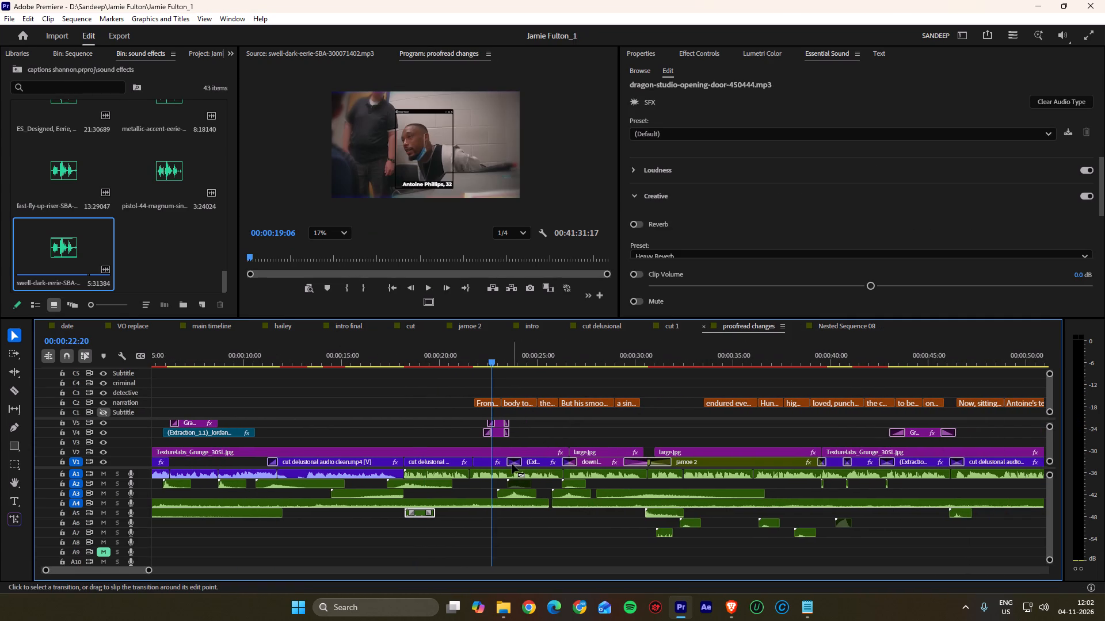
scroll(512, 464, "down", 4)
scroll(446, 476, "up", 10, "alt")
key("space")
left_click(451, 492)
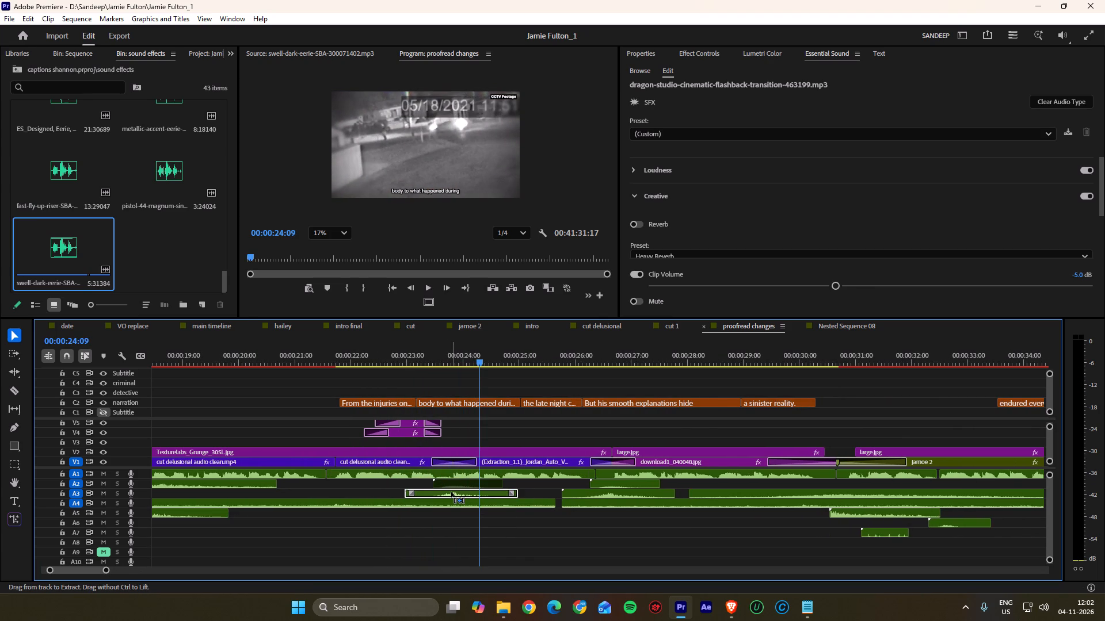
key("ctrl+c")
key("ctrl+c")
key("ctrl+c")
key("ctrl+c")
key("ctrl+c")
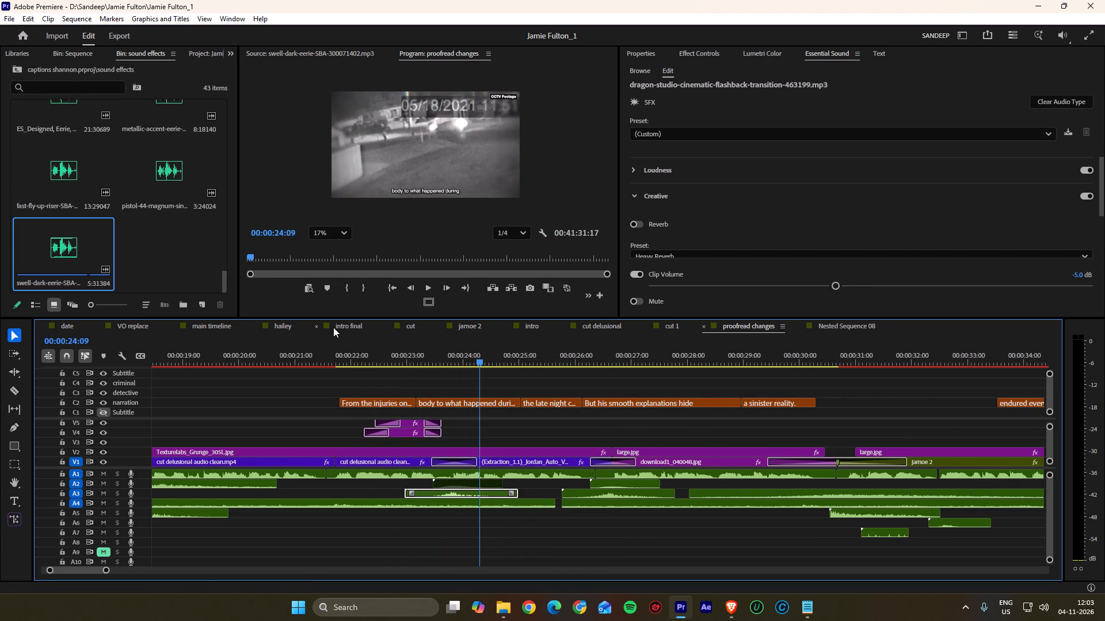
Paste the cinematic-flashback-transition sound on A3 of intro final, at the start of the adjustment layer transition near 00:00:11:25.
left_click(349, 327)
left_click_drag(558, 351, 487, 353)
key("space")
scroll(476, 368, "down", 3)
scroll(454, 402, "up", 3, "alt")
key("space")
left_click_drag(466, 354, 433, 361)
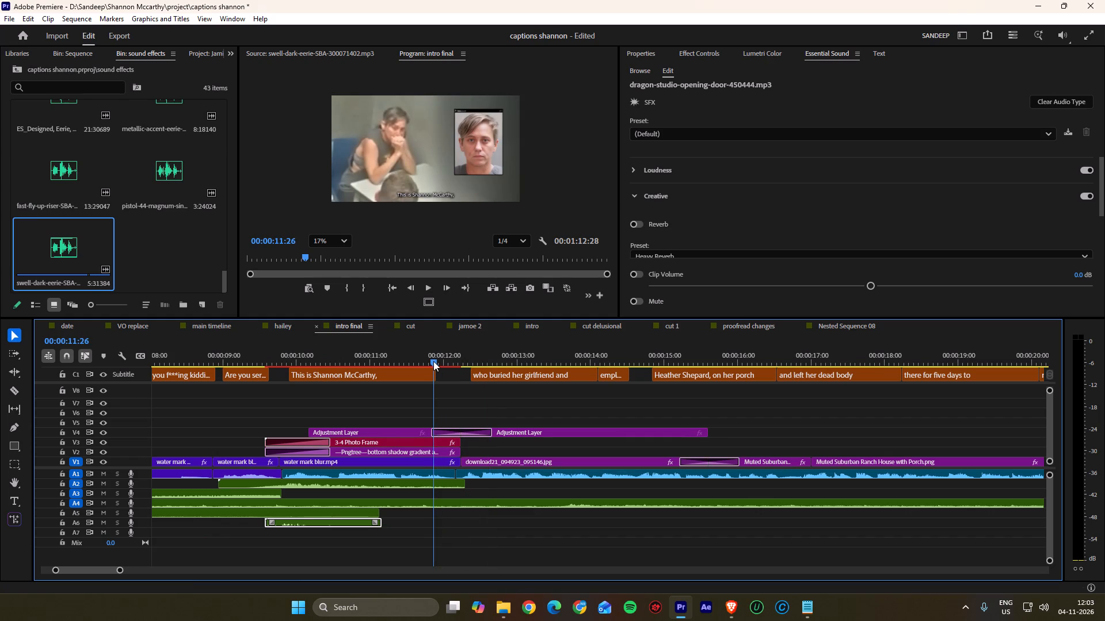
left_click_drag(433, 361, 430, 361)
key("ctrl+v")
left_click_drag(493, 492, 489, 493)
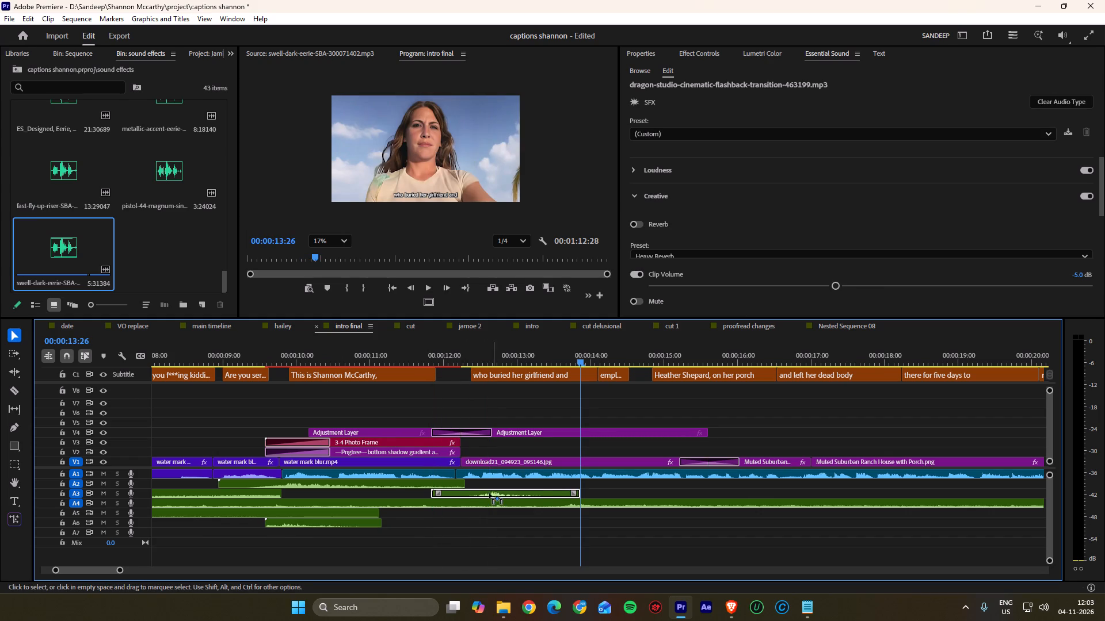
Shift the cinematic-flashback-transition sound earlier to start at about 00:00:11:14, and play from there to 00:00:16:10.
left_click_drag(489, 493, 466, 493)
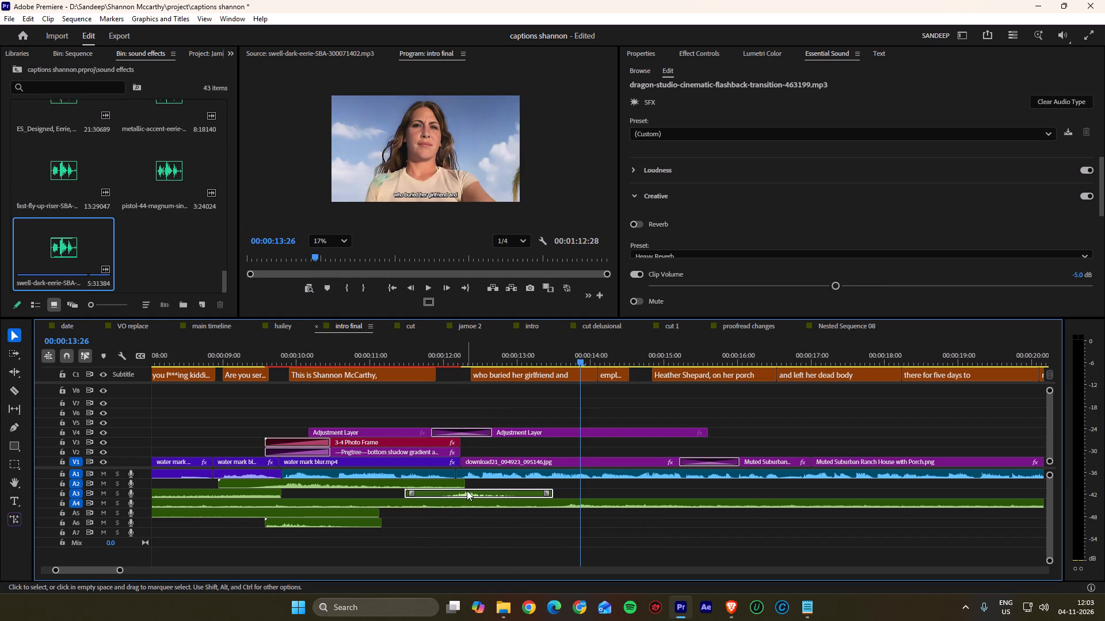
key("space")
key("space")
left_click_drag(424, 361, 403, 366)
key("space")
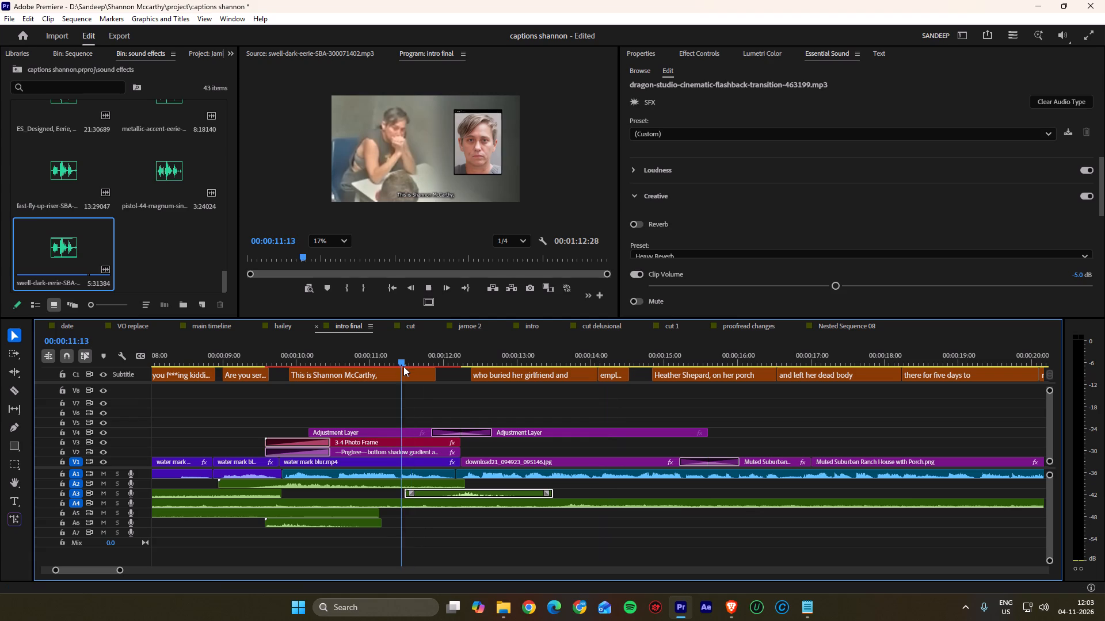
scroll(410, 393, "down", 3)
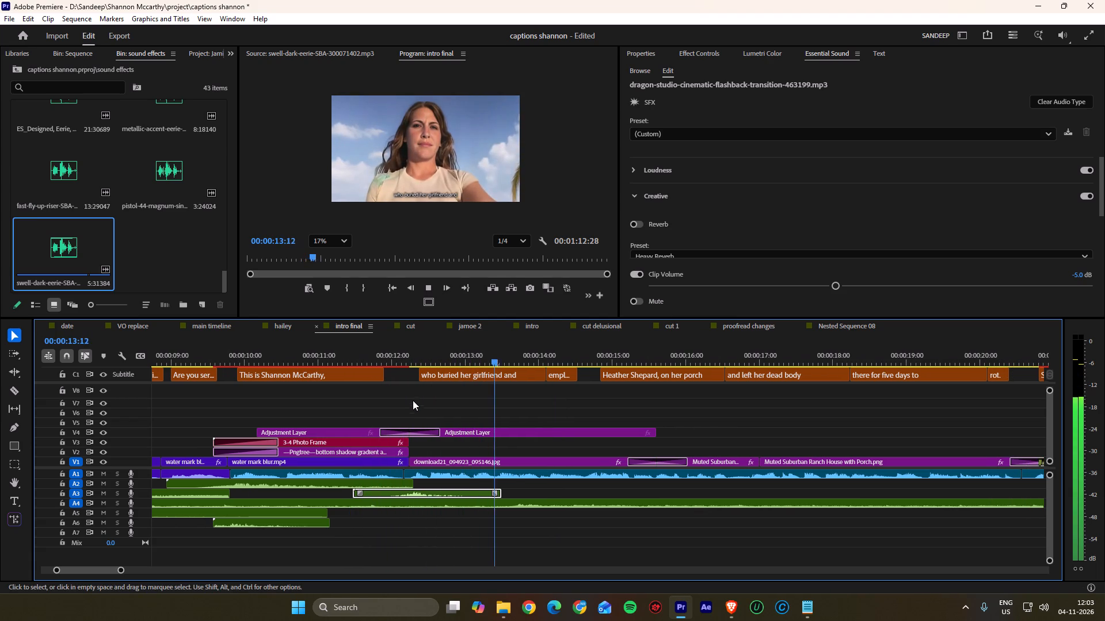
scroll(431, 448, "down", 9, "alt")
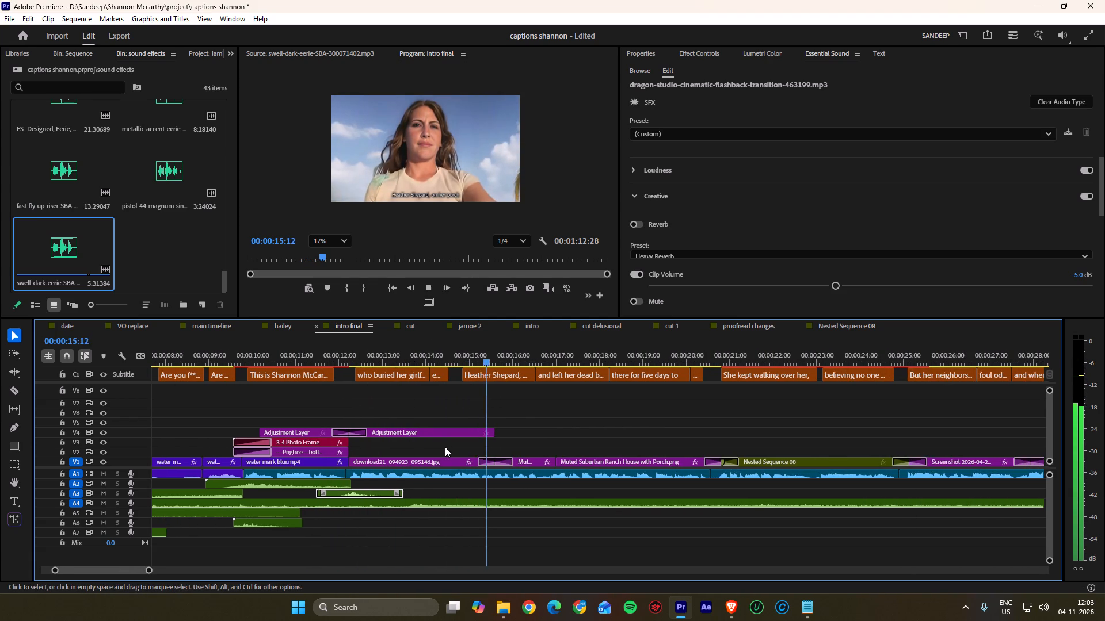
scroll(477, 448, "up", 3, "alt")
key("space")
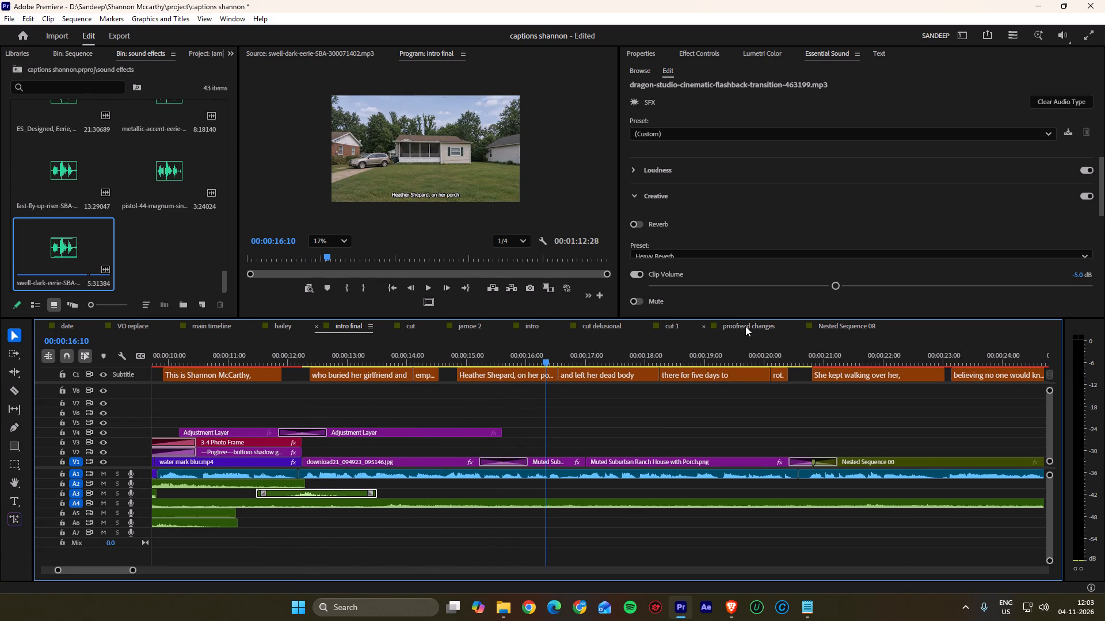
Play proofread changes up to 00:00:31:07, and copy the A3 and A5 sounds around the Flicker transition.
left_click(745, 326)
scroll(574, 442, "down", 8, "alt")
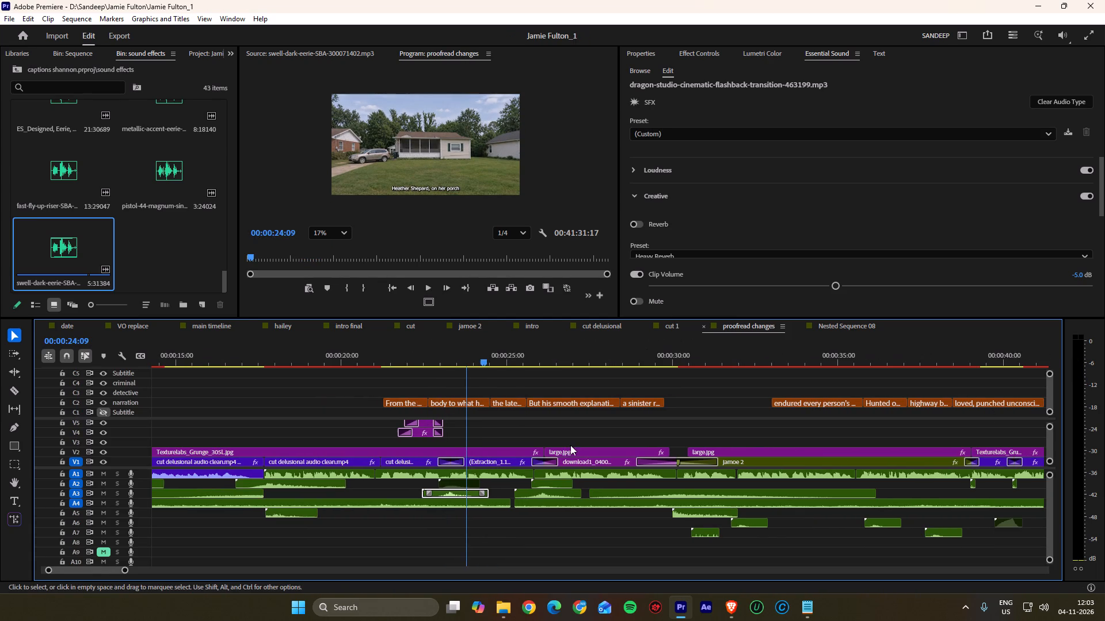
left_click_drag(521, 351, 530, 349)
key("space")
scroll(530, 349, "down", 3)
scroll(496, 422, "up", 3, "alt")
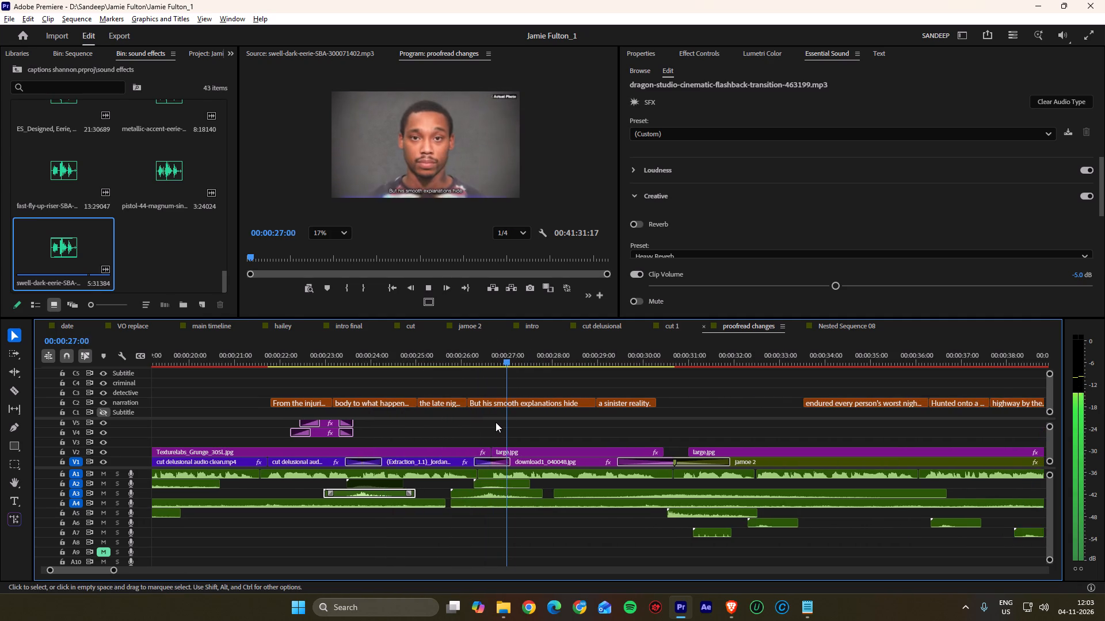
scroll(496, 422, "down", 12)
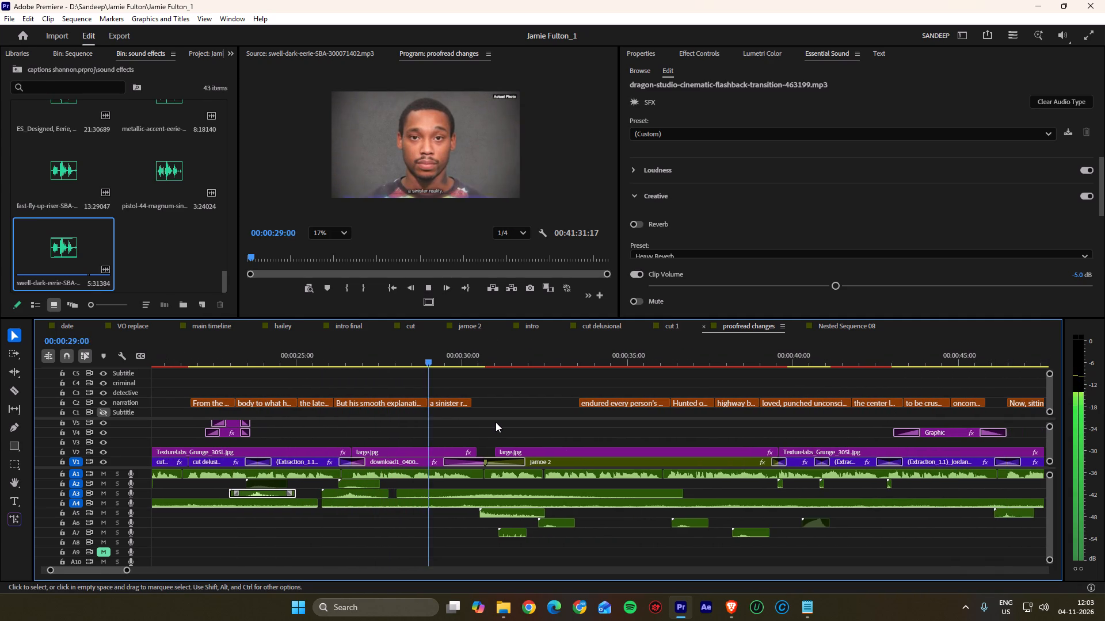
scroll(478, 452, "up", 6, "alt")
scroll(479, 460, "down", 3)
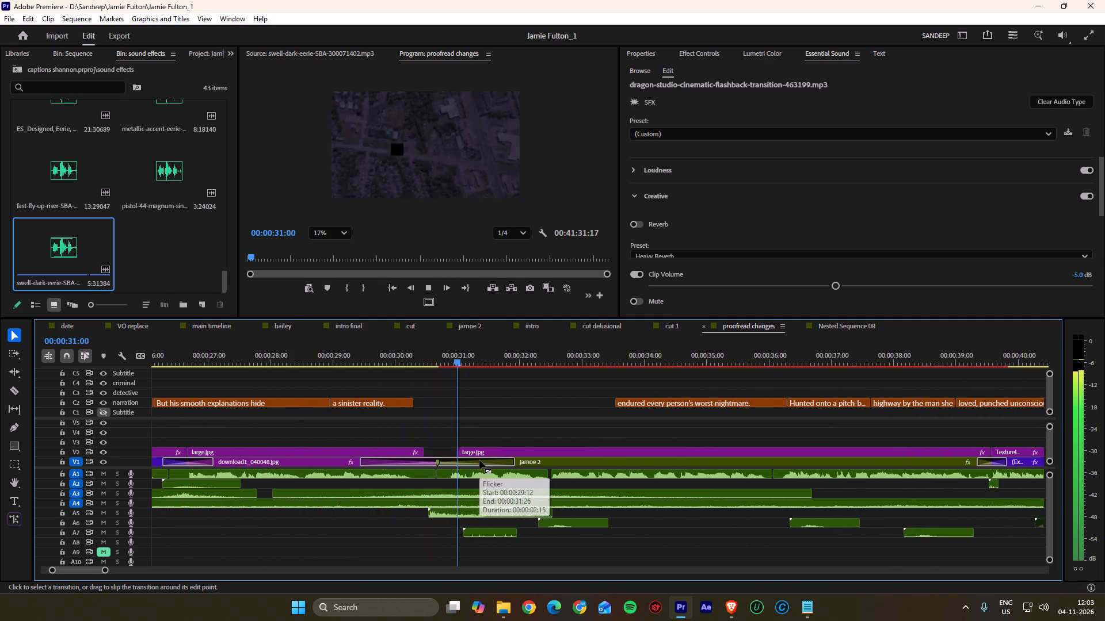
key("space")
left_click(461, 493)
left_click(457, 516, "shift")
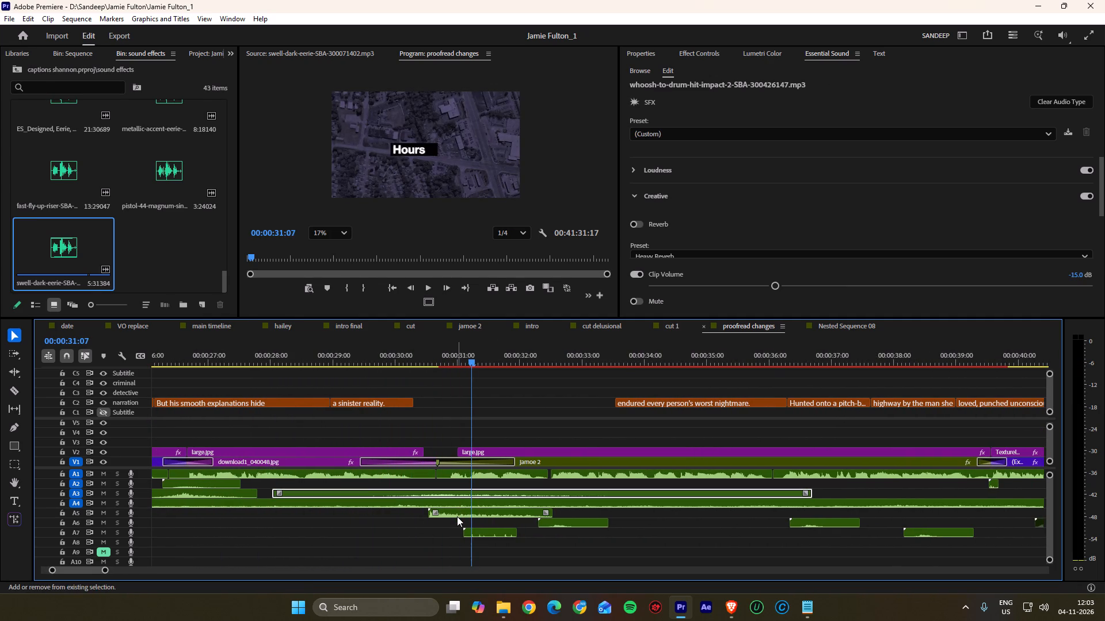
key("ctrl+c")
key("ctrl+c")
key("ctrl+c")
key("ctrl+c")
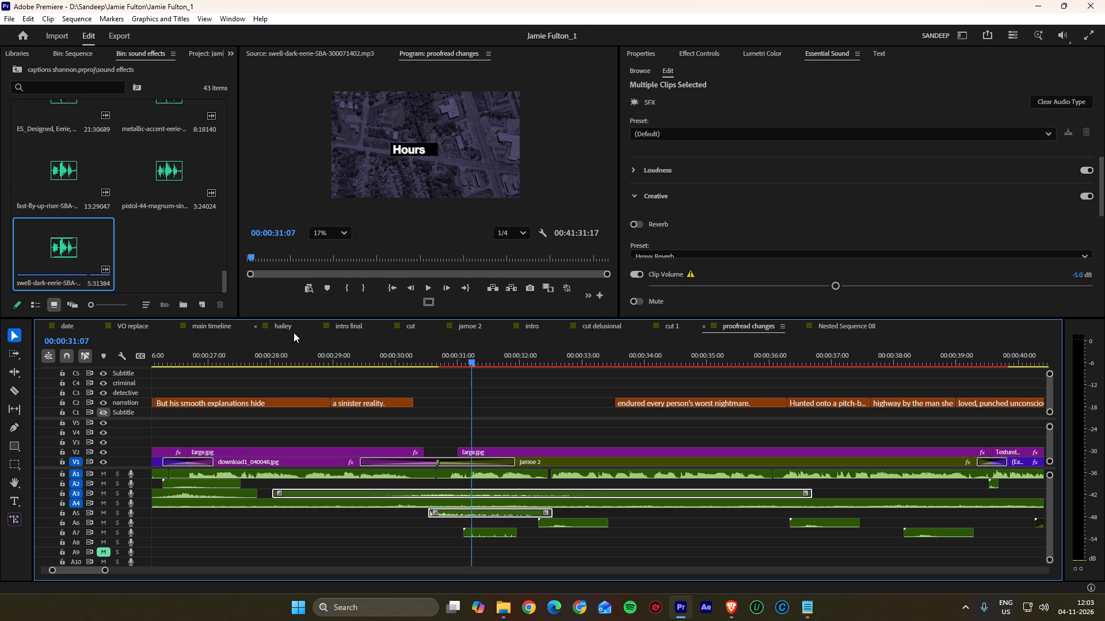
Paste the copied A3 and A5 sounds into intro final at about 00:00:32:20, near the transition into the interrogation footage.
left_click(345, 325)
scroll(440, 441, "down", 16, "alt")
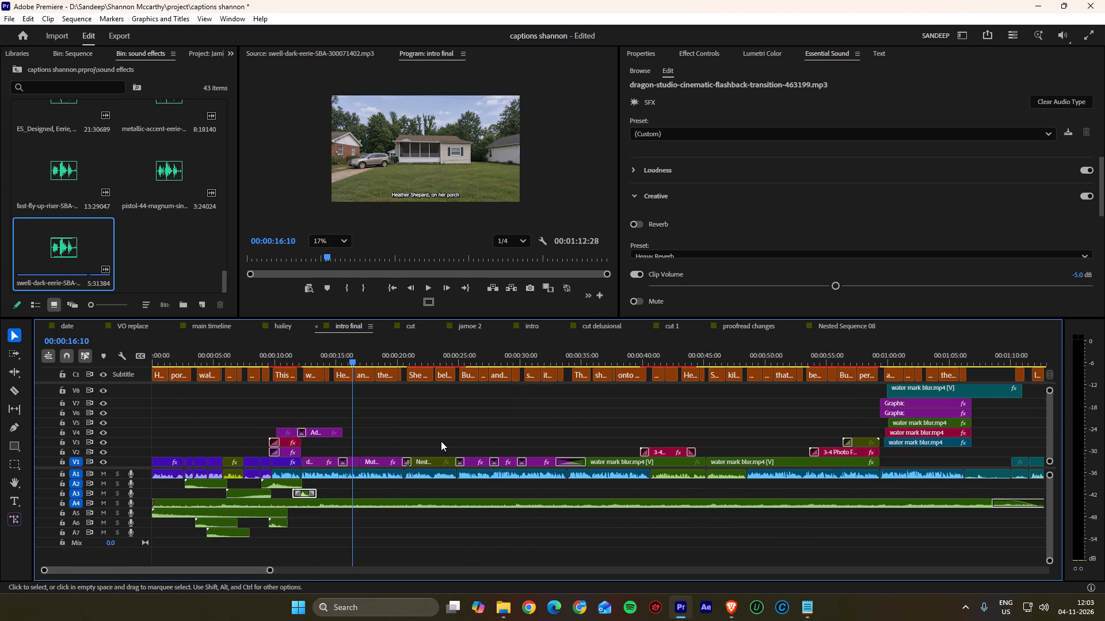
scroll(441, 441, "down", 3, "alt")
left_click_drag(490, 352, 485, 353)
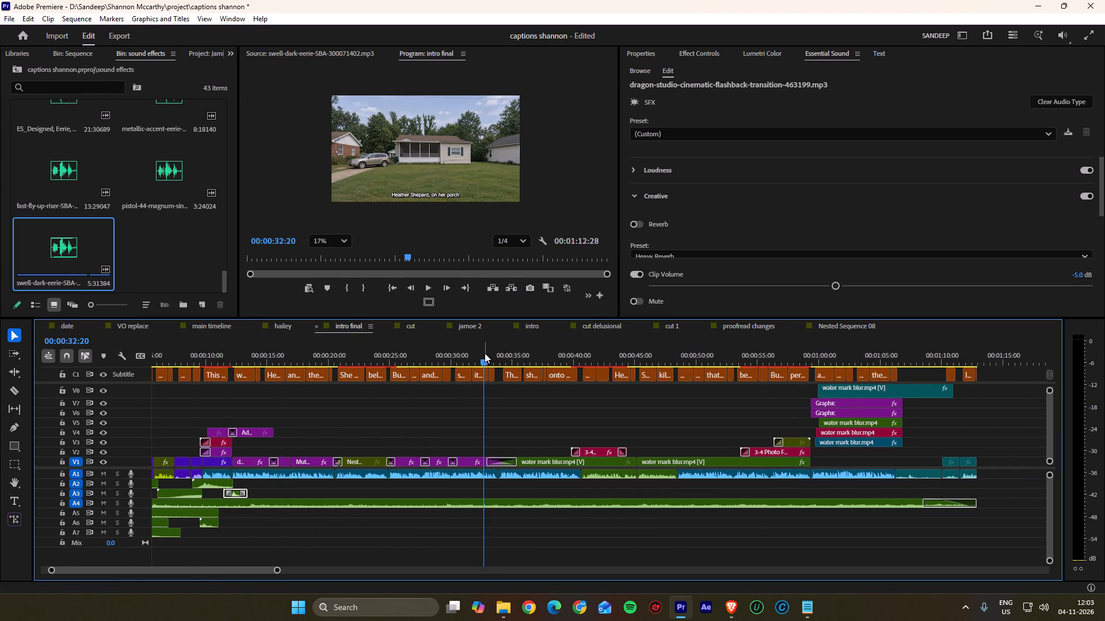
key("ctrl+v")
Shift the pasted A3 and A5 sounds earlier to start at about 00:00:31:04 and 00:00:33:19, and play the interrogation transition.
left_click_drag(530, 491, 513, 485)
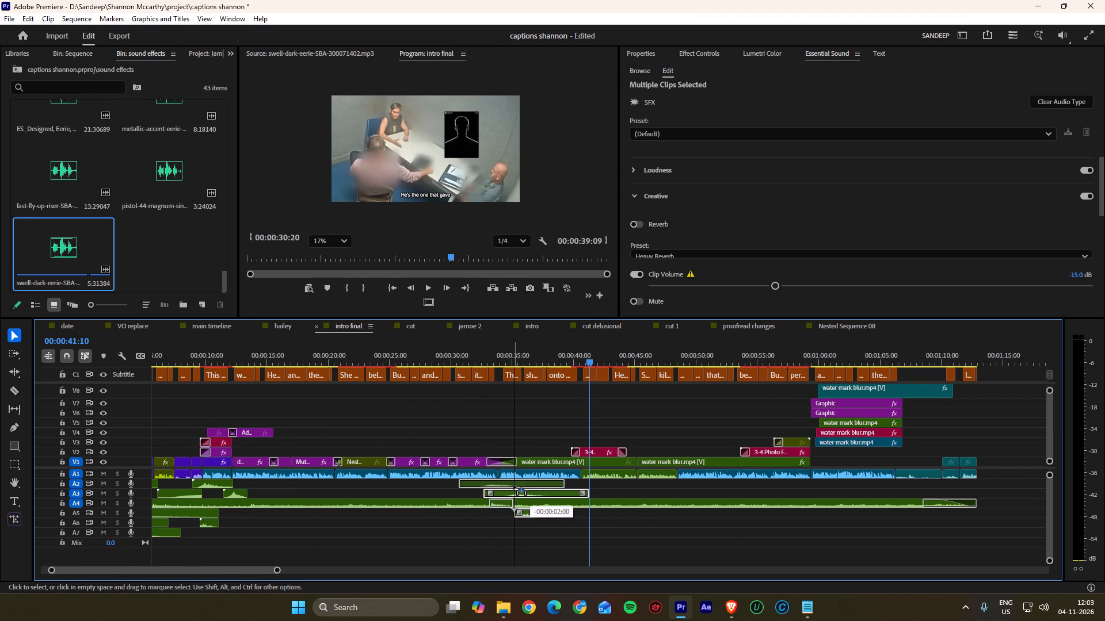
left_click_drag(513, 485, 503, 492)
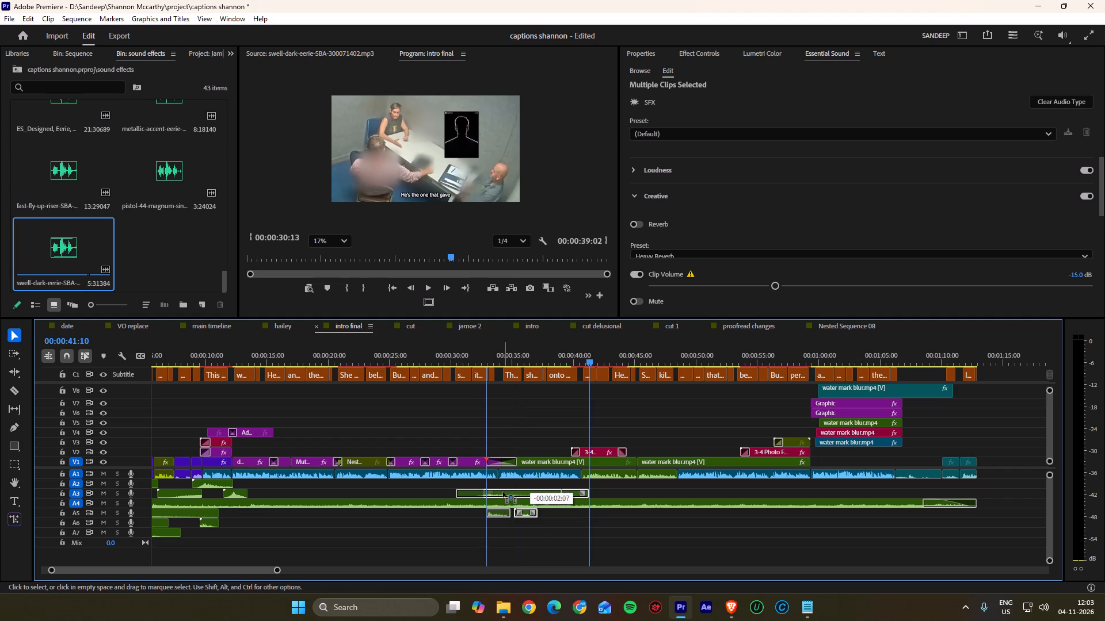
left_click_drag(503, 492, 501, 492)
scroll(504, 492, "up", 12, "alt")
left_click_drag(477, 493, 509, 493)
left_click_drag(475, 352, 408, 354)
key("space")
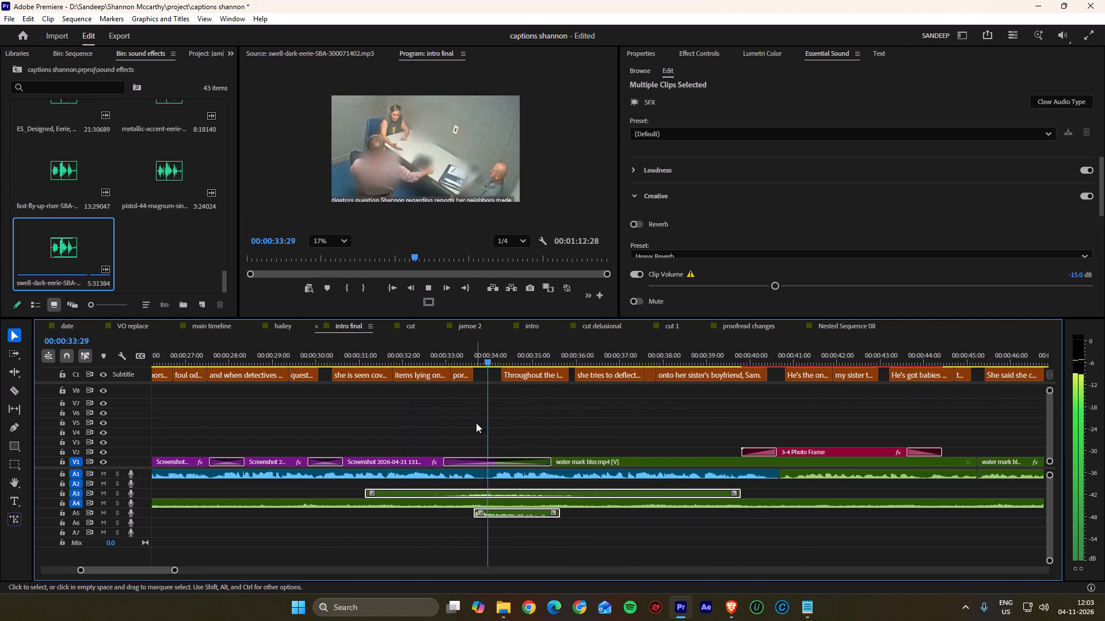
key("space")
scroll(532, 464, "up", 5, "alt")
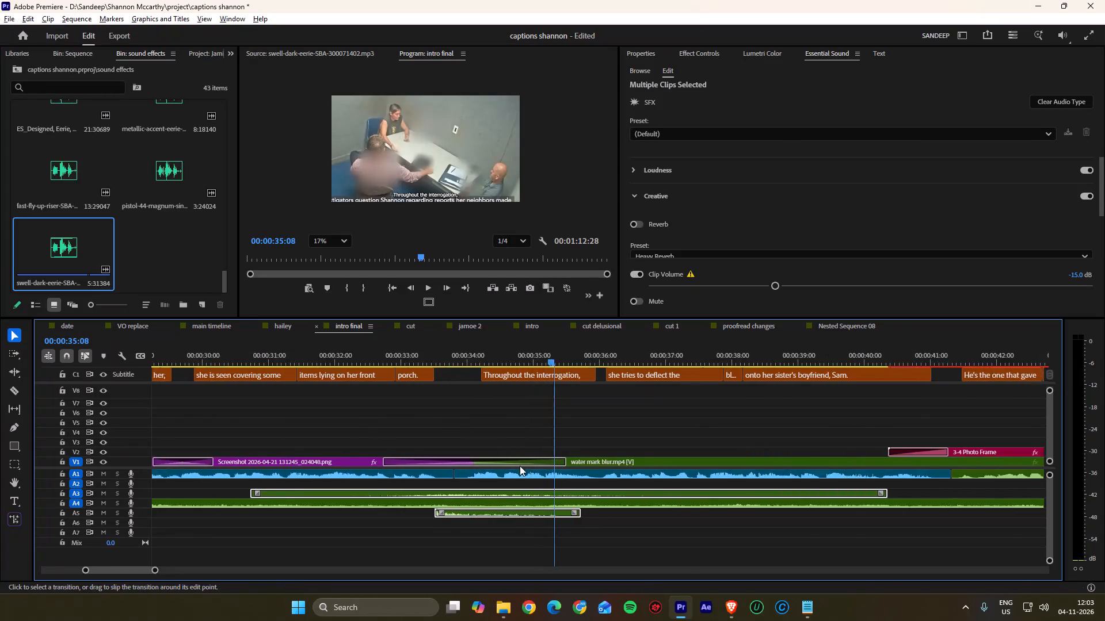
scroll(520, 466, "up", 2, "alt")
left_click_drag(474, 359, 389, 355)
key("space")
key("space")
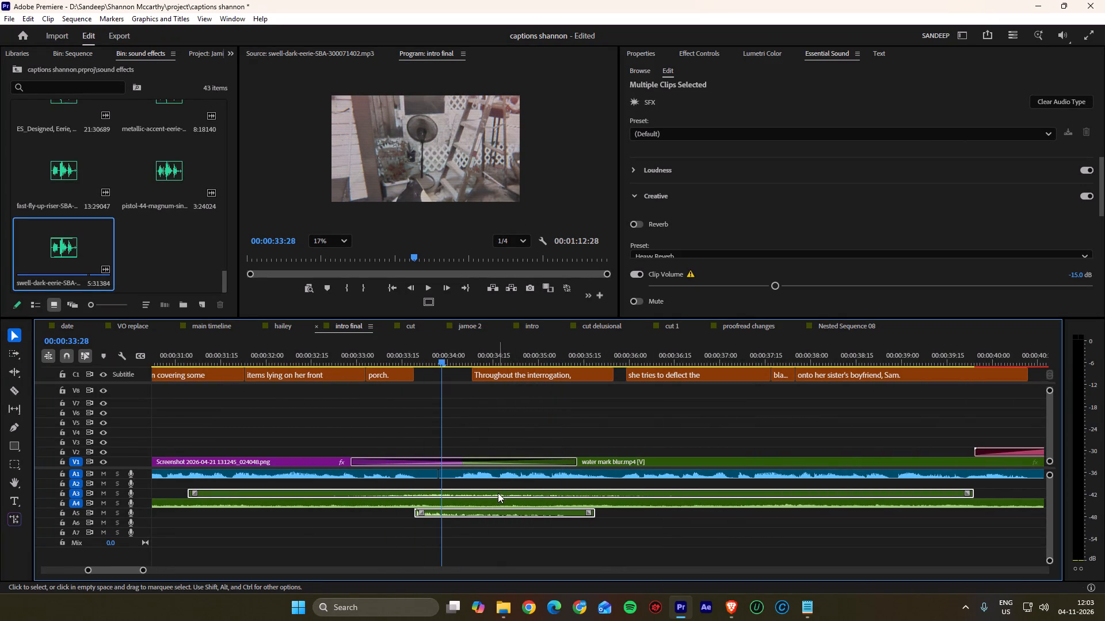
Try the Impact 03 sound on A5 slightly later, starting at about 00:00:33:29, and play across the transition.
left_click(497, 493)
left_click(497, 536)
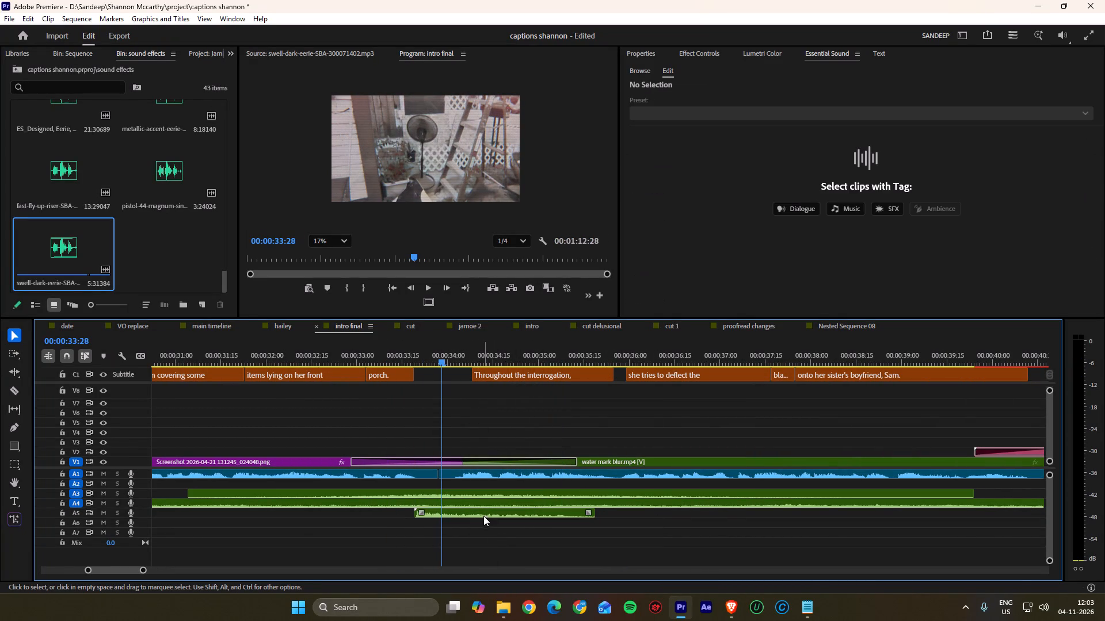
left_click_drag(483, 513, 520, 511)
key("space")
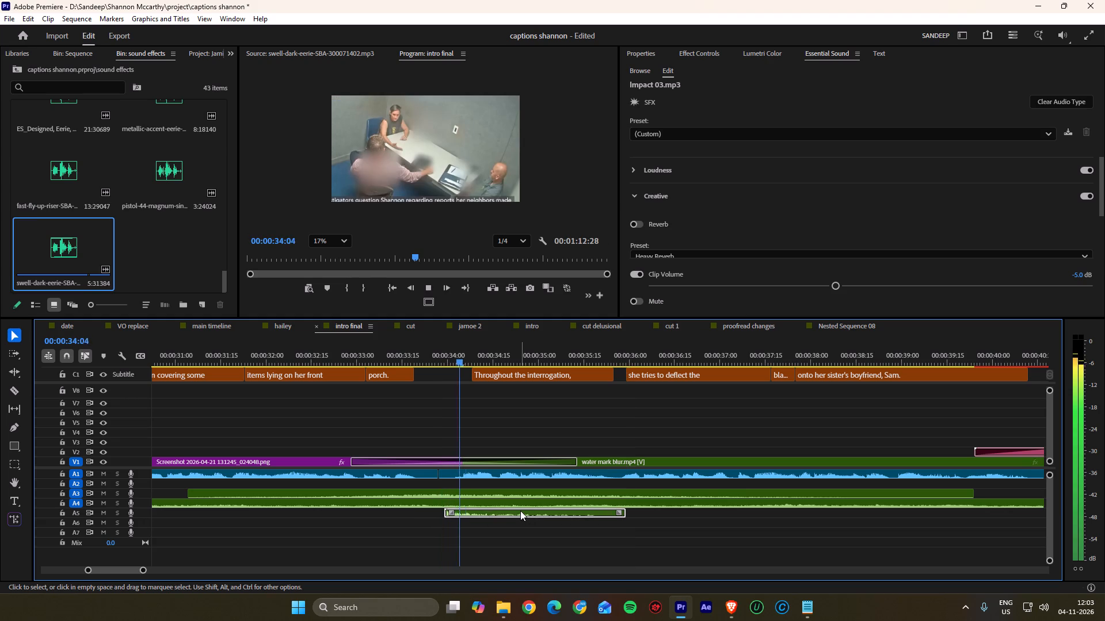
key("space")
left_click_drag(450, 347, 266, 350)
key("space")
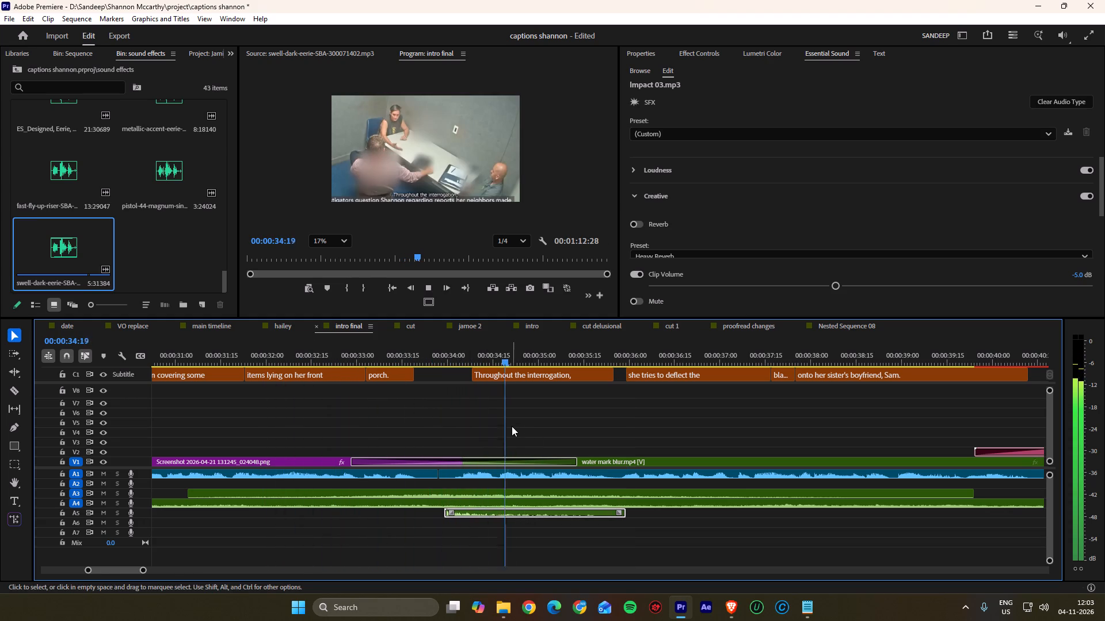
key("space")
Shift the Impact 03 sound on A5 earlier to start at about 00:00:33:23, and play through to 00:00:36:19.
left_click_drag(466, 349, 428, 352)
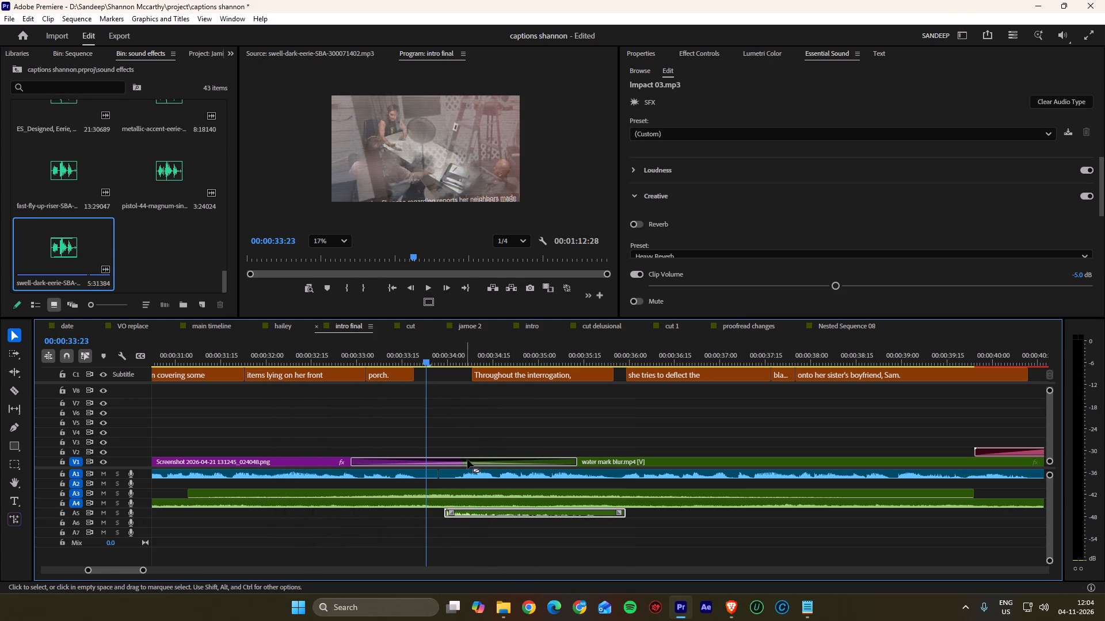
left_click_drag(468, 512, 450, 513)
left_click(452, 535)
key("space")
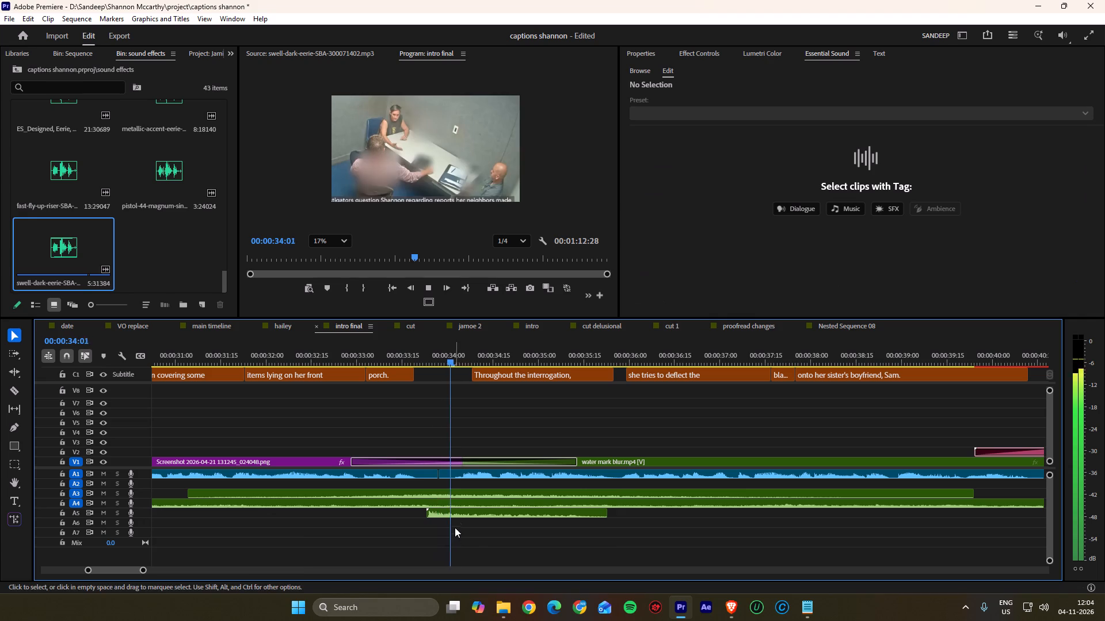
key("space")
left_click_drag(455, 356, 334, 346)
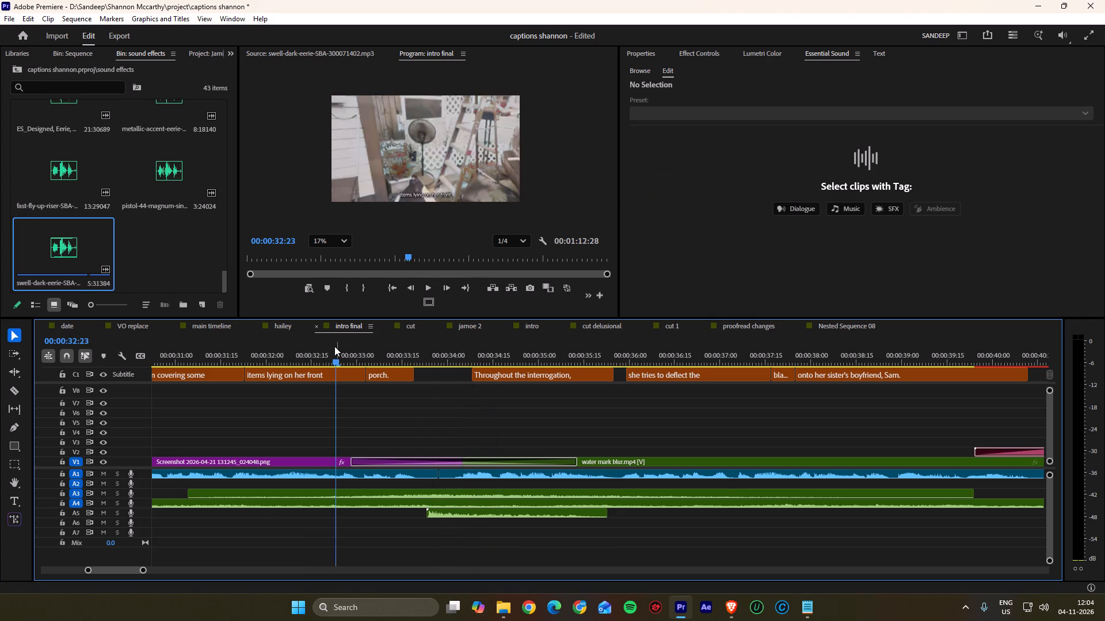
key("space")
left_click_drag(334, 346, 337, 346)
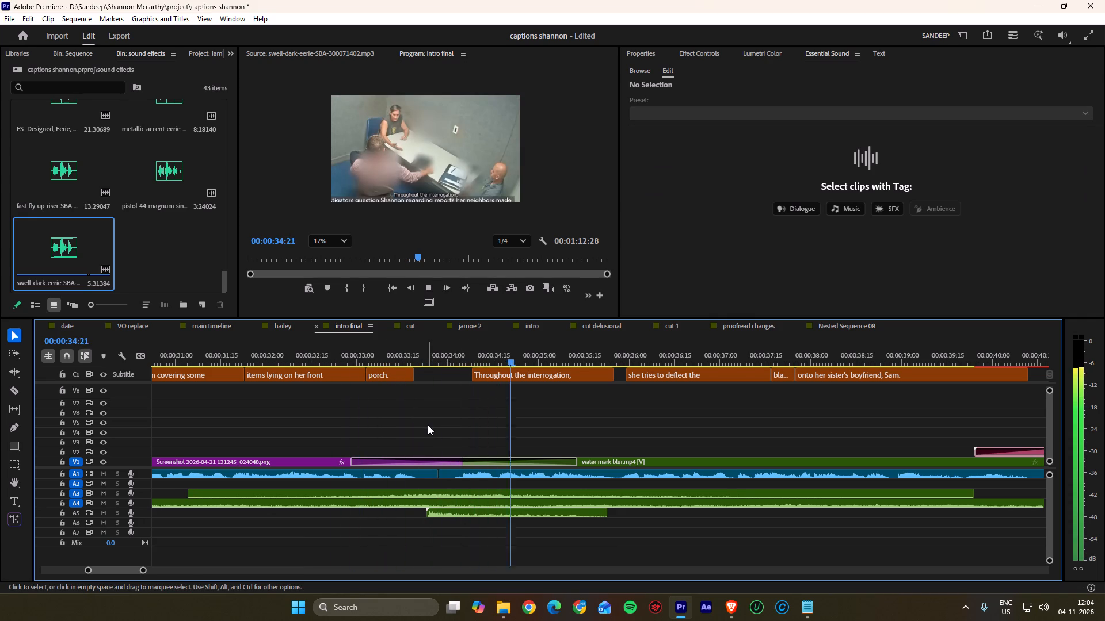
scroll(566, 455, "down", 11, "alt")
scroll(580, 457, "down", 3)
key("space")
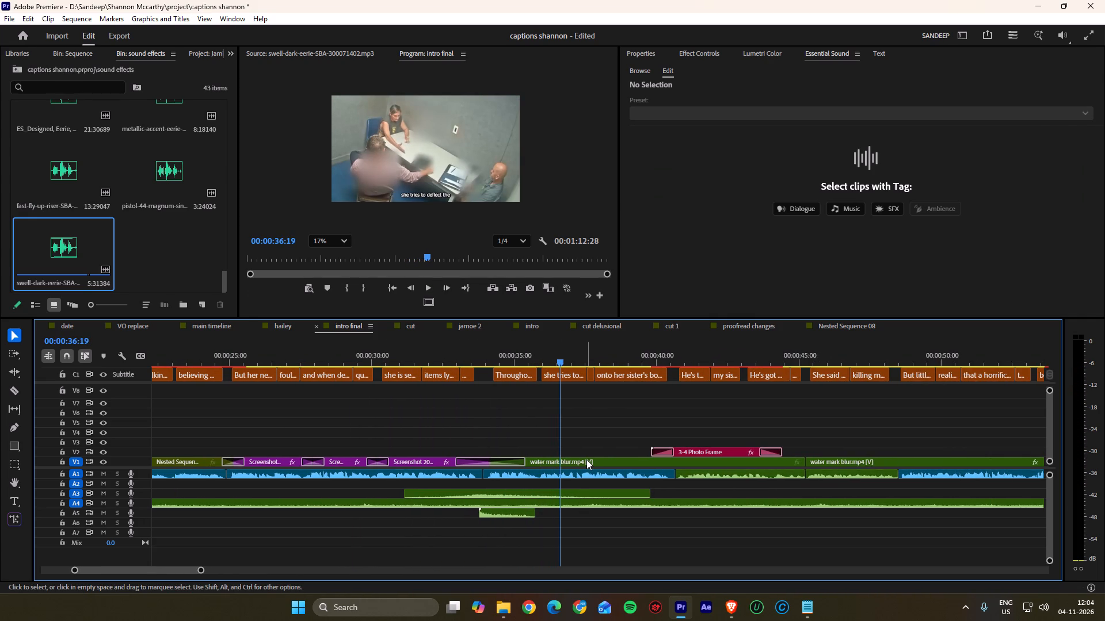
Cut the water mark blur.mp4 video on V1 at 00:00:40:20, where its dialogue audio on A1 begins.
left_click(586, 459)
key("Down")
key("Down")
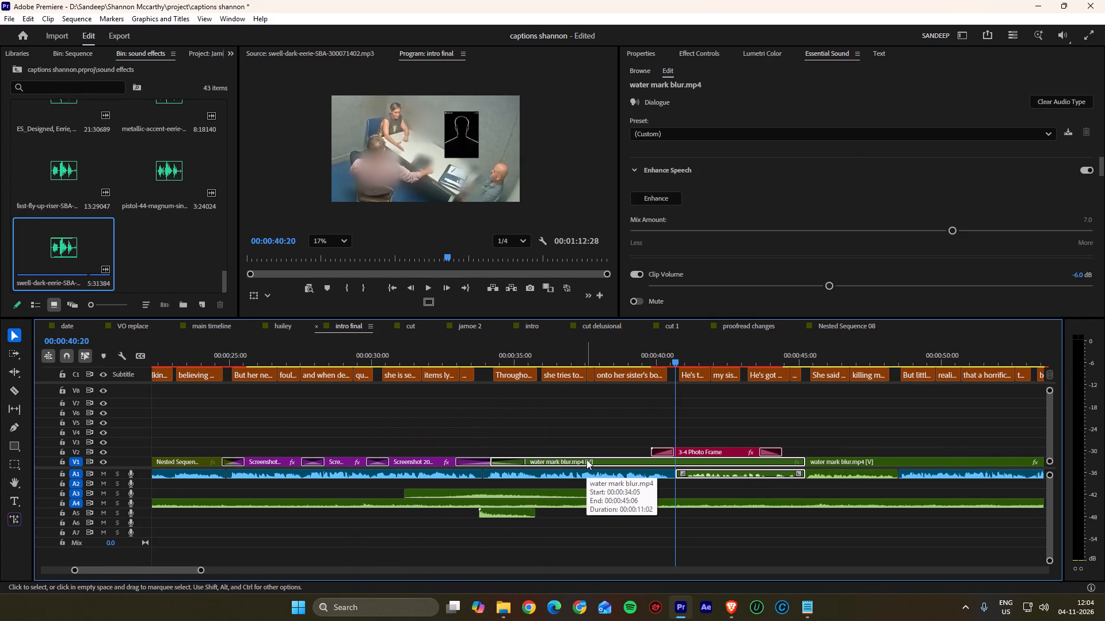
key("k")
Enlarge the water mark blur.mp4 piece before the 00:00:40:20 cut to a scale of 214.
left_click(586, 459)
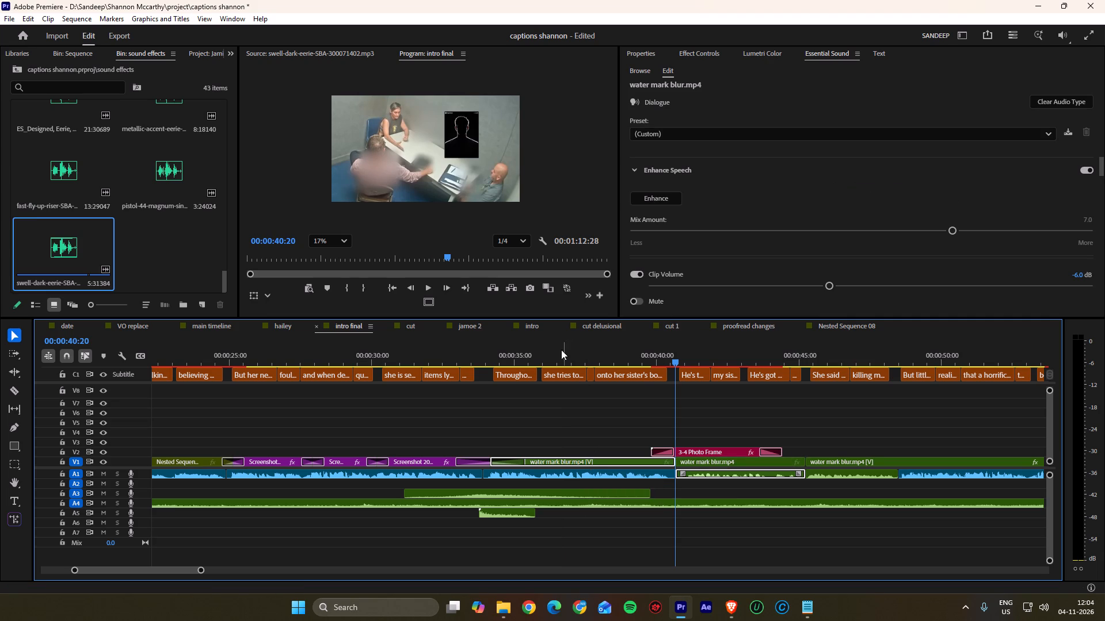
left_click_drag(557, 349, 531, 349)
key("space")
scroll(525, 374, "down", 3)
scroll(536, 439, "up", 8, "alt")
scroll(540, 442, "down", 4)
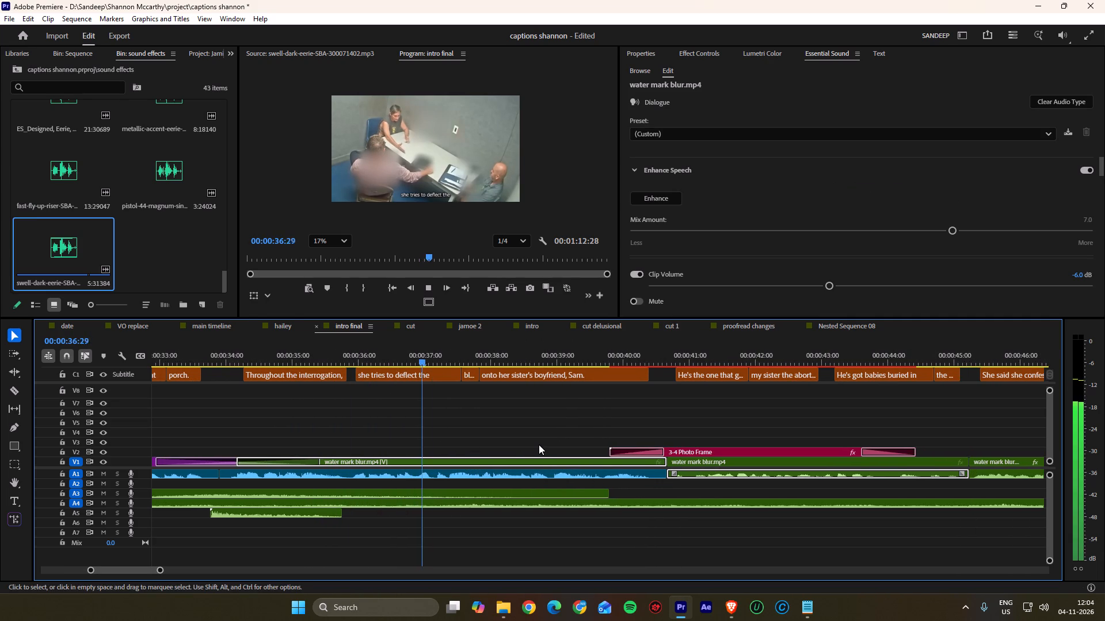
key("space")
left_click(508, 459)
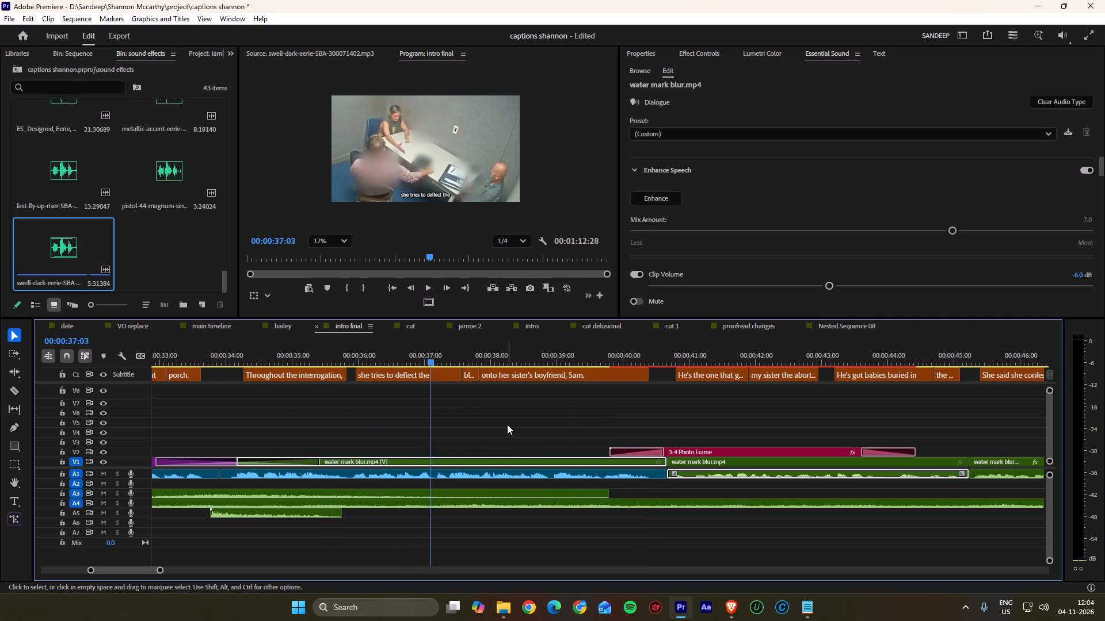
left_click(763, 55)
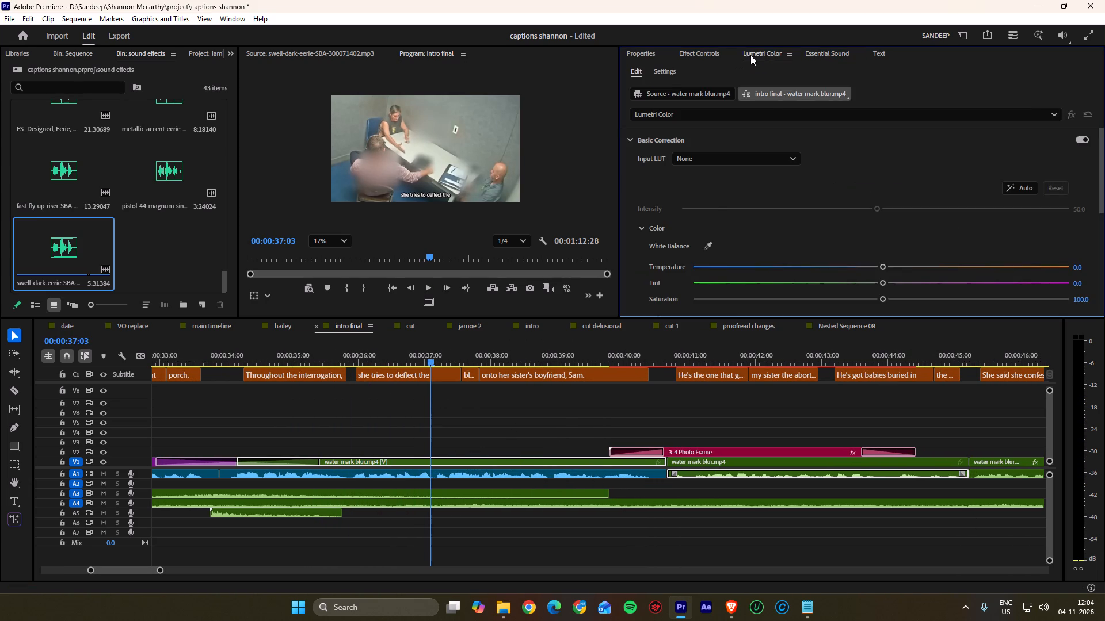
left_click(703, 55)
left_click_drag(717, 140, 778, 140)
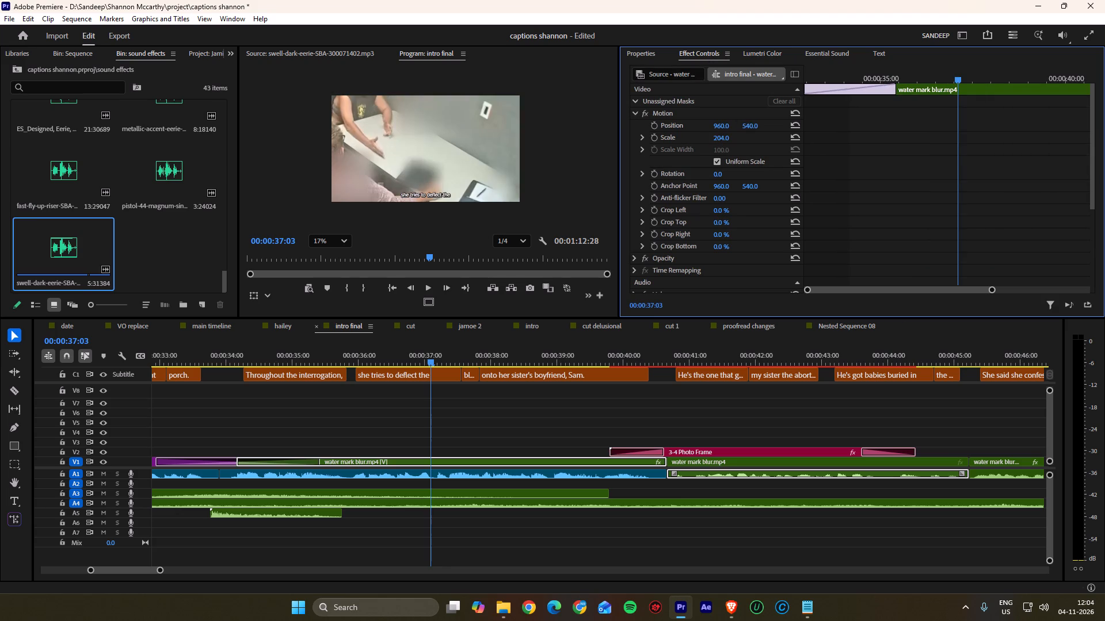
left_click_drag(778, 140, 782, 140)
Reframe the enlarged interrogation clip on the seated woman with position 1156, 1031 and scale 203.
left_click_drag(750, 124, 1065, 134)
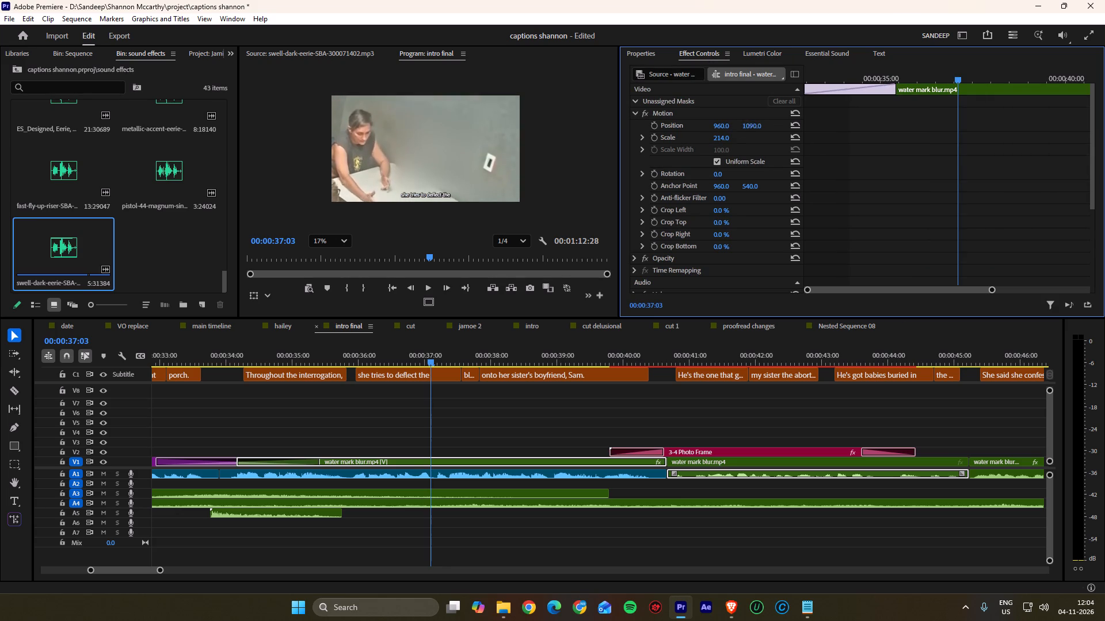
left_click_drag(1065, 134, 735, 130)
left_click_drag(726, 124, 708, 124)
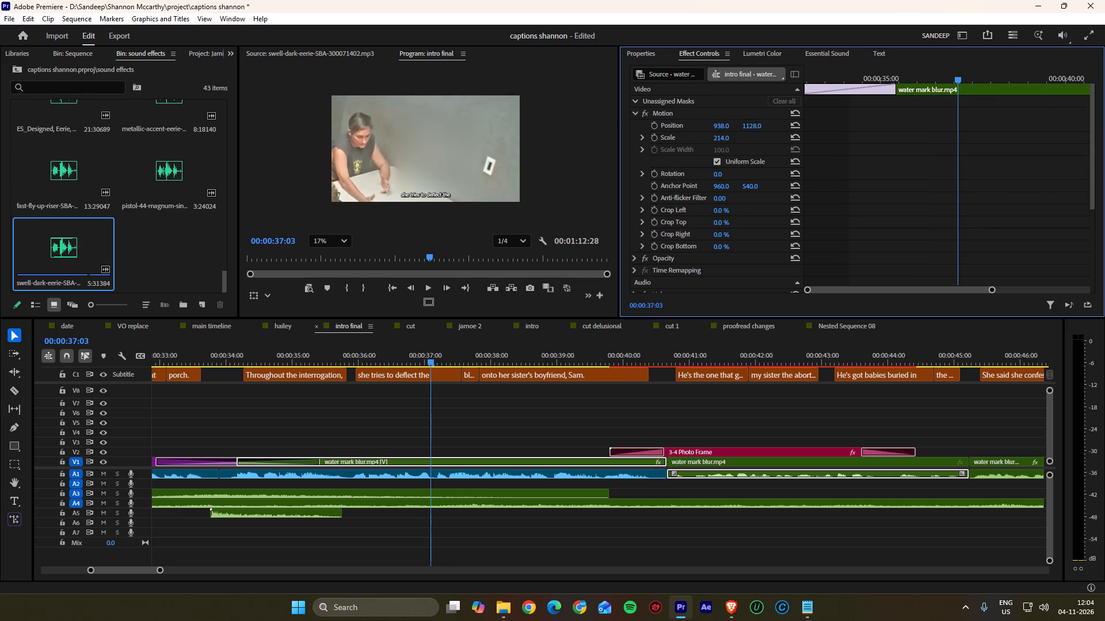
left_click_drag(708, 124, 908, 141)
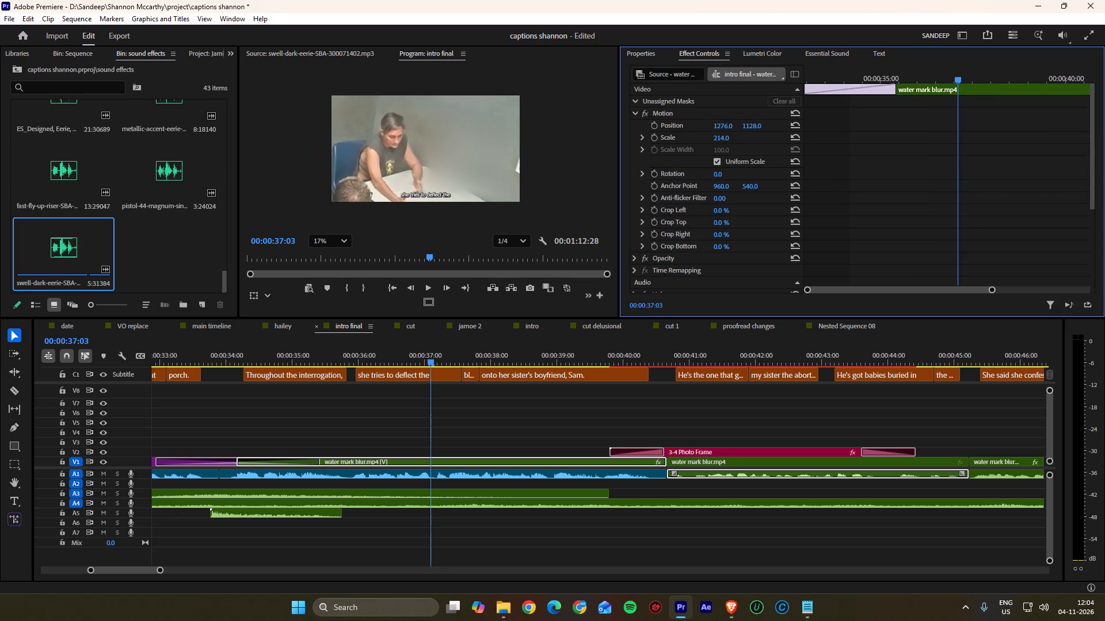
left_click_drag(908, 141, 874, 141)
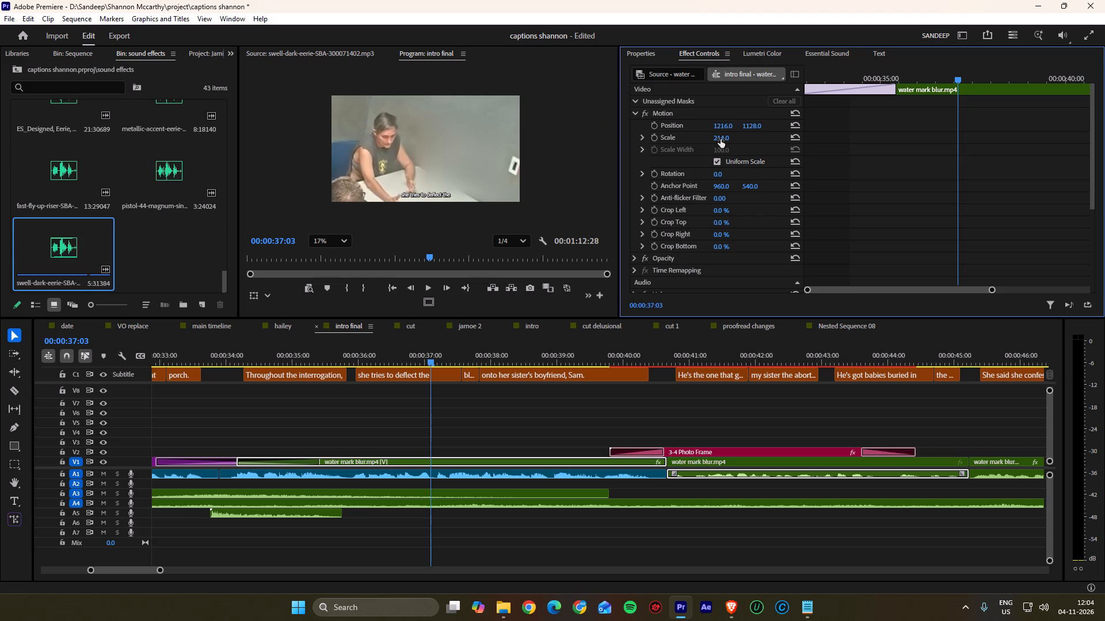
left_click_drag(719, 139, 714, 140)
left_click_drag(753, 124, 698, 129)
left_click_drag(733, 123, 698, 123)
Play the reframed interrogation shot up to 00:00:38:29 to check its framing and timing against the narration.
key("space")
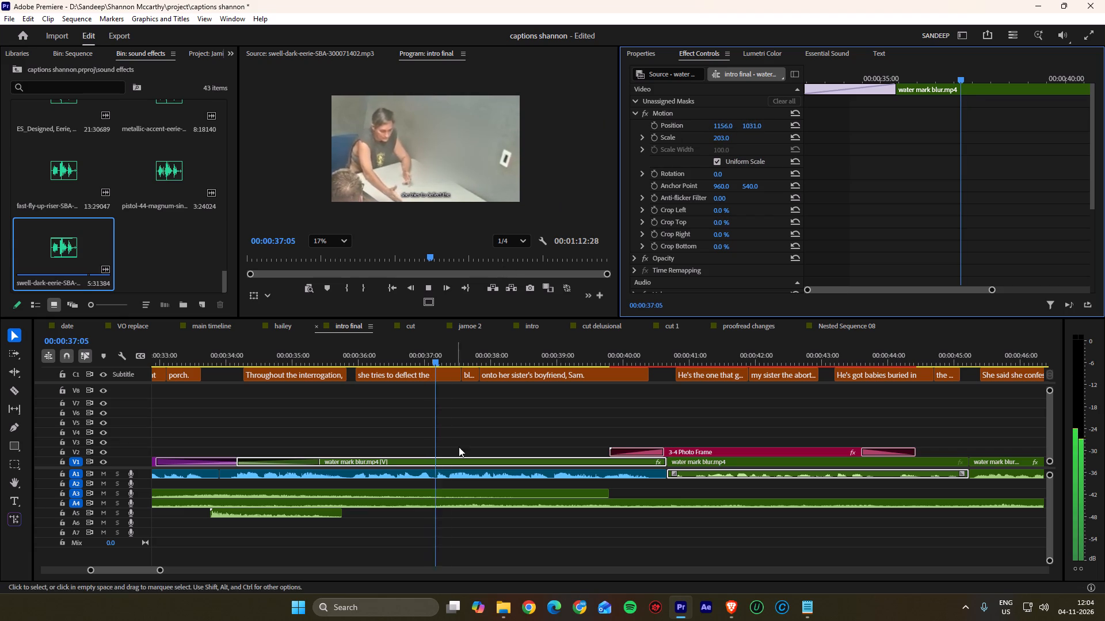
scroll(378, 384, "down", 3)
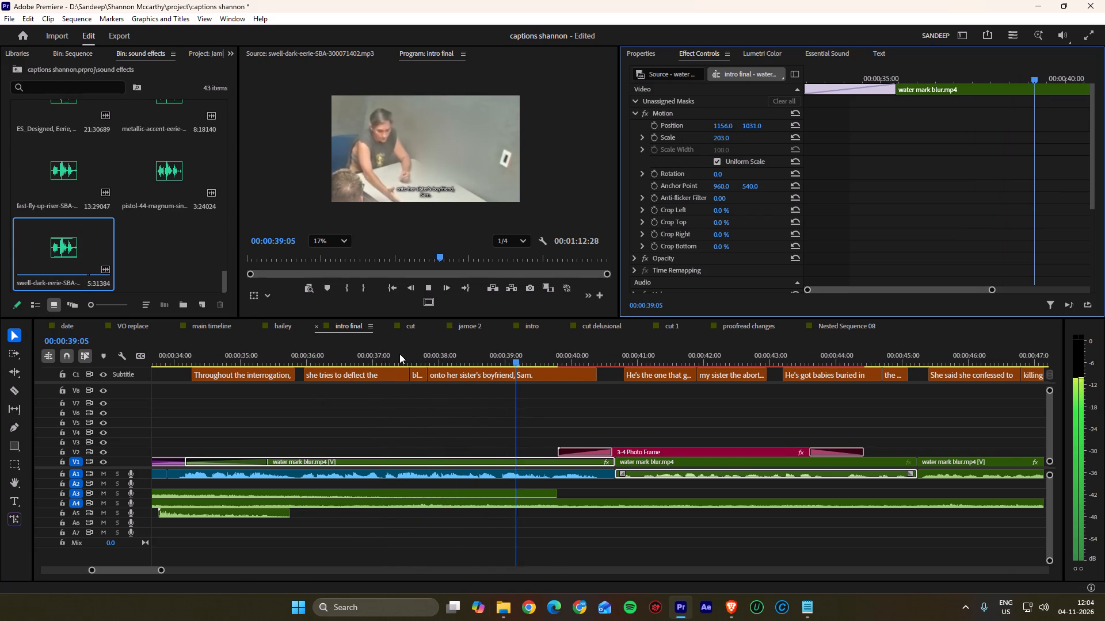
left_click_drag(387, 354, 275, 360)
key("space")
scroll(289, 392, "up", 3)
scroll(349, 404, "up", 4)
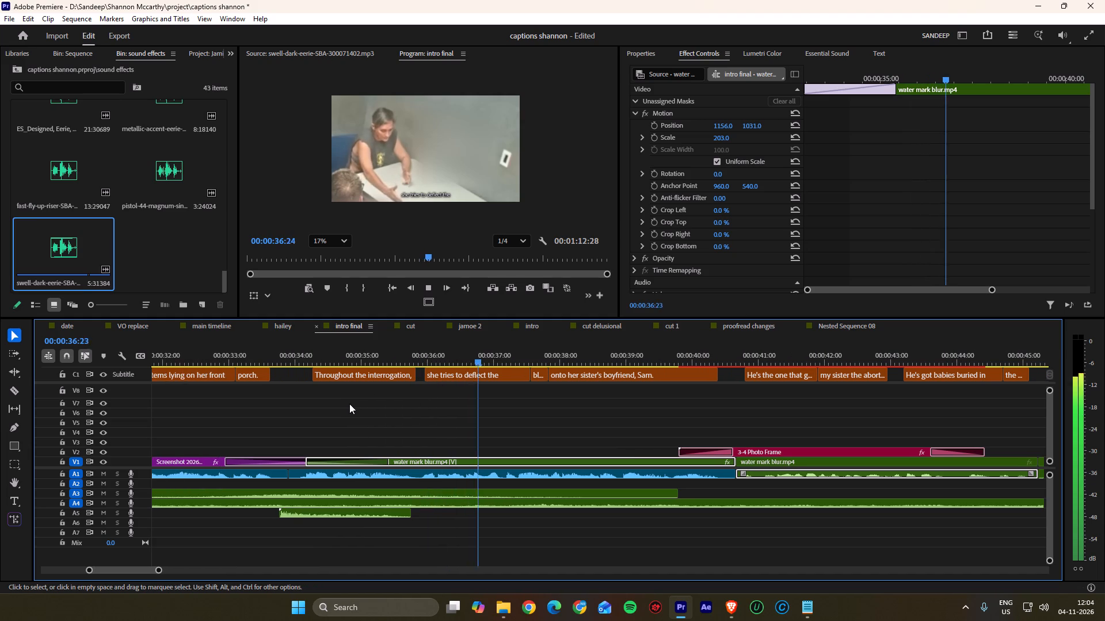
scroll(349, 404, "down", 4)
key("space")
scroll(349, 404, "down", 3)
key("space")
scroll(349, 404, "down", 4)
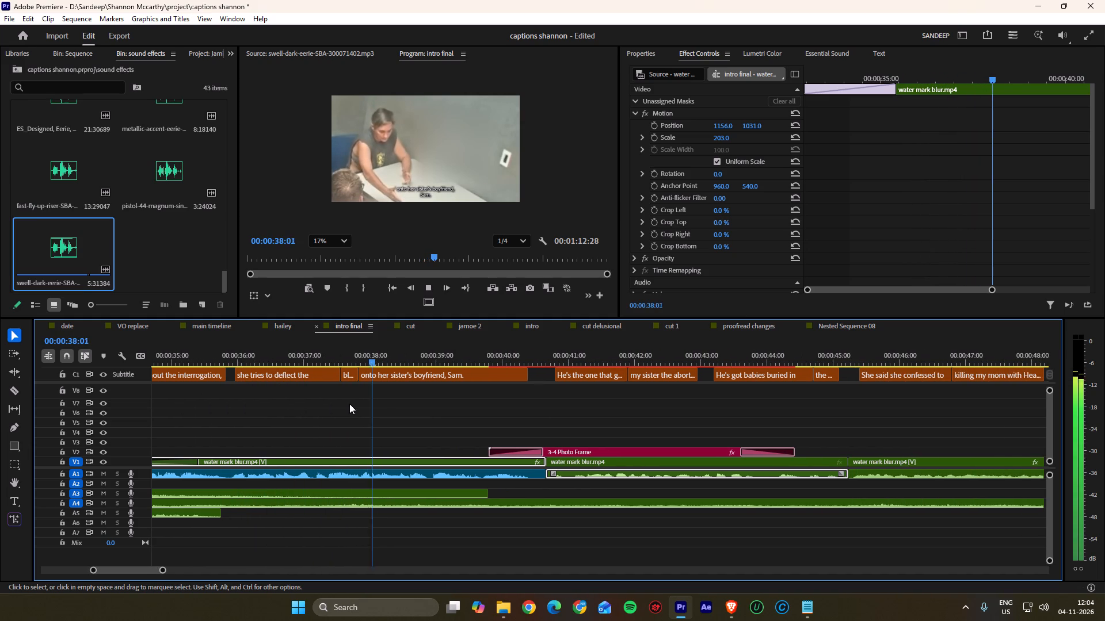
key("space")
Shift the 3-4 Photo Frame graphic on V2 earlier to start at 00:00:38:29, and play through to about 00:00:43:25.
left_click_drag(589, 447, 563, 448)
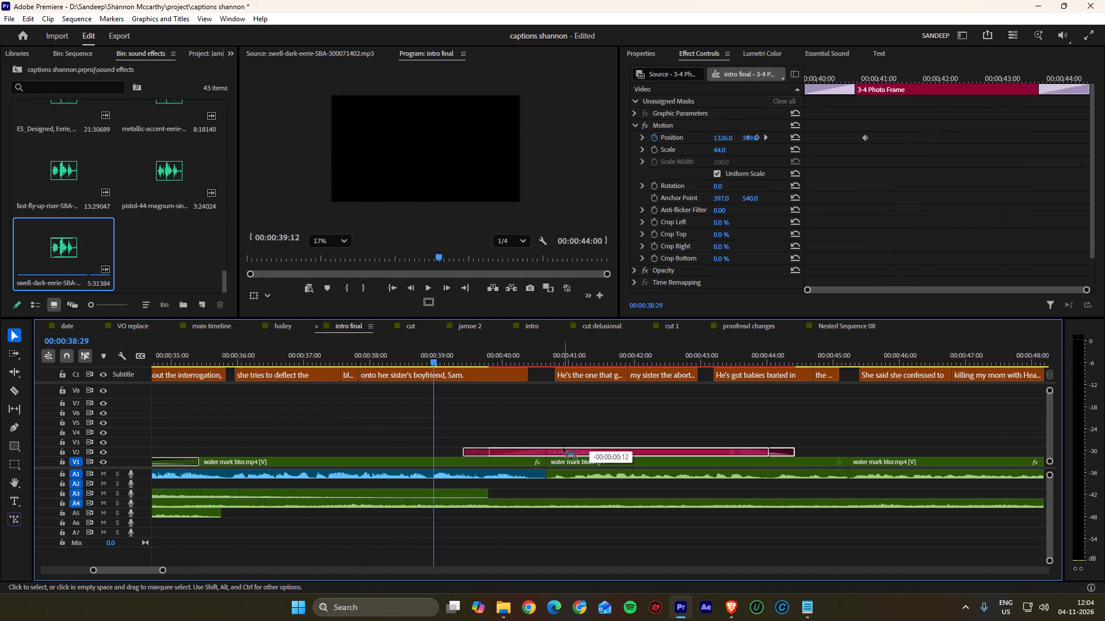
left_click_drag(563, 448, 531, 453)
left_click(525, 432)
key("space")
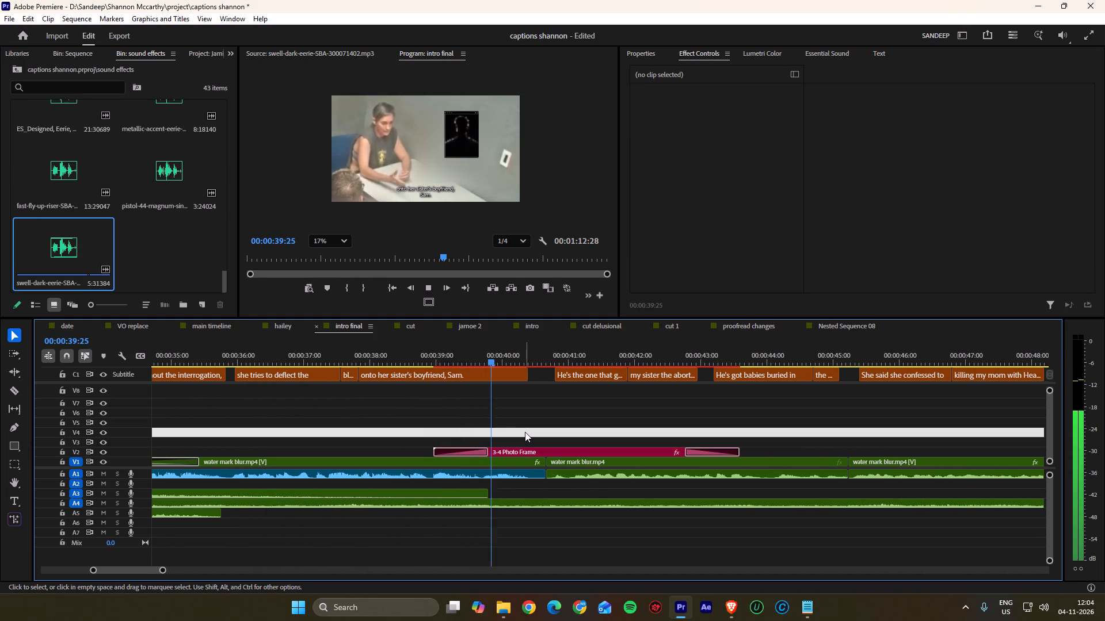
scroll(628, 435, "down", 12, "alt")
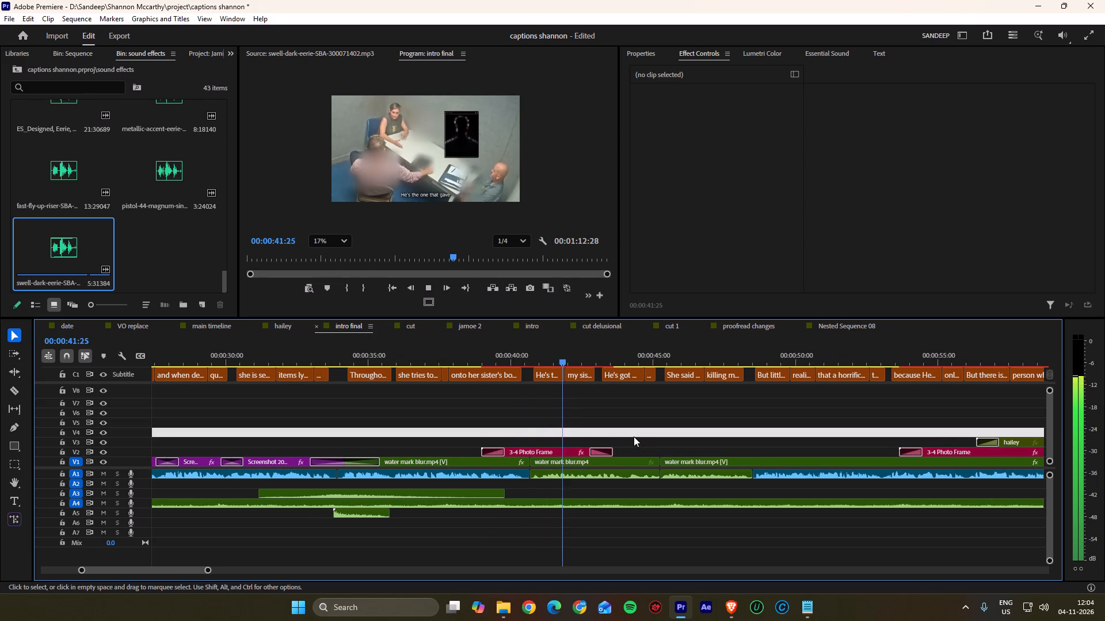
scroll(634, 436, "down", 15, "alt")
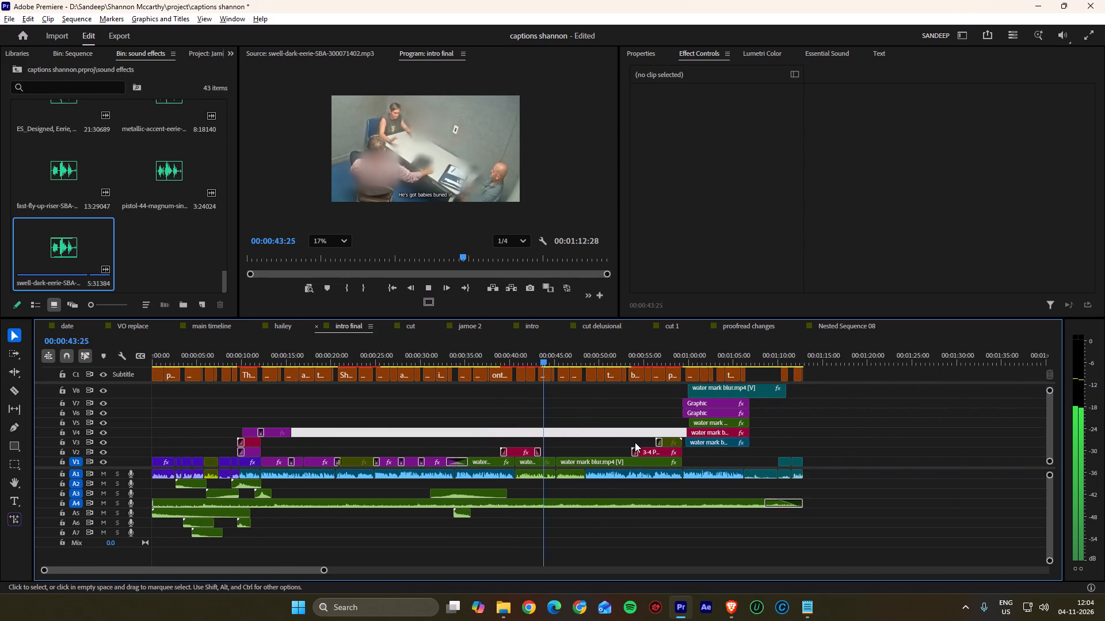
key("space")
Scrub through intro final around the house photo and through proofread changes, looking for a transition sound to reuse.
scroll(463, 440, "up", 7, "alt")
left_click_drag(419, 352, 267, 365)
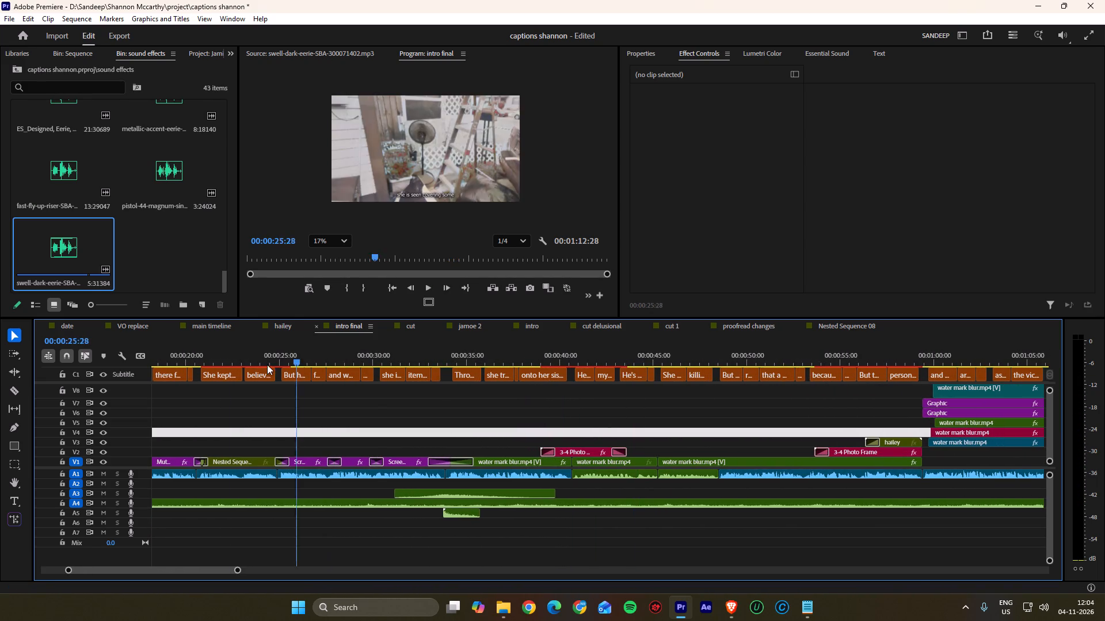
left_click_drag(267, 365, 428, 380)
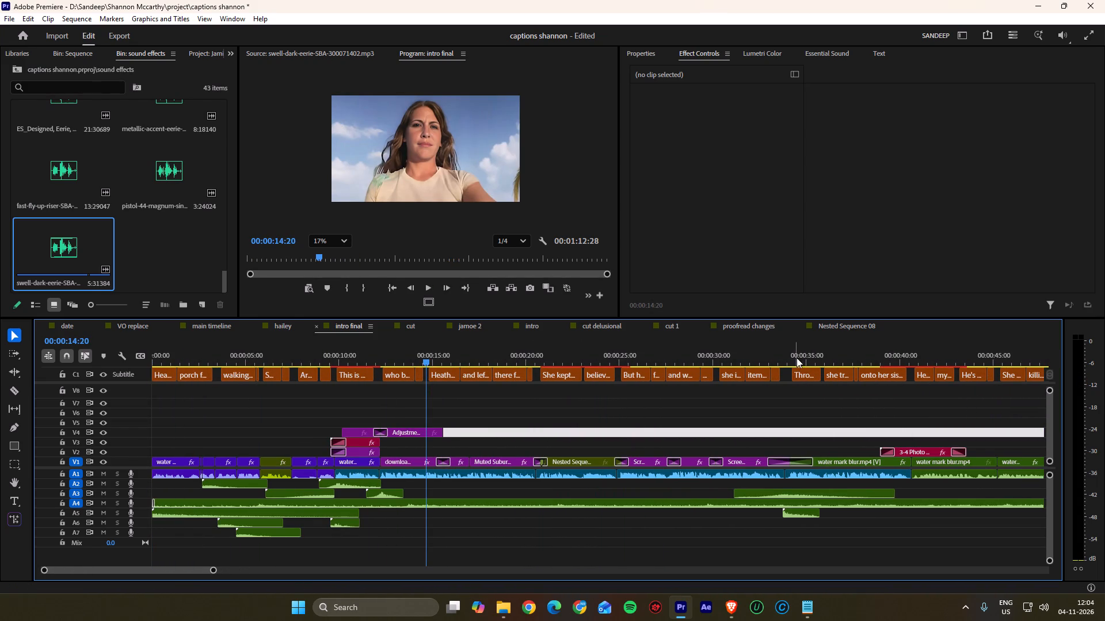
left_click(765, 323)
scroll(660, 456, "down", 3, "alt")
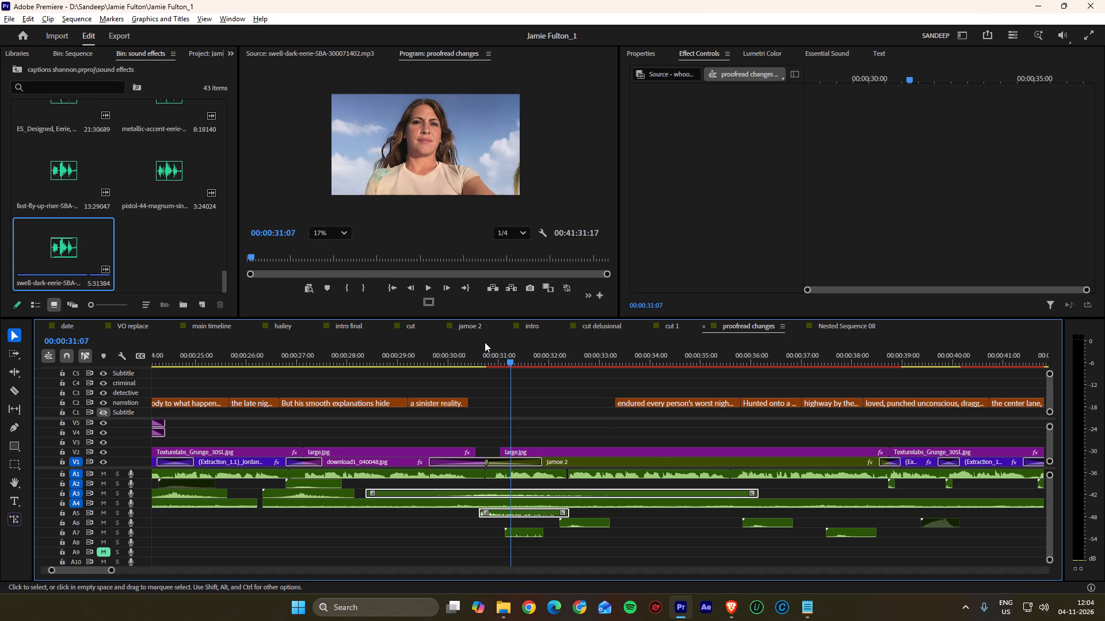
left_click_drag(474, 354, 315, 364)
left_click_drag(309, 356, 329, 358)
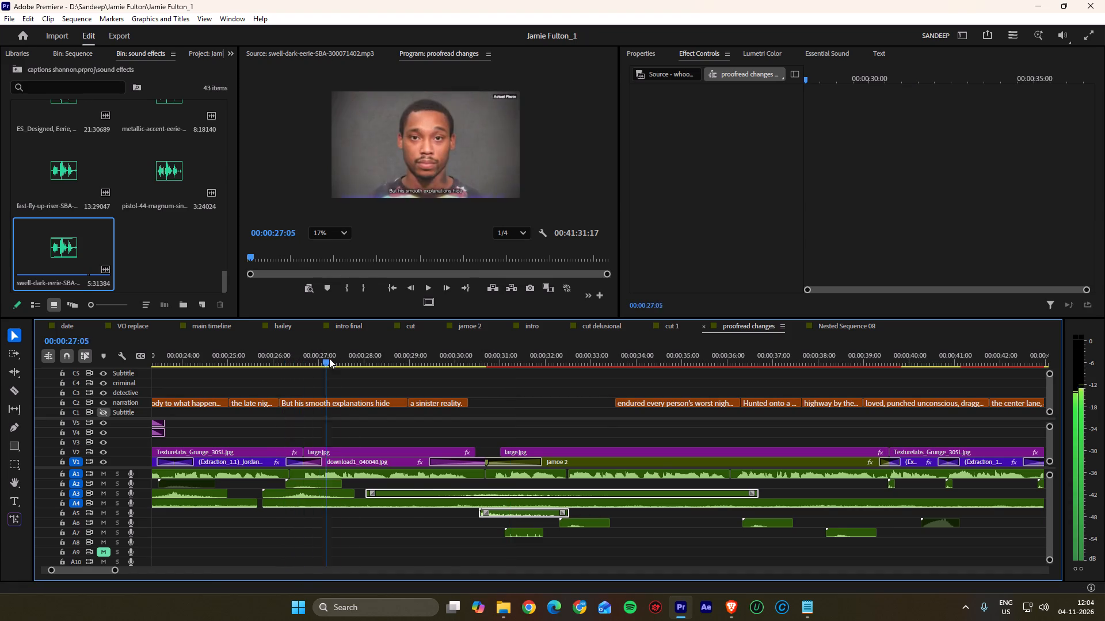
left_click_drag(329, 358, 899, 421)
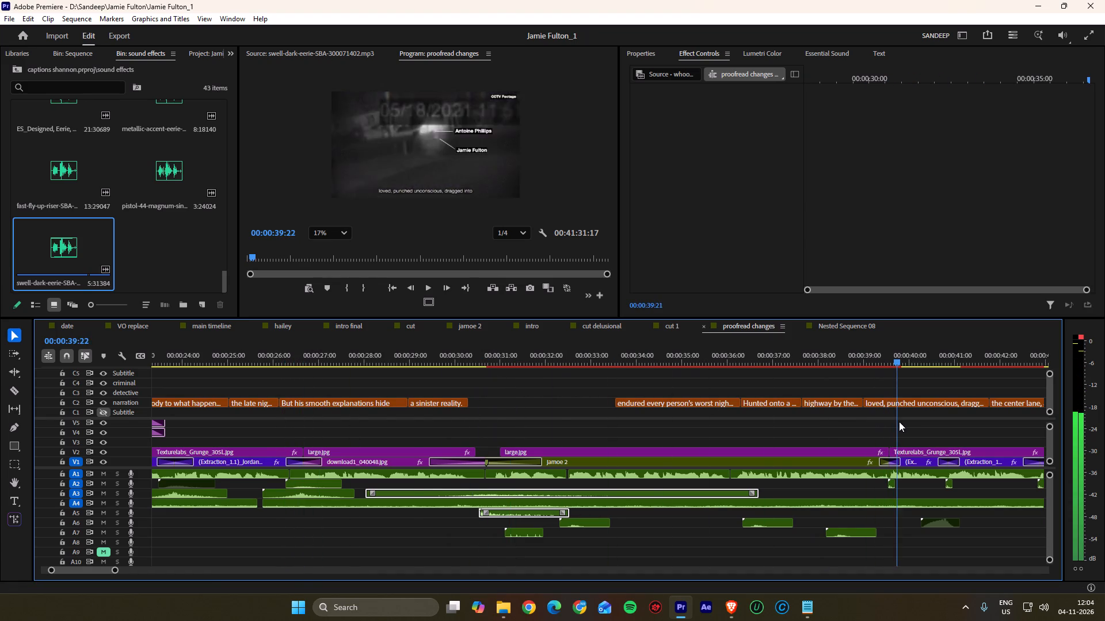
left_click_drag(899, 421, 931, 423)
scroll(761, 473, "down", 8, "alt")
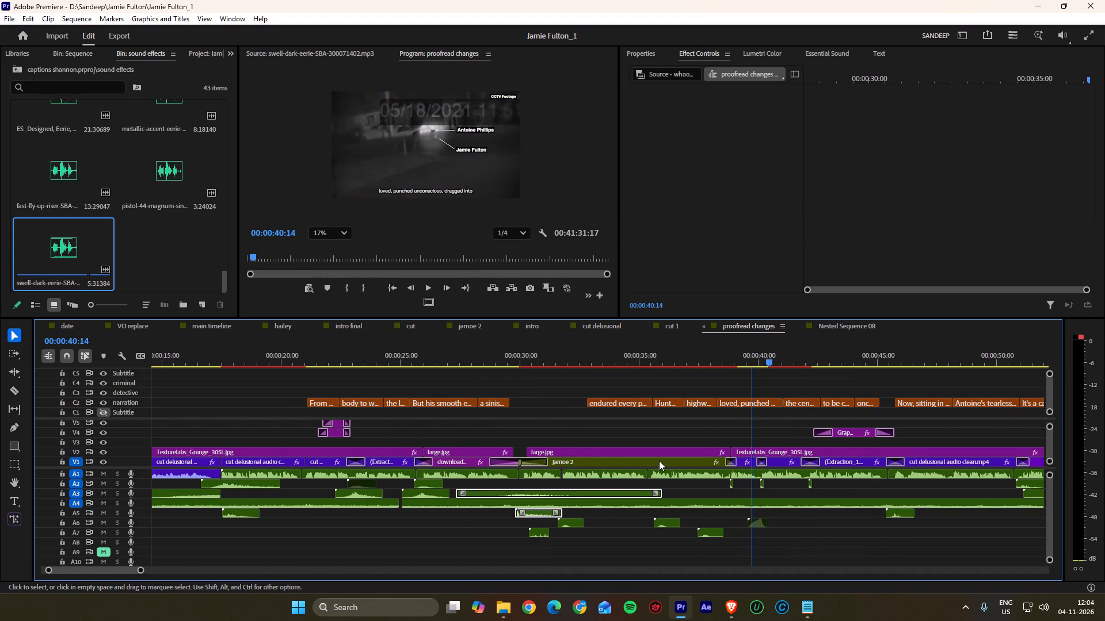
scroll(659, 461, "down", 13, "alt")
scroll(653, 460, "up", 1)
scroll(653, 460, "down", 14)
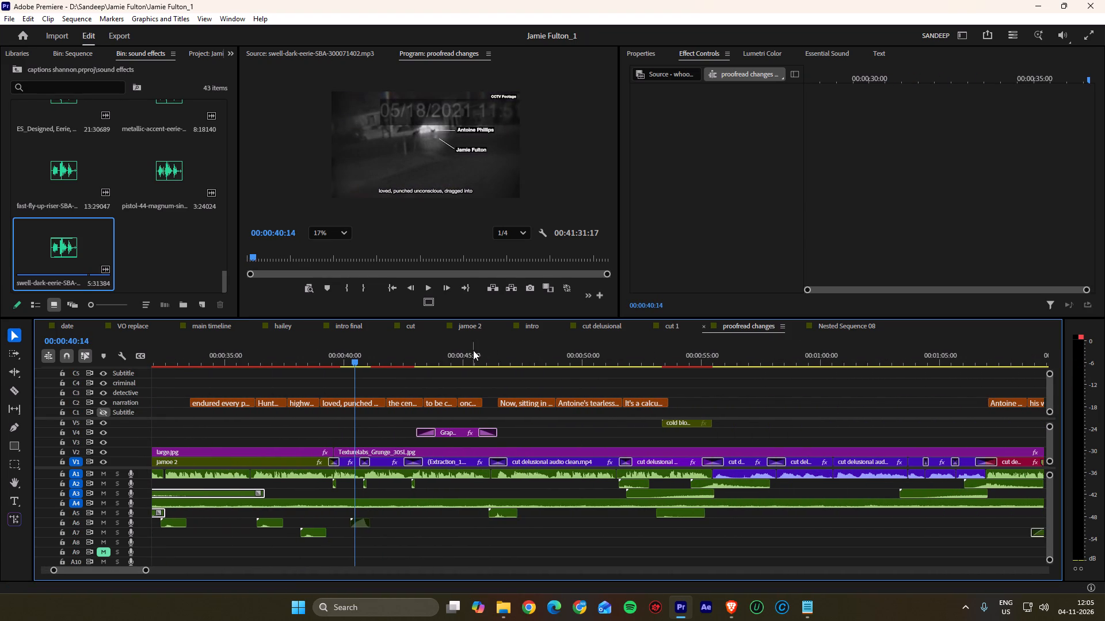
Audition proofread changes around 00:00:46 and copy the freesound_community-book-page-turn clip on A5.
left_click_drag(476, 351, 479, 361)
key("space")
scroll(500, 441, "up", 8, "alt")
key("space")
left_click(493, 515)
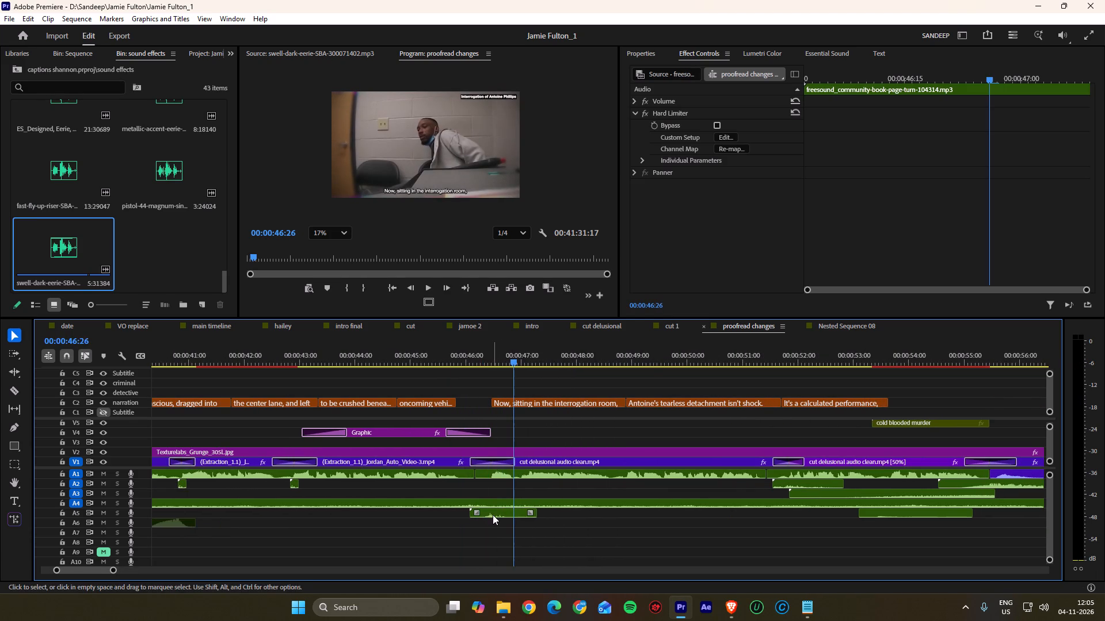
key("ctrl+c")
key("ctrl+c")
key("ctrl+c")
key("ctrl+c")
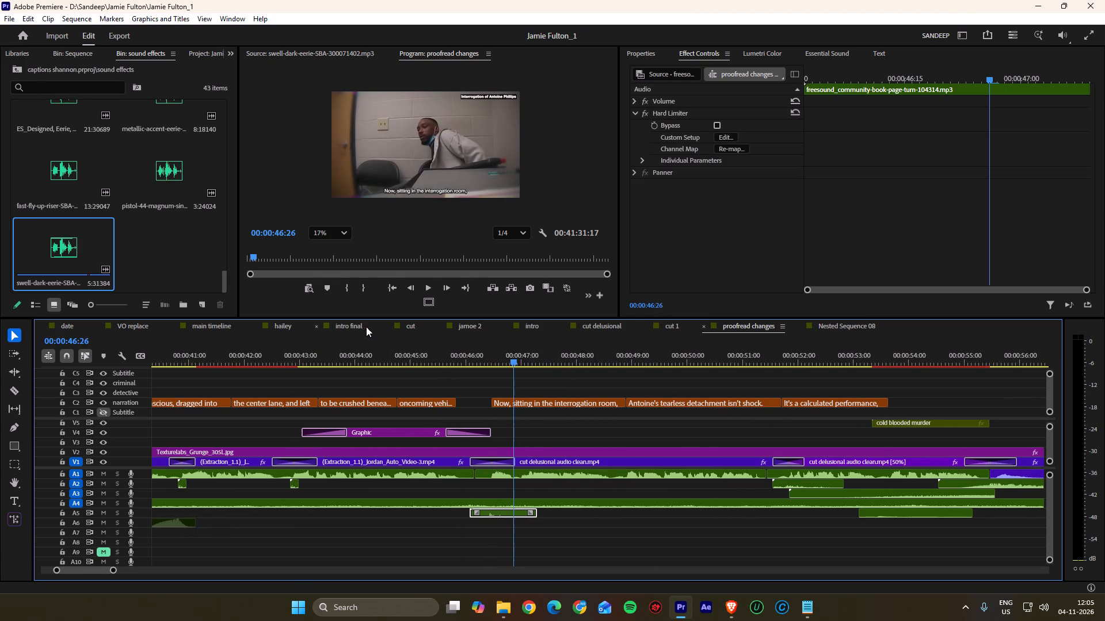
Paste the page-turn sound into intro final on A2 at about 00:00:15:00, under the transition into the ranch house photo.
left_click(350, 324)
left_click_drag(429, 357, 440, 355)
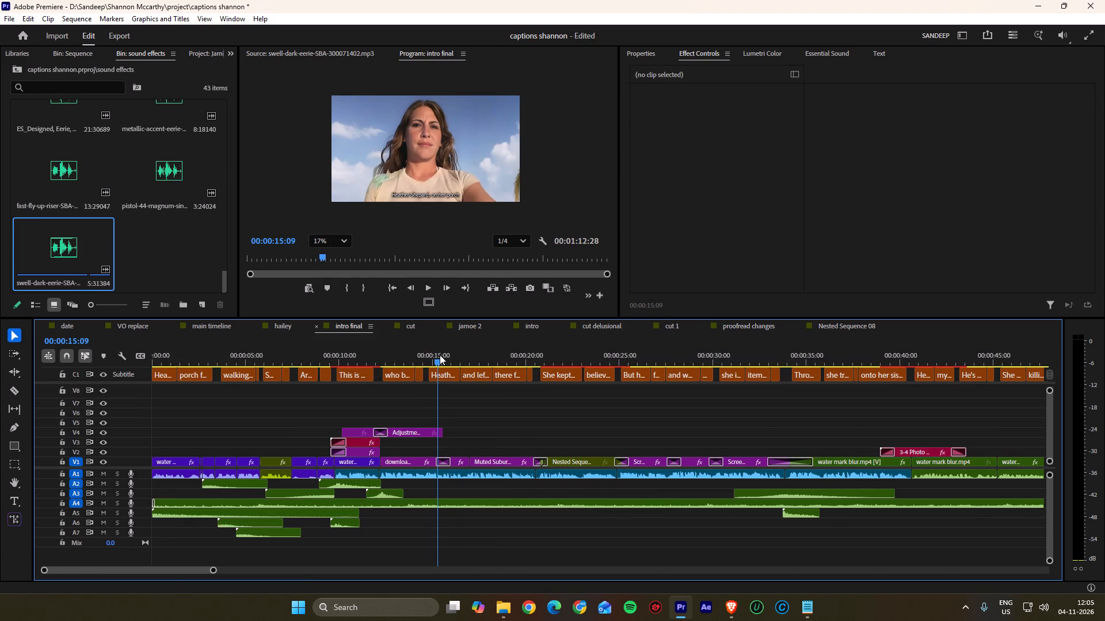
key("ctrl+v")
scroll(463, 505, "up", 16, "alt")
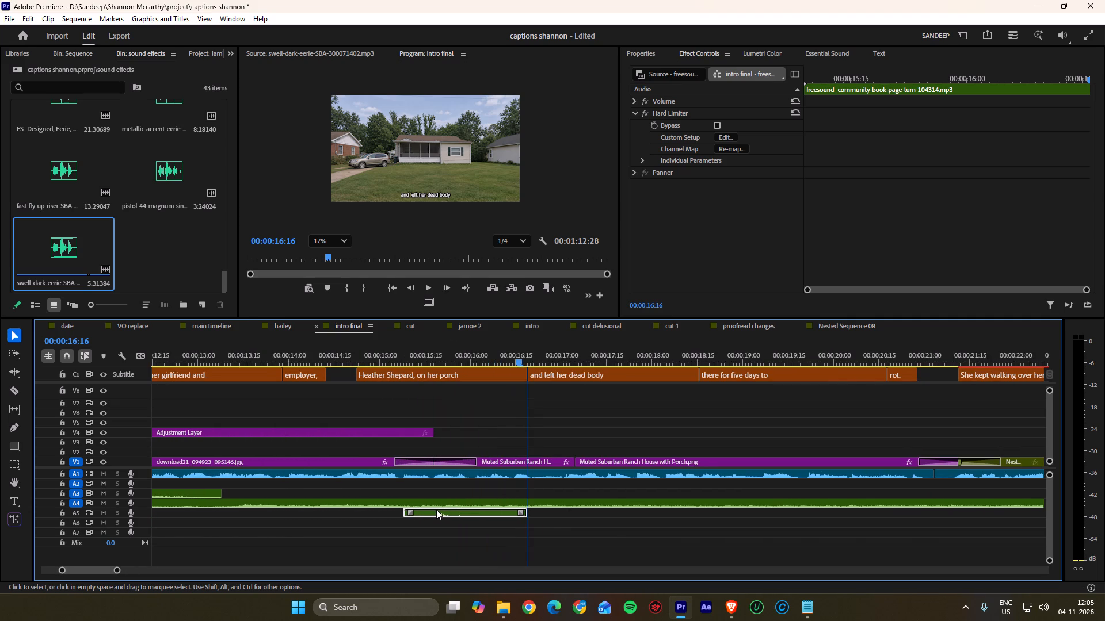
left_click_drag(436, 512, 405, 487)
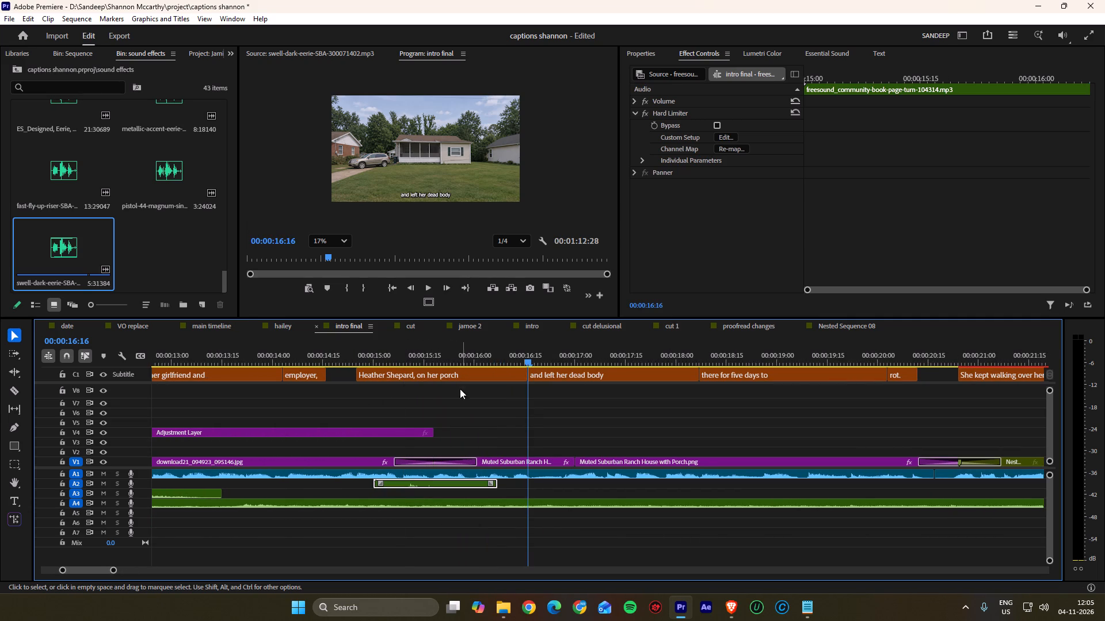
Play intro final across the ranch house transition to check the page-turn sound's timing, stopping at 00:00:17:13.
left_click_drag(430, 350, 394, 350)
key("space")
scroll(413, 447, "down", 6, "alt")
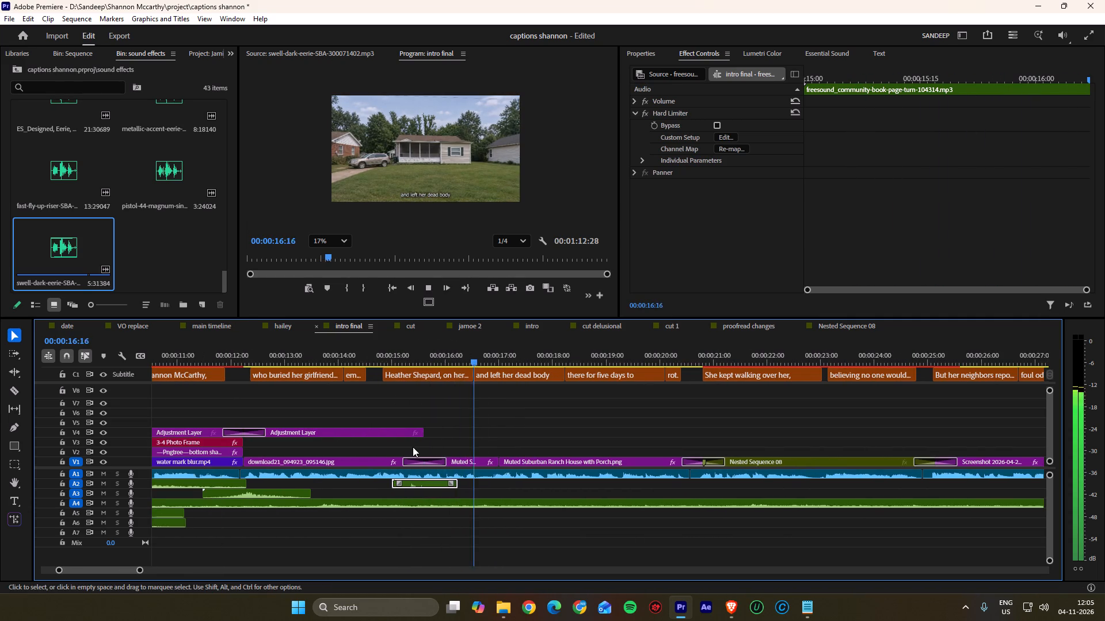
scroll(413, 447, "down", 6)
scroll(413, 447, "up", 1, "alt")
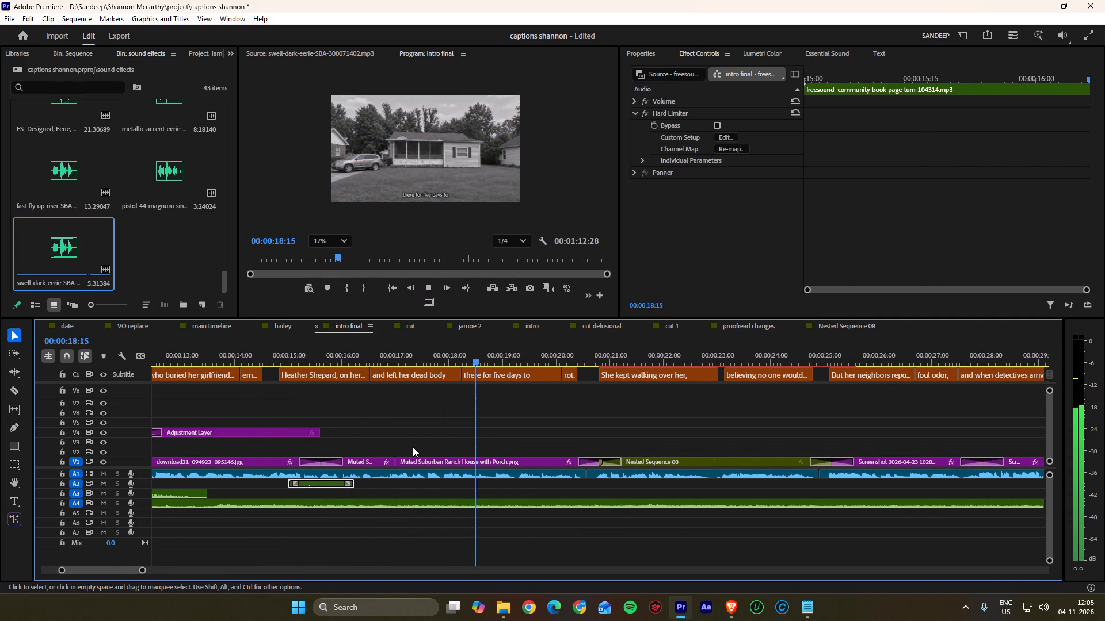
scroll(413, 447, "up", 5, "alt")
key("space")
left_click_drag(366, 354, 315, 354)
key("space")
scroll(361, 420, "up", 4, "alt")
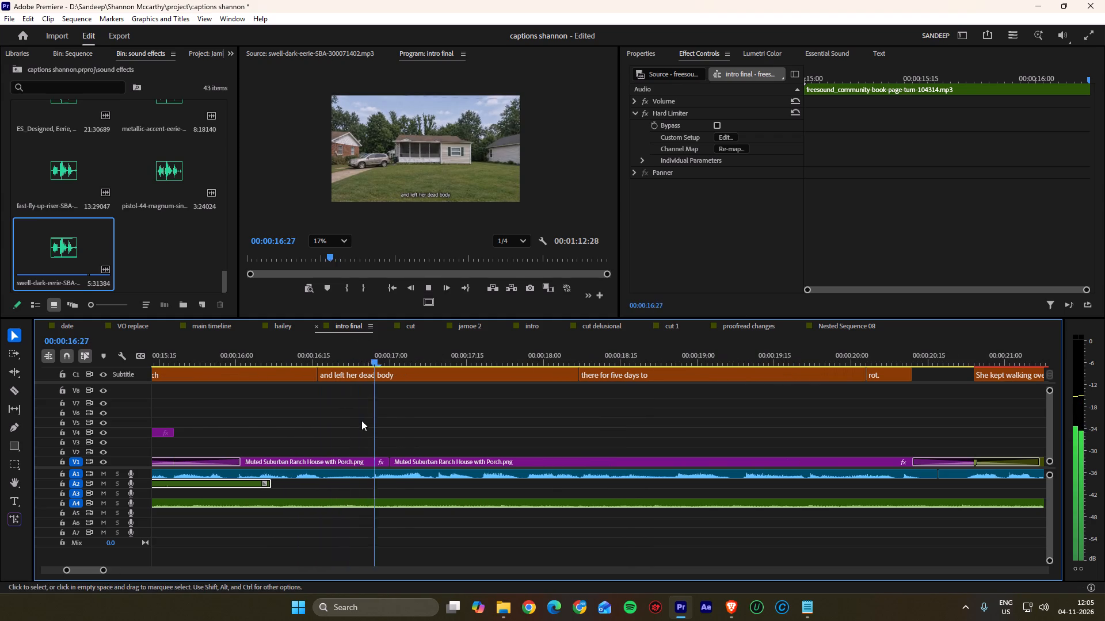
key("space")
scroll(371, 422, "up", 3)
scroll(439, 436, "down", 4, "alt")
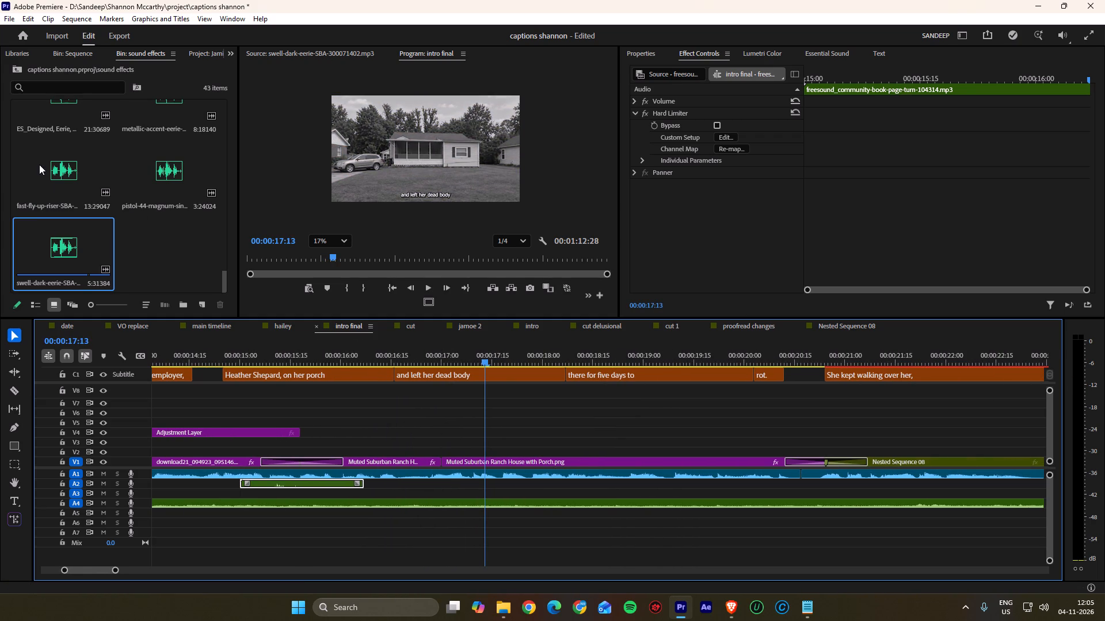
Browse the sound effects bin for a hit sound and audition dark-echo-swoosh.
scroll(39, 164, "up", 6)
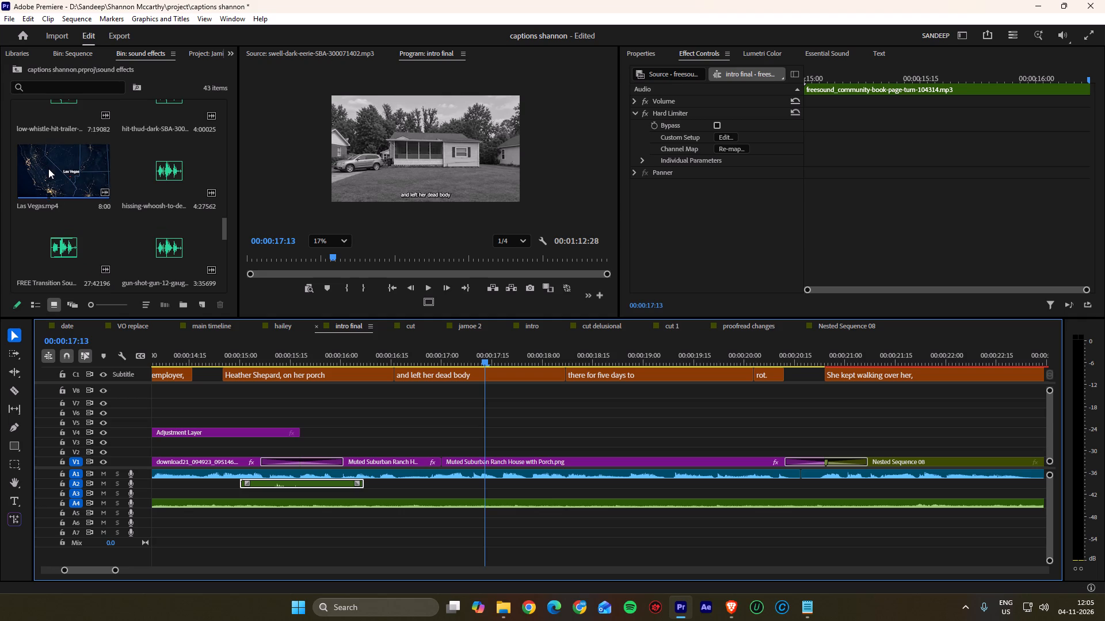
scroll(62, 174, "up", 5)
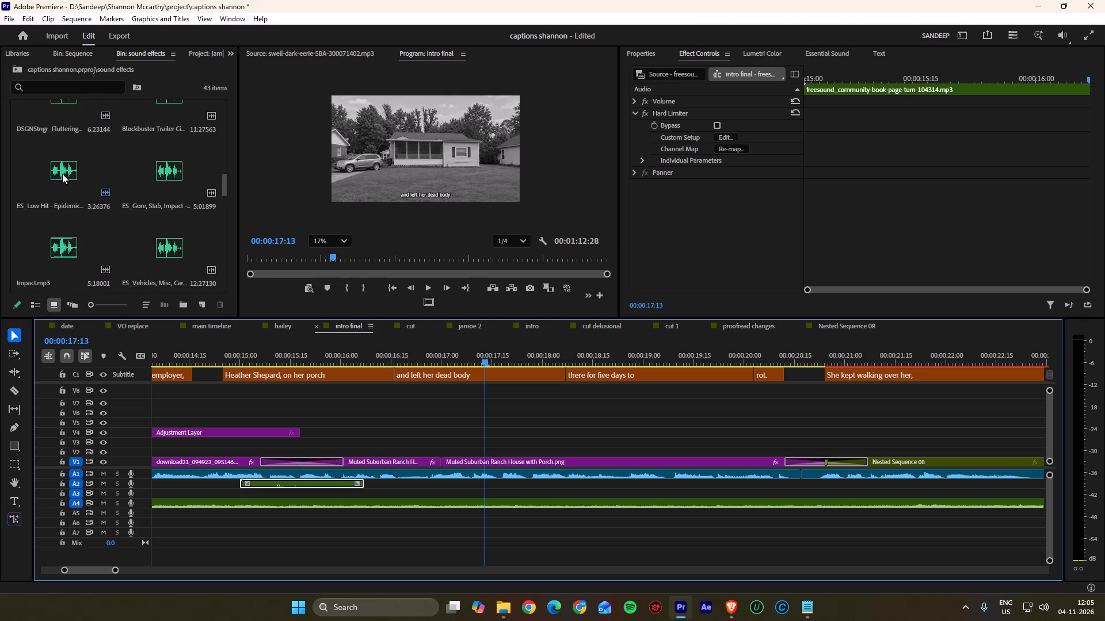
scroll(62, 174, "up", 12)
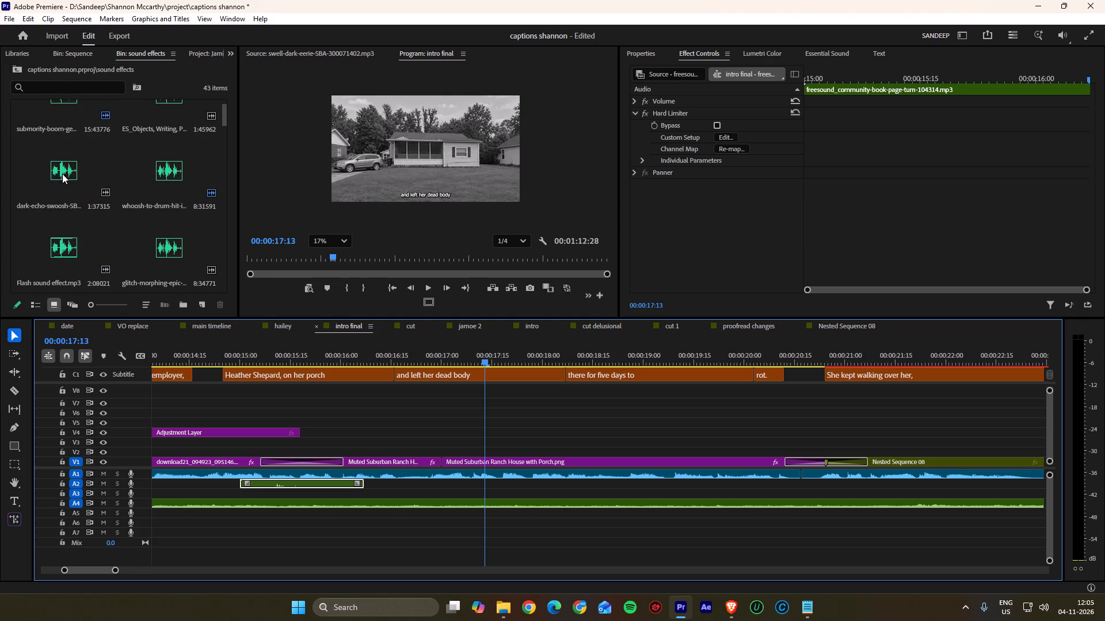
scroll(62, 174, "up", 2)
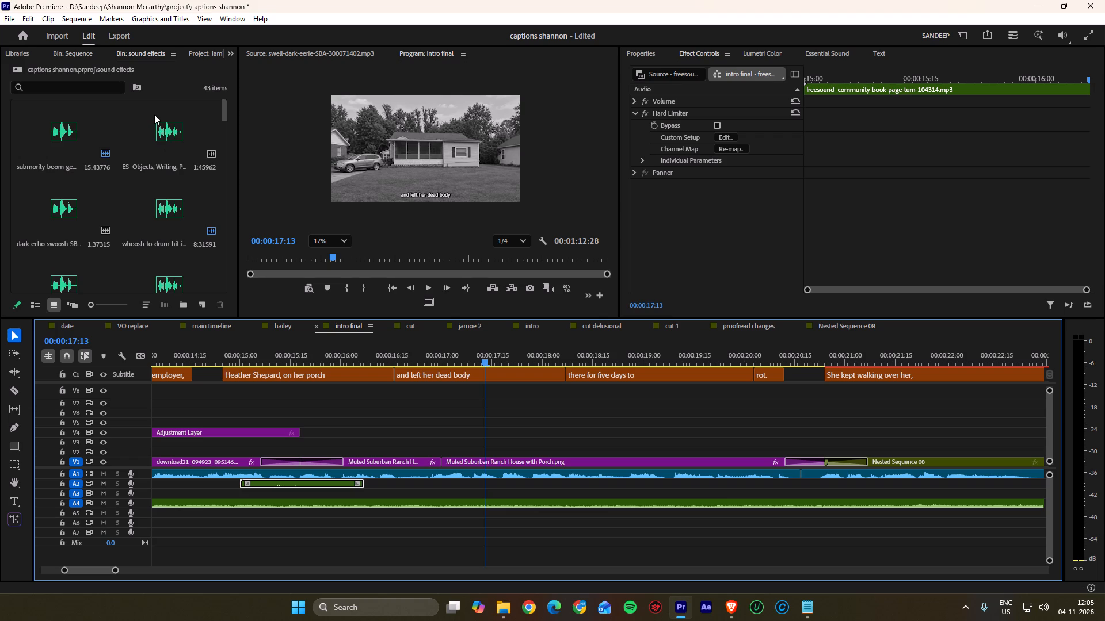
scroll(57, 170, "down", 1)
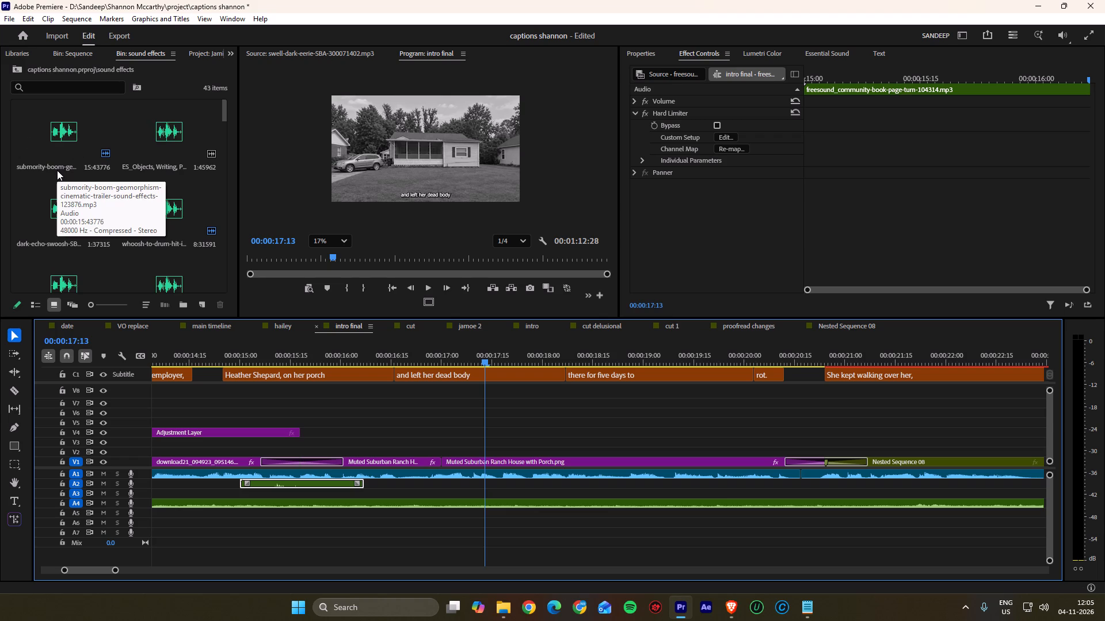
scroll(57, 170, "up", 3)
double_click(57, 202)
key("space")
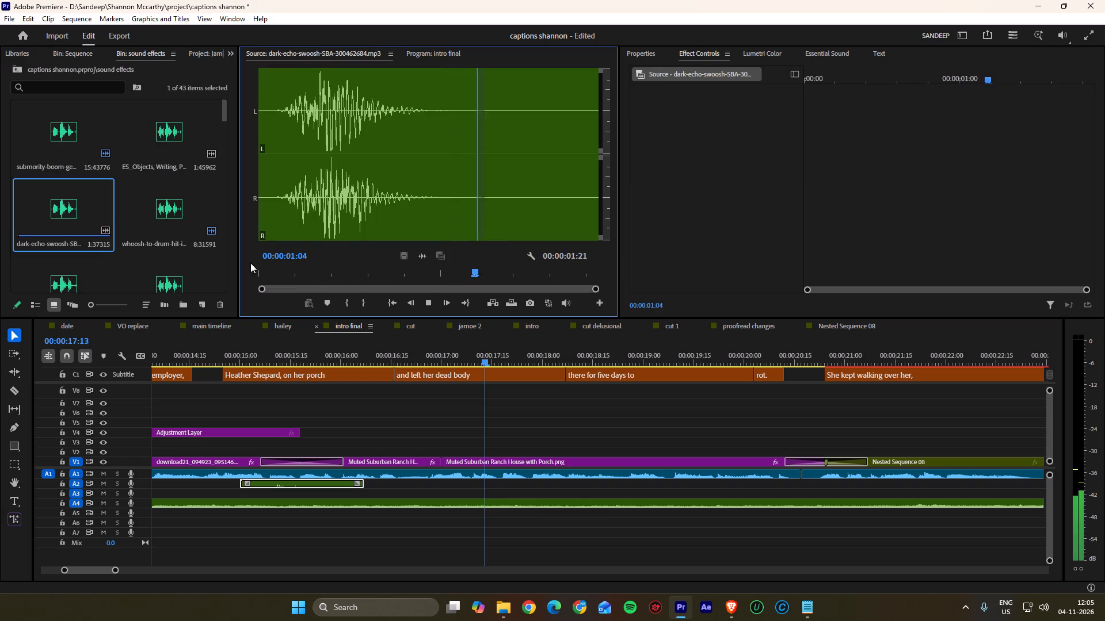
left_click_drag(352, 282, 272, 268)
key("space")
key("space")
Audition submority-boom-geomorphism and place it on A2 at about 00:00:17:00, at the cut to the black-and-white house.
double_click(74, 133)
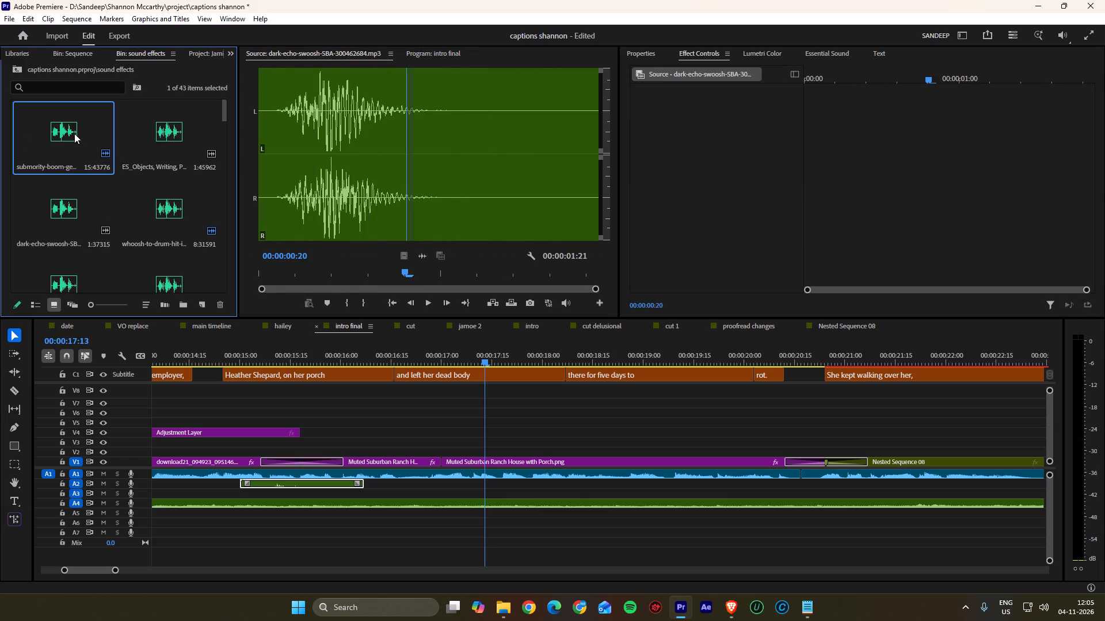
key("space")
key("space")
left_click_drag(289, 272, 169, 277)
key("space")
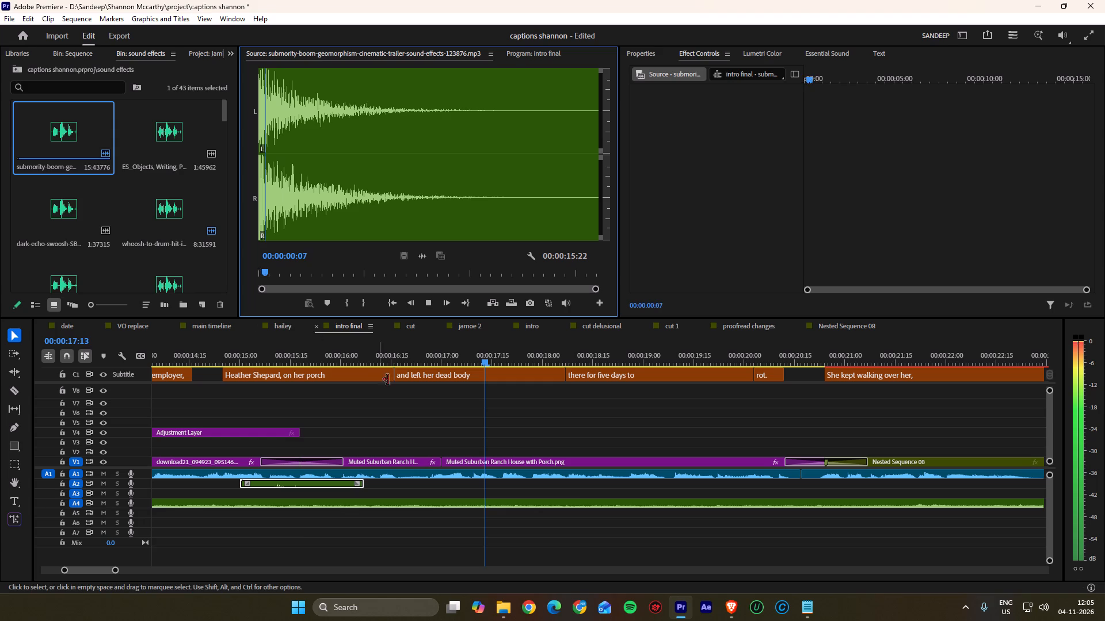
key("space")
left_click_drag(64, 136, 228, 316)
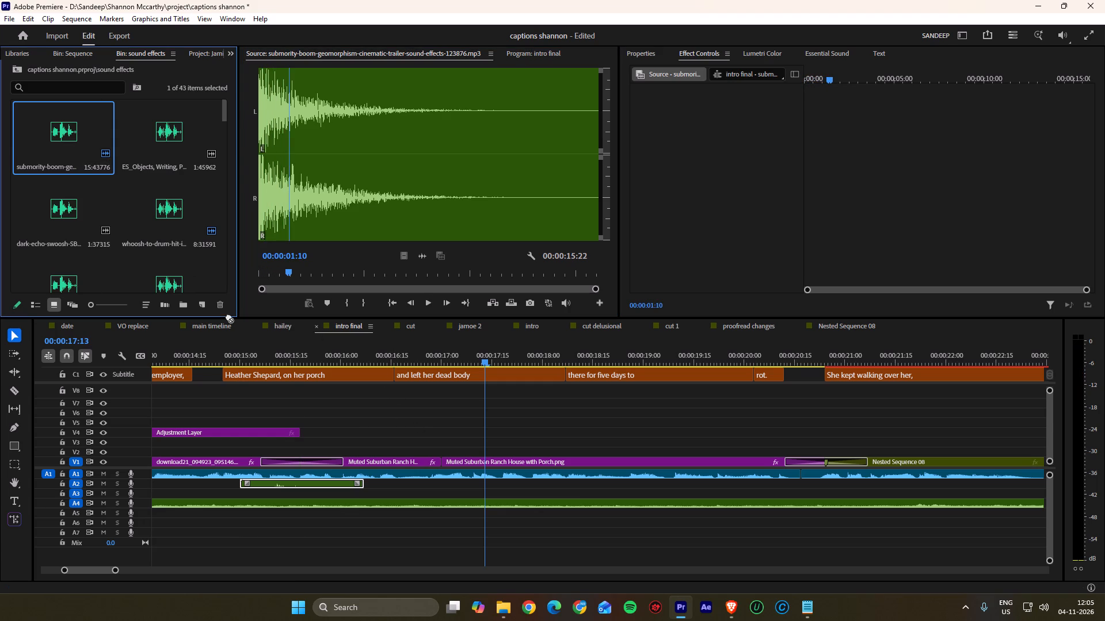
left_click_drag(228, 316, 440, 483)
left_click(440, 488)
Play intro final from before the boom to 00:00:22:29 to check its level against the narration.
left_click_drag(482, 348, 376, 349)
key("space")
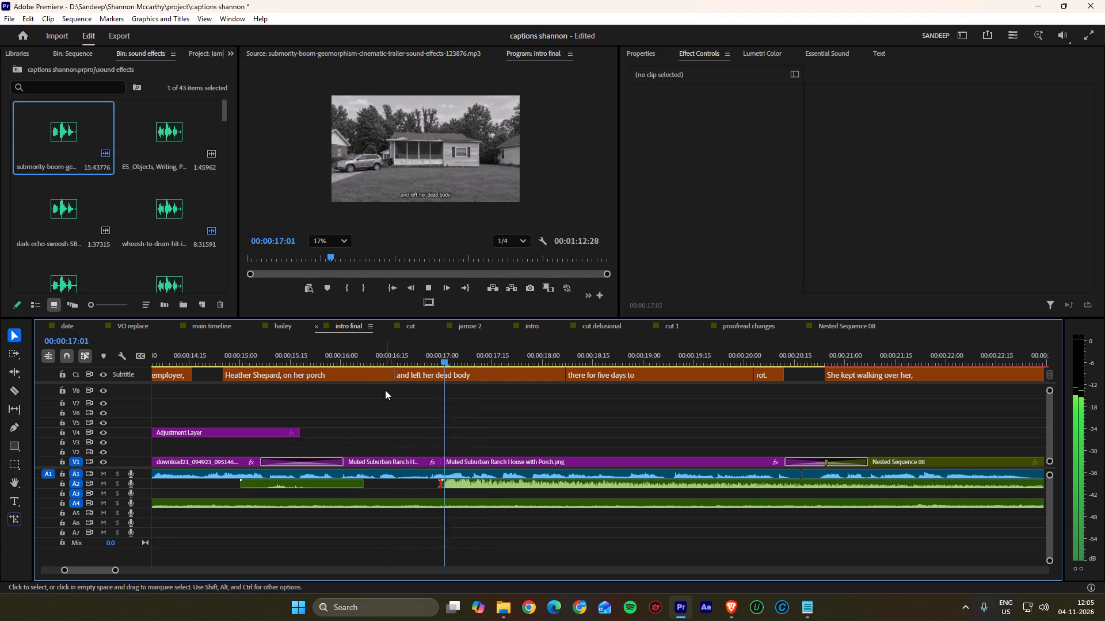
scroll(451, 443, "down", 10, "alt")
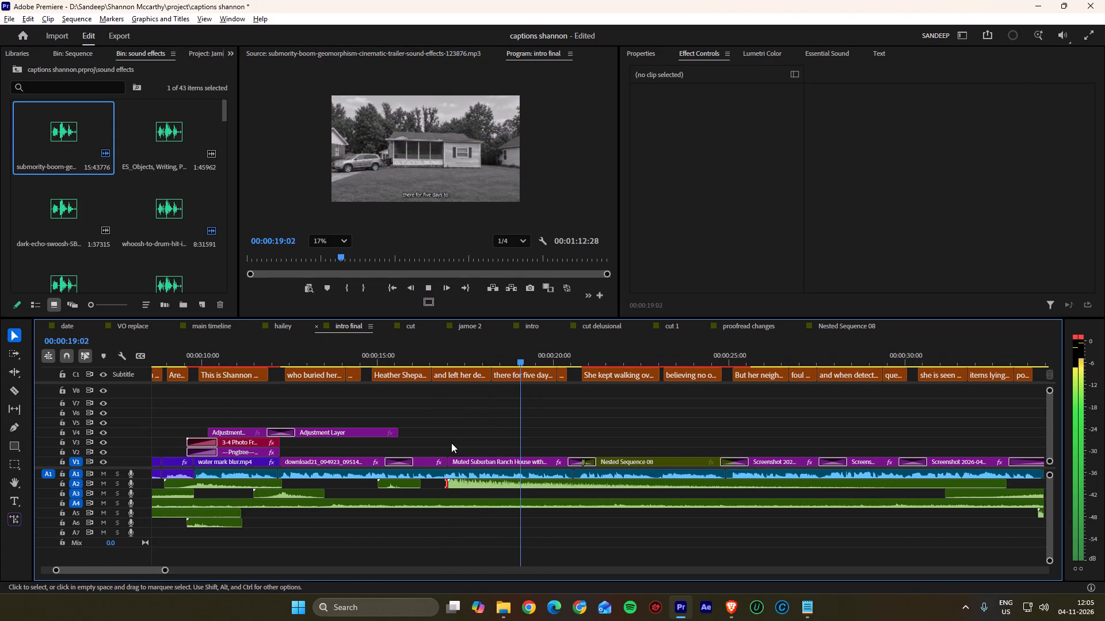
scroll(451, 443, "down", 2, "alt")
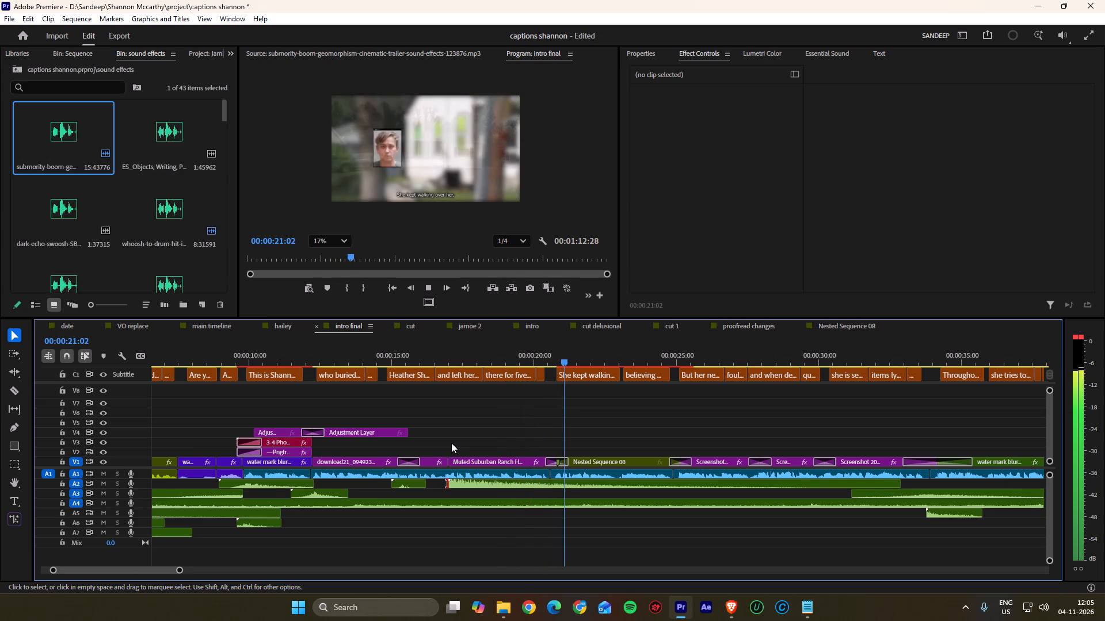
scroll(451, 443, "down", 4)
scroll(451, 443, "up", 3, "alt")
key("space")
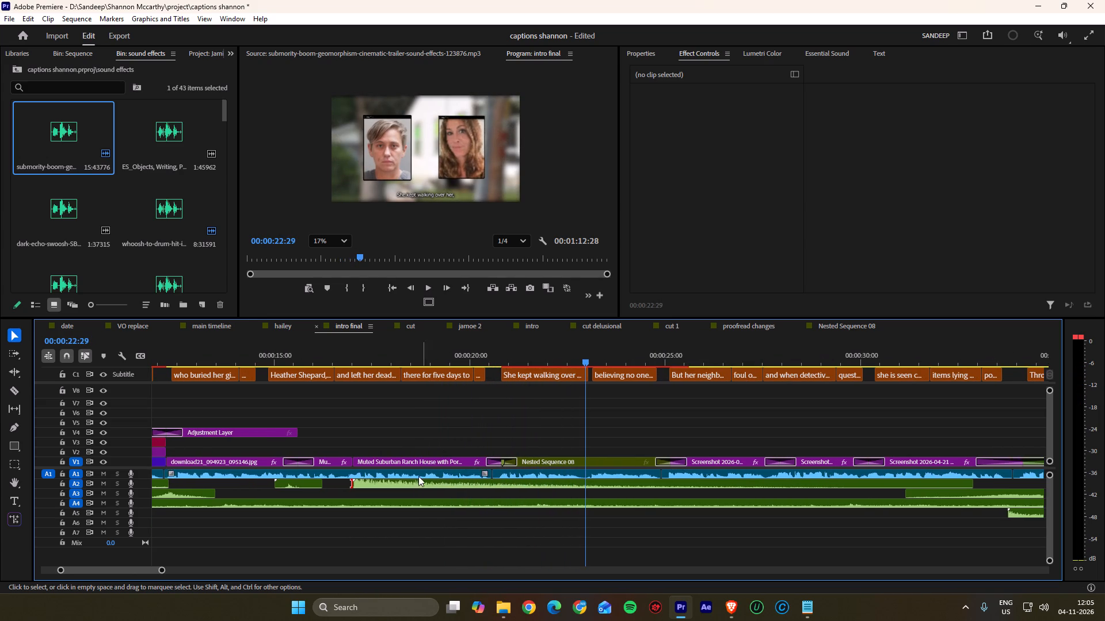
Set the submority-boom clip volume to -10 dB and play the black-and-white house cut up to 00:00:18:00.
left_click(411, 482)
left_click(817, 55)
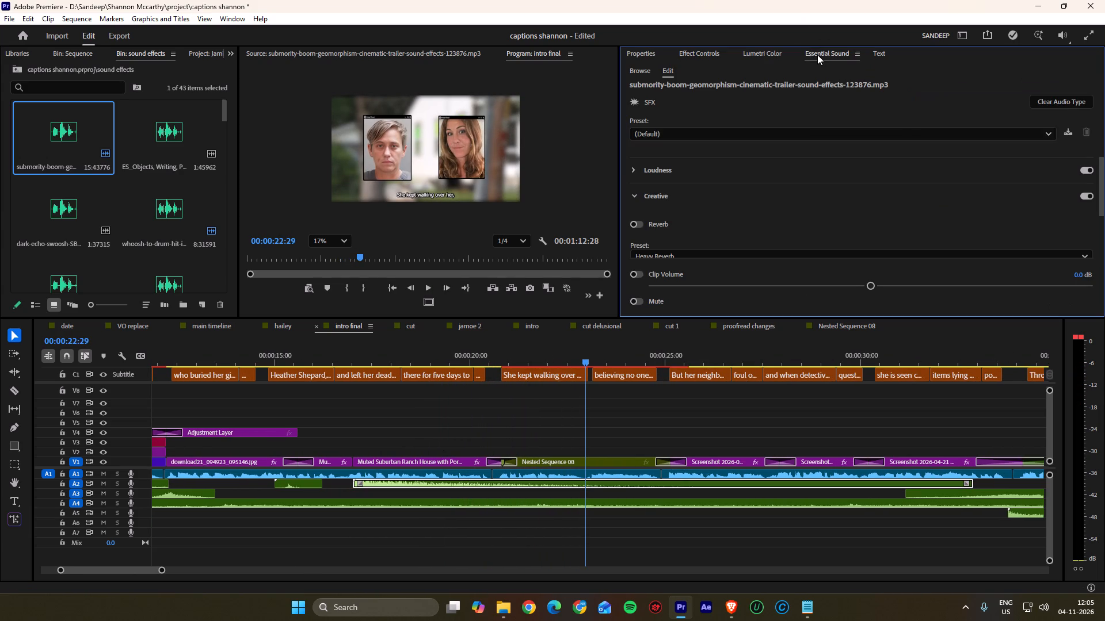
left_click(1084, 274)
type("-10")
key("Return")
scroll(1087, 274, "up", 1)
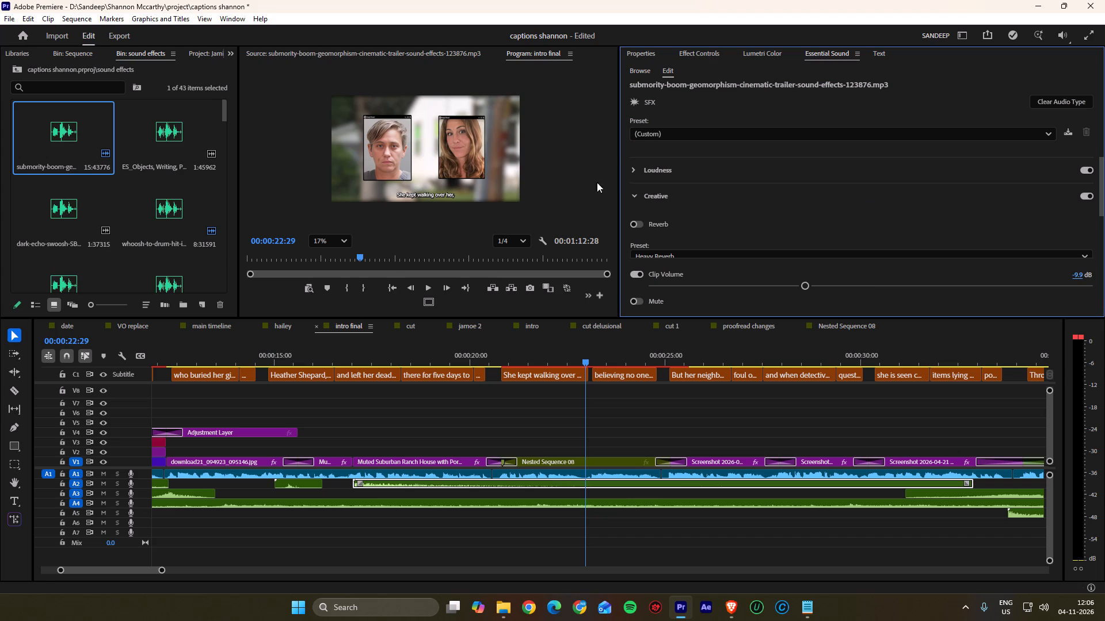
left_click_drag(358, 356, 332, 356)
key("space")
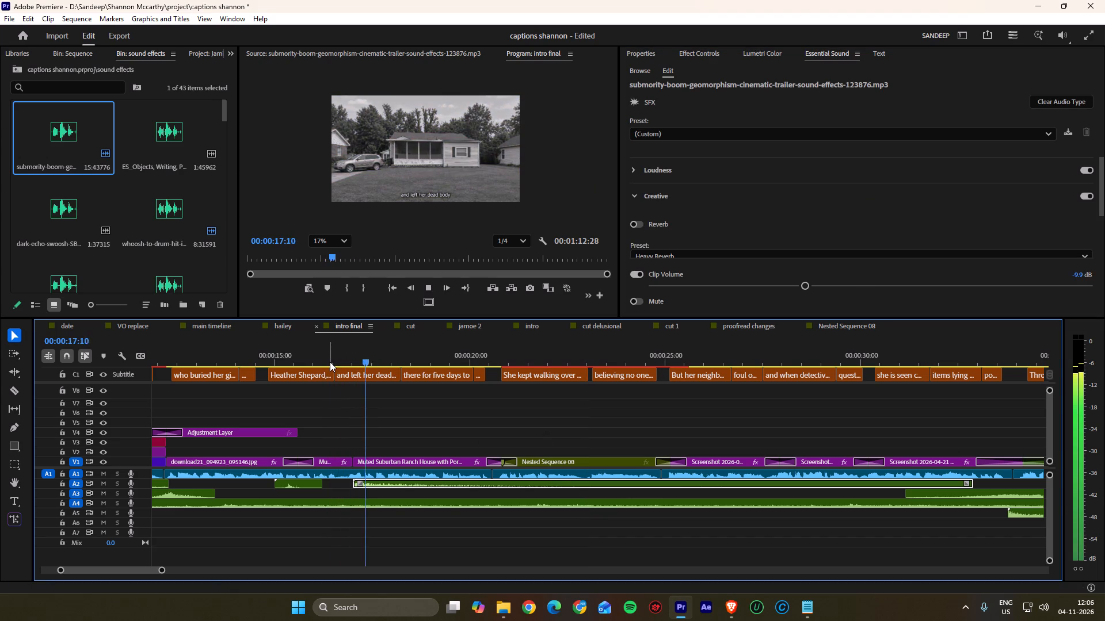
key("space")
Set the submority-boom clip volume to -7 dB.
left_click(1079, 274)
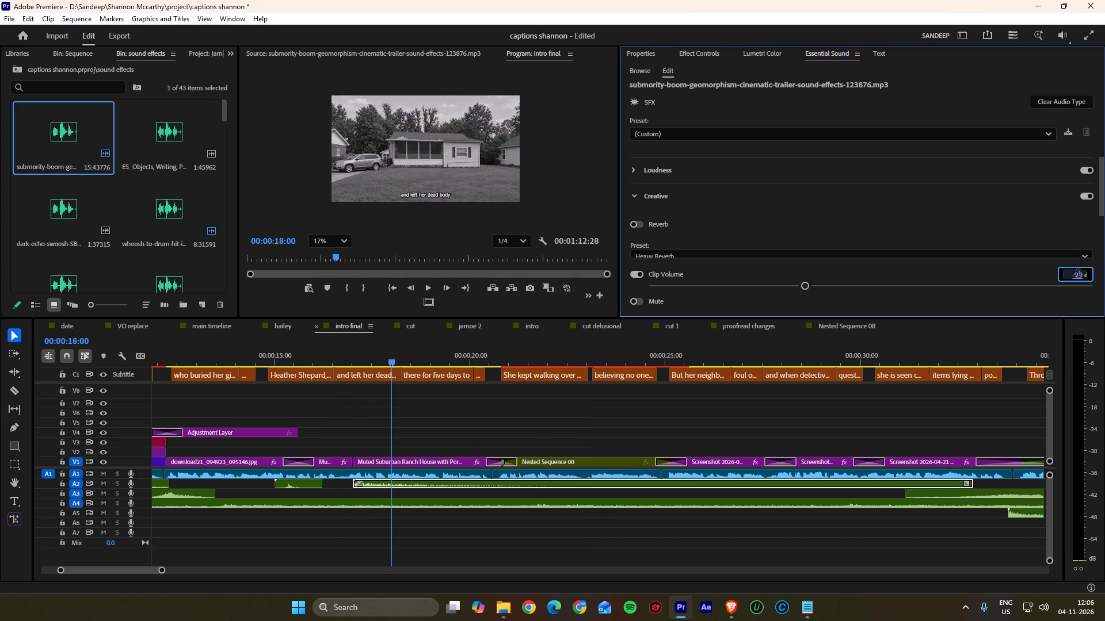
key("minus")
key("7")
key("Return")
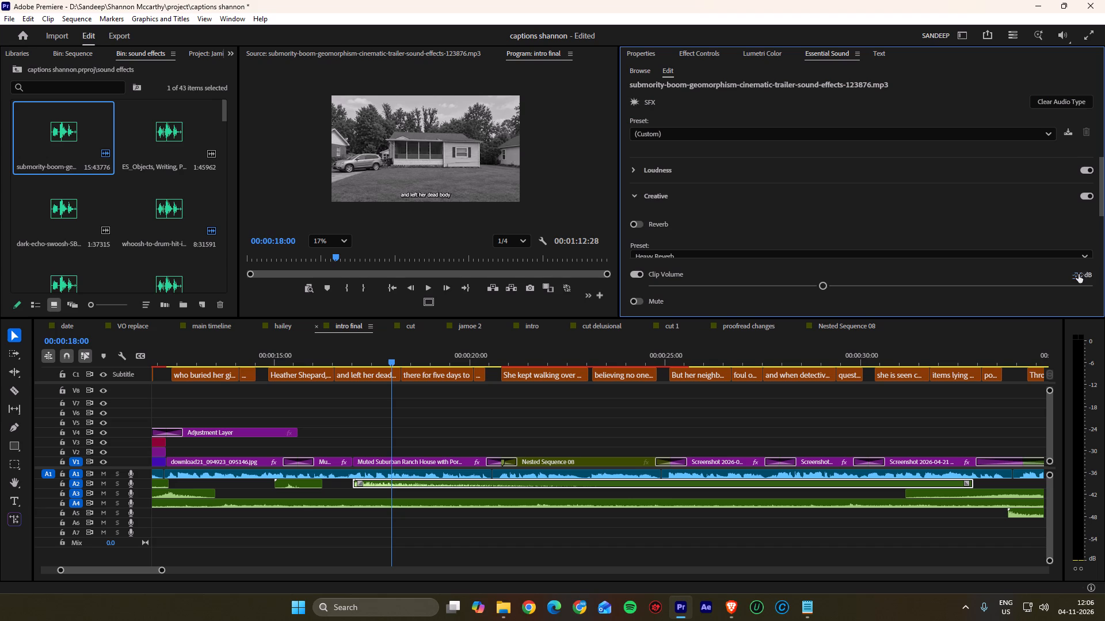
Replay the cut to the black-and-white house and set the submority-boom clip volume to -15 dB.
left_click_drag(338, 353, 327, 354)
key("space")
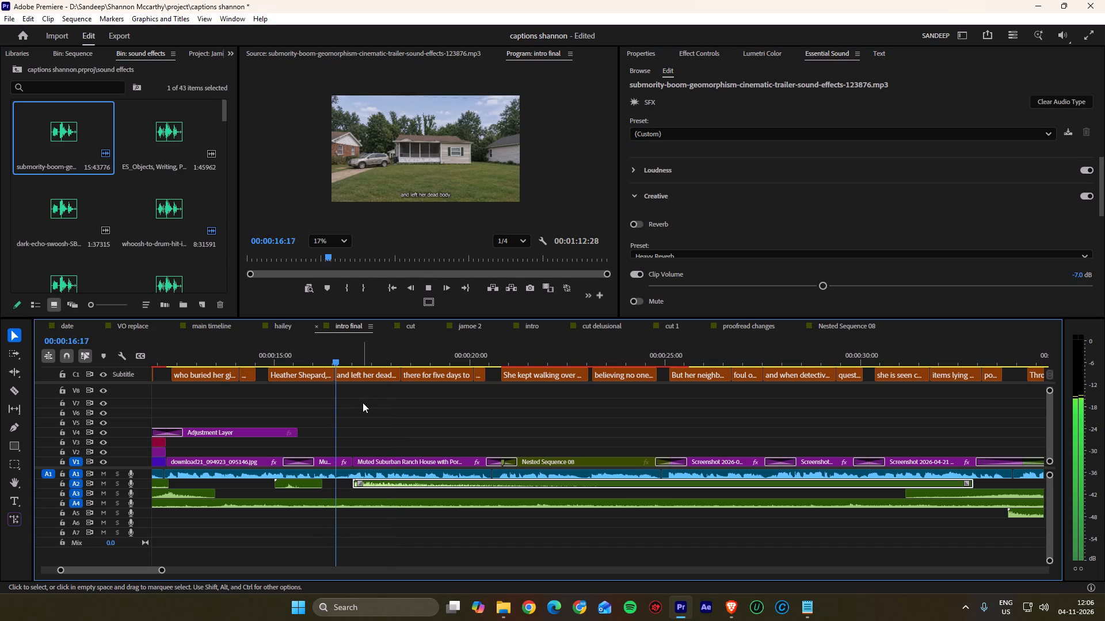
key("space")
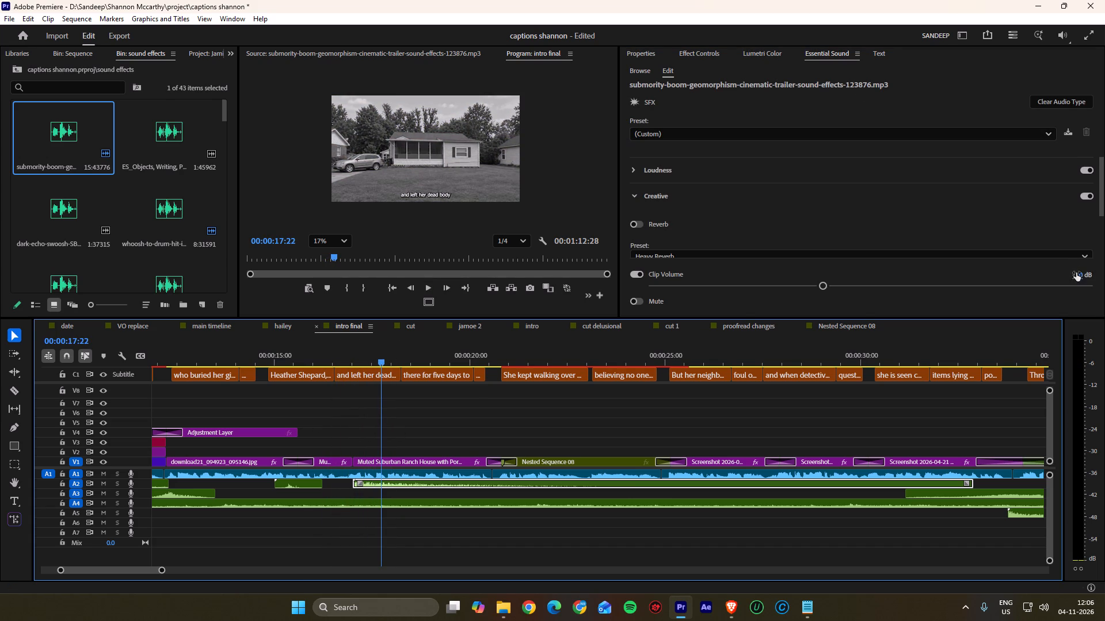
left_click(1077, 275)
type("-15")
key("Return")
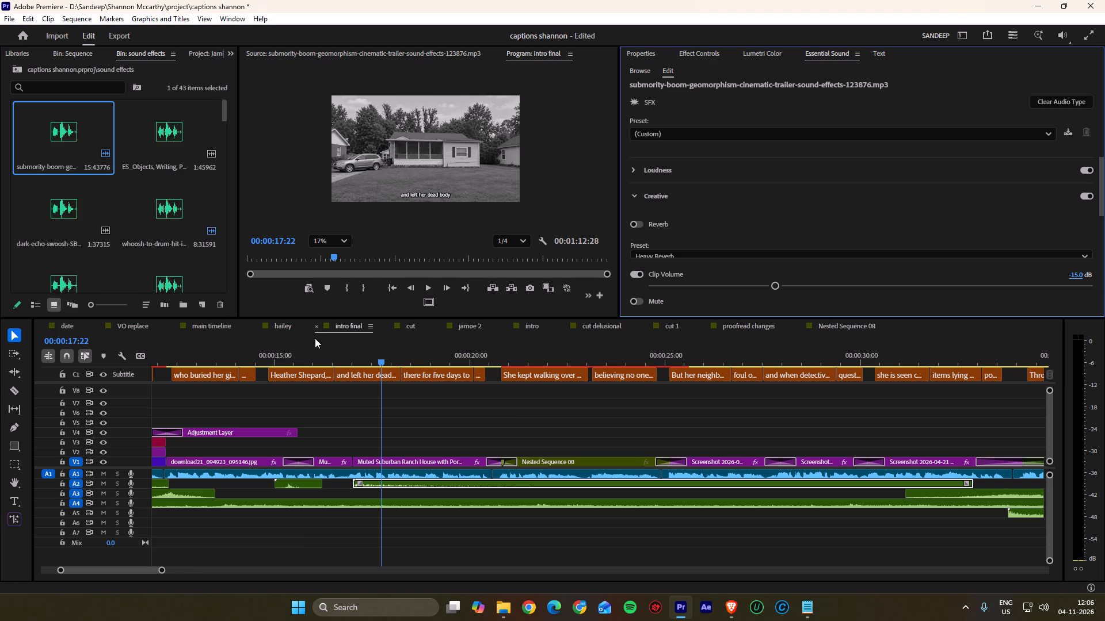
Play intro final from before the boom to 00:00:23:15, and replay the dissolve into Nested Sequence 08.
left_click(325, 355)
key("space")
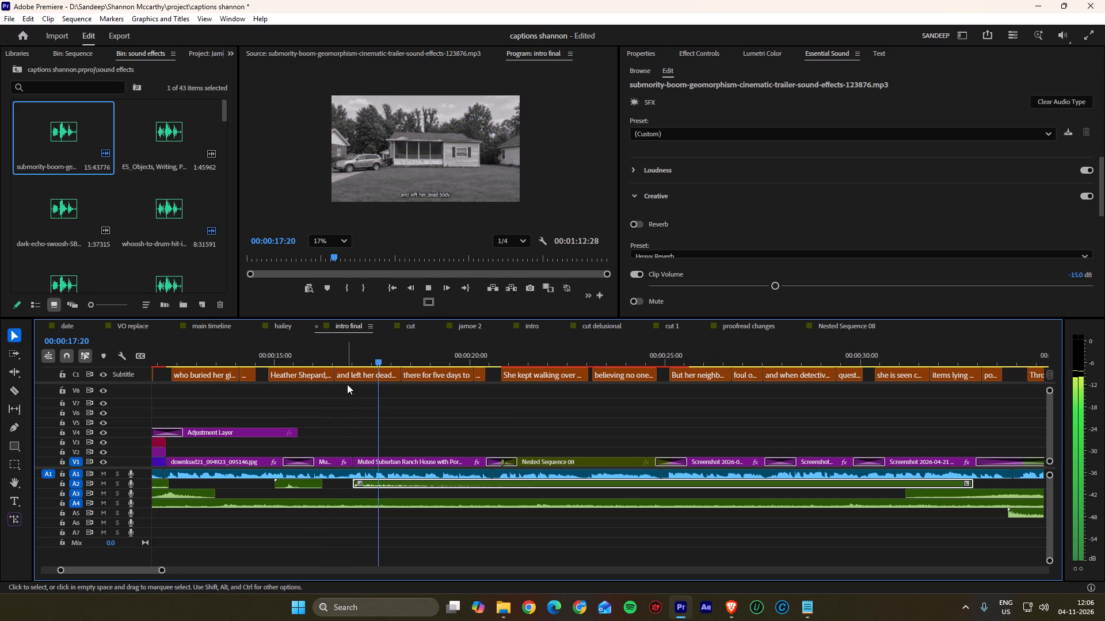
scroll(389, 394, "down", 5)
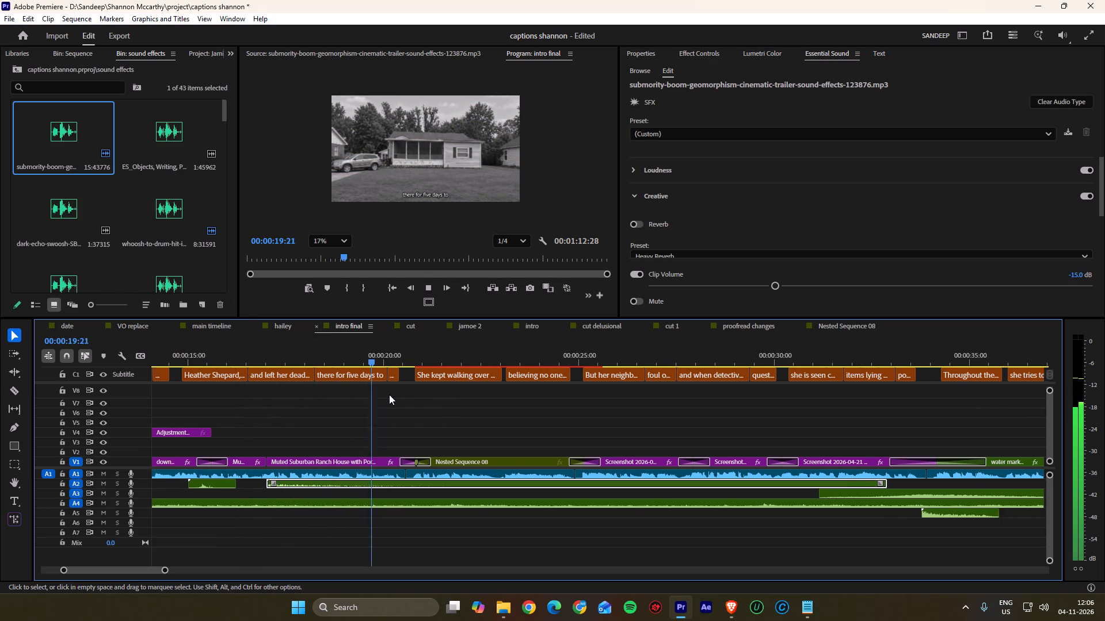
scroll(389, 394, "down", 1)
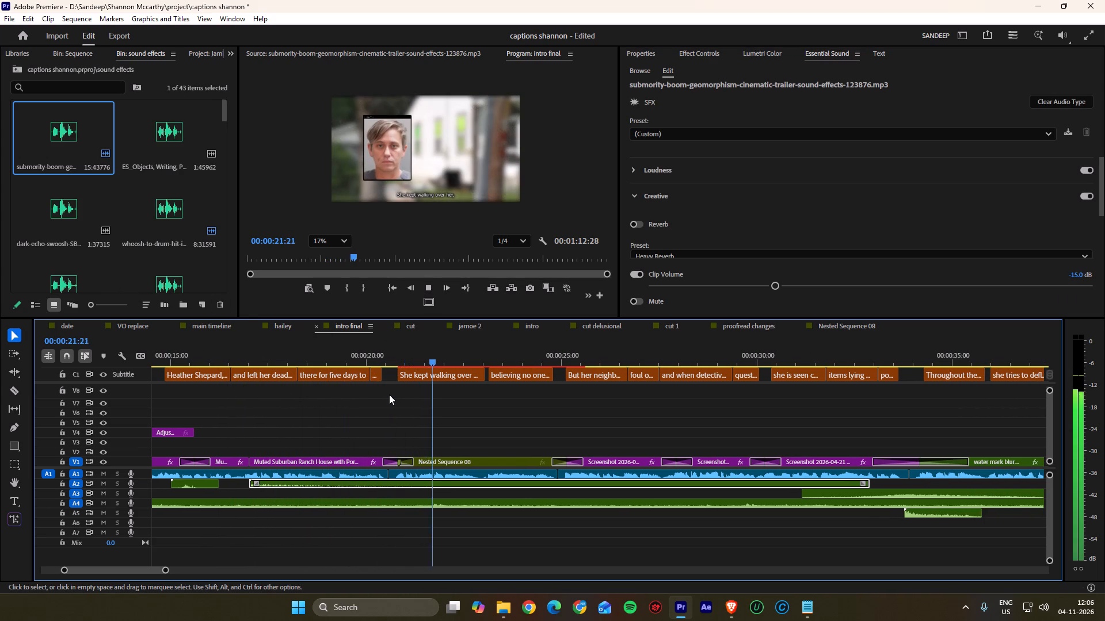
scroll(398, 396, "up", 1, "alt")
scroll(398, 396, "down", 1, "alt")
scroll(398, 396, "up", 1, "alt")
key("space")
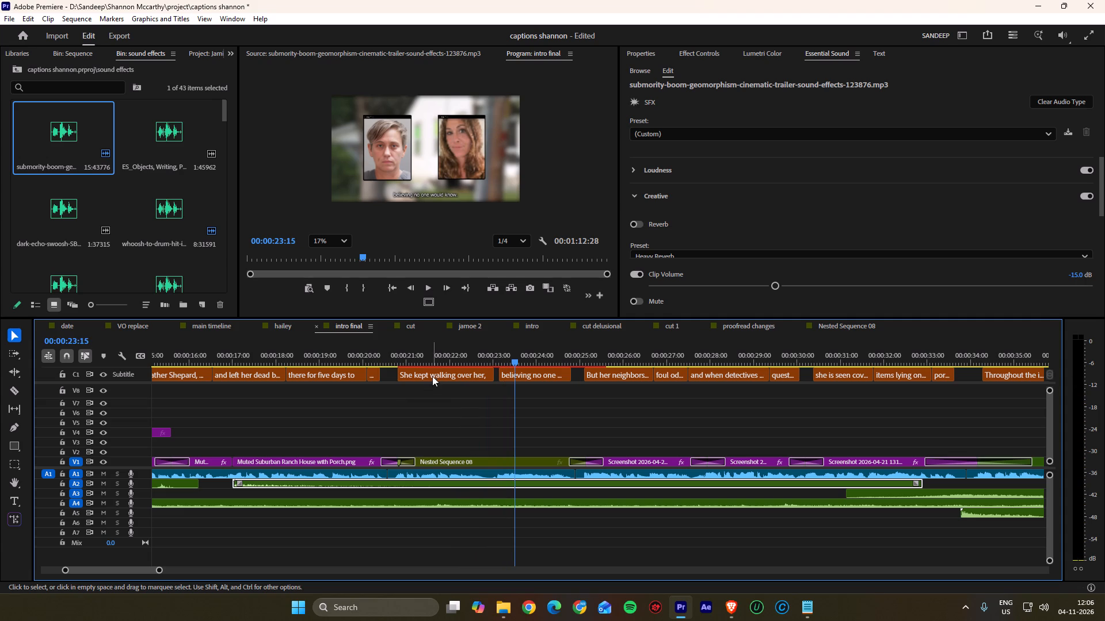
left_click_drag(417, 356, 360, 352)
key("space")
scroll(379, 408, "up", 6, "alt")
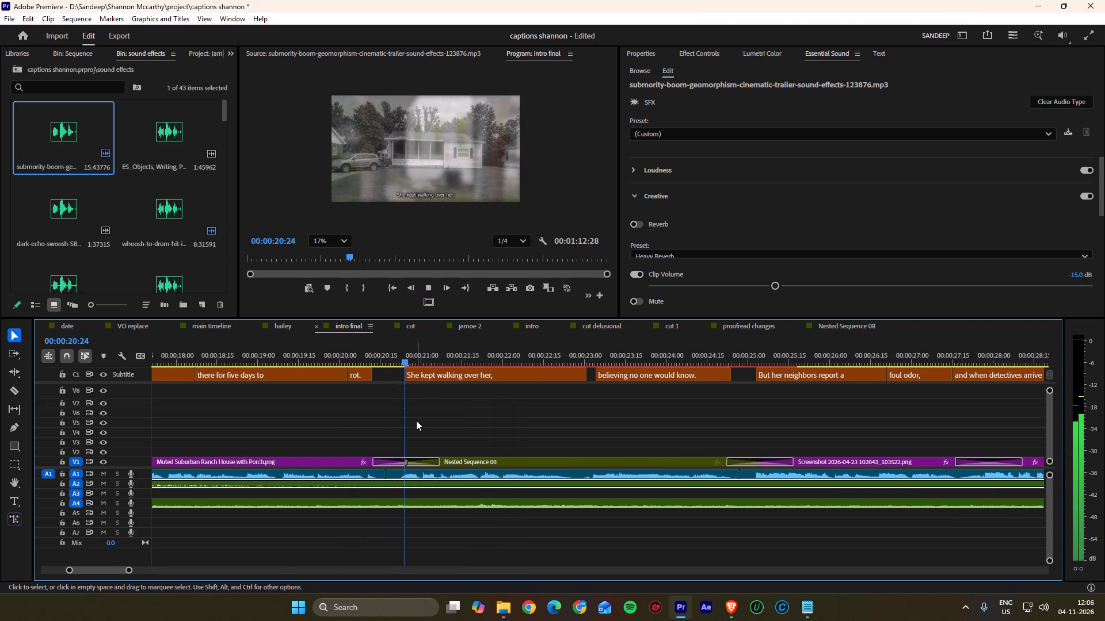
scroll(416, 420, "down", 3)
key("space")
In proofread changes, play from about 00:00:30:00 to 00:00:33:07 to review the sound effects where the photo appears.
left_click(778, 323)
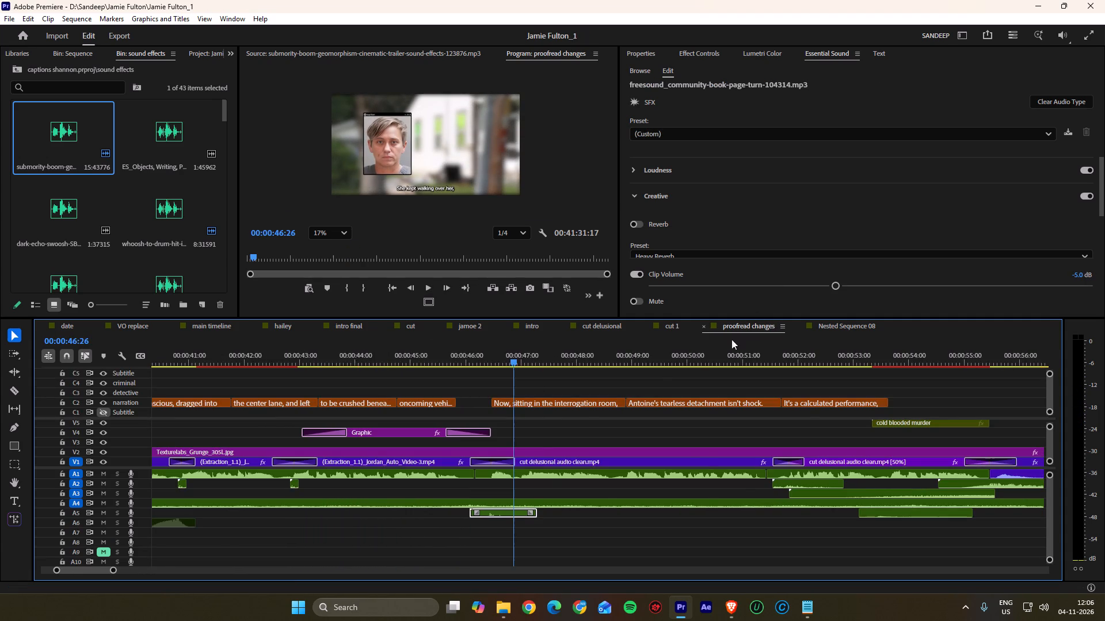
scroll(624, 394, "down", 10, "alt")
left_click_drag(422, 355, 252, 365)
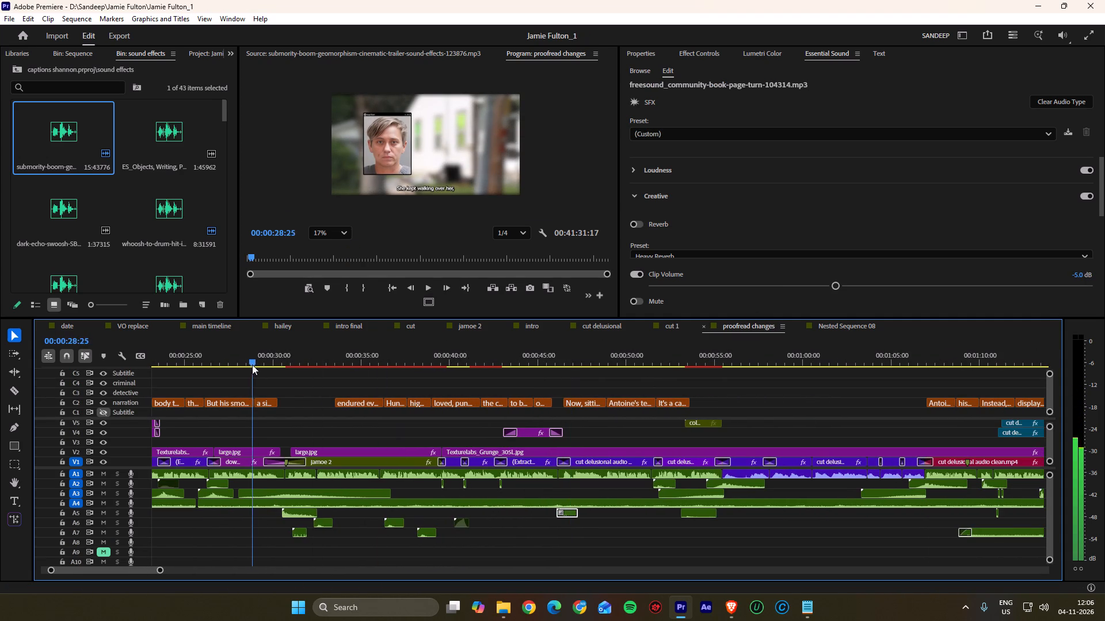
left_click_drag(252, 365, 276, 366)
key("space")
scroll(279, 436, "up", 5, "alt")
scroll(296, 438, "down", 1, "alt")
scroll(296, 438, "up", 5, "alt")
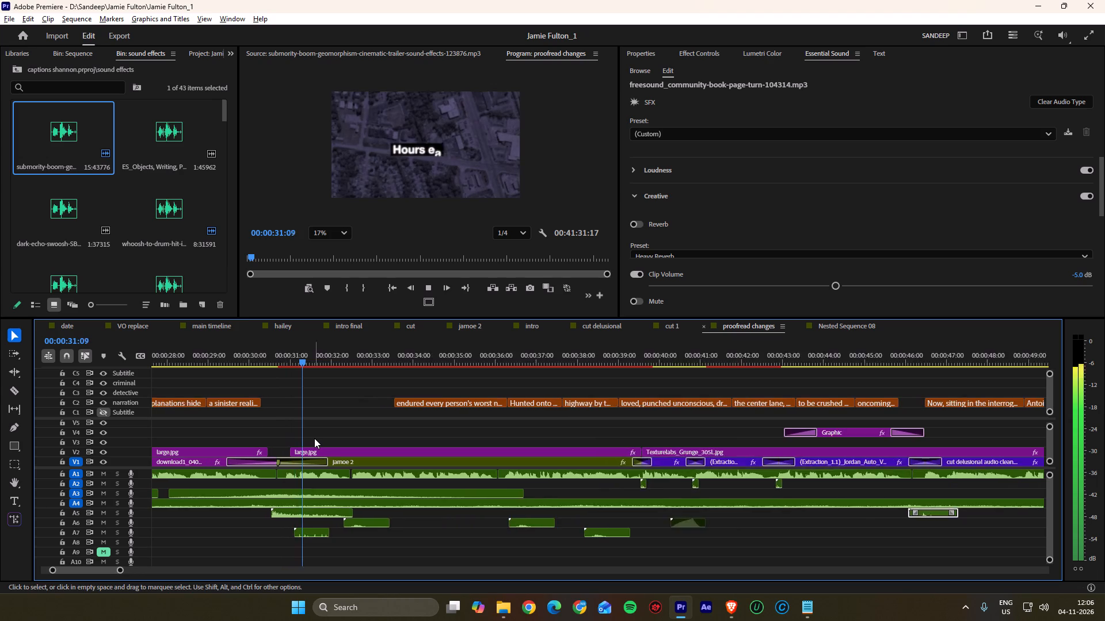
scroll(314, 438, "up", 5, "alt")
key("space")
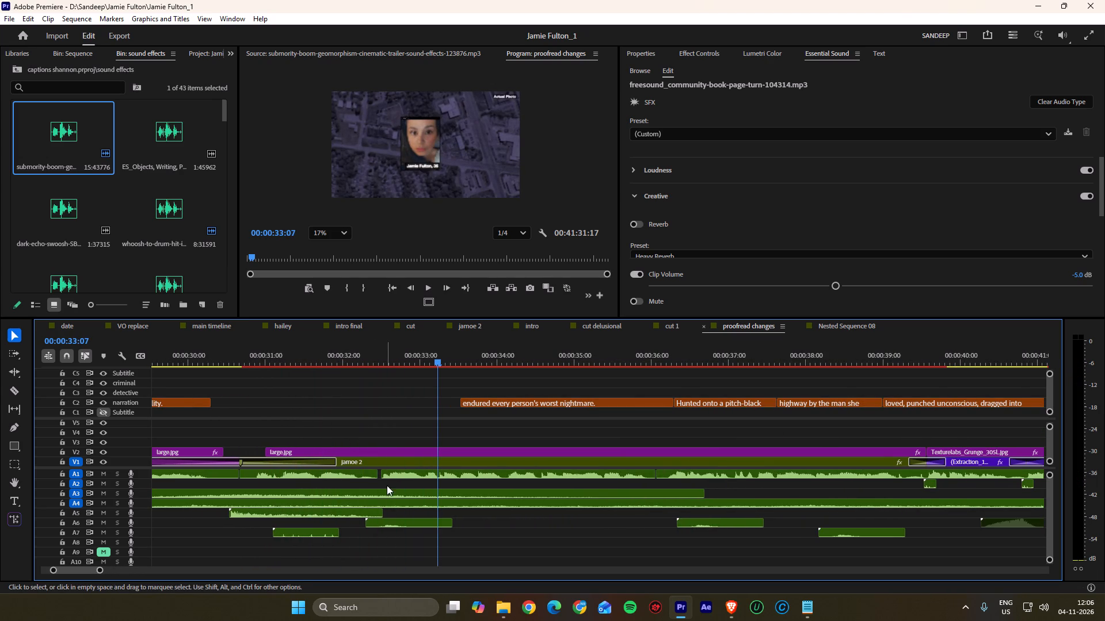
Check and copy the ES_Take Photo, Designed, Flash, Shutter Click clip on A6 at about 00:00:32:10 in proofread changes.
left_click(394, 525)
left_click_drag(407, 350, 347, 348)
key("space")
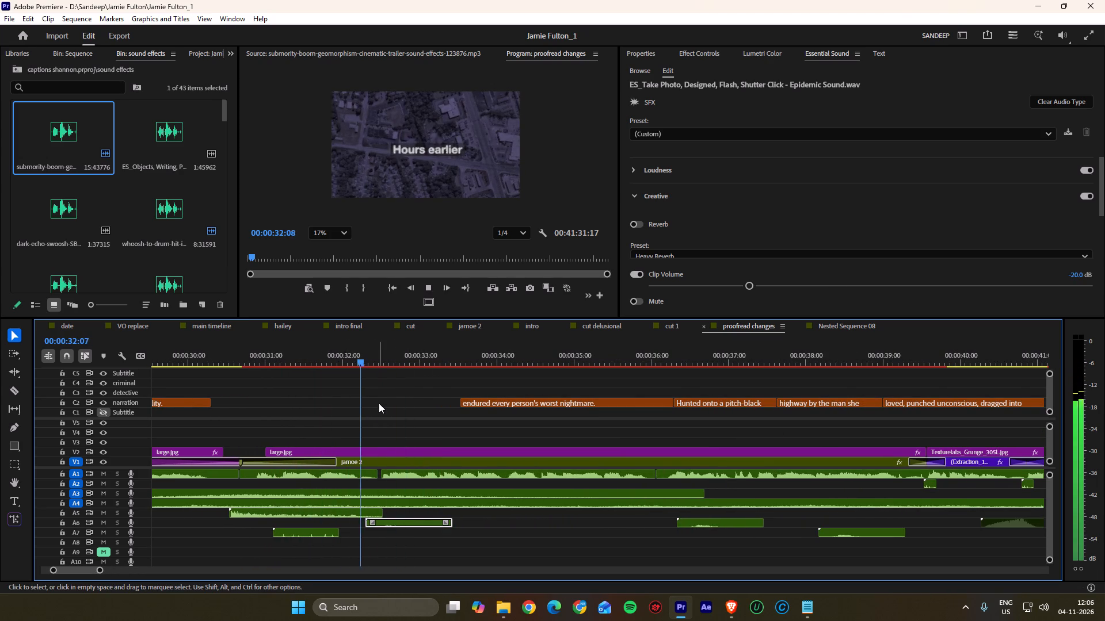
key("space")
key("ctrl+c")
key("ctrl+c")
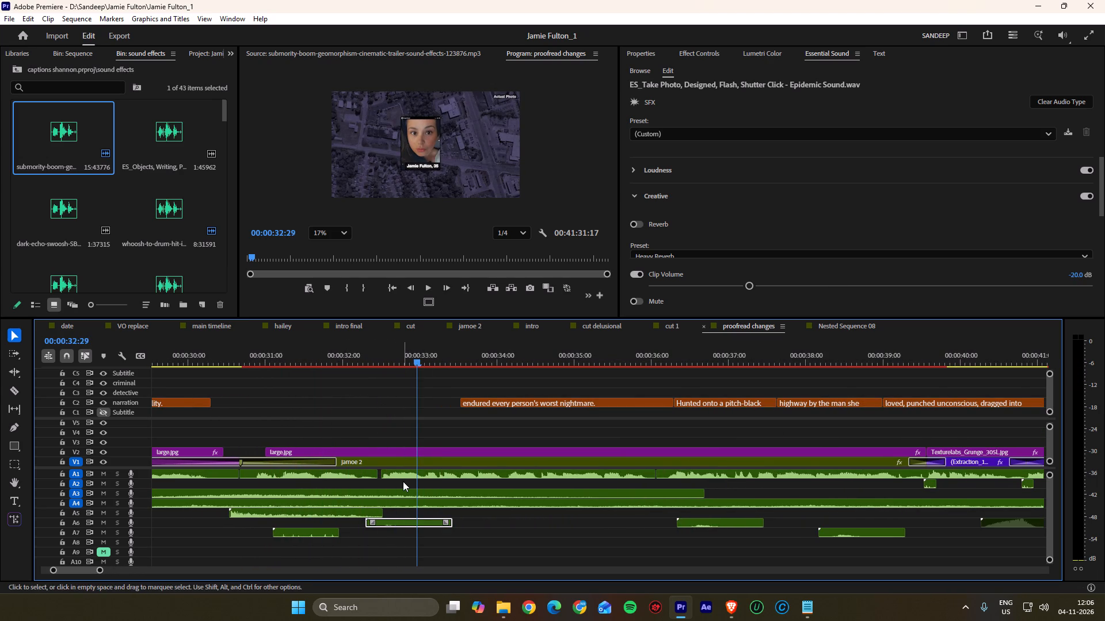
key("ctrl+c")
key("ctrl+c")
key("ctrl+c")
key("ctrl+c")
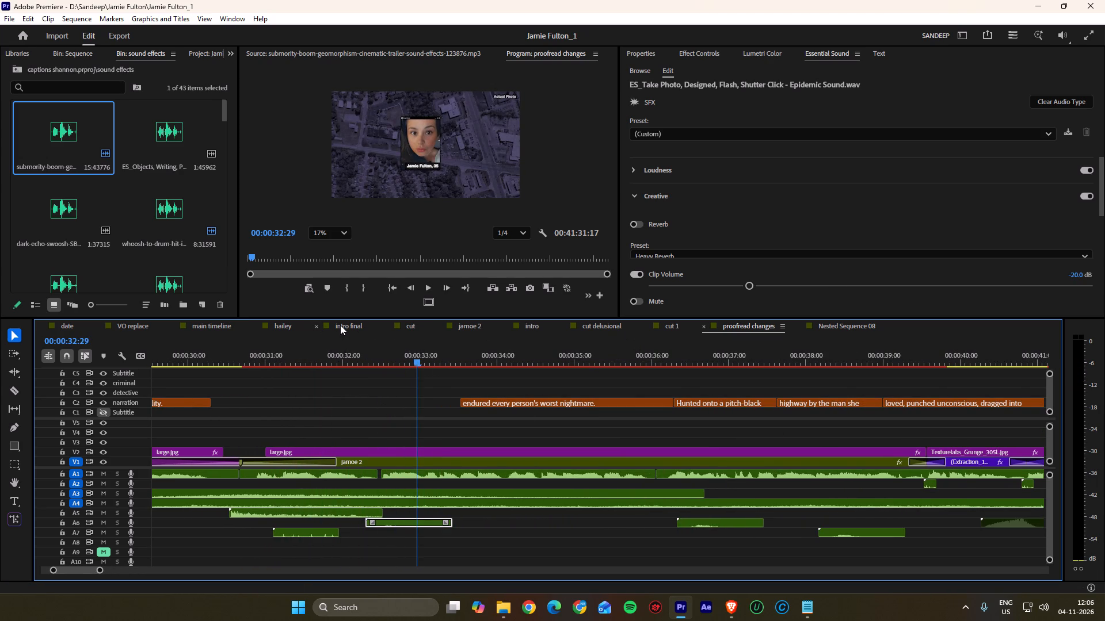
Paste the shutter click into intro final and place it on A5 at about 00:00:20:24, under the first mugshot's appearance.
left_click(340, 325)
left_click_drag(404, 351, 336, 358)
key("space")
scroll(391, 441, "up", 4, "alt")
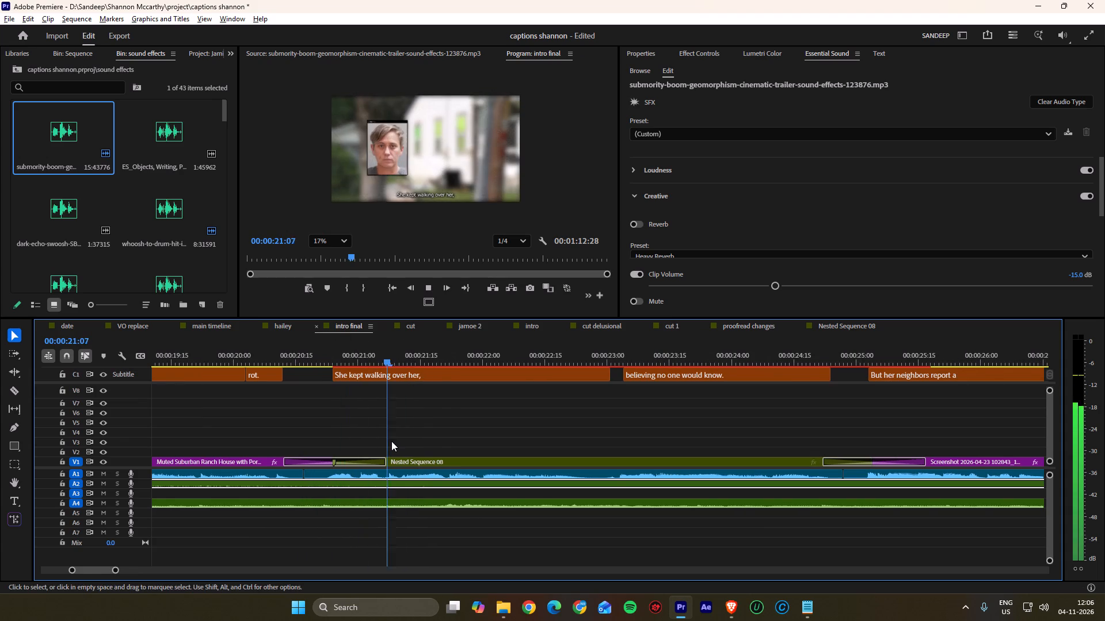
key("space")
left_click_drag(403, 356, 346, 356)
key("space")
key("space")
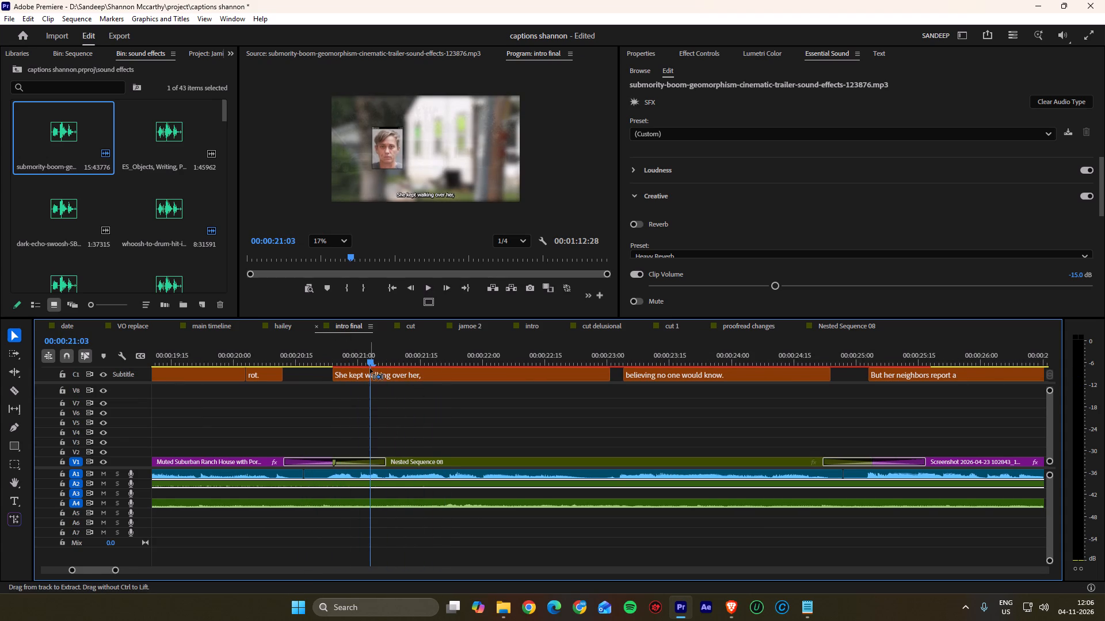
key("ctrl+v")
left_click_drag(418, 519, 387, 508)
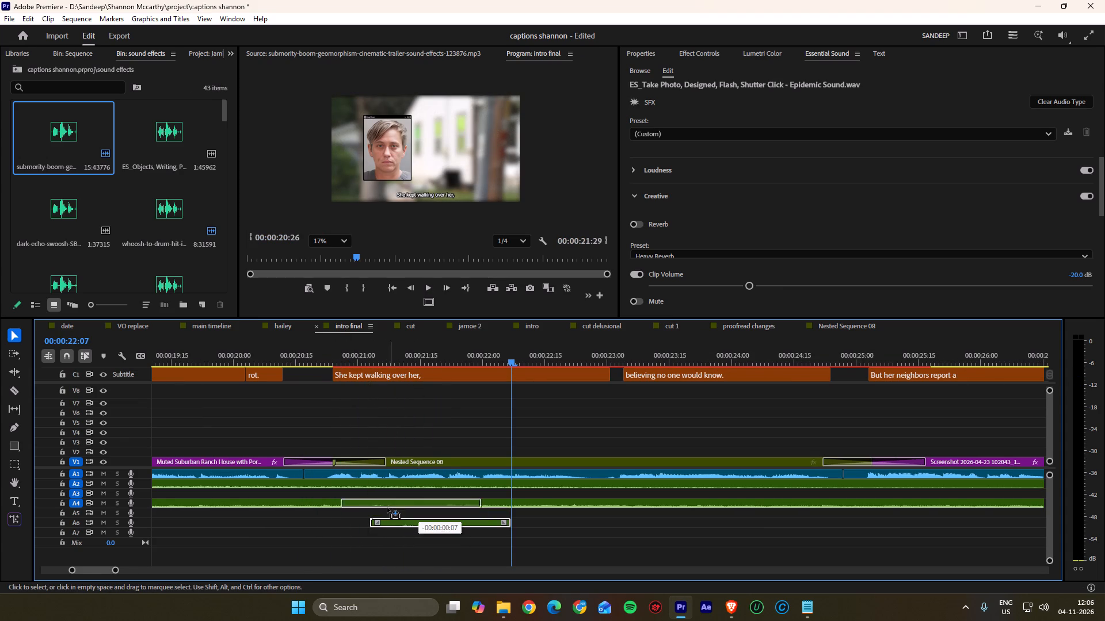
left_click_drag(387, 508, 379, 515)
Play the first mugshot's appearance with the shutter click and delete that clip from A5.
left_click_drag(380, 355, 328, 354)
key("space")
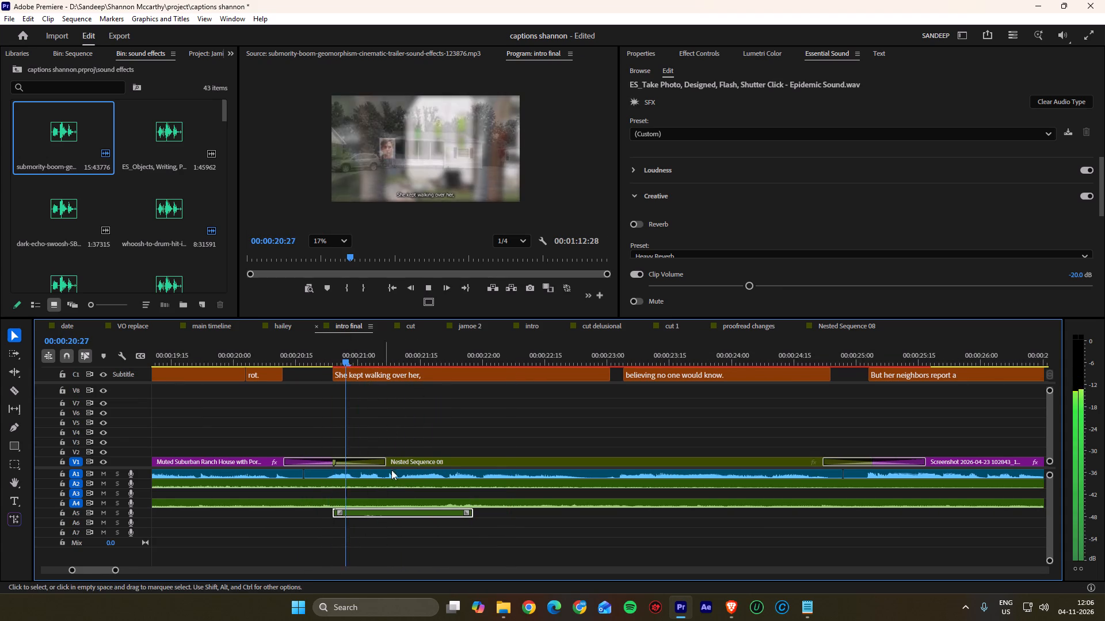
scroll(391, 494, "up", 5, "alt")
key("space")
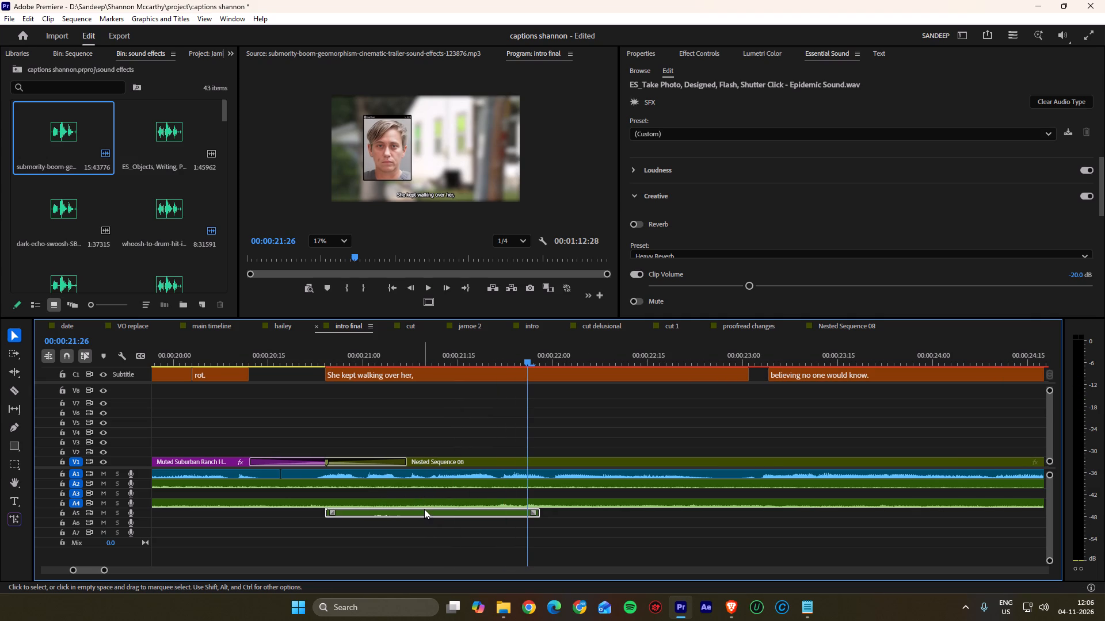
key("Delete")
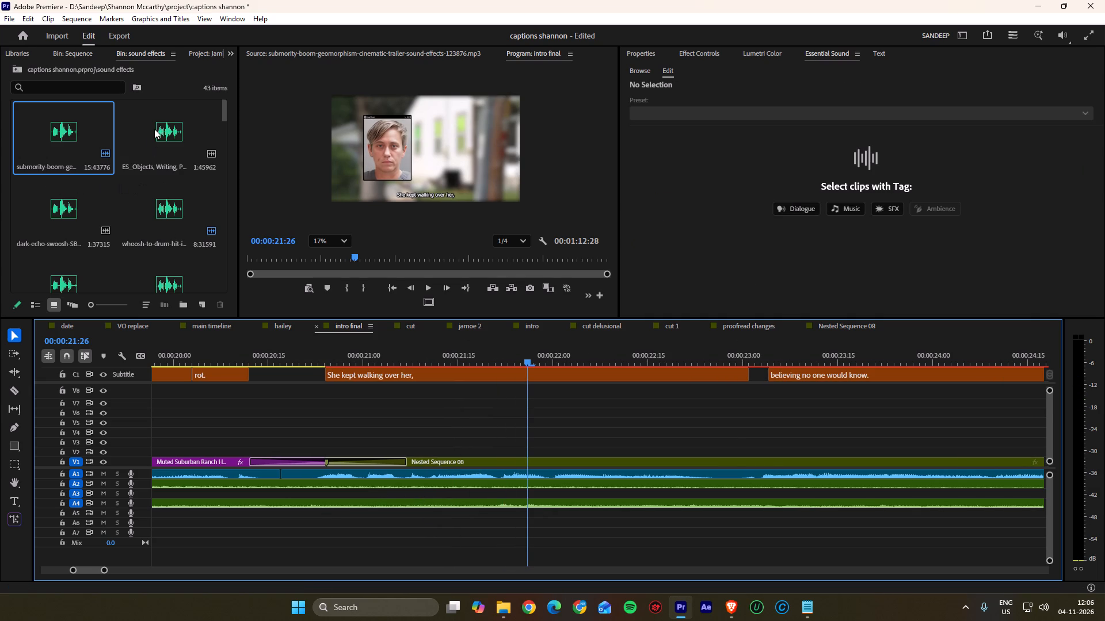
Audition dark-echo-swoosh, whoosh-to-drum-hit-impact-2 and Flash sound effect from the sound effects bin.
double_click(72, 209)
key("space")
left_click_drag(324, 277, 257, 269)
key("space")
double_click(152, 188)
key("space")
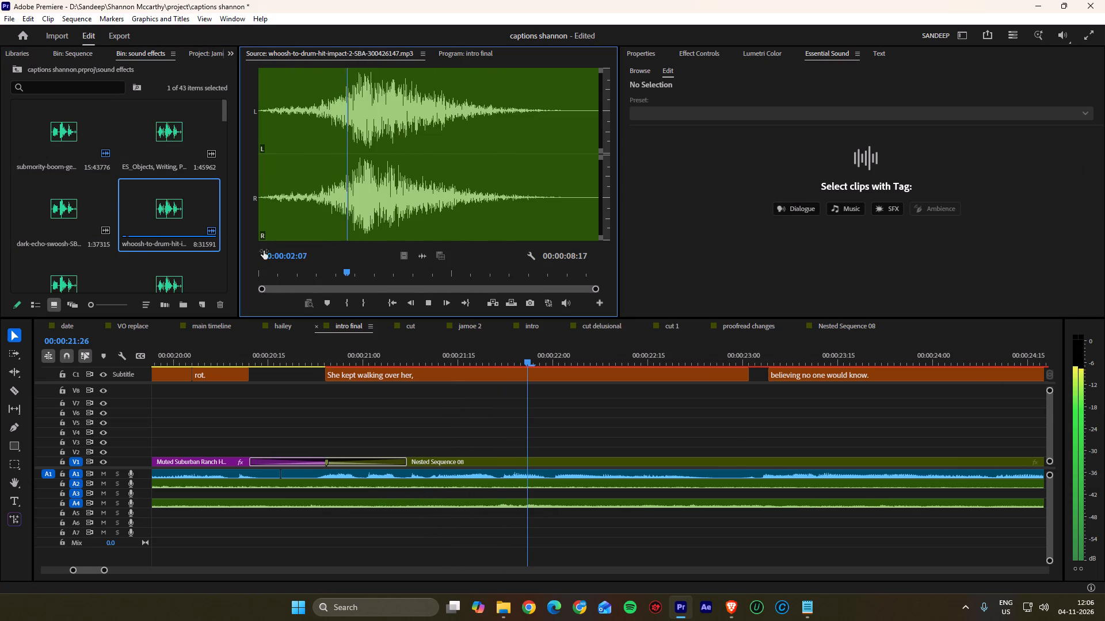
scroll(97, 184, "down", 2)
scroll(97, 184, "up", 2)
double_click(70, 271)
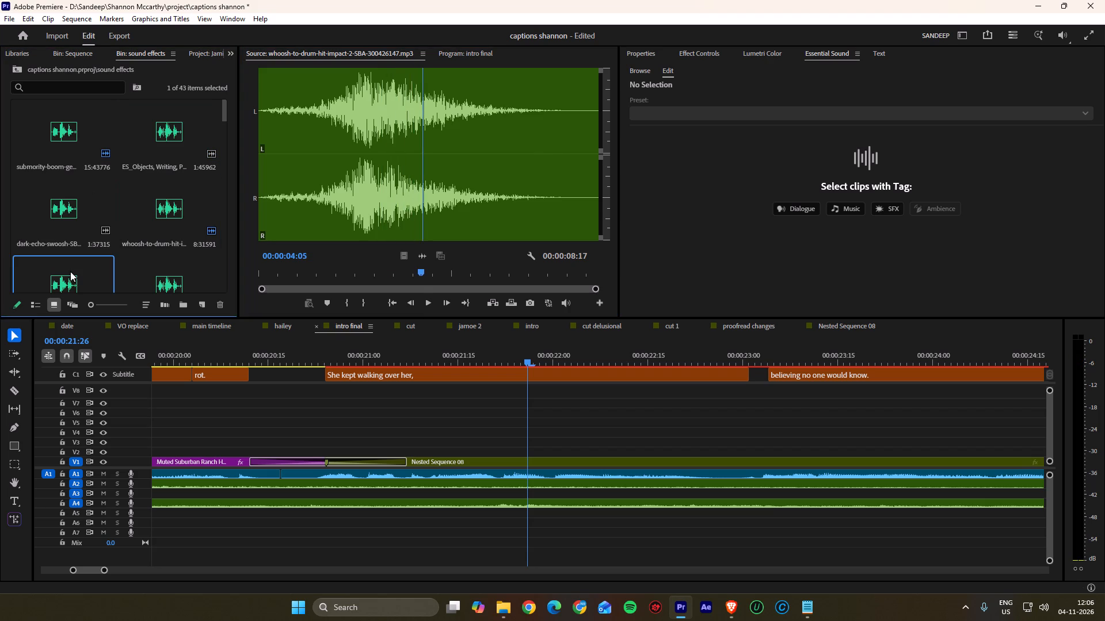
key("space")
left_click_drag(358, 274, 237, 271)
key("space")
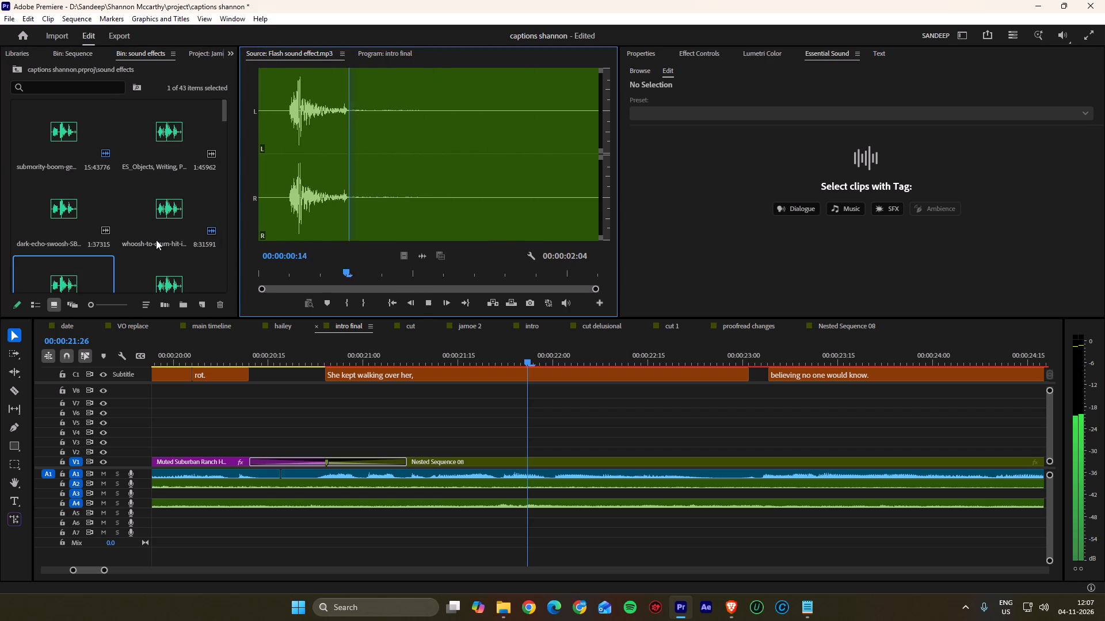
Audition glitch-morphing-epic-impact, micro-air-swoosh and Swsh Whoosh Medium Fire Horror Trailer 04 from the sound effects bin.
scroll(156, 240, "down", 1)
double_click(161, 209)
left_click_drag(316, 267, 202, 258)
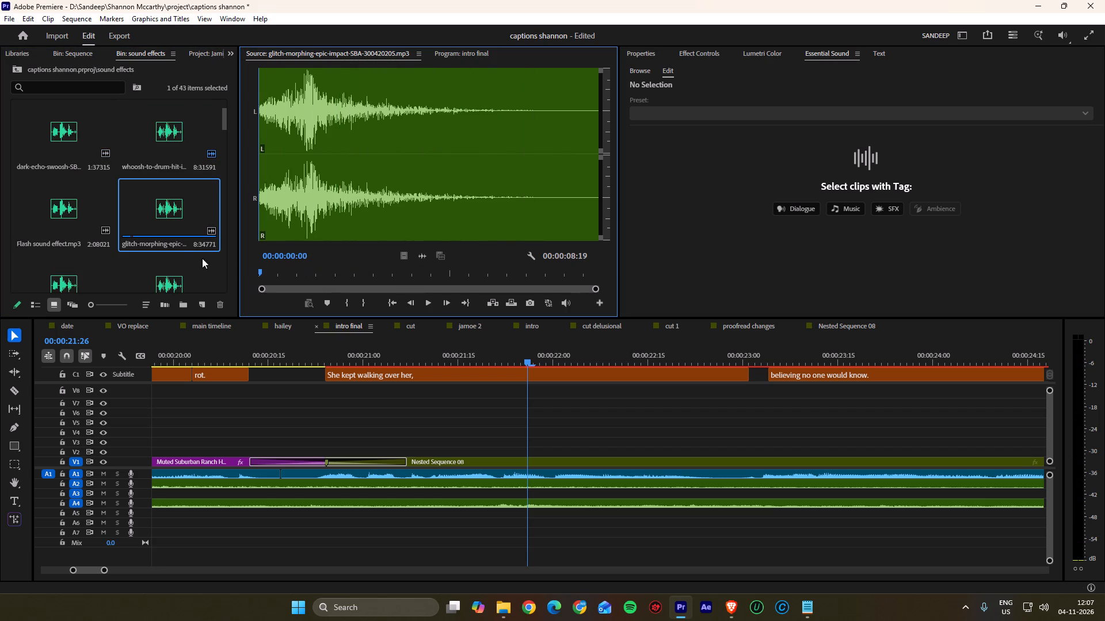
left_click_drag(202, 258, 212, 262)
key("space")
scroll(51, 209, "down", 1)
double_click(51, 206)
key("space")
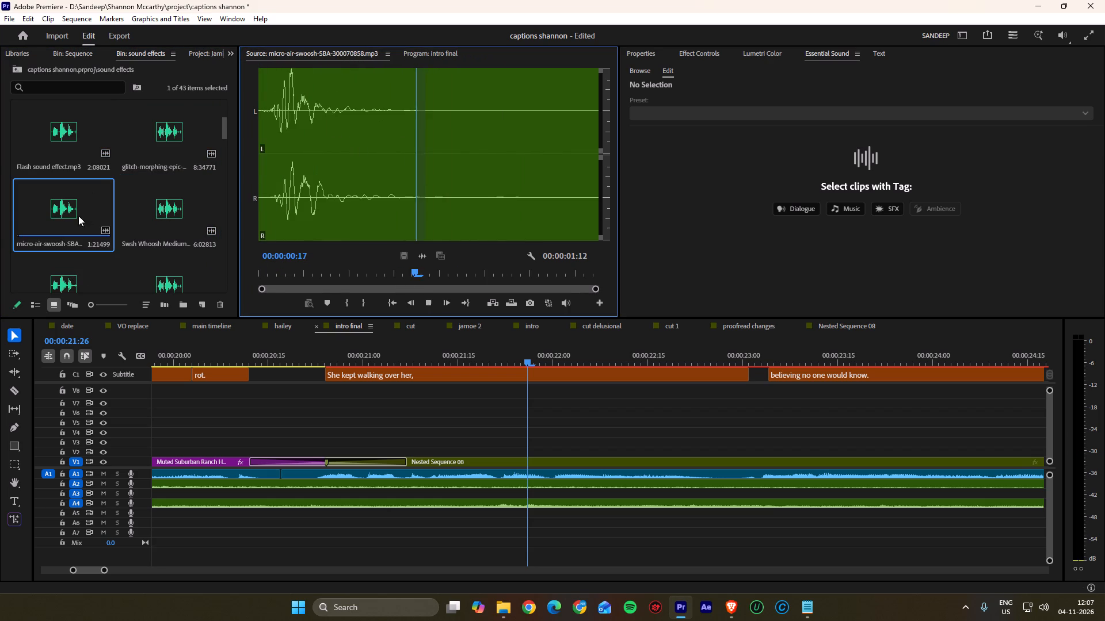
left_click_drag(252, 262, 167, 256)
left_click_drag(269, 269, 192, 269)
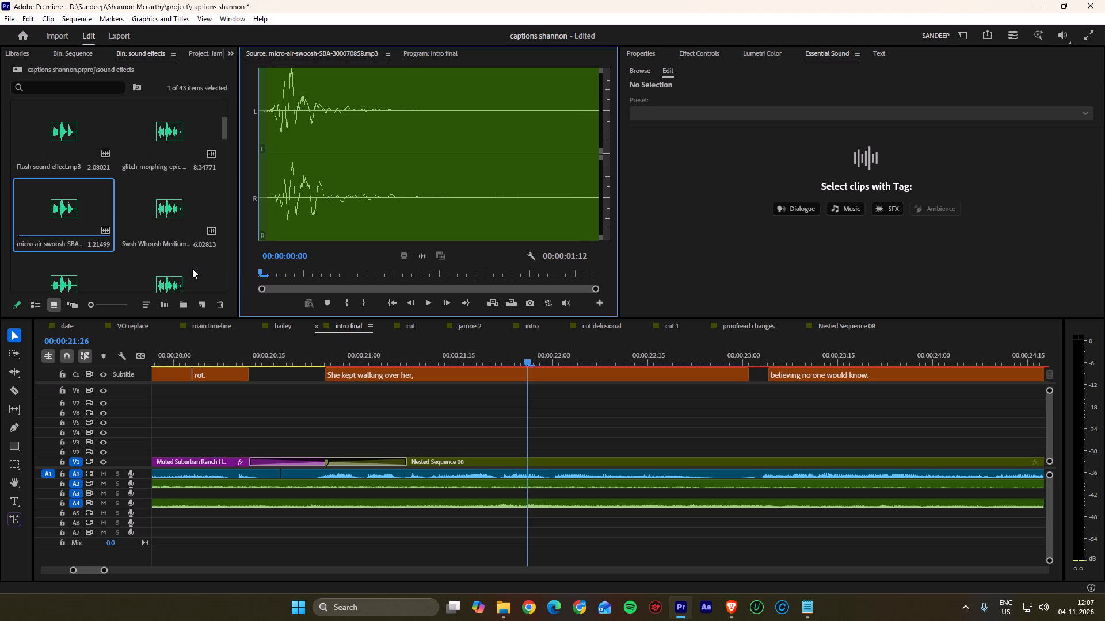
left_click_drag(192, 269, 192, 269)
key("space")
key("space")
double_click(165, 209)
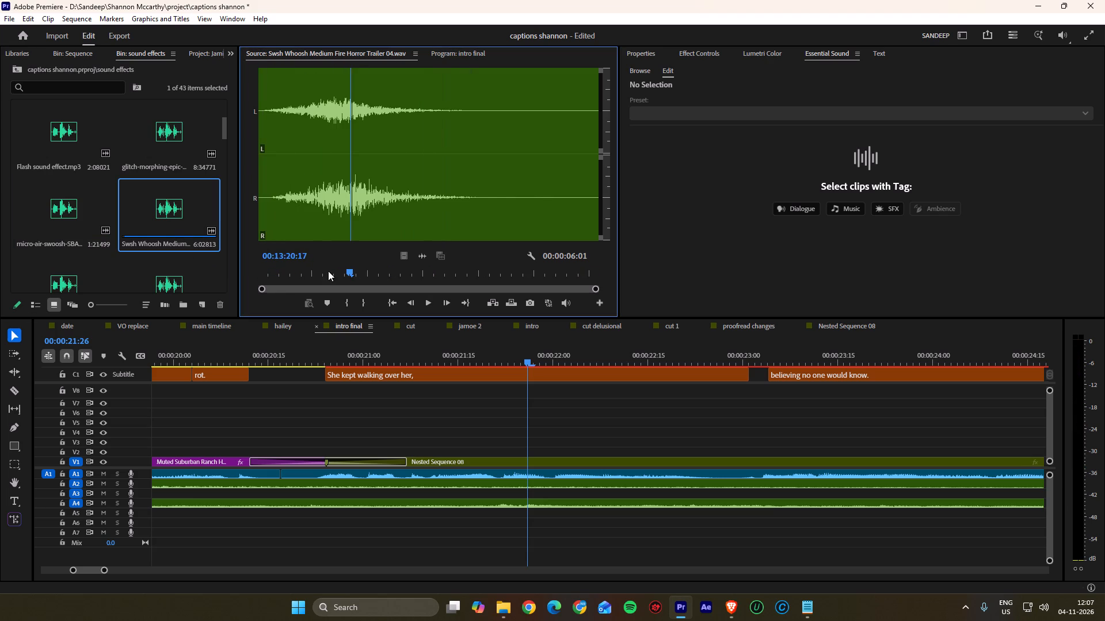
left_click_drag(329, 271, 257, 267)
key("space")
Audition ES_Hitech GUI Digital Glitch 01, Sci-Fi Glitch Recalibrator and ES_Designed Whoosh Horror Shocking Flashing.
scroll(124, 220, "down", 2)
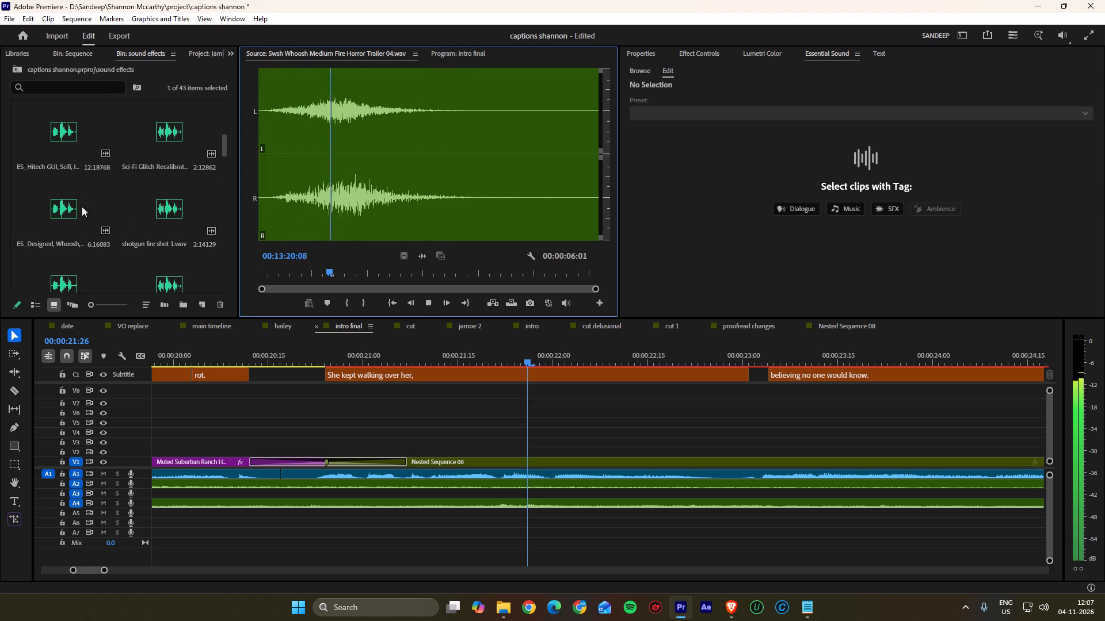
scroll(82, 206, "up", 1)
double_click(74, 213)
key("space")
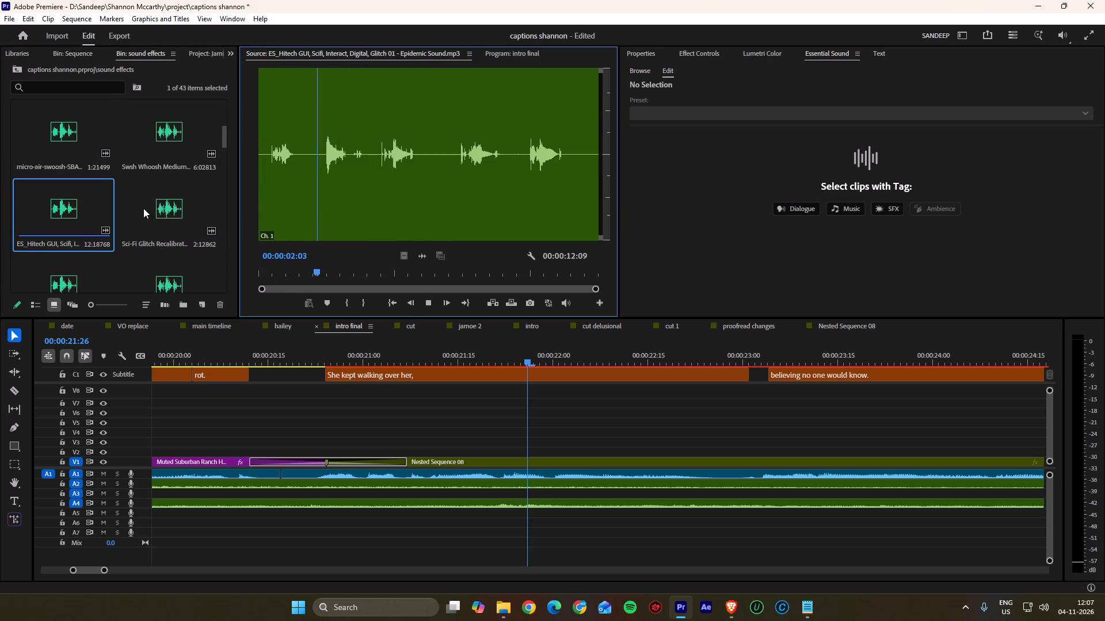
double_click(159, 210)
key("space")
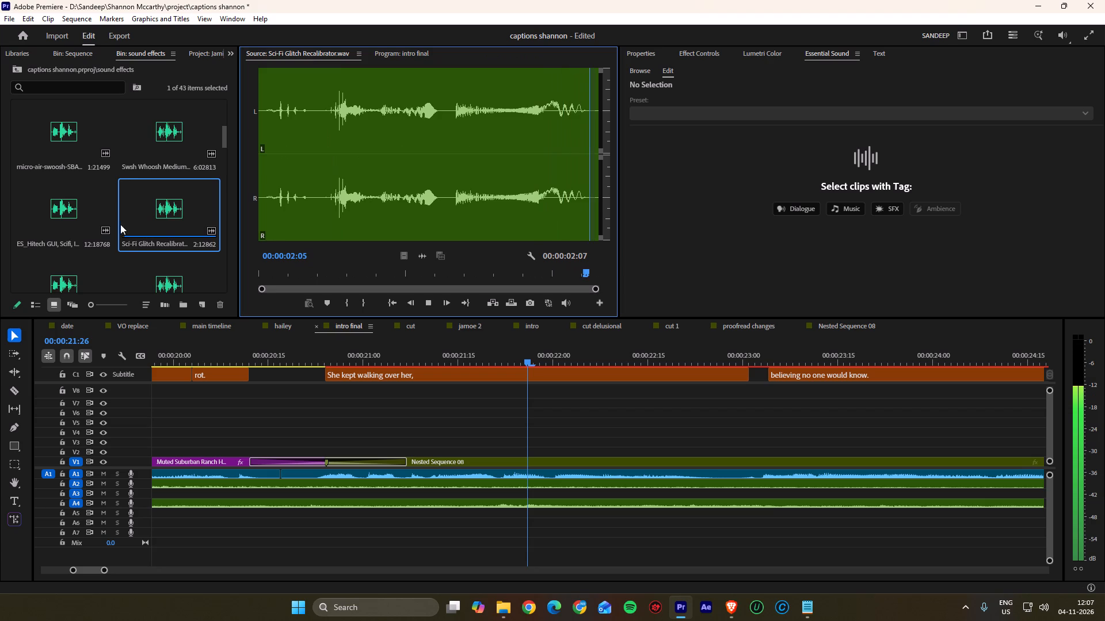
scroll(122, 243, "down", 1)
double_click(84, 201)
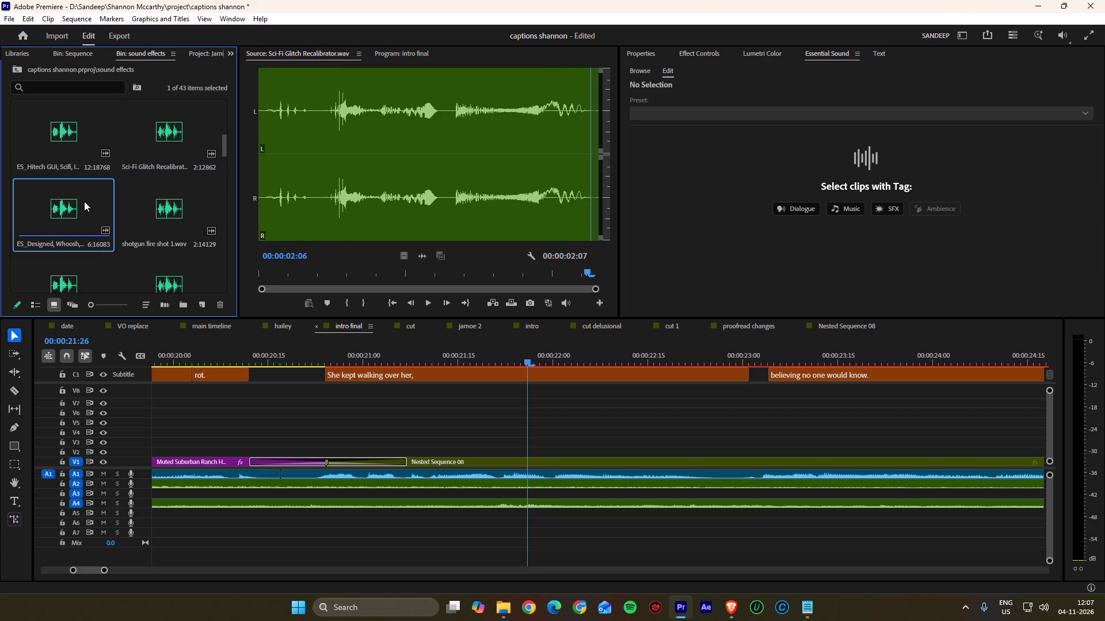
key("space")
key("space")
left_click_drag(317, 266, 243, 260)
key("space")
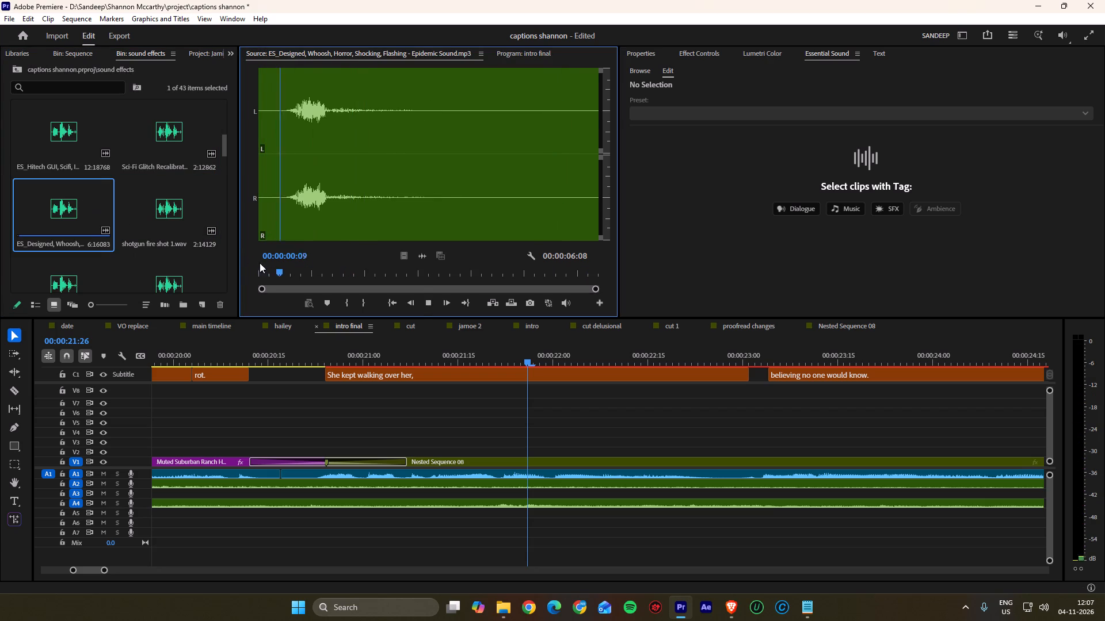
Audition shotgun fire shot 1, swell-dark-eerie and Nagra4SThreadingTensionLeverMovement from the sound effects bin.
double_click(166, 206)
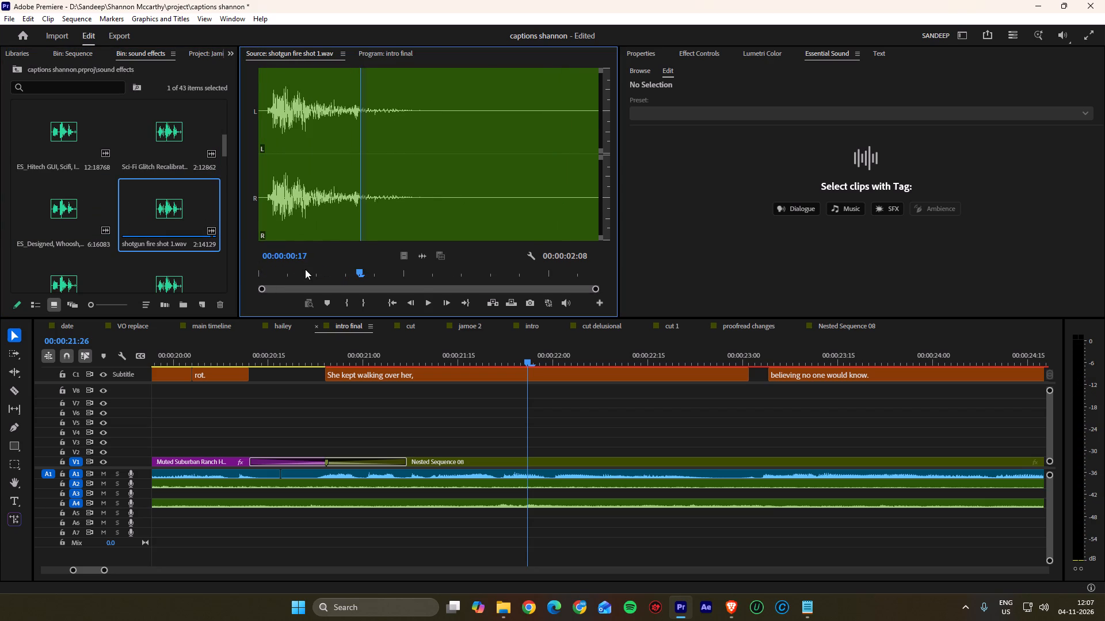
left_click_drag(305, 270, 218, 258)
key("space")
scroll(95, 213, "down", 1)
double_click(71, 206)
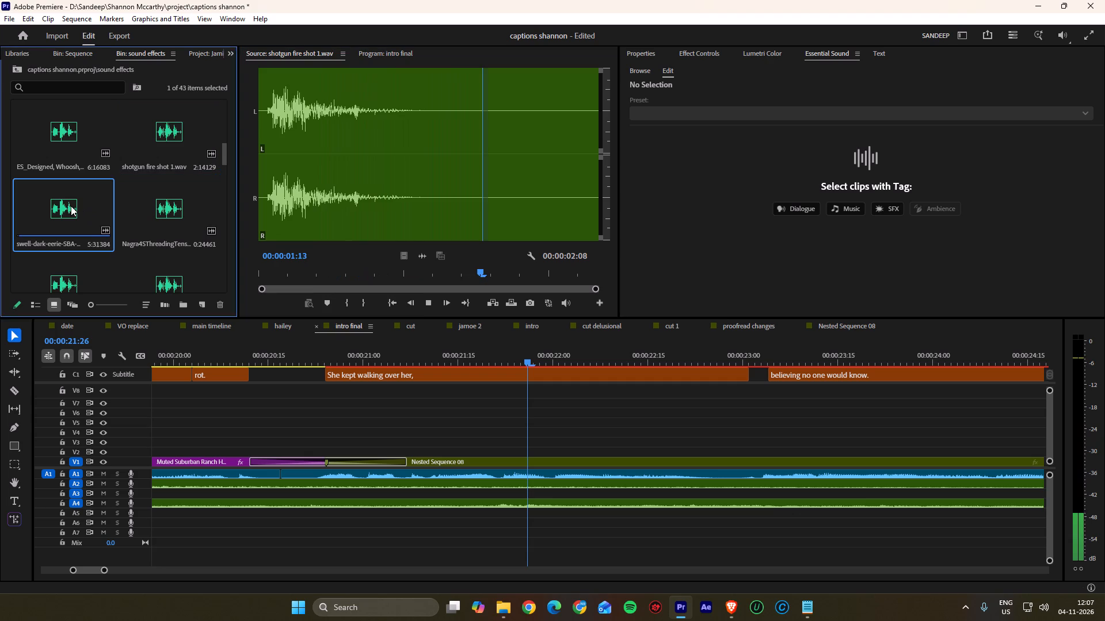
left_click(151, 214)
left_click(151, 214)
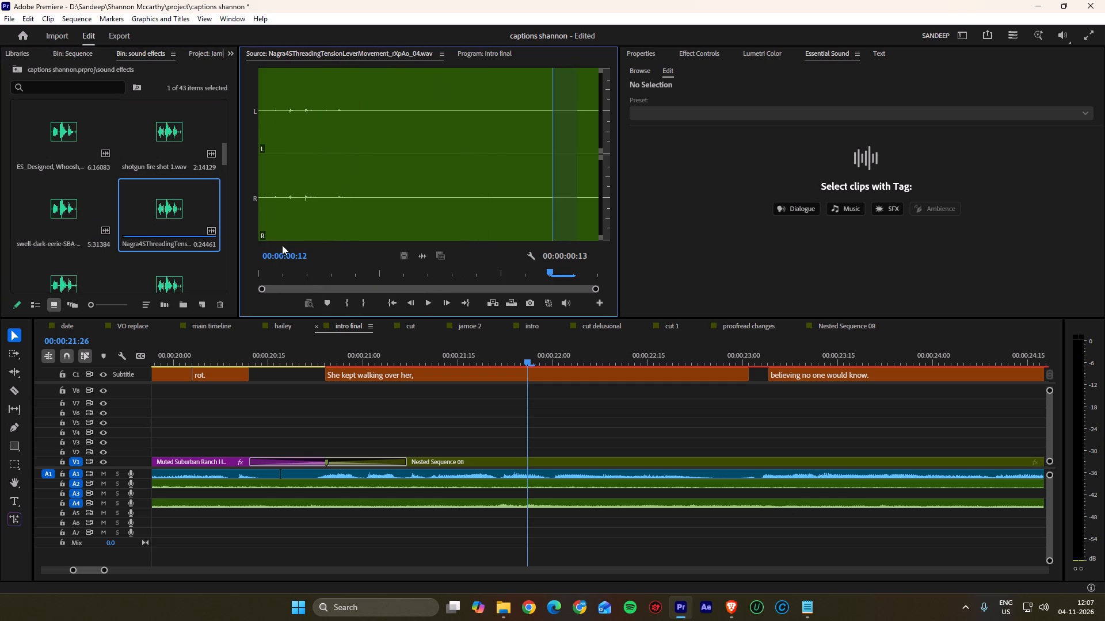
left_click_drag(314, 279, 235, 269)
key("space")
Audition BoomImpactDeepDistantThumpingHitsBooming, DSGNStngr_Fluttering and Blockbuster Trailer Cinematic Horror Texture Tone 1 from the sound effects bin.
scroll(139, 226, "down", 2)
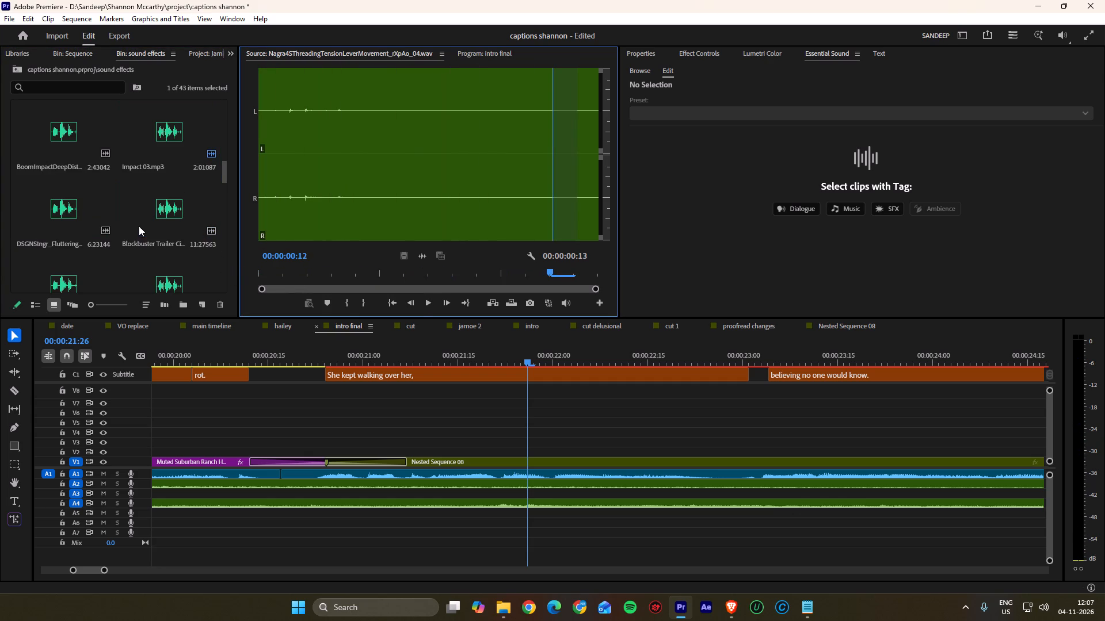
scroll(78, 192, "up", 1)
double_click(69, 217)
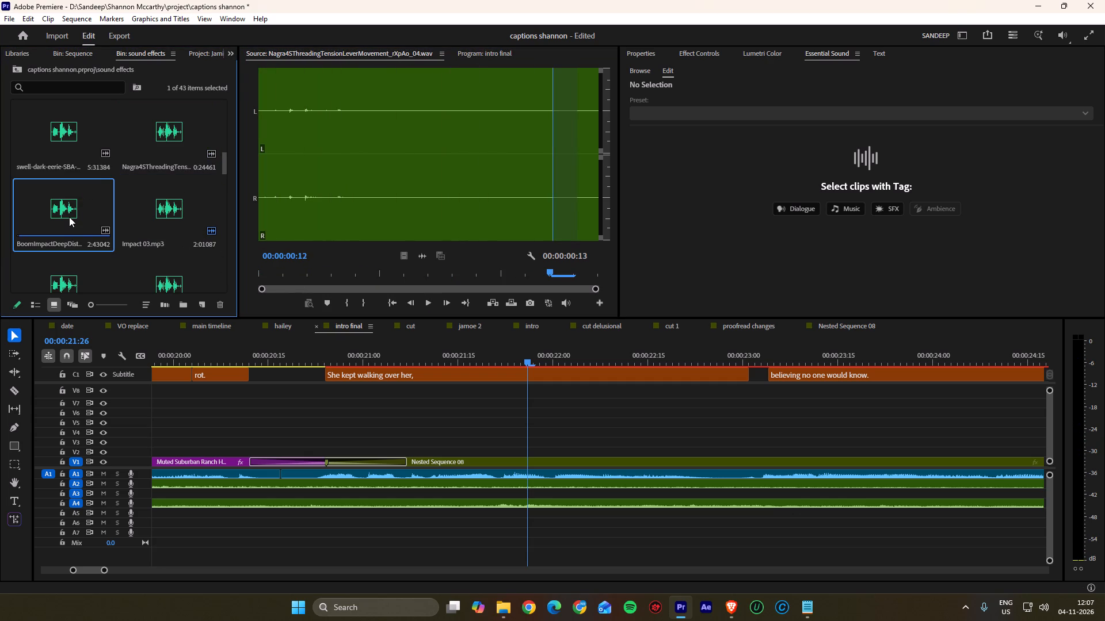
key("space")
left_click_drag(304, 275, 261, 269)
key("space")
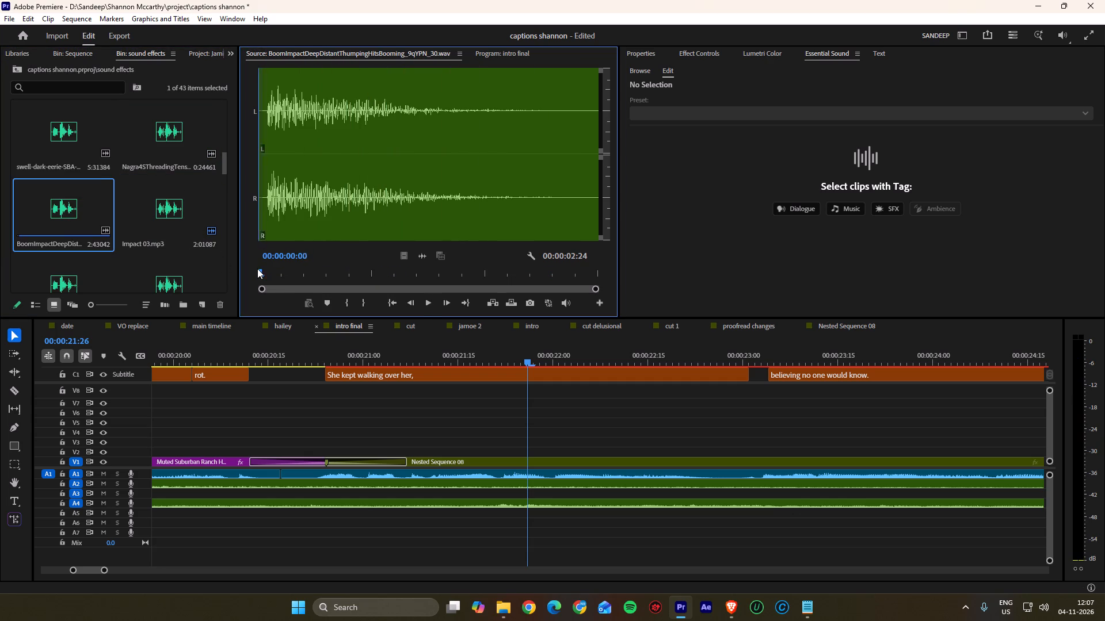
scroll(64, 211, "down", 1)
double_click(58, 210)
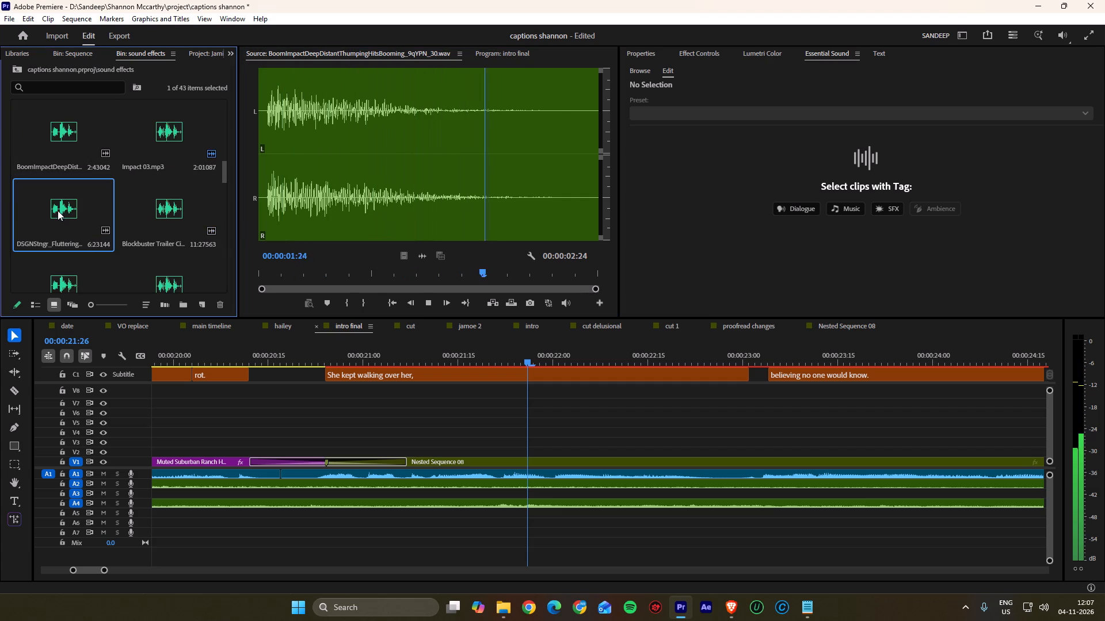
key("space")
double_click(159, 204)
key("space")
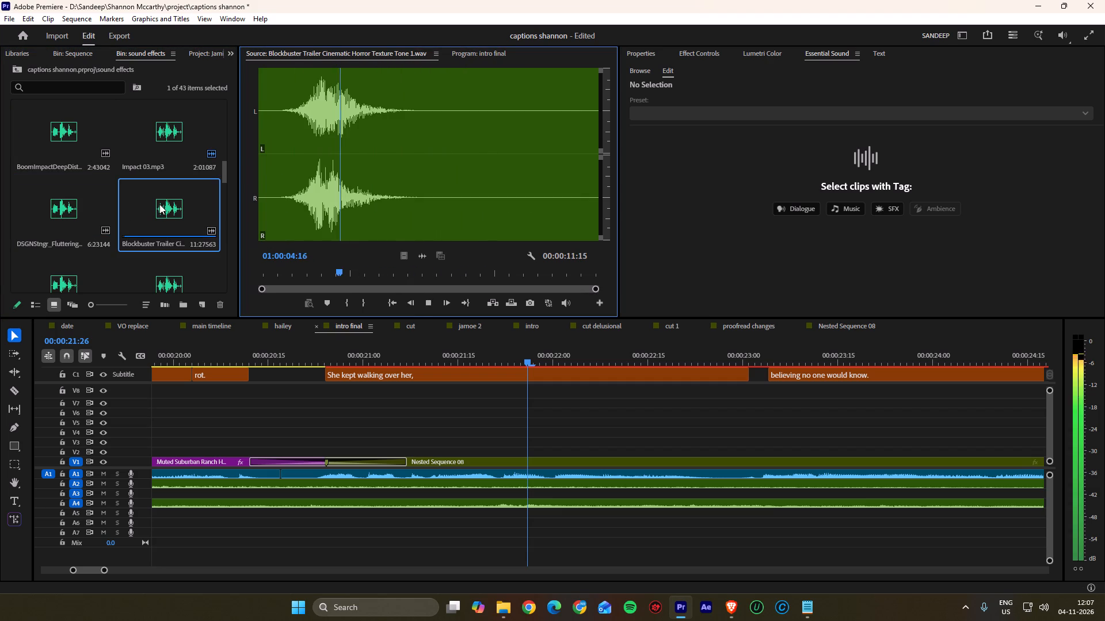
key("space")
Audition ES_Low Hit, ES_Gore, Stab, Impact and Impact.mp3 from the sound effects bin.
scroll(145, 220, "down", 1)
double_click(74, 201)
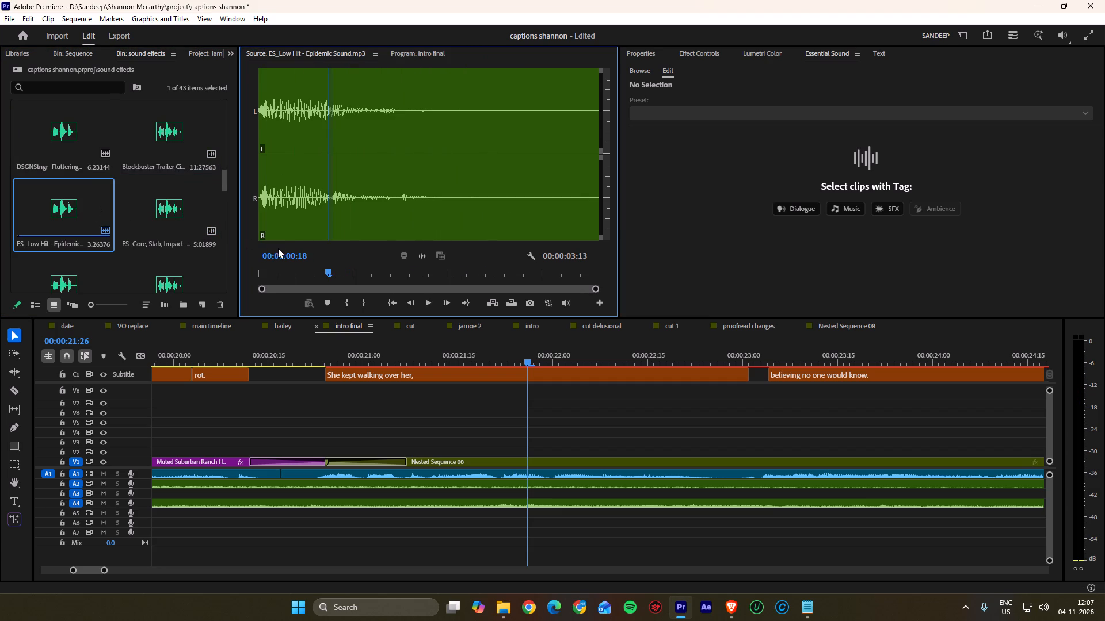
left_click_drag(294, 267, 212, 260)
key("space")
double_click(151, 204)
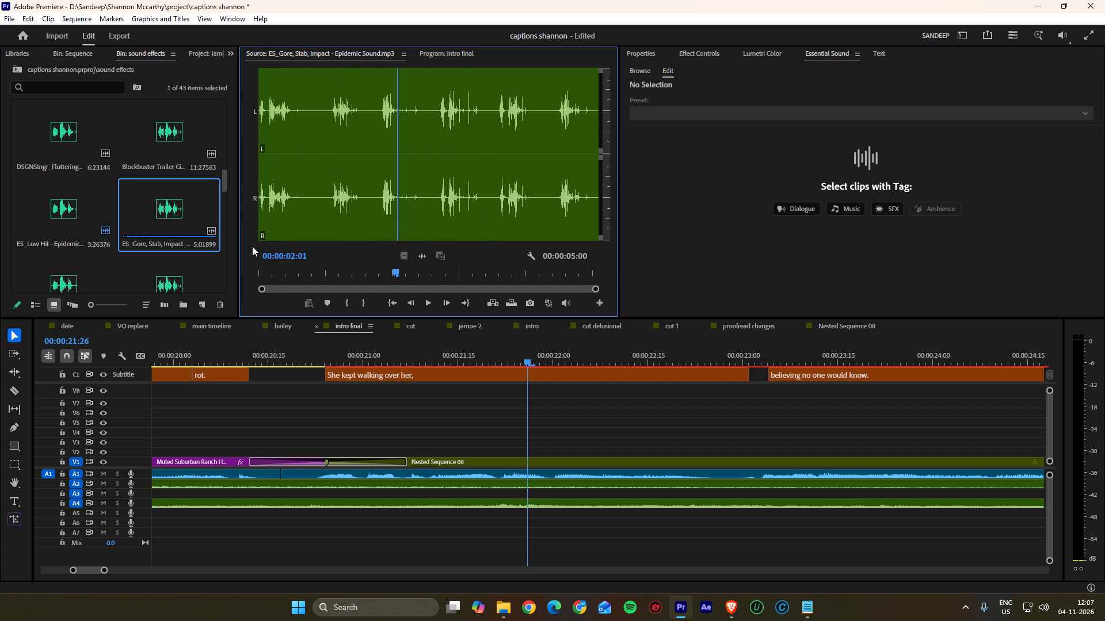
left_click_drag(297, 270, 240, 269)
key("space")
scroll(113, 204, "down", 1)
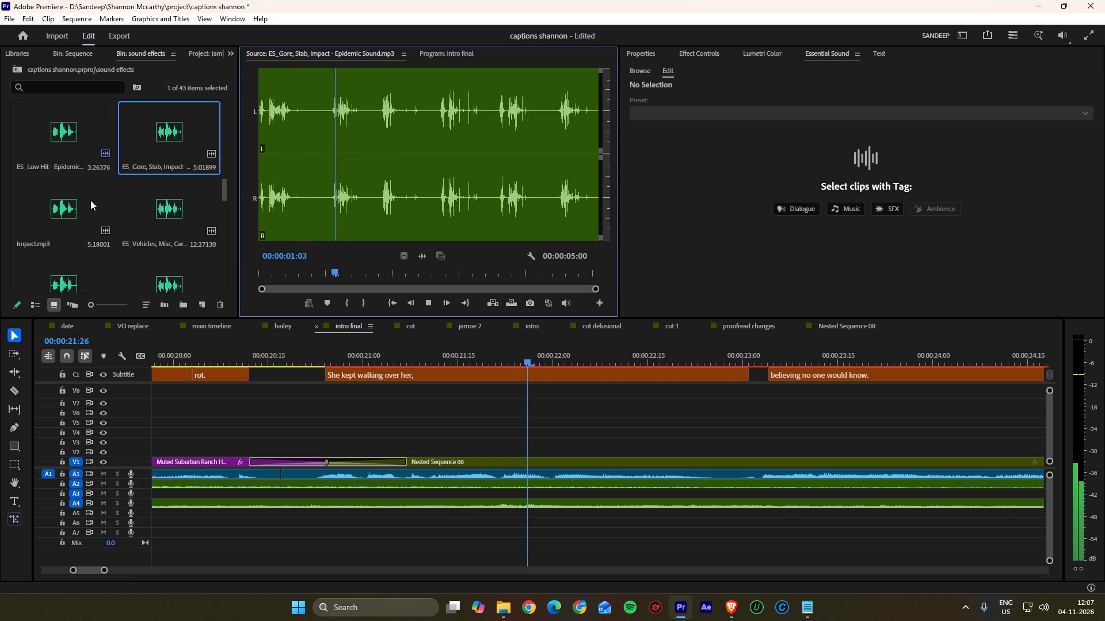
double_click(64, 204)
left_click_drag(250, 273, 211, 264)
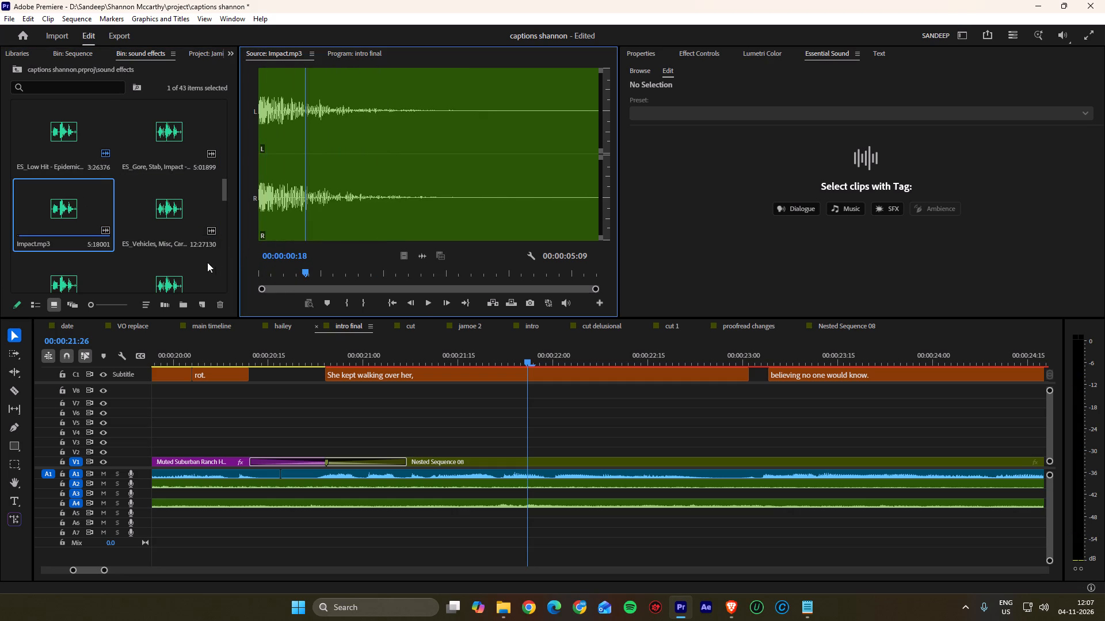
left_click_drag(294, 277, 218, 266)
key("space")
Audition the ES_Vehicles steering wheel hit, the two ES_Gore, Stab, Knife clips and Horror Impact from the sound effects bin.
double_click(157, 215)
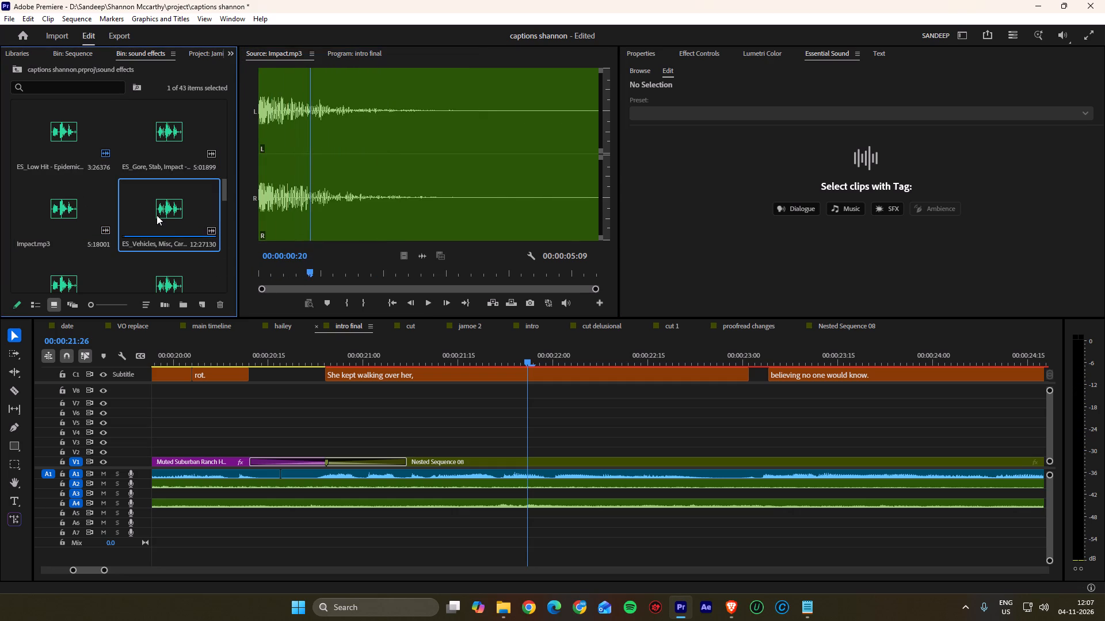
left_click_drag(288, 275, 241, 269)
key("space")
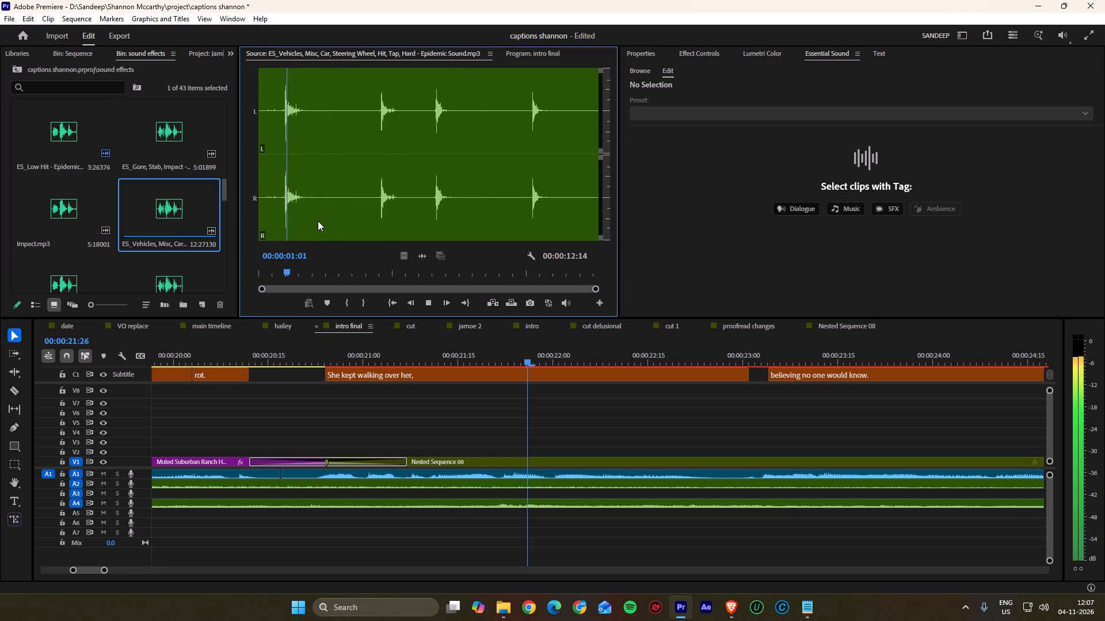
scroll(103, 208, "down", 2)
double_click(59, 194)
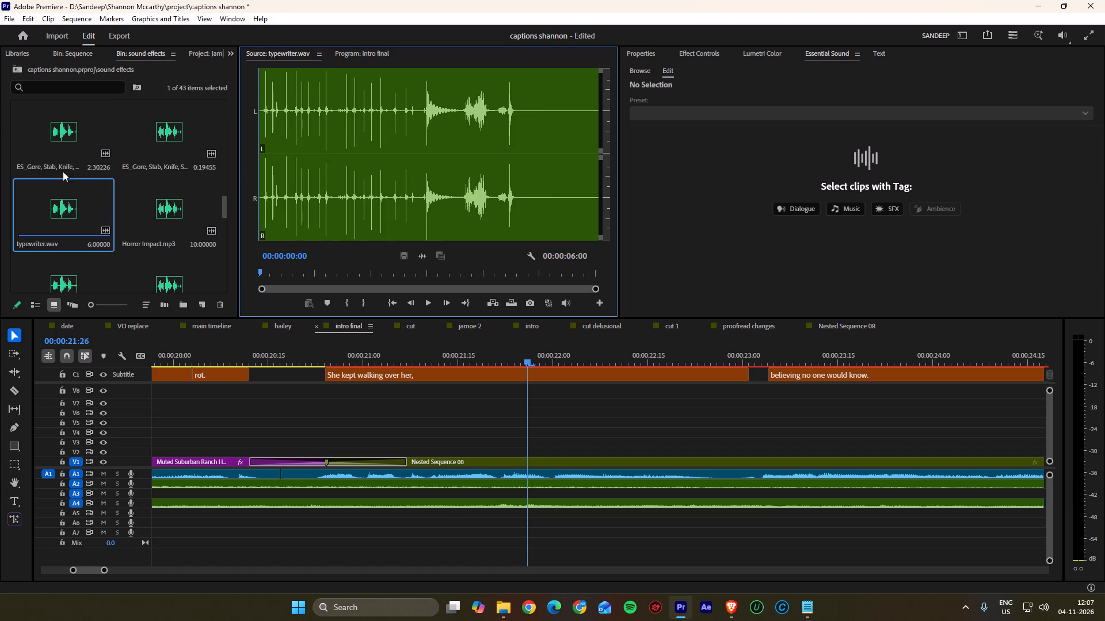
double_click(67, 133)
key("space")
double_click(150, 137)
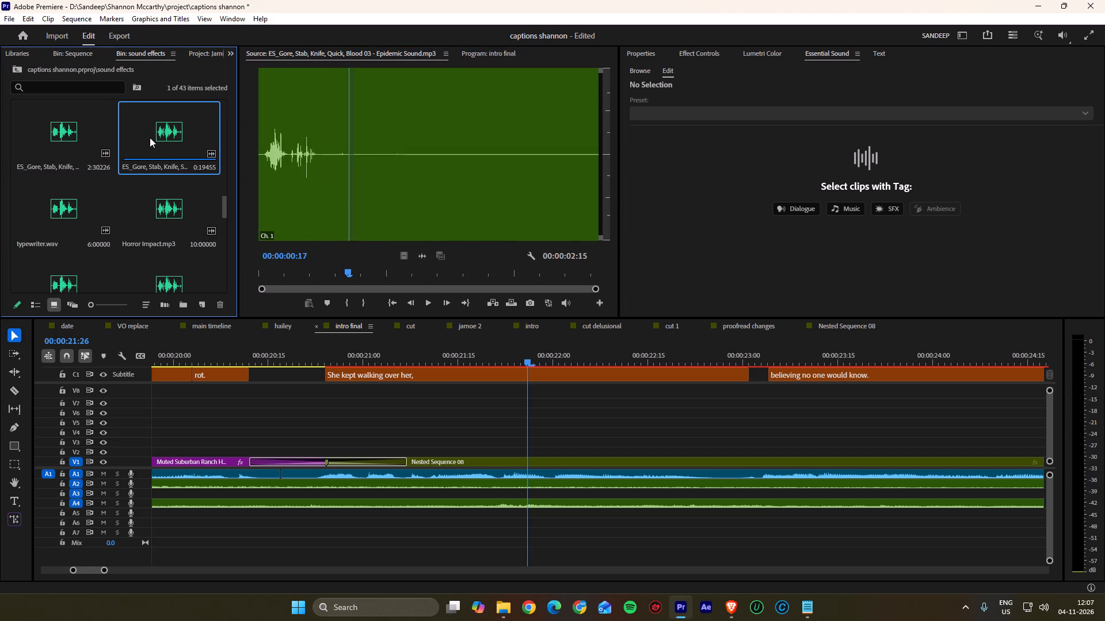
key("space")
double_click(158, 207)
key("space")
Audition low-whistle-hit-trailer-thud-intro, hit-thud-dark and hissing-whoosh-to-deep-hit-film-trailer-cinematic from the sound effects bin.
scroll(146, 232, "down", 2)
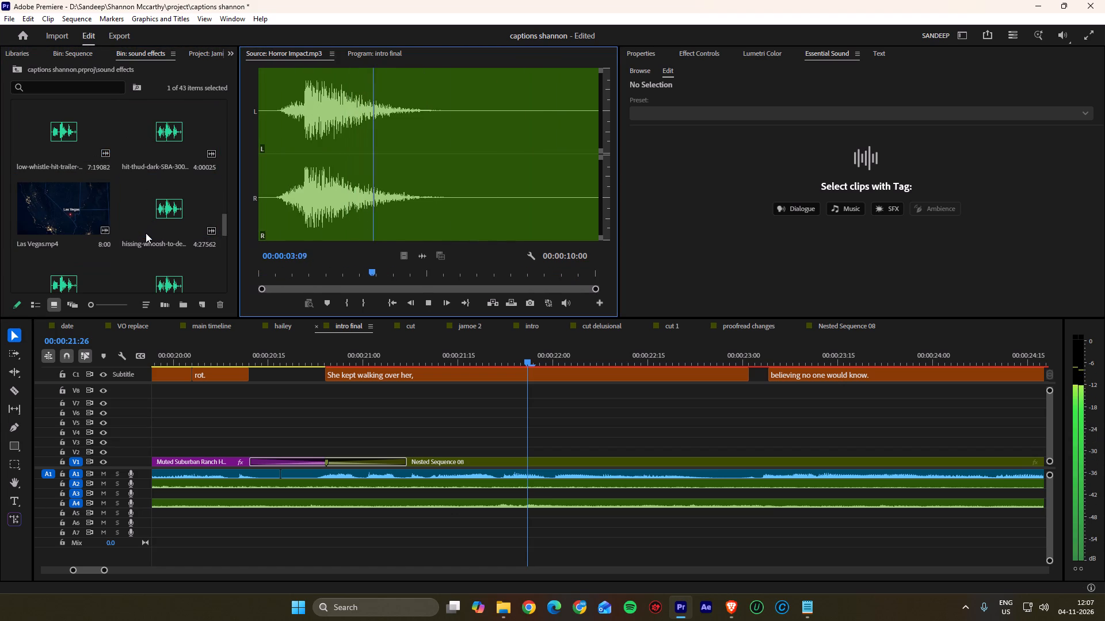
double_click(67, 145)
key("space")
key("space")
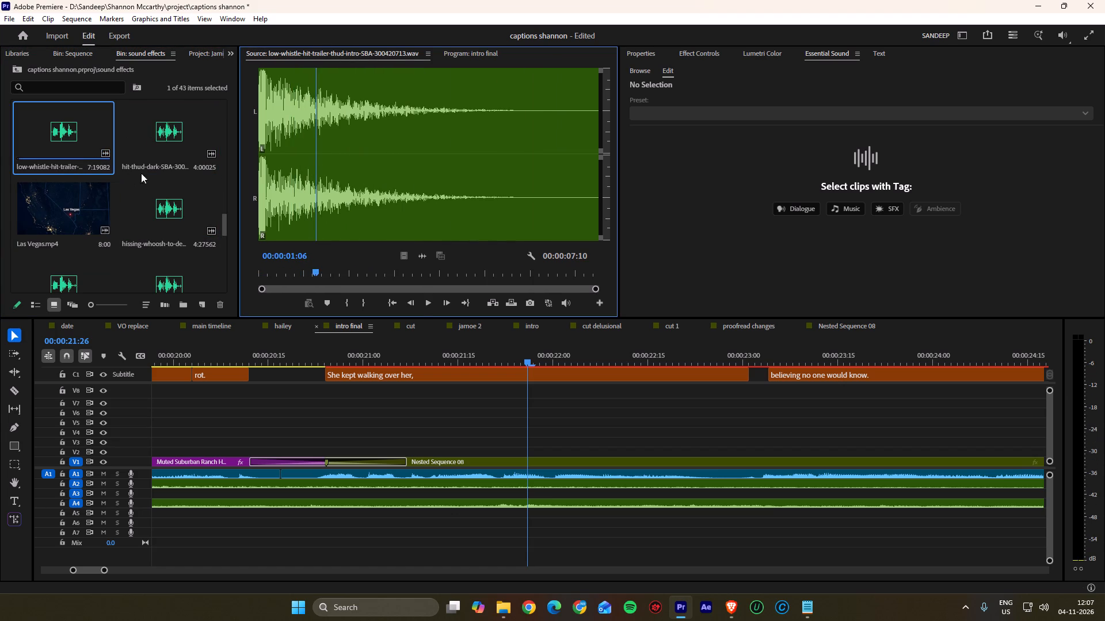
double_click(176, 142)
key("space")
key("space")
double_click(174, 193)
key("space")
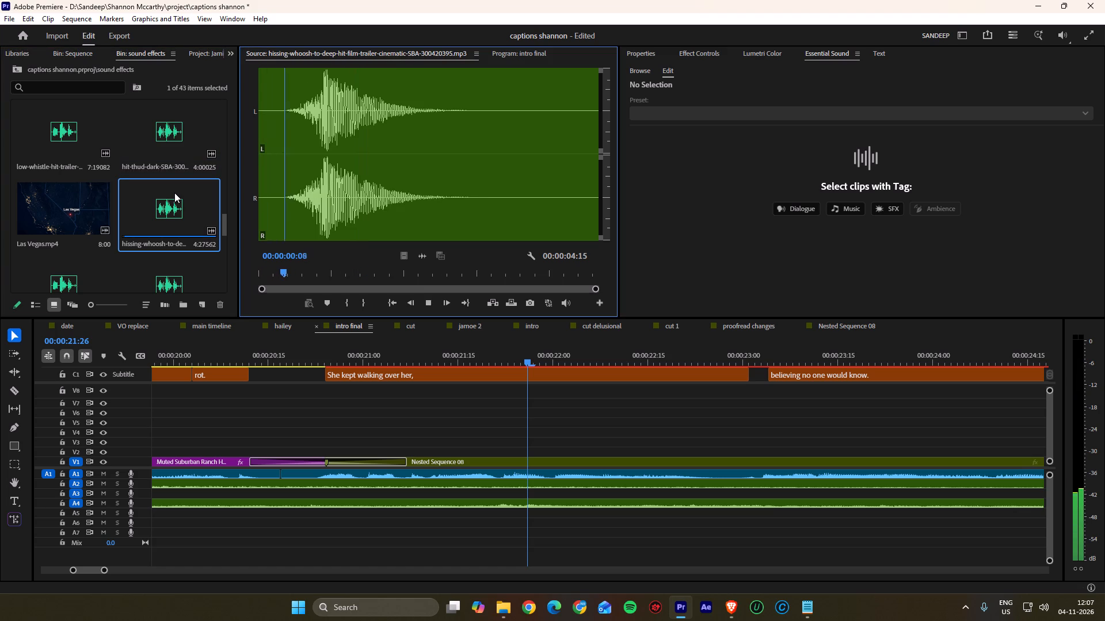
Audition the FREE Transition sound, the 12-gauge Benelli gunshot and ES_Cinematic Hit, Click, Thud, Dark from the sound effects bin.
scroll(166, 219, "down", 2)
scroll(92, 157, "up", 1)
double_click(72, 208)
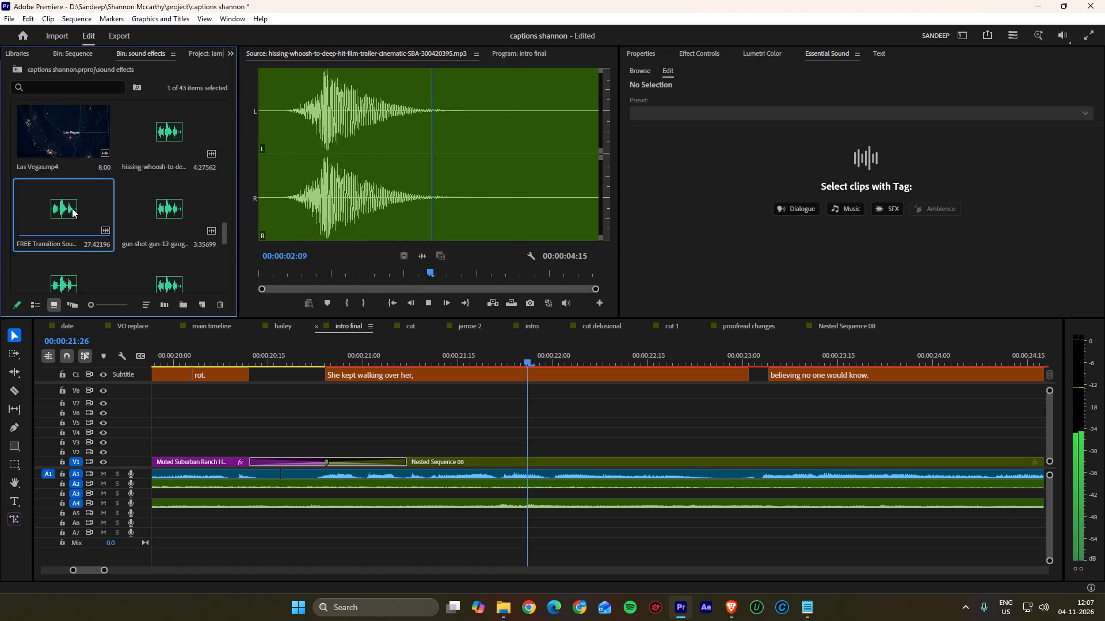
key("space")
double_click(180, 209)
key("space")
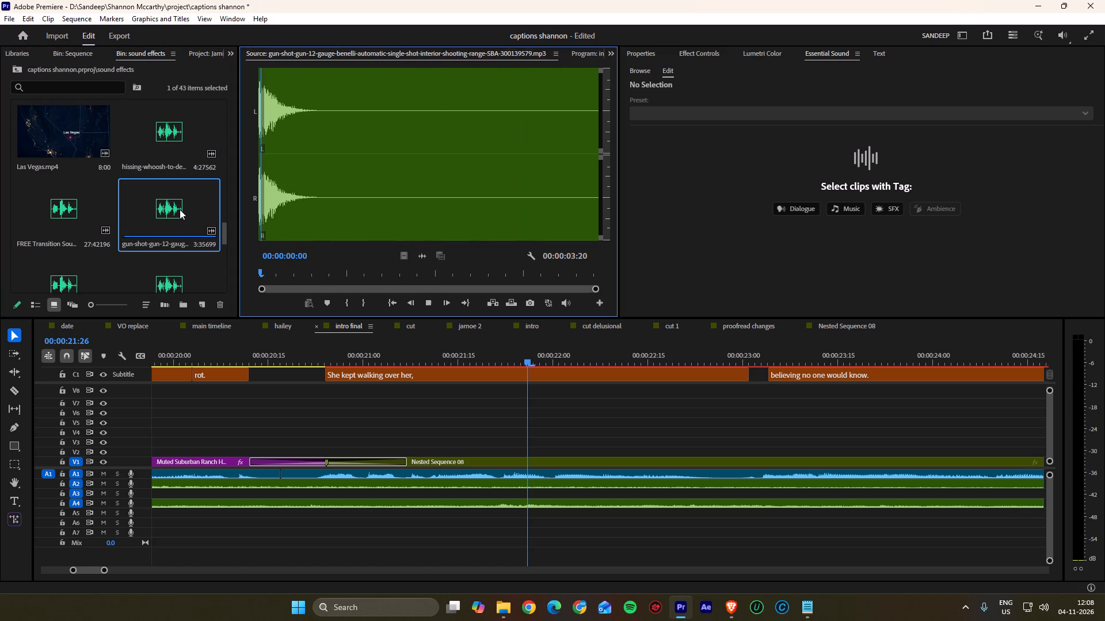
key("space")
scroll(137, 224, "down", 1)
double_click(64, 210)
key("space")
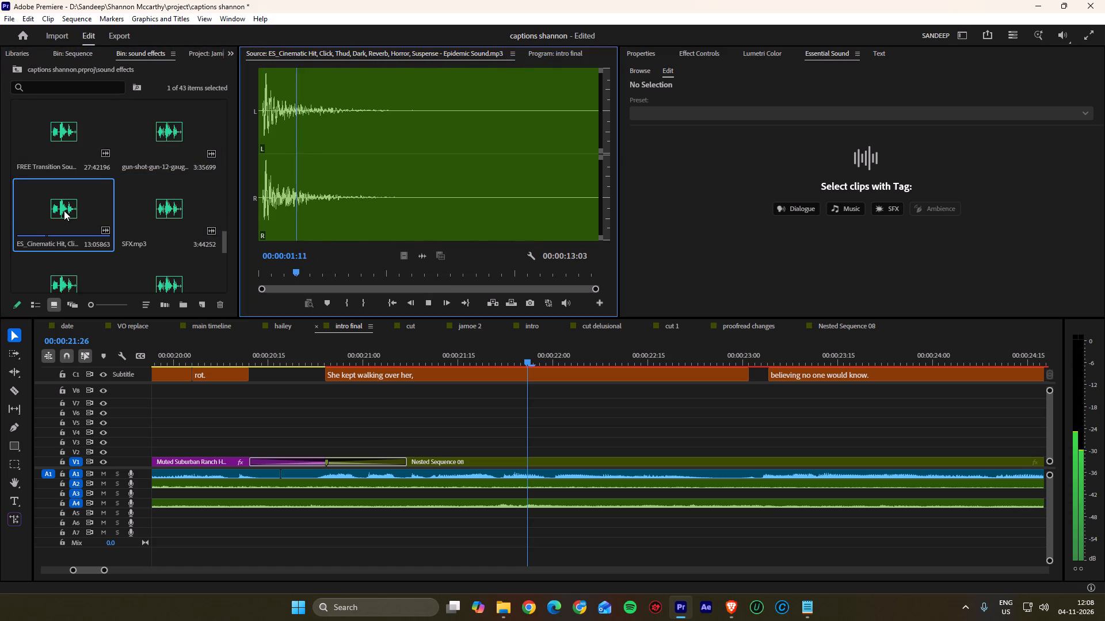
Audition SFX.mp3, gun-45-magnum-shot-close-perspective and camera-shutter-10 from the sound effects bin.
double_click(161, 216)
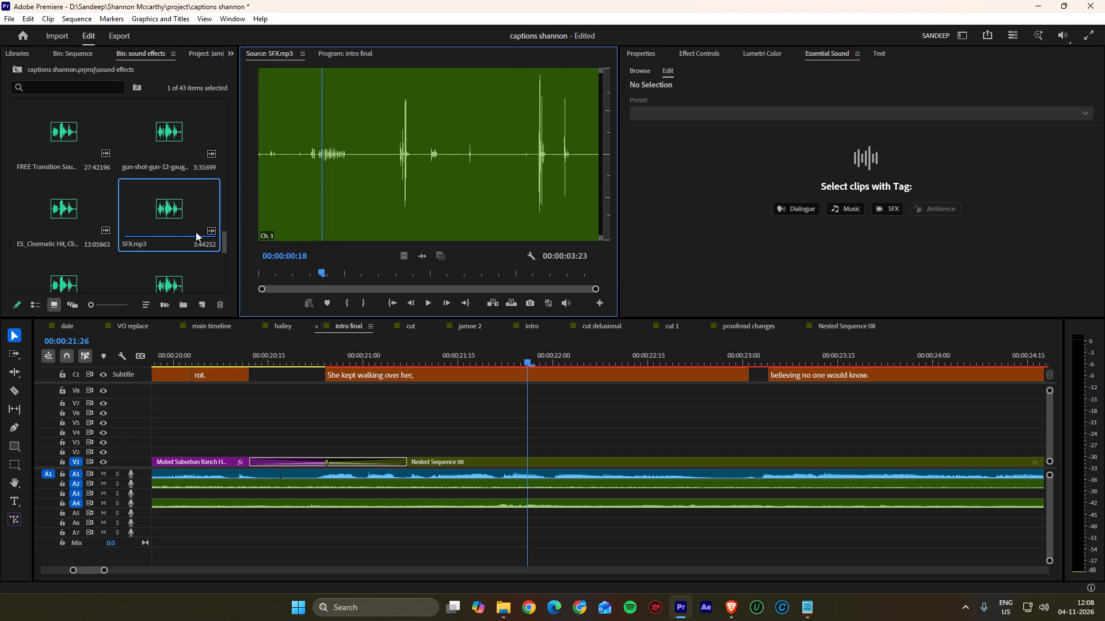
key("space")
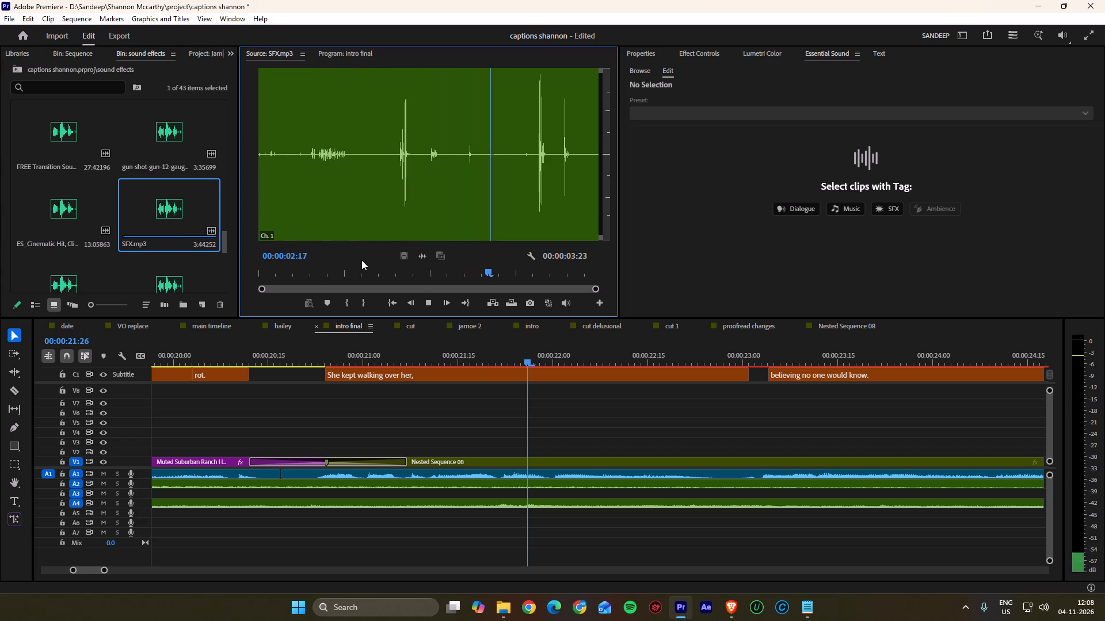
left_click_drag(303, 267, 207, 256)
key("space")
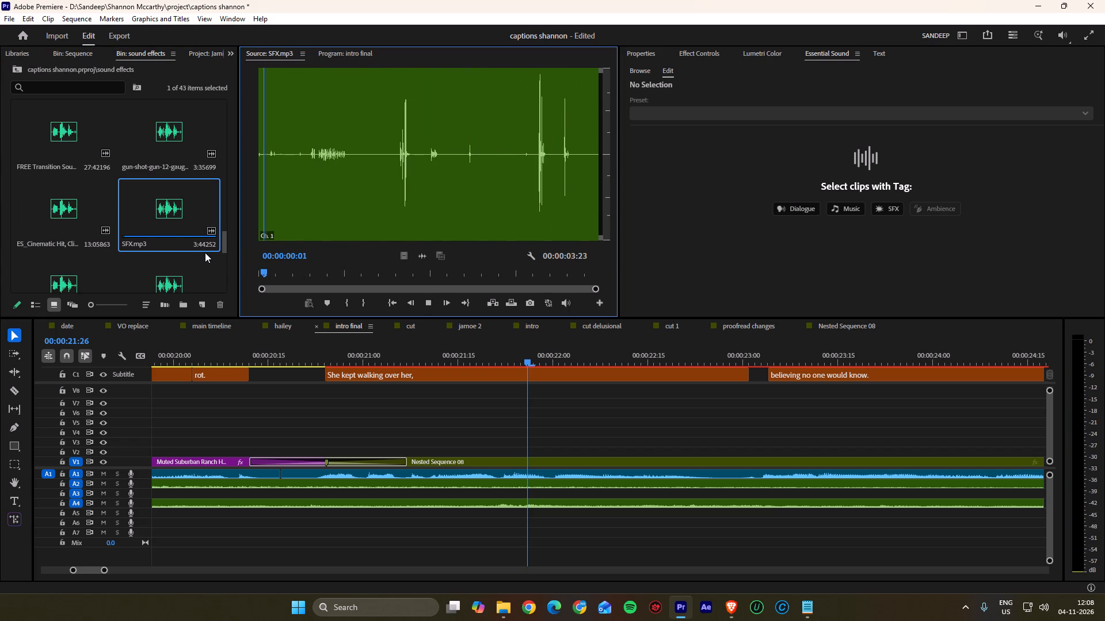
key("space")
scroll(79, 224, "down", 2)
scroll(78, 212, "up", 1)
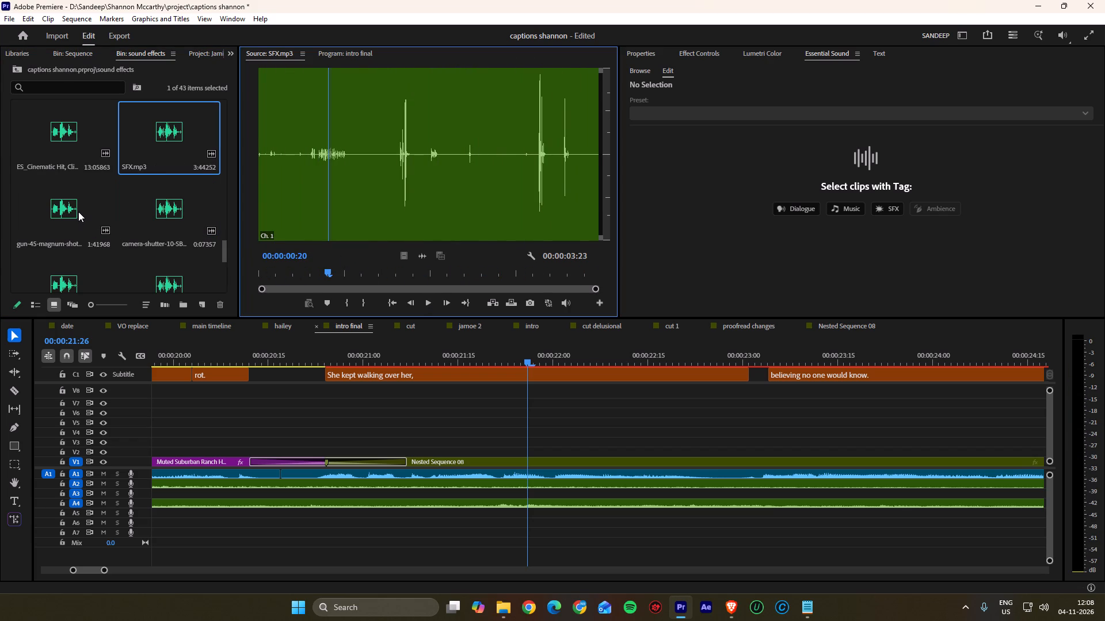
double_click(78, 212)
key("space")
left_click_drag(292, 269, 207, 259)
key("space")
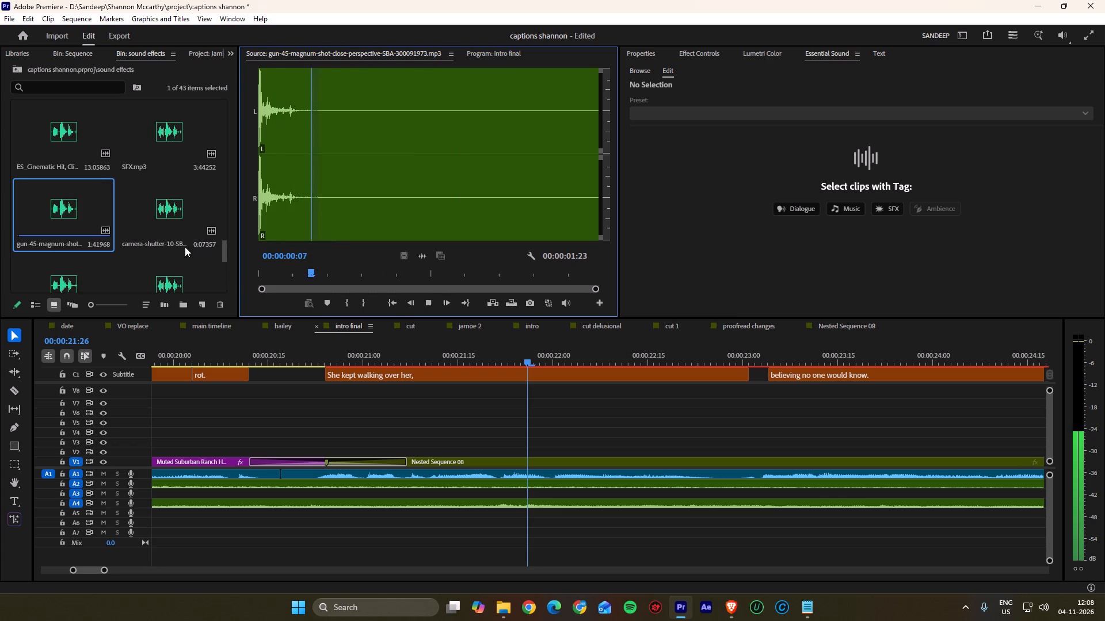
double_click(170, 203)
left_click_drag(299, 270, 228, 265)
key("space")
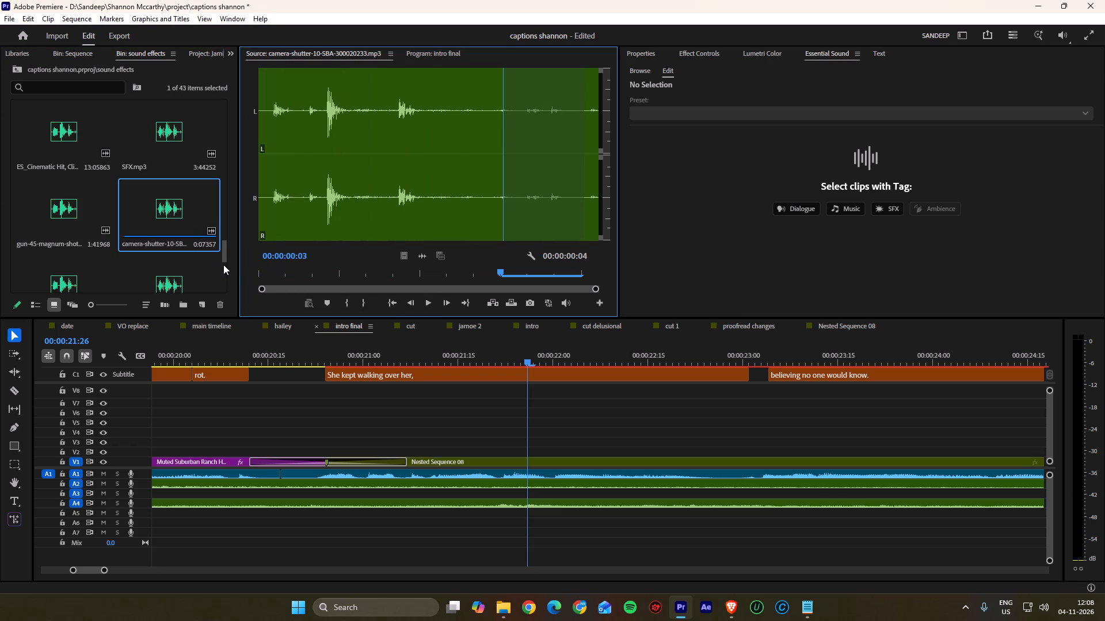
Audition deep-horror-swoosh-3 and ES_Kitchen Knife, Stab Body 05 from the sound effects bin.
scroll(91, 238, "down", 1)
double_click(58, 206)
key("space")
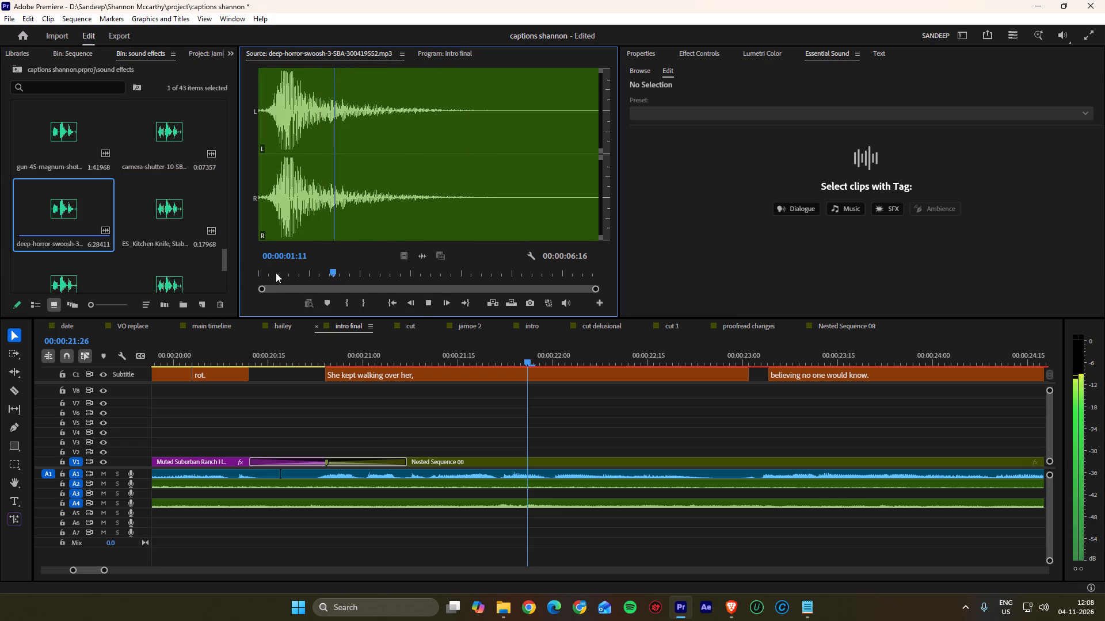
left_click_drag(275, 273, 172, 259)
key("space")
double_click(151, 216)
key("space")
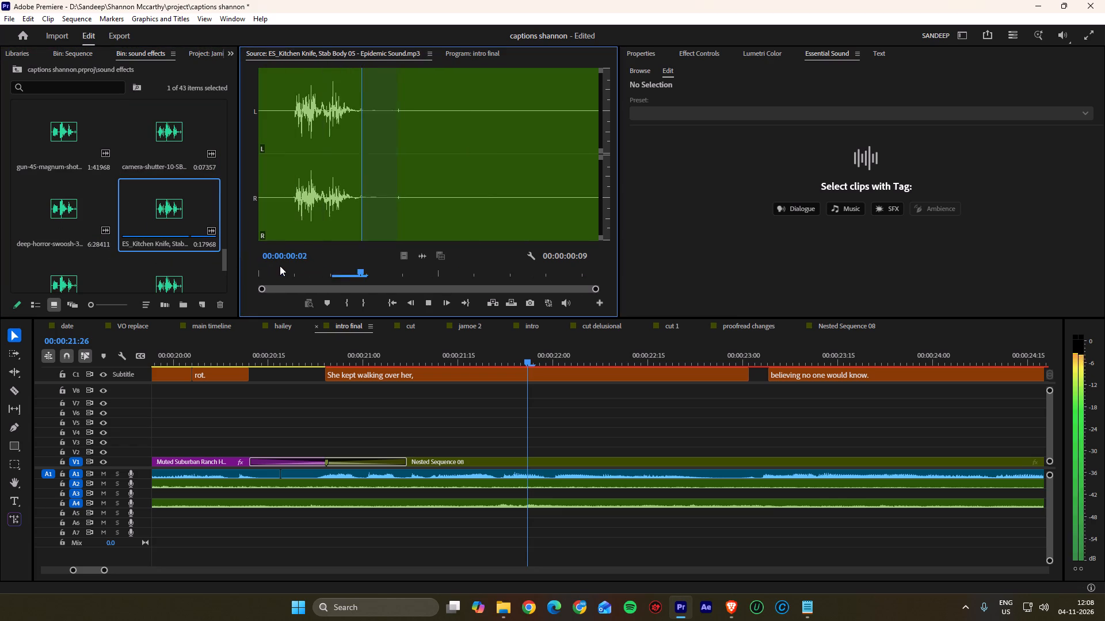
Audition ES_Designed, Eerie, Mysterious, Suspense, metallic-accent-eerie, fast-fly-up-riser and pistol-44-magnum-single-shot-exterior from the sound effects bin.
scroll(151, 225, "down", 1)
scroll(86, 216, "down", 1)
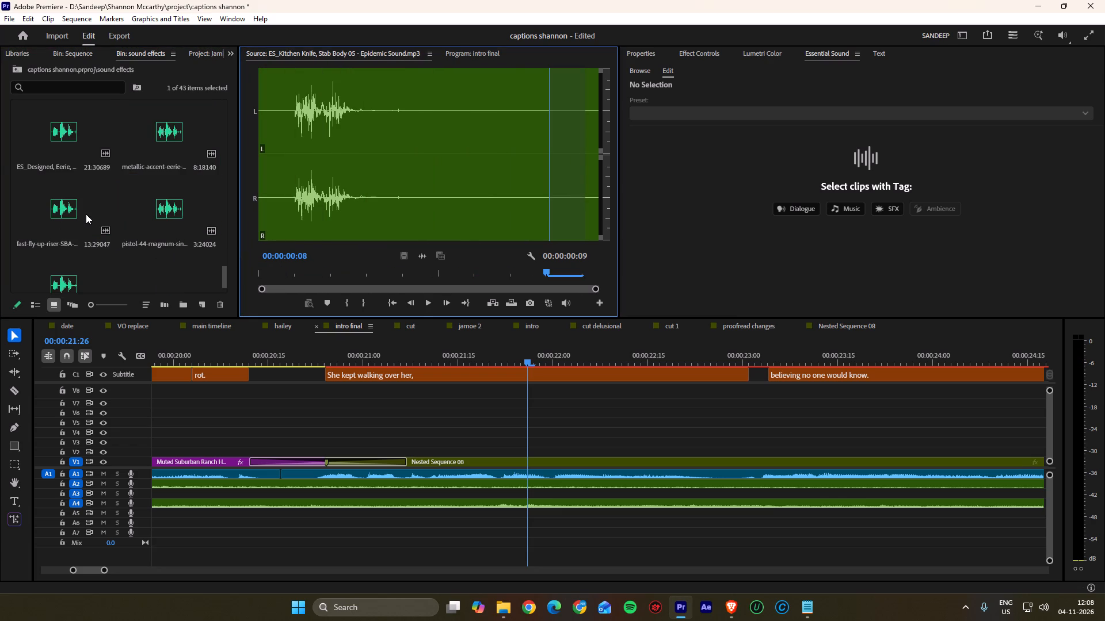
double_click(59, 125)
key("space")
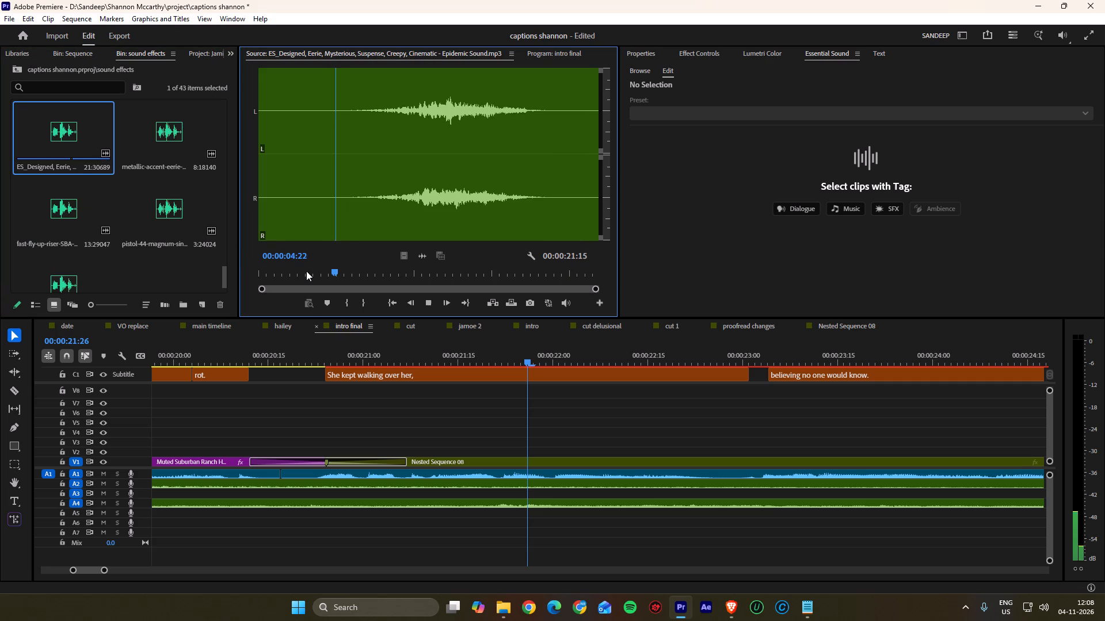
double_click(165, 131)
key("space")
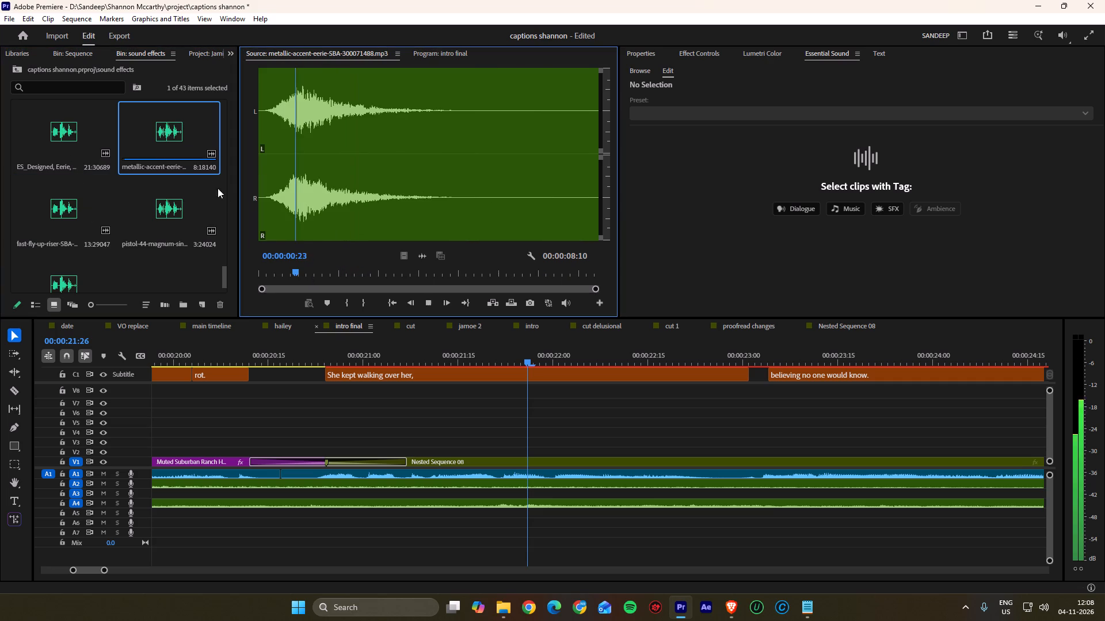
key("space")
double_click(59, 205)
key("space")
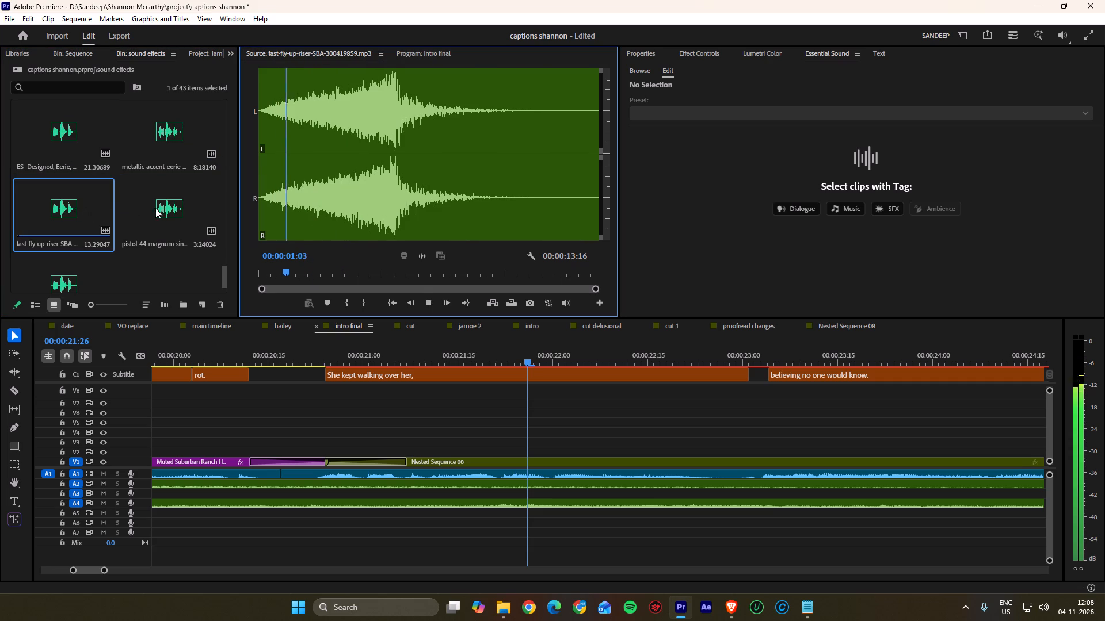
double_click(156, 208)
key("space")
left_click_drag(289, 278, 201, 269)
key("space")
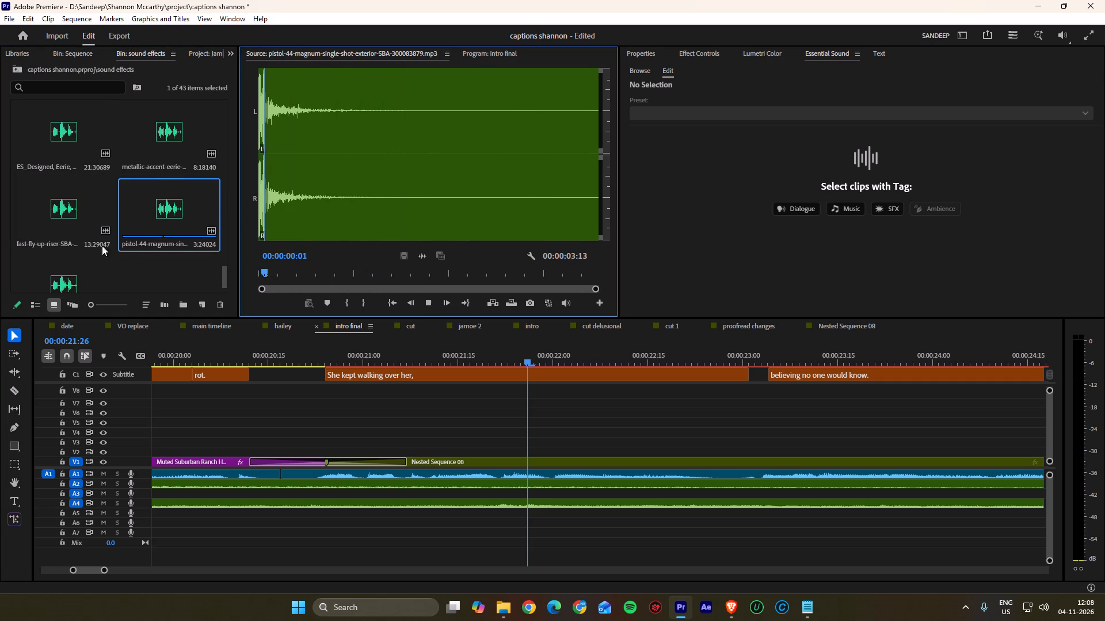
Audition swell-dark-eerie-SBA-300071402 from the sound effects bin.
scroll(96, 245, "down", 1)
double_click(65, 247)
key("space")
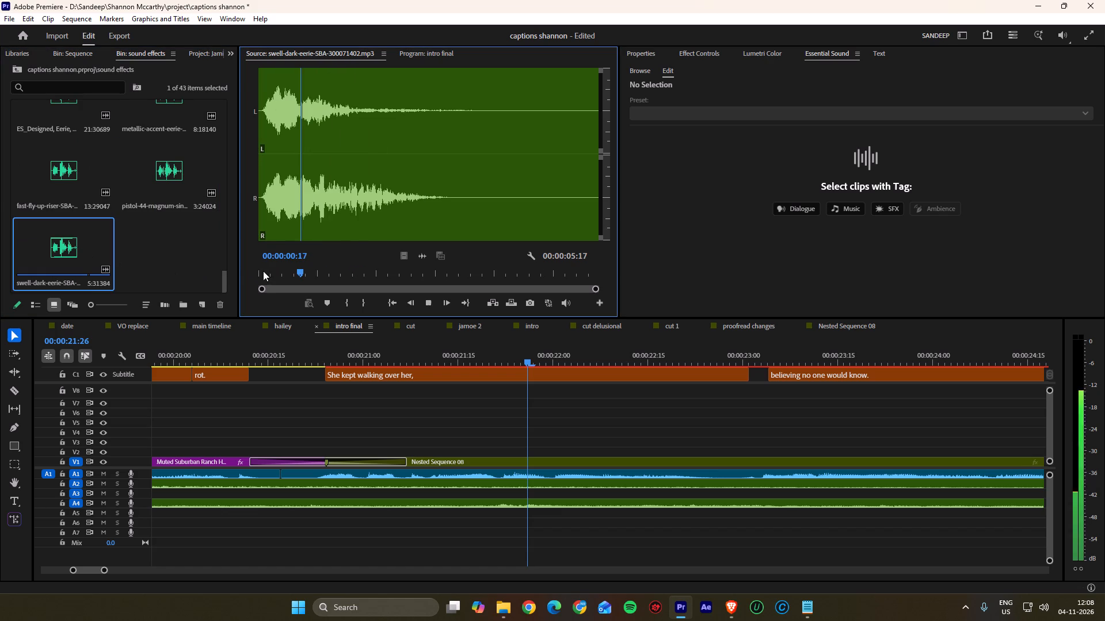
key("space")
Import all the audio files from the new folder inside sound effects into the sound effects bin.
double_click(168, 253)
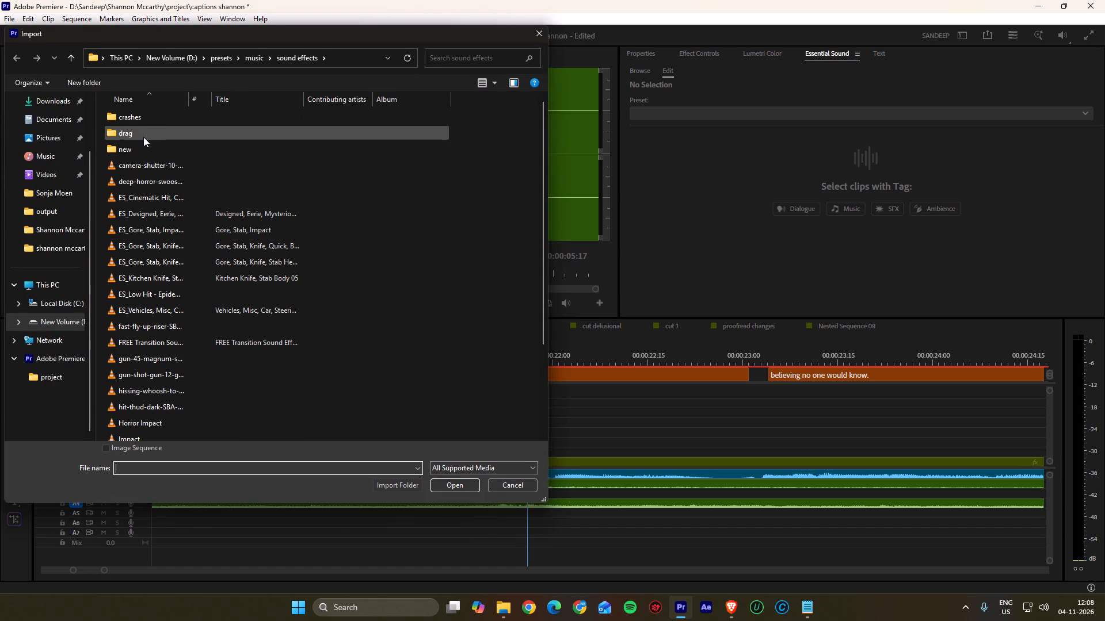
left_click(135, 143)
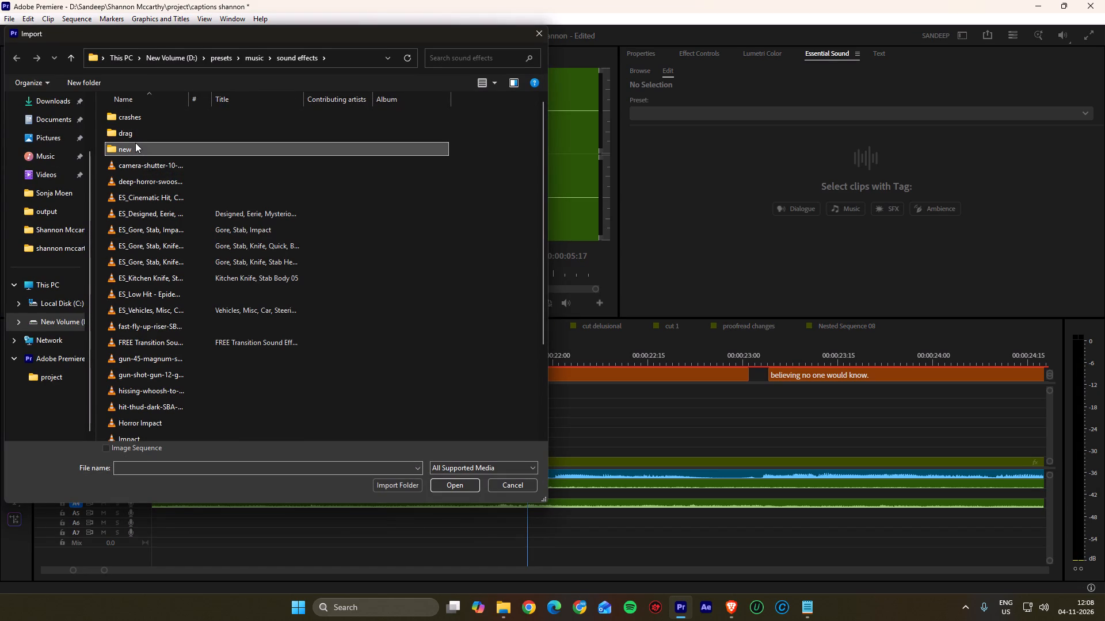
double_click(135, 143)
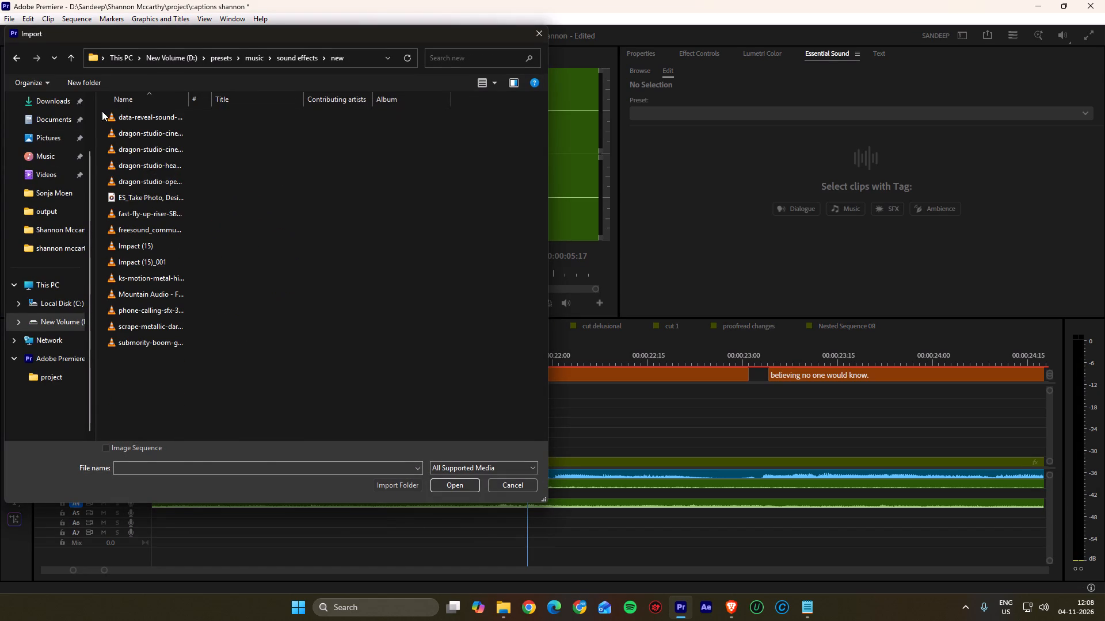
left_click_drag(100, 112, 177, 375)
left_click(456, 483)
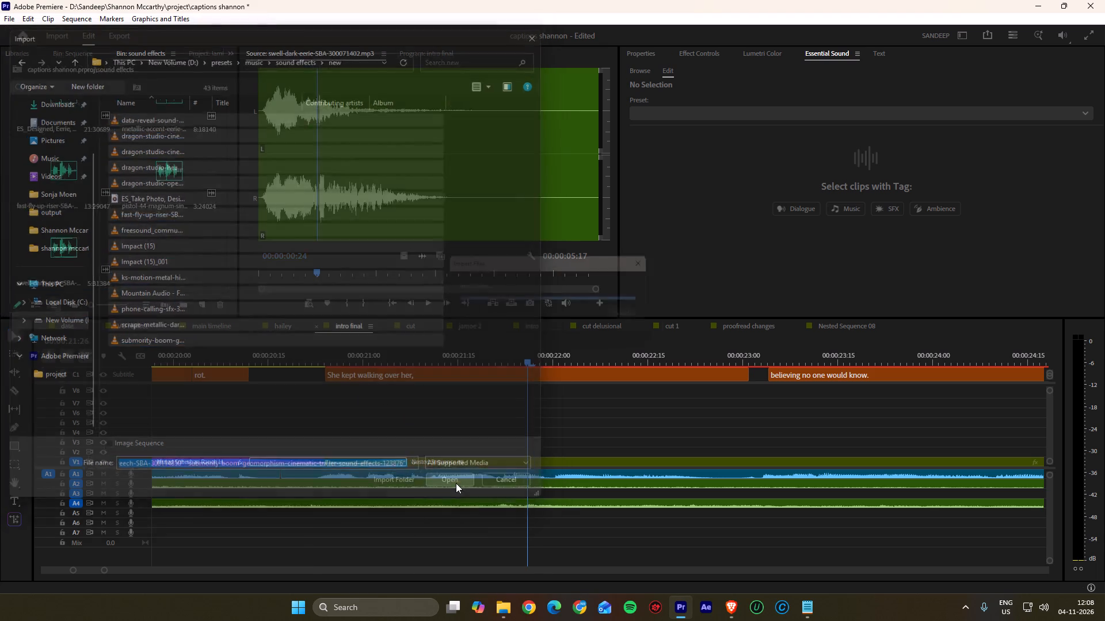
Audition the imported phone-calling-sfx, scrape-metallic-dark and data-reveal-sound clips from the sound effects bin.
scroll(158, 240, "up", 2)
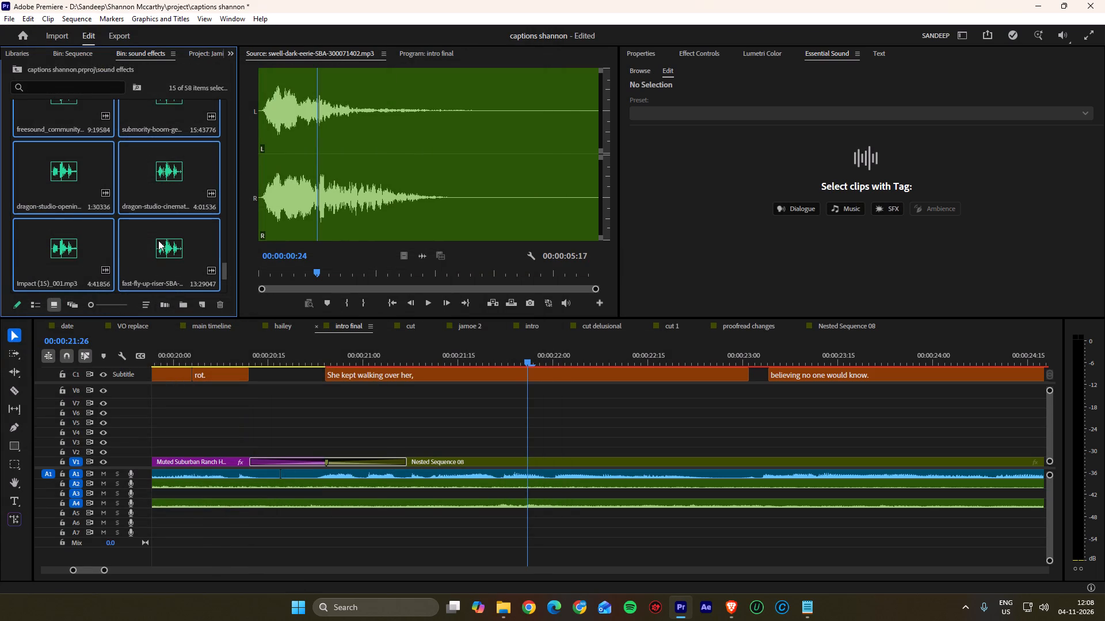
scroll(116, 217, "up", 5)
scroll(116, 213, "down", 1)
double_click(182, 169)
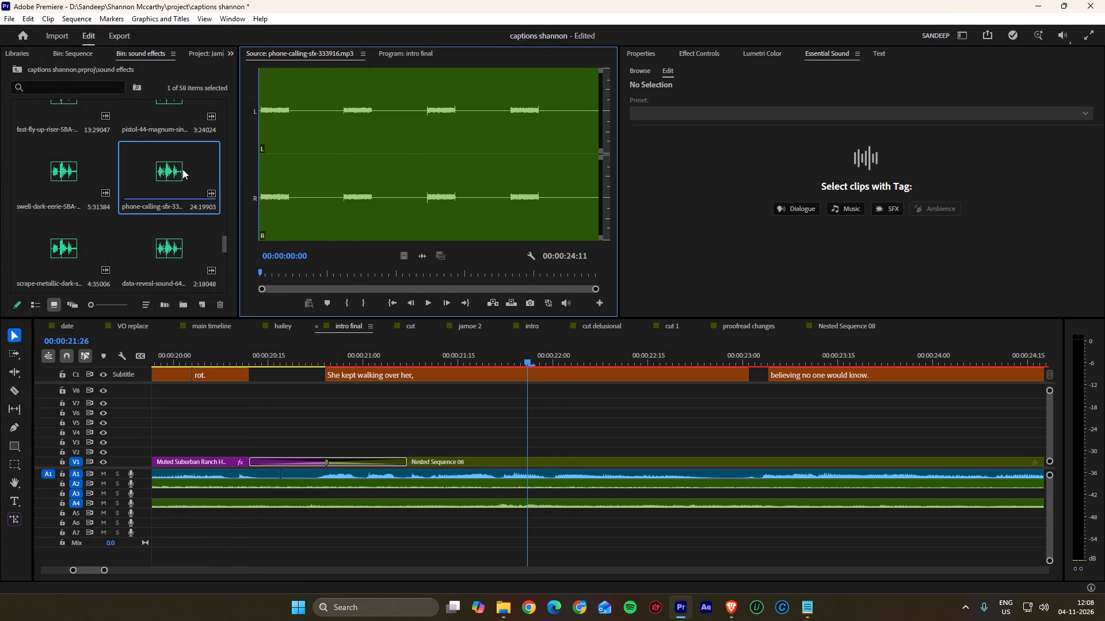
key("space")
scroll(95, 214, "down", 1)
double_click(62, 176)
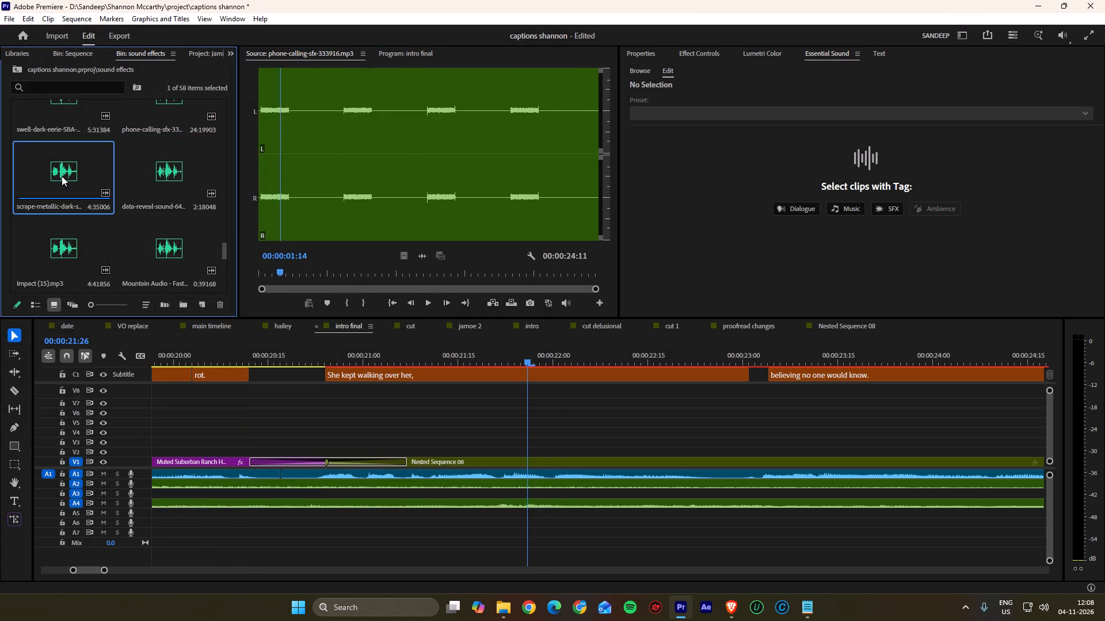
key("space")
key("space")
double_click(177, 178)
key("space")
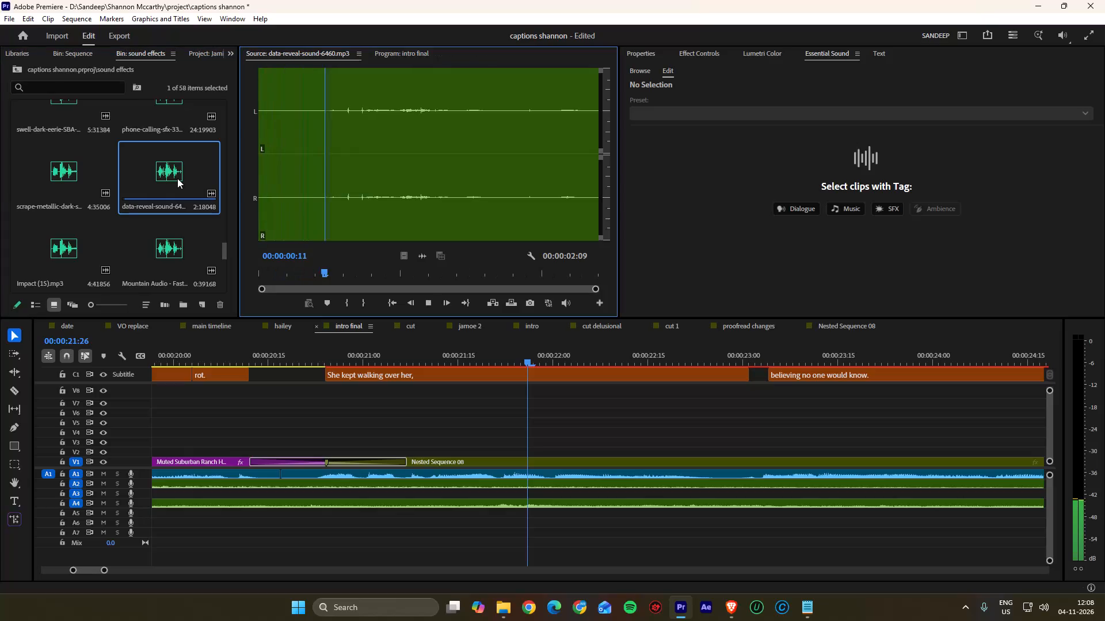
key("space")
Audition Impact (15).mp3, Mountain Audio - Fast Scan and freesound_community-book-page-turn from the sound effects bin.
double_click(67, 241)
key("space")
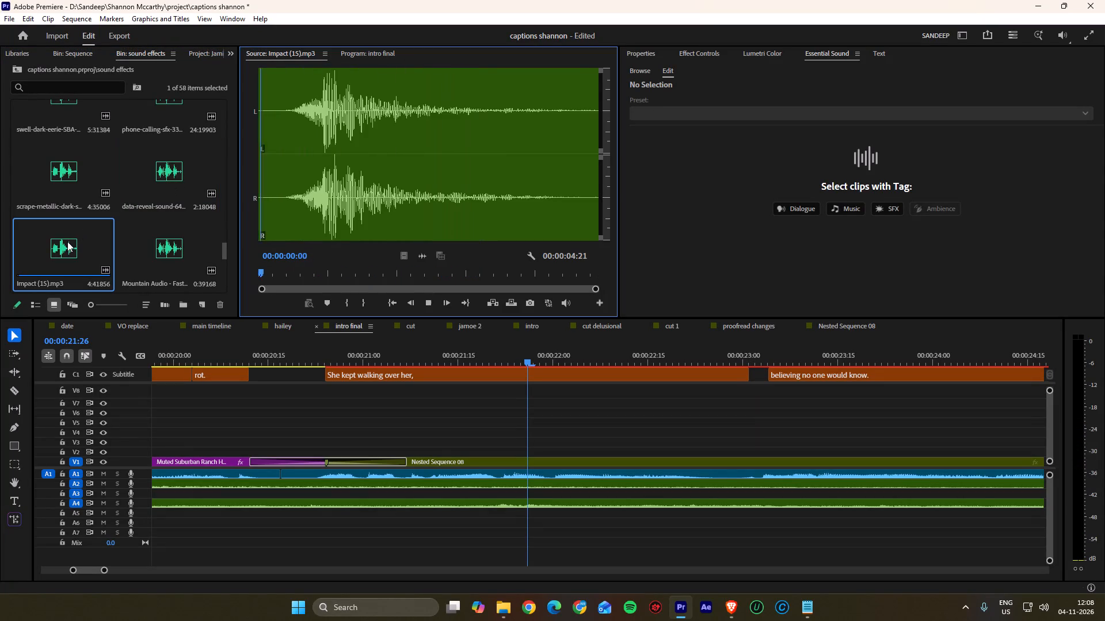
double_click(132, 247)
key("space")
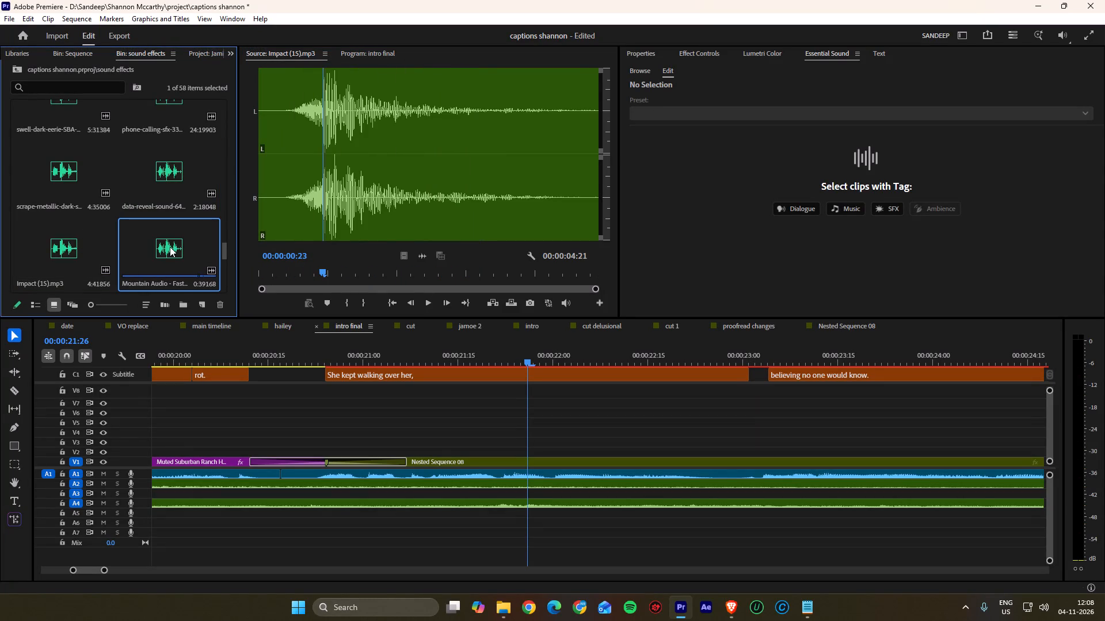
double_click(170, 247)
key("space")
scroll(131, 239, "down", 2)
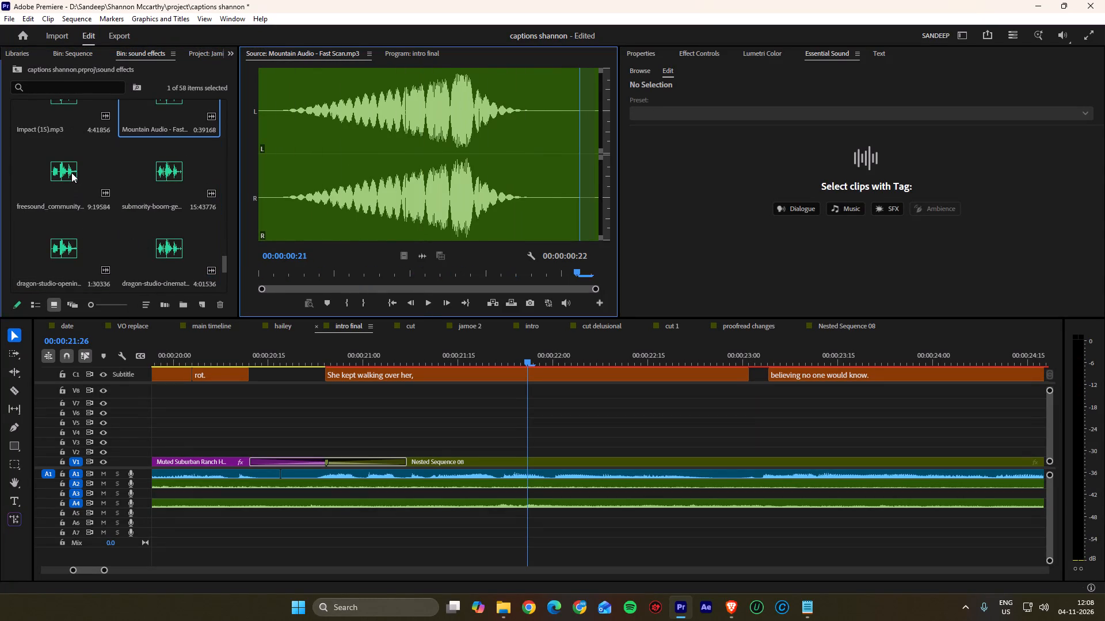
double_click(71, 172)
key("space")
key("space")
Audition the submority-boom, dragon-studio-opening-door and first dragon-studio-cinematic sounds from the sound effects bin.
double_click(157, 176)
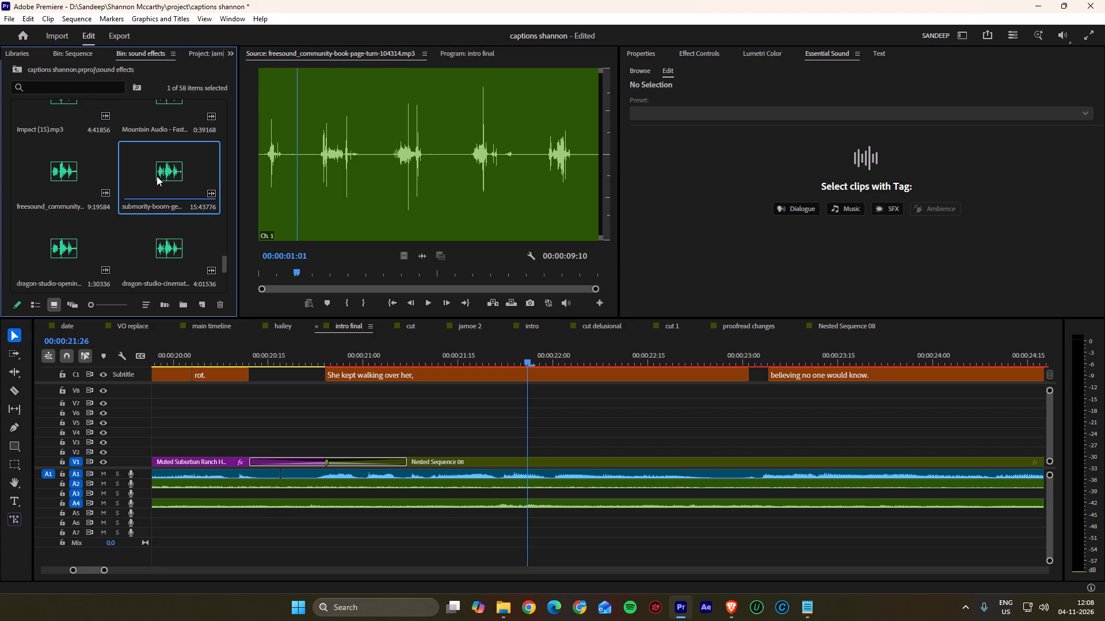
key("space")
key("space")
double_click(74, 233)
key("space")
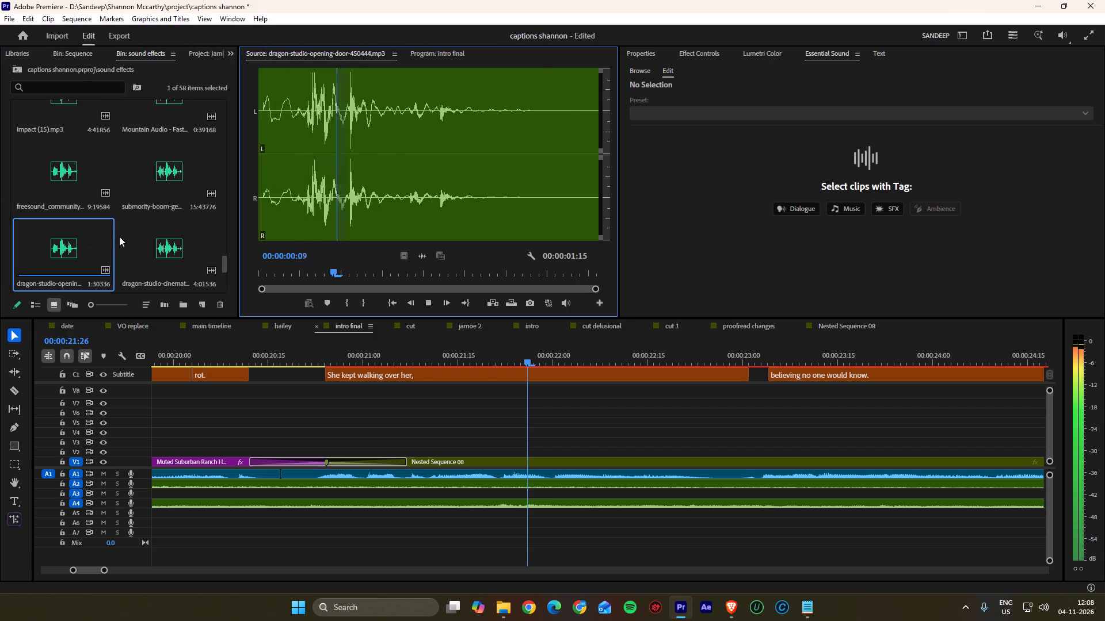
double_click(157, 250)
key("space")
Audition Impact (15)_001, fast-fly-up-riser, dragon-studio-cinematic-flashback-transition and the dragon-studio-heavy sound from the sound effects bin.
scroll(158, 223, "down", 2)
double_click(73, 170)
key("space")
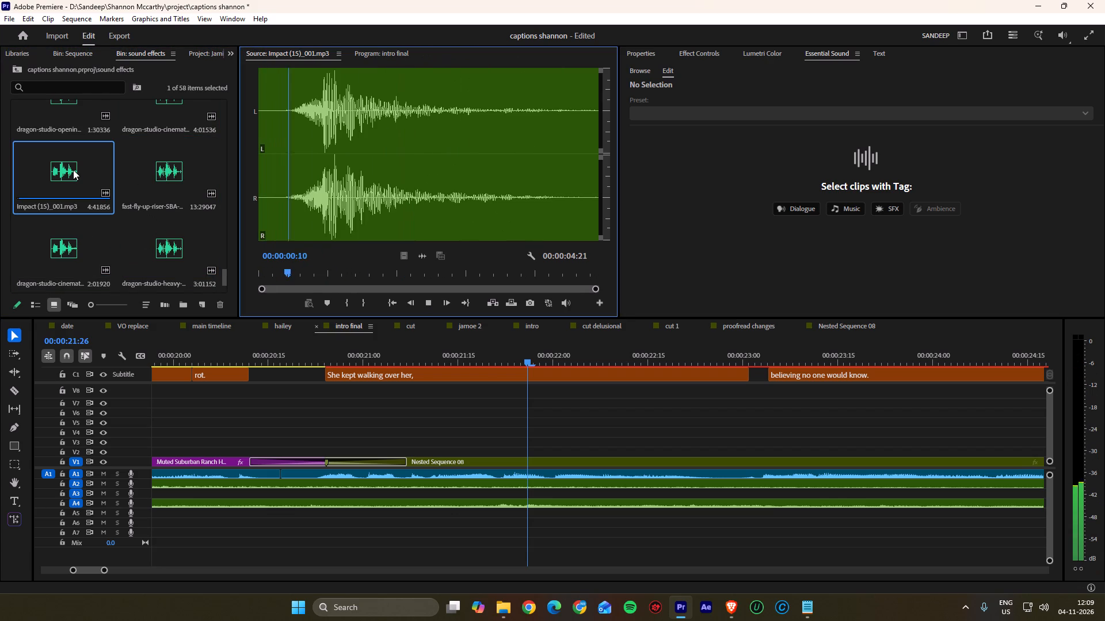
double_click(151, 180)
key("space")
scroll(78, 244, "down", 1)
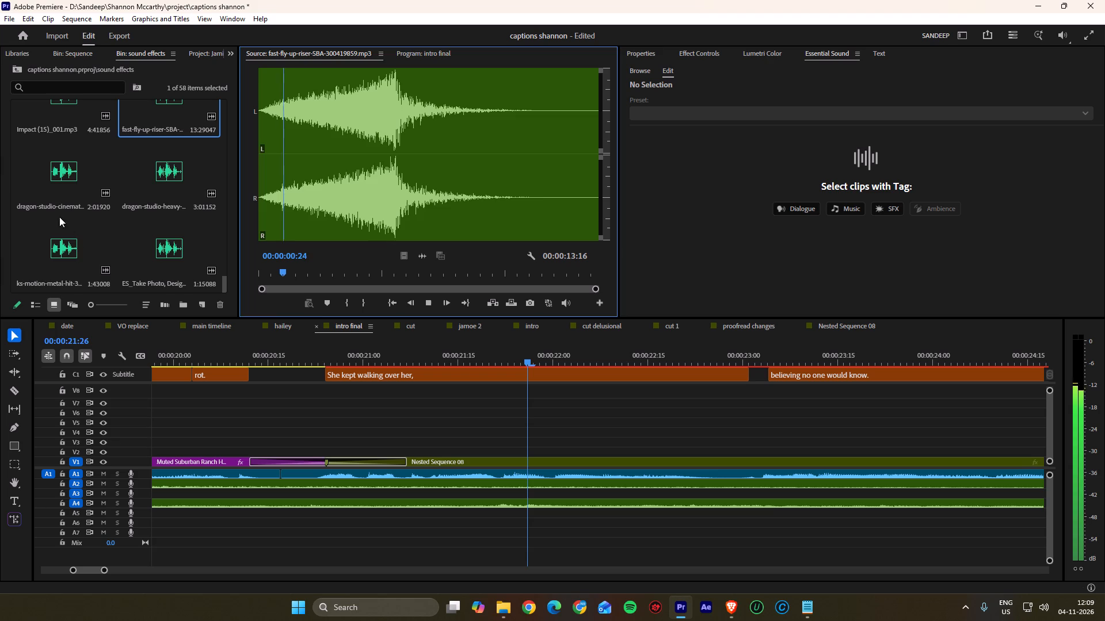
double_click(55, 178)
key("space")
double_click(162, 182)
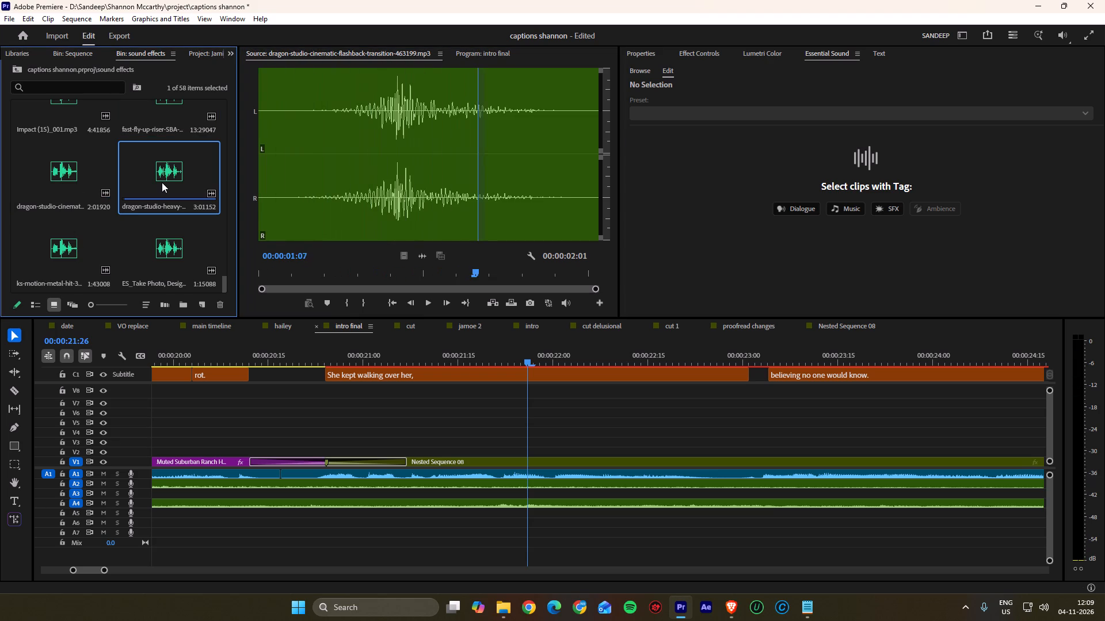
key("space")
Audition ks-motion-metal-hit-351564 and place it on A6 where the transition into Nested Sequence 08 ends, at about 00:00:21:07.
left_click(70, 243)
left_click(70, 243)
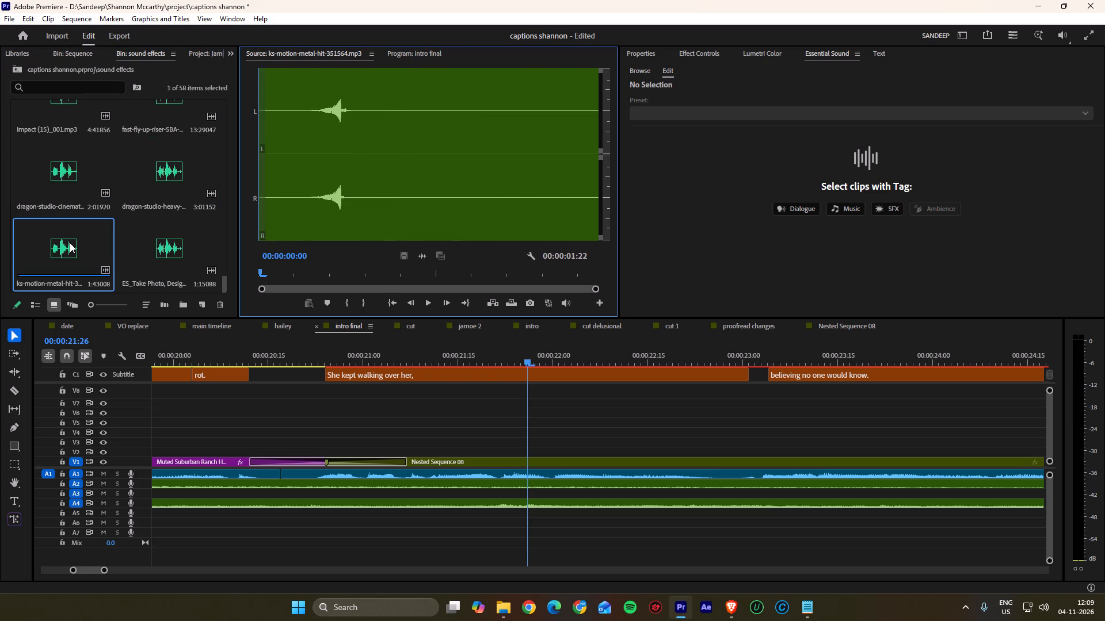
key("space")
key("space")
left_click_drag(77, 244, 415, 516)
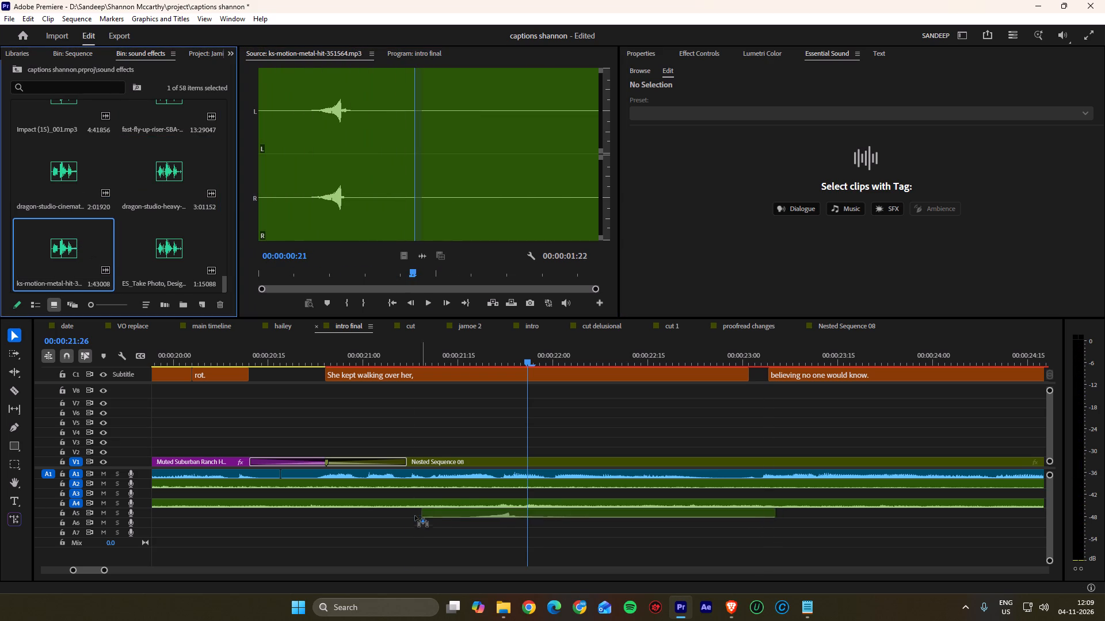
left_click_drag(415, 516, 406, 518)
left_click_drag(455, 347, 348, 347)
key("space")
key("space")
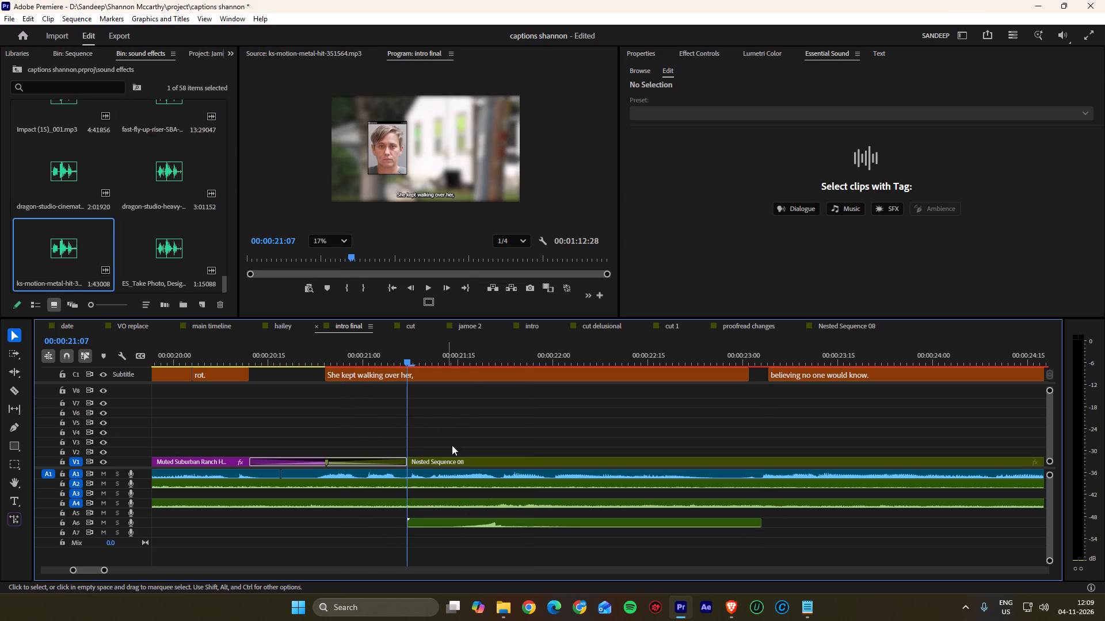
Move the ks-motion-metal-hit clip earlier onto A5 so its peak lands at about 00:00:21:07, and play it back.
left_click_drag(492, 520, 408, 511)
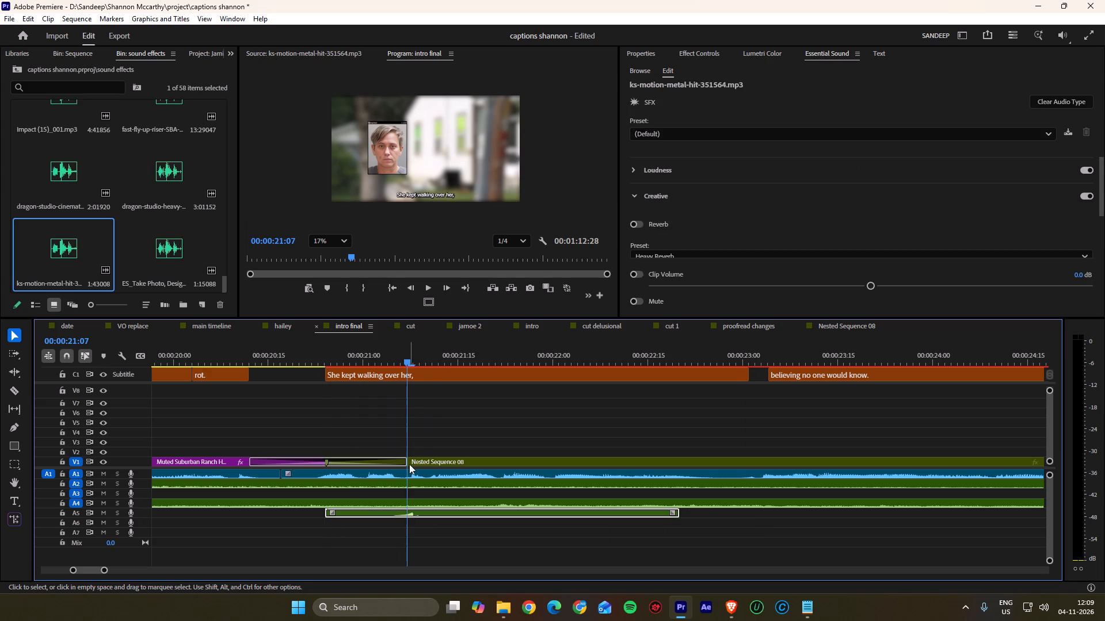
left_click_drag(396, 351, 296, 348)
key("space")
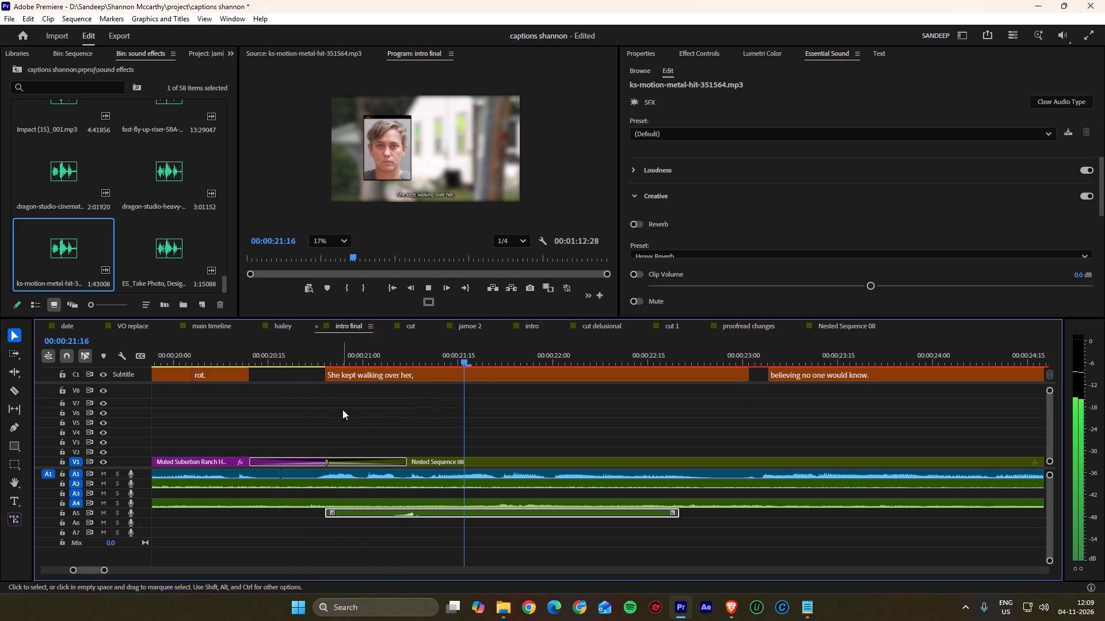
scroll(342, 409, "down", 8, "alt")
key("space")
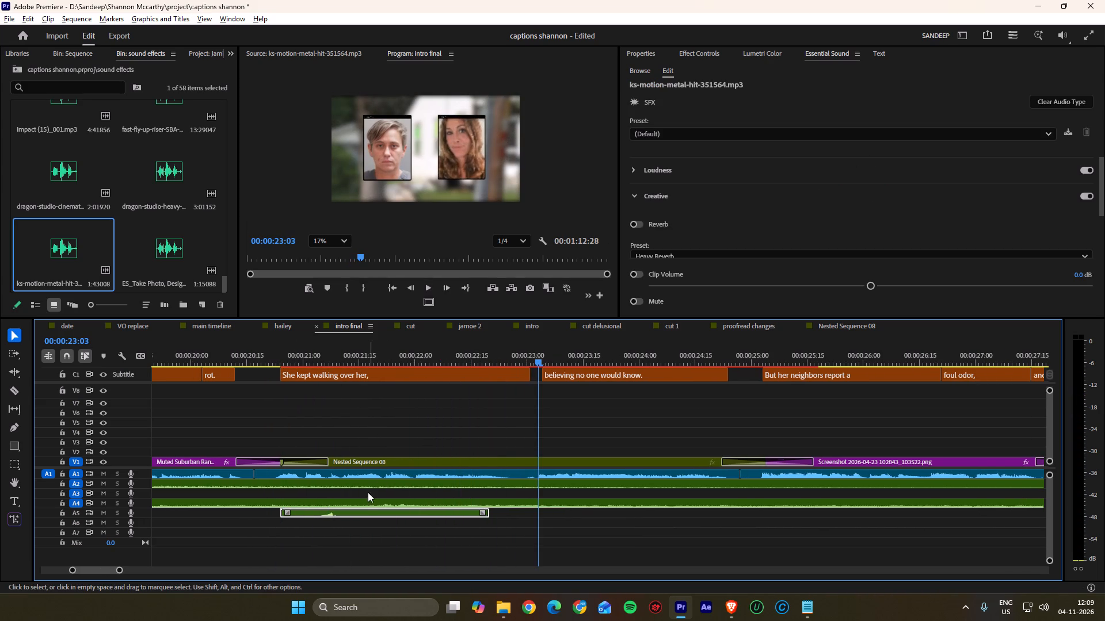
Duplicate the ks-motion-metal-hit clip onto A6 for the second photo, starting at about 00:00:22:14, and check its timing.
left_click_drag(356, 512, 543, 526, "alt")
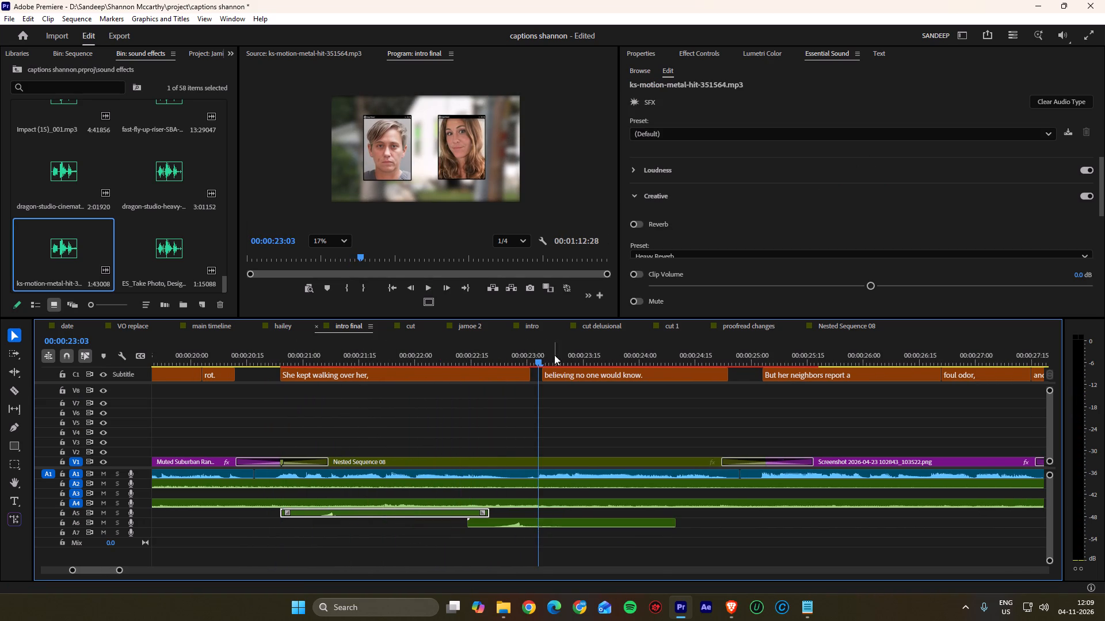
left_click_drag(534, 346, 456, 346)
key("space")
scroll(529, 454, "up", 1)
key("space")
left_click_drag(514, 356, 382, 351)
key("space")
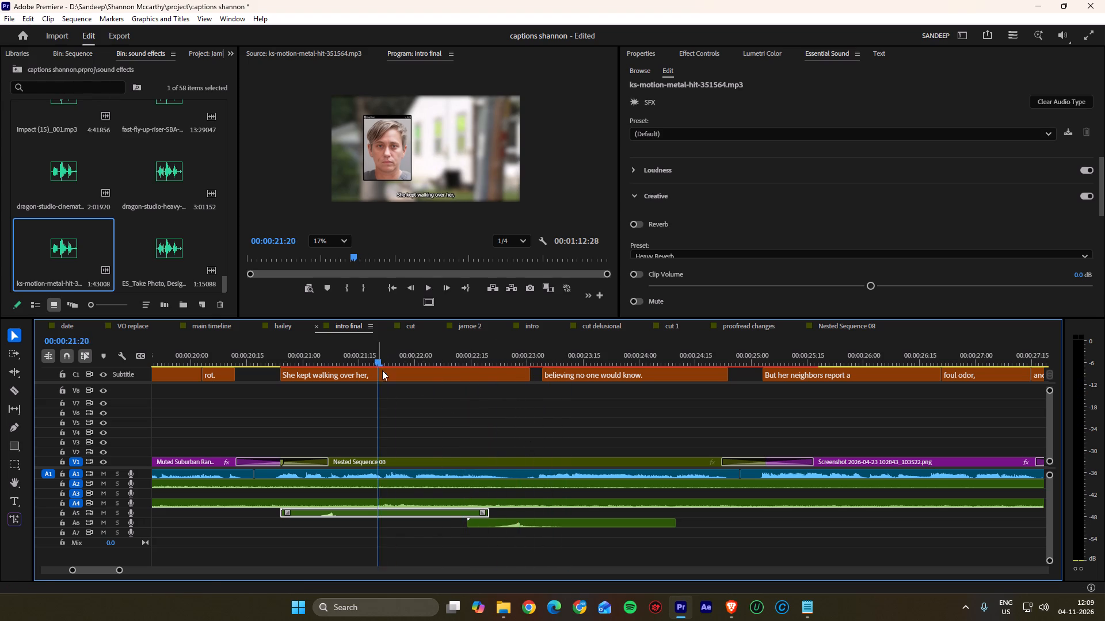
key("space")
key("space")
key("space")
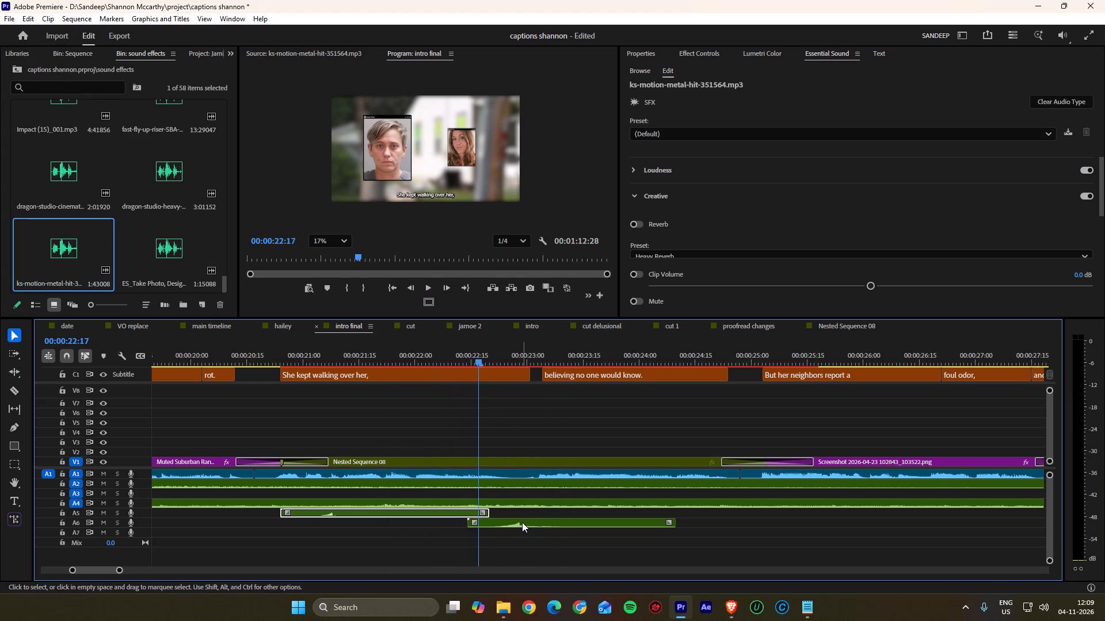
Shift the A6 ks-motion-metal-hit clip about five frames earlier and play back the second photo's entrance.
left_click_drag(522, 523, 504, 524)
key("space")
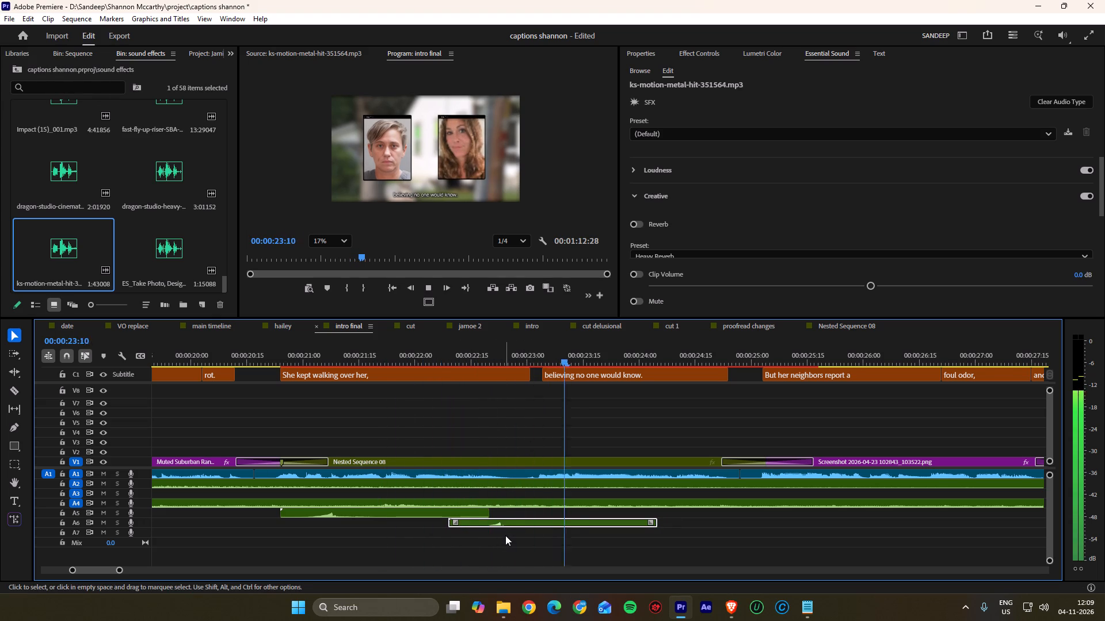
scroll(490, 511, "down", 6, "alt")
key("space")
Set the clip volume of both ks-motion-metal-hit clips, on A5 and A6, to -5 dB.
left_click(422, 513)
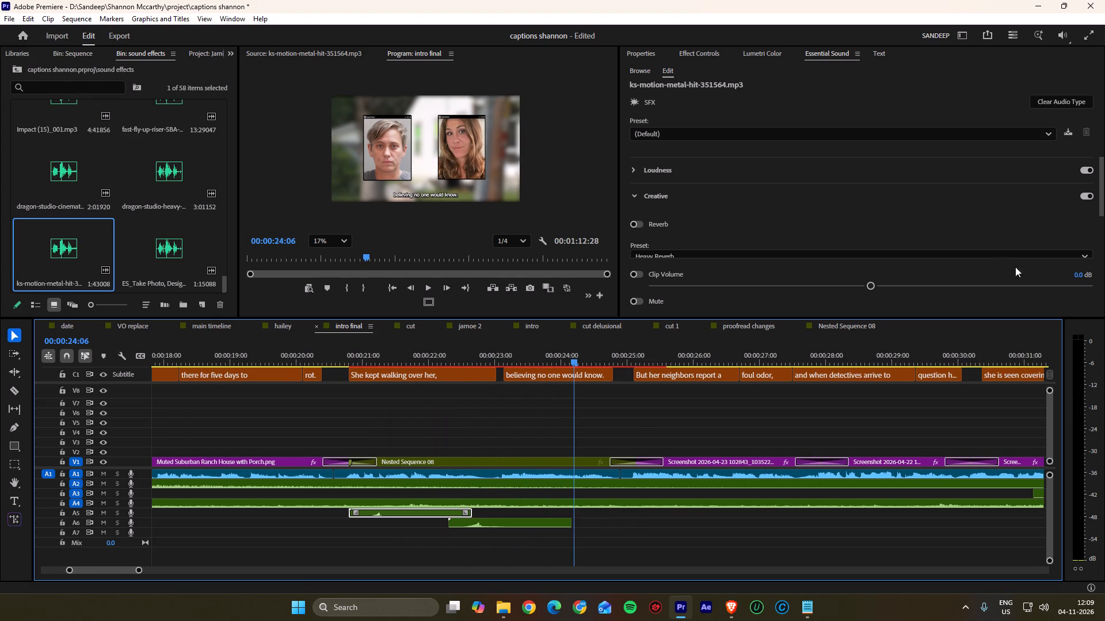
left_click(1081, 278)
type("-5")
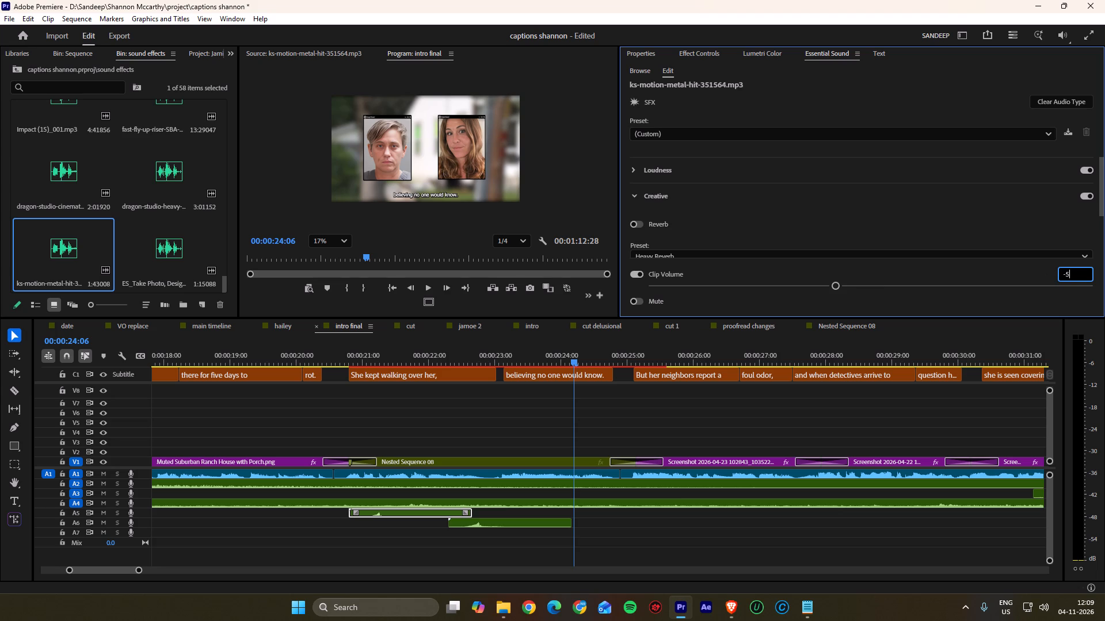
key("Return")
left_click(500, 523)
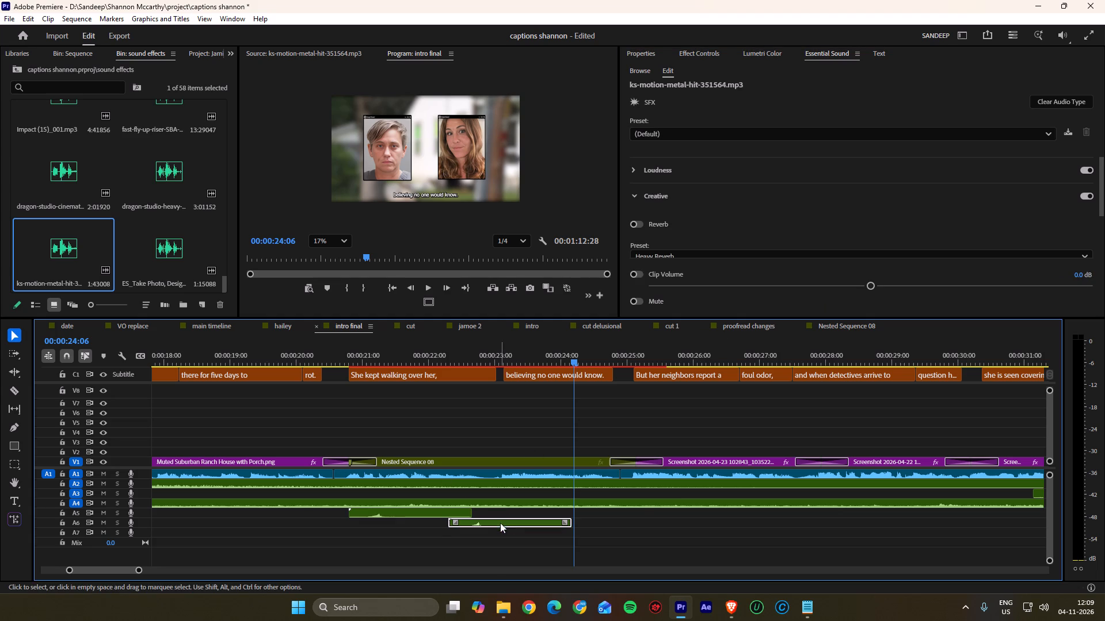
left_click(1082, 273)
type("-5")
key("Return")
Play back the house shot and two-photo entrance in intro final to check the metal-hit sounds.
scroll(472, 420, "down", 3, "alt")
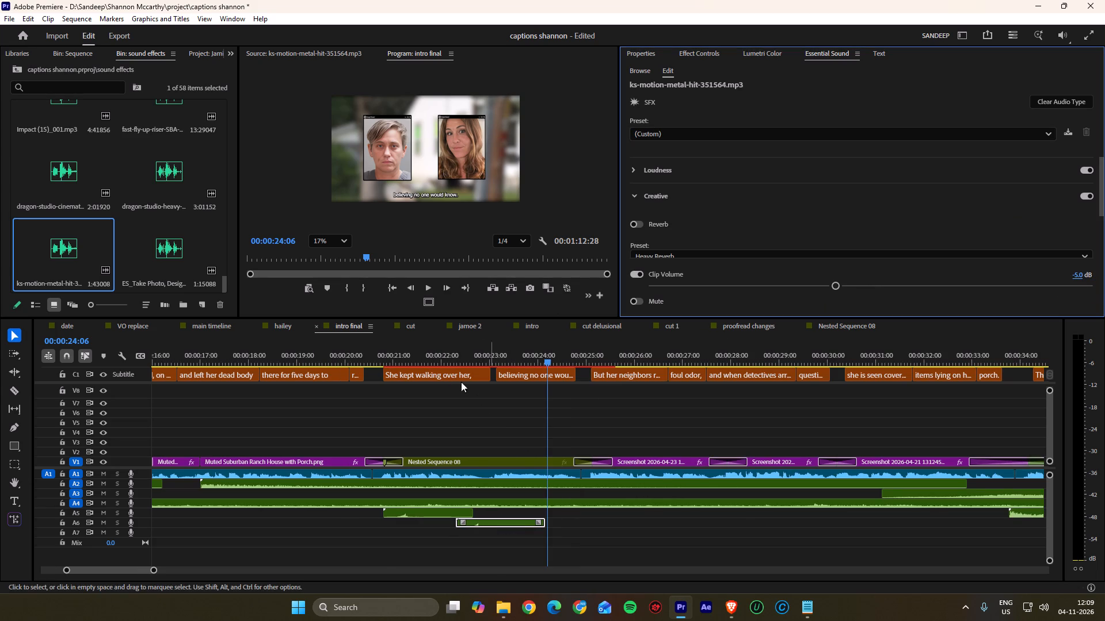
left_click_drag(394, 350, 321, 358)
key("space")
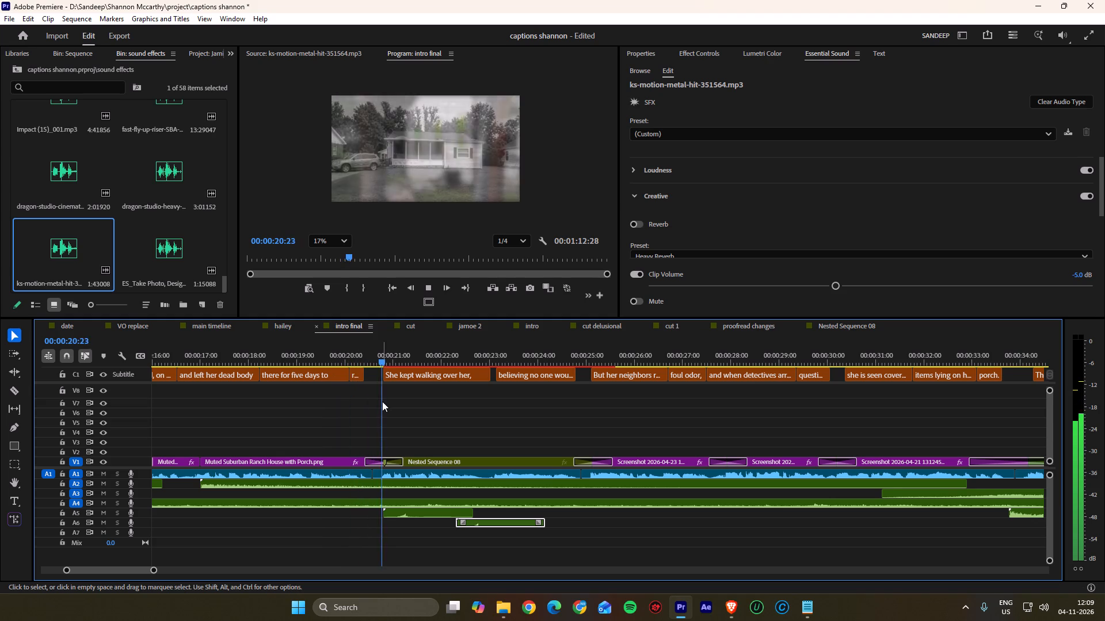
scroll(382, 401, "down", 4)
scroll(379, 402, "up", 2)
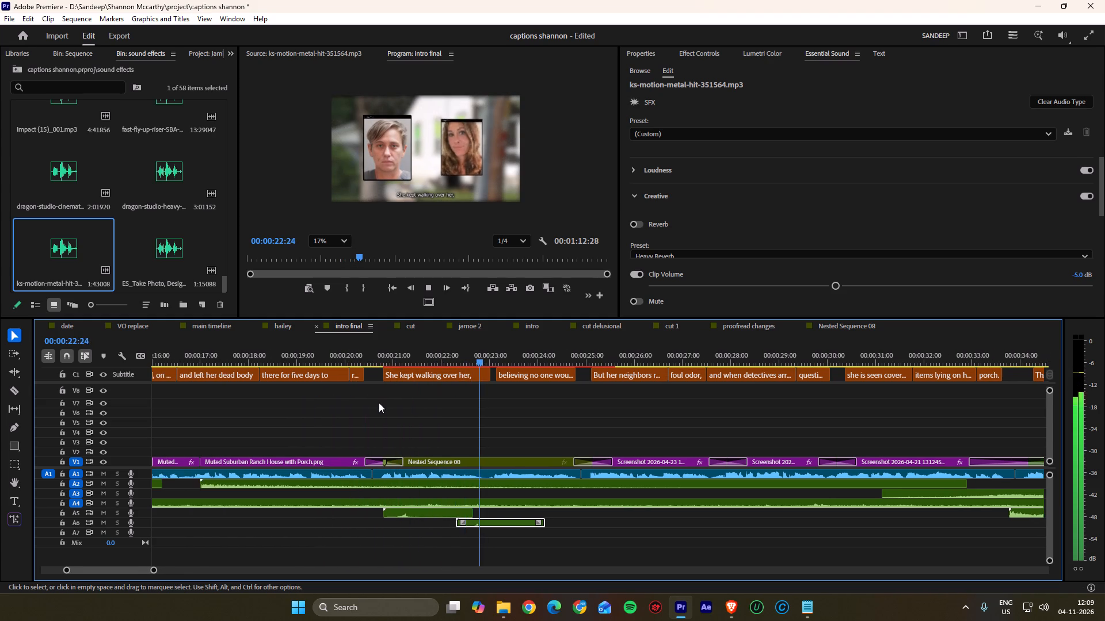
scroll(379, 402, "up", 5)
scroll(417, 405, "down", 3, "alt")
key("space")
left_click_drag(357, 355, 291, 357)
key("space")
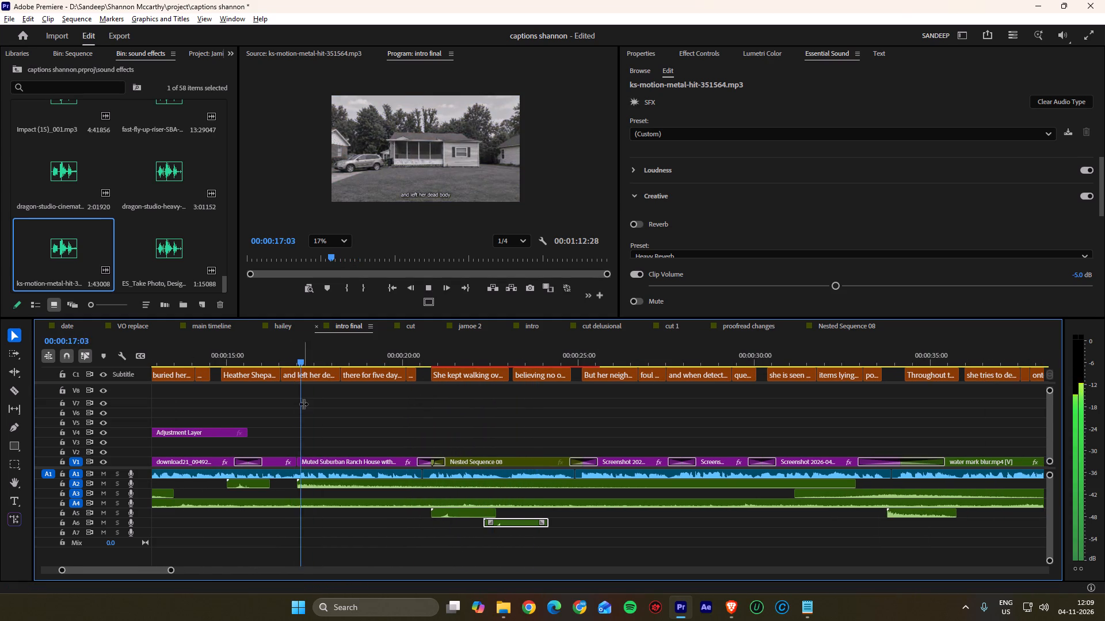
scroll(303, 404, "up", 12, "alt")
scroll(344, 413, "down", 4, "alt")
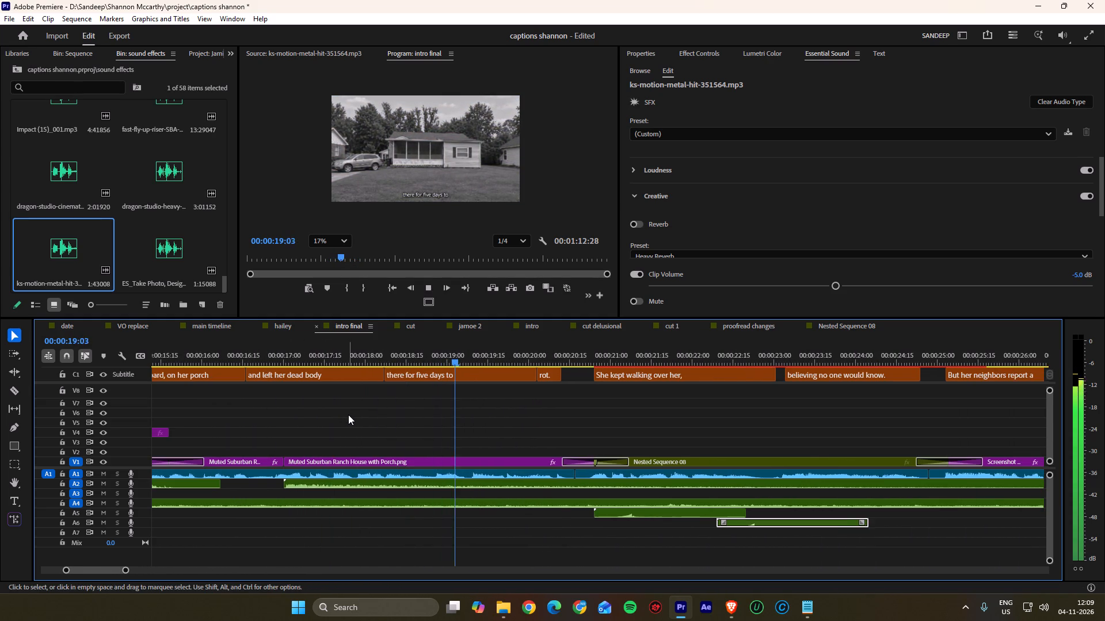
scroll(348, 415, "down", 3)
key("space")
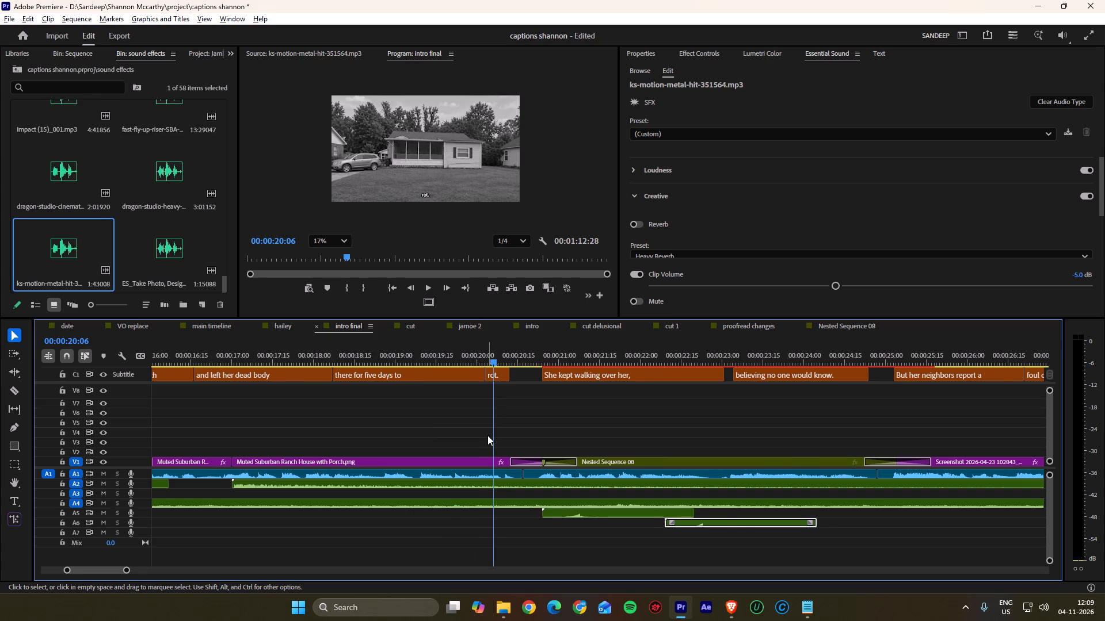
Save the captions shannon project.
scroll(487, 435, "down", 2, "alt")
scroll(485, 435, "up", 3, "alt")
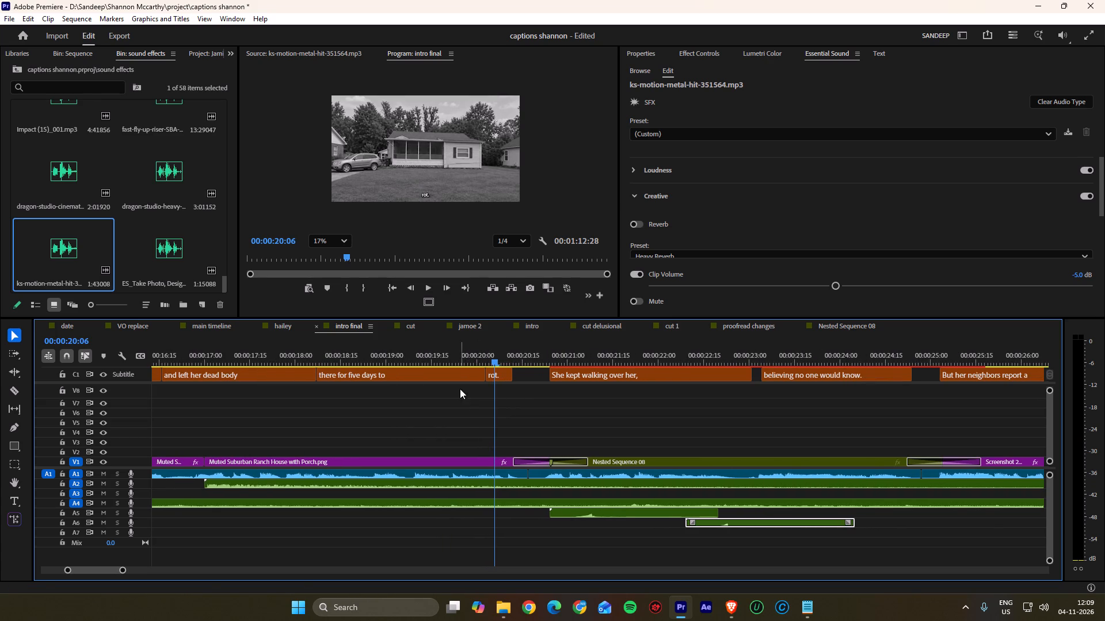
key("ctrl+s")
left_click(461, 405)
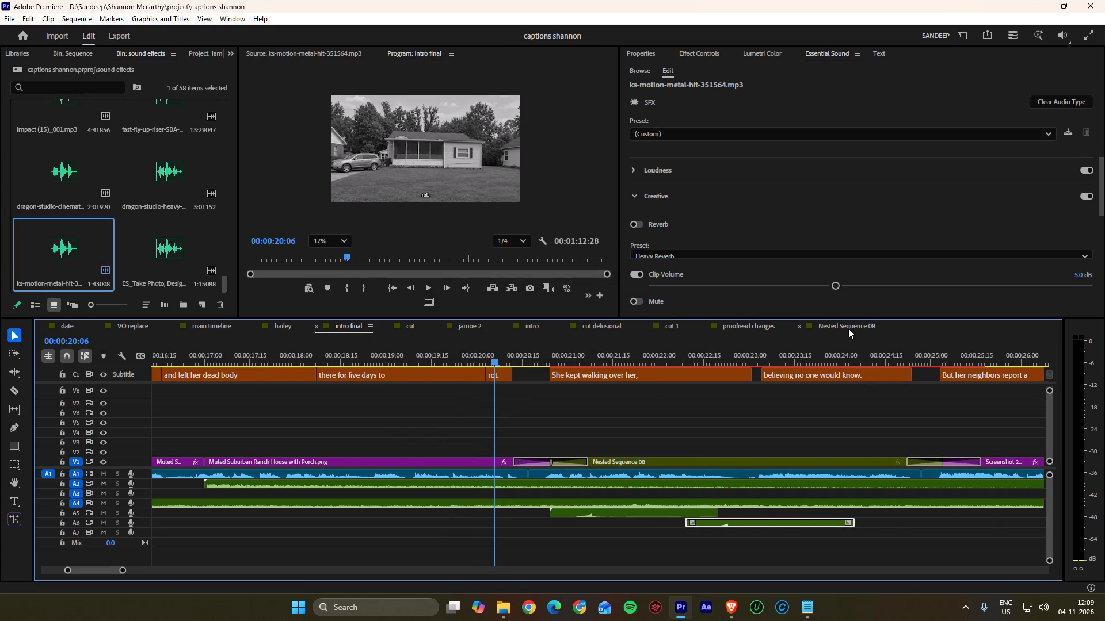
Look through the proofread changes sequence for the disclaimer section at about 00:01:21 and play it back.
left_click(848, 328)
left_click(748, 328)
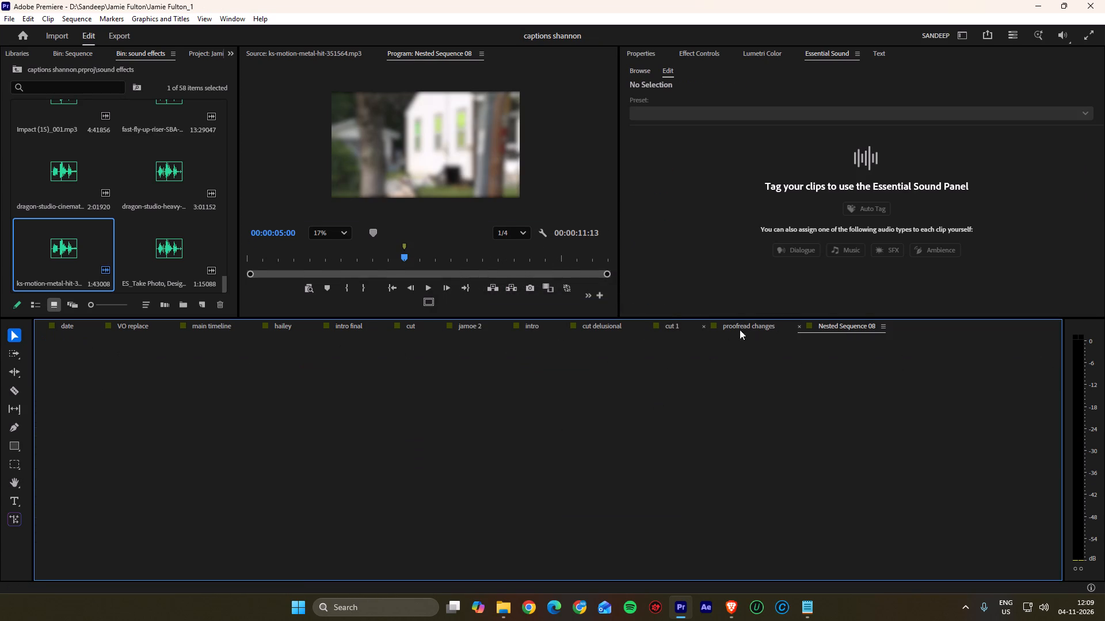
left_click(673, 327)
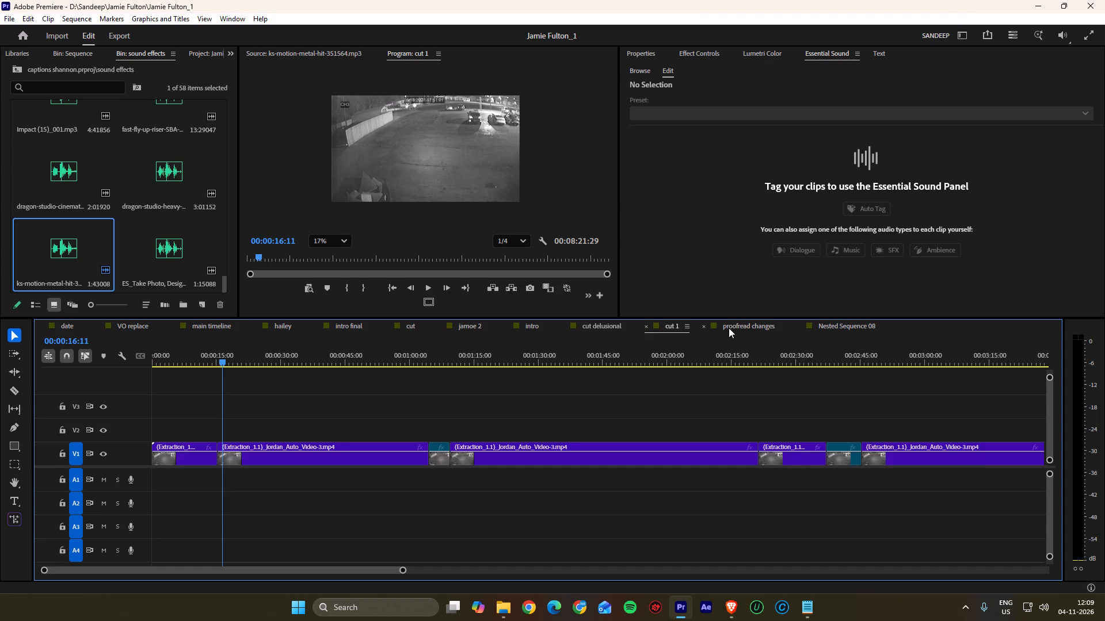
left_click(737, 327)
scroll(683, 443, "down", 20, "alt")
scroll(683, 443, "down", 5, "alt")
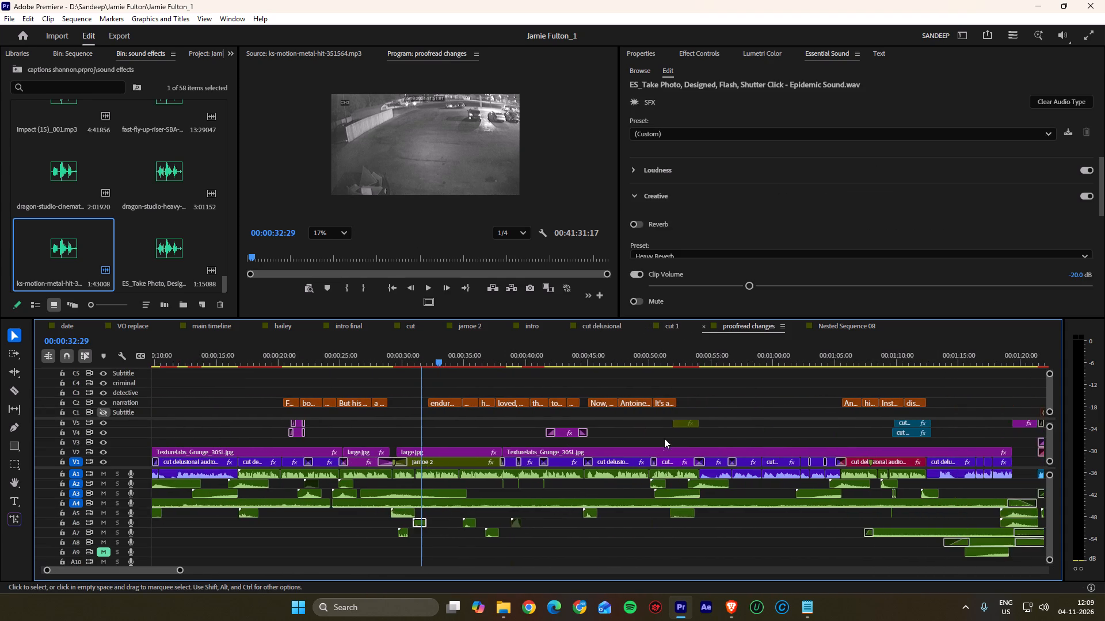
scroll(664, 438, "down", 11, "alt")
scroll(740, 452, "up", 17, "alt")
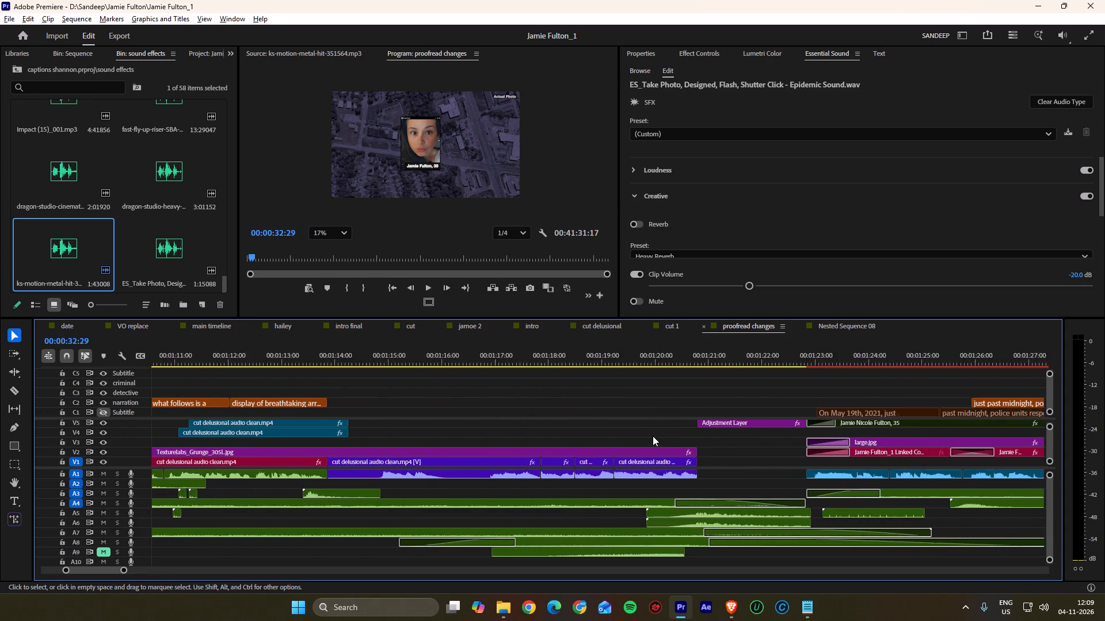
scroll(653, 436, "up", 4, "alt")
scroll(652, 435, "down", 4, "alt")
left_click(712, 352)
key("space")
scroll(711, 358, "down", 5)
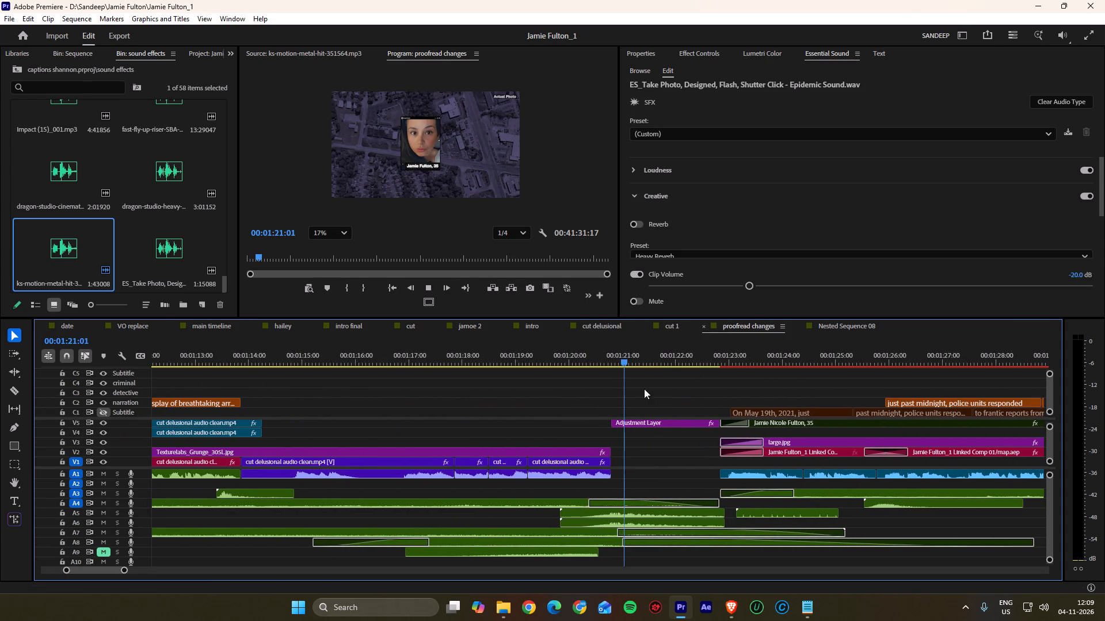
scroll(629, 393, "down", 6)
key("space")
scroll(571, 442, "up", 5, "ctrl")
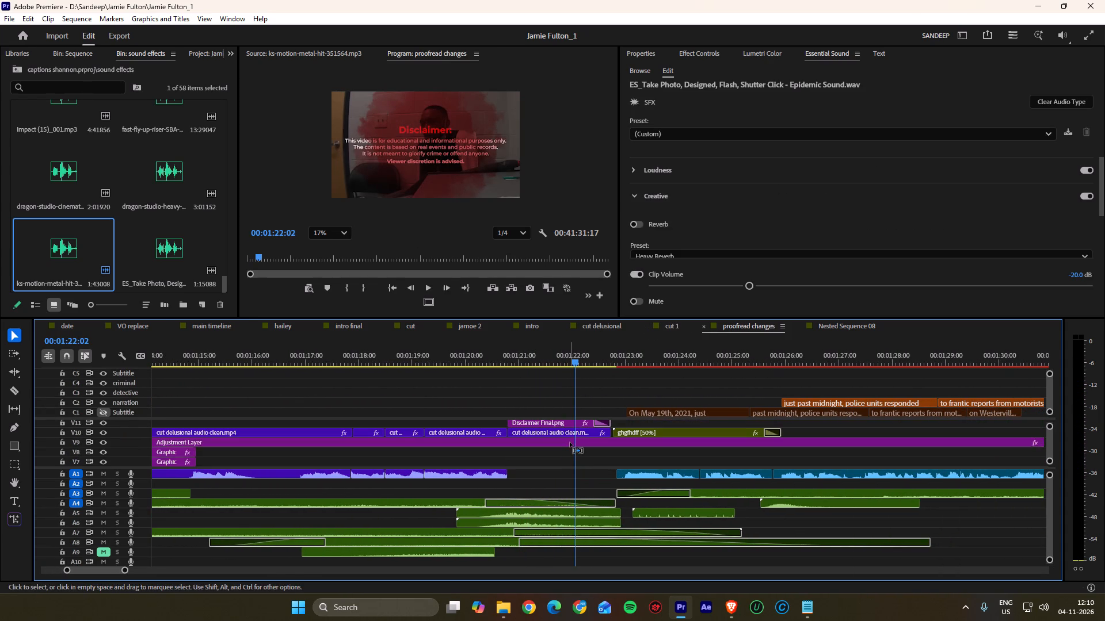
scroll(570, 442, "up", 3, "ctrl")
scroll(570, 442, "up", 11, "alt")
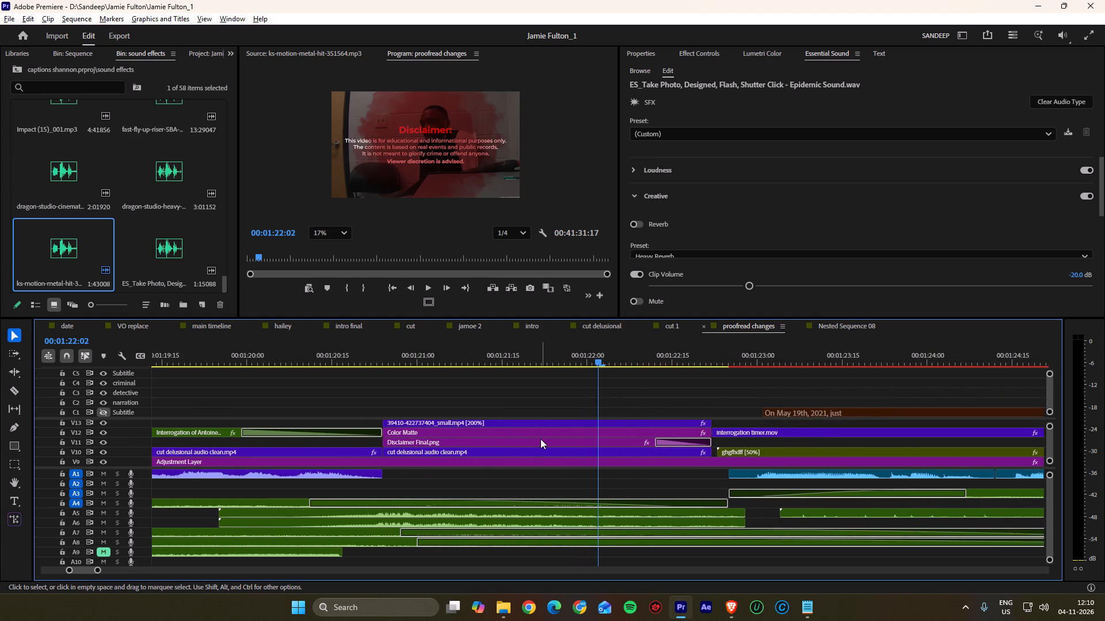
scroll(540, 439, "up", 2, "ctrl")
left_click(537, 431)
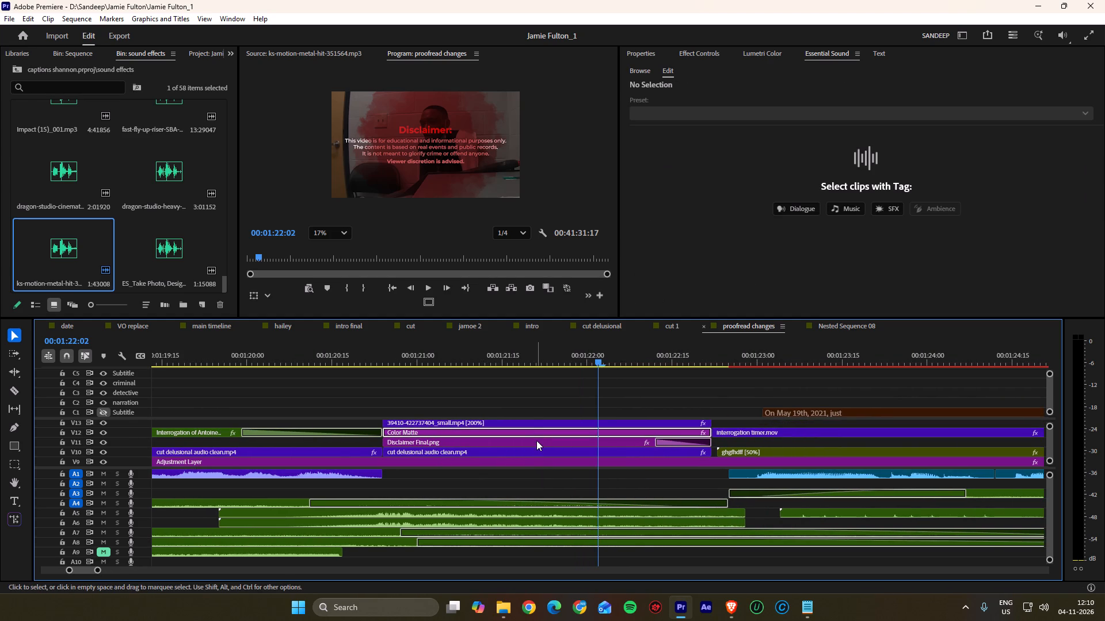
left_click(518, 417, "shift")
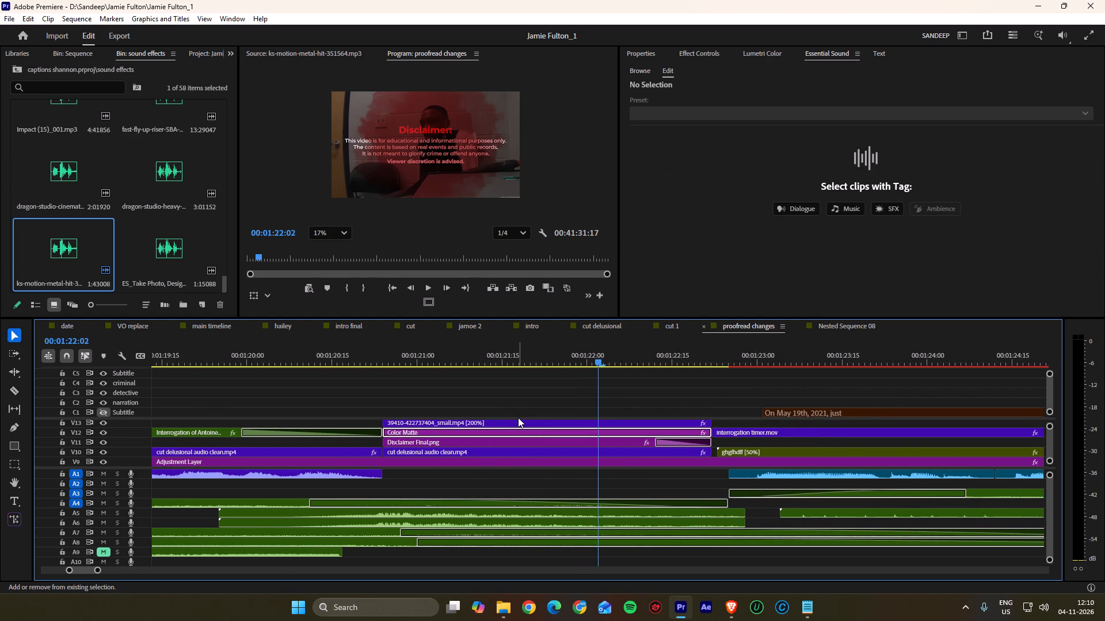
left_click(509, 421, "shift")
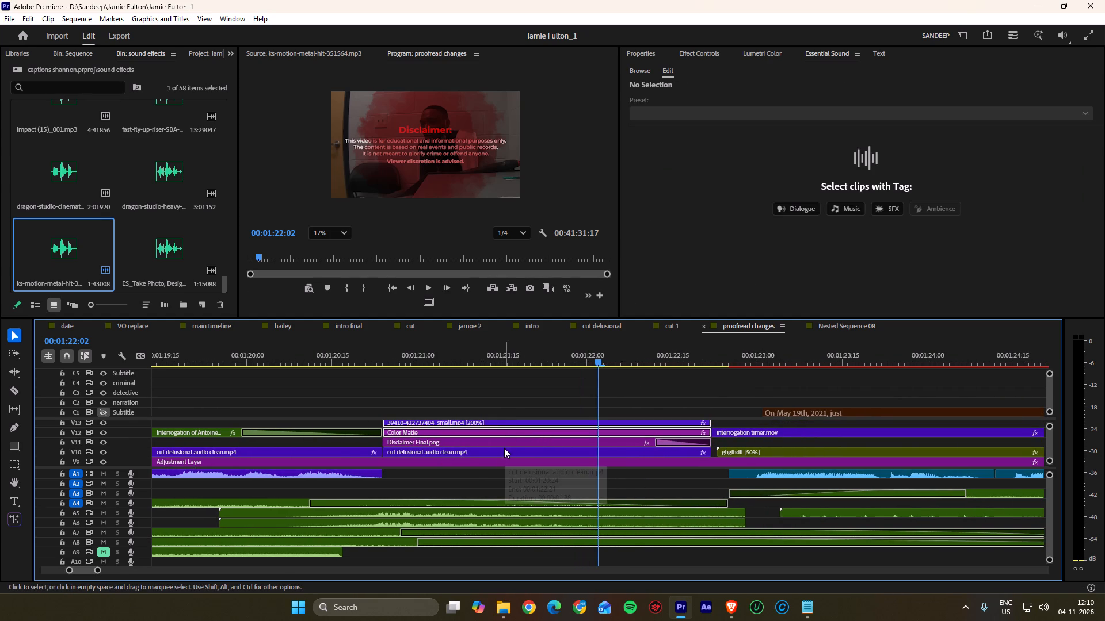
key("ctrl+c")
key("ctrl+c")
key("ctrl+c")
key("ctrl+c")
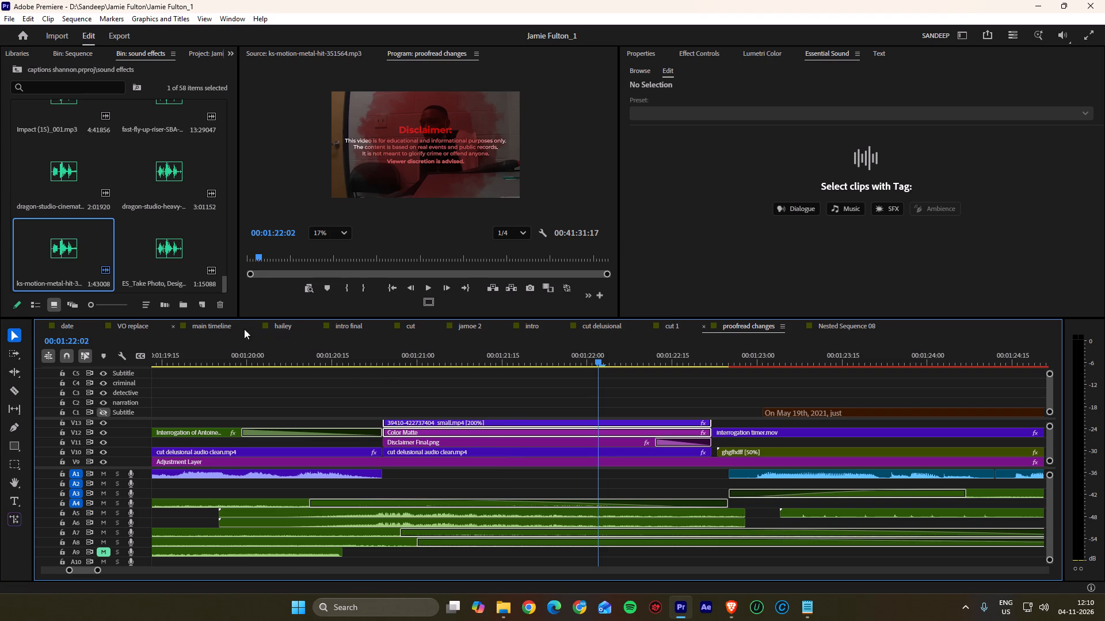
Paste the two copied overlay clips into intro final past the end of the edit, at 00:01:24:28.
left_click(356, 328)
scroll(500, 406, "down", 9, "alt")
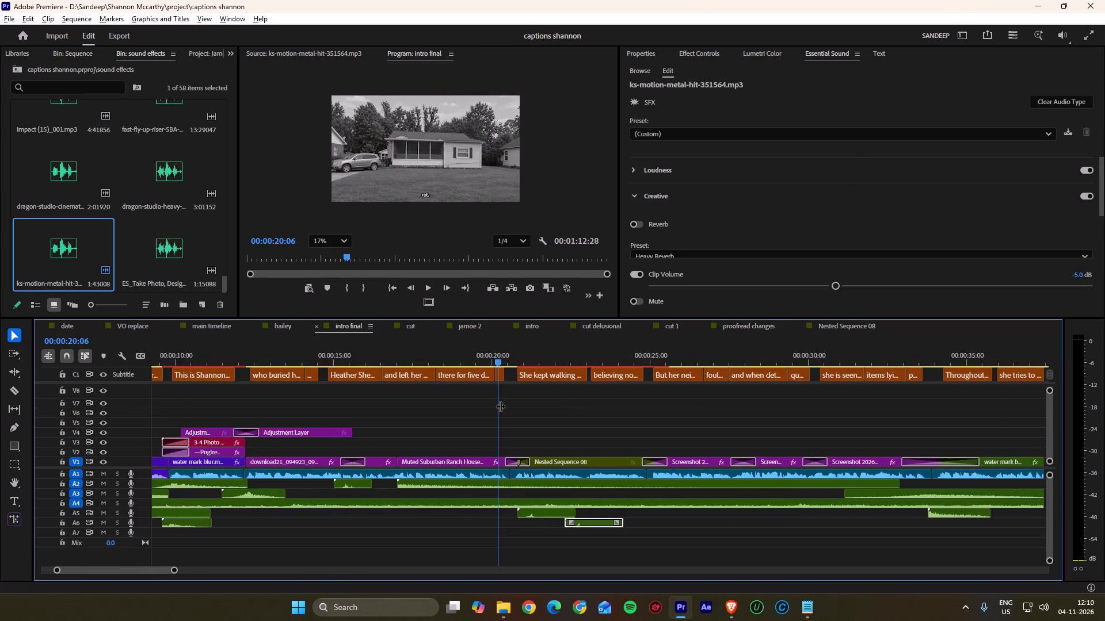
scroll(500, 406, "down", 18, "alt")
left_click(601, 358)
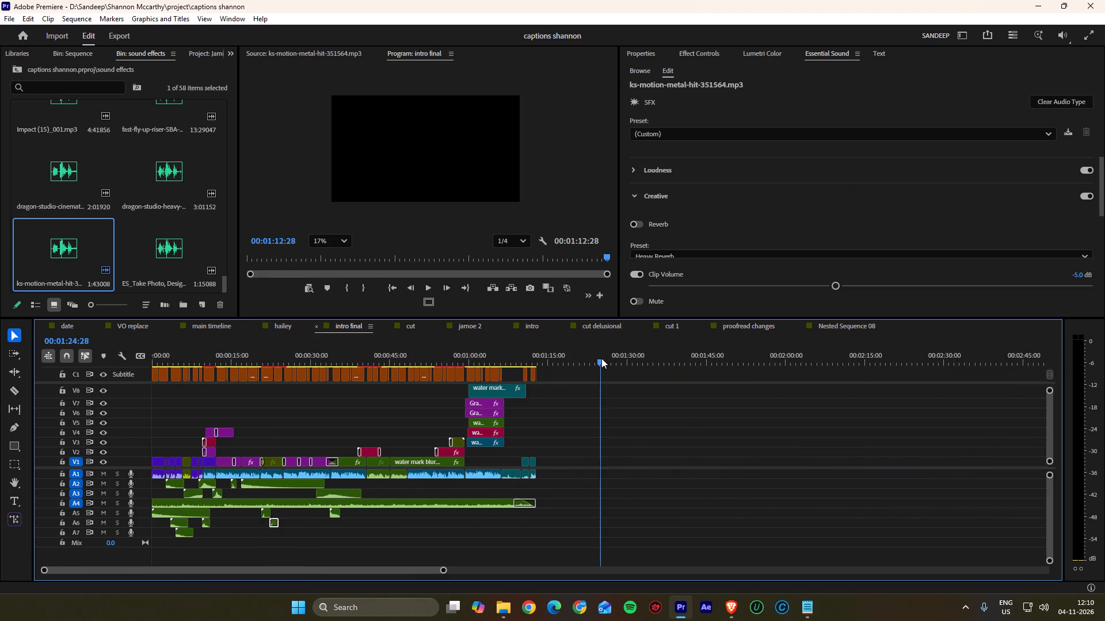
key("ctrl+v")
Move the pasted Color Matte and 39410 overlay onto V6 and V7, starting at about 00:00:28.
scroll(608, 397, "up", 4, "ctrl")
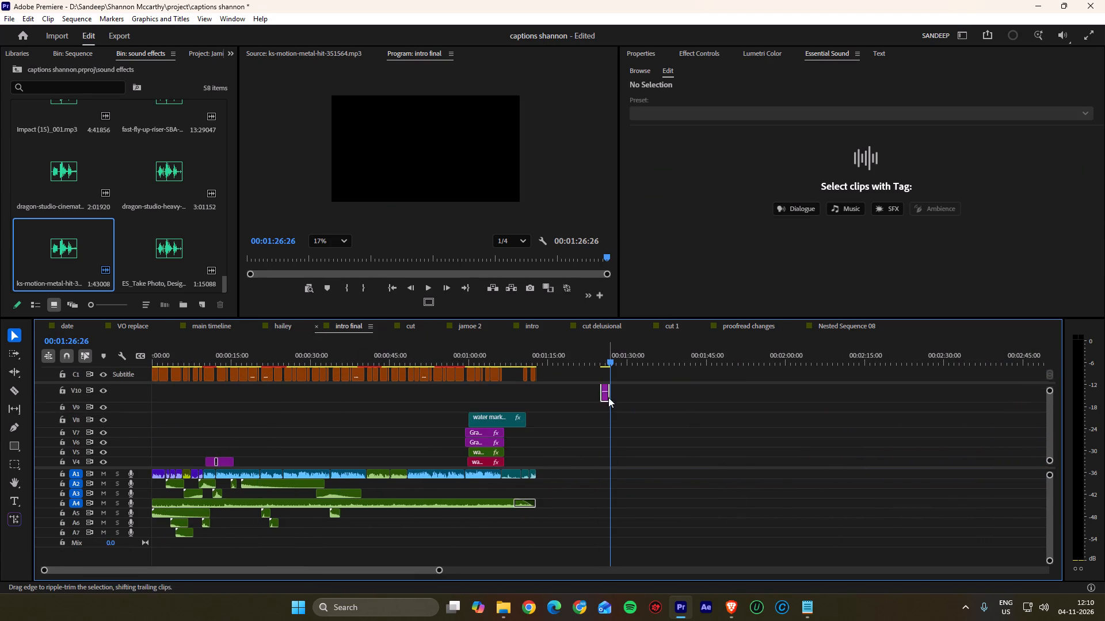
scroll(608, 397, "up", 5, "ctrl")
scroll(133, 411, "down", 4, "ctrl")
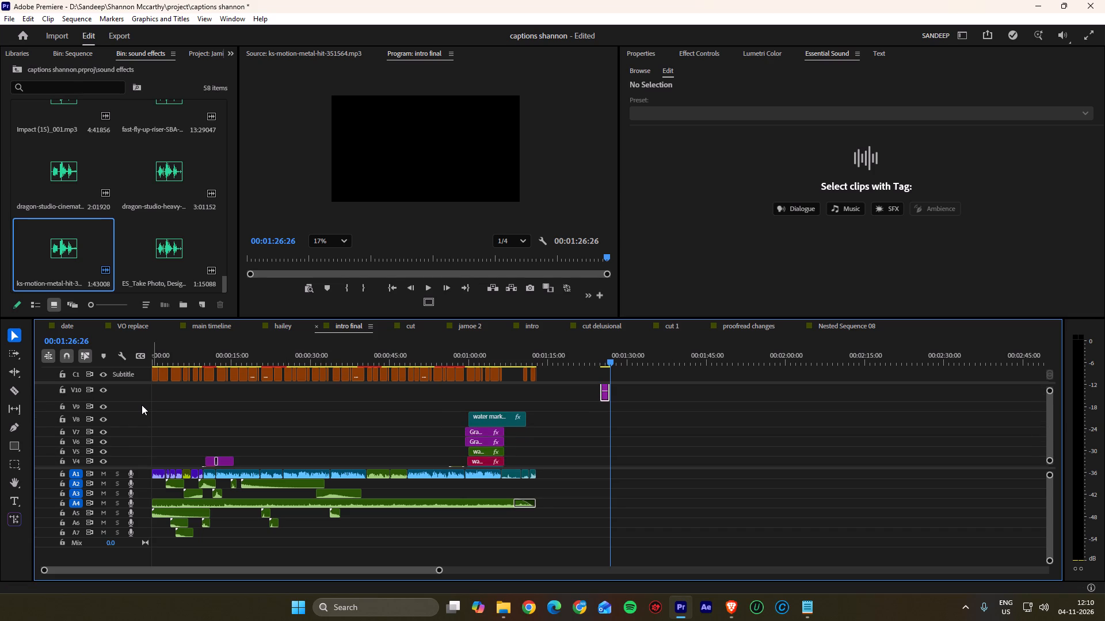
scroll(142, 405, "up", 4, "ctrl")
scroll(142, 402, "down", 9, "alt")
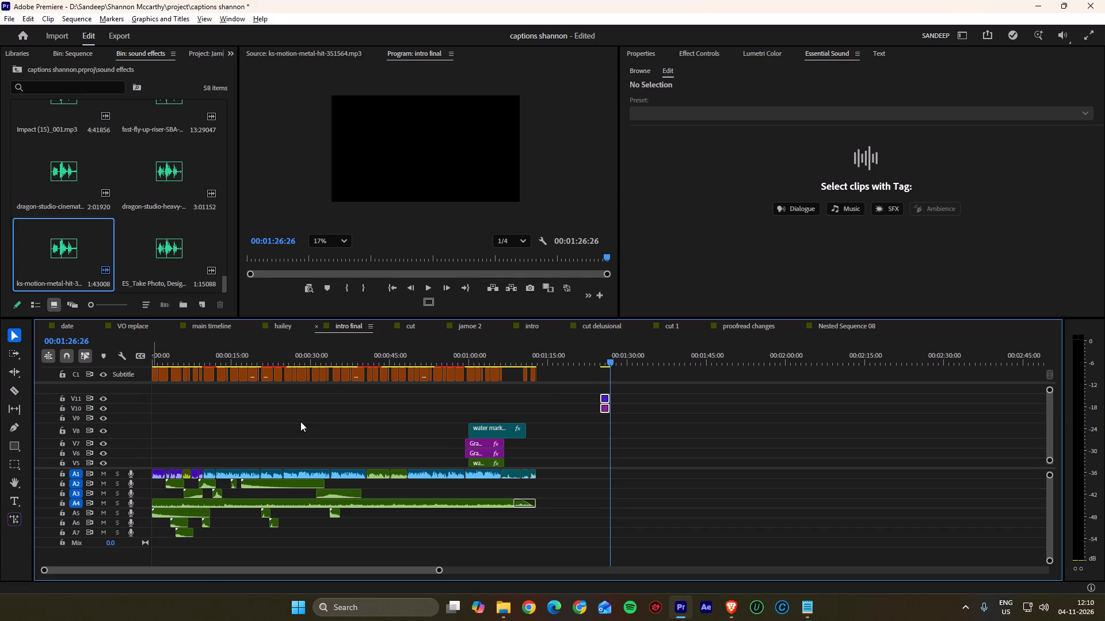
scroll(154, 429, "down", 6, "alt")
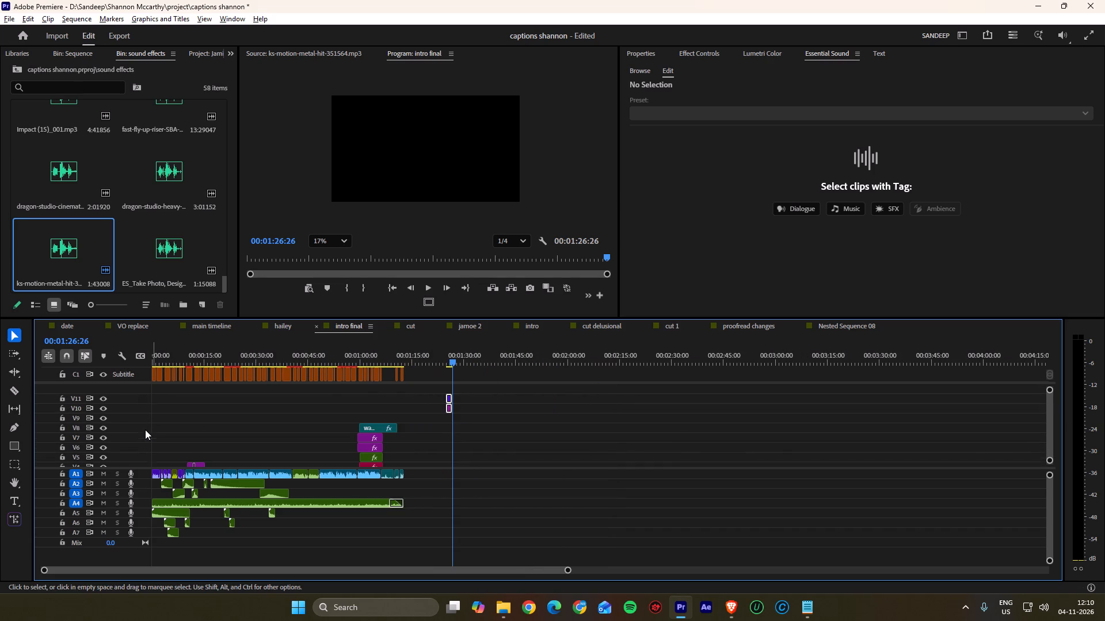
scroll(145, 430, "down", 2, "alt")
left_click_drag(430, 386, 471, 438)
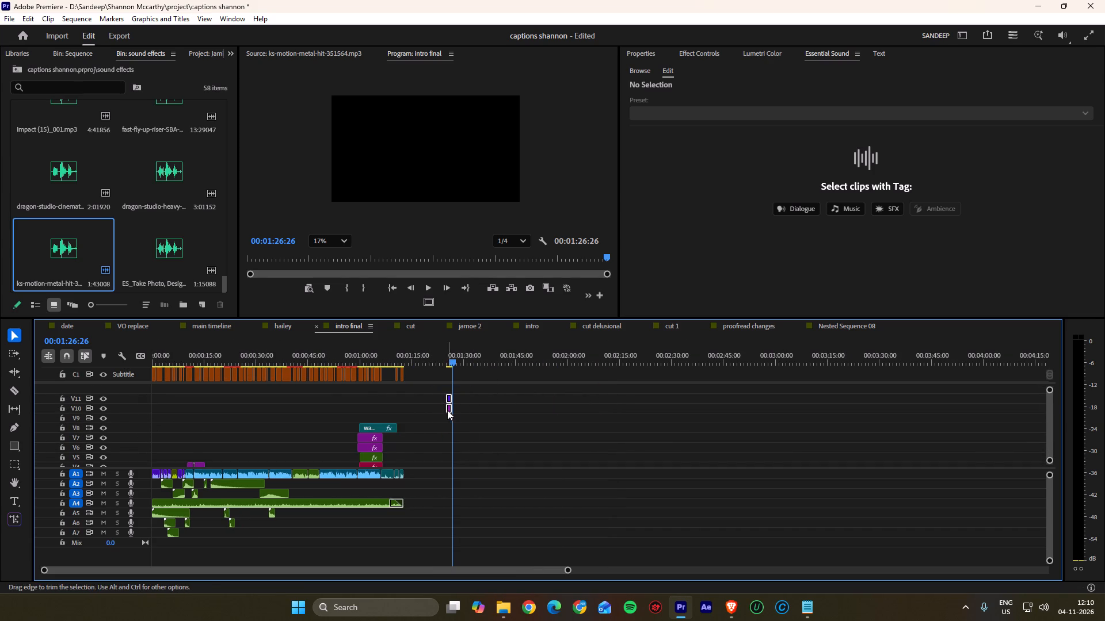
left_click_drag(449, 410, 254, 436)
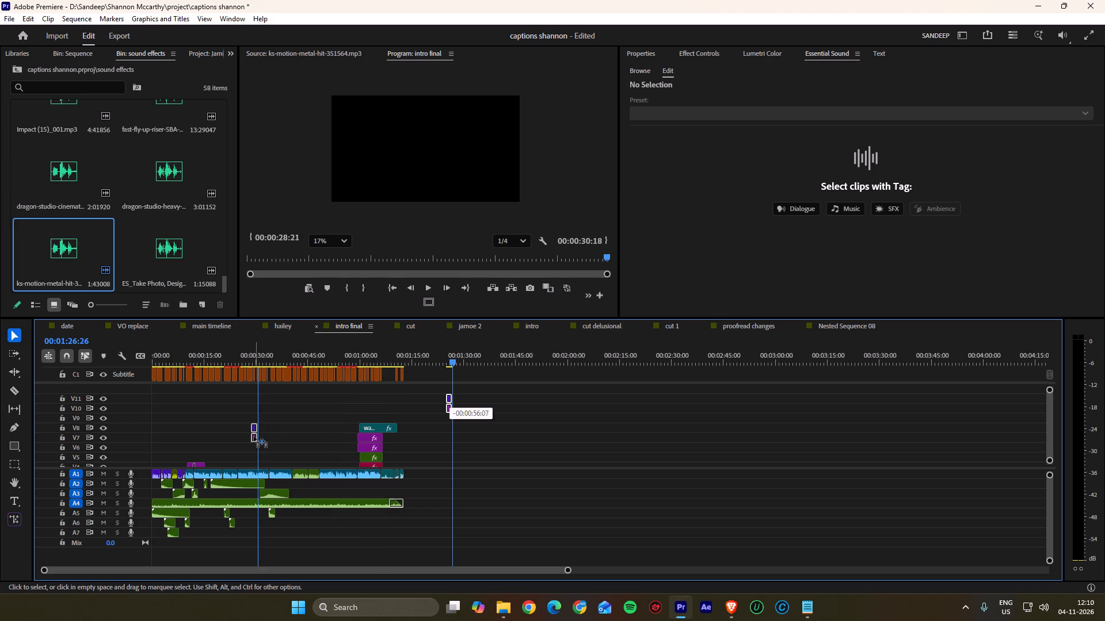
left_click_drag(254, 436, 252, 445)
Play back intro final from about 00:00:16 through the house shot to the first photo's entrance.
scroll(233, 426, "down", 8, "ctrl")
scroll(226, 417, "up", 3, "alt")
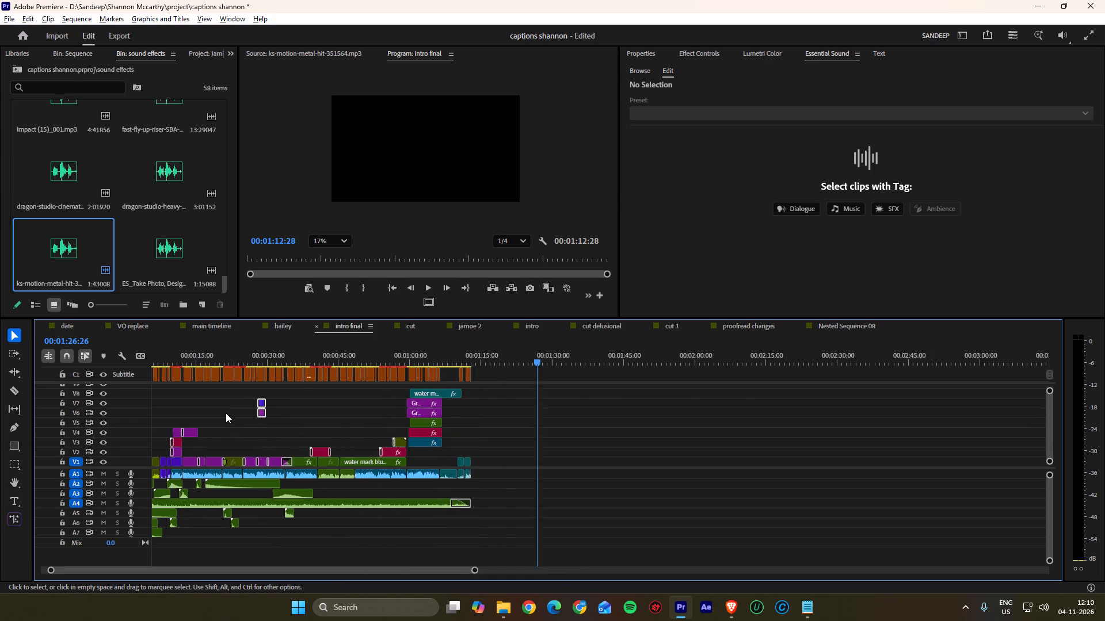
scroll(226, 413, "up", 13, "alt")
scroll(291, 412, "up", 6)
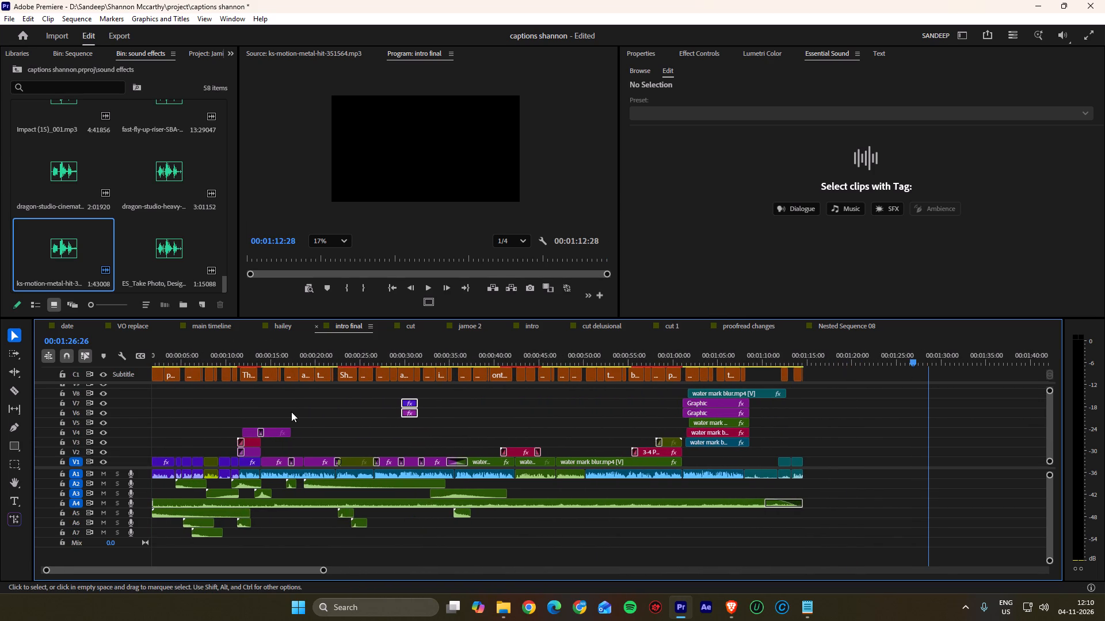
scroll(291, 412, "up", 5)
left_click_drag(344, 352, 296, 356)
key("space")
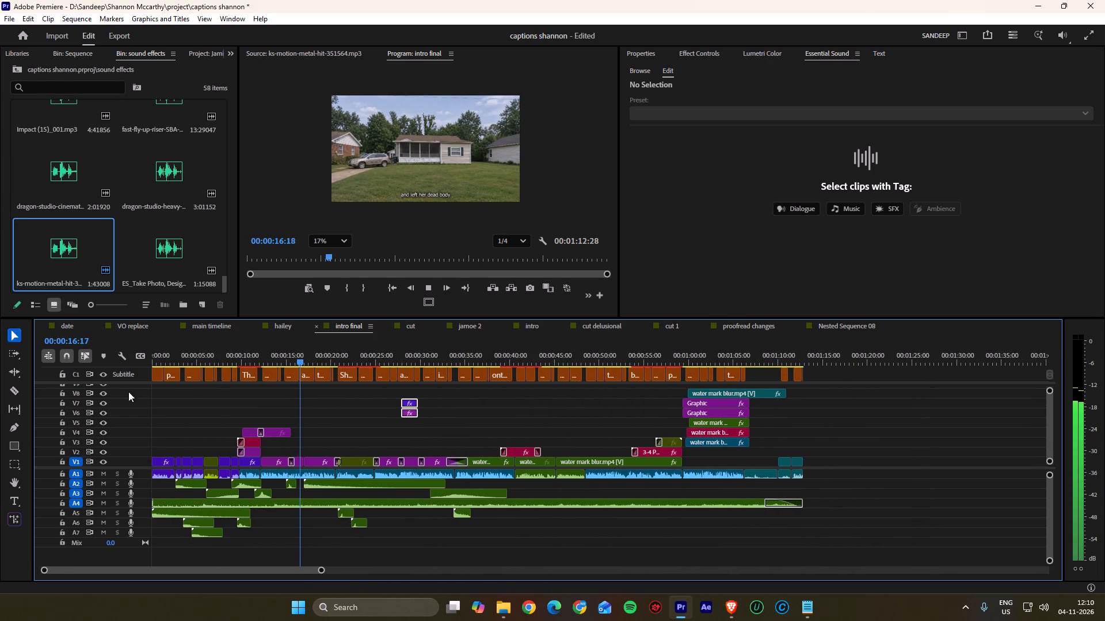
scroll(307, 438, "up", 13, "alt")
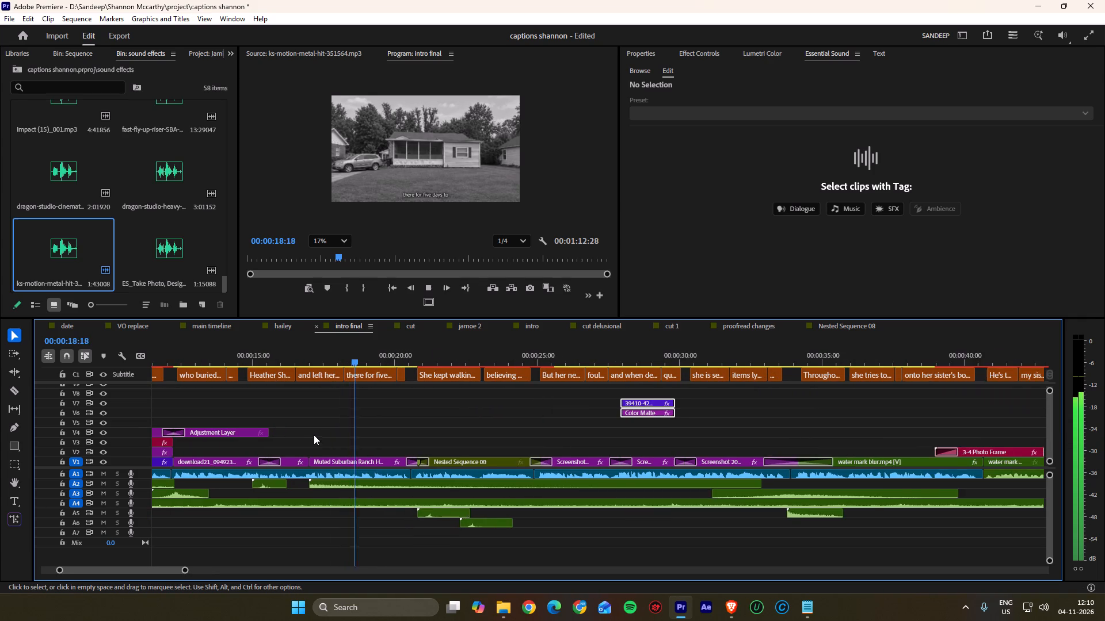
scroll(314, 435, "up", 1, "alt")
scroll(355, 419, "down", 2)
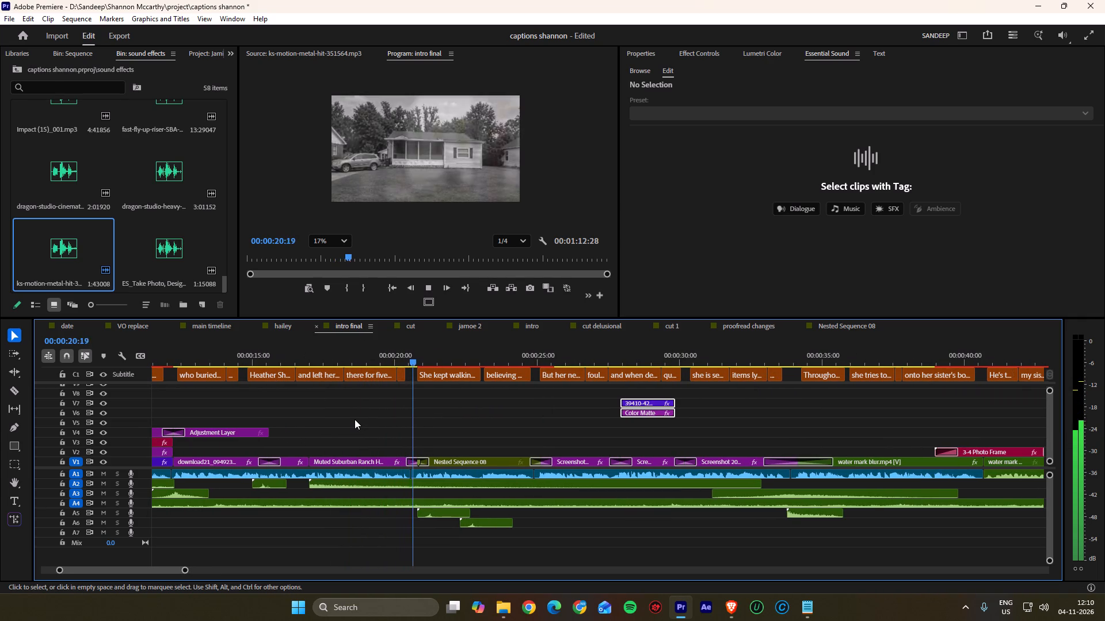
key("space")
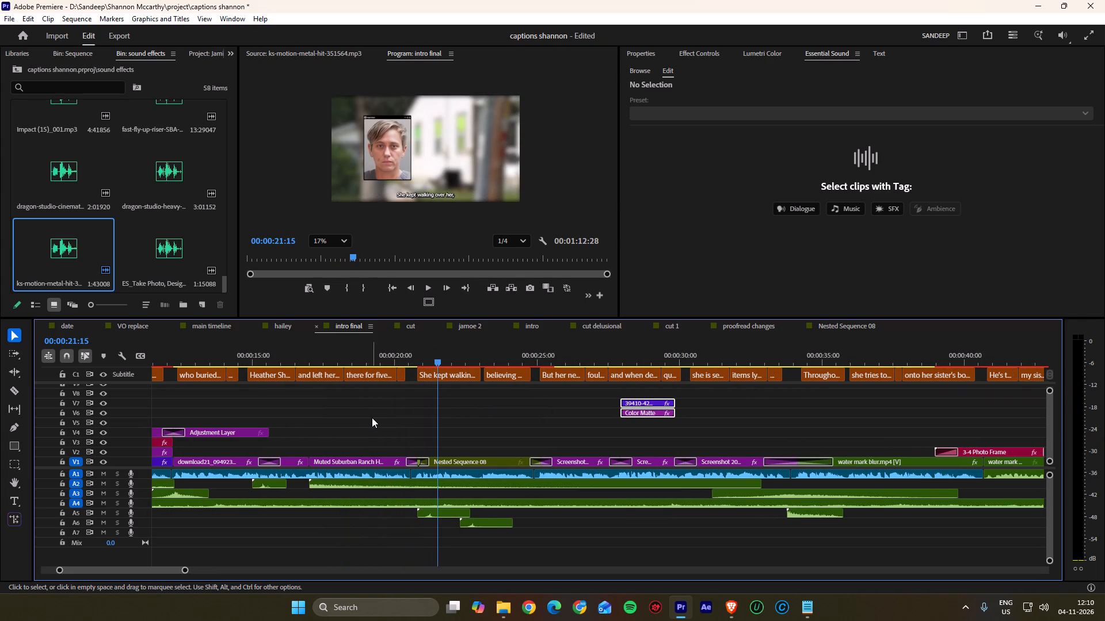
Move the Color Matte and 39410 overlay onto V2 and V3, ending at the cut into Nested Sequence 08.
scroll(380, 415, "up", 5)
left_click(215, 412)
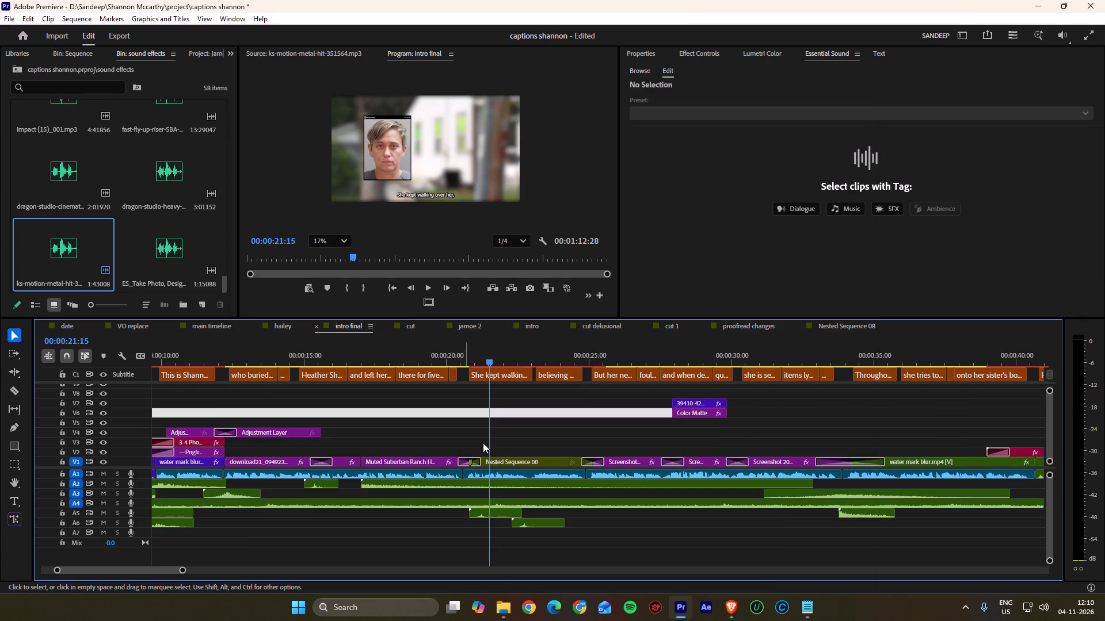
left_click_drag(700, 391, 706, 433)
left_click_drag(705, 411, 406, 427)
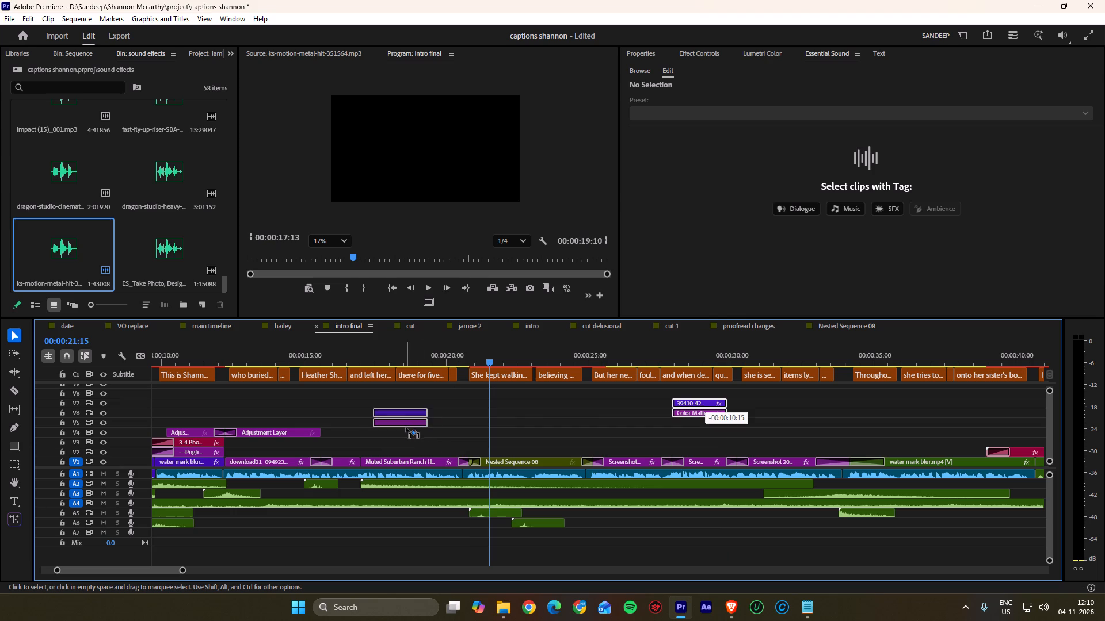
left_click_drag(406, 427, 451, 451)
left_click(445, 420)
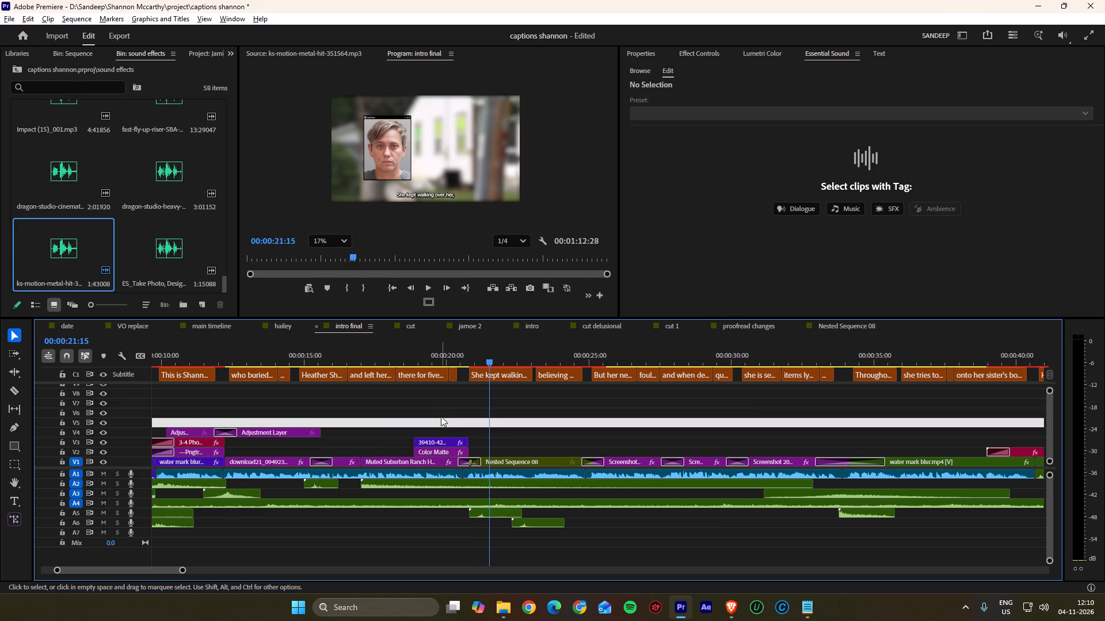
Play back the house shot from about 00:00:17 to see how the repositioned overlay looks.
scroll(441, 416, "up", 8, "alt")
left_click_drag(407, 351, 285, 352)
key("space")
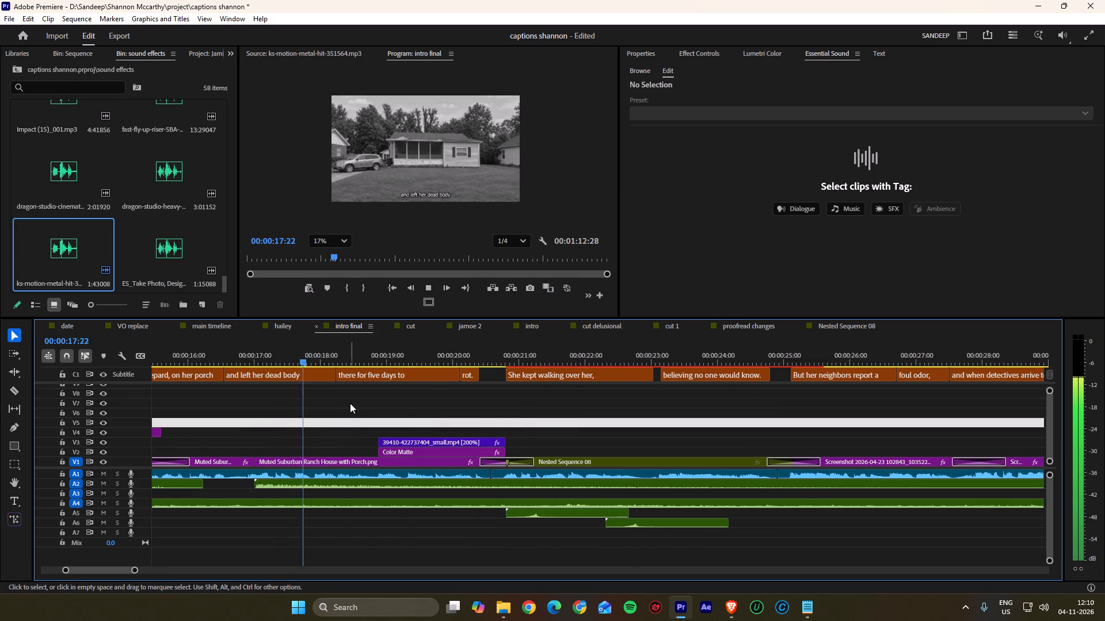
scroll(404, 409, "up", 5, "alt")
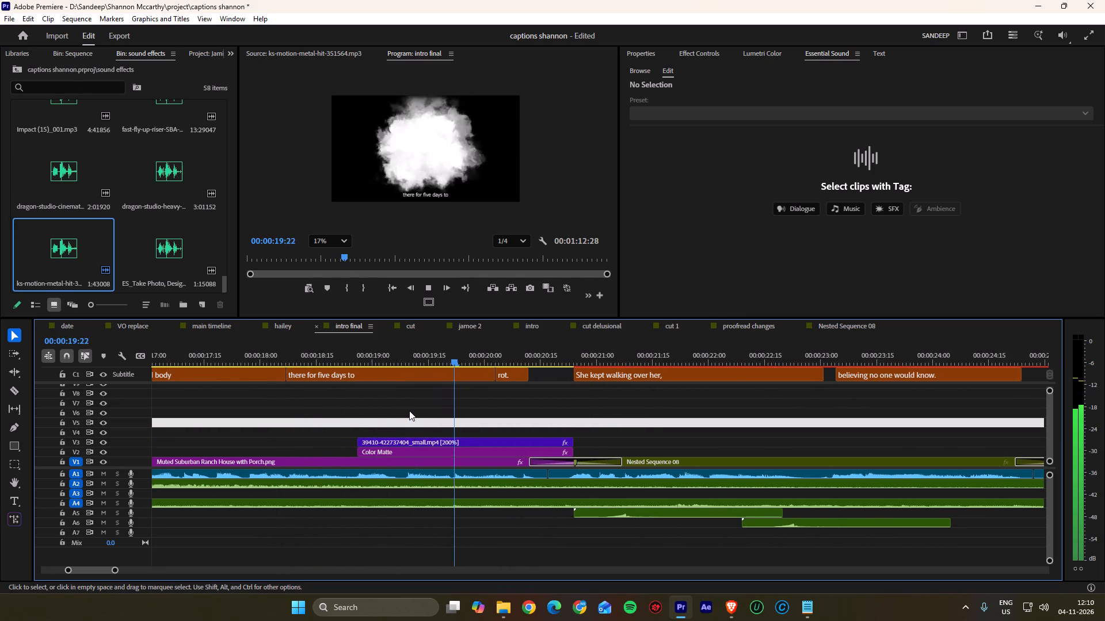
key("space")
left_click_drag(378, 351, 308, 352)
key("space")
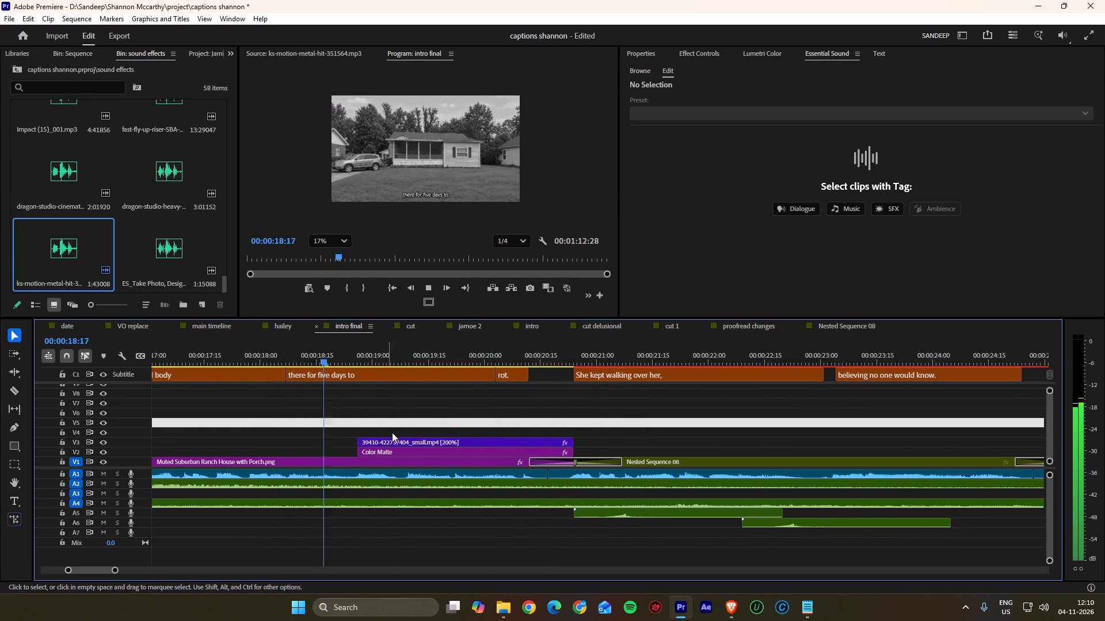
key("space")
Set the Color Matte's Track Matte Key matte to Video 3.
left_click(402, 442)
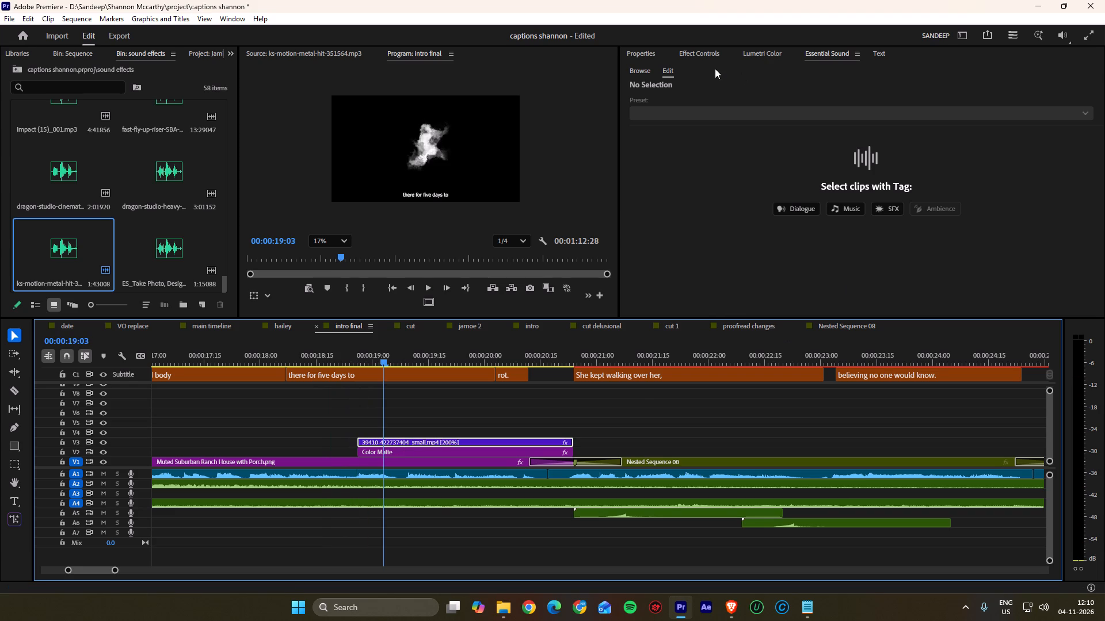
left_click(708, 55)
scroll(658, 232, "down", 8)
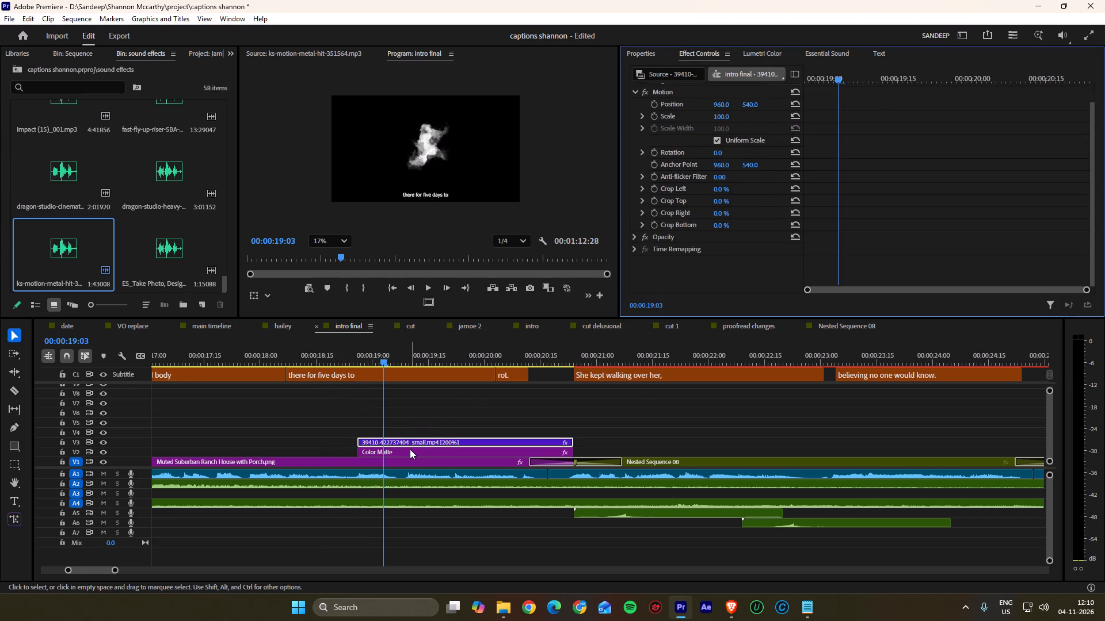
left_click(410, 449)
scroll(688, 175, "down", 7)
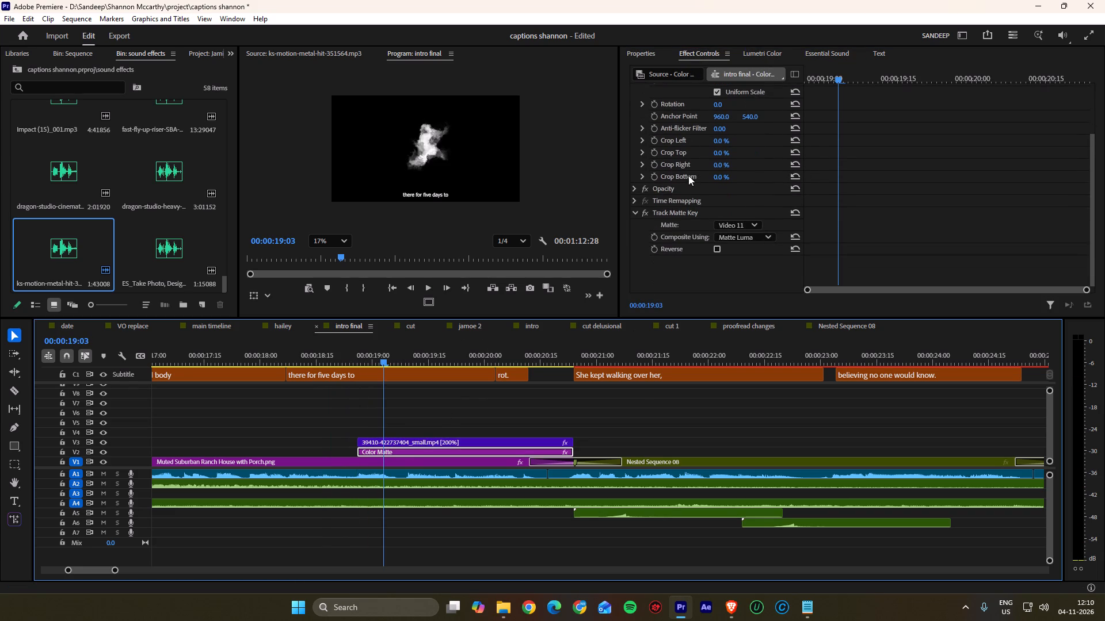
left_click(750, 223)
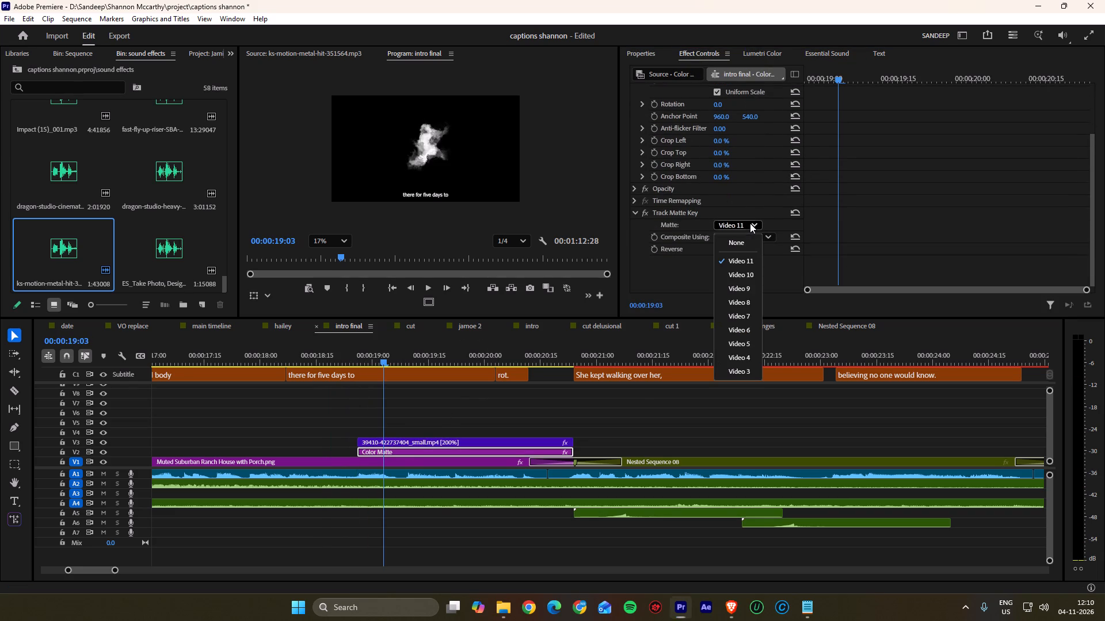
left_click(738, 370)
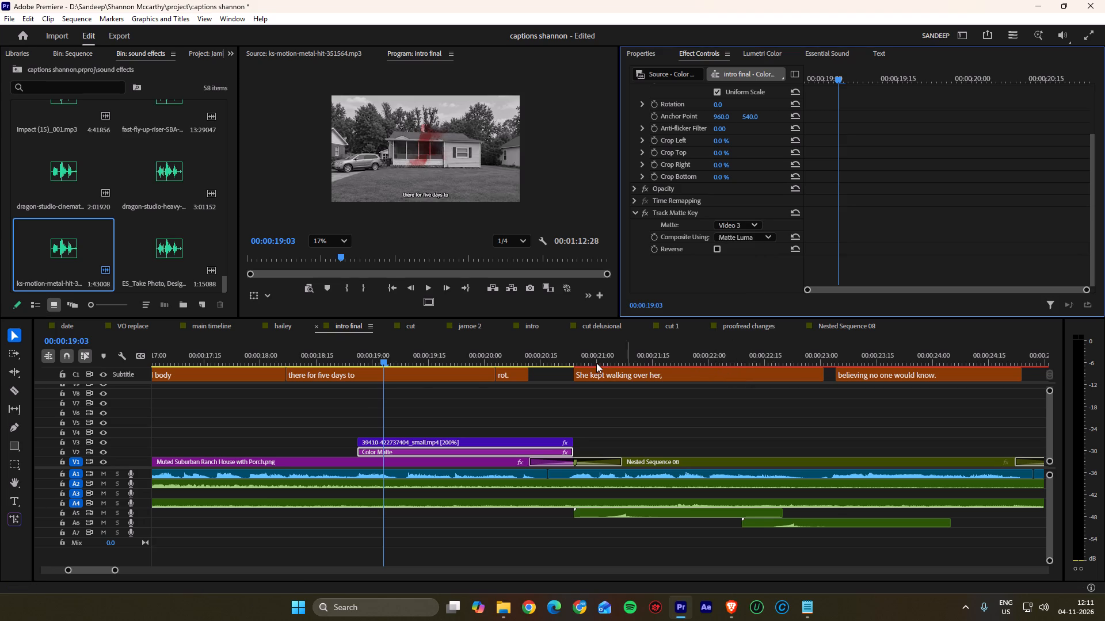
Play back the red smoke overlay on the house shot through the transition into Nested Sequence 08.
left_click_drag(347, 345, 237, 347)
key("space")
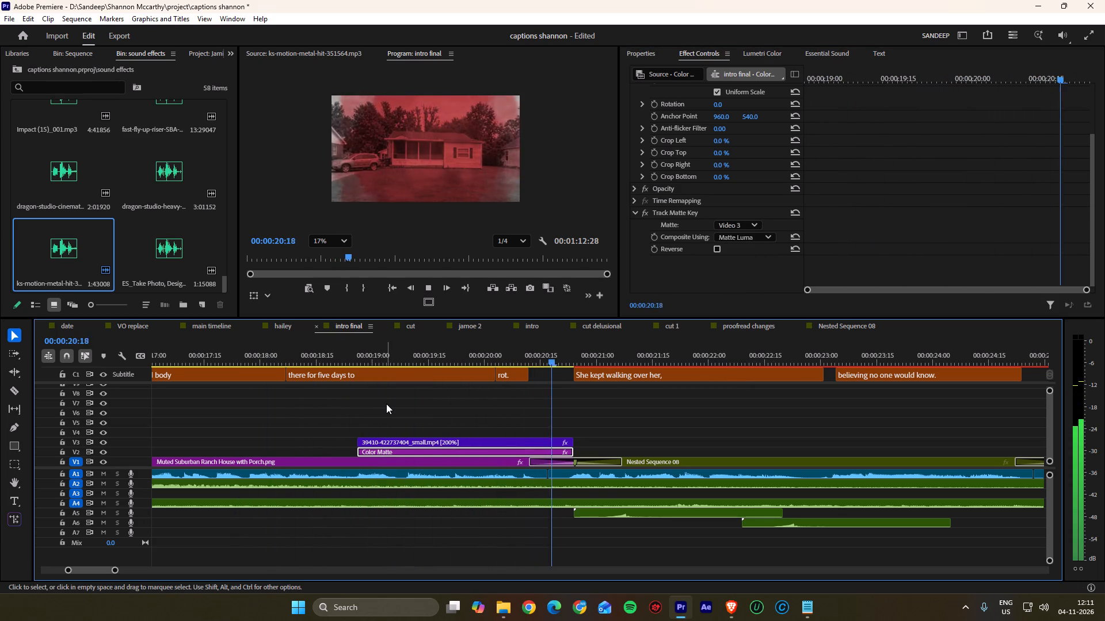
key("space")
left_click_drag(559, 358, 407, 354)
key("space")
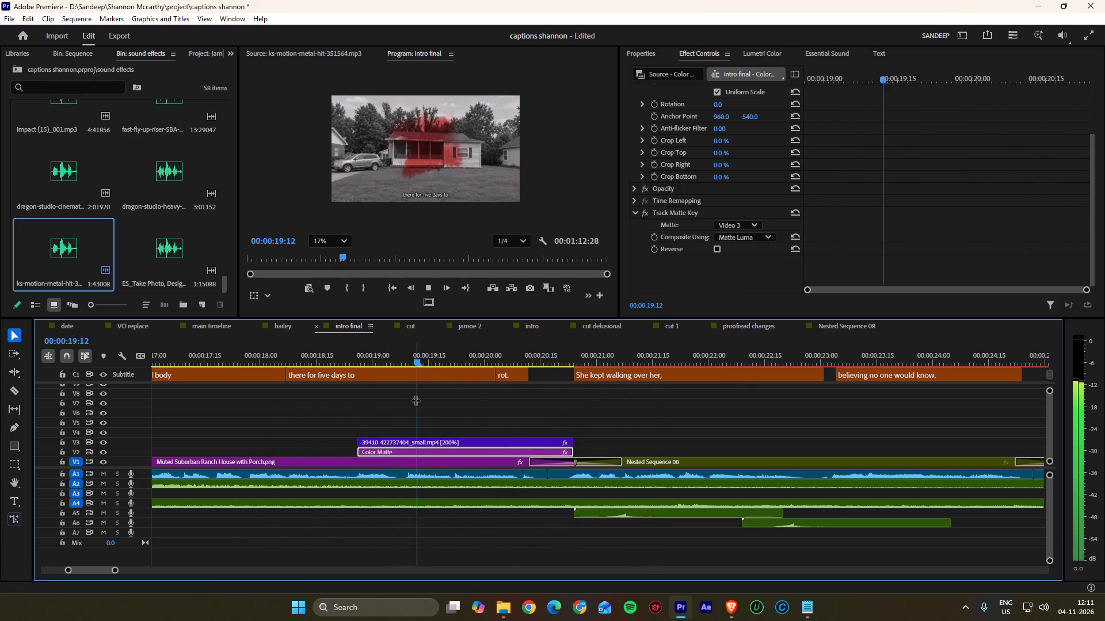
key("space")
key("space")
key("space")
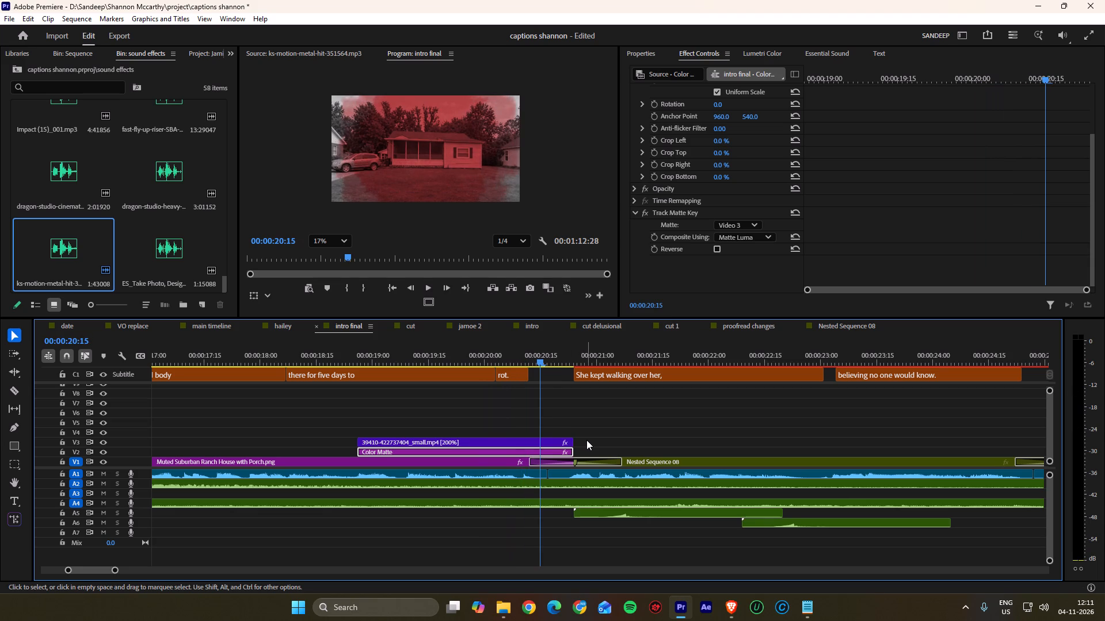
key("space")
key("space")
key("space")
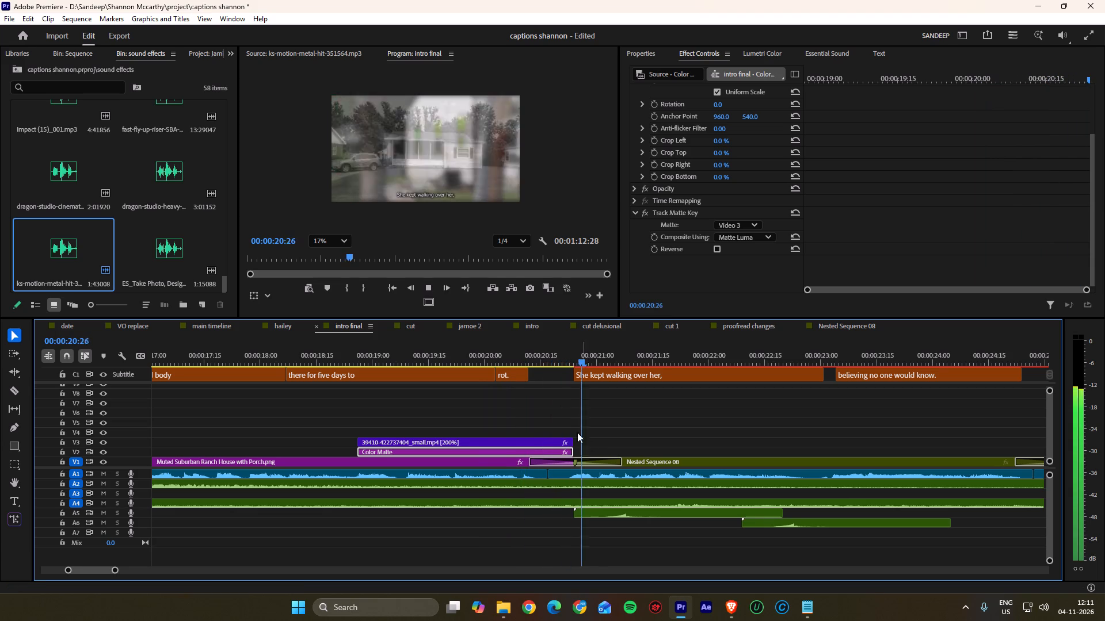
scroll(562, 424, "down", 8, "alt")
key("space")
Delete the V1 transition between the Muted Suburban Ranch House clip and Nested Sequence 08.
left_click(510, 461)
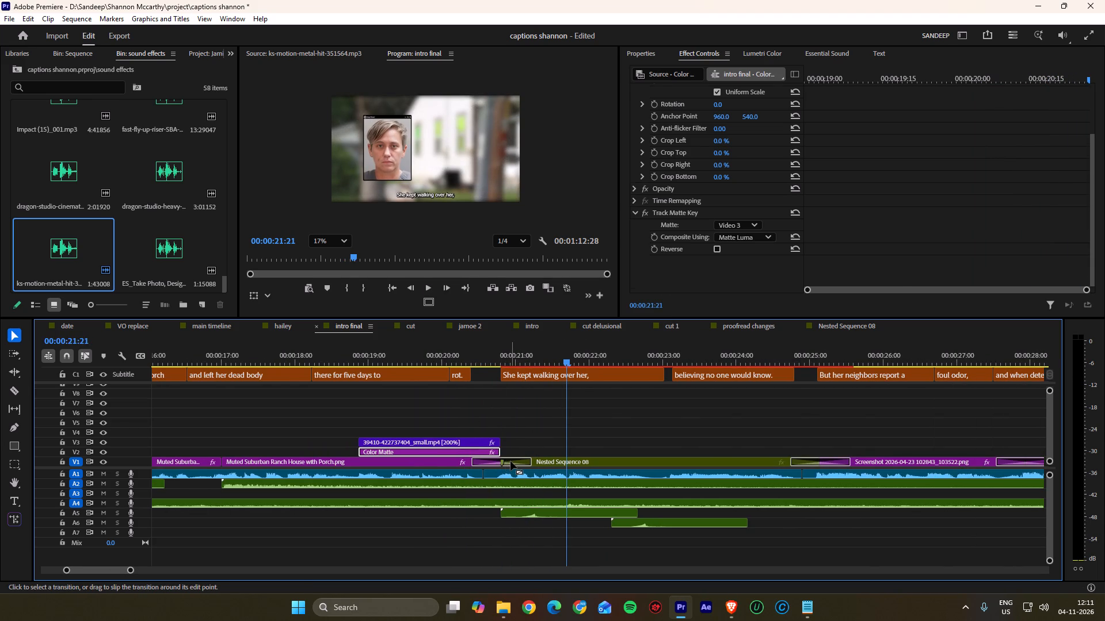
key("Delete")
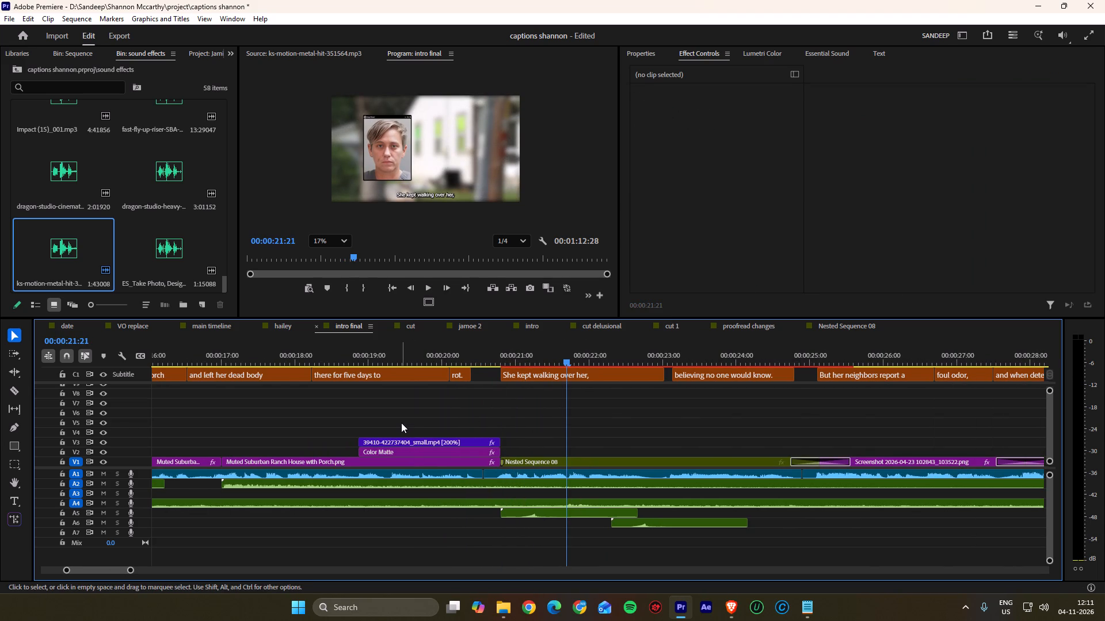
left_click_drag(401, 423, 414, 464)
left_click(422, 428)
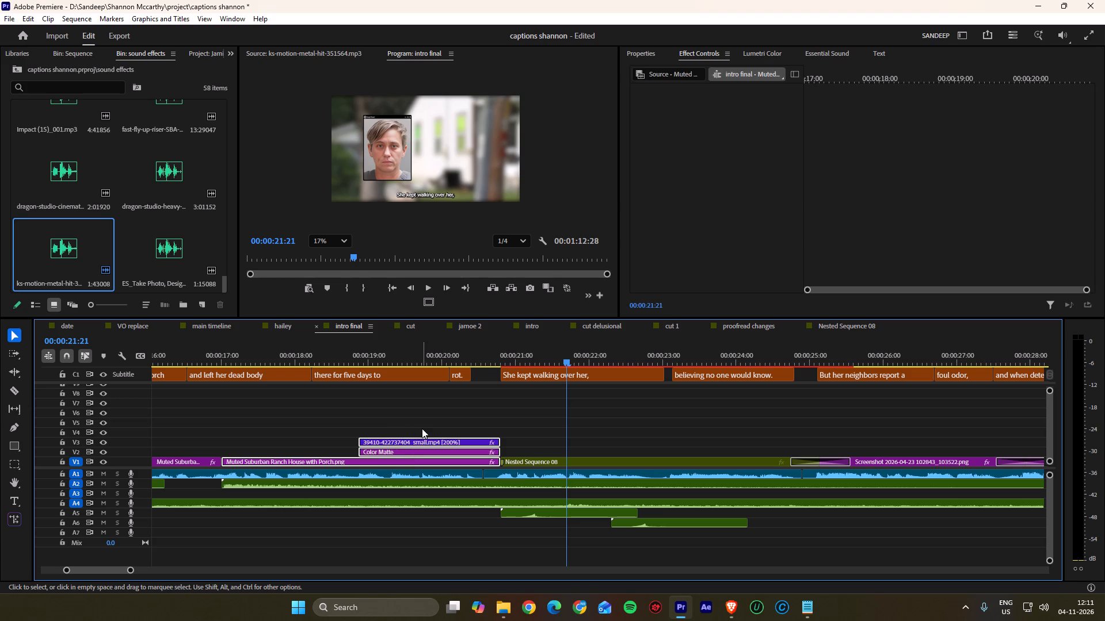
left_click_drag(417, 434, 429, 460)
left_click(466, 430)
Duplicate the two V4 adjustment layers with their transition so it spans the cut from the house shot to Nested Sequence 08.
scroll(628, 442, "down", 3, "alt")
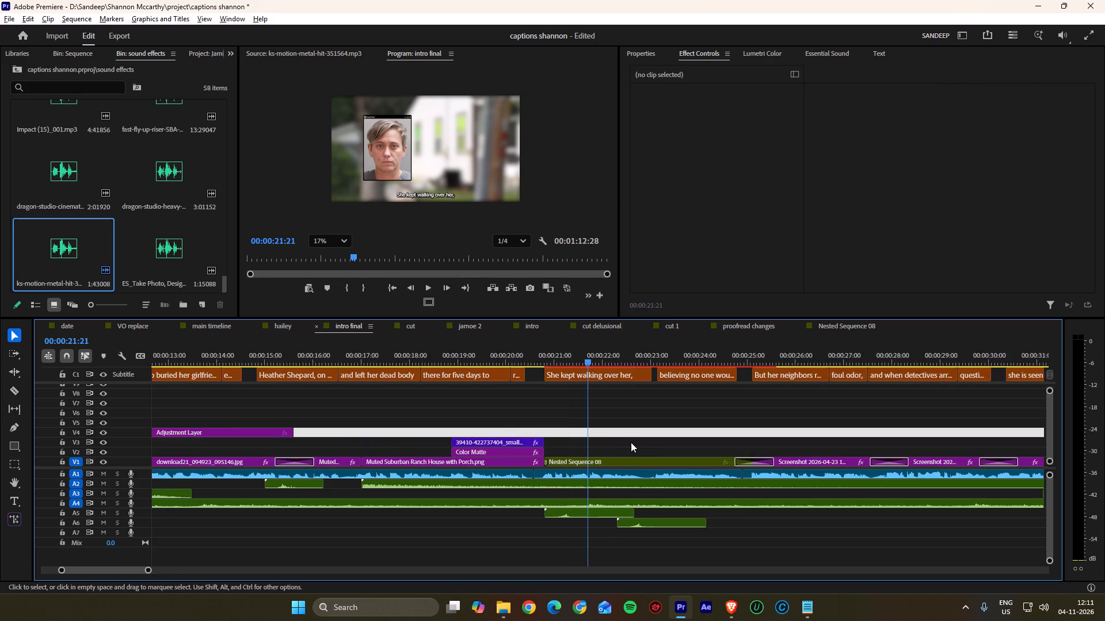
scroll(631, 442, "down", 7, "alt")
left_click_drag(323, 420, 401, 435)
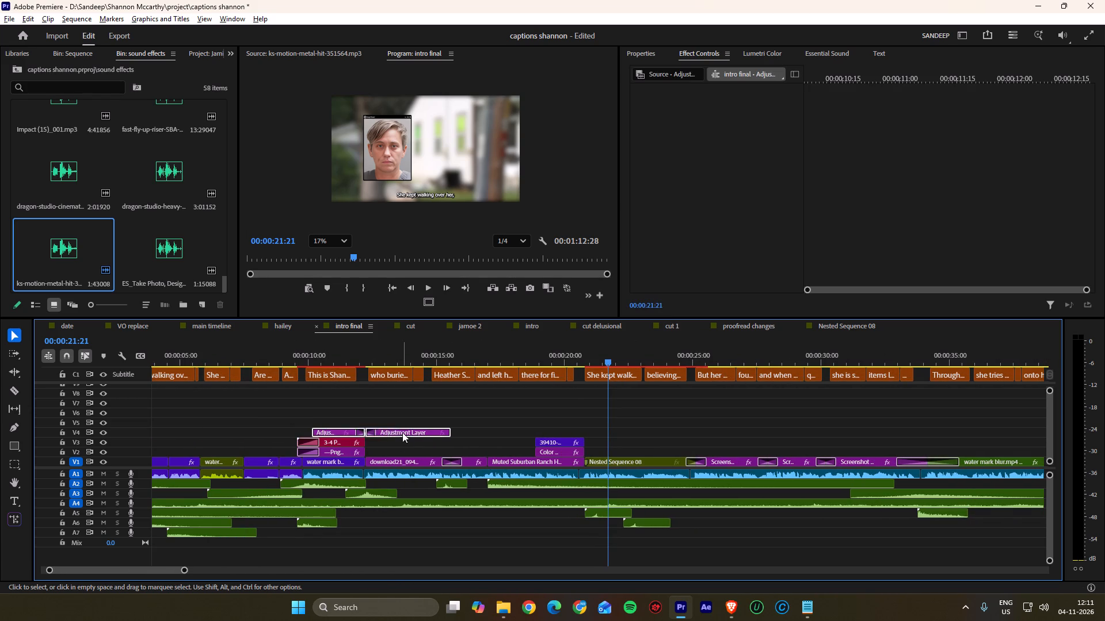
left_click_drag(403, 432, 623, 435, "alt")
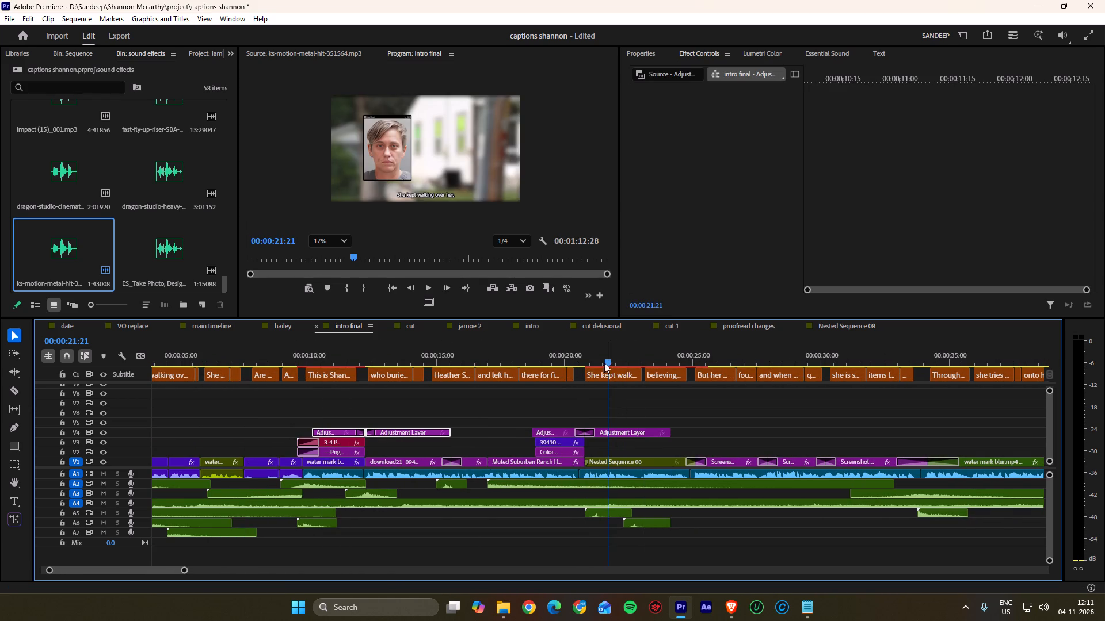
Play back the duplicated adjustment-layer transition from the red house shot through both photos' entrances.
left_click_drag(594, 355, 548, 348)
key("space")
scroll(544, 348, "down", 4)
scroll(536, 392, "up", 11, "alt")
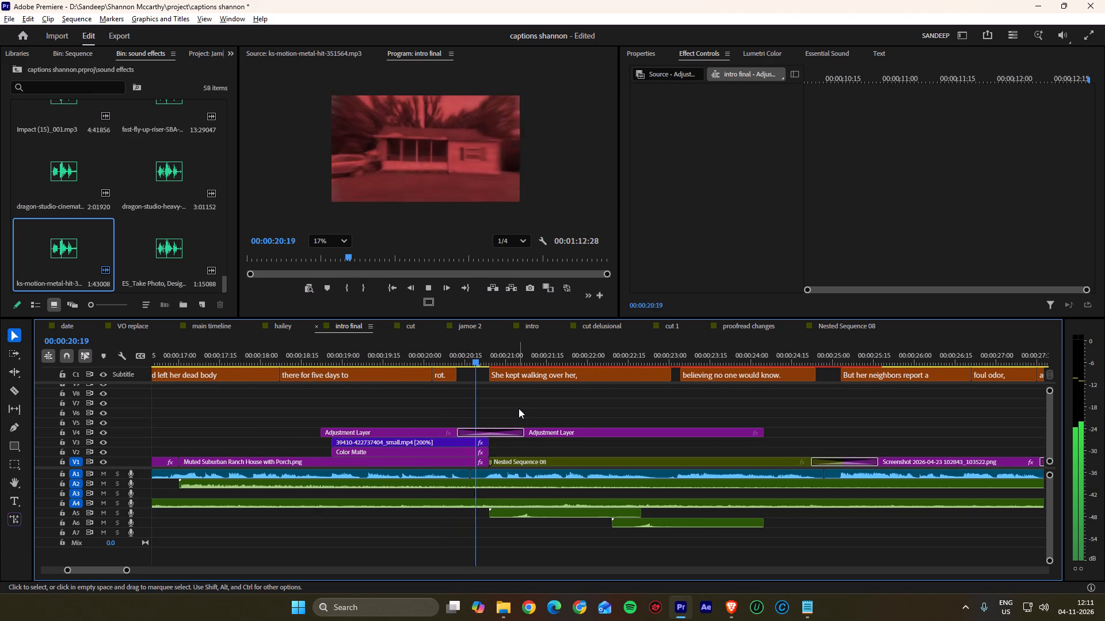
scroll(519, 408, "down", 3)
scroll(465, 401, "down", 11)
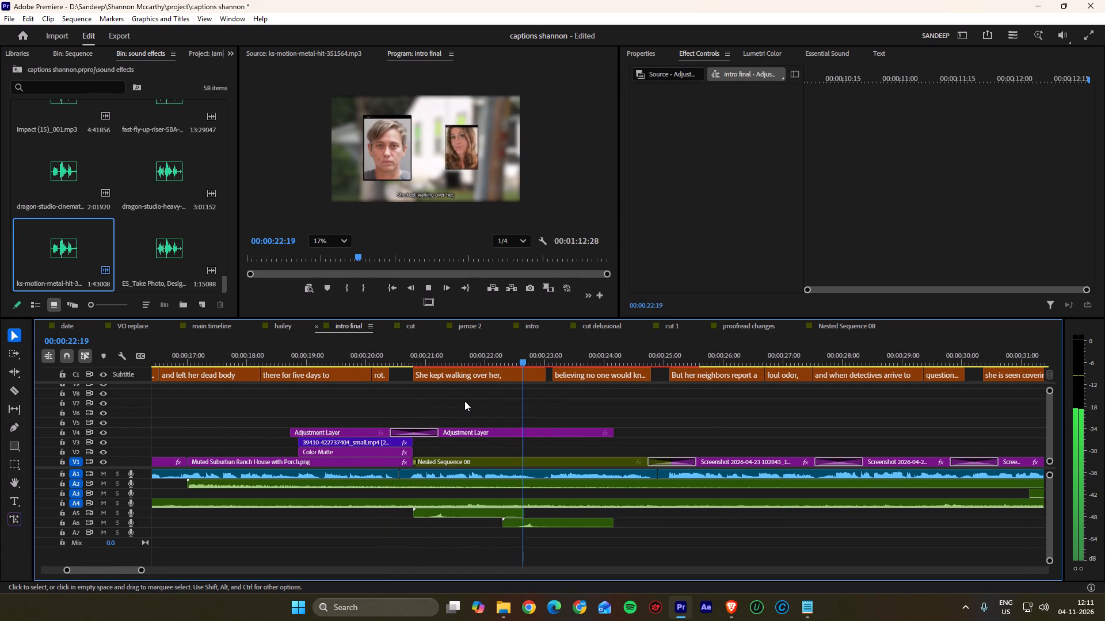
scroll(464, 401, "down", 3)
key("space")
Set the clip volume of the two ks-motion-metal-hit sound effects on A5 and A6 to -10 dB.
left_click(430, 511)
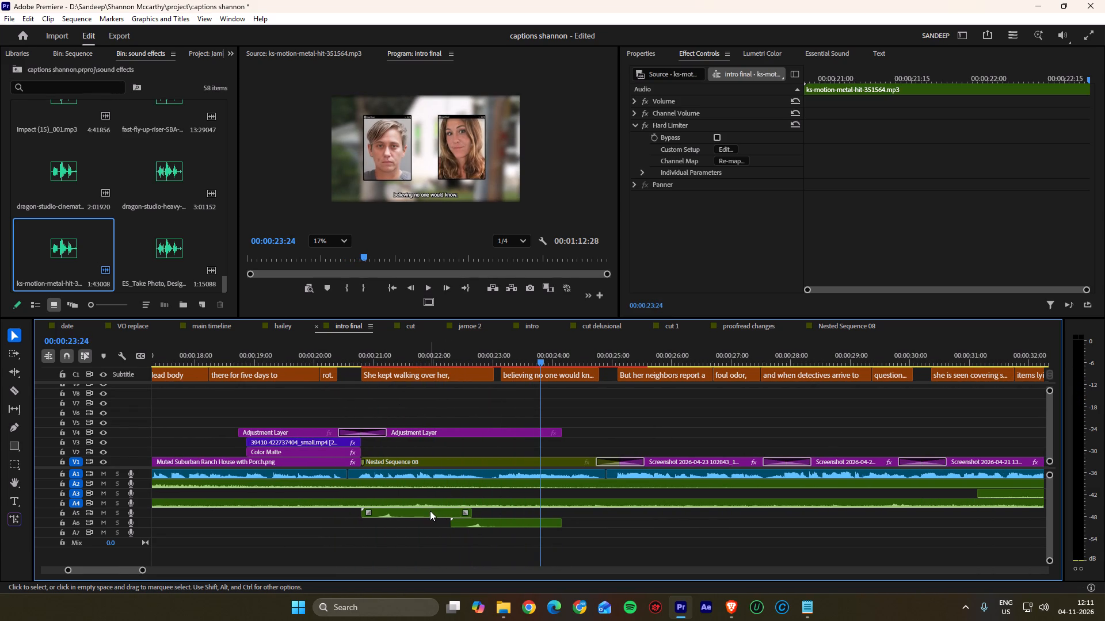
left_click(479, 520, "shift")
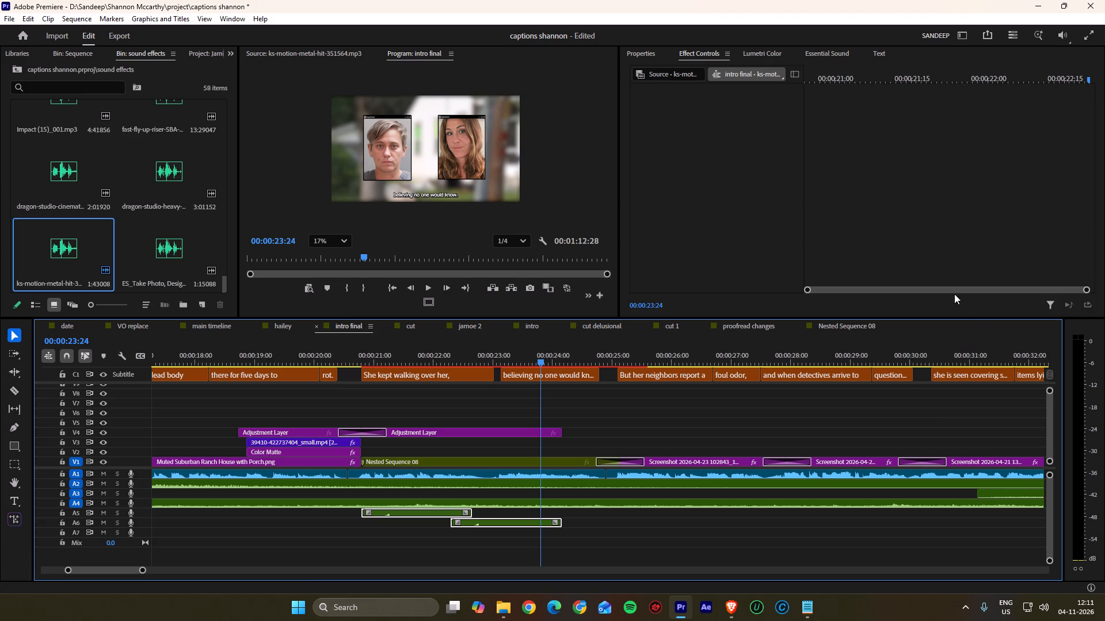
left_click(843, 52)
left_click(1077, 278)
type("-10")
key("Return")
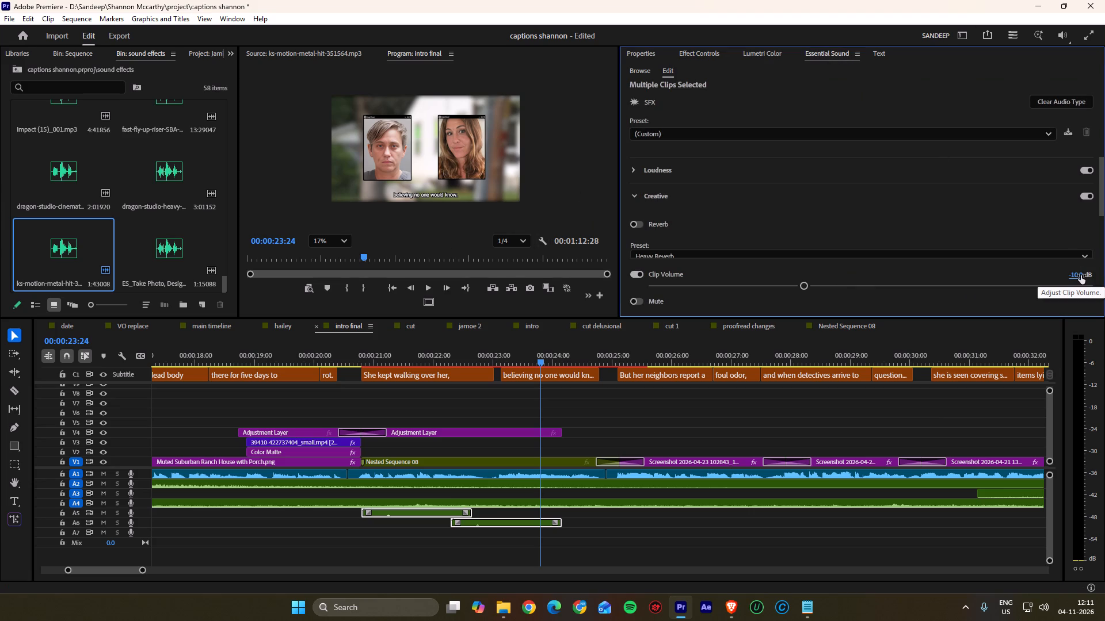
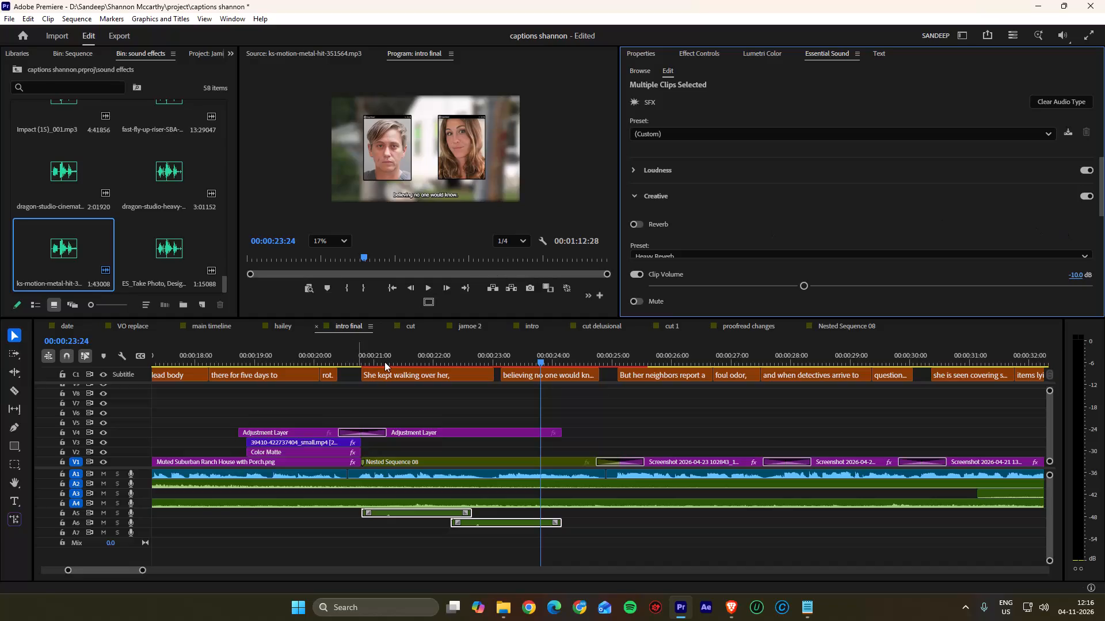
Play back the Nested Sequence 08 section to check the sound effects on A5 and A6, and save the project.
left_click_drag(404, 362, 387, 362)
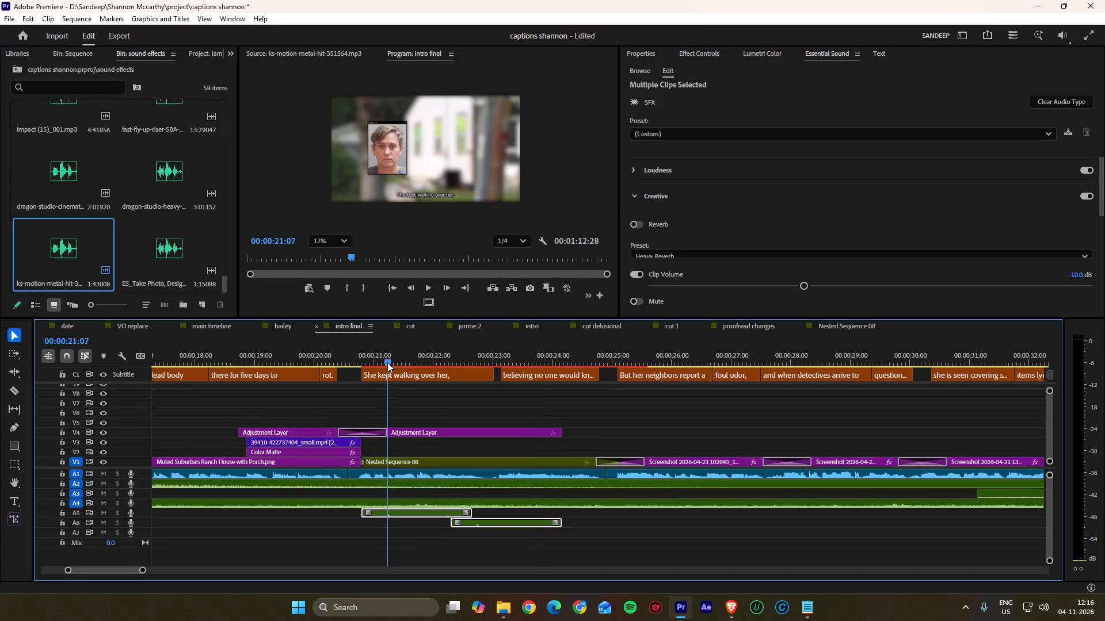
left_click_drag(387, 362, 386, 362)
key("space")
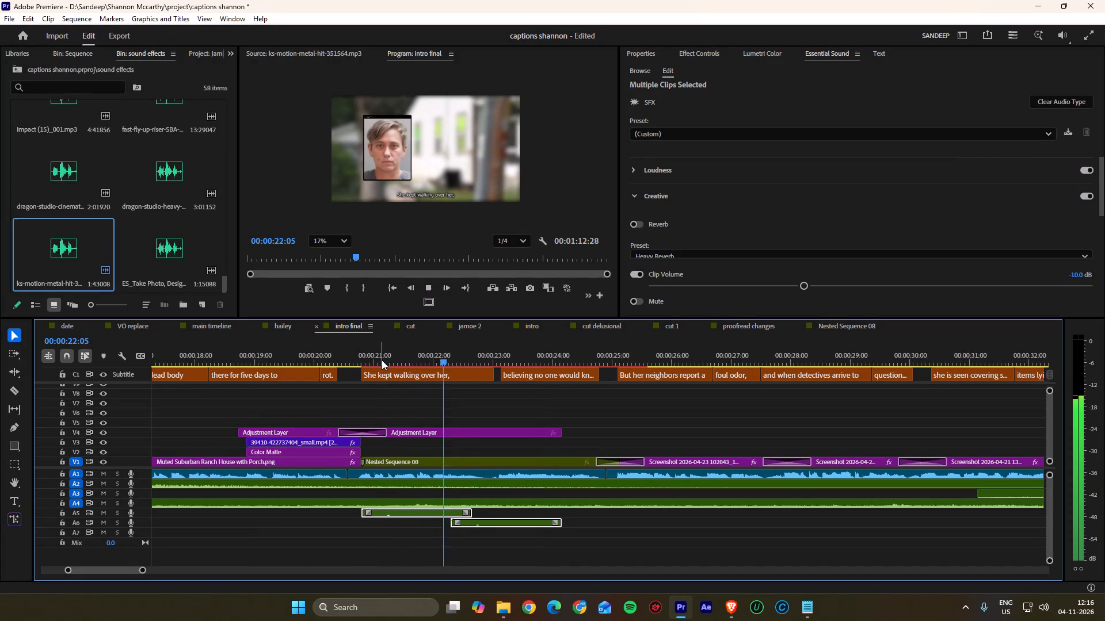
key("space")
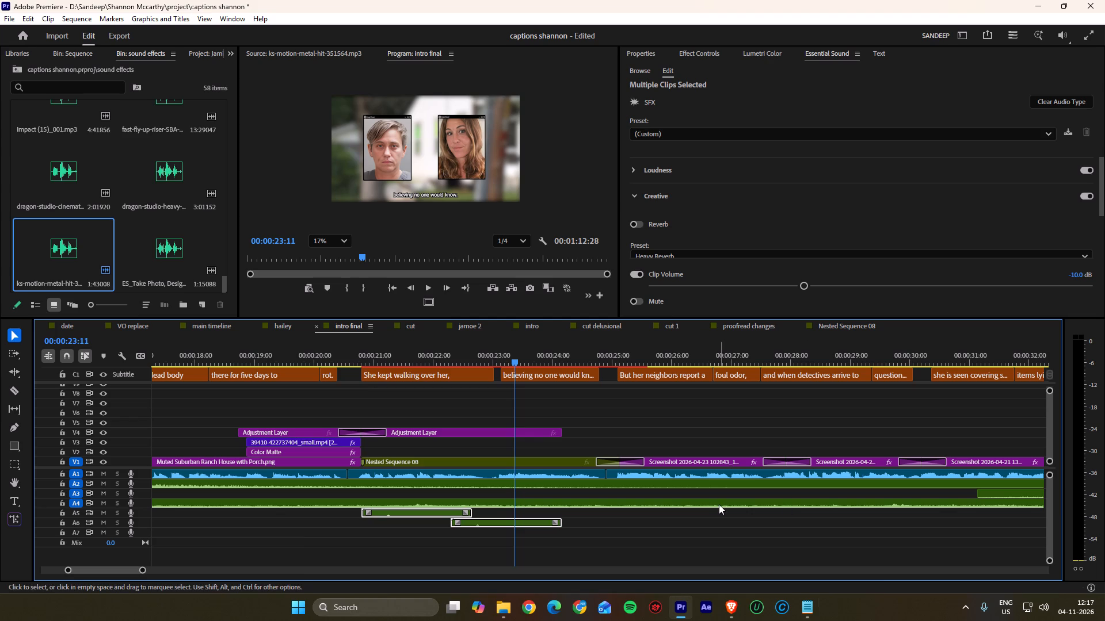
key("ctrl+s")
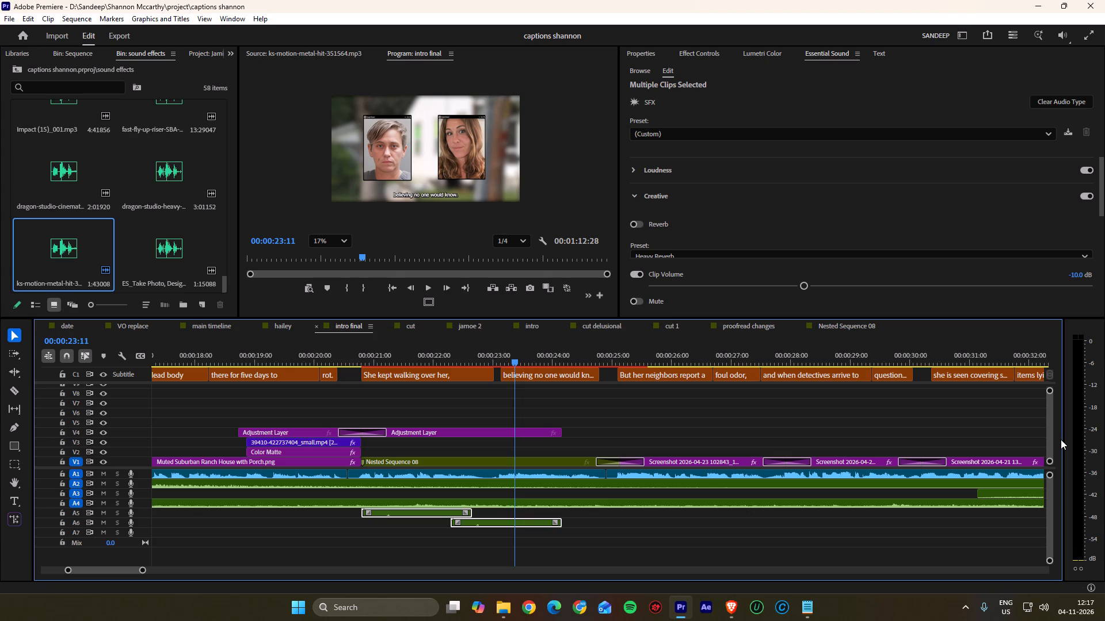
Audition the book page-turn sound effect on A2 and place it on A5 at the start of the transition following Nested Sequence 08.
key("space")
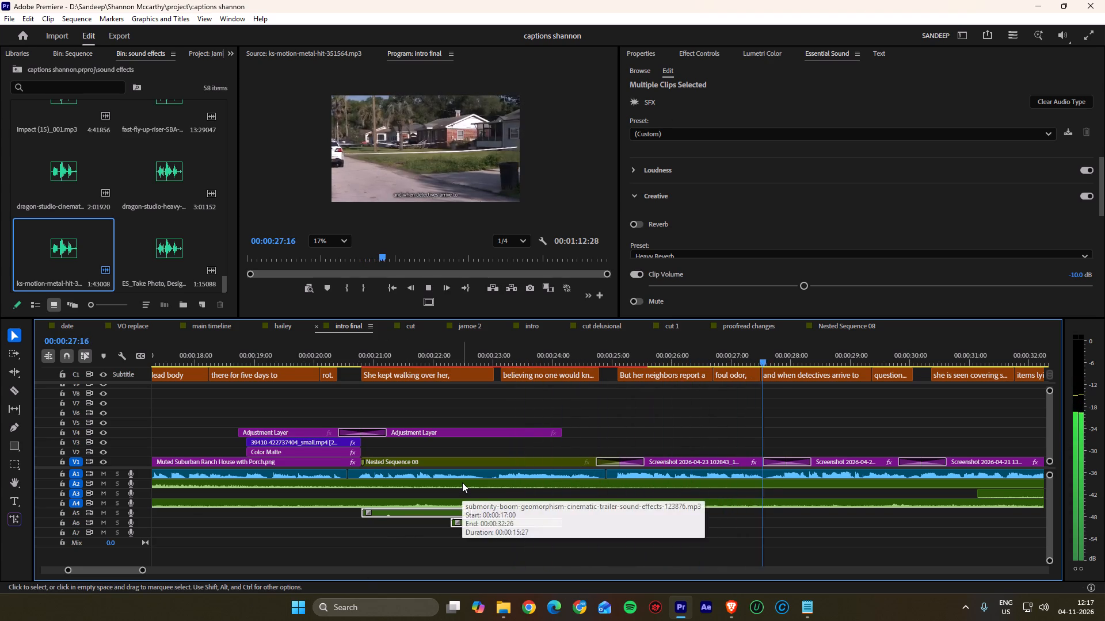
scroll(462, 482, "down", 3, "alt")
key("space")
scroll(577, 470, "down", 3, "alt")
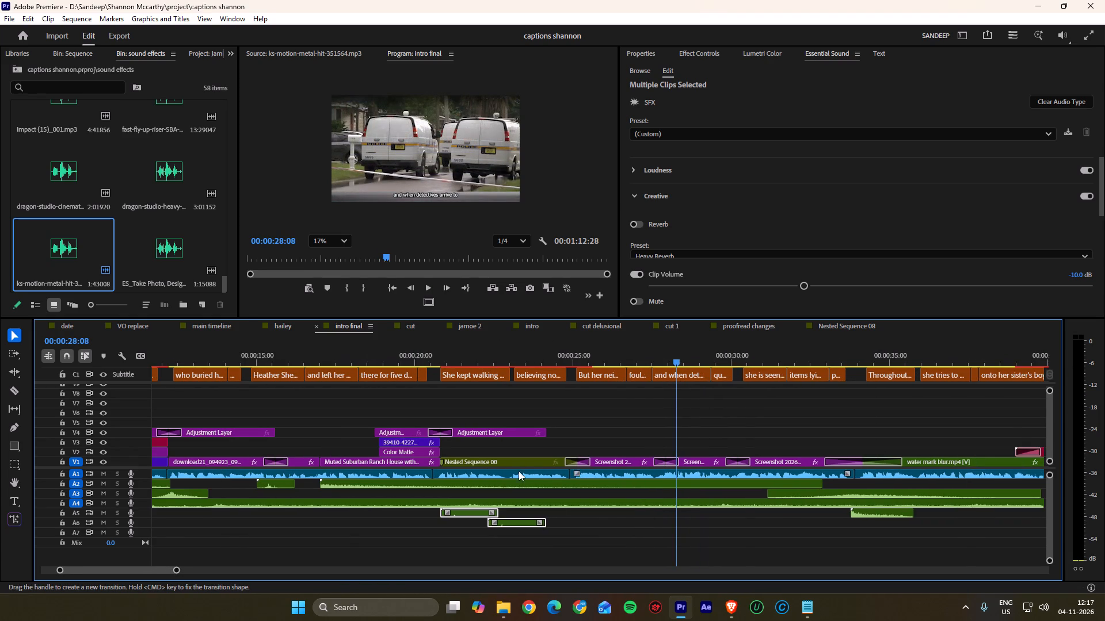
scroll(473, 467, "up", 4)
left_click_drag(332, 348, 307, 348)
key("space")
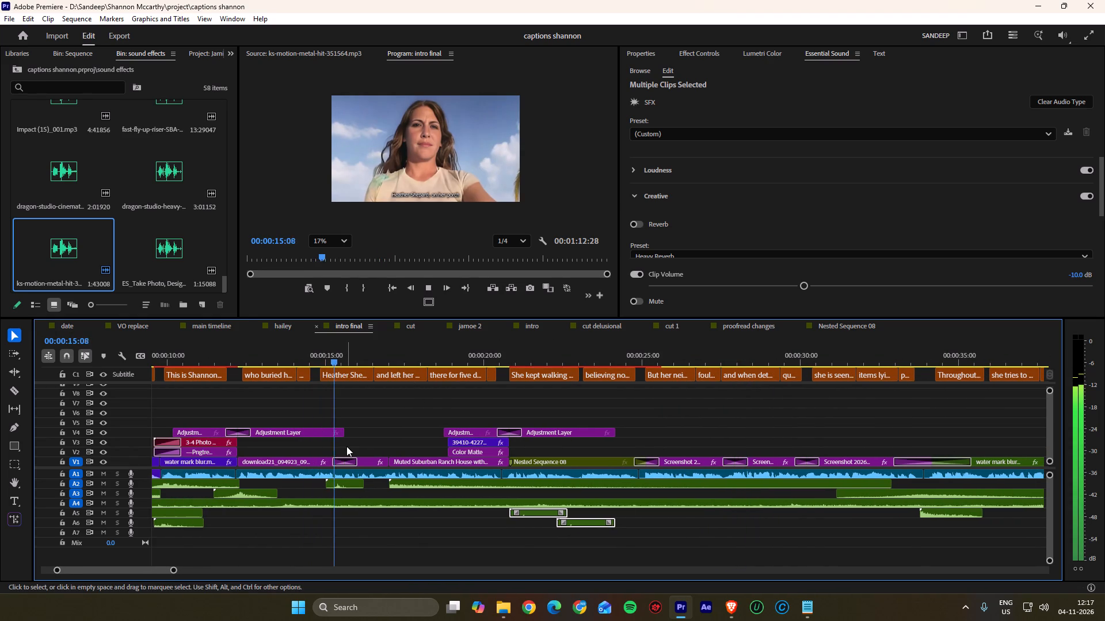
key("space")
left_click_drag(341, 485, 384, 486, "alt")
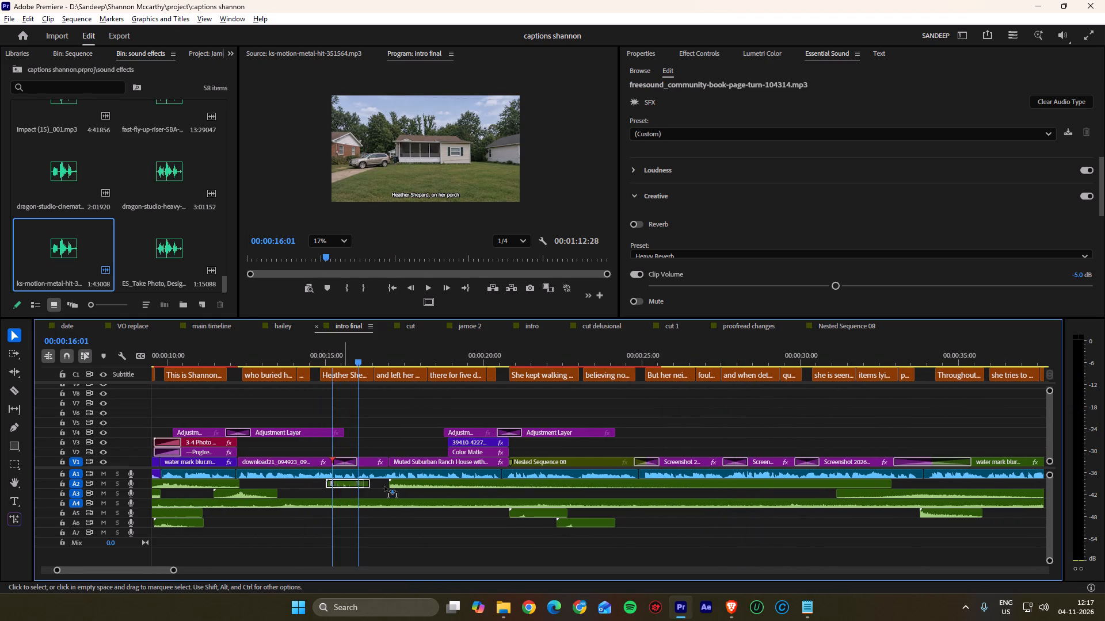
left_click_drag(384, 486, 649, 511, "alt")
Play back the transition after Nested Sequence 08 to check the timing of the page-turn sound effect.
scroll(659, 511, "up", 1, "alt")
scroll(659, 511, "down", 1, "alt")
scroll(659, 511, "up", 10, "alt")
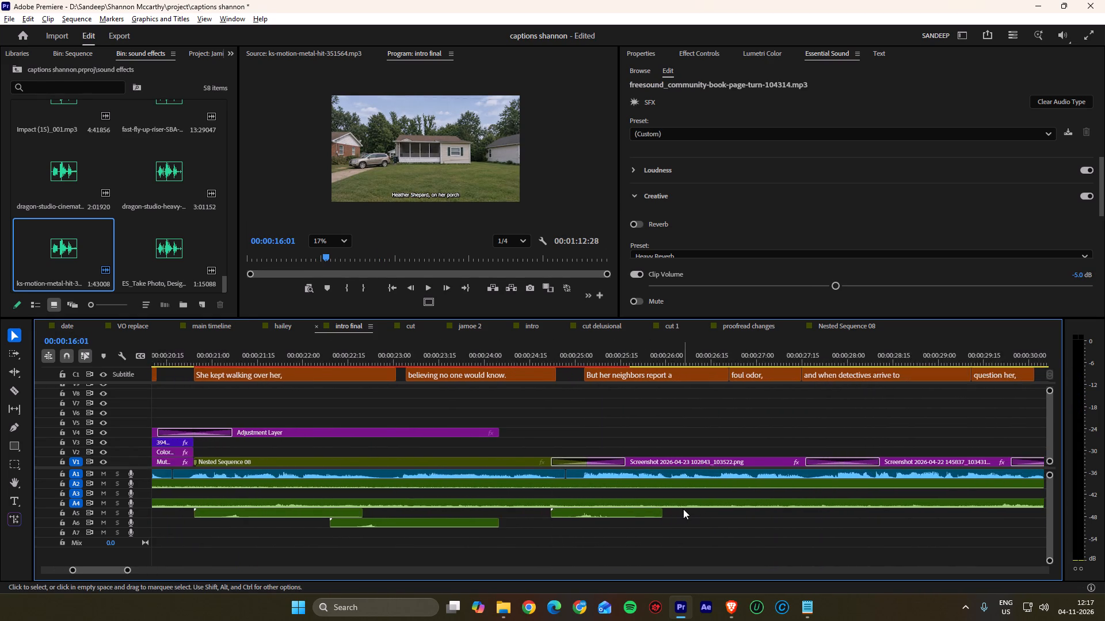
scroll(683, 509, "up", 3, "alt")
left_click_drag(519, 356, 511, 359)
key("space")
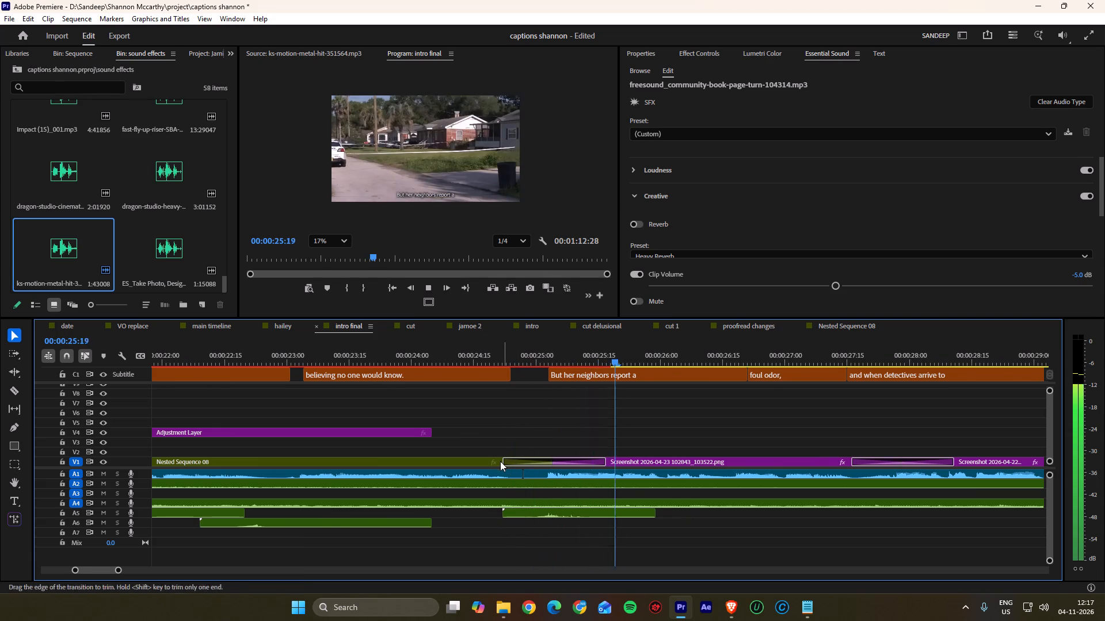
scroll(500, 461, "down", 6, "alt")
key("space")
Continue playback through the following Screenshot clips to review their transitions and the audio beneath them.
scroll(500, 461, "down", 2, "alt")
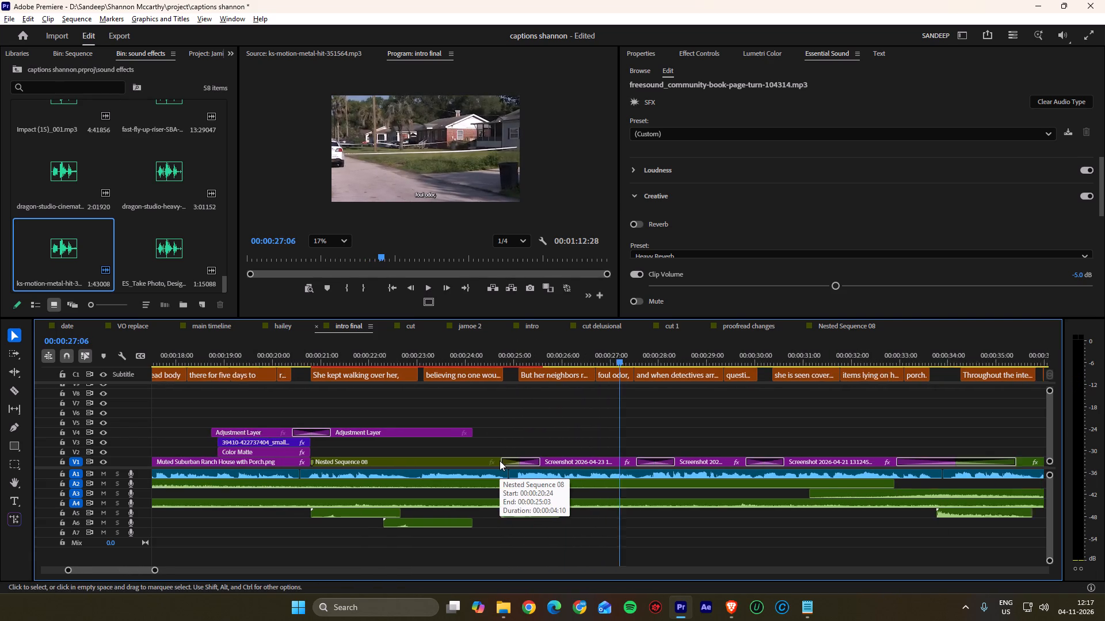
scroll(500, 461, "down", 4, "alt")
key("space")
scroll(500, 461, "down", 10)
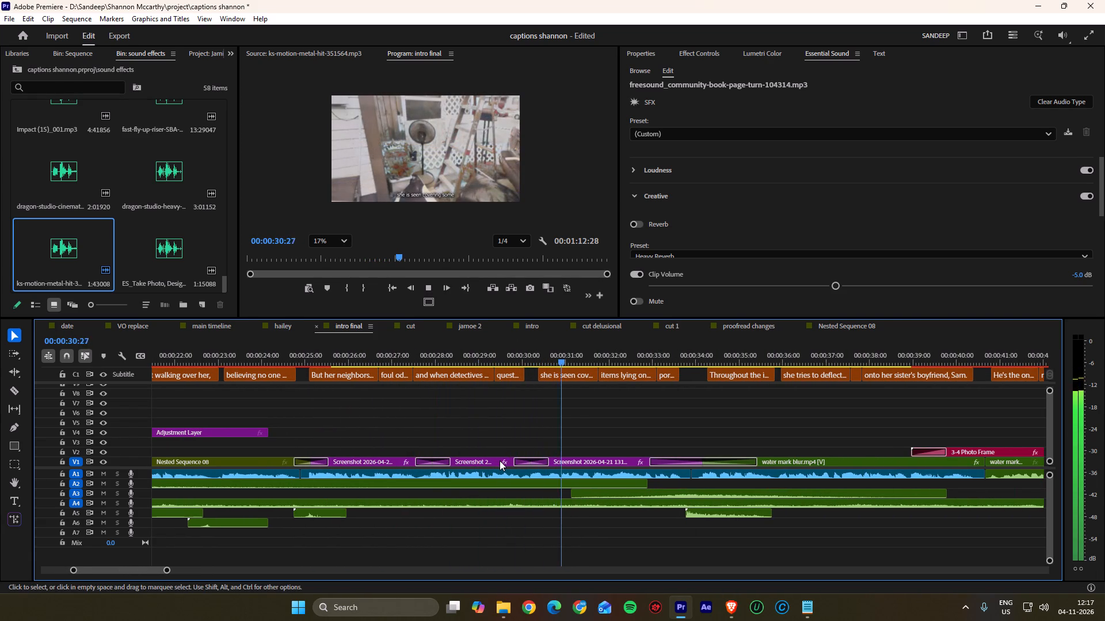
scroll(500, 461, "down", 2)
scroll(500, 461, "down", 6, "alt")
key("space")
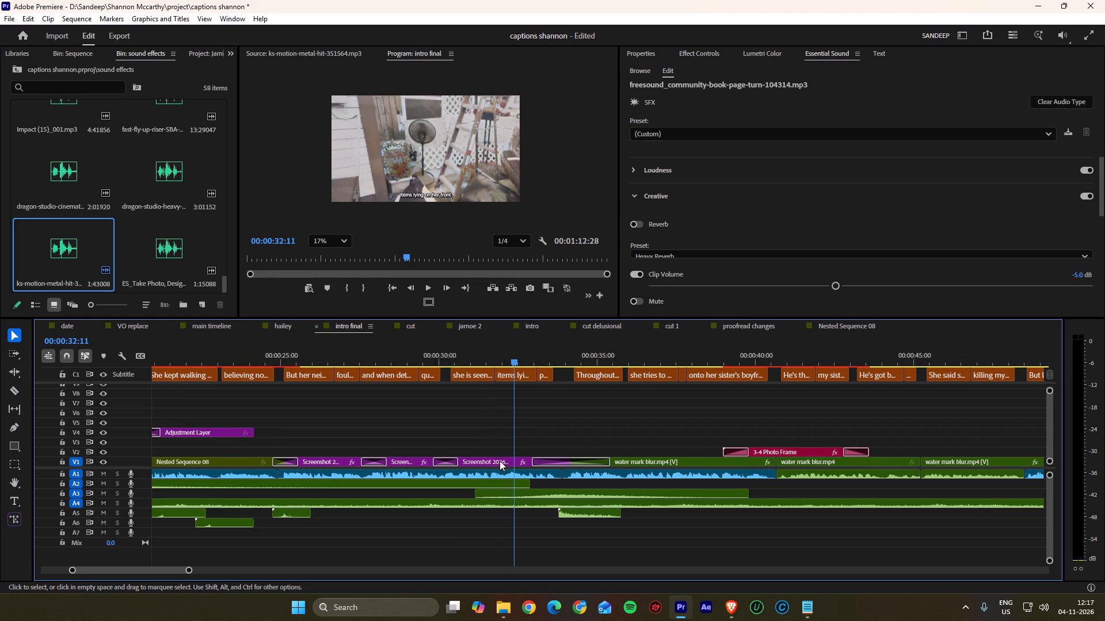
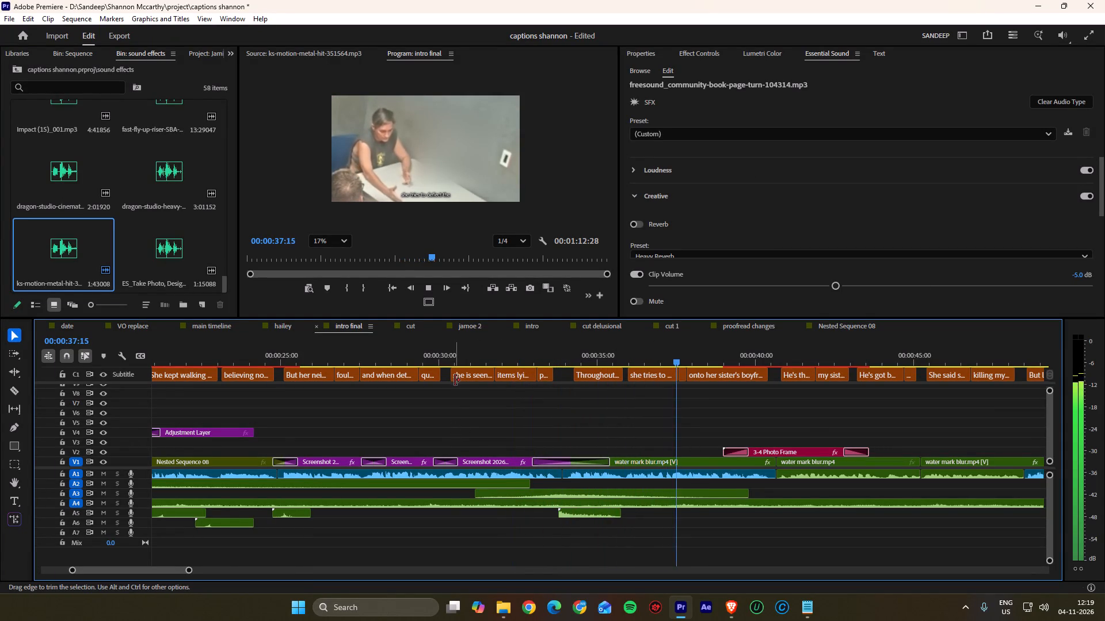
Duplicate the ks-motion-metal-hit sound effect from A6 onto A5, aligning its hit with the start of the first 3-4 Photo Frame clip at 00:00:39:00.
scroll(490, 413, "down", 12)
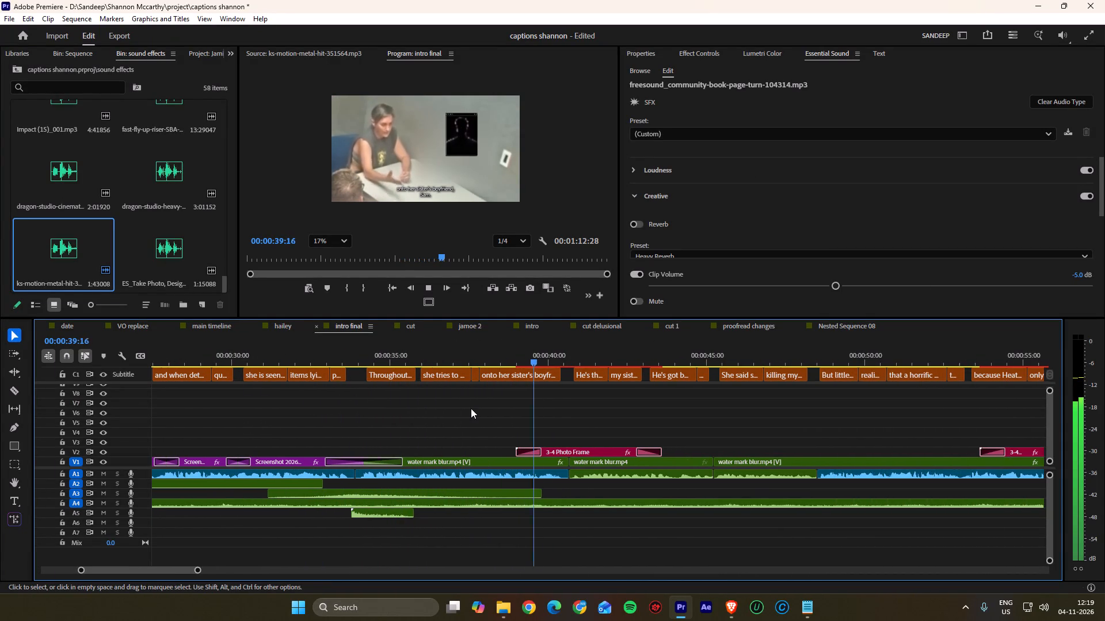
scroll(494, 409, "down", 8, "alt")
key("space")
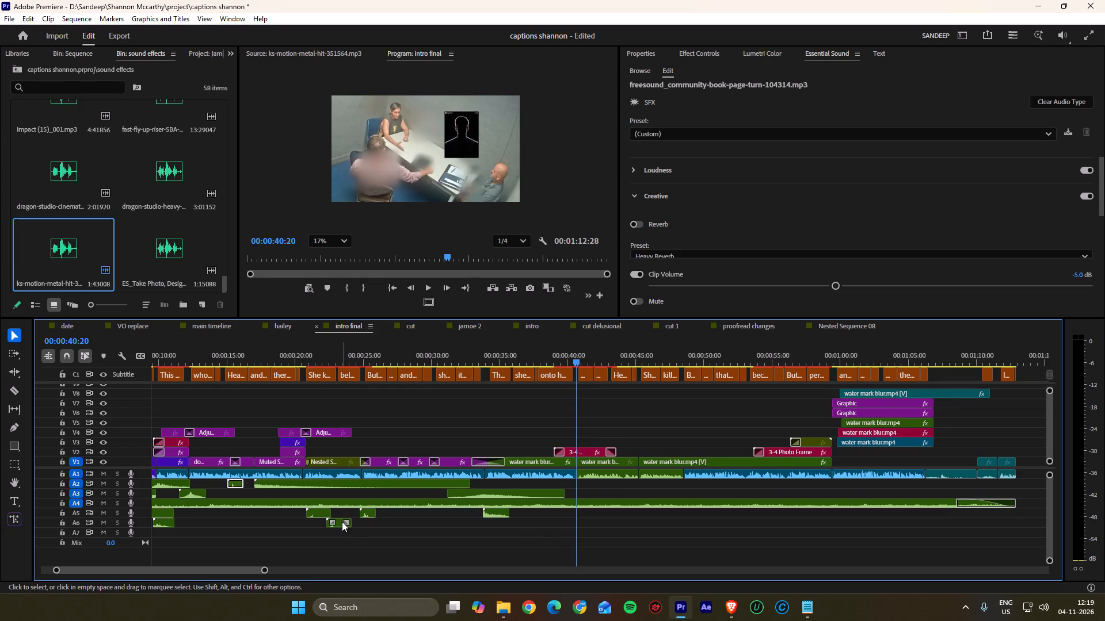
left_click_drag(338, 526, 559, 514, "alt")
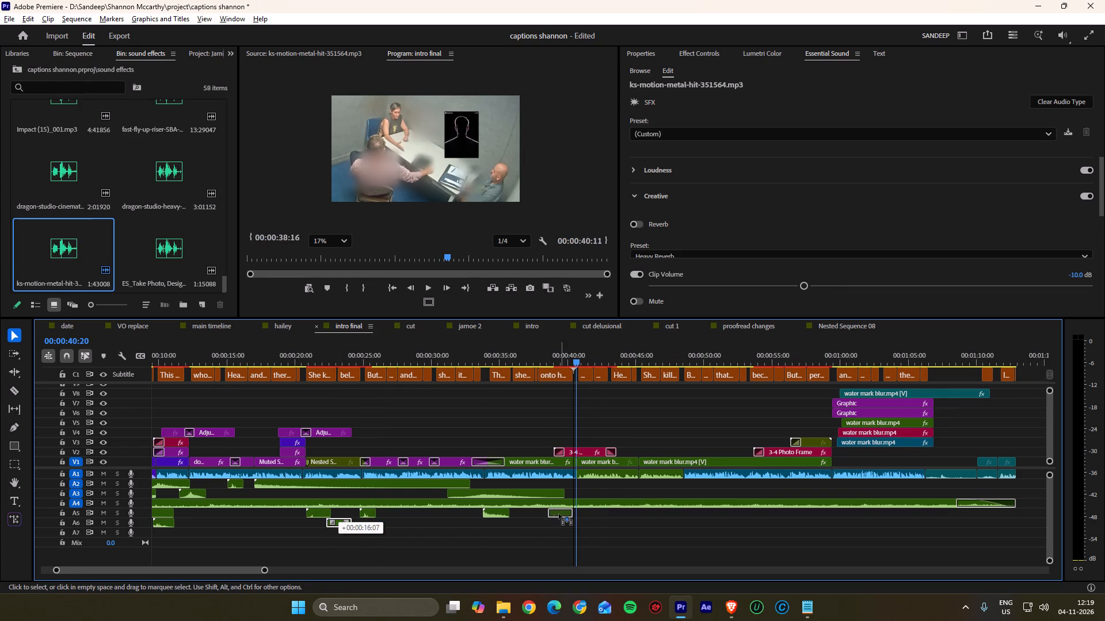
left_click_drag(559, 514, 558, 514, "alt")
scroll(562, 514, "up", 12, "alt")
left_click_drag(552, 356, 550, 356)
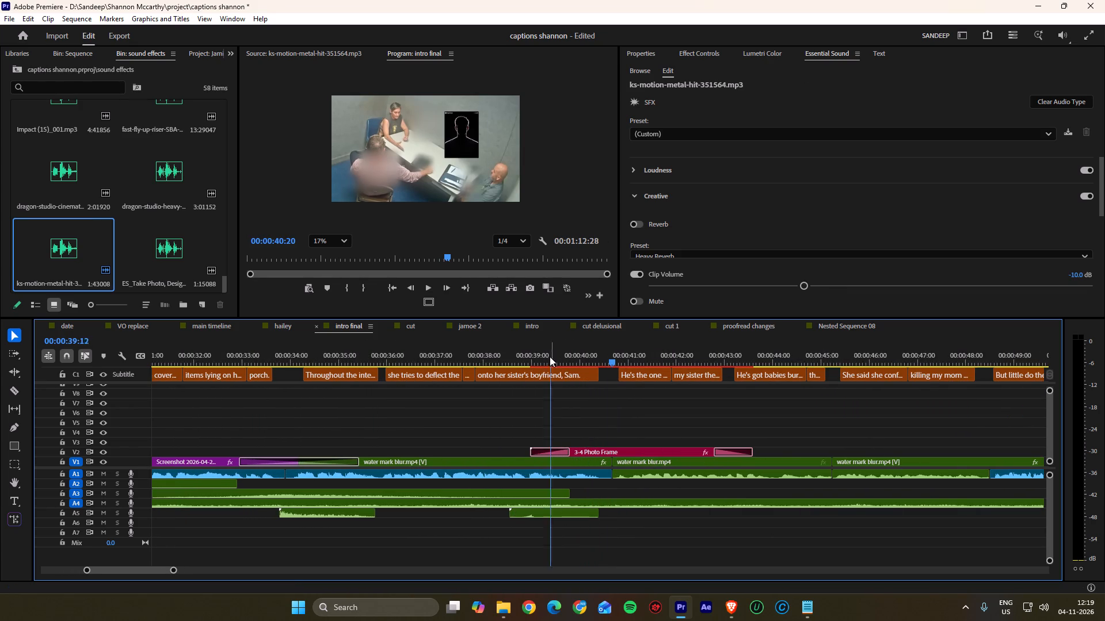
left_click_drag(550, 356, 533, 362)
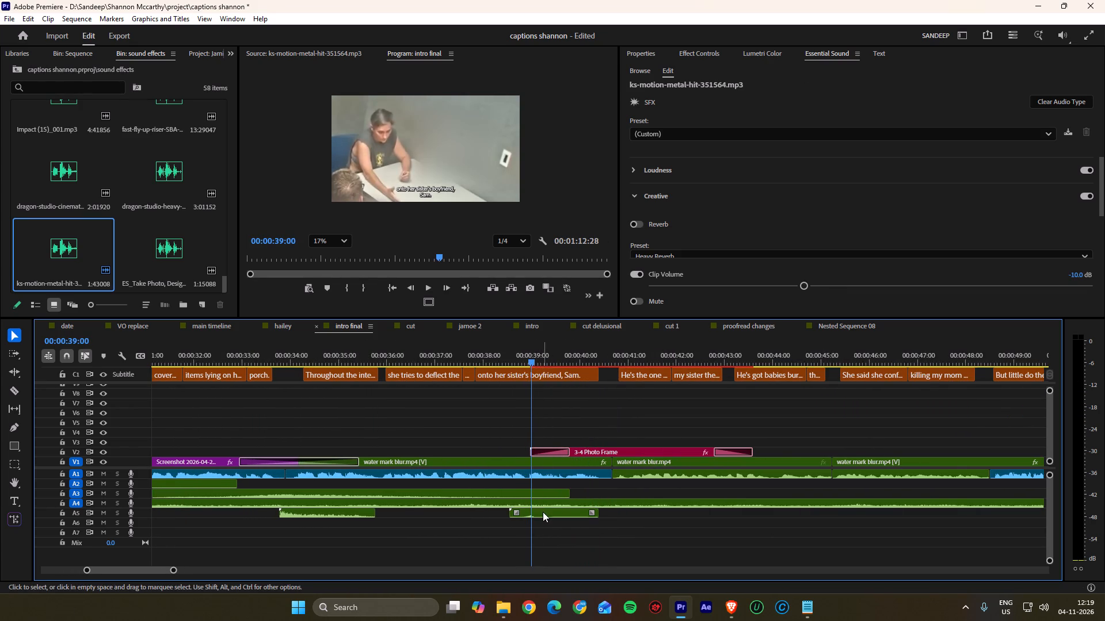
left_click_drag(543, 512, 556, 515)
Play back the first 3-4 Photo Frame section to check the timing of the metal-hit sound effect on A5.
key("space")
scroll(529, 468, "down", 5)
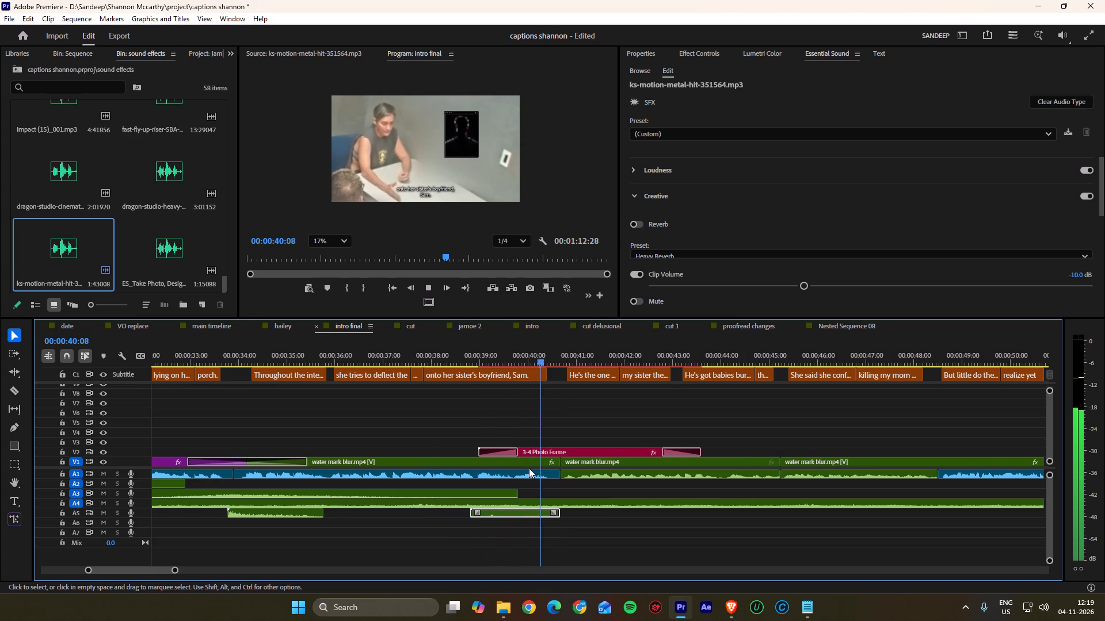
scroll(529, 468, "down", 5)
scroll(529, 468, "down", 3, "alt")
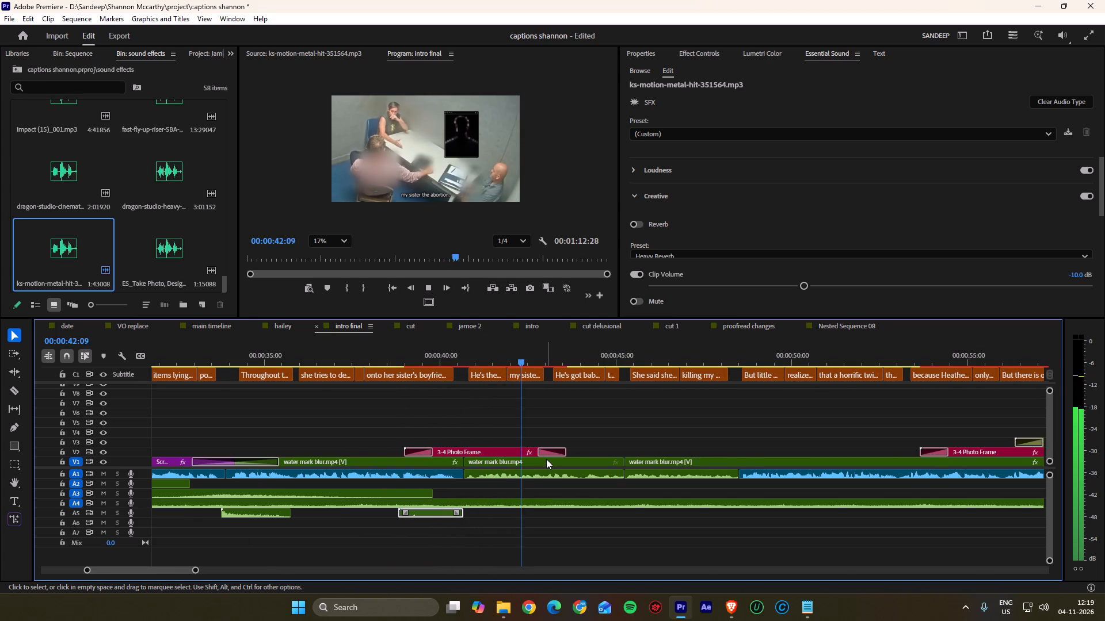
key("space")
scroll(454, 446, "up", 6, "alt")
left_click_drag(464, 355, 389, 353)
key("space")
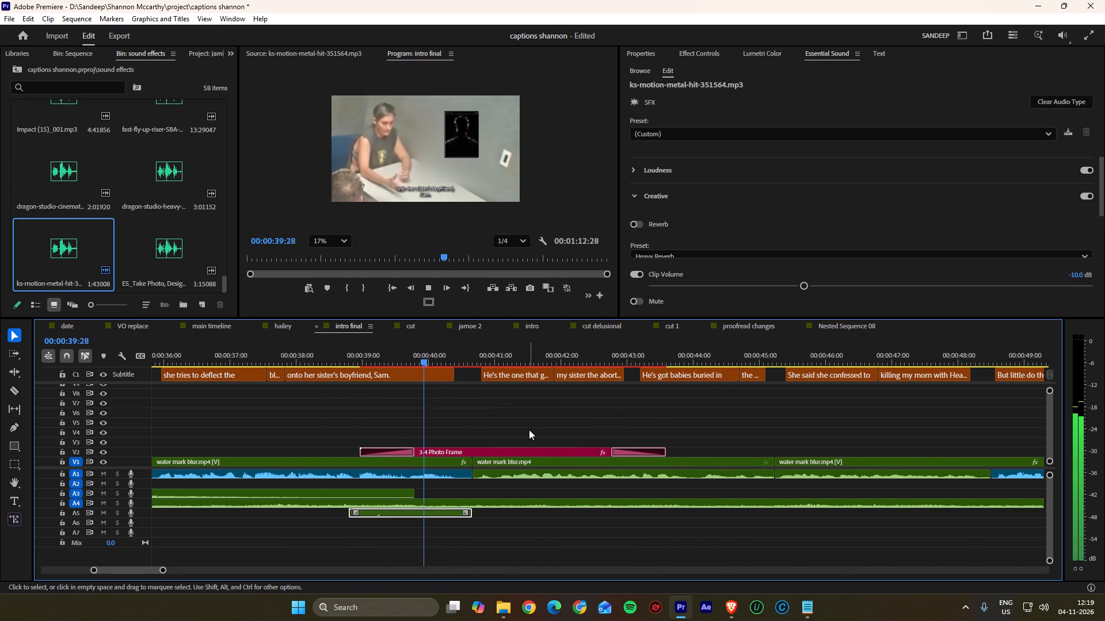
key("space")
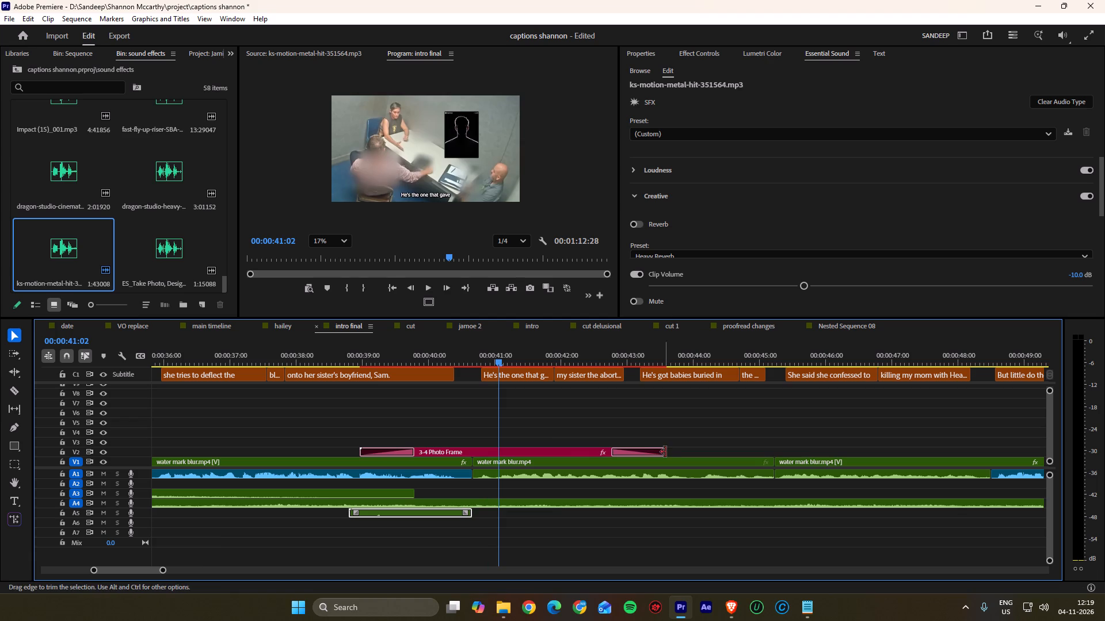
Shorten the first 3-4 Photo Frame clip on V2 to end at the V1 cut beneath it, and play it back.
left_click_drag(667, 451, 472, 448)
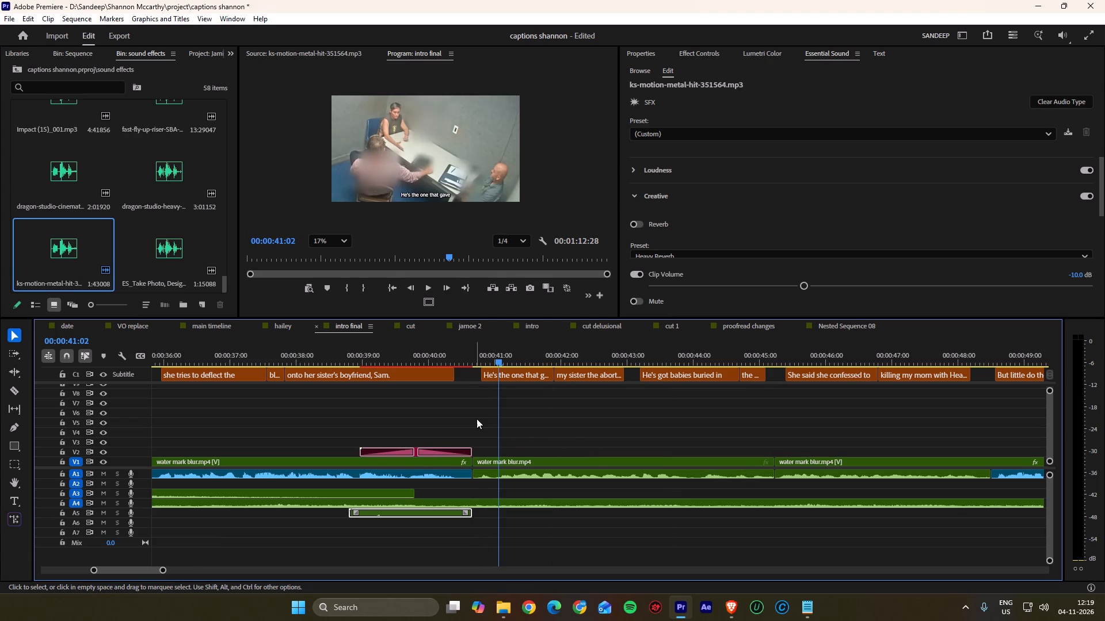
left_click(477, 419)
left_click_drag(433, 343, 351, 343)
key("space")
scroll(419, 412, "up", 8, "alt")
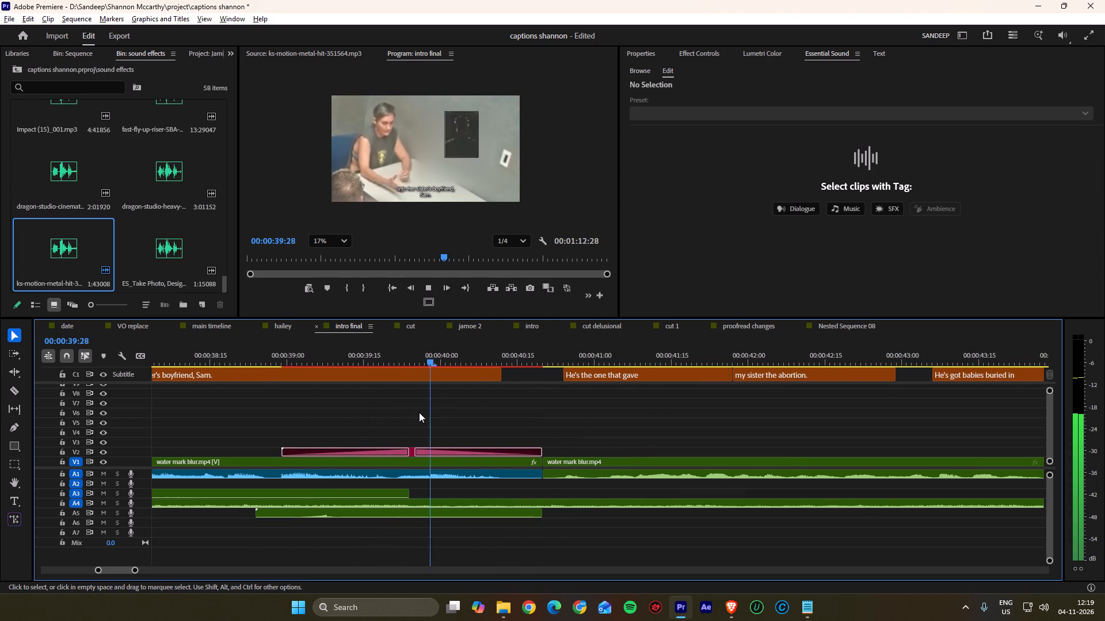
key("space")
Trim the first 3-4 Photo Frame clip on V2 to end at about 00:00:41:09, and play back the result.
left_click_drag(543, 453, 641, 453)
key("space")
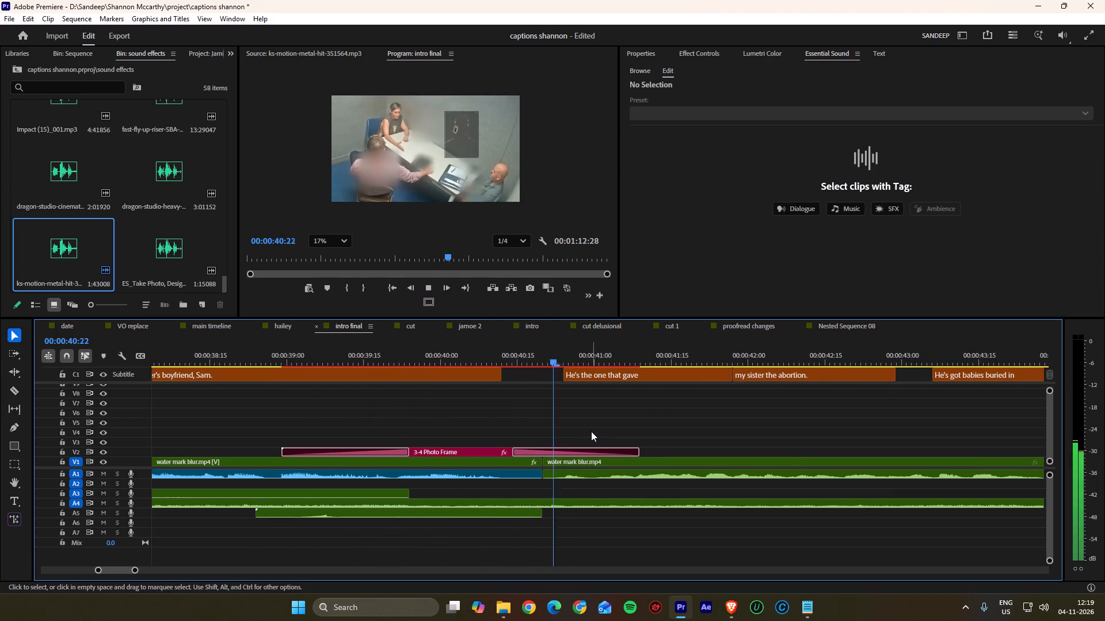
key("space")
scroll(591, 431, "down", 3)
left_click_drag(482, 357, 301, 346)
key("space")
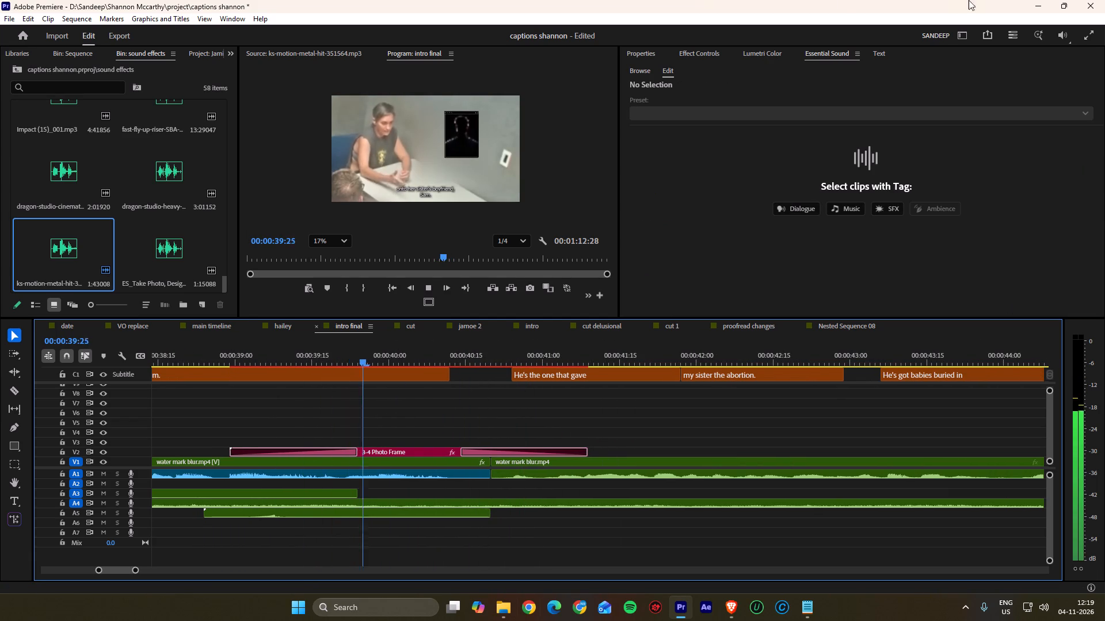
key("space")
scroll(478, 457, "down", 2, "alt")
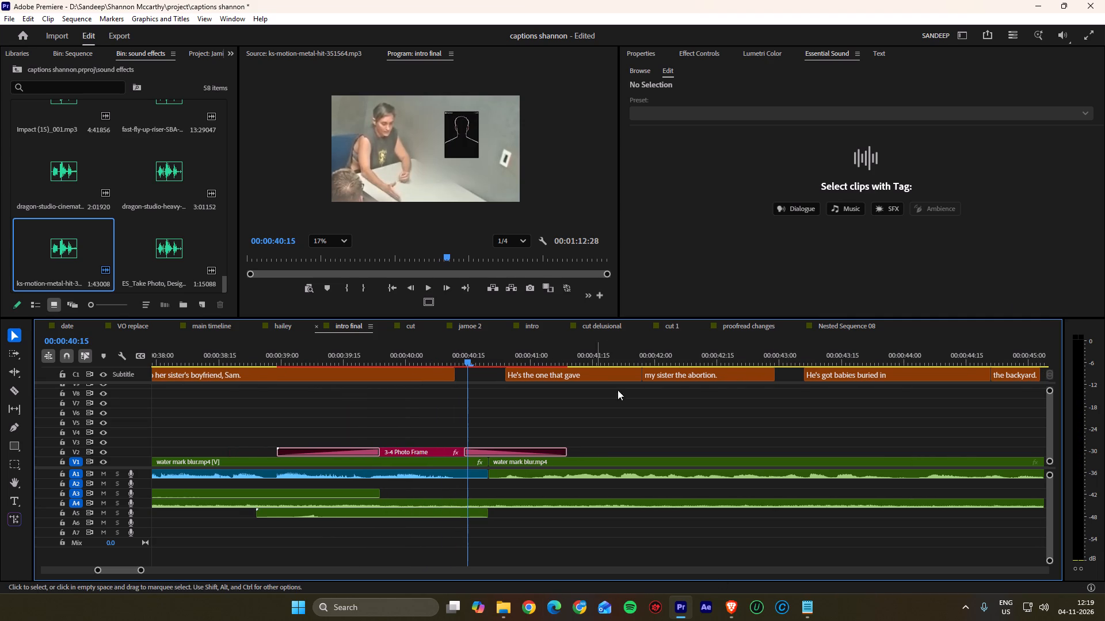
Open the "proofread changes" sequence and play back from about 00:32:54 to review its photo animations and sound effects.
left_click(832, 325)
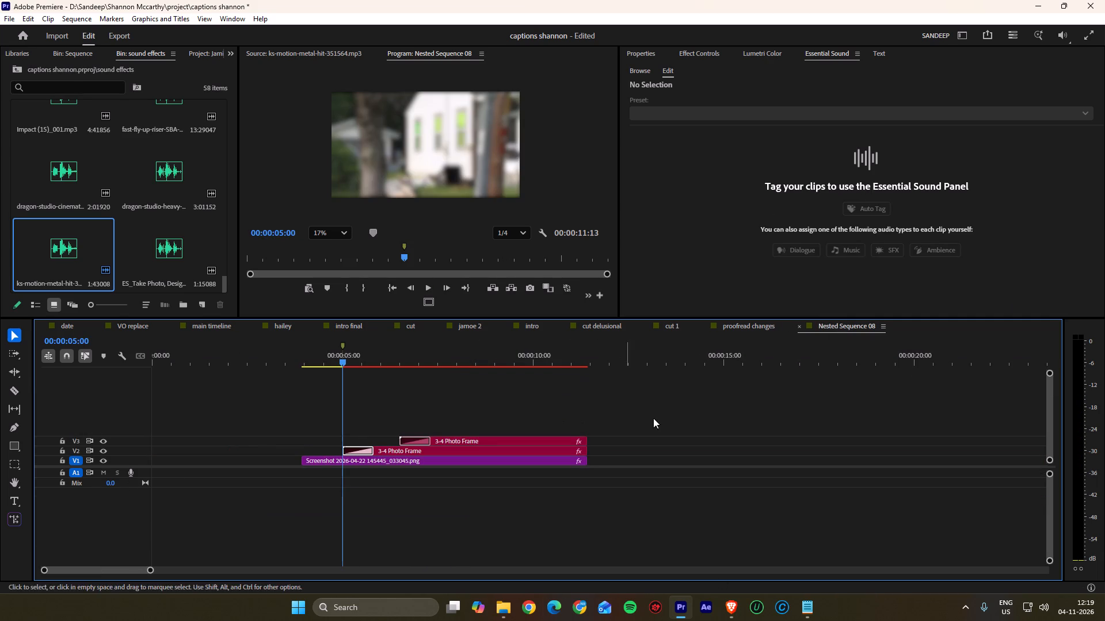
left_click(747, 327)
scroll(548, 481, "down", 2, "alt")
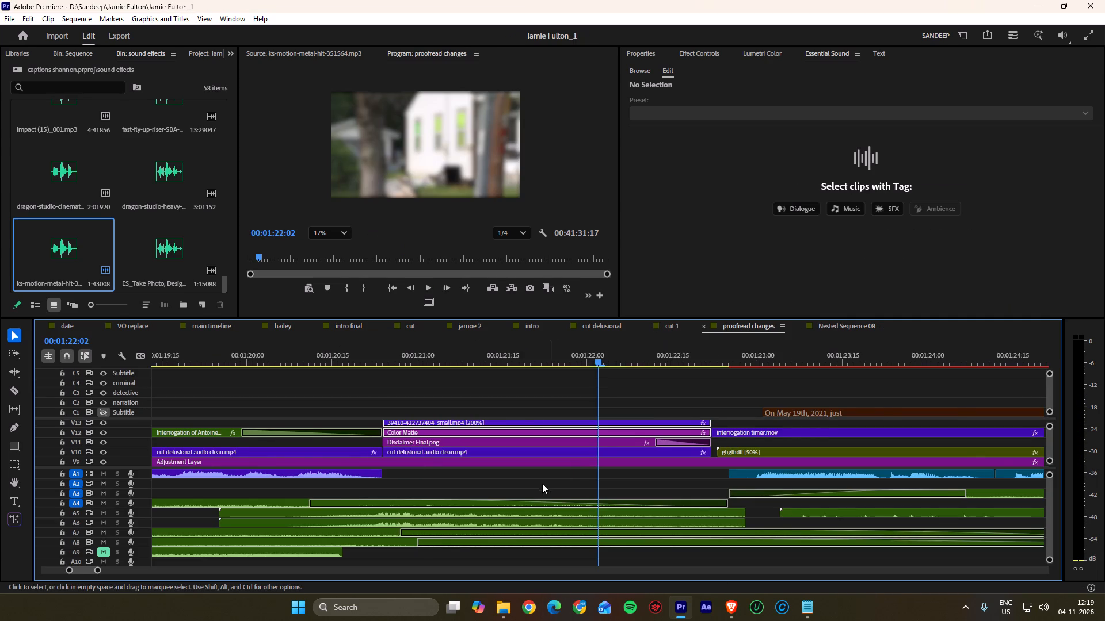
scroll(542, 484, "down", 20, "alt")
scroll(542, 484, "down", 12, "alt")
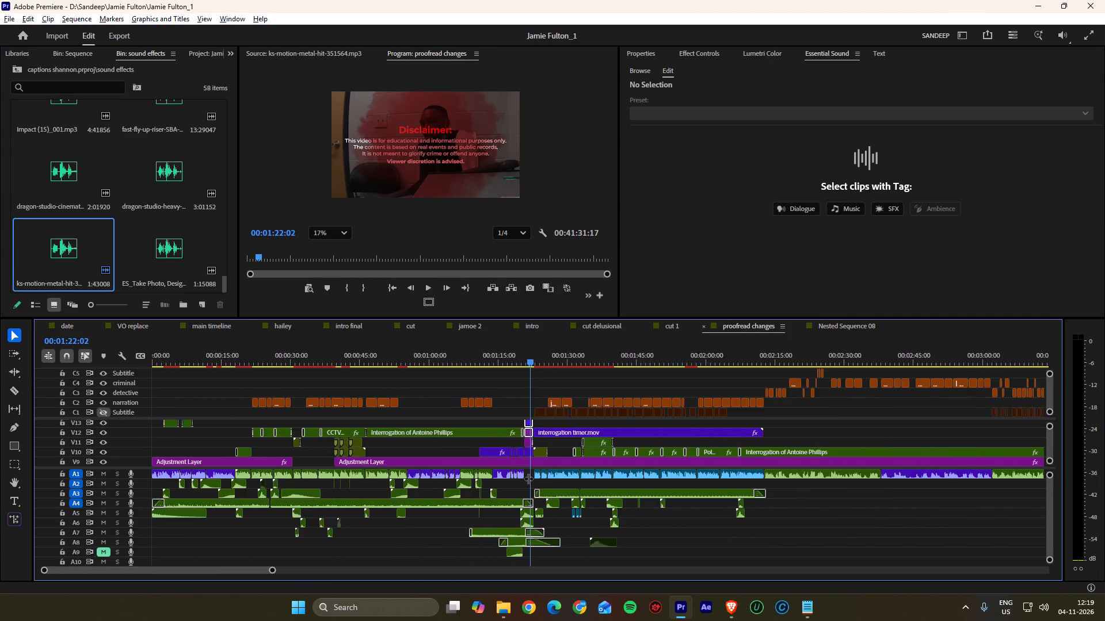
scroll(528, 478, "down", 20, "alt")
scroll(528, 478, "down", 8, "alt")
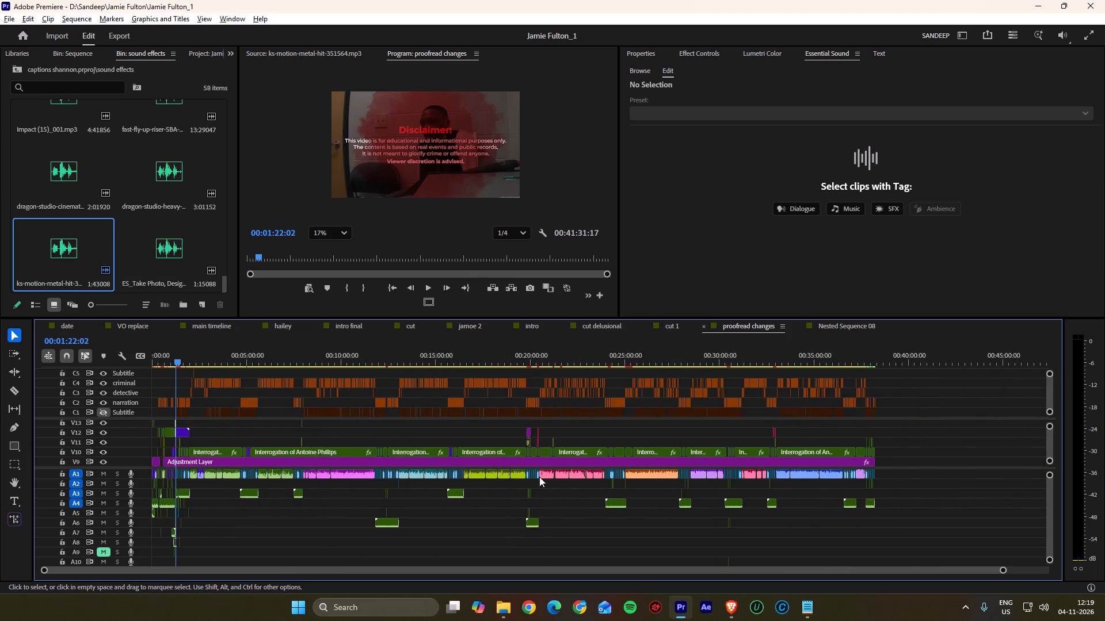
scroll(702, 476, "up", 18, "alt")
scroll(685, 453, "down", 1, "alt")
scroll(685, 453, "up", 3, "alt")
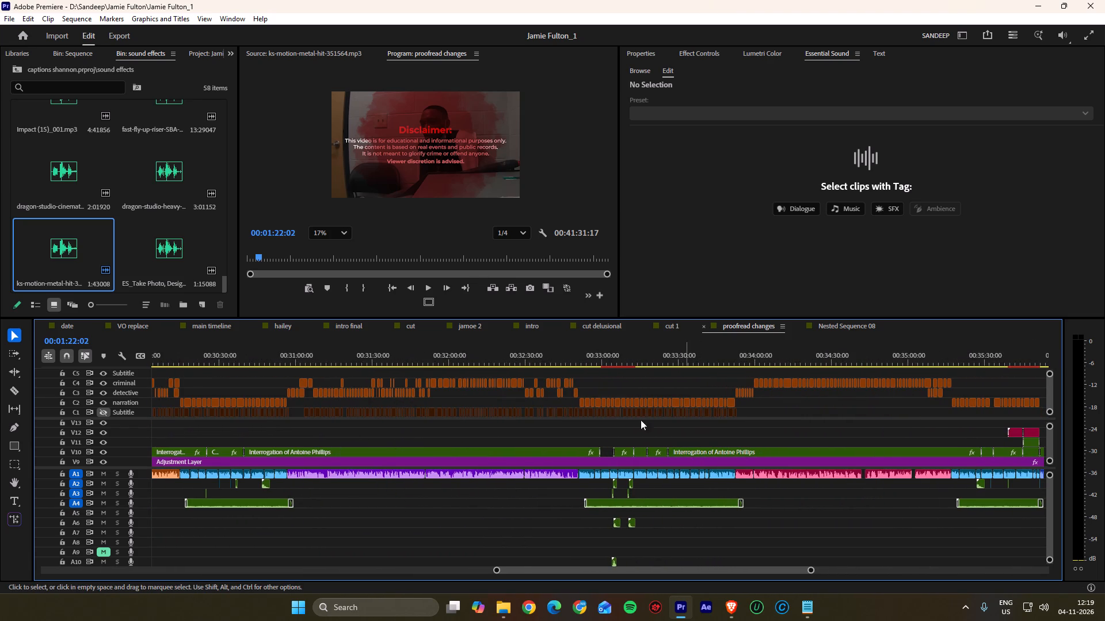
left_click_drag(607, 346, 588, 346)
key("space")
scroll(626, 450, "up", 4, "alt")
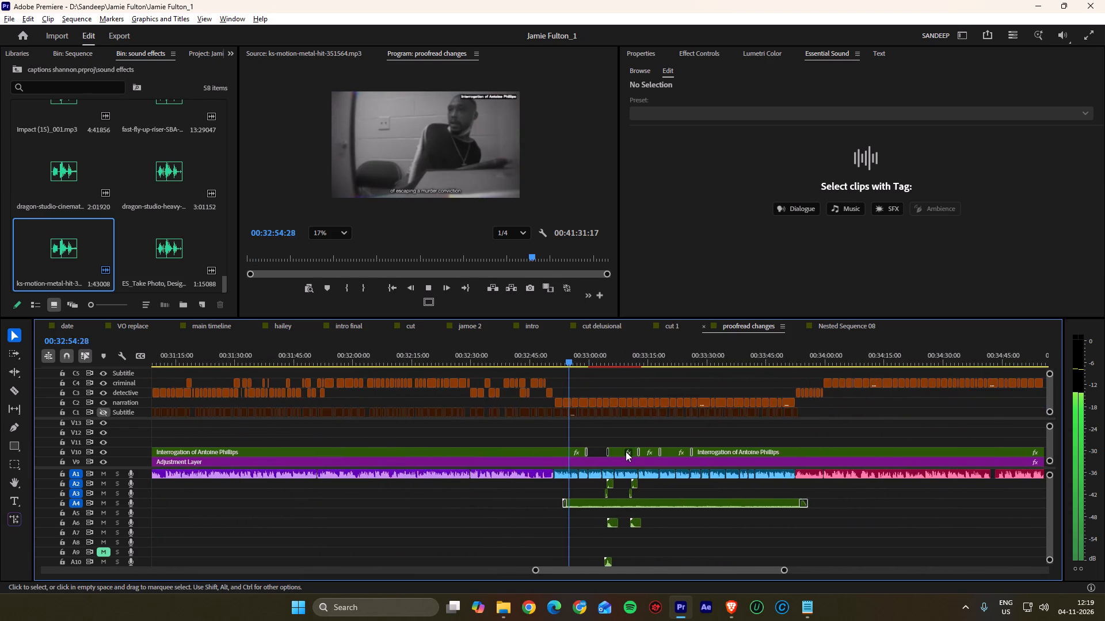
scroll(626, 451, "up", 7, "alt")
scroll(586, 443, "down", 7, "alt")
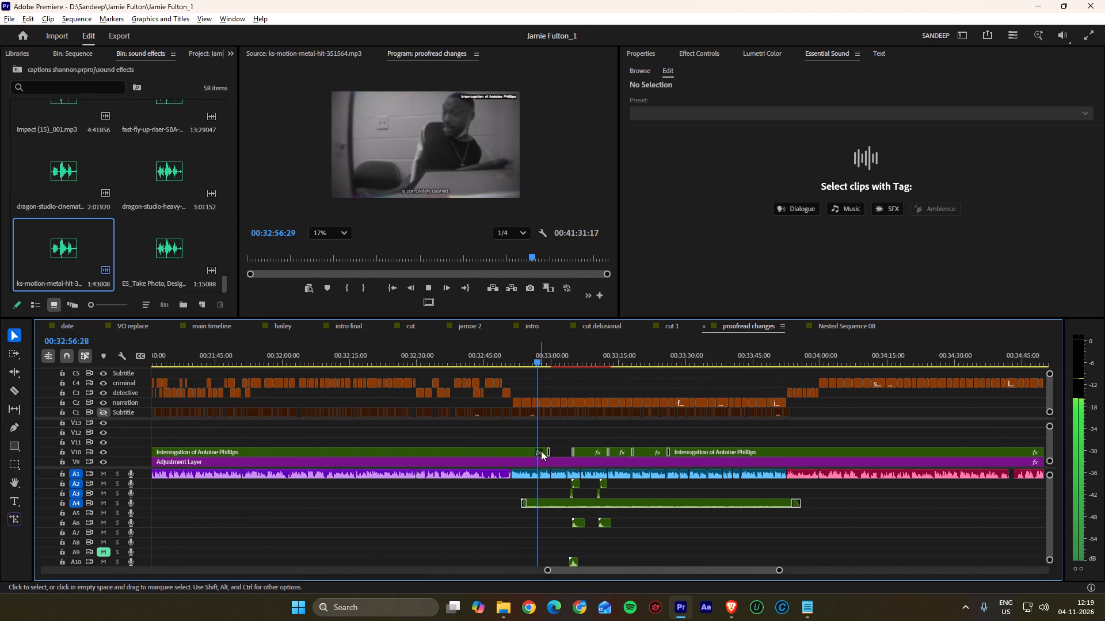
scroll(542, 451, "down", 4, "alt")
scroll(542, 451, "down", 14, "ctrl")
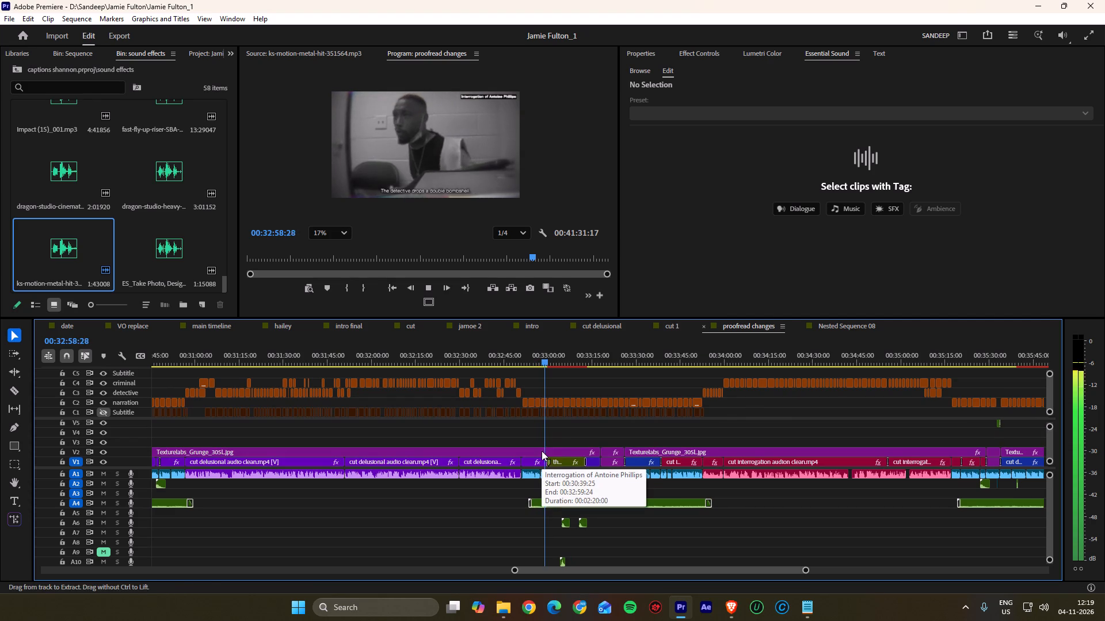
scroll(561, 450, "down", 6, "alt")
scroll(561, 450, "down", 3)
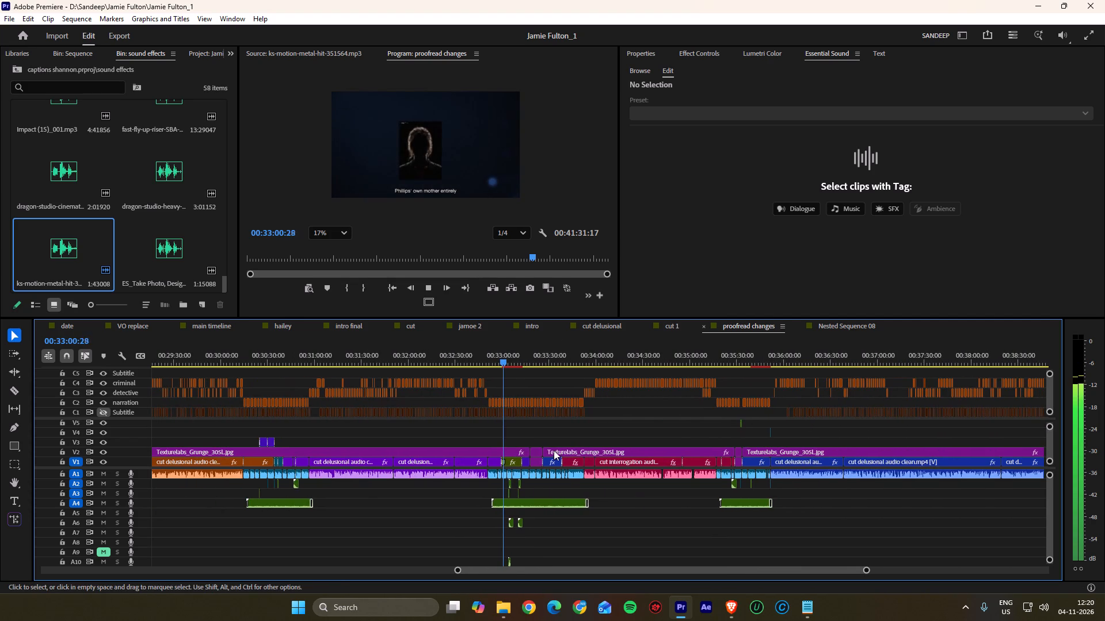
scroll(524, 458, "up", 14, "alt")
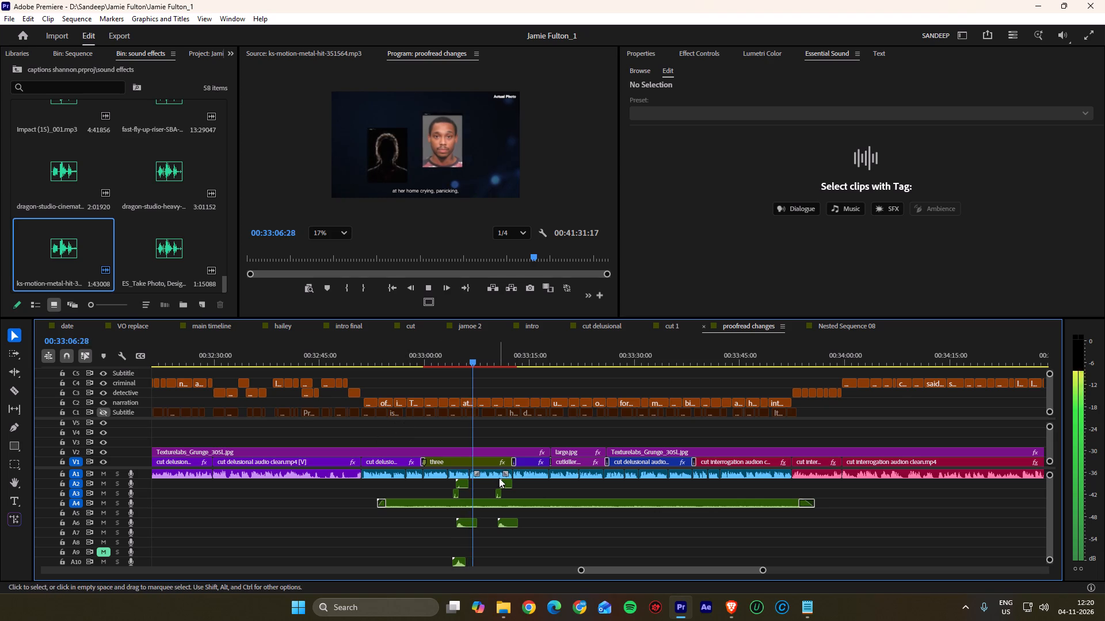
scroll(455, 471, "down", 3, "alt")
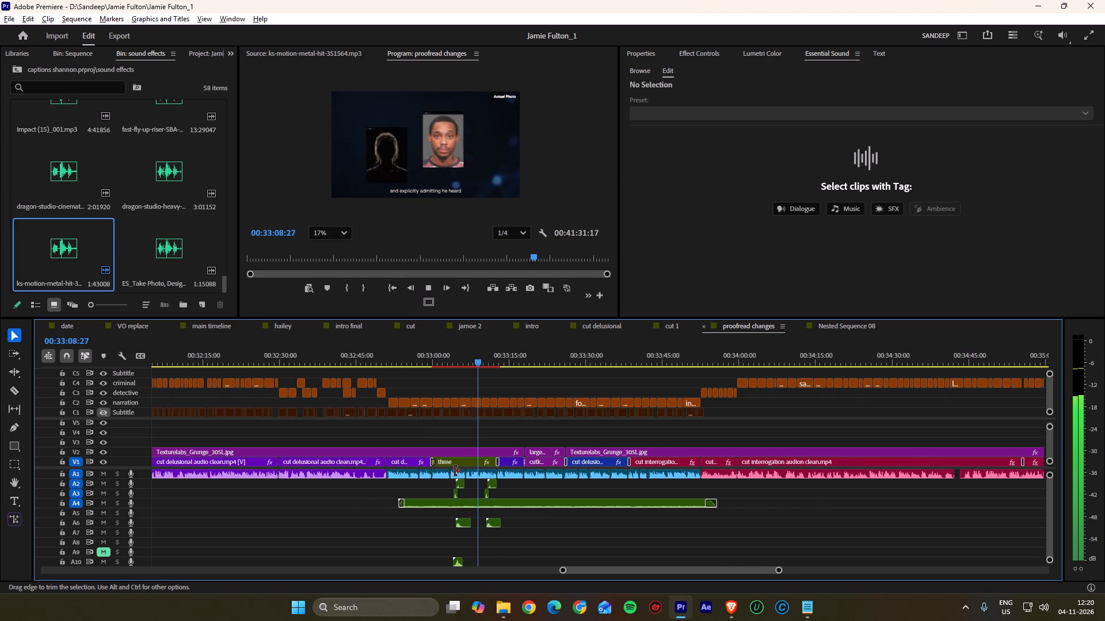
scroll(455, 471, "down", 3, "alt")
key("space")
scroll(445, 464, "down", 13, "alt")
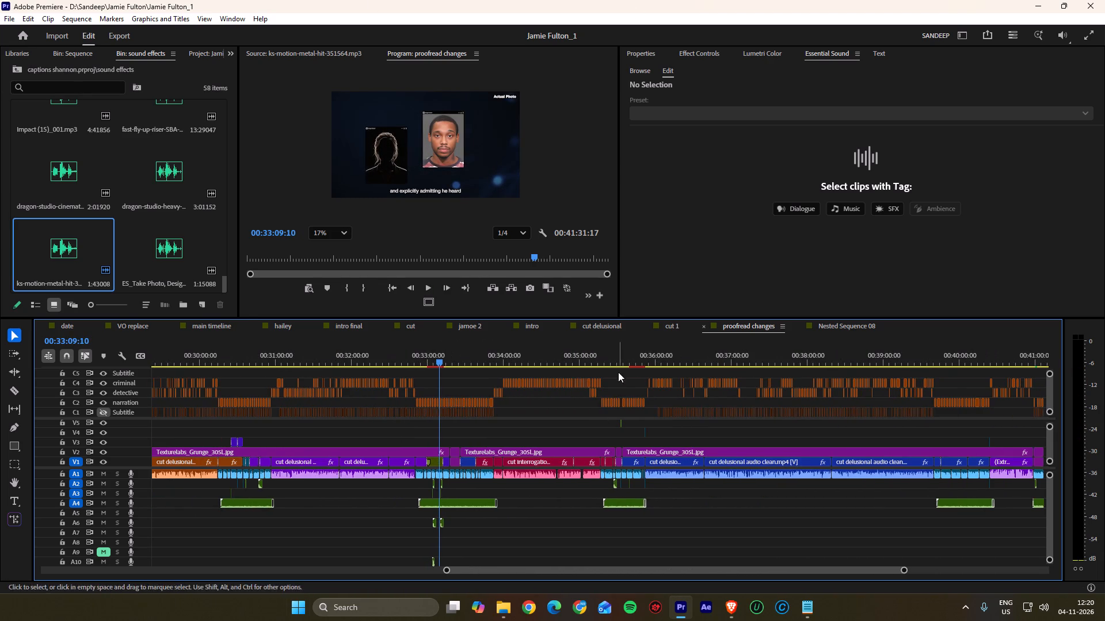
Scan the "proofread changes" sequence for a reusable transition with sound, playing back the V3 Extraction clips around 00:30:30.
left_click_drag(614, 354, 615, 352)
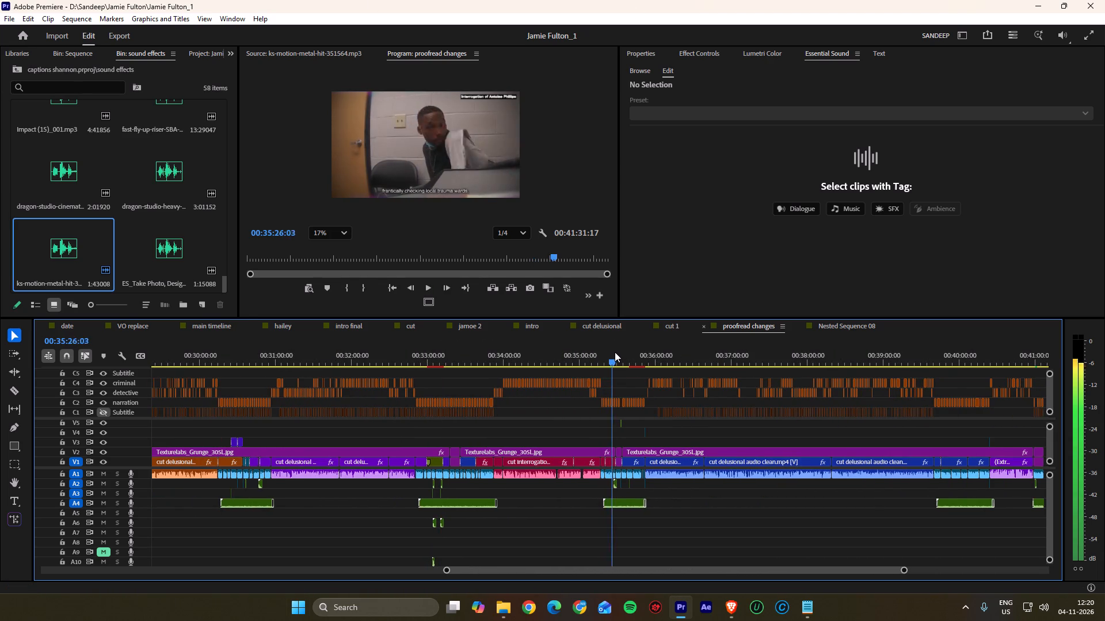
left_click_drag(615, 352, 840, 381)
scroll(718, 402, "down", 6, "alt")
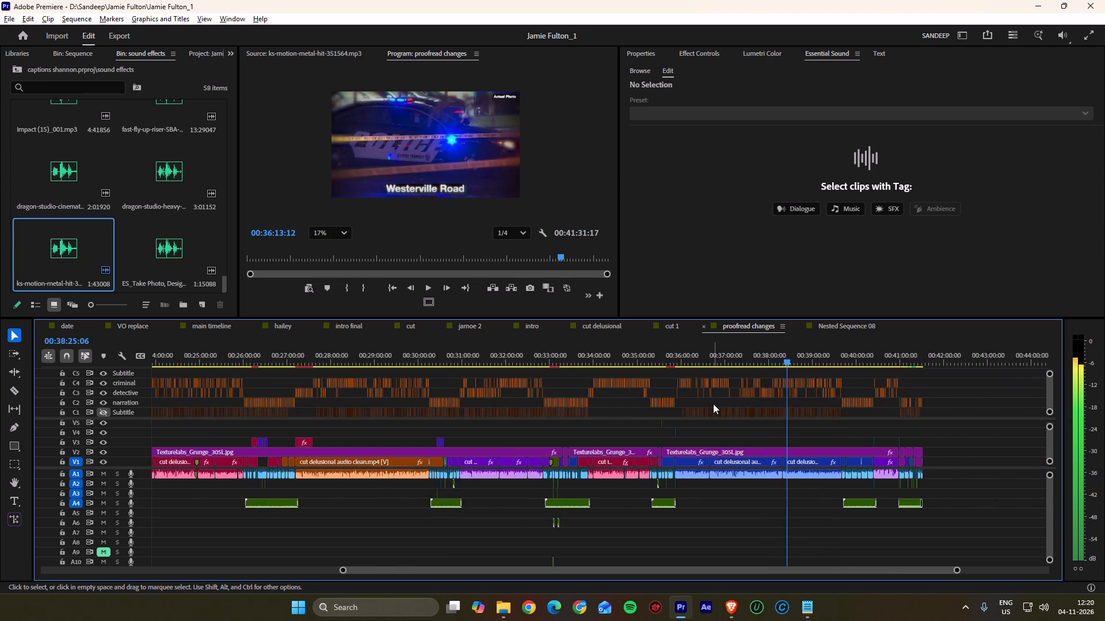
scroll(713, 404, "down", 2, "alt")
left_click_drag(607, 361, 504, 360)
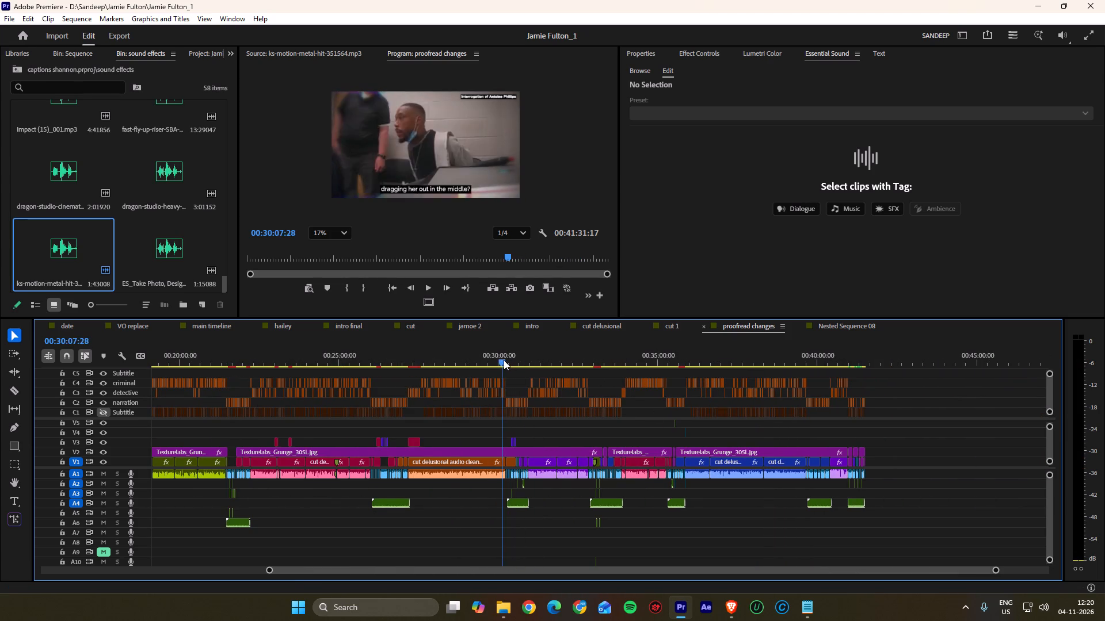
left_click_drag(504, 360, 515, 361)
scroll(493, 468, "up", 2, "alt")
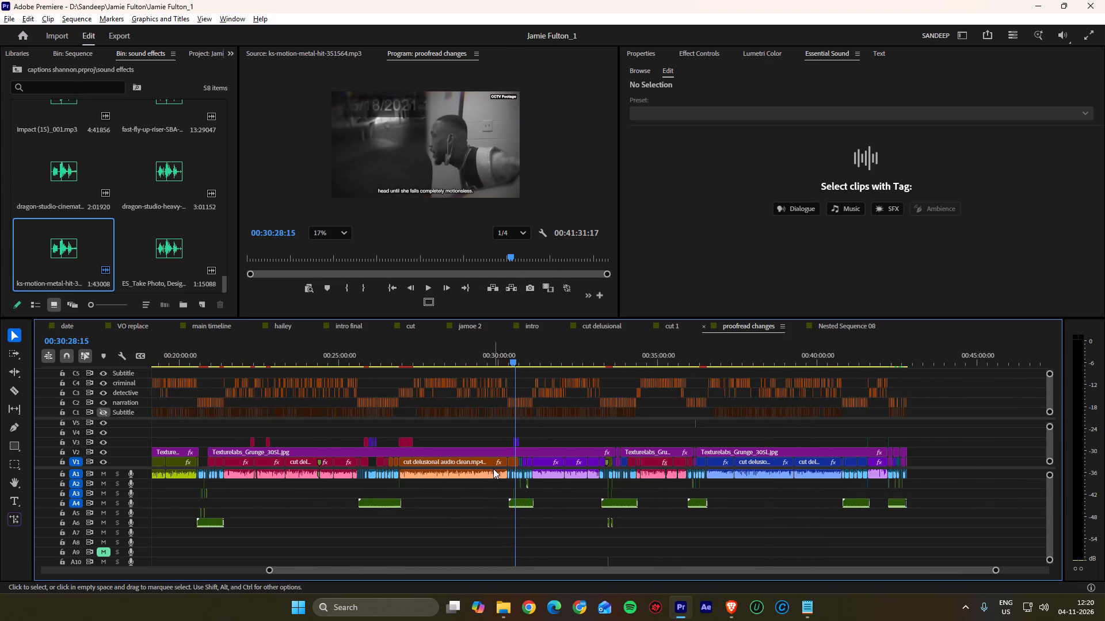
scroll(493, 469, "up", 6, "alt")
scroll(539, 447, "down", 1, "alt")
scroll(539, 447, "up", 20, "alt")
scroll(539, 447, "up", 1, "alt")
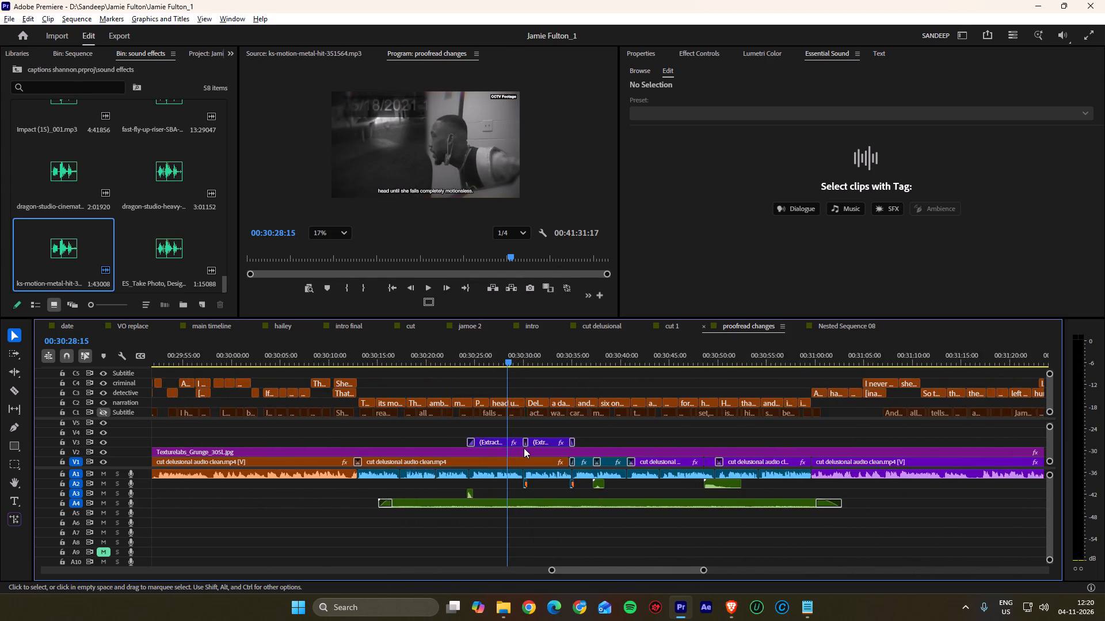
scroll(524, 448, "up", 2, "alt")
scroll(524, 448, "down", 1, "alt")
scroll(524, 448, "up", 5, "alt")
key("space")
scroll(537, 454, "down", 5, "alt")
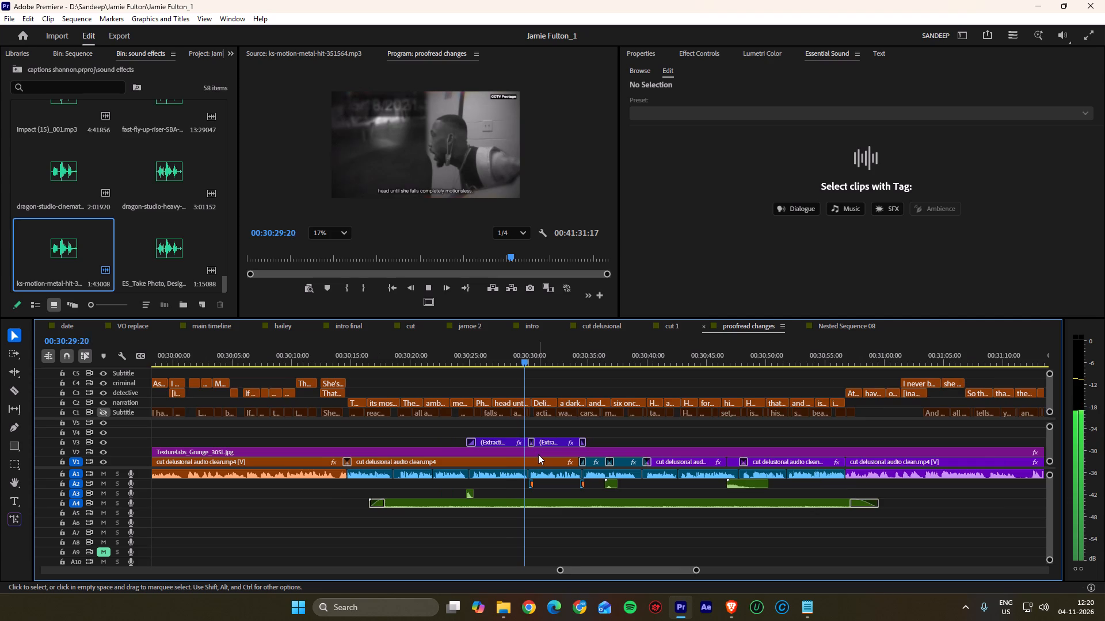
scroll(538, 454, "up", 7, "alt")
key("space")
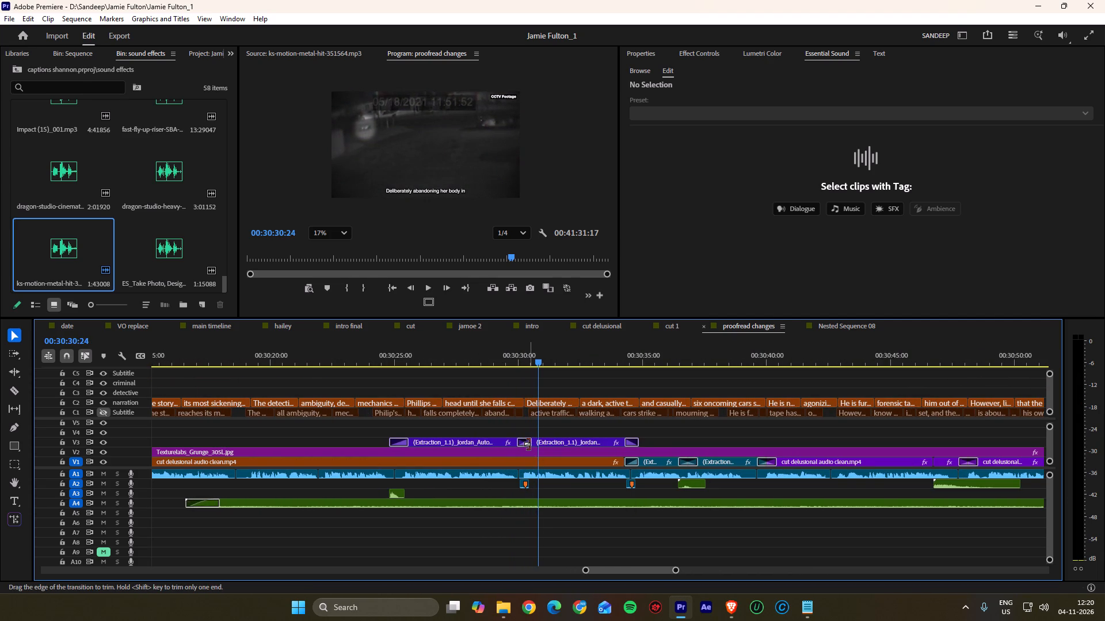
Copy the transition between the two V3 Extraction clips together with the Glitch Overlay 19.mp4 audio beneath it on A2.
left_click(528, 444)
left_click(524, 442)
left_click(522, 485, "shift")
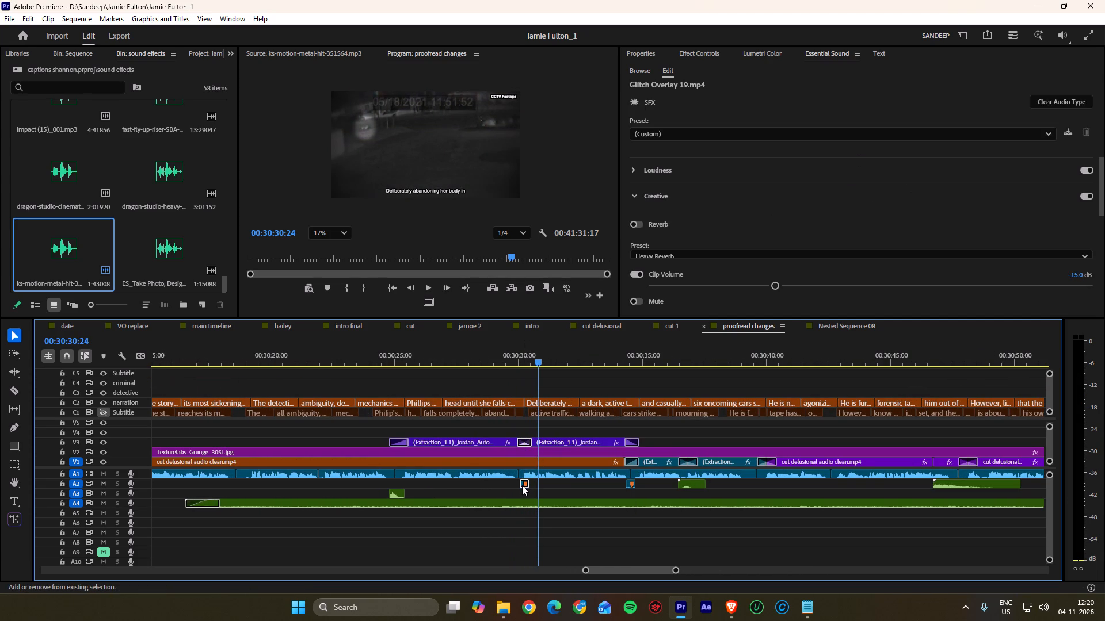
key("ctrl+c")
key("ctrl+c")
key("ctrl+c")
key("ctrl+c")
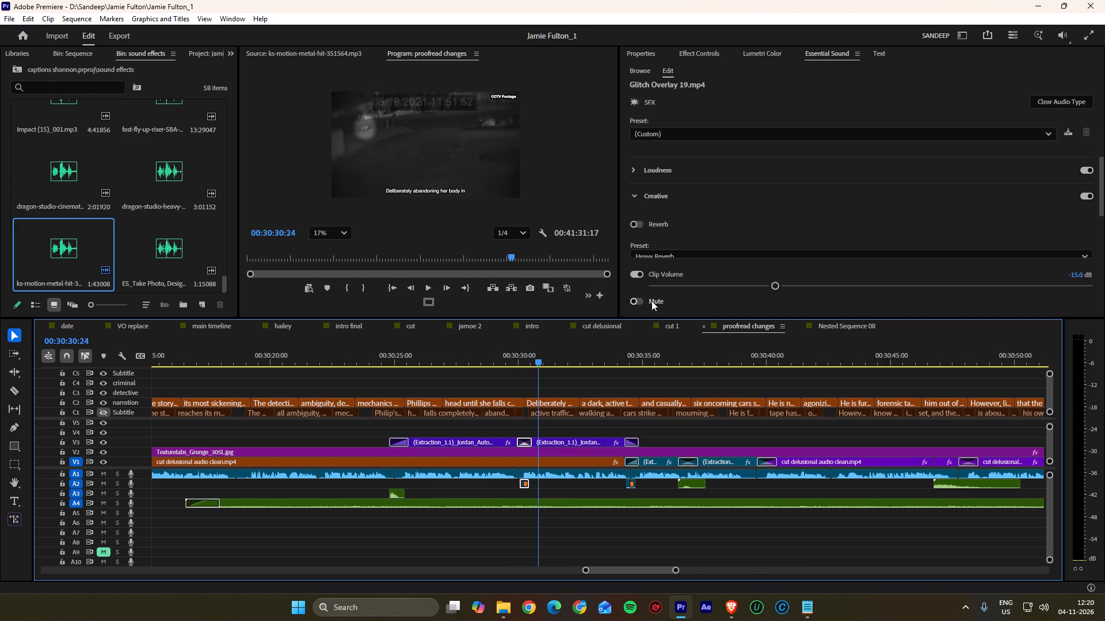
Paste the copied Glitch Overlay 19.mp4 audio onto A2 of the "intro final" sequence at 00:00:40:15.
left_click(670, 328)
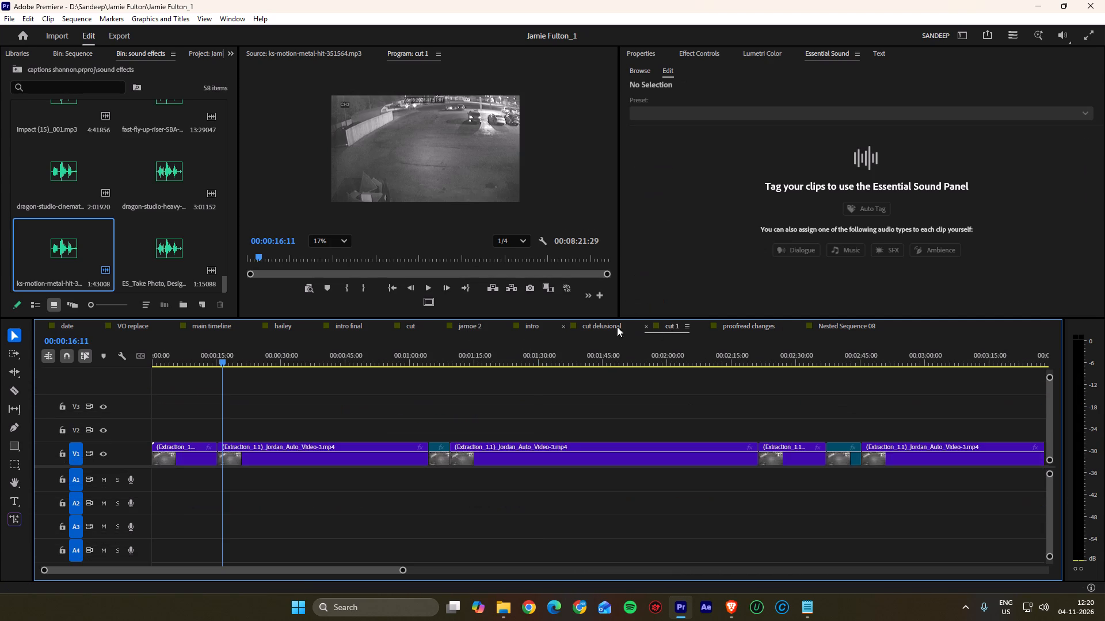
left_click(346, 326)
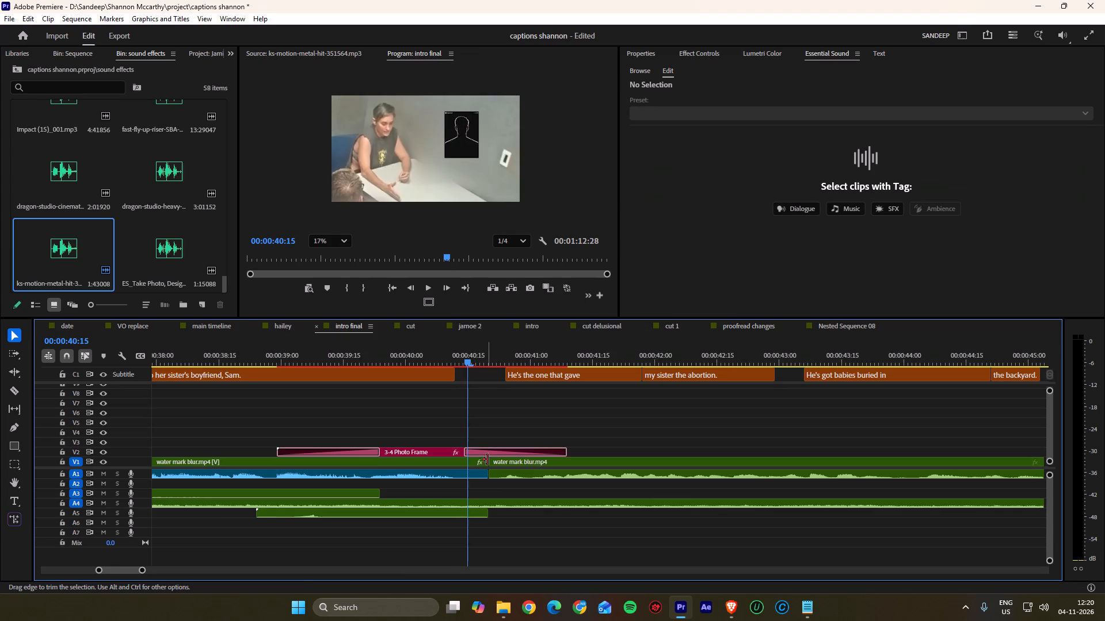
left_click(496, 463)
key("ctrl+v")
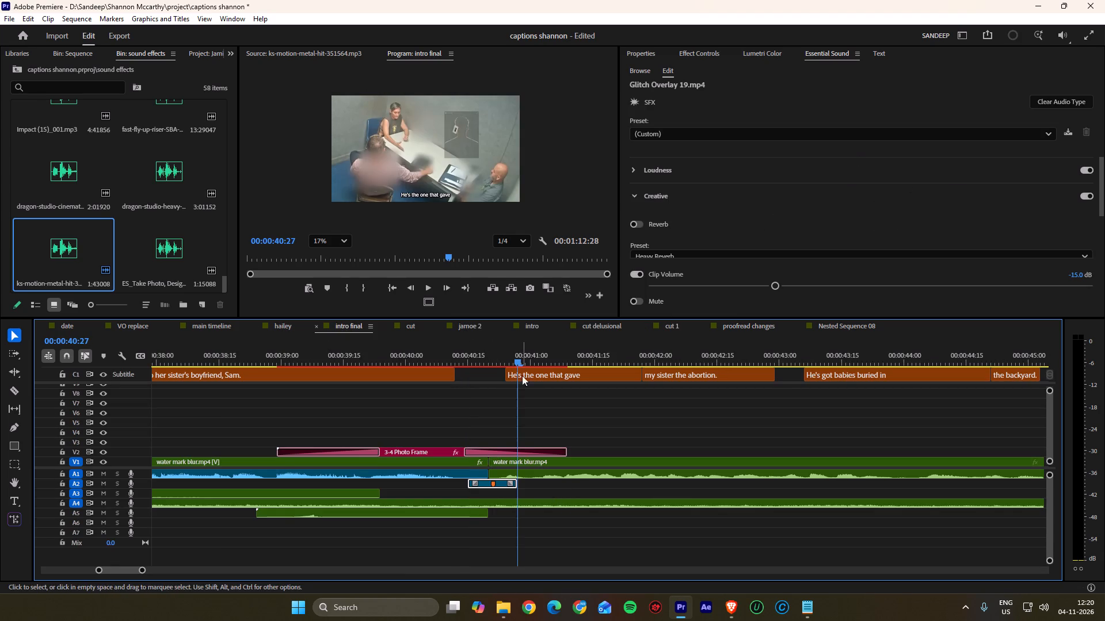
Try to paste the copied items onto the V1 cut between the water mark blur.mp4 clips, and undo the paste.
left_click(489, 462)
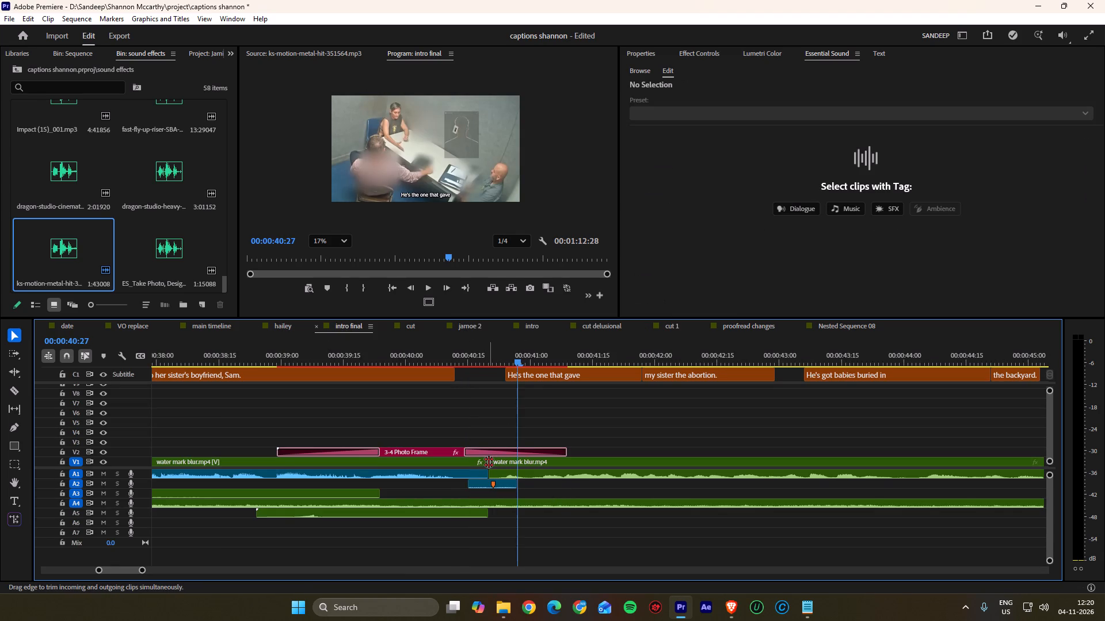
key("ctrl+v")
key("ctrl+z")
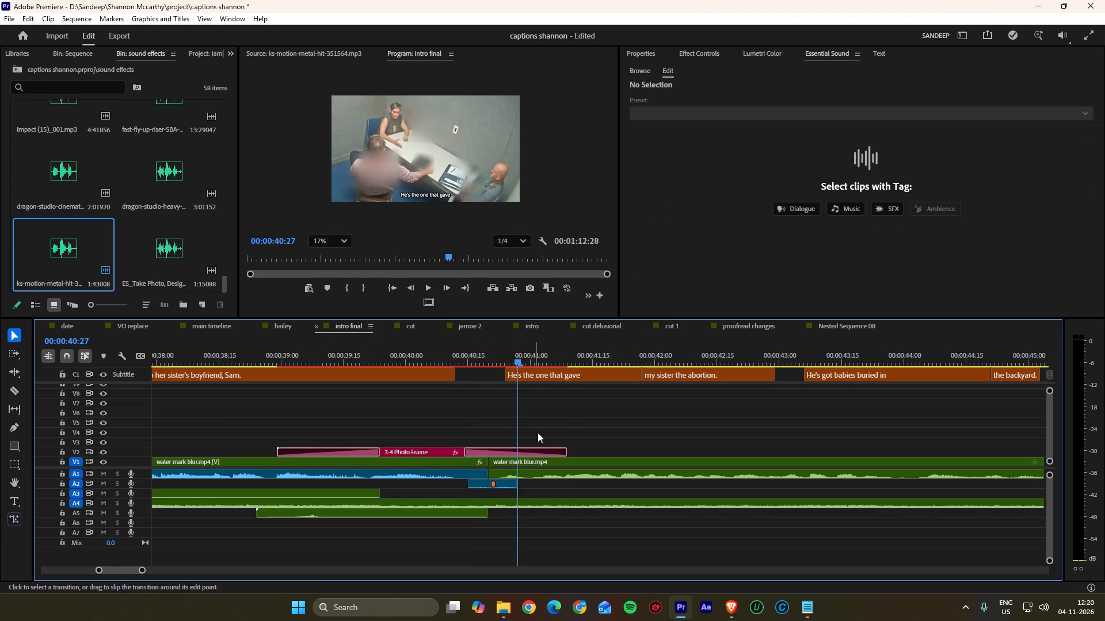
In the "proofread changes" sequence, copy only the transition between the two V3 Extraction clips.
left_click(538, 425)
left_click(760, 327)
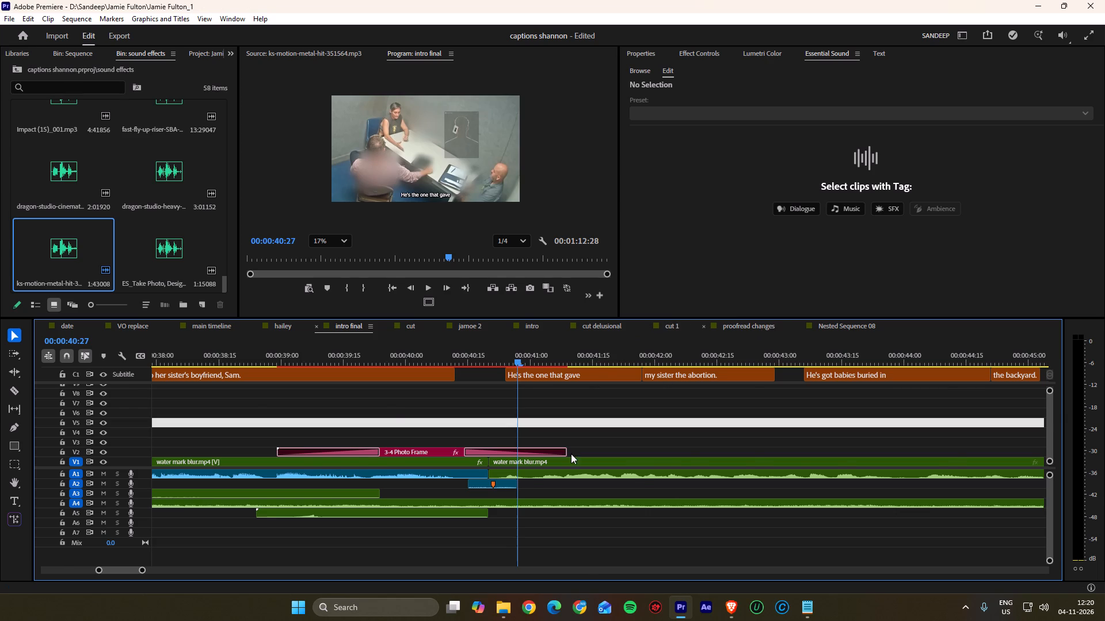
left_click(527, 442)
left_click(526, 422)
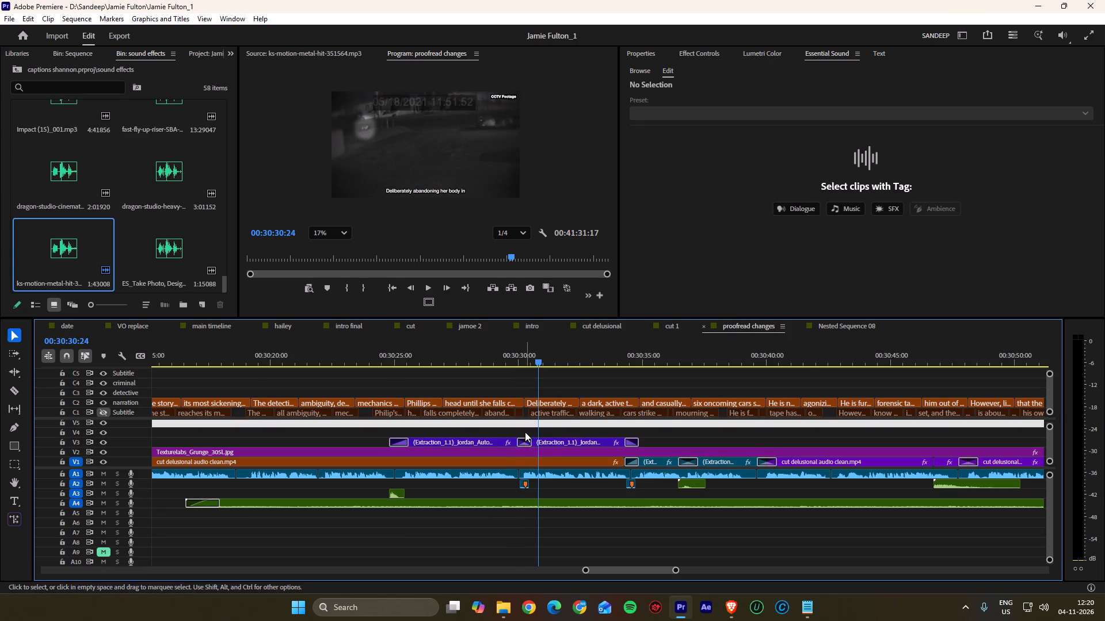
left_click(524, 443)
key("ctrl+c")
key("ctrl+c")
key("ctrl+c")
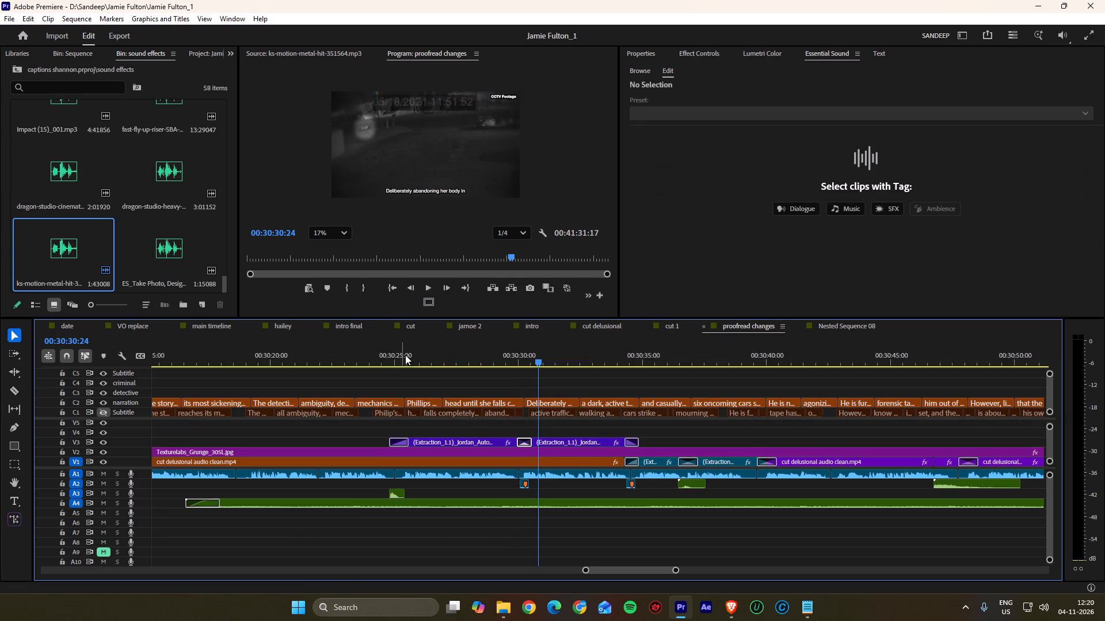
Paste the transition onto the V1 cut at about 00:00:40:20 in "intro final", and play back across it.
left_click(345, 325)
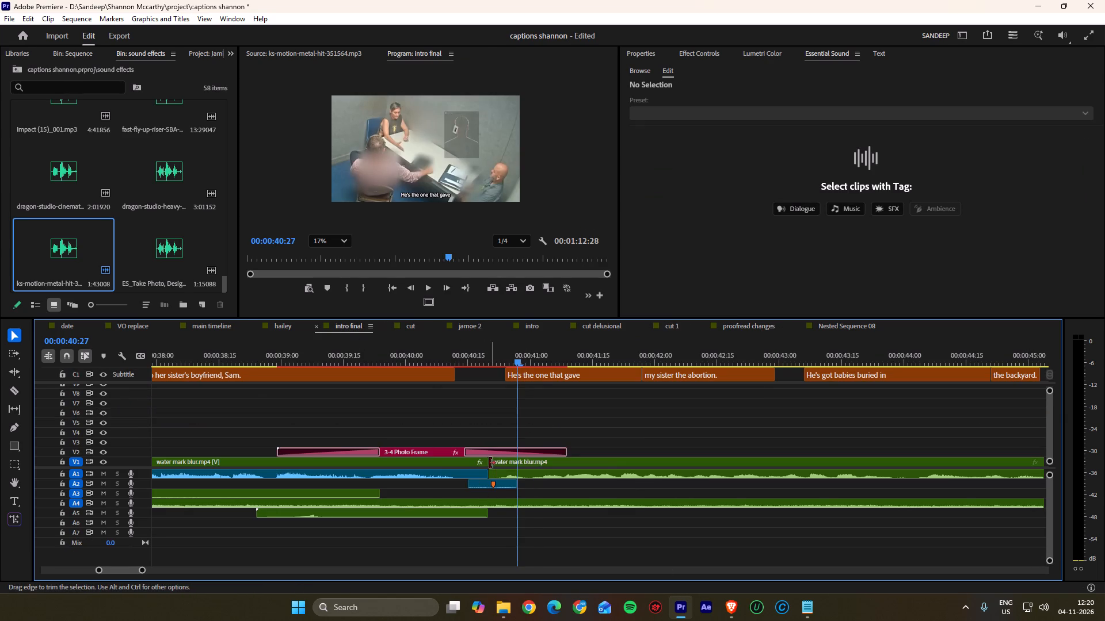
left_click(489, 463)
key("ctrl+v")
left_click_drag(490, 352, 432, 351)
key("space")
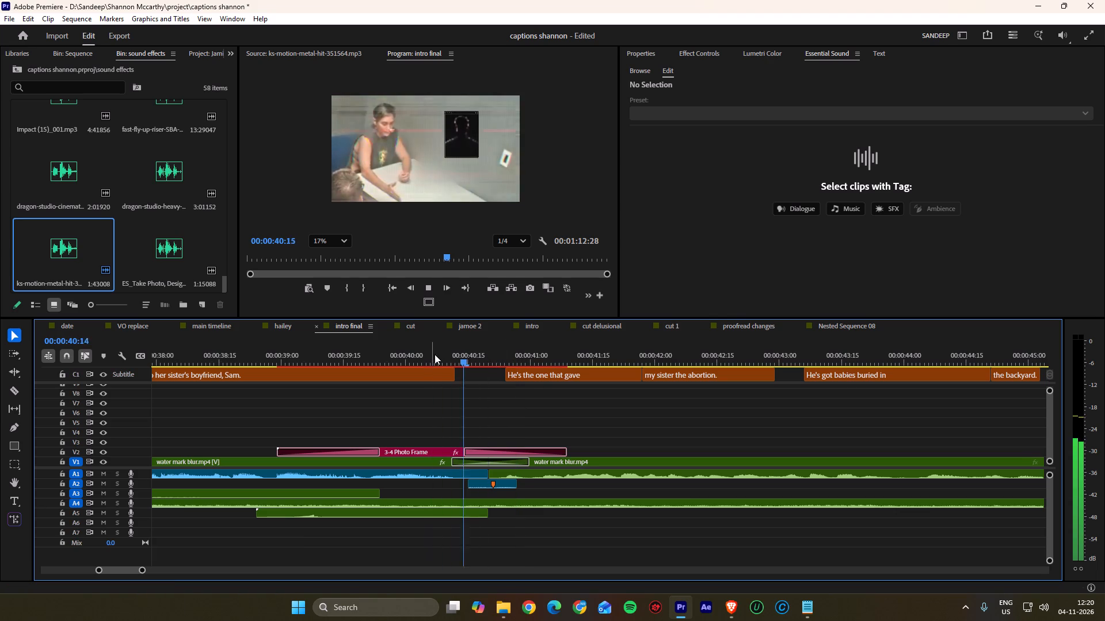
scroll(474, 438, "down", 6)
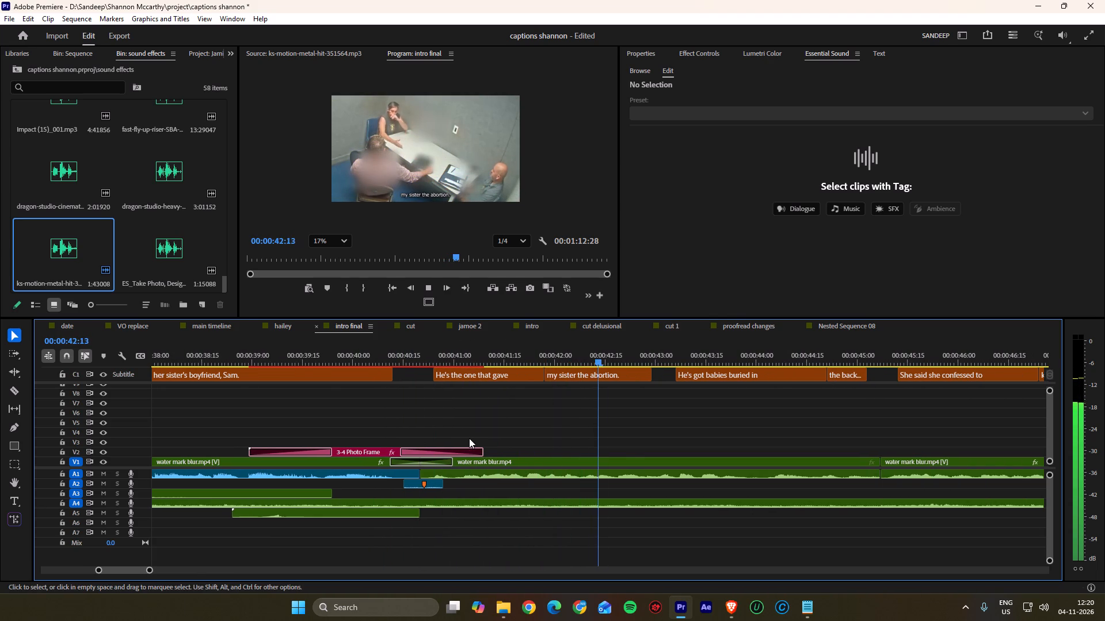
scroll(469, 438, "up", 2)
left_click_drag(444, 355, 418, 355)
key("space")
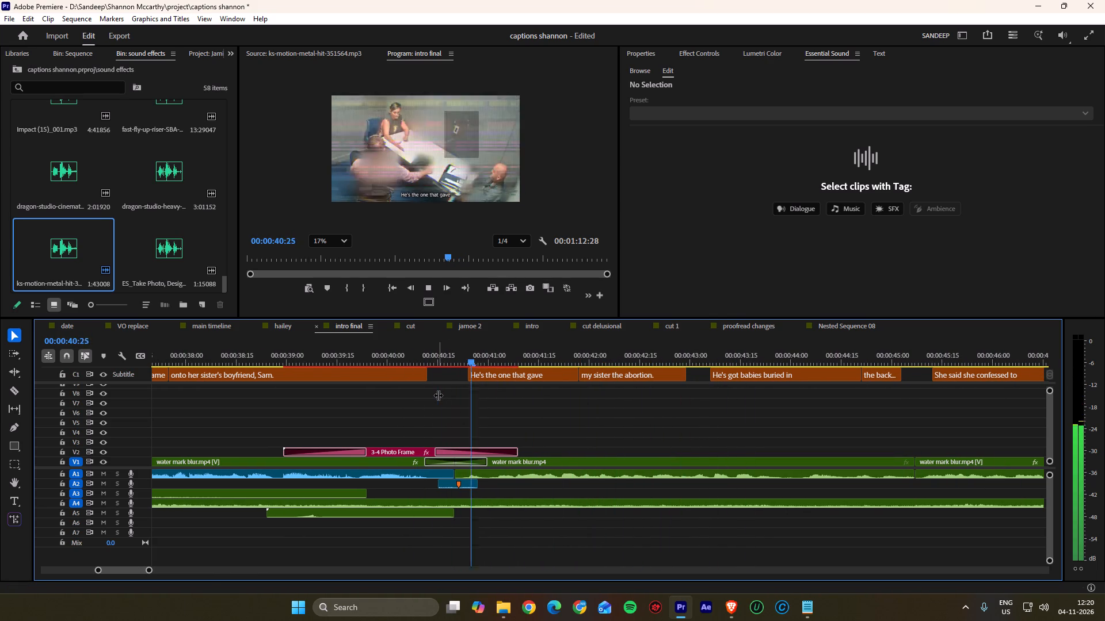
Play back the interview footage after the new transition up to about 00:00:46 to review its pacing and framing.
scroll(441, 412, "down", 5, "alt")
scroll(441, 412, "down", 3)
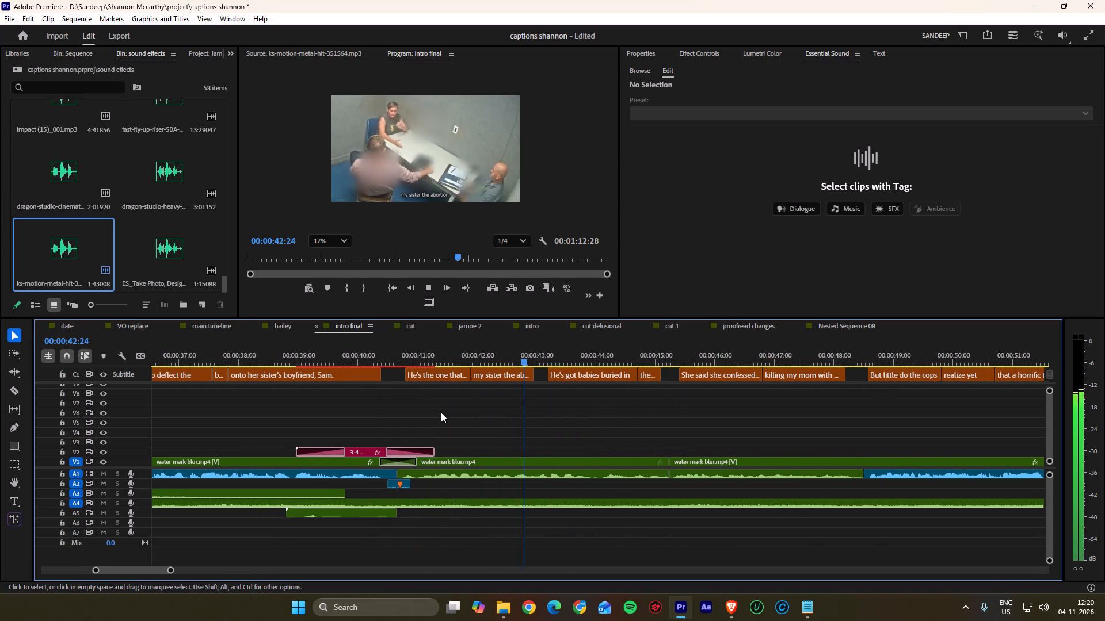
scroll(441, 412, "down", 3)
scroll(482, 442, "up", 2, "alt")
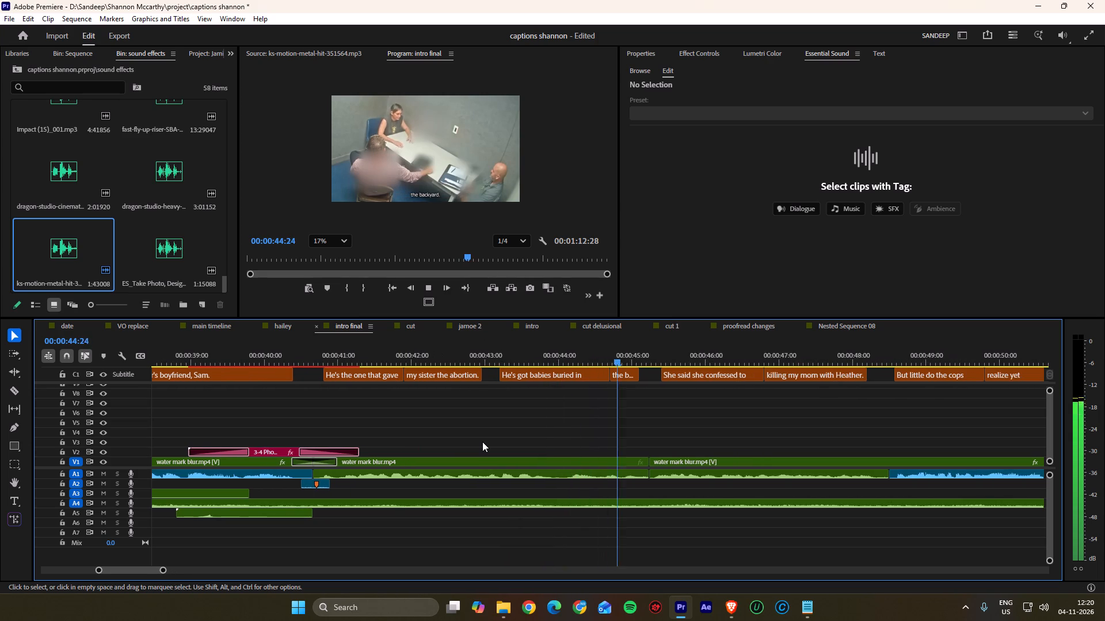
scroll(482, 442, "down", 3)
scroll(496, 442, "down", 4, "alt")
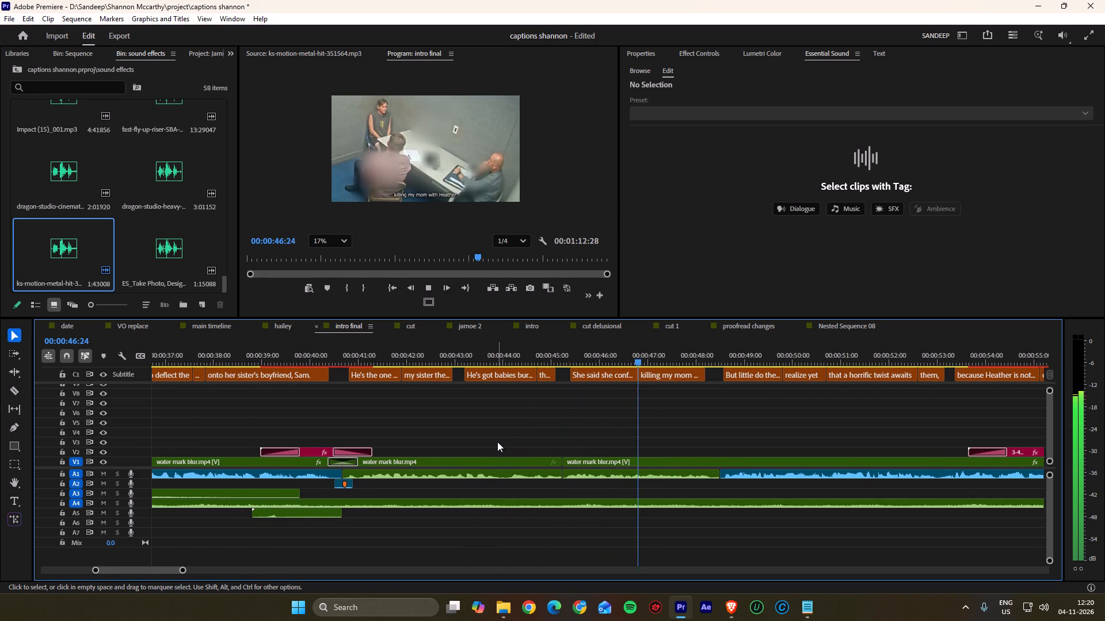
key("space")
left_click_drag(441, 356, 375, 351)
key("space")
scroll(410, 419, "up", 6, "alt")
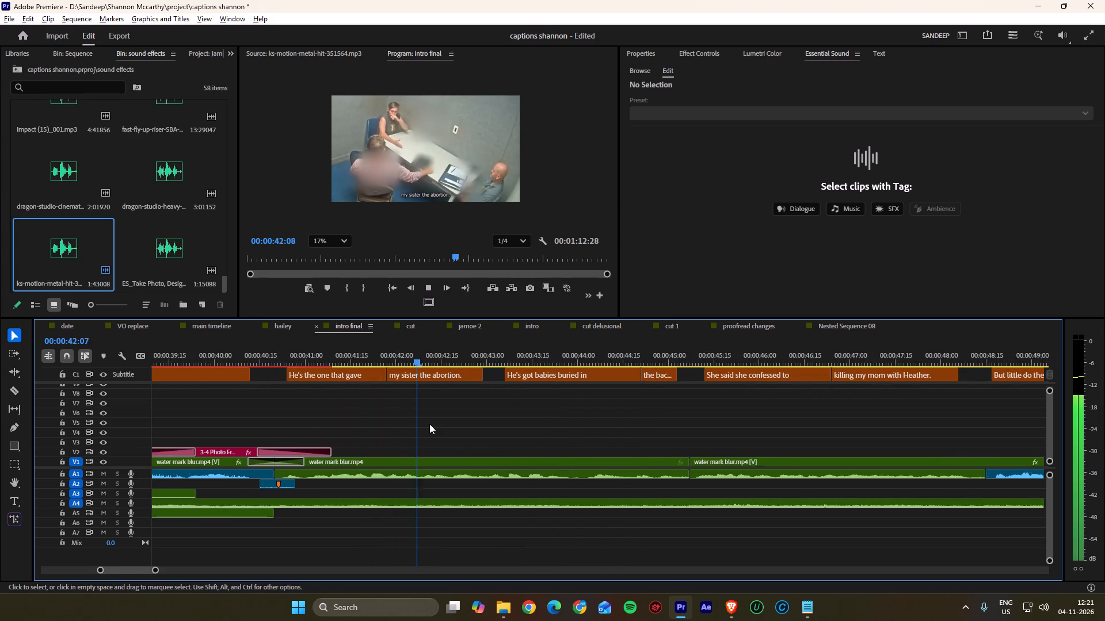
scroll(429, 424, "up", 3, "alt")
scroll(436, 427, "down", 1, "alt")
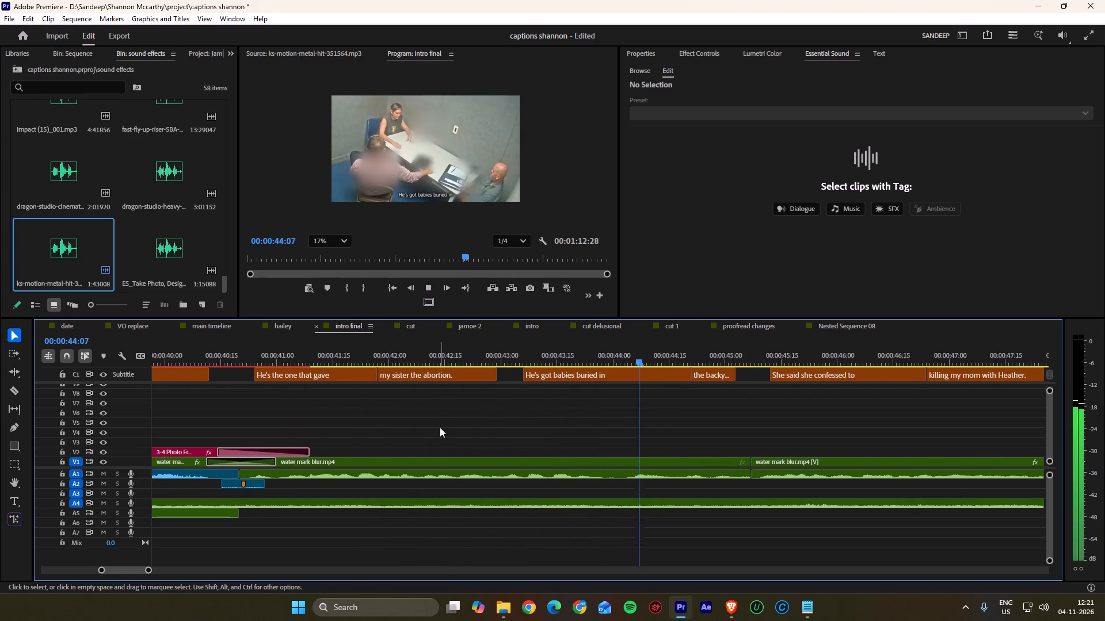
scroll(440, 427, "up", 3)
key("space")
scroll(440, 427, "down", 13, "alt")
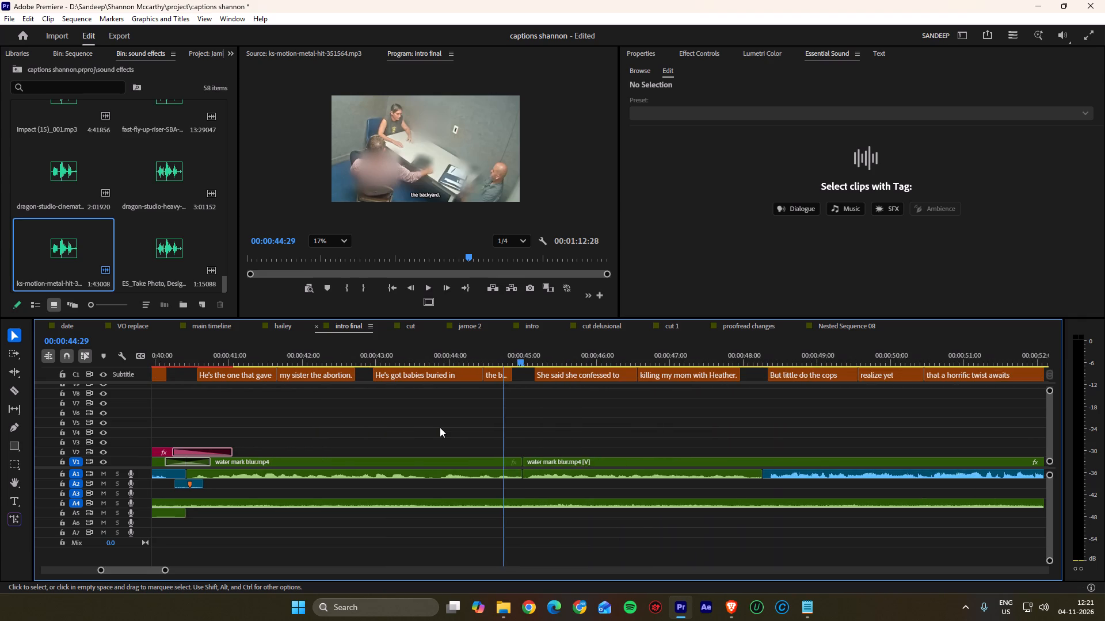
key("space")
scroll(440, 427, "down", 3)
scroll(523, 462, "up", 4, "alt")
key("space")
Reframe the V1 water mark blur.mp4 clip under "She said she confessed to" with Scale 183 and Position 1238, 968.
left_click(520, 462)
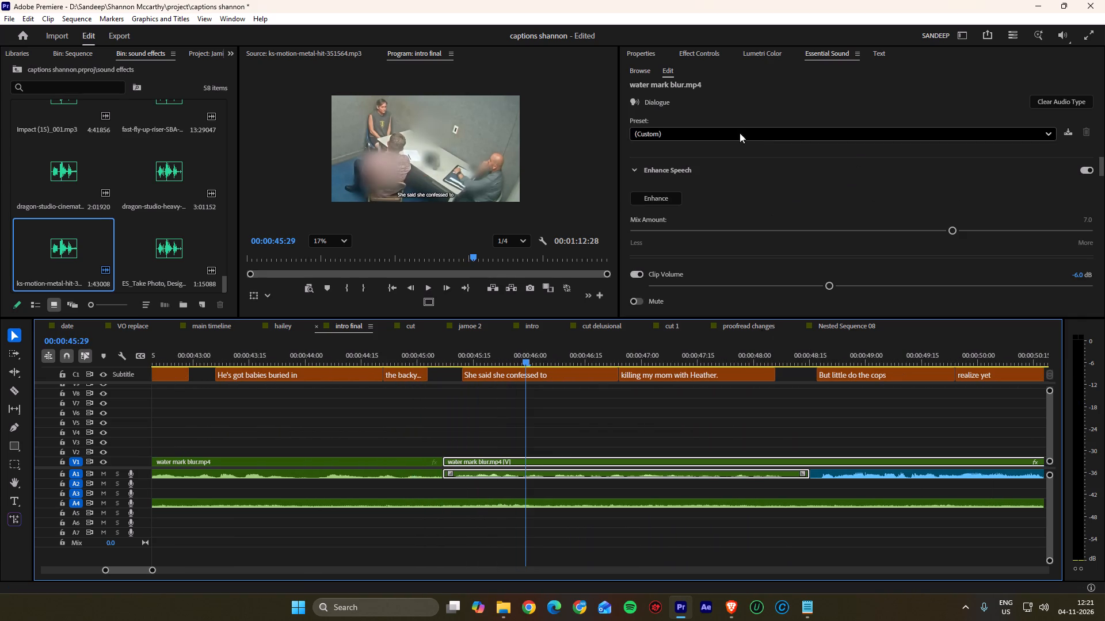
left_click(704, 56)
left_click_drag(724, 138, 733, 136)
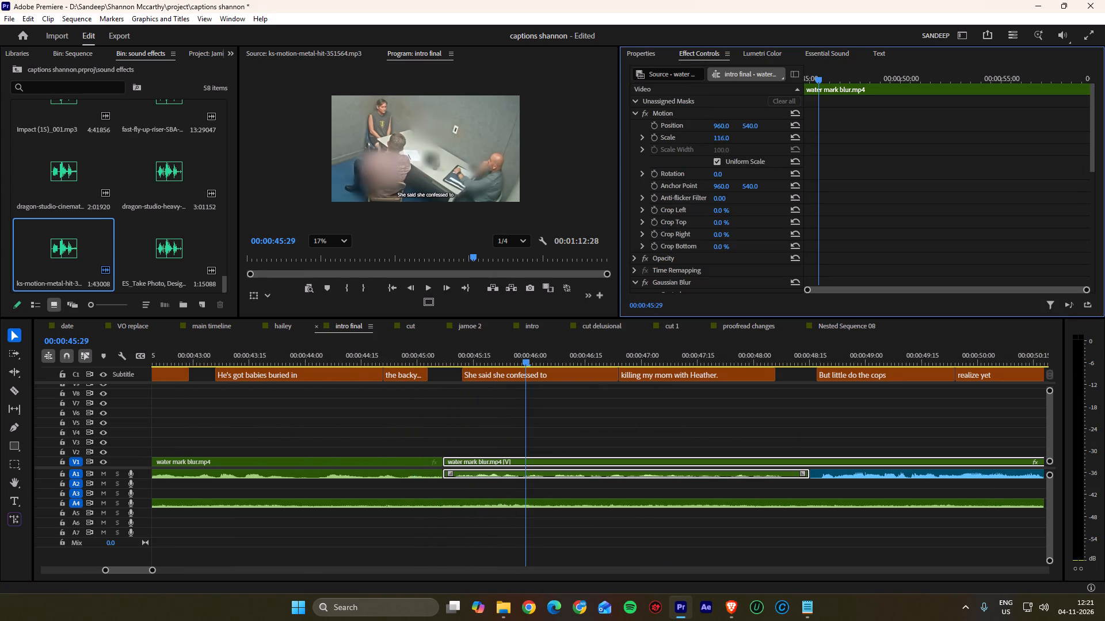
left_click_drag(733, 136, 772, 137)
left_click_drag(753, 126, 940, 122)
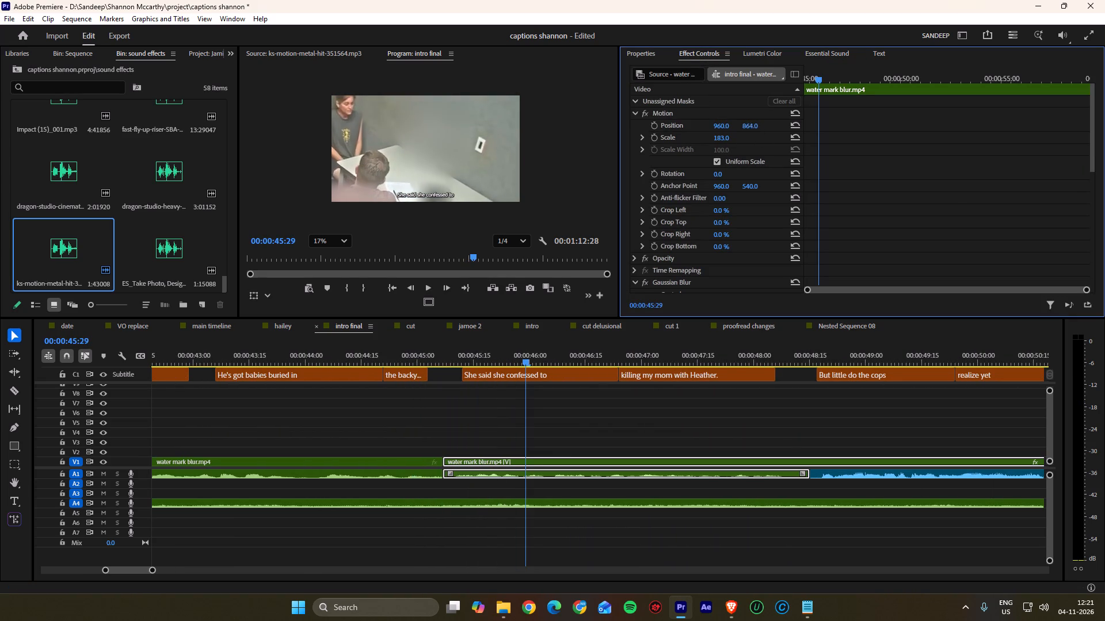
left_click_drag(940, 122, 998, 112)
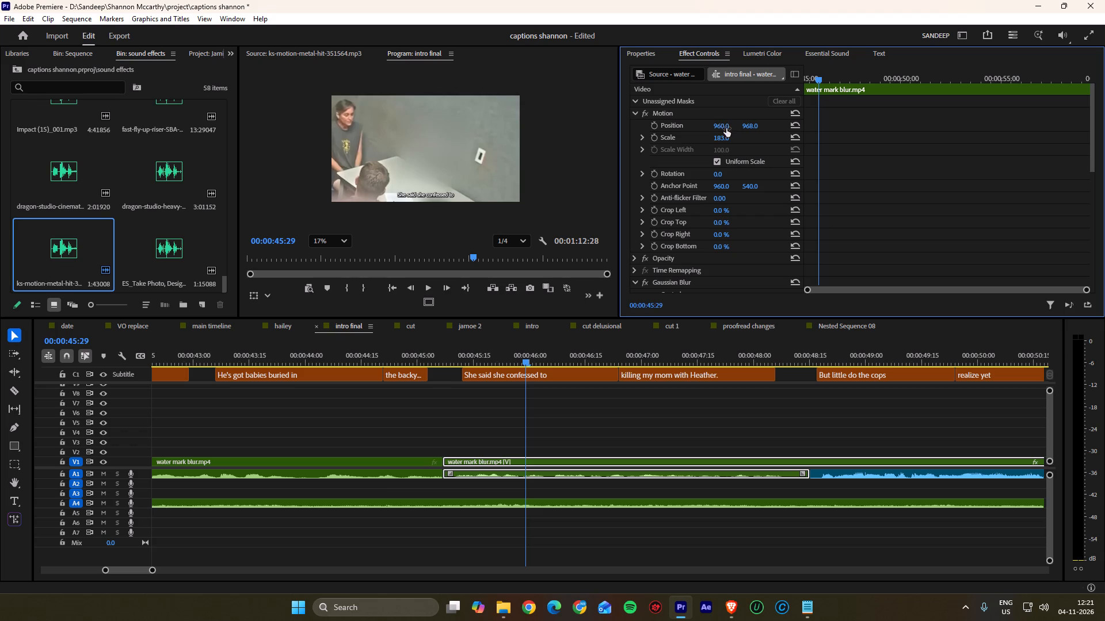
left_click_drag(723, 128, 883, 140)
Play back the reframed clip from about 00:00:46 to 00:00:49 to check its new framing.
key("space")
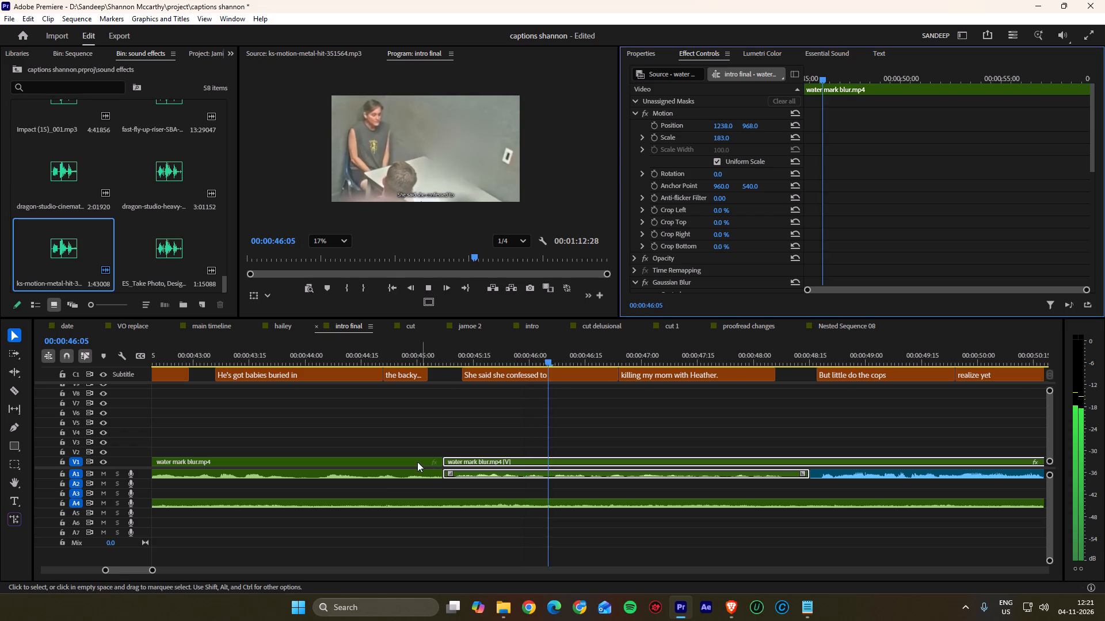
scroll(410, 457, "down", 7)
scroll(479, 439, "down", 4)
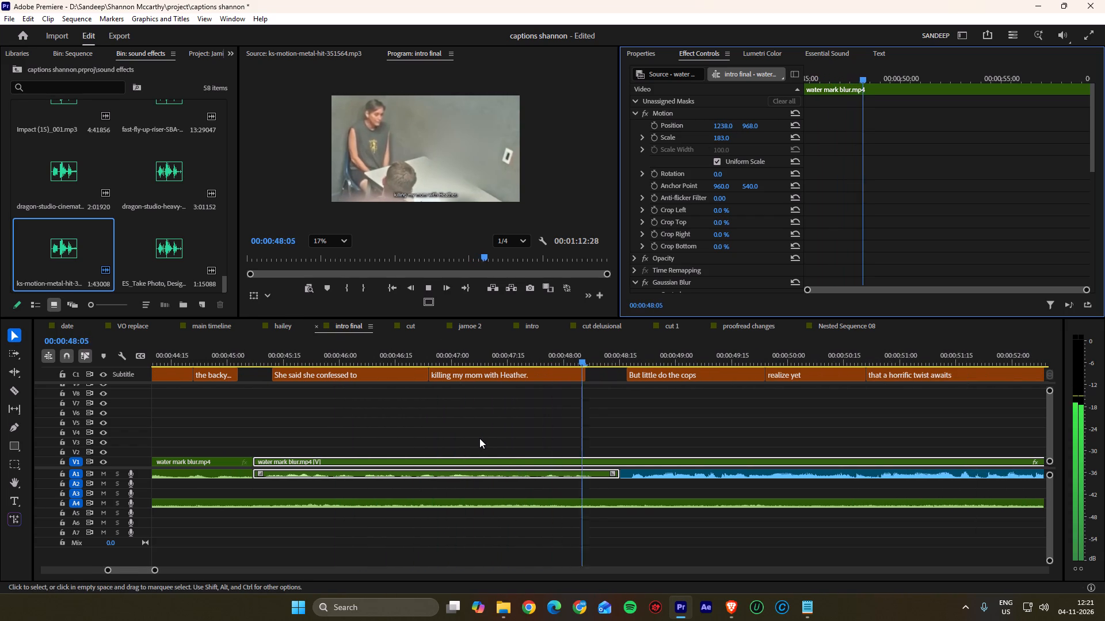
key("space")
scroll(424, 432, "down", 5, "alt")
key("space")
scroll(405, 434, "down", 9)
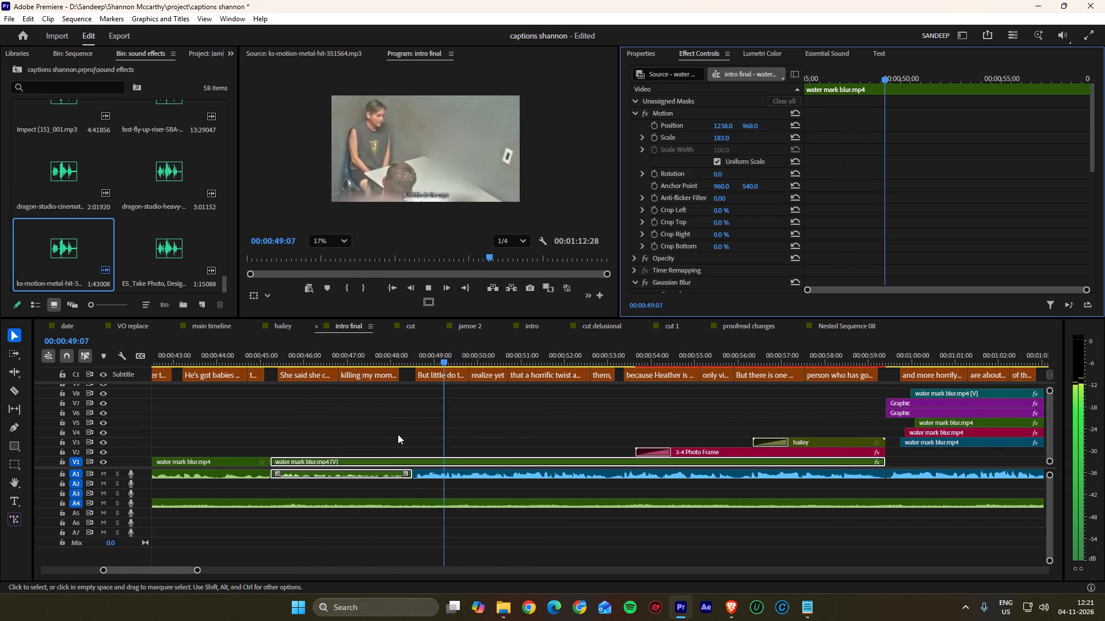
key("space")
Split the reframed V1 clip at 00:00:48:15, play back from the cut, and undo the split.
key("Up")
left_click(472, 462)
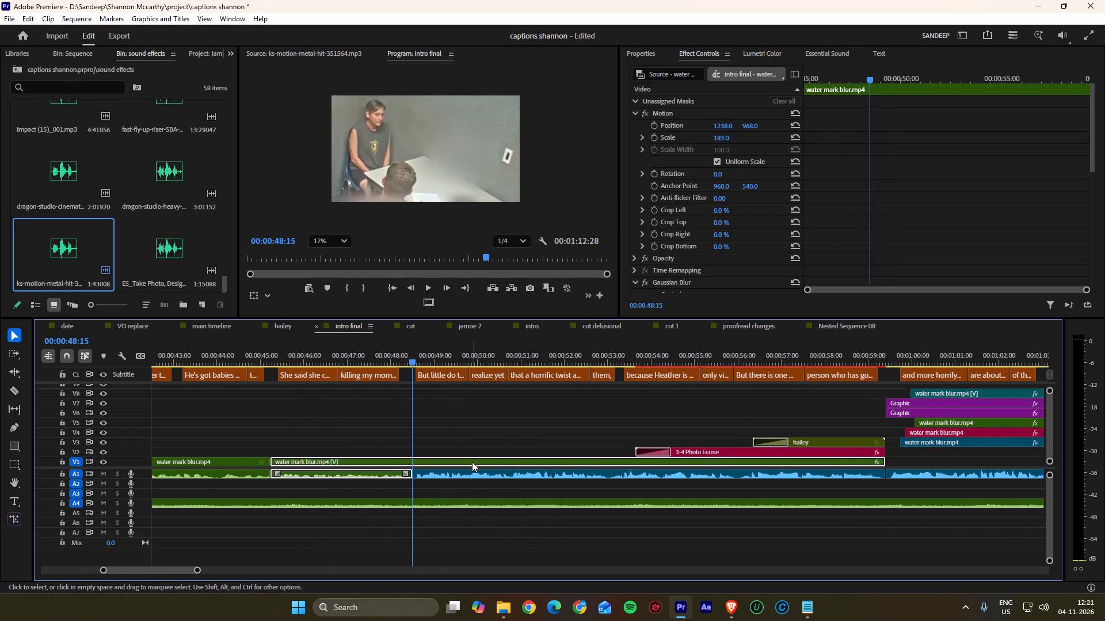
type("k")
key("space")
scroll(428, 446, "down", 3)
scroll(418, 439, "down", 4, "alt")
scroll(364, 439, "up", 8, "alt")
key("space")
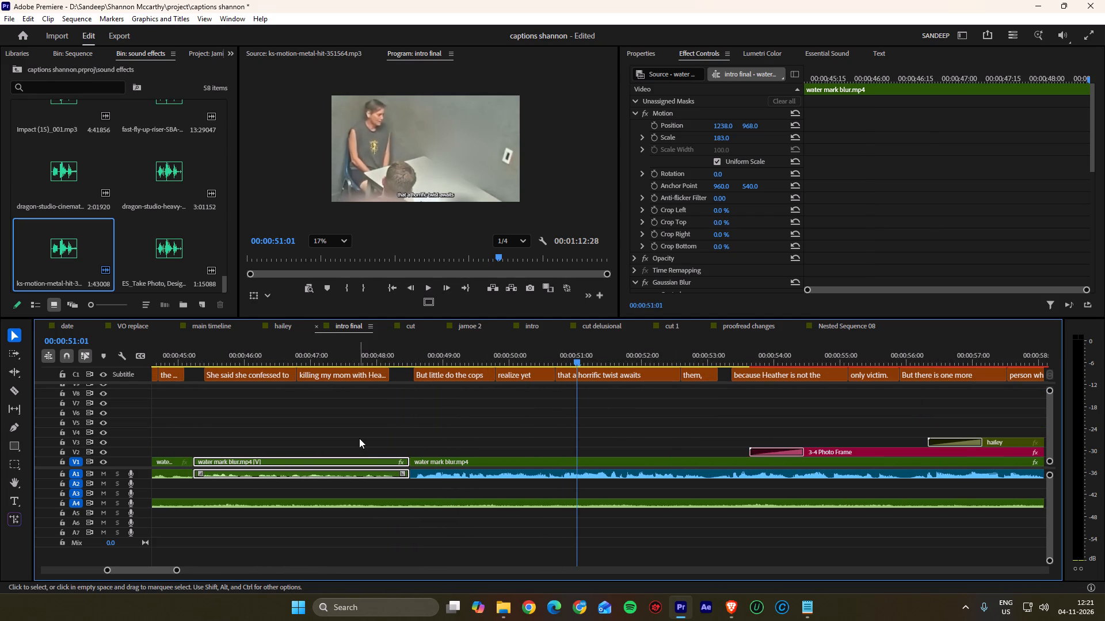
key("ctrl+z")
Find the end of the "killing my mom with Heather." line and start Position and Scale keyframes on the V1 clip at 00:00:48:10.
left_click_drag(414, 340, 327, 343)
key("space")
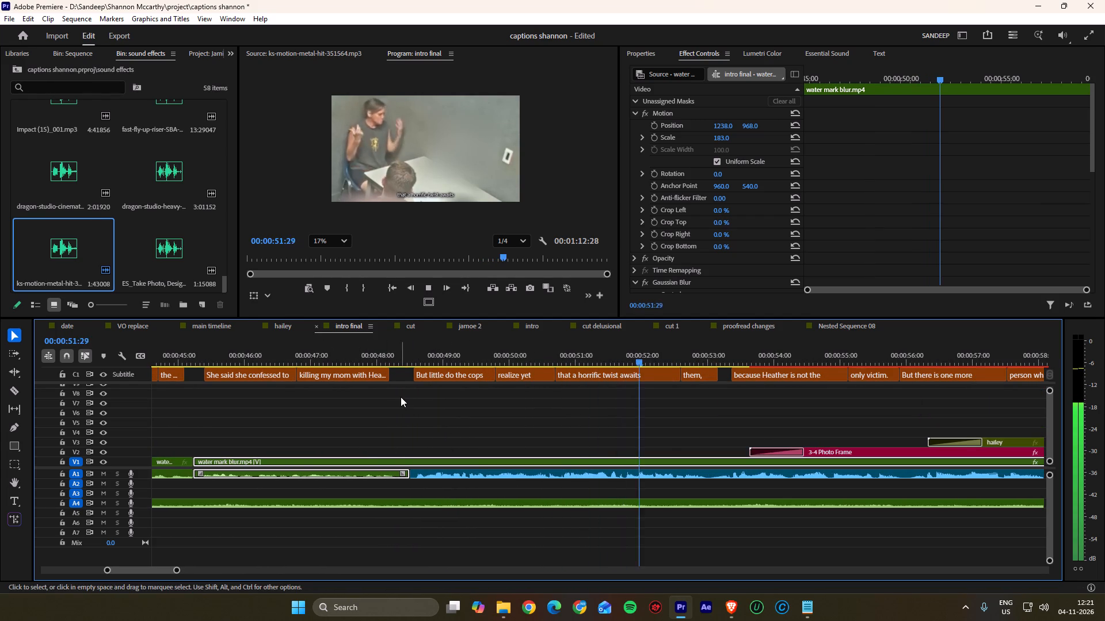
scroll(401, 397, "up", 5, "alt")
left_click_drag(392, 361, 327, 354)
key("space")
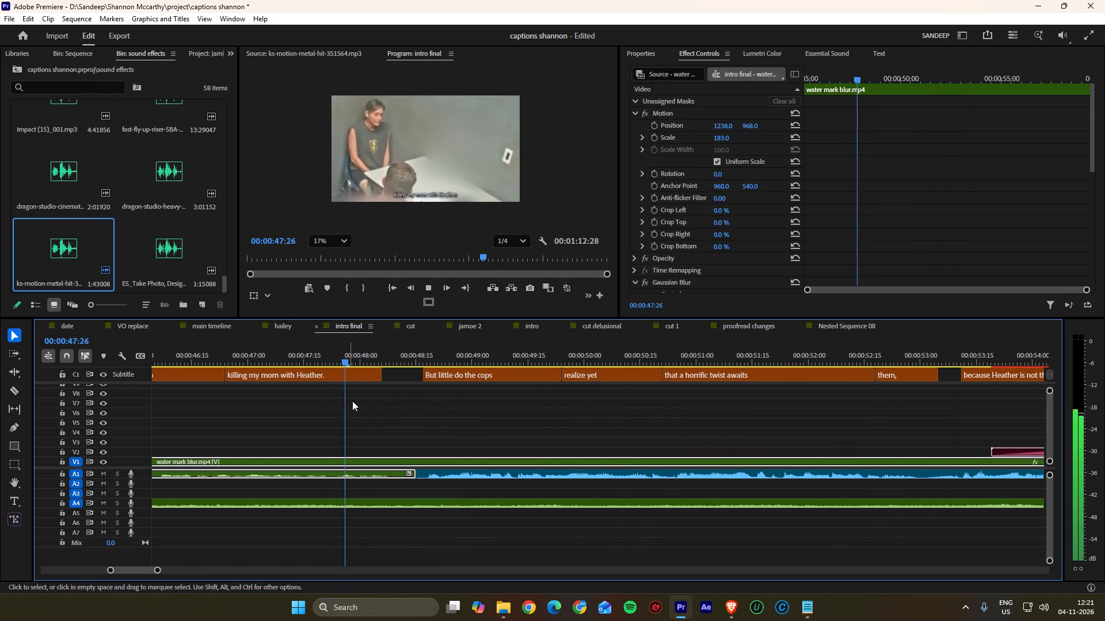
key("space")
left_click(408, 458)
left_click(417, 441)
left_click(414, 461)
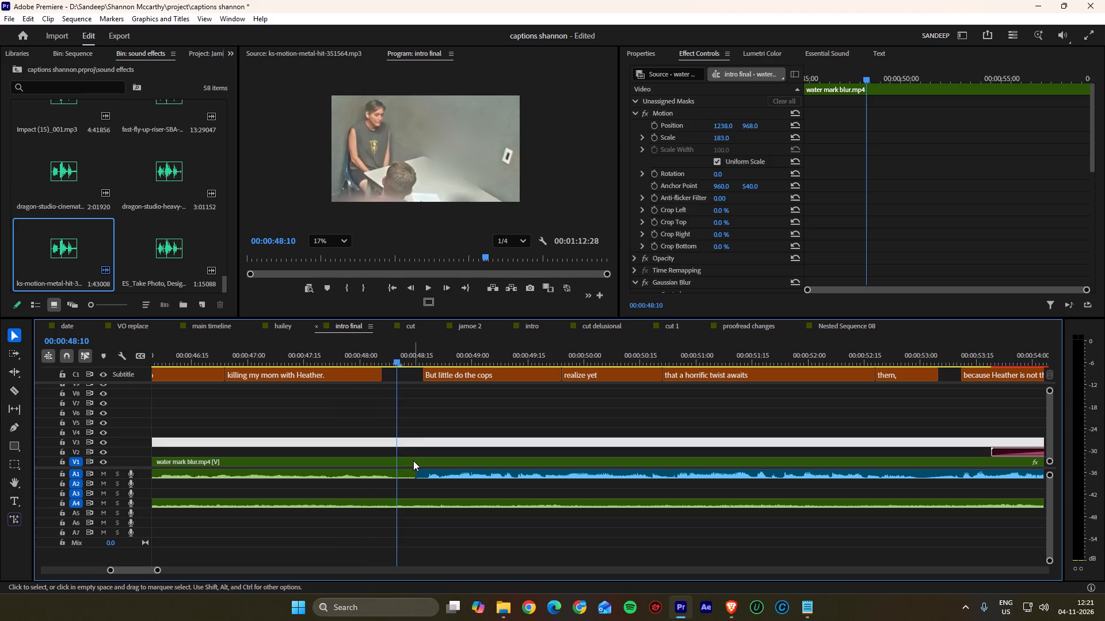
left_click(654, 123)
left_click(653, 143)
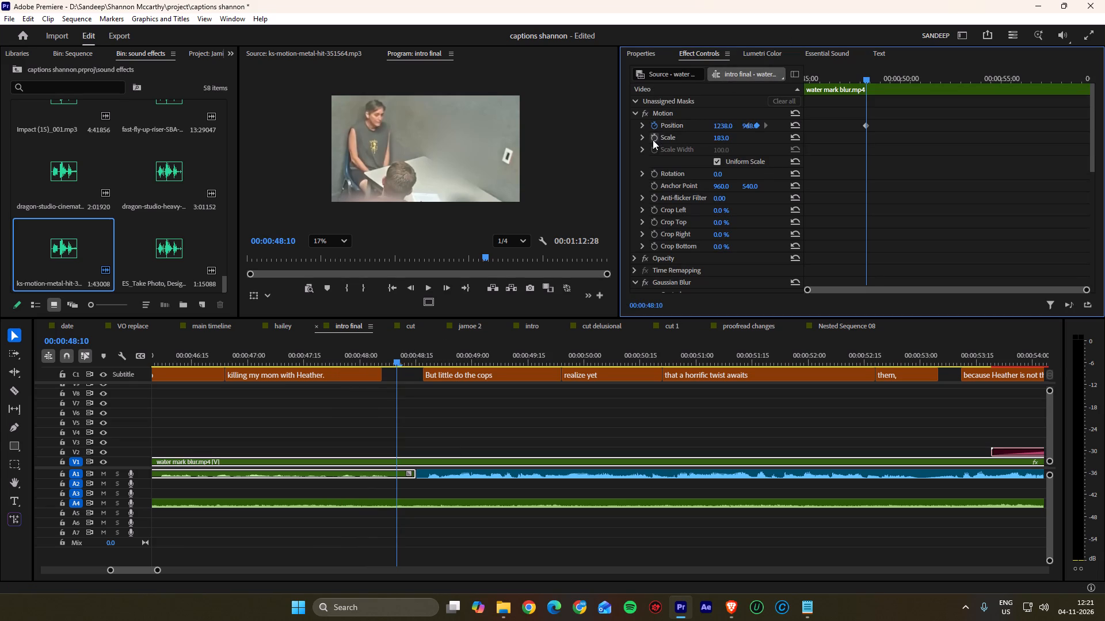
left_click(653, 140)
Add a second pair of Position and Scale keyframes to the V1 clip at 00:00:49:13.
left_click_drag(871, 75, 915, 86)
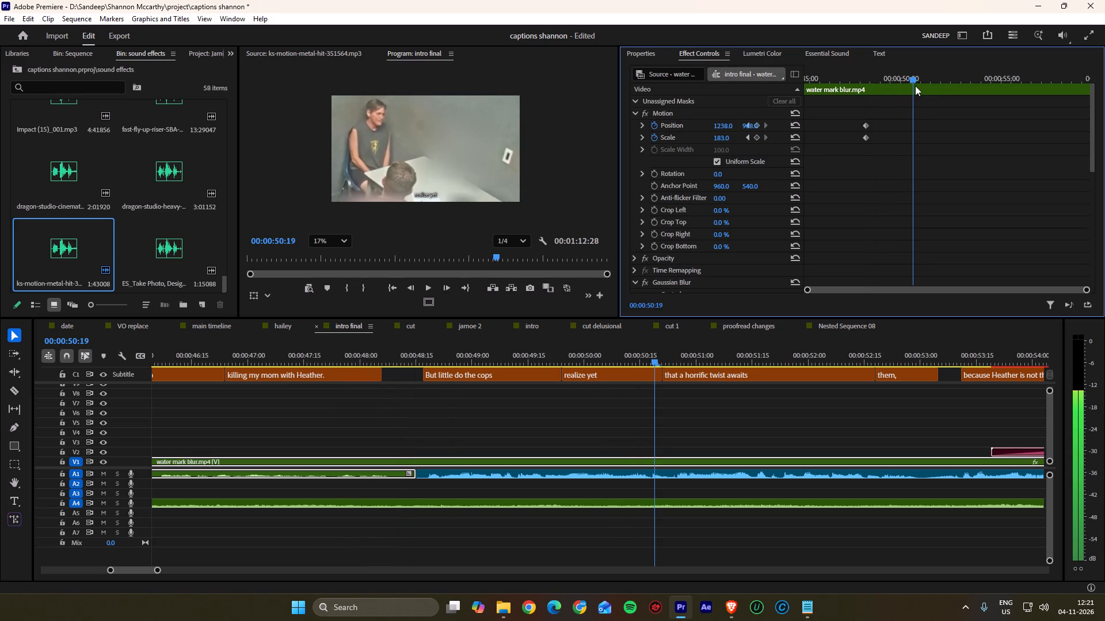
left_click_drag(915, 86, 890, 90)
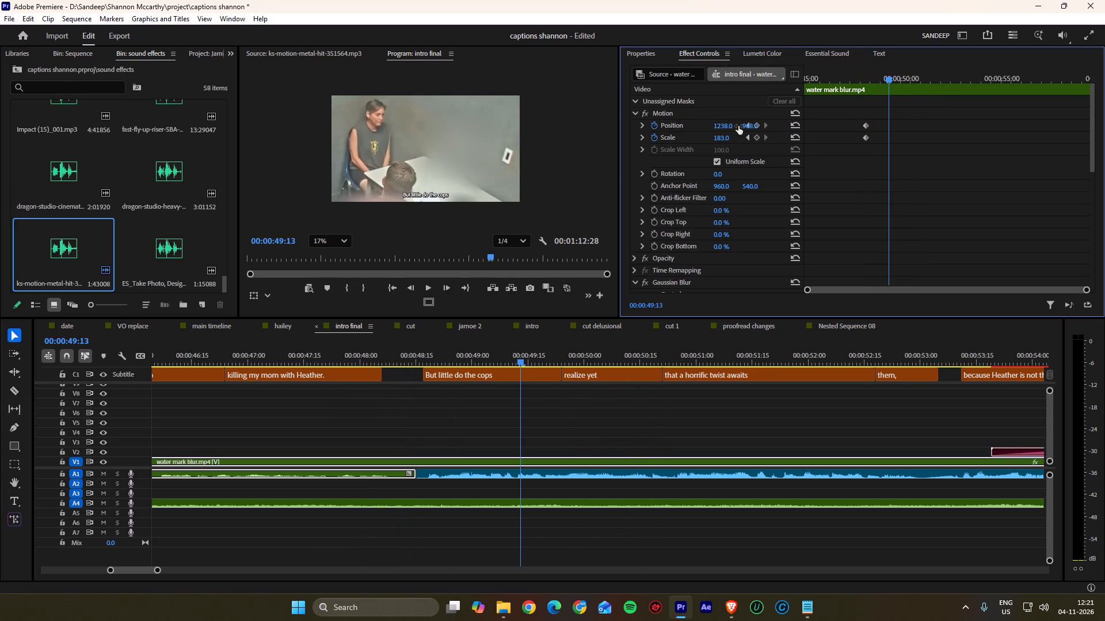
left_click_drag(618, 144, 534, 145)
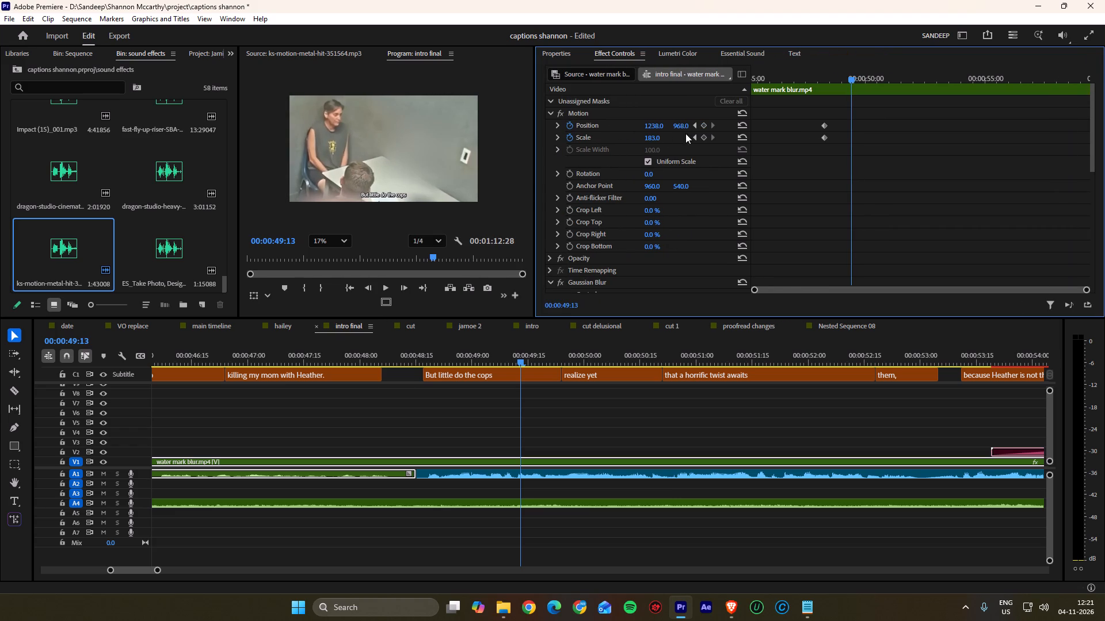
left_click(702, 137)
left_click(703, 125)
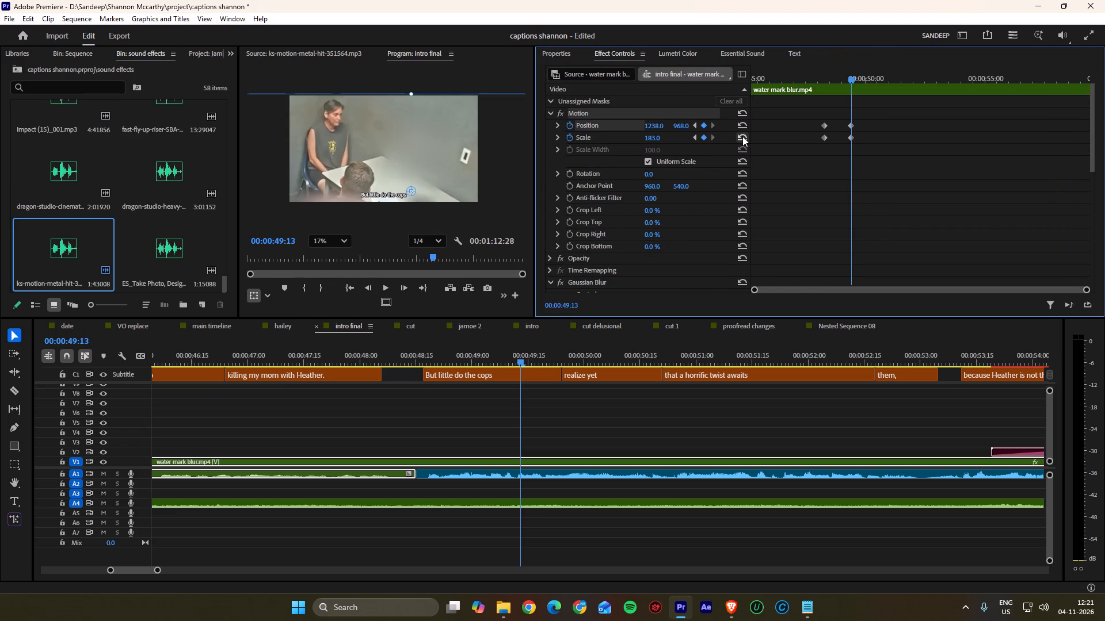
Reset the V1 clip's Scale to 100 and Position to 960, 540 at the 00:00:49:13 keyframes.
left_click(742, 136)
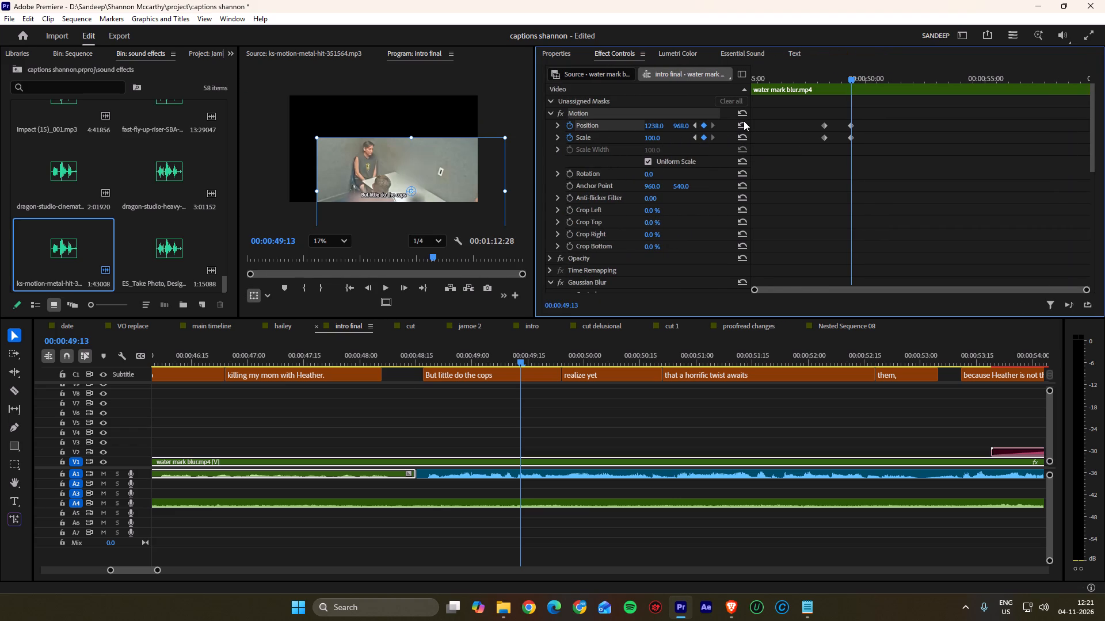
left_click(744, 121)
Play back the keyframed zoom-out from 00:00:46:28 on through the photo frame and "hailey" clips.
left_click_drag(401, 346, 242, 360)
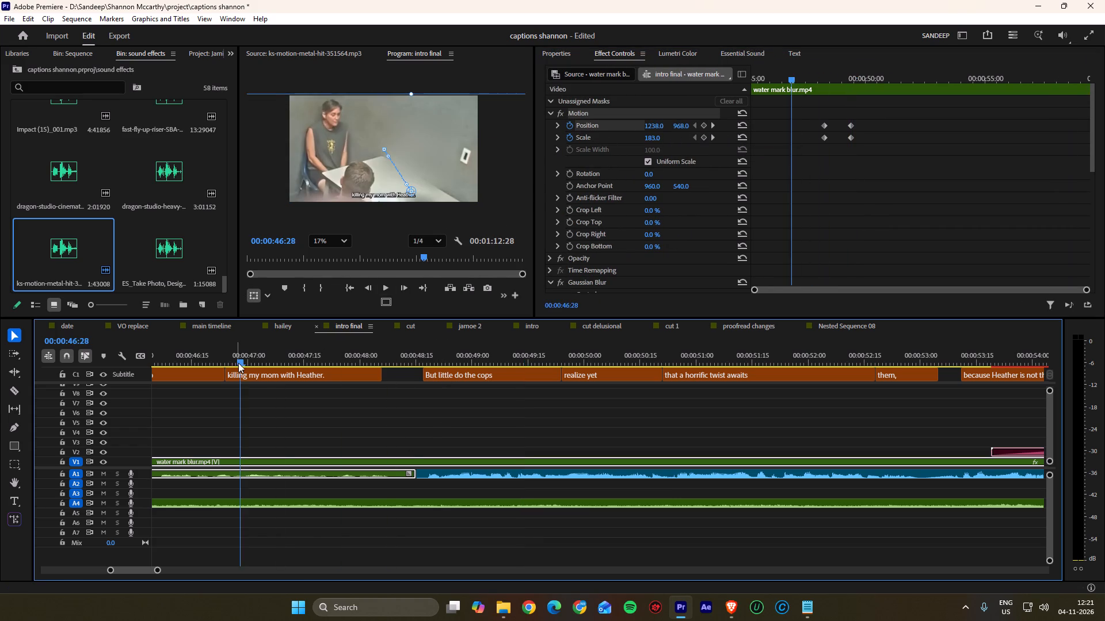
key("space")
scroll(403, 400, "down", 8, "alt")
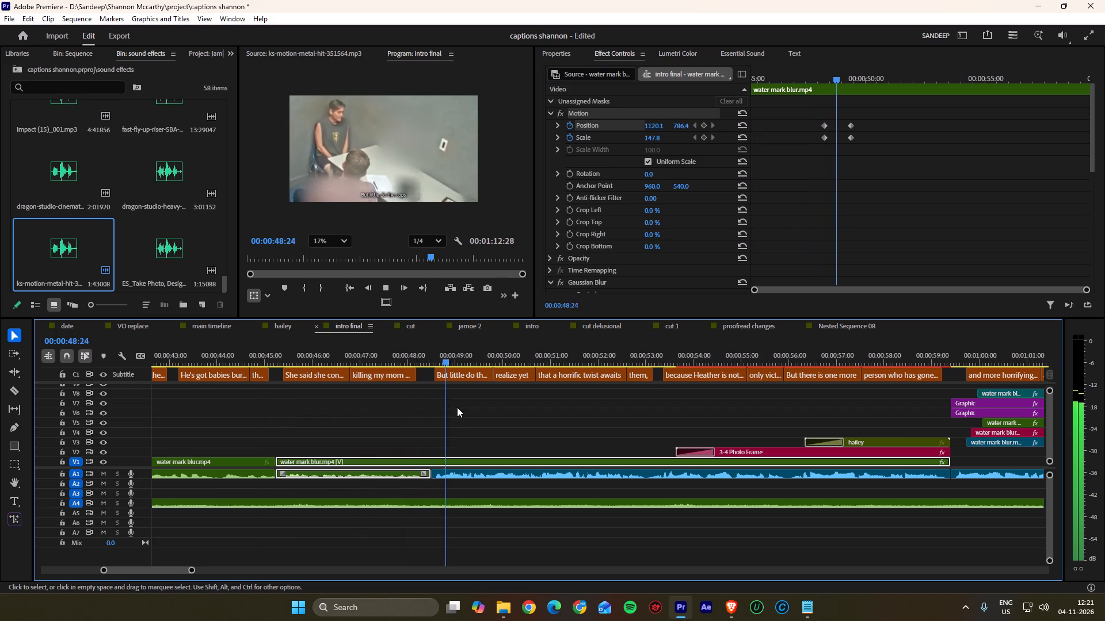
scroll(457, 407, "down", 7)
scroll(444, 415, "up", 3, "alt")
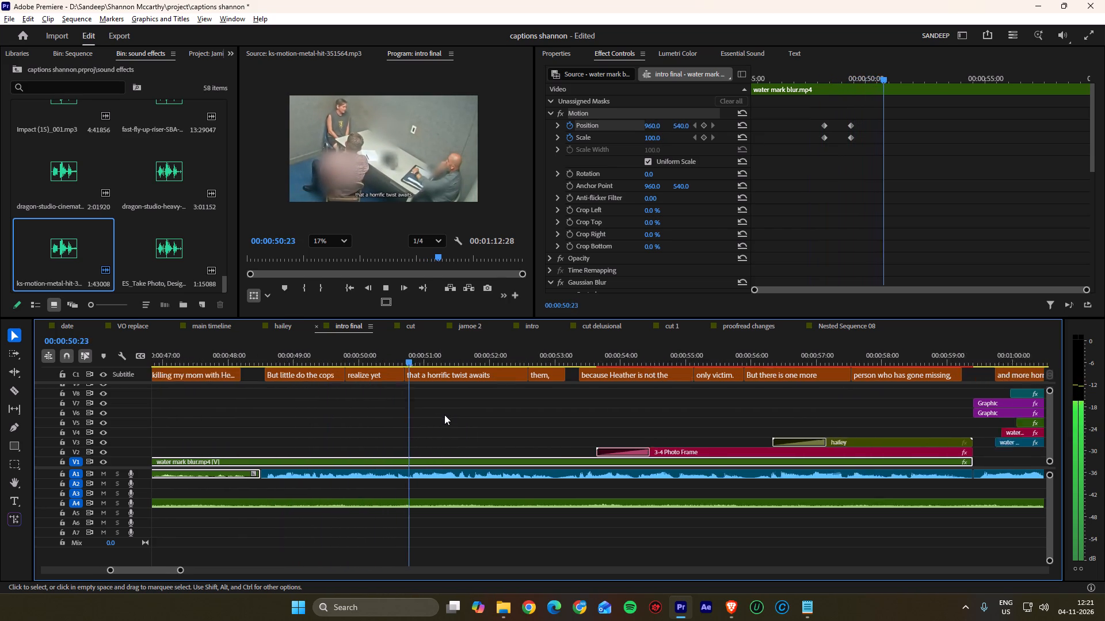
scroll(444, 415, "up", 1, "alt")
scroll(443, 416, "down", 2)
scroll(443, 416, "down", 3, "alt")
scroll(489, 425, "up", 7, "alt")
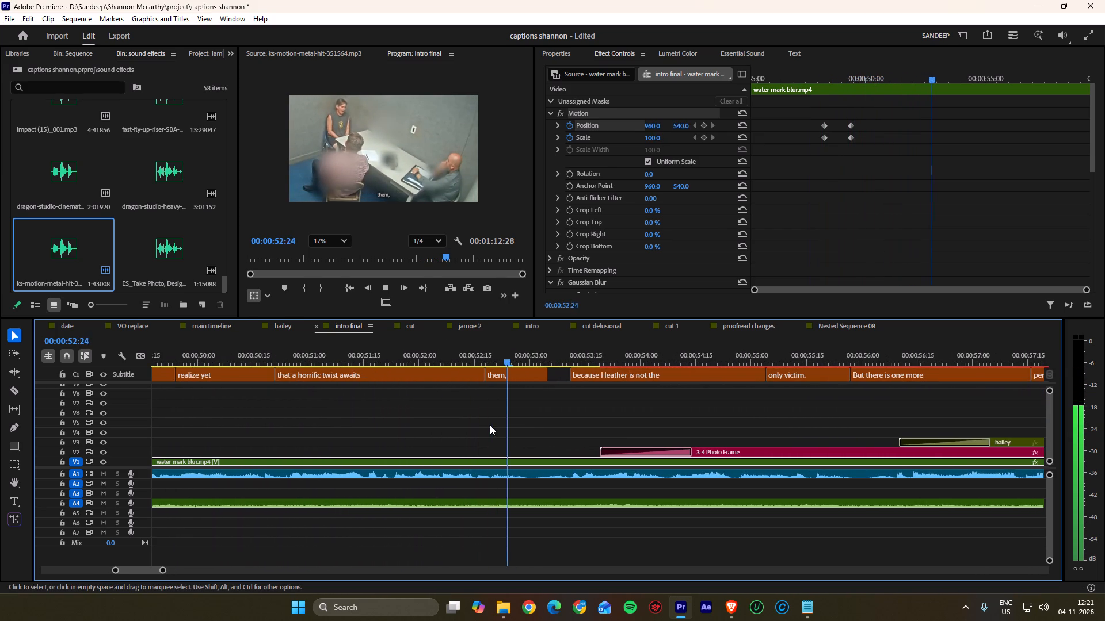
scroll(490, 425, "down", 4)
scroll(471, 425, "down", 7, "alt")
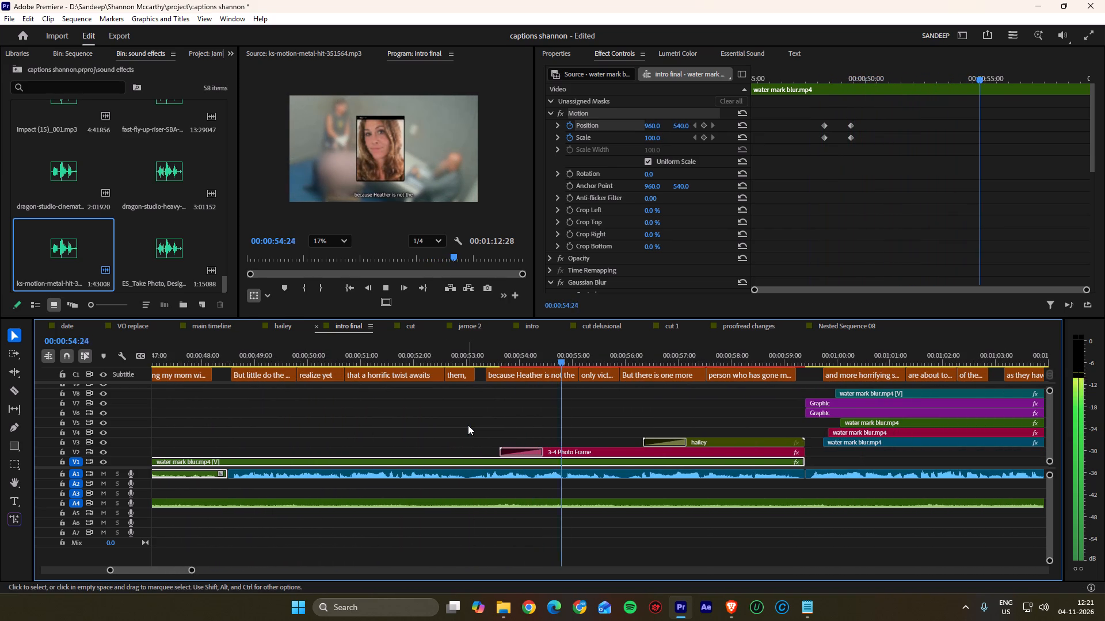
scroll(476, 421, "down", 2, "alt")
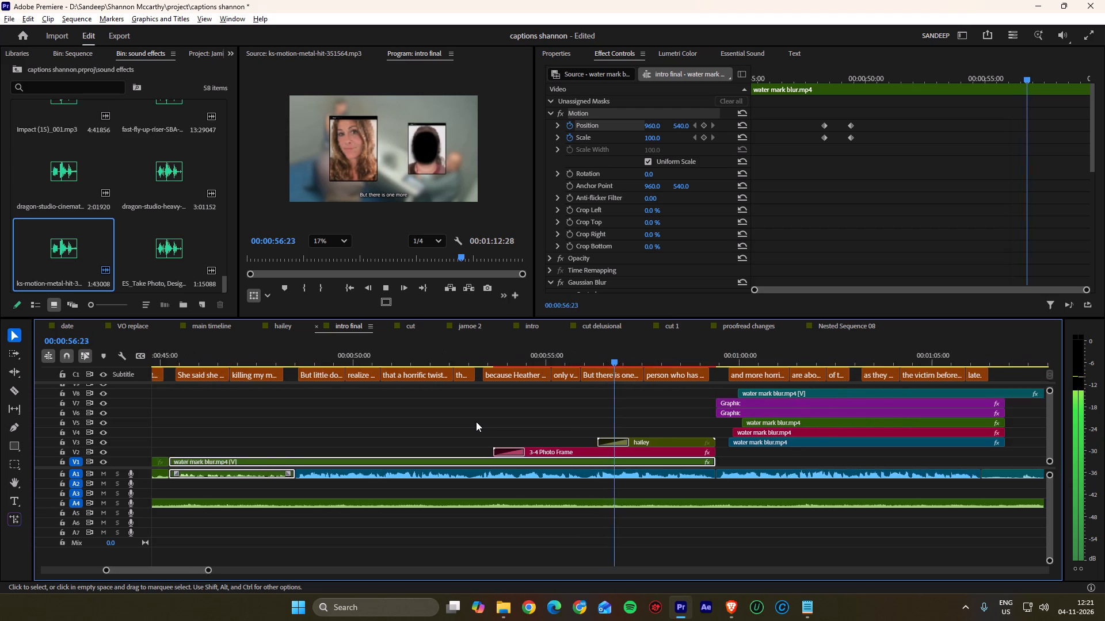
scroll(476, 421, "down", 4, "alt")
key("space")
Replay the zoom-out from about 00:00:48 to 00:00:51:08 to check its motion.
left_click_drag(441, 362, 348, 358)
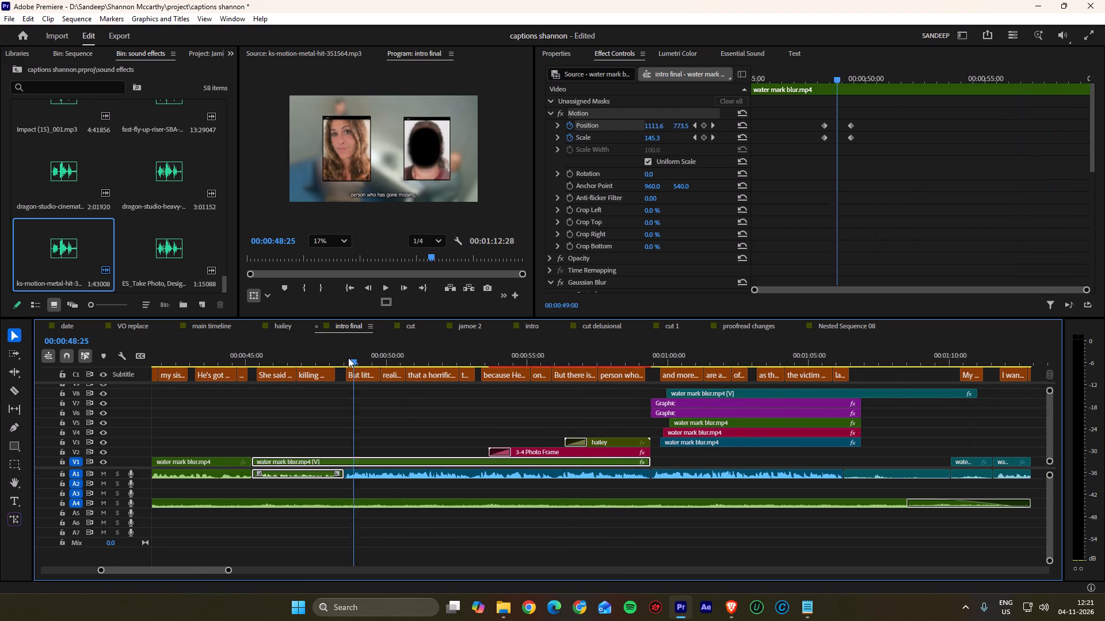
left_click_drag(348, 358, 334, 358)
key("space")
scroll(356, 392, "up", 11, "alt")
scroll(426, 409, "down", 2)
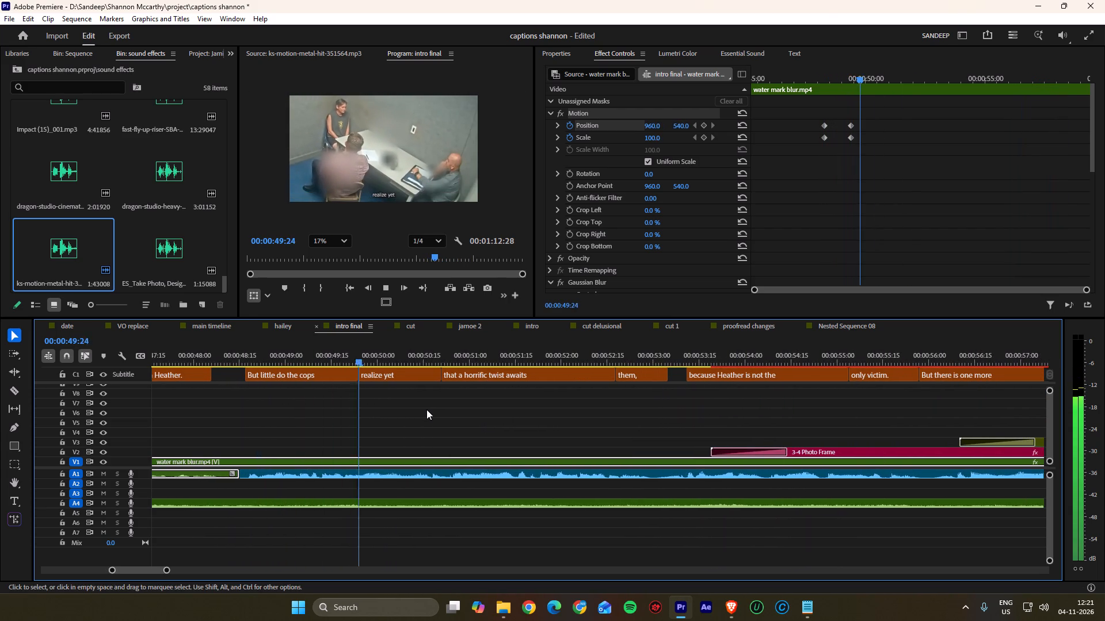
scroll(426, 409, "down", 2)
scroll(426, 409, "up", 3, "alt")
scroll(426, 409, "down", 3)
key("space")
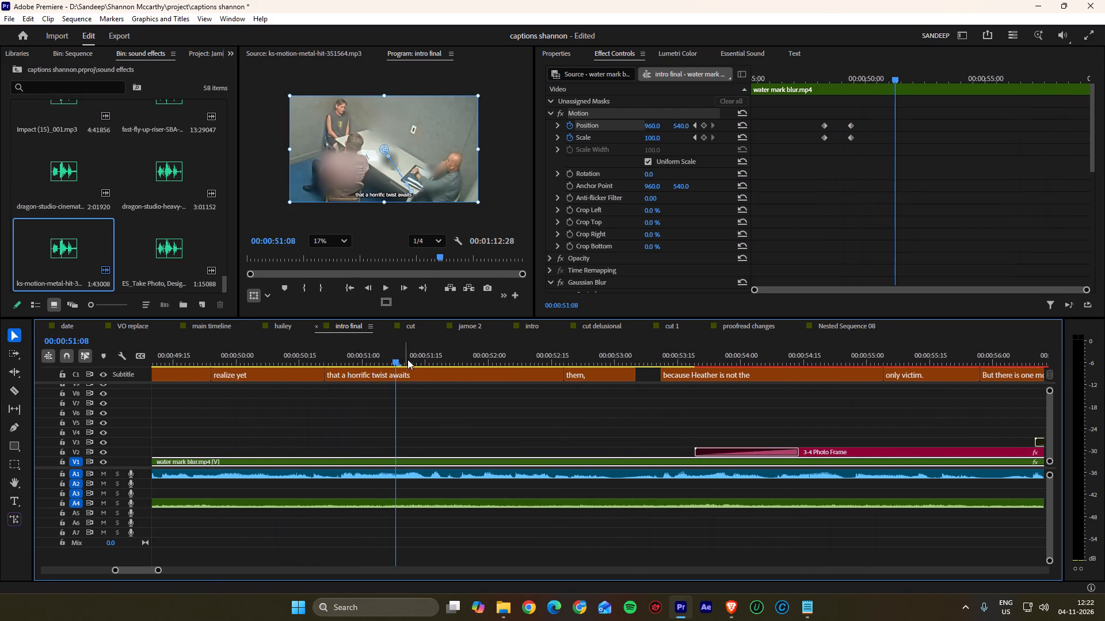
Replay the "that a horrific twist awaits" line in short bursts and park the playhead at 00:00:51:04.
left_click_drag(398, 358, 367, 356)
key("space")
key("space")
left_click_drag(399, 351, 342, 348)
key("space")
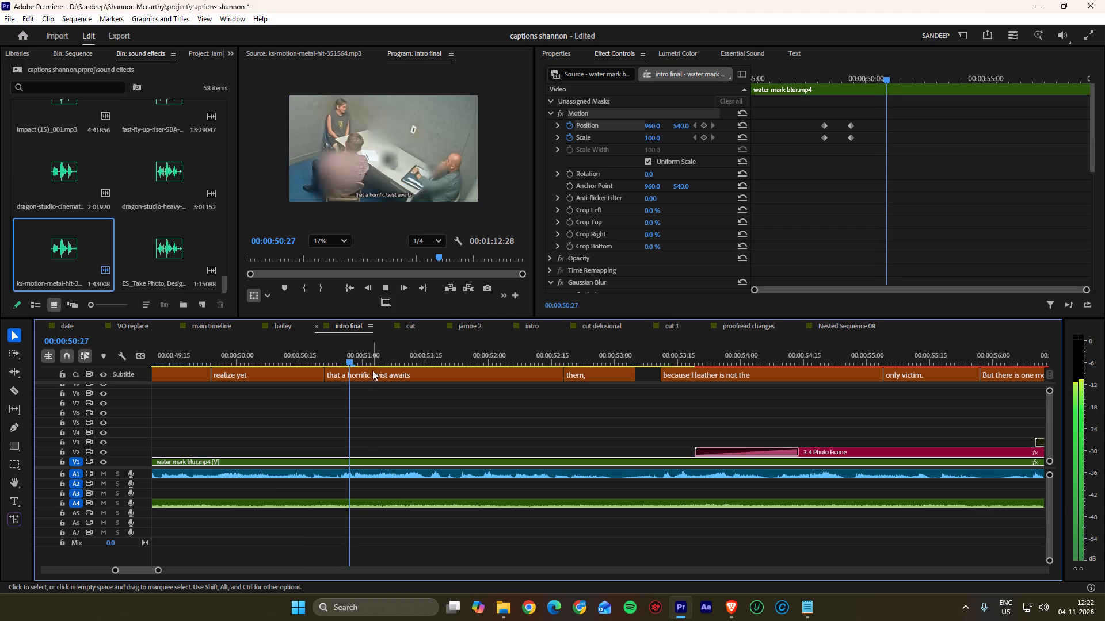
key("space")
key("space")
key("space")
left_click(382, 354)
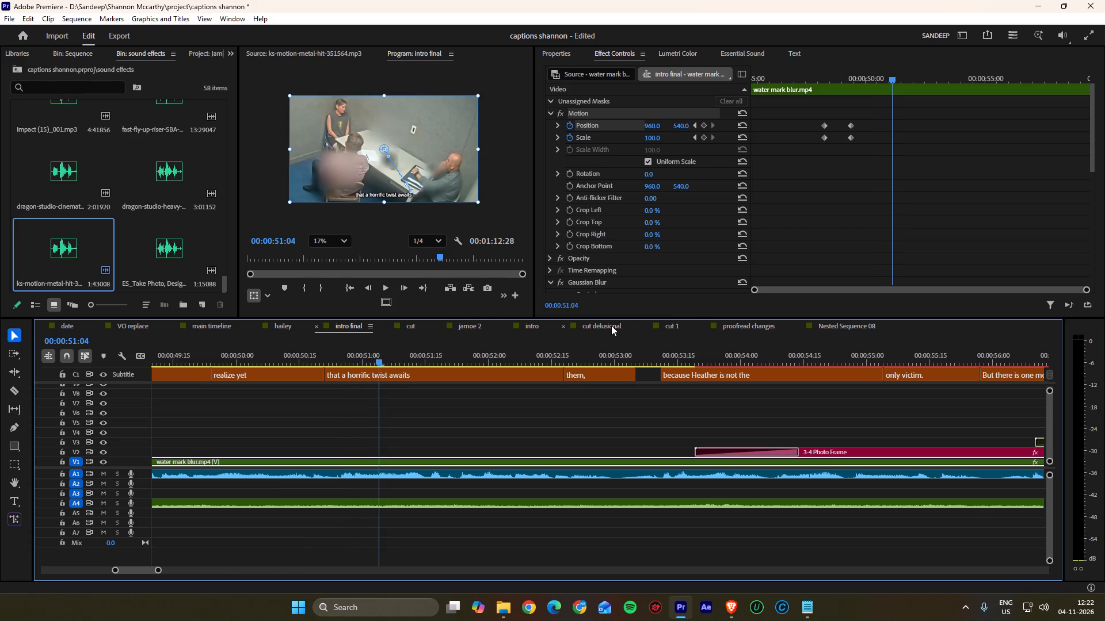
Switch to the "proofread changes" sequence and scrub back to its intro at 00:01:07:21.
left_click(759, 329)
scroll(676, 416, "down", 13)
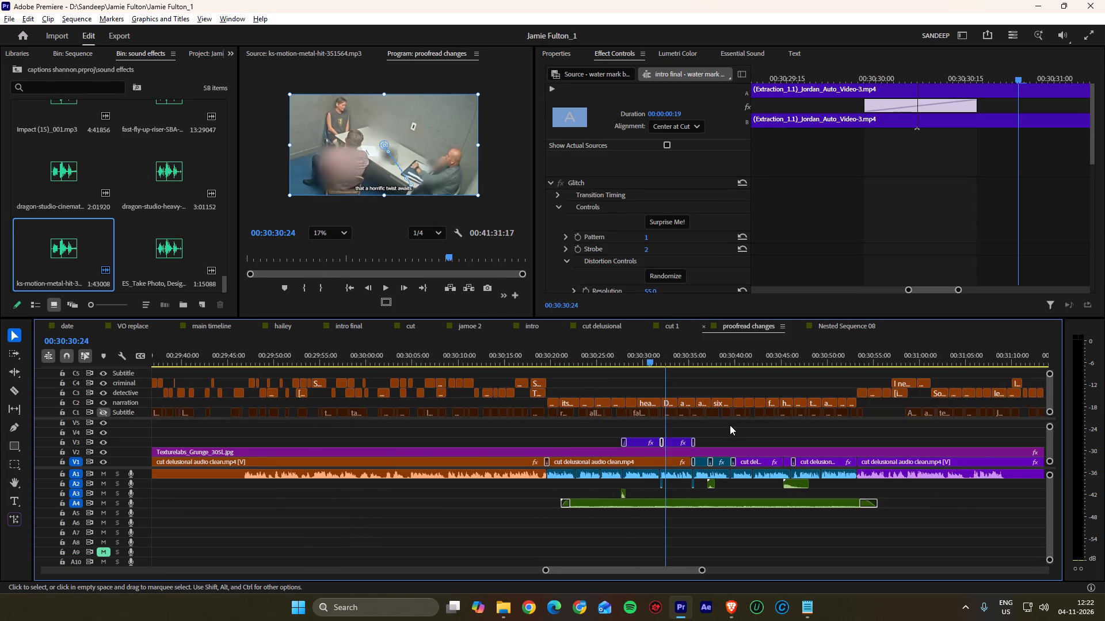
scroll(730, 425, "down", 18)
left_click_drag(270, 355, 159, 354)
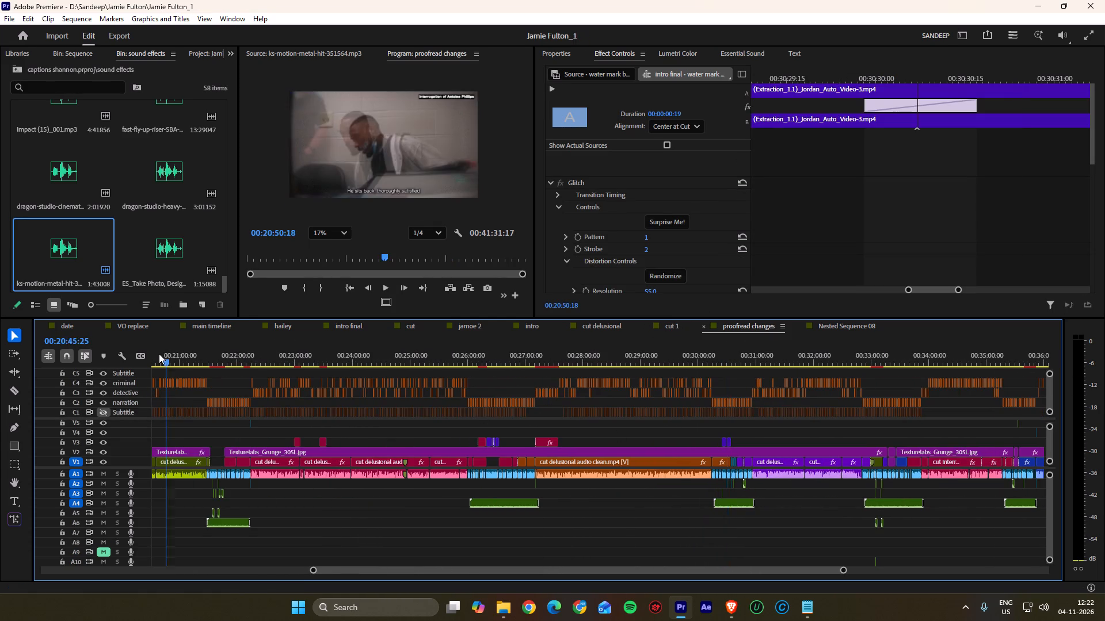
left_click_drag(159, 354, 80, 355)
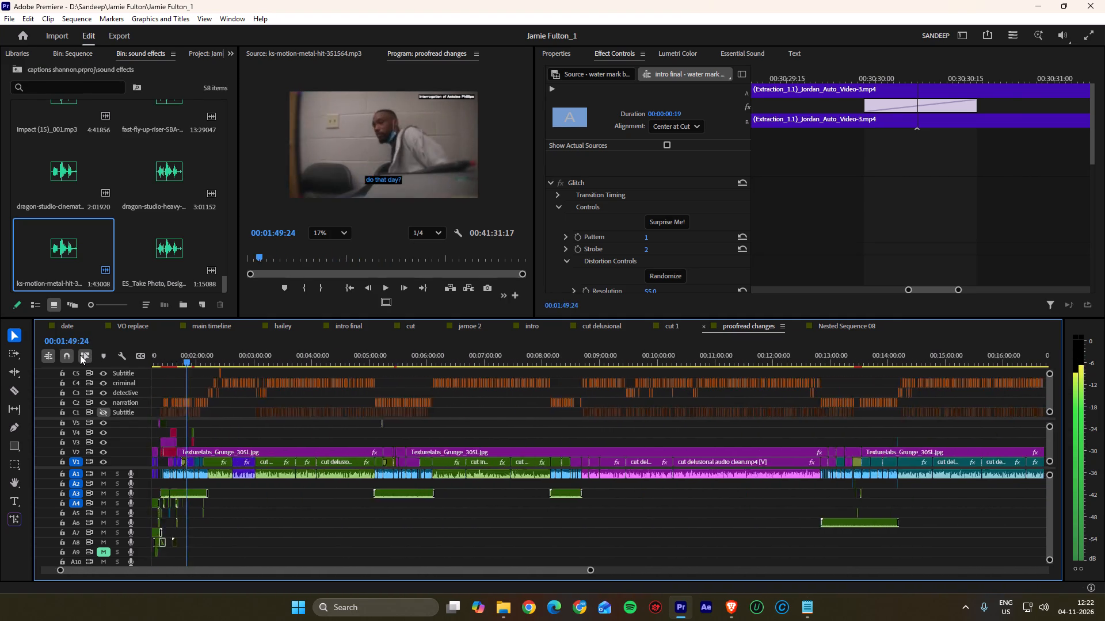
left_click_drag(80, 355, 182, 365)
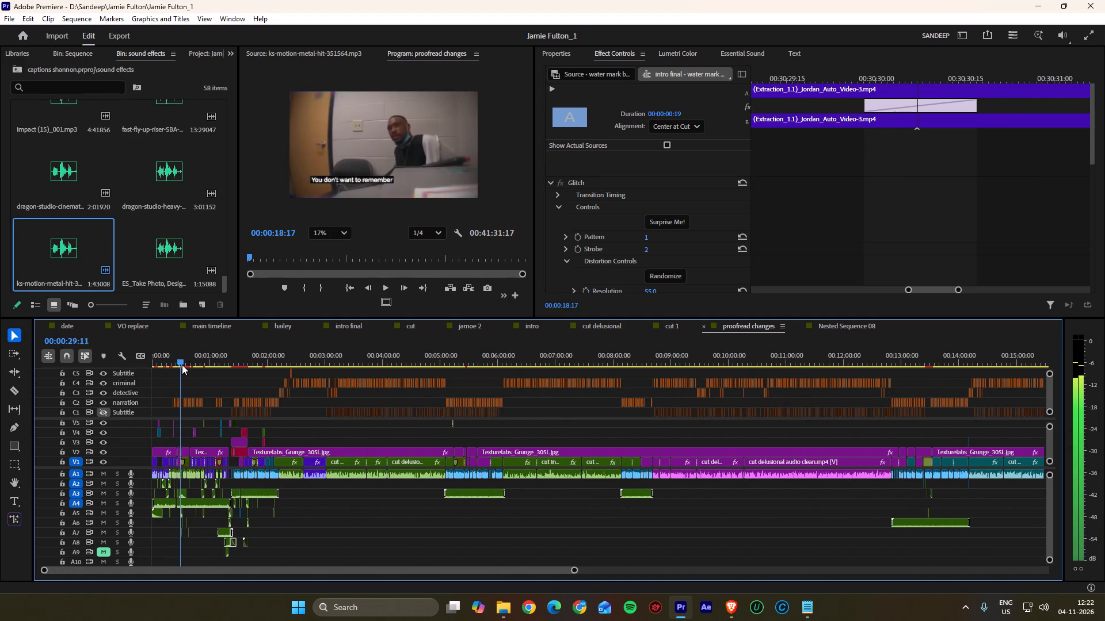
left_click_drag(182, 365, 219, 363)
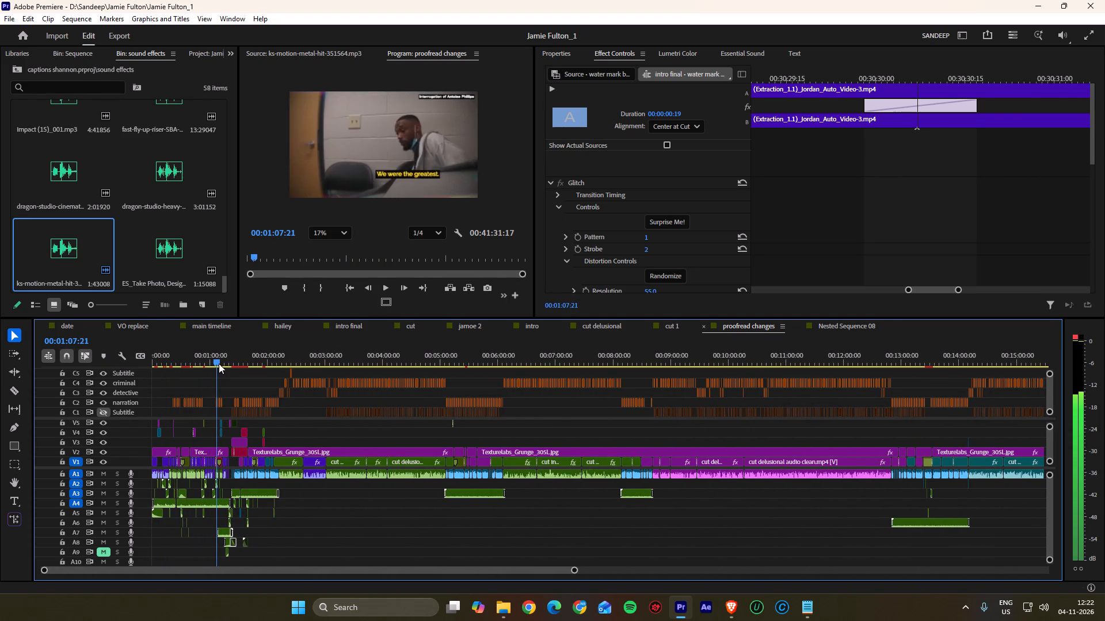
Examine the stacked video tracks of "proofread changes" around the "Antoine believes" narration at 00:01:07:21.
scroll(216, 398, "up", 20, "alt")
scroll(216, 398, "up", 6, "alt")
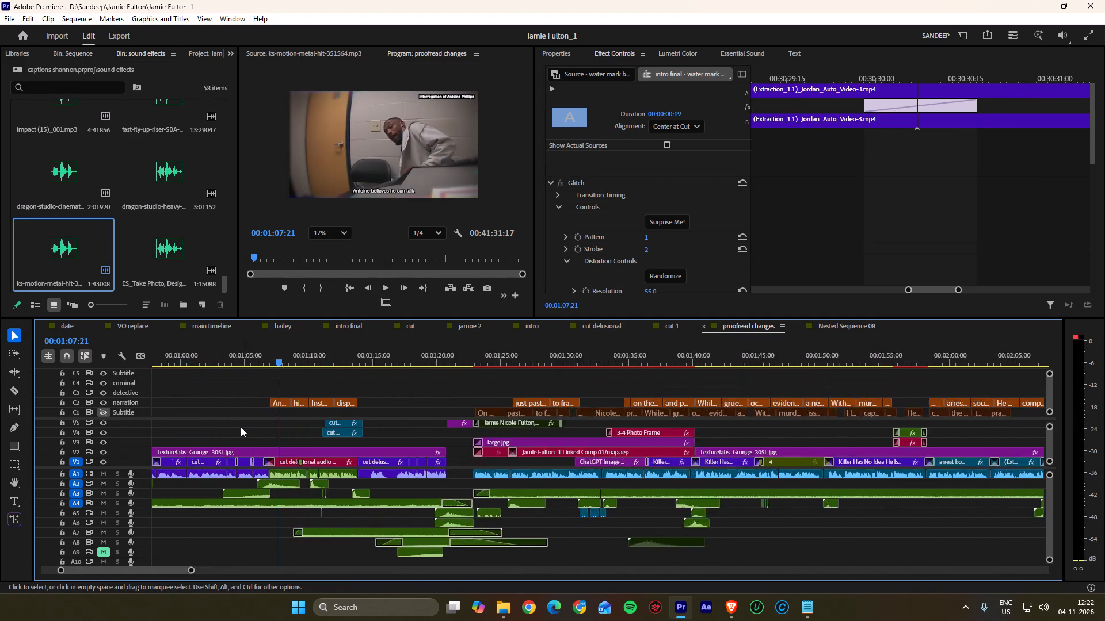
scroll(241, 427, "up", 9, "alt")
scroll(363, 437, "up", 7, "ctrl")
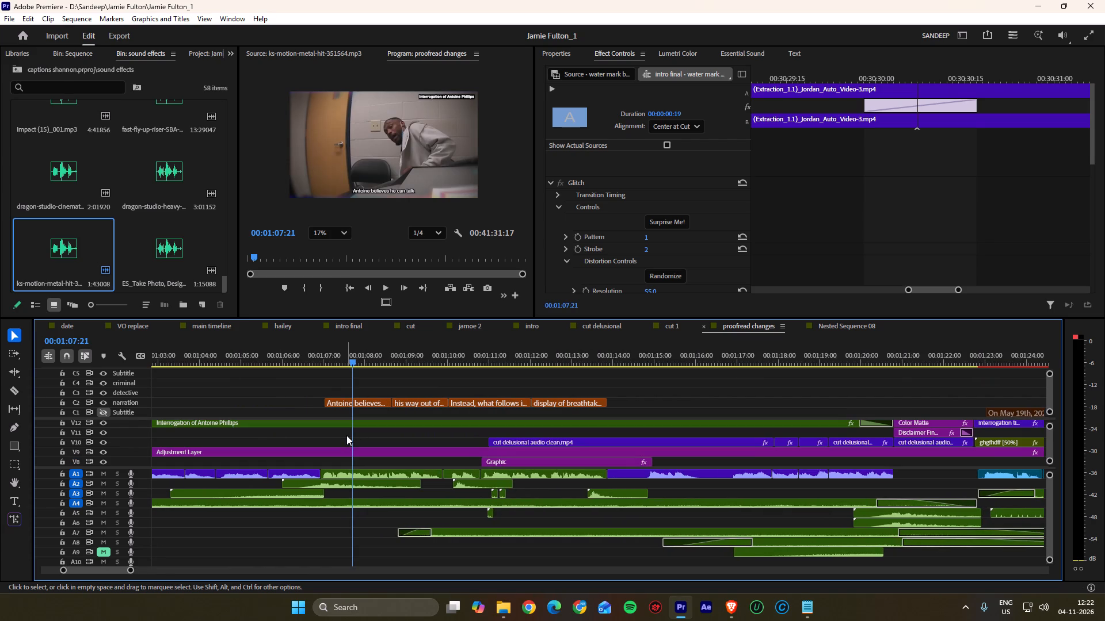
scroll(346, 435, "up", 16, "ctrl")
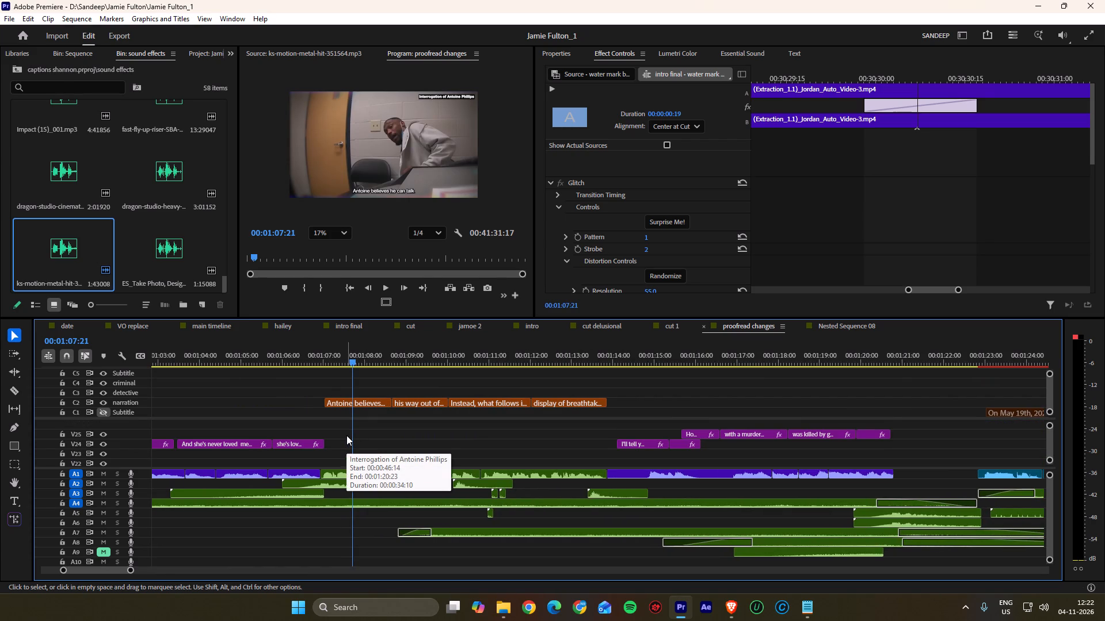
scroll(342, 434, "up", 7, "ctrl")
scroll(342, 434, "down", 13, "ctrl")
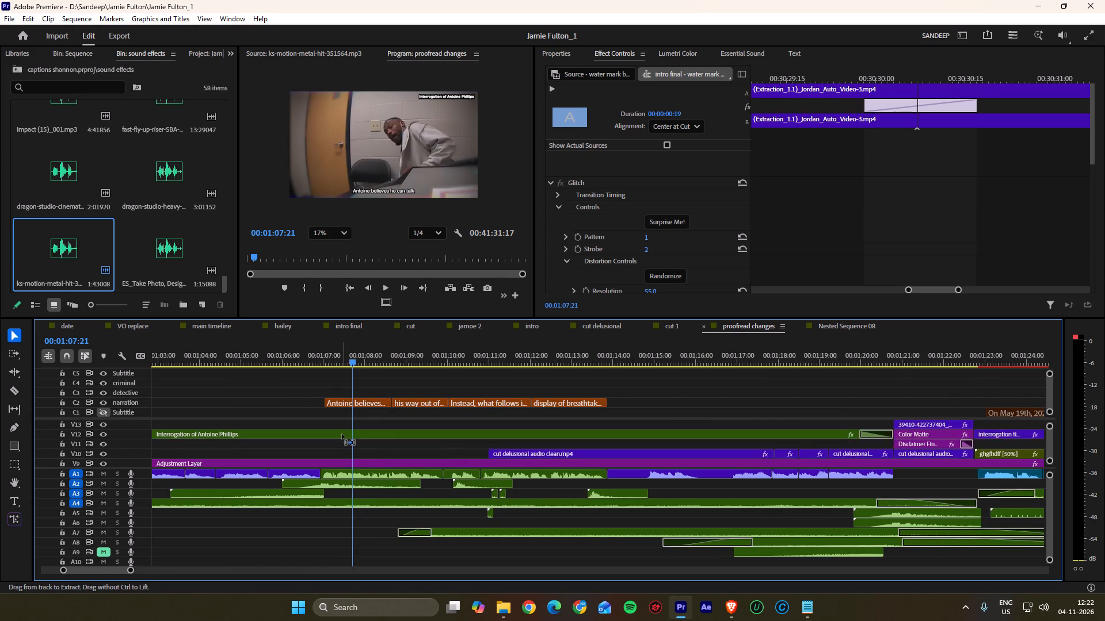
scroll(342, 434, "down", 16, "ctrl")
Scrub through the "proofread changes" intro between about 00:00:55 and 00:01:12 to examine its zooms, transitions and split screens.
left_click_drag(338, 352, 304, 354)
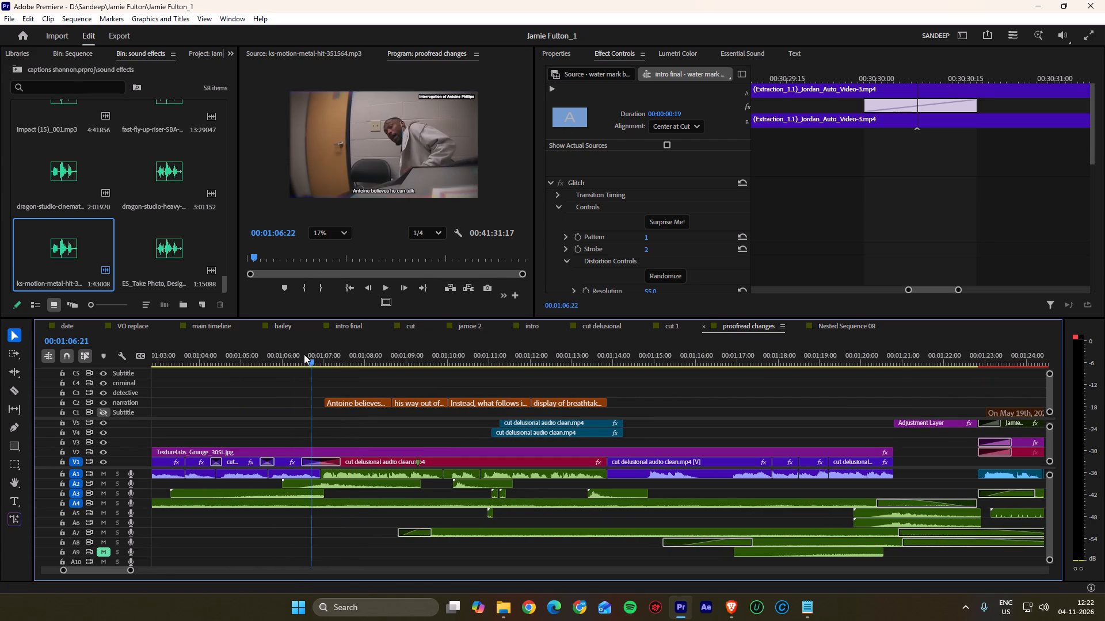
left_click_drag(304, 354, 294, 357)
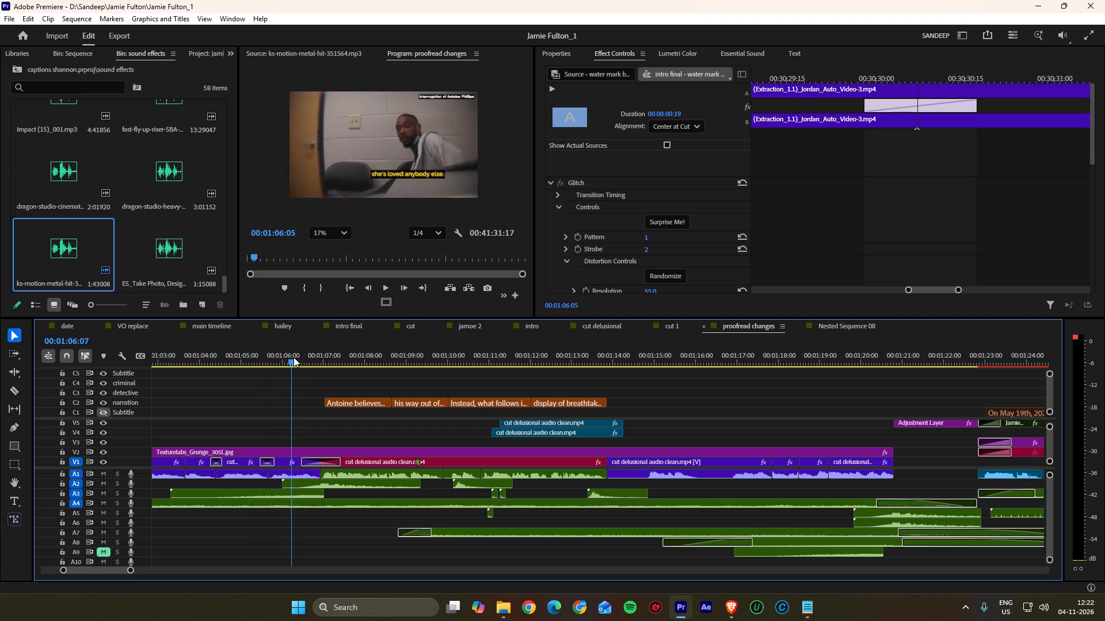
left_click_drag(294, 357, 359, 361)
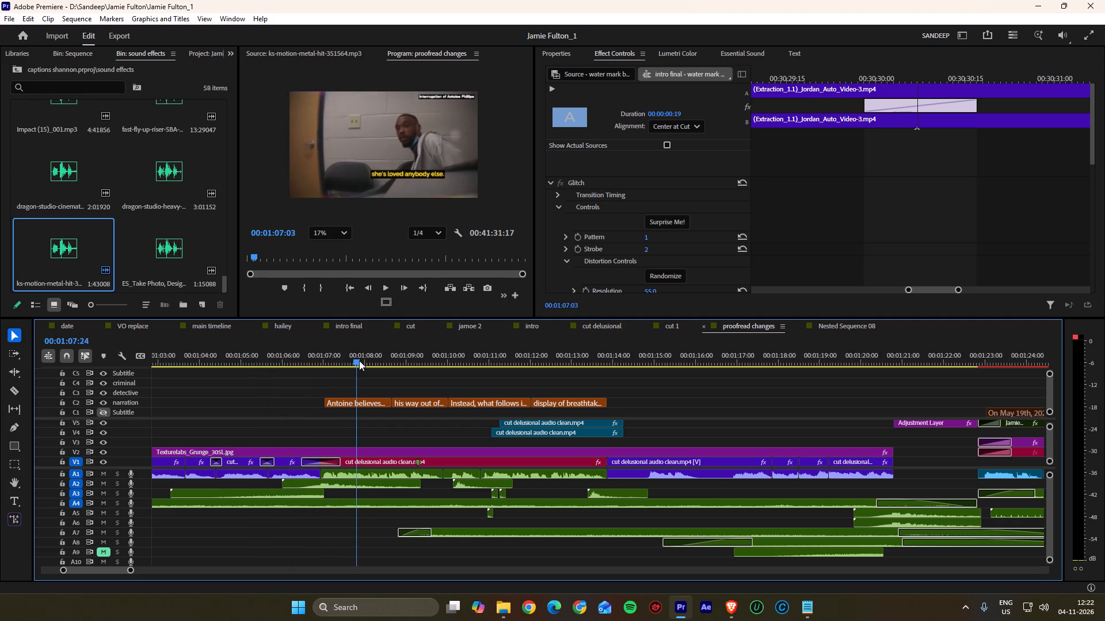
left_click_drag(359, 361, 542, 373)
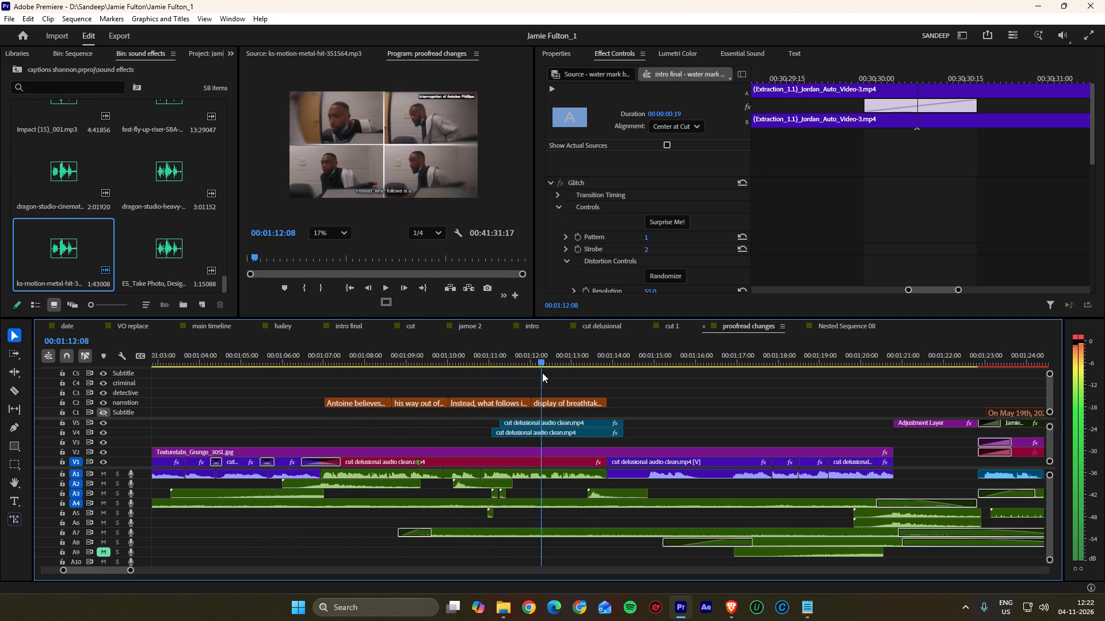
left_click_drag(542, 373, 132, 388)
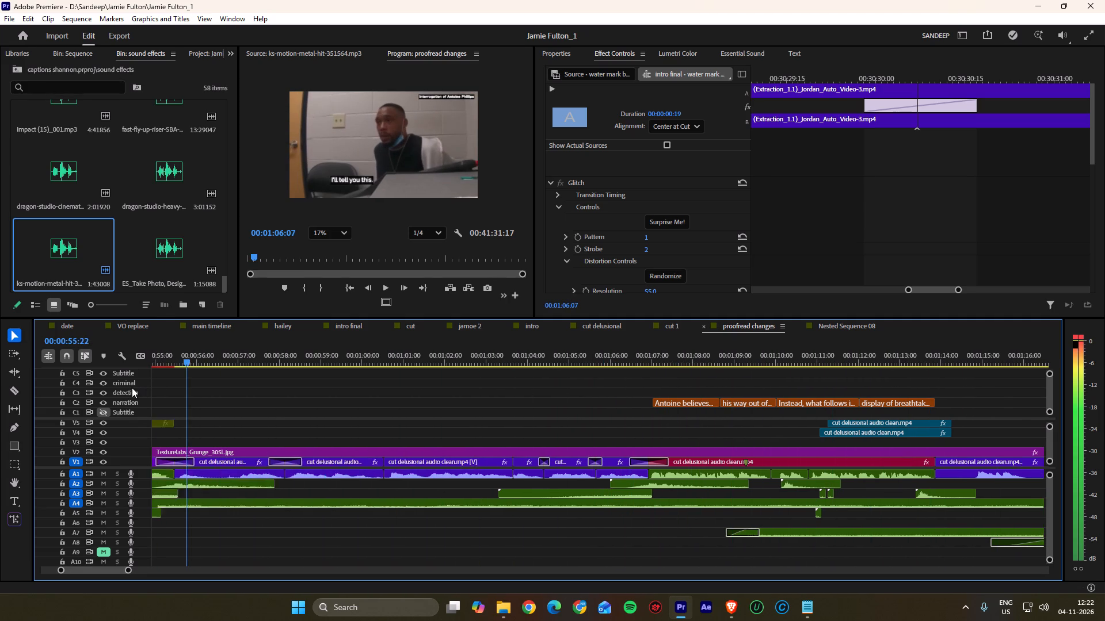
left_click_drag(132, 388, 427, 391)
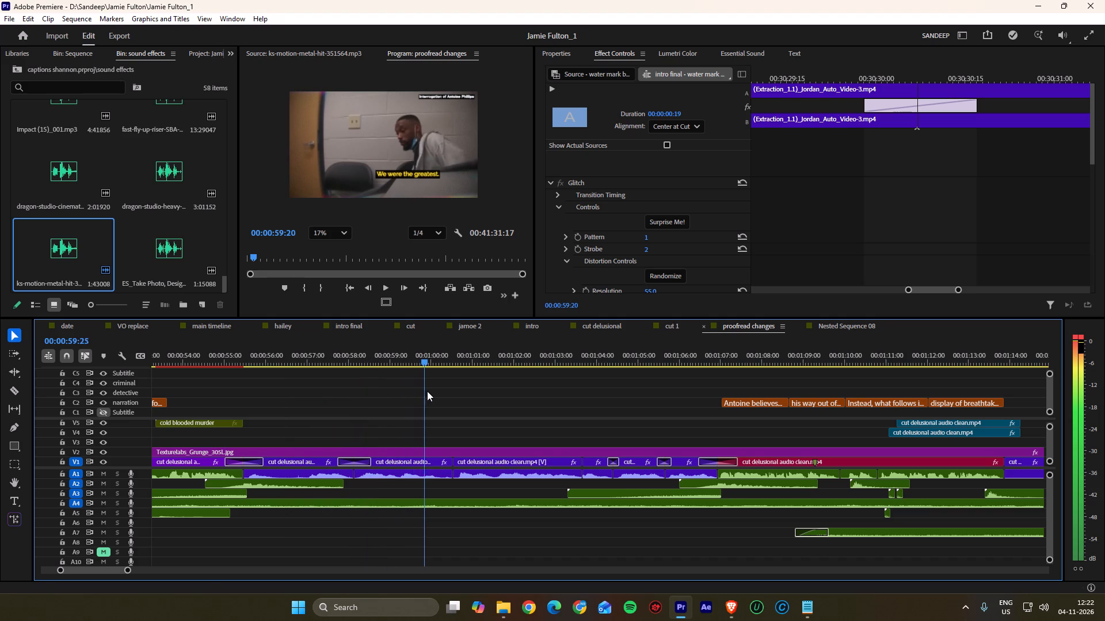
left_click_drag(427, 391, 428, 391)
scroll(399, 403, "down", 6)
left_click_drag(322, 358, 435, 363)
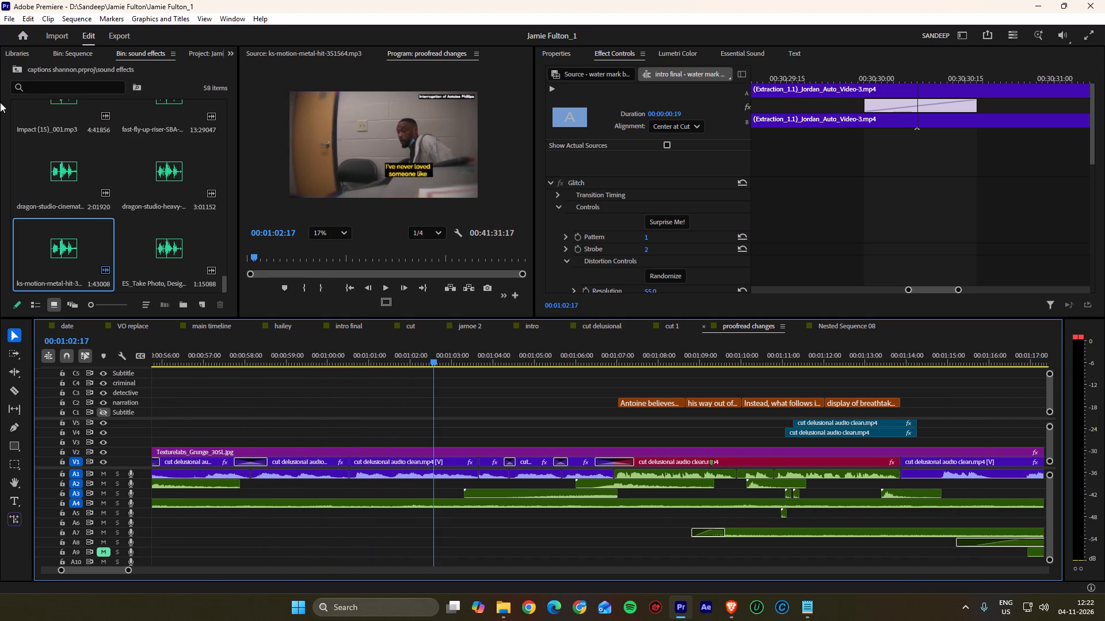
left_click_drag(433, 358, 476, 363)
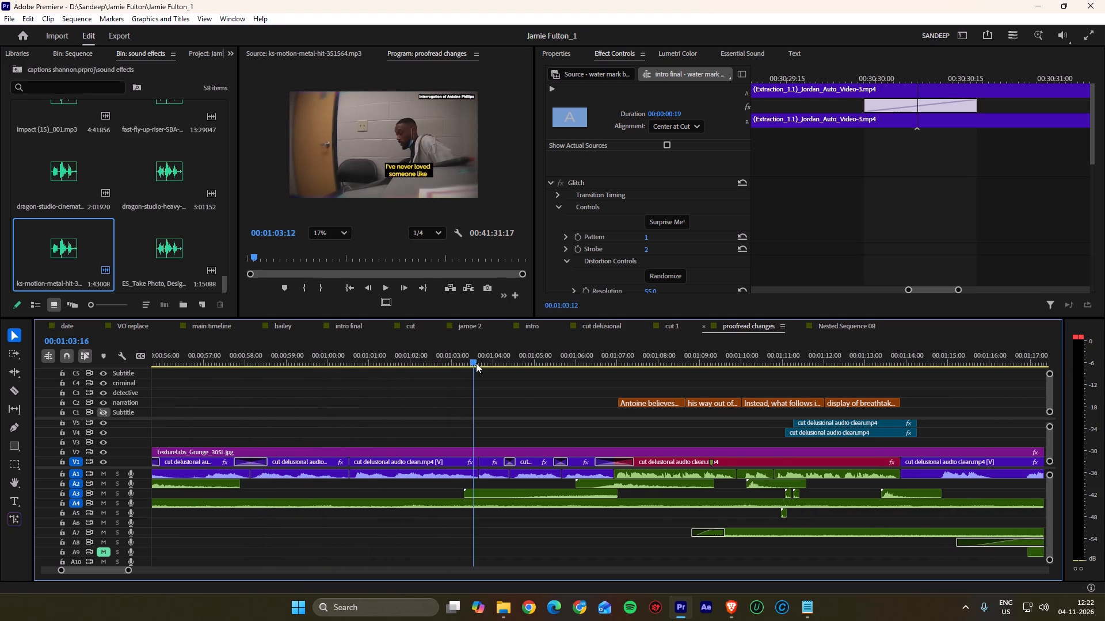
left_click_drag(476, 363, 524, 365)
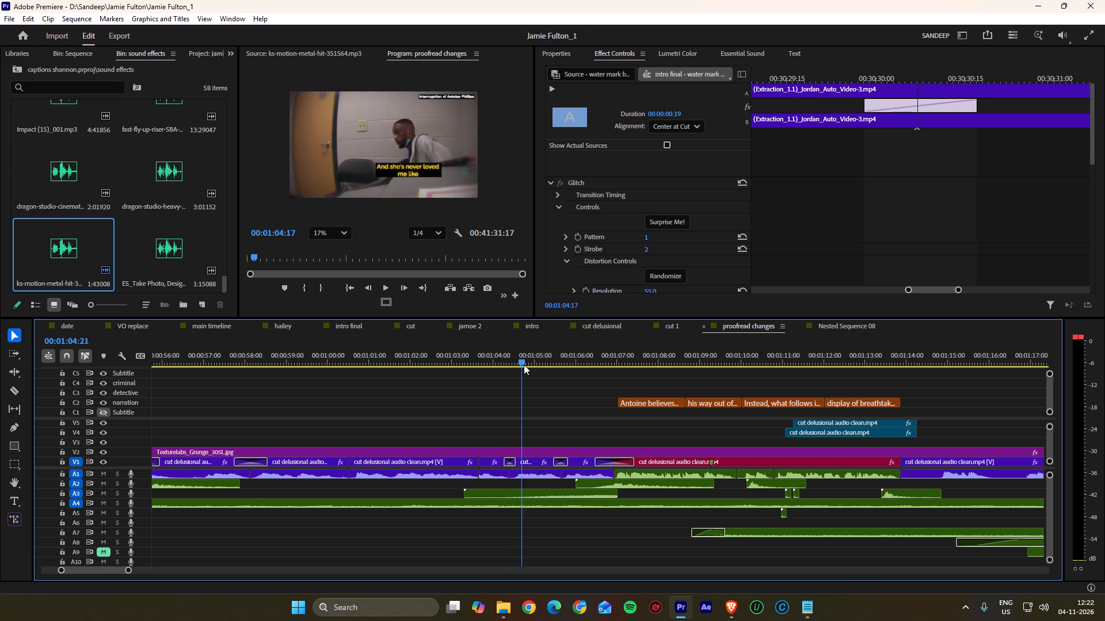
left_click_drag(524, 365, 607, 373)
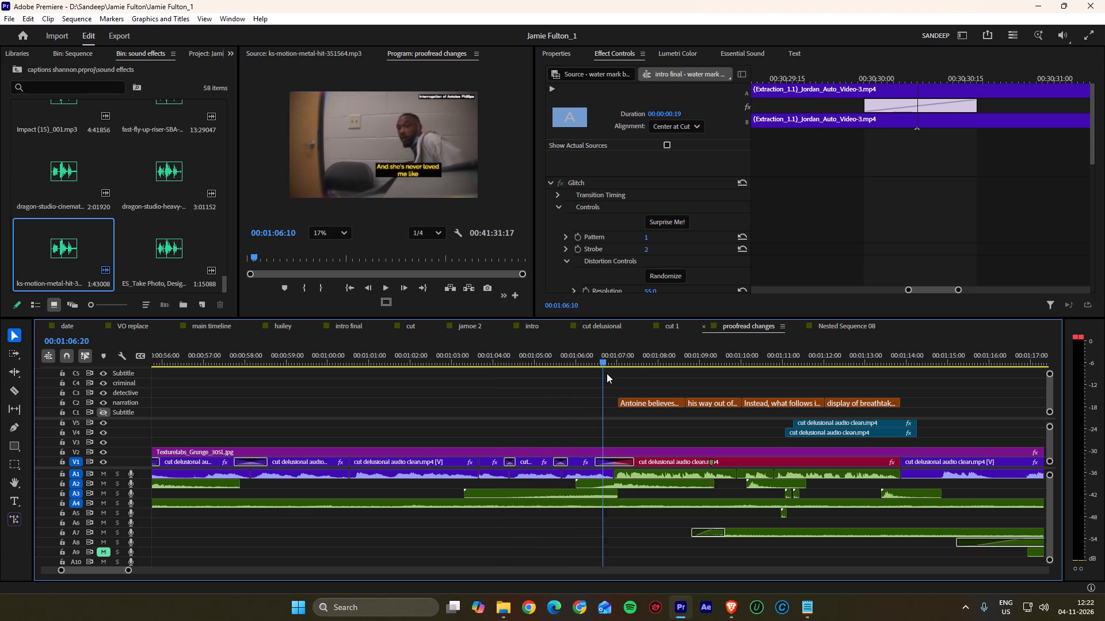
left_click_drag(607, 373, 660, 378)
Scrub through "proofread changes" between about 00:00:27 and 00:01:20 to examine how its intro uses on-screen text and effects.
scroll(615, 469, "down", 20, "alt")
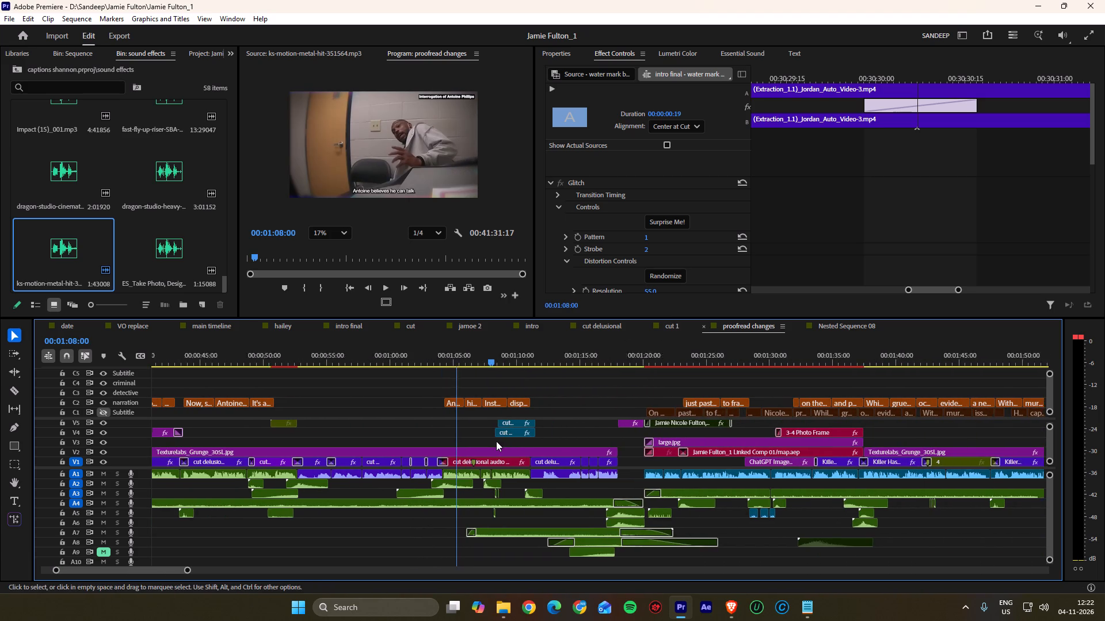
left_click_drag(468, 359, 562, 358)
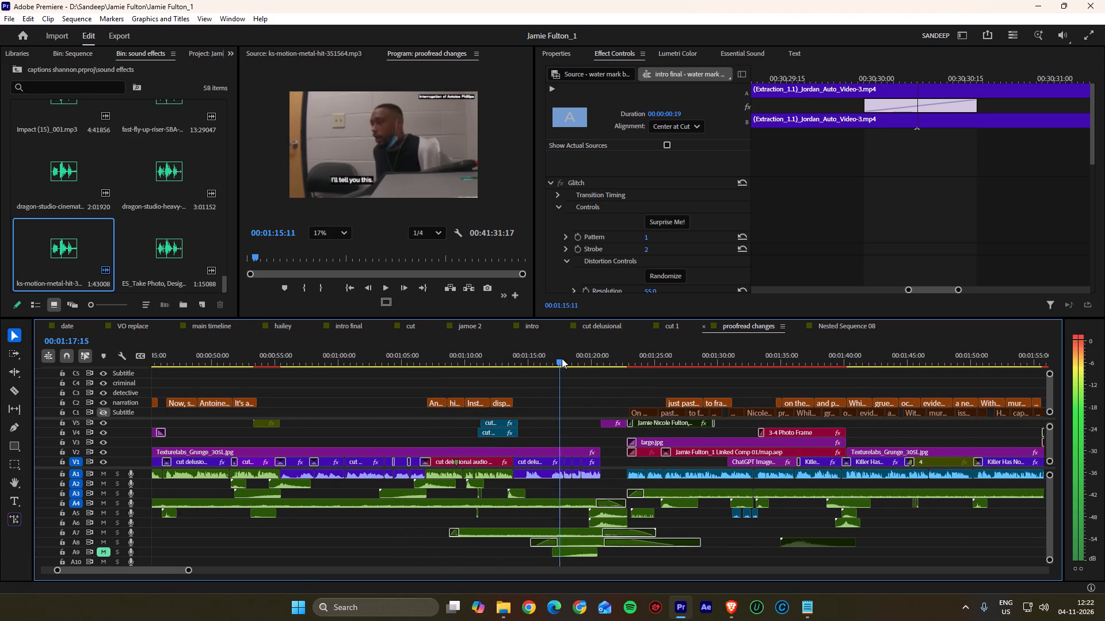
left_click_drag(562, 358, 591, 362)
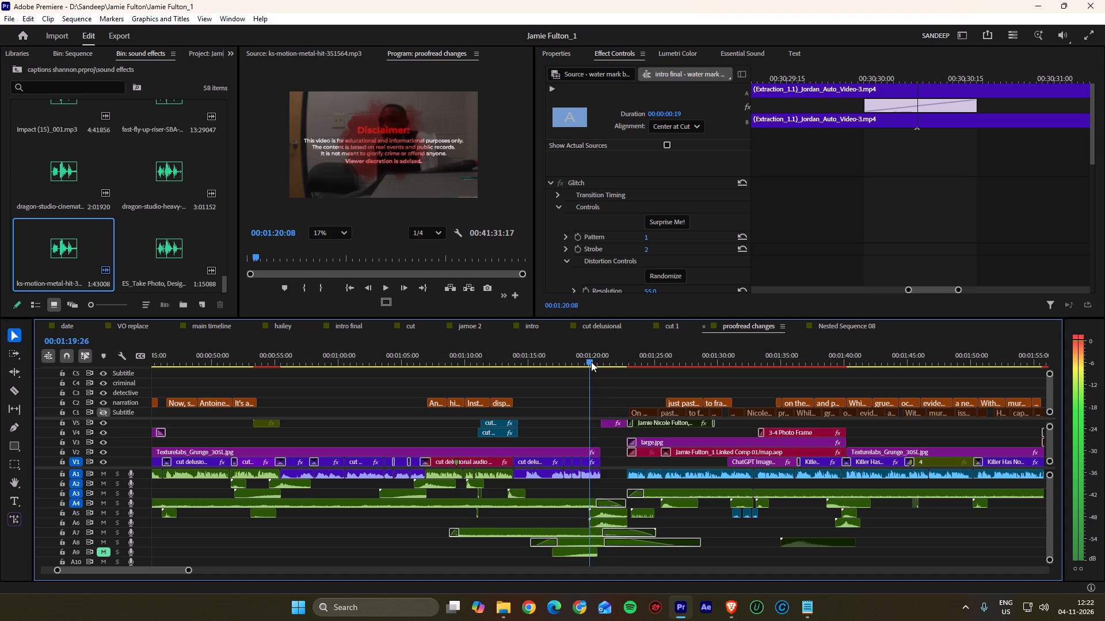
left_click_drag(591, 362, 231, 358)
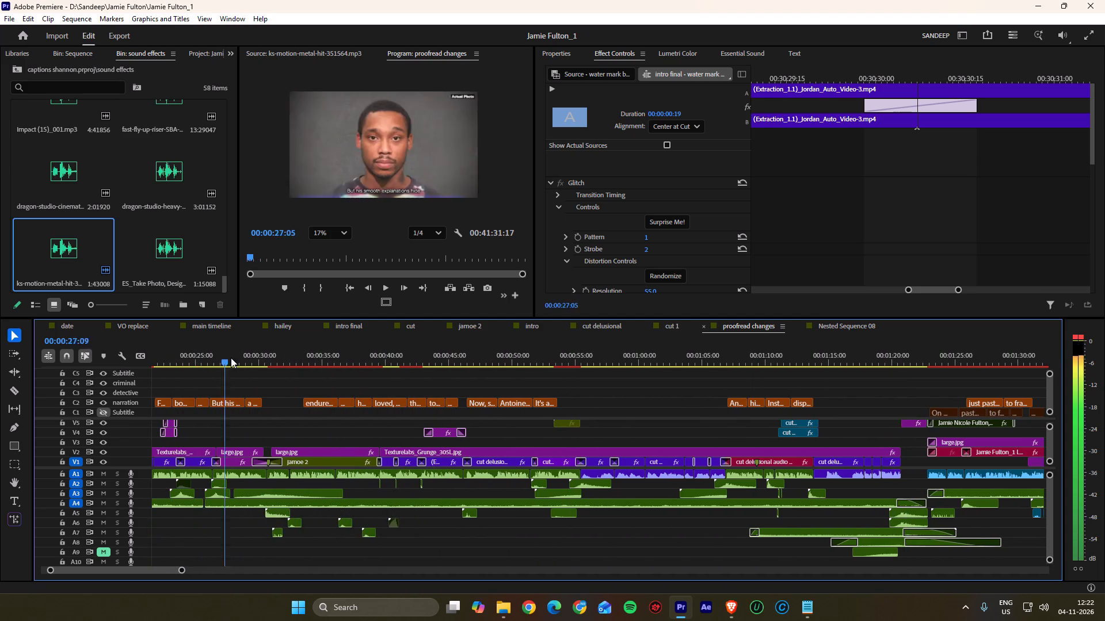
left_click_drag(231, 358, 513, 364)
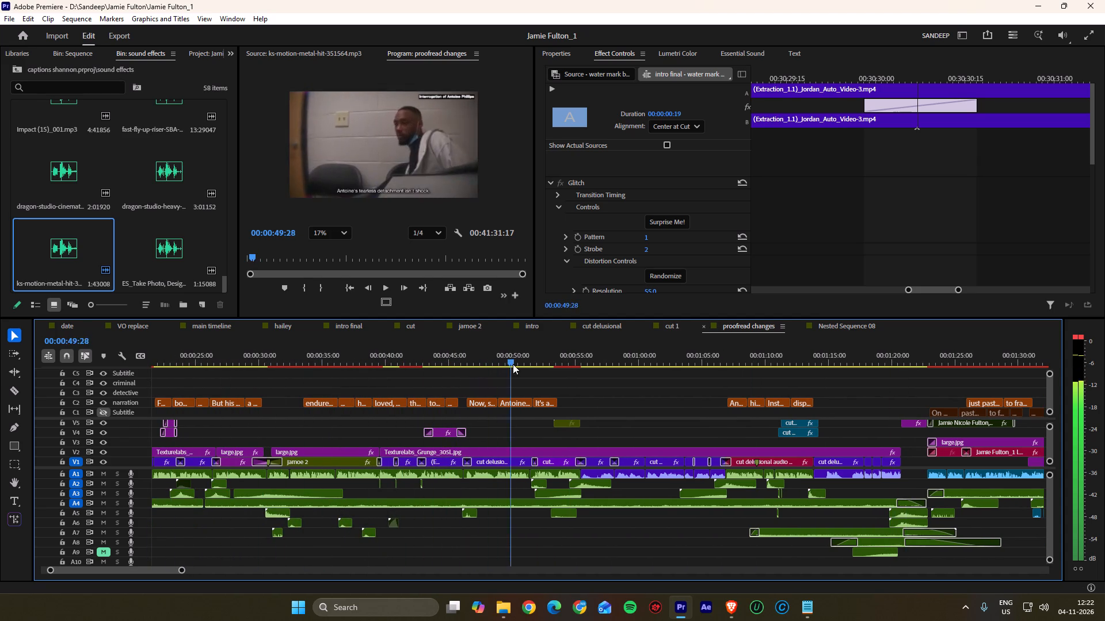
left_click_drag(513, 364, 574, 365)
scroll(572, 366, "down", 2)
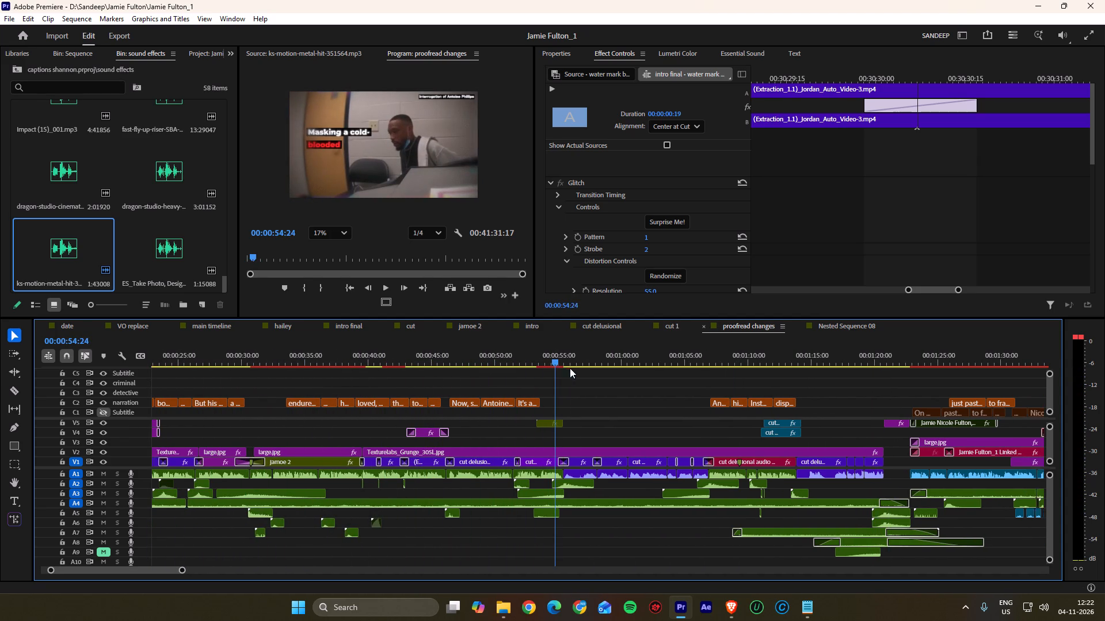
scroll(570, 368, "down", 2)
scroll(534, 423, "up", 2, "alt")
scroll(520, 427, "down", 1, "alt")
scroll(508, 428, "up", 18, "alt")
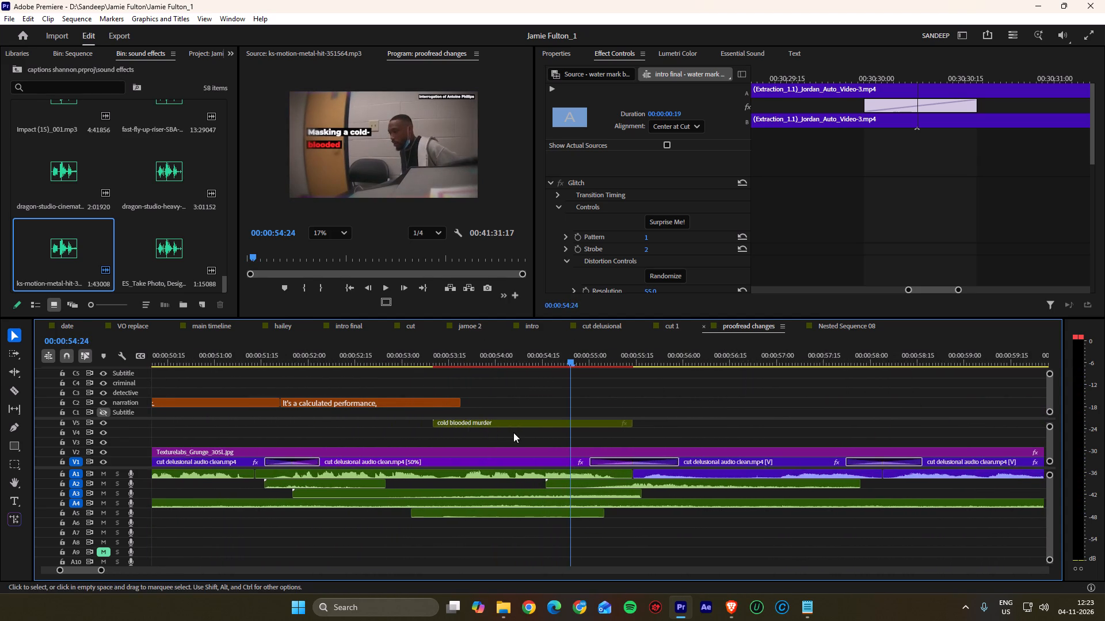
Copy the "cold blooded murder" text clip from V5 of "proofread changes" and paste it into "intro final" at 00:00:51:04.
scroll(513, 432, "up", 4)
scroll(514, 432, "up", 2, "ctrl")
scroll(514, 432, "down", 5, "ctrl")
left_click(523, 419)
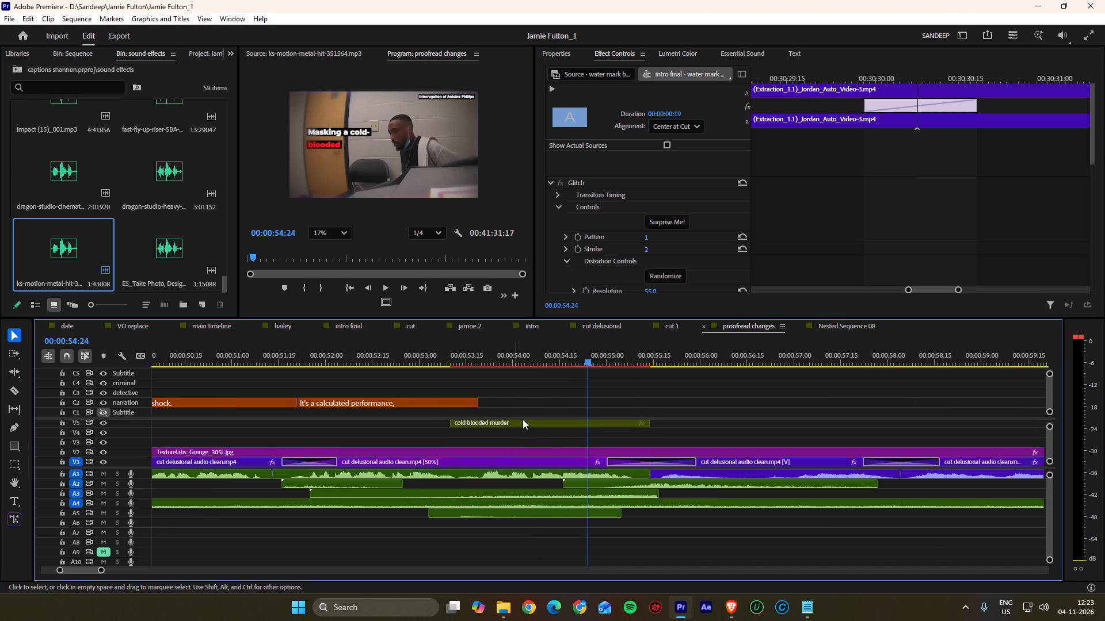
left_click(522, 421)
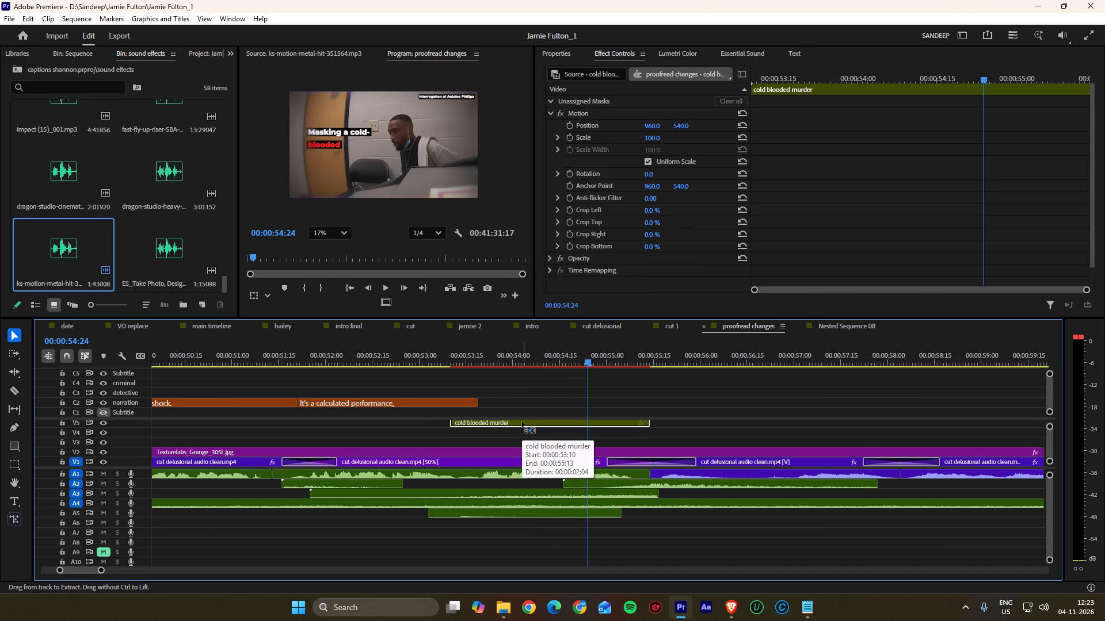
key("ctrl+c")
key("ctrl+c")
key("ctrl+c")
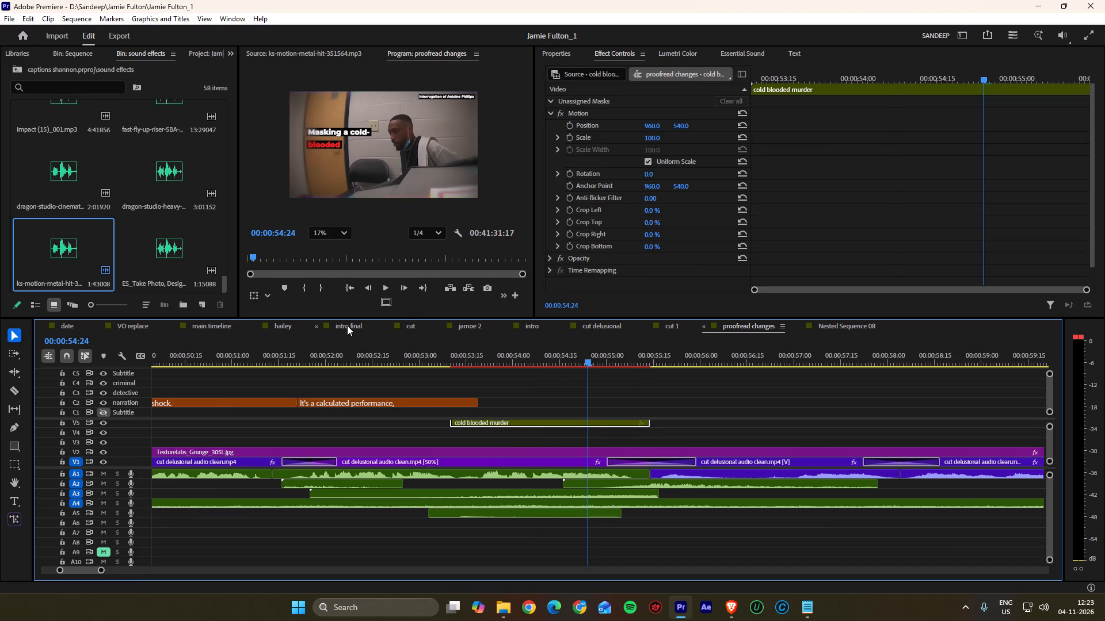
left_click(346, 325)
scroll(377, 382, "down", 3, "alt")
key("ctrl+v")
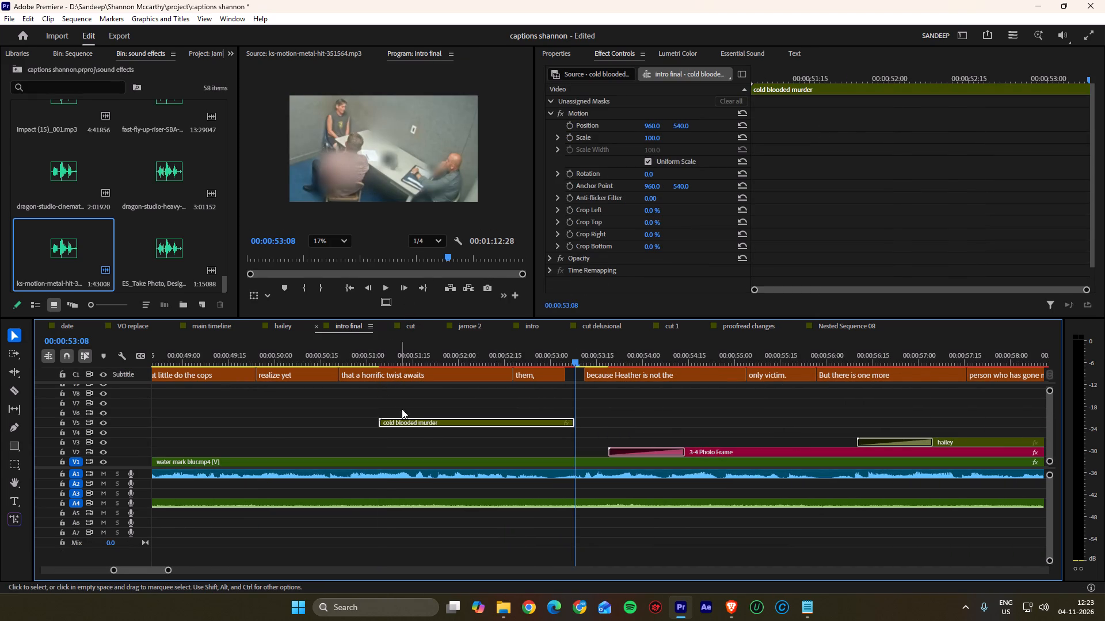
Open the nested "cold blooded murder" sequence, copy both of its 1-Line Basic Title 2 clips, and return to "intro final".
double_click(428, 417)
double_click(427, 424)
double_click(432, 420)
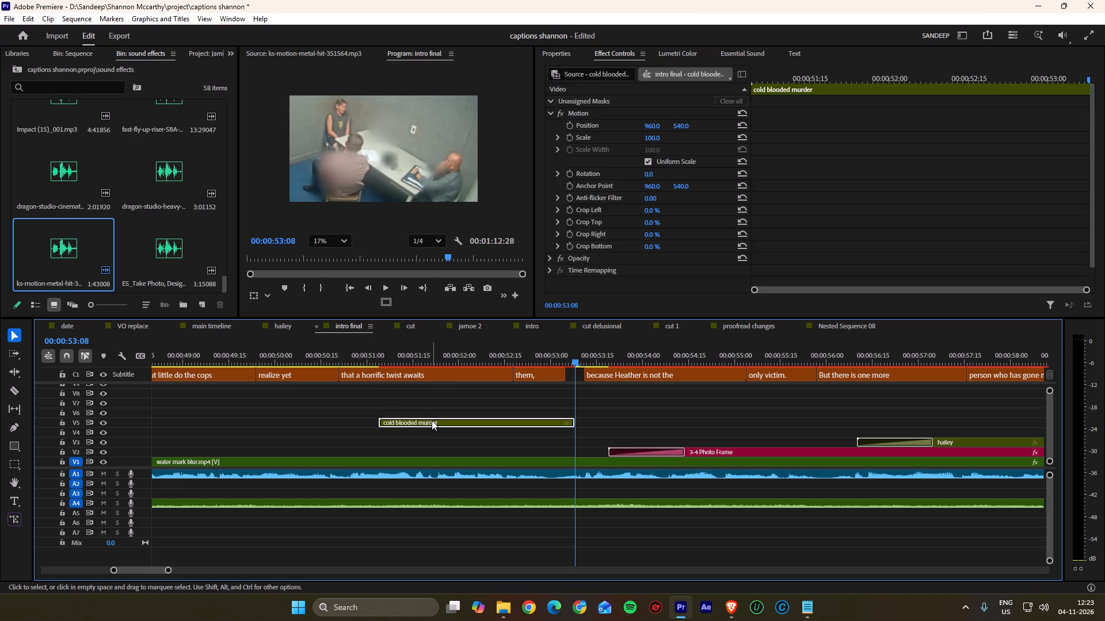
left_click_drag(394, 416, 420, 461)
key("ctrl+c")
key("ctrl+c")
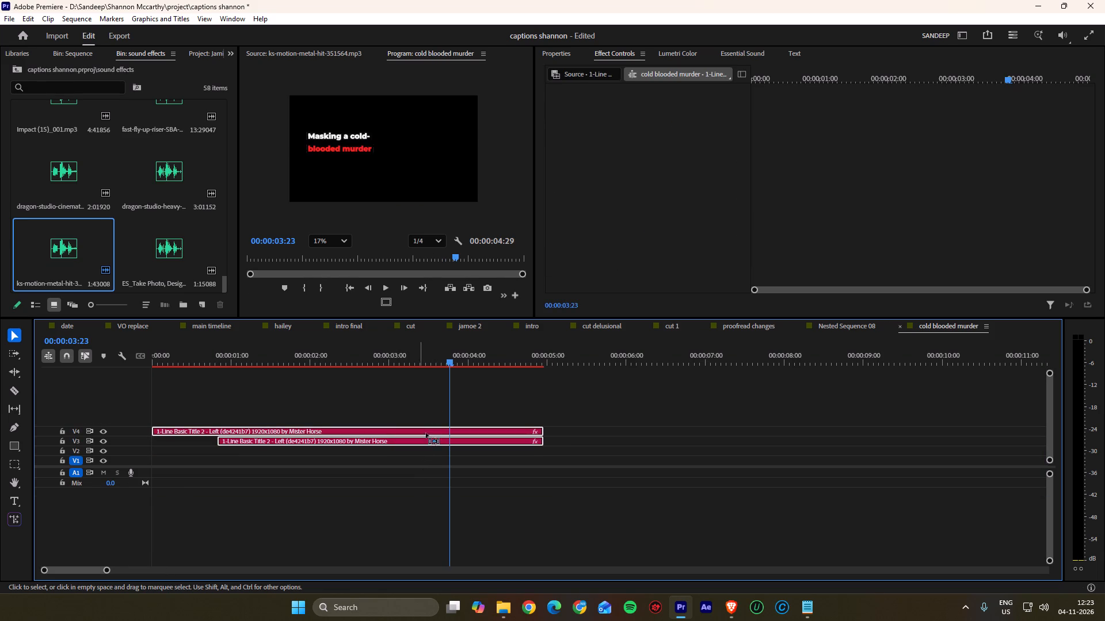
key("ctrl+c")
left_click(351, 327)
scroll(414, 408, "down", 3, "alt")
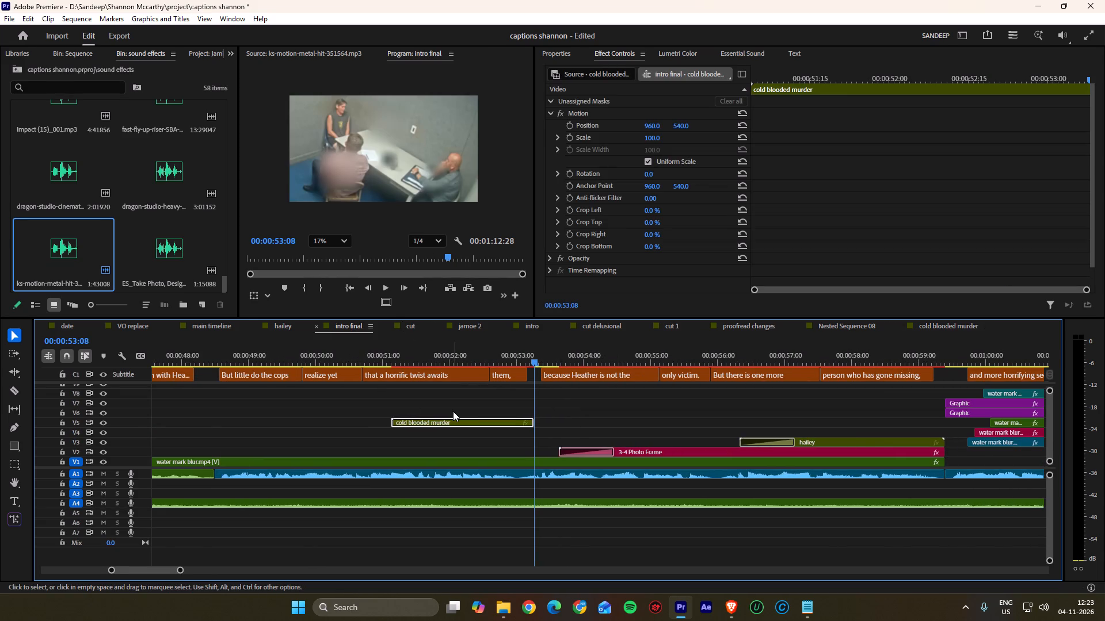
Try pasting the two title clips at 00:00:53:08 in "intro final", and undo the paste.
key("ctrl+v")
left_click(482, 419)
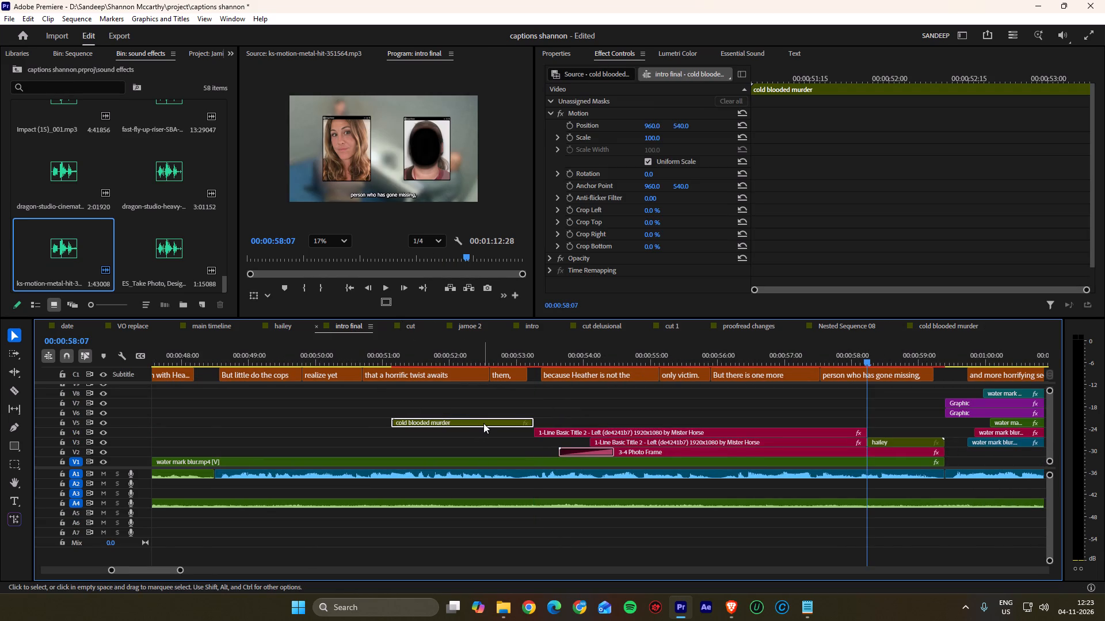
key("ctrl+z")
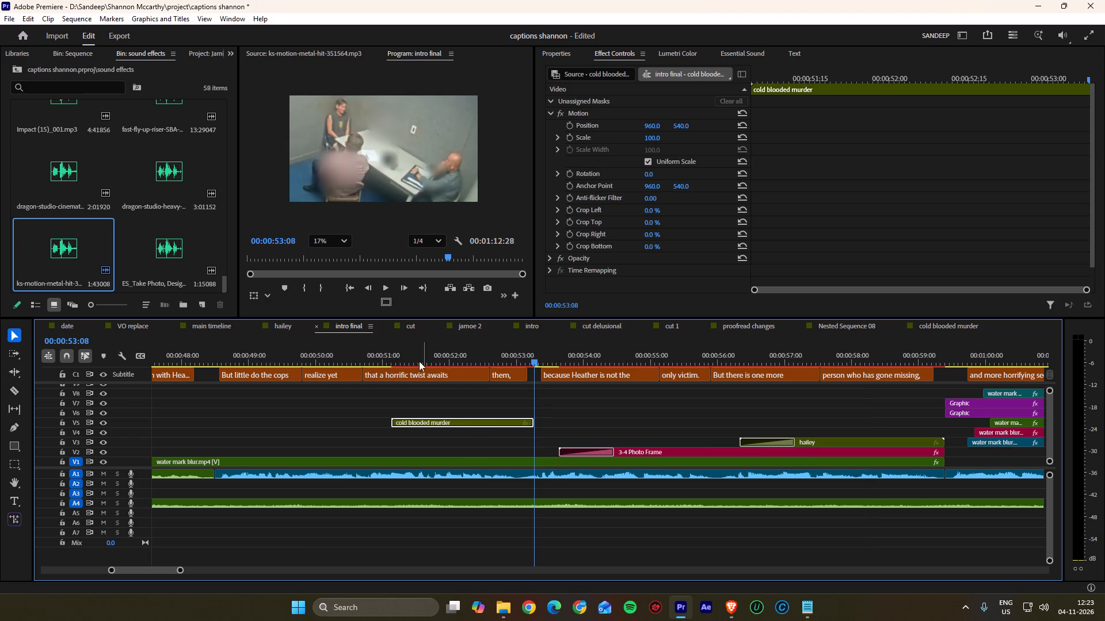
Paste the two title clips on V3 and V4 at about 00:00:49:22, and delete the nested "cold blooded murder" clip.
left_click_drag(393, 359, 300, 358)
key("ctrl+v")
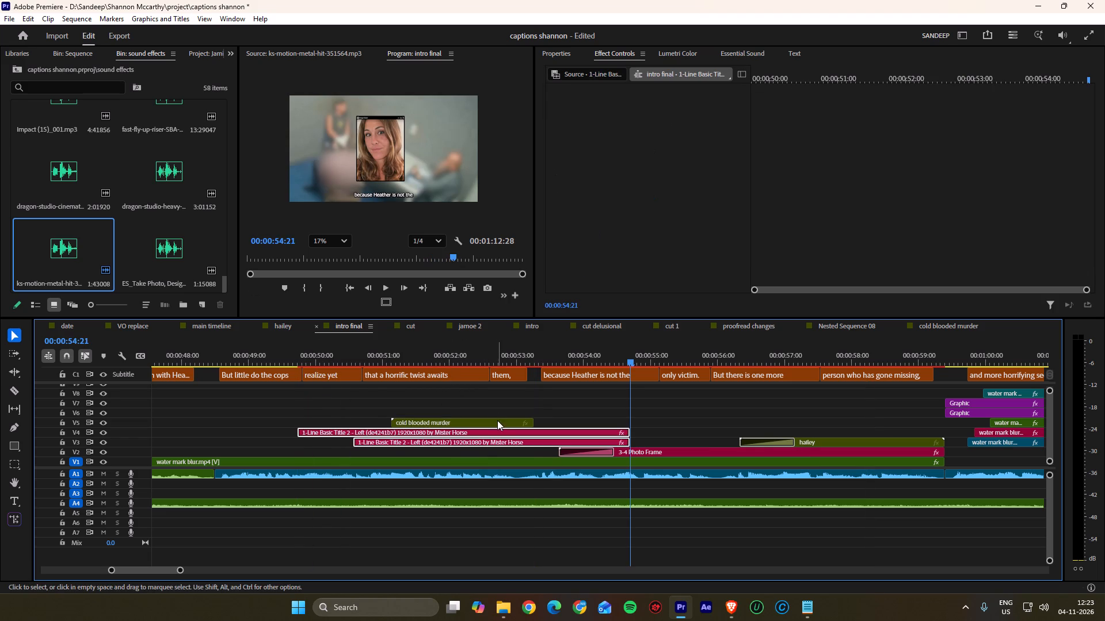
left_click(497, 420)
key("Delete")
Play the "realize yet that a horrific twist awaits" narration in short bursts to check the title timing against the word "horrific".
left_click_drag(380, 350, 289, 345)
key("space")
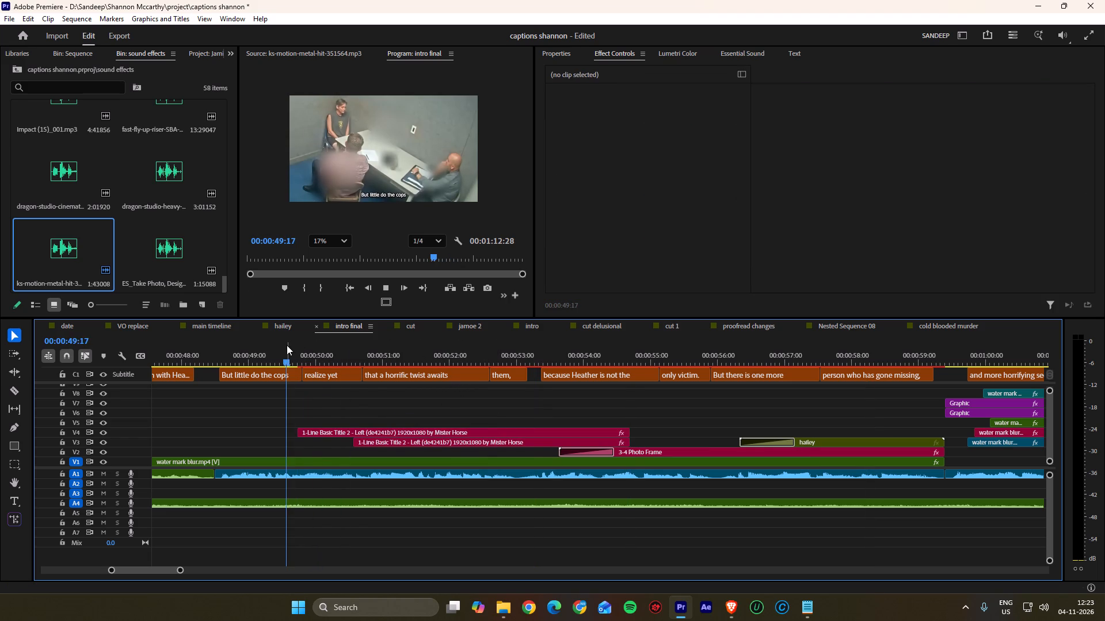
scroll(314, 404, "up", 2, "alt")
scroll(314, 404, "up", 3)
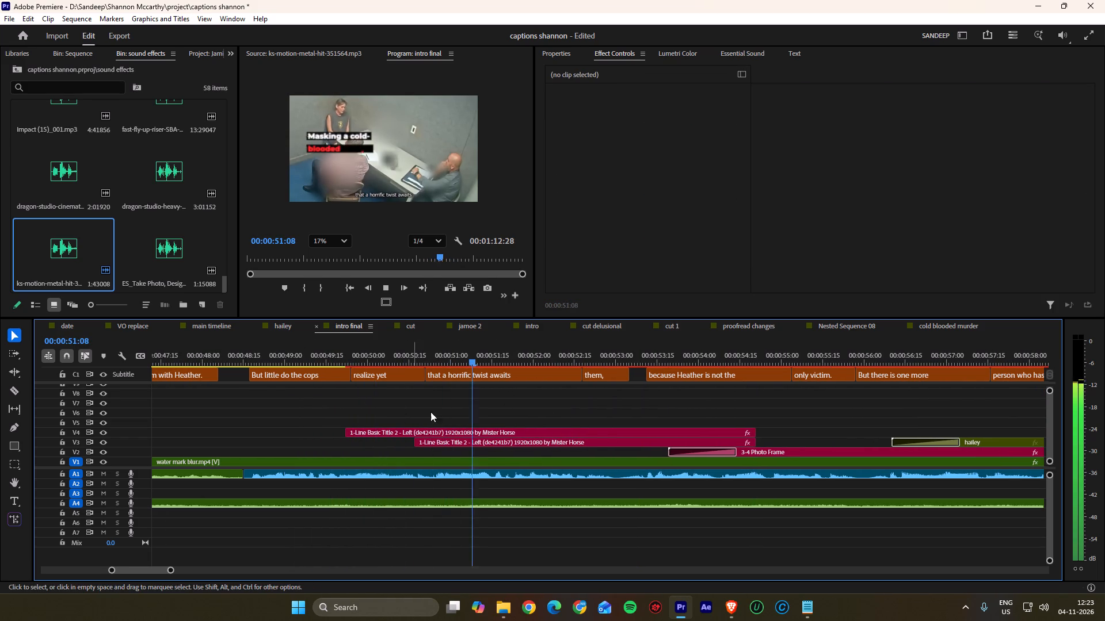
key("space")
left_click_drag(436, 355, 332, 355)
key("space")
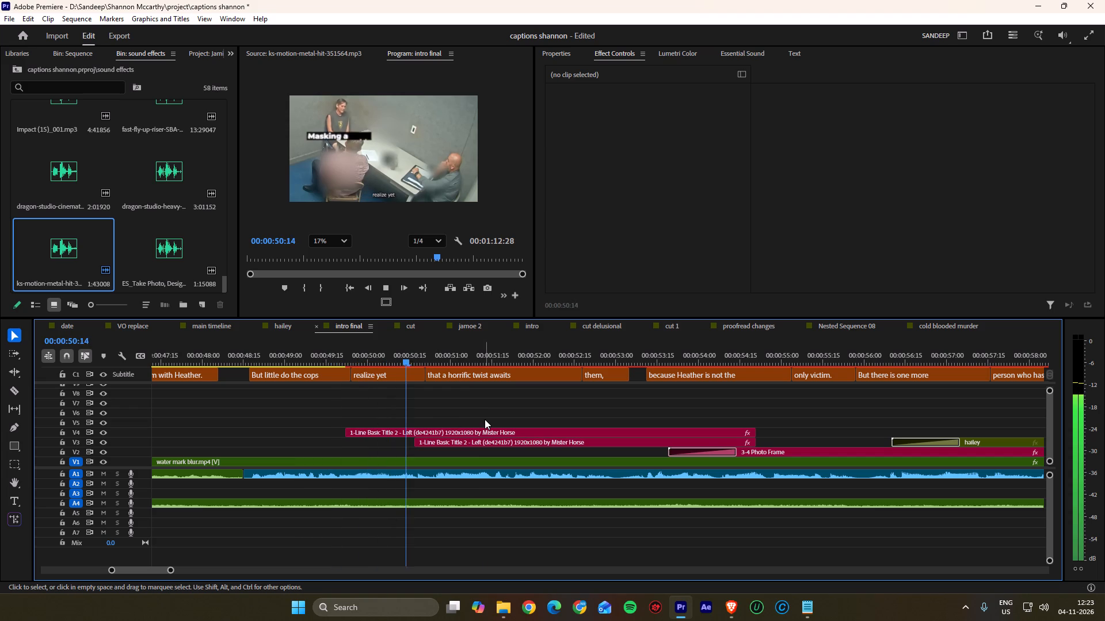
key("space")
scroll(485, 419, "down", 2)
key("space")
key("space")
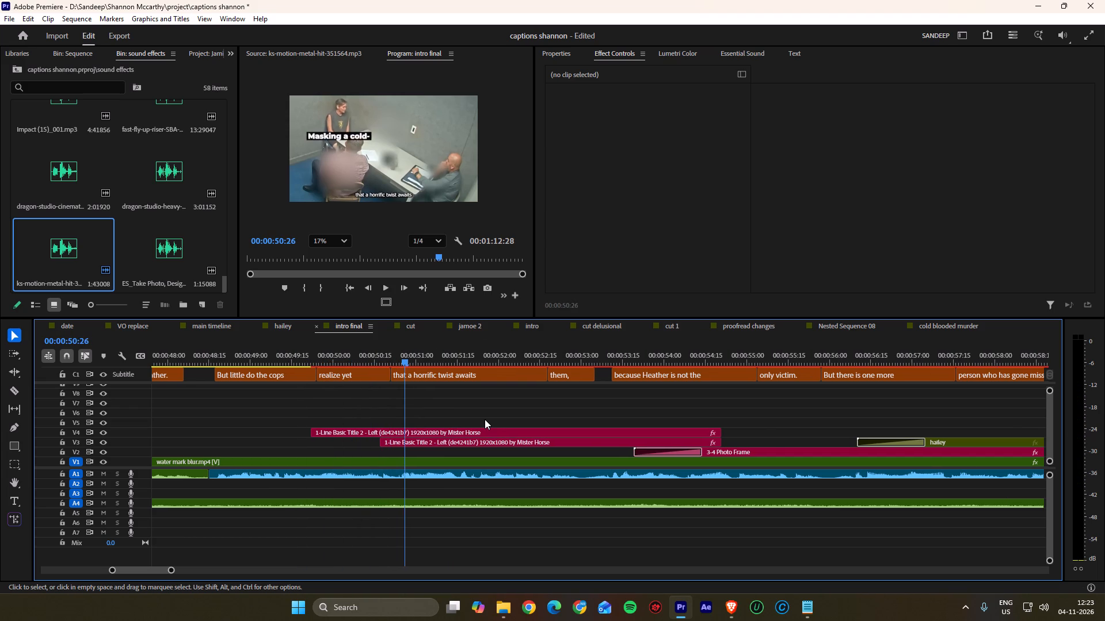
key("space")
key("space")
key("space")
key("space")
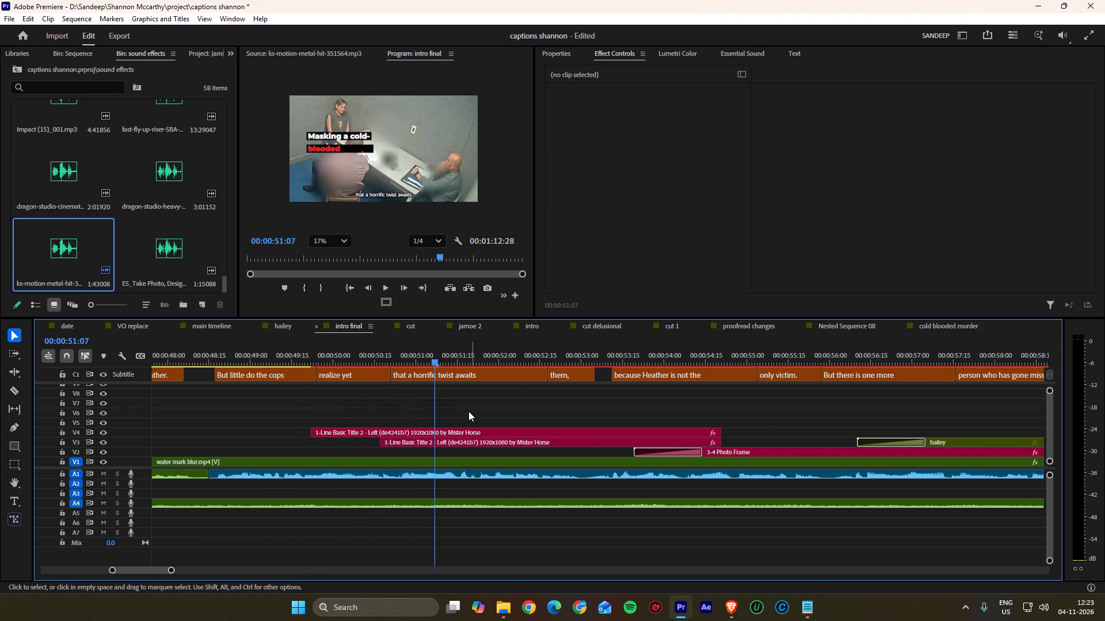
Move both title clips up to V5 and V6 so the first one starts at 00:00:51:03, and play them back.
left_click_drag(420, 350, 429, 363)
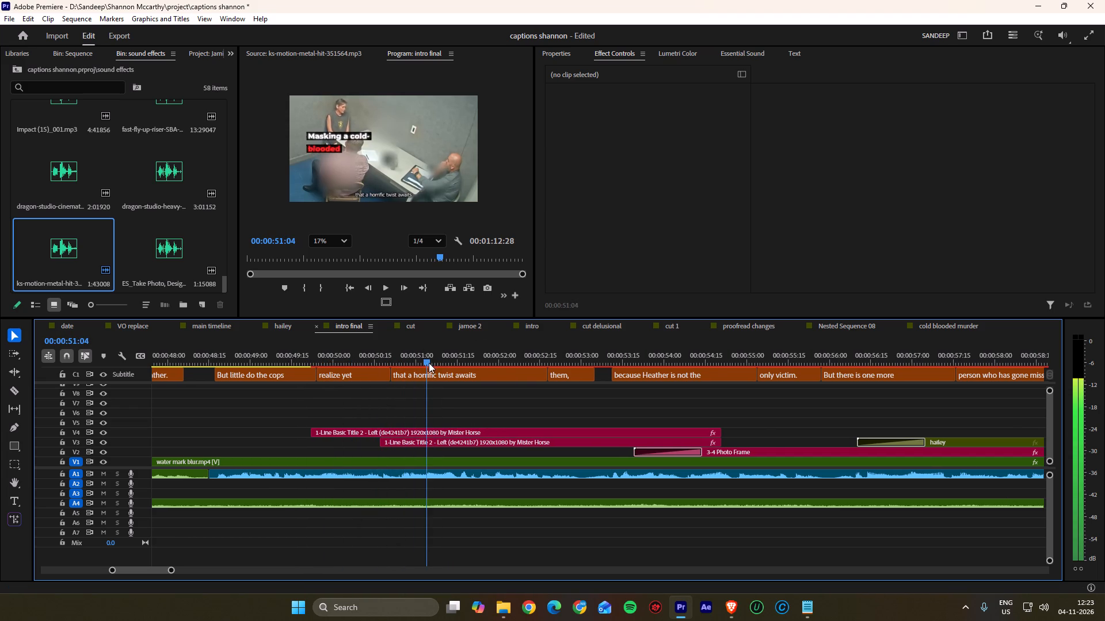
left_click_drag(429, 363, 426, 366)
left_click_drag(456, 420, 468, 444)
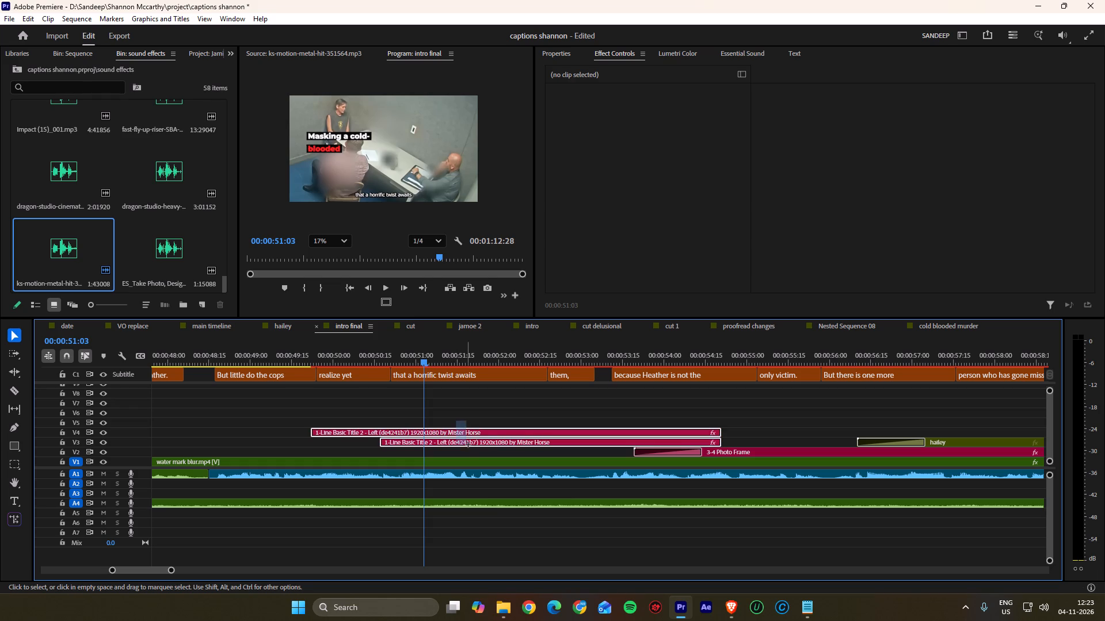
left_click_drag(468, 444, 469, 444)
left_click_drag(473, 431, 586, 413)
left_click(508, 444)
scroll(439, 434, "down", 3)
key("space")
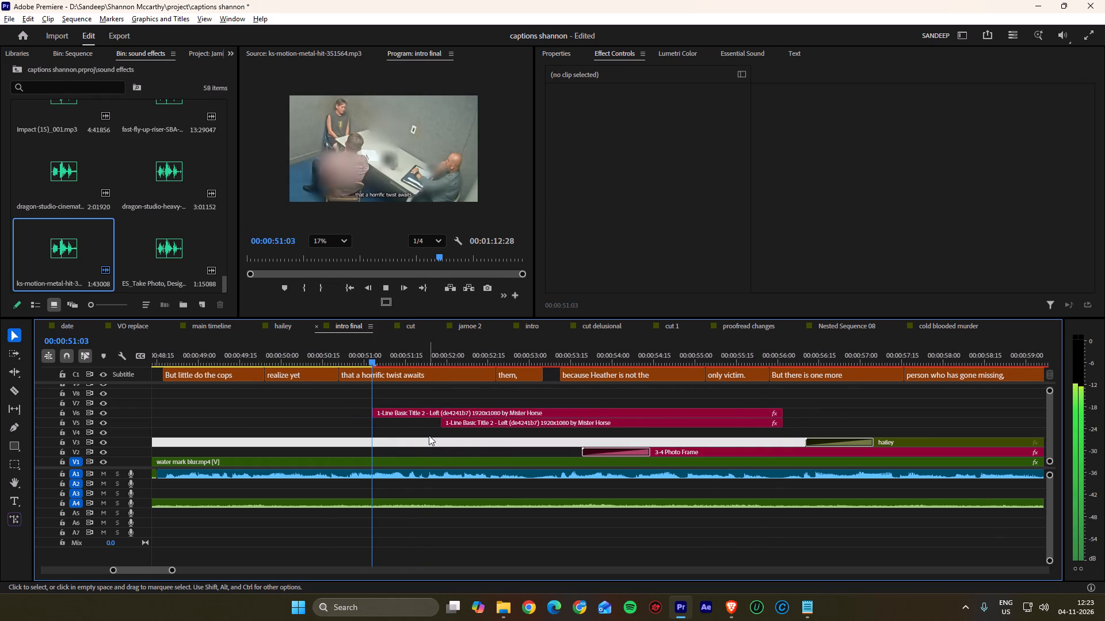
scroll(407, 426, "up", 3, "alt")
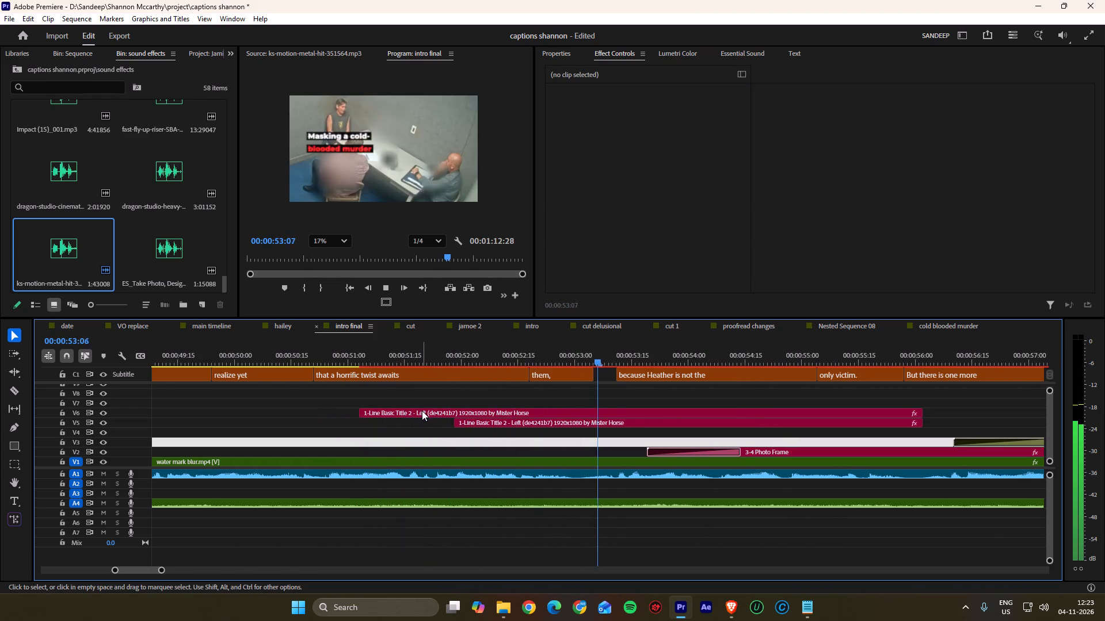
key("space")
Replace the text of the V6 title clip with "Horrific twist" and play it back from 00:00:51:12.
left_click_drag(449, 356, 354, 353)
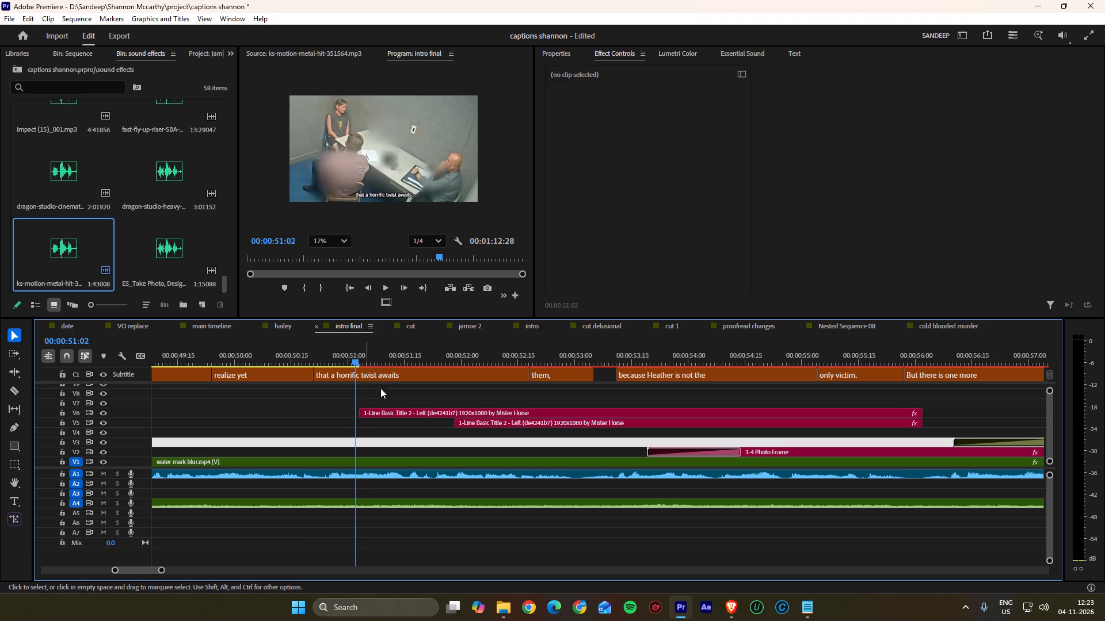
left_click(405, 409)
left_click(395, 354)
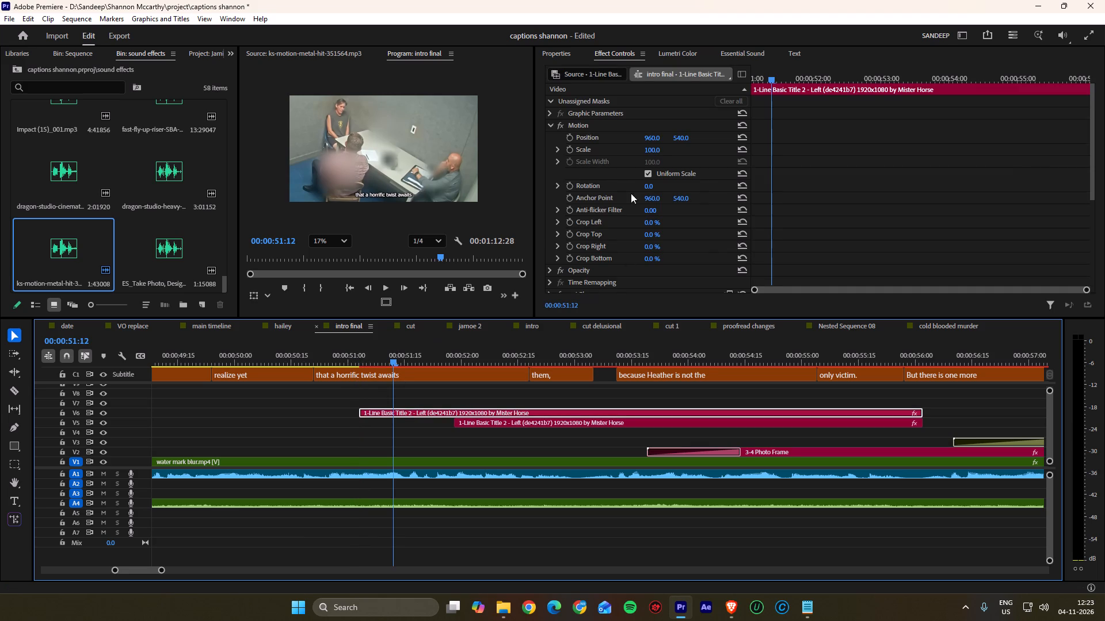
left_click(561, 54)
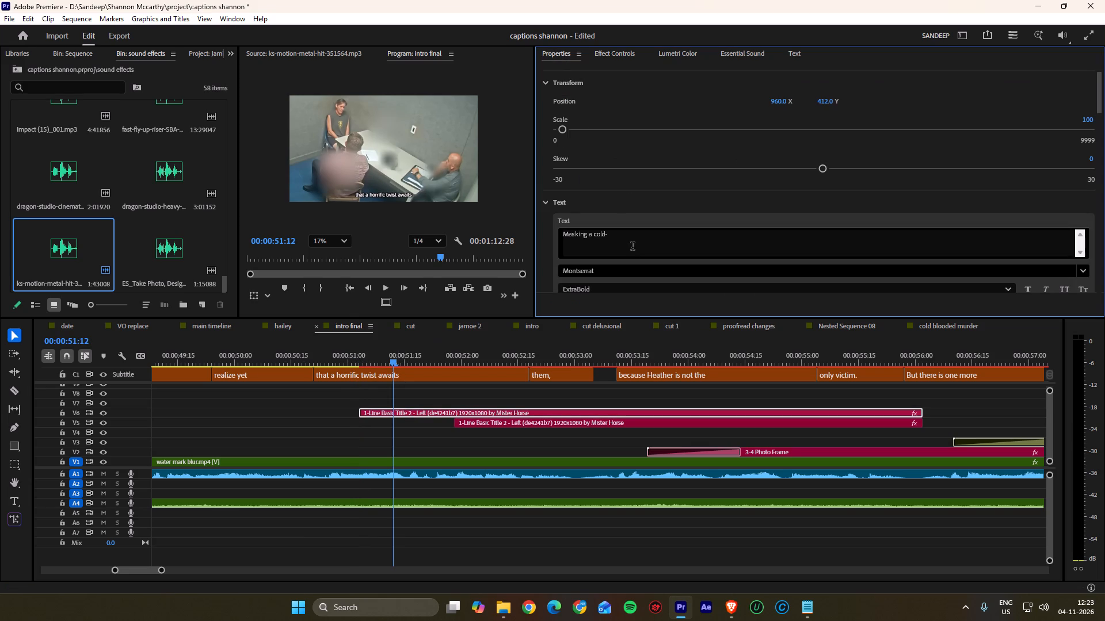
left_click_drag(624, 233, 467, 215)
key("BackSpace")
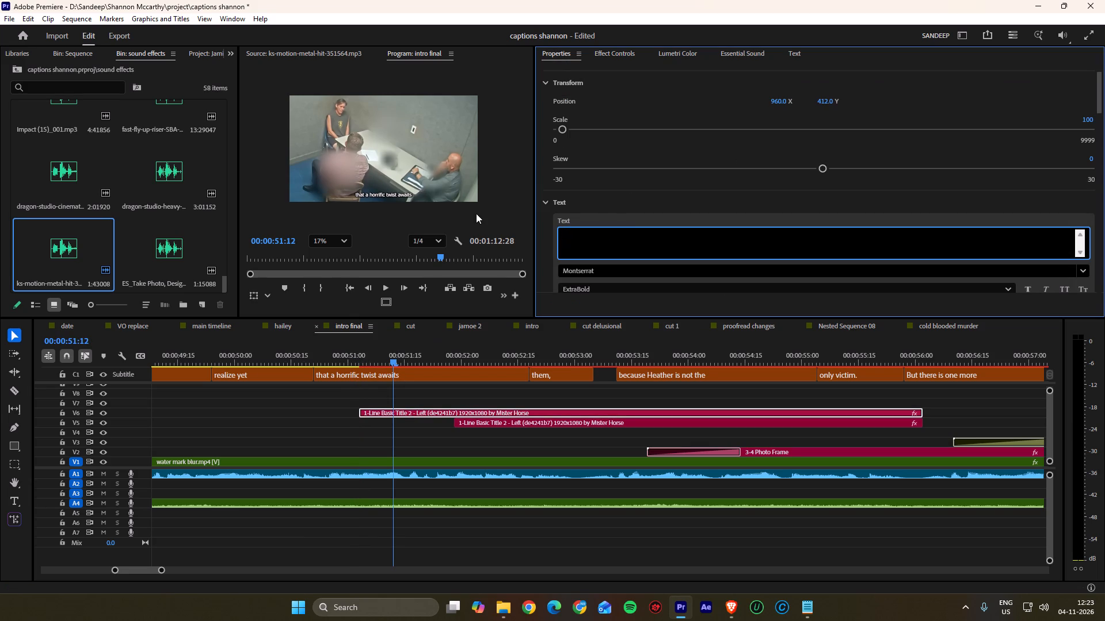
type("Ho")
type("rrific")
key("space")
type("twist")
left_click(372, 426)
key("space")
scroll(398, 425, "down", 2)
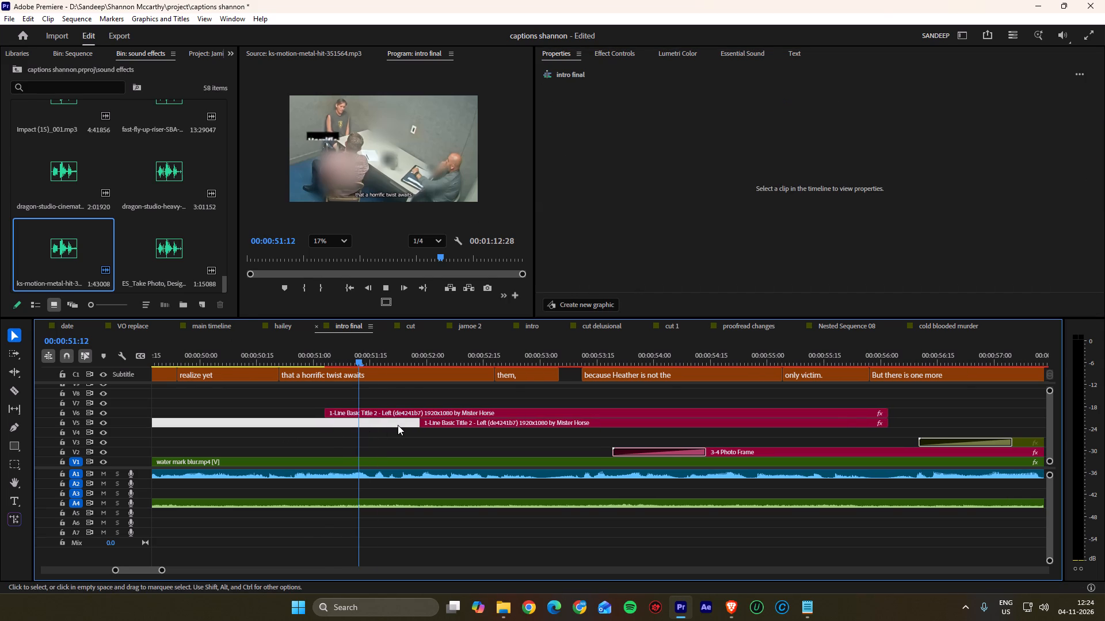
Replace the text of the V5 title clip with "awaits them" and play both titles back from just before 00:00:51:00.
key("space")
double_click(479, 426)
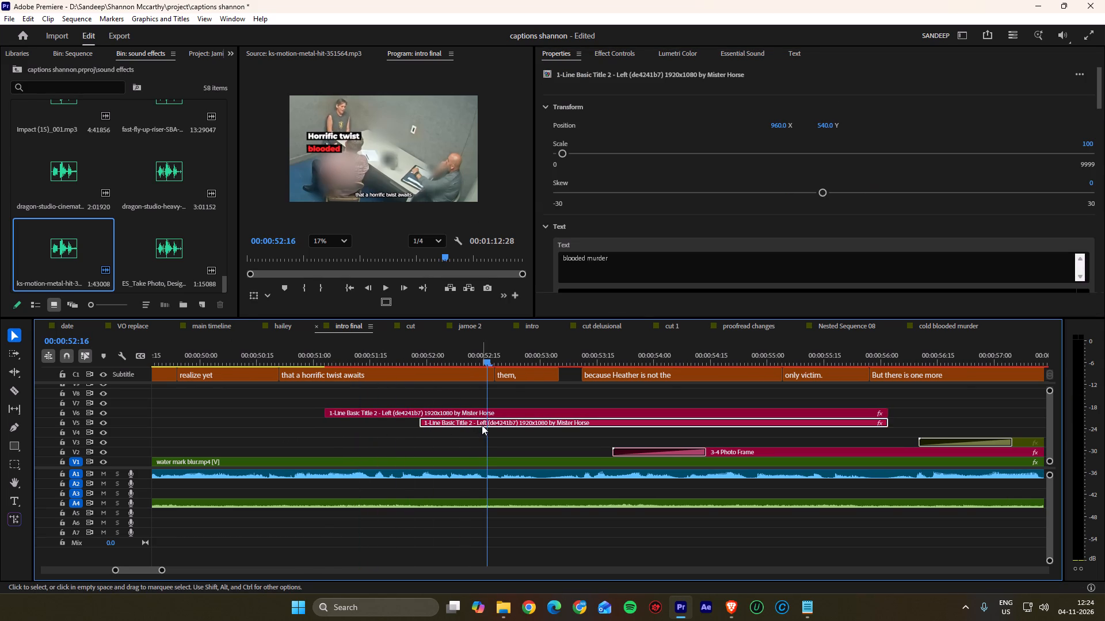
left_click_drag(625, 258, 518, 252)
key("BackSpace")
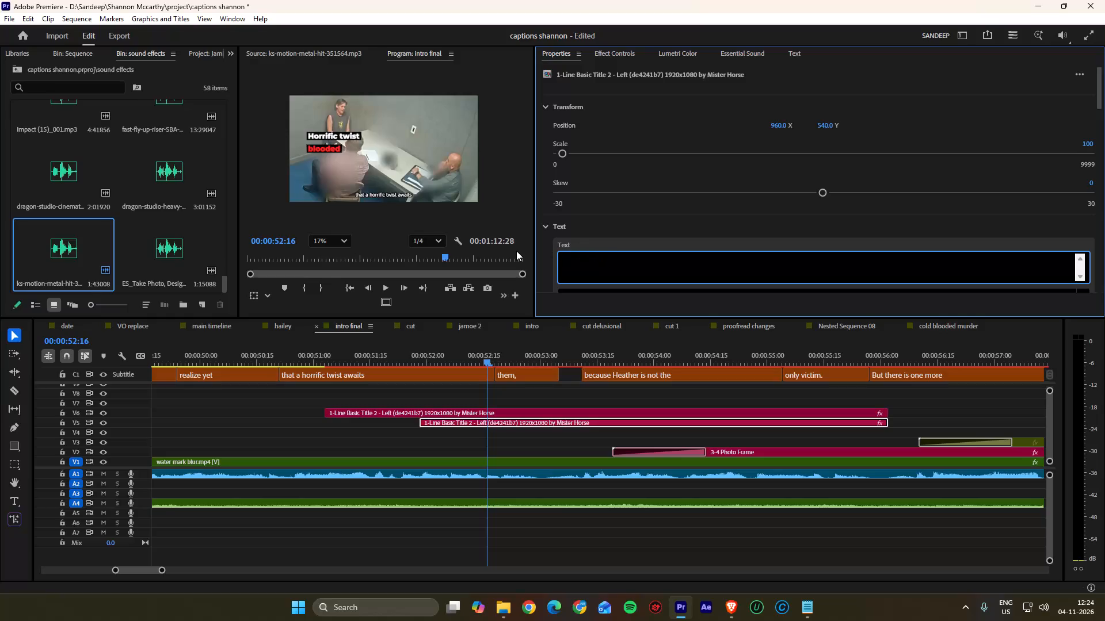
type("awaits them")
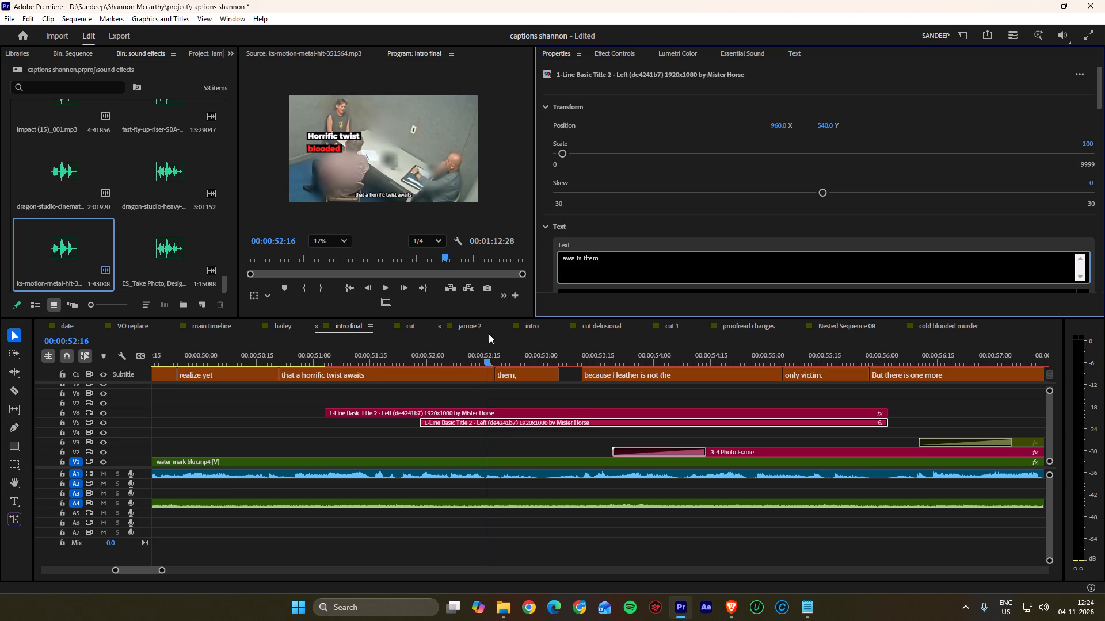
left_click_drag(321, 364, 296, 363)
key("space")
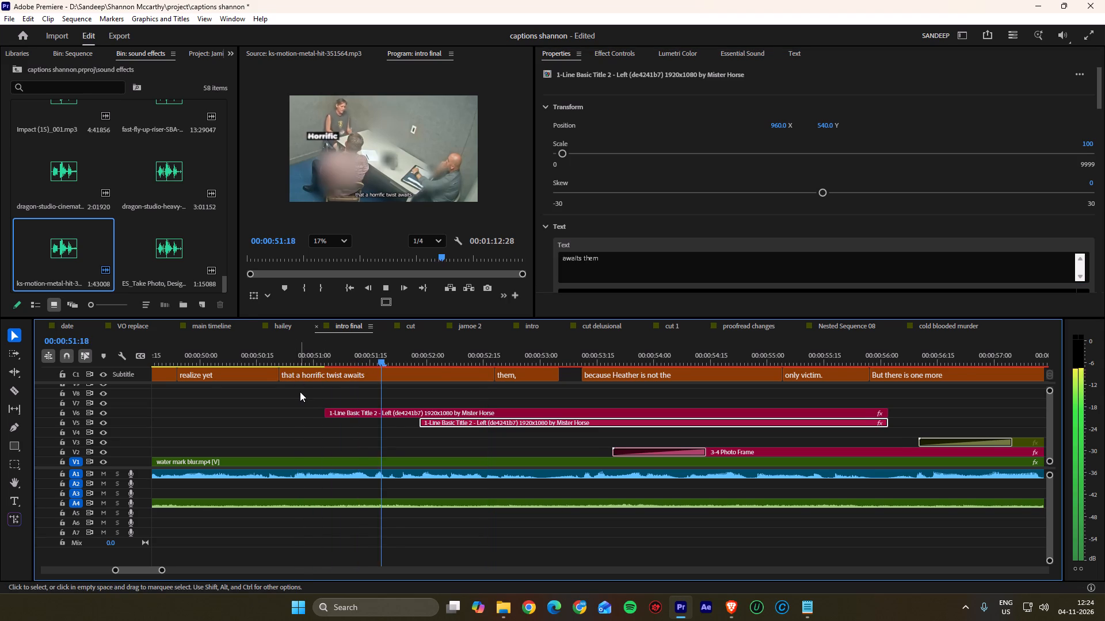
scroll(300, 392, "down", 1)
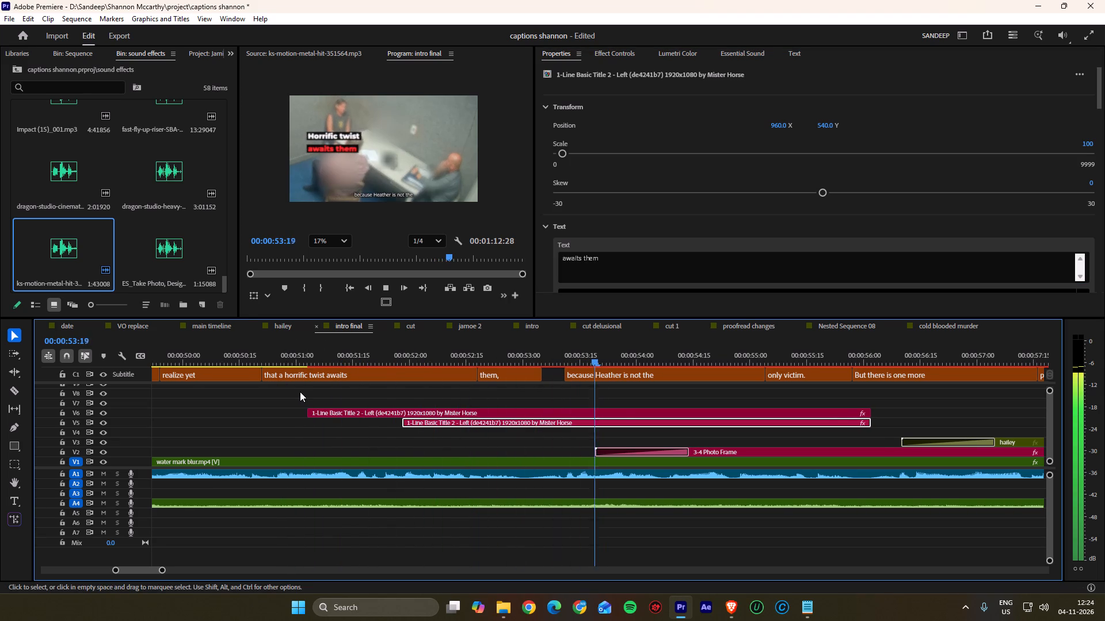
scroll(300, 392, "down", 2, "alt")
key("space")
Trim the ends of both title clips on V5 and V6 back to the start of the 3-4 Photo Frame clip, and play them.
left_click_drag(604, 400, 606, 400)
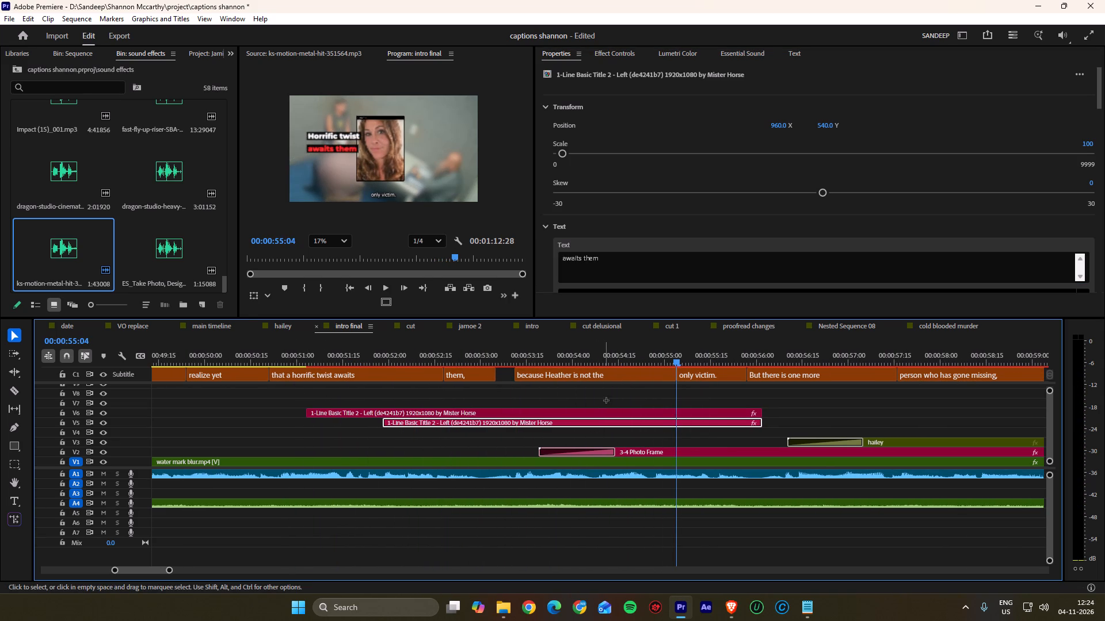
left_click_drag(606, 400, 655, 435)
left_click_drag(765, 413, 542, 416)
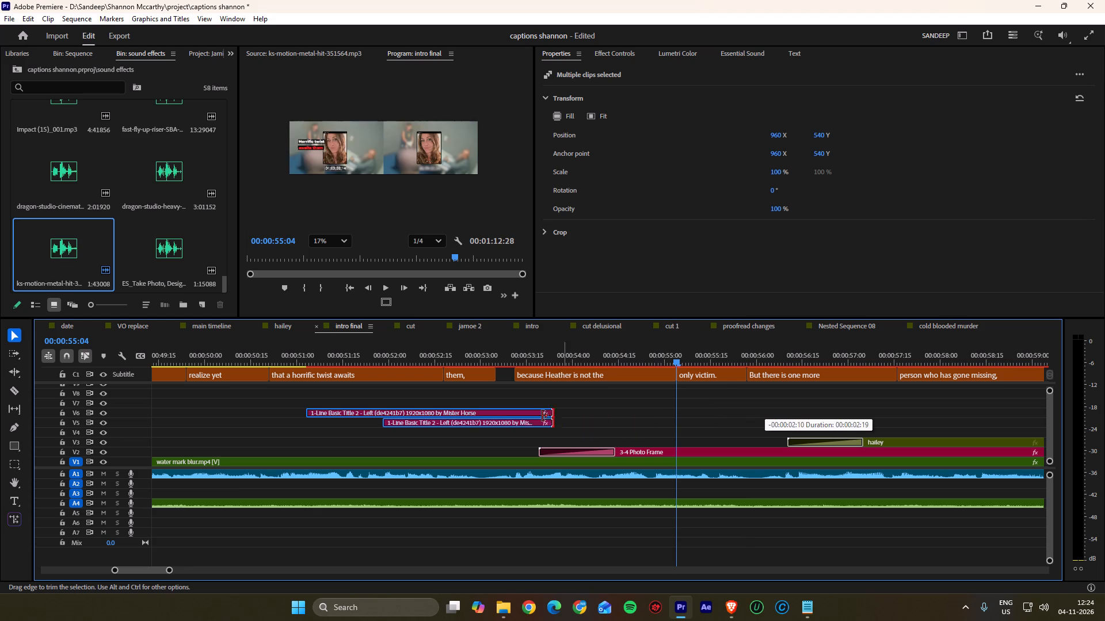
left_click_drag(542, 416, 539, 416)
left_click_drag(460, 342, 281, 349)
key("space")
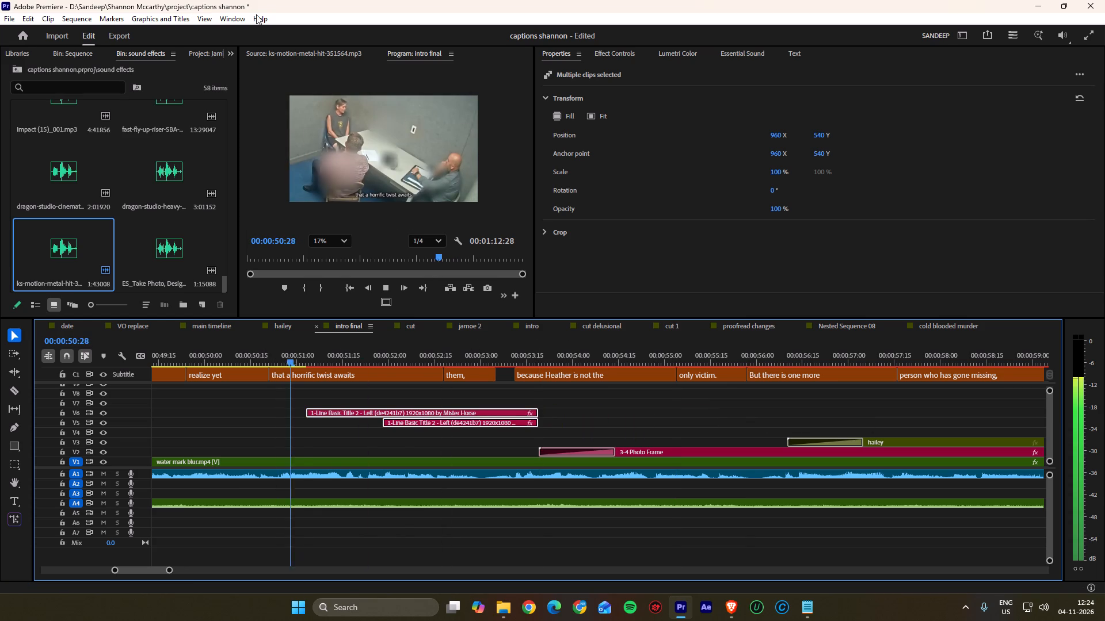
scroll(457, 419, "up", 4, "alt")
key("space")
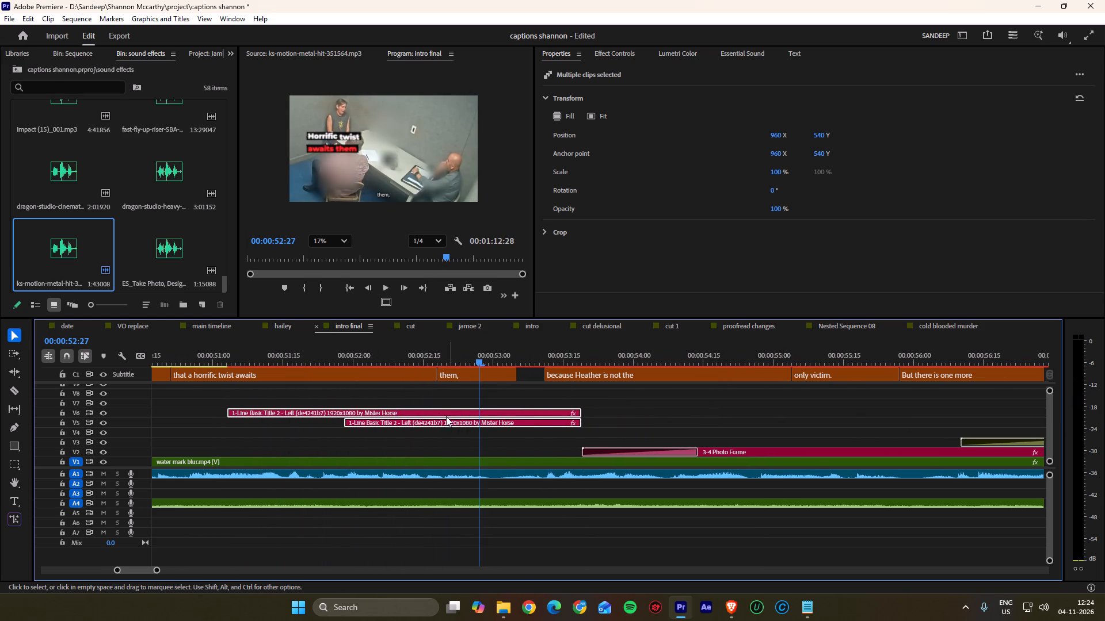
Nest the two title clips as "horrific twist" and play the nested clip from just before its start.
left_click_drag(439, 402, 458, 425)
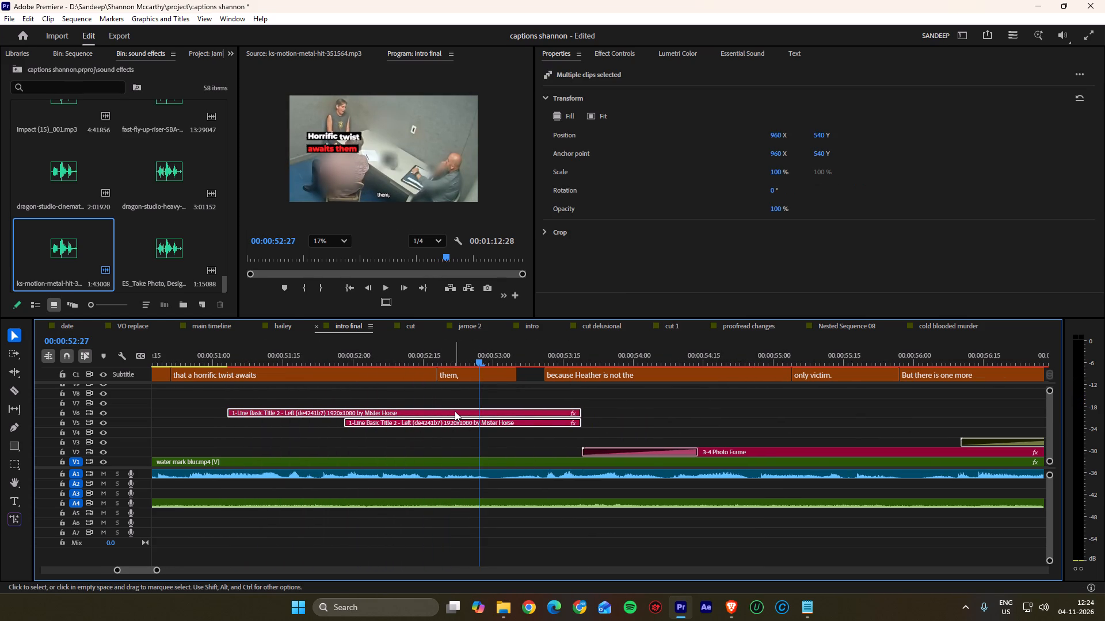
right_click(455, 411)
left_click(498, 318)
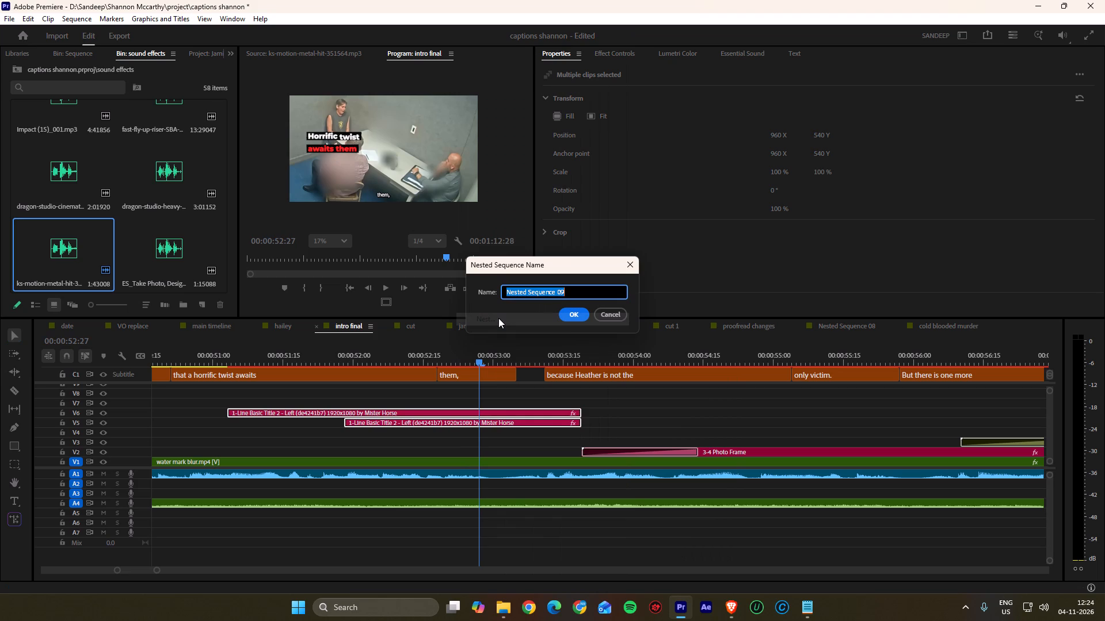
key("BackSpace")
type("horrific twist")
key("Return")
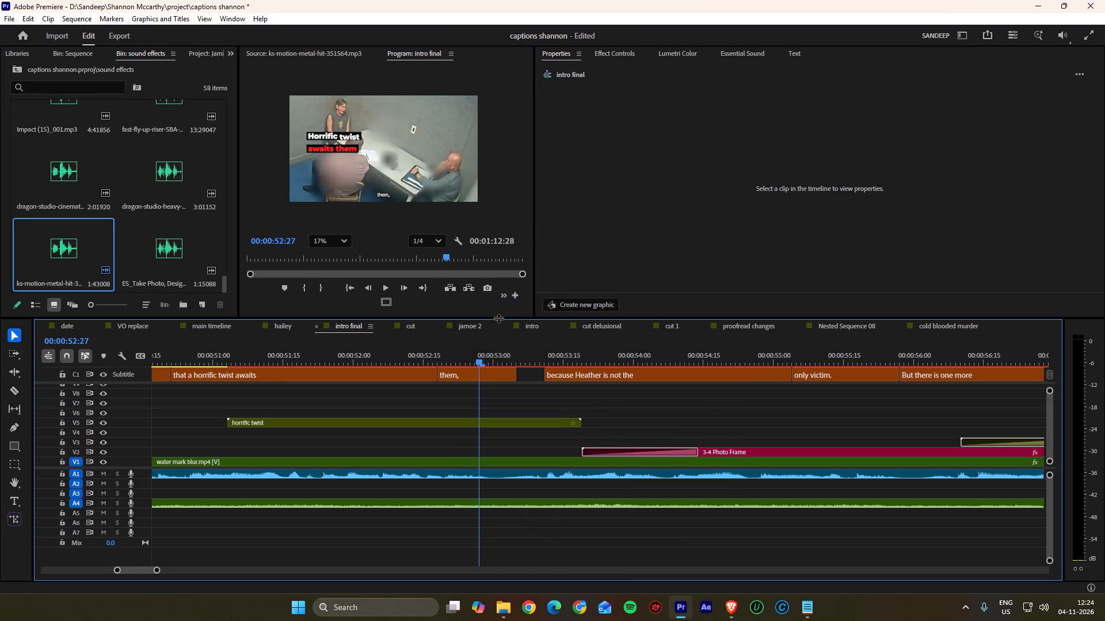
left_click_drag(317, 354, 209, 356)
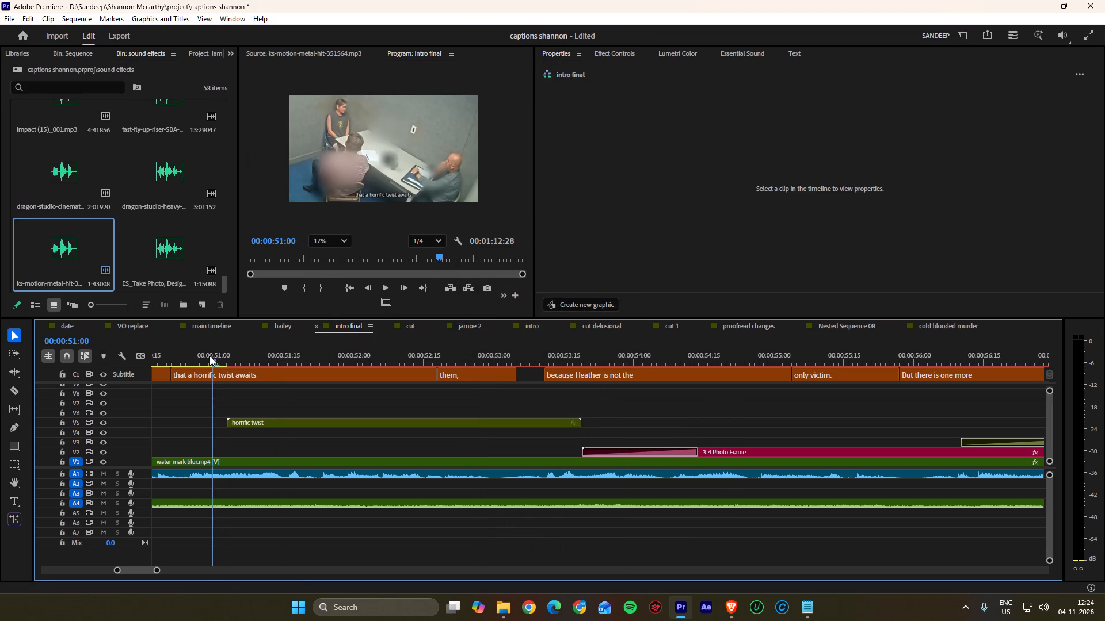
left_click_drag(209, 356, 207, 355)
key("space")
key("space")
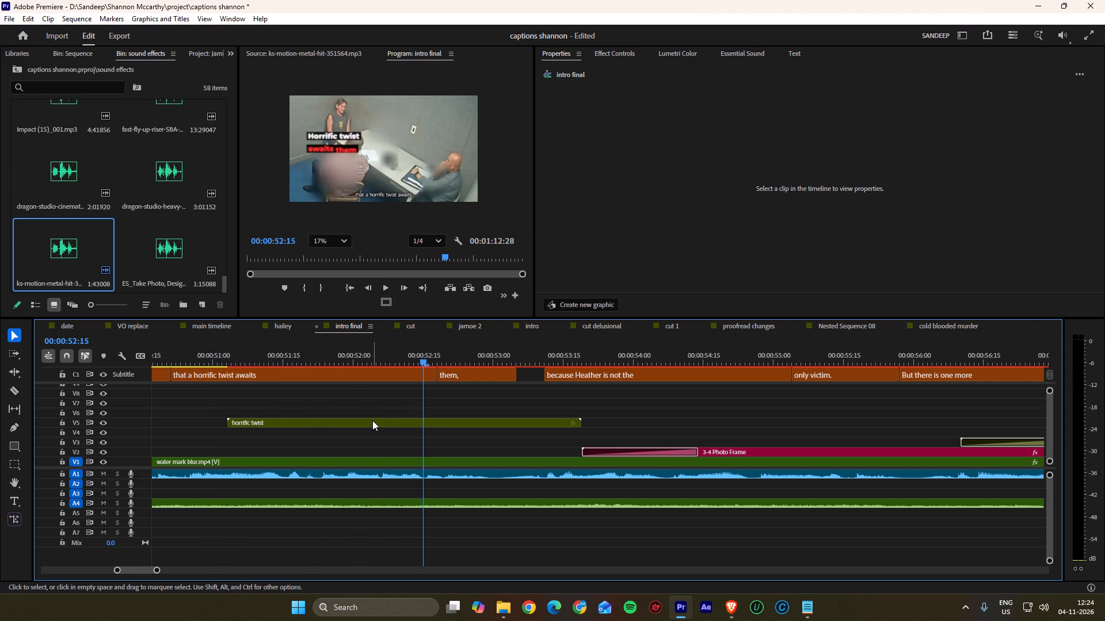
Set the Motion position of the nested "horrific twist" clip to 1803, 387.
left_click(371, 422)
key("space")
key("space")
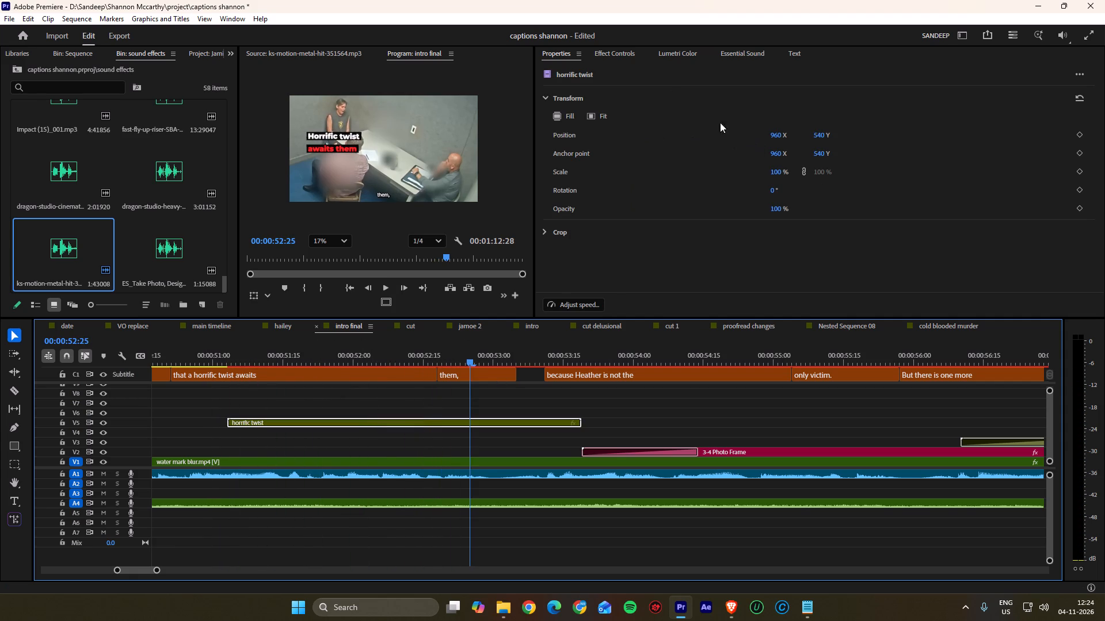
left_click(618, 50)
left_click_drag(655, 126, 976, 136)
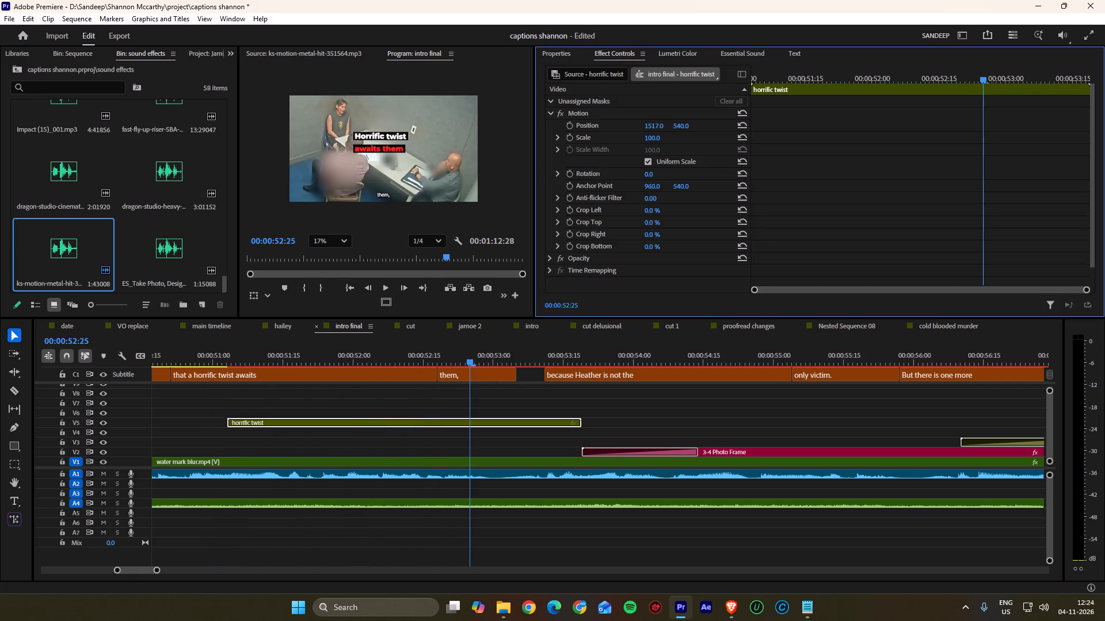
left_click_drag(976, 136, 663, 125)
left_click_drag(685, 127, 597, 144)
left_click_drag(652, 125, 679, 121)
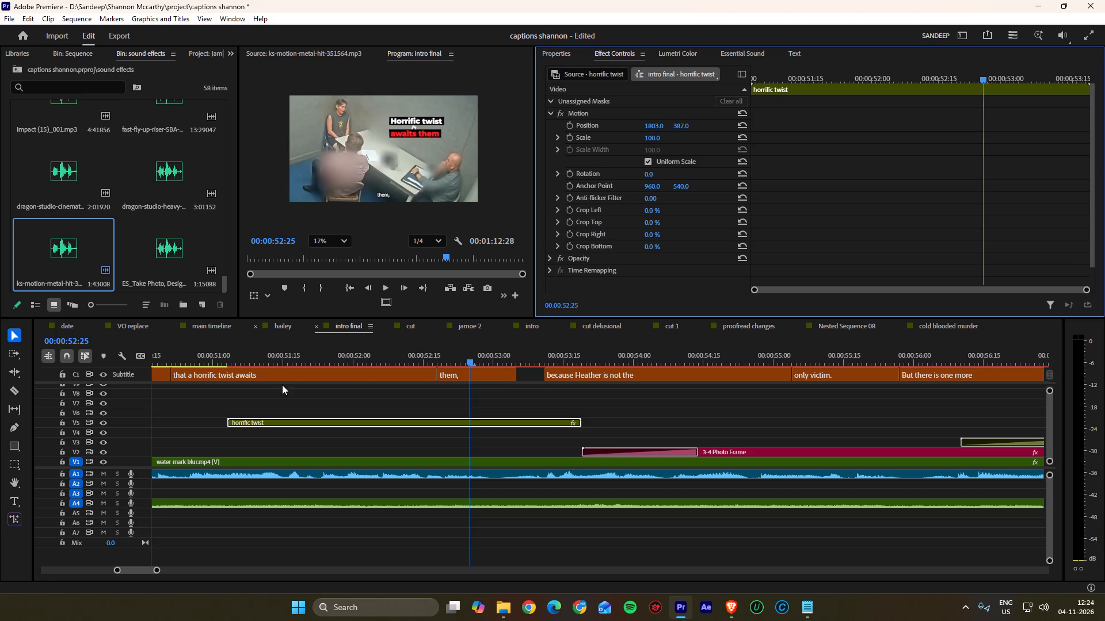
Play the sequence from its beginning and replay the 00:00:05 to 00:00:07 section to examine the shots' framing and sound.
scroll(523, 409, "down", 20, "alt")
scroll(523, 409, "down", 5, "alt")
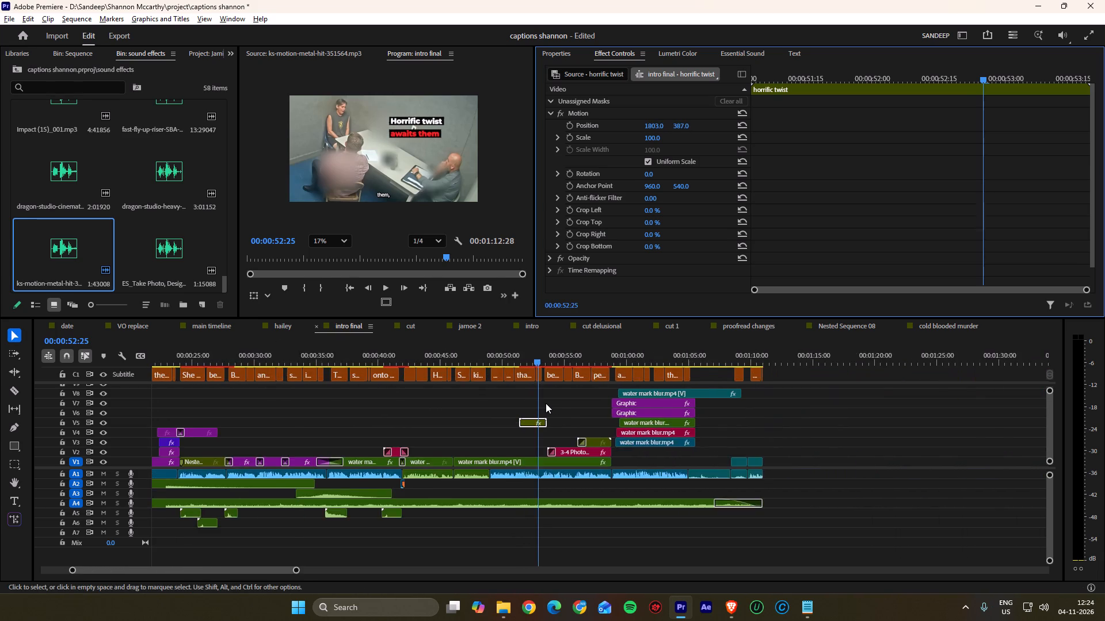
scroll(546, 403, "down", 4, "alt")
left_click_drag(188, 347, 73, 348)
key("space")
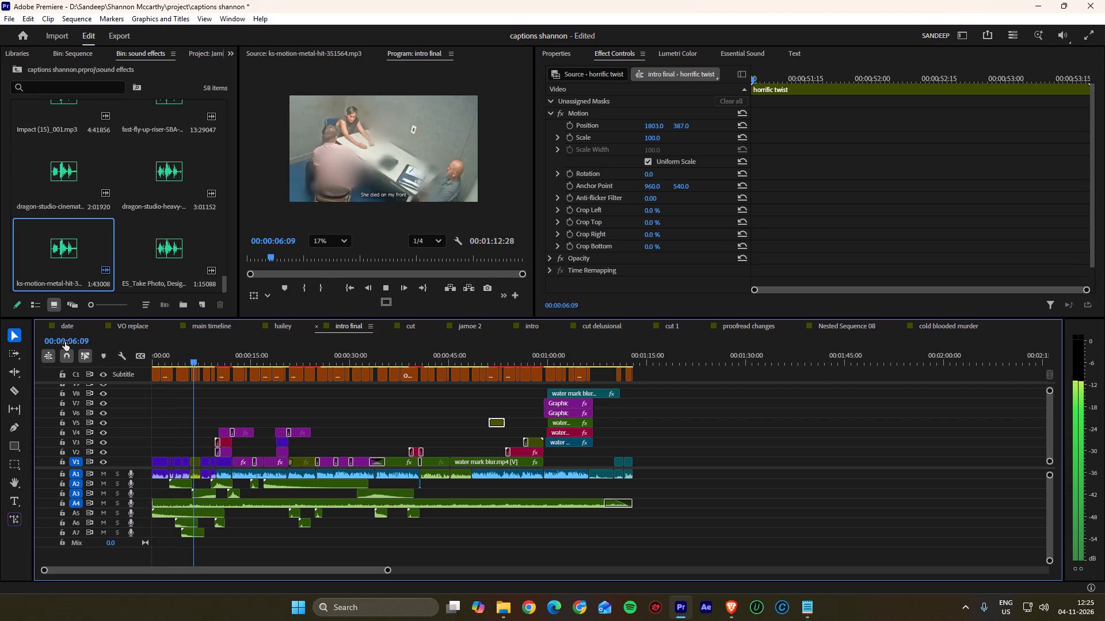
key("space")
scroll(120, 378, "up", 3, "alt")
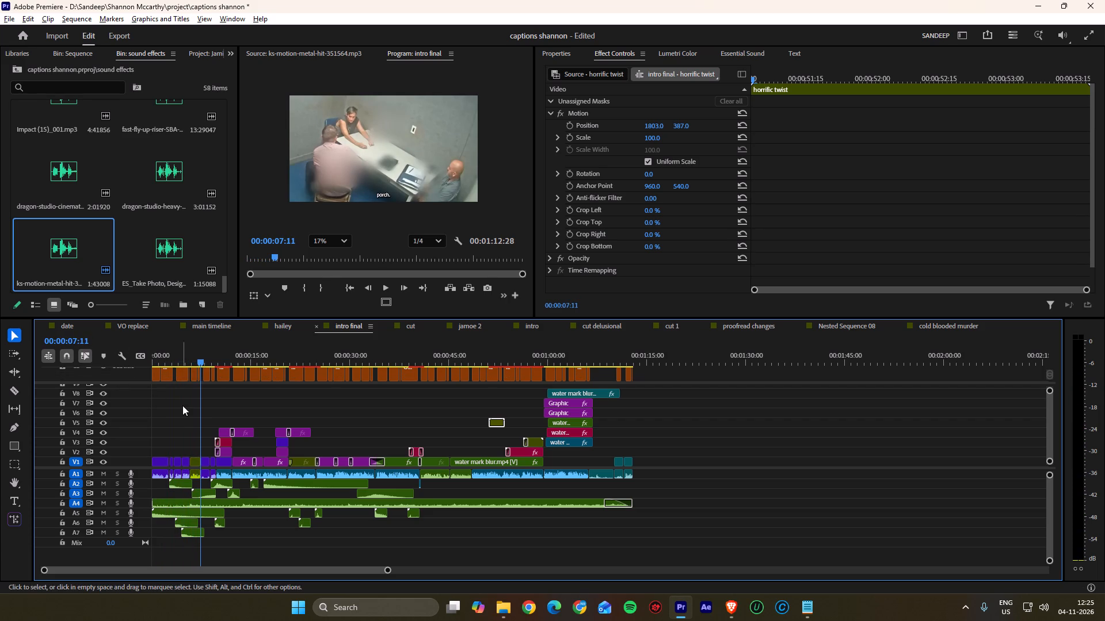
scroll(124, 397, "down", 7, "alt")
scroll(182, 419, "up", 3, "alt")
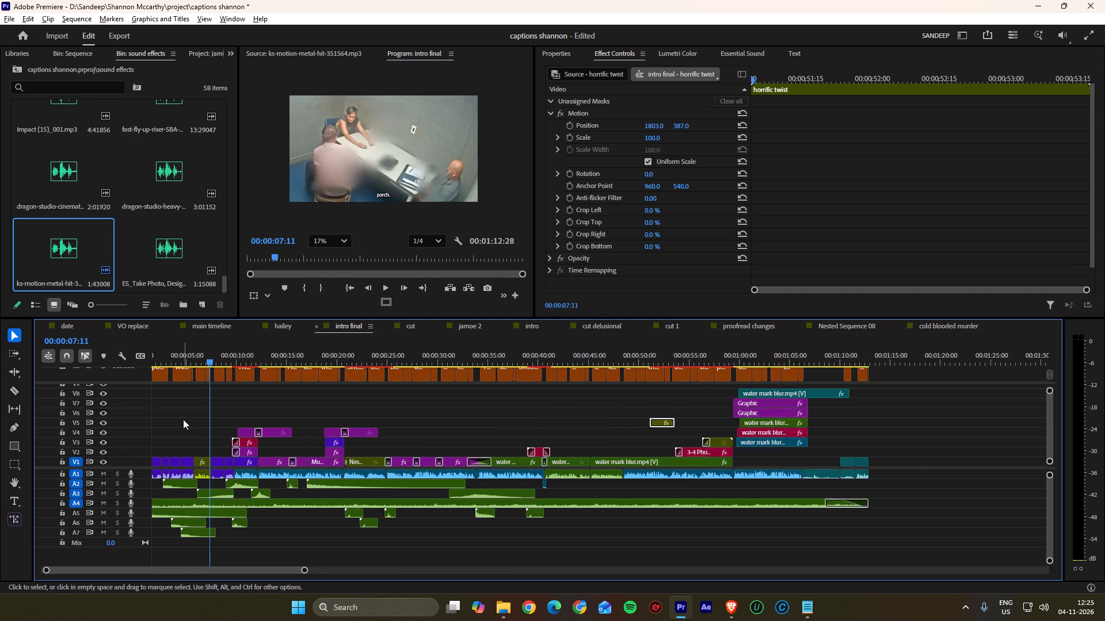
scroll(183, 419, "up", 20, "alt")
scroll(183, 419, "up", 2, "alt")
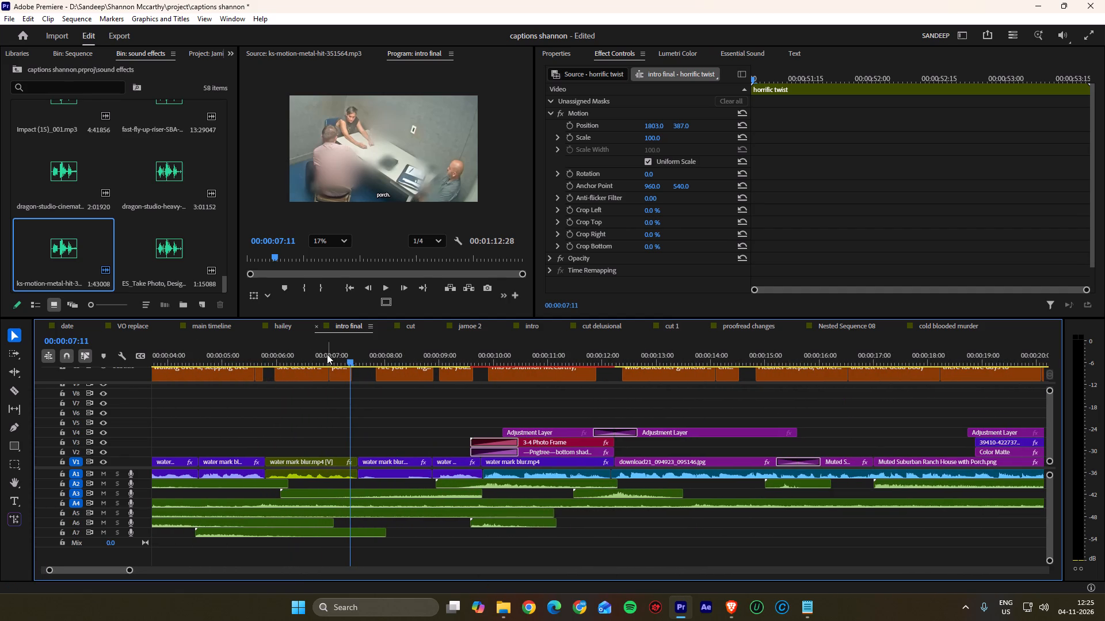
left_click_drag(308, 350, 260, 352)
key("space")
scroll(267, 416, "up", 3, "alt")
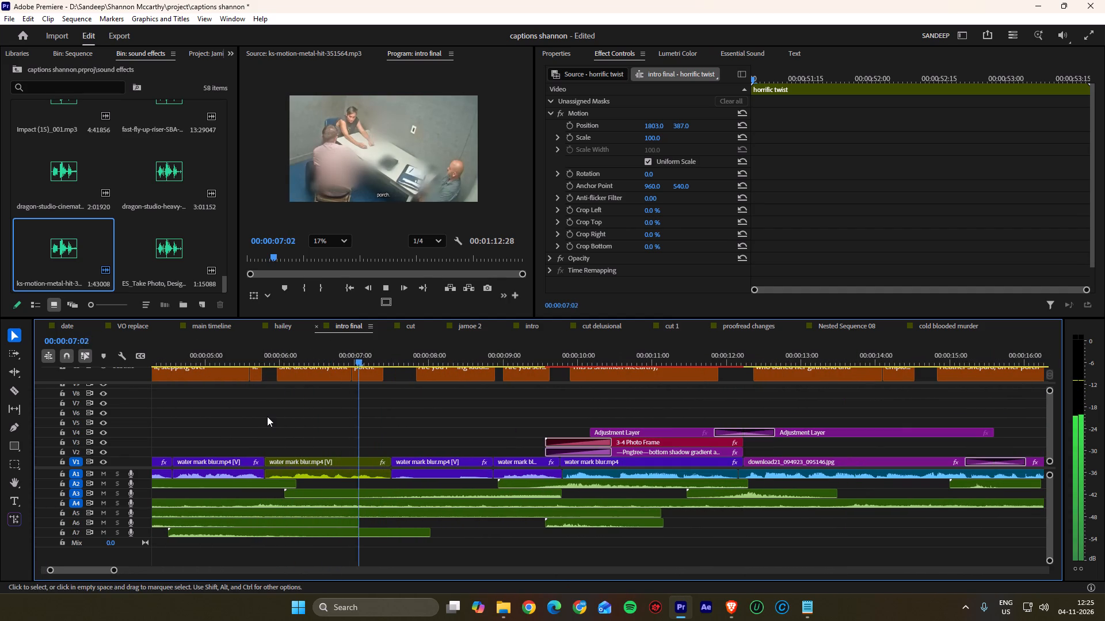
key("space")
left_click_drag(291, 352, 220, 354)
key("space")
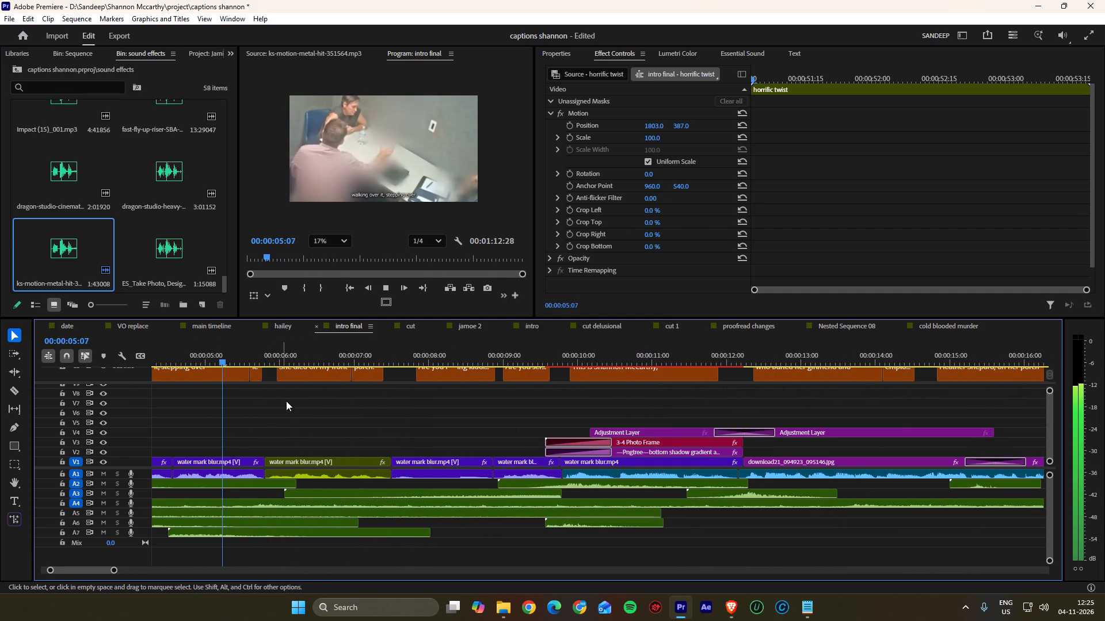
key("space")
Scale the V1 clip at 00:00:06:09 to 144, shift its image to the right with vertical position 736, and play the cut into it.
left_click(344, 462)
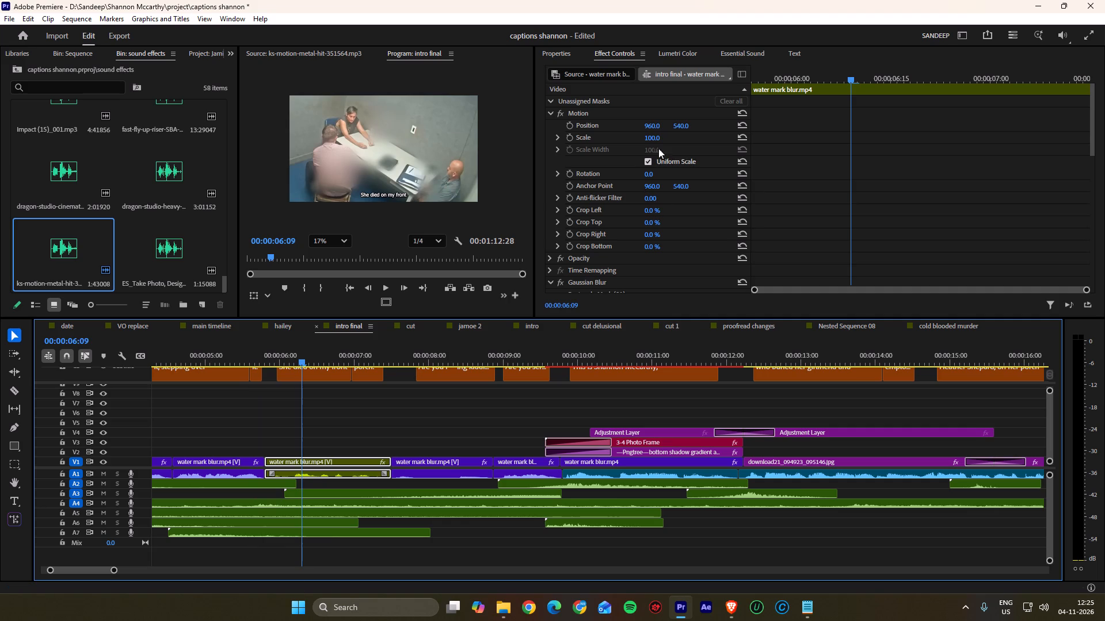
left_click_drag(655, 138, 680, 135)
left_click_drag(687, 126, 740, 124)
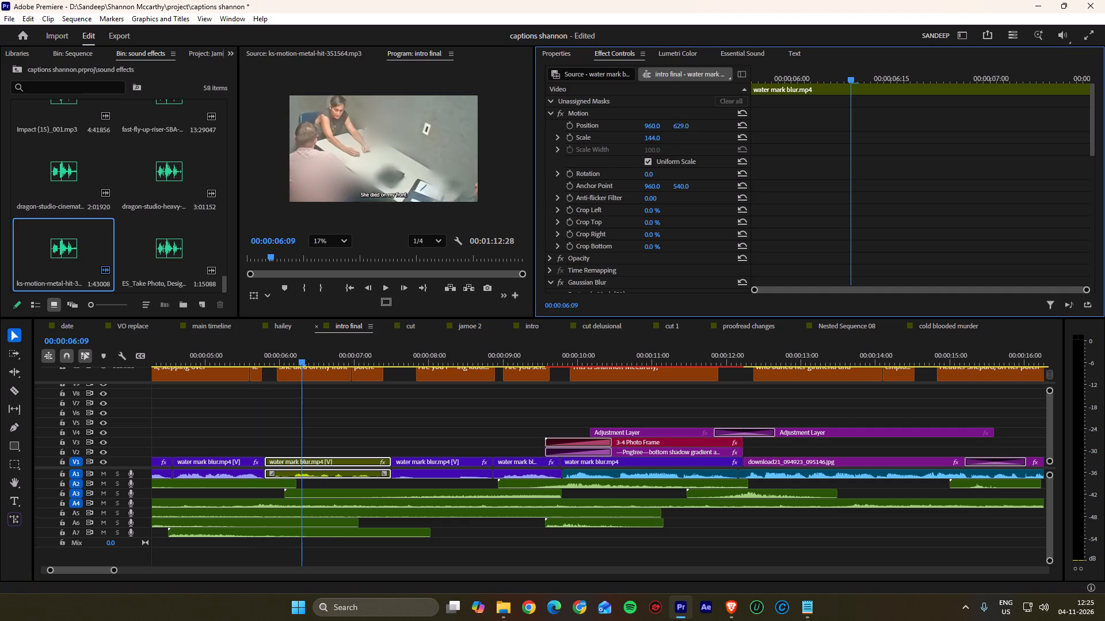
left_click_drag(740, 124, 795, 120)
left_click_drag(651, 127, 773, 141)
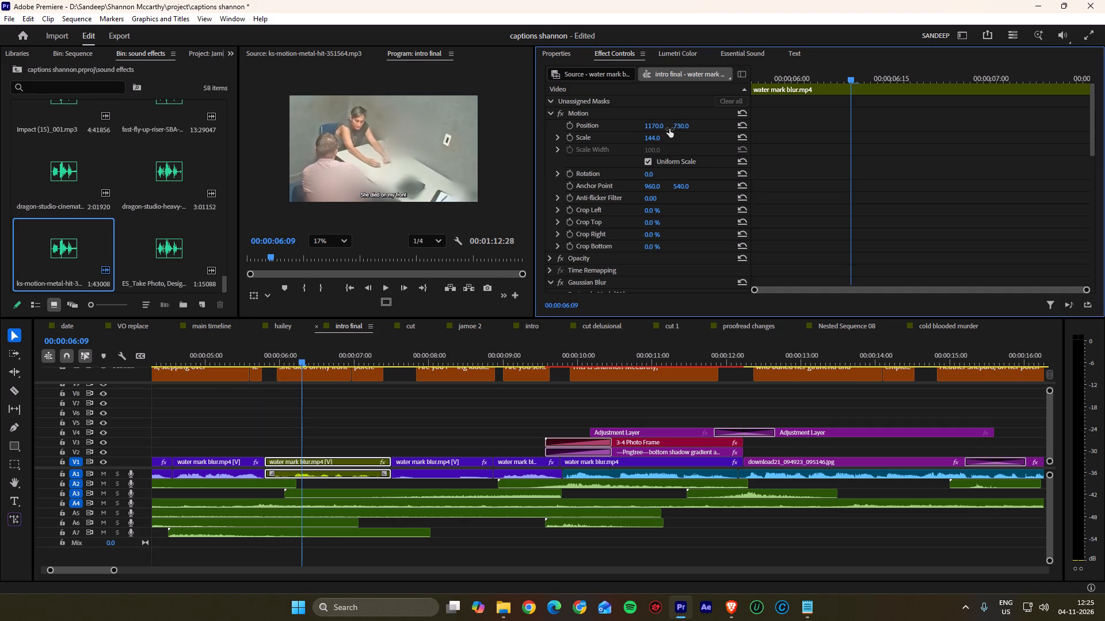
left_click(679, 125)
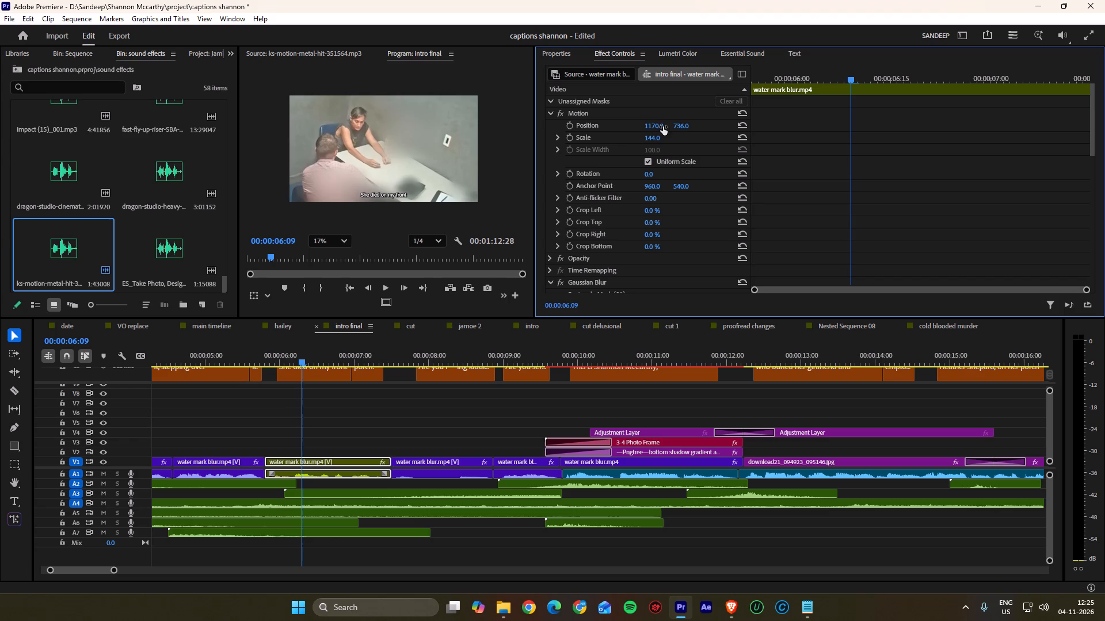
left_click_drag(663, 126, 671, 124)
left_click(334, 435)
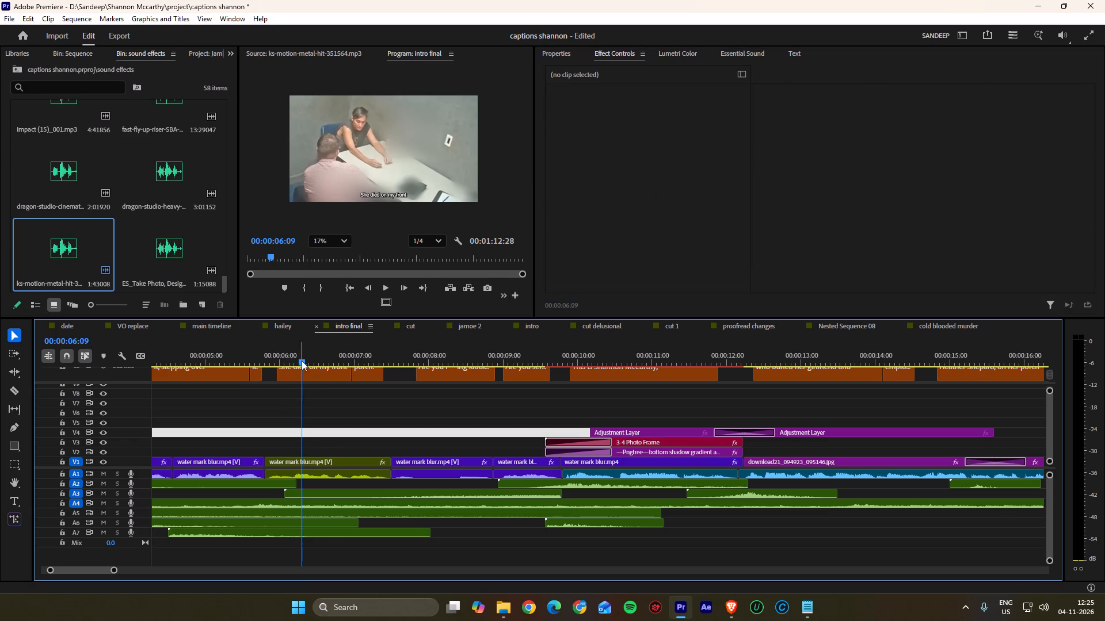
left_click_drag(296, 358, 235, 358)
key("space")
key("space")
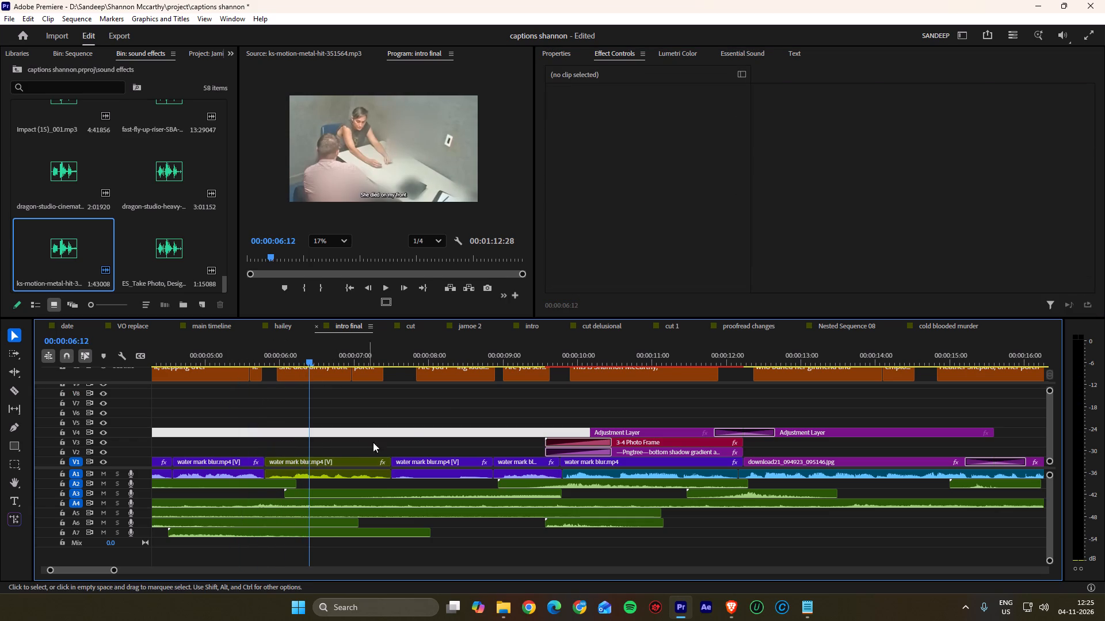
Switch to the "proofread changes" sequence and examine the transitions in its opening section up to about 00:00:18.
left_click(738, 327)
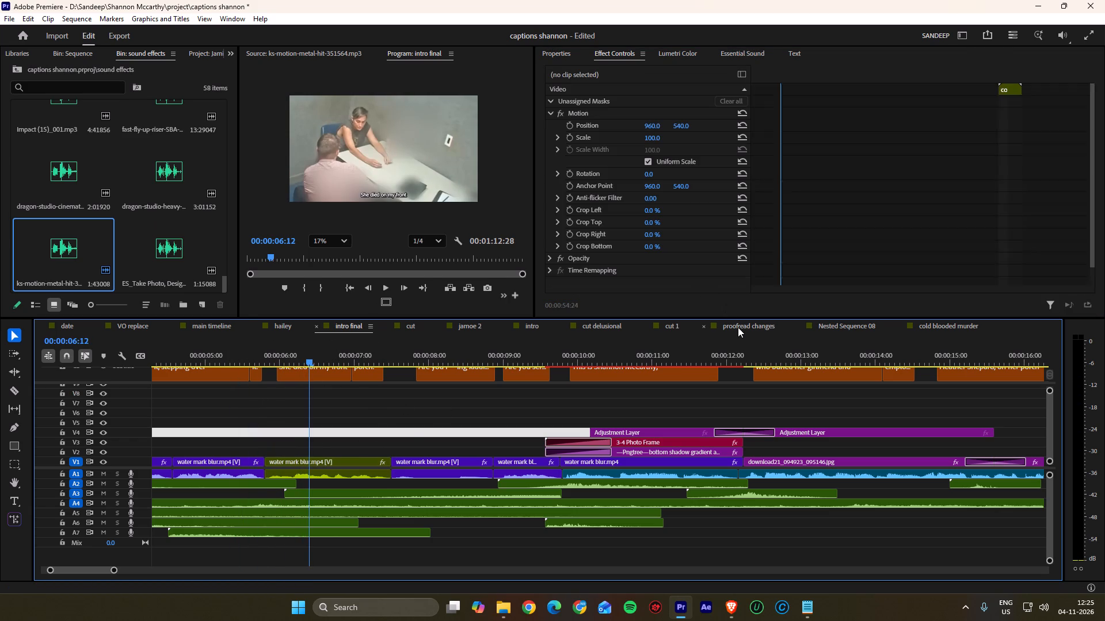
scroll(544, 514, "down", 20, "alt")
scroll(544, 514, "down", 3, "alt")
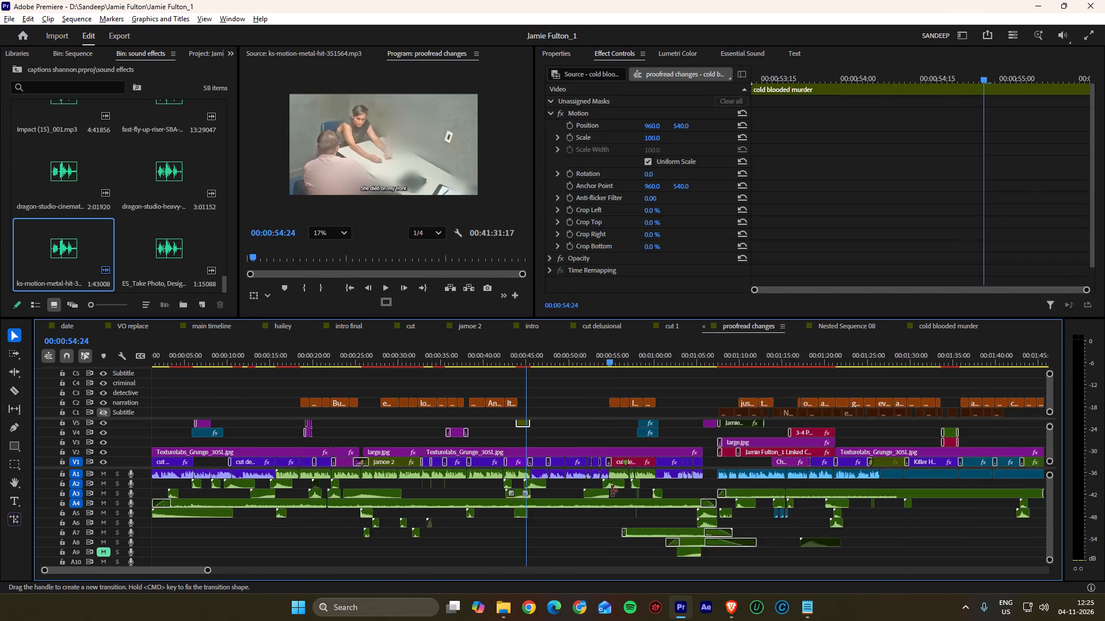
scroll(612, 491, "down", 5, "alt")
left_click_drag(232, 356, 199, 356)
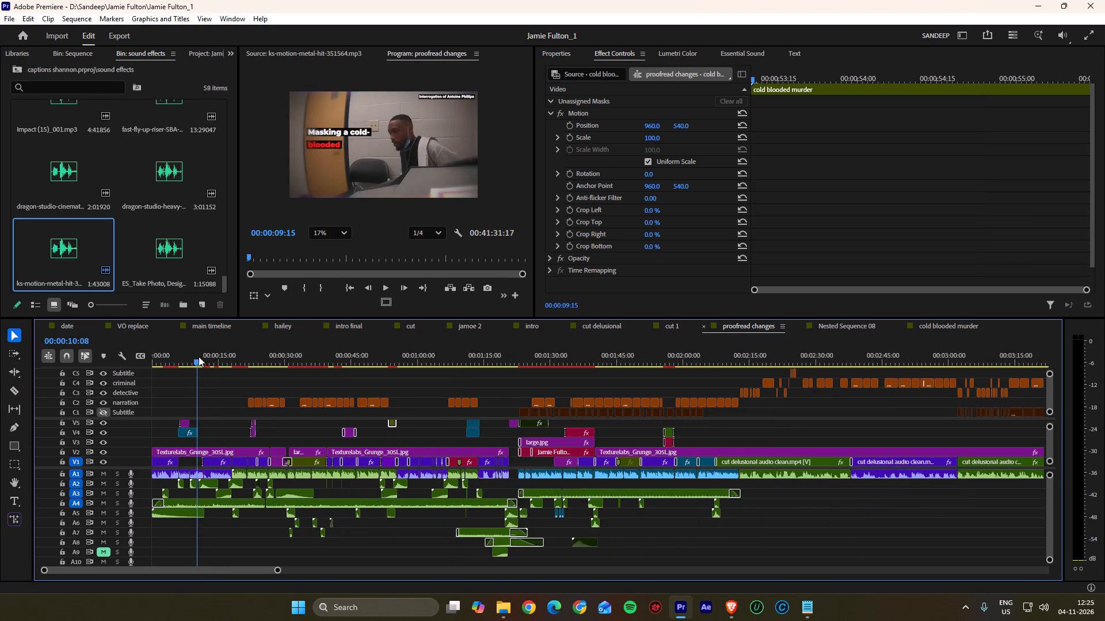
left_click_drag(199, 356, 235, 356)
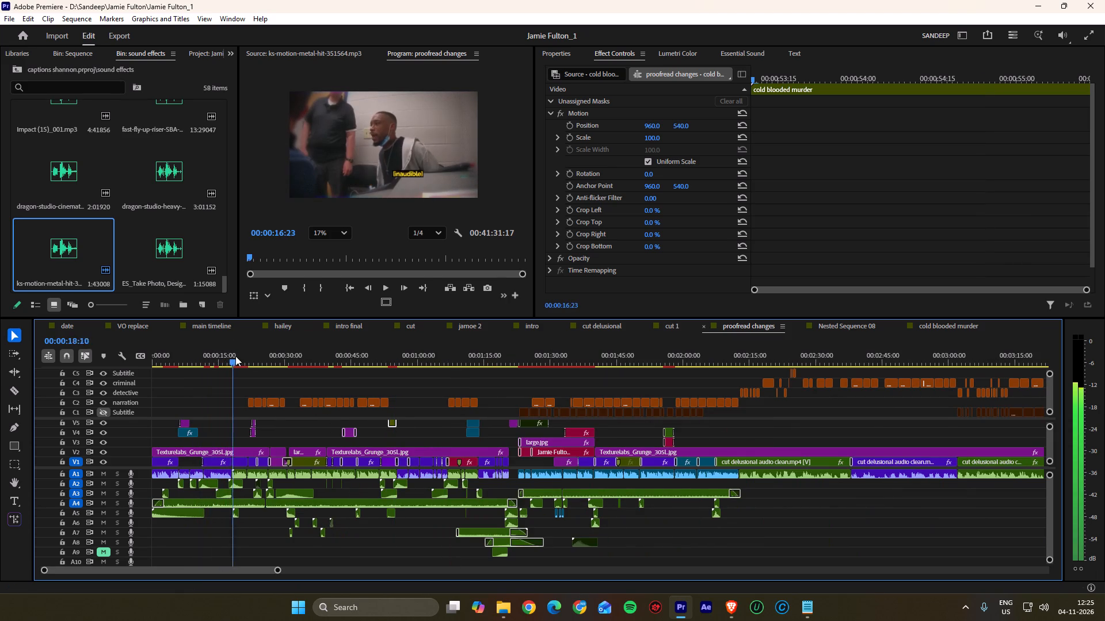
left_click_drag(235, 356, 147, 374)
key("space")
scroll(179, 423, "up", 7, "alt")
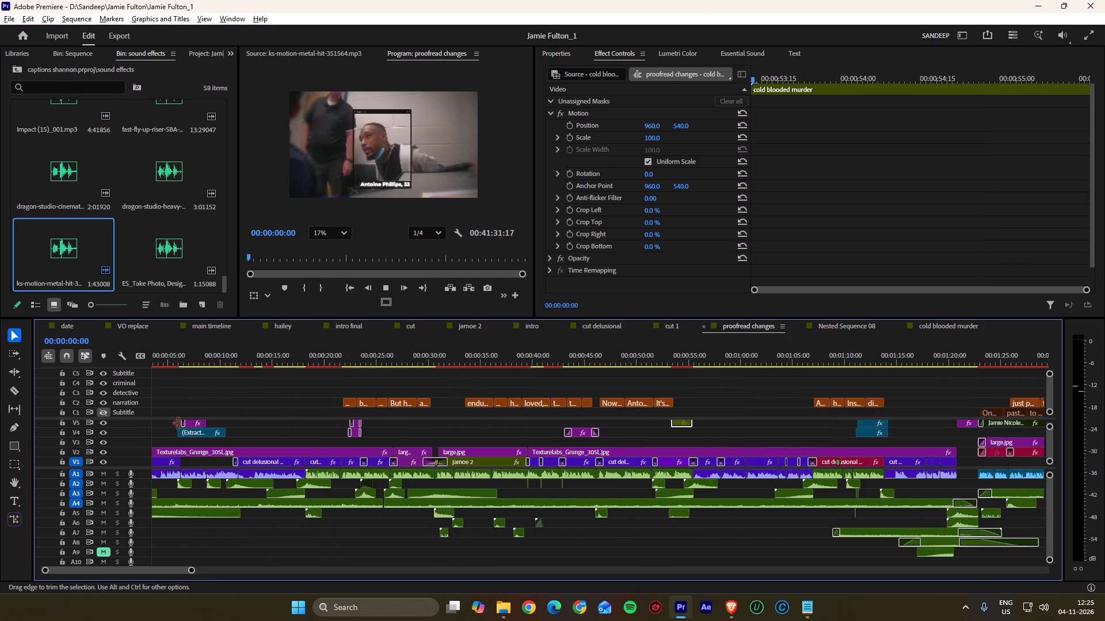
scroll(178, 423, "up", 15, "alt")
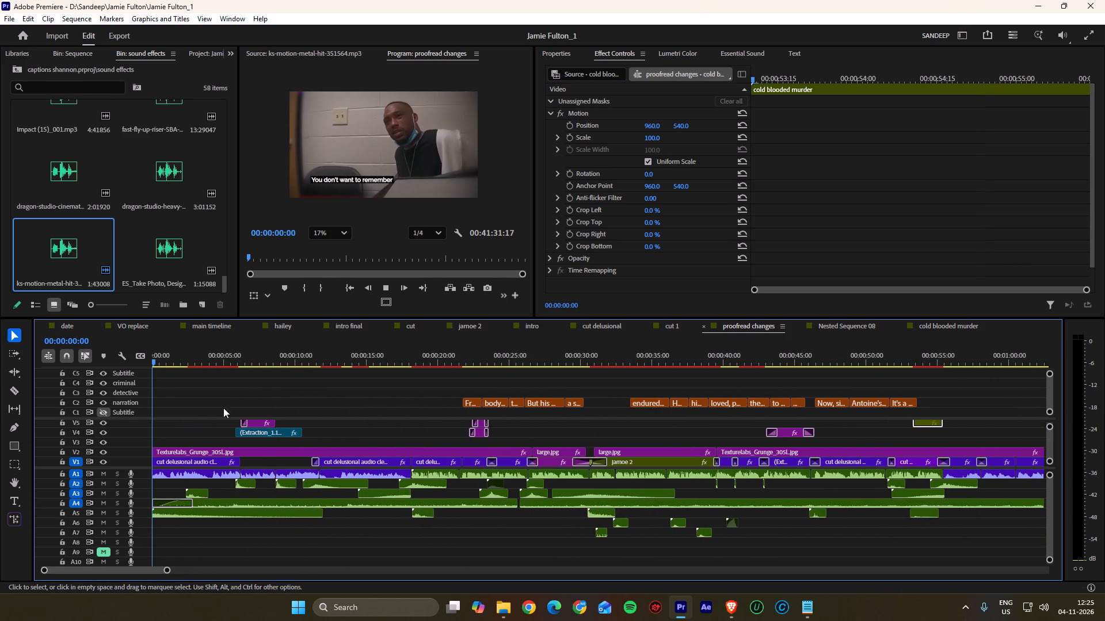
left_click_drag(229, 356, 261, 356)
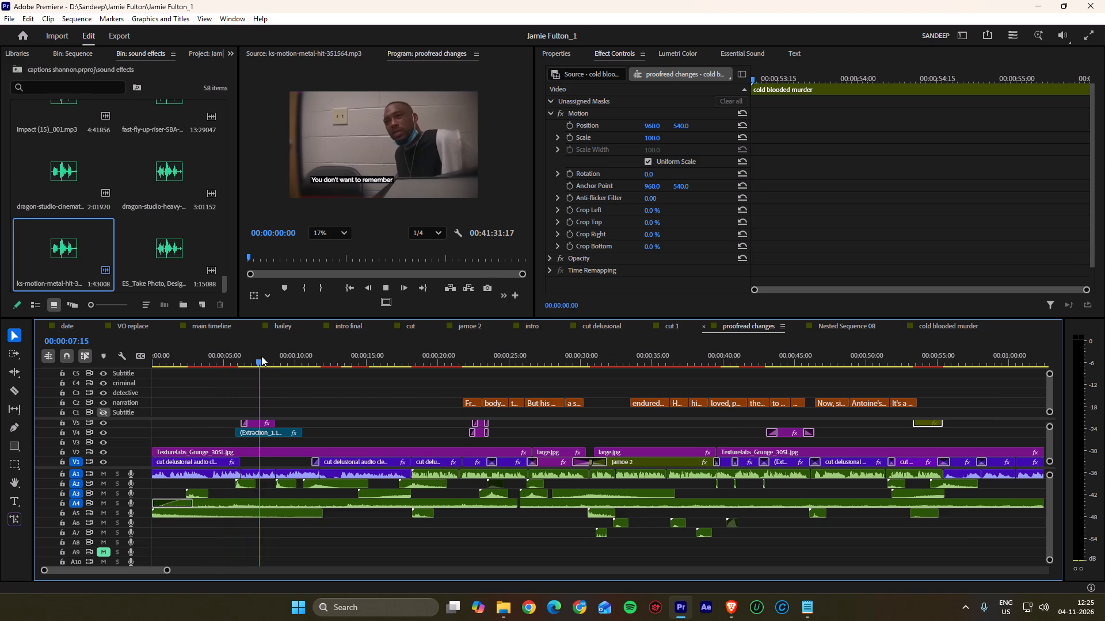
left_click_drag(261, 356, 304, 358)
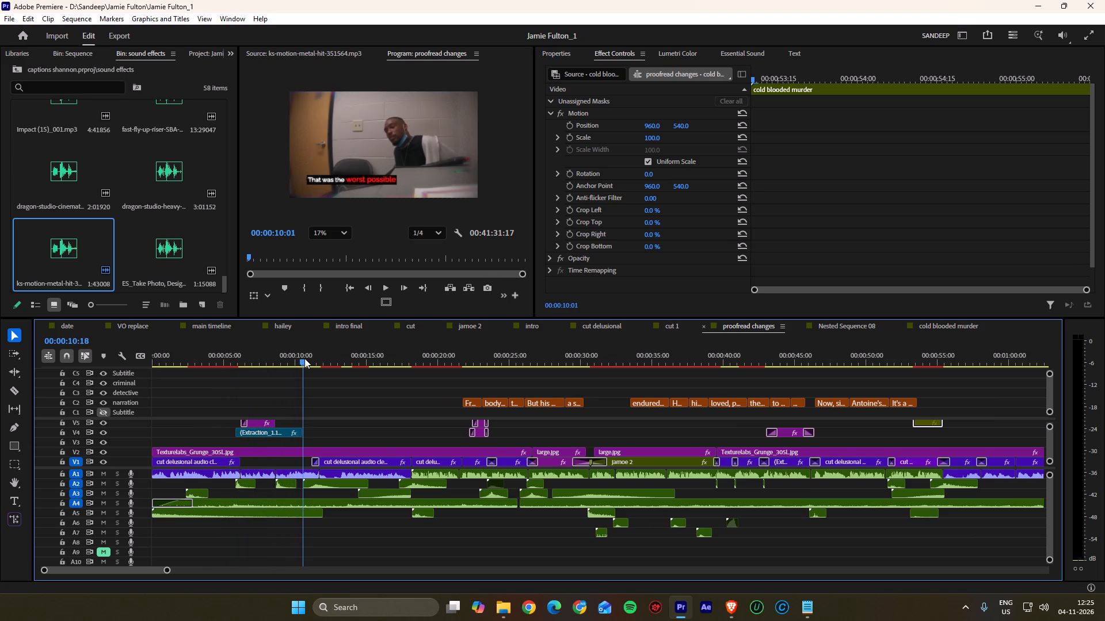
left_click_drag(304, 358, 317, 358)
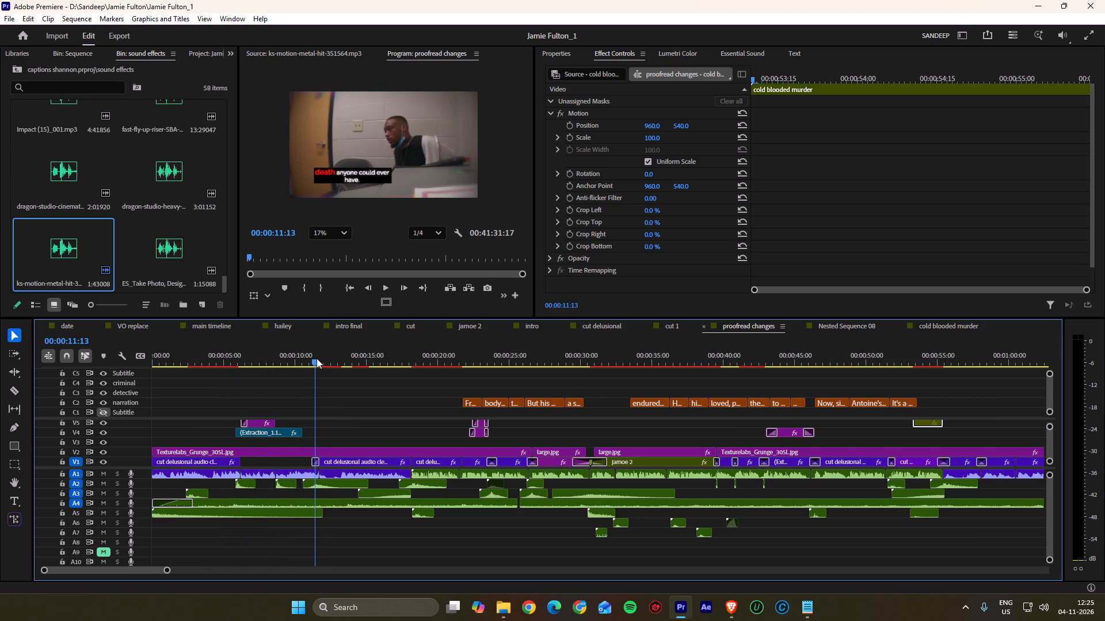
left_click_drag(317, 358, 317, 364)
Copy the Earthquake transition on V1 at 00:00:11:15 of "proofread changes".
scroll(319, 415, "up", 3, "alt")
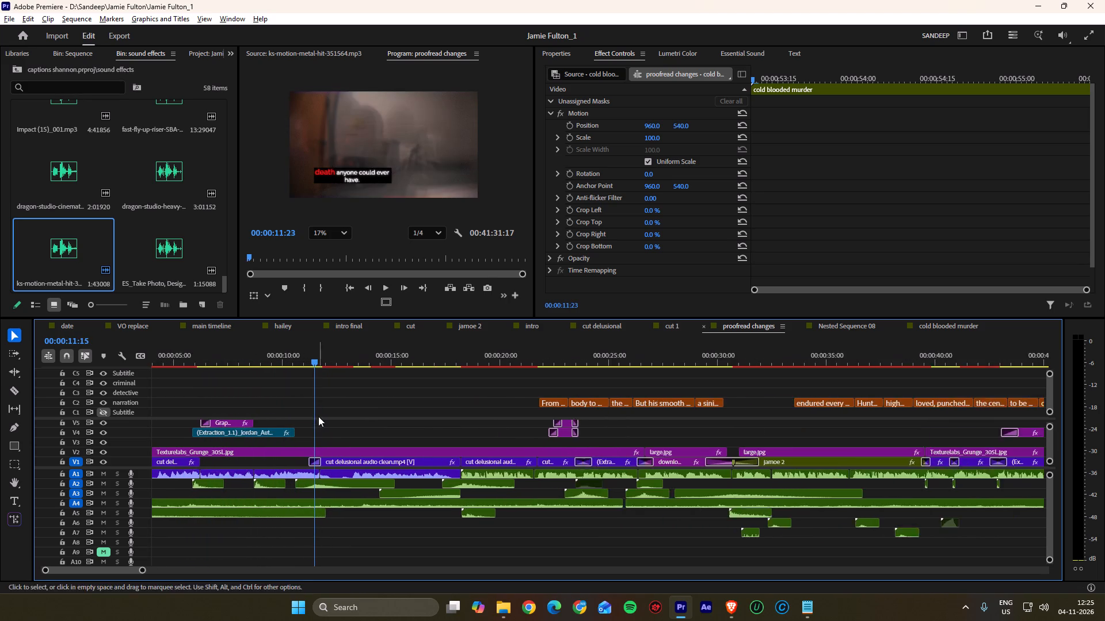
scroll(318, 416, "up", 8, "alt")
left_click(319, 462)
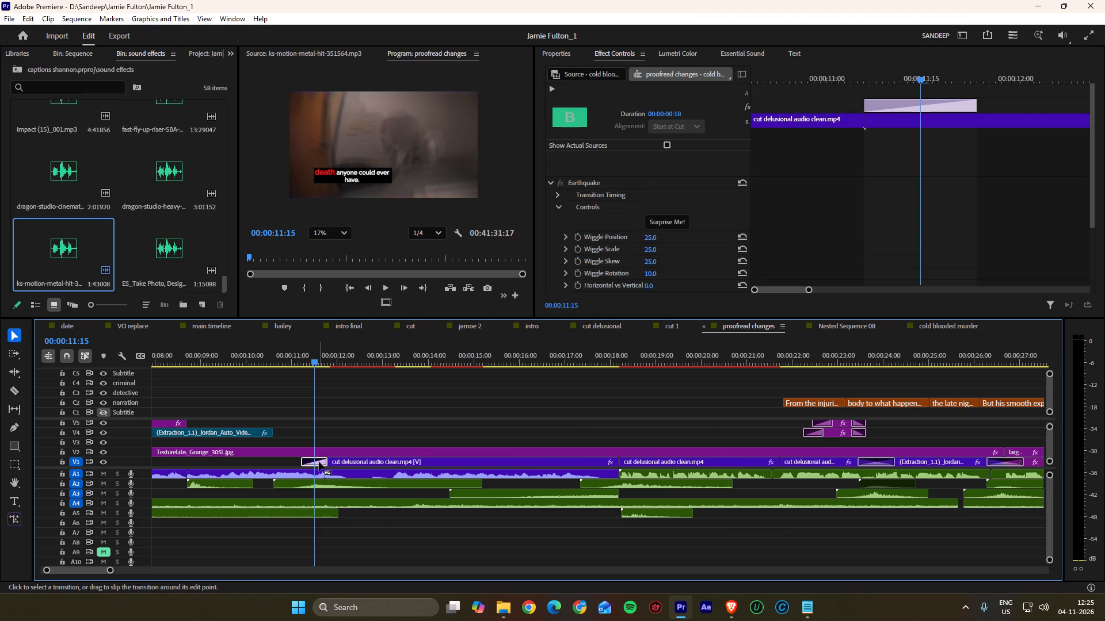
key("ctrl+c")
key("ctrl+c")
key("ctrl+c")
Paste the Earthquake transition onto the V1 cut at about 00:00:05:24 in the "intro final" sequence.
left_click(357, 326)
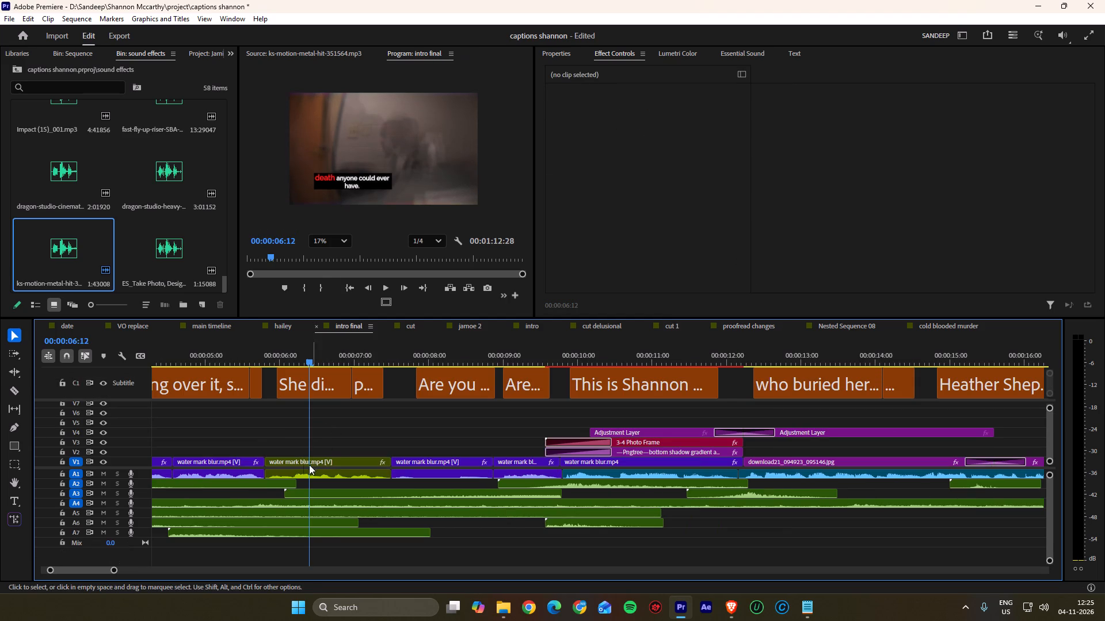
left_click_drag(300, 352, 246, 358)
scroll(136, 385, "down", 2, "alt")
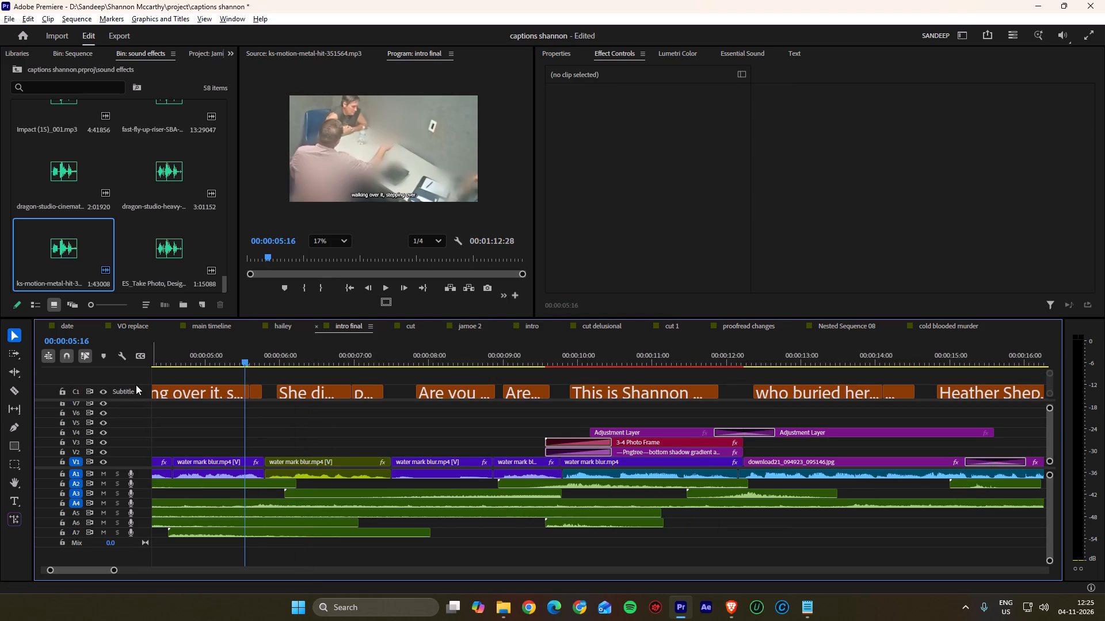
scroll(136, 385, "down", 4, "alt")
scroll(361, 396, "down", 12, "alt")
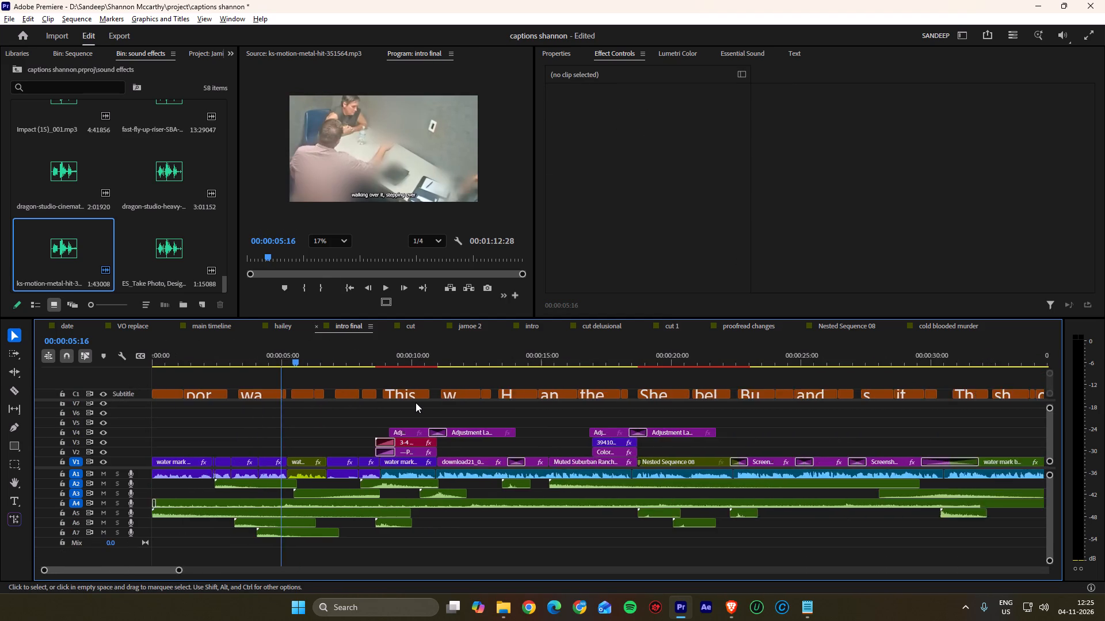
scroll(416, 402, "down", 13, "alt")
scroll(257, 404, "up", 10, "alt")
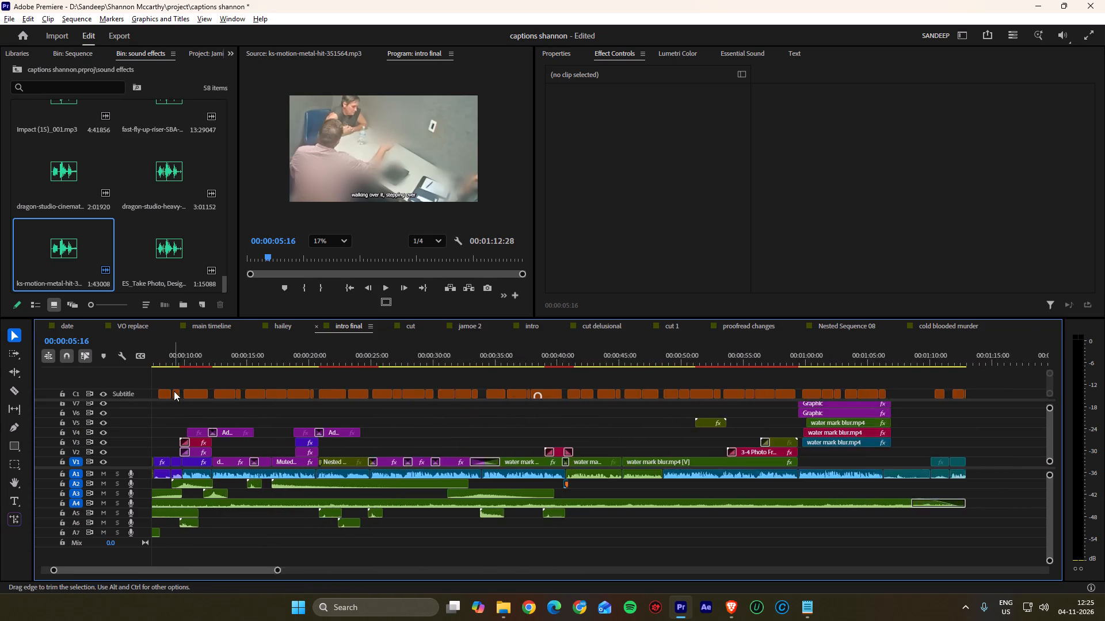
scroll(174, 391, "up", 20, "alt")
scroll(174, 391, "up", 5, "alt")
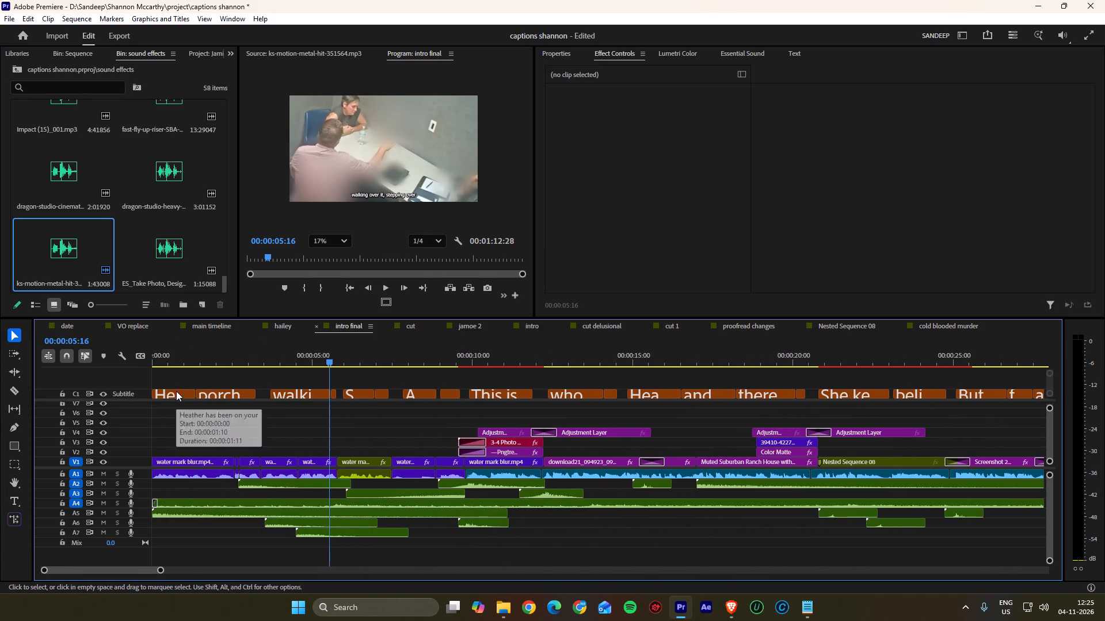
scroll(142, 392, "down", 3, "alt")
scroll(208, 393, "down", 3, "ctrl")
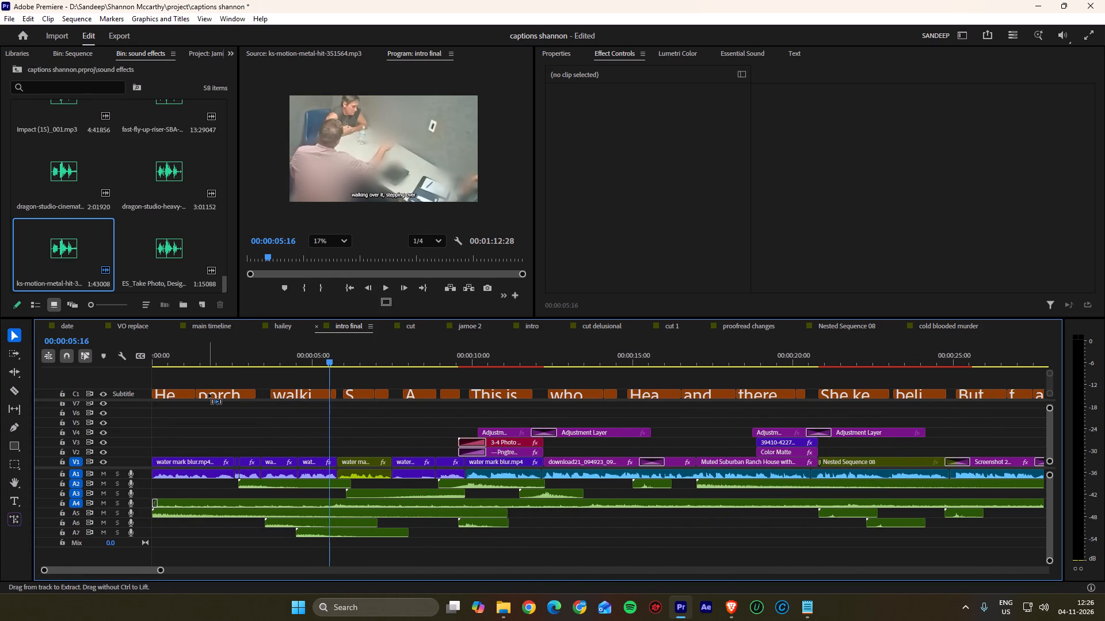
scroll(234, 393, "down", 3, "alt")
scroll(209, 402, "up", 7, "alt")
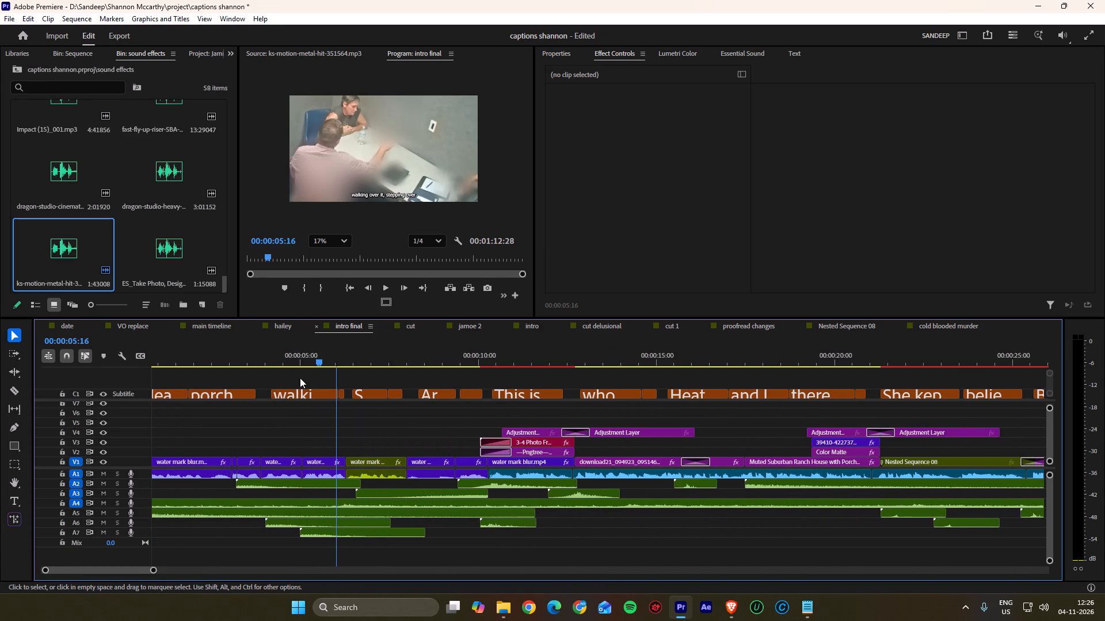
left_click_drag(315, 348, 261, 355)
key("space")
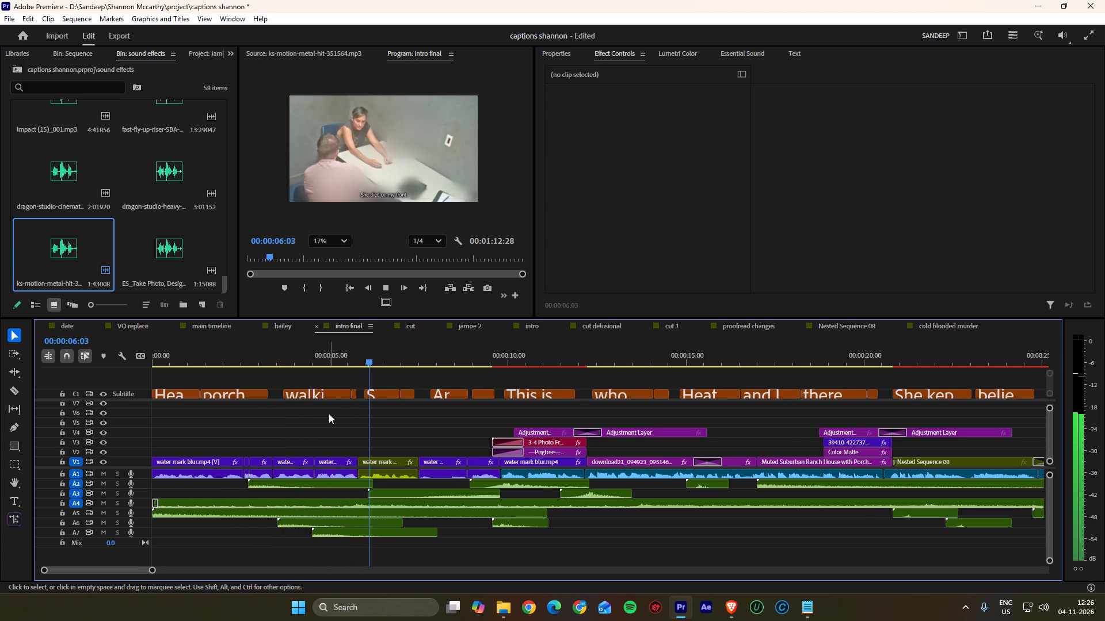
scroll(329, 413, "down", 3)
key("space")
left_click(307, 462)
key("ctrl+v")
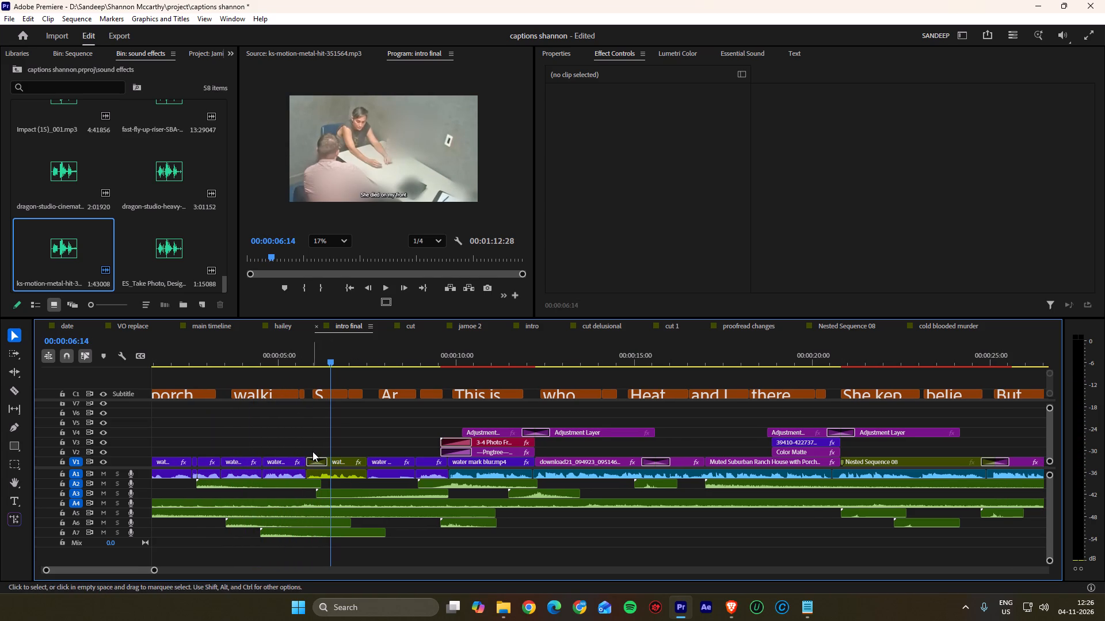
Slide the pasted transition earlier so it straddles the V1 cut, and play from 00:00:05:07 through it.
scroll(304, 462, "up", 8, "alt")
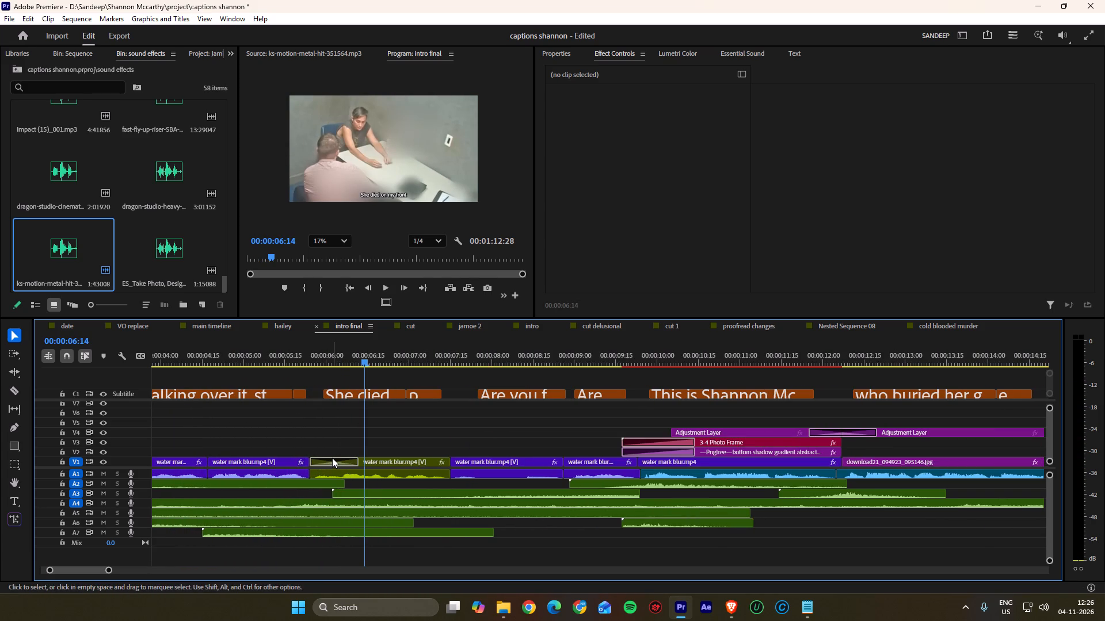
left_click_drag(333, 461, 306, 462)
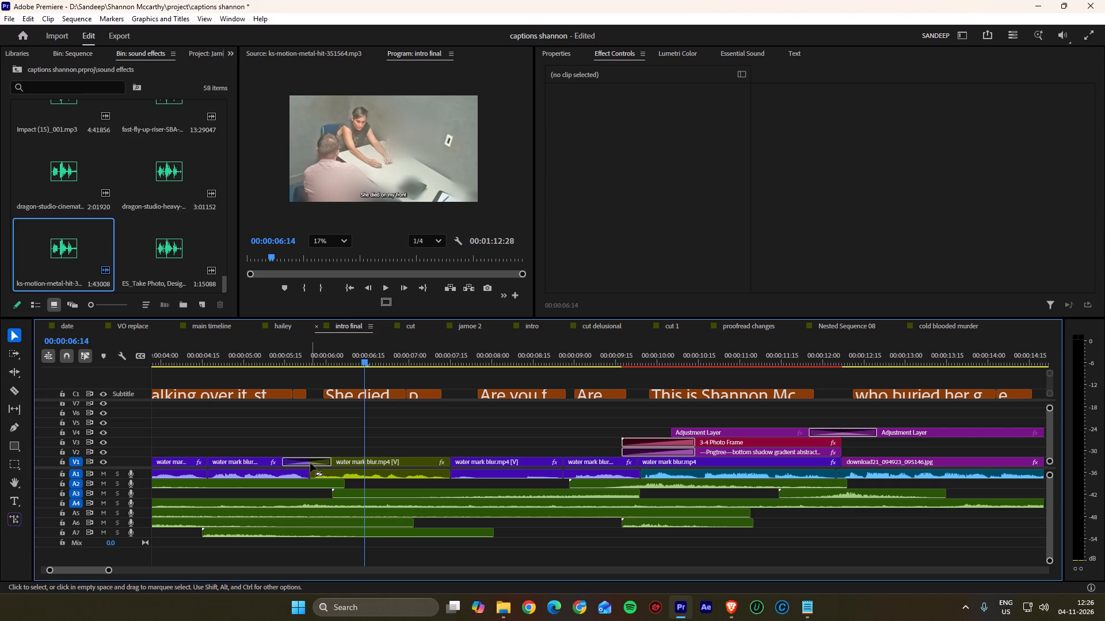
left_click(310, 463)
left_click(314, 447)
left_click_drag(303, 352, 265, 351)
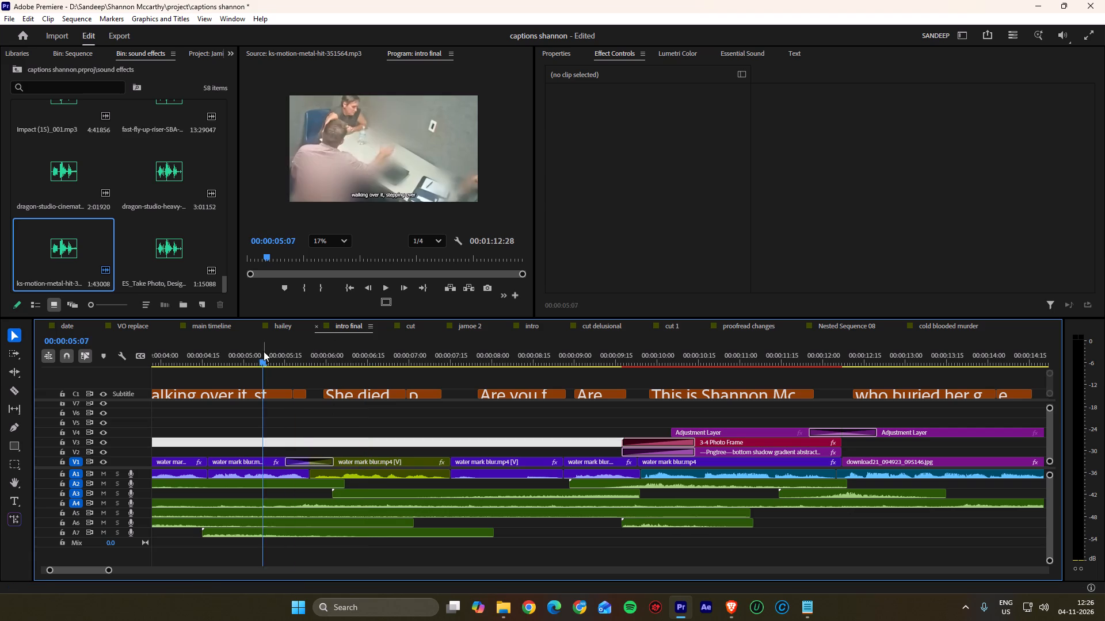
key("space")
scroll(329, 439, "down", 5, "alt")
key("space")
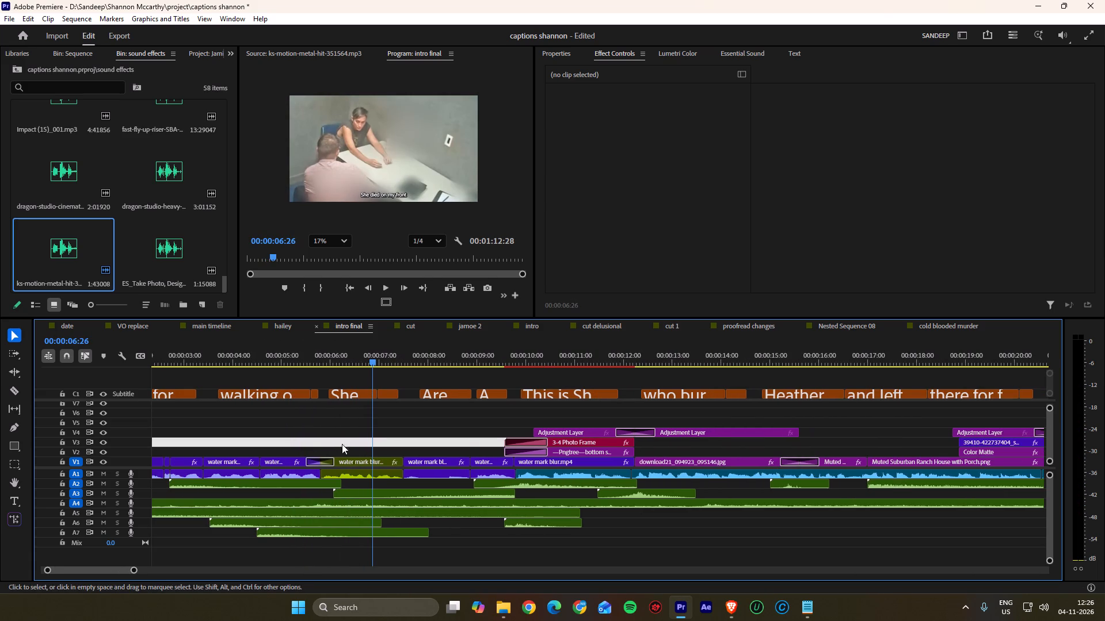
Copy the hissing-whoosh-to-deep-hit clip at 00:00:11:15 in "proofread changes" and paste it at the transition's start in "intro final".
left_click(756, 324)
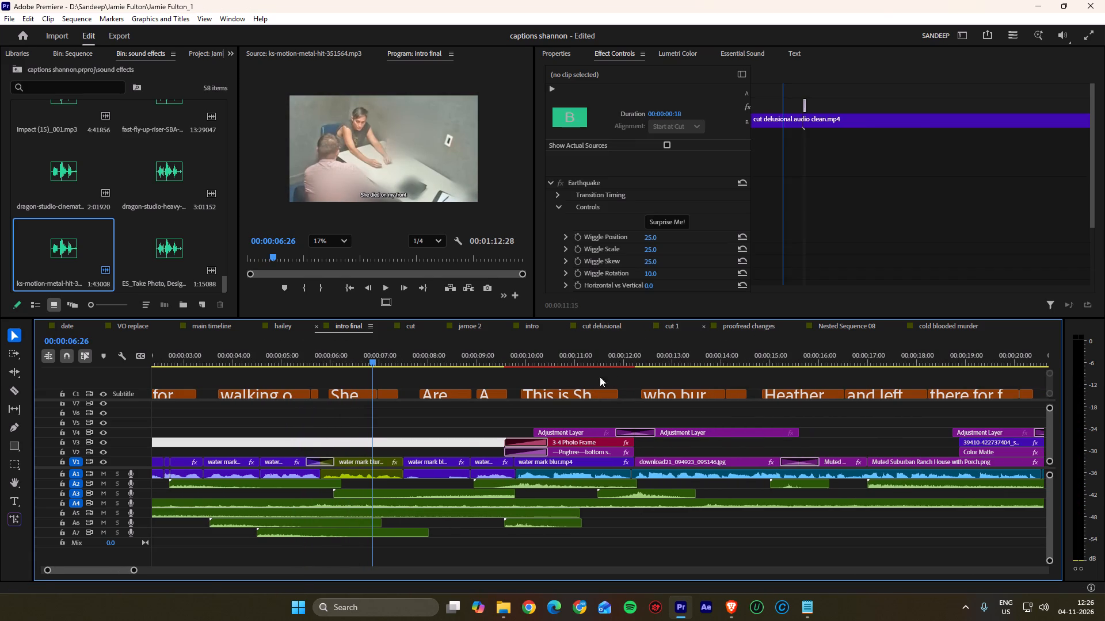
left_click(321, 483)
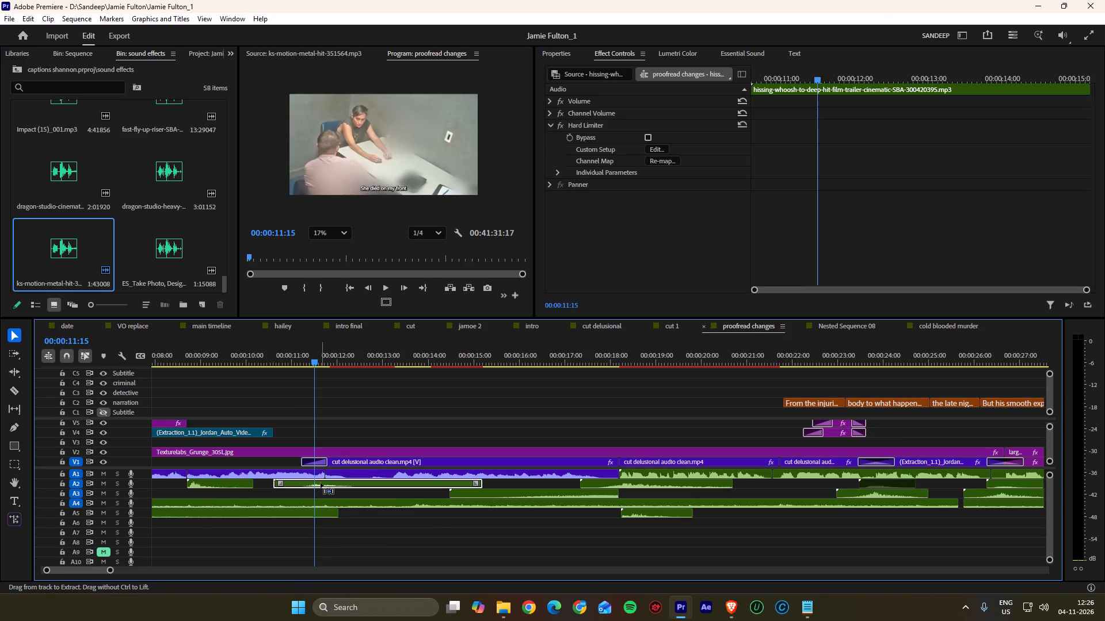
key("ctrl+c")
key("ctrl+c")
key("ctrl+c")
left_click(339, 326)
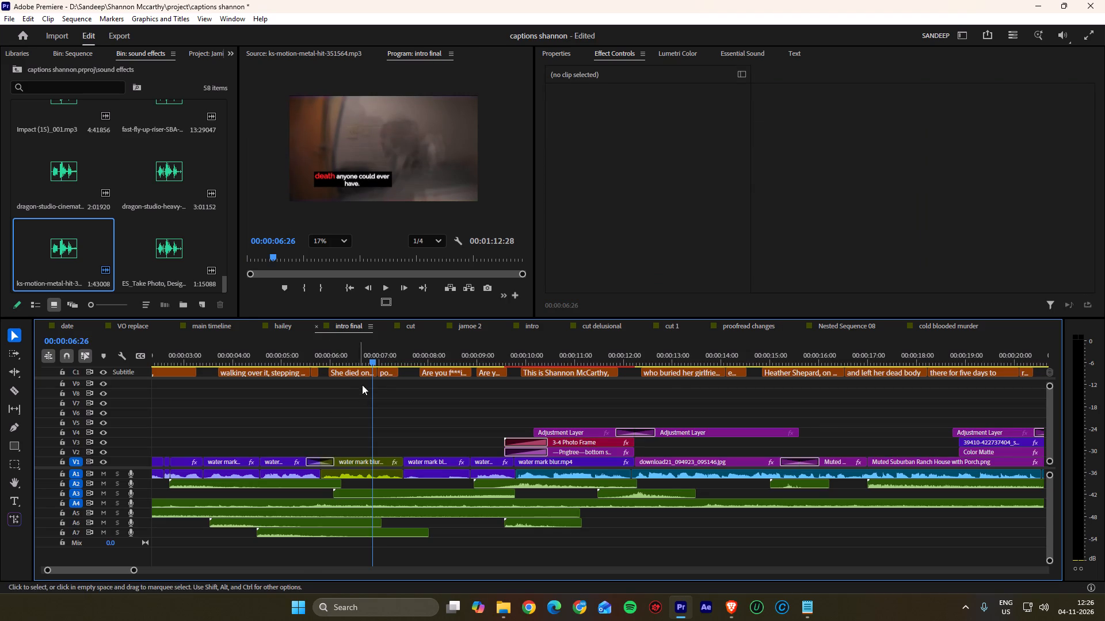
left_click_drag(360, 351, 334, 354)
left_click_drag(334, 355, 332, 355)
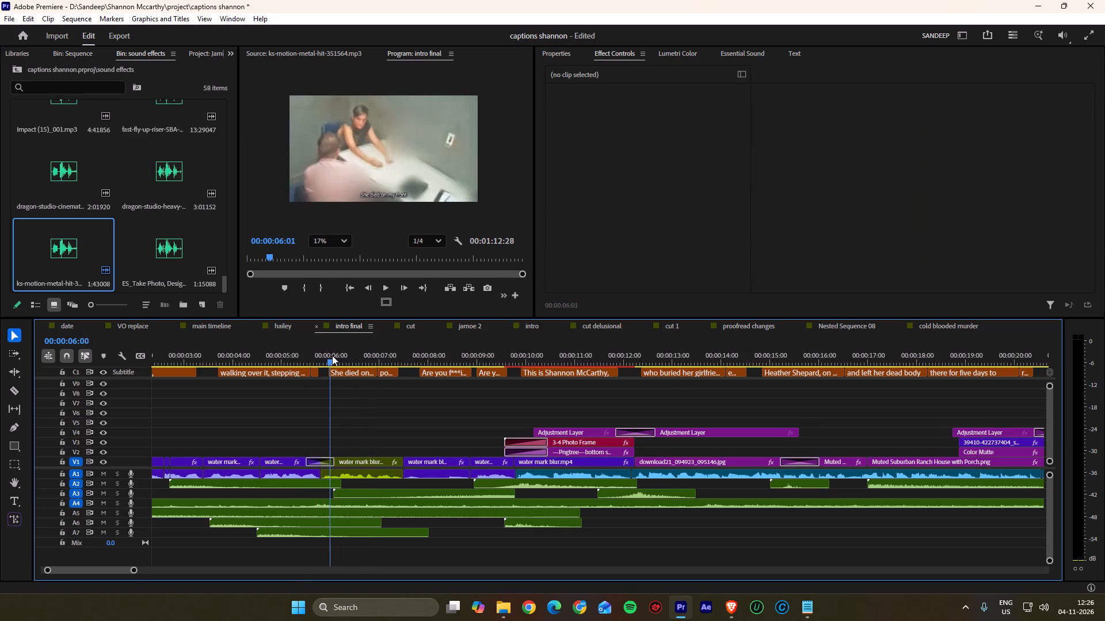
left_click_drag(332, 355, 307, 361)
key("ctrl+v")
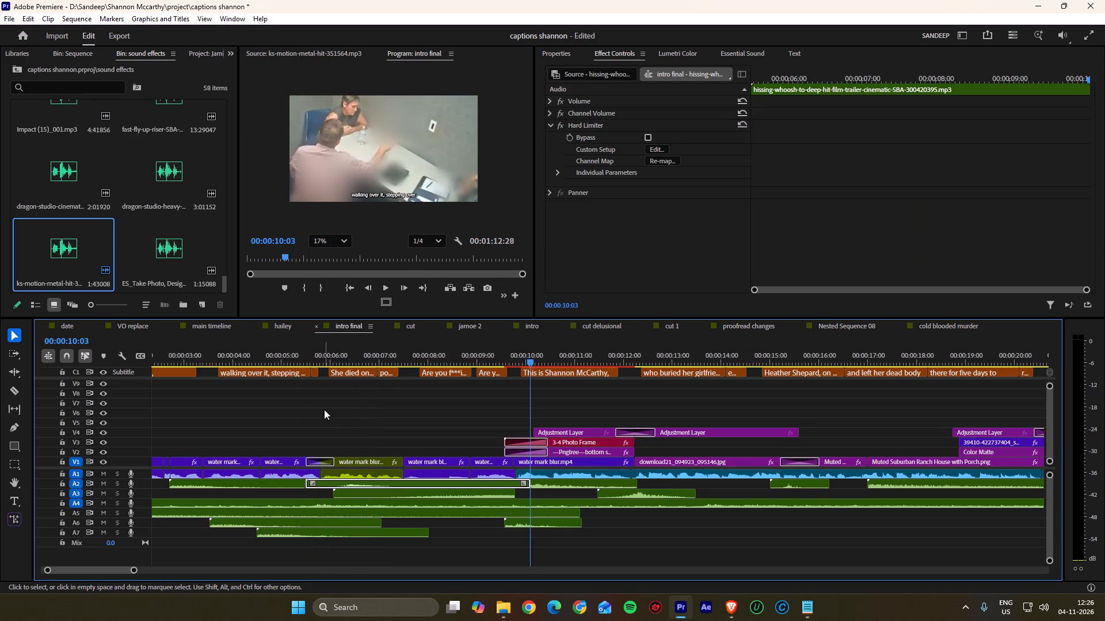
Move the pasted whoosh clip from A2 to A8 and extend the cut-off A2 clip back to about 00:00:06:06.
left_click_drag(371, 485, 363, 555)
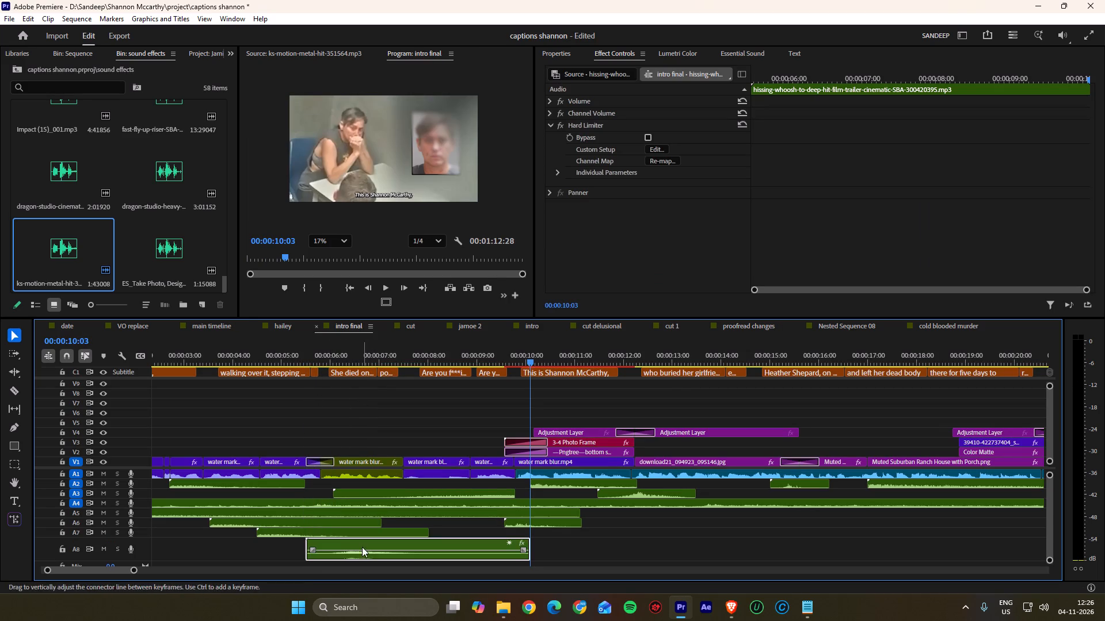
left_click_drag(303, 484, 485, 493)
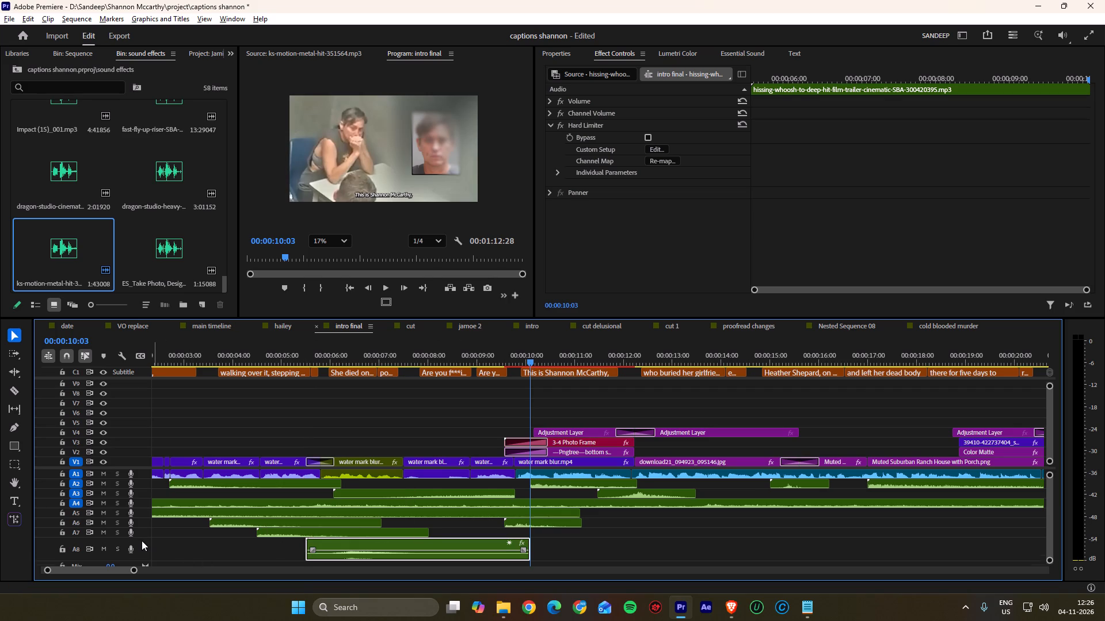
scroll(142, 540, "down", 4, "alt")
scroll(339, 507, "up", 4, "alt")
Shift the A8 whoosh clip earlier so it starts at about 00:00:05:00, and play from 00:00:05:08 through the transition.
left_click_drag(372, 543, 369, 544)
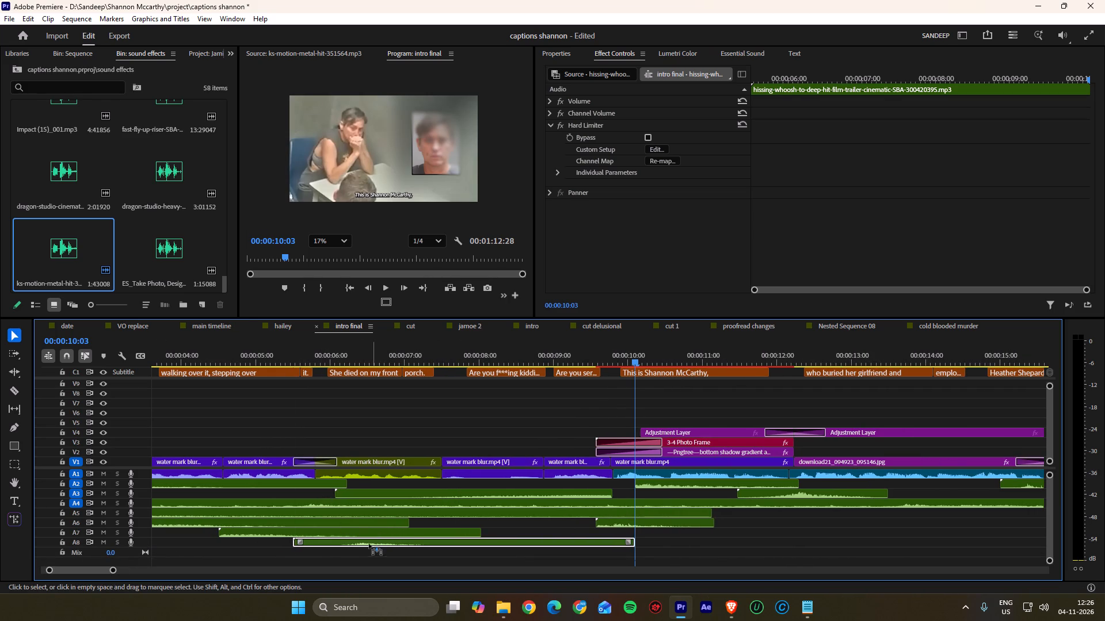
left_click_drag(369, 544, 331, 545)
left_click_drag(307, 359, 277, 358)
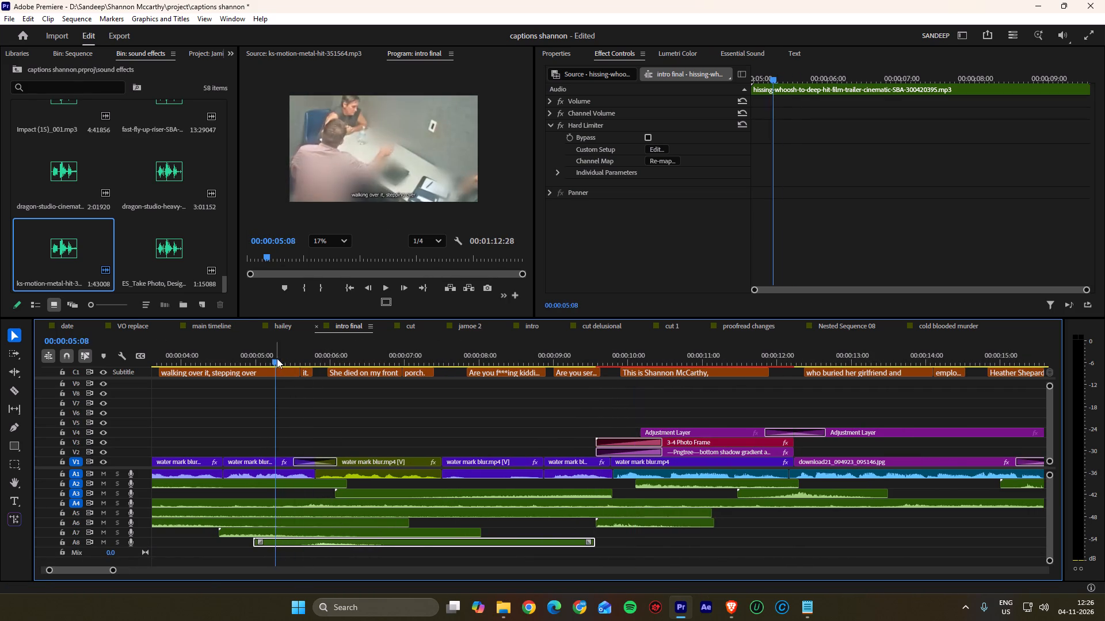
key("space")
scroll(312, 410, "down", 7, "alt")
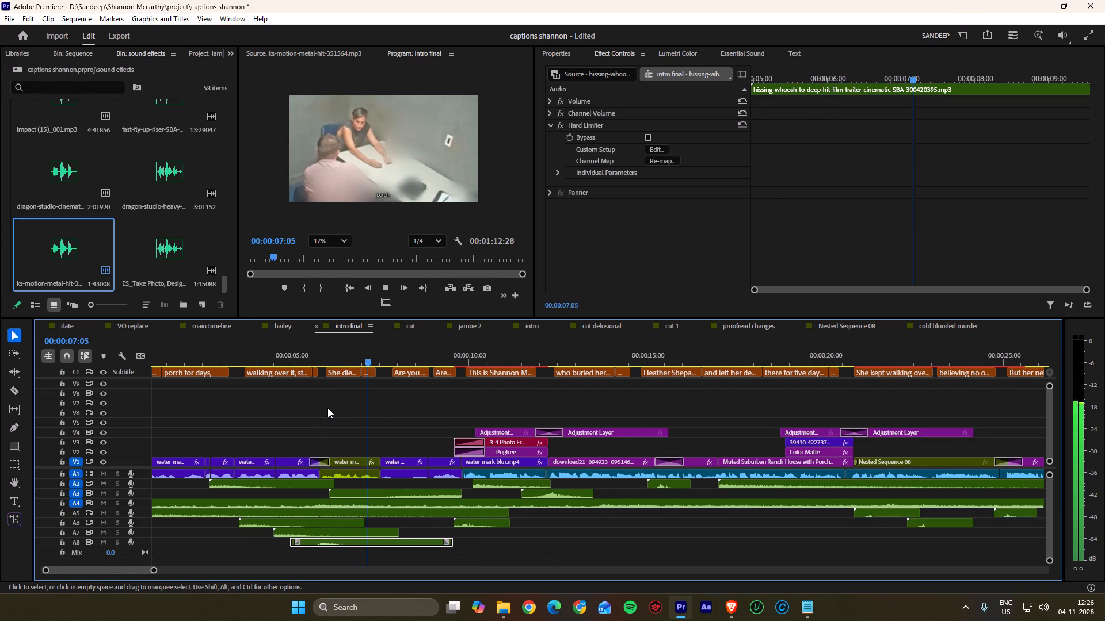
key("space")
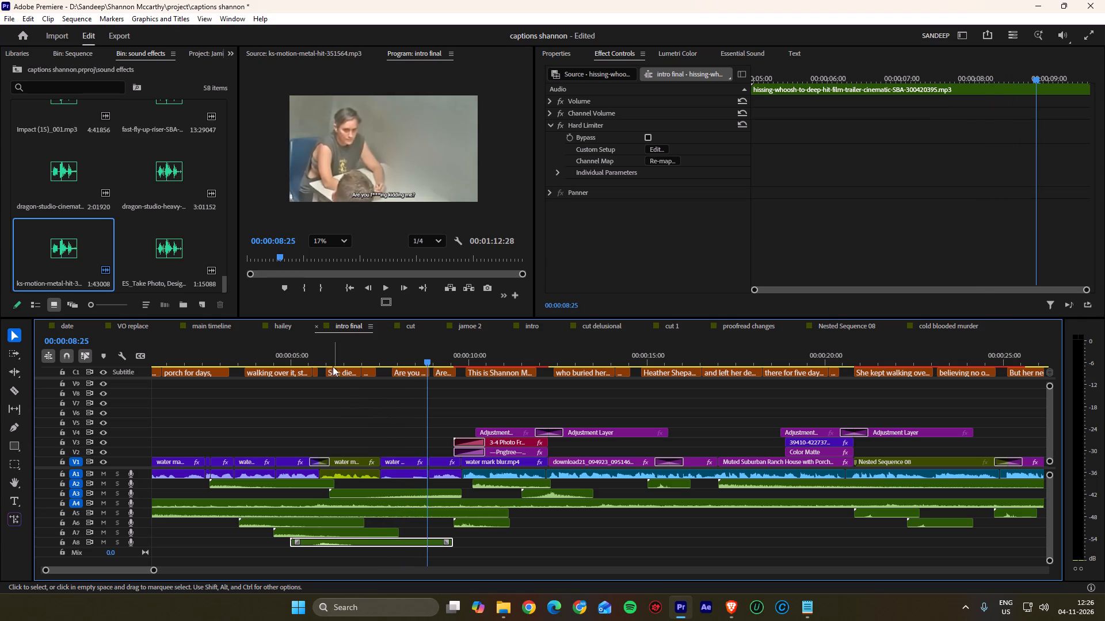
Reframe the V1 clip following the 00:00:05 transition, checked at 00:00:06:26, with Scale 167 and Position 1208, 824.
left_click_drag(318, 356, 290, 362)
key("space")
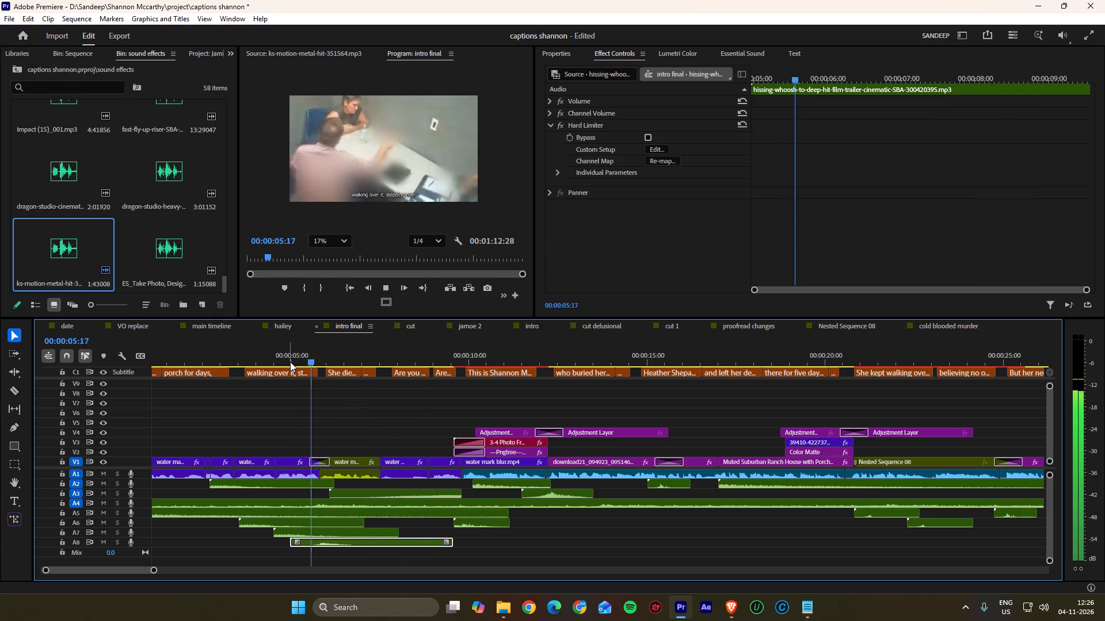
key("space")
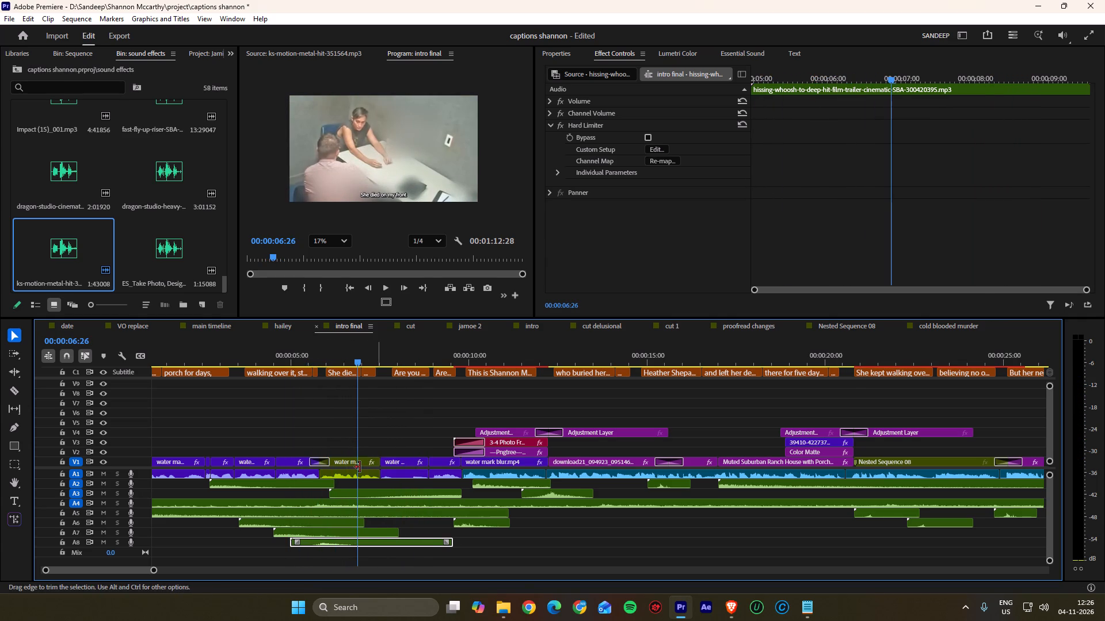
left_click(347, 464)
left_click_drag(657, 139, 657, 139)
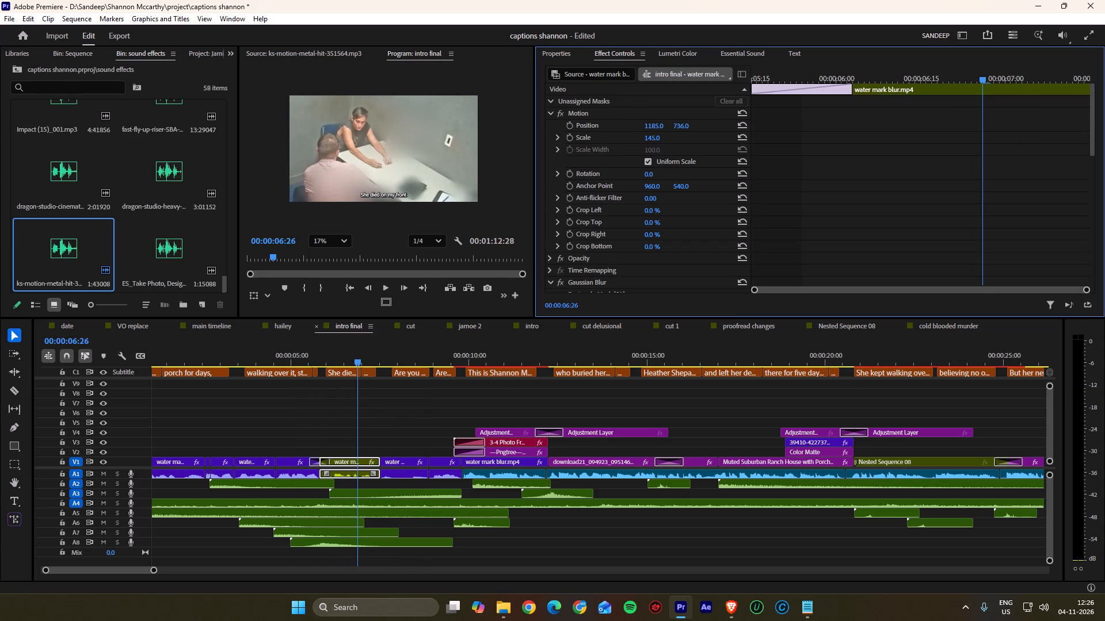
left_click_drag(657, 139, 668, 137)
left_click_drag(675, 124, 712, 120)
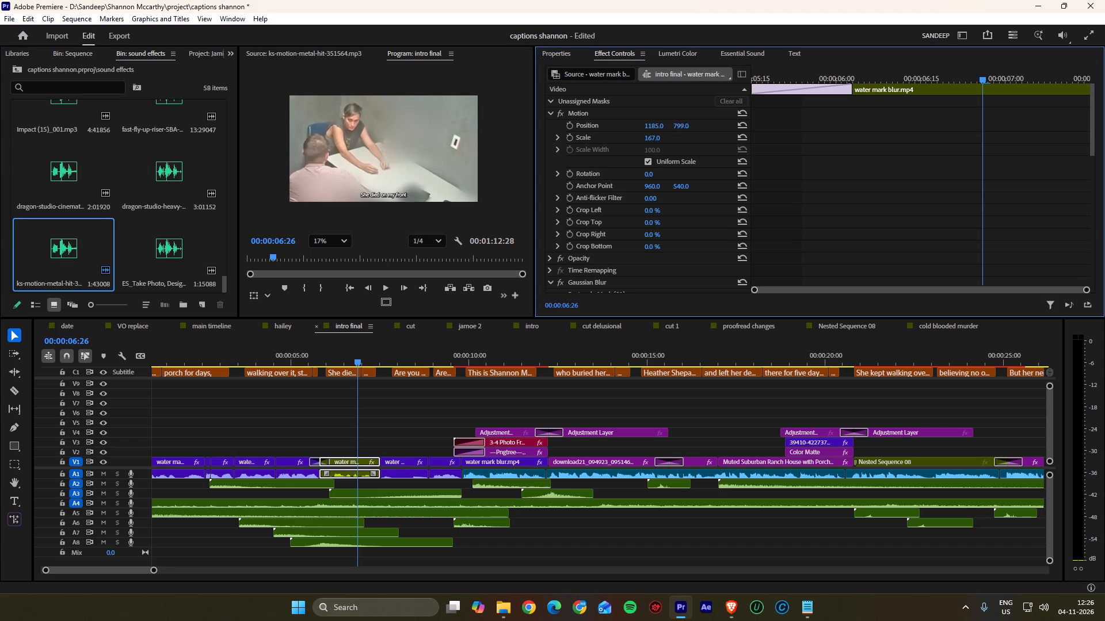
left_click_drag(712, 120, 725, 116)
left_click_drag(656, 128, 658, 126)
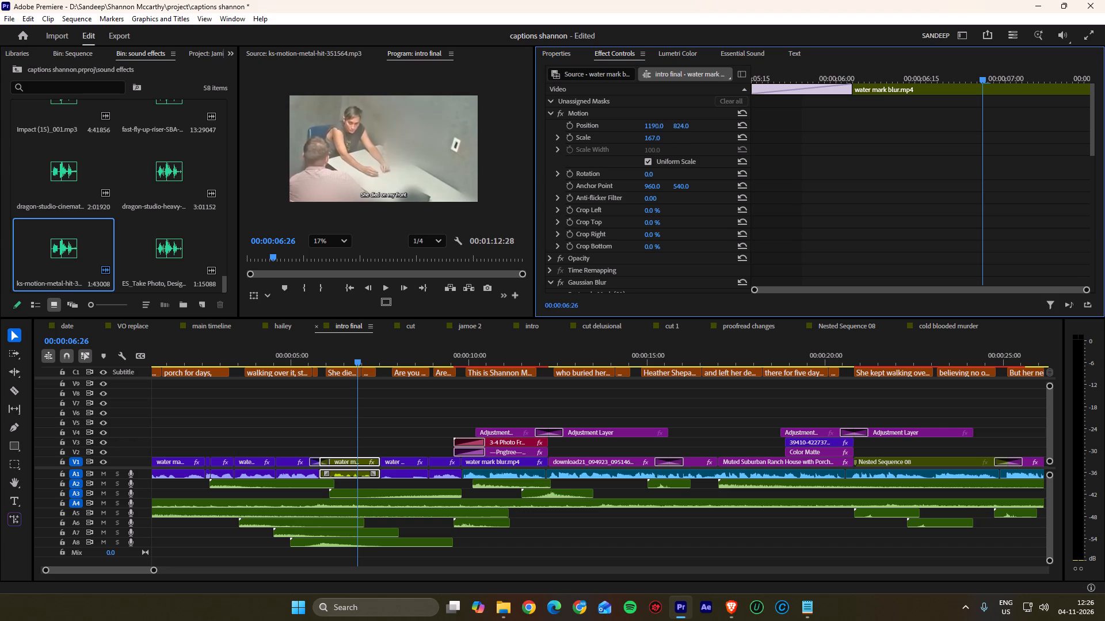
left_click_drag(658, 126, 666, 124)
Play the sequence from 00:00:06:26 to about 00:00:21:28 to review the shots, transitions and sounds.
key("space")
scroll(411, 404, "down", 3)
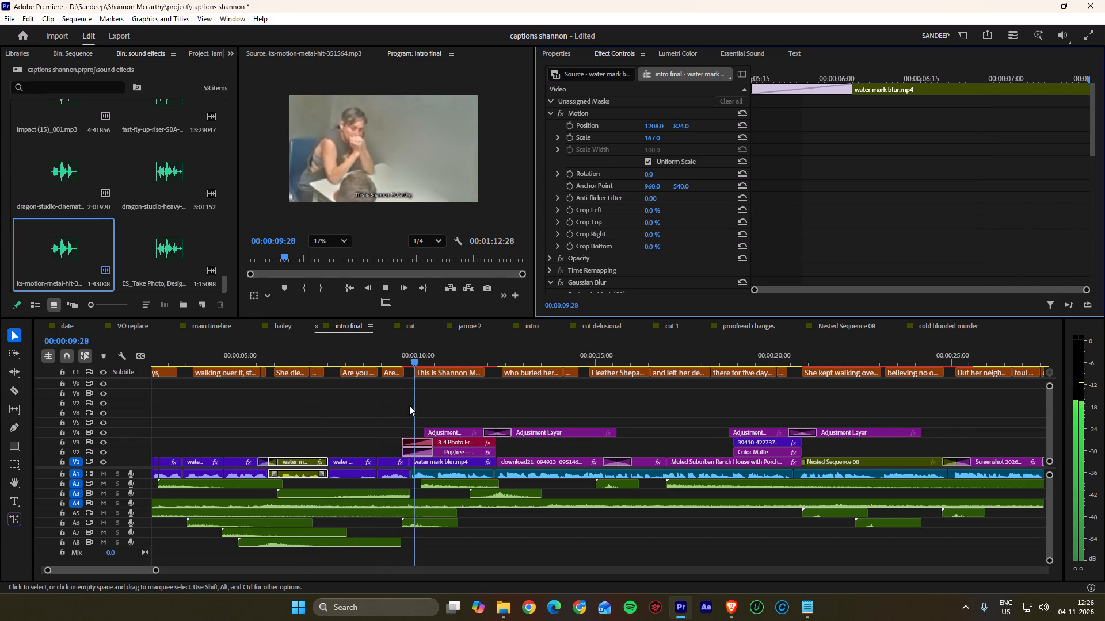
scroll(409, 404, "down", 6)
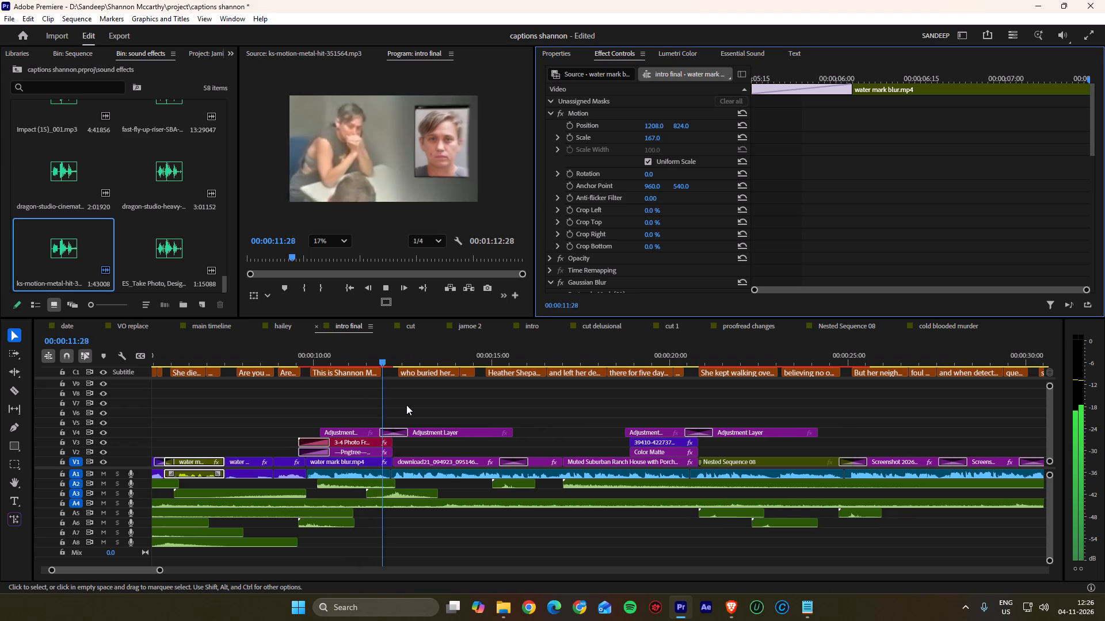
scroll(406, 405, "down", 7)
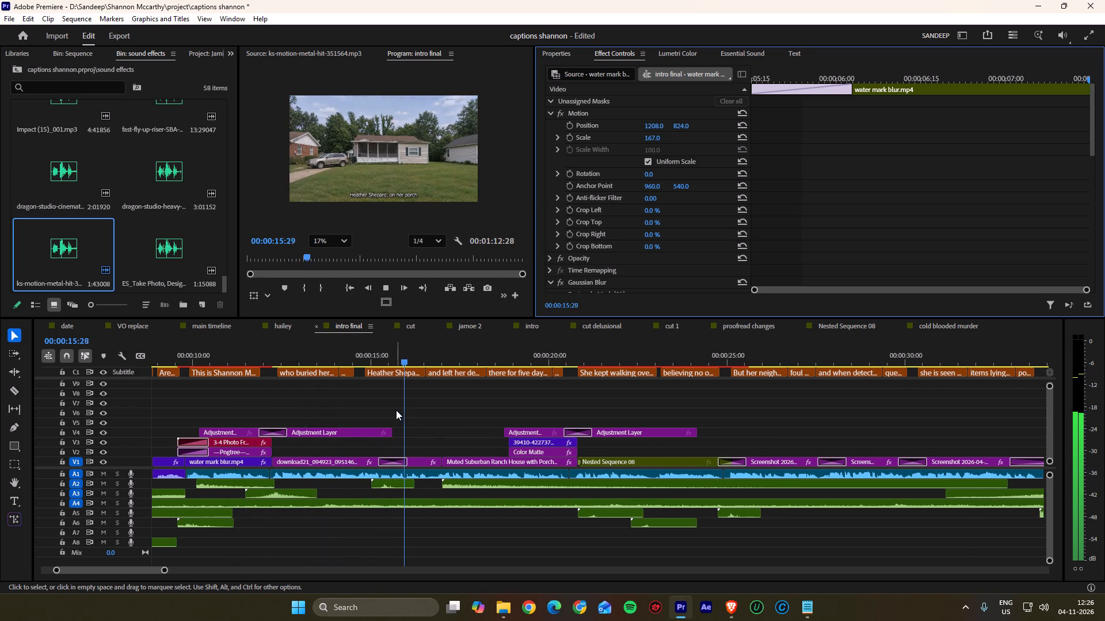
scroll(396, 410, "down", 6)
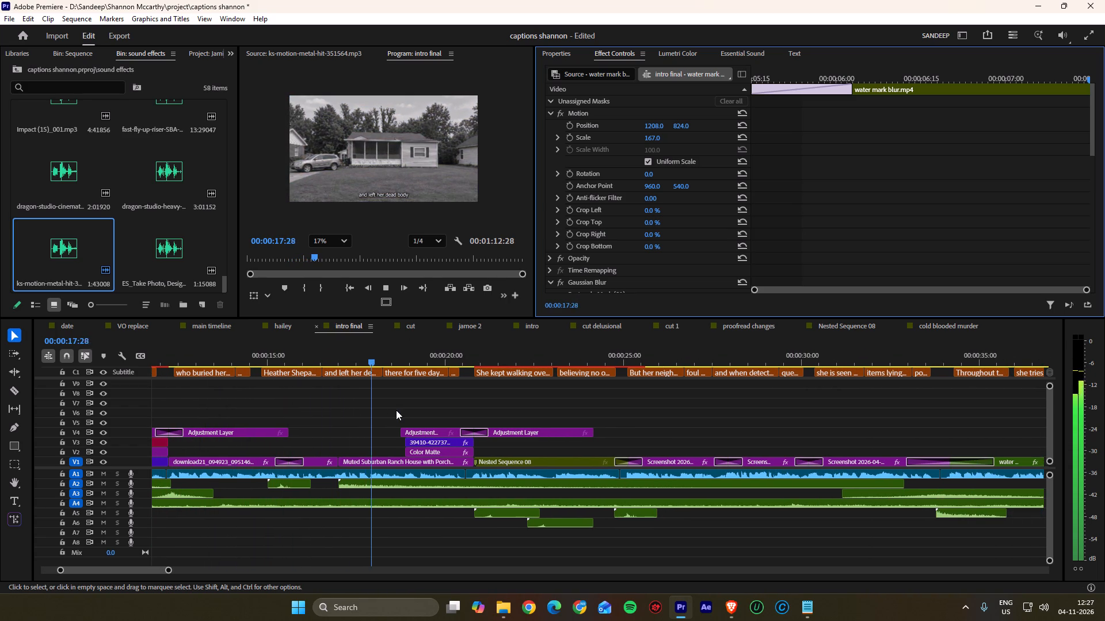
scroll(396, 410, "down", 3)
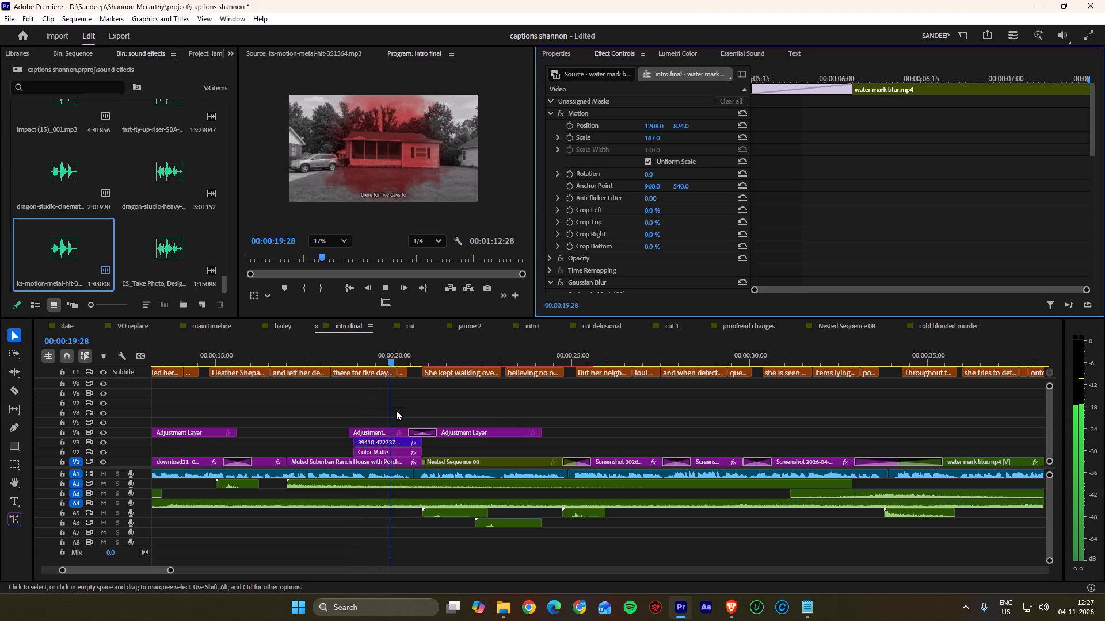
scroll(396, 410, "down", 3)
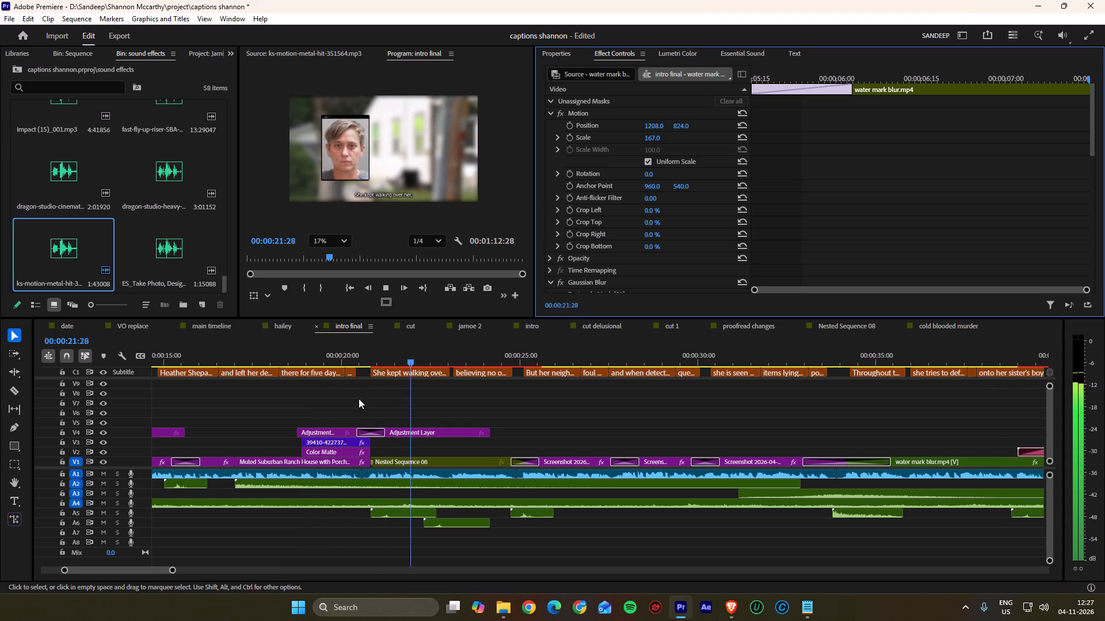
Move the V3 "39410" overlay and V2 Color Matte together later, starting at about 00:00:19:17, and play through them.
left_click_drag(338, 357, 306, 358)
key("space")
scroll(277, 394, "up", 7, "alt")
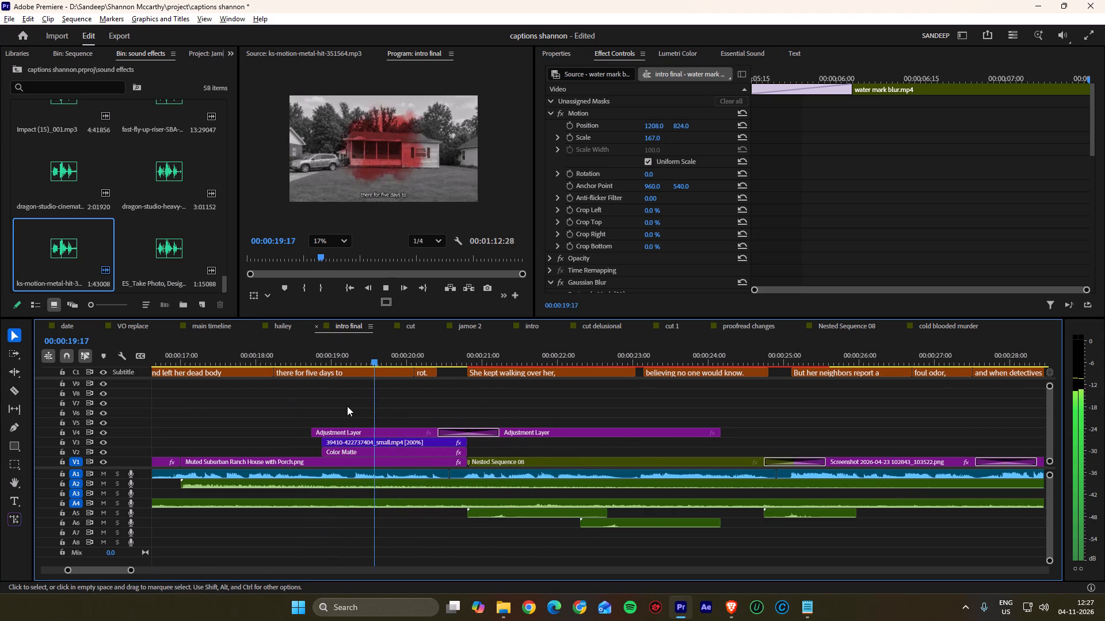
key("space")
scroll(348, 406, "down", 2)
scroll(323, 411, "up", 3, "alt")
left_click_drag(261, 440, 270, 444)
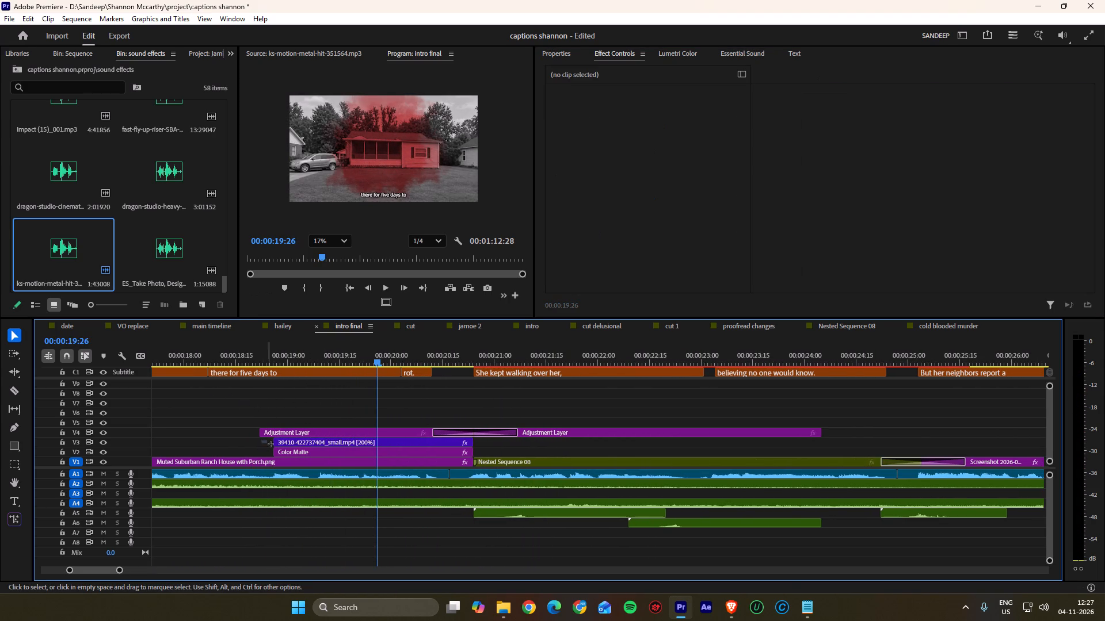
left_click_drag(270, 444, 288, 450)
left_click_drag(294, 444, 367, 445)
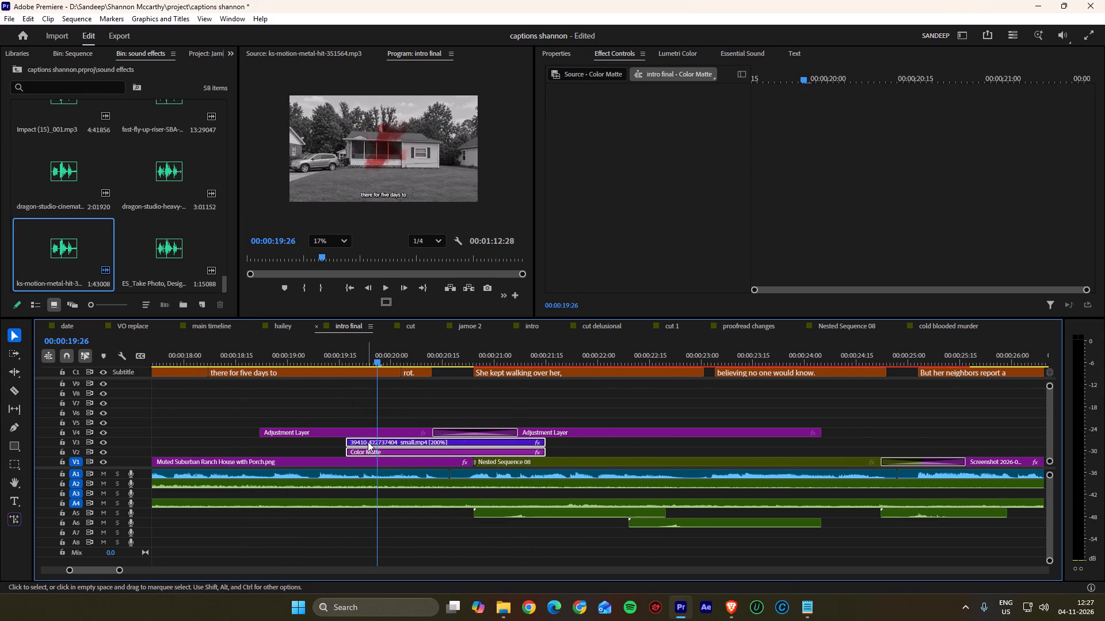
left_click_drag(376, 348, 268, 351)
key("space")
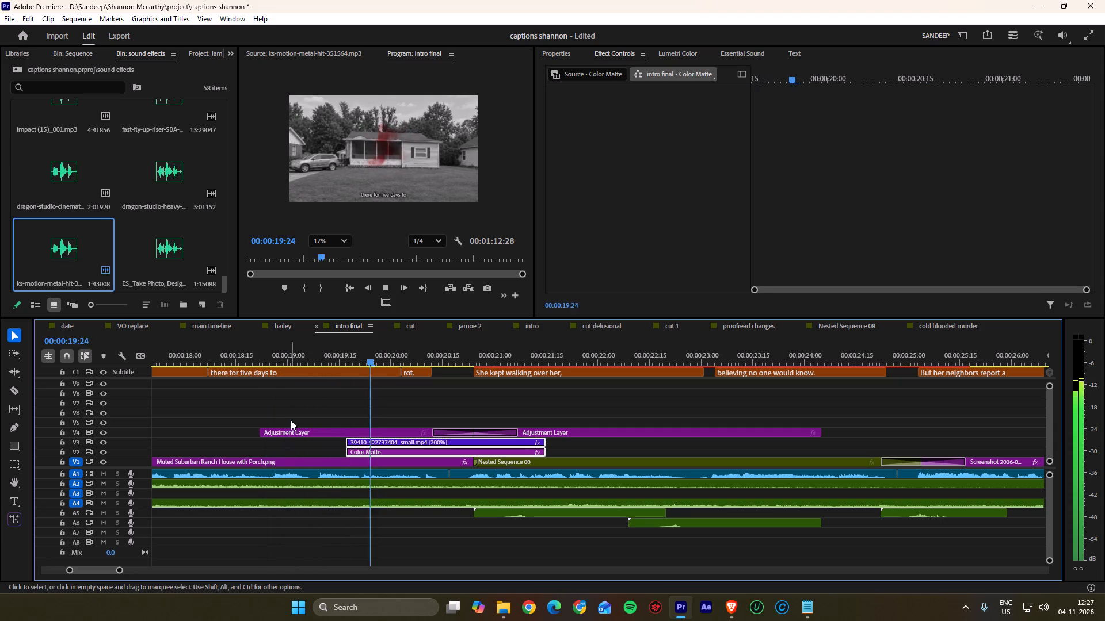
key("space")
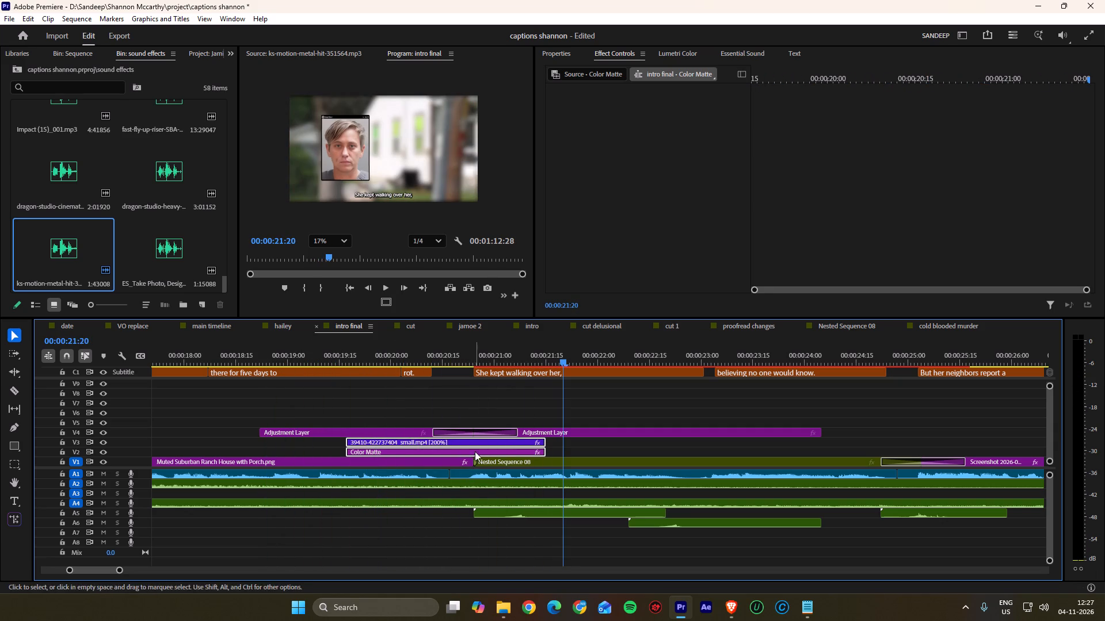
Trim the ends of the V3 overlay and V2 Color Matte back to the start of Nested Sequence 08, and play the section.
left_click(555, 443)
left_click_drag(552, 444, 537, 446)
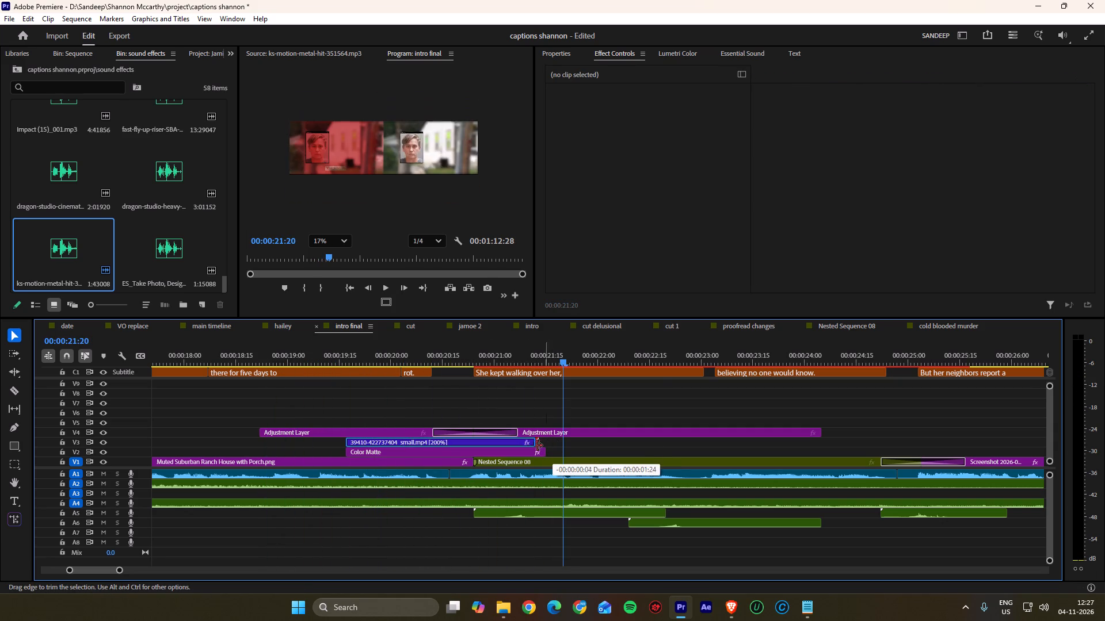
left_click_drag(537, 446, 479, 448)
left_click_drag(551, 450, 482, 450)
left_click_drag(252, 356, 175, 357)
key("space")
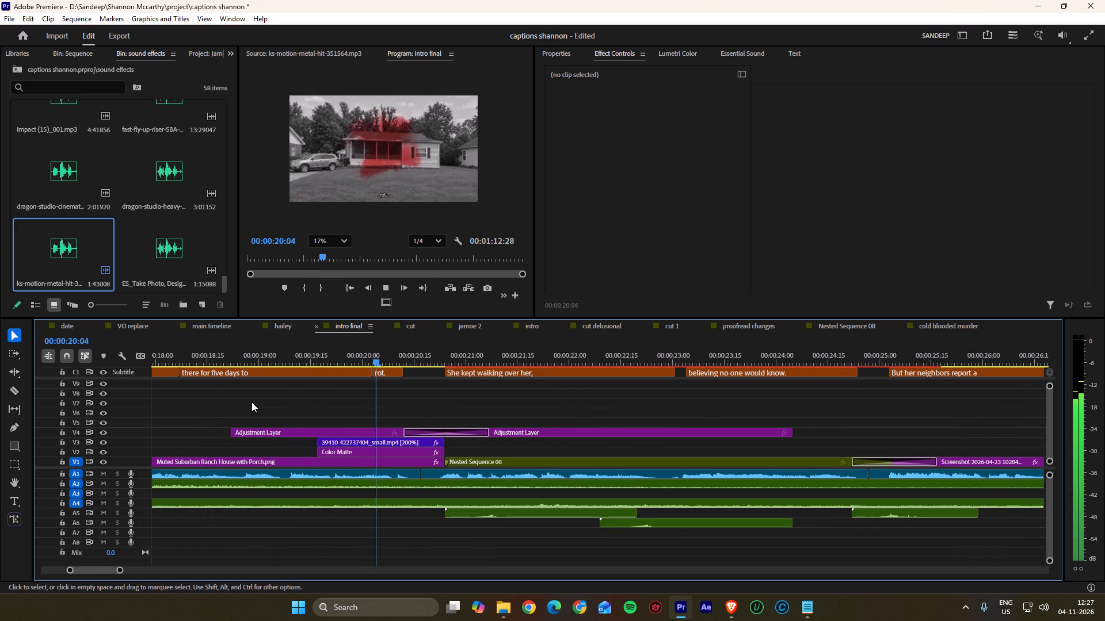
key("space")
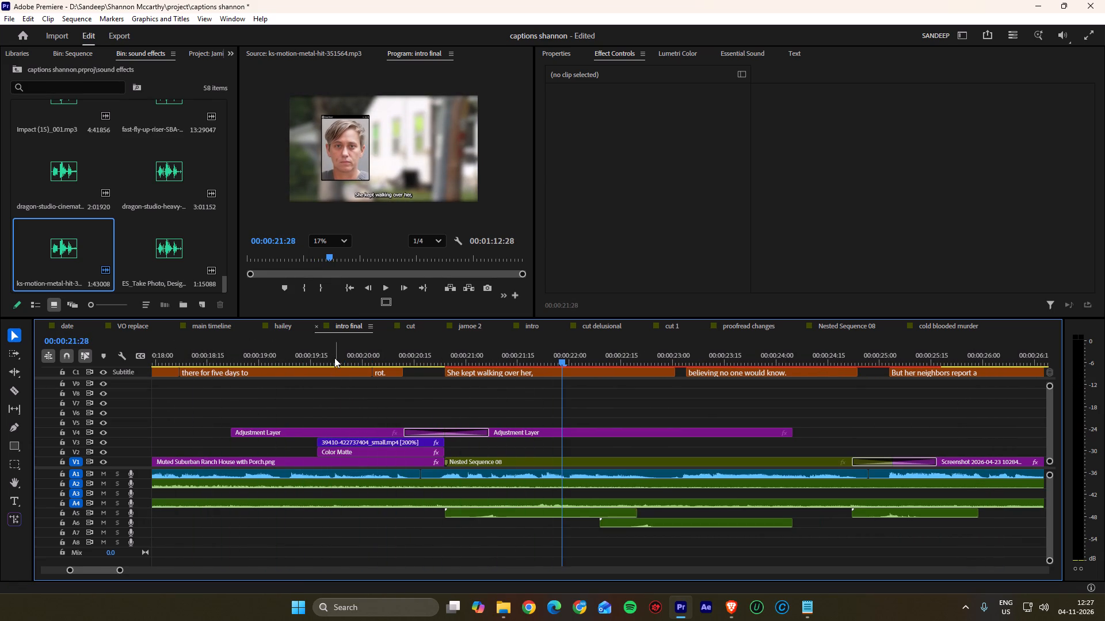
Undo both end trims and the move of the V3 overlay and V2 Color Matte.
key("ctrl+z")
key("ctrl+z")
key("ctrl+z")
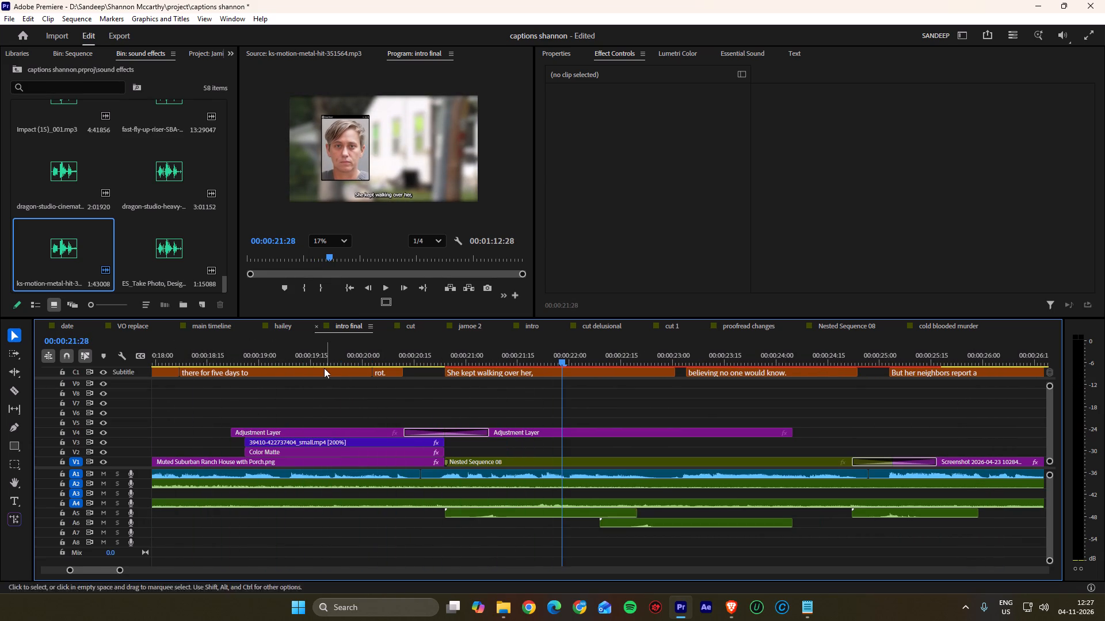
Replay the "there for five days to" caption in short bursts to find the starting point for the red overlay.
left_click_drag(262, 352, 210, 354)
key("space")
scroll(229, 379, "up", 4)
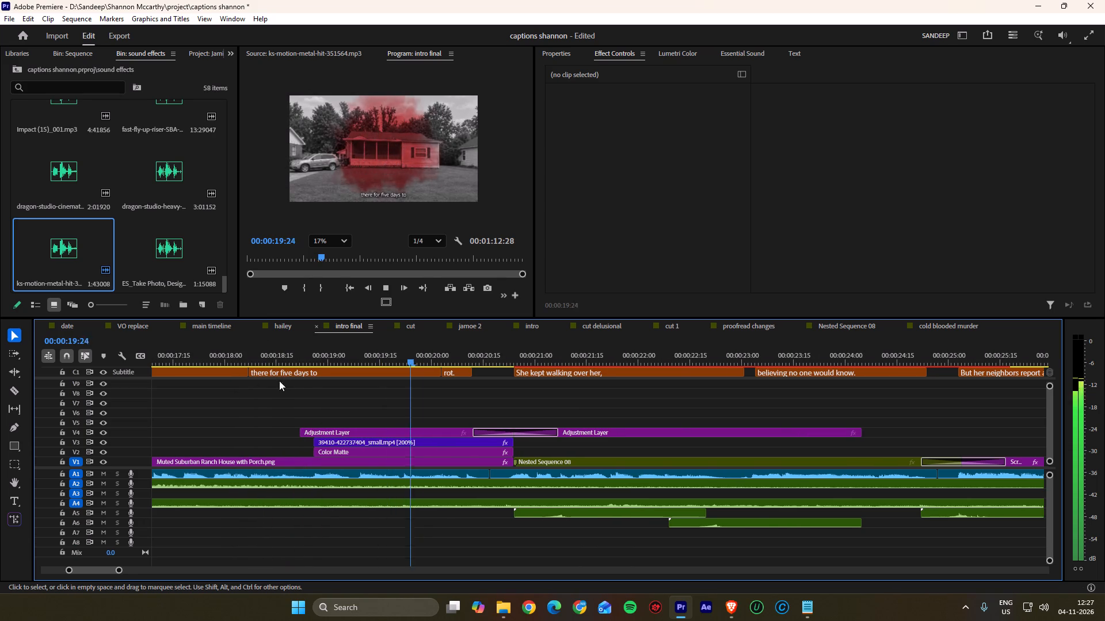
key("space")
left_click_drag(322, 346, 230, 360)
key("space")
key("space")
scroll(257, 389, "up", 3)
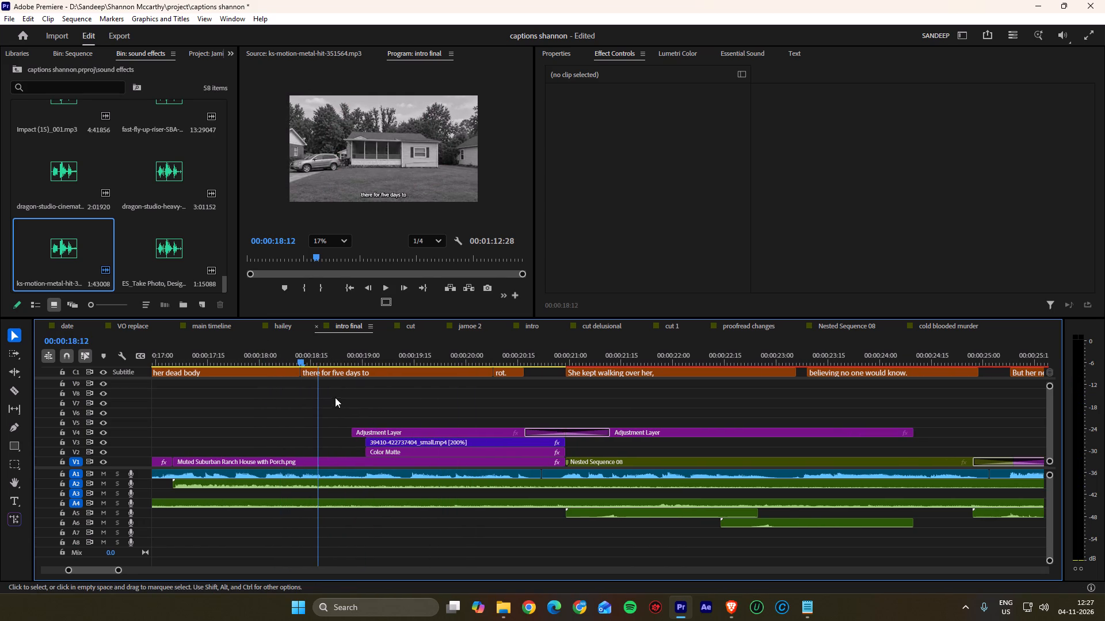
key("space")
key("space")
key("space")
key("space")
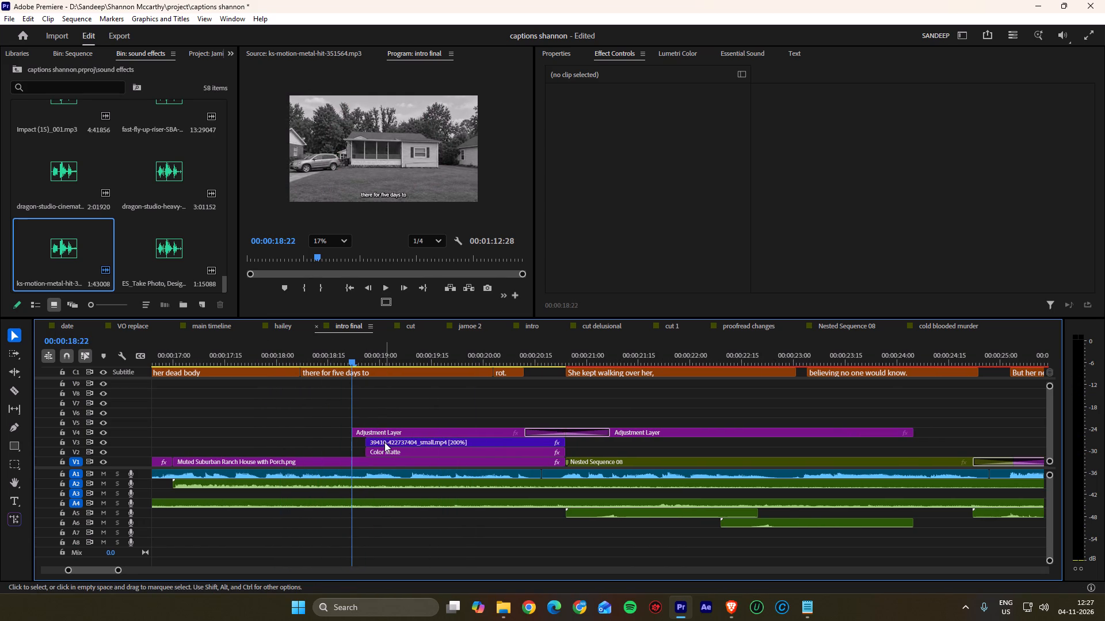
Move the V3 overlay and V2 Color Matte earlier to start with the V4 adjustment layer at about 00:00:18:22, and play through.
left_click(384, 442)
left_click(391, 451, "shift")
left_click_drag(398, 440, 383, 440)
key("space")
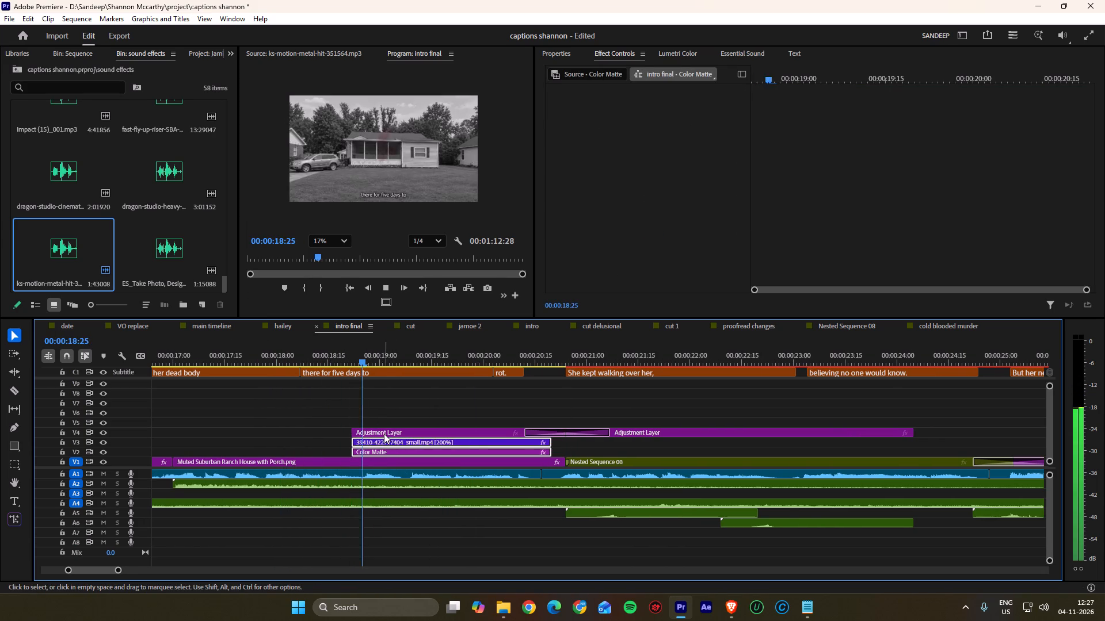
scroll(445, 438, "down", 9)
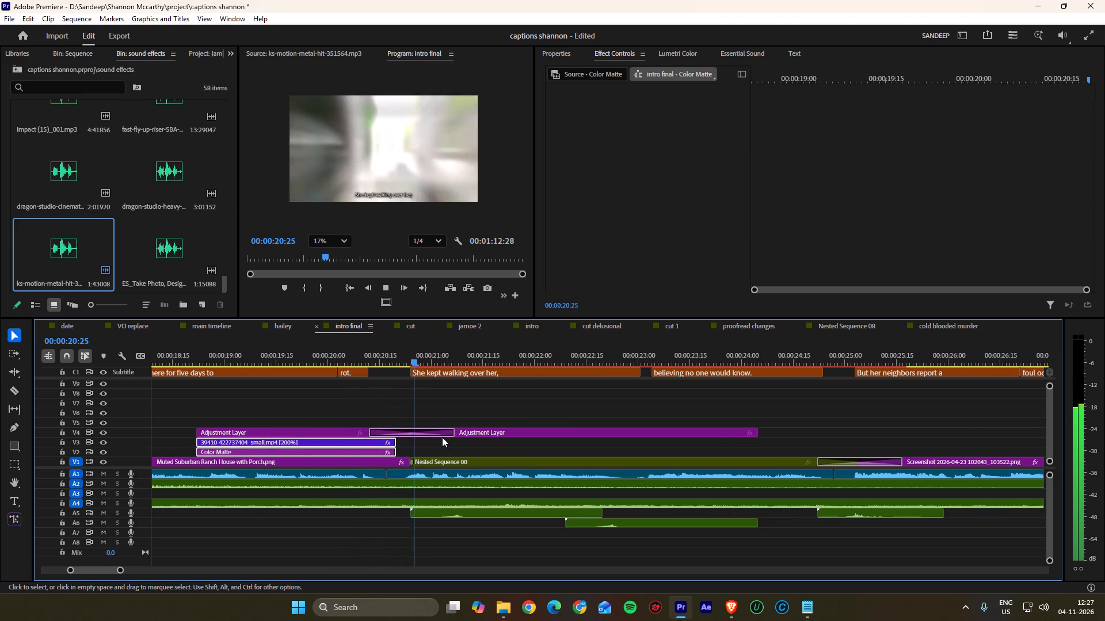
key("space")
Extend the ends of the V3 overlay and V2 Color Matte to the Nested Sequence 08 cut, and play to about 00:00:23:22.
left_click_drag(394, 447, 413, 446)
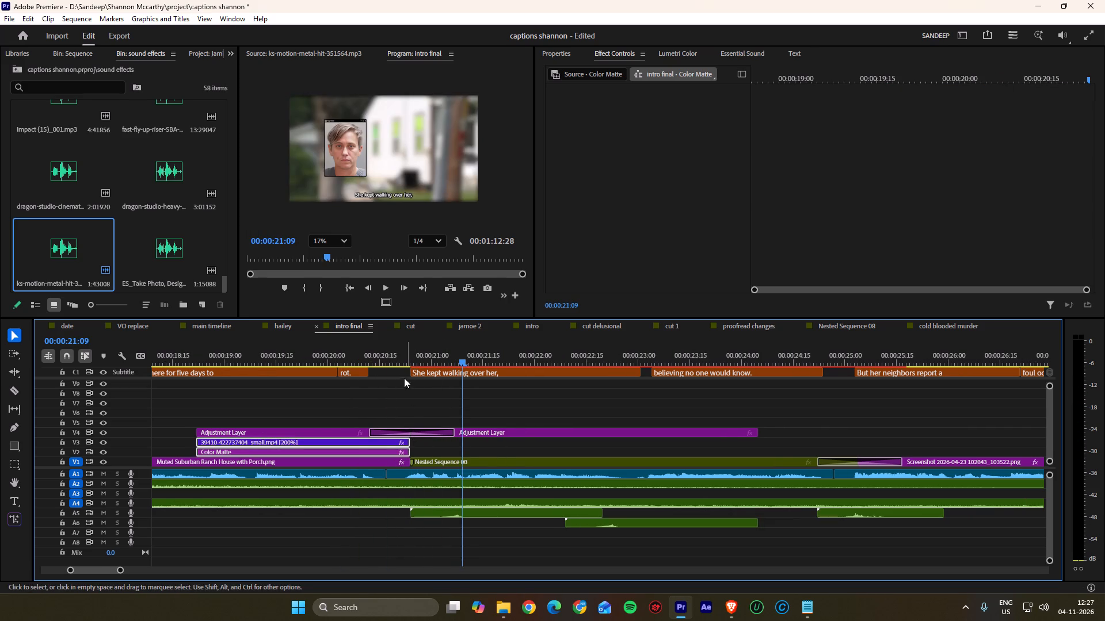
left_click_drag(391, 352, 306, 352)
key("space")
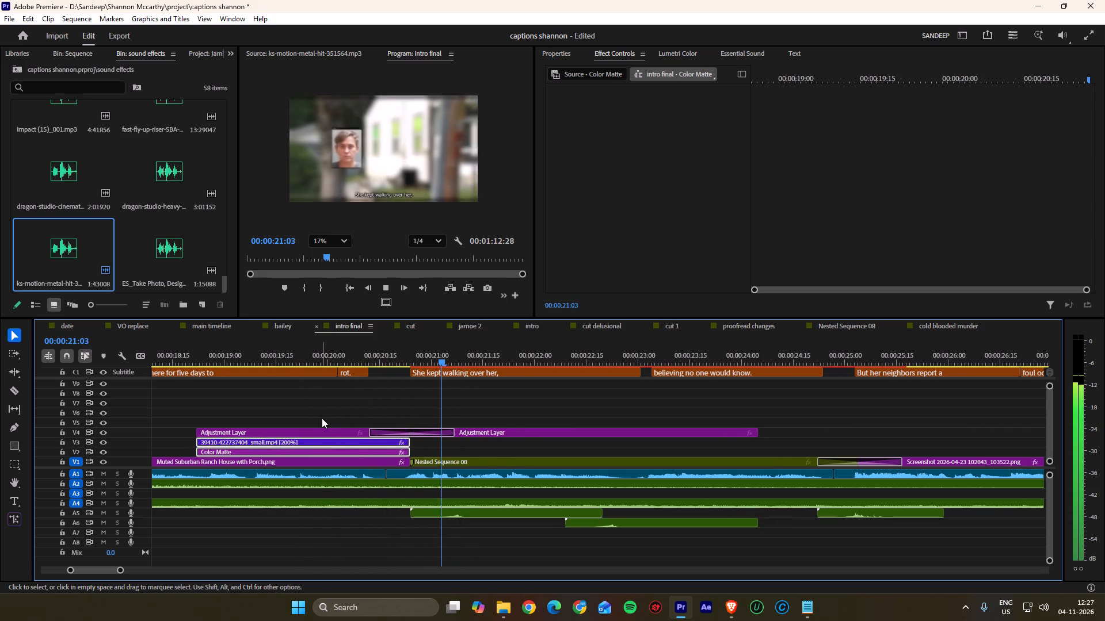
scroll(322, 418, "down", 14, "alt")
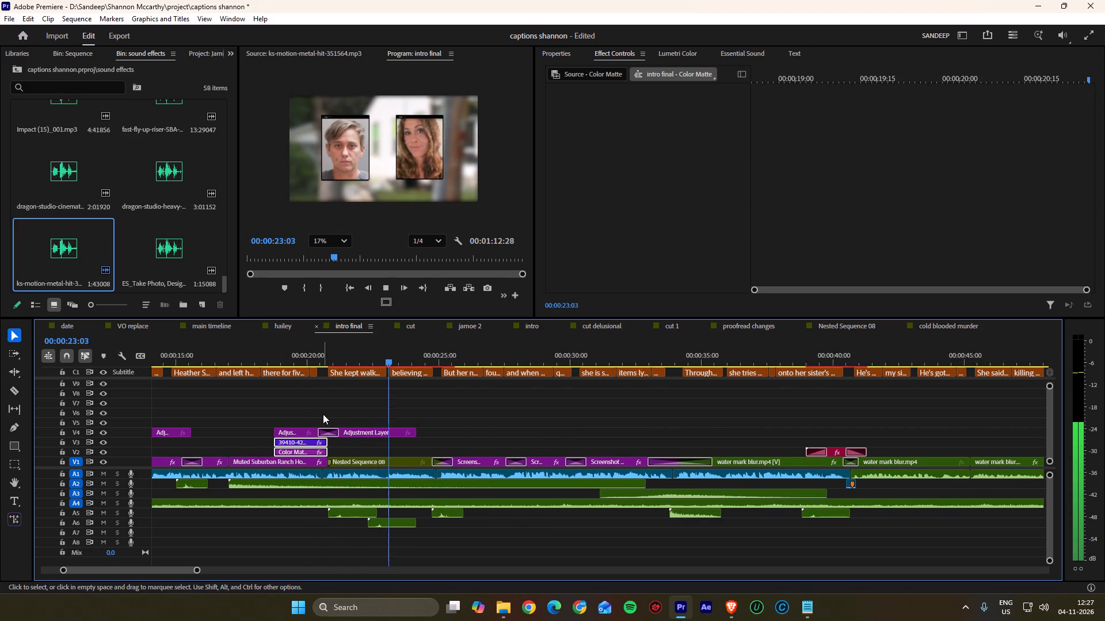
scroll(323, 414, "down", 3)
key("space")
Set Clip Volume to -15 dB for the A5 and A6 sound effects under Nested Sequence 08, and play from 00:00:20:19.
scroll(311, 489, "up", 10, "alt")
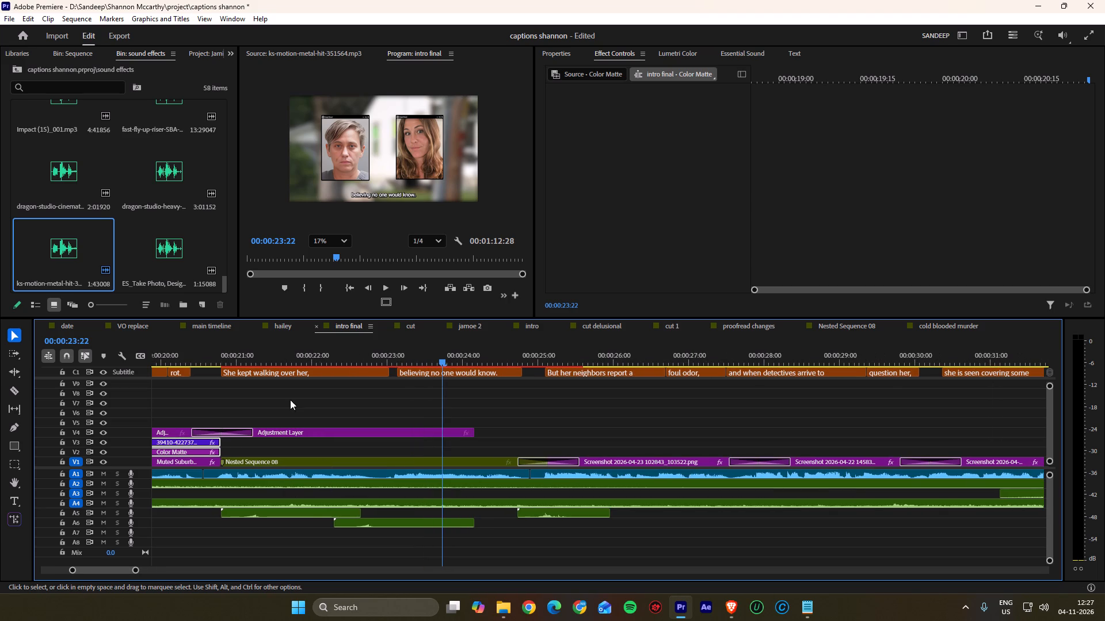
left_click_drag(283, 357, 265, 358)
left_click(280, 512)
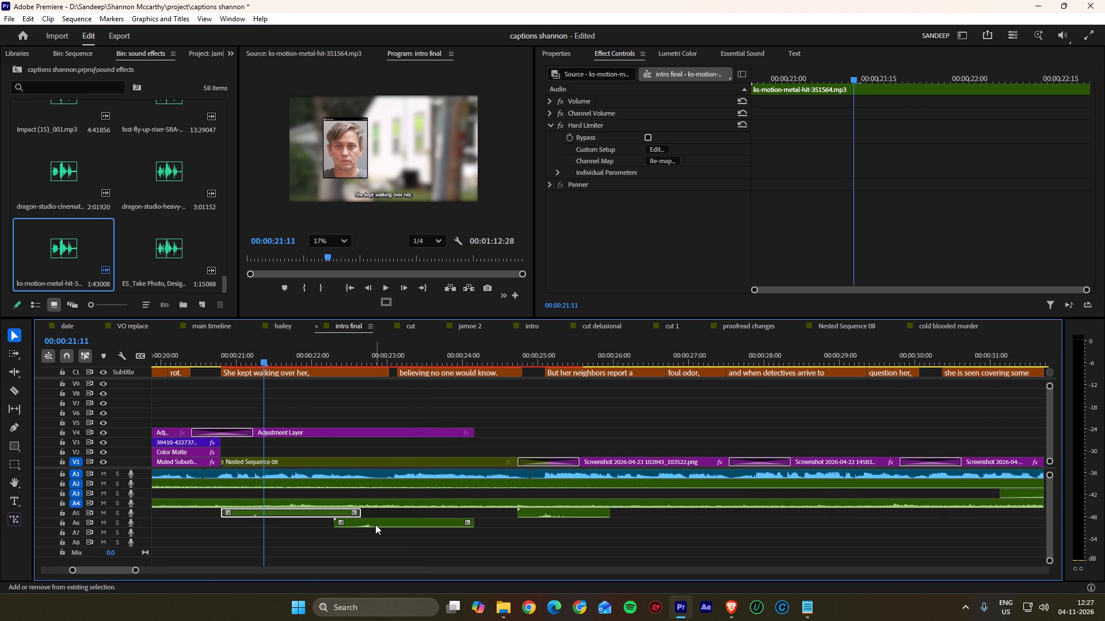
left_click(376, 524, "shift")
left_click(755, 51)
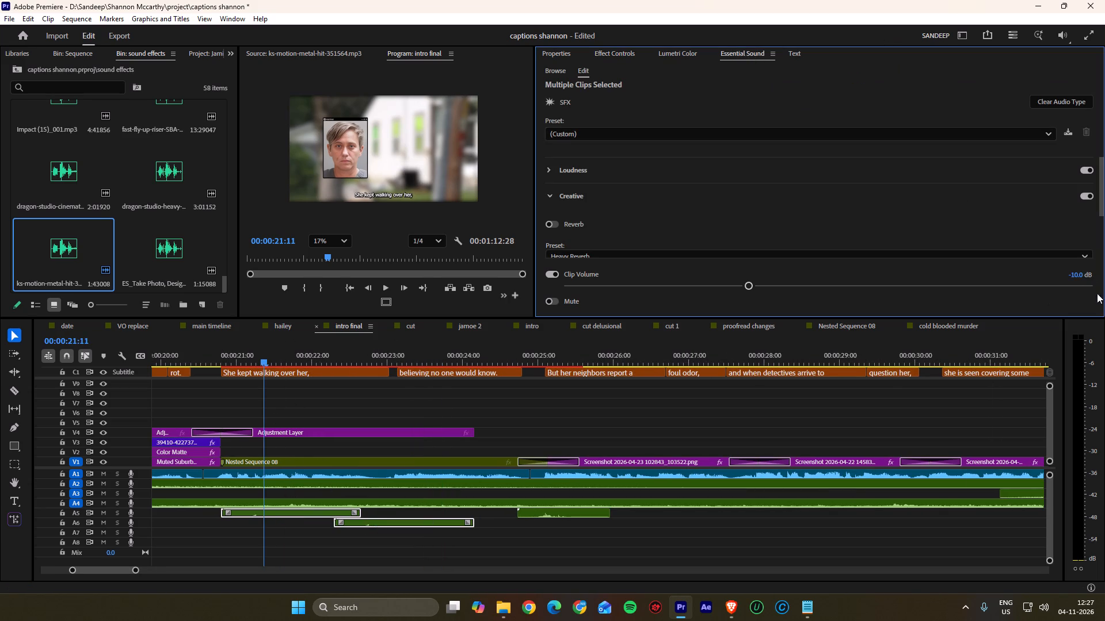
left_click(1079, 274)
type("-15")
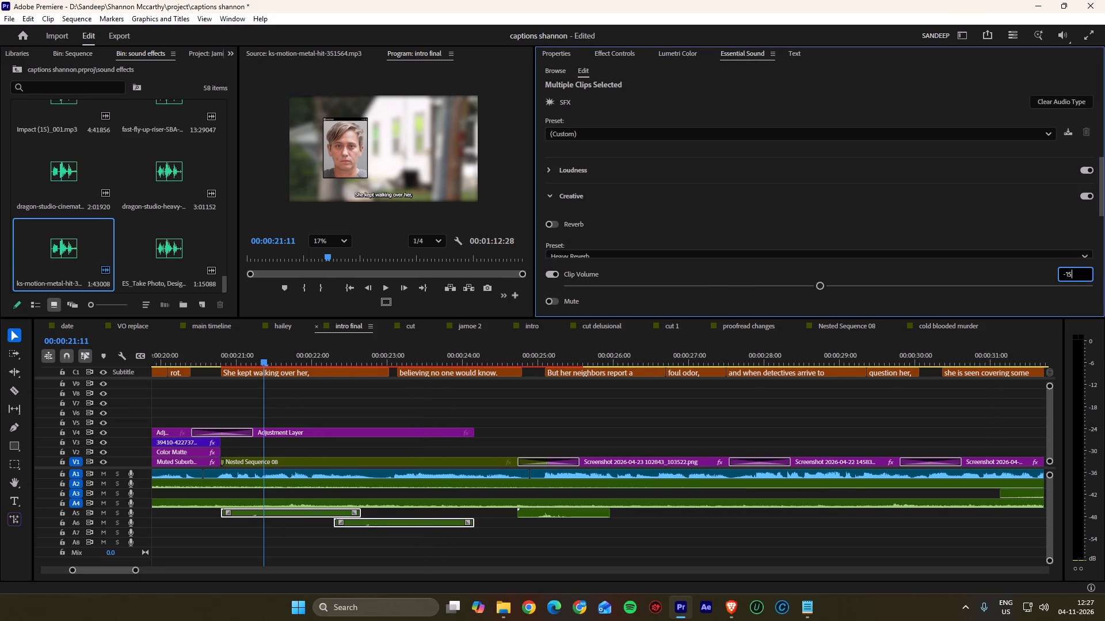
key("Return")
left_click(207, 353)
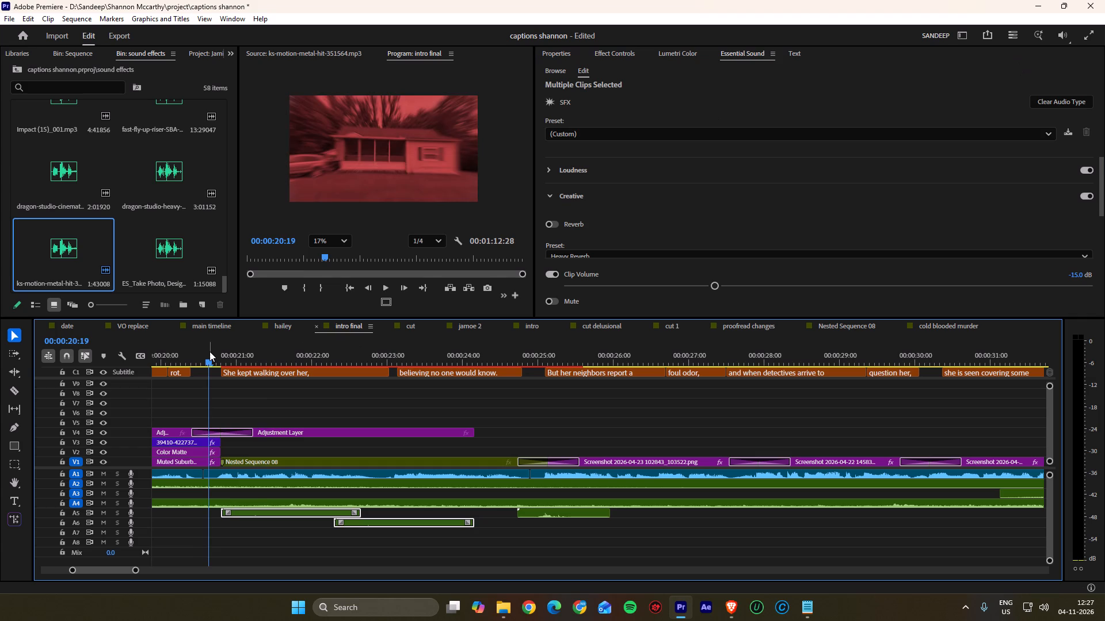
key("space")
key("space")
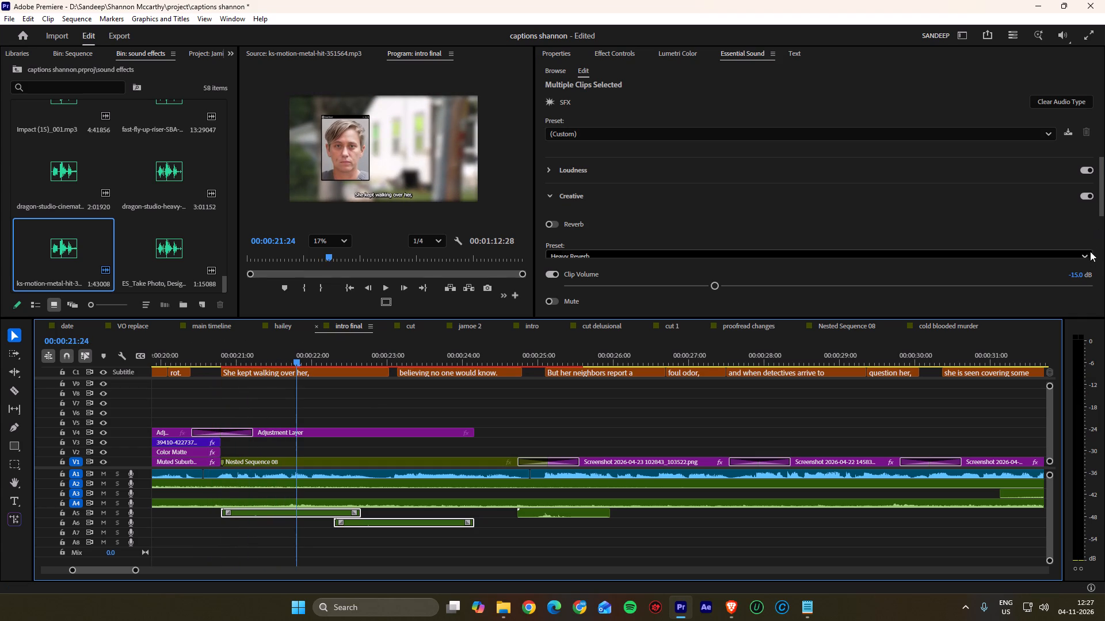
Lower the Clip Volume of the two selected A5 and A6 sound effects to -20 dB and resume playback.
left_click(1074, 275)
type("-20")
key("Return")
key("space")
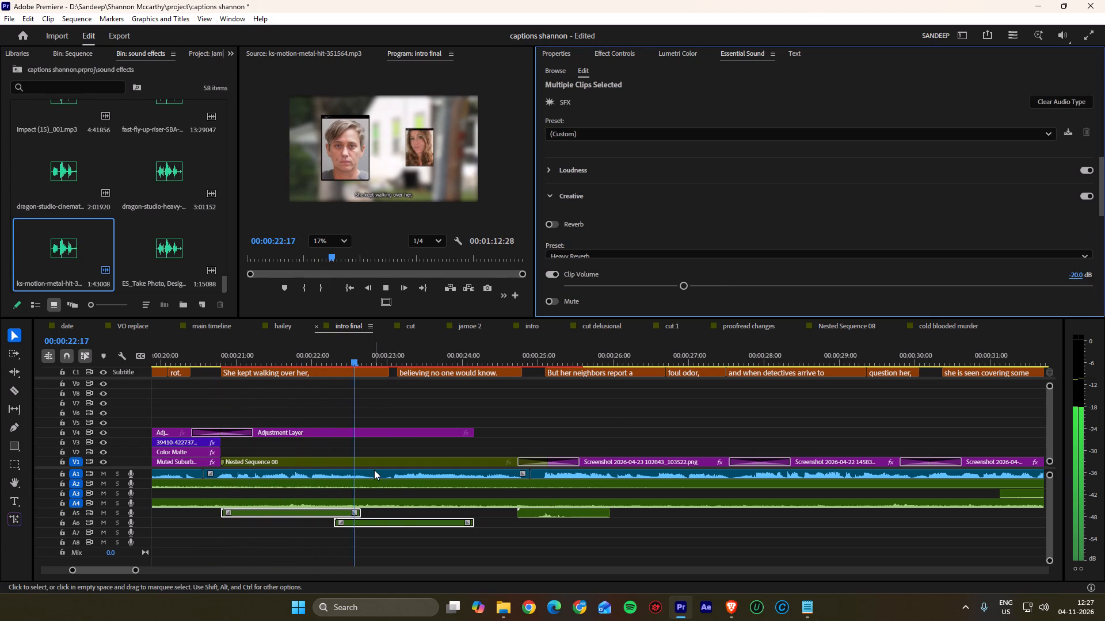
Lower the Clip Volume of the selected A5 and A6 sound effects to -25 dB and play from about 00:00:20:17 to 00:00:24:18.
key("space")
left_click(1078, 274)
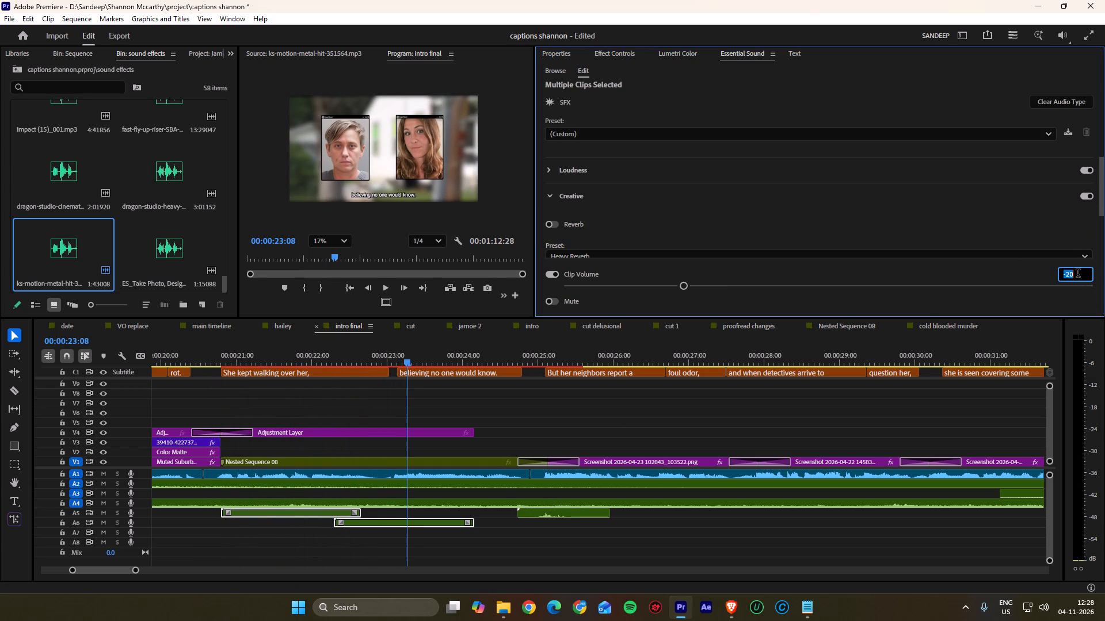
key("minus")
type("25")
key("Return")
left_click_drag(211, 354, 203, 354)
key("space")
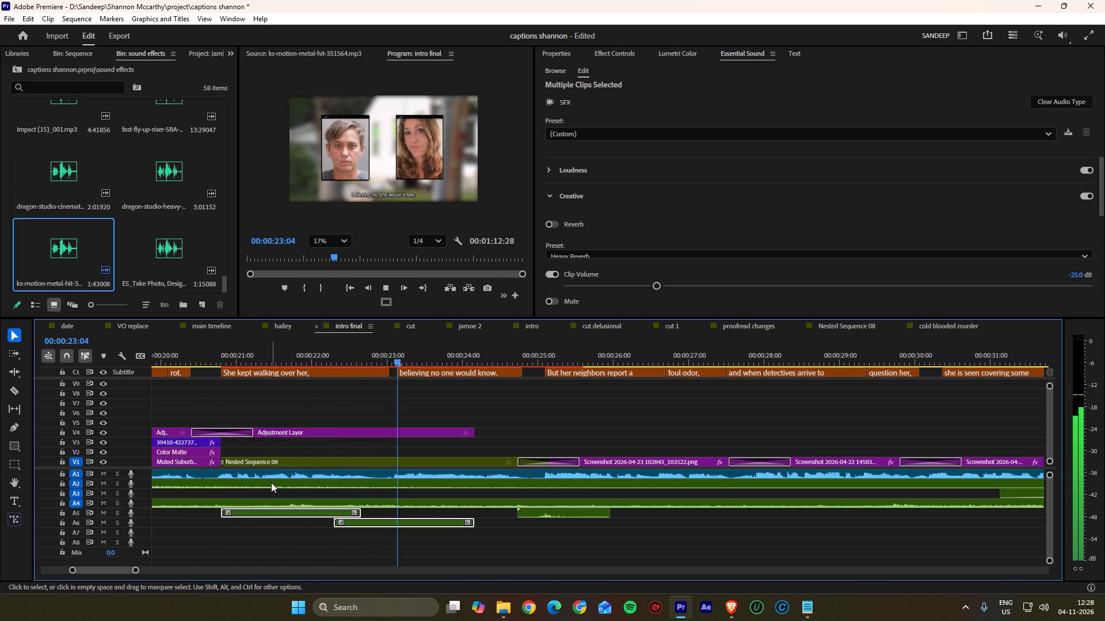
scroll(271, 482, "down", 4)
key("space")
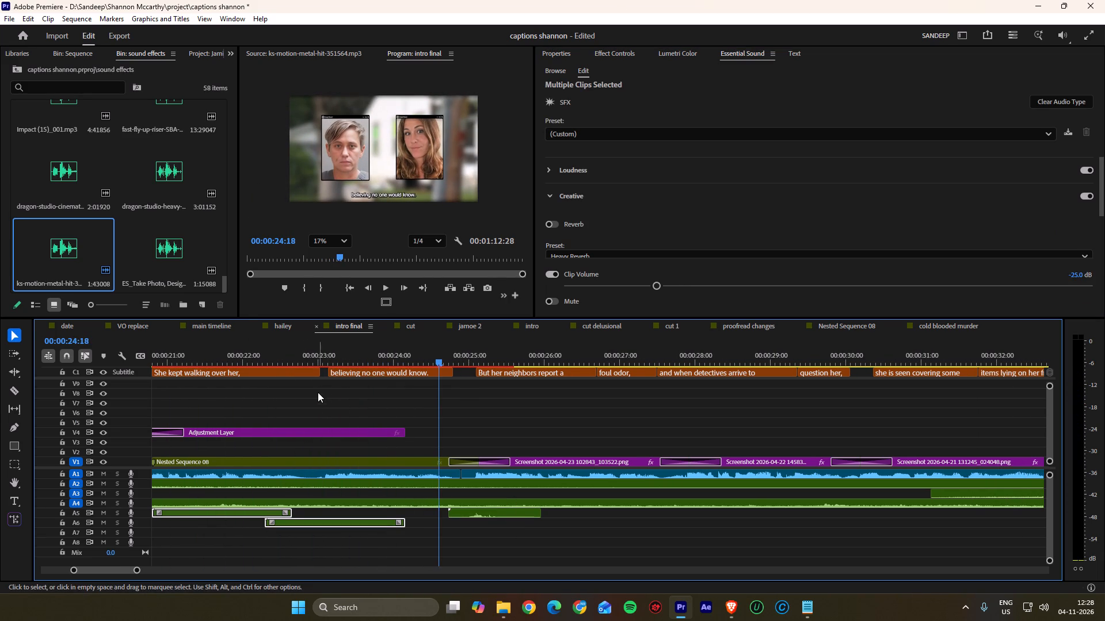
Play from 00:00:24:18 through the screenshot shots into the interrogation footage, checking the picture, transitions and sound effects.
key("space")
scroll(306, 420, "down", 8, "alt")
scroll(306, 420, "down", 4)
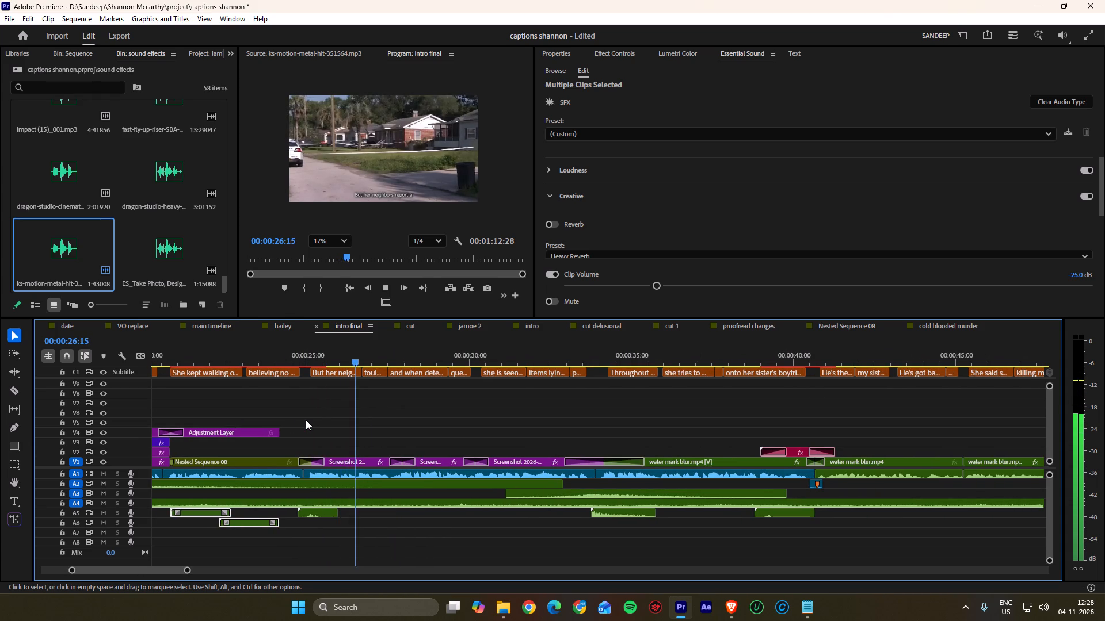
scroll(306, 420, "down", 2)
scroll(306, 420, "up", 6, "alt")
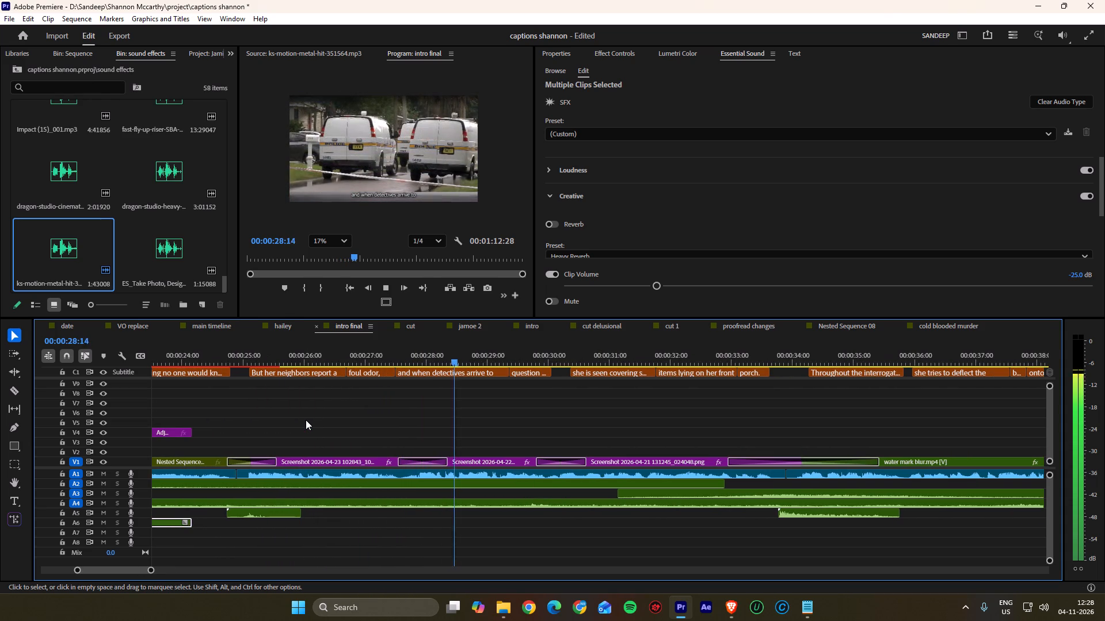
scroll(306, 420, "down", 3)
scroll(306, 420, "down", 4, "alt")
scroll(306, 420, "down", 3)
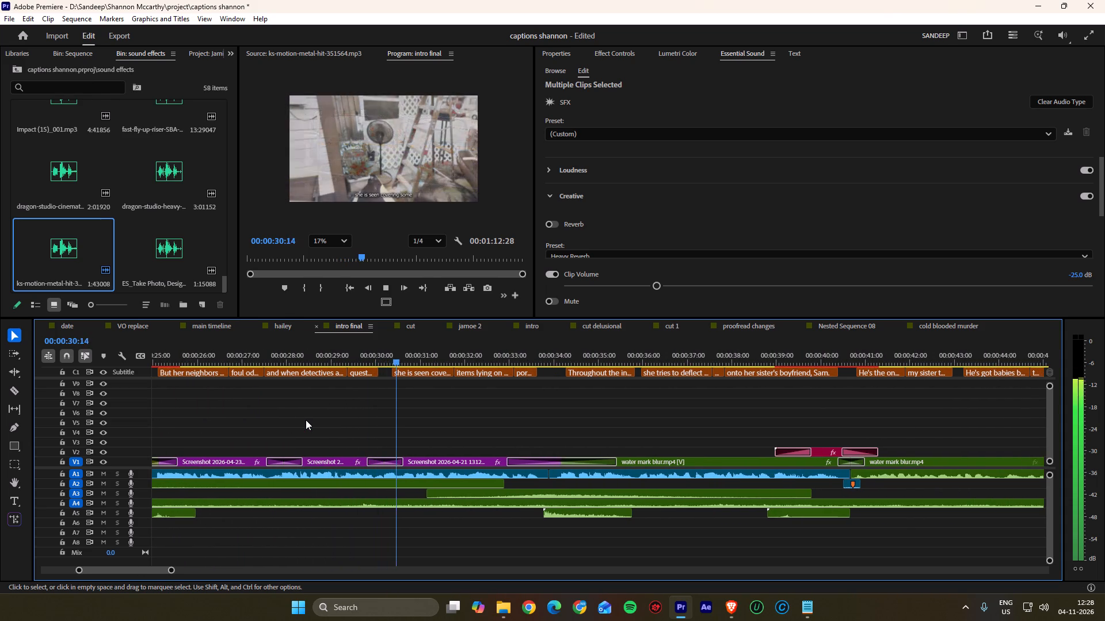
scroll(306, 420, "down", 4)
scroll(331, 420, "up", 3, "alt")
scroll(331, 420, "down", 3)
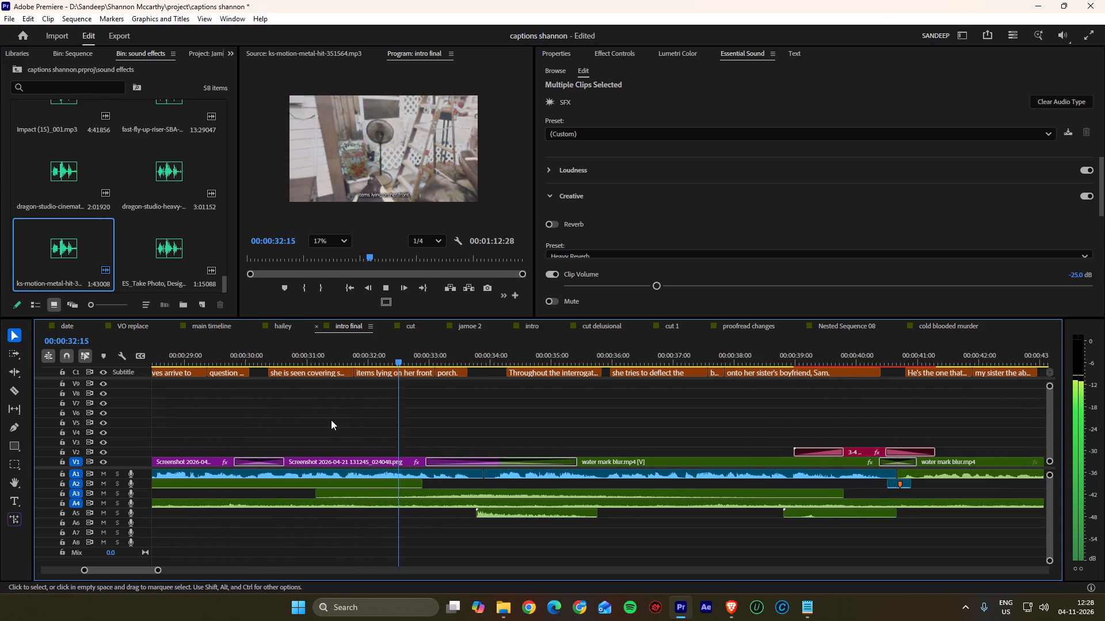
scroll(331, 420, "down", 3, "alt")
scroll(331, 420, "down", 1)
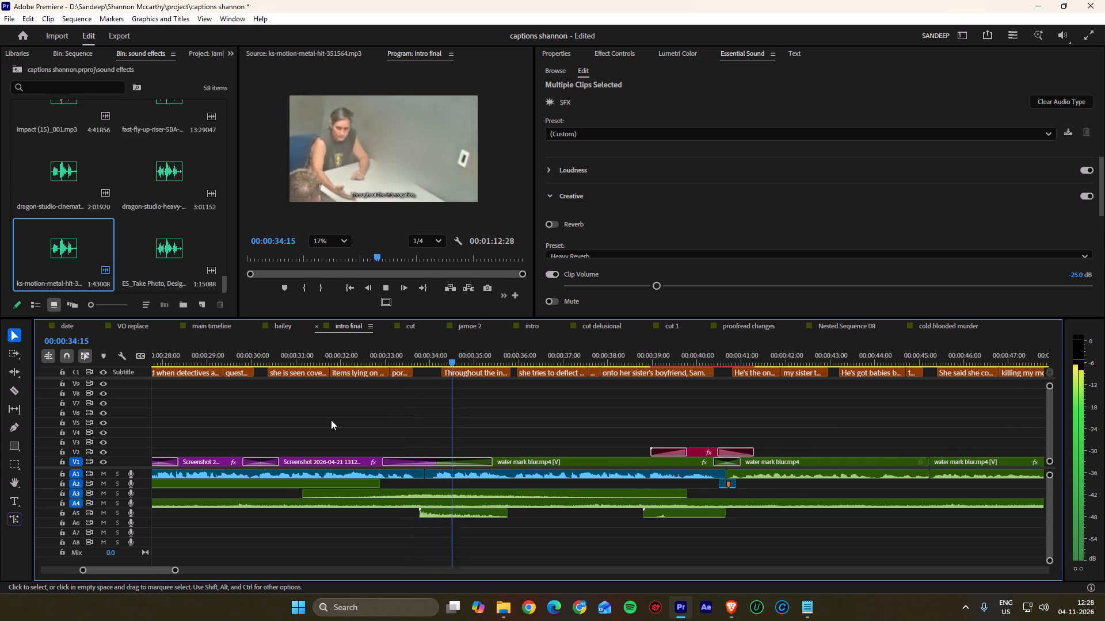
scroll(331, 420, "down", 3)
Replay the Flicker transition into the interrogation footage from about 00:00:32:24 to check its A5 sound effect.
left_click_drag(353, 361, 323, 363)
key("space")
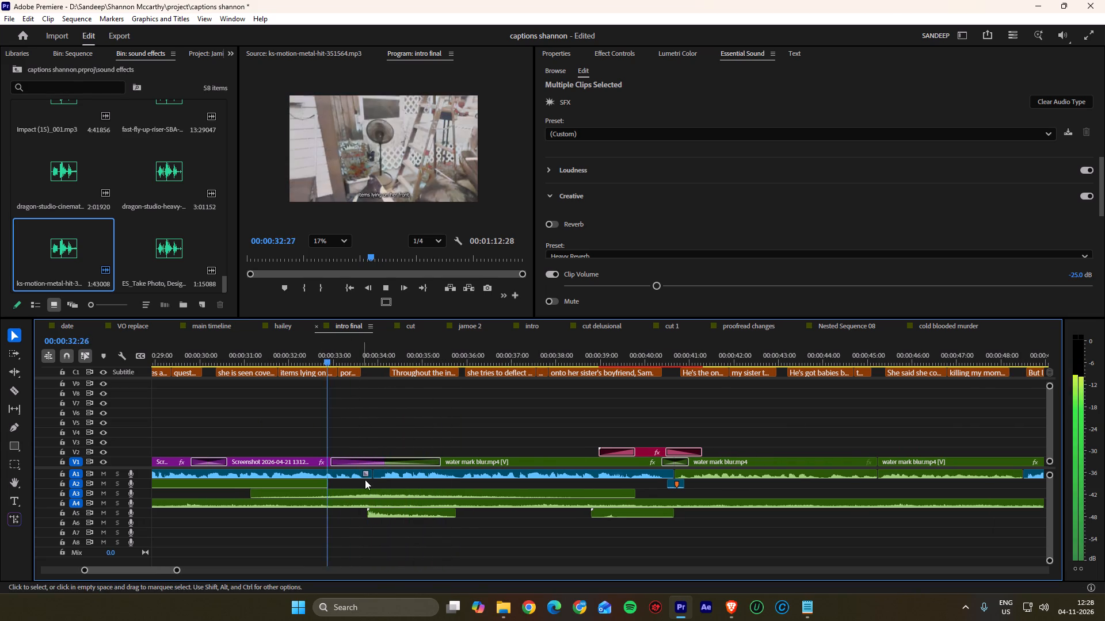
scroll(373, 465, "up", 9, "alt")
scroll(372, 463, "down", 2, "alt")
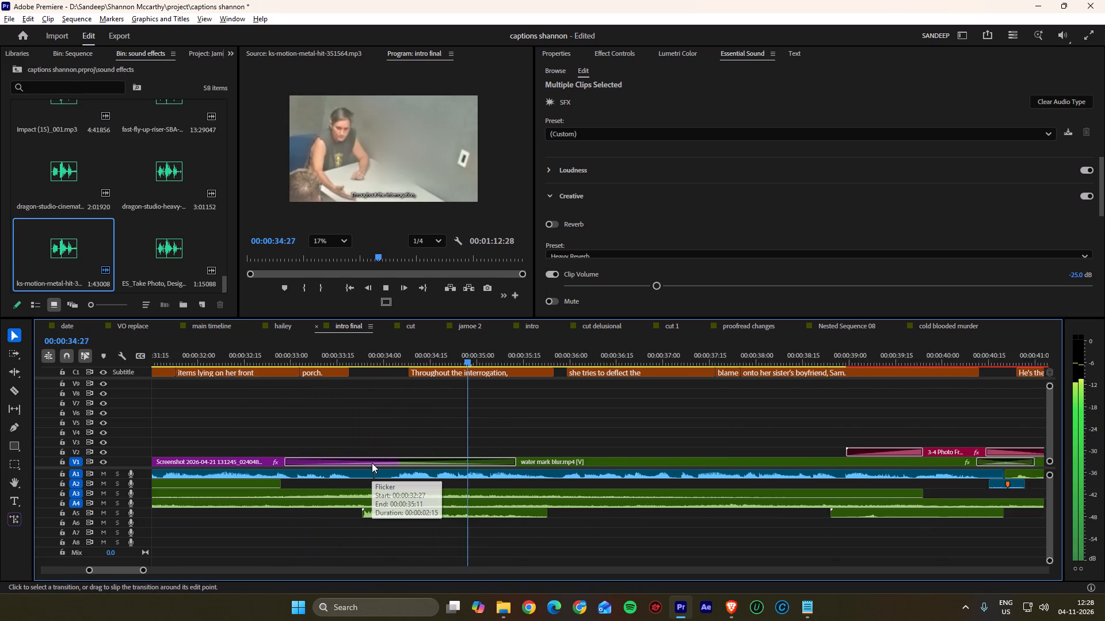
scroll(372, 463, "down", 10, "alt")
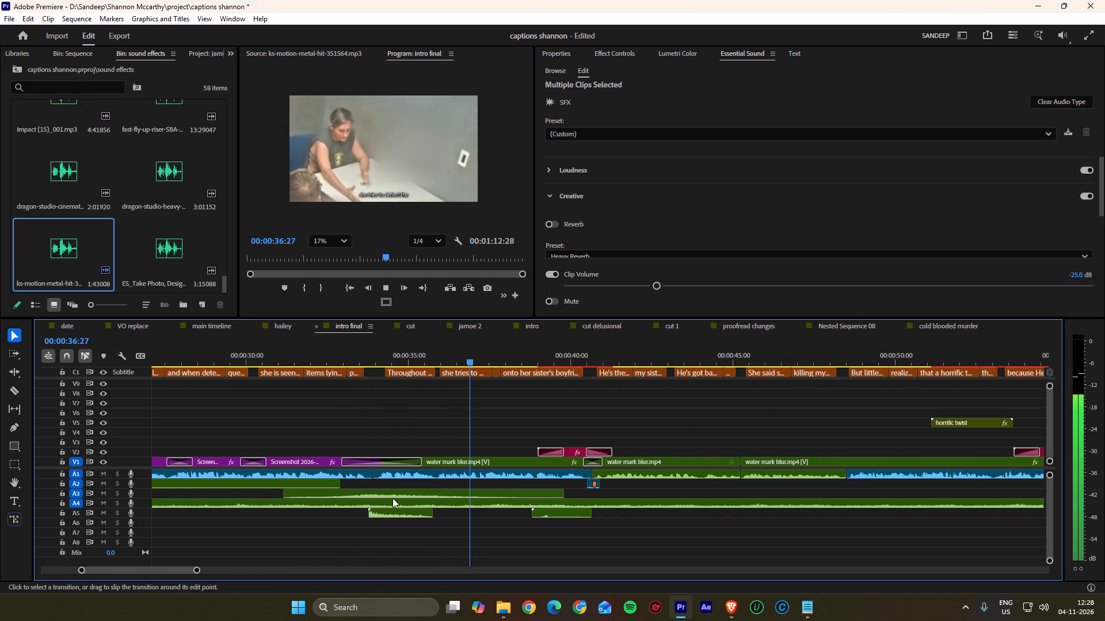
Replay from about 00:00:32:00 through the Flicker transition and the V2 photo frame, stopping at 00:00:40:11, to check the sound effects.
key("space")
left_click_drag(359, 356, 311, 361)
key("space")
scroll(317, 437, "up", 3, "alt")
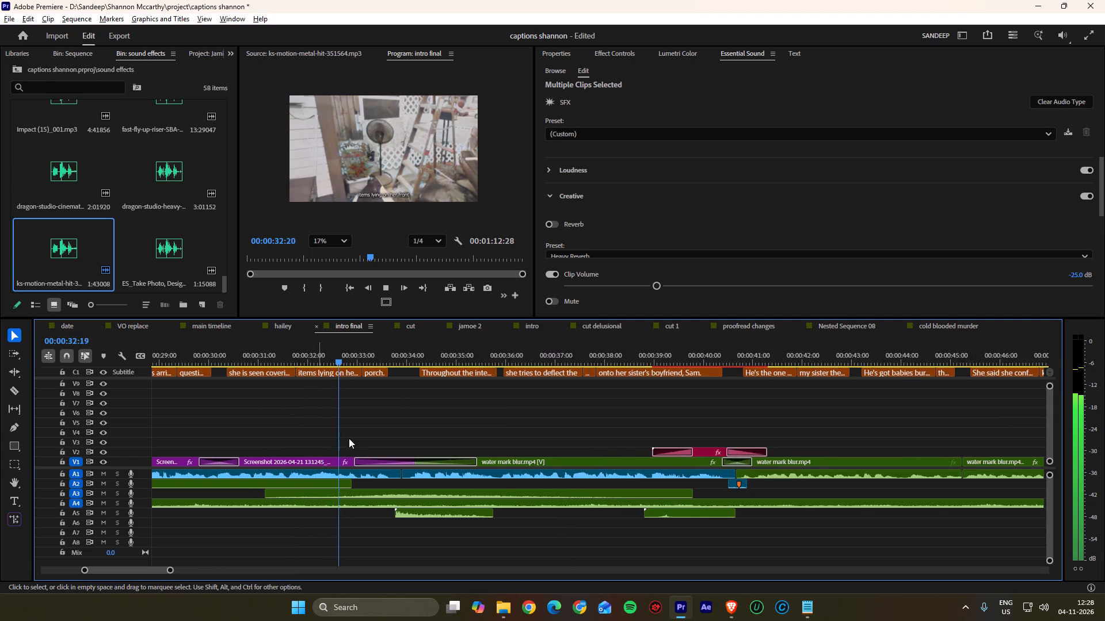
scroll(349, 438, "up", 11, "alt")
scroll(373, 440, "down", 3)
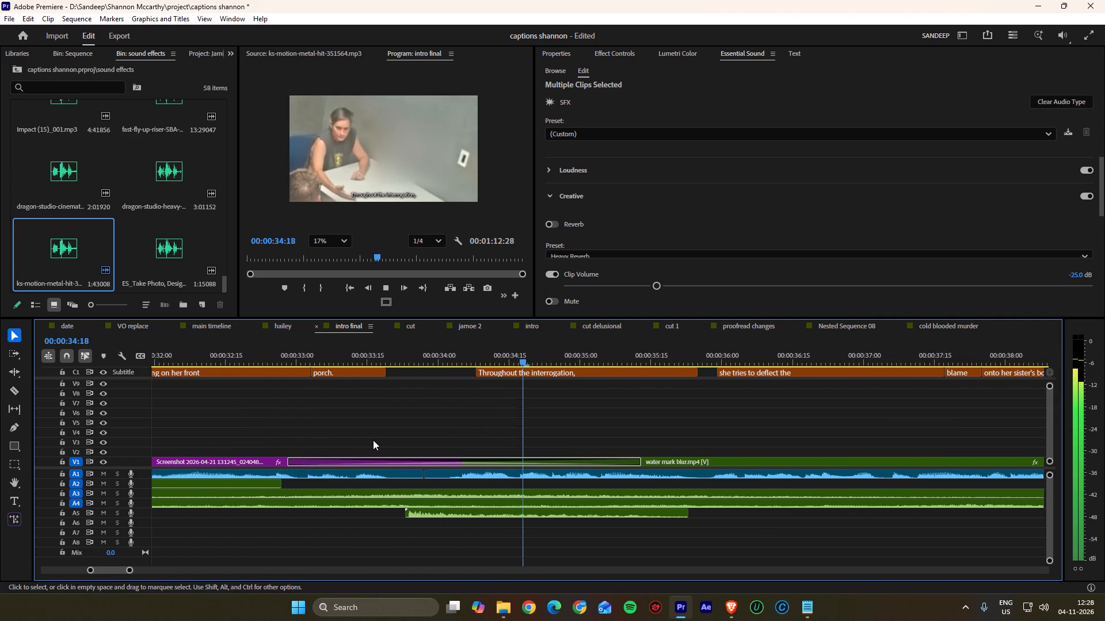
scroll(373, 440, "down", 4, "alt")
scroll(373, 440, "down", 3)
scroll(373, 440, "down", 4, "alt")
scroll(373, 440, "down", 2)
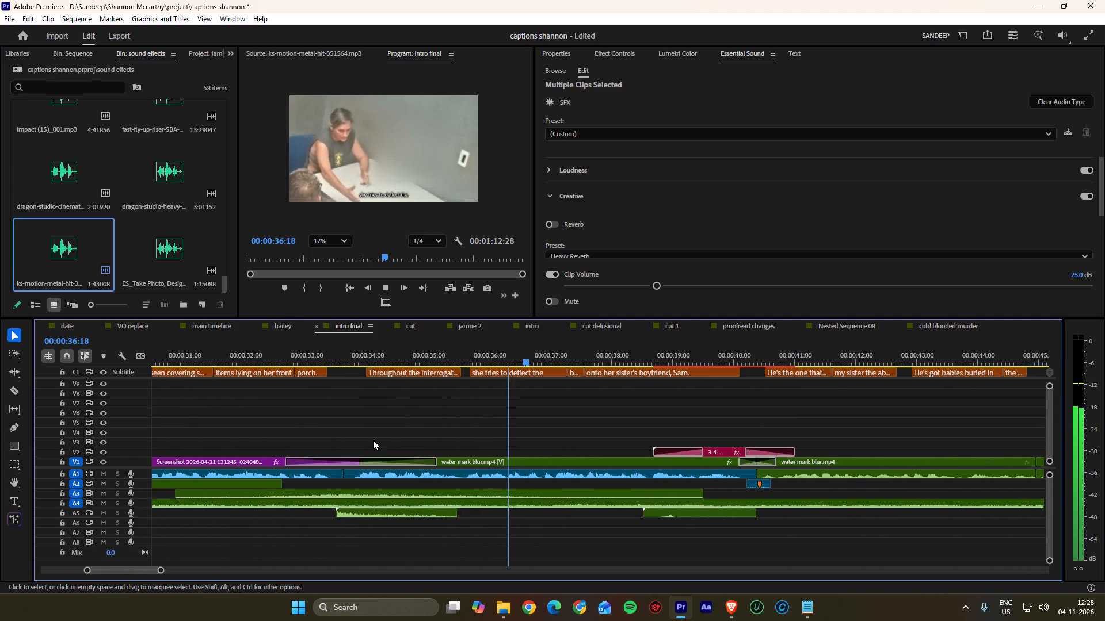
scroll(373, 440, "down", 7)
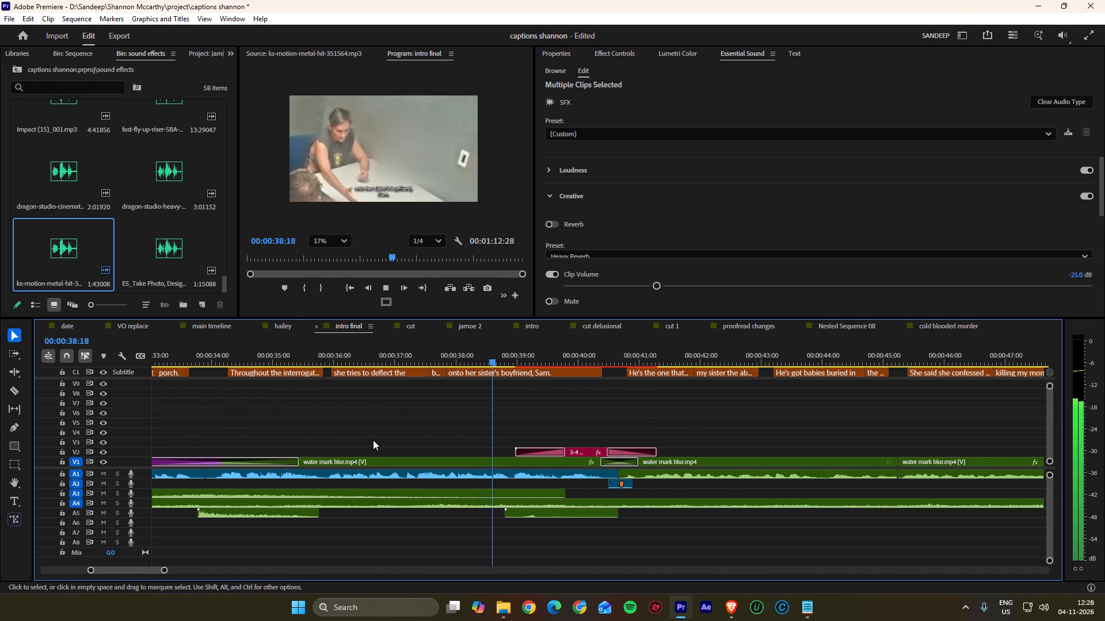
scroll(373, 440, "down", 4)
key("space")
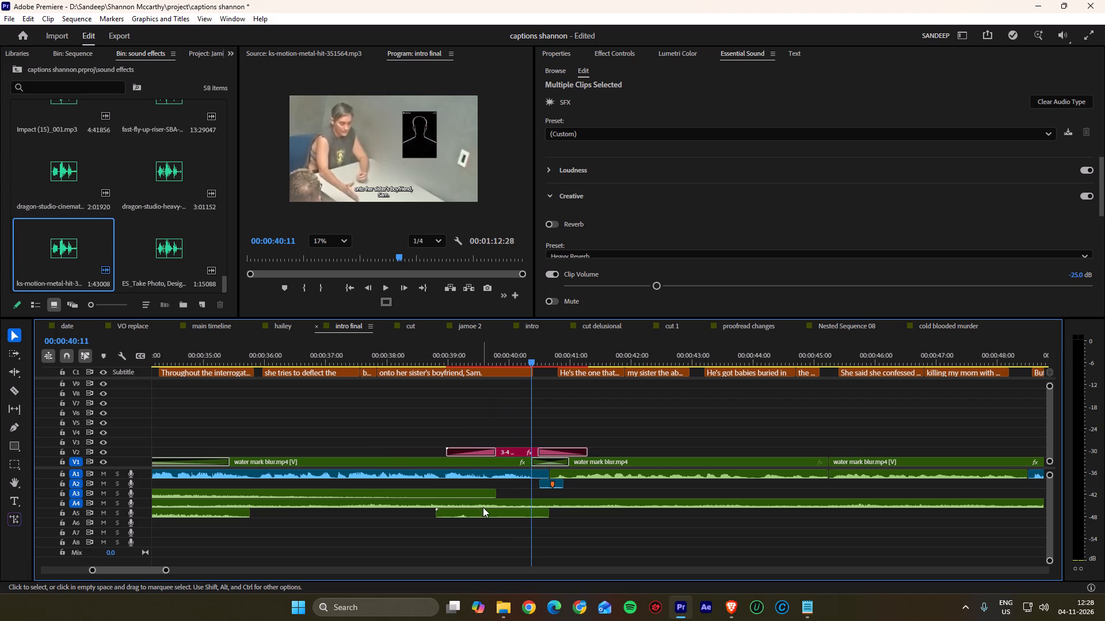
Set the Clip Volume of the A5 metal-hit sound effect under the V2 photo frame to -25 dB and play from about 00:00:38:17 to 00:00:45:22.
left_click(483, 511)
left_click(1070, 275)
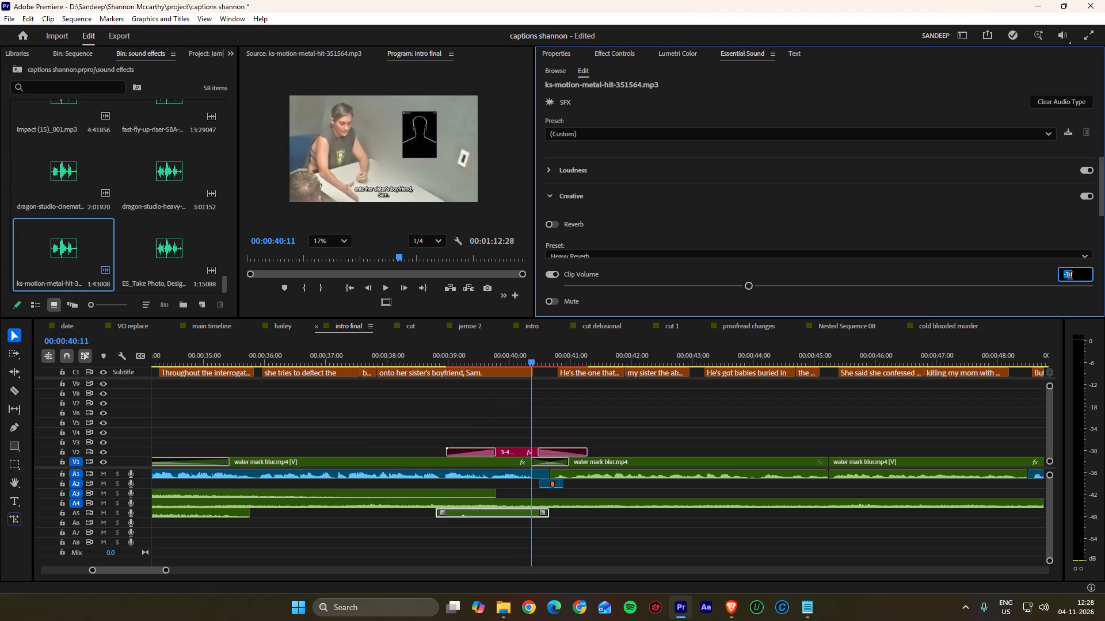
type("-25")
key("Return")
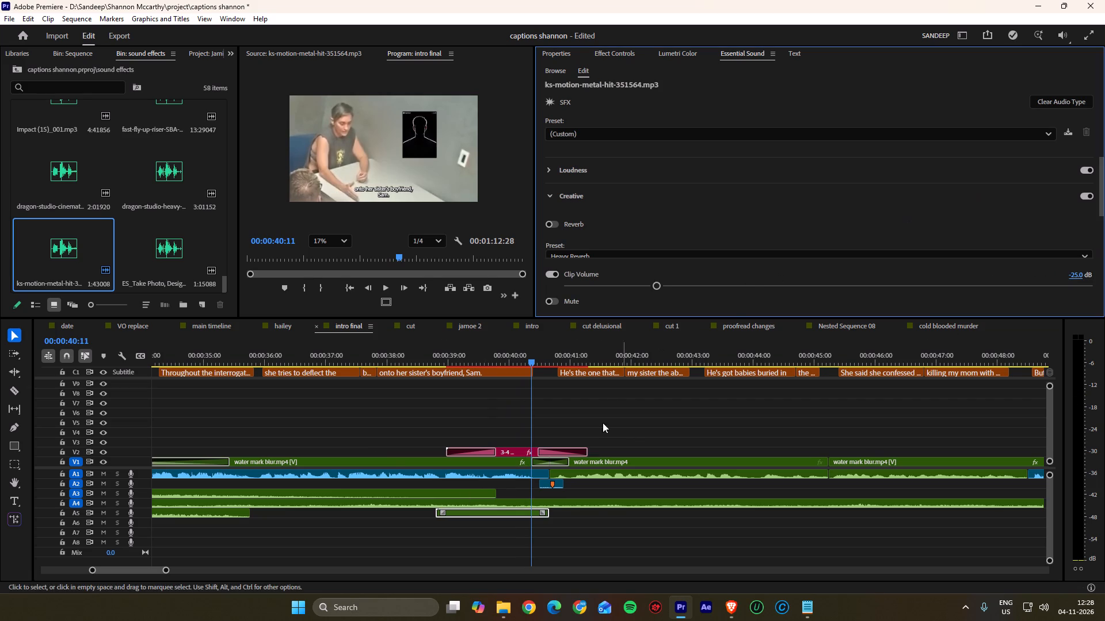
left_click(421, 352)
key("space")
scroll(419, 376, "down", 4)
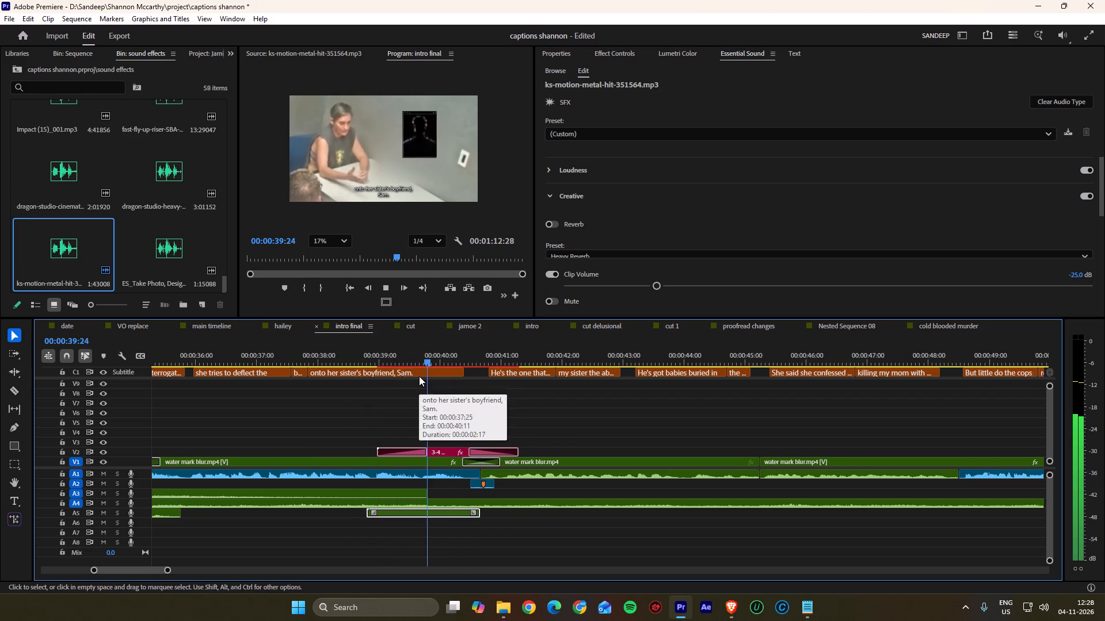
scroll(419, 376, "down", 6)
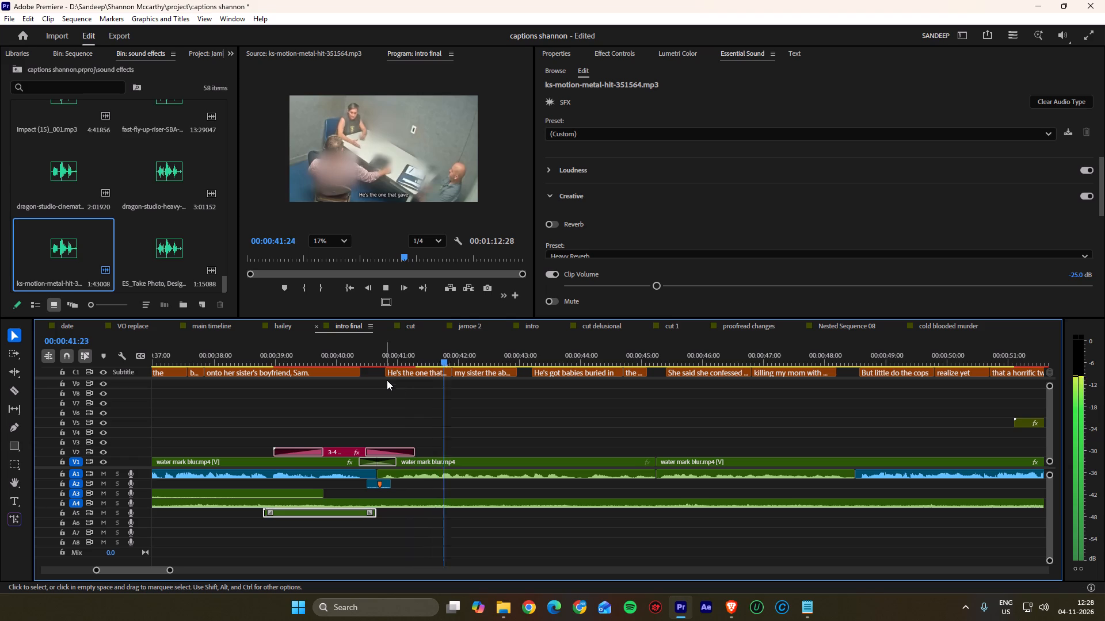
scroll(398, 384, "down", 7, "alt")
scroll(467, 421, "up", 9, "alt")
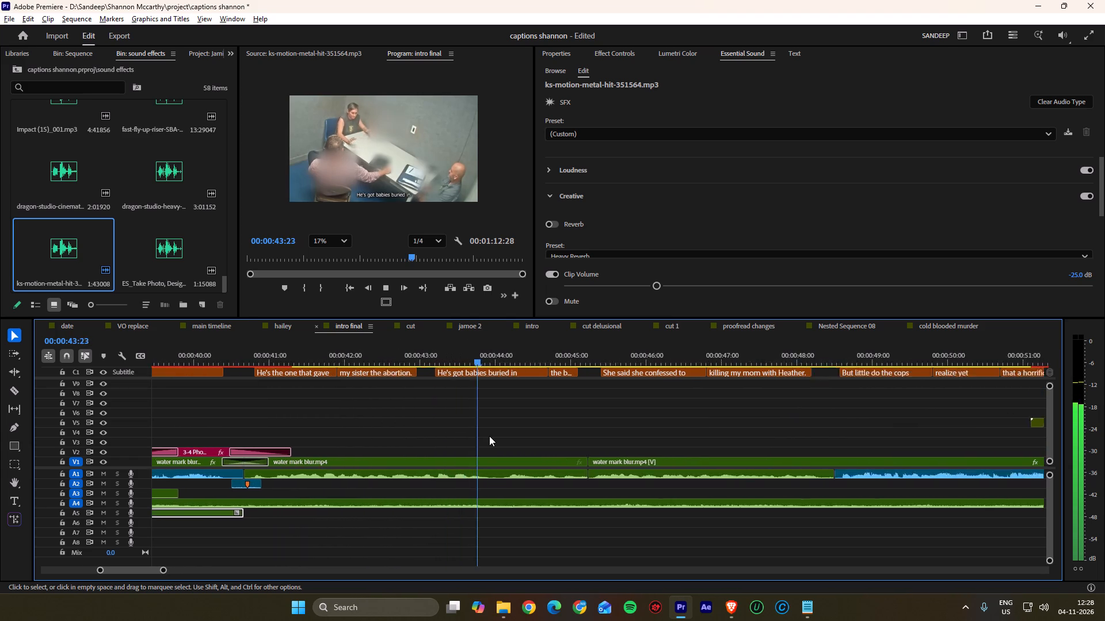
scroll(489, 436, "up", 1, "alt")
scroll(489, 436, "down", 12)
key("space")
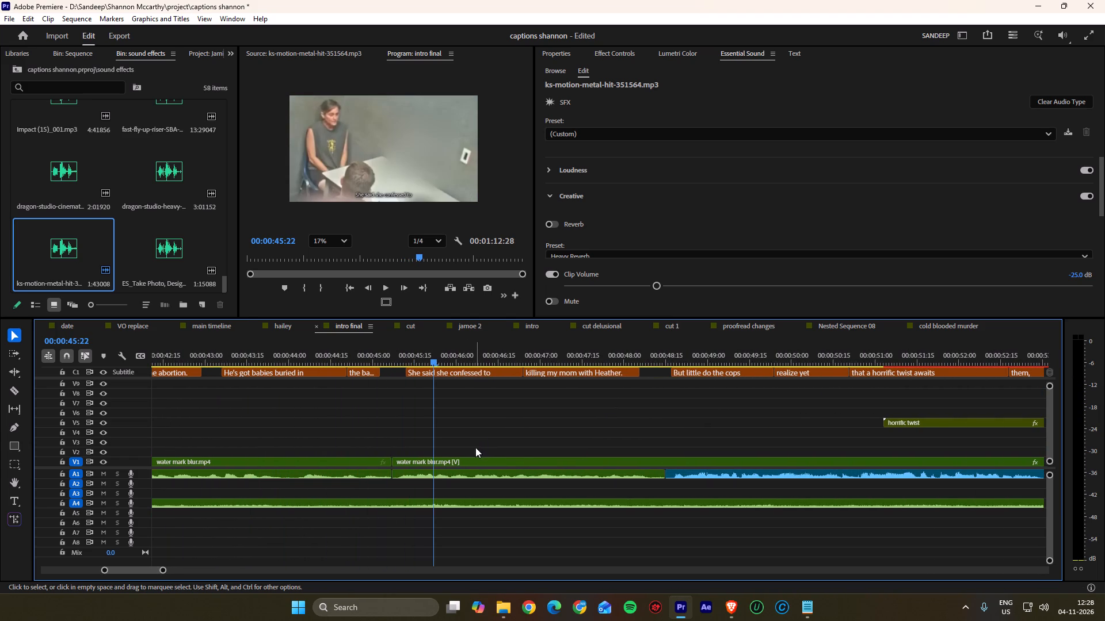
Replay the V1 interrogation shot from 00:00:41:02 to 00:00:42:23 to check its framing.
left_click(475, 461)
scroll(329, 423, "up", 8)
left_click_drag(281, 350, 185, 361)
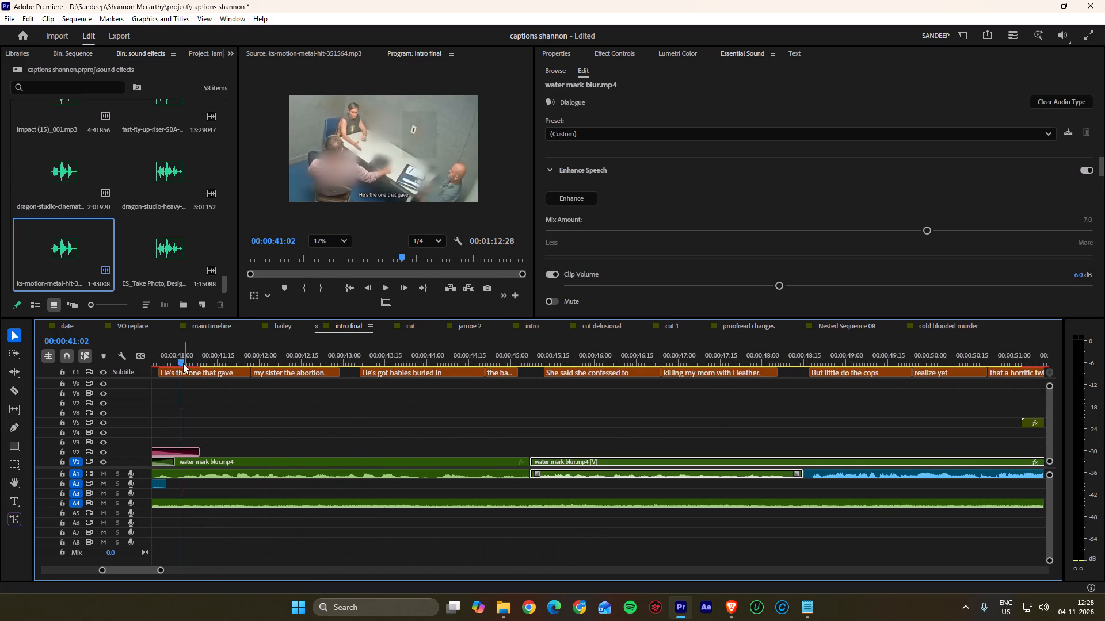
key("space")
scroll(218, 401, "up", 4)
scroll(333, 431, "up", 3)
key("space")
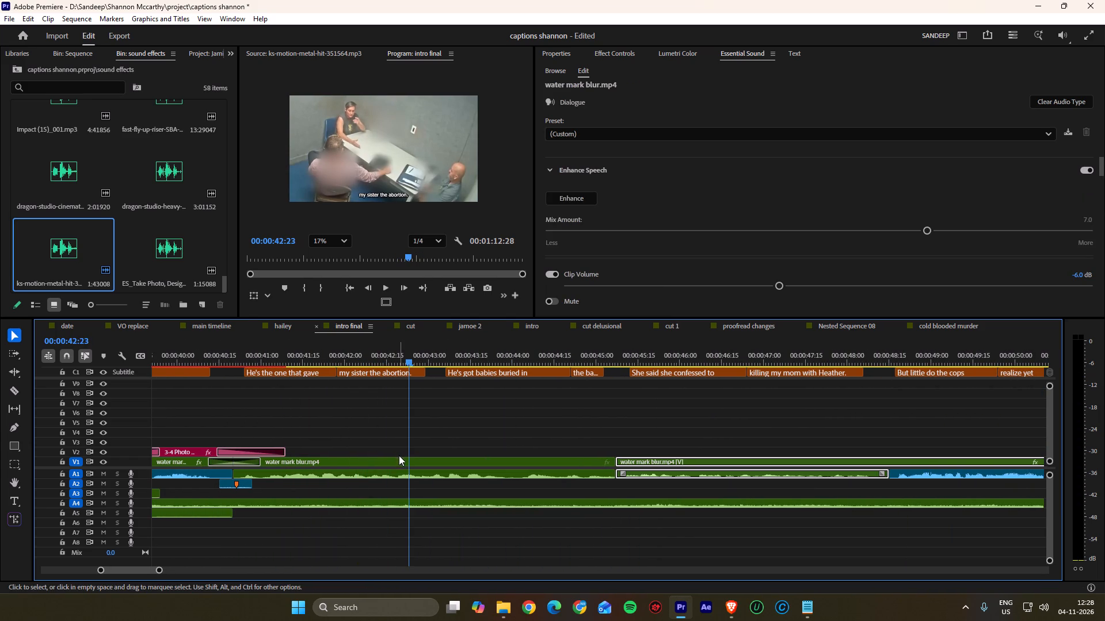
Reframe the V1 water mark blur.mp4 clip at 00:00:42:23 with Scale 137 and Position 980, 729, and play on through the following shots.
left_click(396, 461)
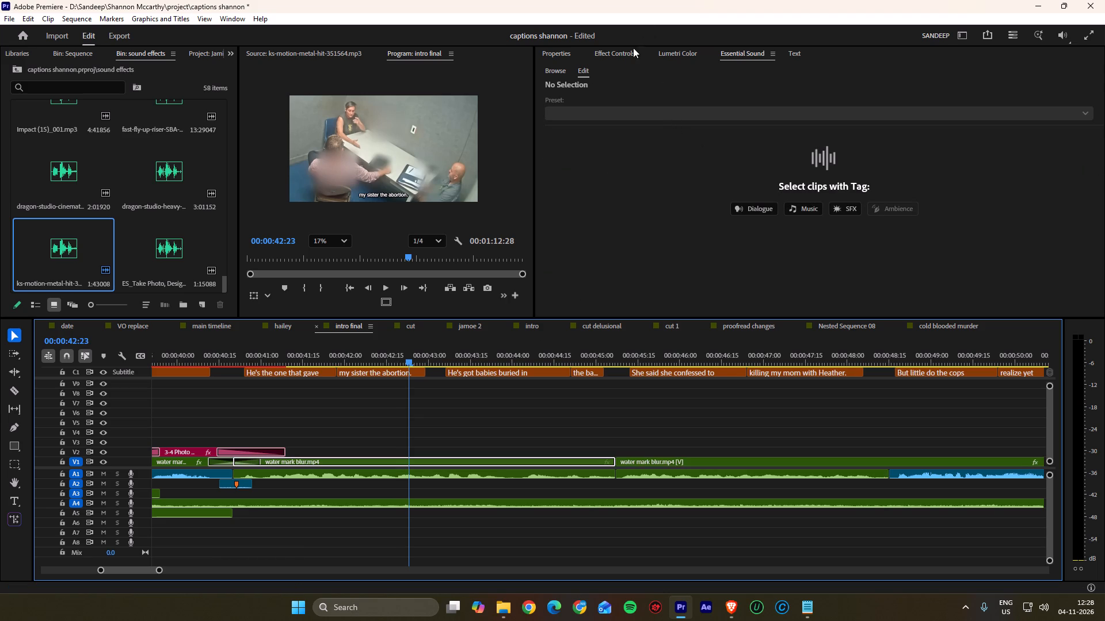
left_click(623, 53)
left_click_drag(651, 140, 654, 139)
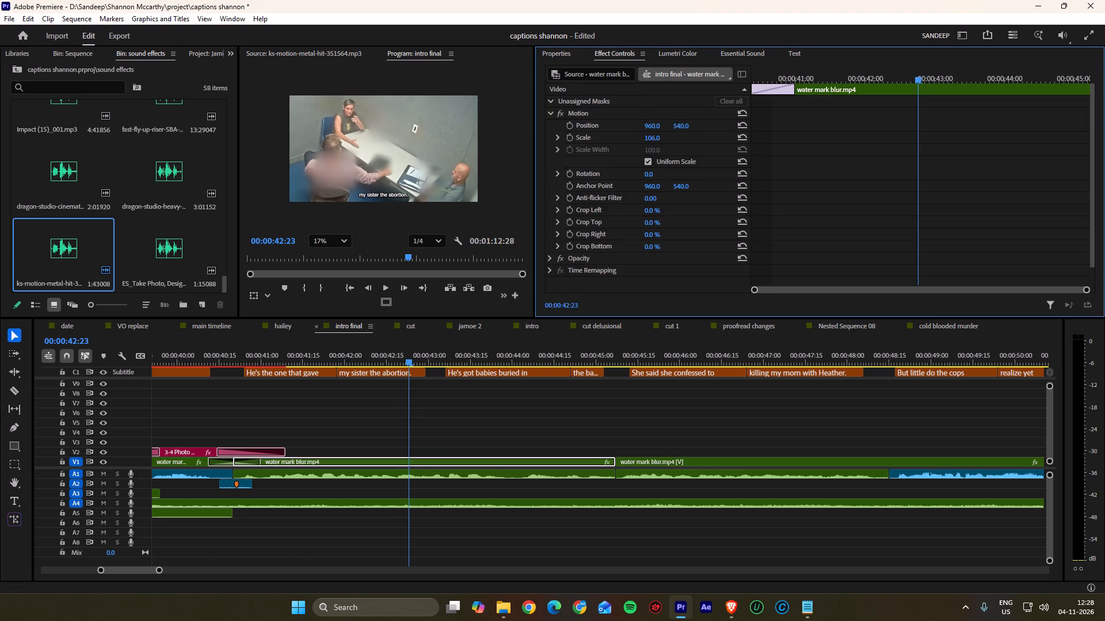
left_click_drag(654, 139, 663, 136)
left_click_drag(683, 124, 787, 126)
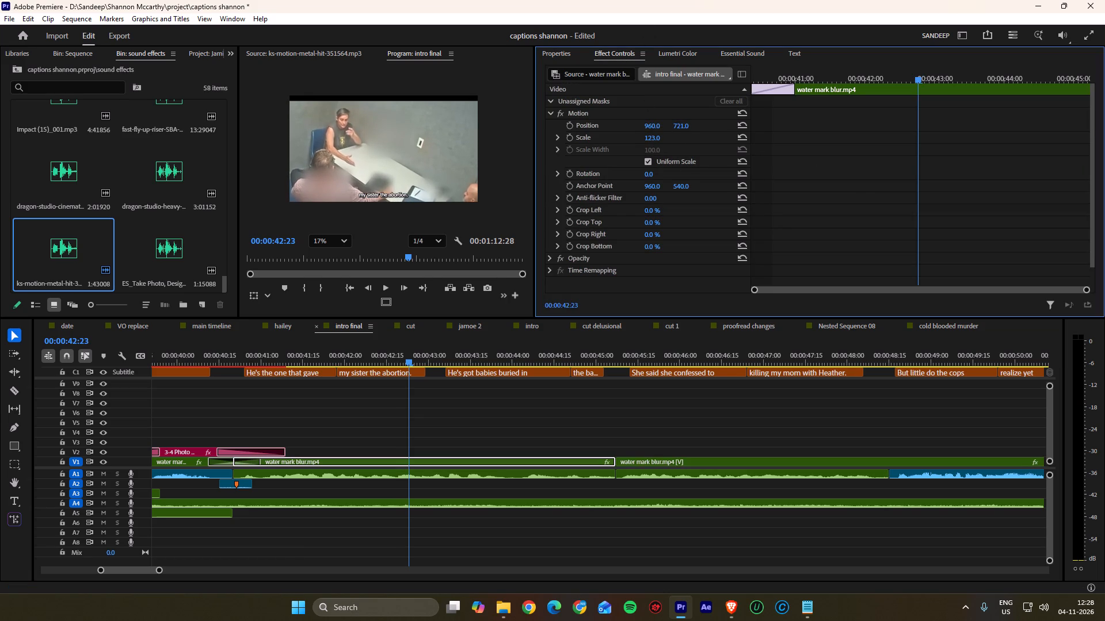
left_click_drag(787, 126, 757, 138)
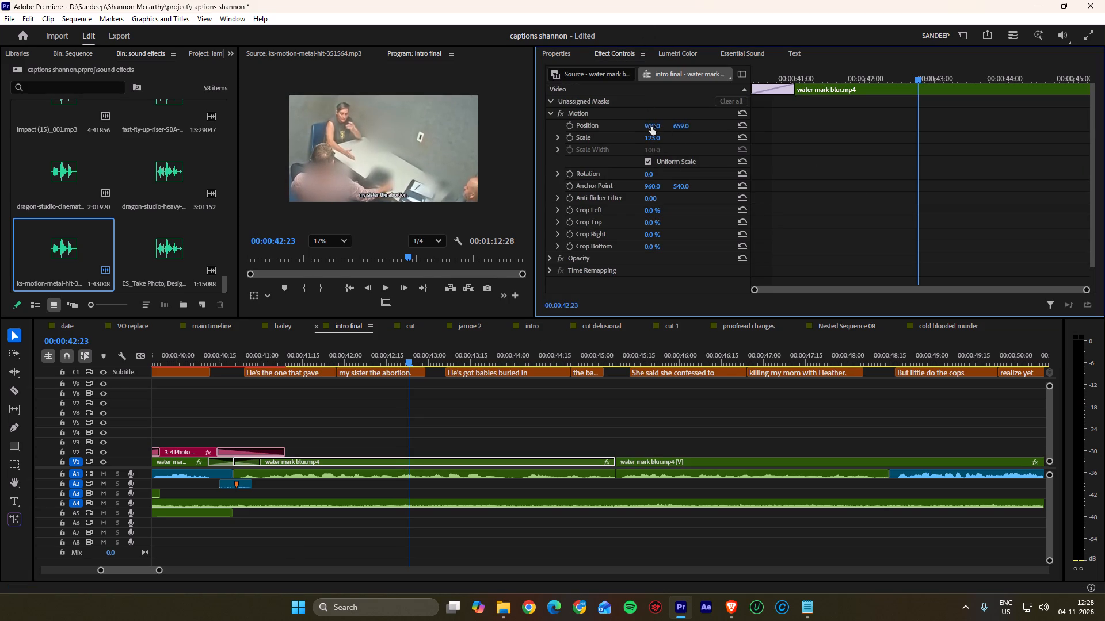
left_click(652, 126)
left_click_drag(653, 135, 661, 135)
left_click_drag(675, 125, 677, 125)
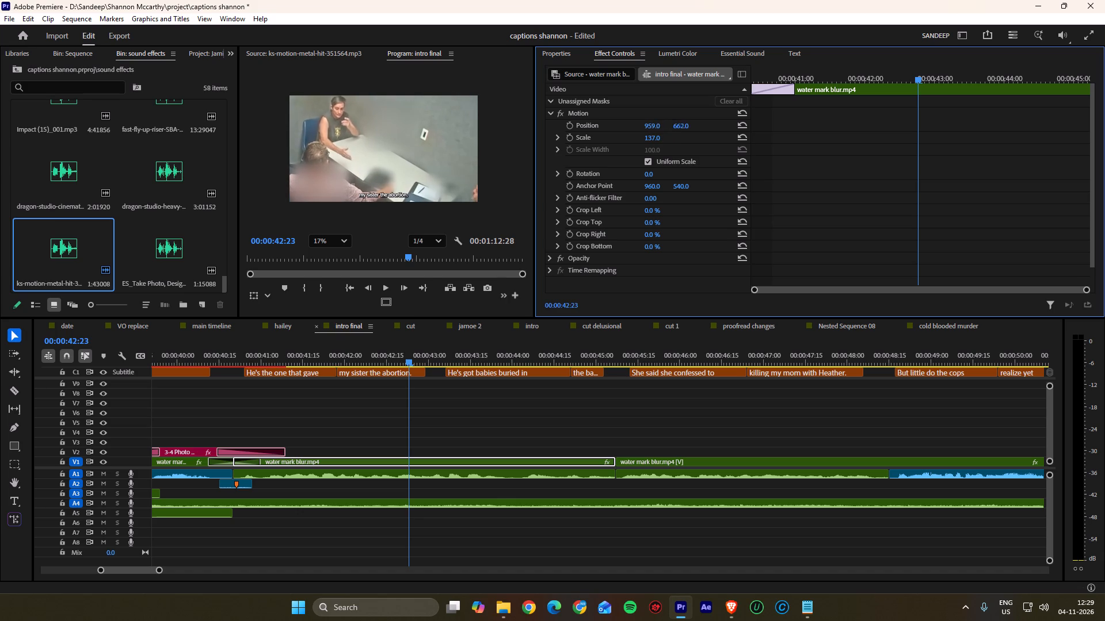
left_click_drag(677, 125, 718, 126)
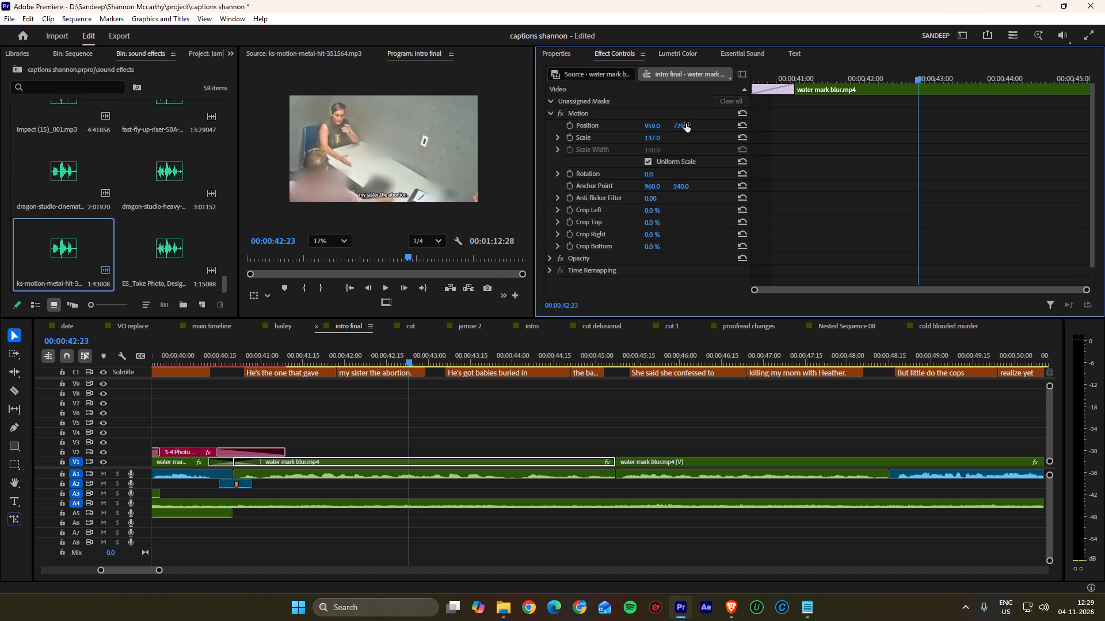
left_click_drag(658, 128, 667, 124)
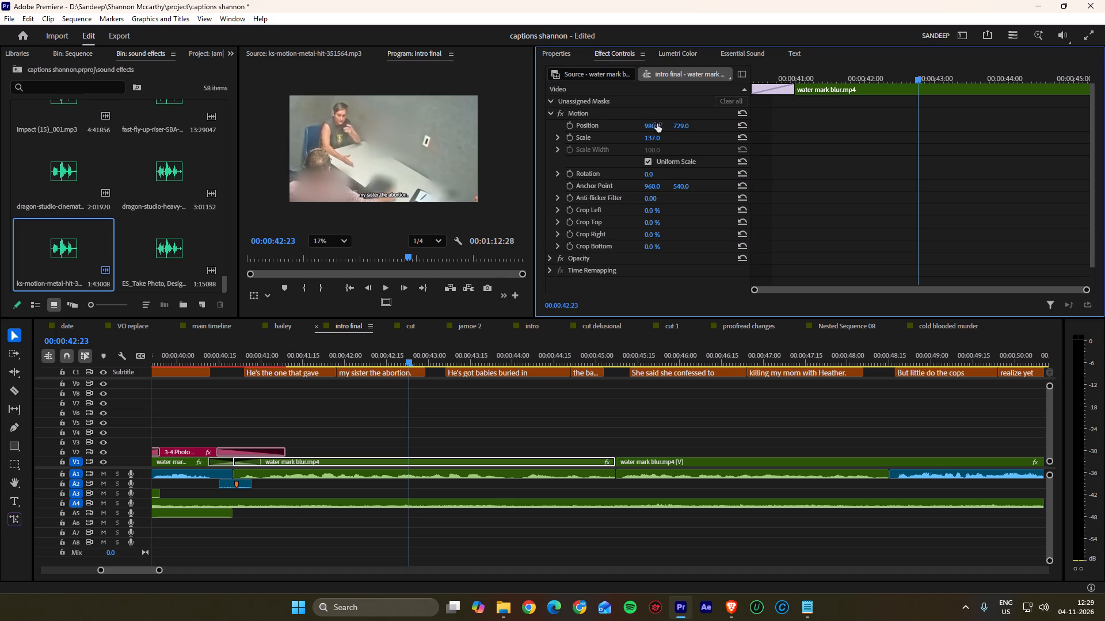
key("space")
scroll(252, 421, "down", 3, "alt")
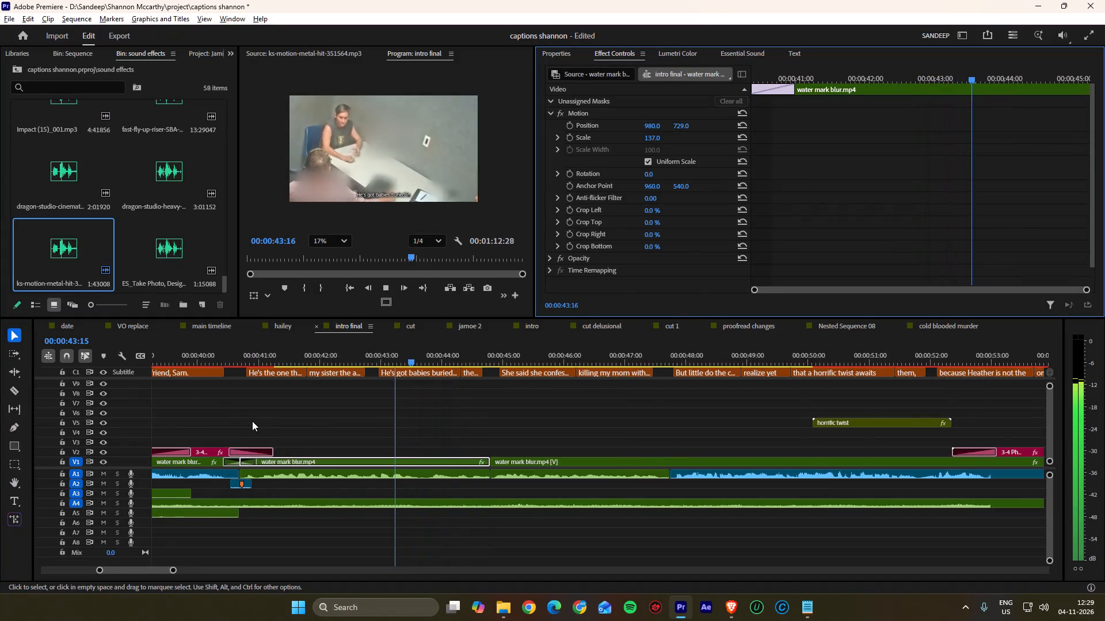
scroll(252, 421, "down", 4, "alt")
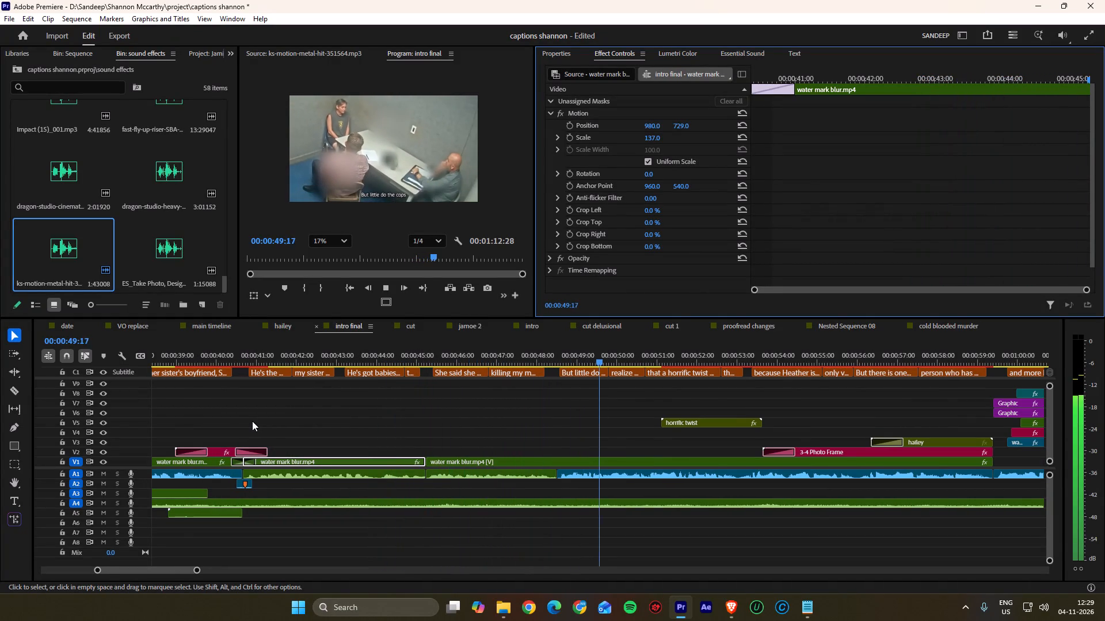
Play on from 00:00:49:17 through the V5 horrific twist title and stop at 00:00:55:05 on the photo frame shot.
scroll(252, 421, "down", 5)
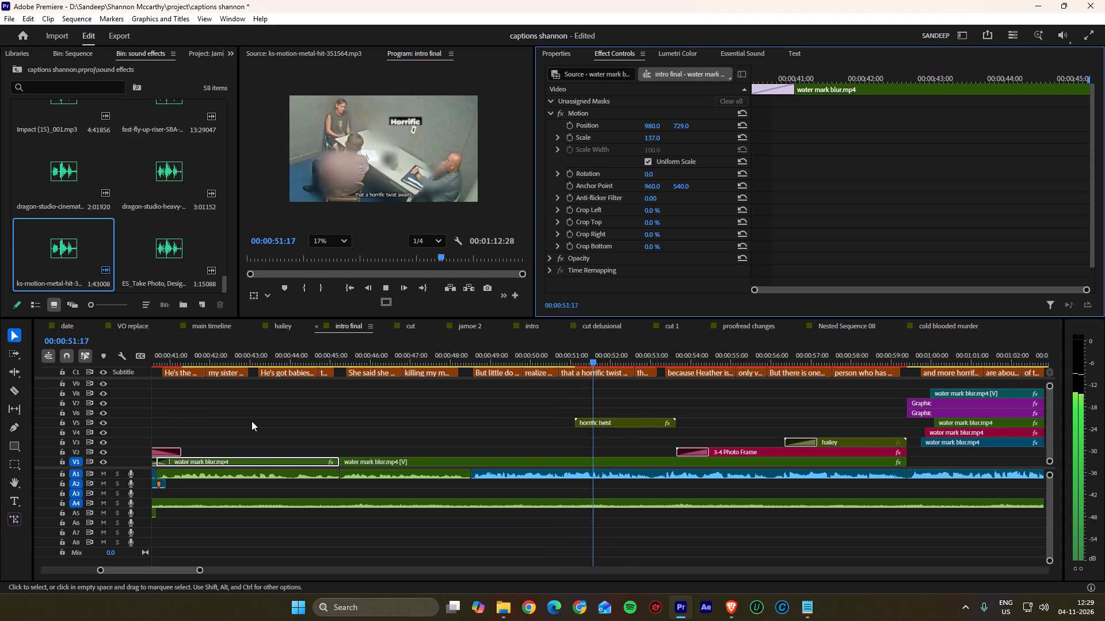
scroll(252, 421, "down", 13)
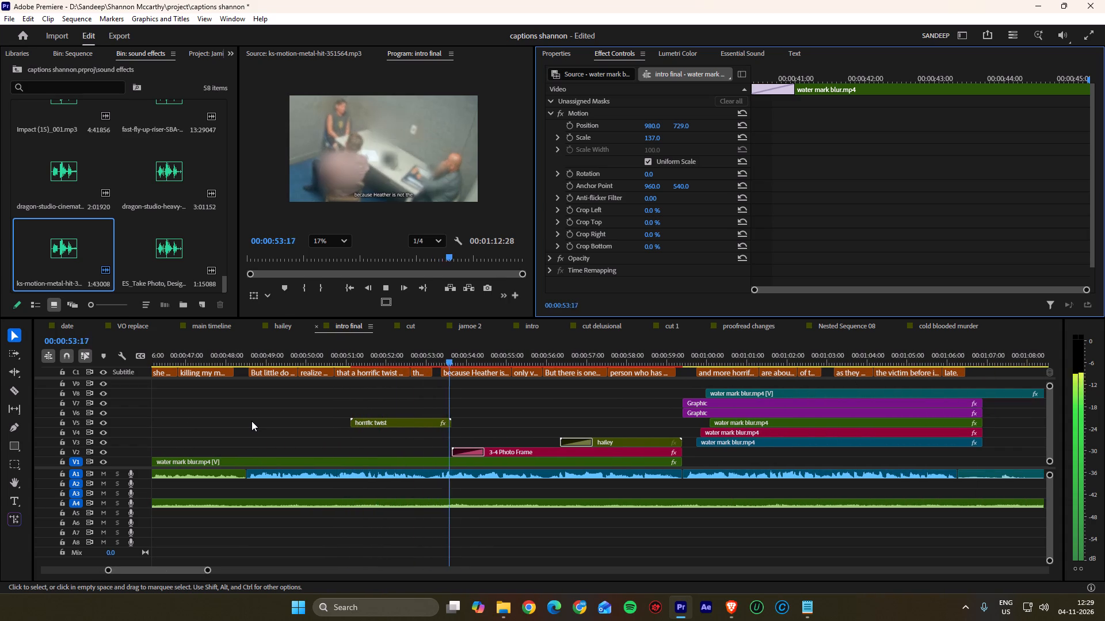
scroll(252, 421, "down", 8)
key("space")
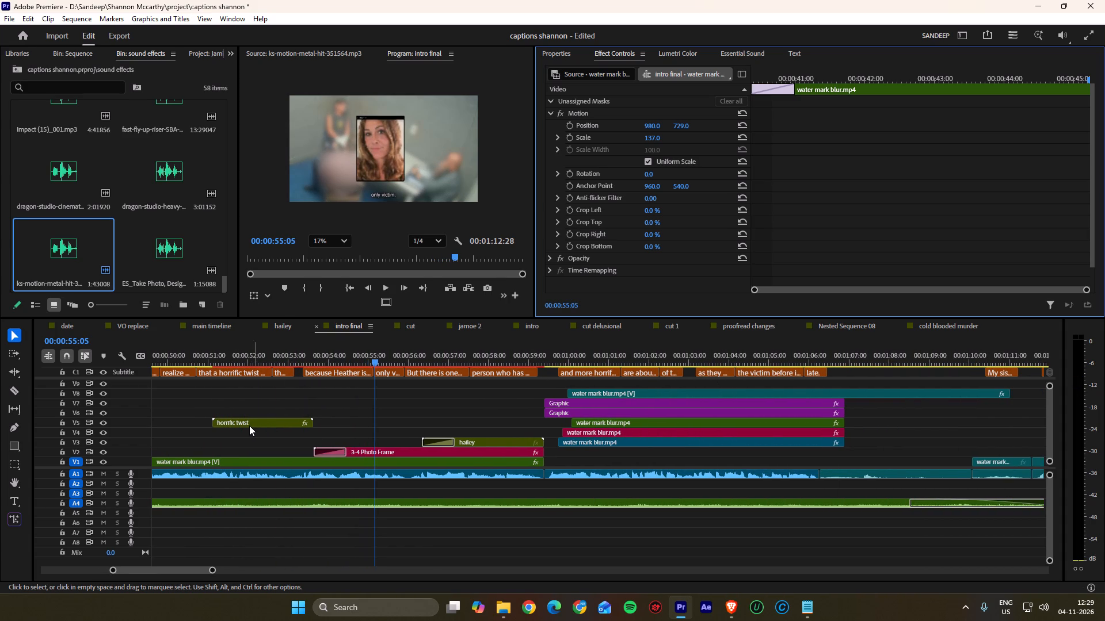
Open the V5 "horrific twist" nested sequence, extend both 1-Line Basic Title clips to end at about 00:00:08:24, and save the project.
scroll(235, 421, "up", 4, "alt")
triple_click(280, 419)
double_click(281, 423)
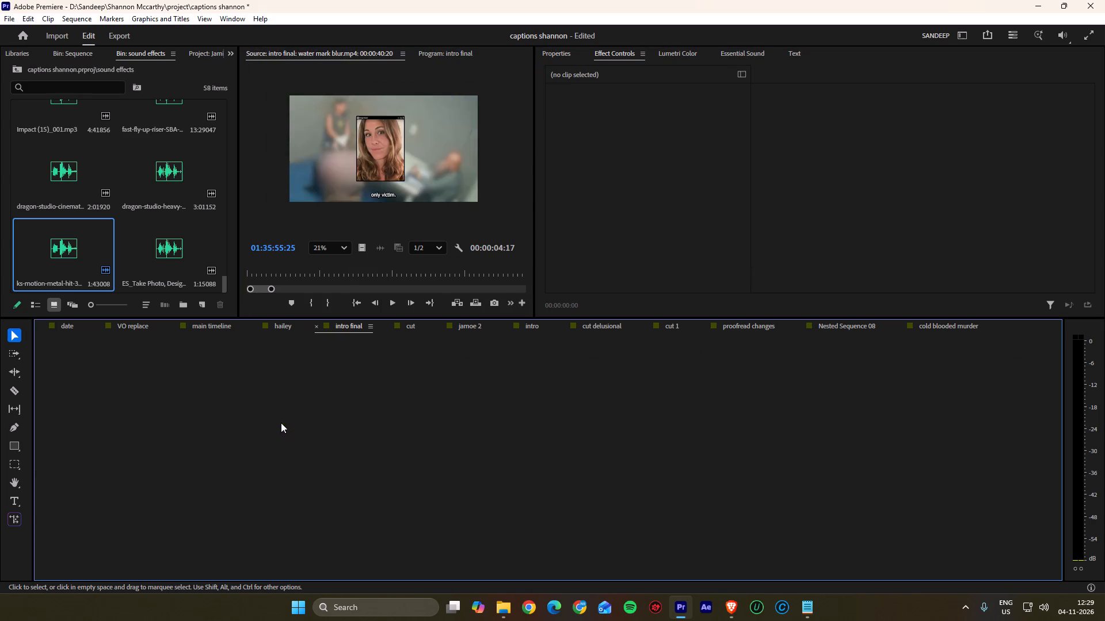
scroll(452, 419, "down", 20, "alt")
scroll(452, 419, "down", 9, "alt")
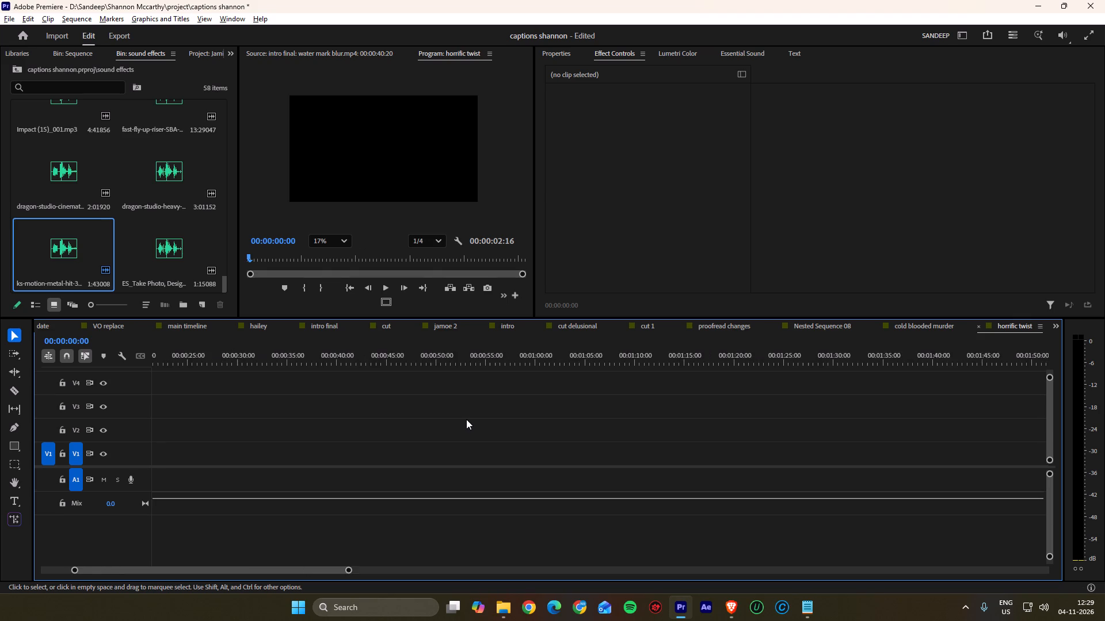
scroll(466, 419, "down", 10, "alt")
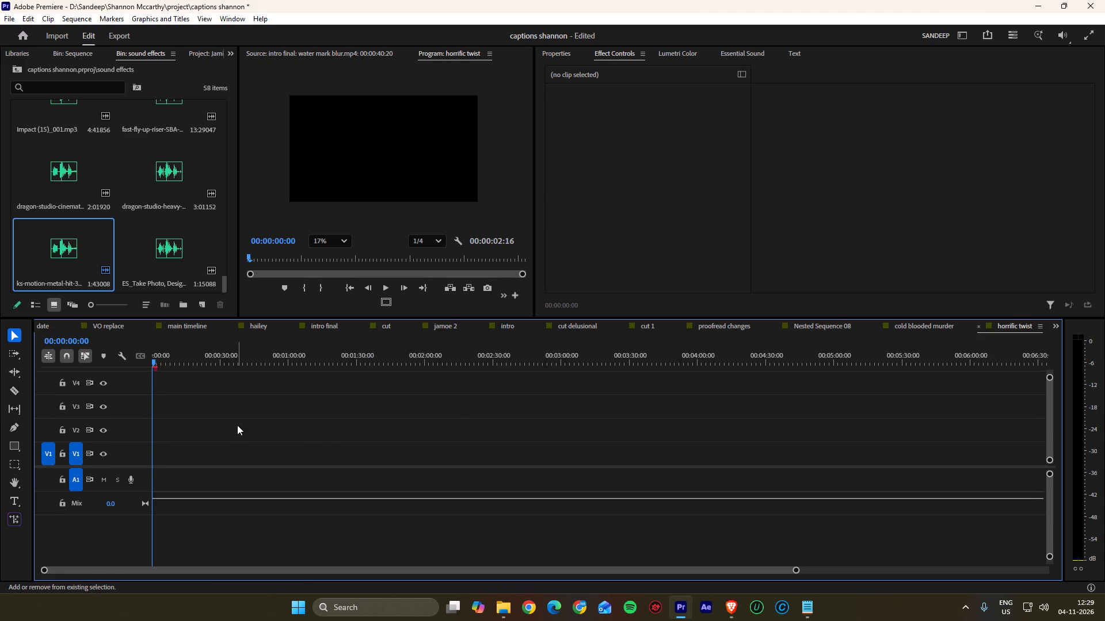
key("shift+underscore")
scroll(147, 389, "up", 3, "alt")
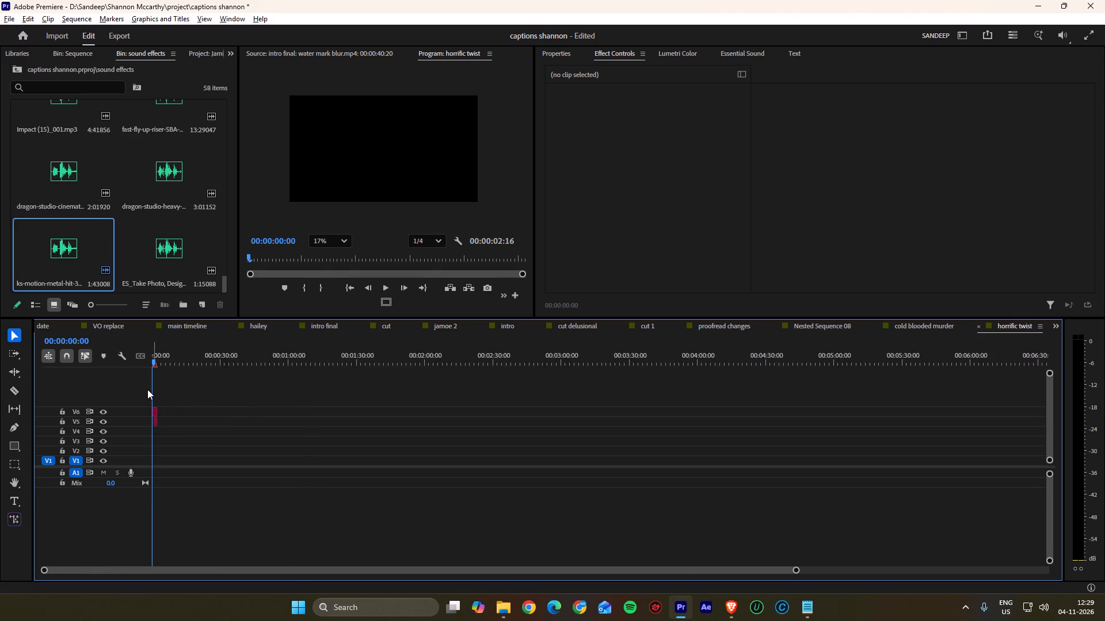
scroll(147, 390, "down", 1, "alt")
scroll(148, 390, "up", 4, "alt")
scroll(174, 396, "up", 18, "alt")
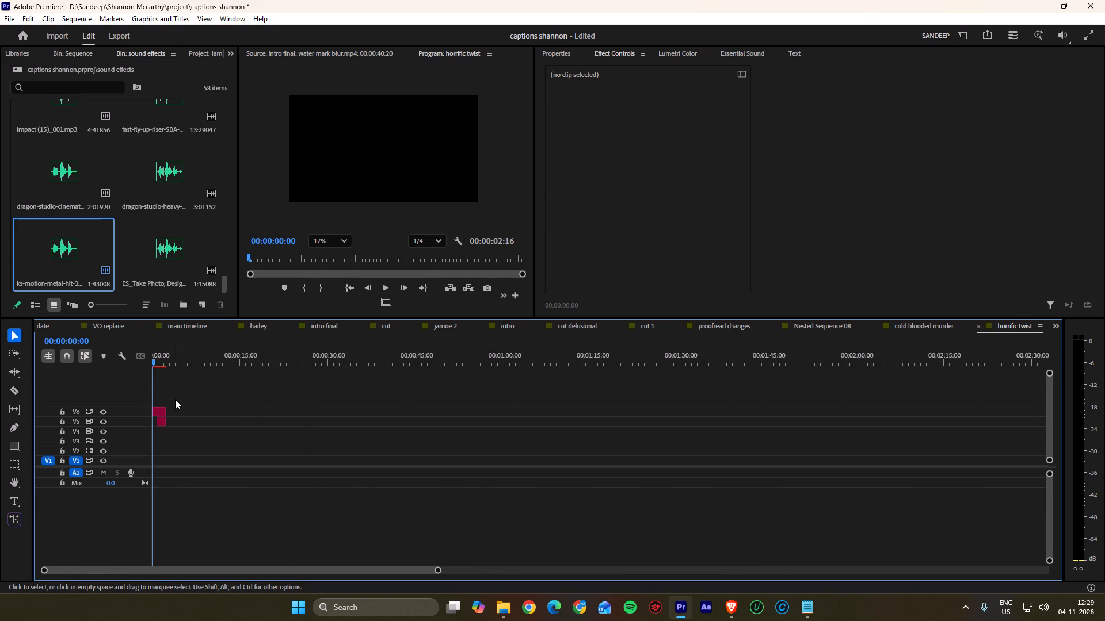
scroll(172, 400, "up", 20, "alt")
scroll(172, 400, "up", 6, "alt")
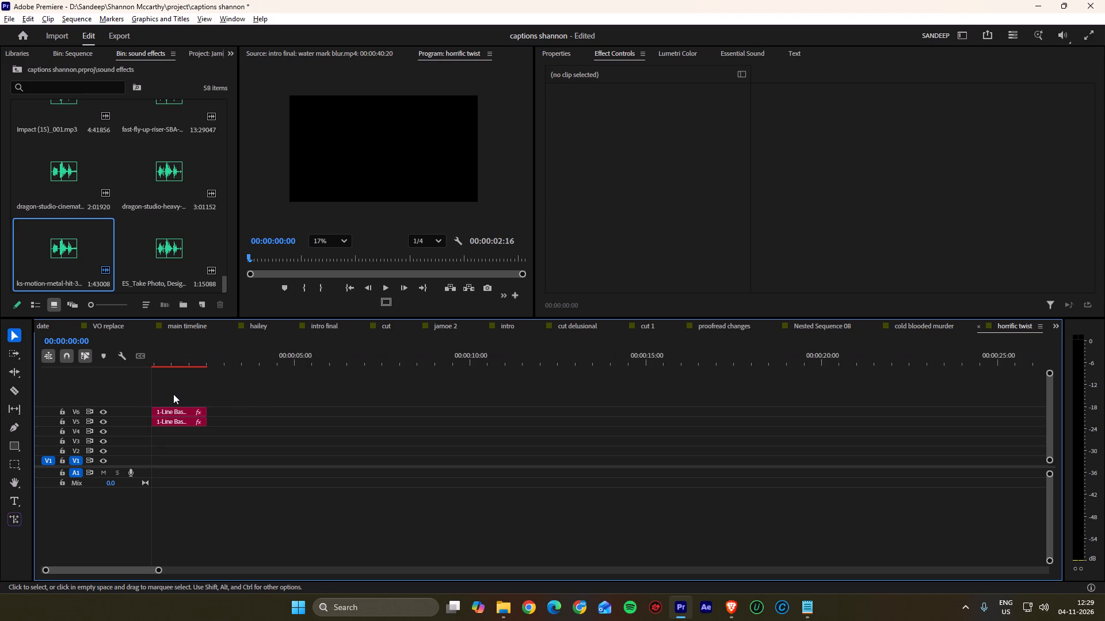
scroll(173, 394, "up", 6, "alt")
left_click_drag(246, 392, 265, 442)
left_click_drag(268, 408, 540, 421)
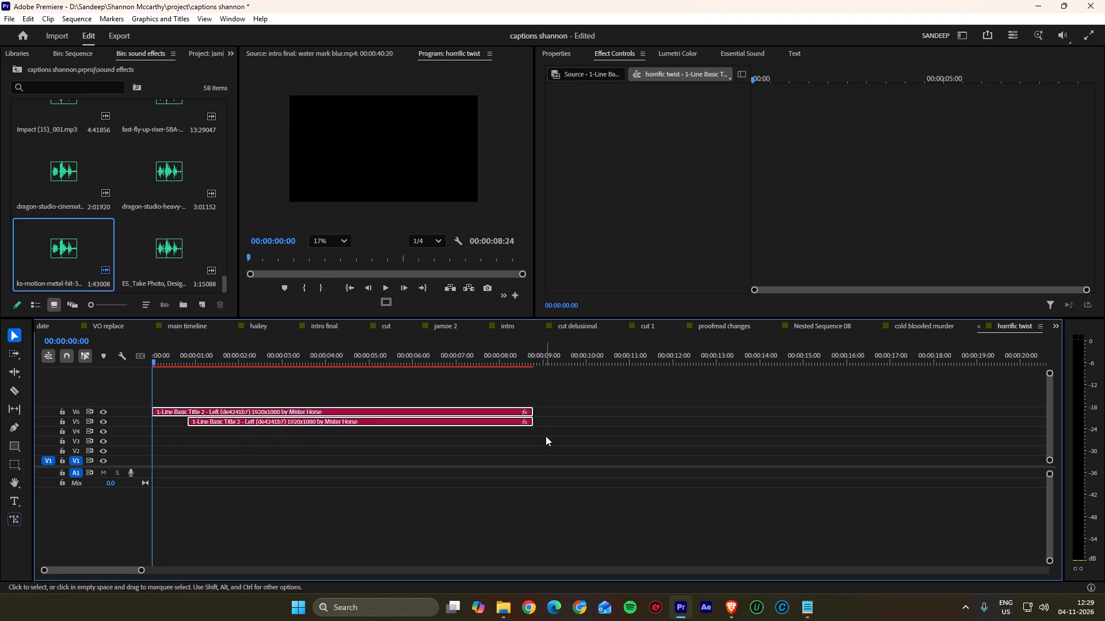
left_click(546, 436)
key("ctrl+s")
left_click(543, 440)
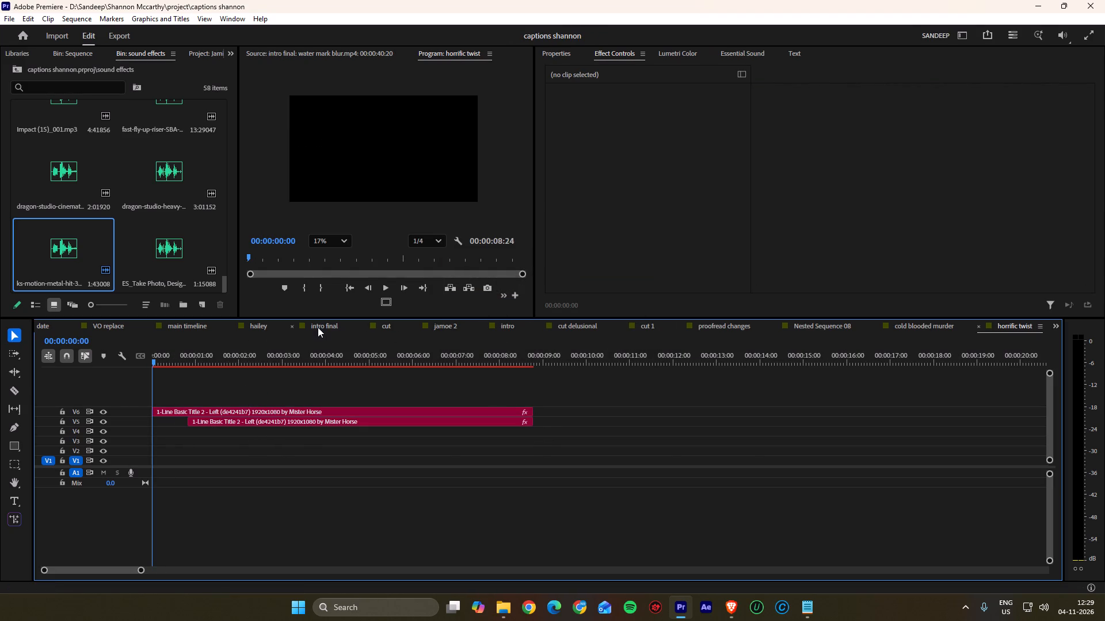
Examine the 1-Line Basic Title in the "intro" sequence by playing from about 00:09:03:27.
left_click(520, 325)
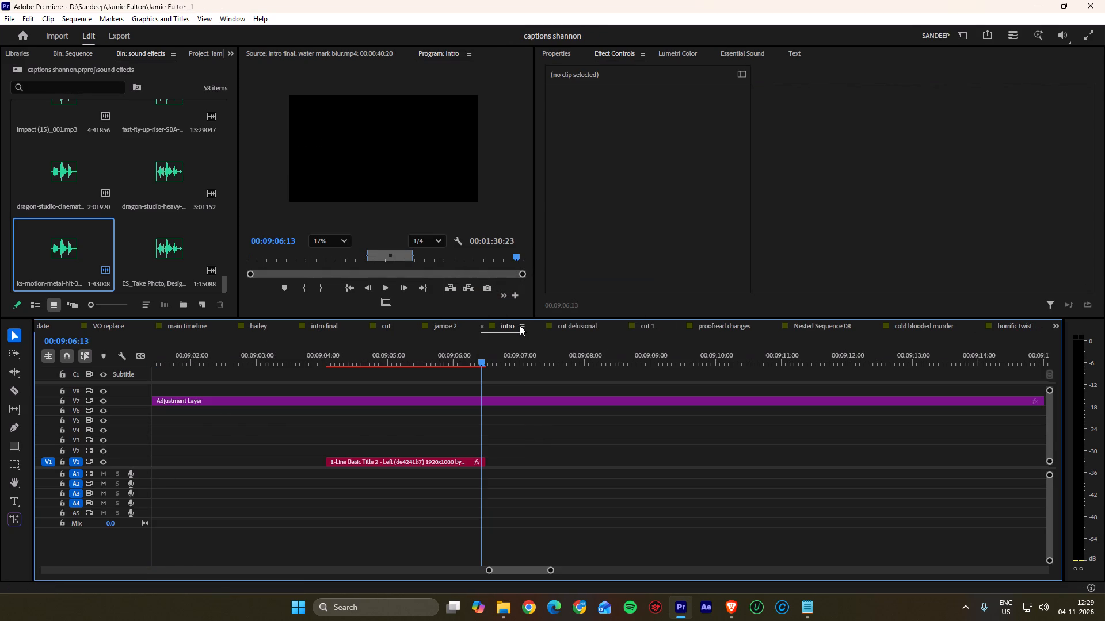
left_click_drag(467, 354, 299, 352)
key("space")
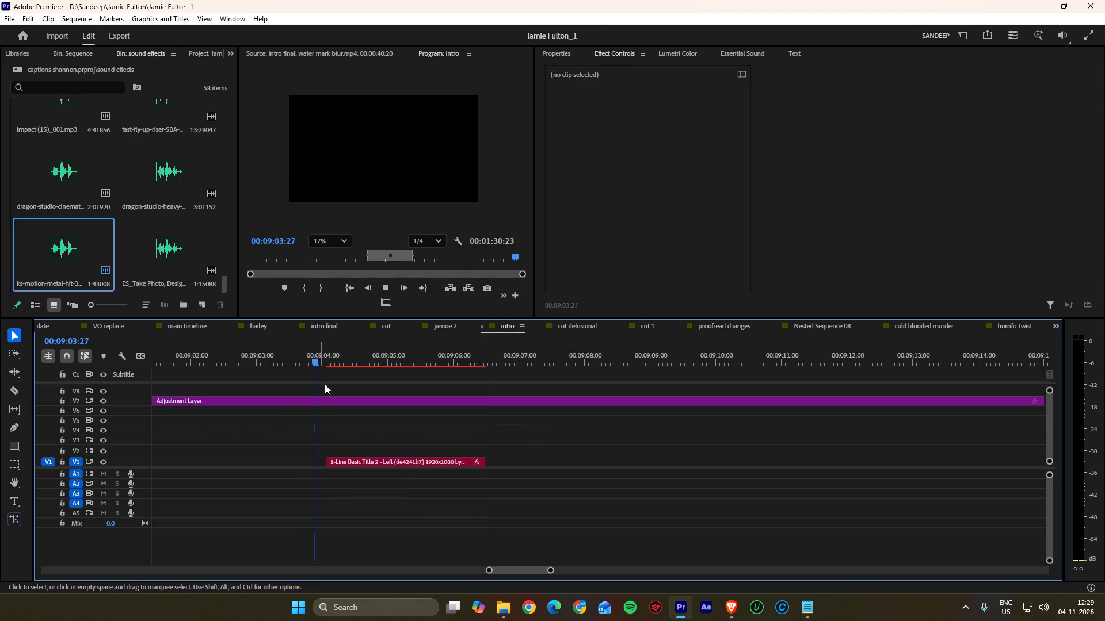
scroll(325, 385, "down", 7, "alt")
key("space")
Return to "intro final" and replay from about 00:00:53:09 to 00:00:58:27 to check the title and photo frames.
left_click(309, 328)
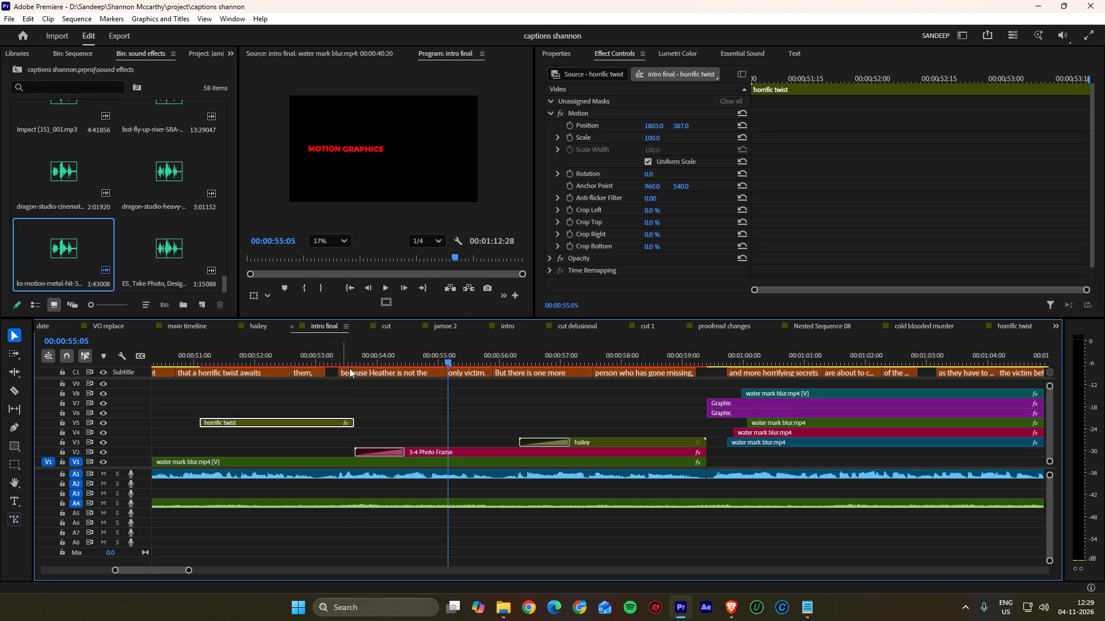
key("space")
scroll(322, 396, "down", 4)
left_click_drag(329, 346, 266, 350)
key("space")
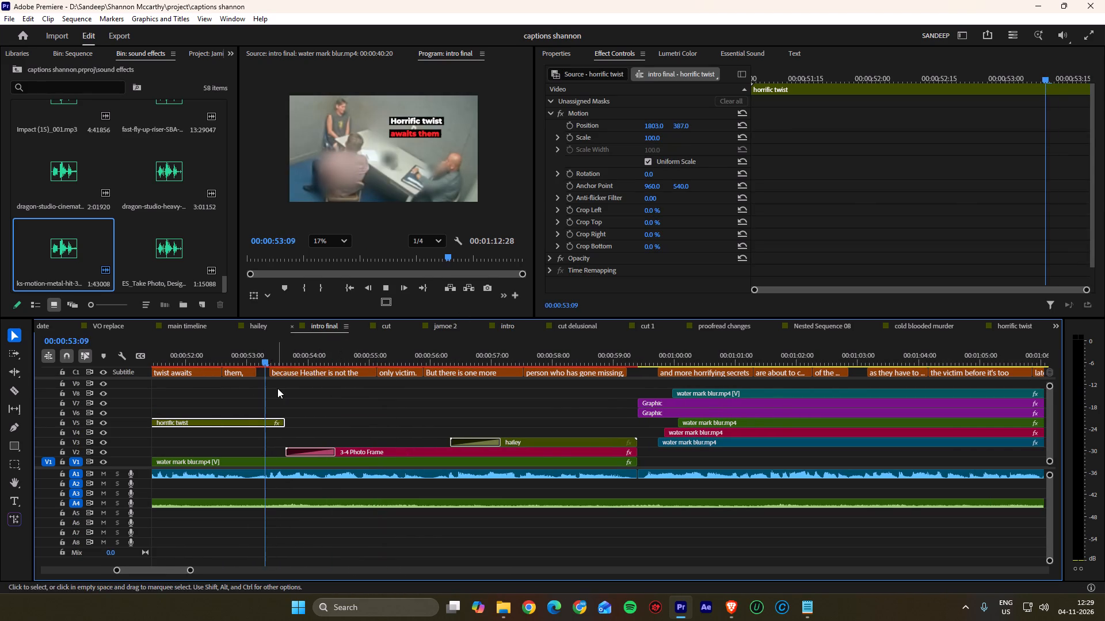
scroll(303, 375, "down", 4)
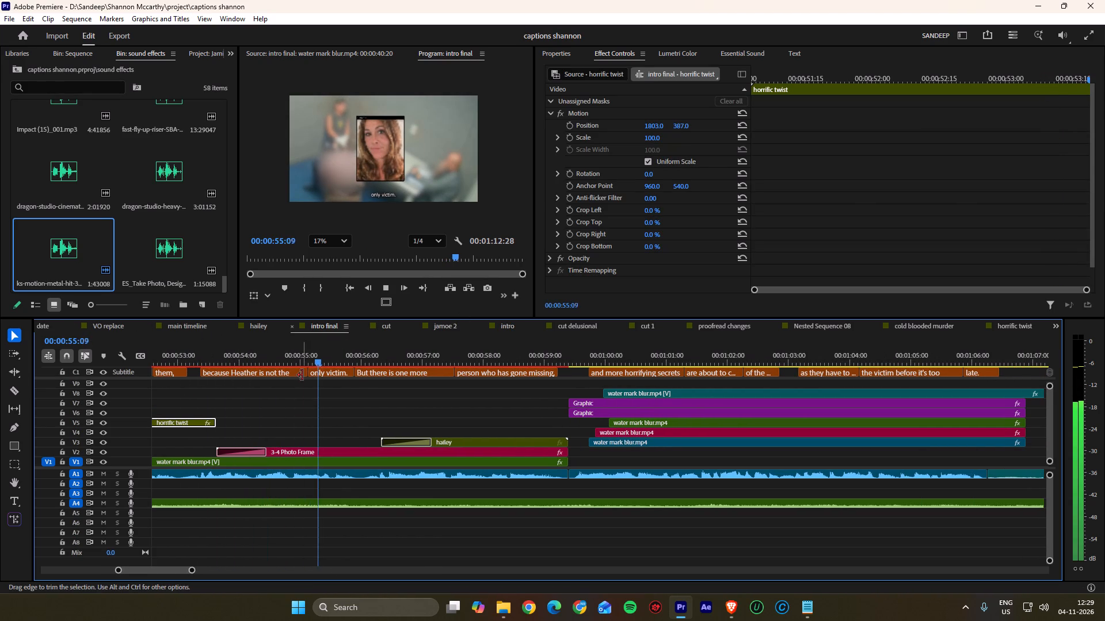
scroll(302, 375, "down", 3)
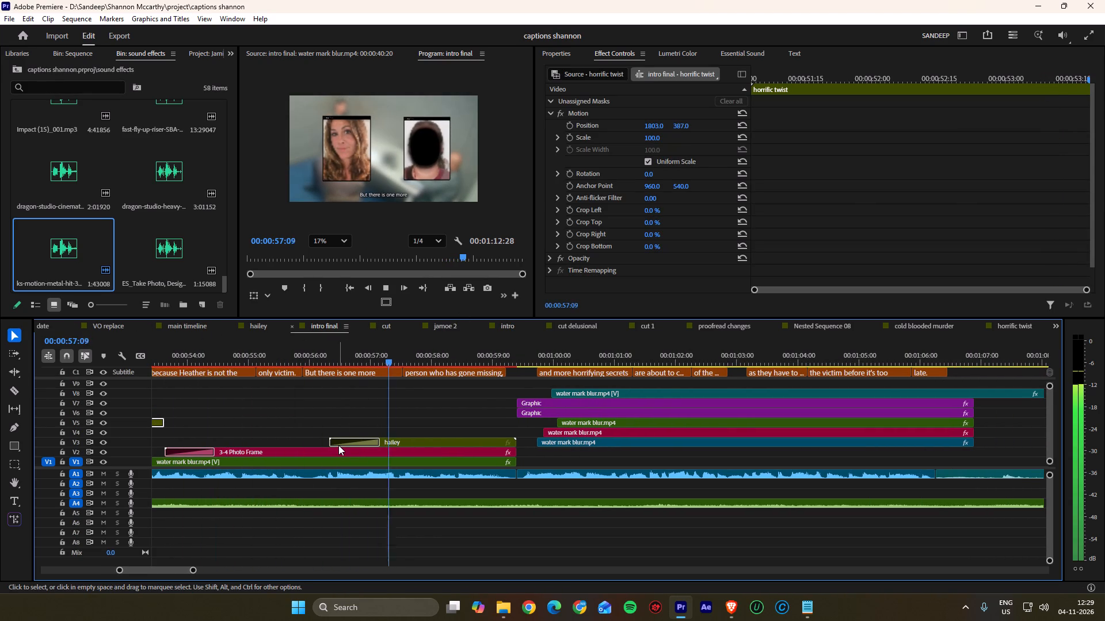
scroll(334, 397, "down", 3)
scroll(333, 397, "down", 3, "alt")
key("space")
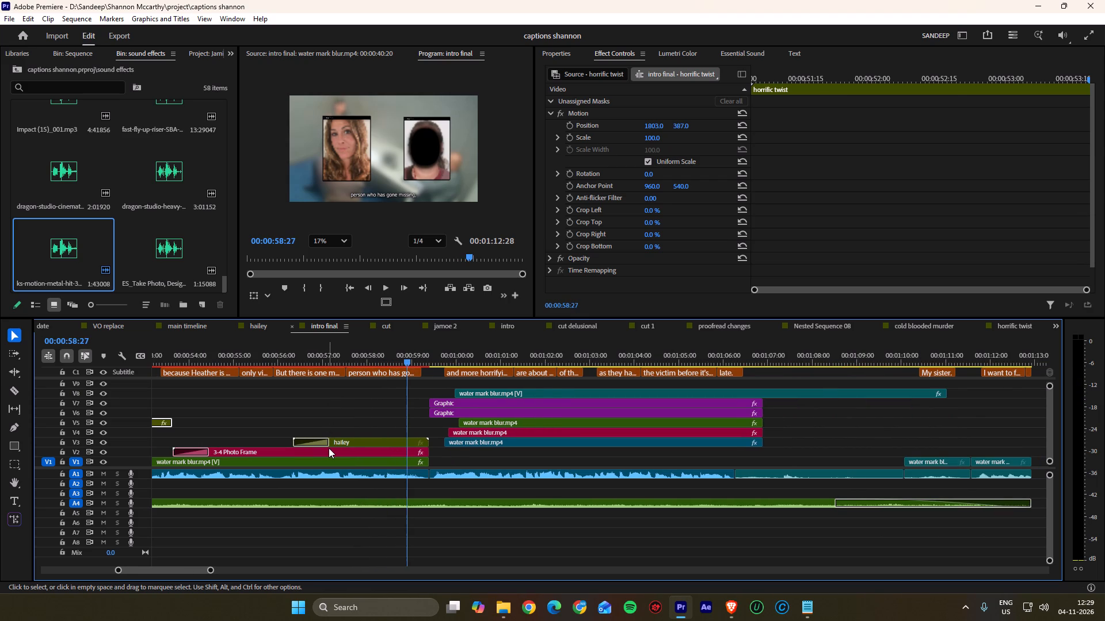
Apply Ease Out to the first and Ease In to the second Position keyframe of the V2 3-4 Photo Frame.
left_click(329, 448)
left_click(910, 135)
right_click(910, 135)
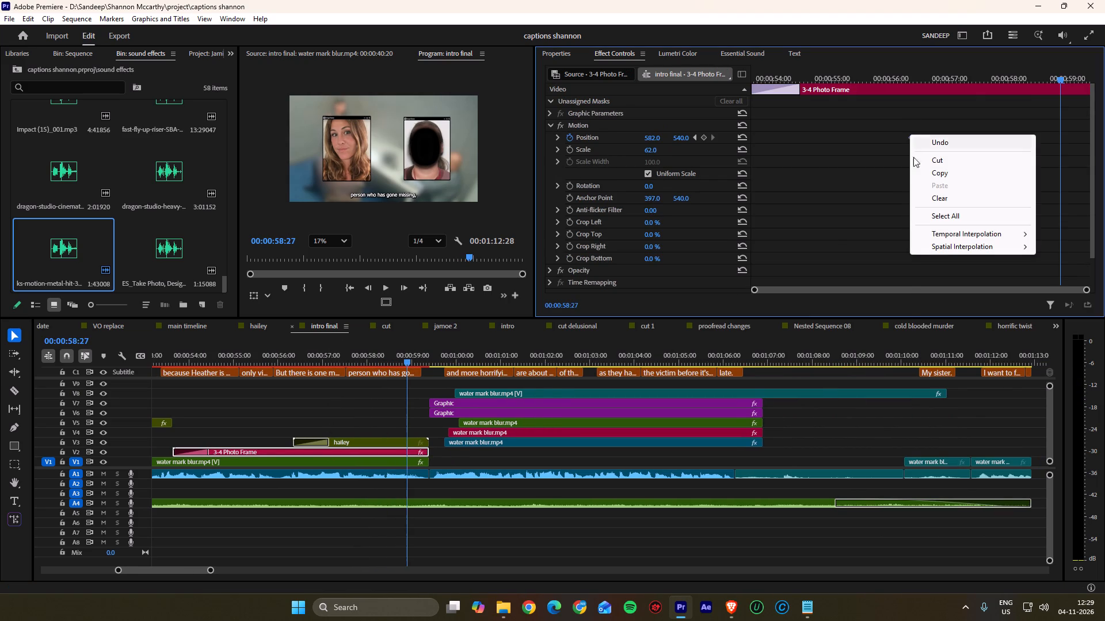
left_click(940, 234)
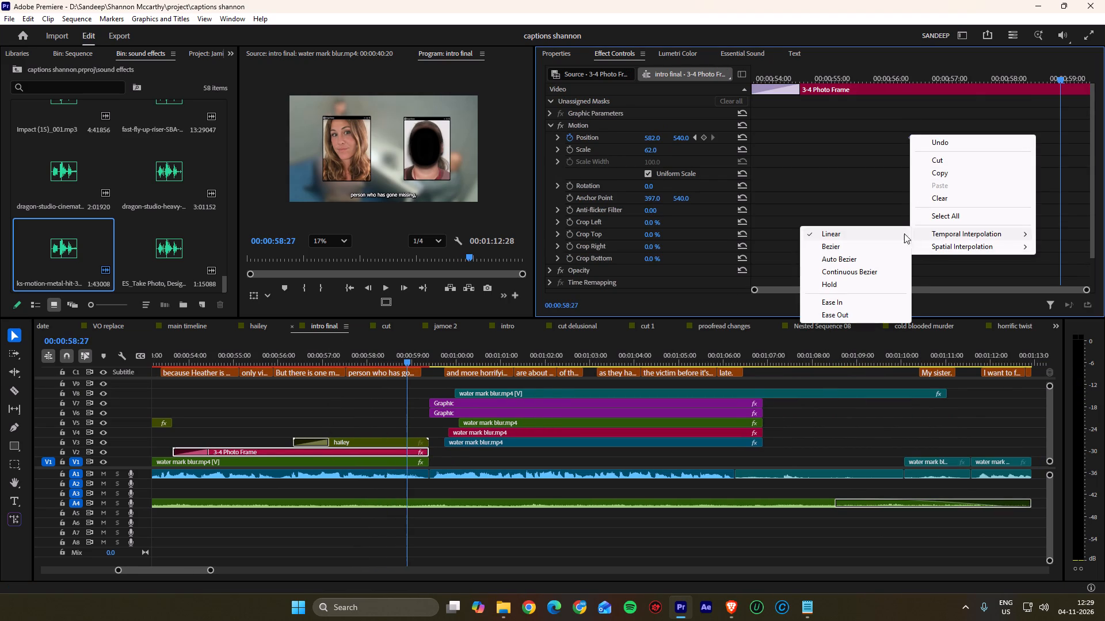
left_click(843, 310)
left_click(941, 137)
right_click(941, 137)
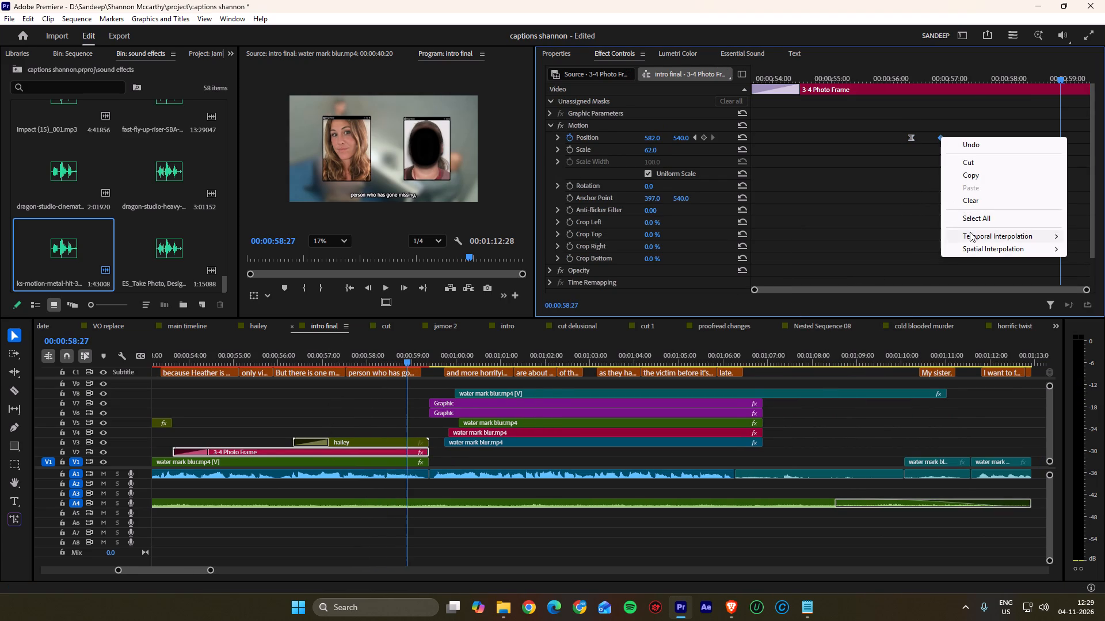
left_click(890, 310)
Replay from the eased photo frame movement through the four-way split screen to 00:01:07:28 to check the motion and timing.
left_click_drag(361, 352, 296, 354)
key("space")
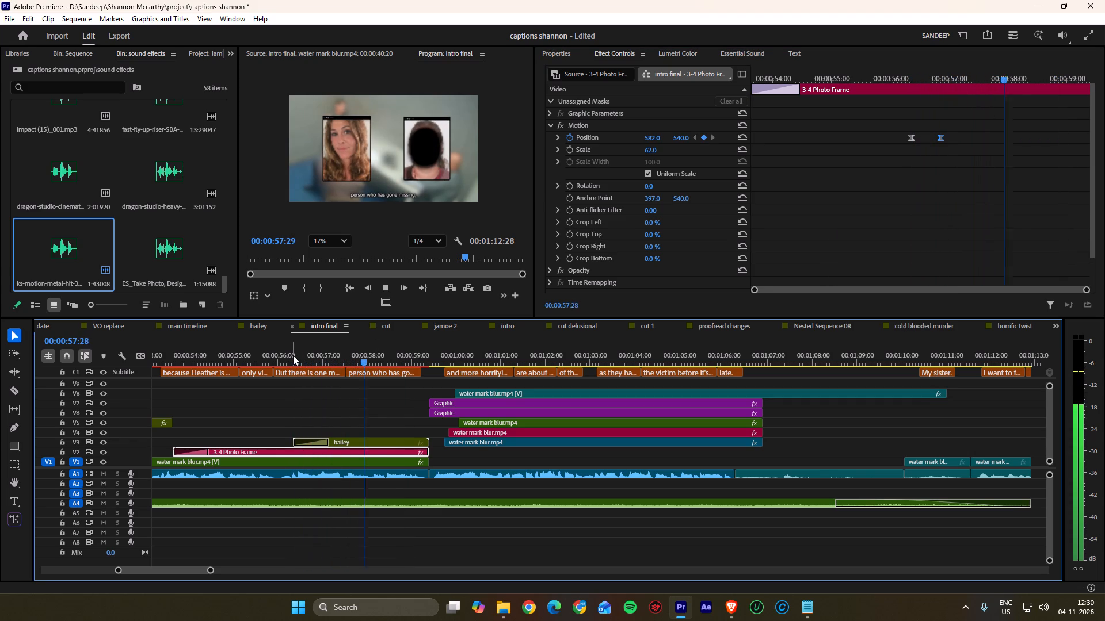
scroll(385, 396, "down", 3)
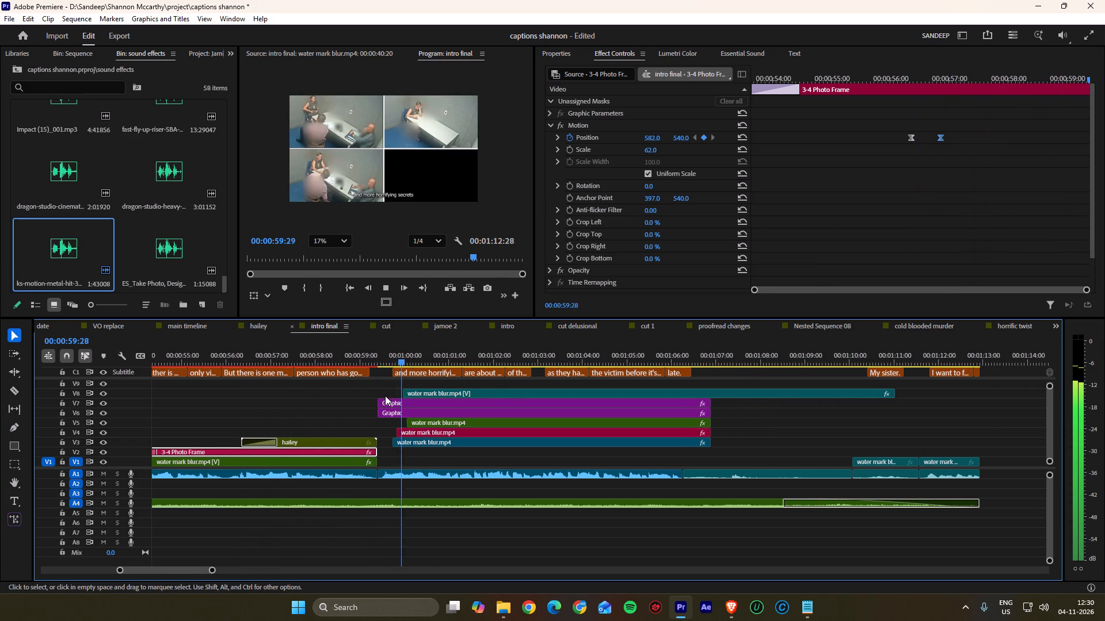
scroll(385, 396, "down", 6, "alt")
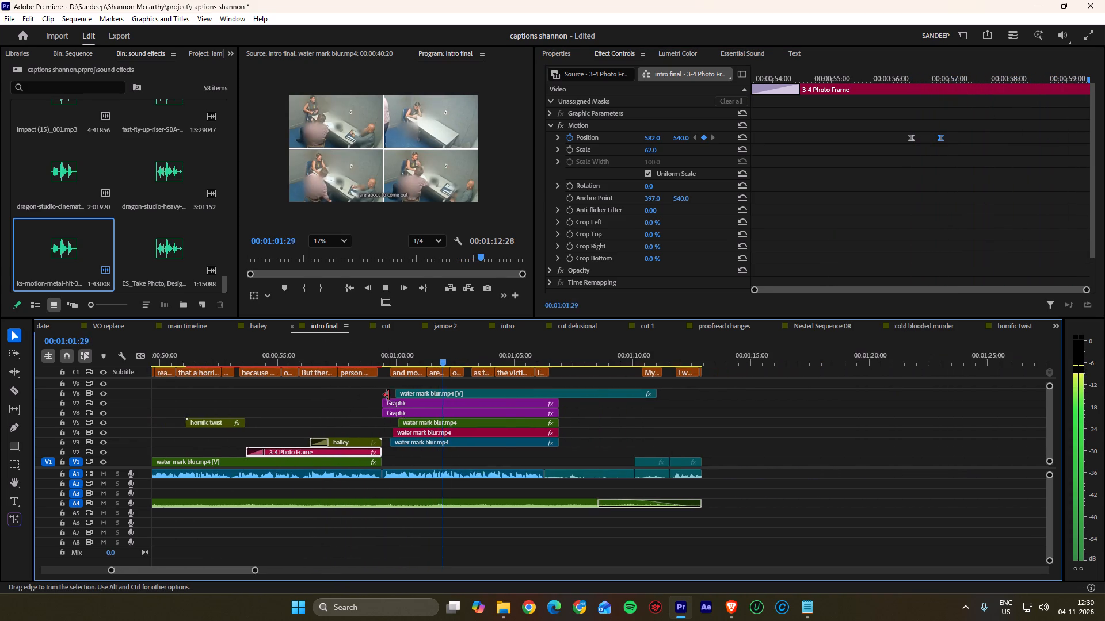
scroll(388, 395, "down", 8, "alt")
scroll(388, 395, "up", 9, "alt")
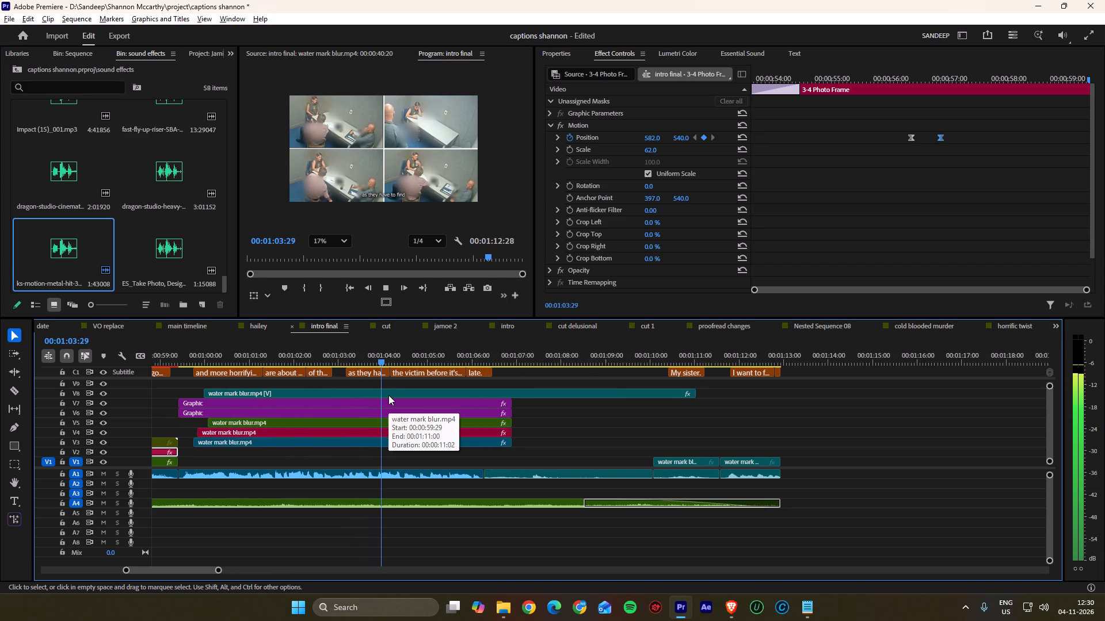
scroll(388, 395, "up", 1, "alt")
scroll(389, 394, "down", 3, "alt")
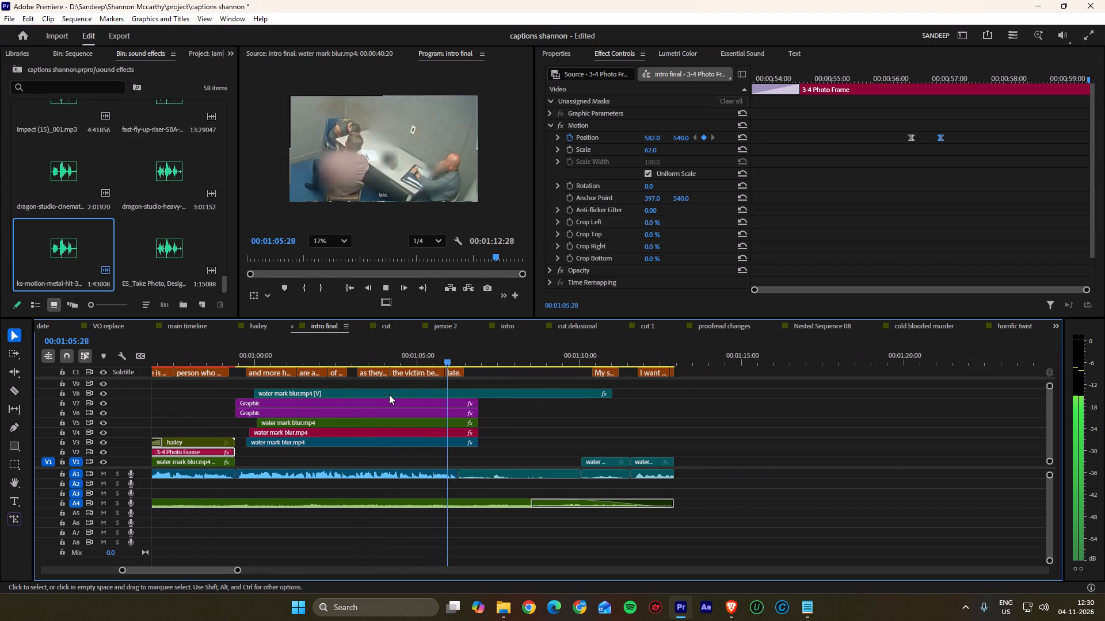
scroll(542, 419, "down", 7, "alt")
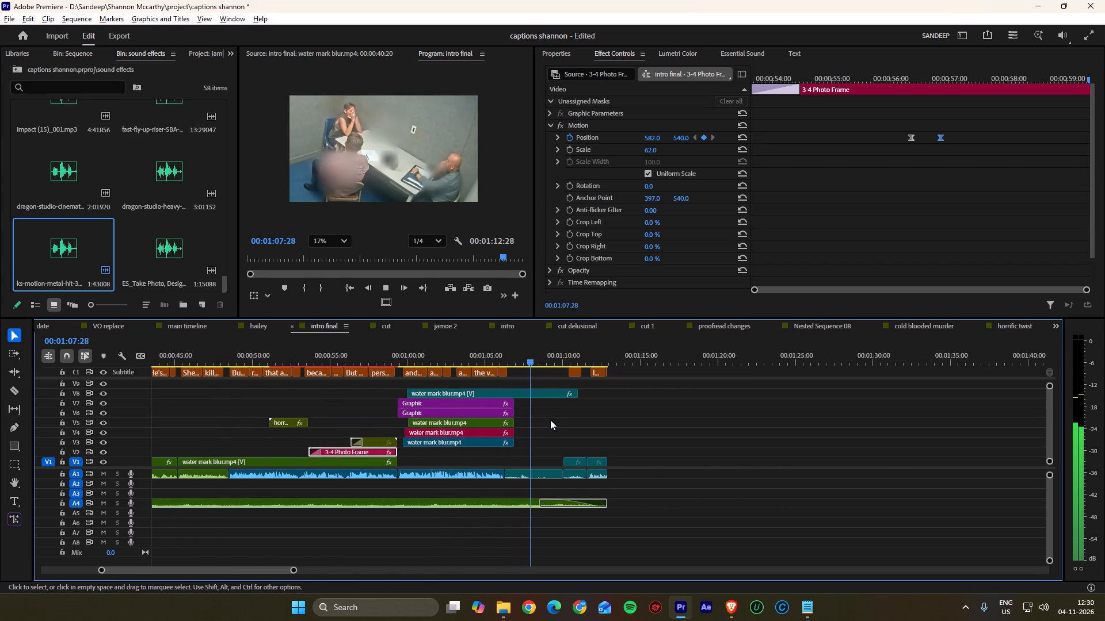
Replay the four-way split screen from about 00:01:02:27 and stop near 00:01:06:04 to check when the V8 shot enlarges.
left_click_drag(508, 351, 454, 351)
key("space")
scroll(449, 355, "down", 4)
scroll(441, 400, "up", 4, "alt")
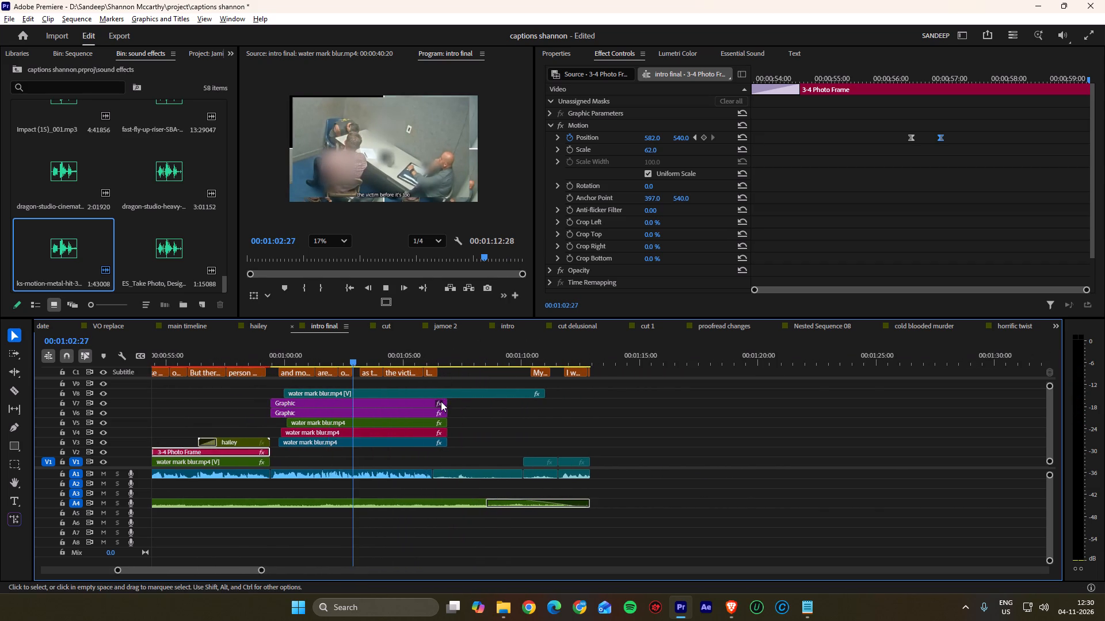
scroll(441, 401, "up", 5, "alt")
left_click(512, 431)
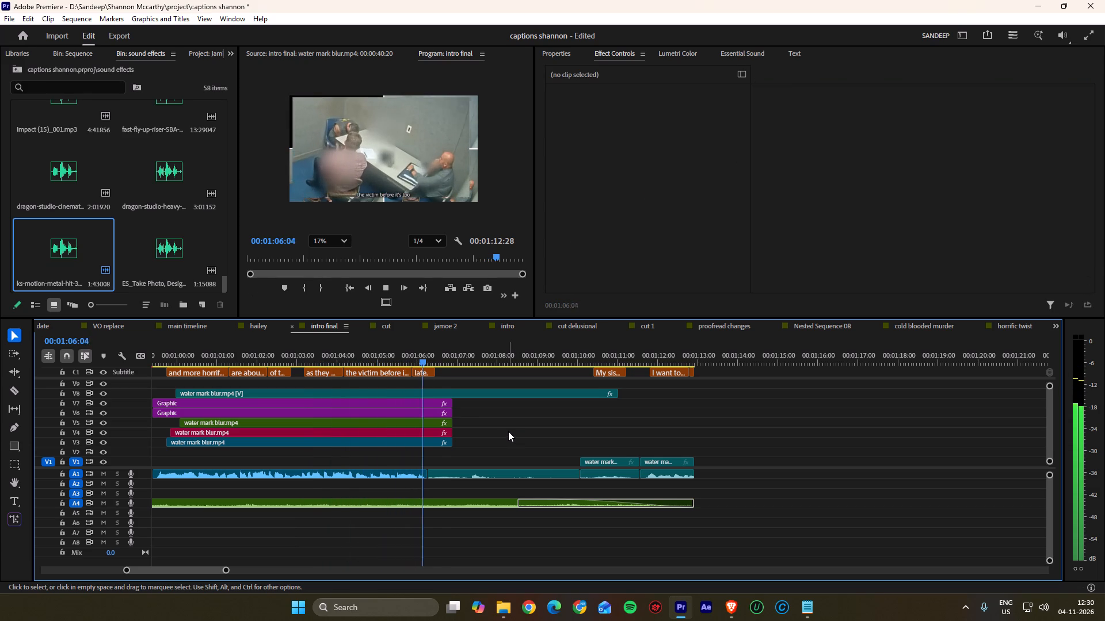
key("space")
Move all Position and Scale keyframes of the V8 water mark blur.mp4 clip forward in time by about 15 frames.
left_click(475, 389)
left_click_drag(421, 344, 416, 345)
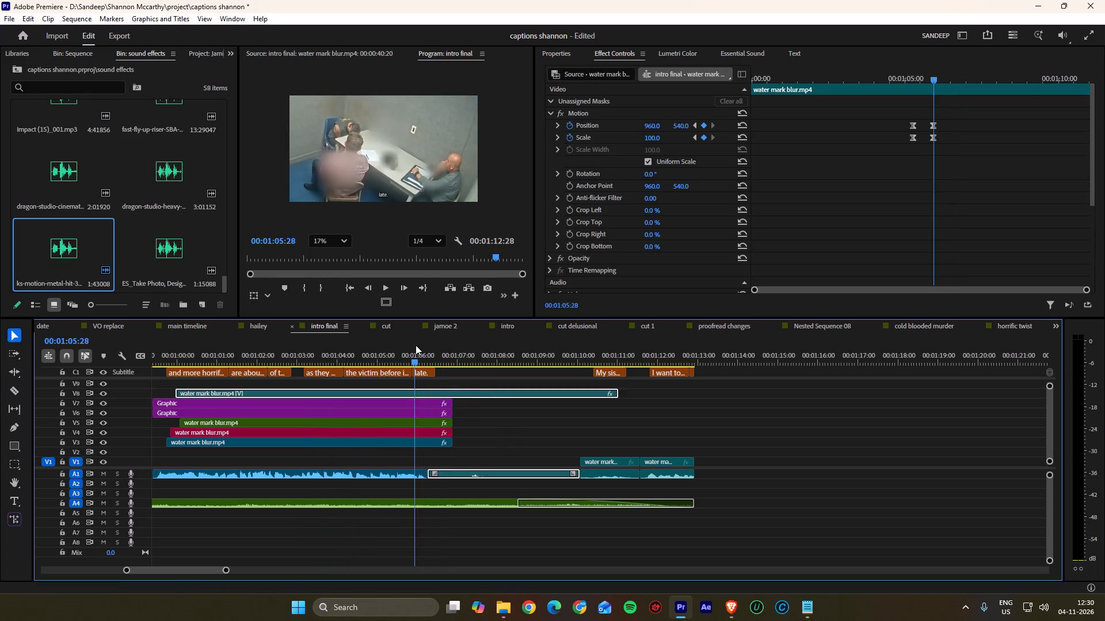
left_click_drag(416, 345, 427, 344)
left_click_drag(897, 112, 946, 156)
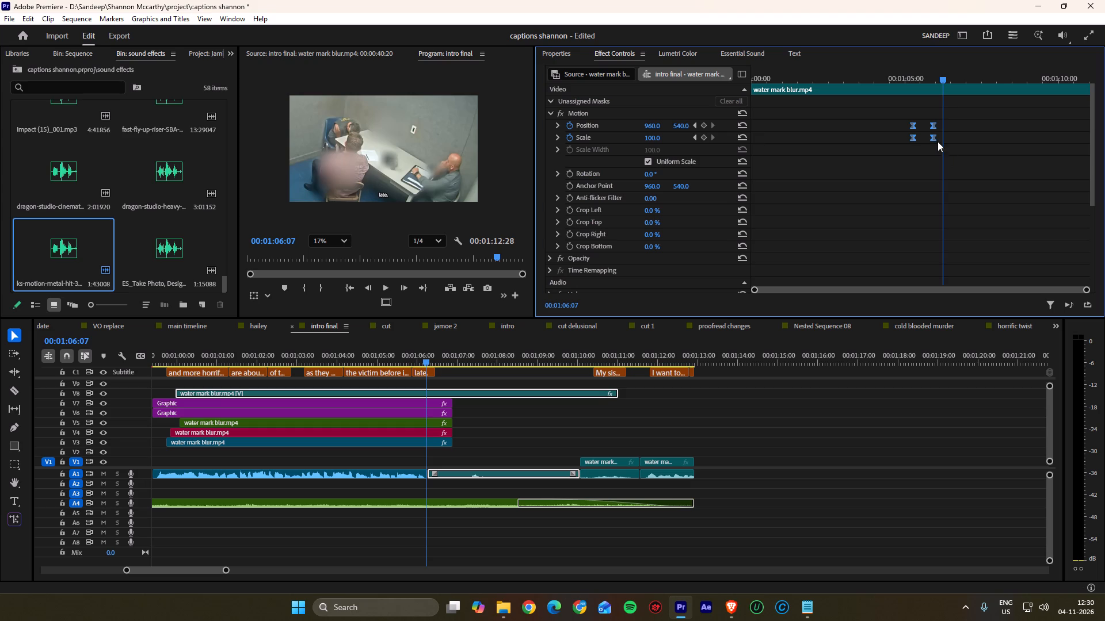
left_click_drag(935, 139, 949, 137)
Replay from about 00:01:05:06 through the end of the sequence to check the retimed V8 shot enlargement.
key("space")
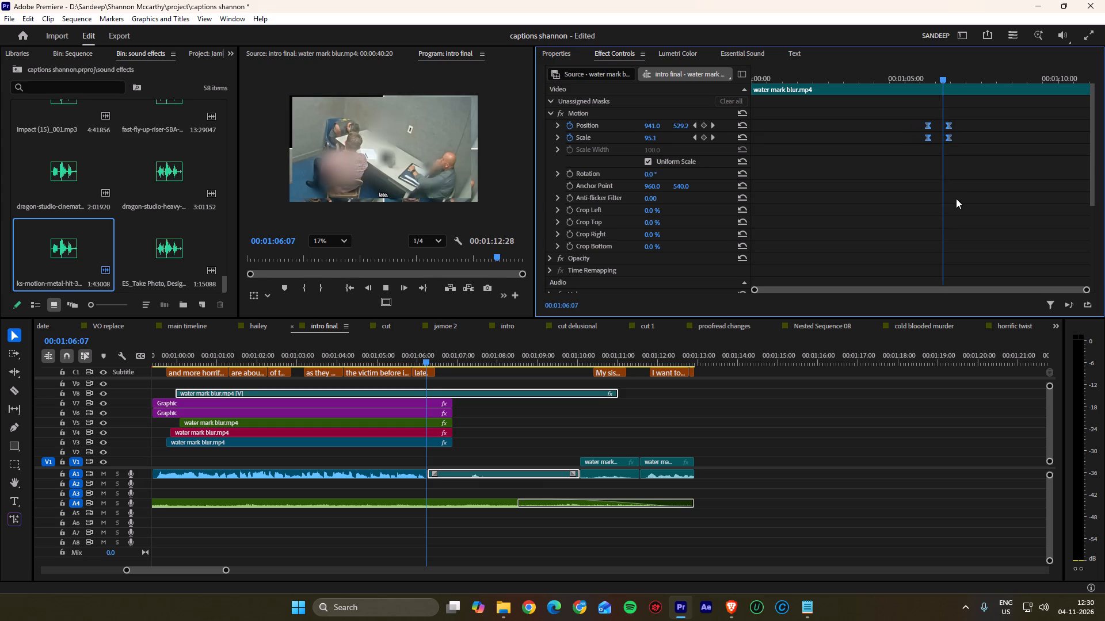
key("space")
left_click_drag(406, 351, 386, 351)
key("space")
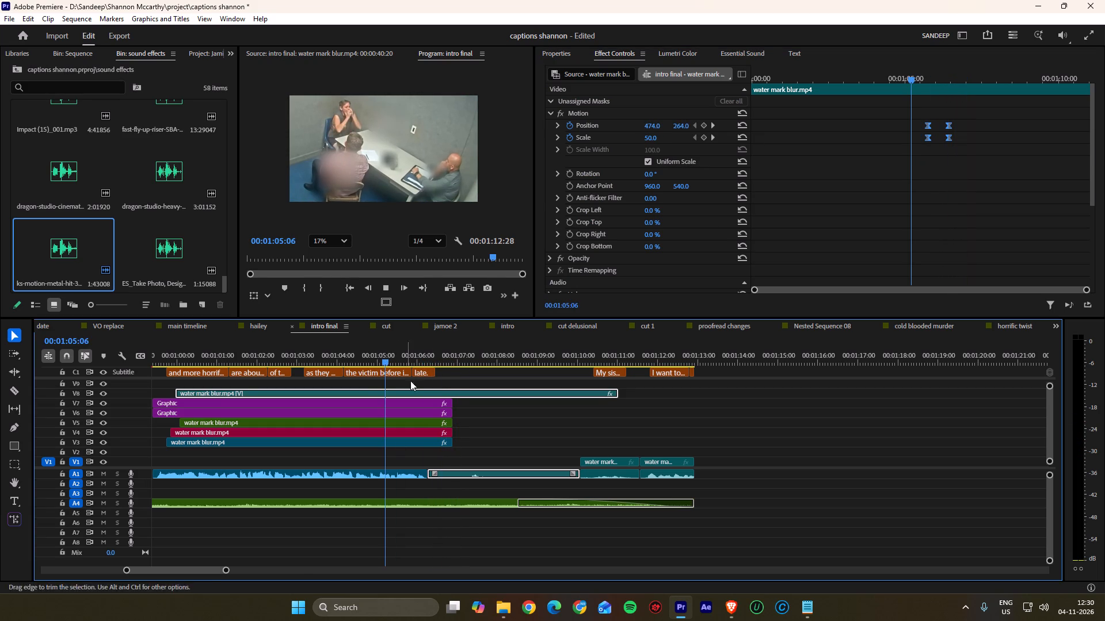
left_click(470, 426)
scroll(403, 418, "up", 3, "alt")
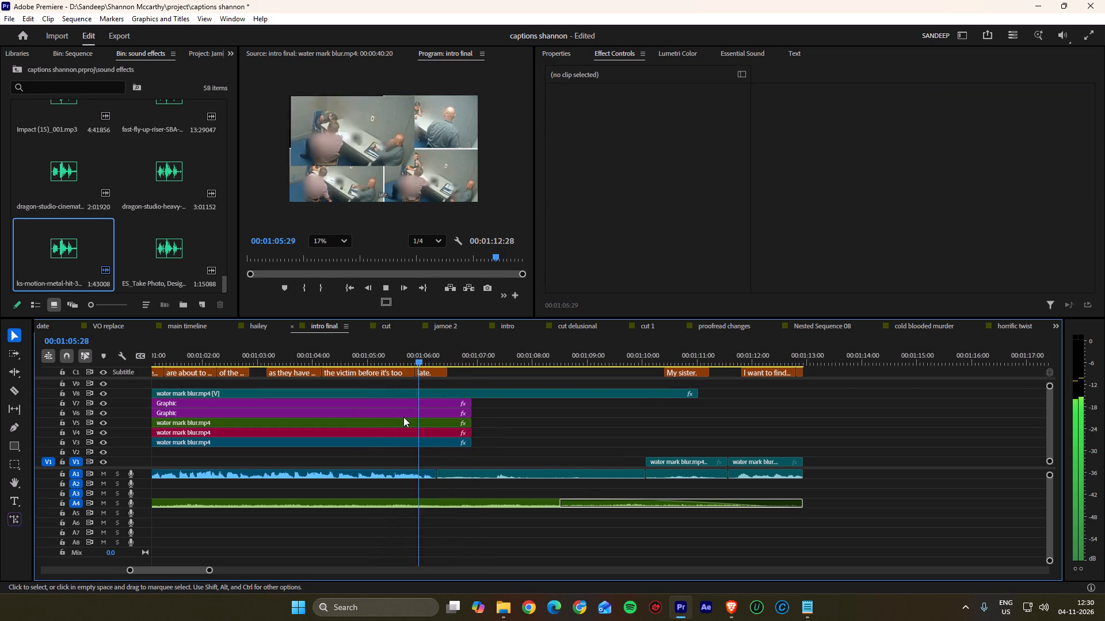
scroll(531, 416, "down", 8, "alt")
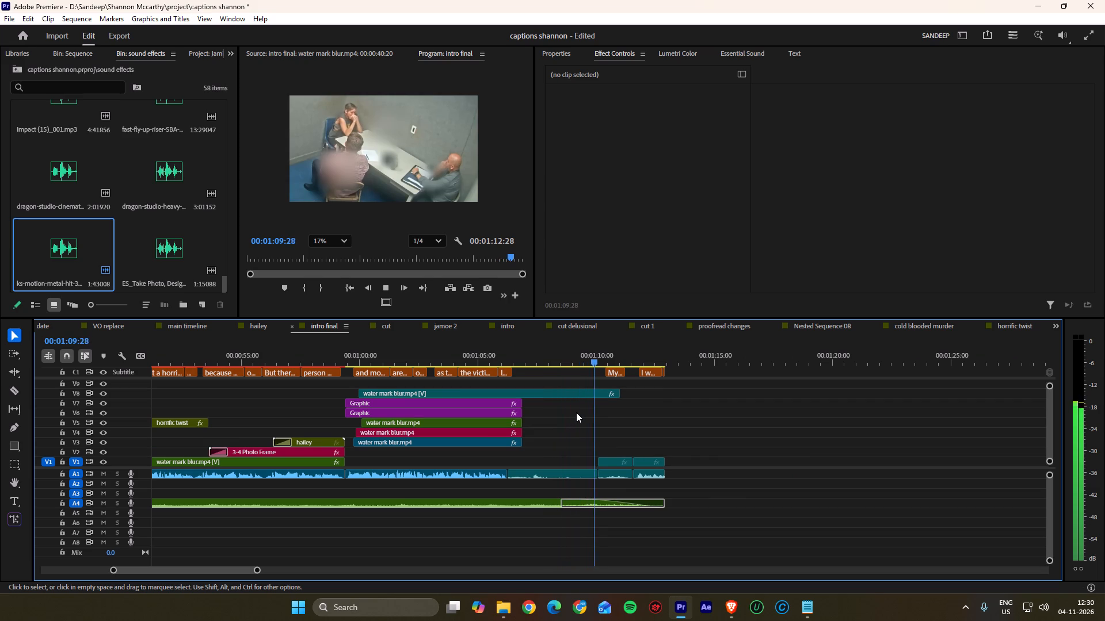
Extend the end of the A4 music clip by 7 frames past the last shot.
left_click_drag(665, 503, 670, 501)
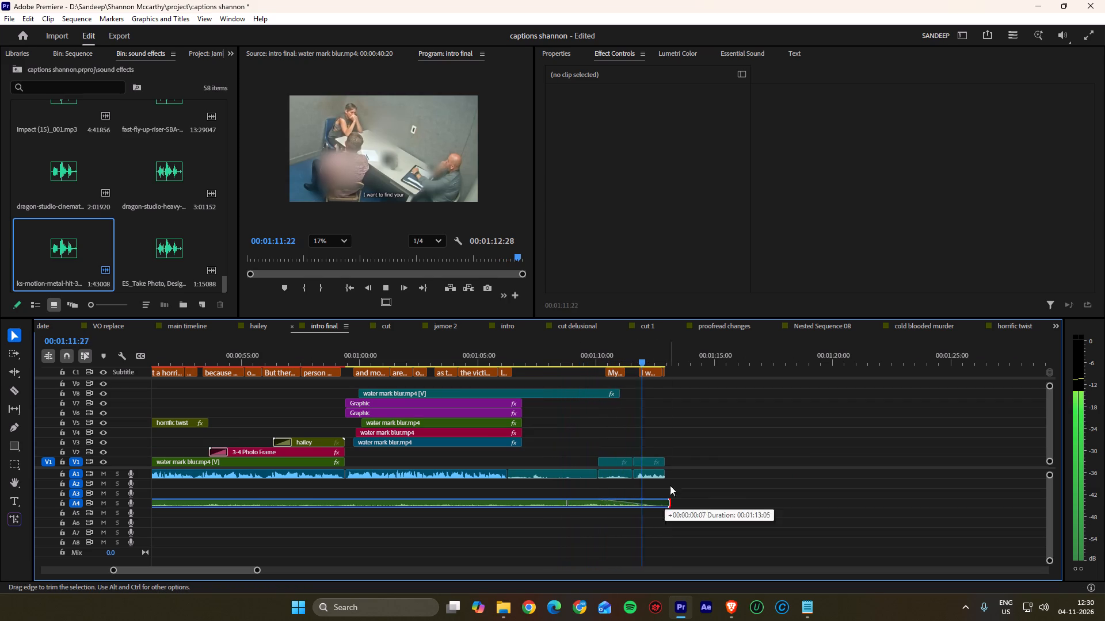
left_click(681, 469)
Return to the start of "intro final" and save the project.
scroll(673, 450, "down", 8, "alt")
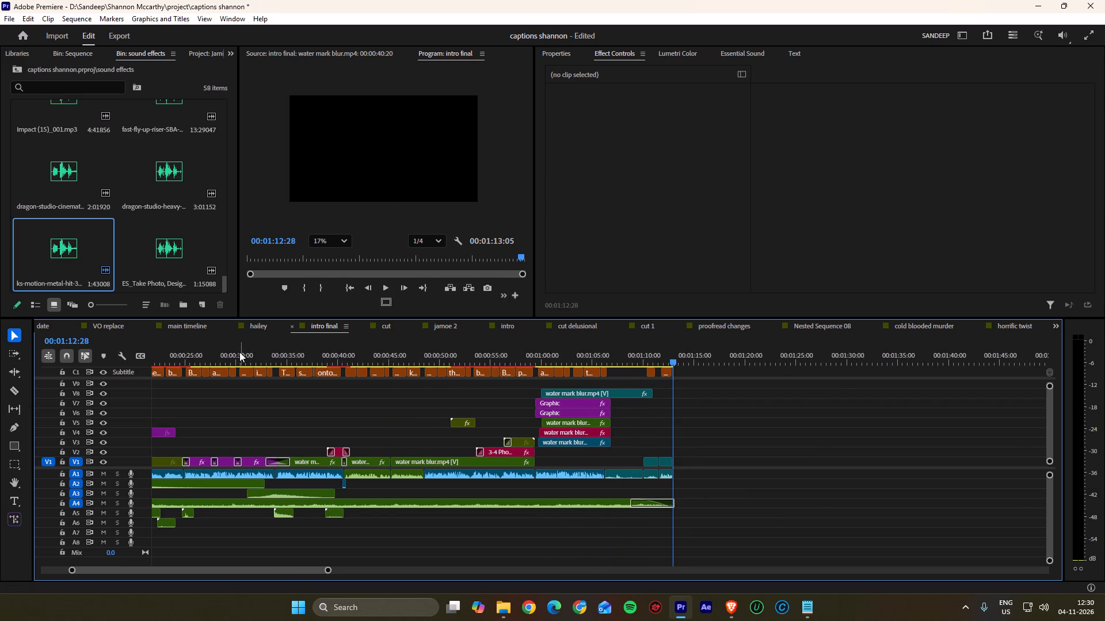
left_click_drag(238, 353, 106, 356)
key("ctrl+s")
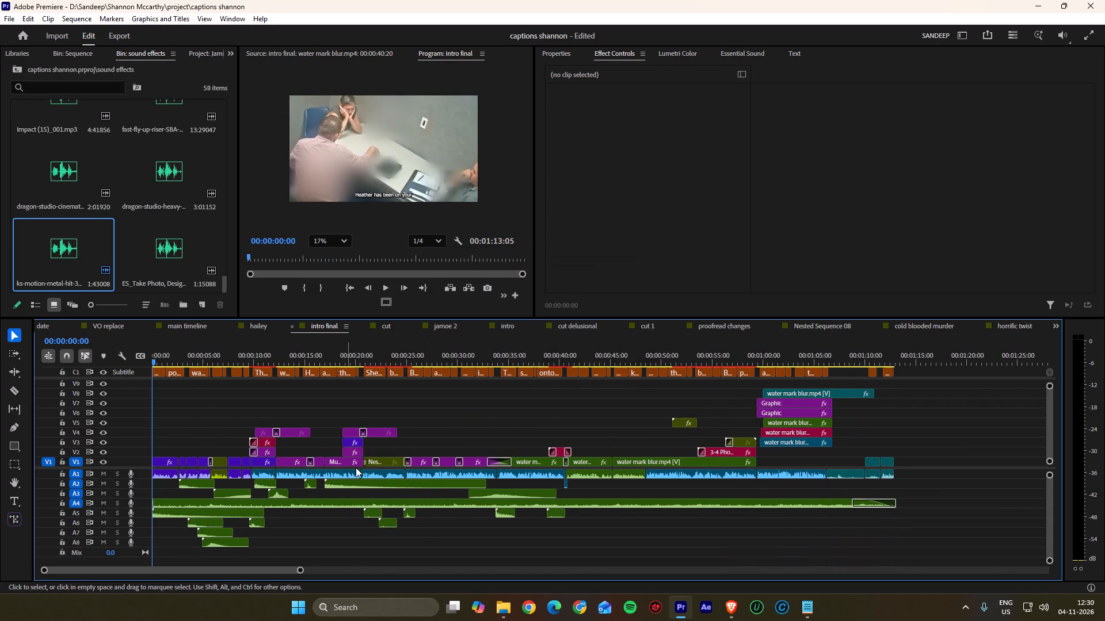
scroll(447, 436, "down", 7, "alt")
key("ctrl+s")
key("ctrl+s")
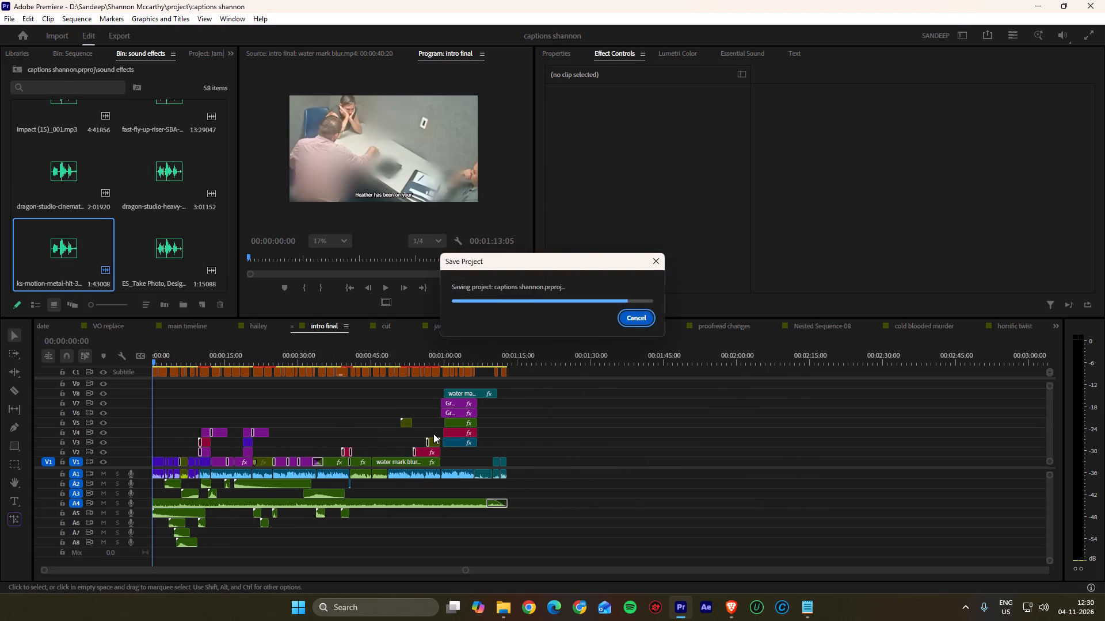
key("ctrl+s")
key("ctrl+s")
Open the "VO replace" sequence, locate where its old intro meets the disclaimer near 00:01:19:03, and play from the start.
left_click_drag(530, 365, 270, 437)
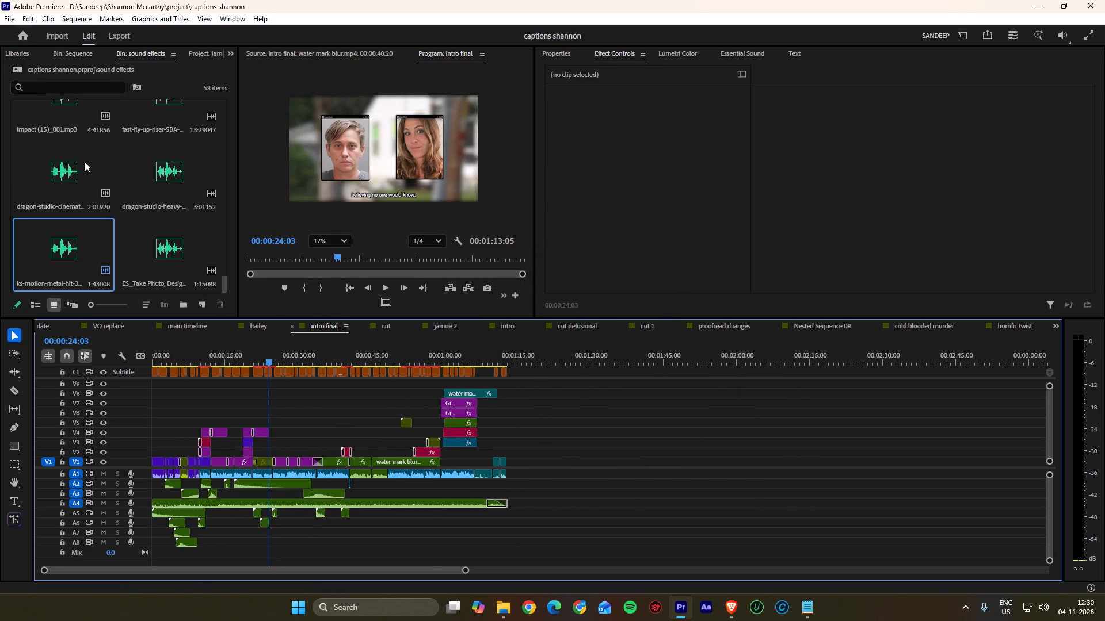
left_click(203, 326)
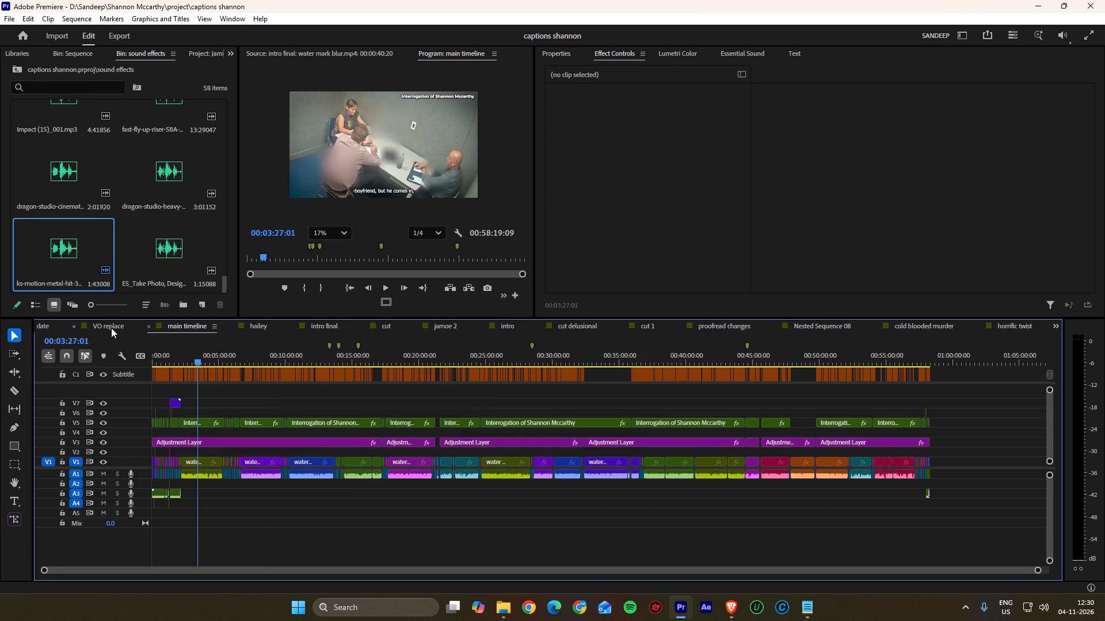
left_click(111, 328)
scroll(190, 408, "up", 11, "alt")
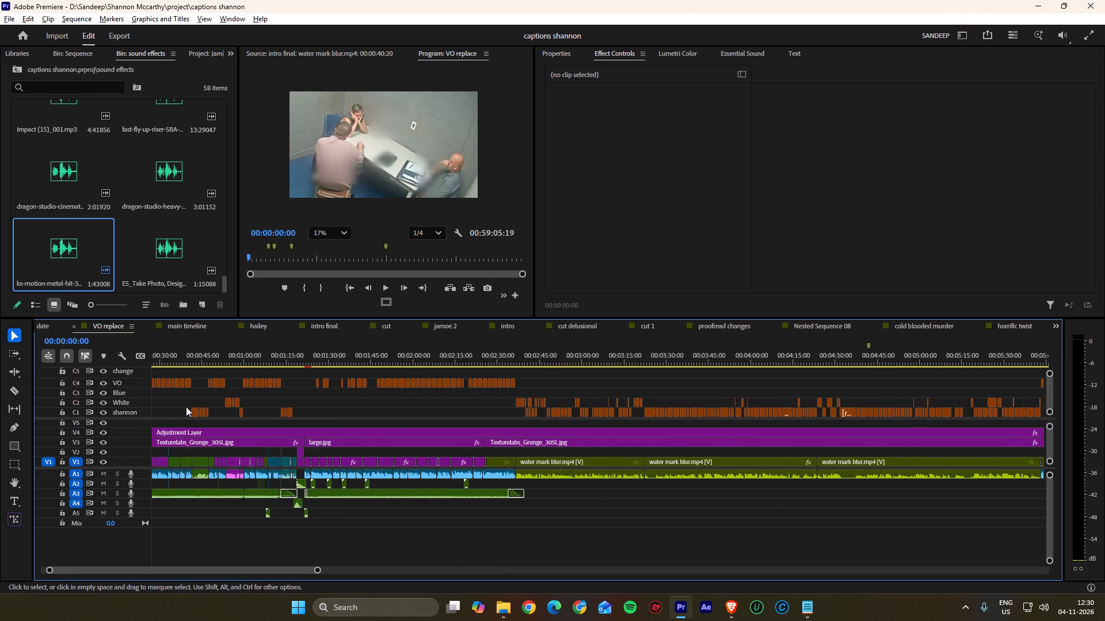
scroll(186, 407, "up", 20, "alt")
scroll(186, 407, "up", 1, "alt")
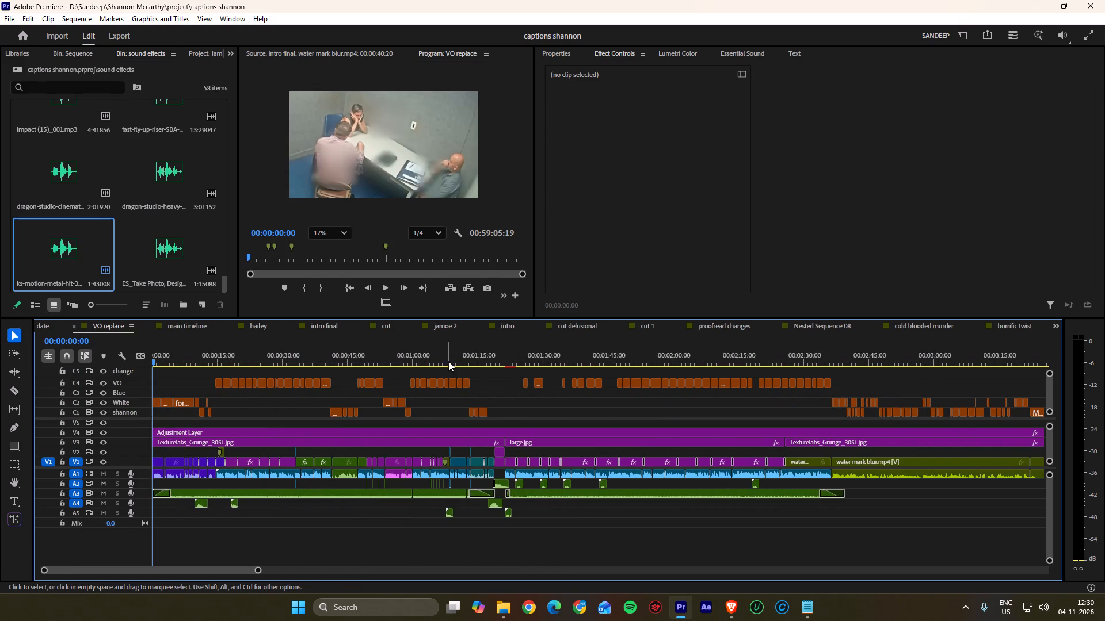
left_click(482, 344)
left_click(490, 347)
left_click(497, 350)
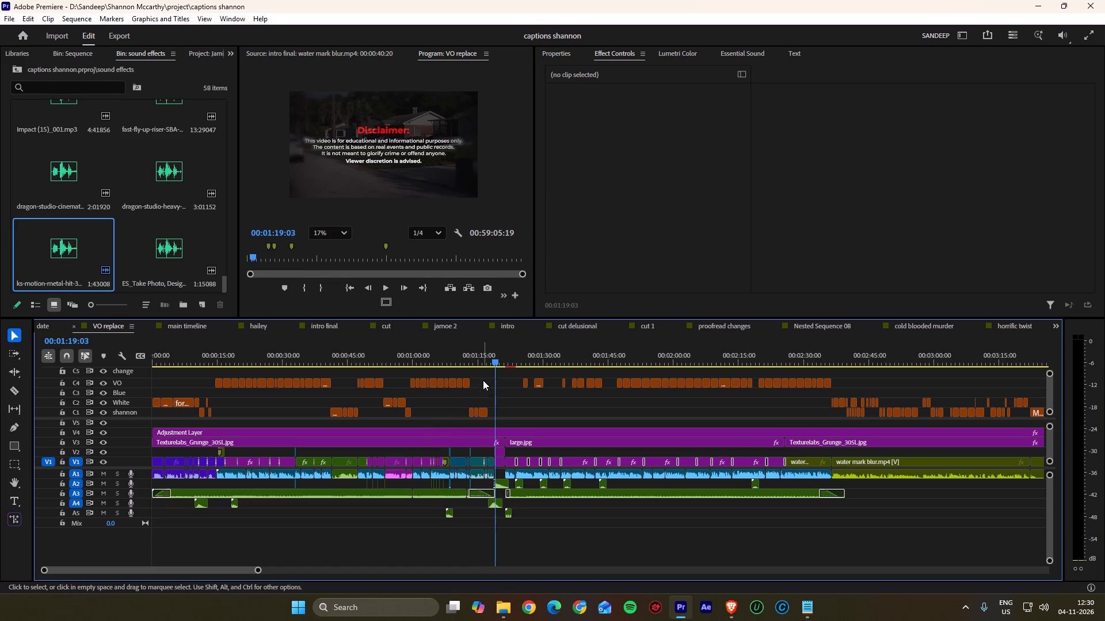
left_click_drag(441, 357, 156, 355)
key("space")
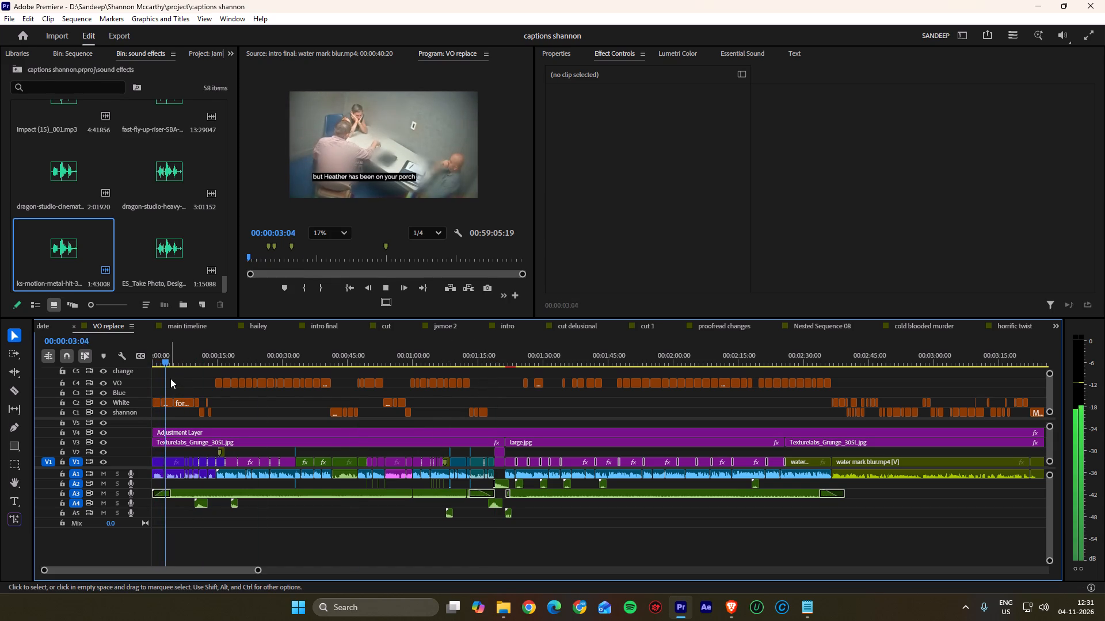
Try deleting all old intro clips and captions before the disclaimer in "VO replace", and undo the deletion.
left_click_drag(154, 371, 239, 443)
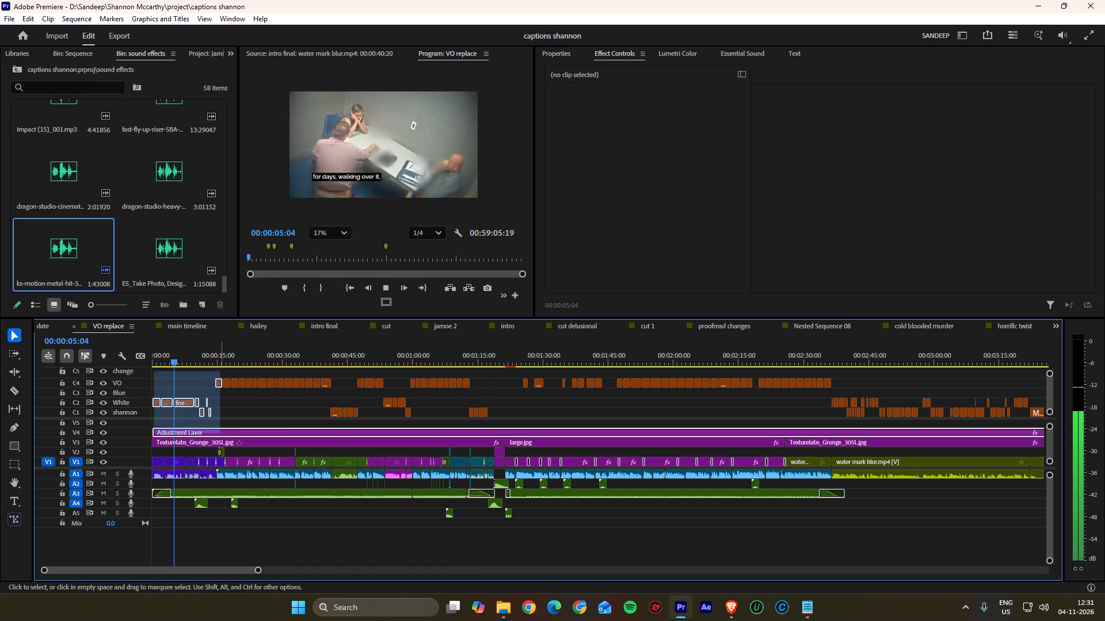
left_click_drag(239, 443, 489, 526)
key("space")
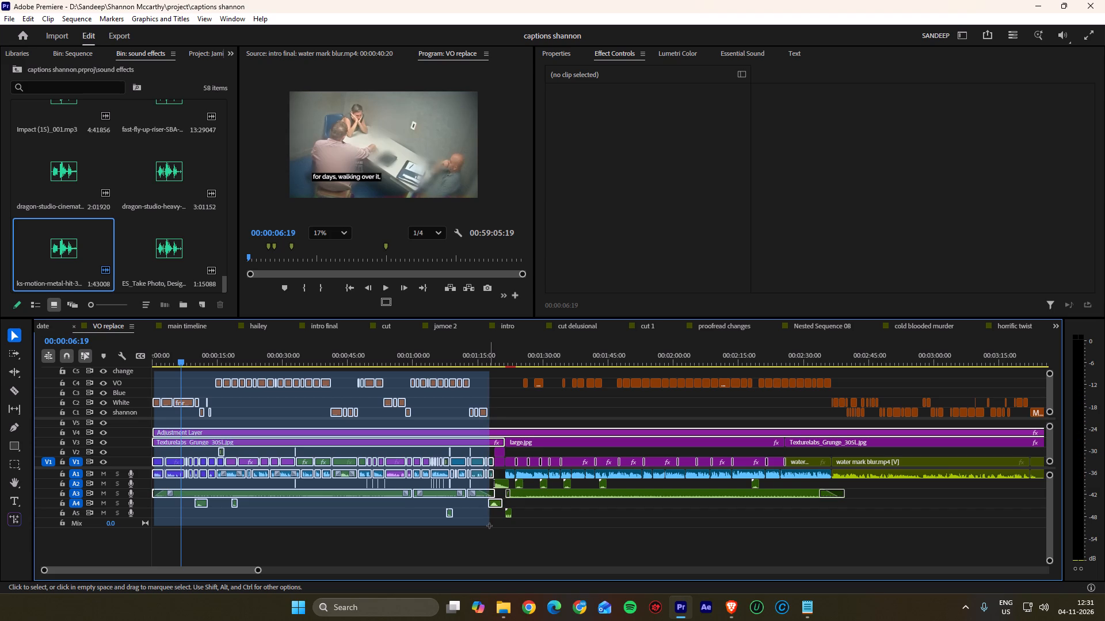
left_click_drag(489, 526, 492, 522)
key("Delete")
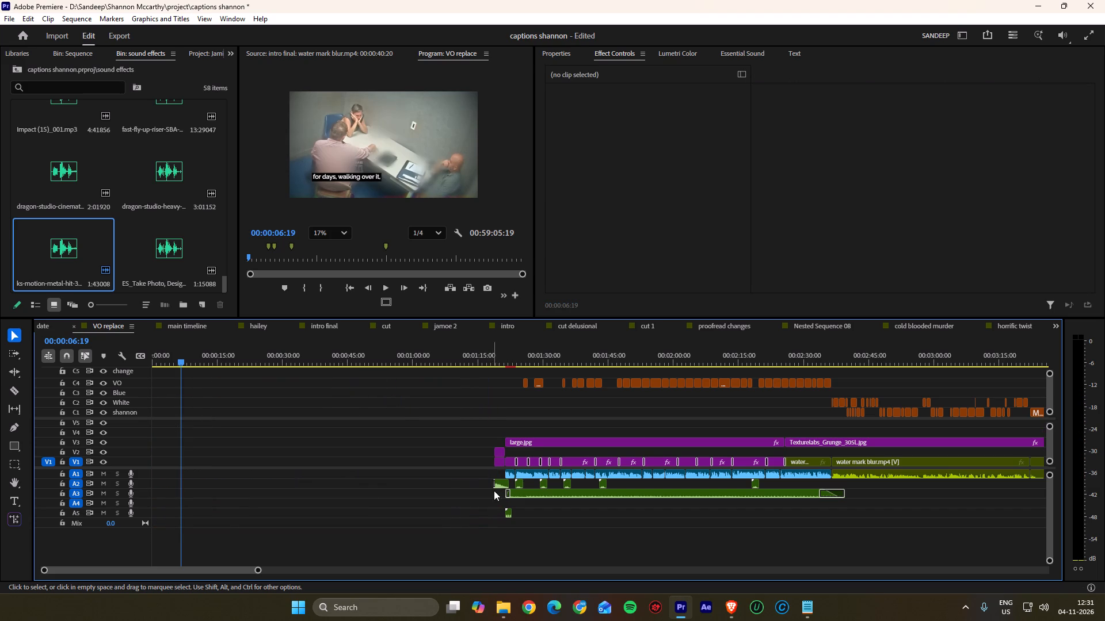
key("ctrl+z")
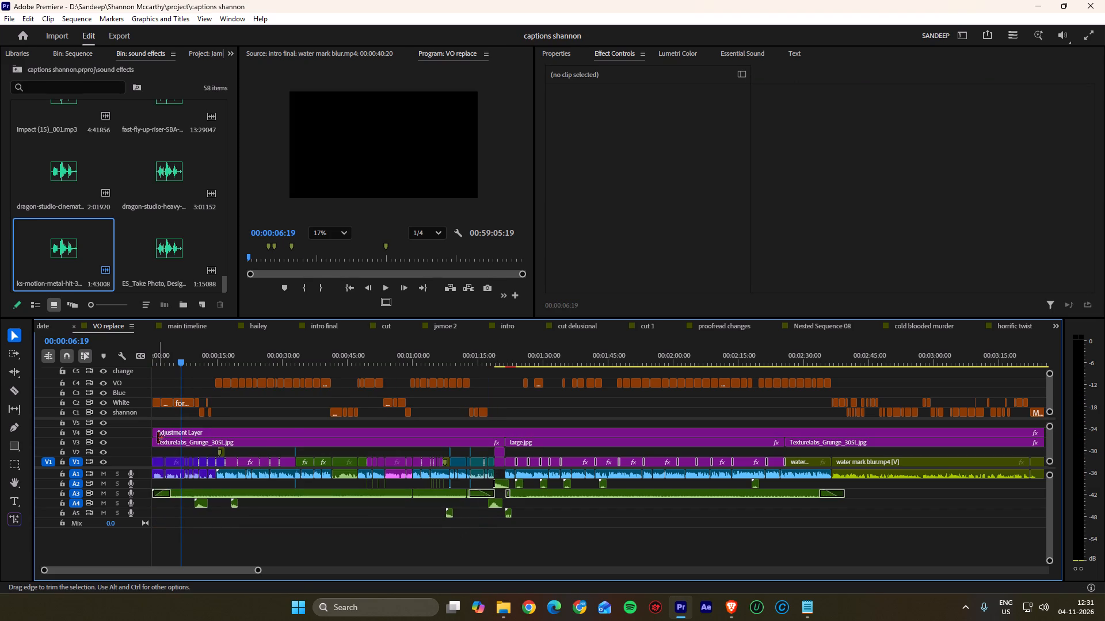
Trim the V4 Adjustment Layer to start with large.jpg, and the first V3 Texturelabs_Grunge clip to end where the disclaimer begins.
left_click_drag(157, 434, 512, 426)
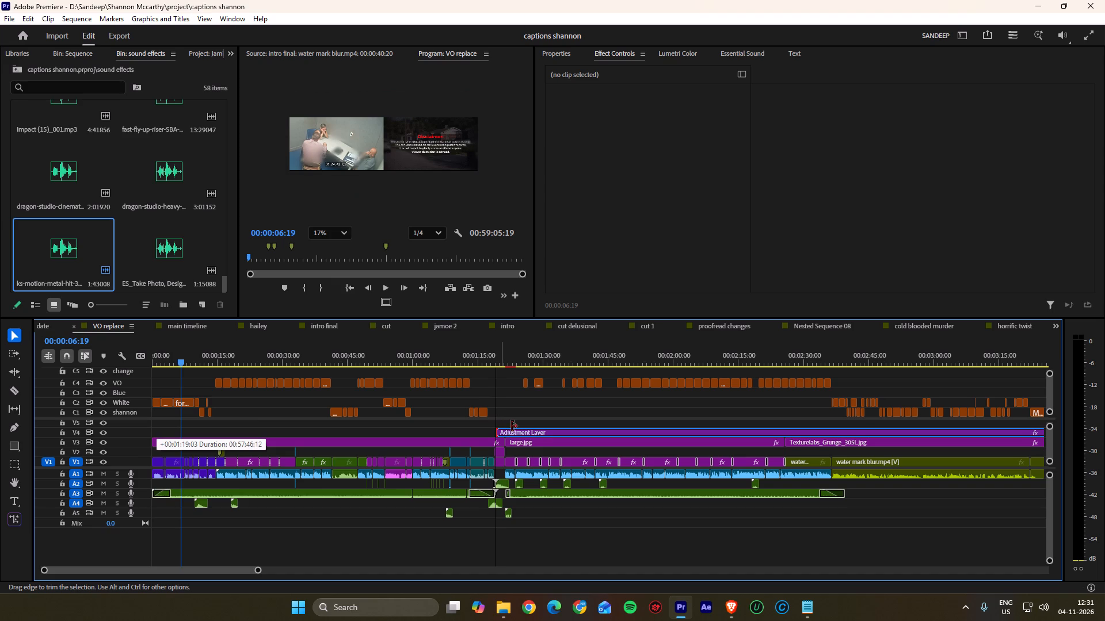
left_click_drag(512, 426, 513, 426)
left_click(513, 426)
left_click_drag(510, 431, 504, 432)
left_click_drag(504, 441, 498, 442)
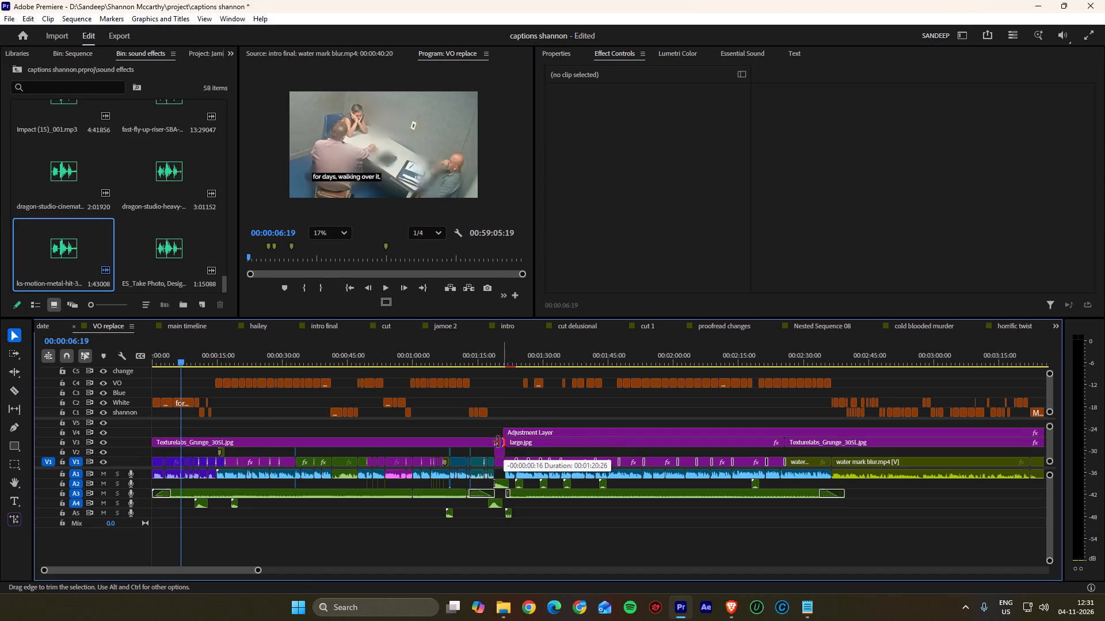
left_click_drag(498, 442, 493, 442)
left_click(486, 424)
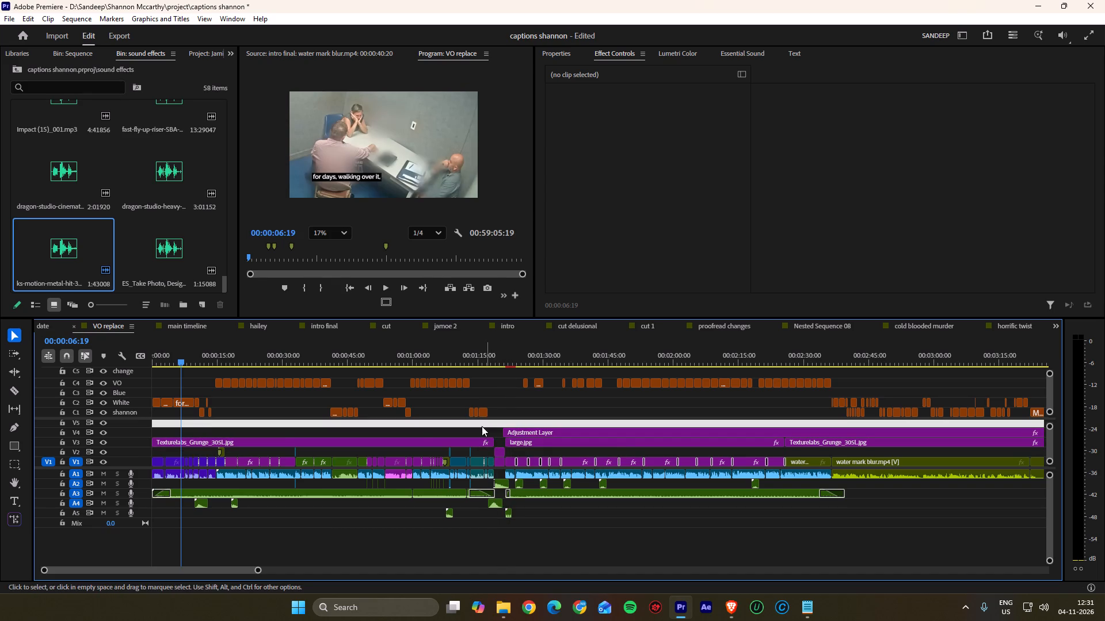
Copy all old intro video and audio clips, including the disclaimer and texture overlay, without the captions.
left_click_drag(160, 432, 492, 524)
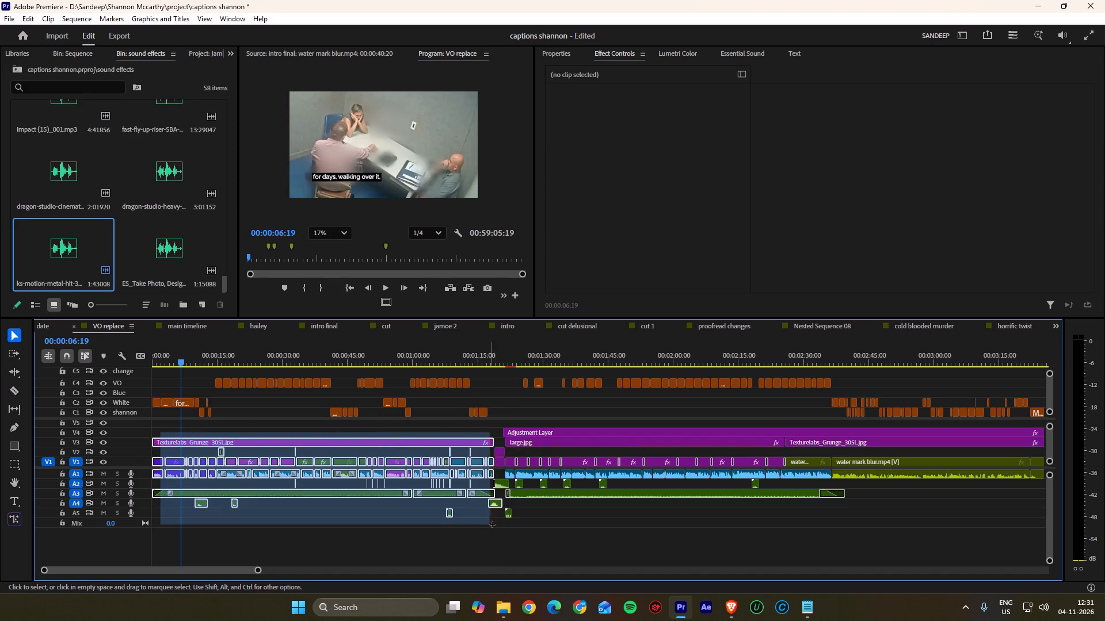
left_click_drag(492, 524, 490, 526)
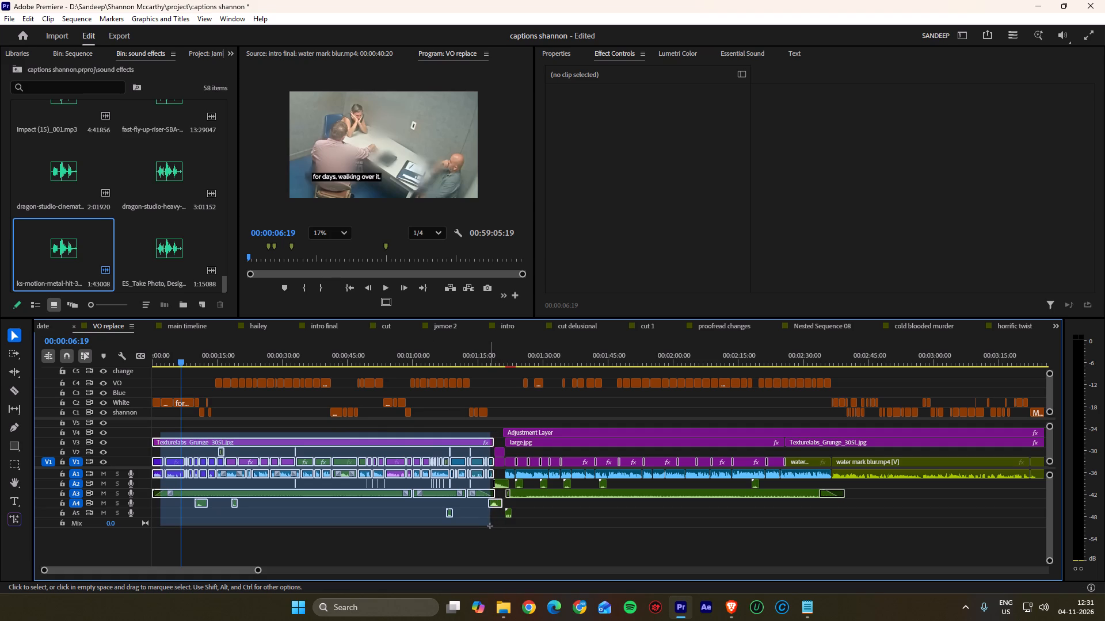
left_click_drag(490, 526, 498, 522)
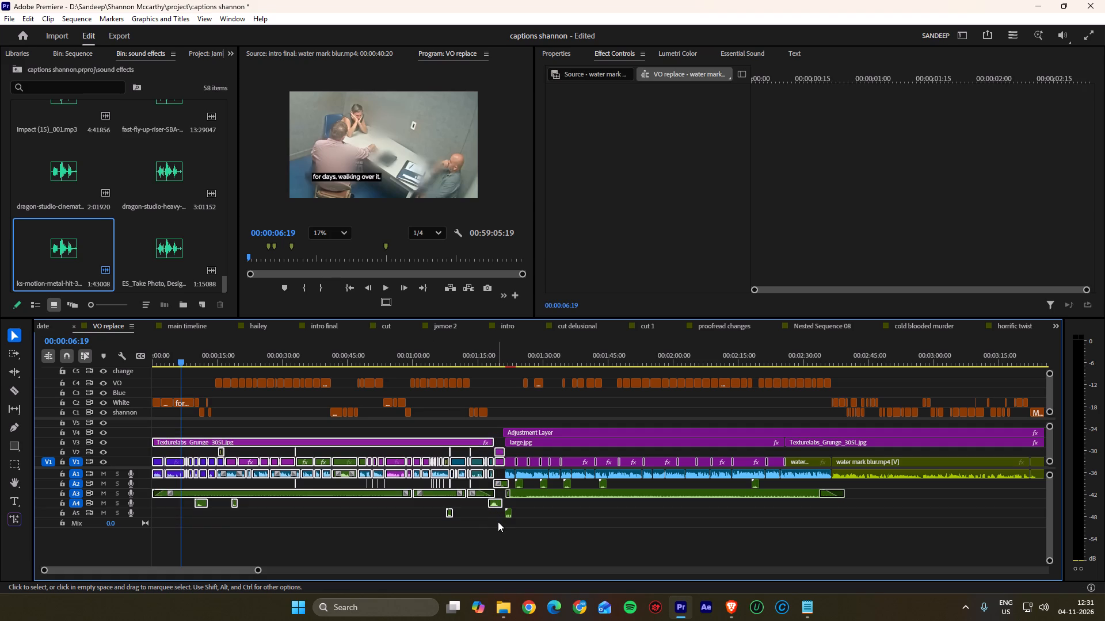
key("ctrl+c")
key("ctrl+c")
key("ctrl+c")
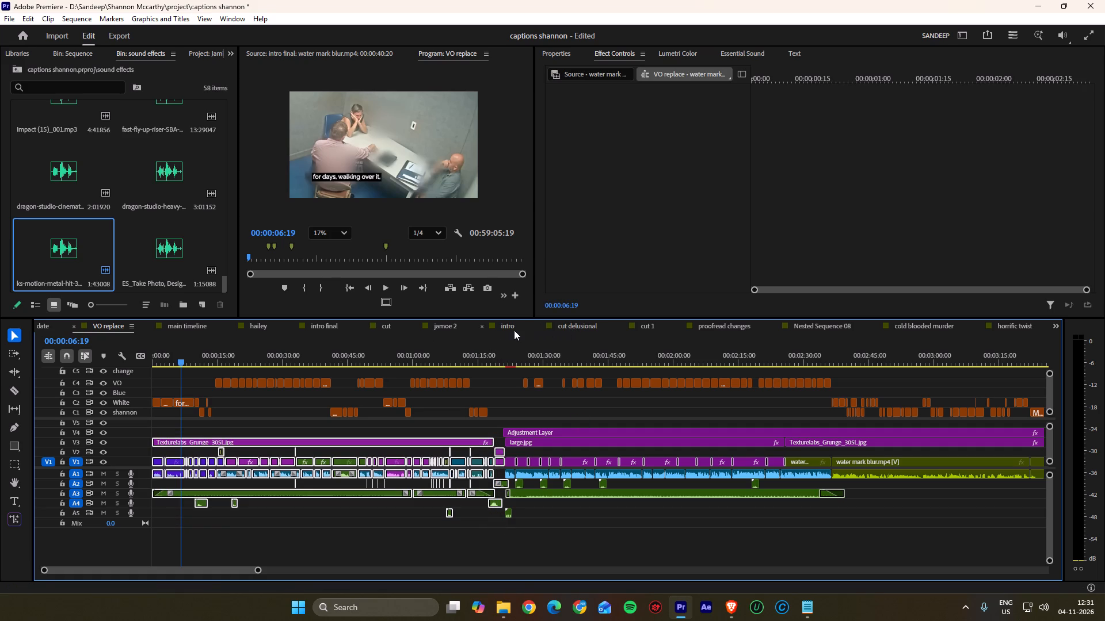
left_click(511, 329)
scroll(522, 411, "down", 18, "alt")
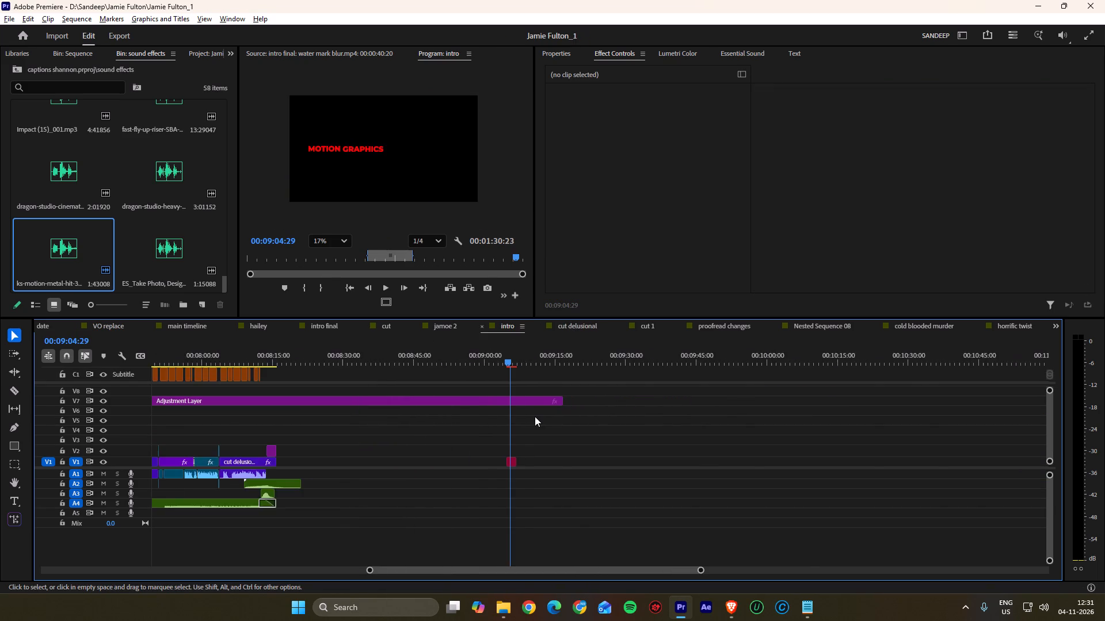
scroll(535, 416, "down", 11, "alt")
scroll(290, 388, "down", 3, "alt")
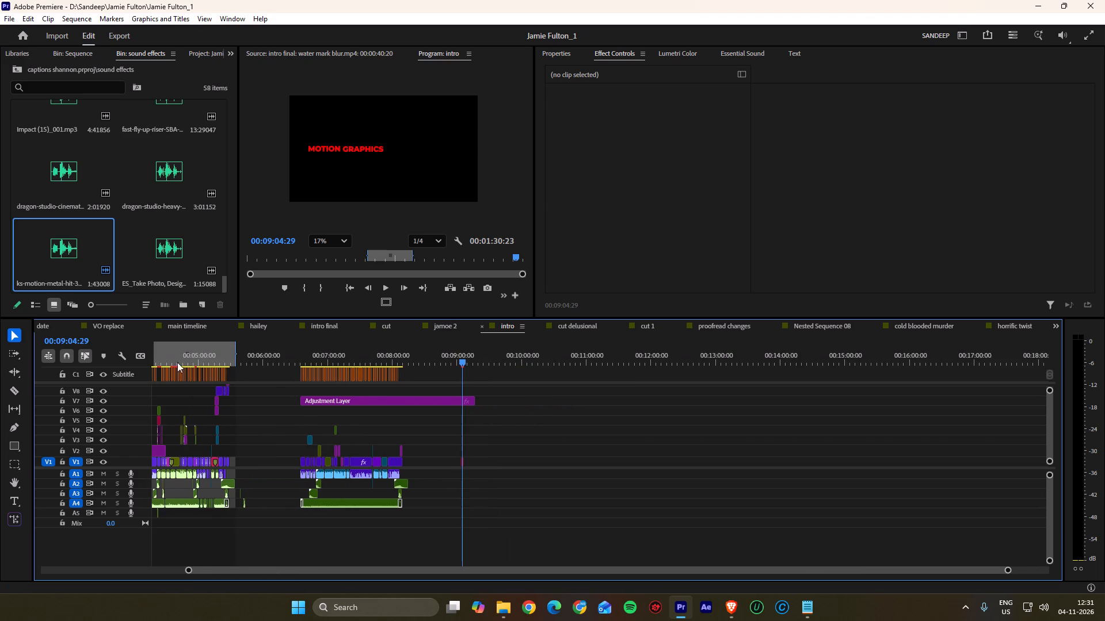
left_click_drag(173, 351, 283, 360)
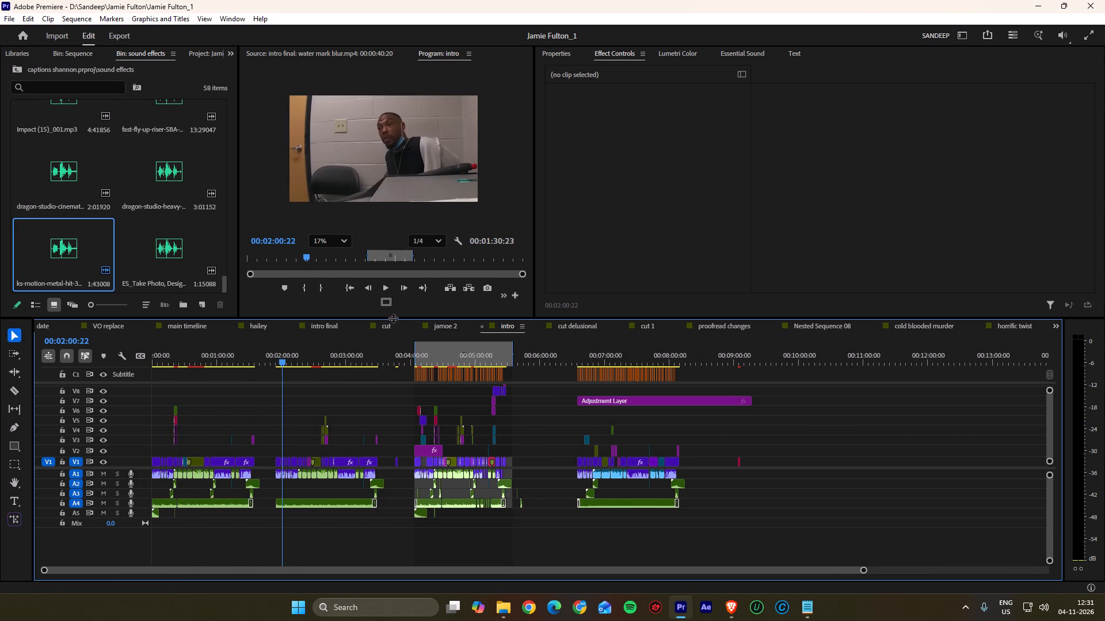
Paste the copied old intro clips into the empty area of "intro final" at about 00:01:42 and save the project.
left_click(327, 328)
scroll(479, 421, "down", 3)
scroll(509, 392, "down", 1, "alt")
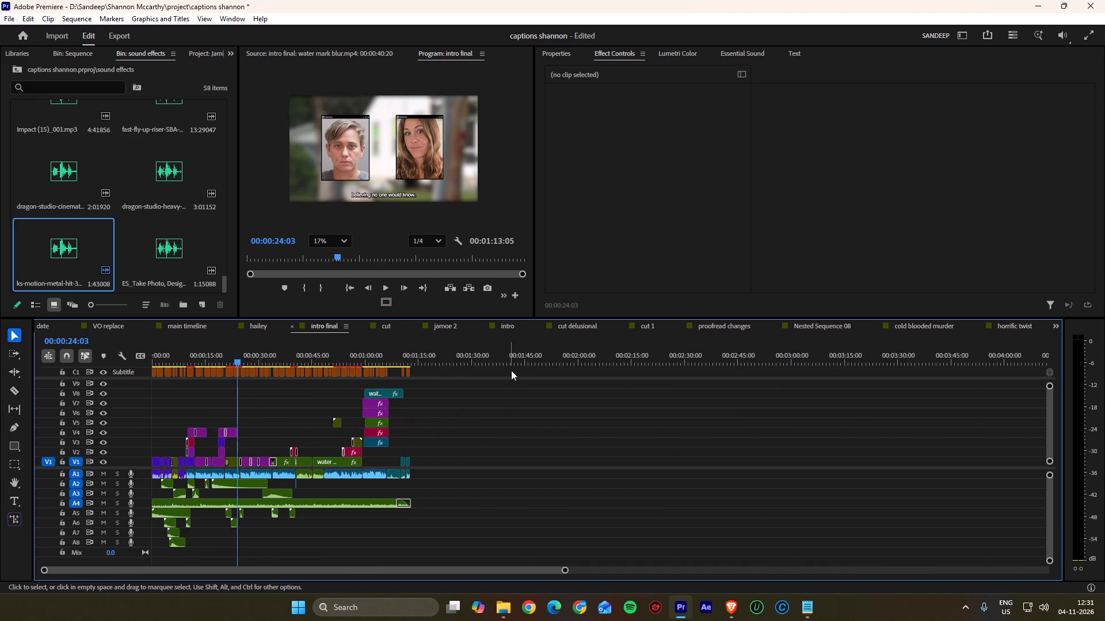
left_click(515, 361)
key("ctrl+v")
left_click(604, 416)
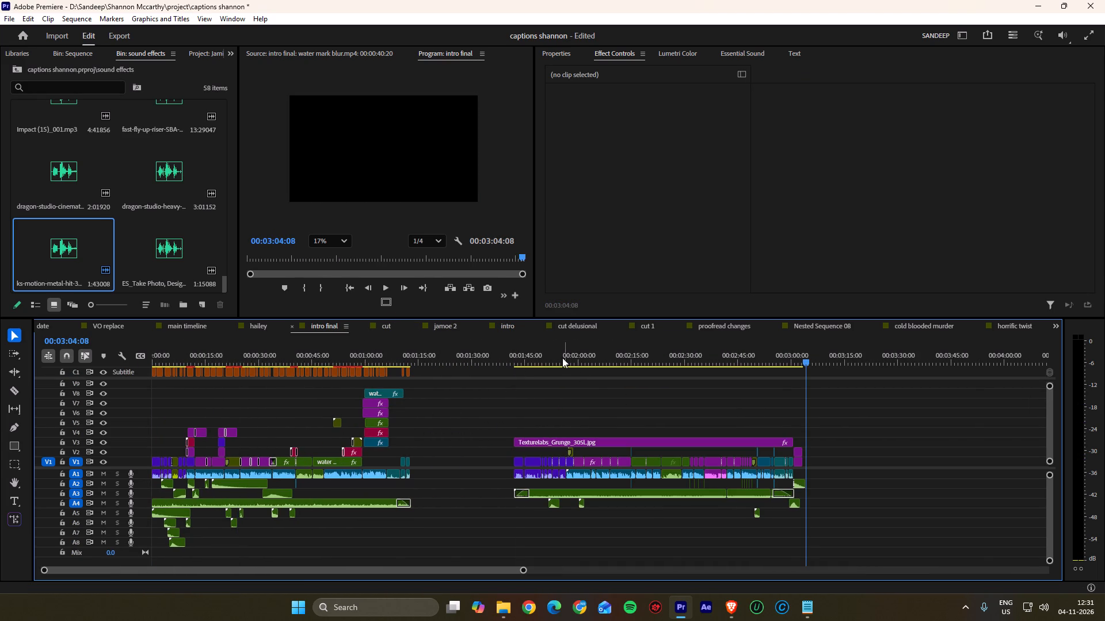
left_click_drag(525, 358, 12, 375)
key("ctrl+s")
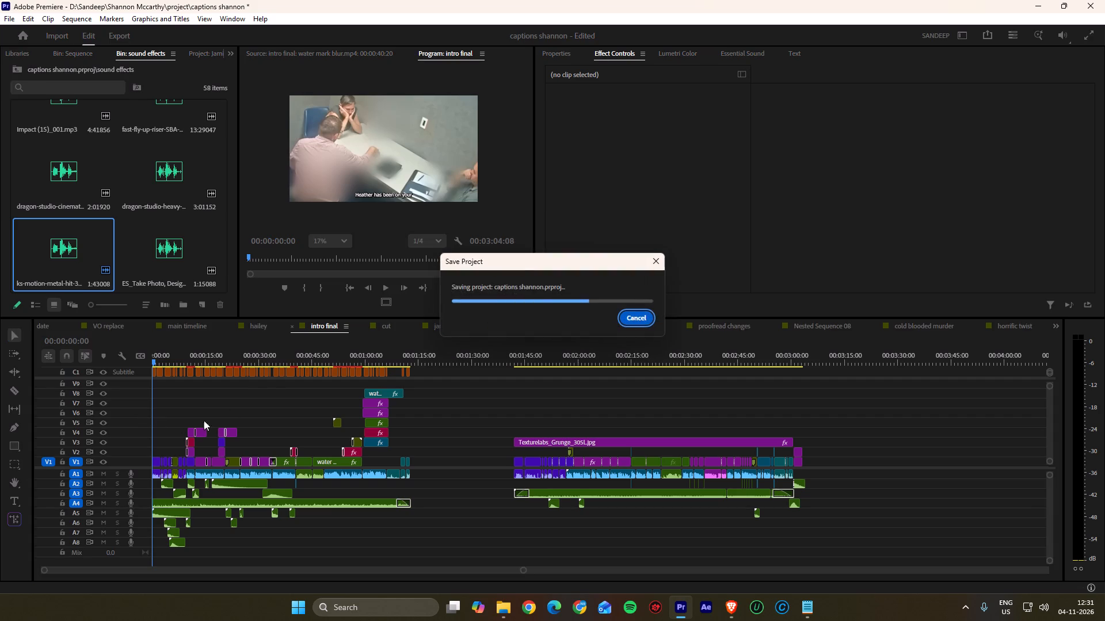
Copy all clips of the edited intro in "intro final", from the captions down to A8, leaving out the pasted old intro.
left_click_drag(436, 369, 123, 566)
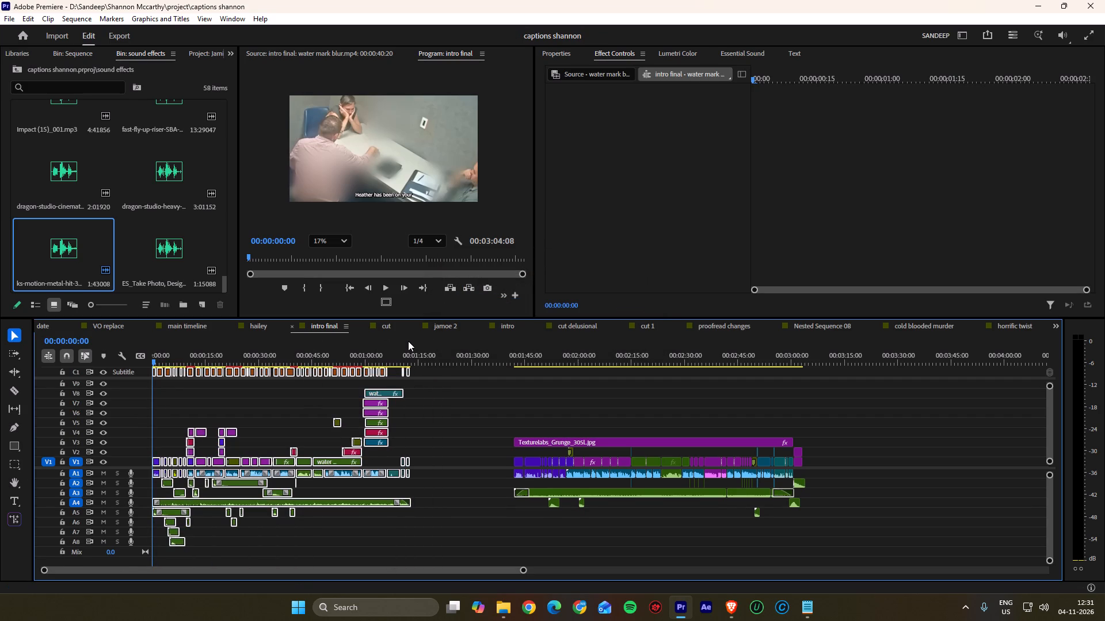
key("ctrl+c")
key("ctrl+c")
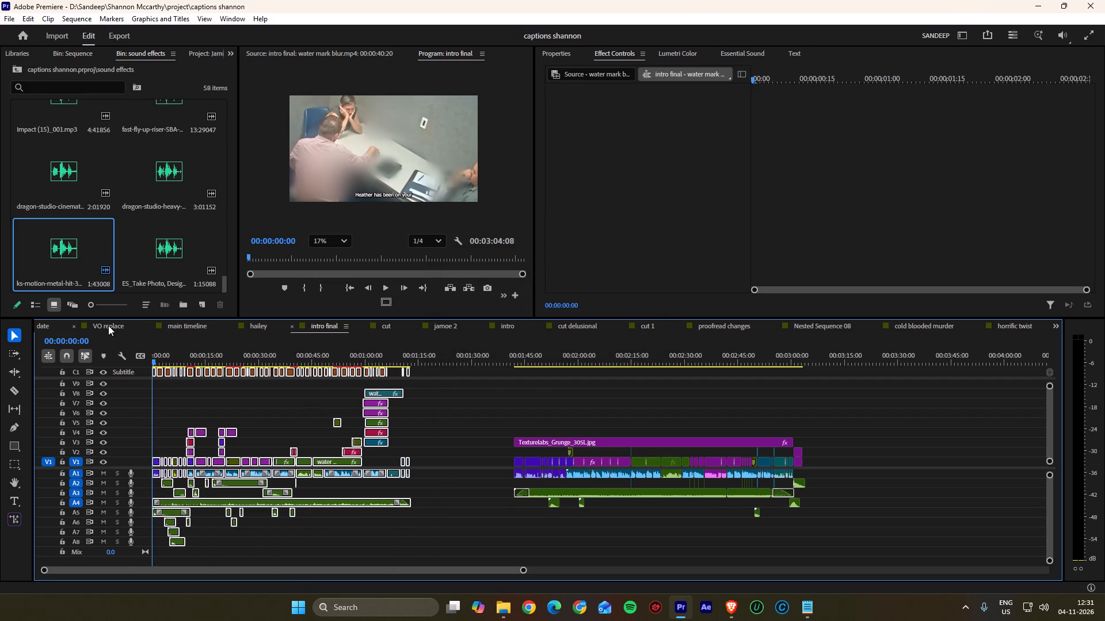
Delete the selected old intro and disclaimer clips from the beginning of the "VO replace" sequence.
left_click(108, 325)
scroll(225, 457, "up", 3)
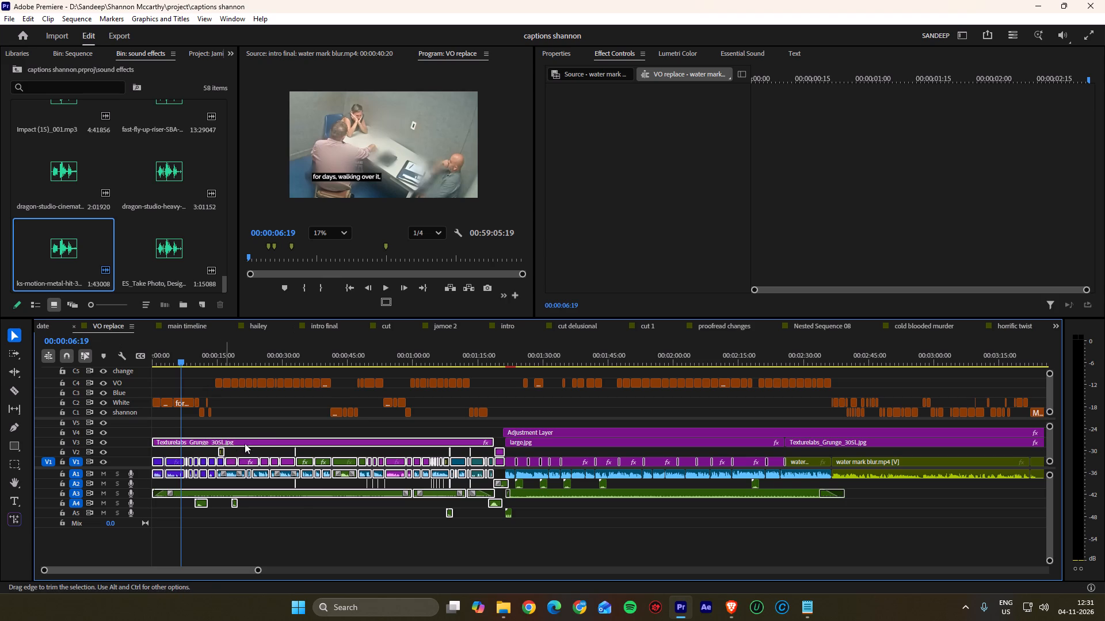
key("Delete")
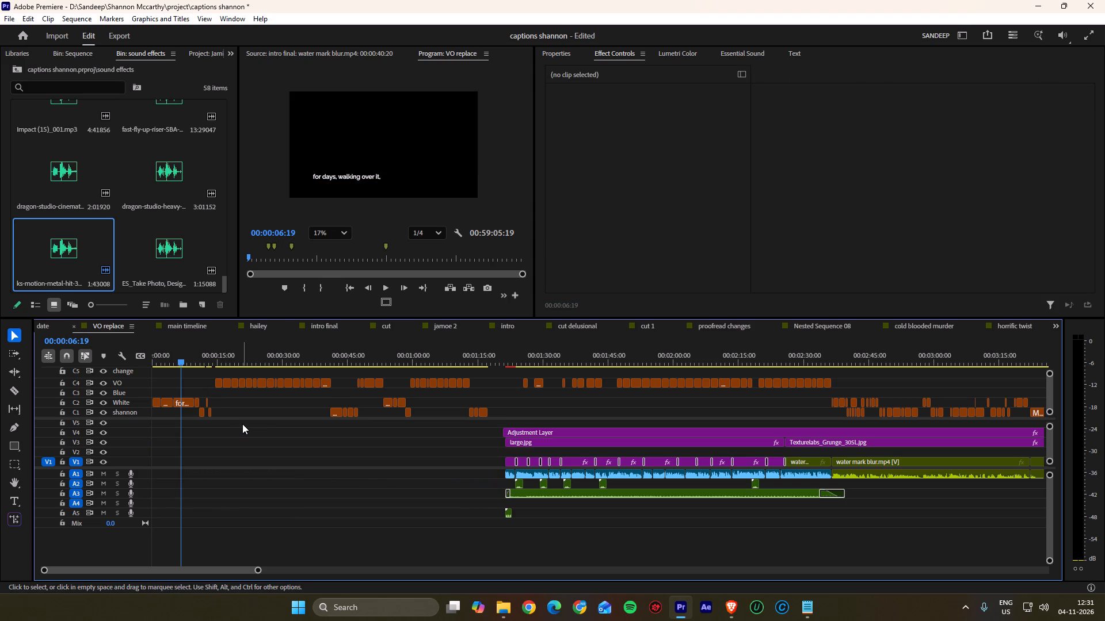
Undo the last deletion and delete only the old intro's video and audio clips and texture overlay, keeping the disclaimer clips.
key("ctrl+z")
left_click_drag(487, 430, 488, 488)
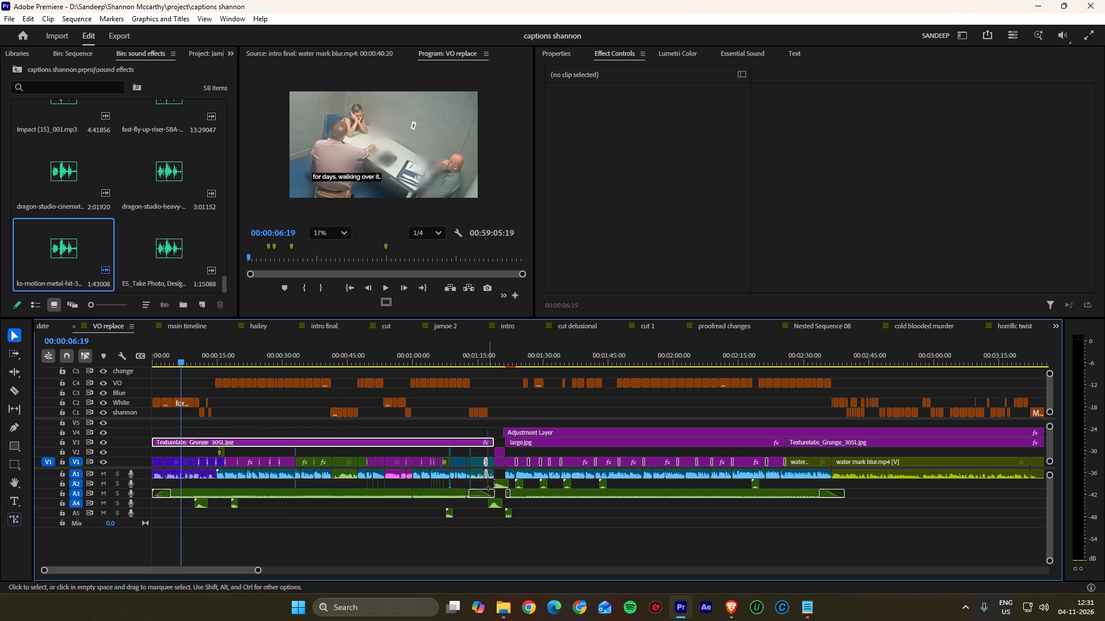
left_click_drag(488, 488, 492, 520)
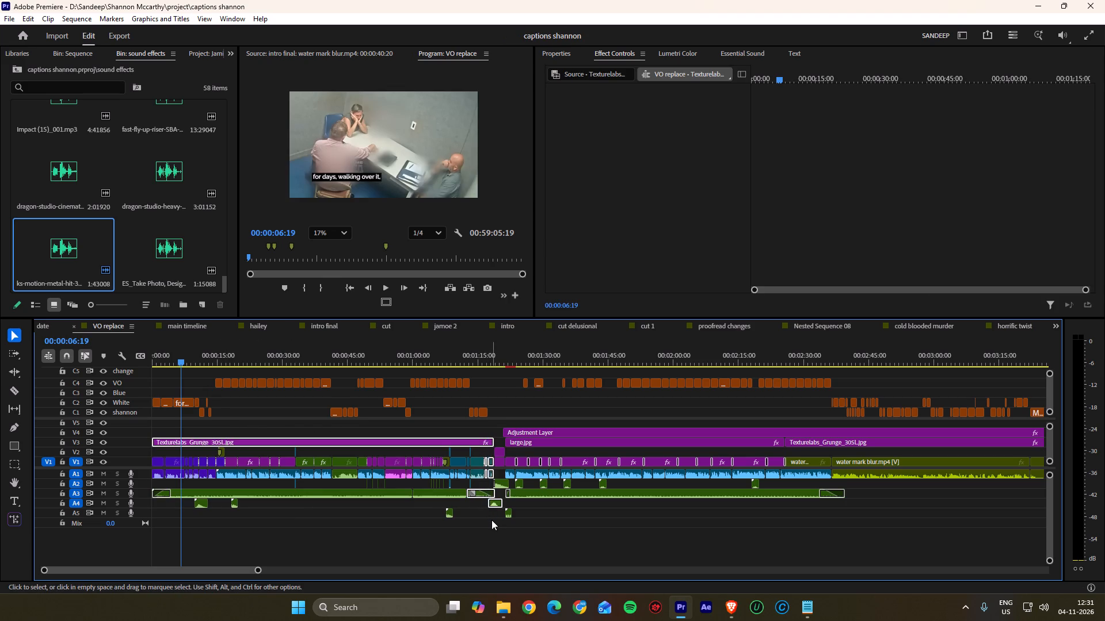
key("Delete")
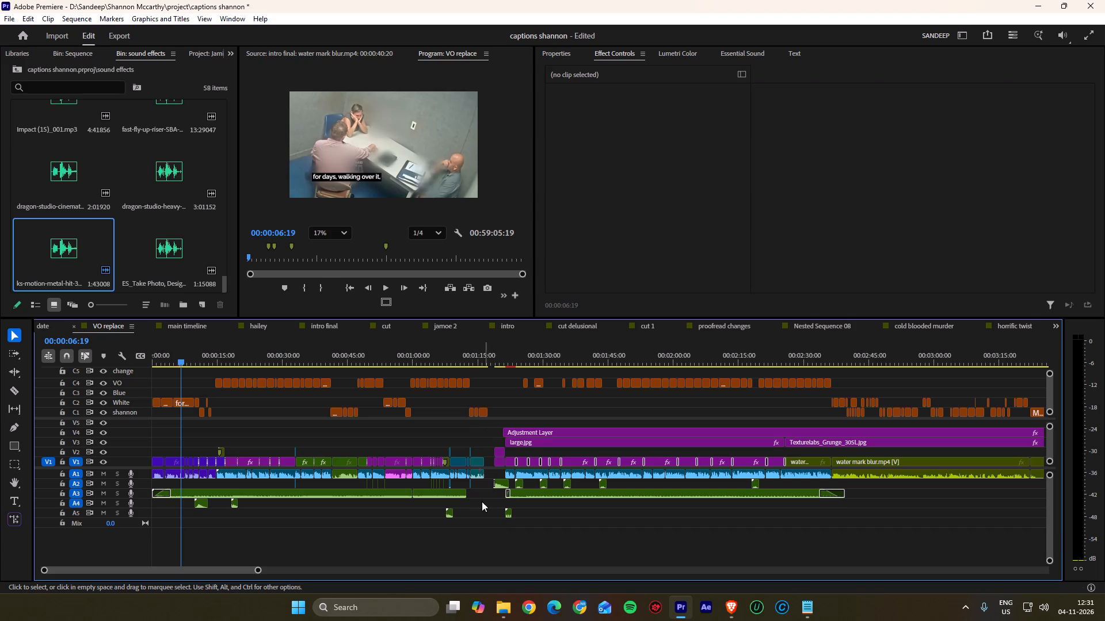
left_click_drag(481, 430, 153, 541)
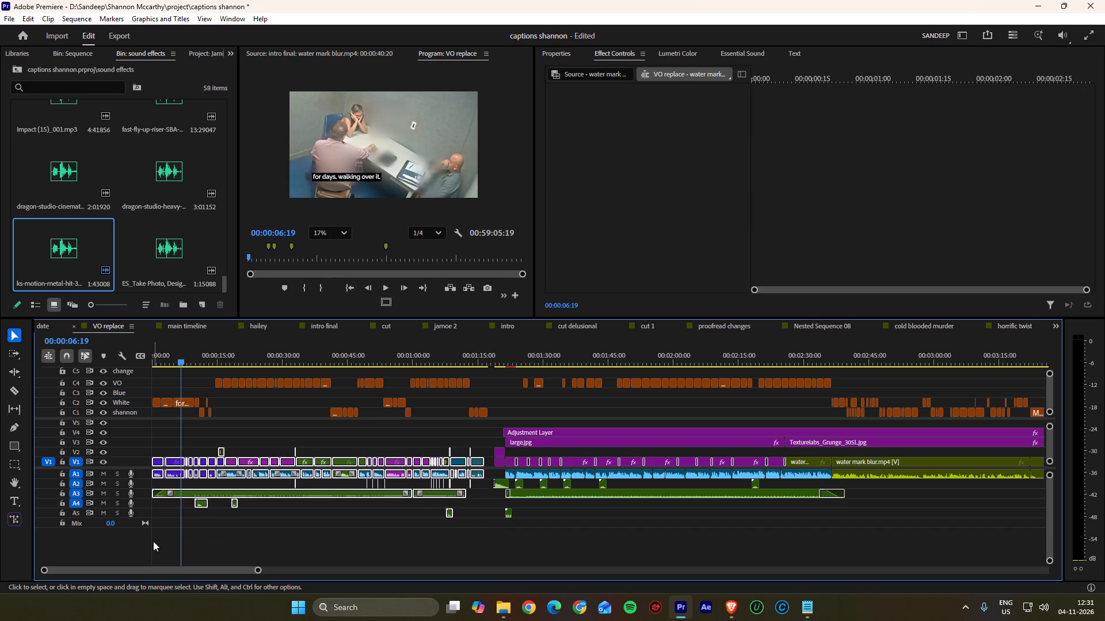
key("Delete")
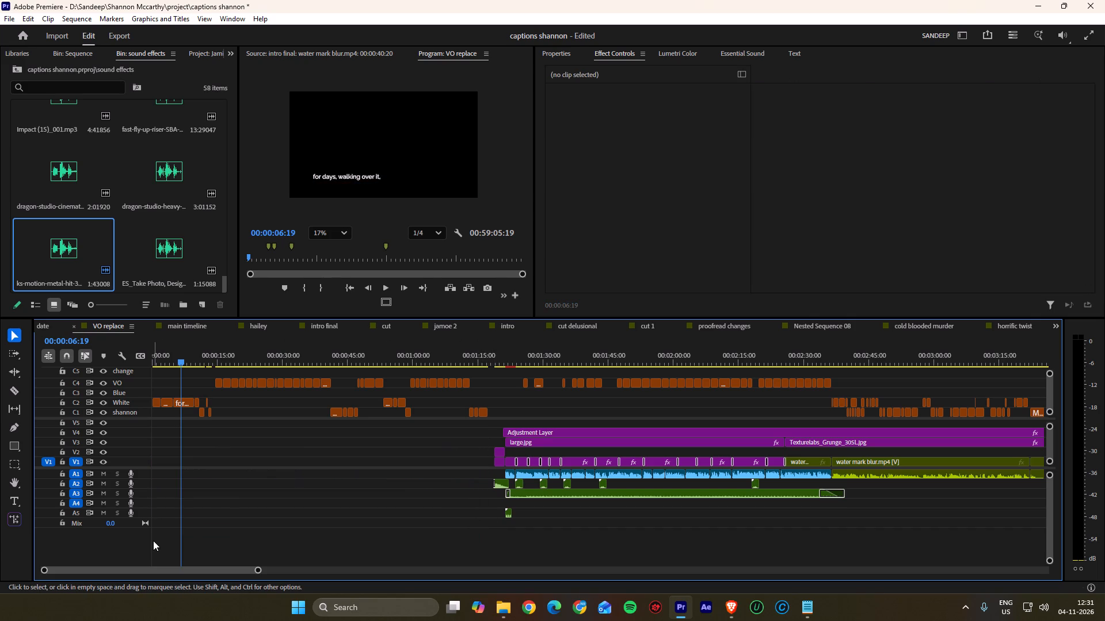
Delete all old intro captions before the disclaimer from the VO, White and shannon caption tracks.
left_click_drag(504, 379, 212, 427)
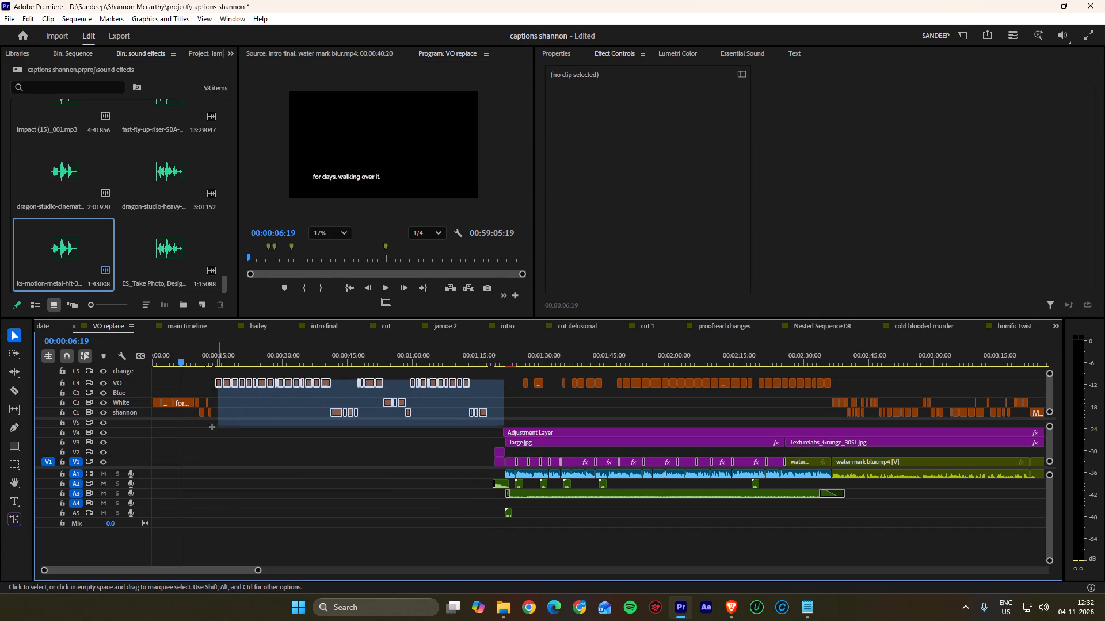
left_click_drag(212, 427, 106, 420)
key("Delete")
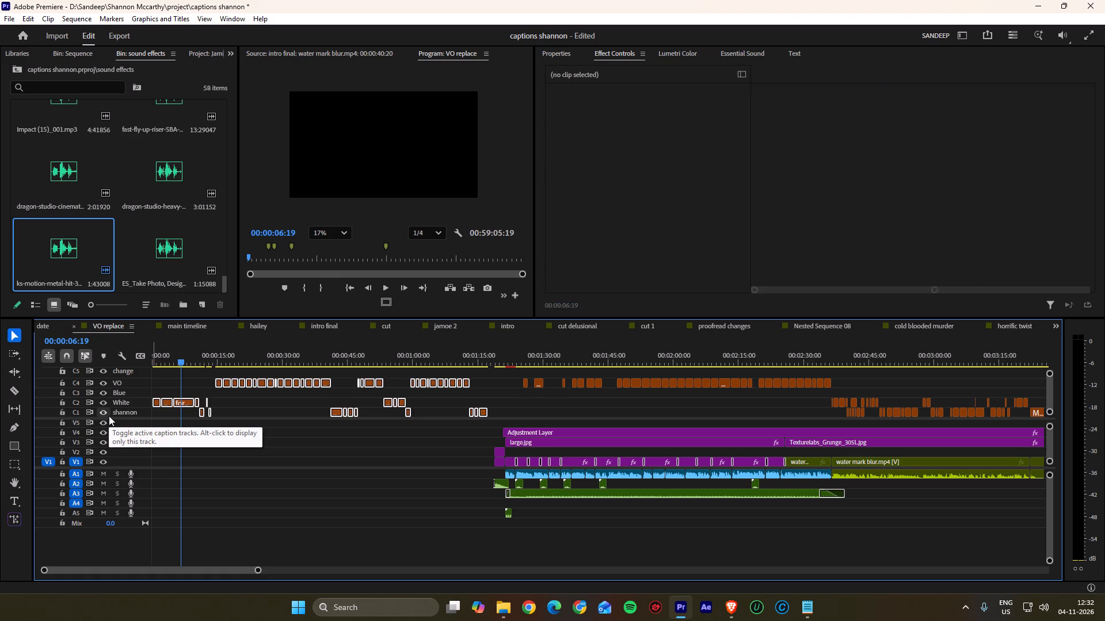
Insert the copied new intro clips at 00:00:00:00 of "VO replace", pushing the remaining clips later.
left_click_drag(170, 358, 147, 357)
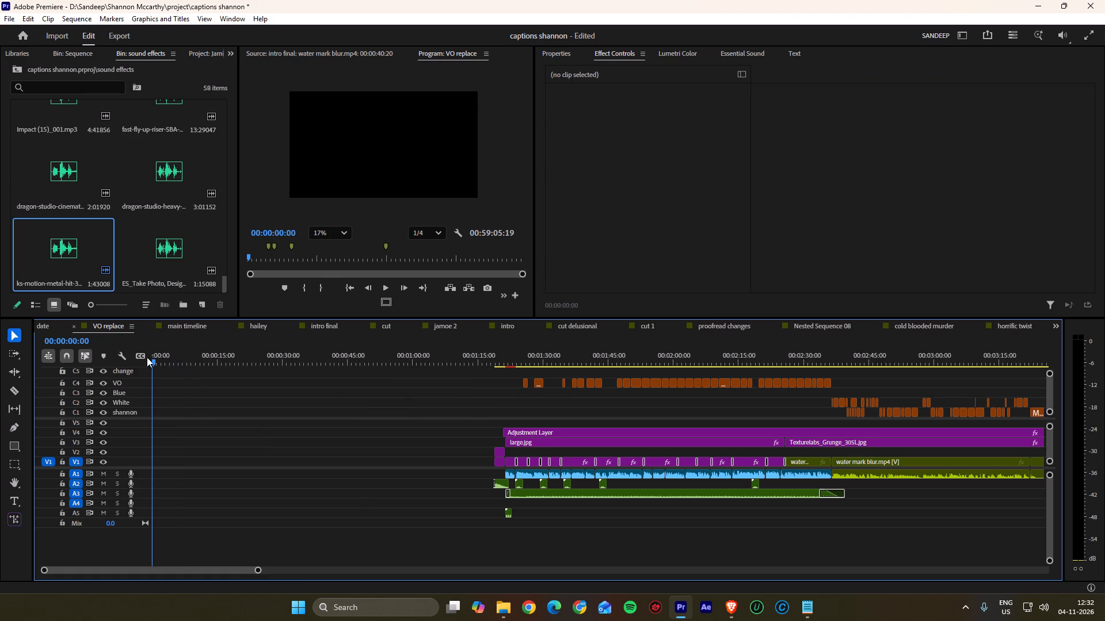
left_click_drag(147, 357, 105, 356)
key("ctrl+shift+v")
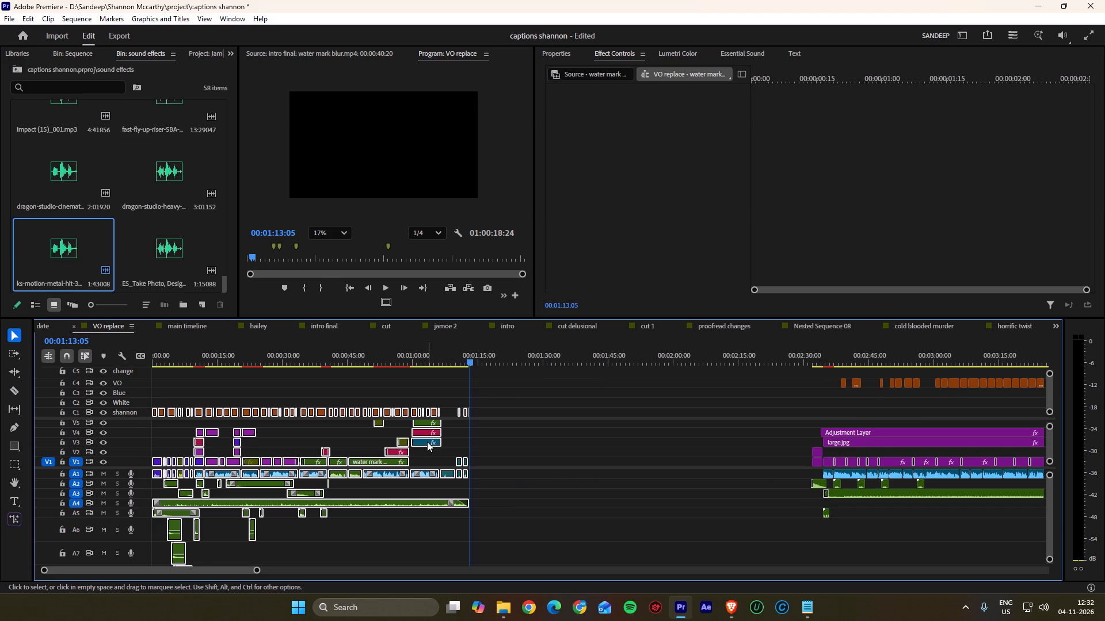
Shift all clips from the disclaimer onward back so the disclaimer starts directly after the new intro's last video clip.
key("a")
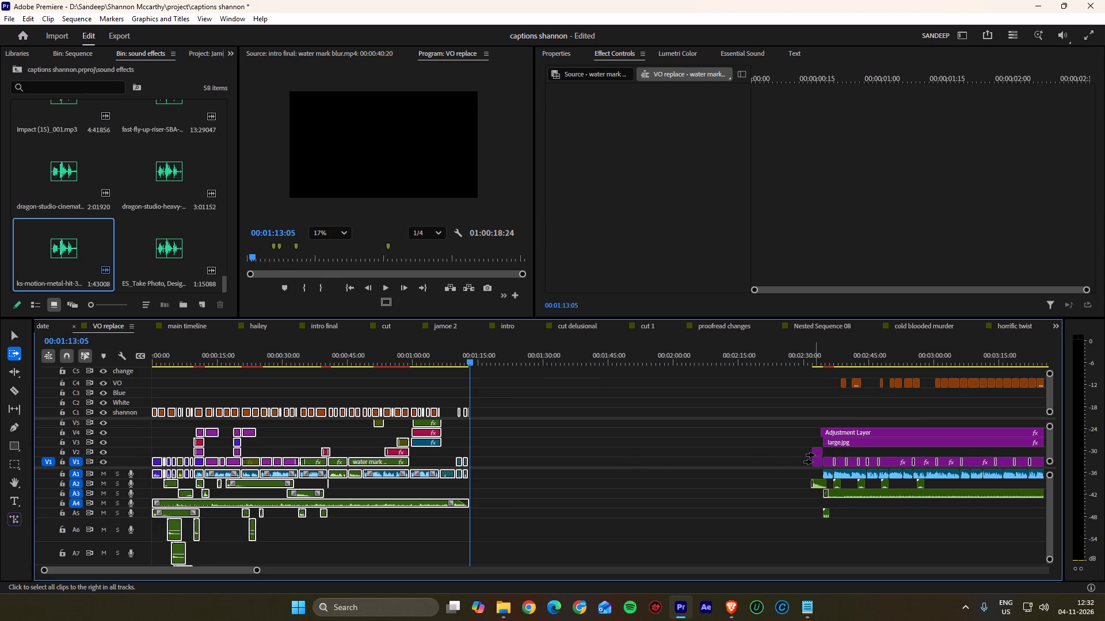
left_click(814, 454)
left_click_drag(812, 454, 773, 459)
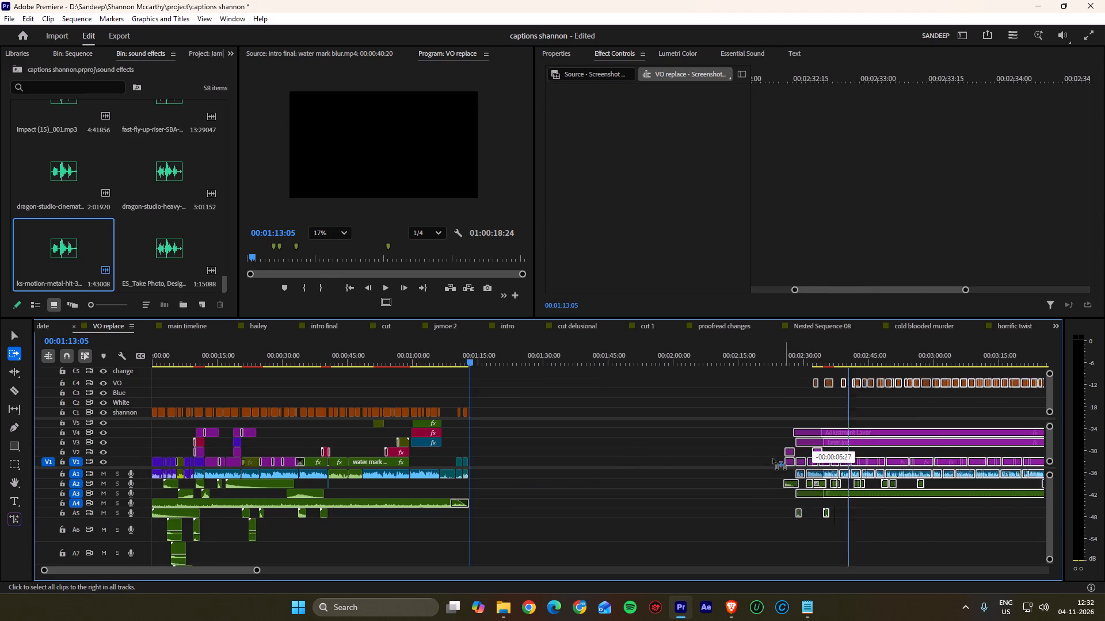
left_click_drag(773, 459, 471, 477)
scroll(457, 457, "up", 6, "alt")
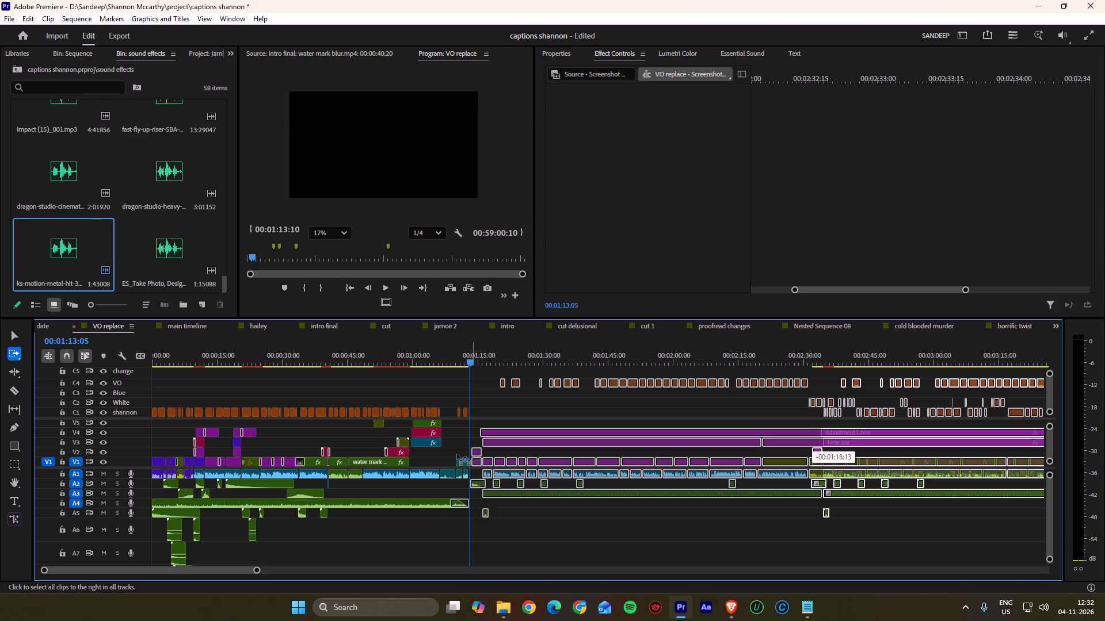
scroll(467, 454, "up", 12, "alt")
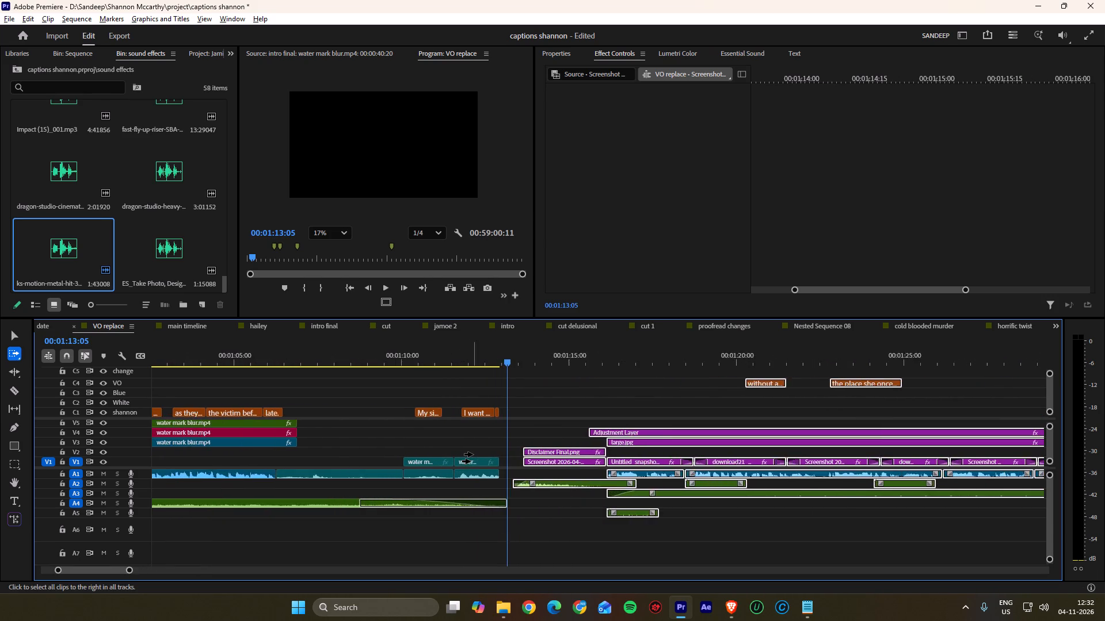
scroll(473, 454, "up", 8, "alt")
left_click_drag(563, 454, 513, 459)
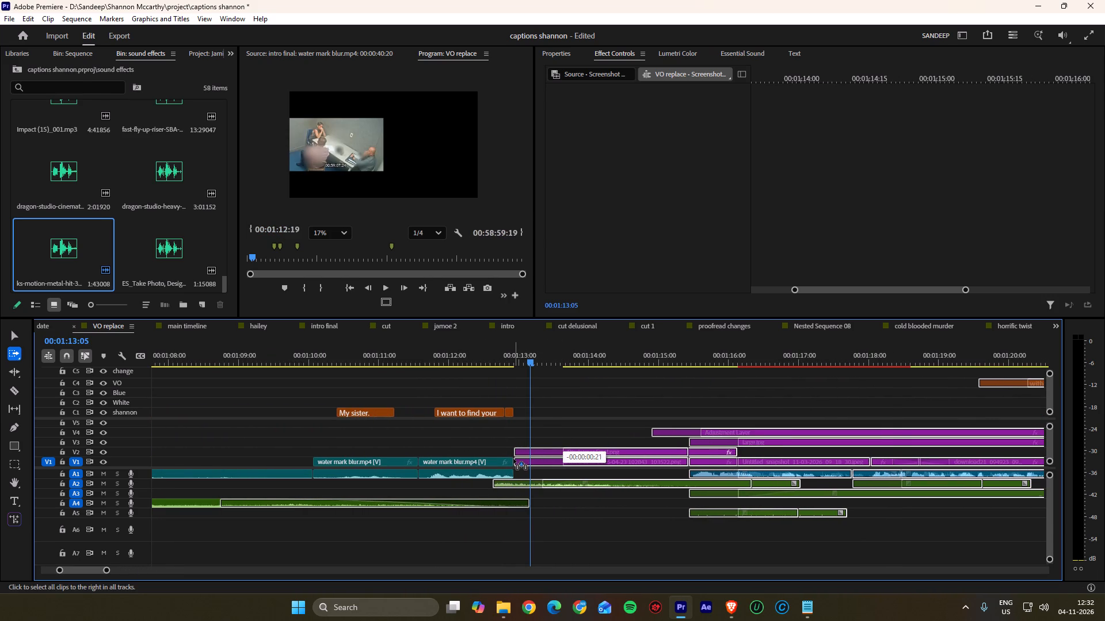
left_click_drag(513, 459, 515, 459)
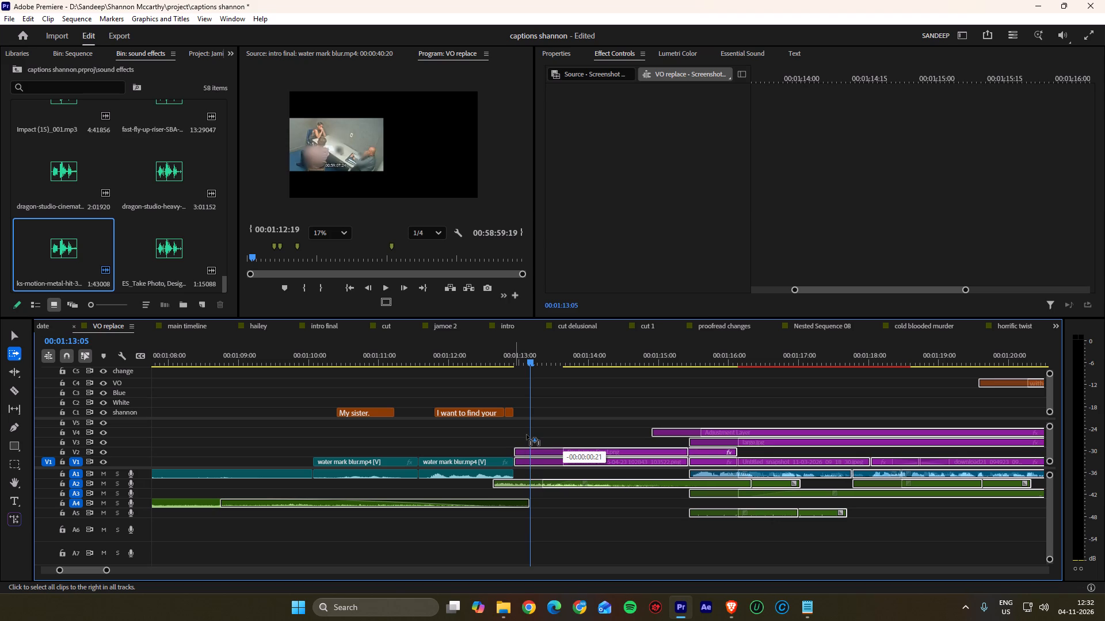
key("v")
left_click(527, 435)
Minimize the height of all tracks so the new intro's audio layers down to A8 fit in the timeline.
scroll(650, 453, "down", 4, "alt")
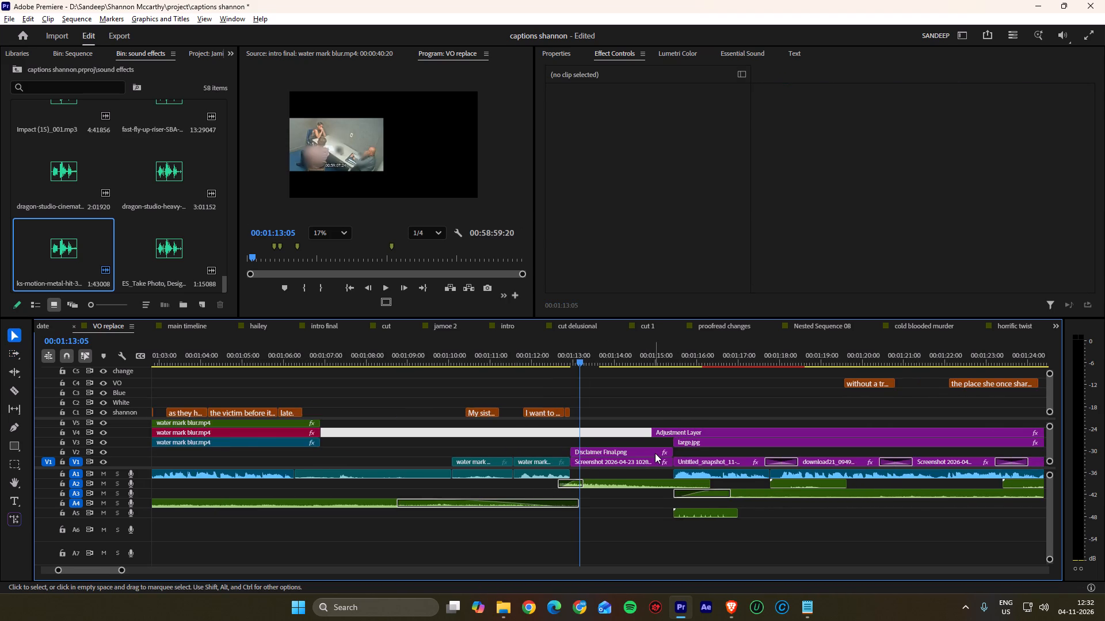
scroll(655, 453, "down", 6, "alt")
scroll(569, 455, "down", 10, "alt")
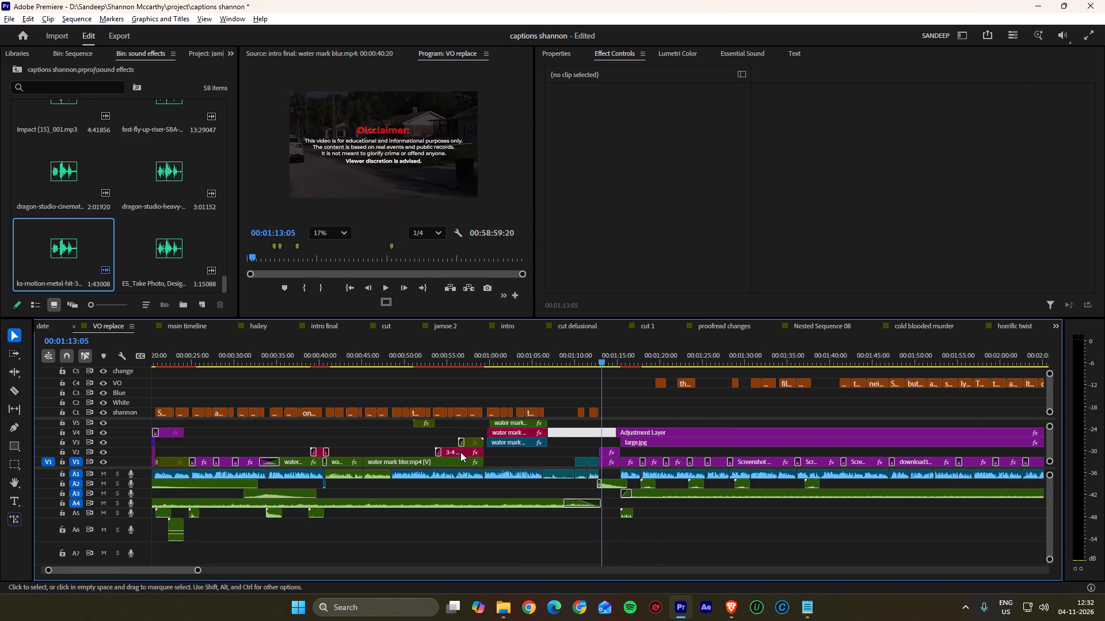
scroll(379, 442, "up", 12)
scroll(467, 442, "down", 5, "alt")
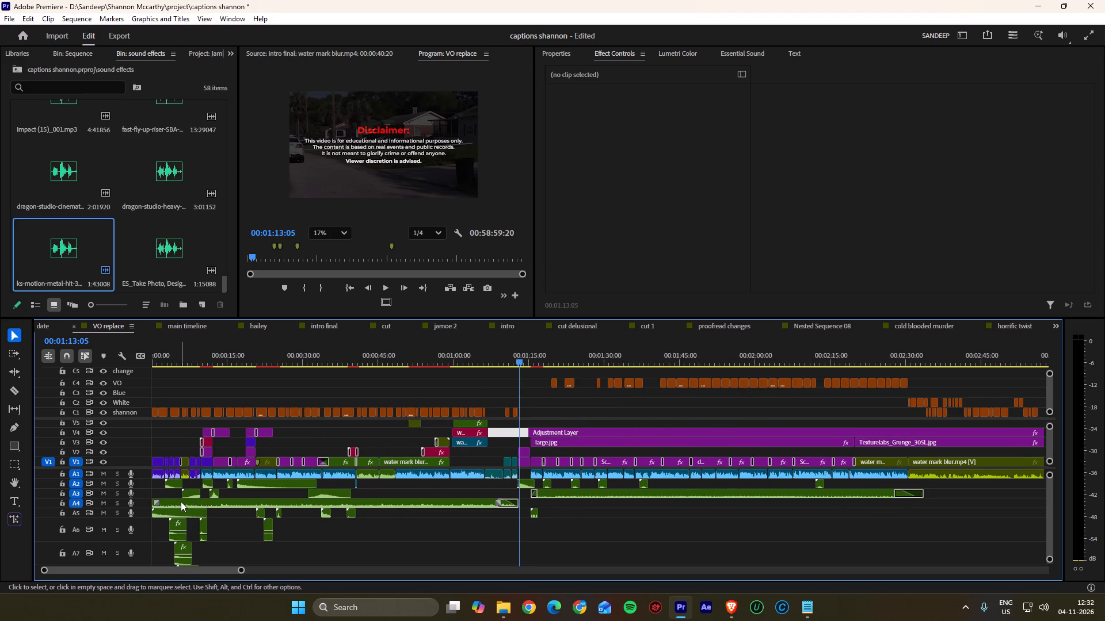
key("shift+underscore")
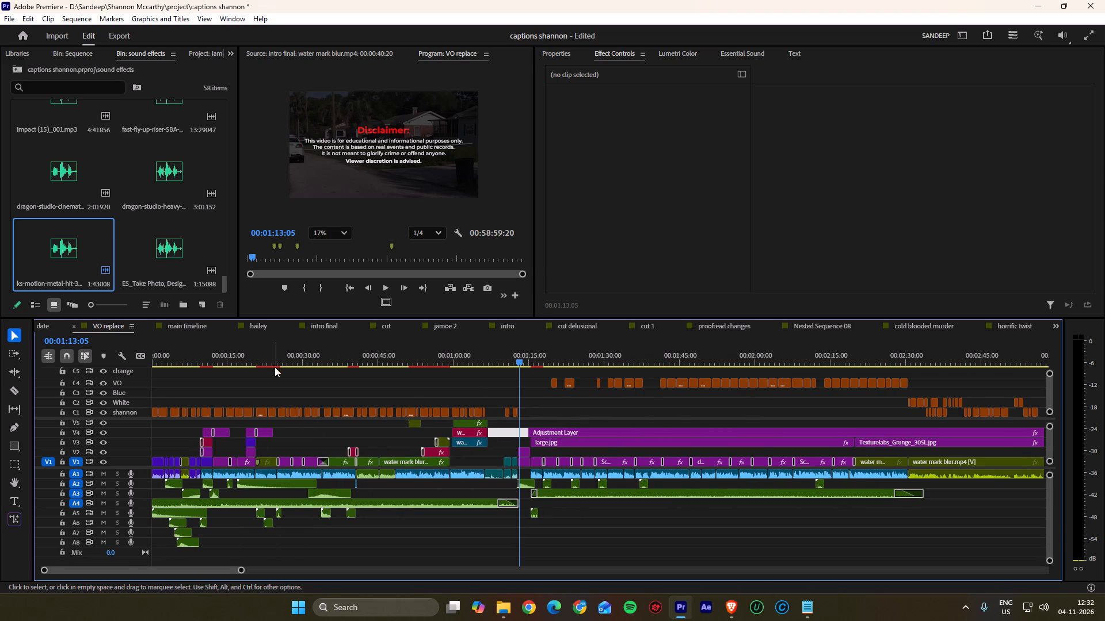
Play the opening and move the first two captions, "Heather has been on your" and "porch for days,", from the shannon track to White.
left_click_drag(160, 358, 135, 365)
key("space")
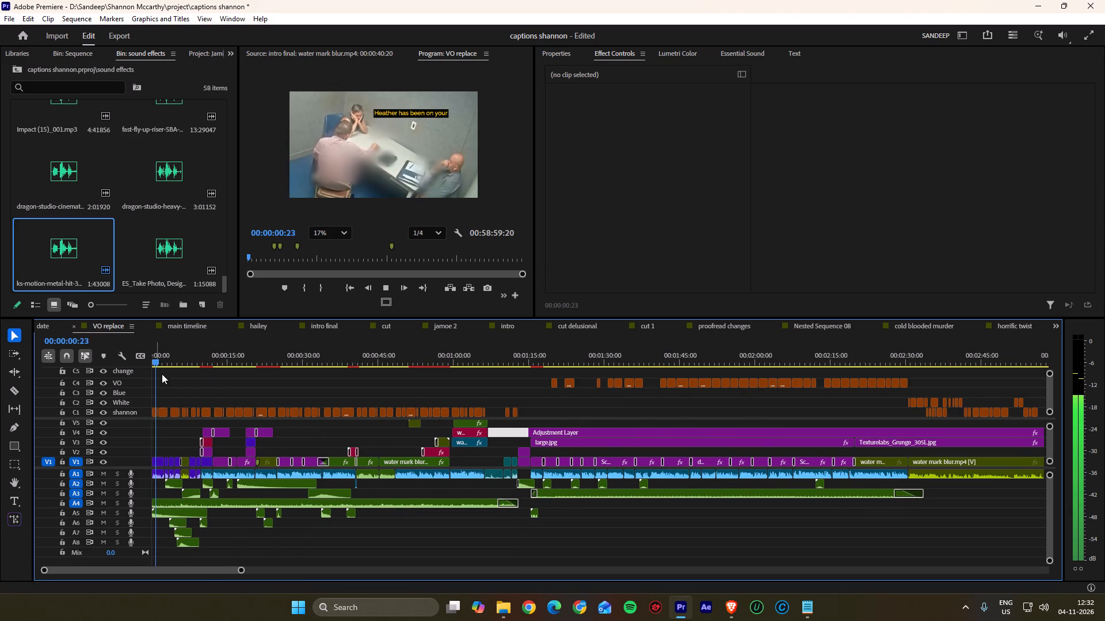
scroll(203, 390, "up", 12, "alt")
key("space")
scroll(203, 390, "up", 1, "alt")
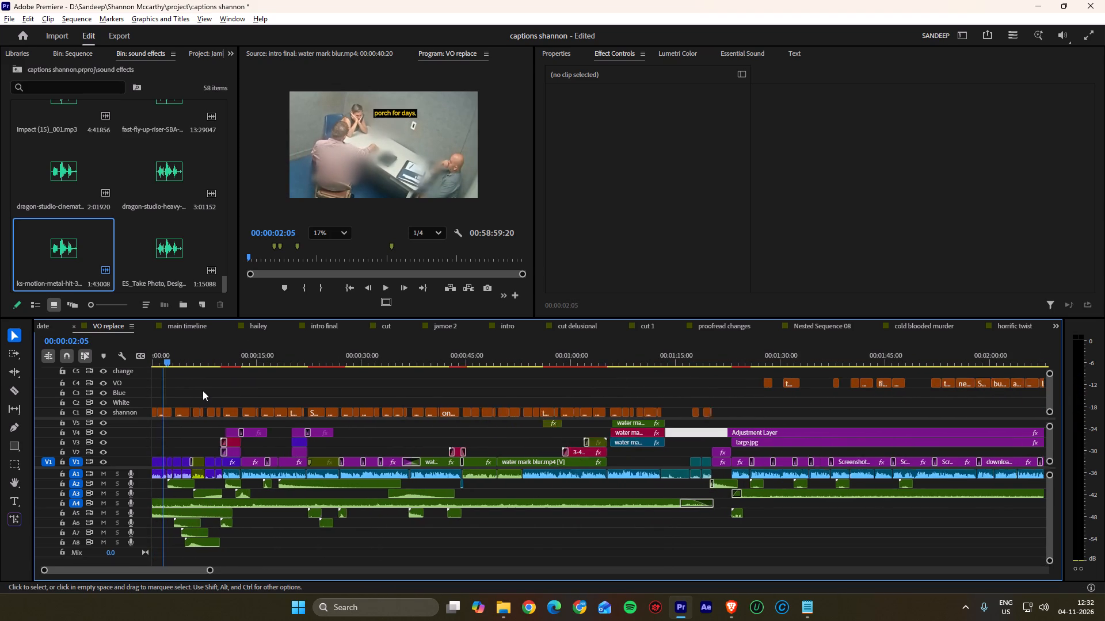
scroll(203, 390, "up", 20, "alt")
scroll(203, 390, "up", 1, "alt")
scroll(203, 390, "down", 1)
scroll(203, 390, "up", 9)
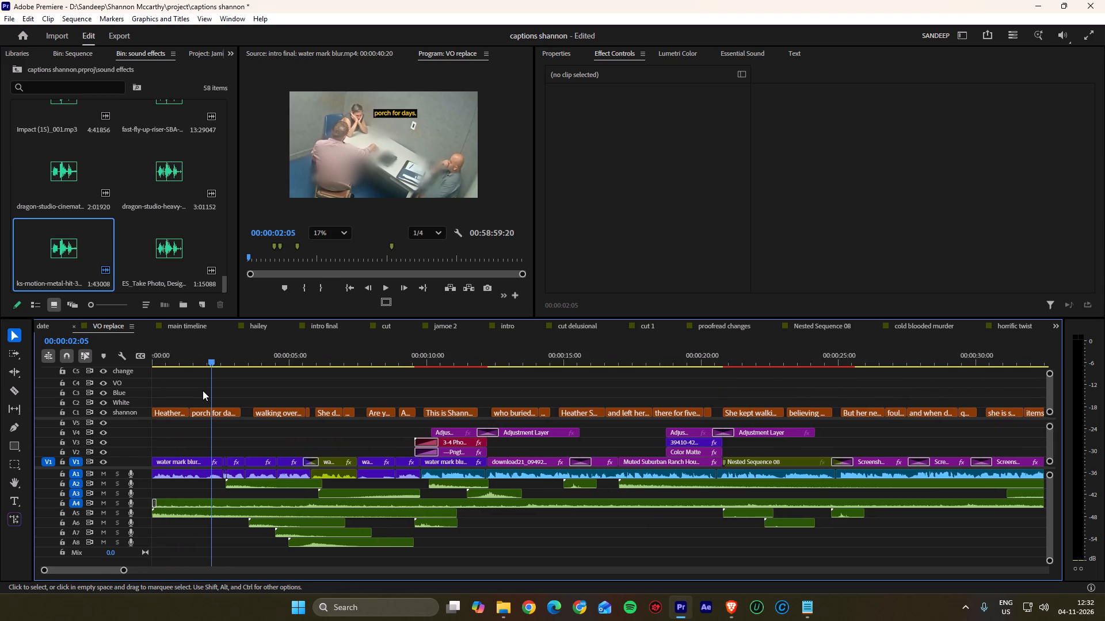
scroll(203, 390, "up", 14)
scroll(203, 390, "down", 1, "alt")
scroll(203, 390, "up", 11, "alt")
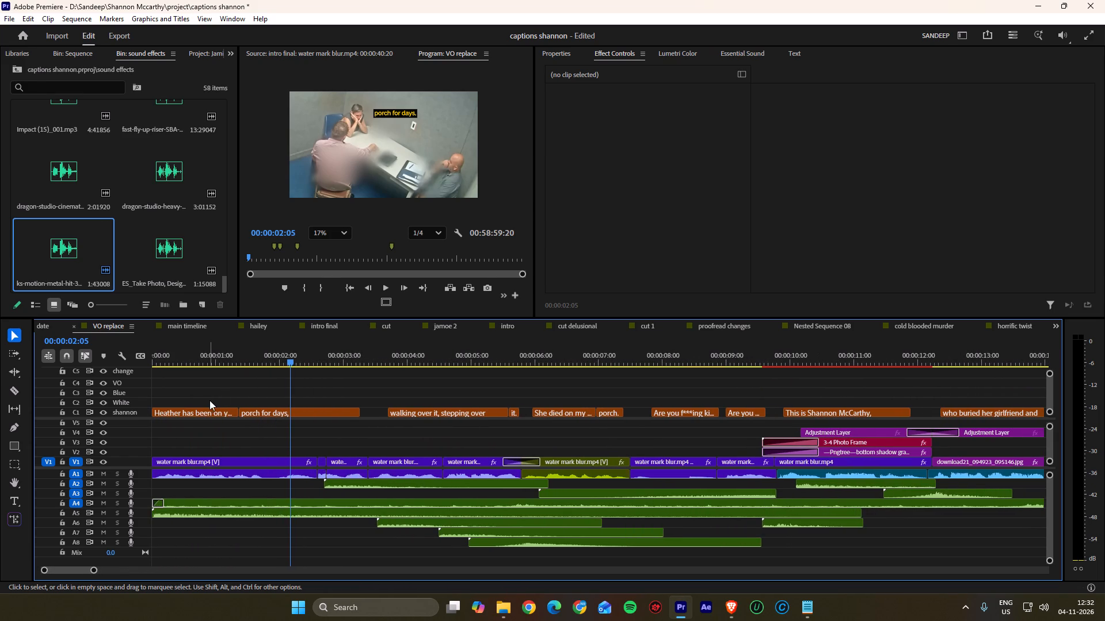
left_click_drag(210, 400, 281, 411)
left_click_drag(281, 412, 281, 402)
left_click(276, 389)
Play the opening and trim the cut between the first two captions to about 00:00:01:06.
left_click_drag(258, 347, 182, 348)
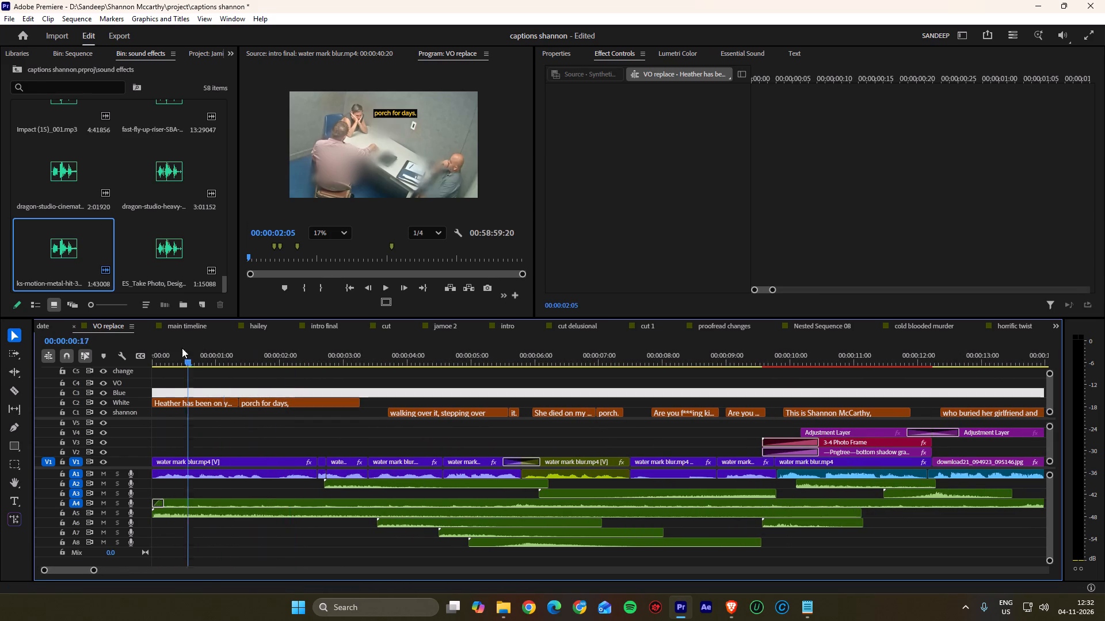
left_click_drag(182, 348, 139, 348)
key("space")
scroll(254, 387, "up", 4, "alt")
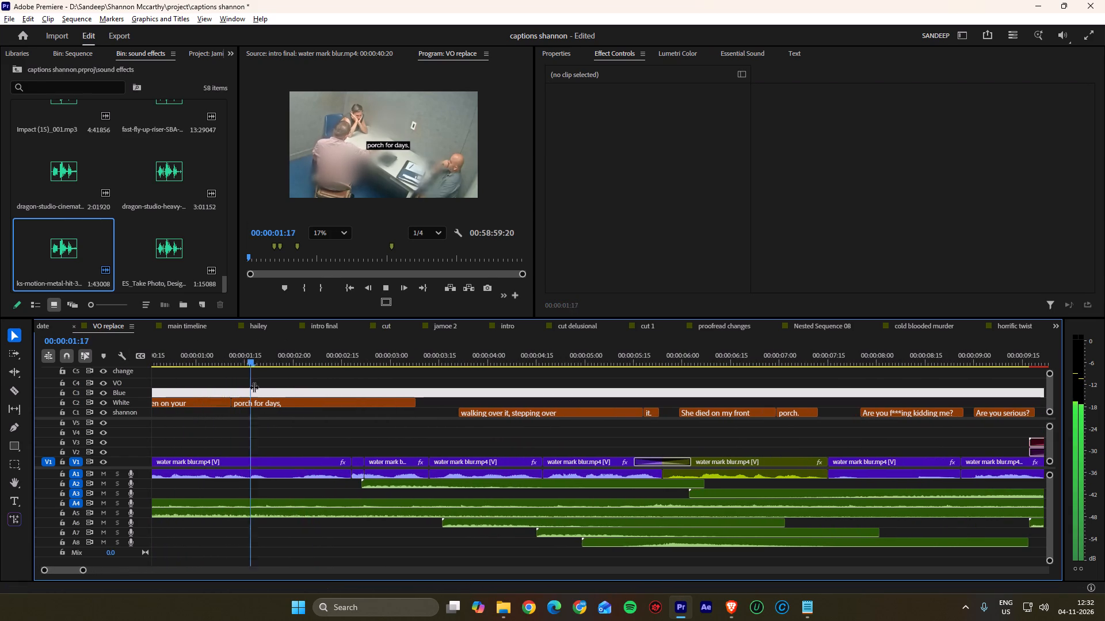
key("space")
left_click_drag(301, 351, 129, 362)
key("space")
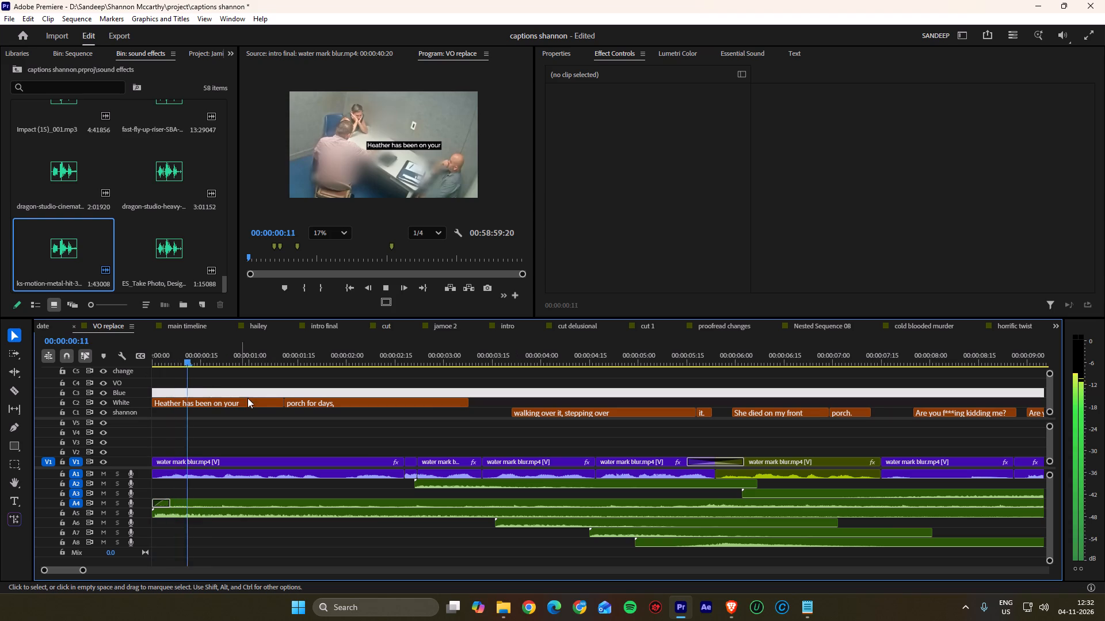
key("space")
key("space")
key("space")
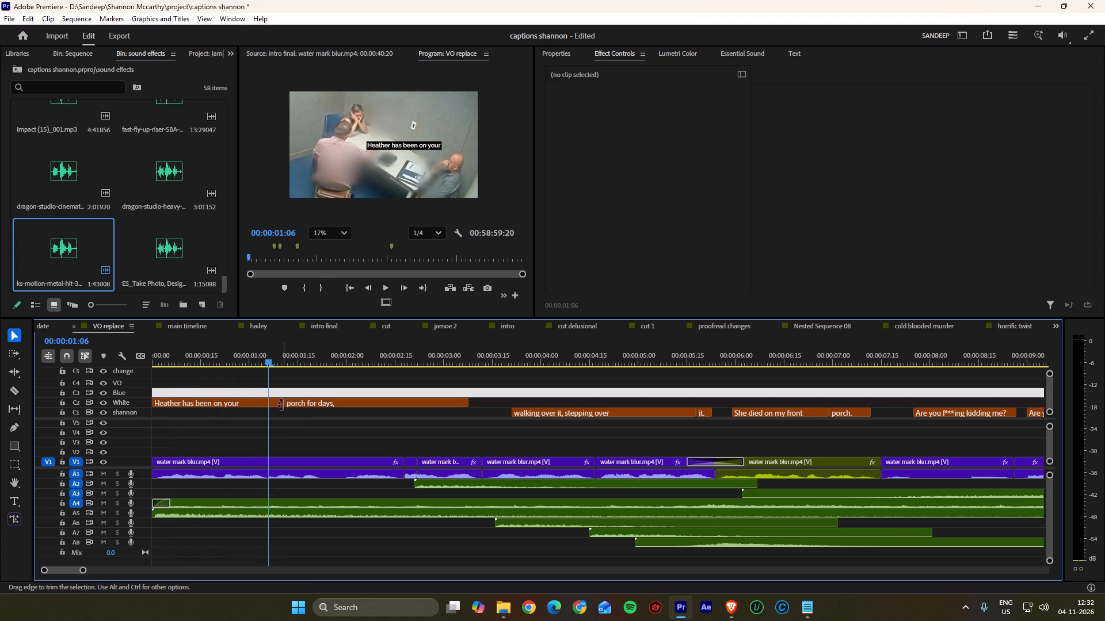
left_click_drag(285, 404, 268, 407, "ctrl")
Split the first caption into two lines, with "on your" on the second line.
left_click_drag(258, 351, 192, 351)
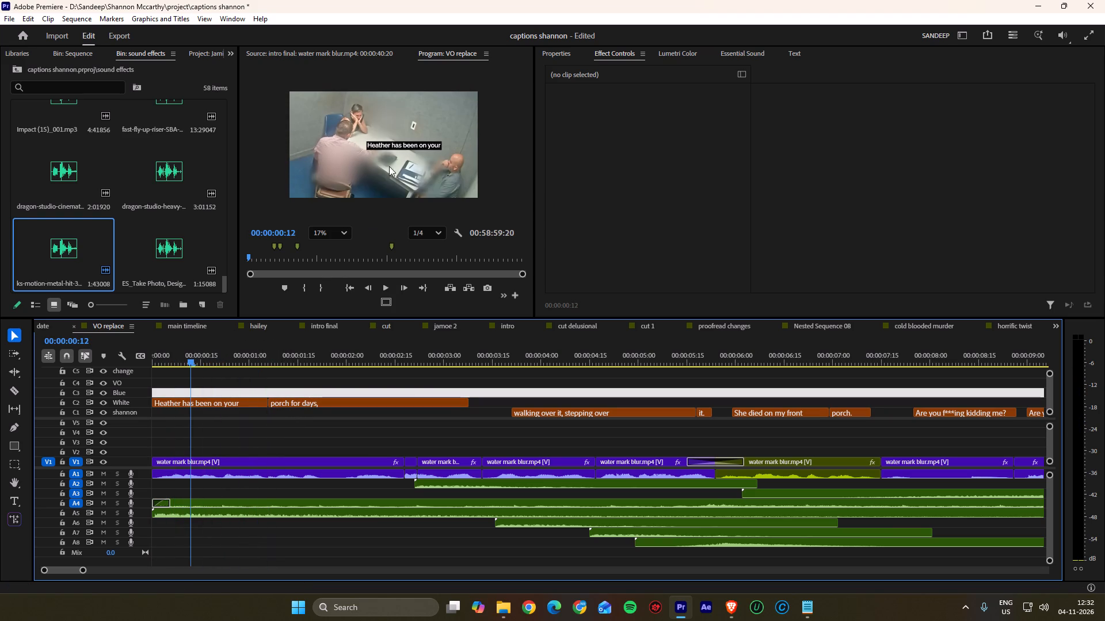
double_click(430, 146)
left_click(420, 149)
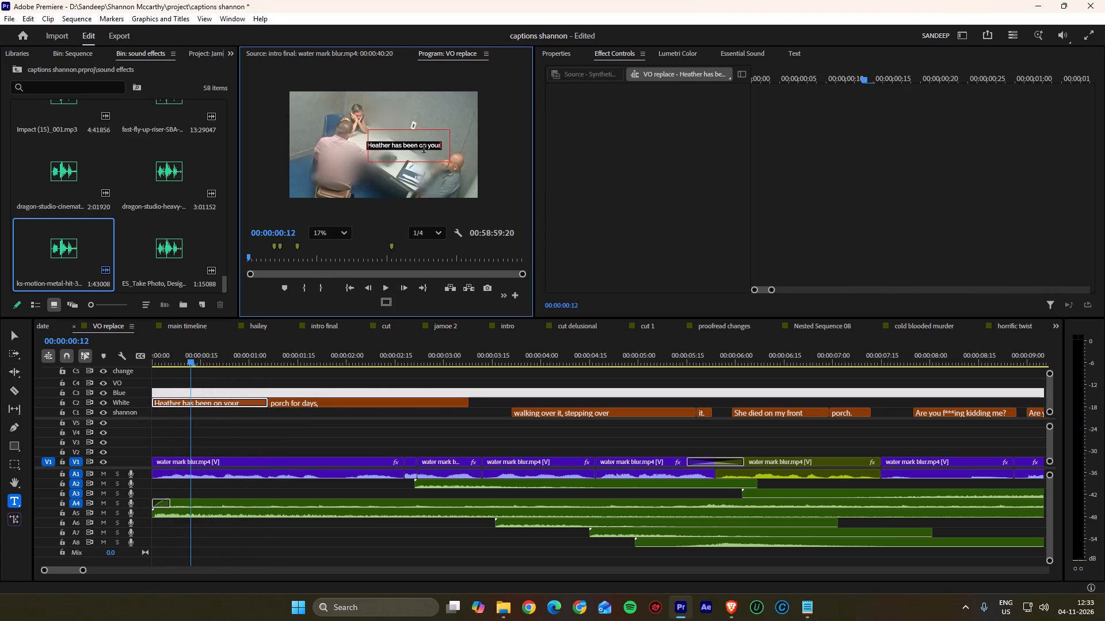
left_click(419, 147)
key("Return")
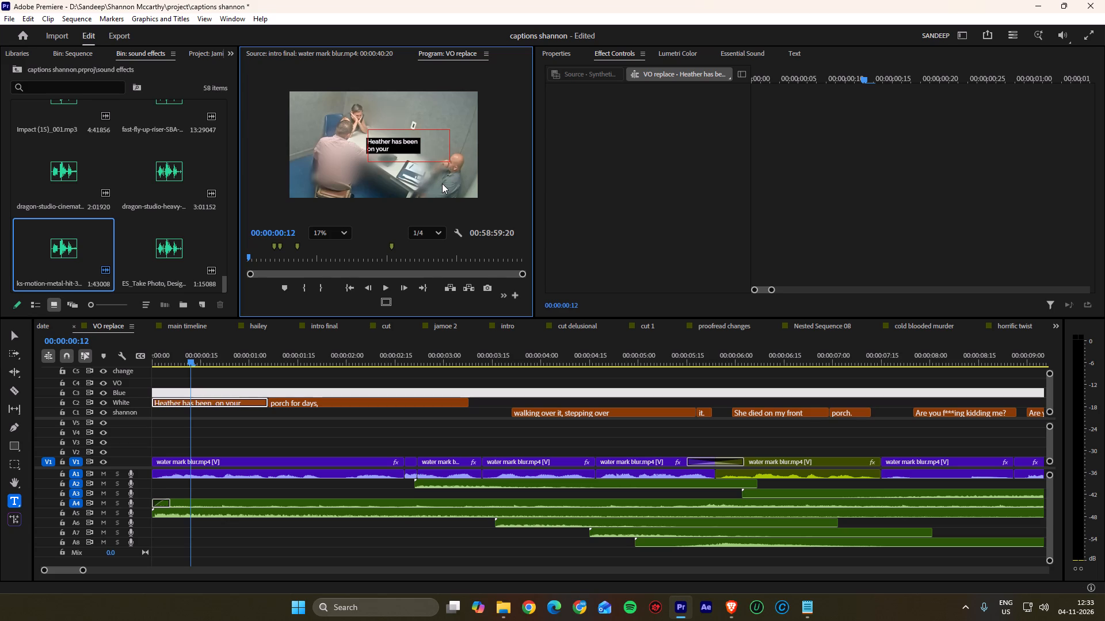
left_click(521, 171)
Play back the opening captions to check their timing up to the "walking over it, stepping over" caption.
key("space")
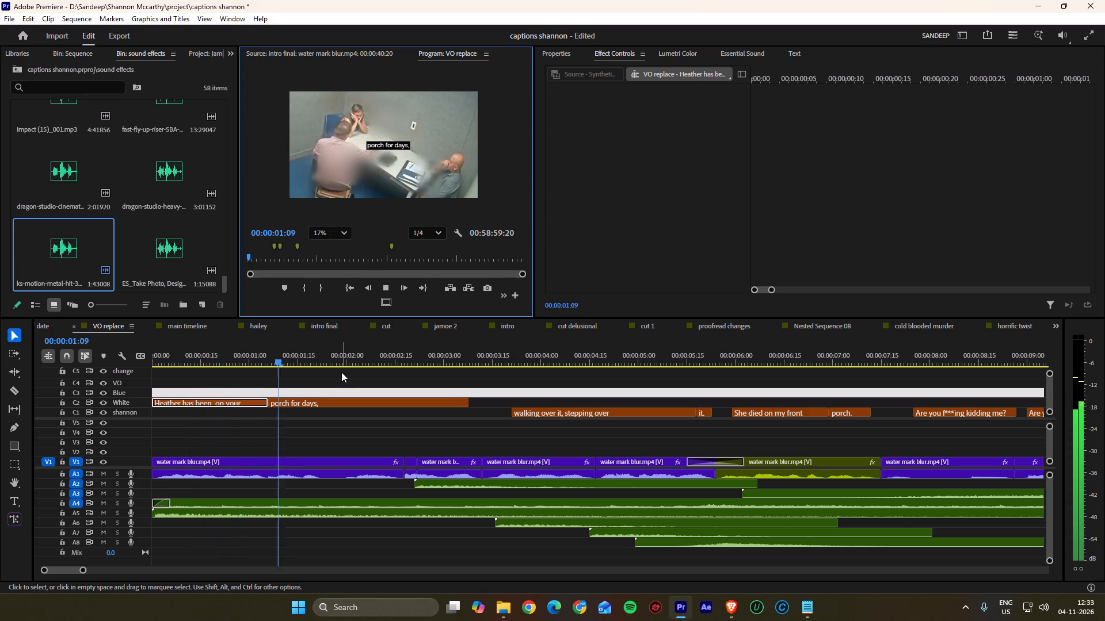
scroll(329, 404, "down", 4)
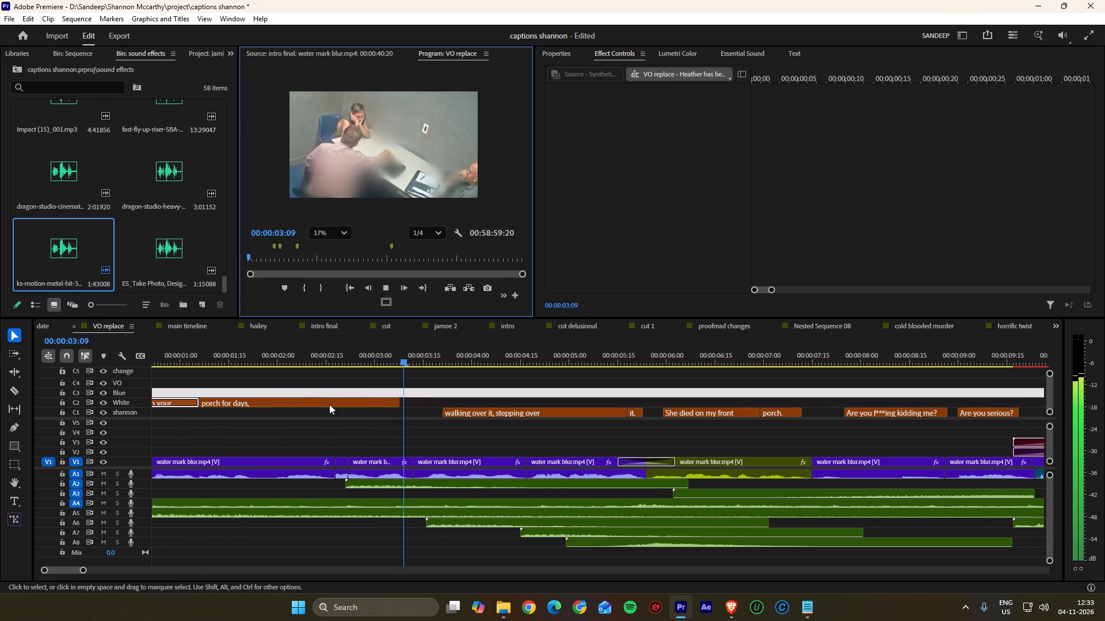
scroll(329, 404, "down", 4)
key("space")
left_click_drag(323, 355, 238, 359)
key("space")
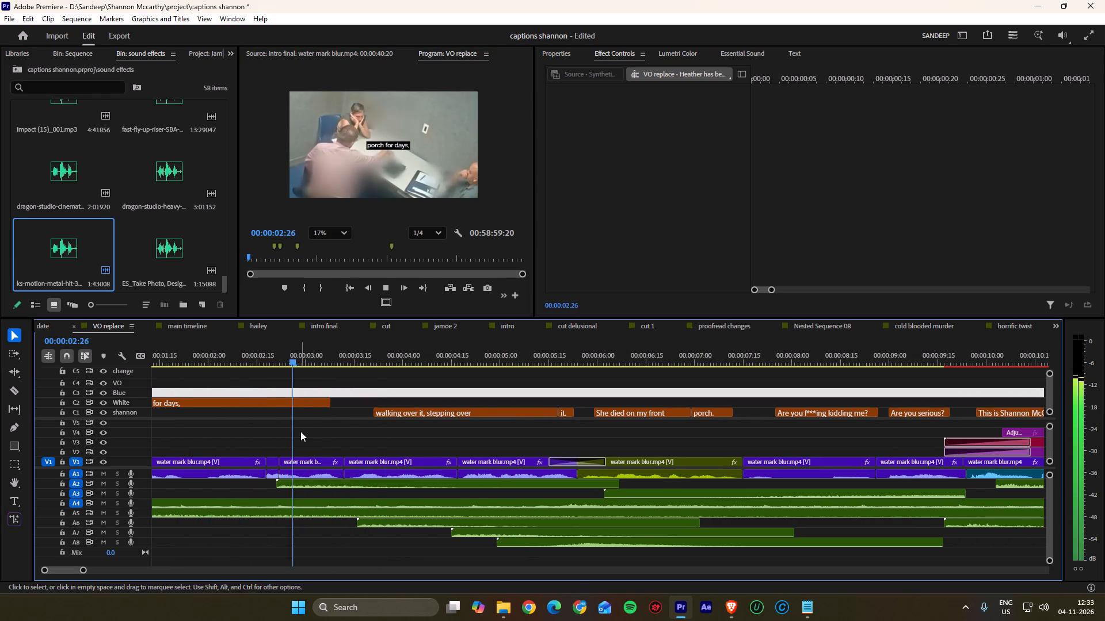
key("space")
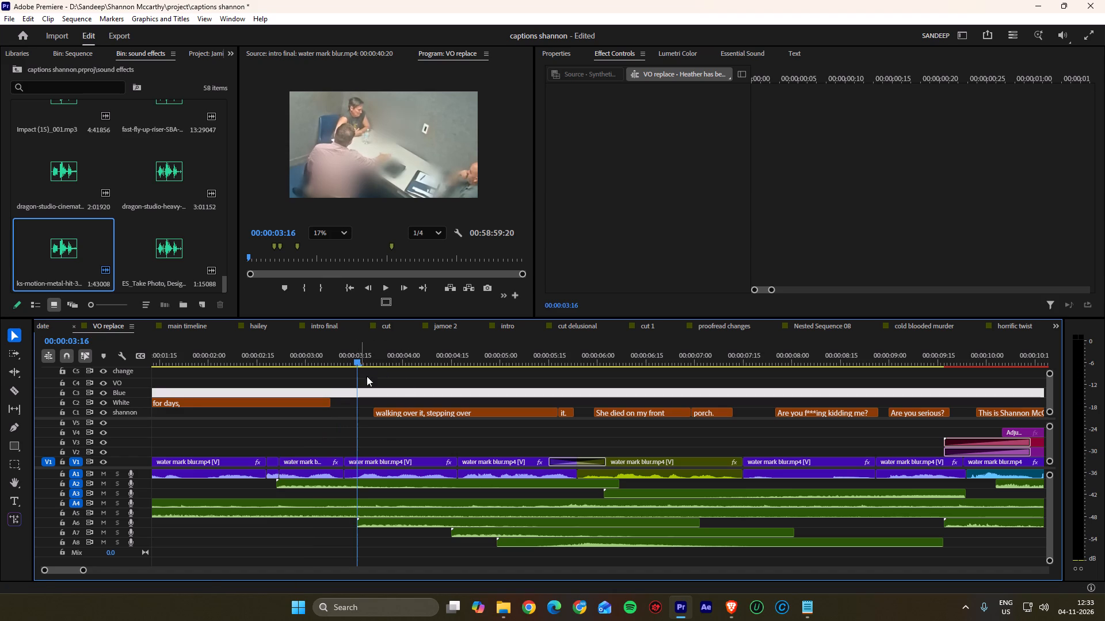
Move the "walking over it, stepping over" caption to the White track at 00:00:03:16 and extend "porch for days," to meet it.
left_click_drag(390, 411, 372, 398)
left_click(372, 386)
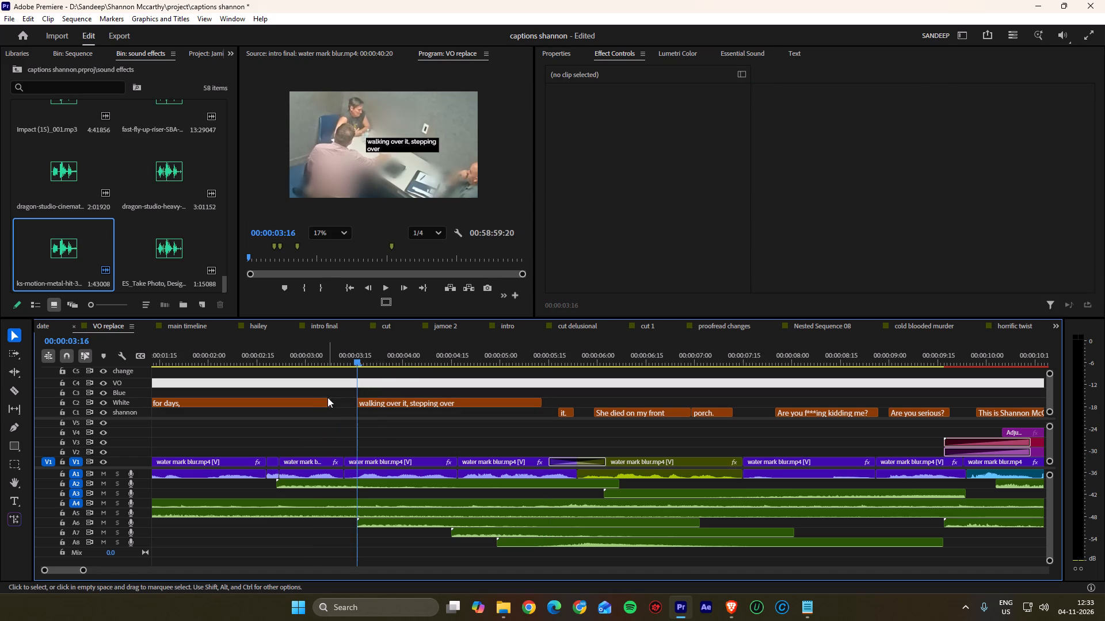
left_click_drag(327, 397, 342, 400)
left_click_drag(328, 401, 399, 398)
Play the "porch for days," caption and split it at 00:00:02:18.
left_click_drag(351, 362, 215, 370)
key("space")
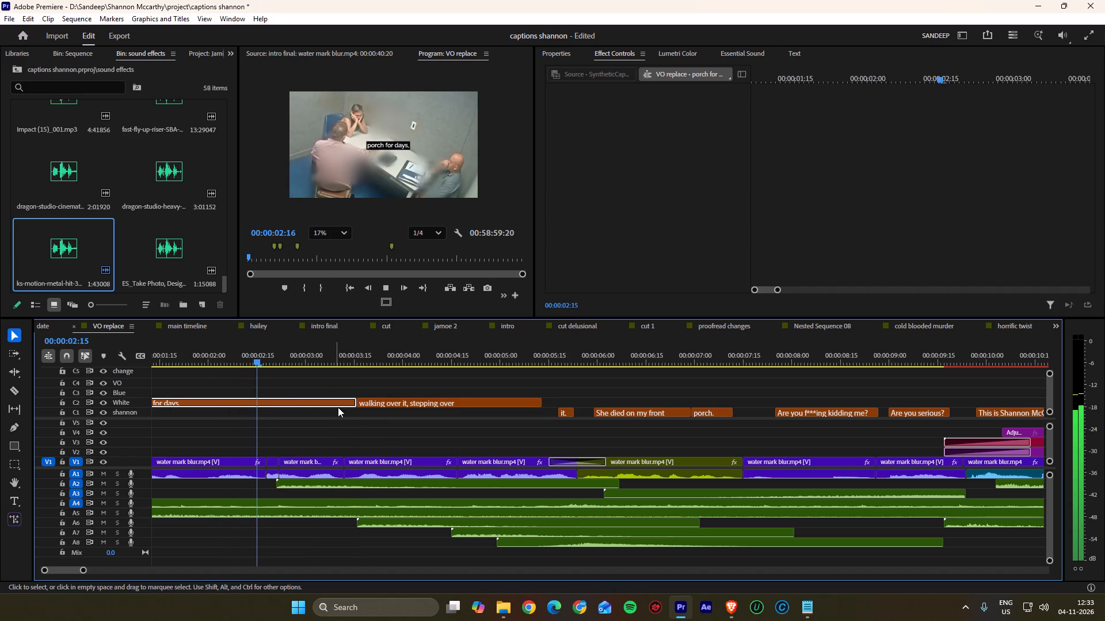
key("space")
left_click_drag(294, 351, 235, 356)
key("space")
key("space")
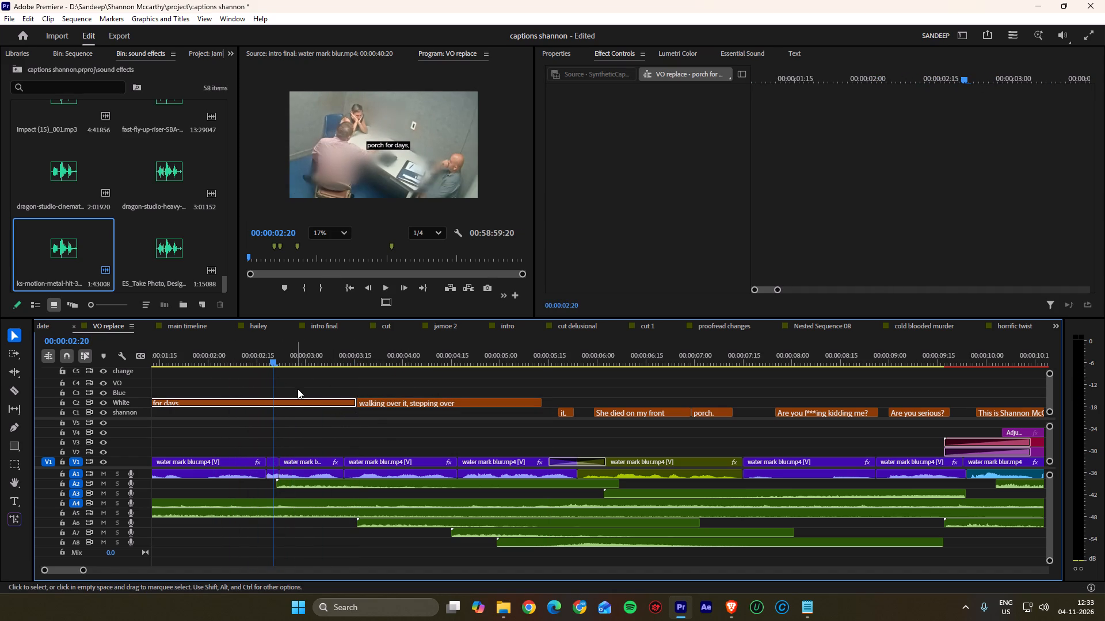
left_click(294, 410)
left_click(289, 404)
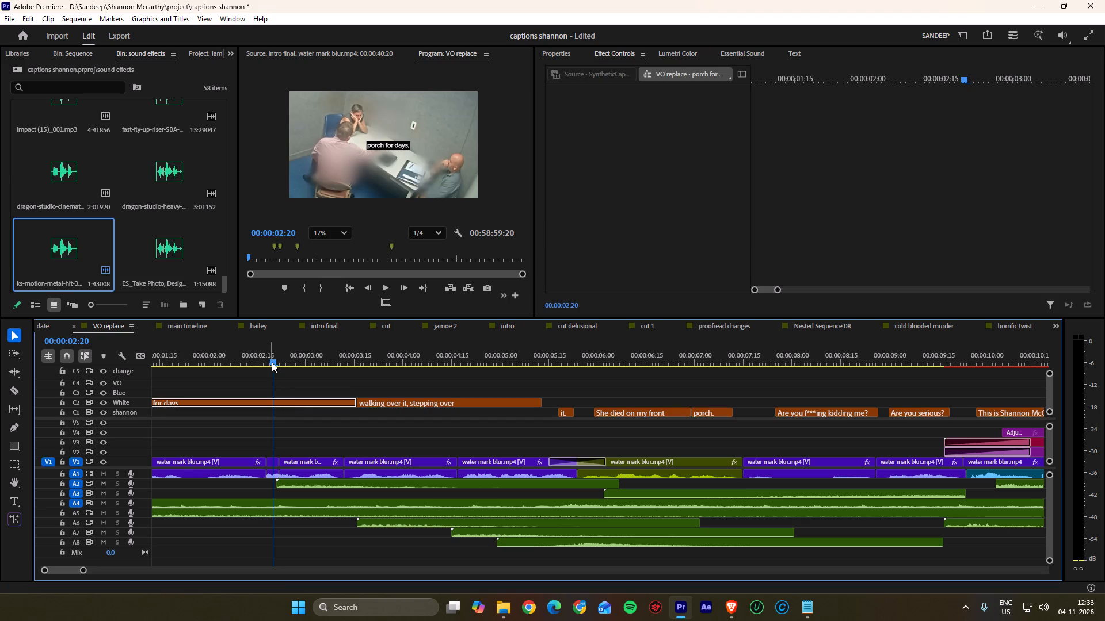
left_click(272, 358)
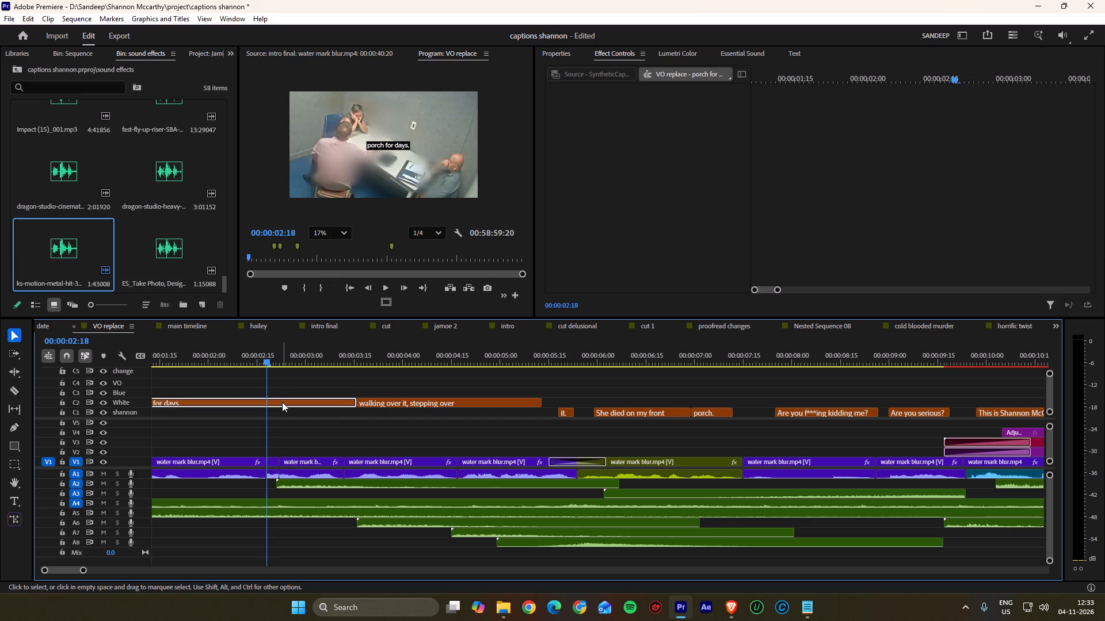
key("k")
left_click(282, 402)
Shorten the text of the second "porch for days," segment to "days,".
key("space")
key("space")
double_click(397, 141)
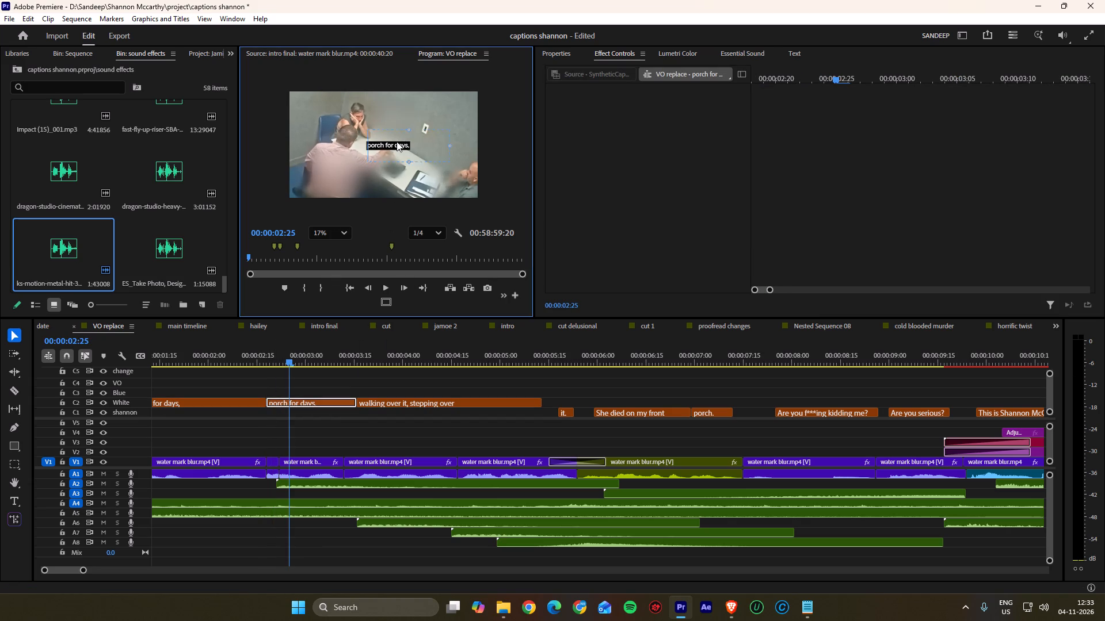
left_click(395, 146)
left_click(398, 146)
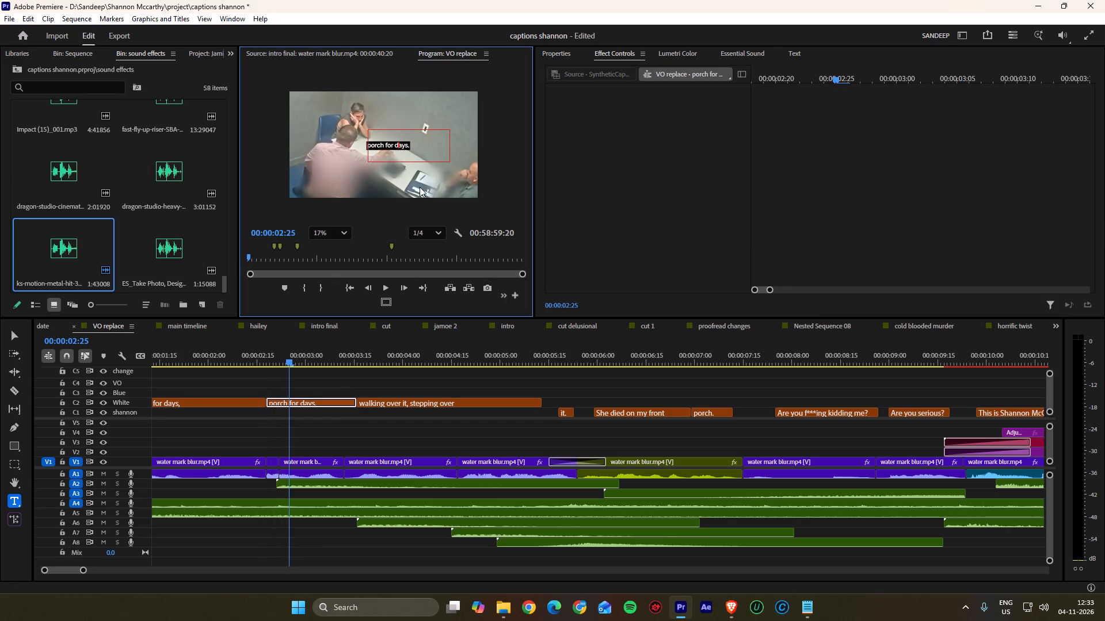
left_click(395, 146)
key("BackSpace")
key("BackSpace")
key("BackSpace")
key("BackSpace")
key("BackSpace")
key("BackSpace")
key("BackSpace")
key("BackSpace")
key("BackSpace")
key("BackSpace")
key("BackSpace")
key("BackSpace")
key("BackSpace")
key("BackSpace")
key("BackSpace")
key("BackSpace")
key("BackSpace")
key("BackSpace")
key("BackSpace")
key("BackSpace")
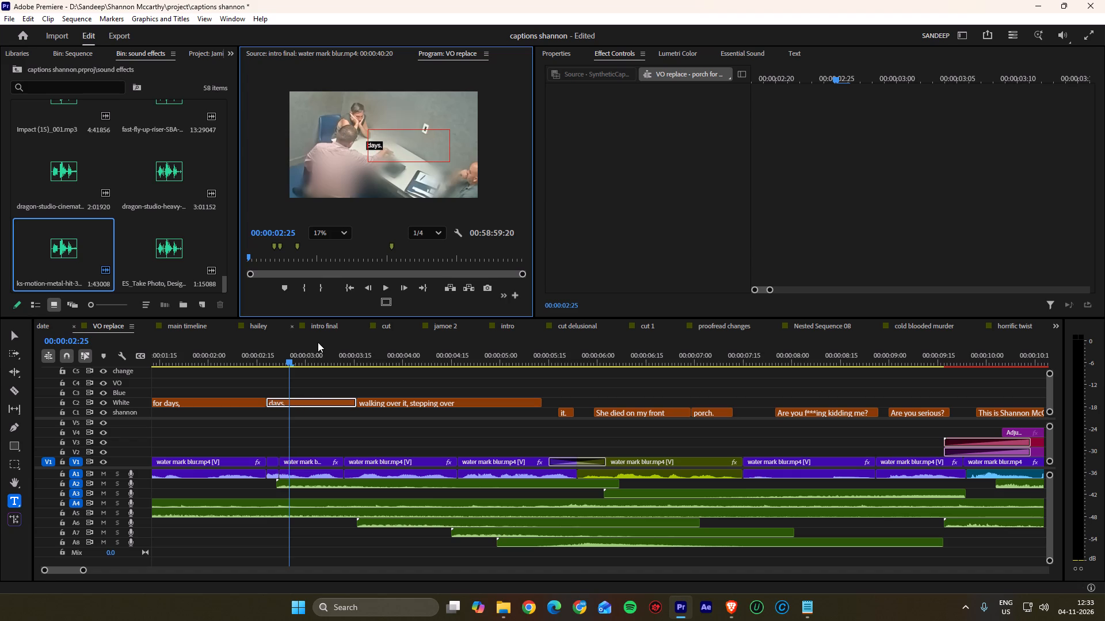
Shorten the text of the first "porch for days," segment to "porch for".
left_click(314, 427)
left_click_drag(266, 353, 236, 356)
left_click(224, 404)
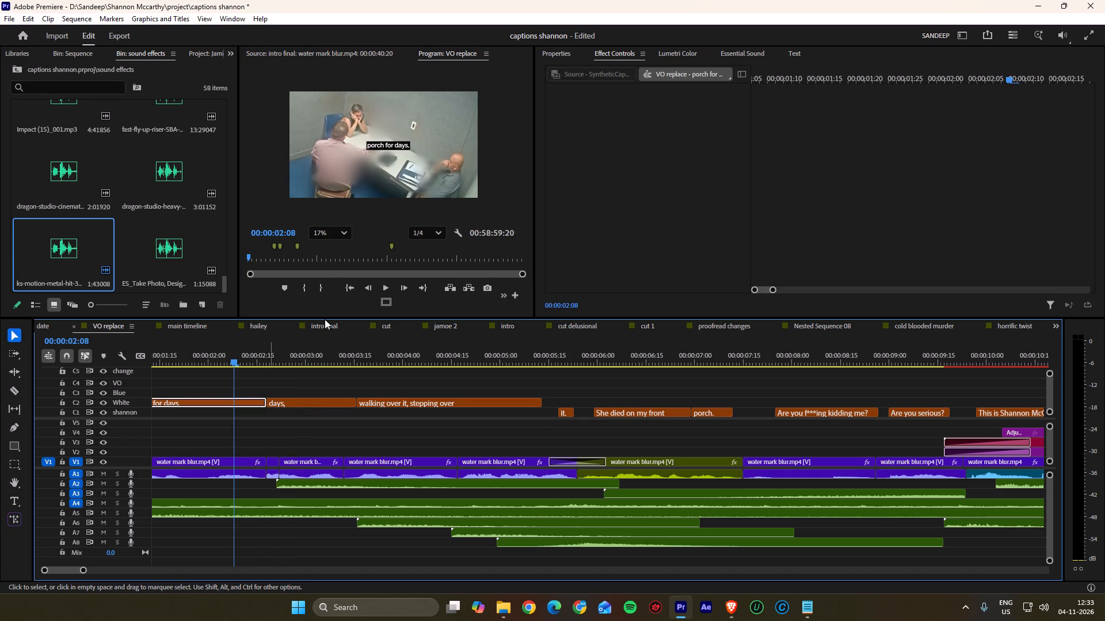
double_click(401, 145)
left_click_drag(394, 145, 452, 149)
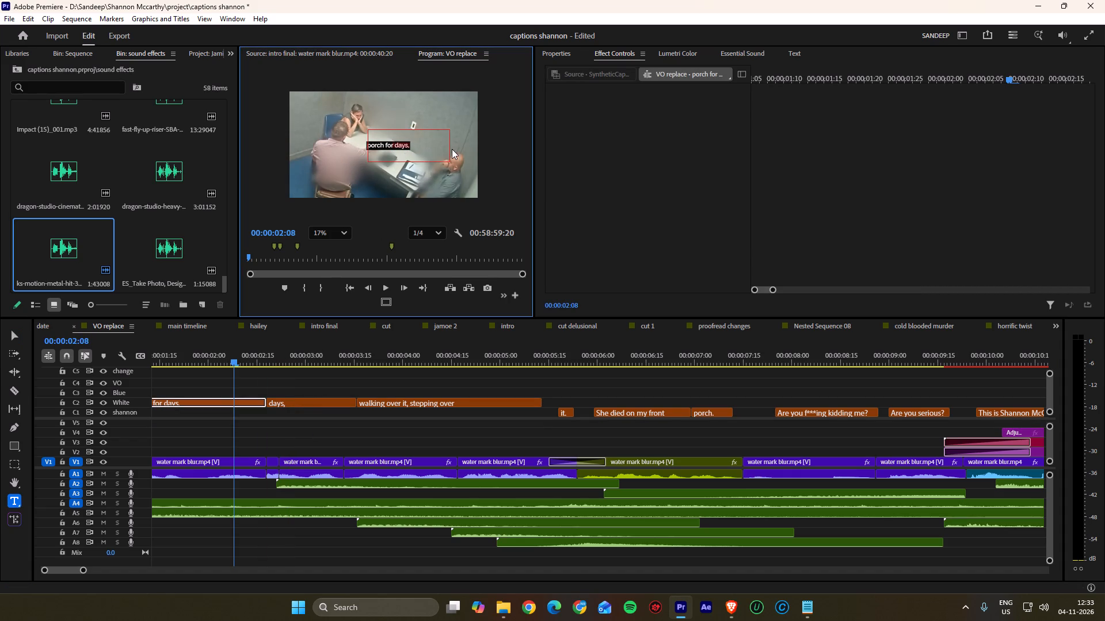
left_click_drag(452, 149, 456, 149)
key("BackSpace")
key("BackSpace")
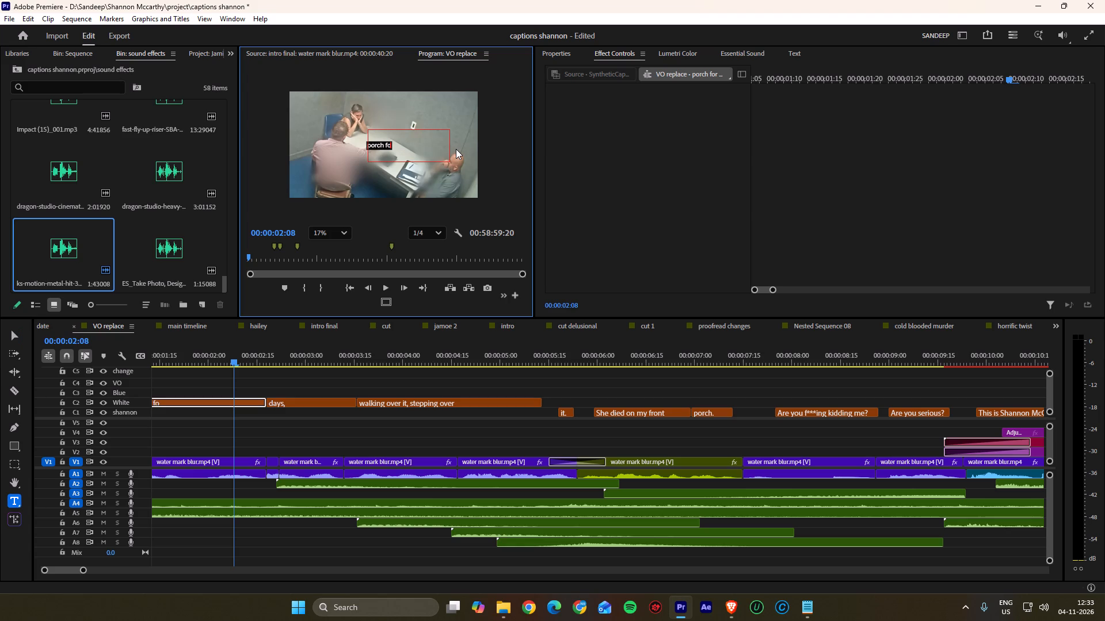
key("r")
left_click(515, 182)
Play on through the opening captions and split "walking over it, stepping over" at 00:00:04:18.
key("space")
scroll(423, 396, "down", 6, "alt")
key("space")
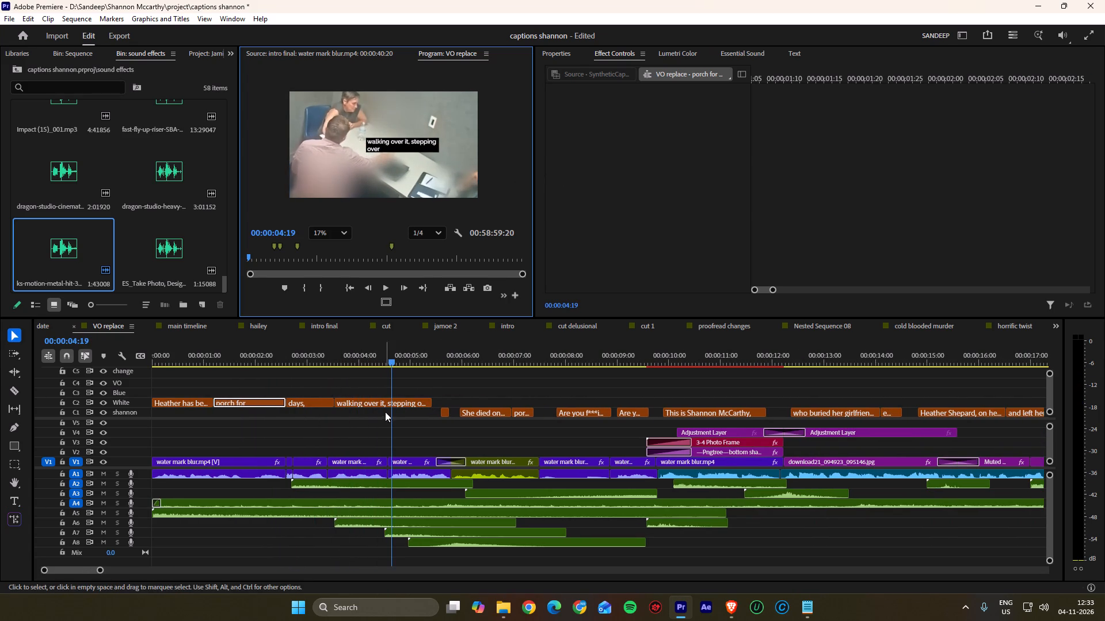
scroll(386, 412, "up", 12, "alt")
left_click_drag(368, 358, 285, 360)
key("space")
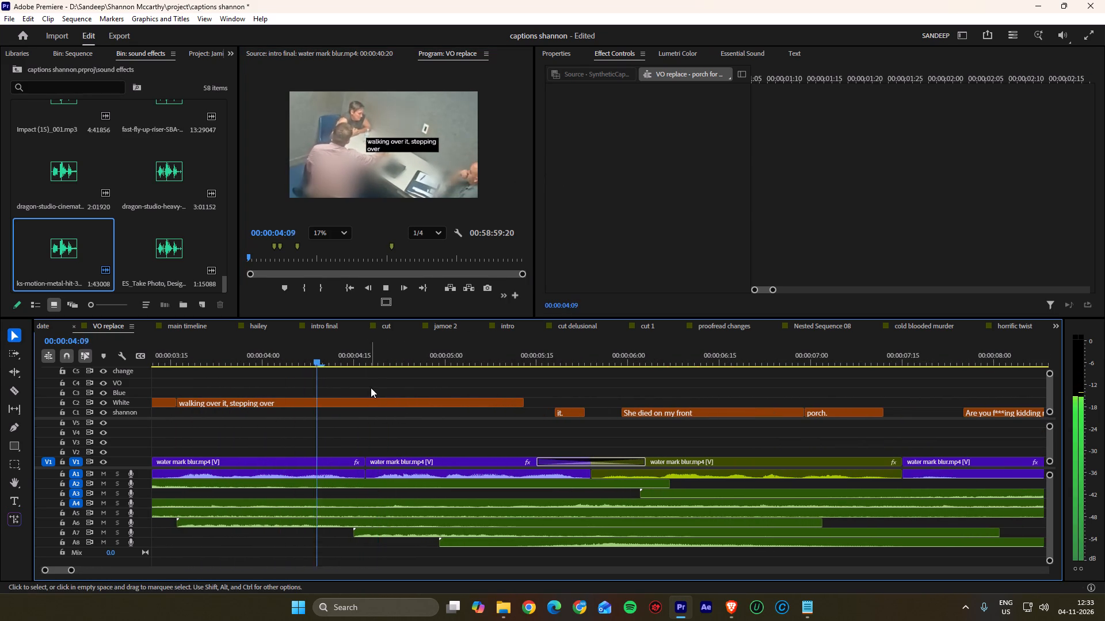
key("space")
left_click(380, 402)
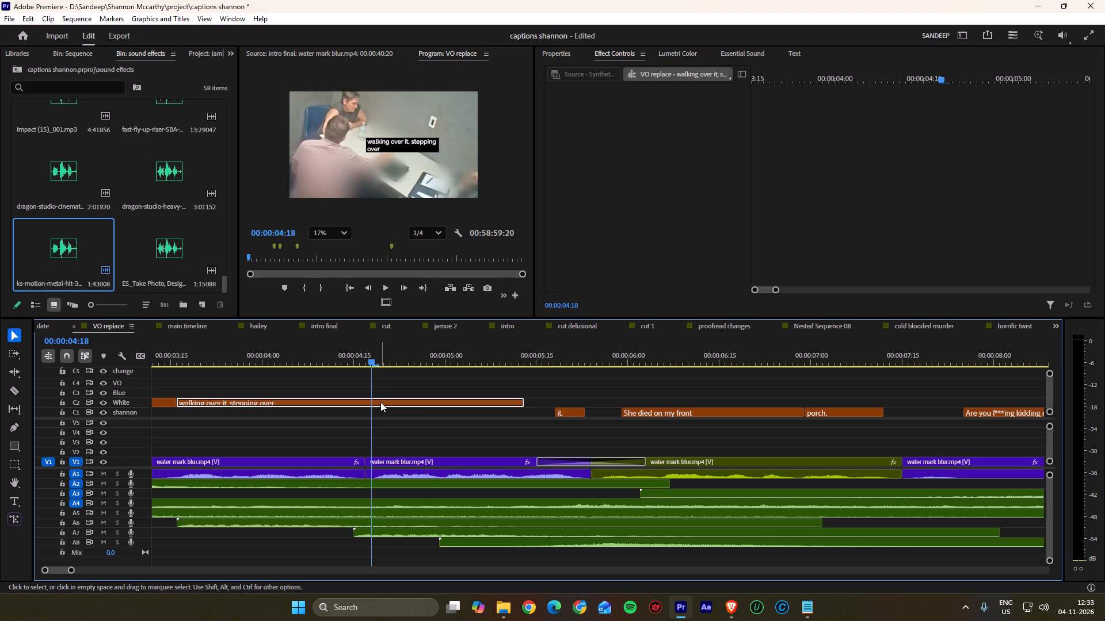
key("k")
left_click(380, 401)
Shorten the text of the second "walking over it, stepping over" segment to "stepping over".
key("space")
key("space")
double_click(406, 148)
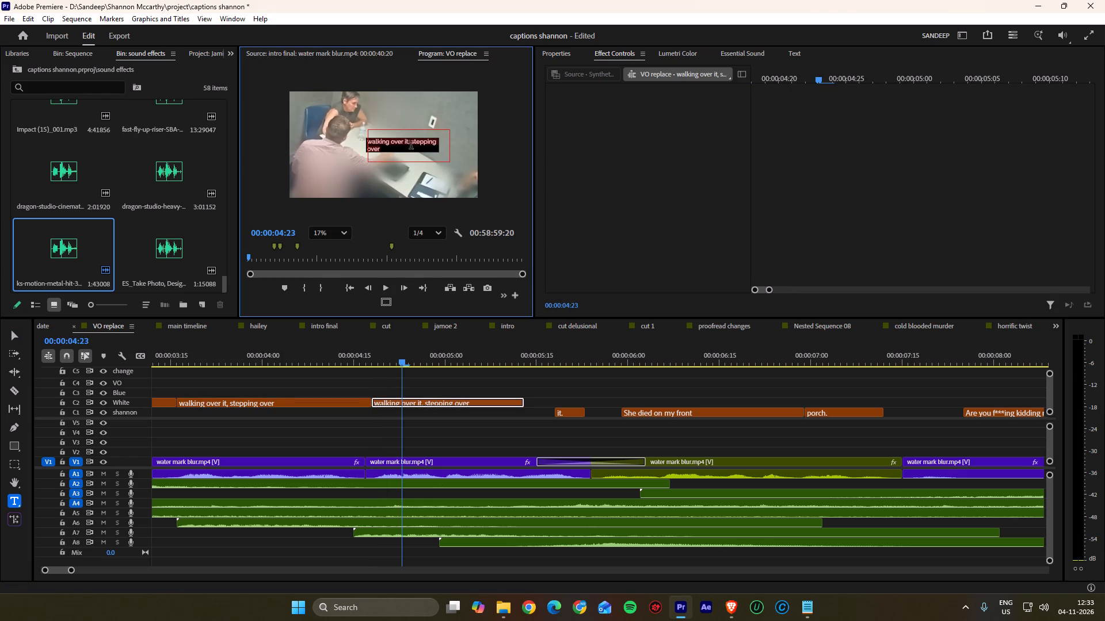
left_click_drag(411, 141, 308, 144)
key("BackSpace")
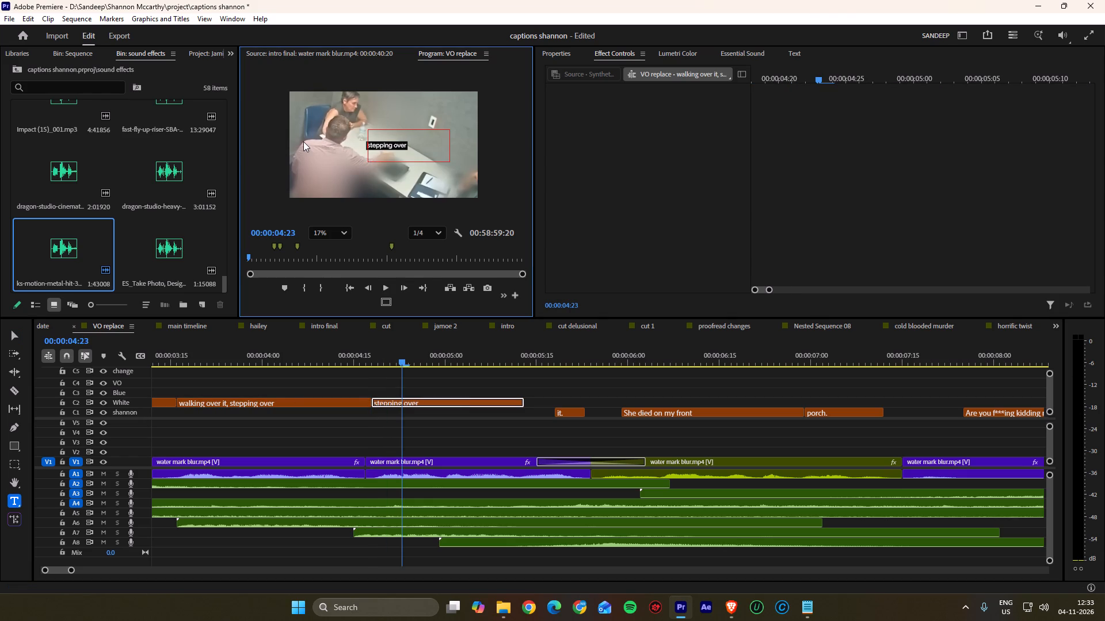
Shorten the text of the first "walking over it, stepping over" segment to "walking over it,".
left_click(310, 356)
left_click(304, 402)
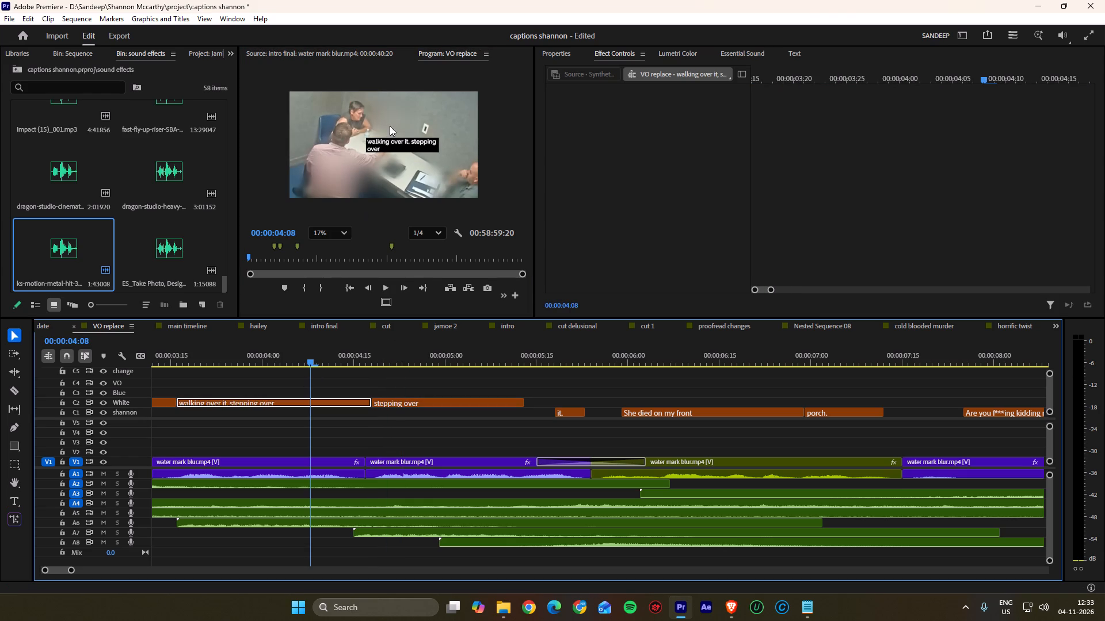
double_click(393, 148)
left_click_drag(413, 142, 485, 178)
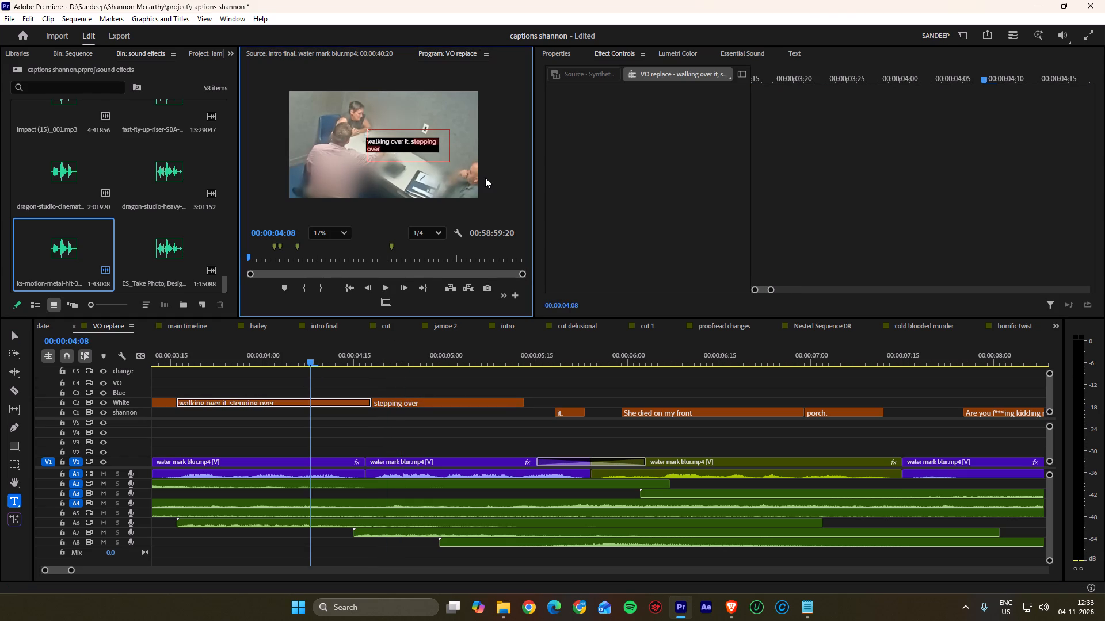
key("BackSpace")
key("BackSpace")
left_click(485, 178)
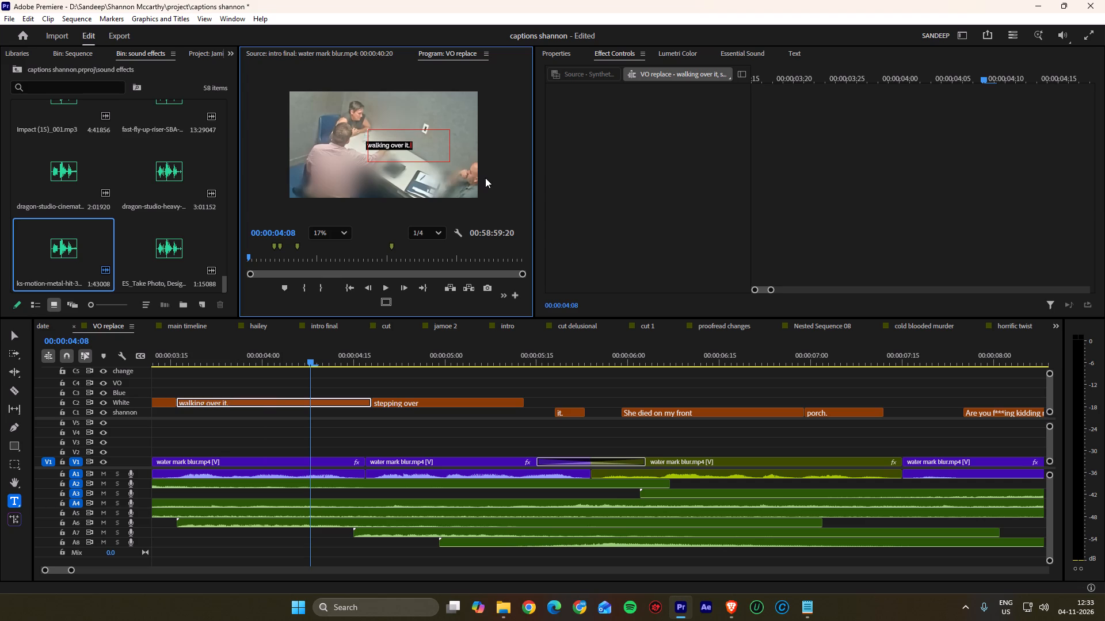
Play past the new split and complete the "stepping over" caption text as "stepping over it.".
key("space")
scroll(394, 408, "down", 8, "alt")
scroll(393, 406, "down", 4)
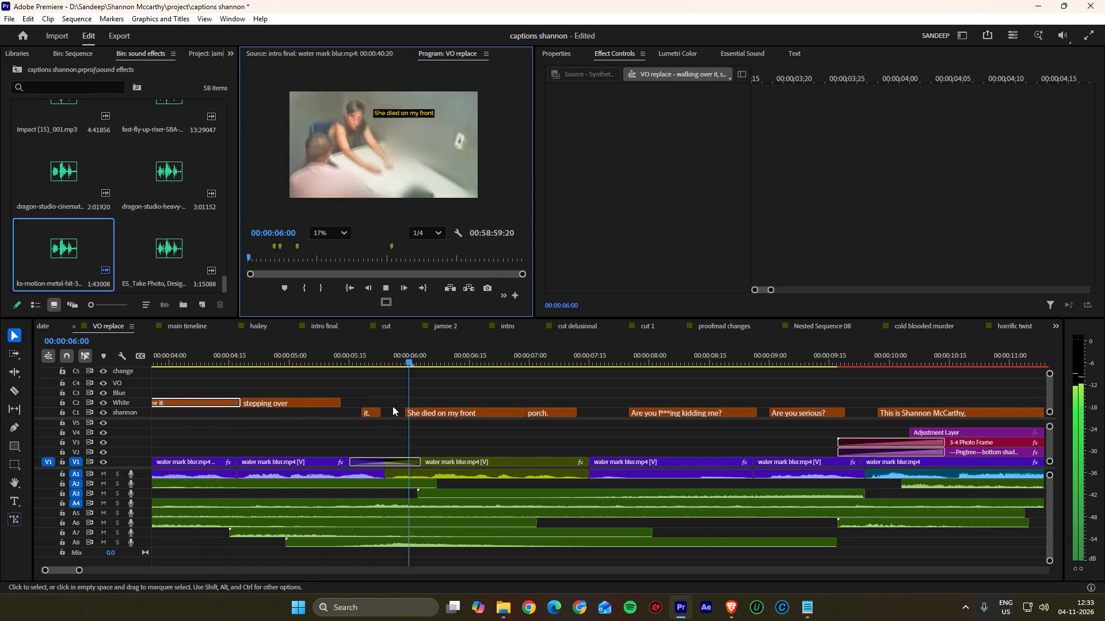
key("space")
left_click(305, 405)
left_click_drag(334, 360, 294, 356)
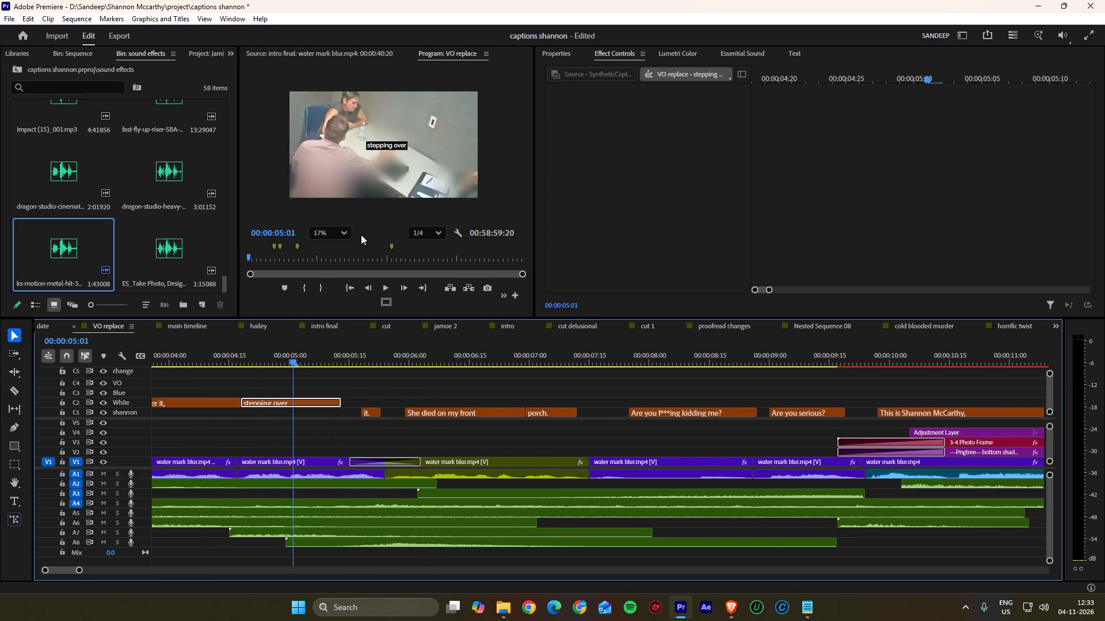
double_click(402, 145)
left_click(407, 145)
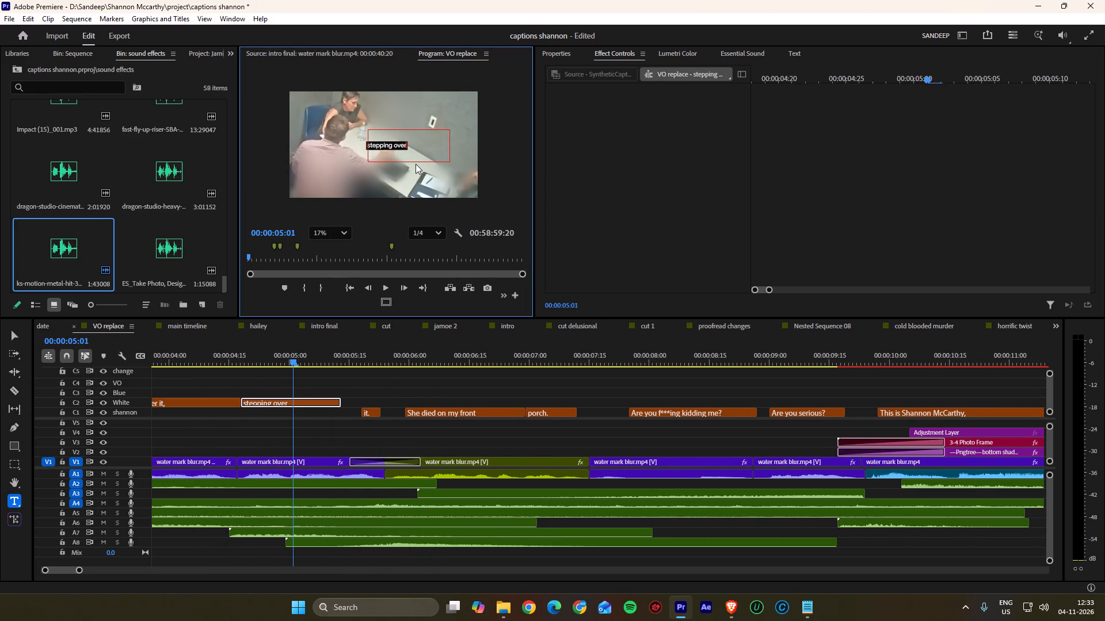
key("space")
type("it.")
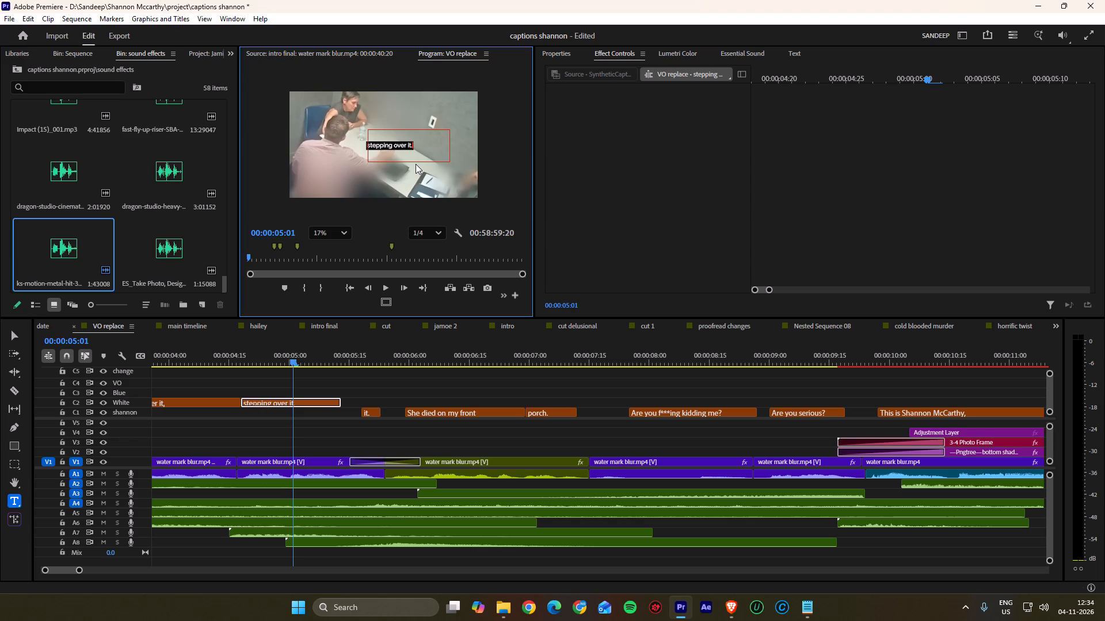
Delete the separate "it." caption from the shannon track and extend "stepping over it." to a duration of about 00:00:01:06.
left_click(373, 409)
key("Delete")
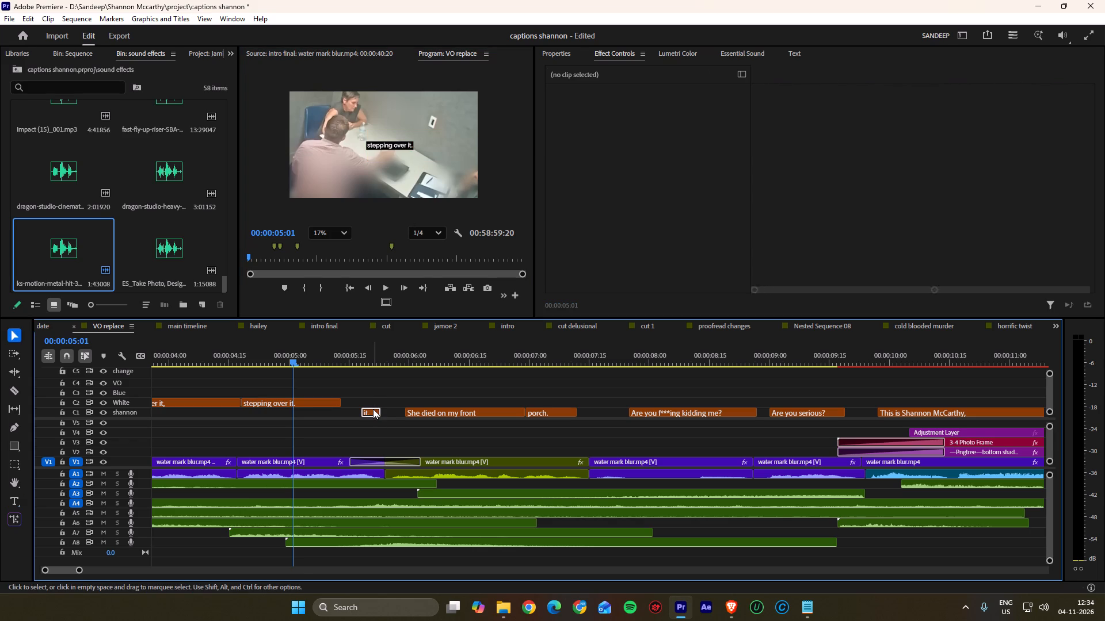
left_click_drag(341, 405, 382, 404)
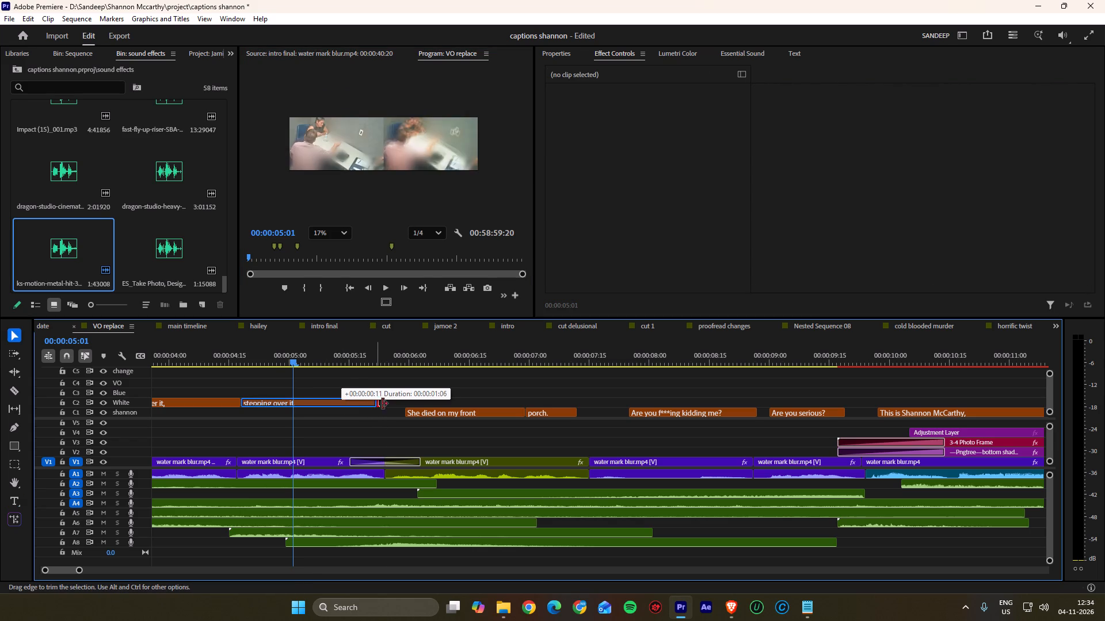
left_click_drag(382, 404, 390, 400)
Play back the section from "stepping over it." through "She died on my front" to check the caption timing.
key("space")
scroll(396, 423, "down", 3)
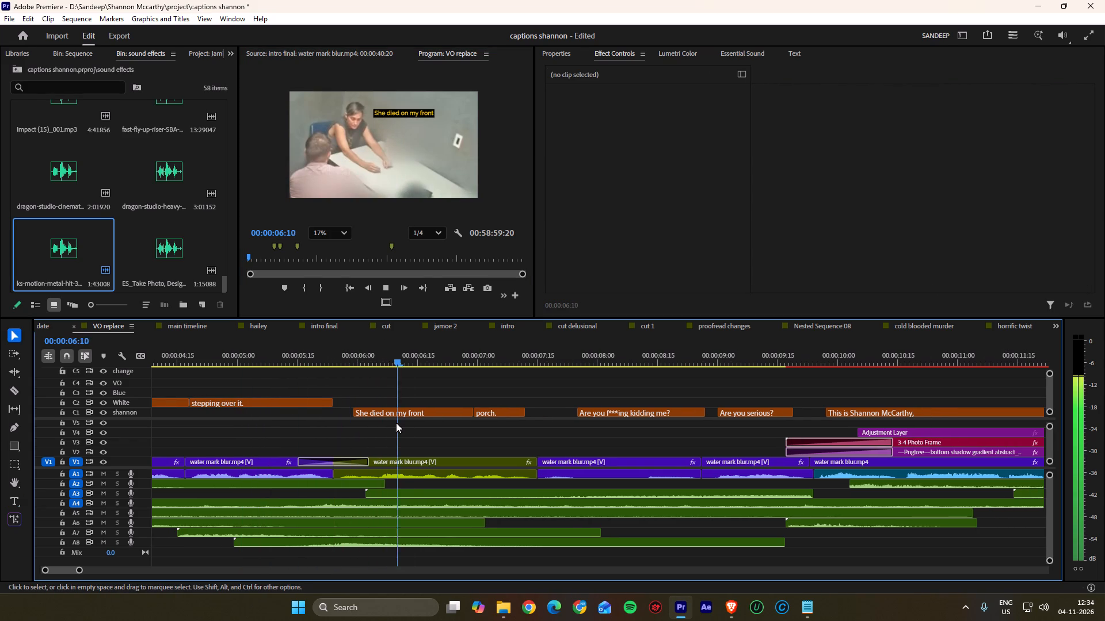
scroll(396, 423, "down", 3)
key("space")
left_click_drag(386, 359, 286, 360)
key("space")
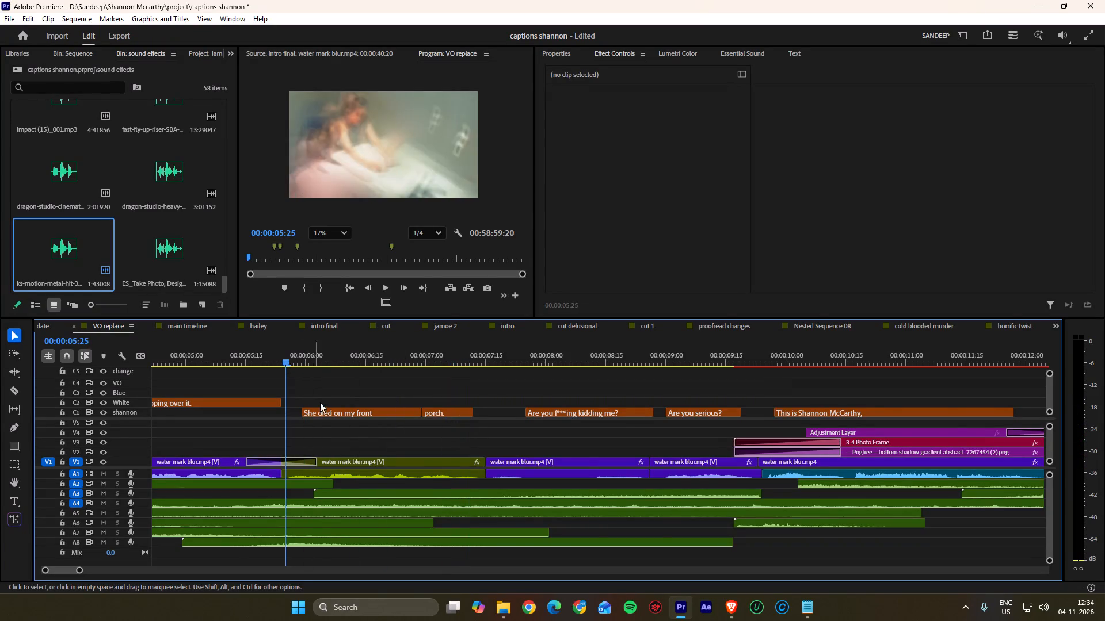
scroll(330, 406, "up", 6, "alt")
scroll(334, 406, "down", 4)
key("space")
left_click(319, 359)
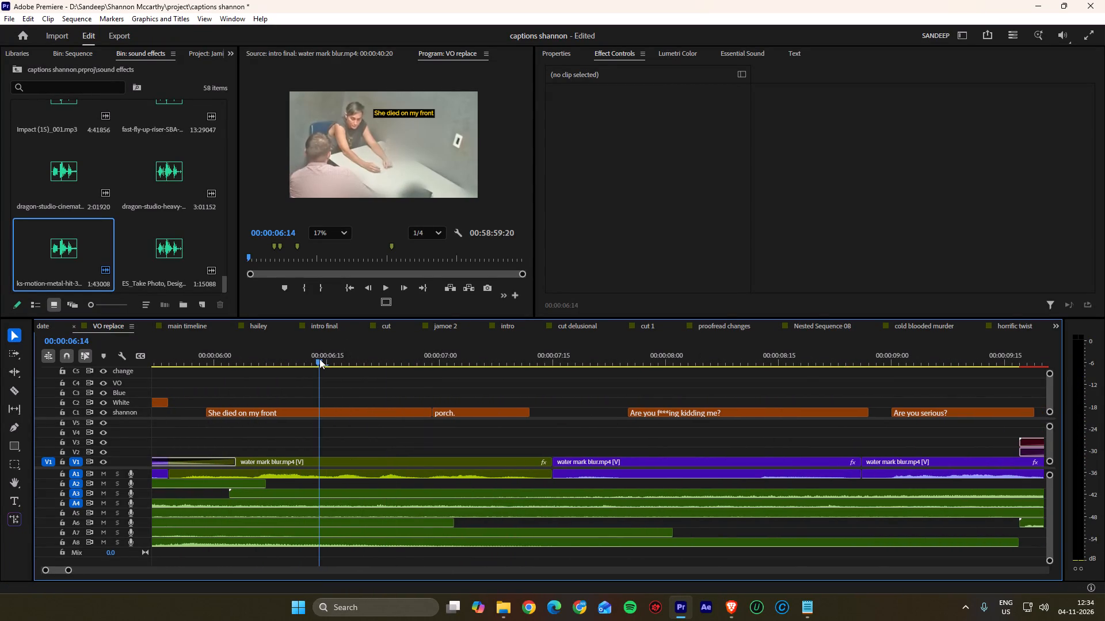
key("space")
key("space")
left_click_drag(315, 354, 194, 359)
Reposition the "She died on my front" caption slightly lower in the frame.
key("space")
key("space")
left_click(394, 113)
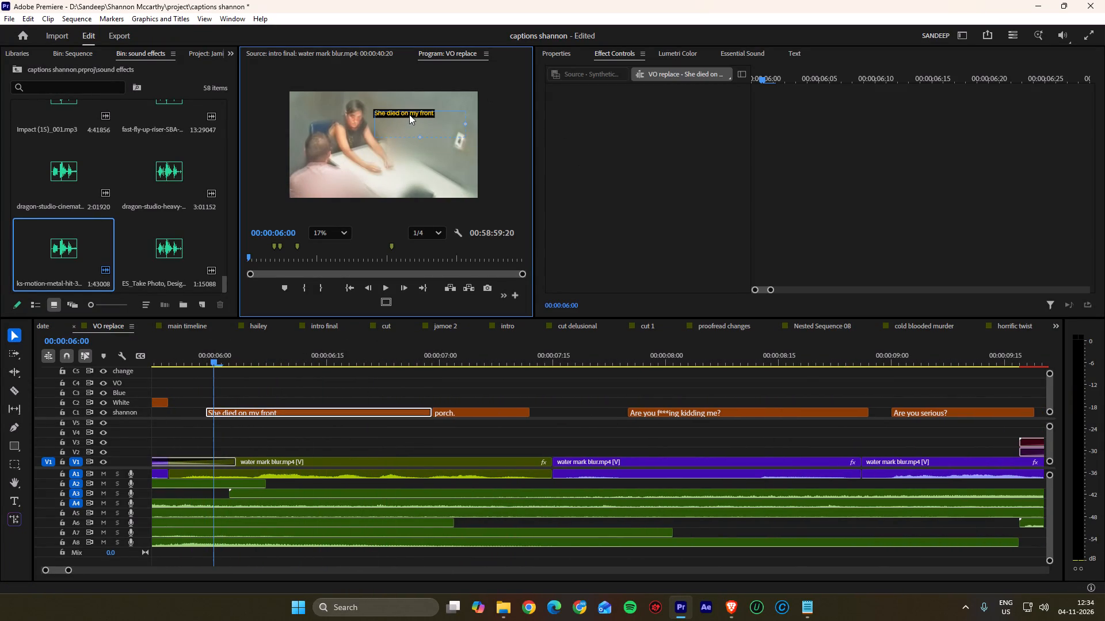
left_click_drag(410, 114, 434, 122)
Play the "She died on my front" caption and trim its cut with "porch." to 00:00:06:27.
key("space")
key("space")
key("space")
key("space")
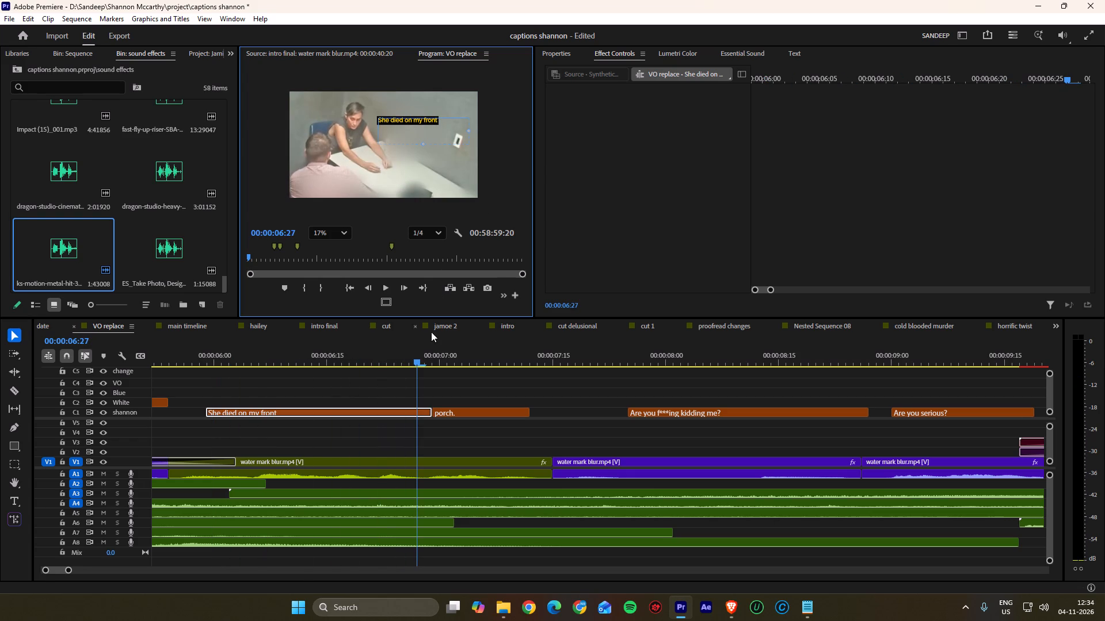
left_click_drag(431, 413, 419, 413, "ctrl")
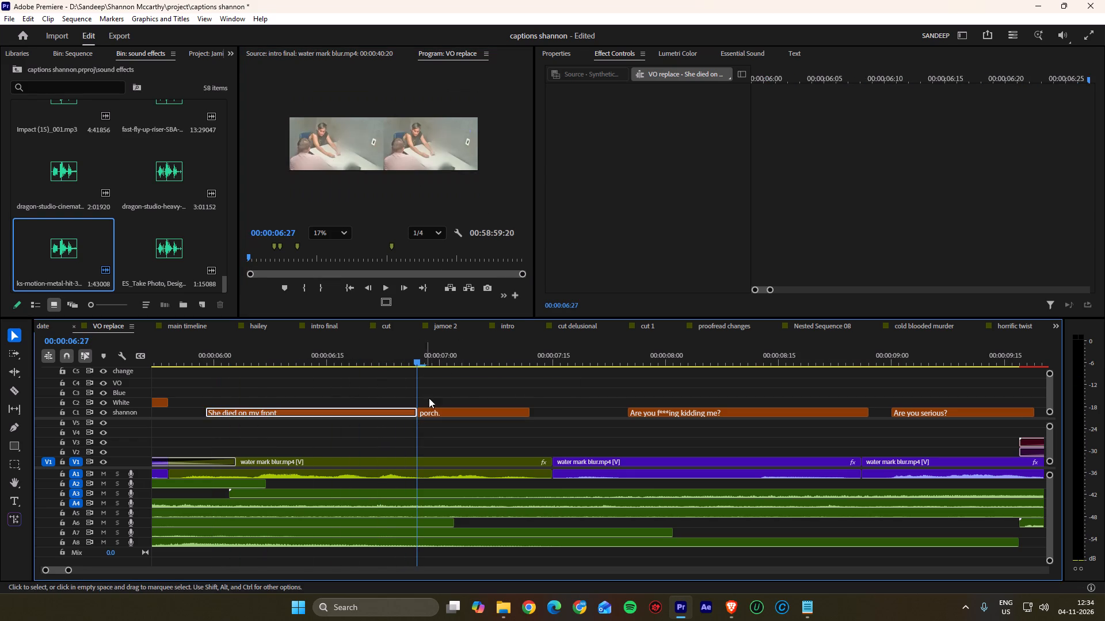
left_click(433, 389)
Delete the separate "porch." caption from the shannon track and extend "She died on my front" to about 00:00:07:15, the end of its video clip.
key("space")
scroll(432, 390, "down", 4)
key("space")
left_click_drag(396, 354, 314, 358)
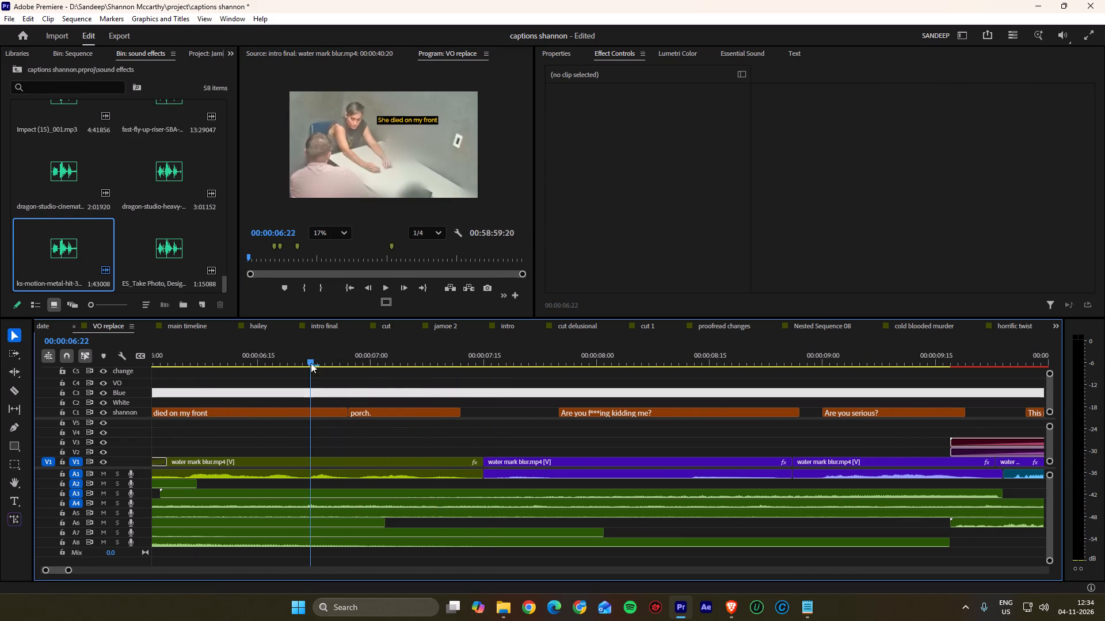
left_click(317, 411)
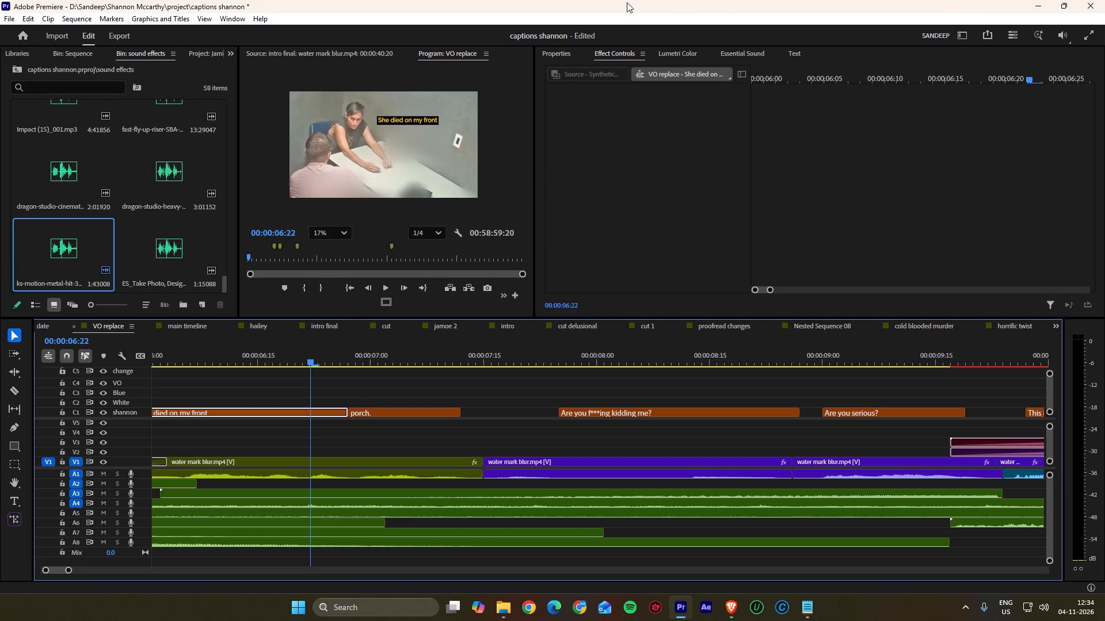
left_click(557, 53)
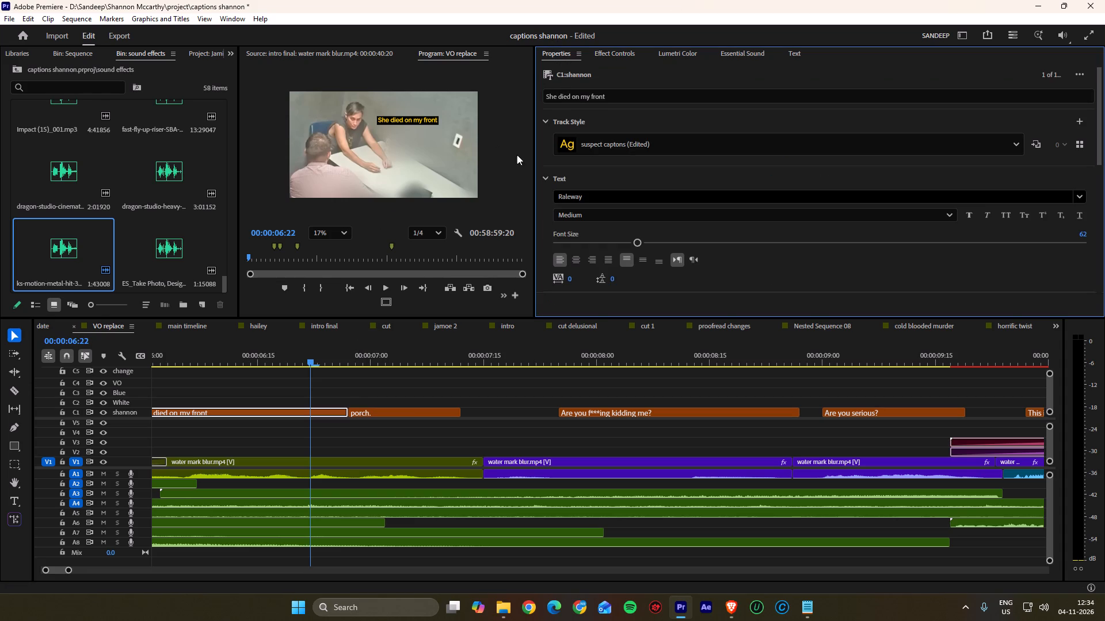
left_click(395, 411)
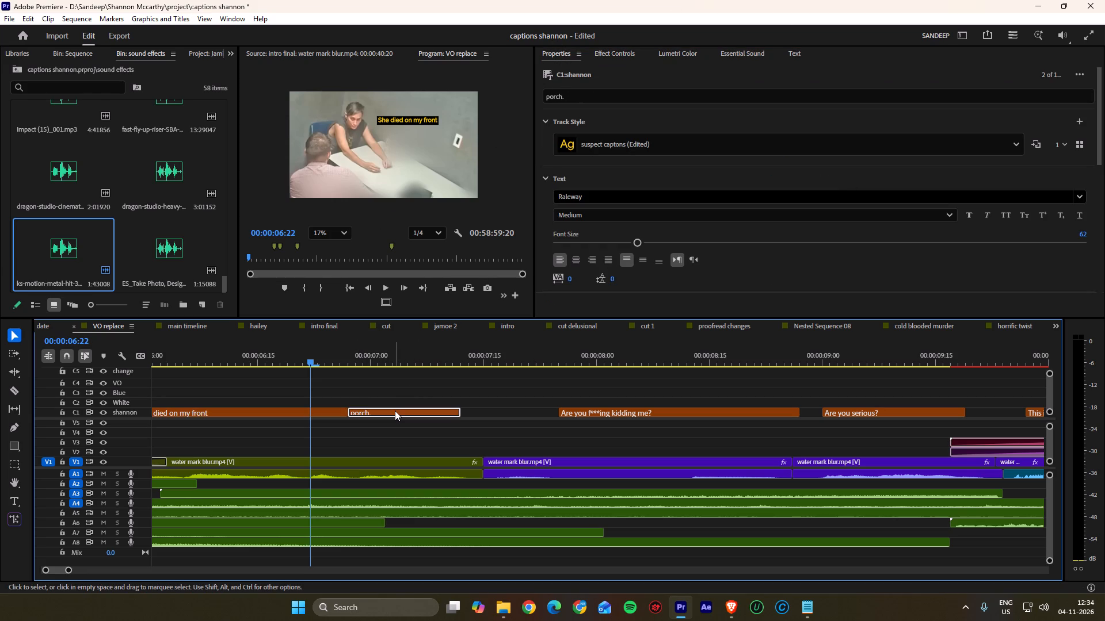
key("Delete")
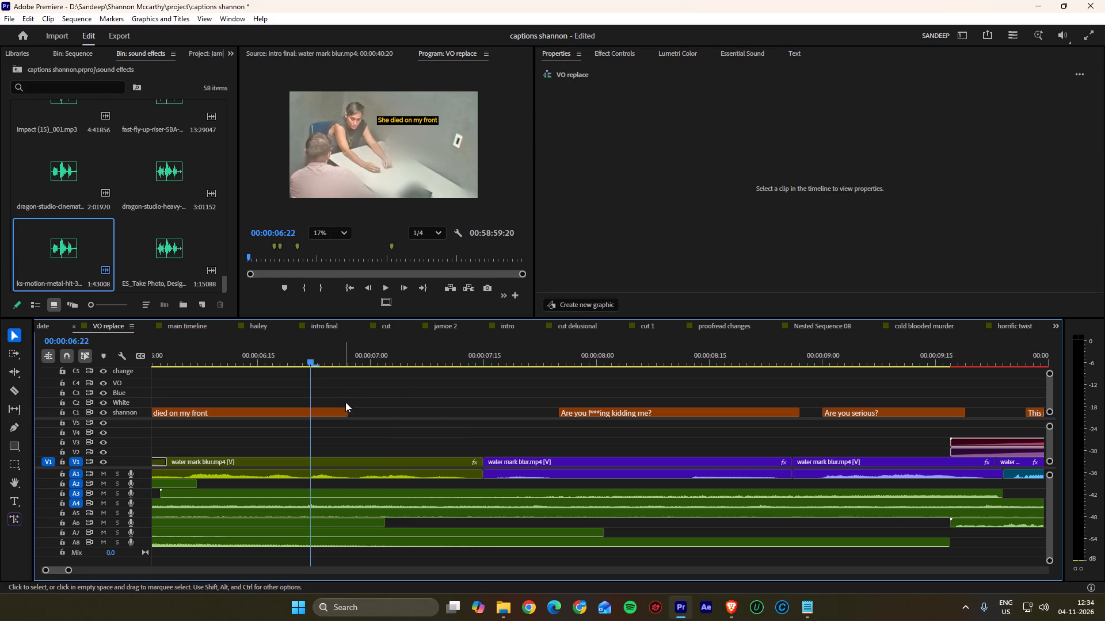
left_click_drag(351, 413, 485, 415)
Add "porch." as a second line to the "She died on my front" caption.
left_click(469, 416)
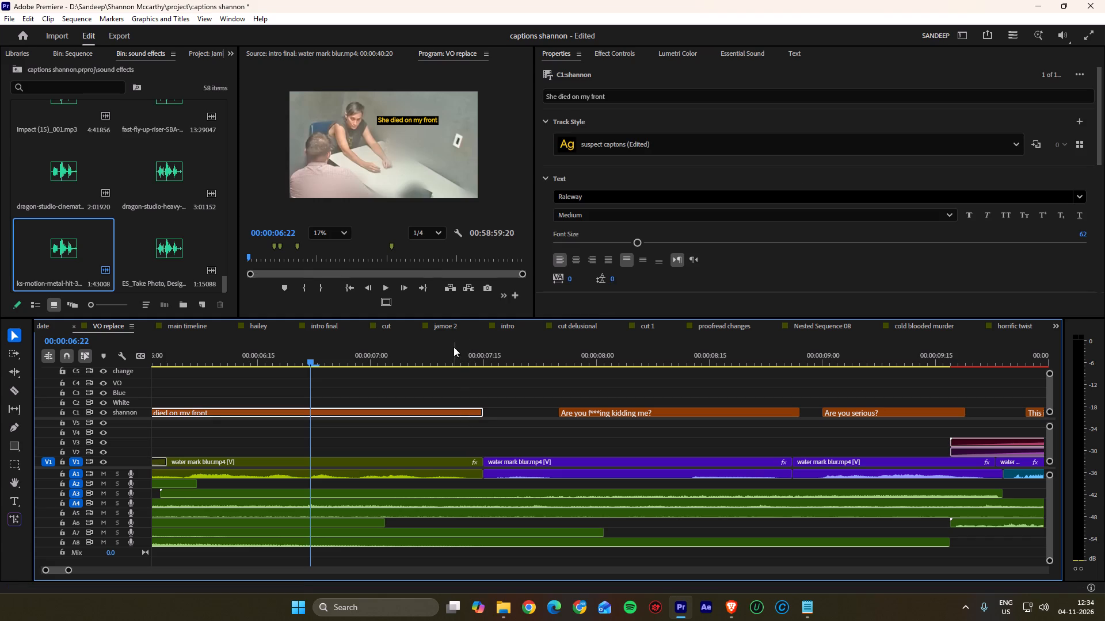
double_click(411, 121)
left_click(439, 121)
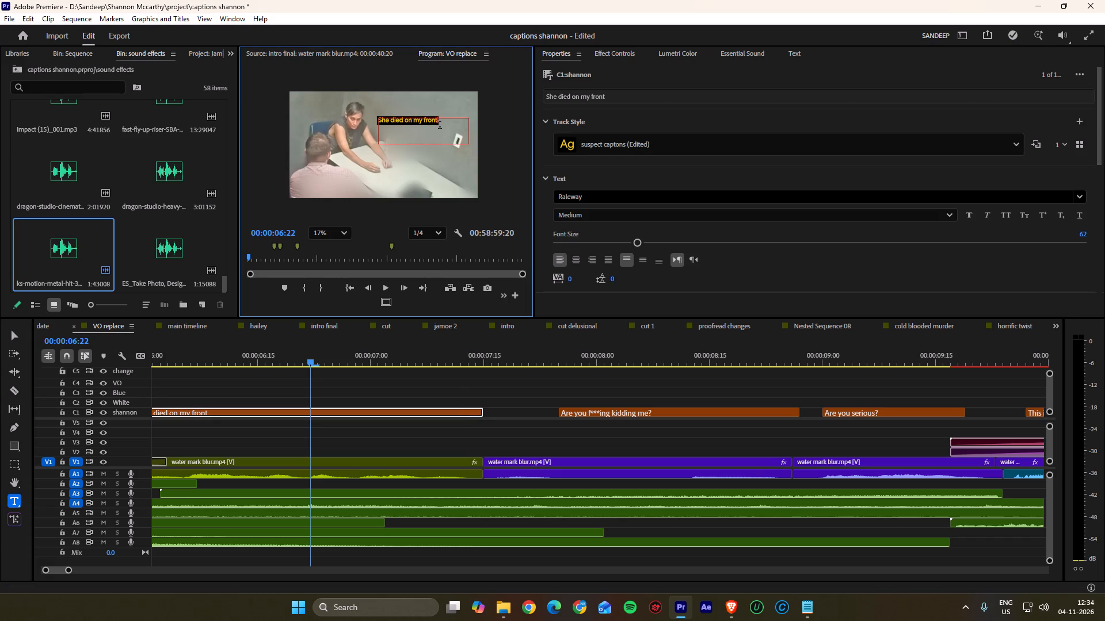
key("Return")
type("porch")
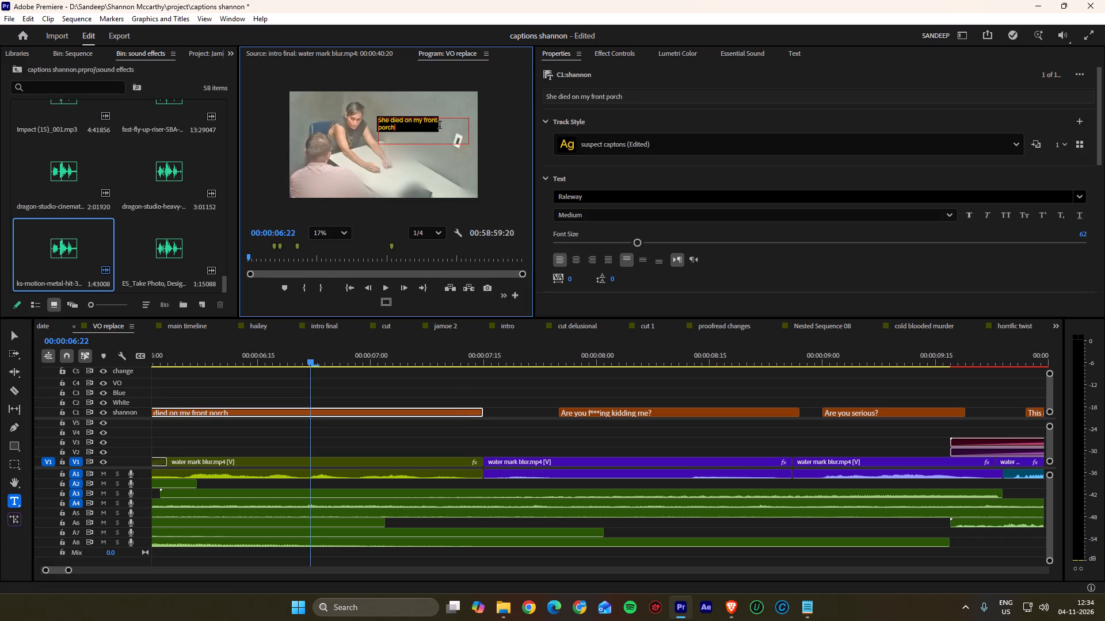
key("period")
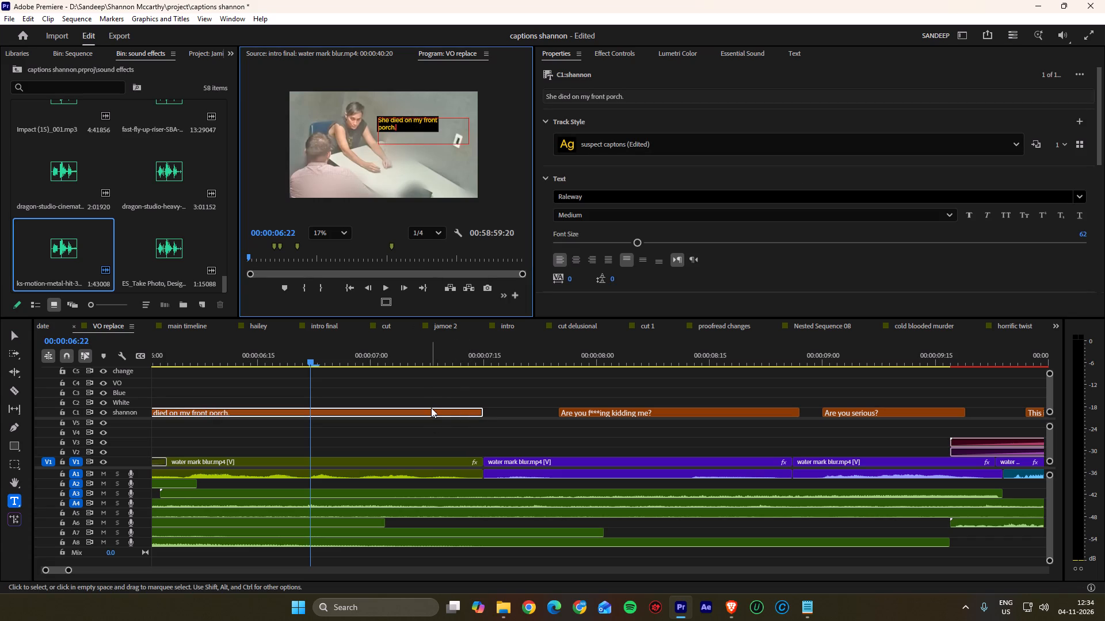
left_click(425, 389)
Extend the start of the "Are you f***ing kidding me?" caption back to 00:00:07:17.
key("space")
scroll(424, 388, "down", 7)
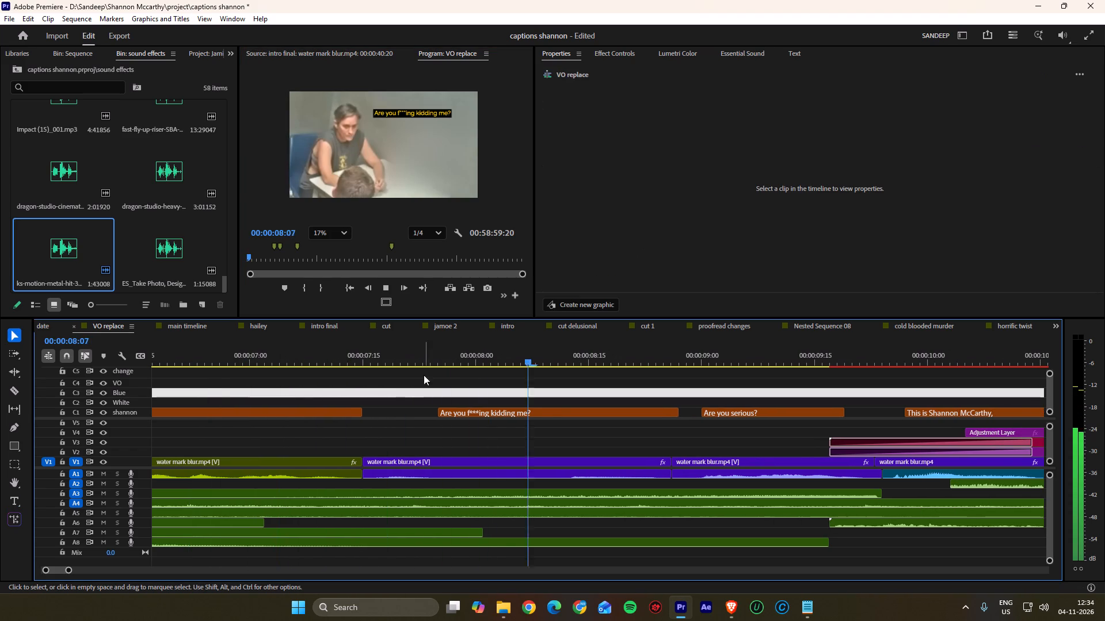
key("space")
left_click_drag(403, 361, 382, 366)
left_click_drag(439, 412, 409, 411)
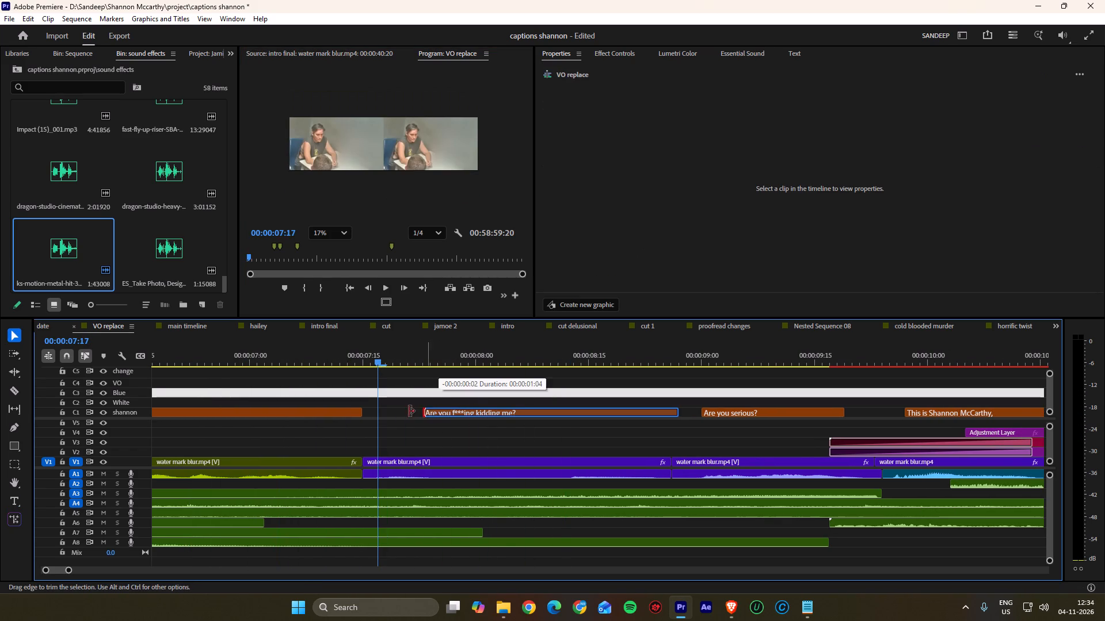
left_click_drag(409, 411, 376, 411)
left_click(395, 395)
Play back the "Are you f***ing kidding me?" and "Are you serious?" captions to check their timing.
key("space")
scroll(383, 405, "down", 7)
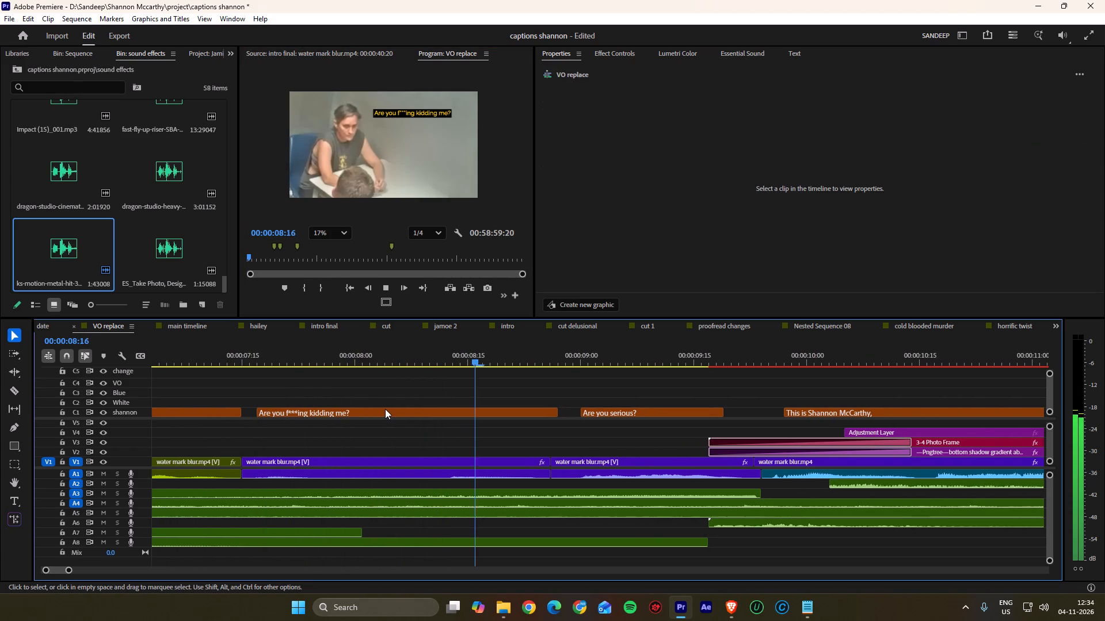
scroll(385, 409, "down", 9)
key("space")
left_click_drag(433, 358, 426, 363)
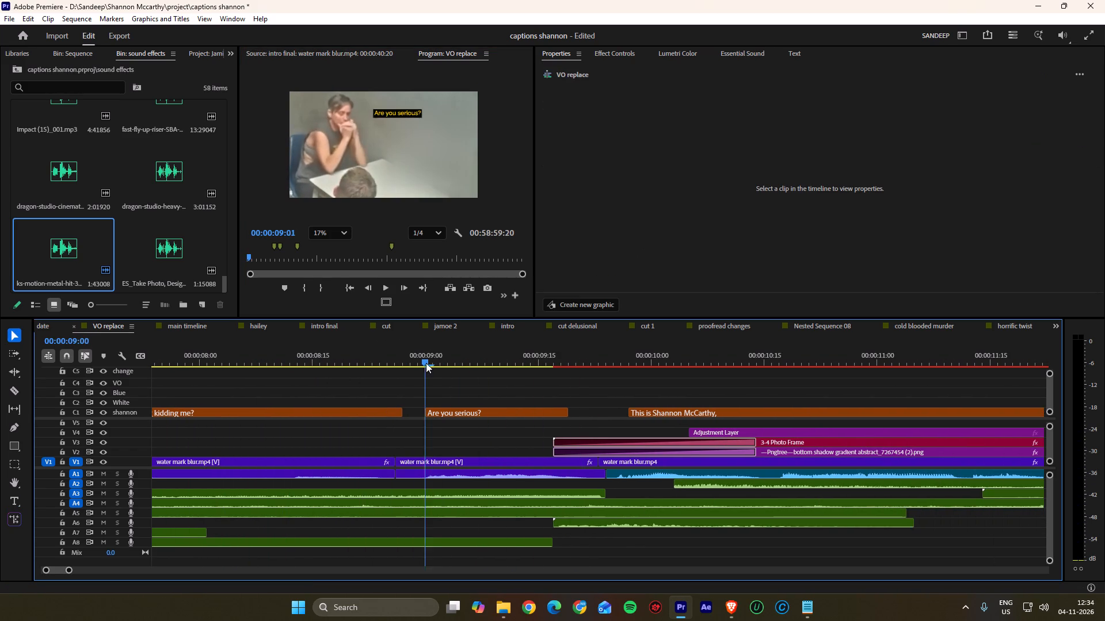
left_click_drag(426, 363, 427, 364)
left_click(444, 413)
left_click(448, 389)
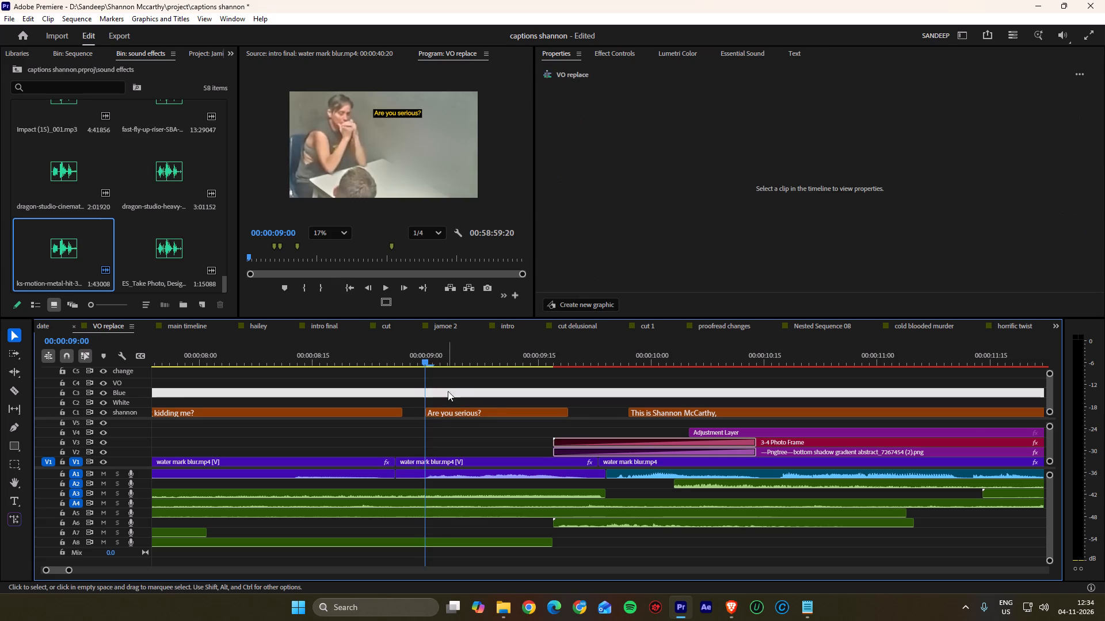
Replay the section from "stepping over it." into "Are you f***ing kidding me?" to check the revised captions.
scroll(452, 397, "down", 7, "alt")
scroll(469, 453, "up", 3, "alt")
scroll(469, 453, "down", 8, "alt")
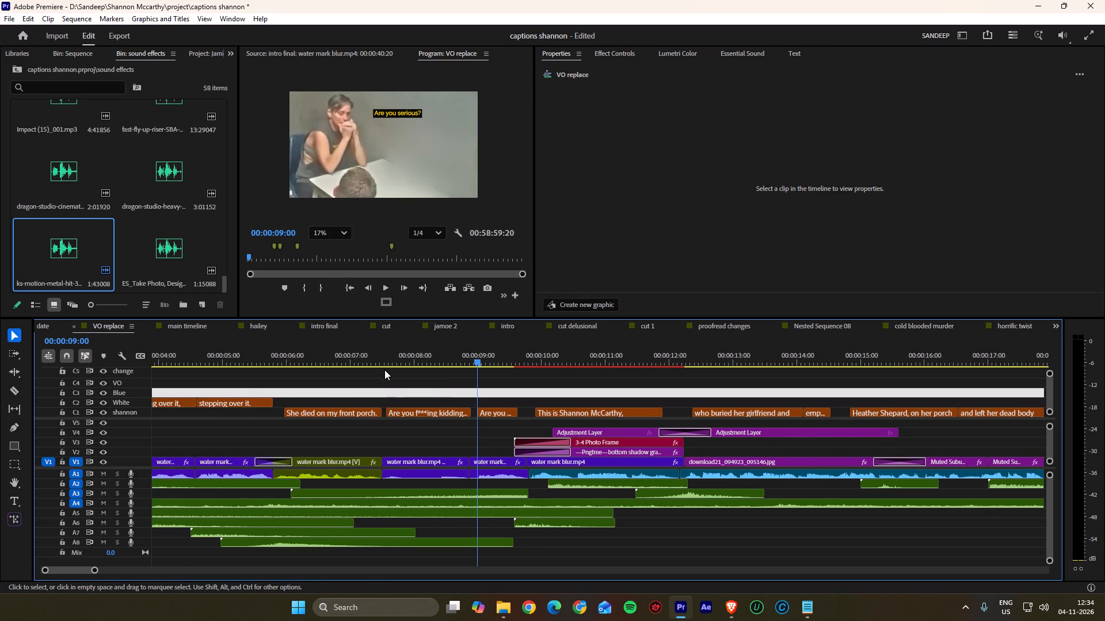
left_click_drag(365, 344, 214, 357)
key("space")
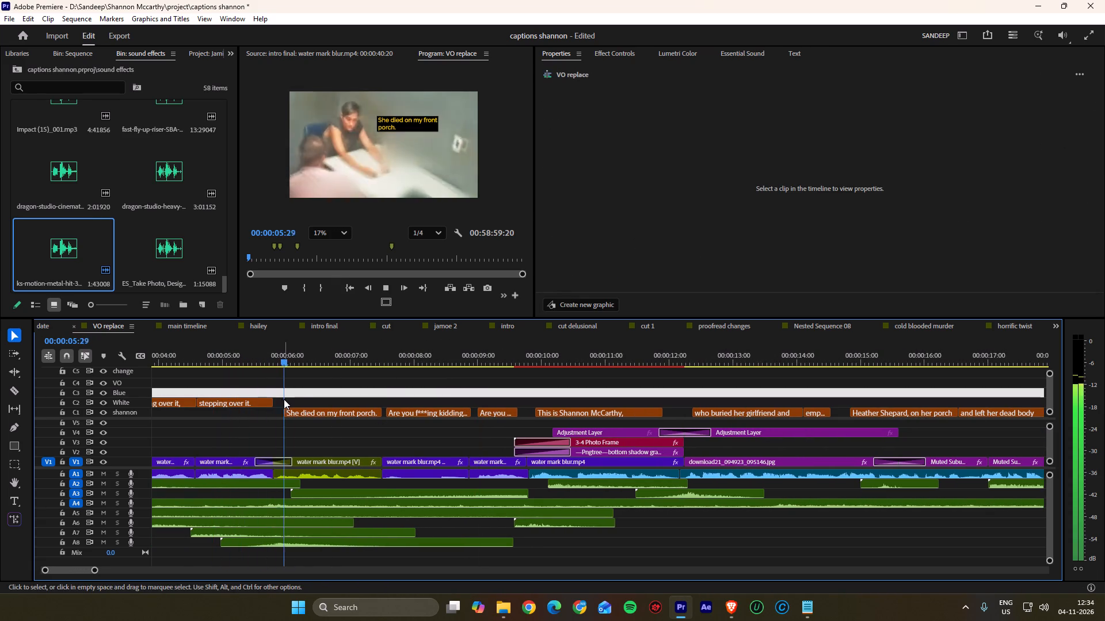
scroll(303, 400, "up", 4, "alt")
scroll(378, 409, "down", 3)
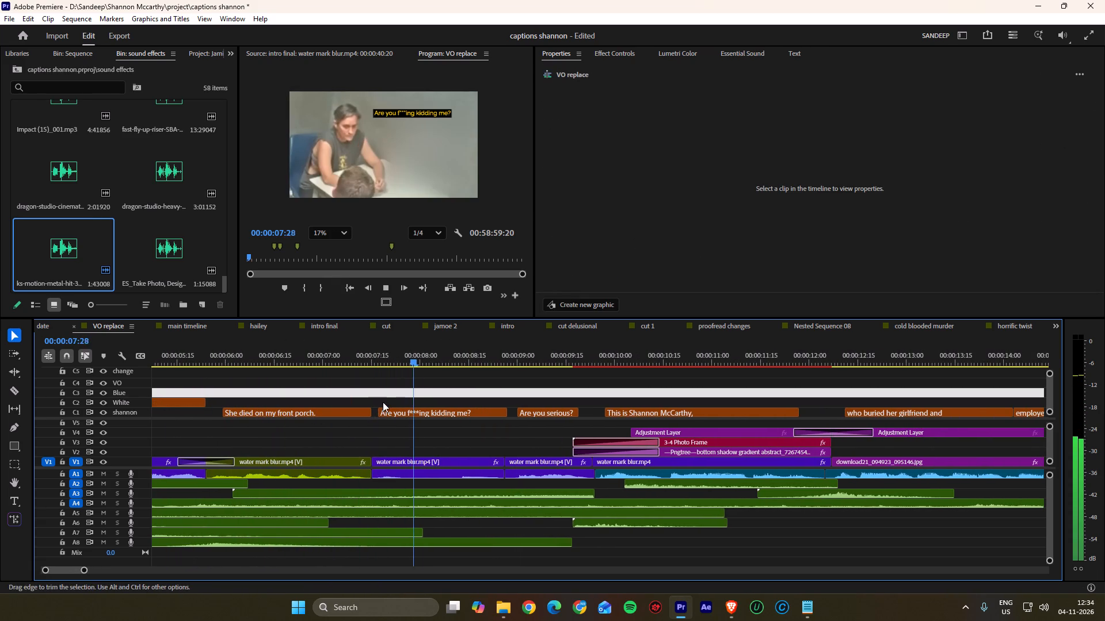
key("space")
left_click_drag(393, 358, 367, 359)
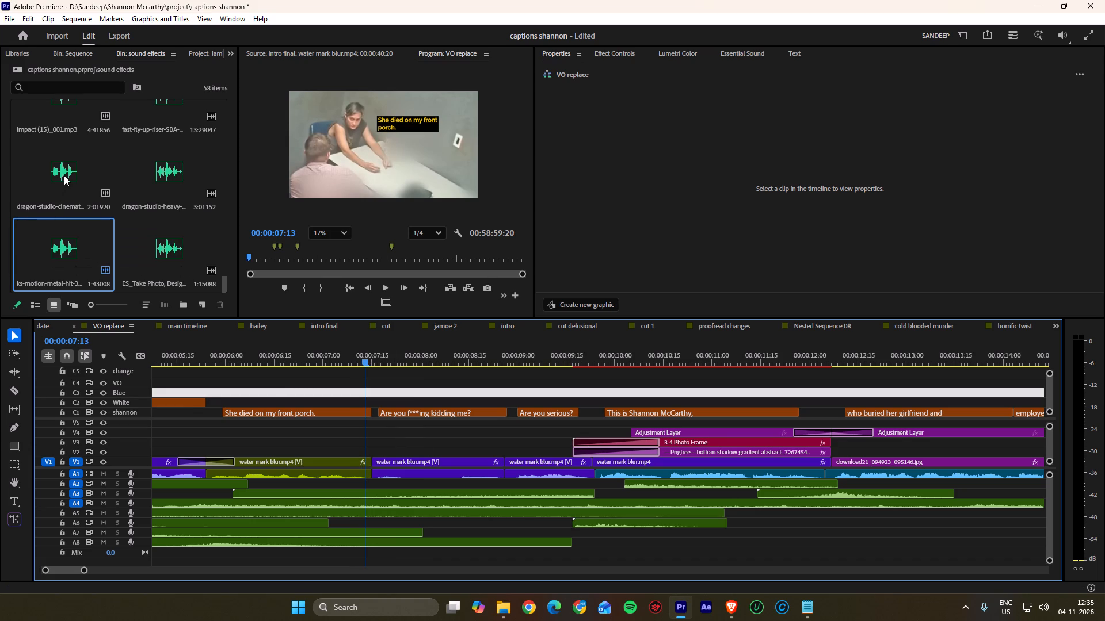
Play up to the "Are you serious?" shot and trim the start of its video and audio to 00:00:08:28.
scroll(494, 388, "up", 9, "alt")
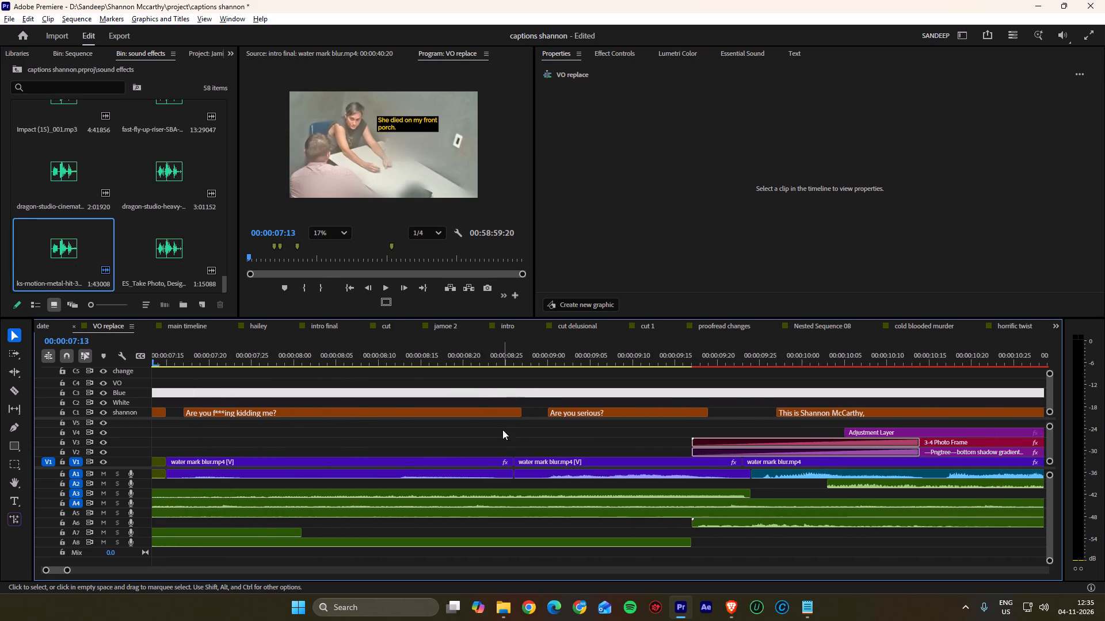
scroll(502, 430, "up", 3, "alt")
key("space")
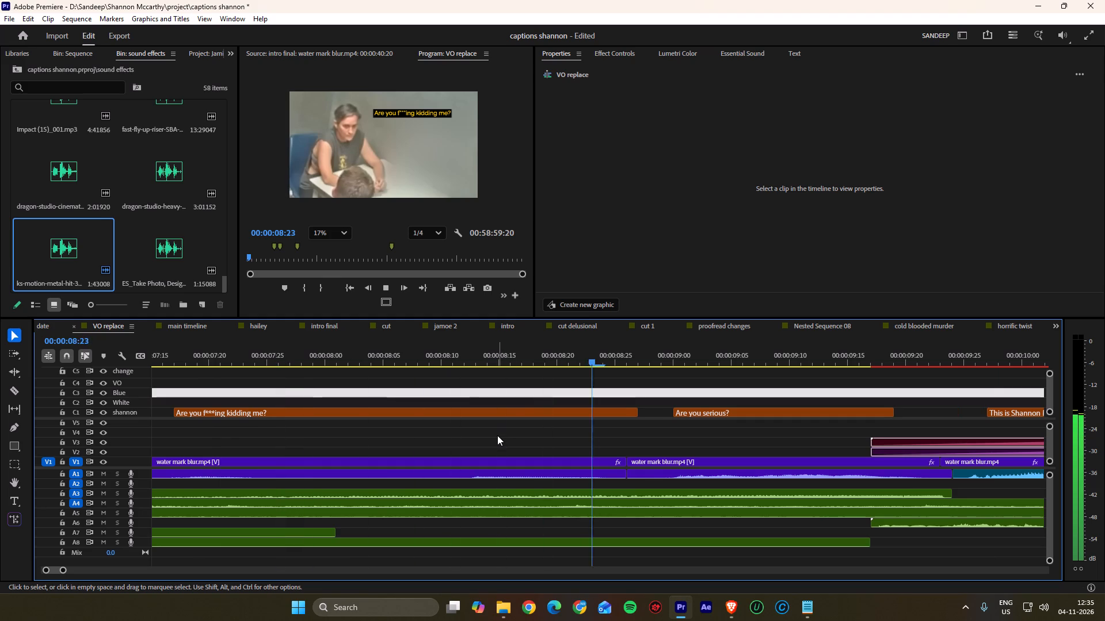
scroll(497, 435, "down", 4)
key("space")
left_click_drag(618, 359, 586, 361)
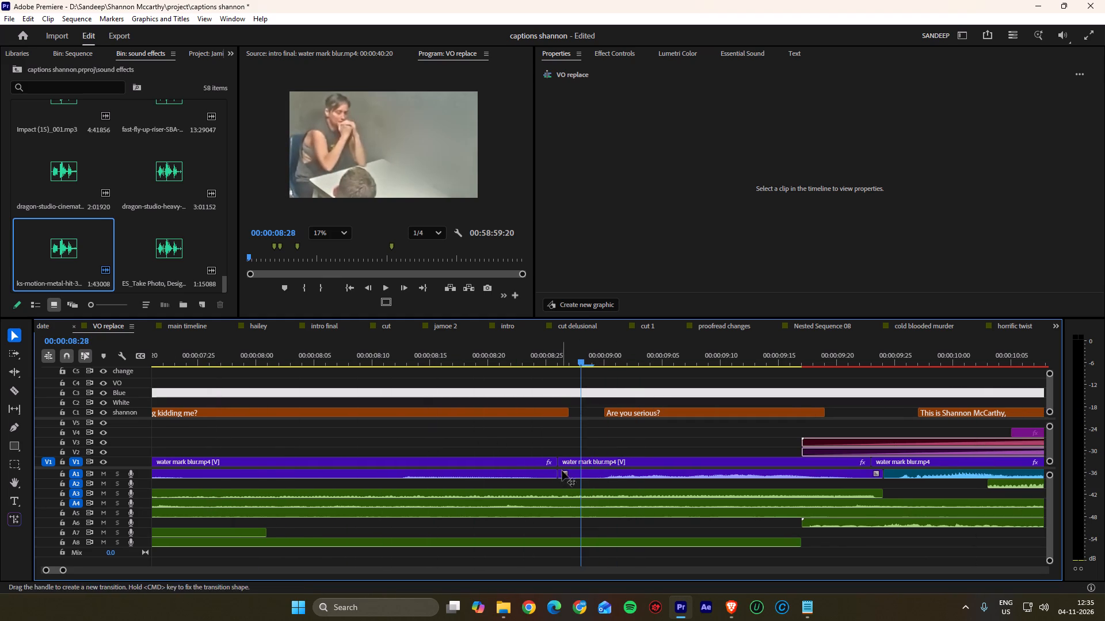
left_click_drag(561, 466, 583, 465)
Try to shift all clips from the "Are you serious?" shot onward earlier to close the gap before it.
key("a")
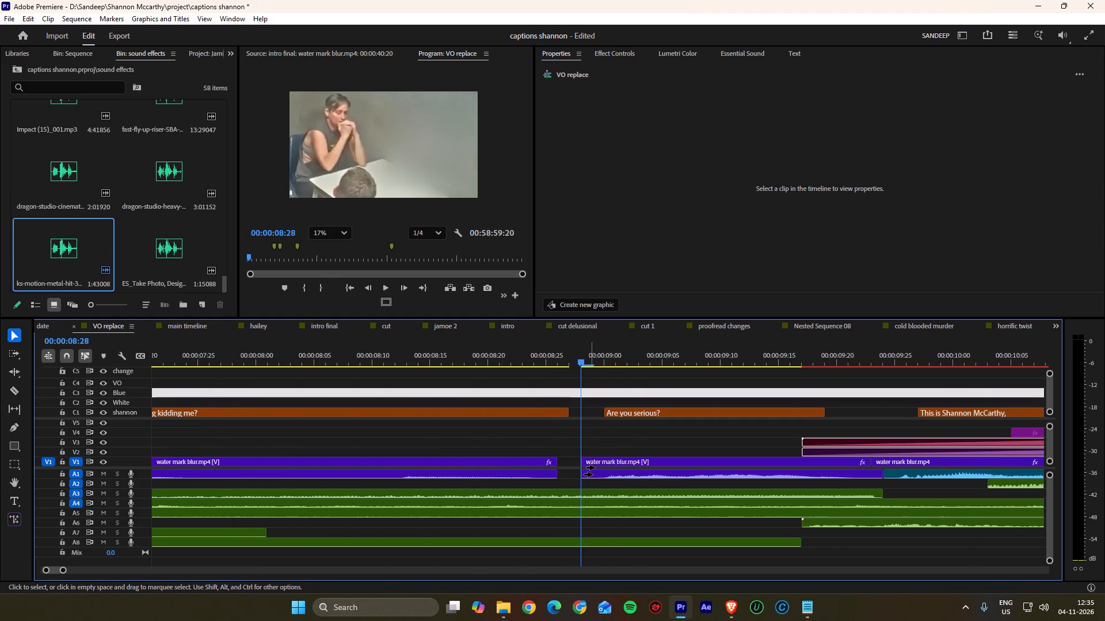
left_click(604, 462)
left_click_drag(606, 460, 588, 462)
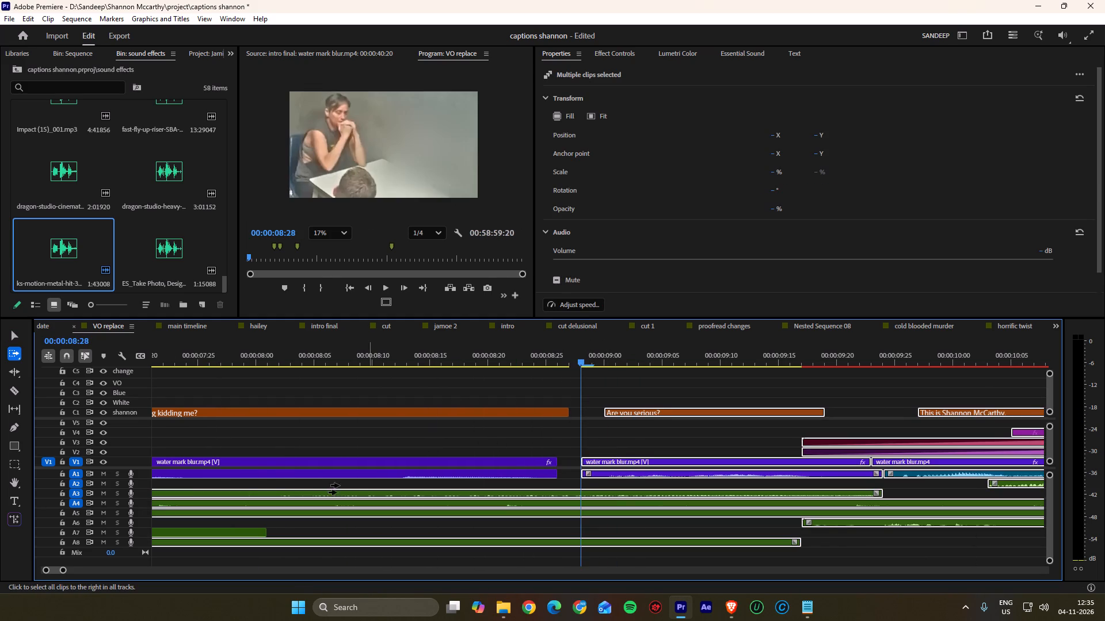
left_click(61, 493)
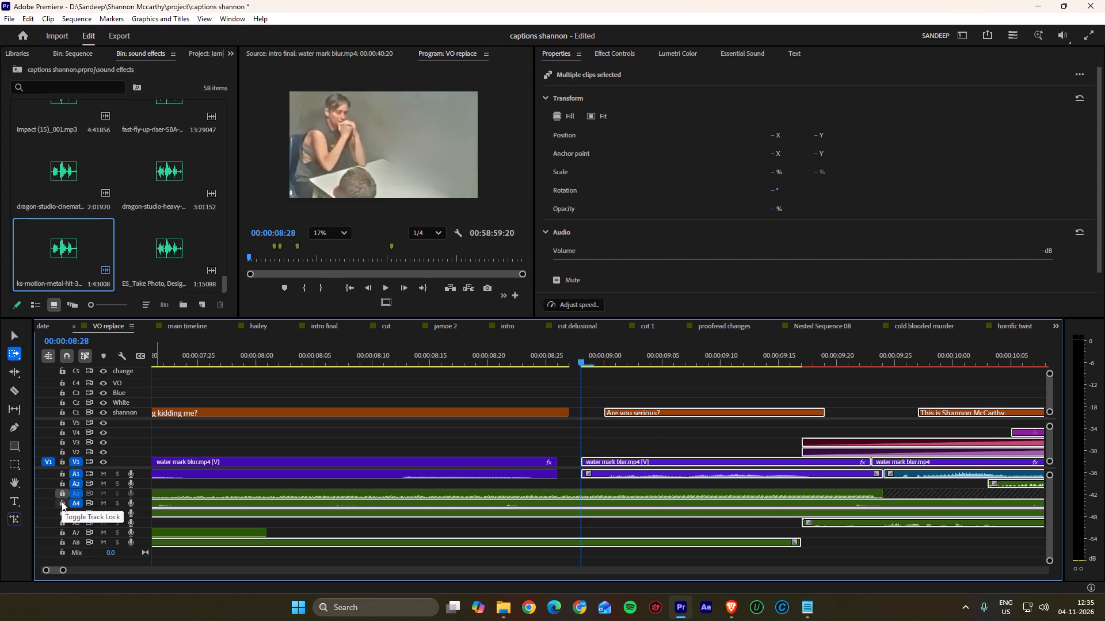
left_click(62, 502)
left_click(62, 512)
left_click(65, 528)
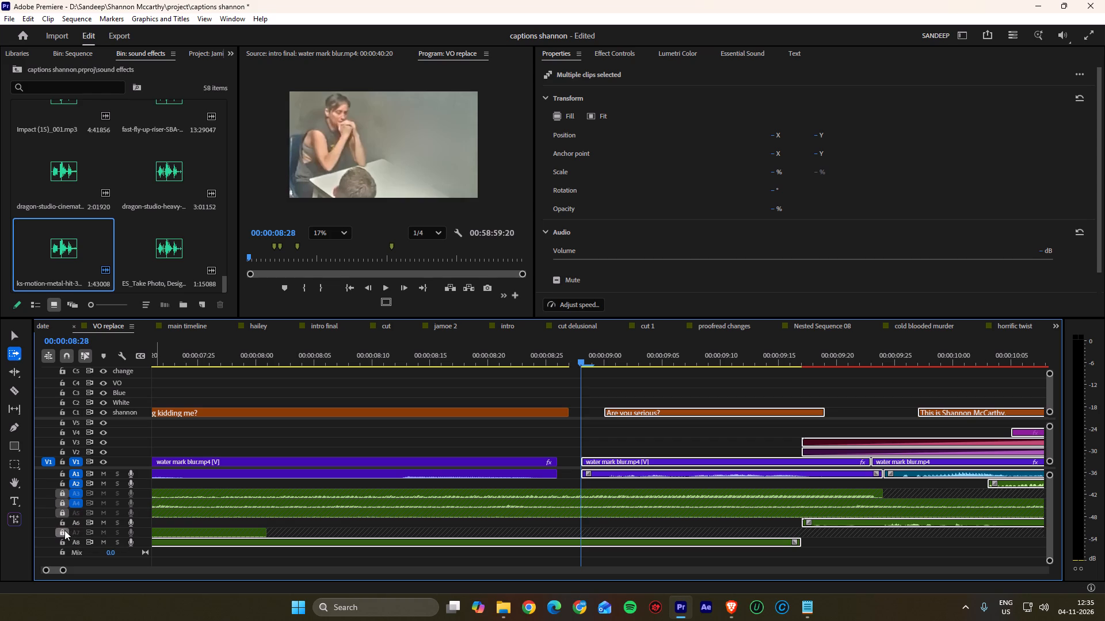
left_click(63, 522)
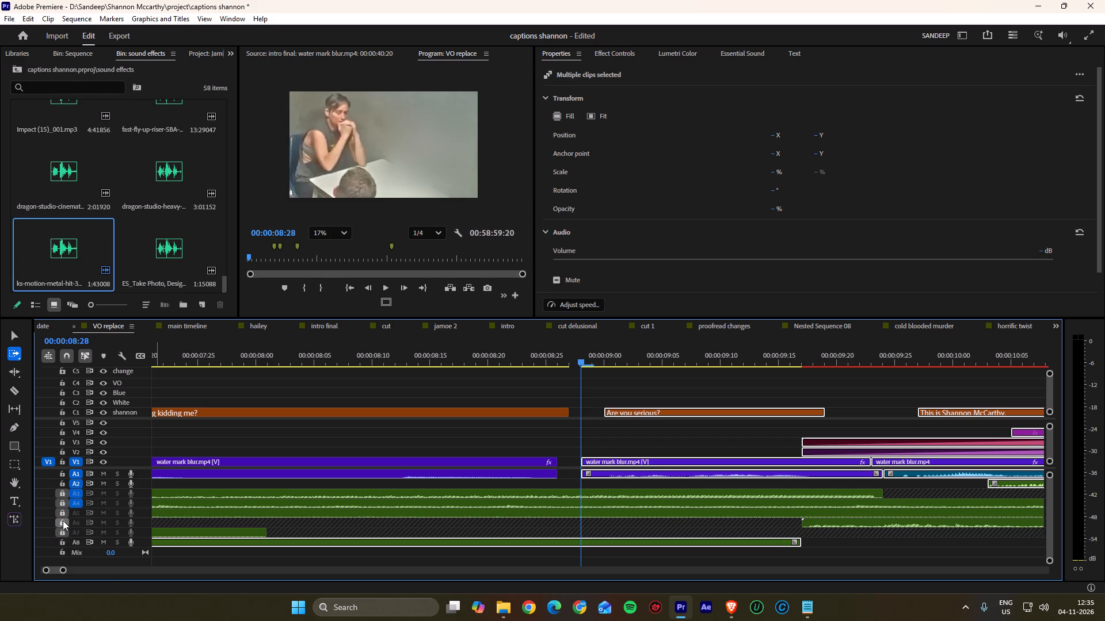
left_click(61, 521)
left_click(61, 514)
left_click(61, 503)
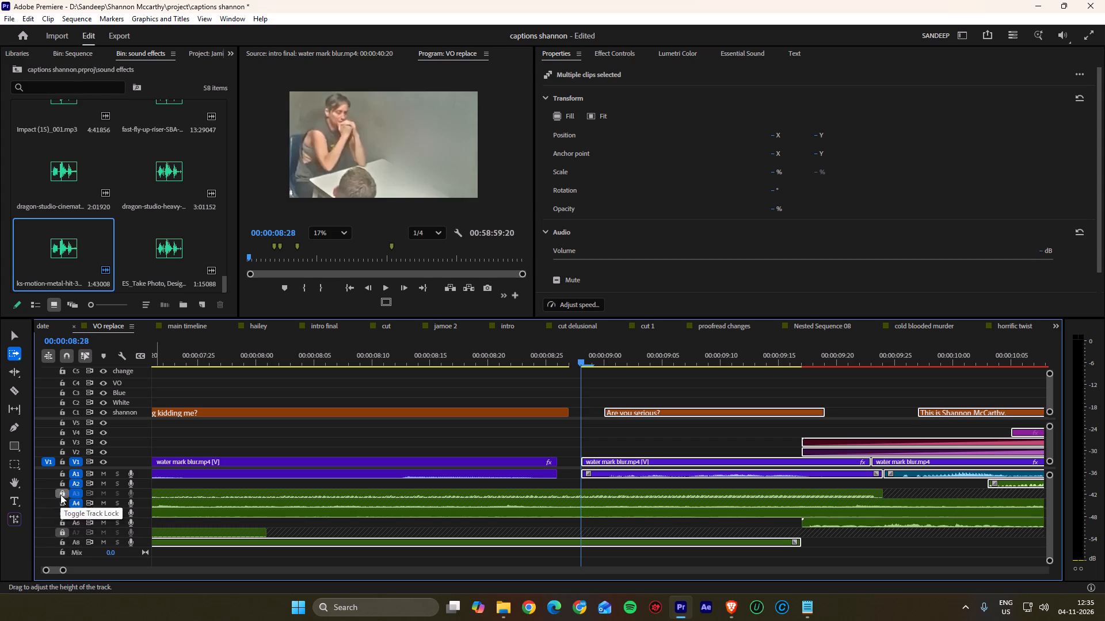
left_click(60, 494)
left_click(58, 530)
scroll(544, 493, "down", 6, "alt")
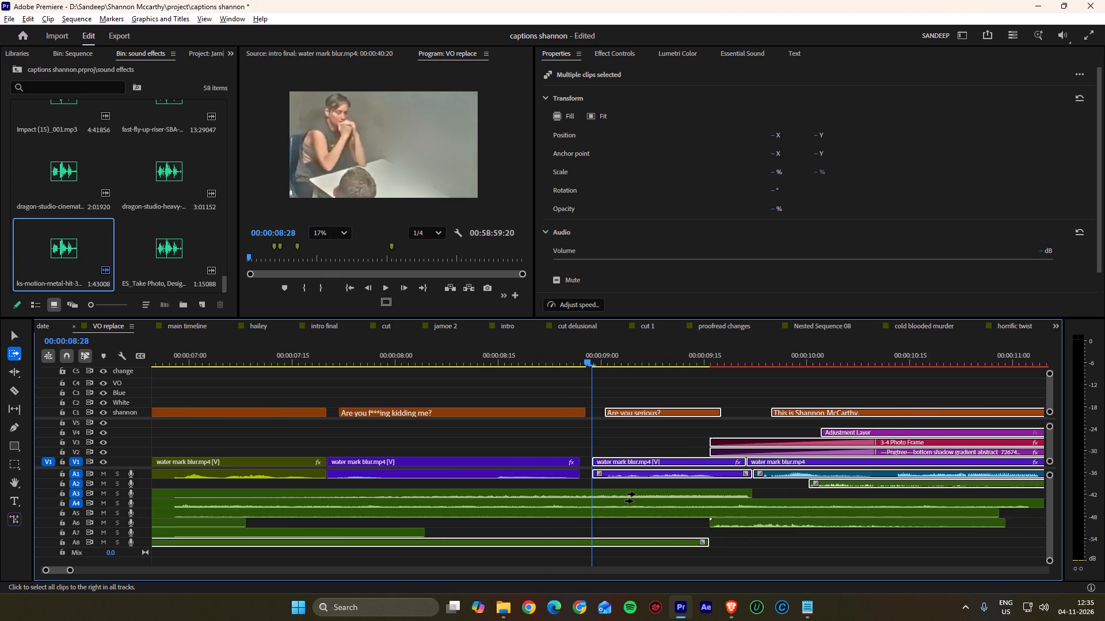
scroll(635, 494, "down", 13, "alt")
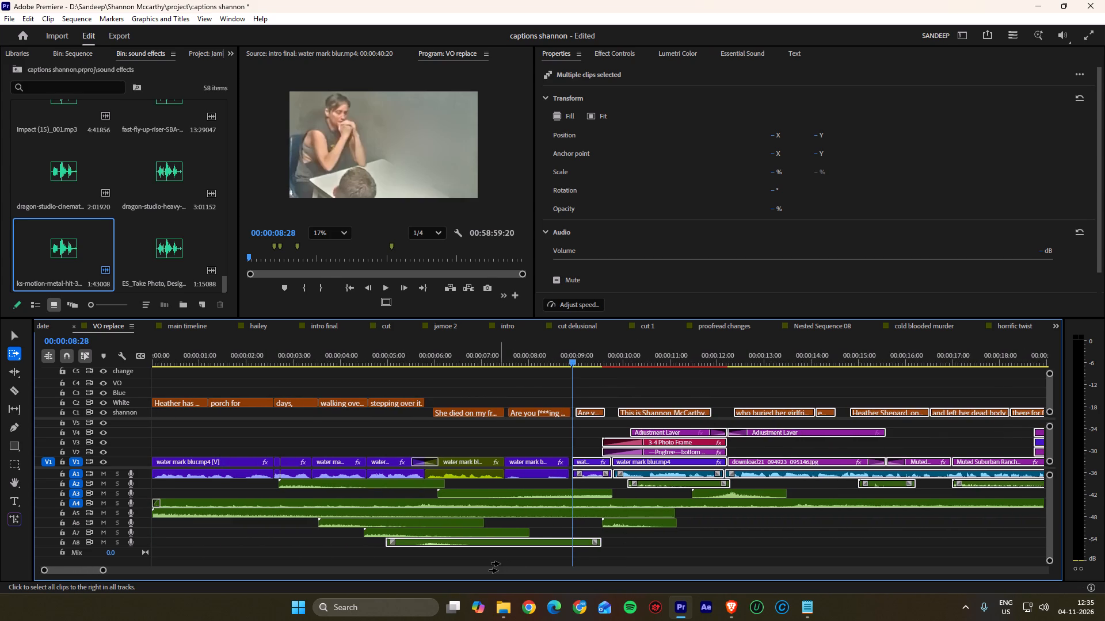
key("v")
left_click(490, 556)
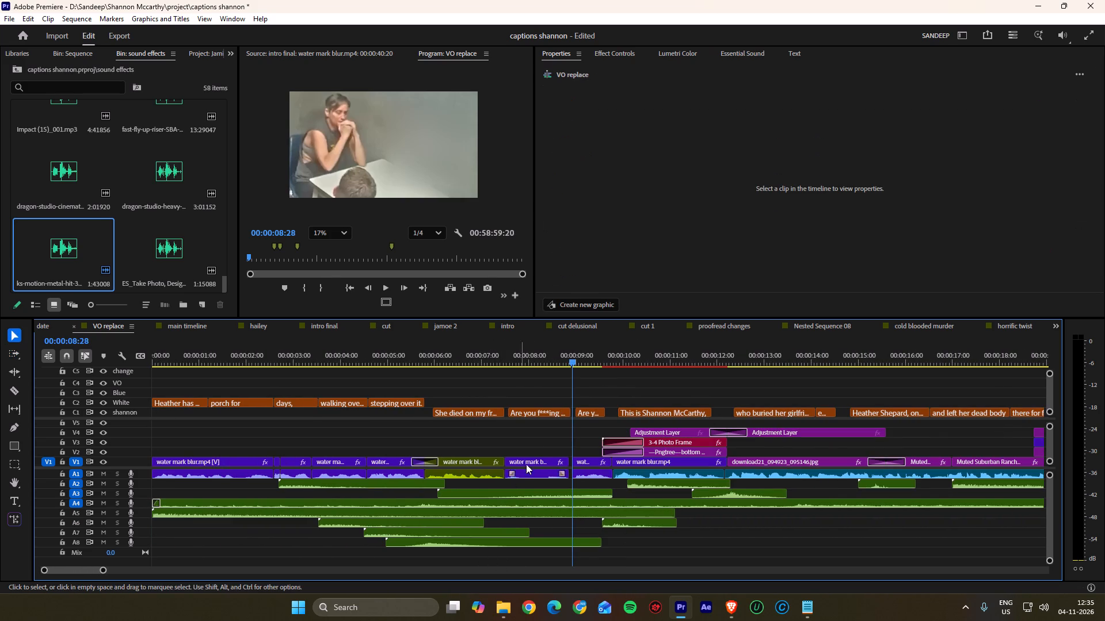
Disable the long true-crime music clip on A4 and the cinematic boom sound effect on A5.
left_click(581, 502)
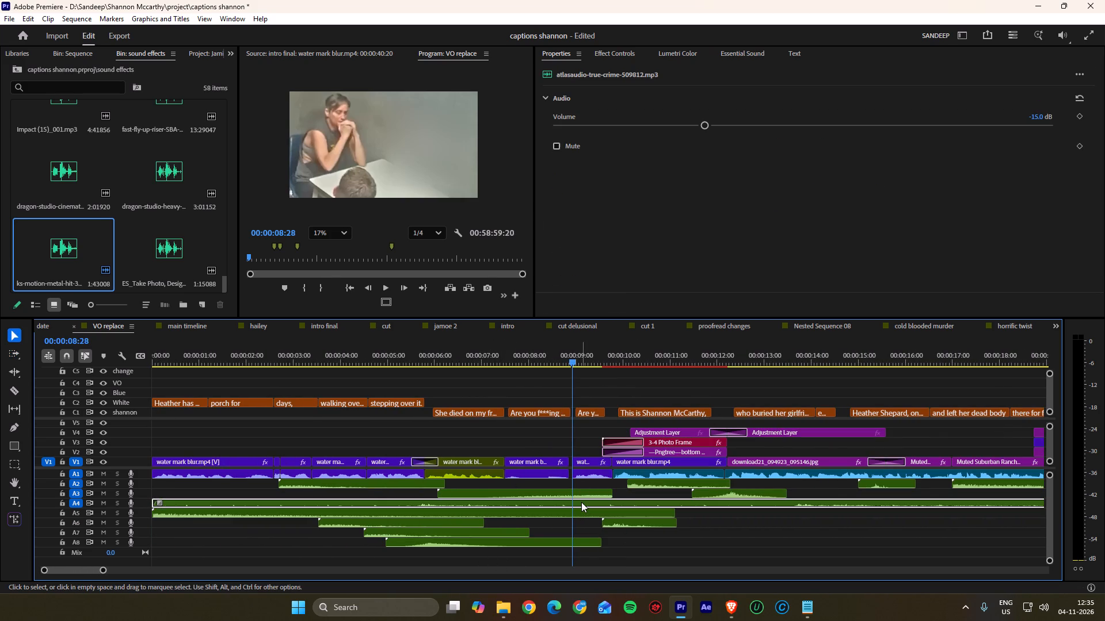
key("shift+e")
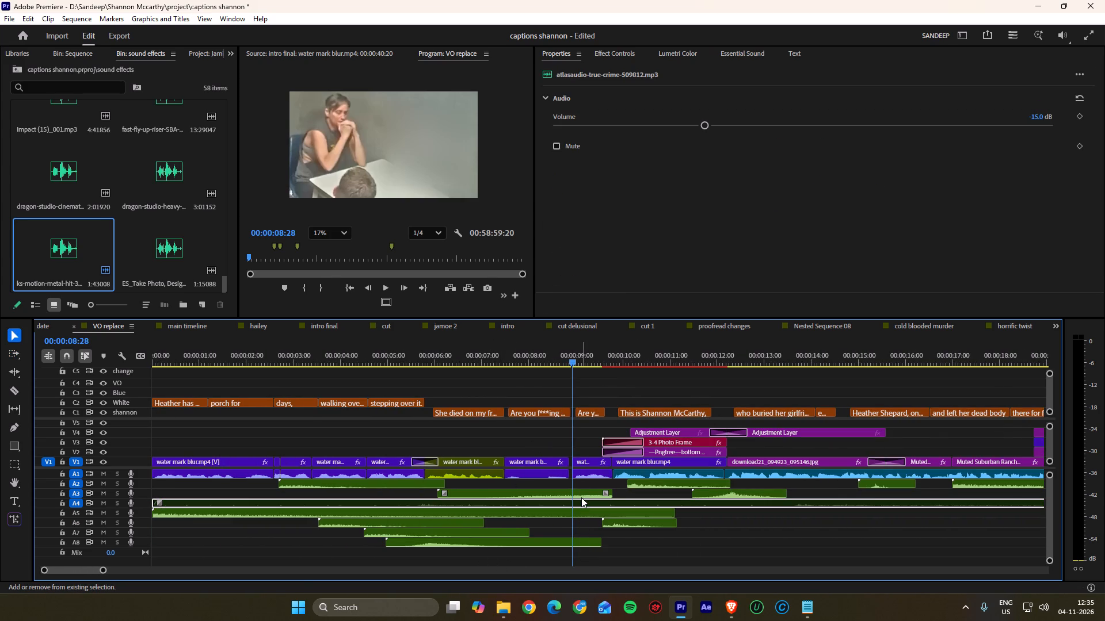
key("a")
left_click(585, 462)
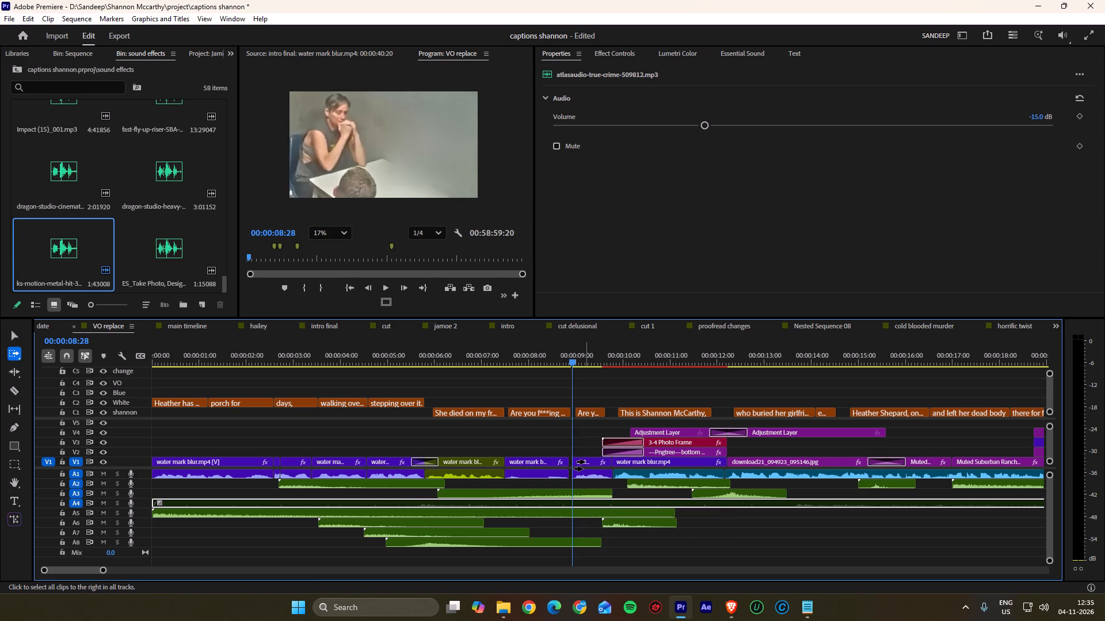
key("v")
left_click(554, 532)
left_click(554, 513)
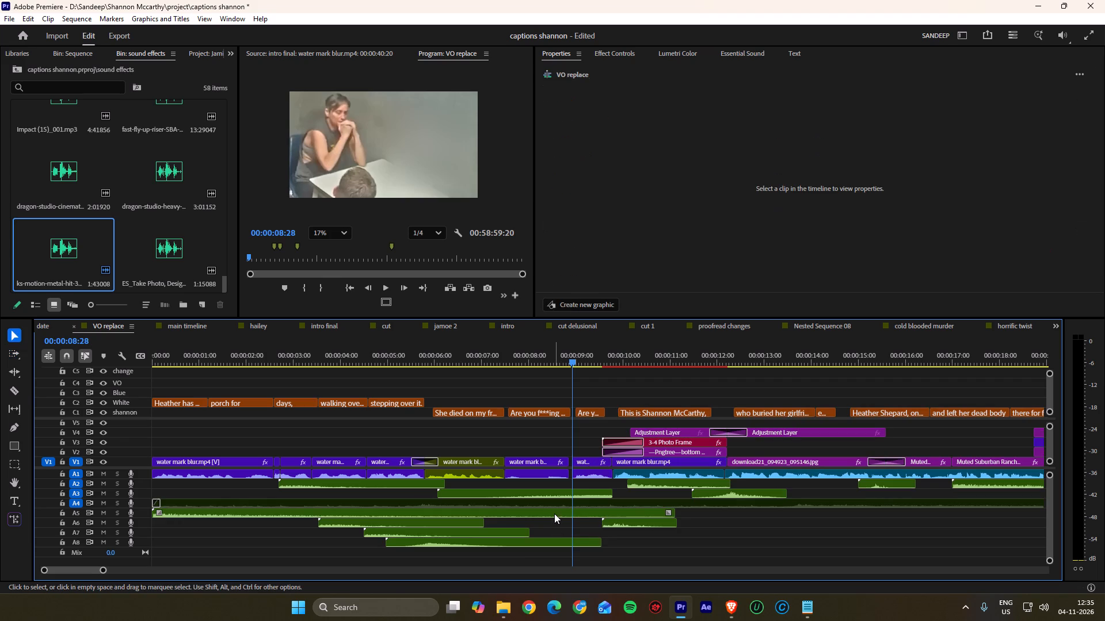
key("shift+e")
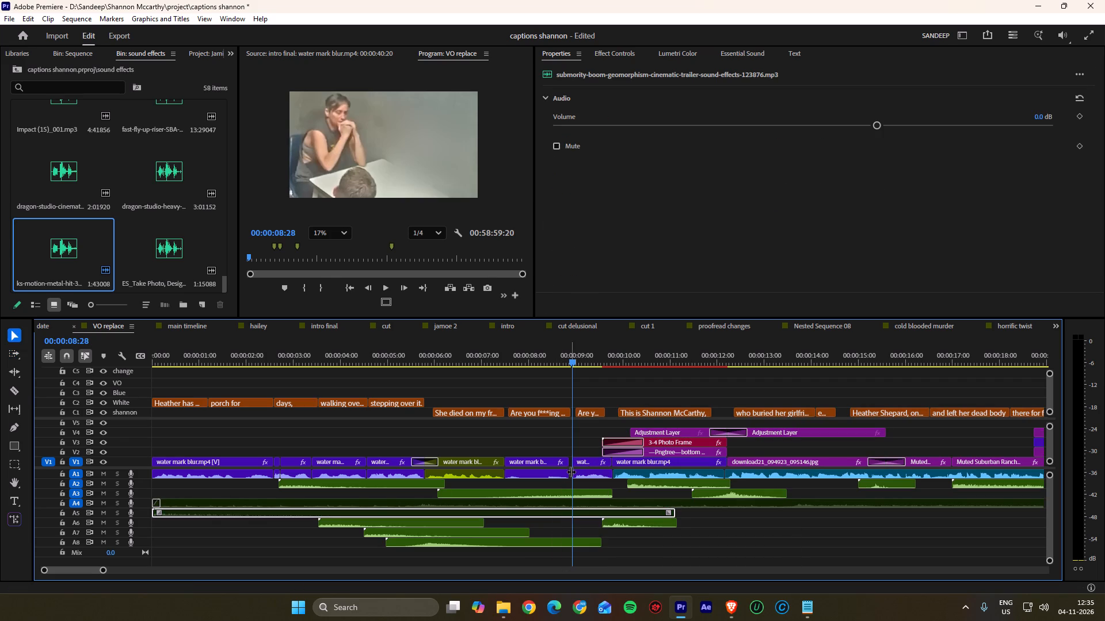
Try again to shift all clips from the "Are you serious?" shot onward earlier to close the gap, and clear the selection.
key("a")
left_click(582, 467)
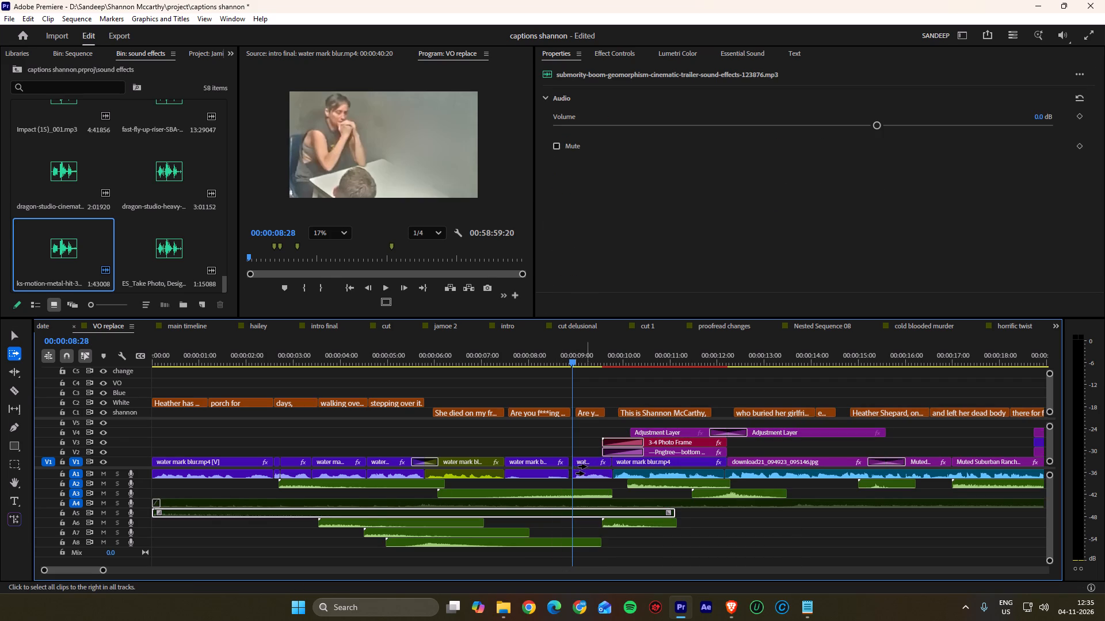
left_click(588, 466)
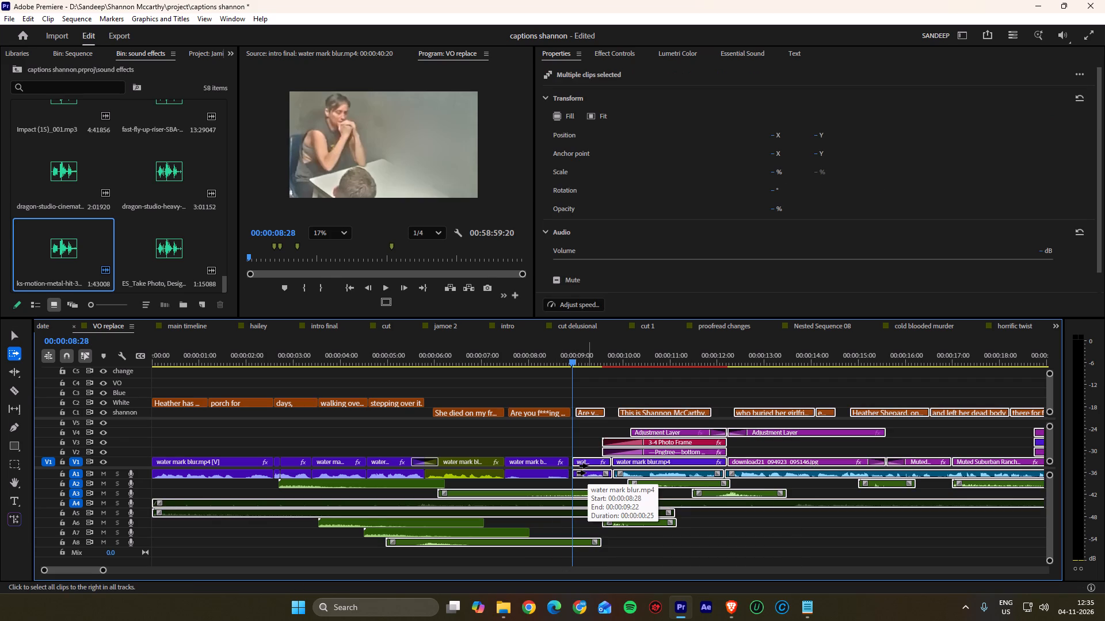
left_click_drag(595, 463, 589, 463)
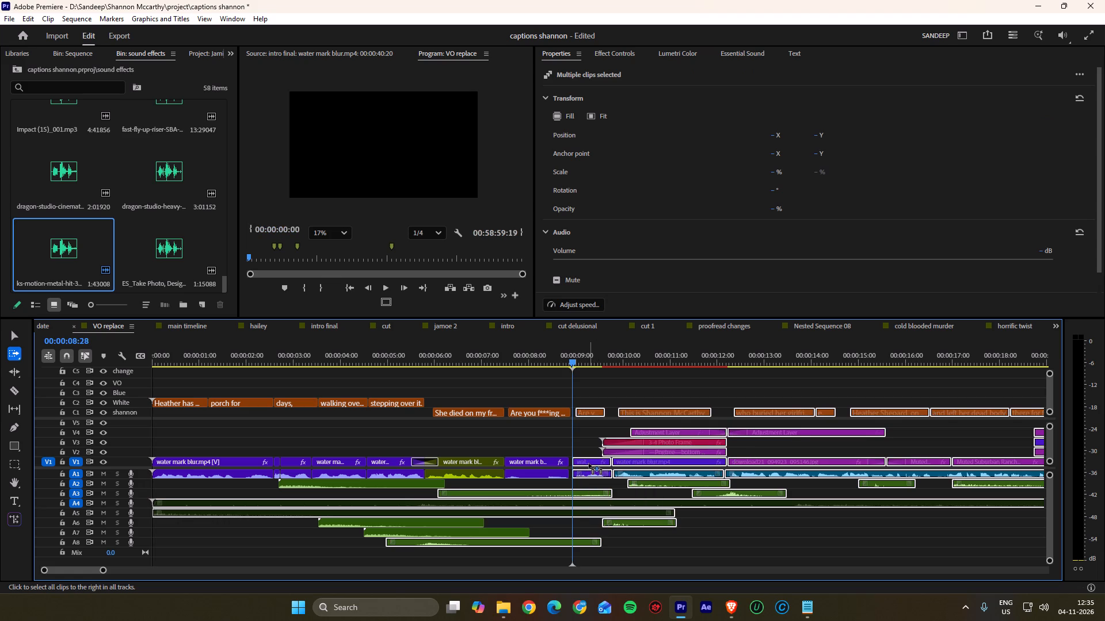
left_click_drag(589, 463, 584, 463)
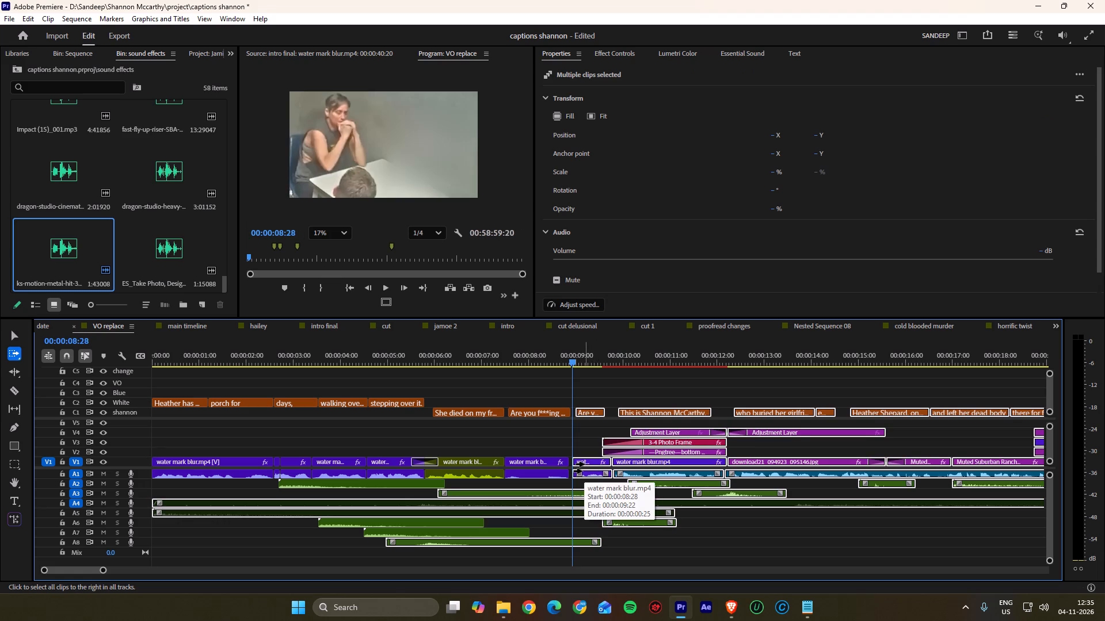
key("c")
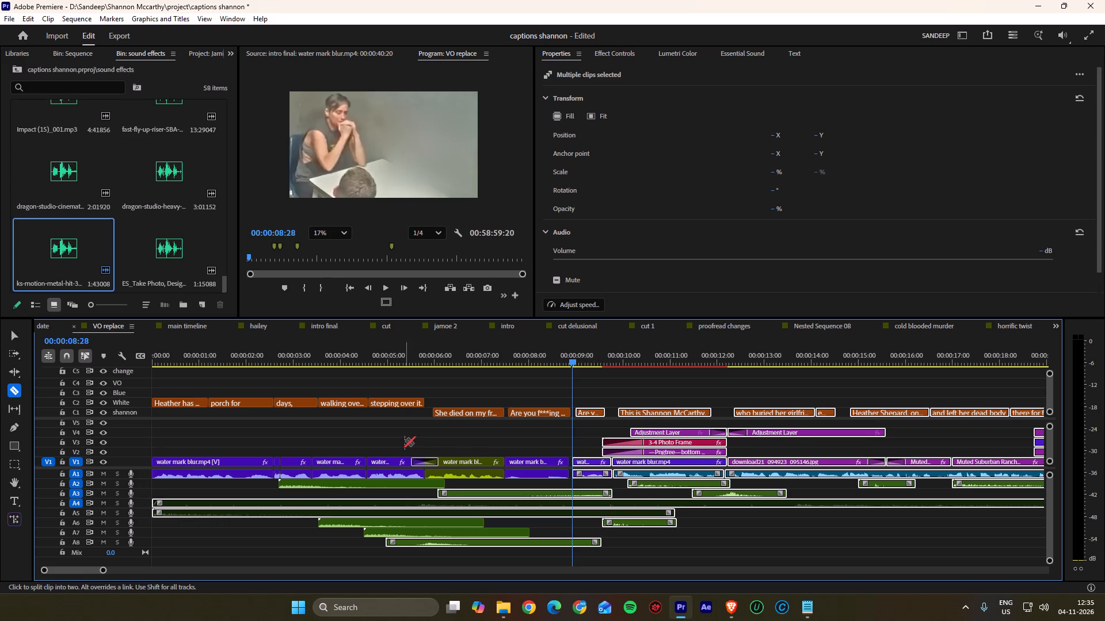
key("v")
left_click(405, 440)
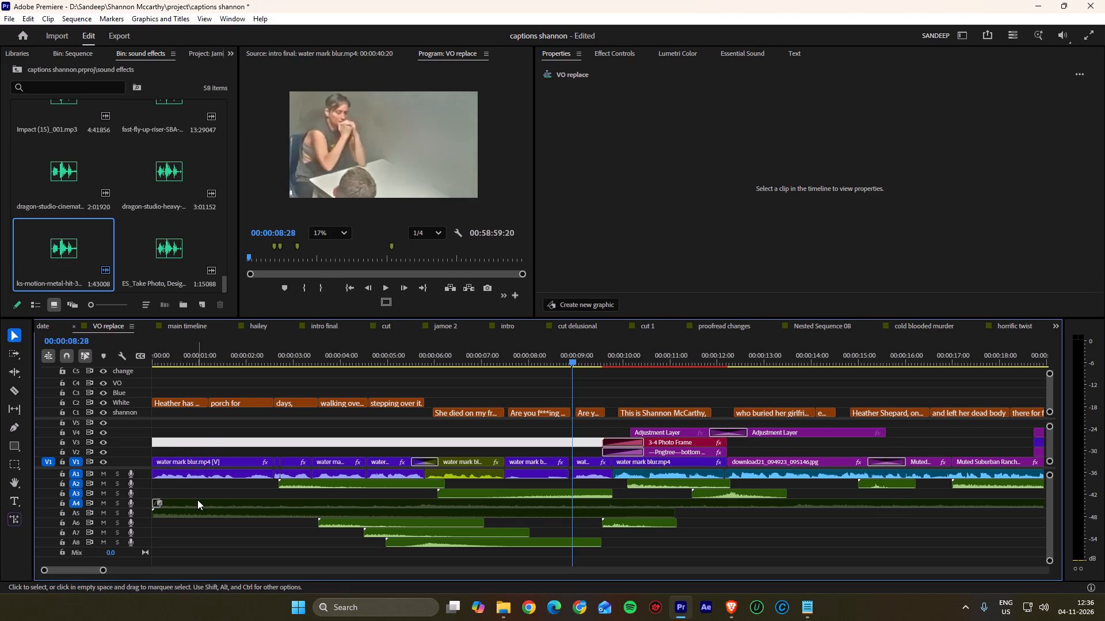
Trim the start of the "Are you serious?" shot's video and audio one frame to 00:00:08:29.
scroll(413, 506, "down", 3, "alt")
scroll(455, 467, "up", 4, "alt")
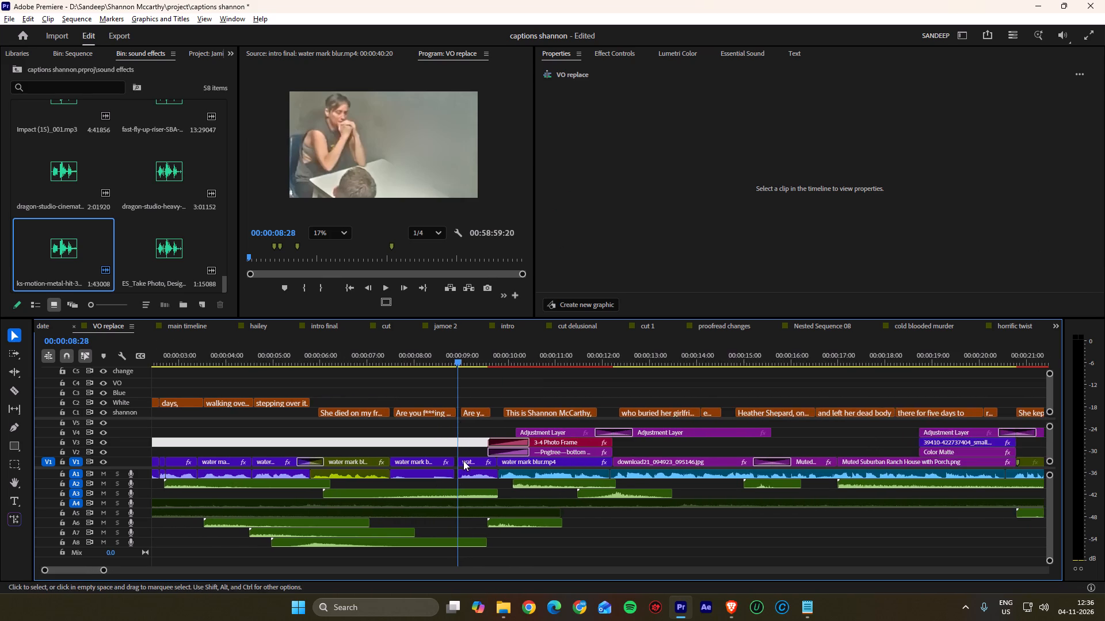
scroll(463, 461, "up", 16, "alt")
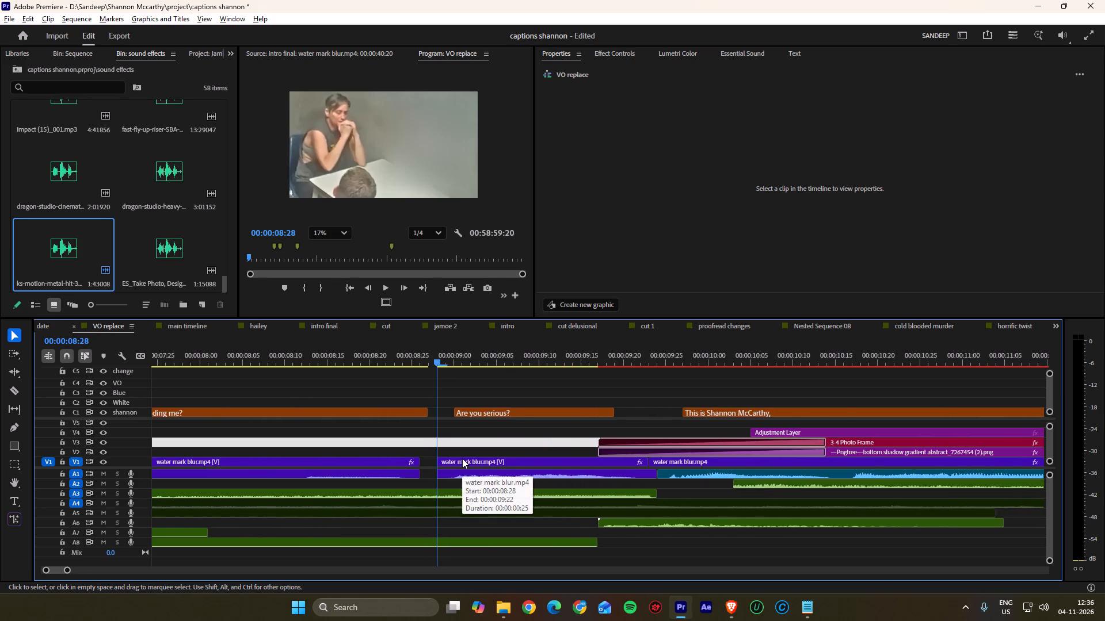
scroll(462, 458, "up", 5, "alt")
left_click_drag(432, 459, 451, 458)
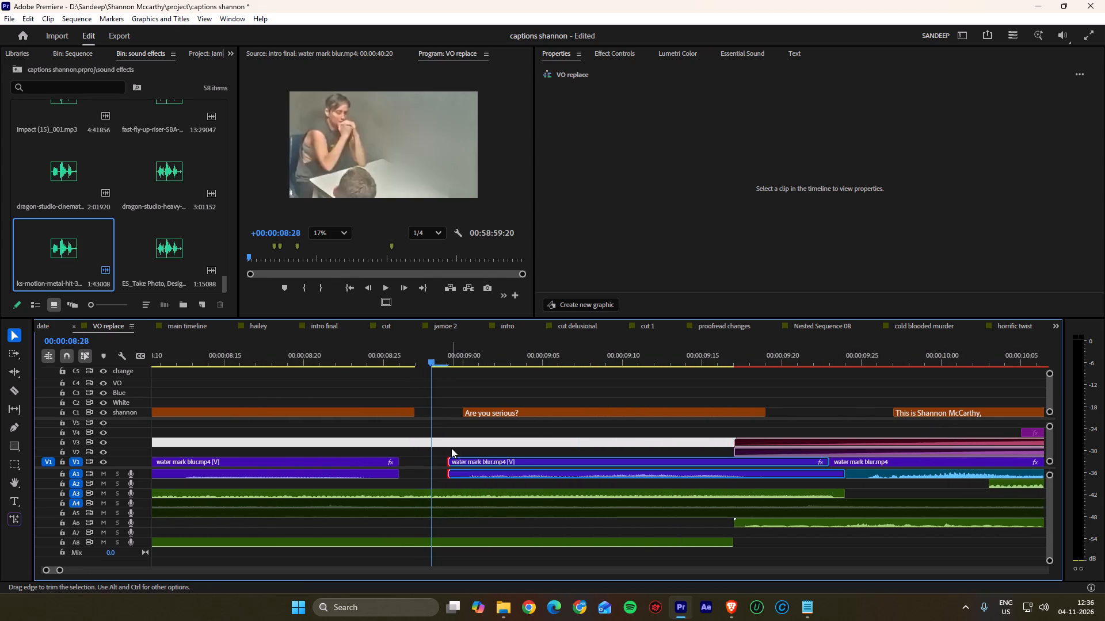
left_click(451, 448)
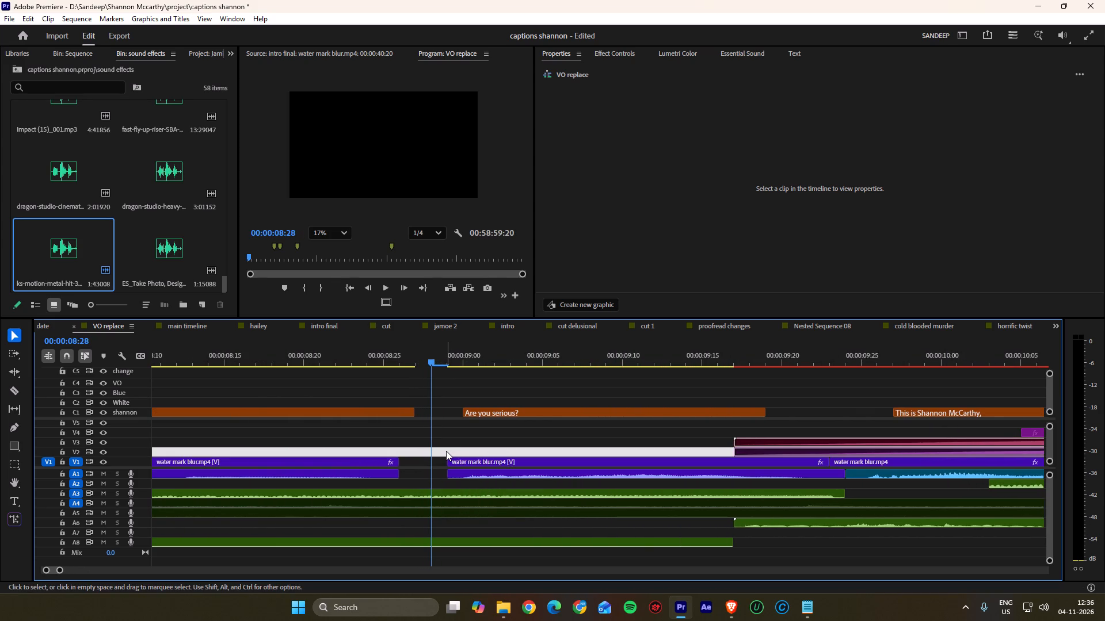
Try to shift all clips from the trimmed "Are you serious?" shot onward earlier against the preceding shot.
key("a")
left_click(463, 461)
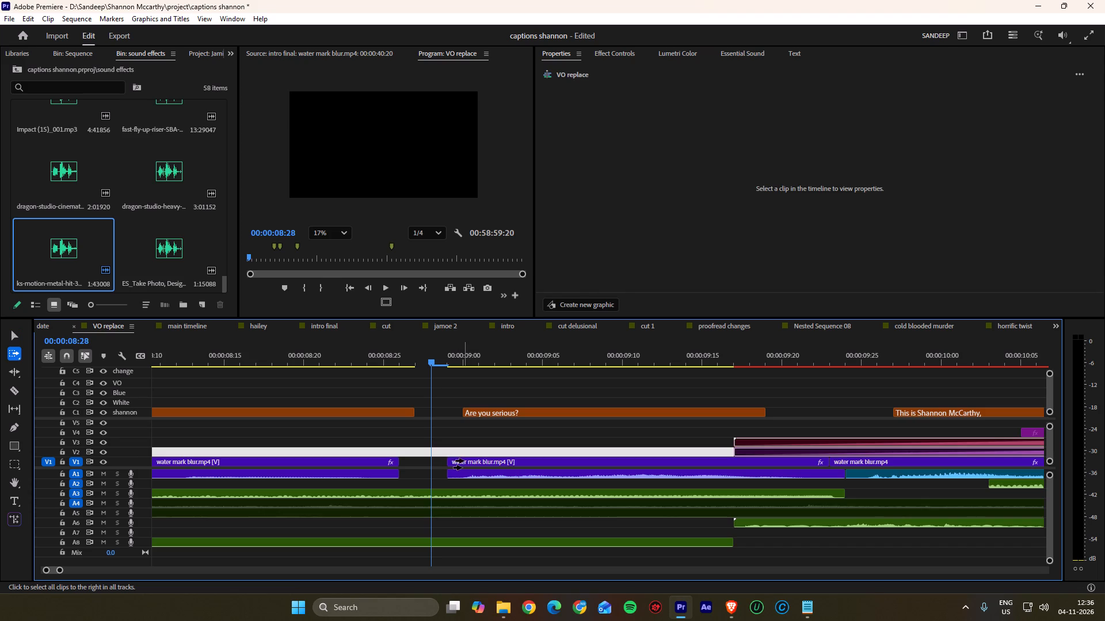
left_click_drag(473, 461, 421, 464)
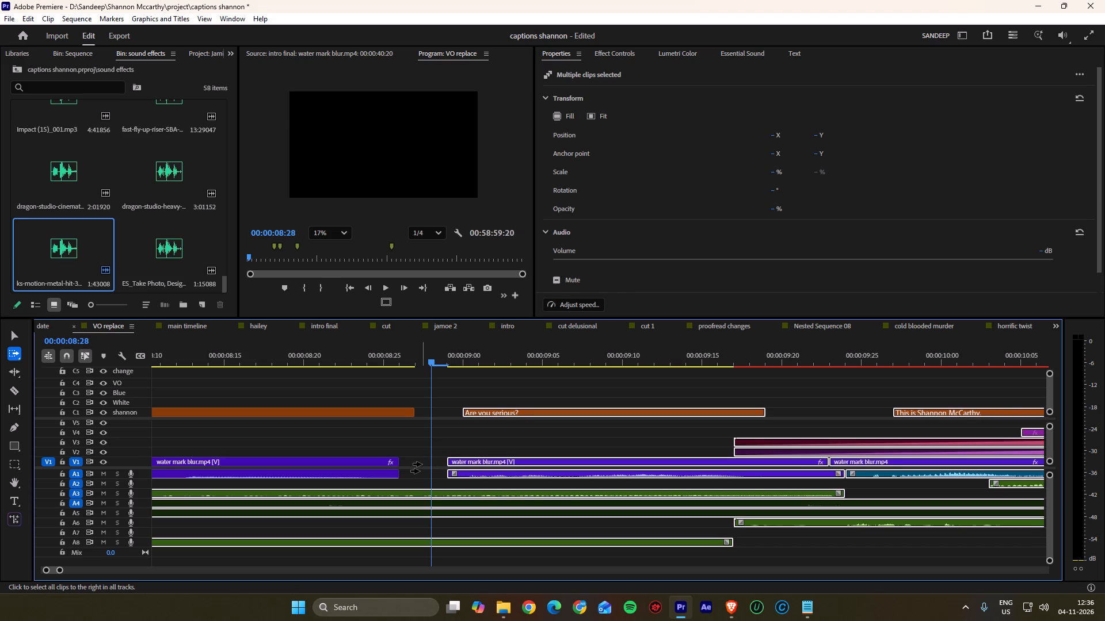
Lock audio track A4 so that its long music clip is excluded from the shift.
scroll(530, 479, "down", 12, "alt")
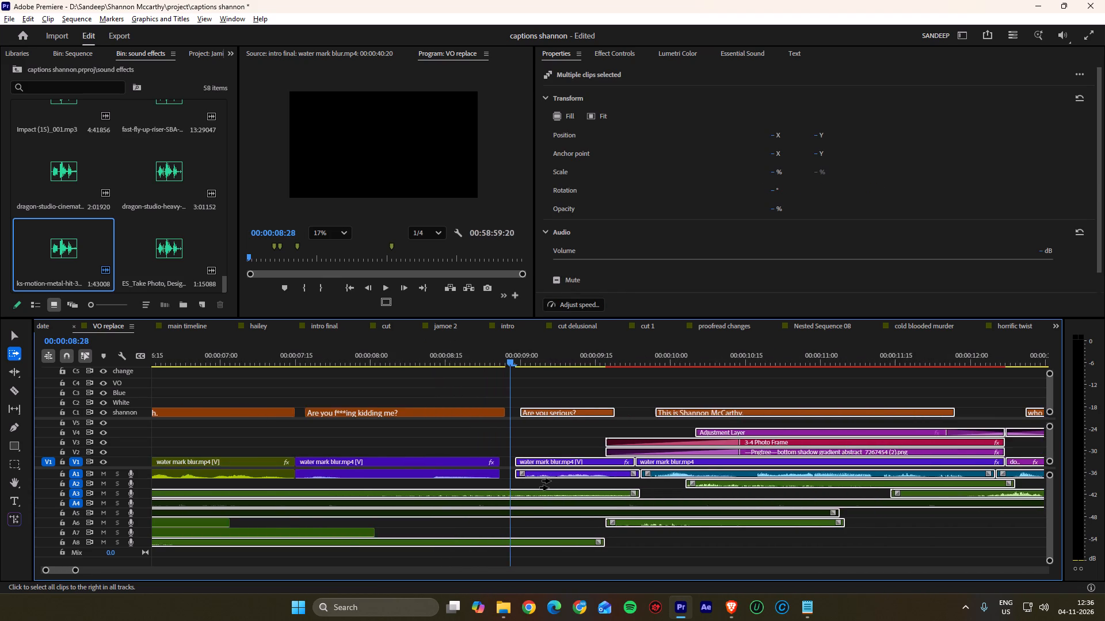
scroll(550, 481, "down", 20, "alt")
scroll(550, 481, "down", 1, "alt")
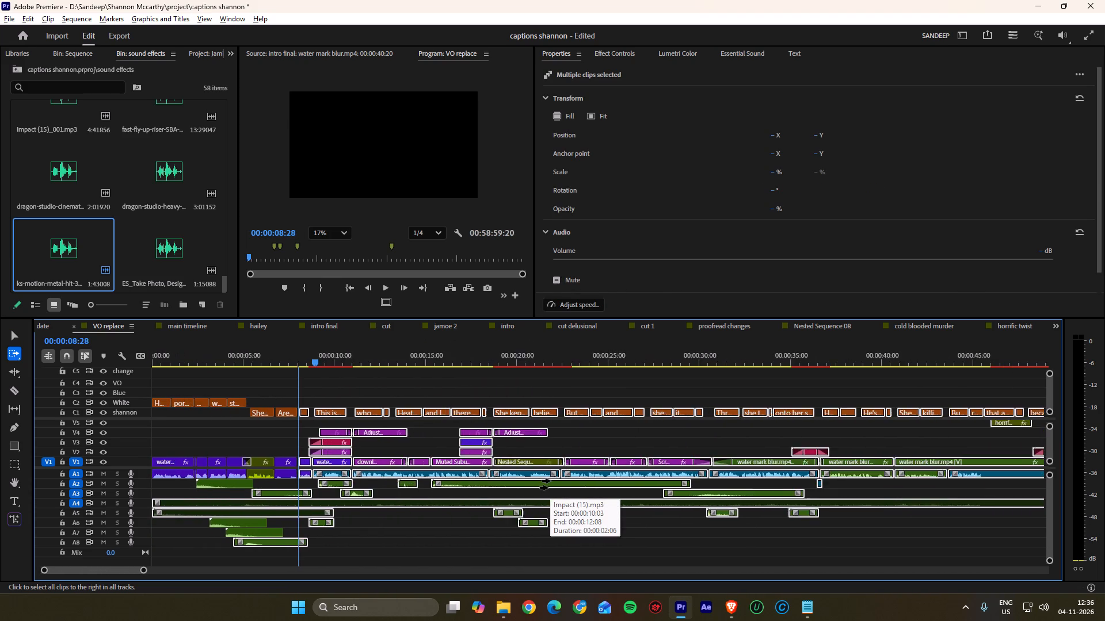
scroll(550, 481, "down", 18, "alt")
scroll(458, 513, "down", 13, "alt")
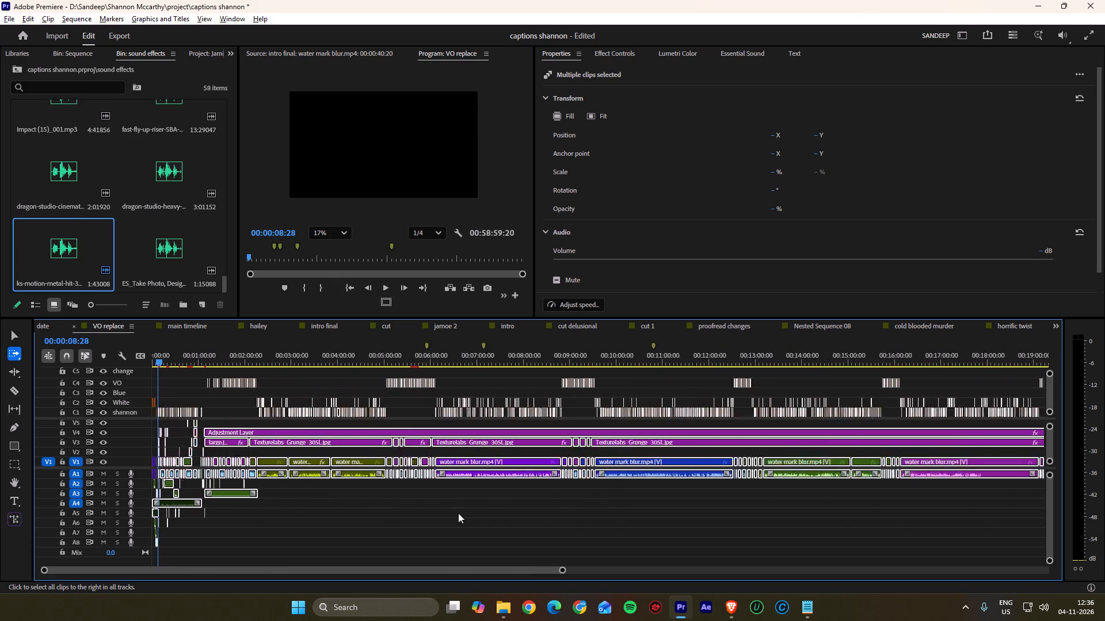
scroll(458, 513, "down", 12, "alt")
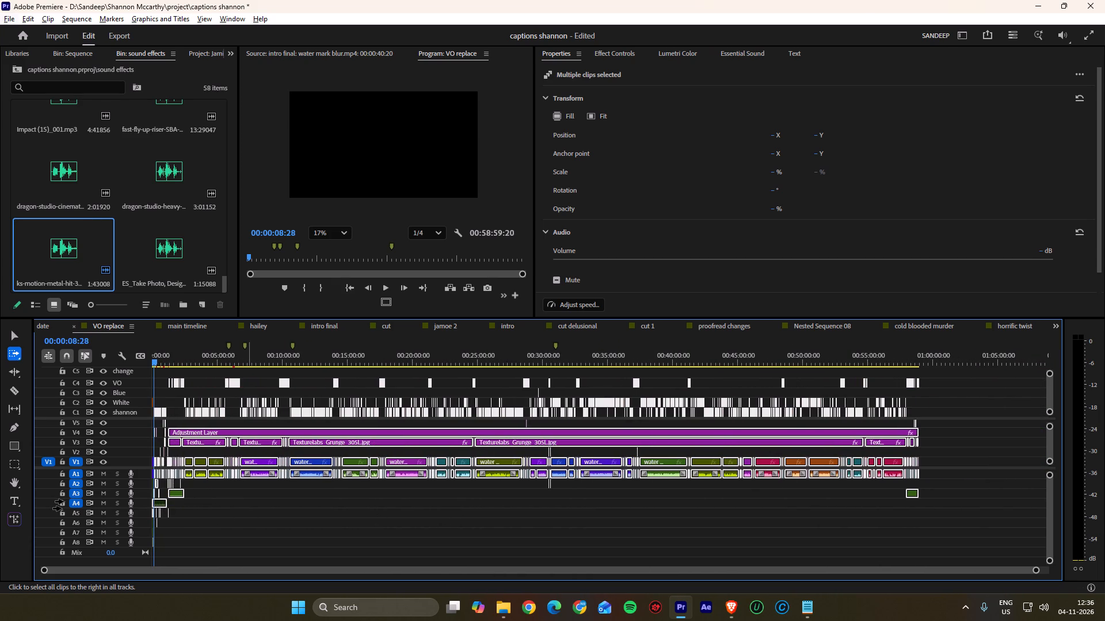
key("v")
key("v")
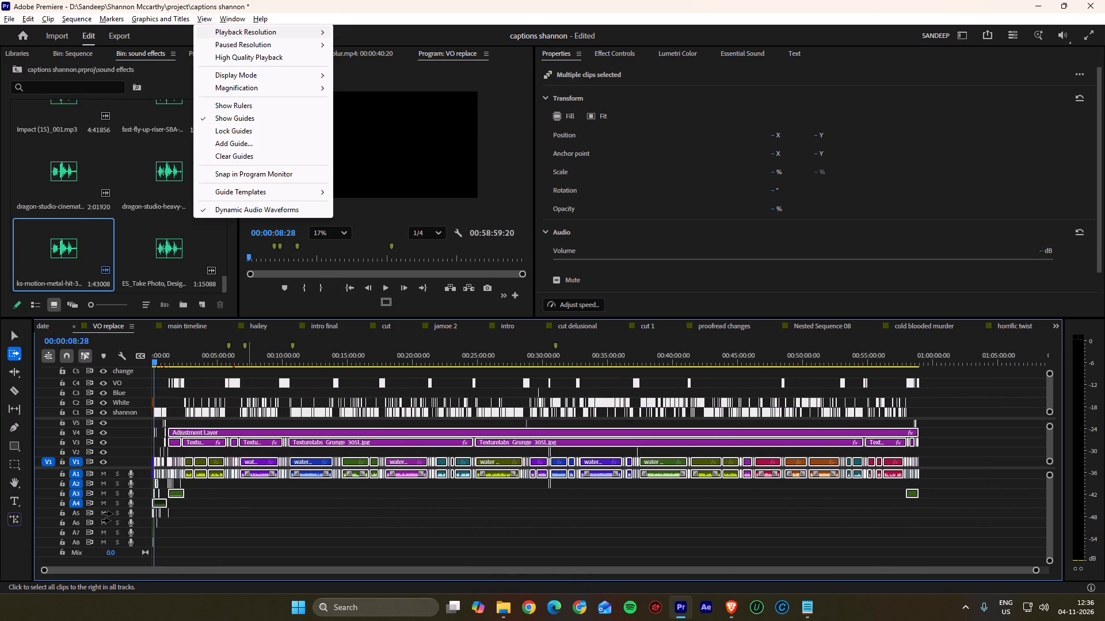
left_click(237, 526)
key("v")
left_click(61, 504)
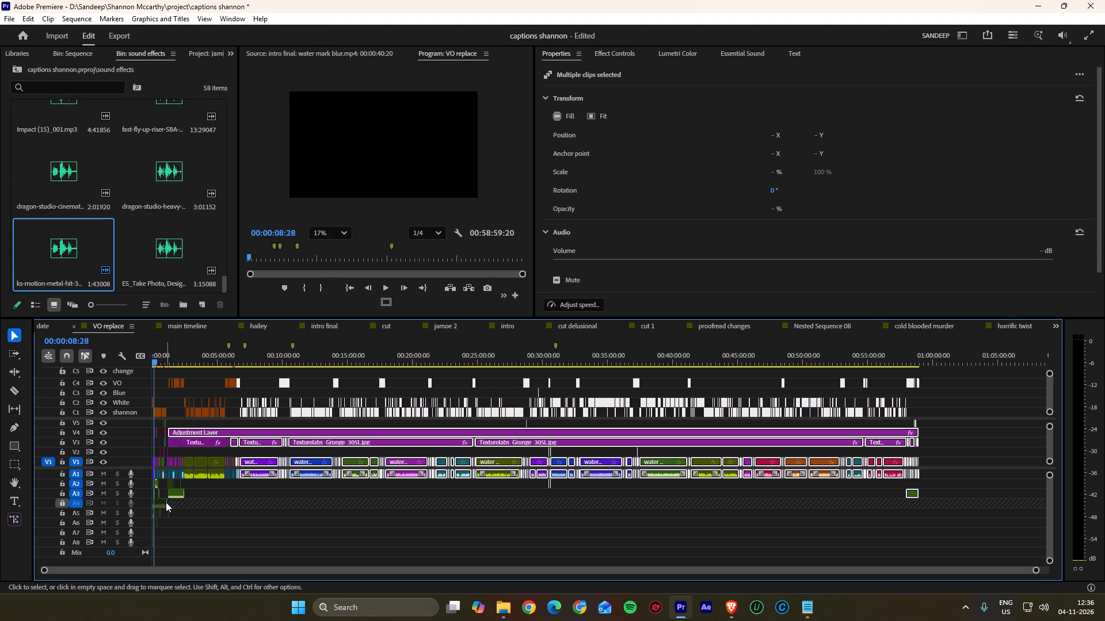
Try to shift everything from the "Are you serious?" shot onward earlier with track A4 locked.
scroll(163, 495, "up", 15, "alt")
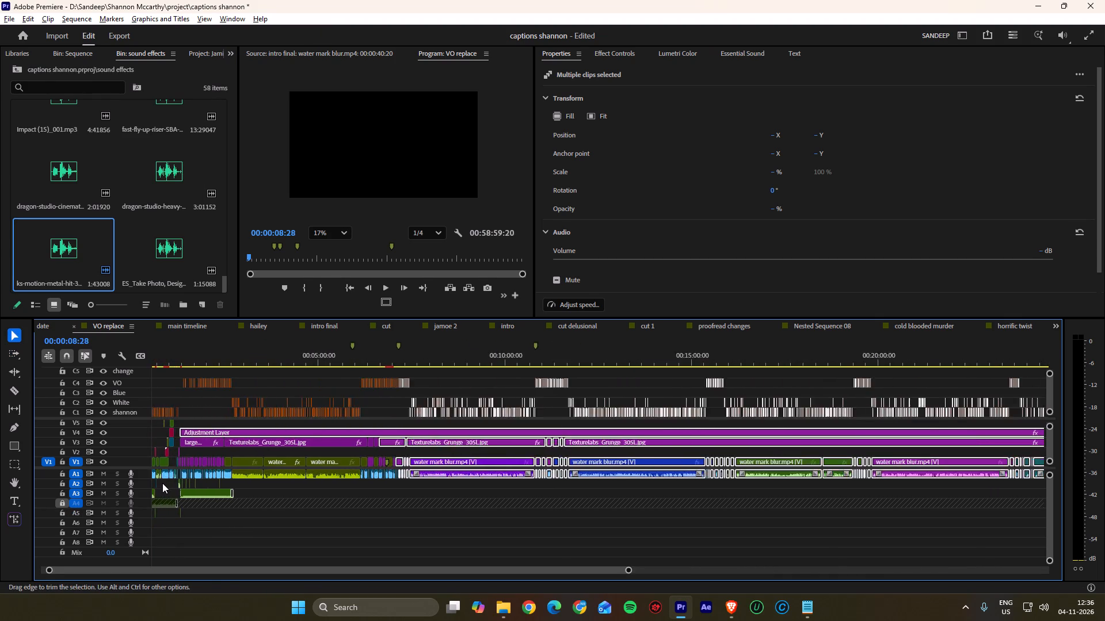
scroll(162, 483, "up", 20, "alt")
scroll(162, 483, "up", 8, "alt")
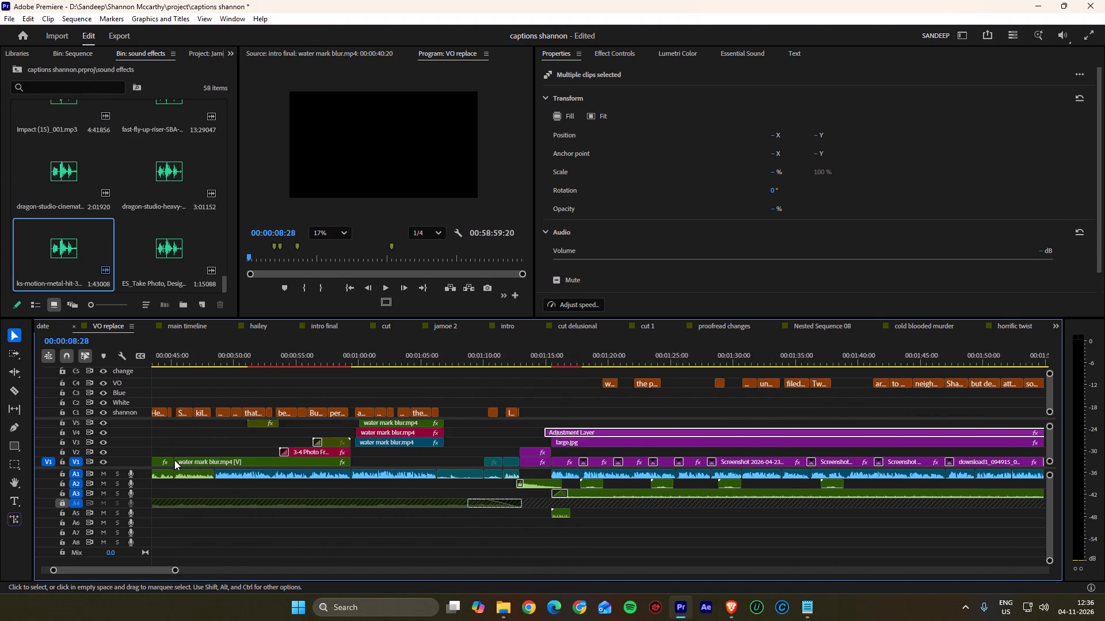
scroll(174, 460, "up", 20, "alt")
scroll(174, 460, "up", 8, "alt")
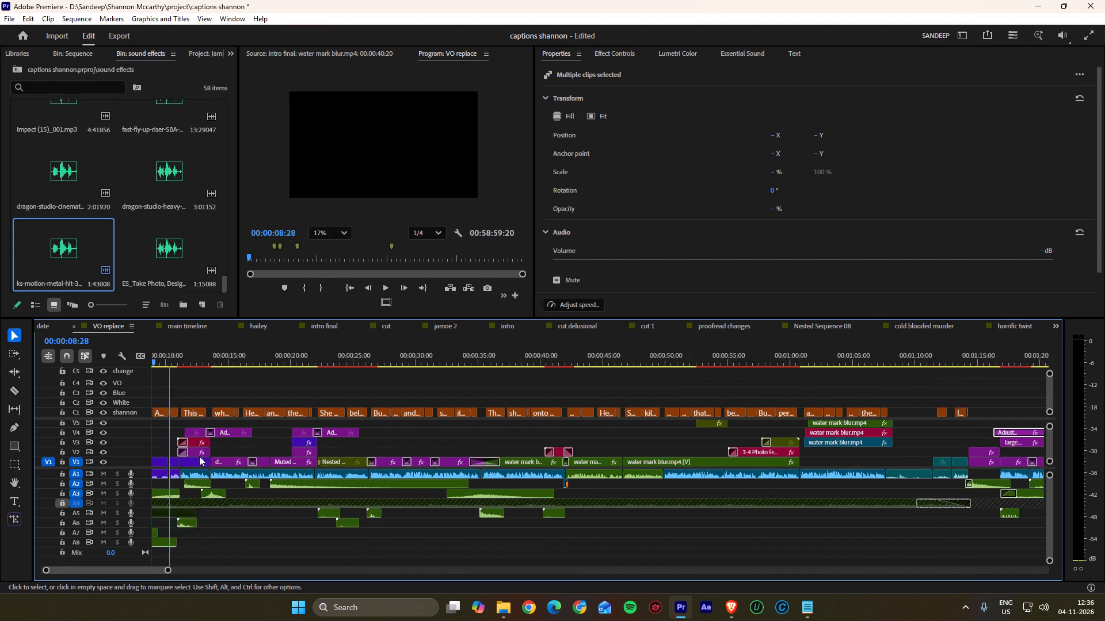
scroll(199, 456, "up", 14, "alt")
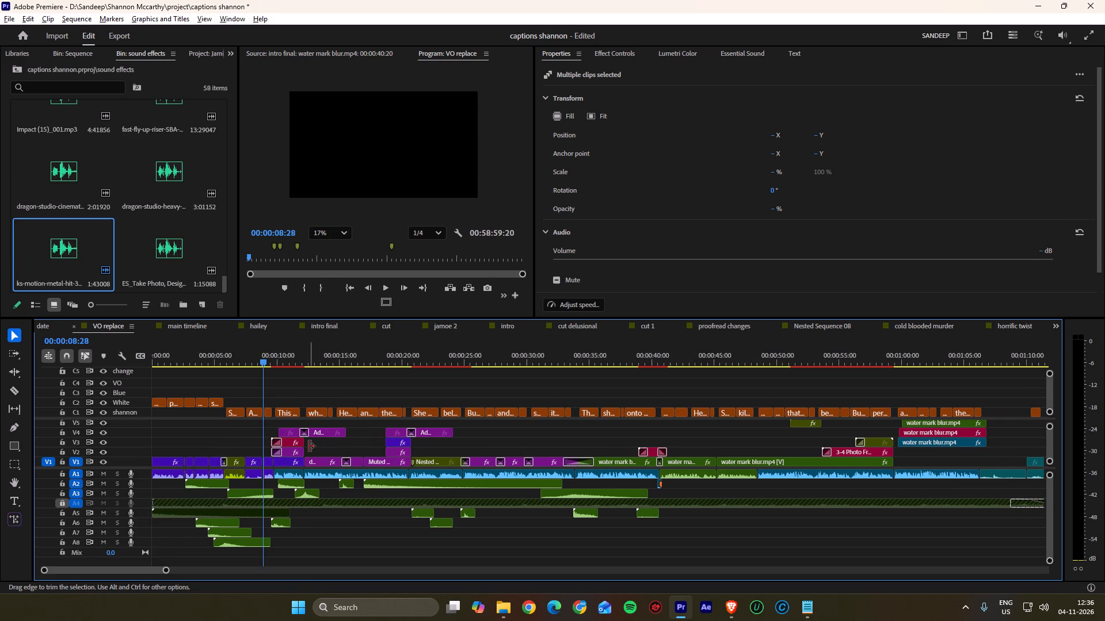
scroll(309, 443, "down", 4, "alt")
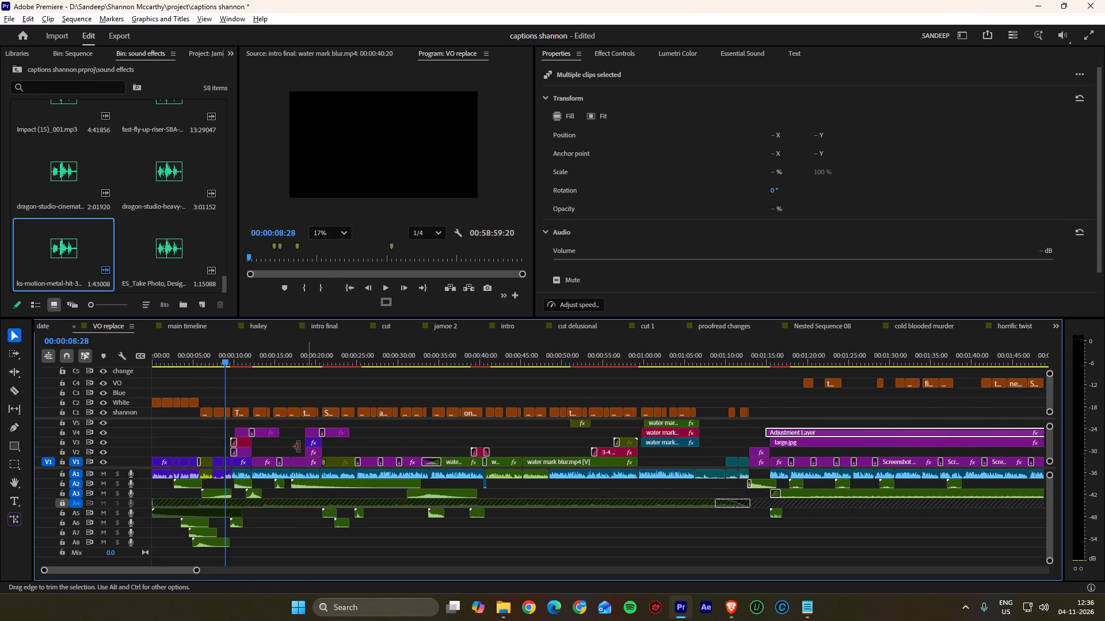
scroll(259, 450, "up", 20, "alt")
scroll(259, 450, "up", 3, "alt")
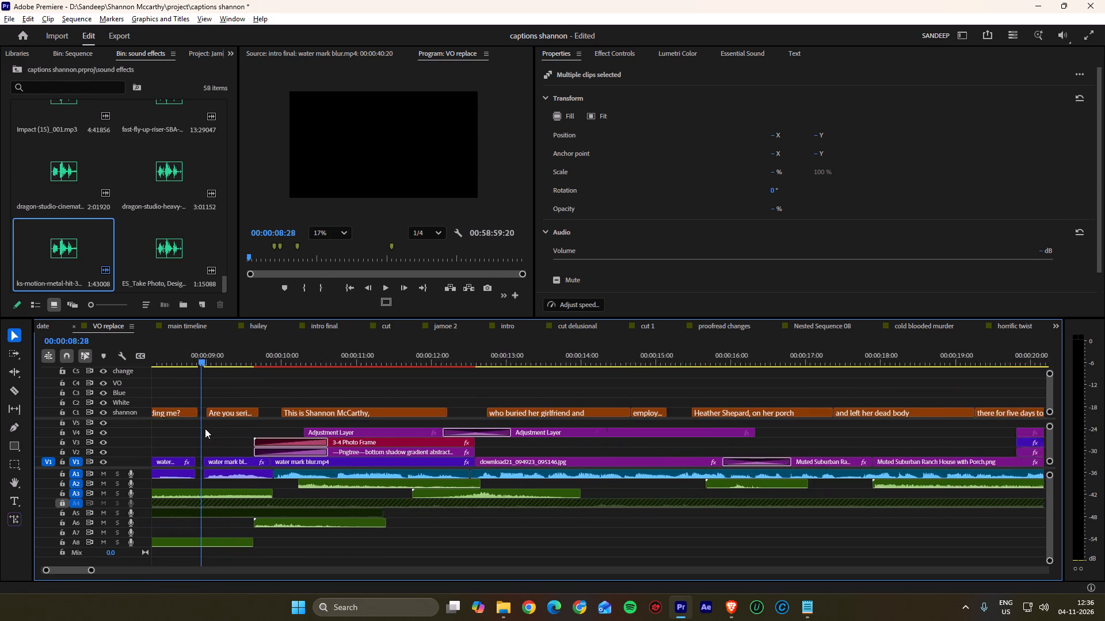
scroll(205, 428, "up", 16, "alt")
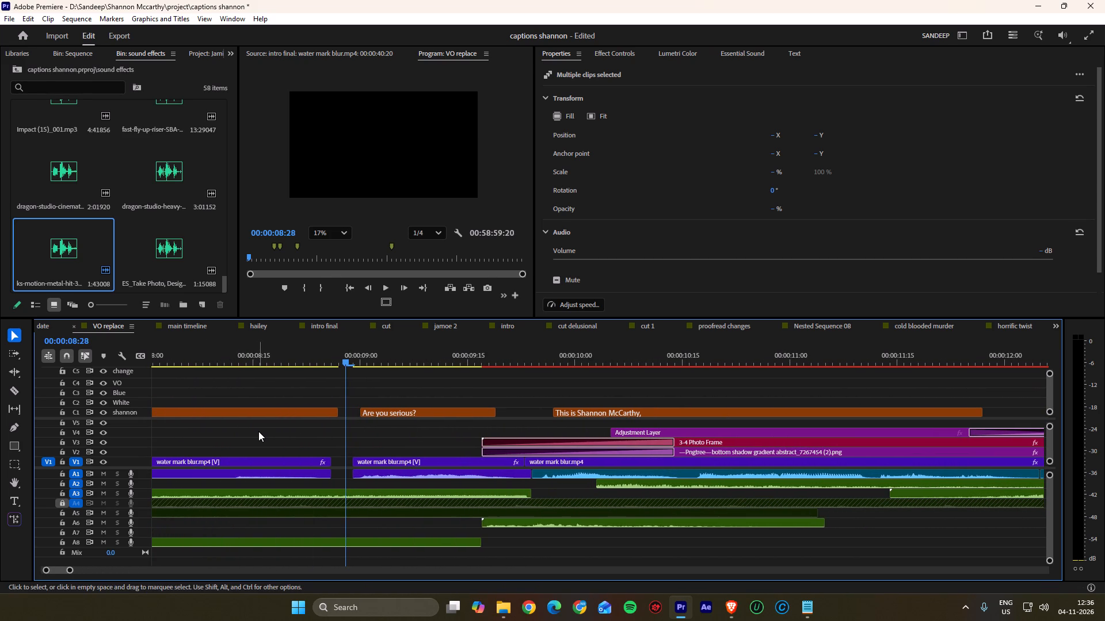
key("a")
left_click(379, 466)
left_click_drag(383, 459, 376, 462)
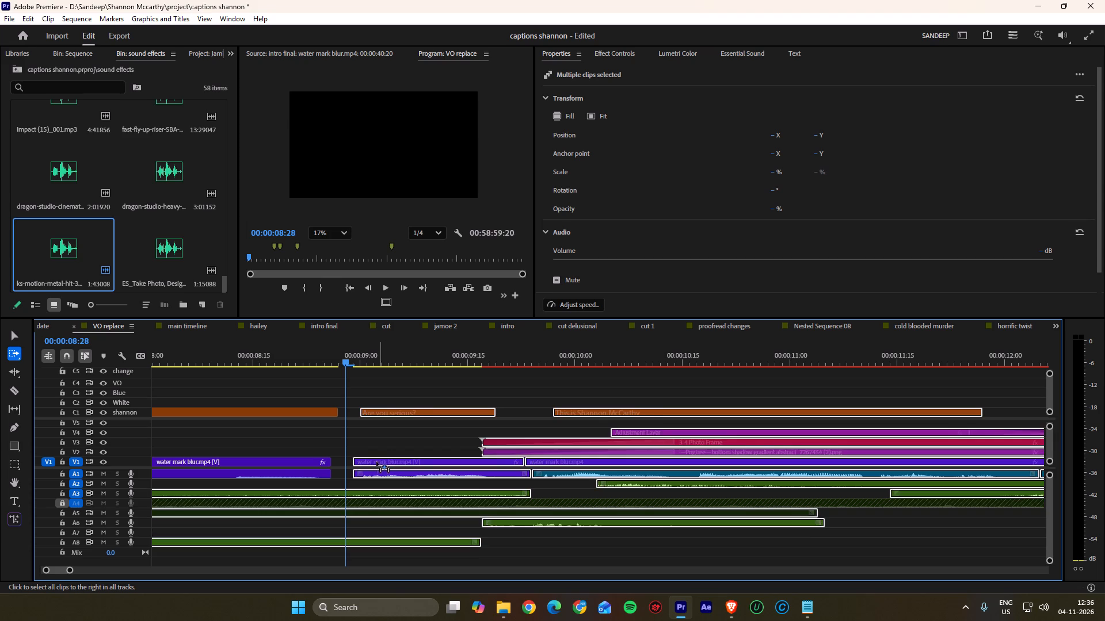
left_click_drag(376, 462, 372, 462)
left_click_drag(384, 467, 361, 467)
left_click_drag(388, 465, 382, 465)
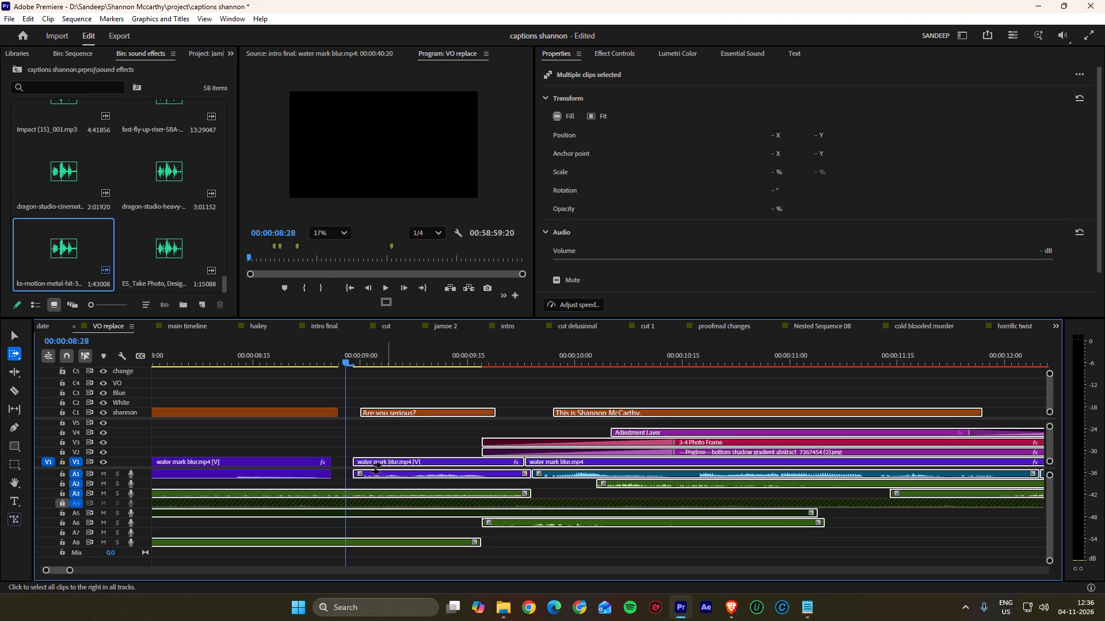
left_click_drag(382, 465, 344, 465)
Lock audio track A5, which holds the cinematic boom that starts at the sequence's beginning.
scroll(535, 495, "down", 15, "alt")
scroll(582, 499, "down", 4, "alt")
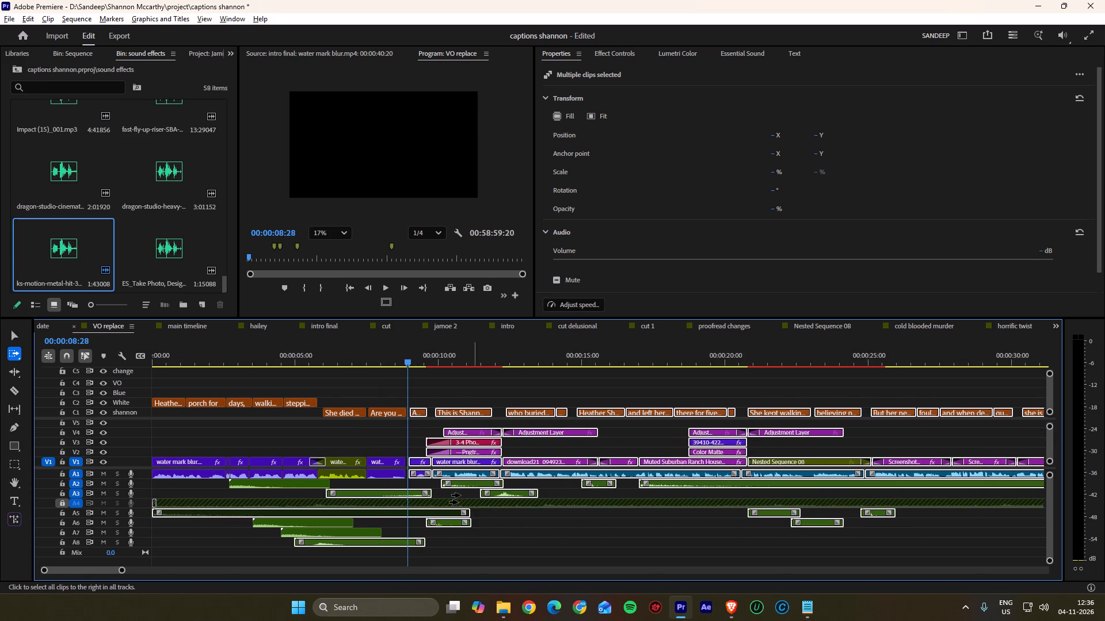
left_click(60, 512)
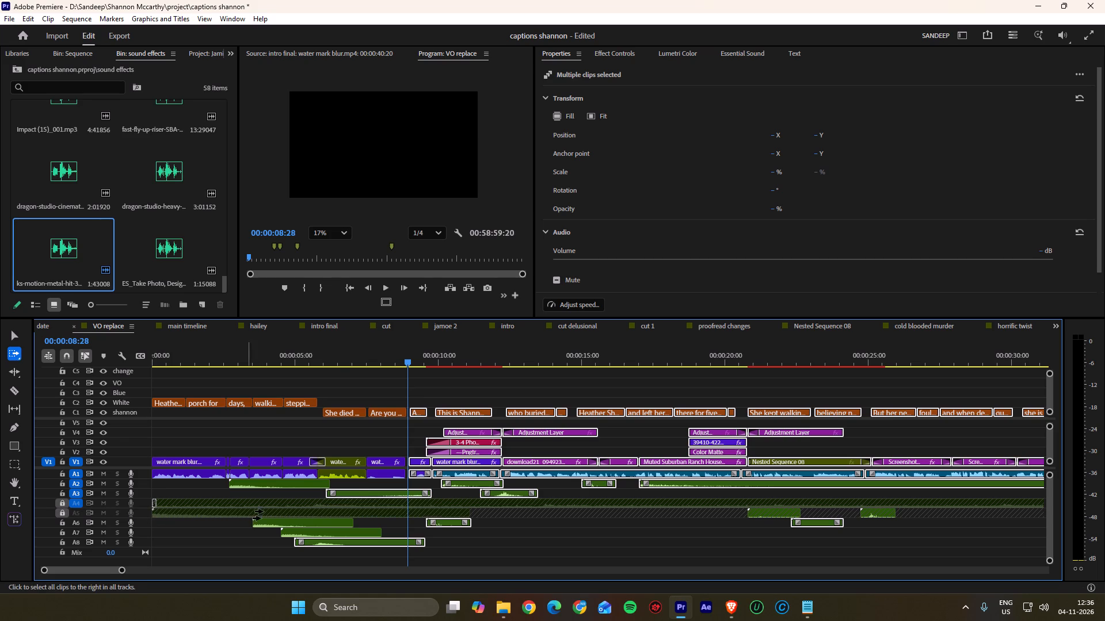
Shift all unlocked clips and captions from the "Are you serious?" shot onward 3 frames earlier to close the gap.
scroll(417, 463, "up", 9, "alt")
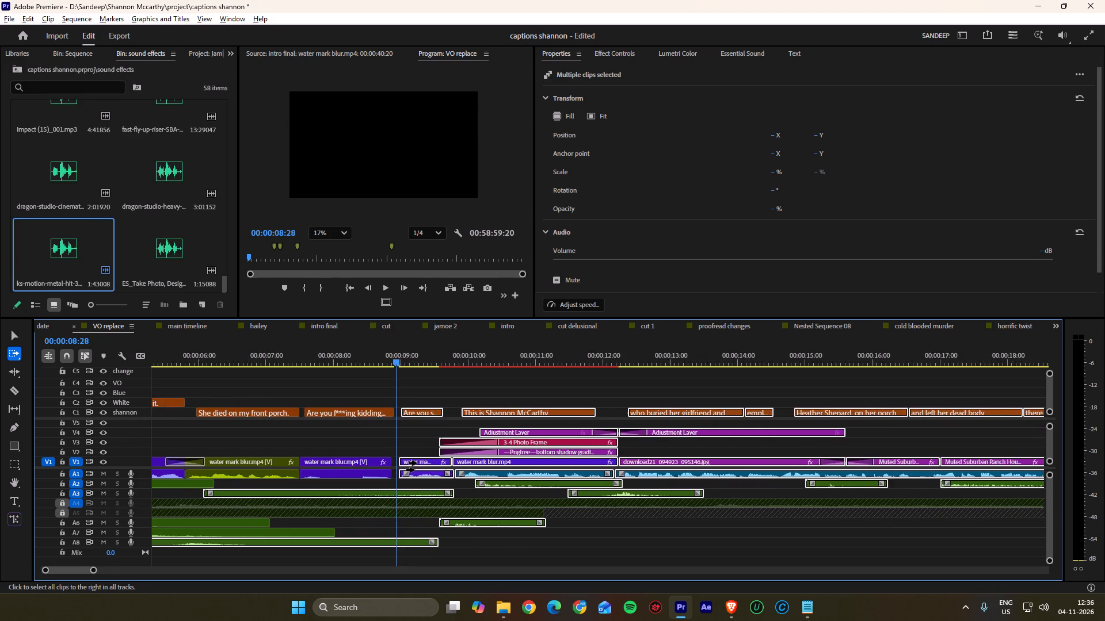
scroll(417, 463, "up", 7, "alt")
left_click_drag(413, 465, 403, 467)
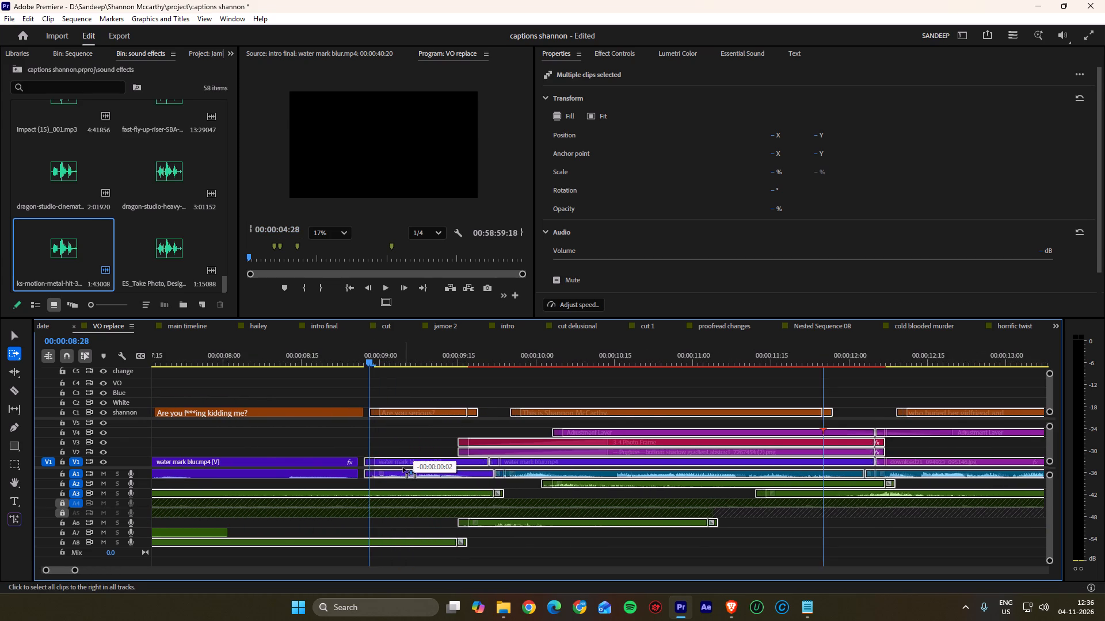
left_click_drag(403, 467, 398, 469)
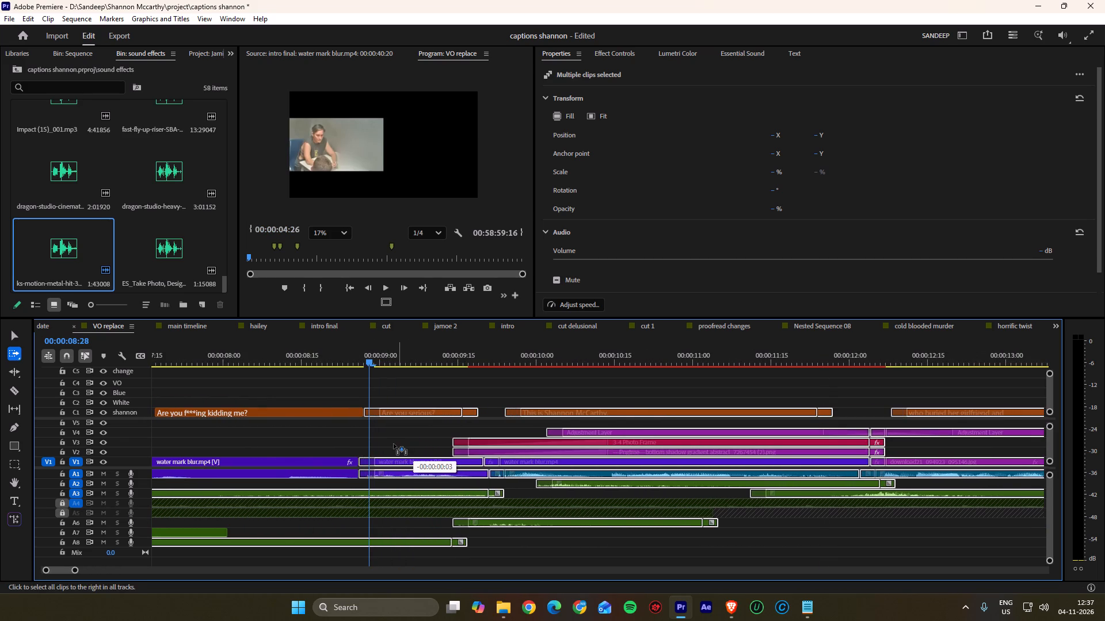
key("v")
left_click(390, 429)
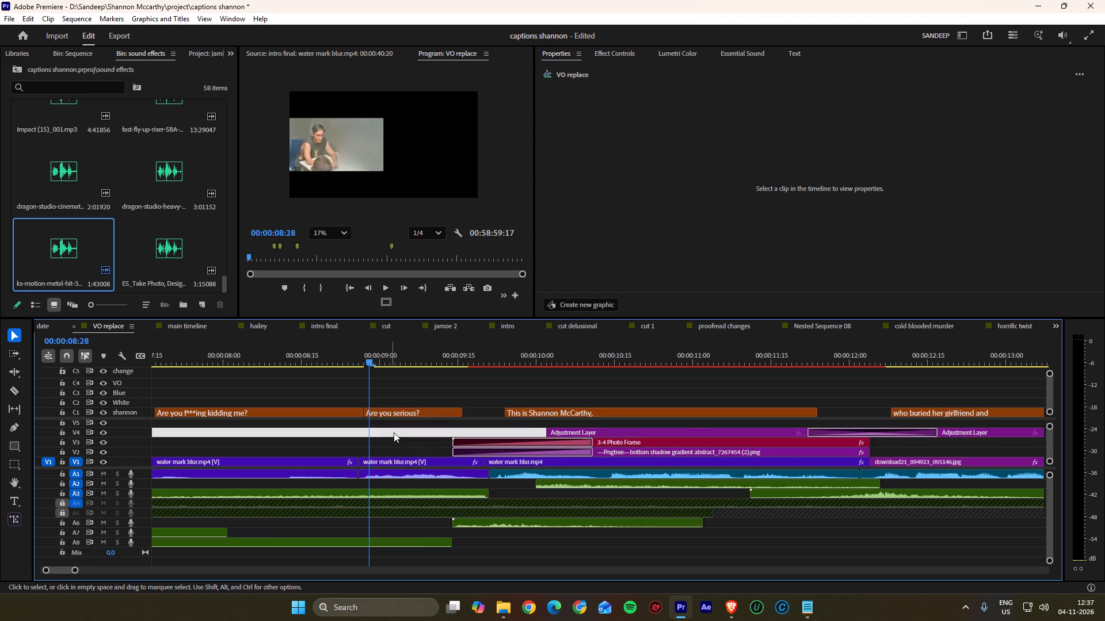
scroll(405, 438, "down", 20, "alt")
scroll(405, 438, "down", 10, "alt")
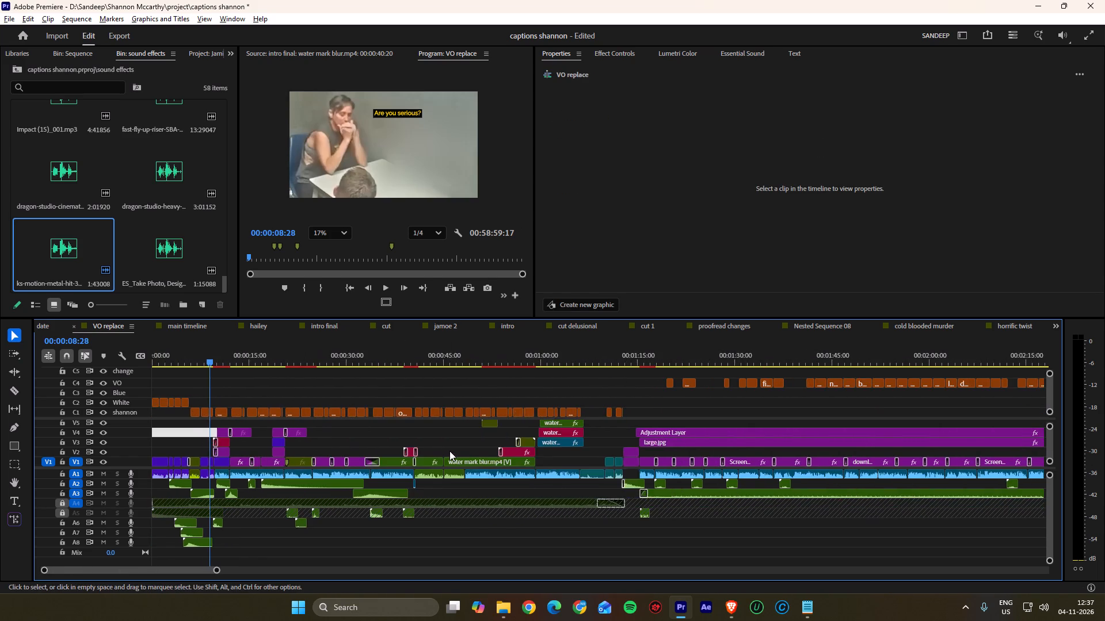
Check how the clips and captions line up across the whole sequence after the shift.
scroll(449, 451, "down", 19, "alt")
scroll(449, 451, "down", 5, "alt")
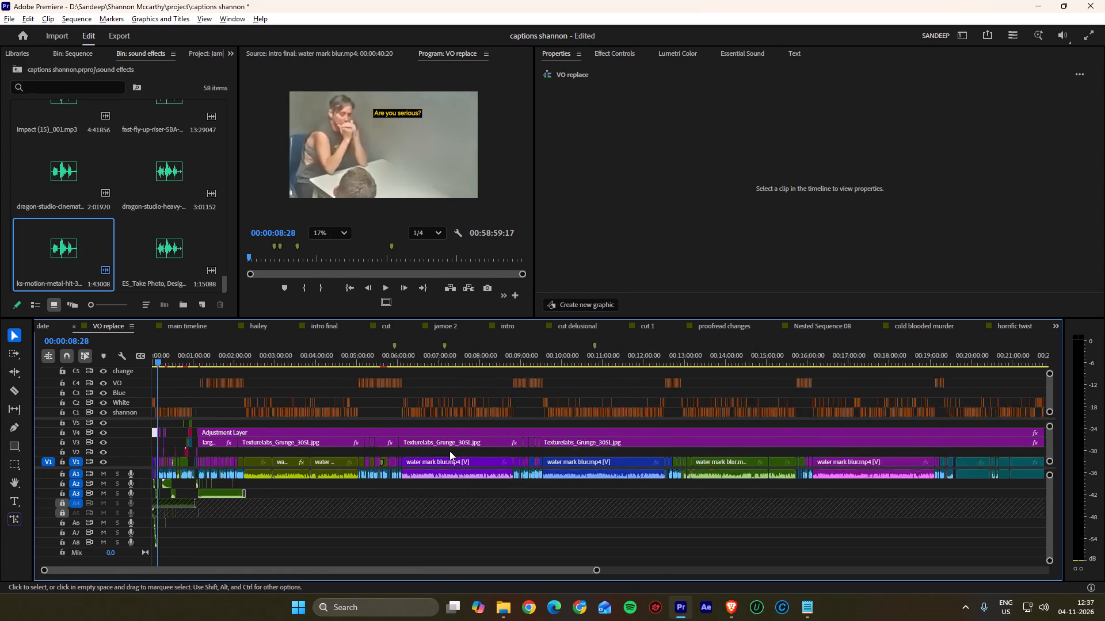
scroll(449, 451, "down", 12, "alt")
scroll(296, 453, "up", 2, "alt")
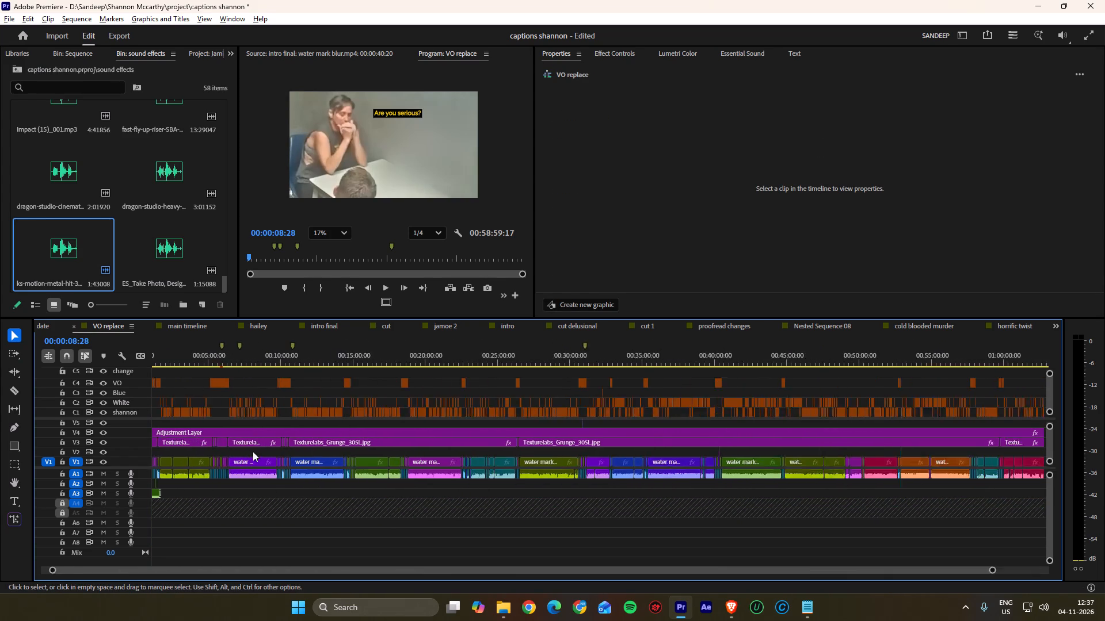
scroll(253, 451, "up", 20, "alt")
scroll(253, 451, "up", 8, "alt")
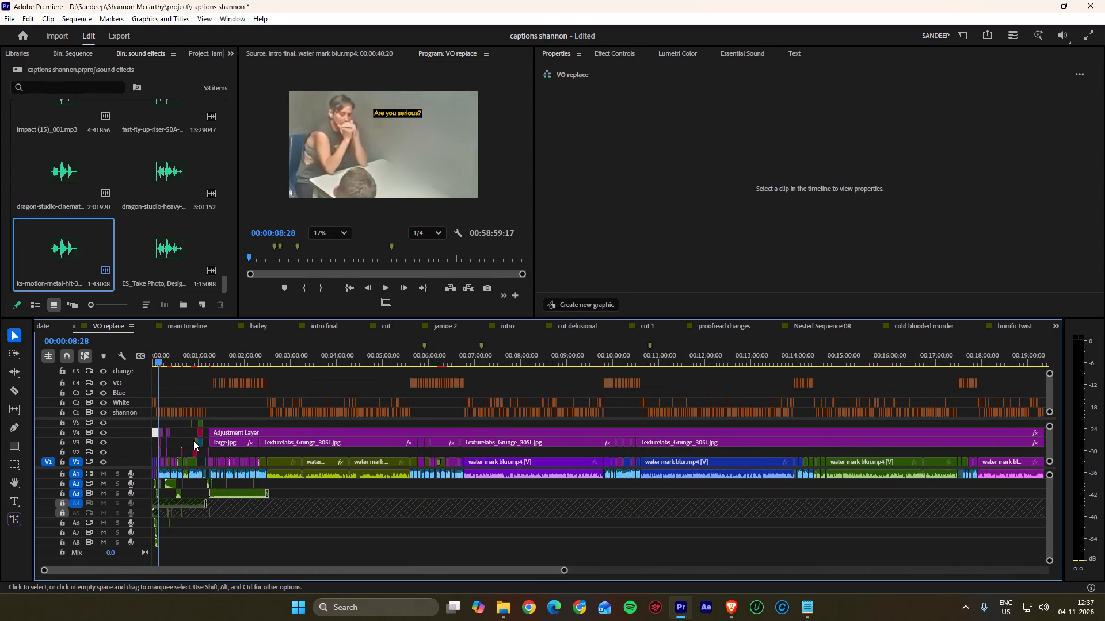
scroll(193, 440, "up", 20, "alt")
scroll(193, 440, "up", 8, "alt")
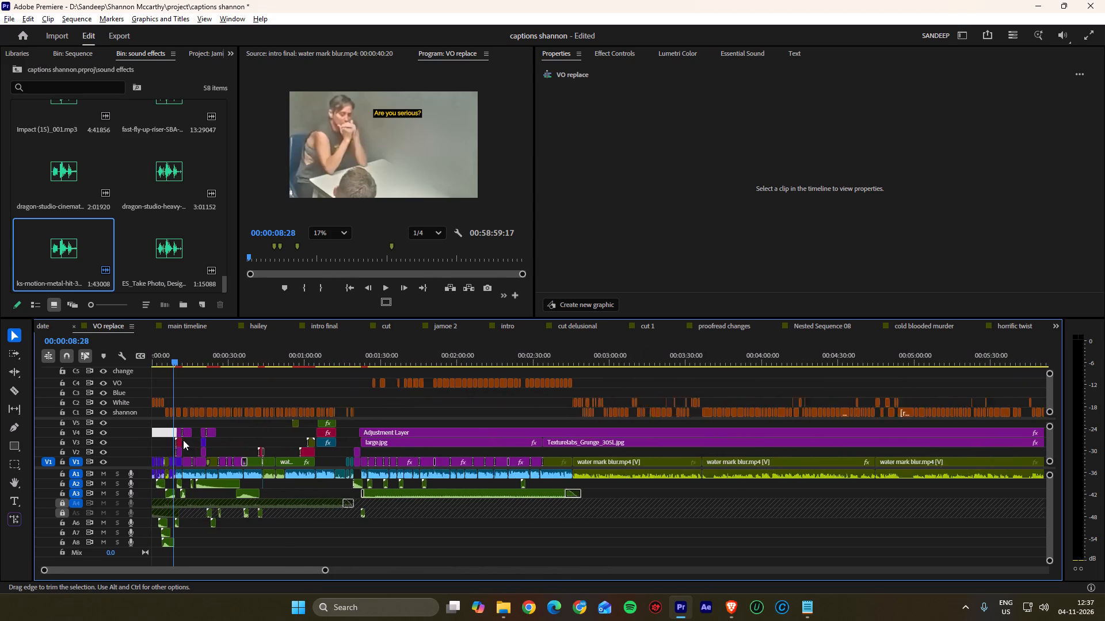
scroll(183, 440, "up", 20, "alt")
scroll(183, 440, "up", 3, "alt")
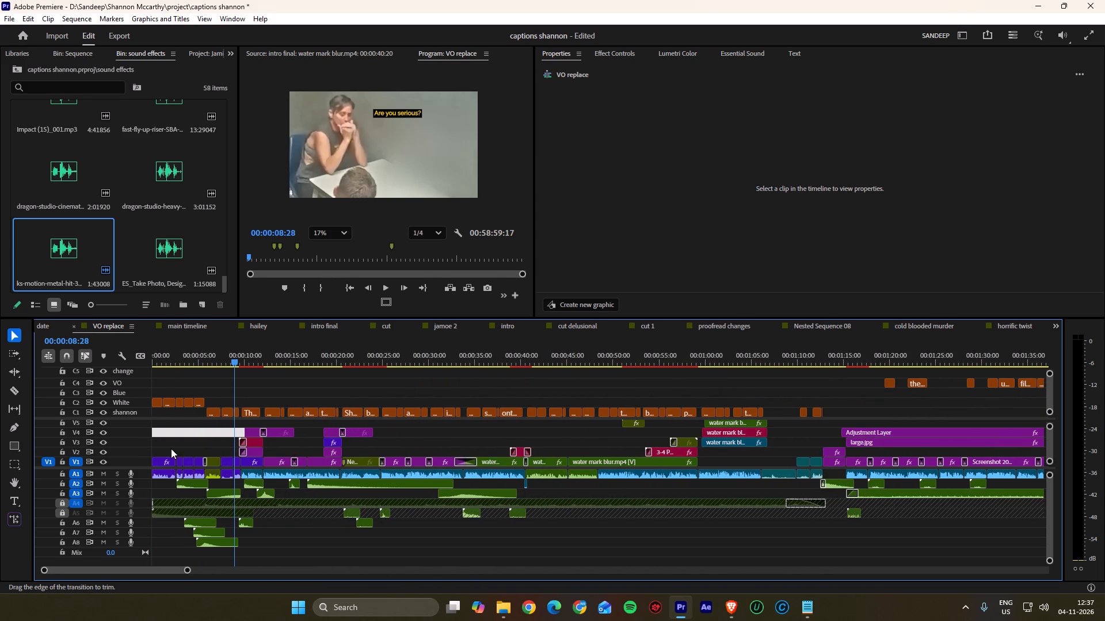
Unlock audio tracks A4 and A5.
left_click(66, 503)
left_click(64, 513)
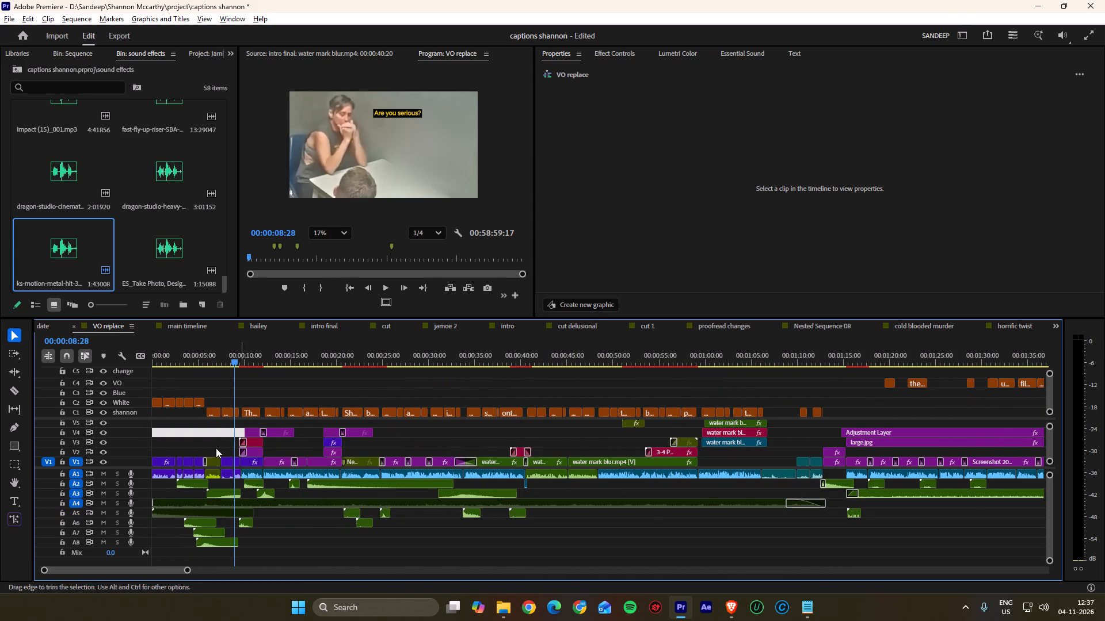
scroll(192, 438, "up", 13, "alt")
left_click_drag(194, 357, 104, 352)
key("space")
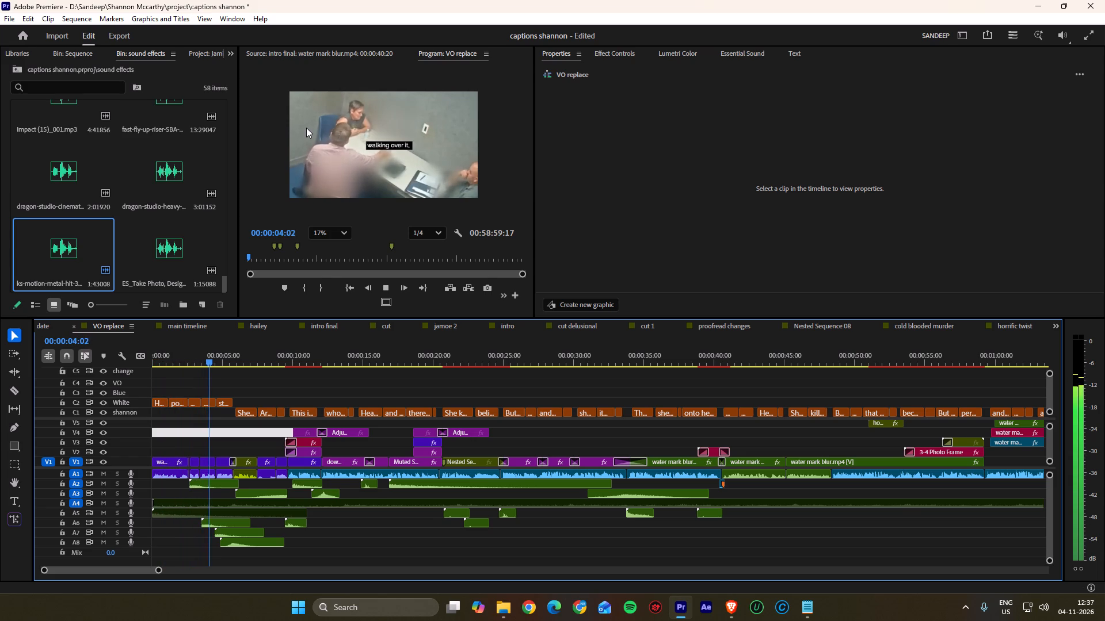
scroll(238, 407, "up", 5, "alt")
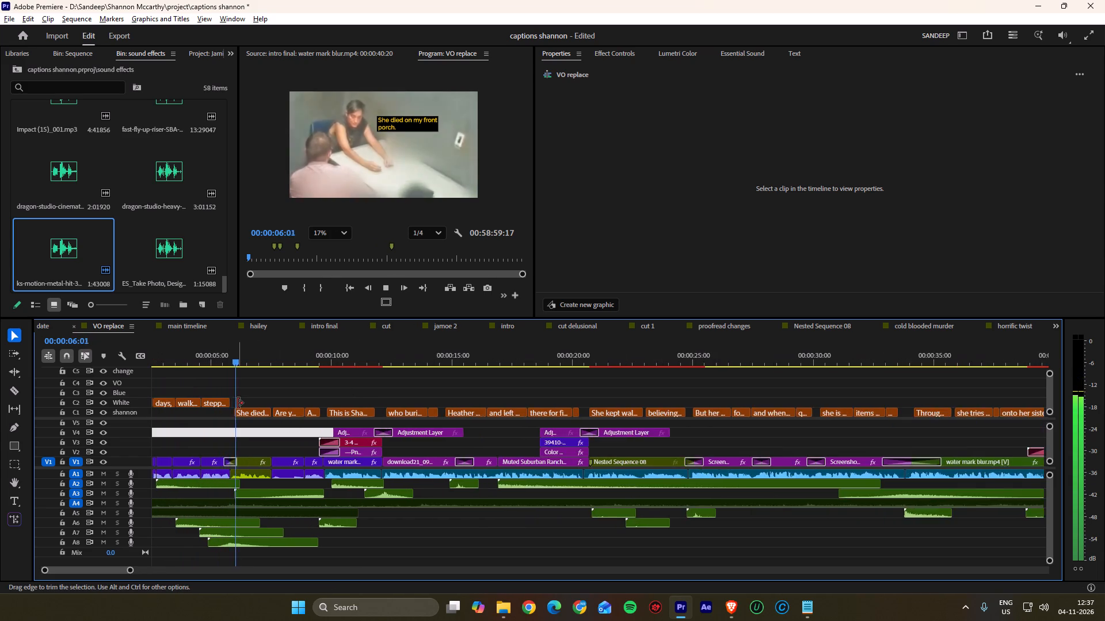
scroll(238, 403, "up", 11, "alt")
scroll(304, 395, "down", 3)
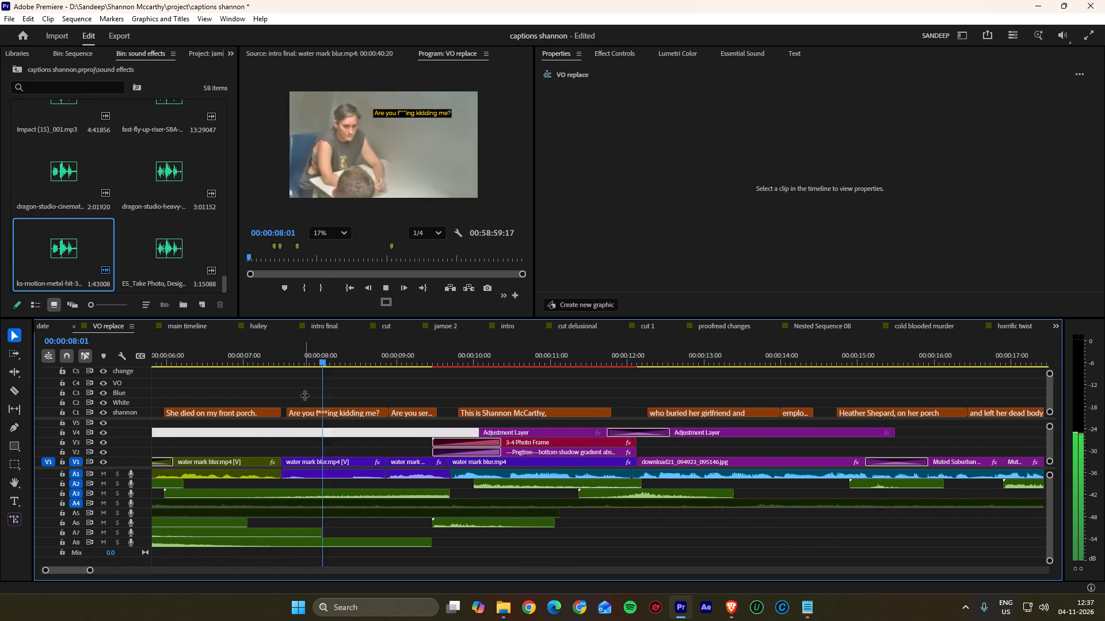
scroll(379, 404, "up", 7, "alt")
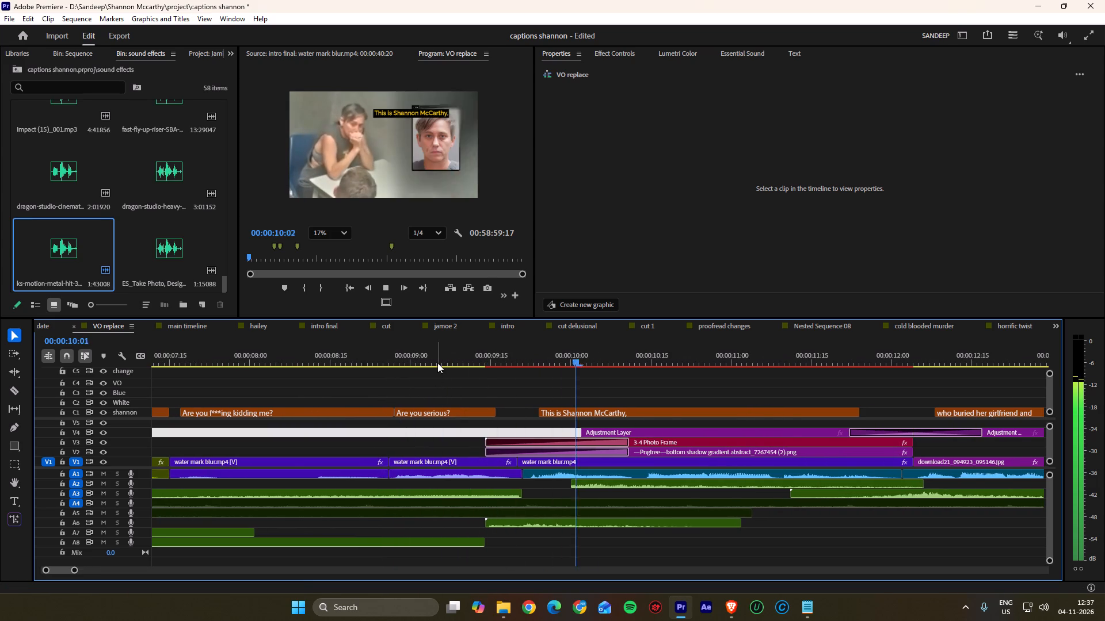
Move the Impact (15).mp3 sound on A2 9 frames earlier so it starts at 00:00:09:21, on the cut after "Are you serious?".
left_click_drag(429, 355, 356, 355)
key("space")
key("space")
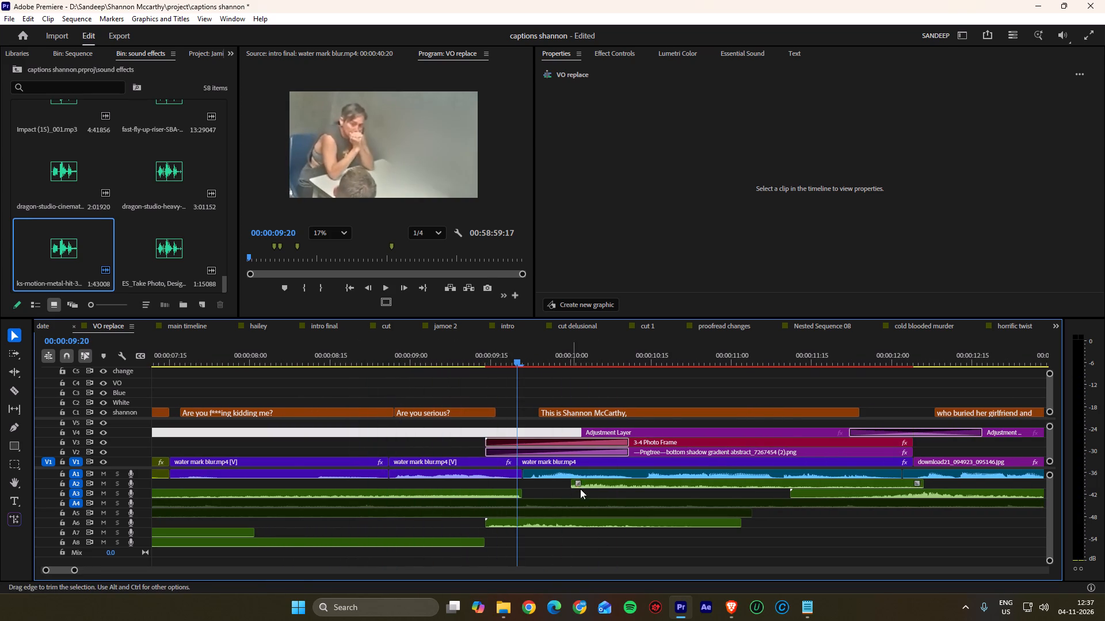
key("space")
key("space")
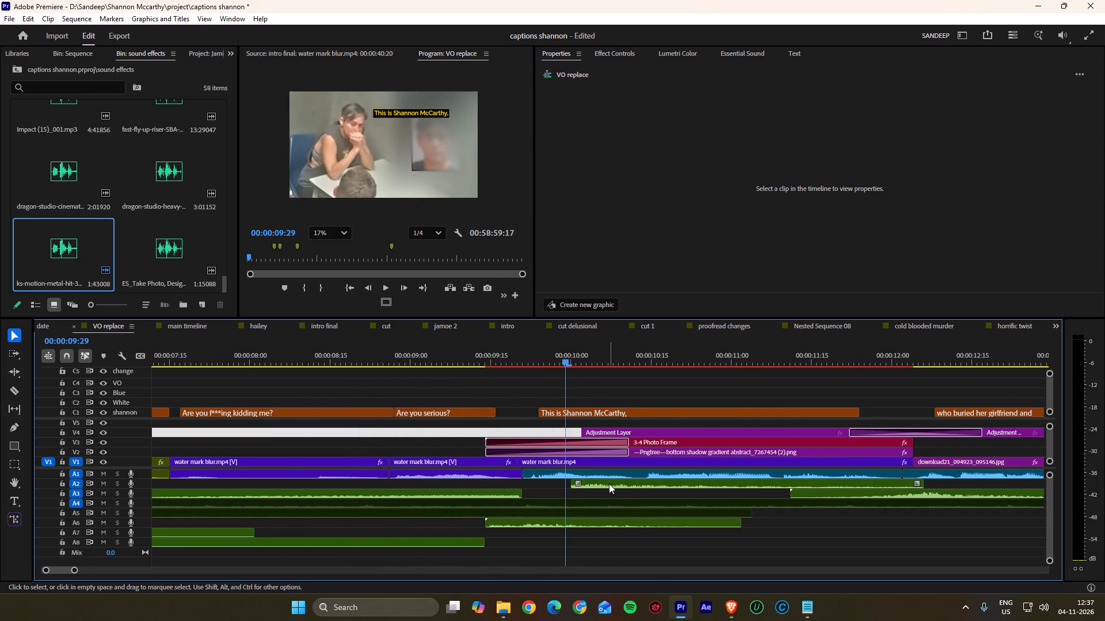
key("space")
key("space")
left_click_drag(567, 343, 524, 346)
left_click_drag(620, 488, 571, 488)
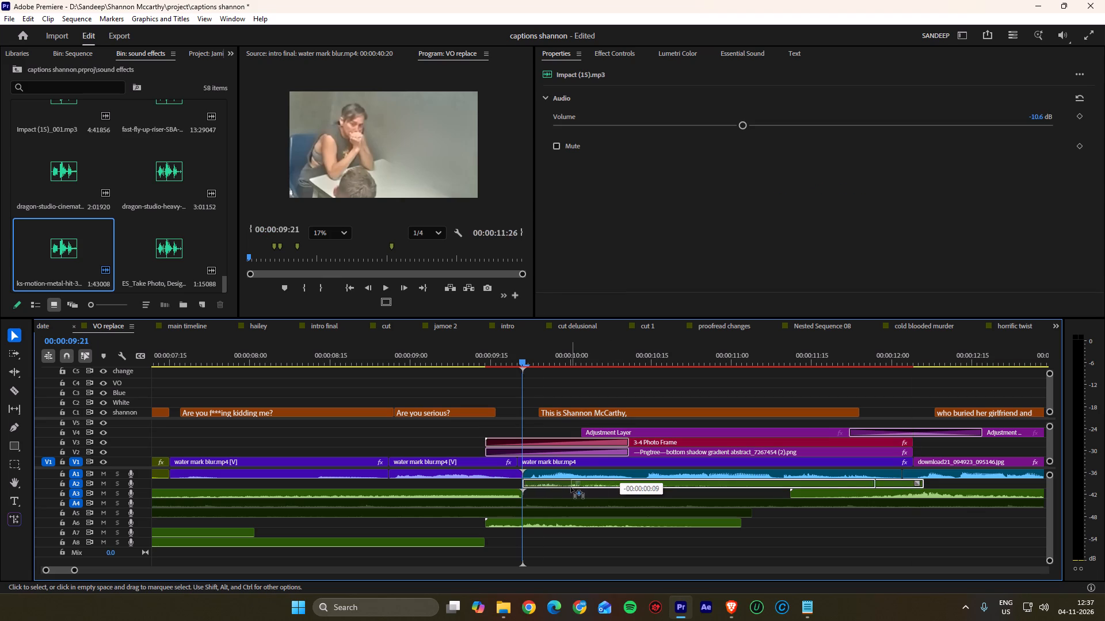
left_click_drag(571, 488, 570, 488)
Replay the stretch from "Are you f***ing kidding me?" to the photo reveal to check the impact sound's timing.
left_click_drag(522, 356, 437, 356)
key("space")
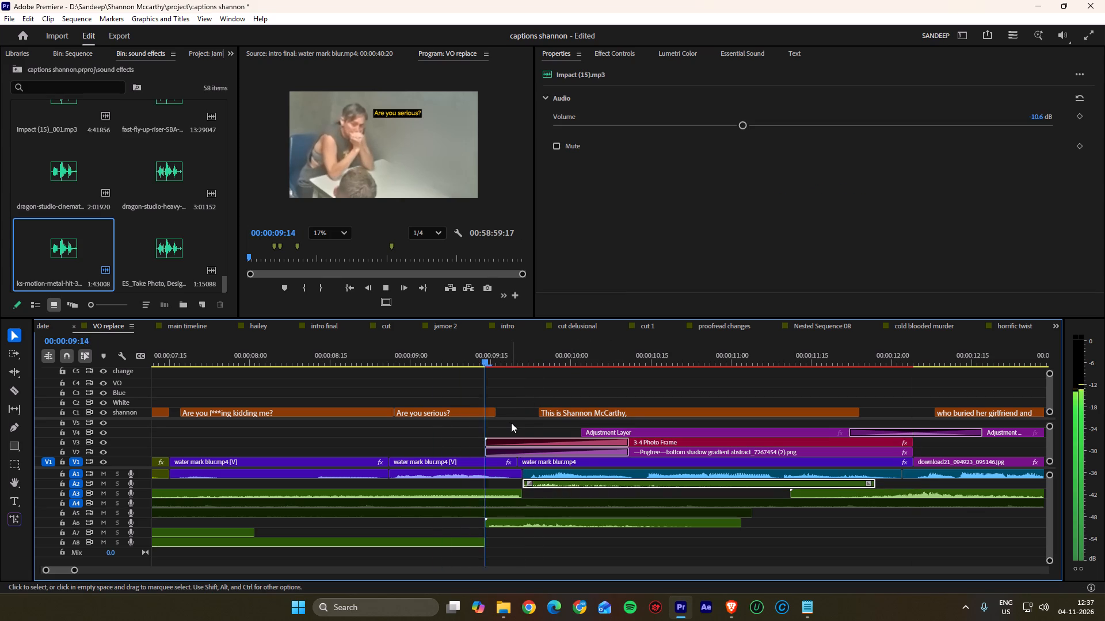
scroll(542, 426, "down", 5, "alt")
scroll(593, 434, "down", 3, "alt")
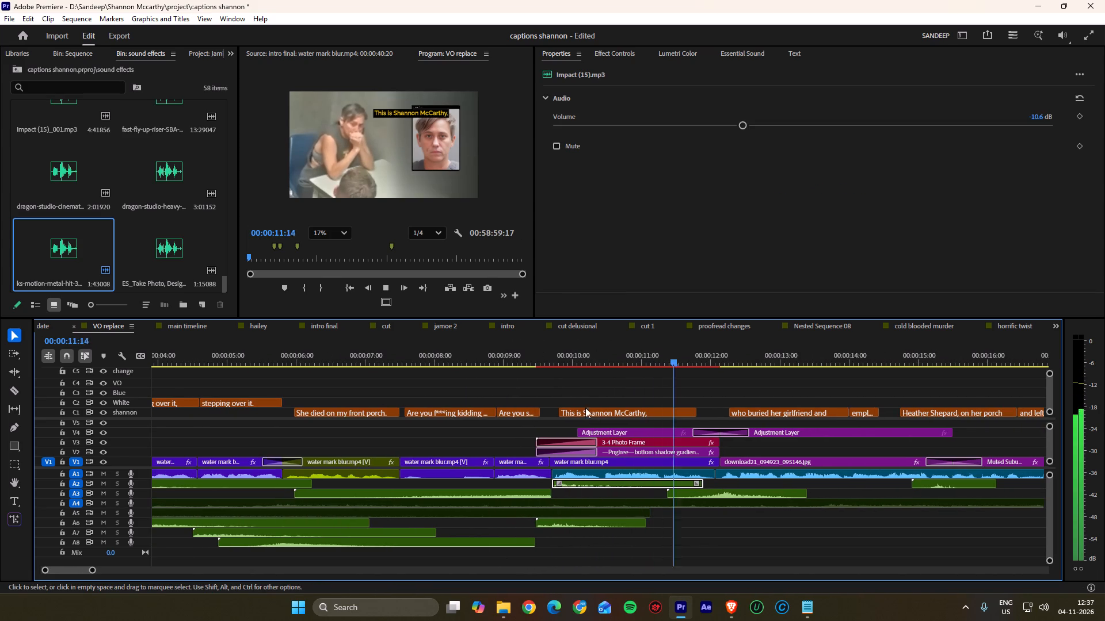
left_click_drag(534, 351, 379, 357)
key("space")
scroll(413, 430, "up", 4, "alt")
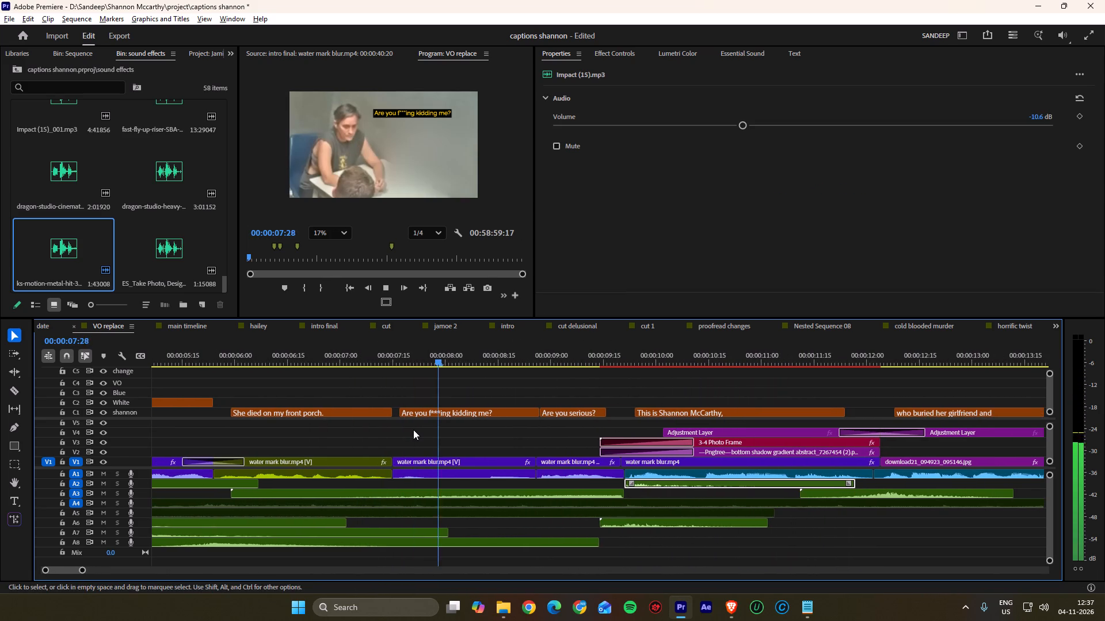
scroll(413, 430, "down", 13)
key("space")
scroll(413, 428, "down", 6)
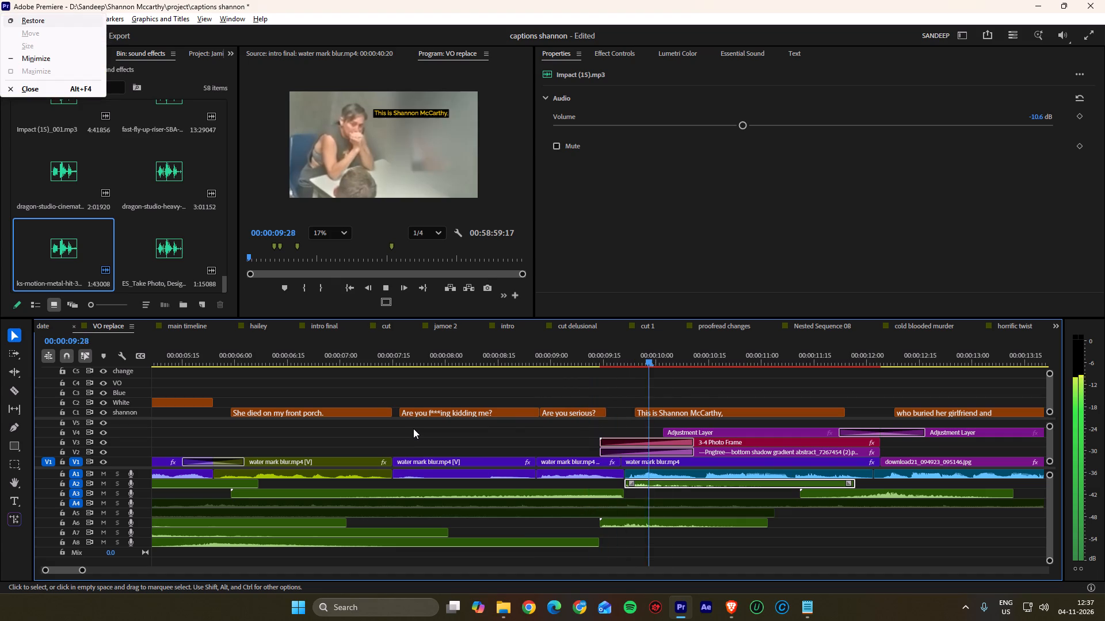
left_click(478, 428)
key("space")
scroll(478, 428, "down", 5)
scroll(485, 438, "up", 5, "alt")
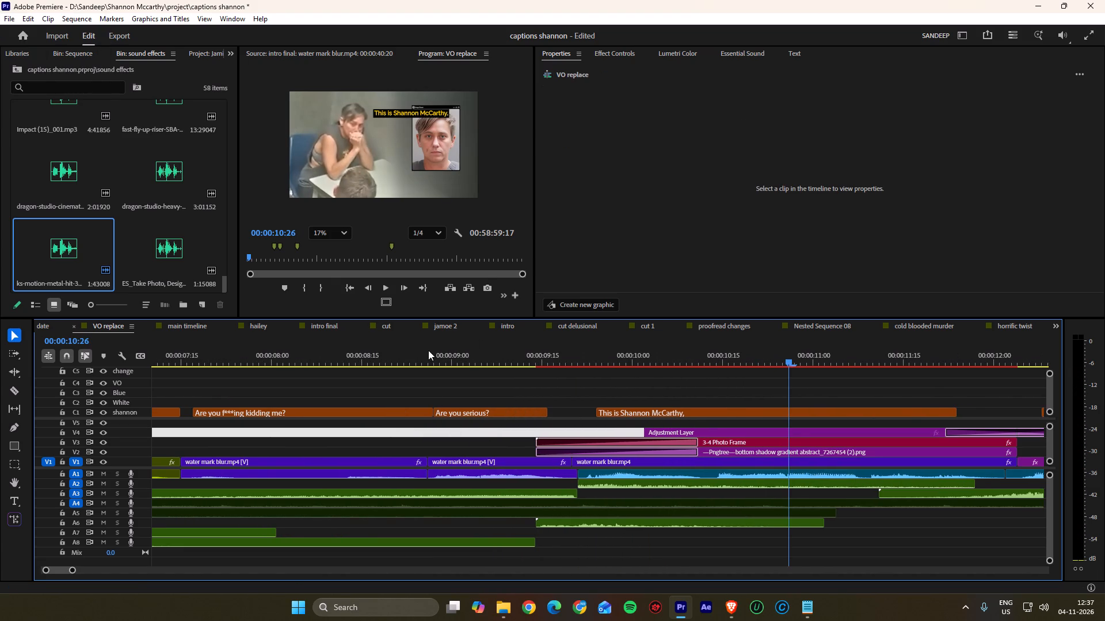
left_click_drag(421, 355, 355, 359)
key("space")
scroll(371, 374, "down", 3)
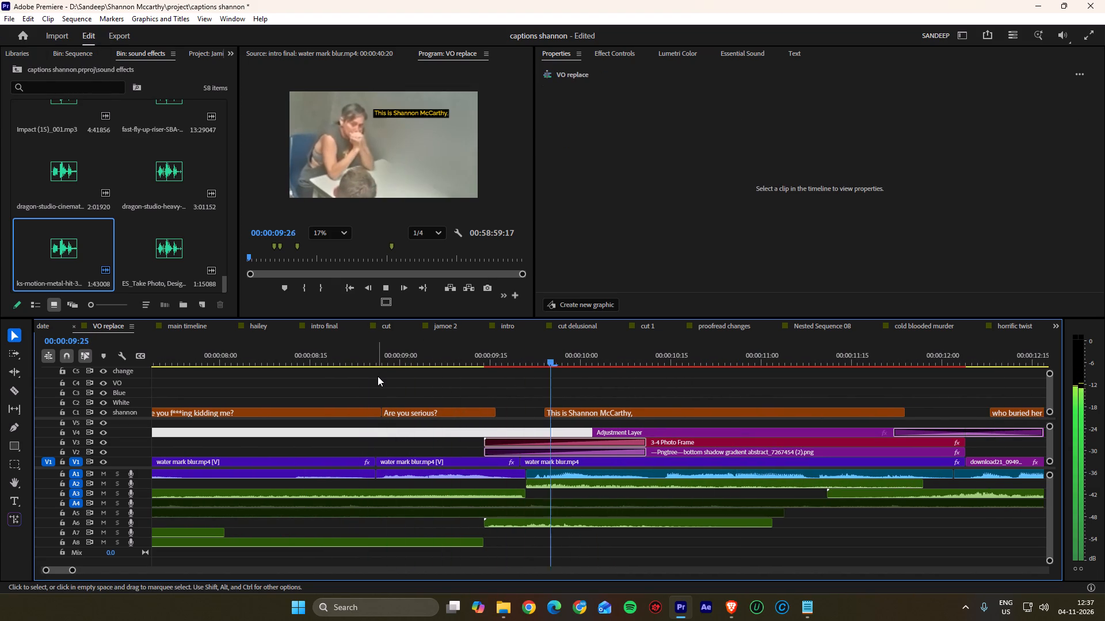
scroll(378, 394, "down", 9, "alt")
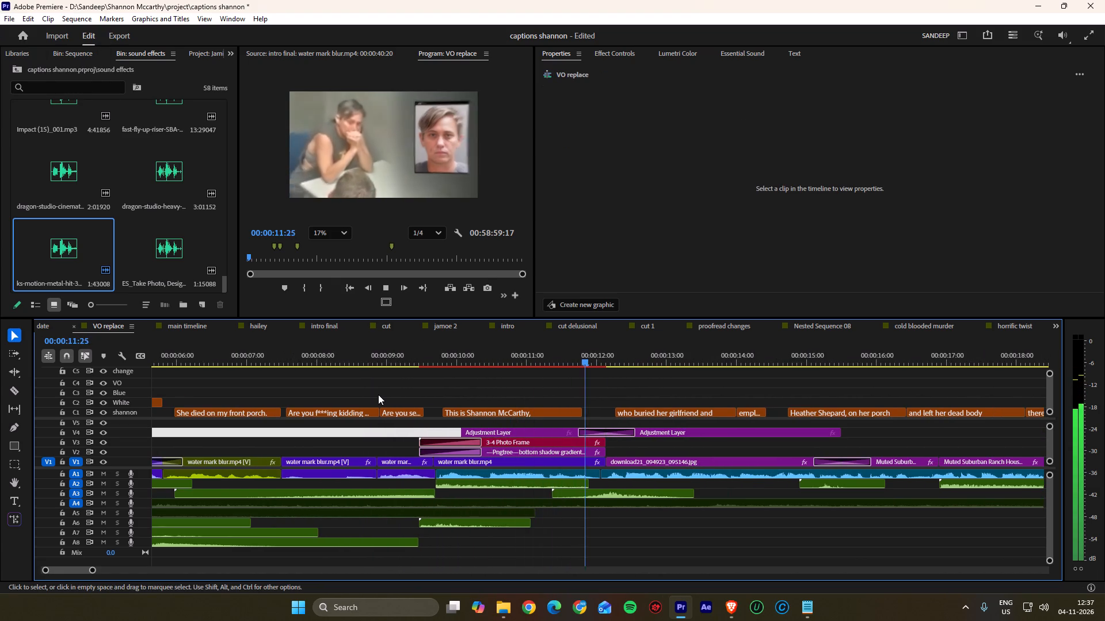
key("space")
left_click_drag(473, 350, 389, 344)
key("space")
scroll(401, 365, "down", 2)
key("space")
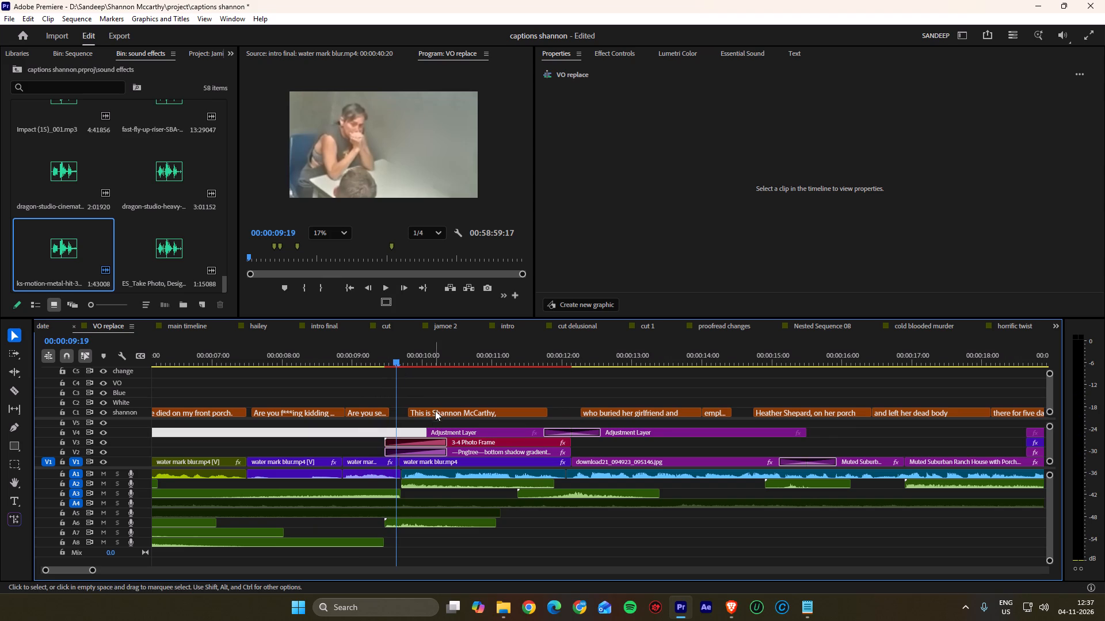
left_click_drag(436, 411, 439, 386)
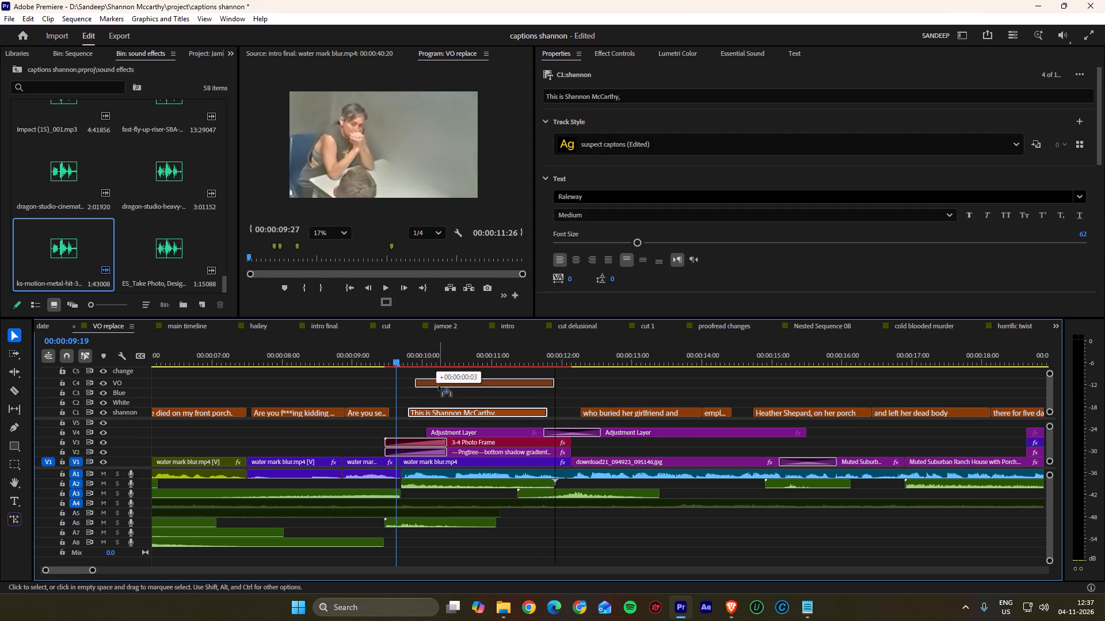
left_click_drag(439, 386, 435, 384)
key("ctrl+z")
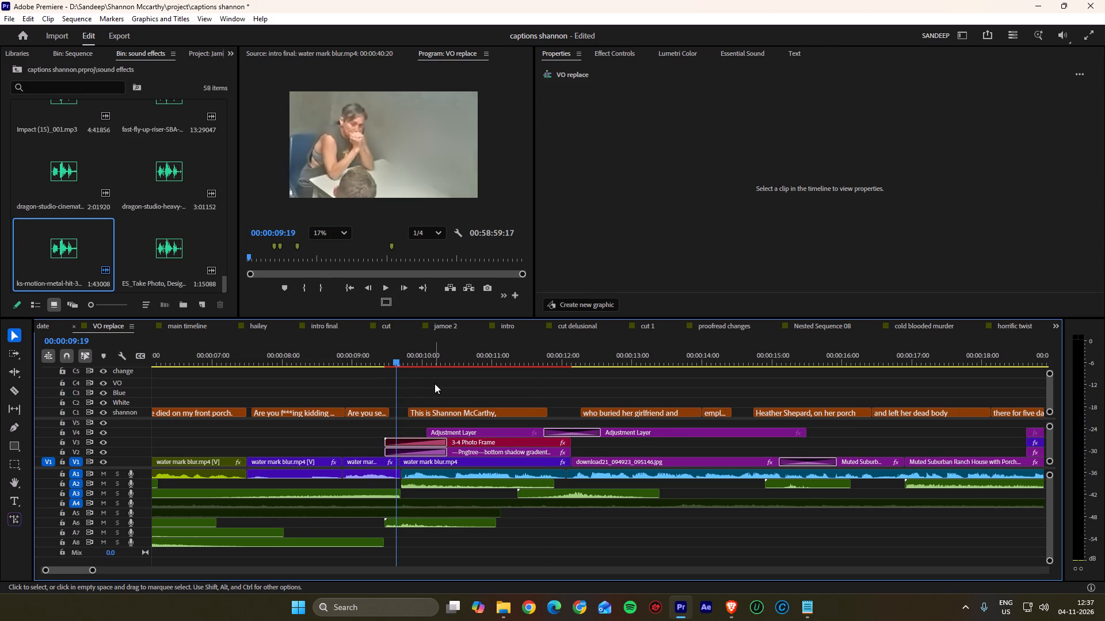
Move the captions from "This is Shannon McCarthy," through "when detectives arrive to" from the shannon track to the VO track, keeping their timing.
scroll(435, 388, "up", 1, "alt")
scroll(435, 388, "down", 1, "alt")
scroll(435, 388, "up", 6, "alt")
left_click(391, 358)
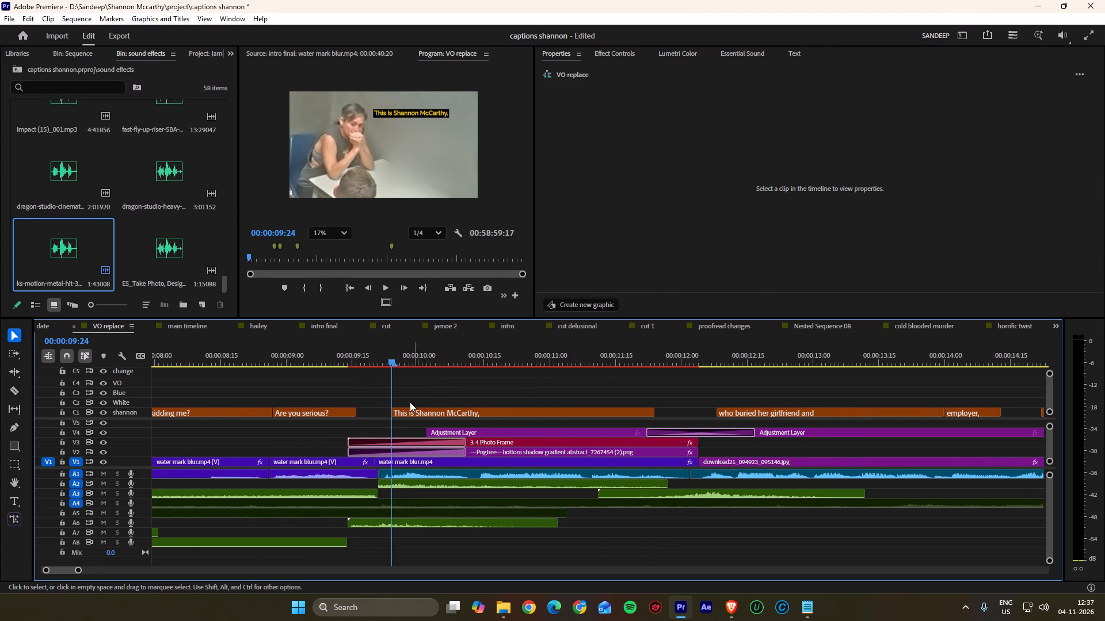
scroll(408, 402, "down", 14, "alt")
left_click_drag(416, 401, 722, 412)
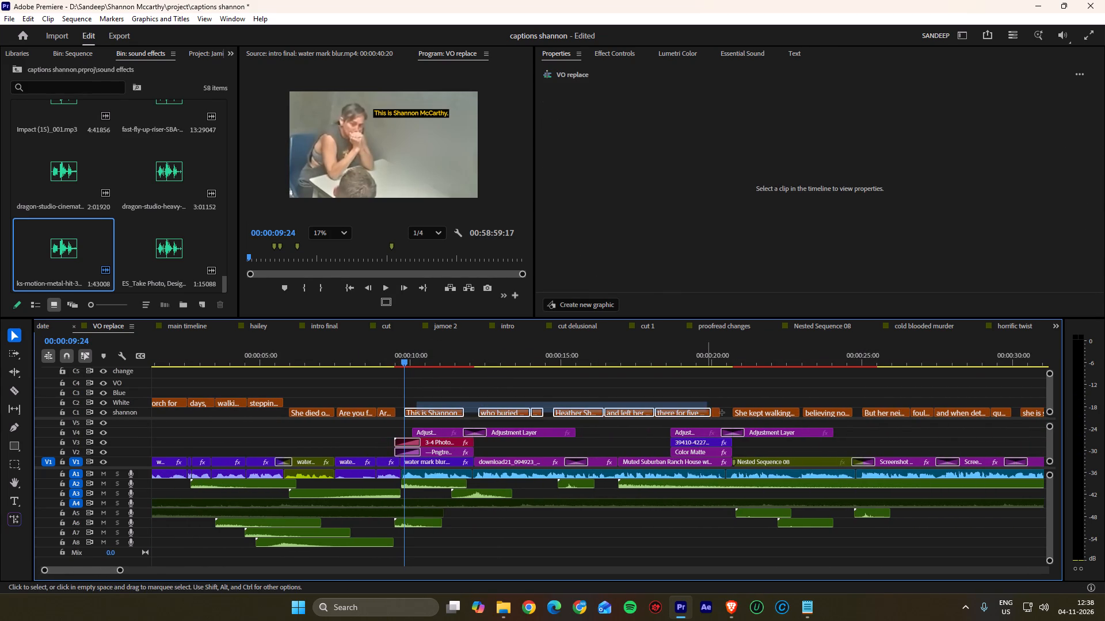
left_click_drag(722, 412, 958, 414)
scroll(609, 430, "up", 7, "alt")
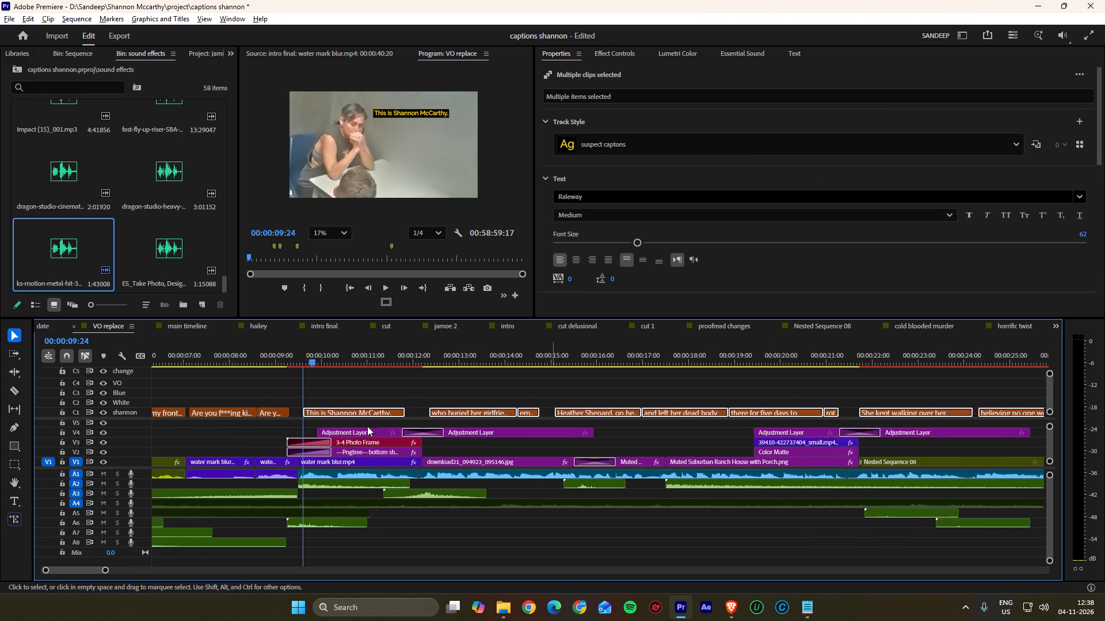
scroll(367, 426, "up", 1, "alt")
left_click_drag(303, 413, 303, 381)
left_click(303, 392)
Move the captions from "question her," through "onto her sister's boyfriend, Sam." from the shannon track to the VO track at 00:00:29:08.
scroll(281, 388, "down", 20, "alt")
scroll(281, 388, "down", 5, "alt")
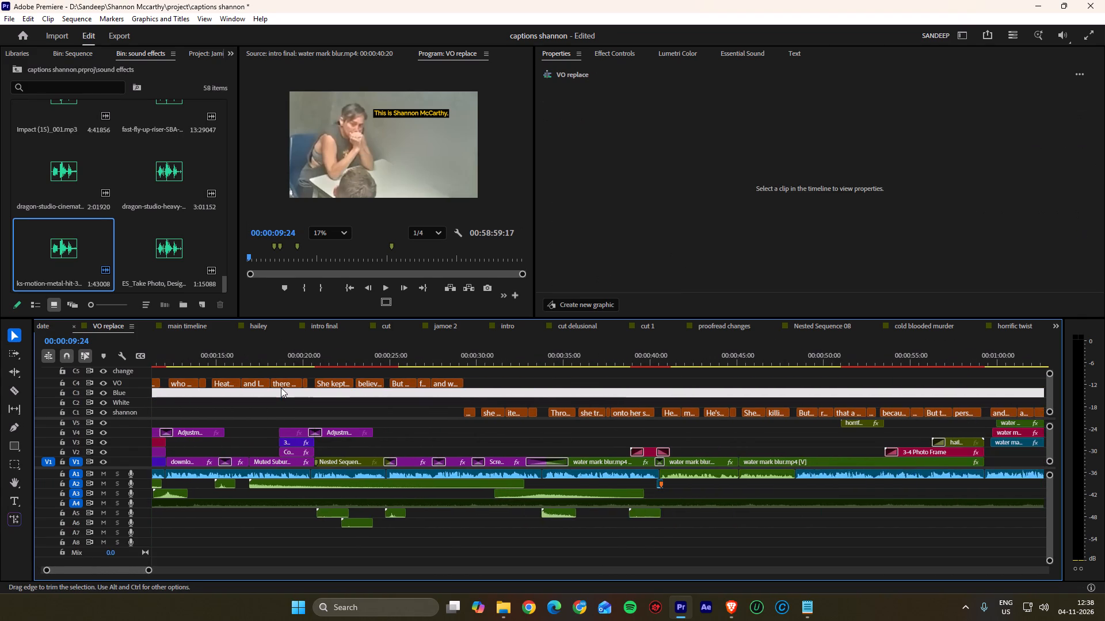
scroll(281, 388, "down", 2, "alt")
scroll(344, 394, "up", 9, "alt")
scroll(432, 405, "up", 3, "alt")
scroll(432, 405, "down", 8)
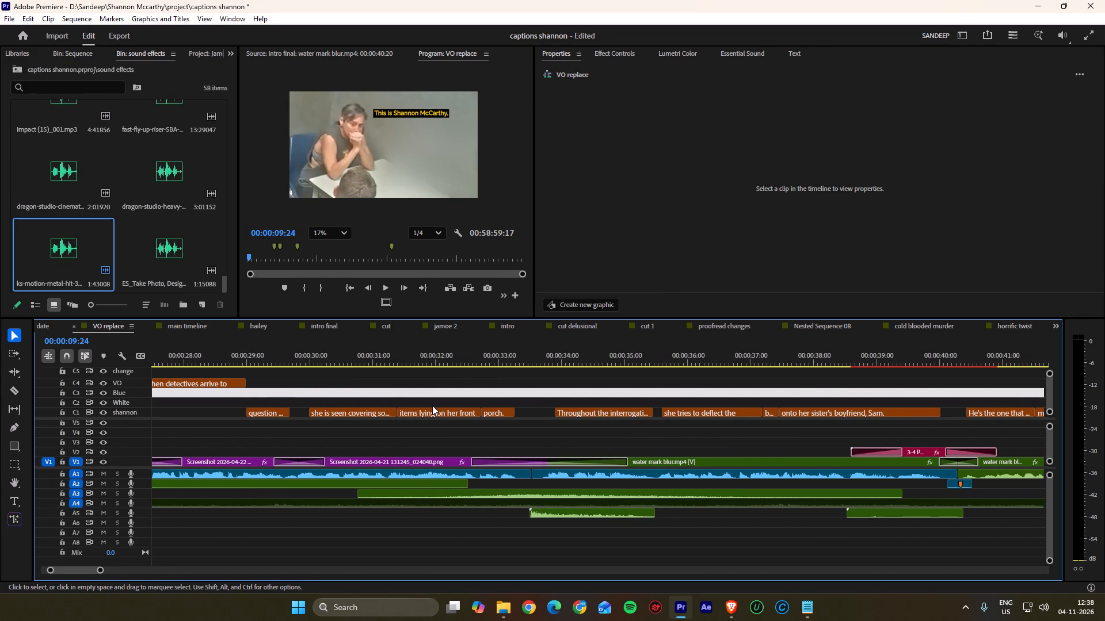
left_click_drag(257, 397, 833, 401)
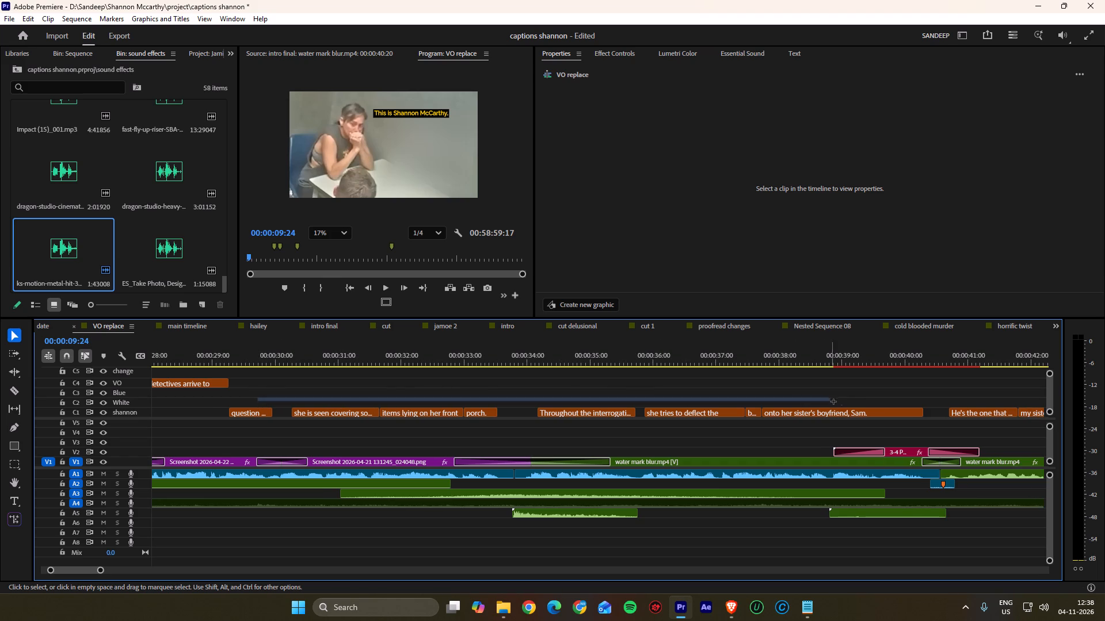
left_click_drag(833, 401, 884, 408)
scroll(210, 389, "up", 8, "alt")
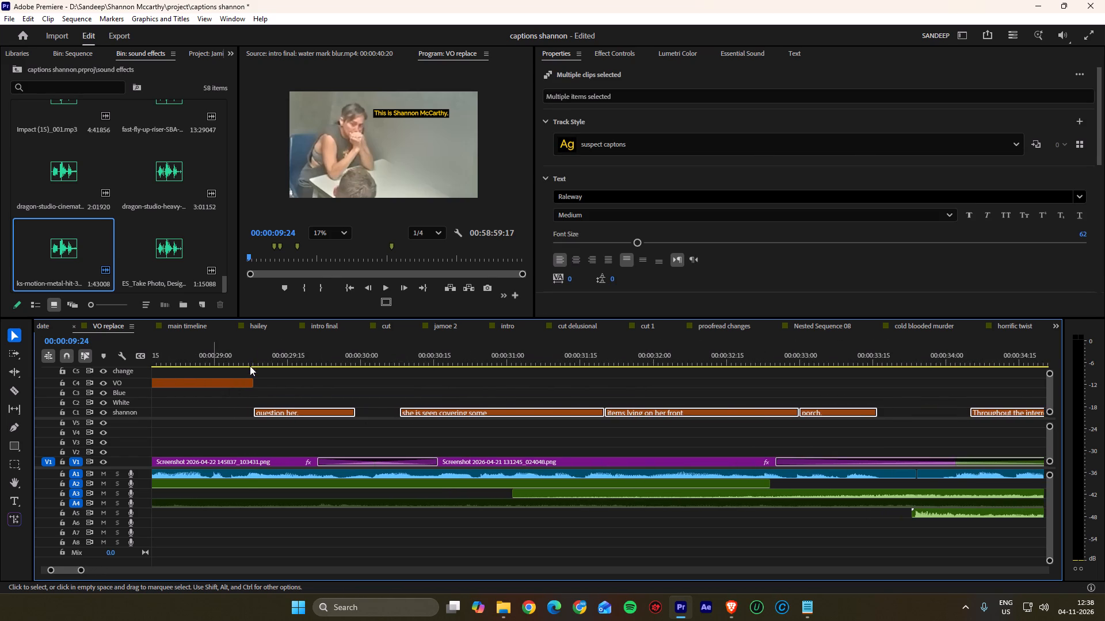
left_click(252, 355)
left_click_drag(269, 413, 269, 391)
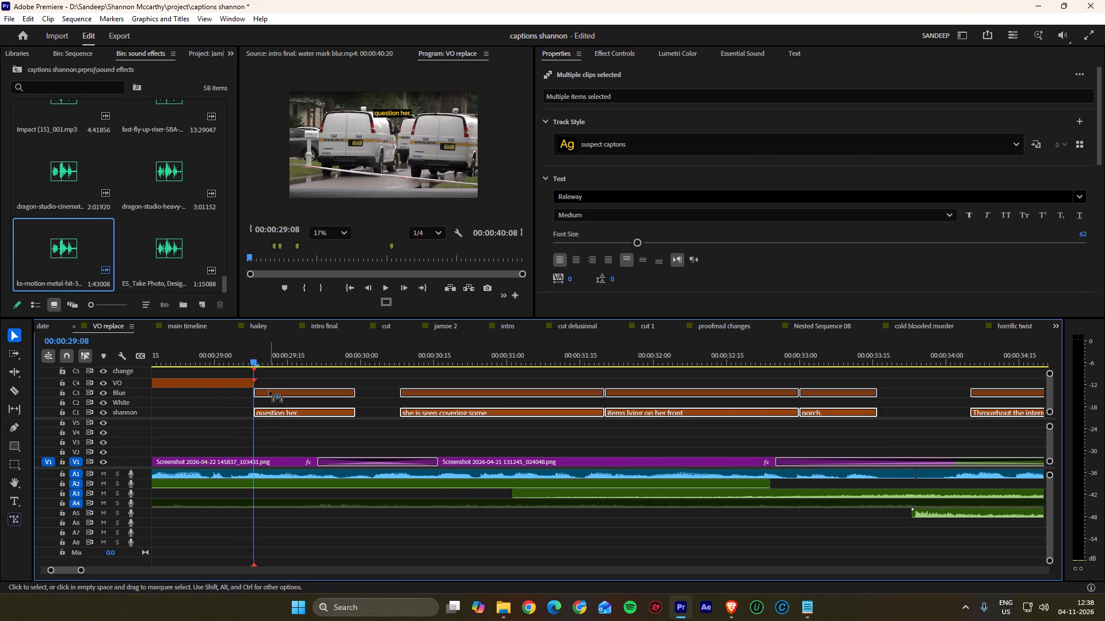
left_click_drag(269, 391, 269, 385)
left_click(272, 402)
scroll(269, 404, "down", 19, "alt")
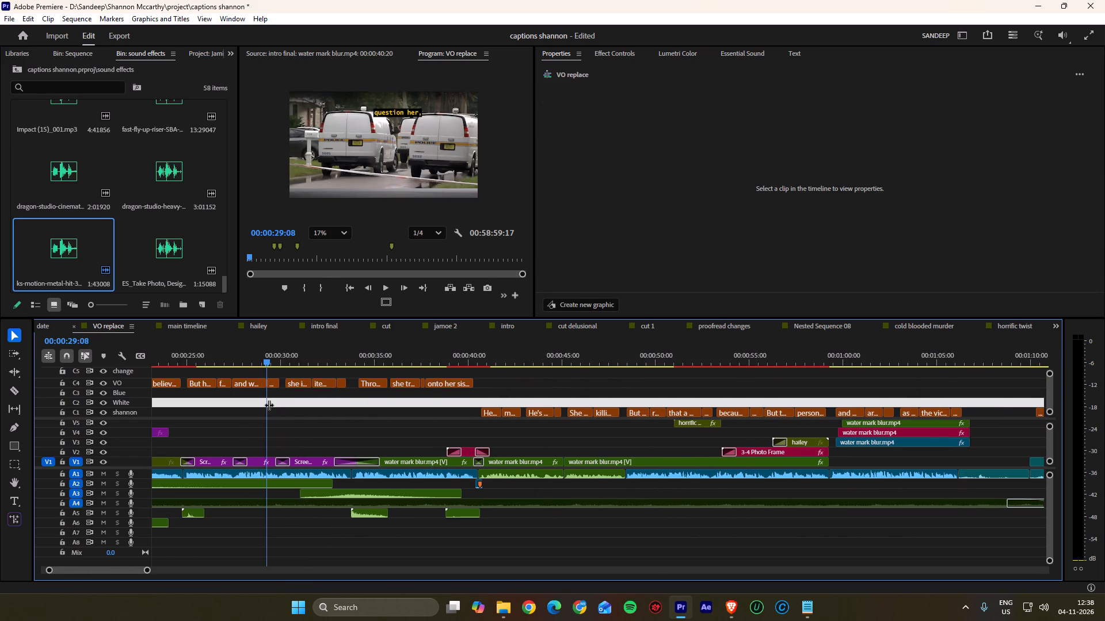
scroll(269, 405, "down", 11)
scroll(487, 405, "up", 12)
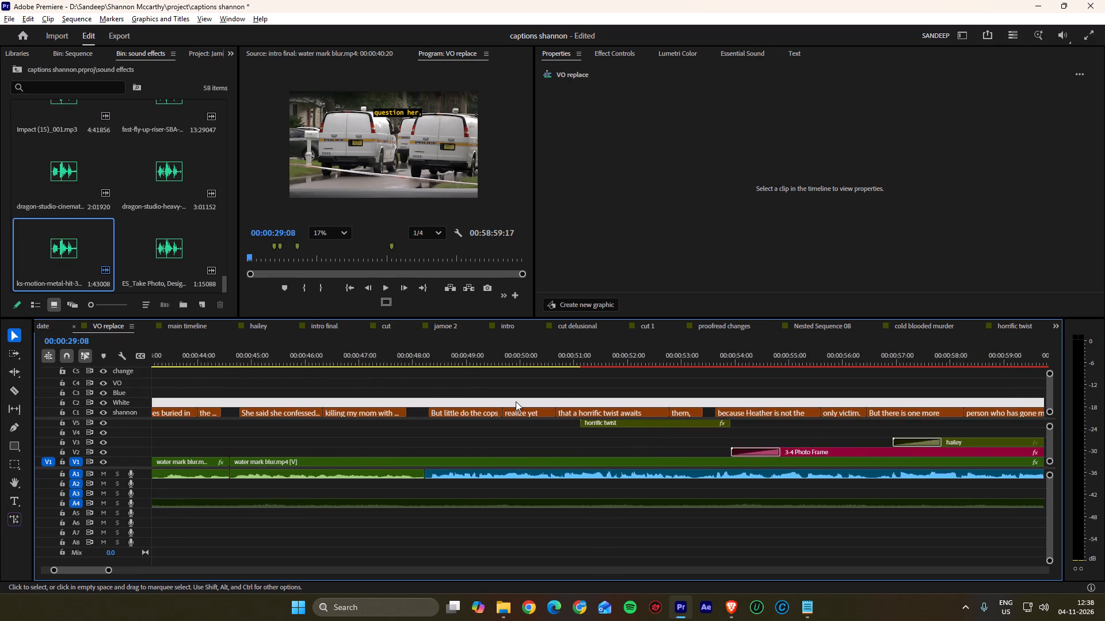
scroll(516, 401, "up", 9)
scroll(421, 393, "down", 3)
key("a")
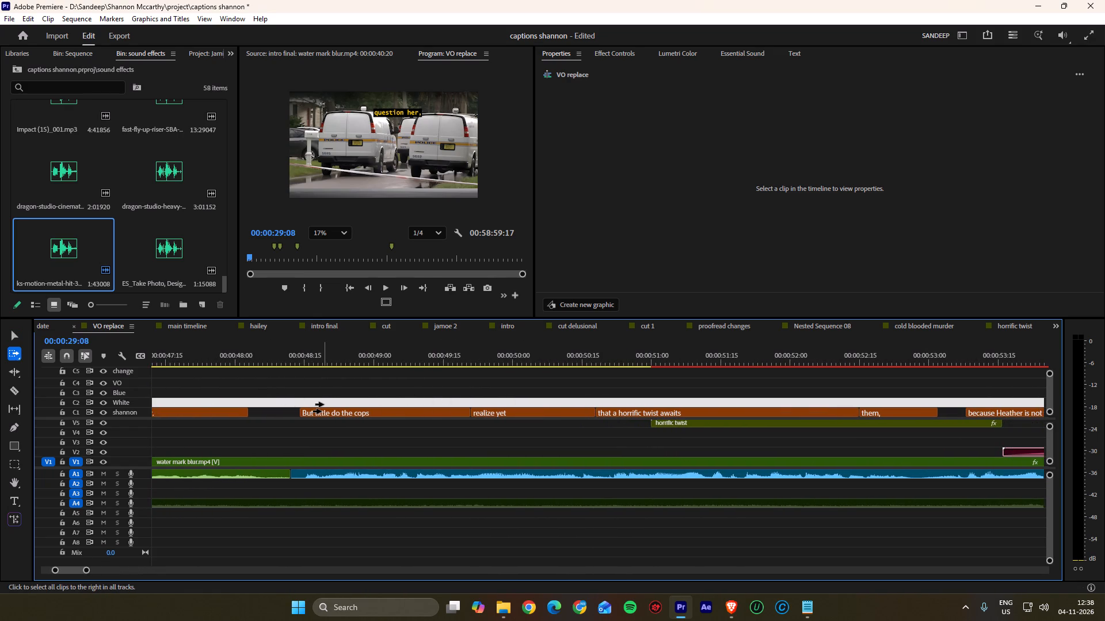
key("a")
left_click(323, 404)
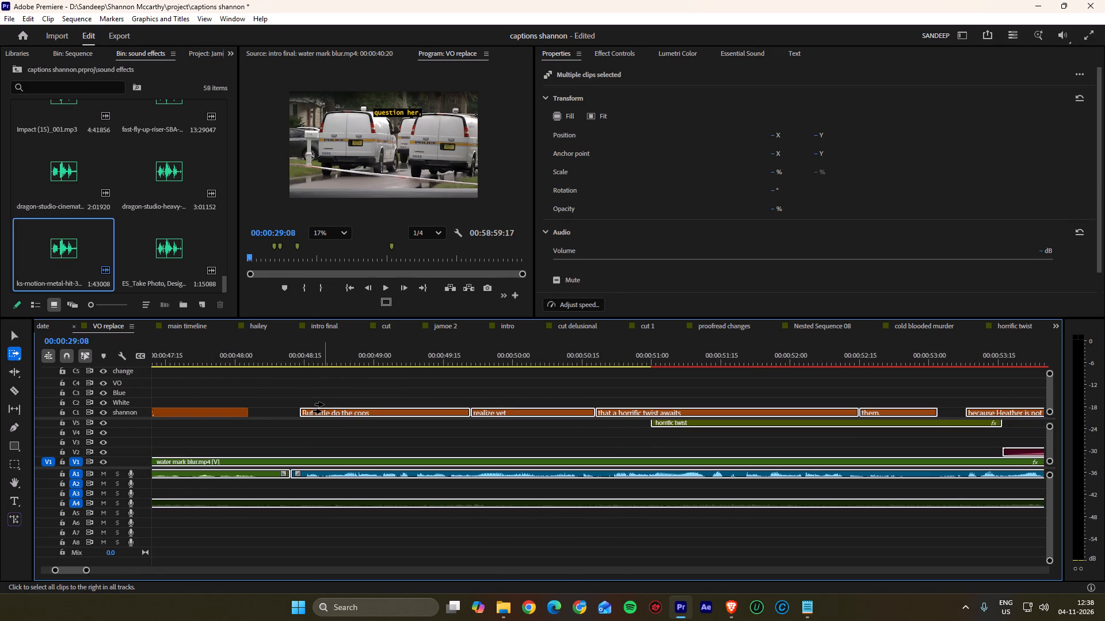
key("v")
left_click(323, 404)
Move the captions from "But little do the cops" through the one ending at 00:01:06:10 from the shannon track to the VO track at 00:00:48:14.
scroll(323, 399, "down", 10, "alt")
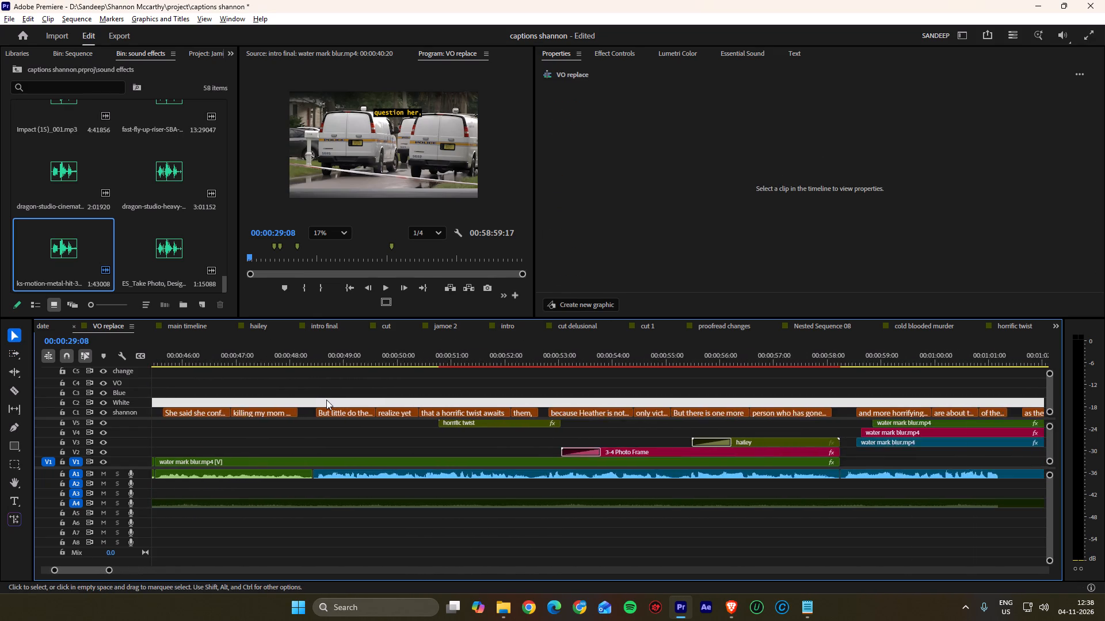
scroll(326, 400, "down", 5, "alt")
left_click_drag(336, 402, 527, 405)
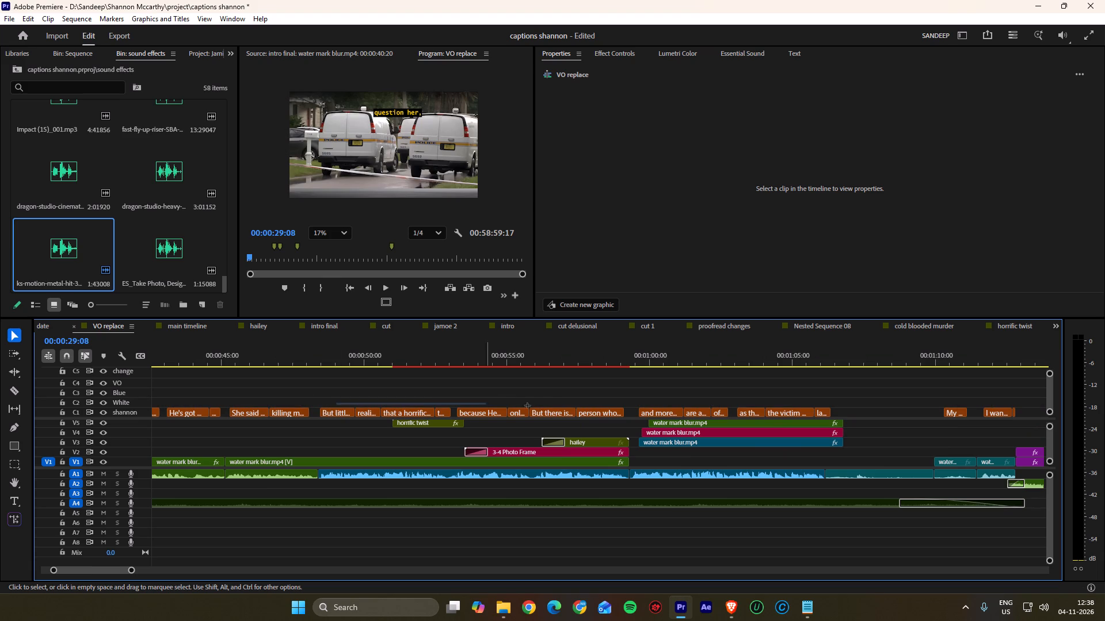
left_click_drag(527, 405, 832, 410)
scroll(466, 423, "up", 4, "alt")
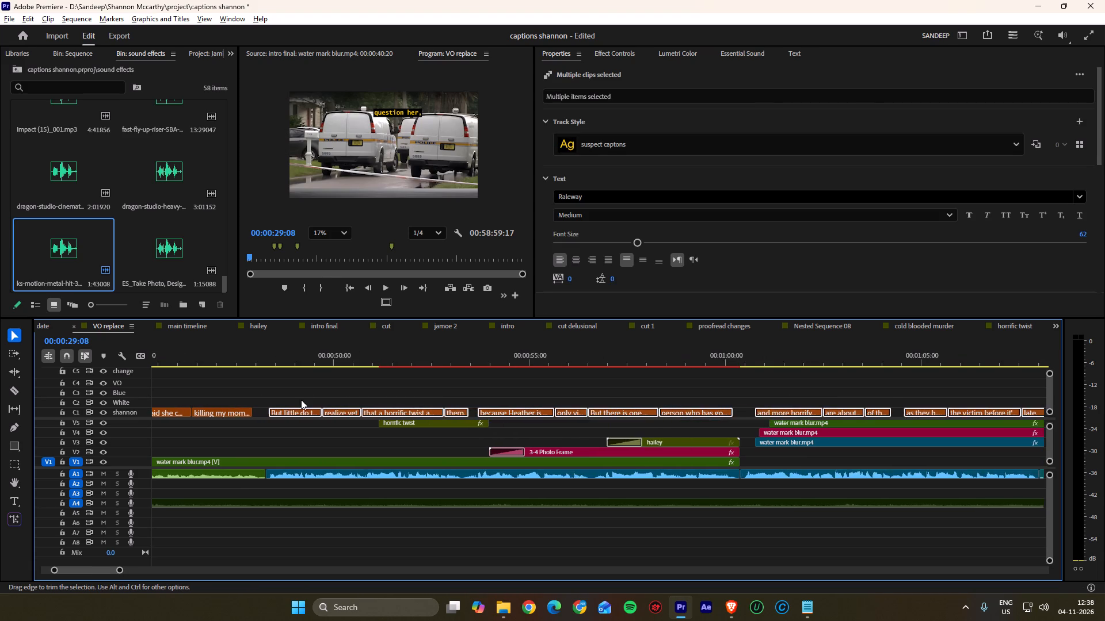
scroll(301, 400, "up", 16, "alt")
left_click_drag(351, 354, 349, 354)
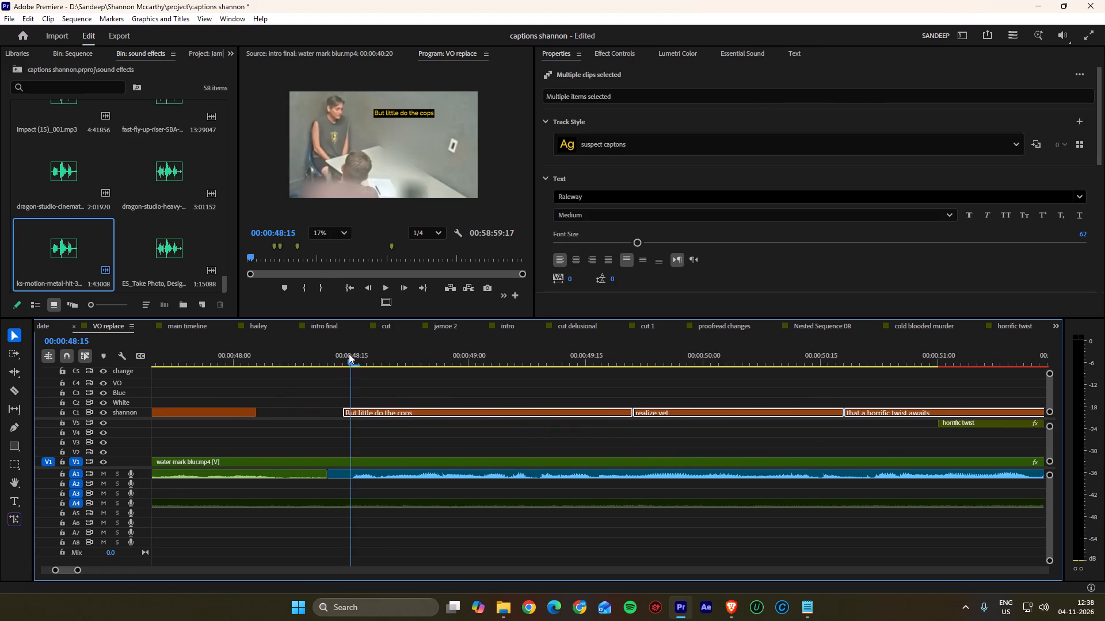
left_click_drag(349, 354, 343, 355)
left_click_drag(359, 411, 359, 385)
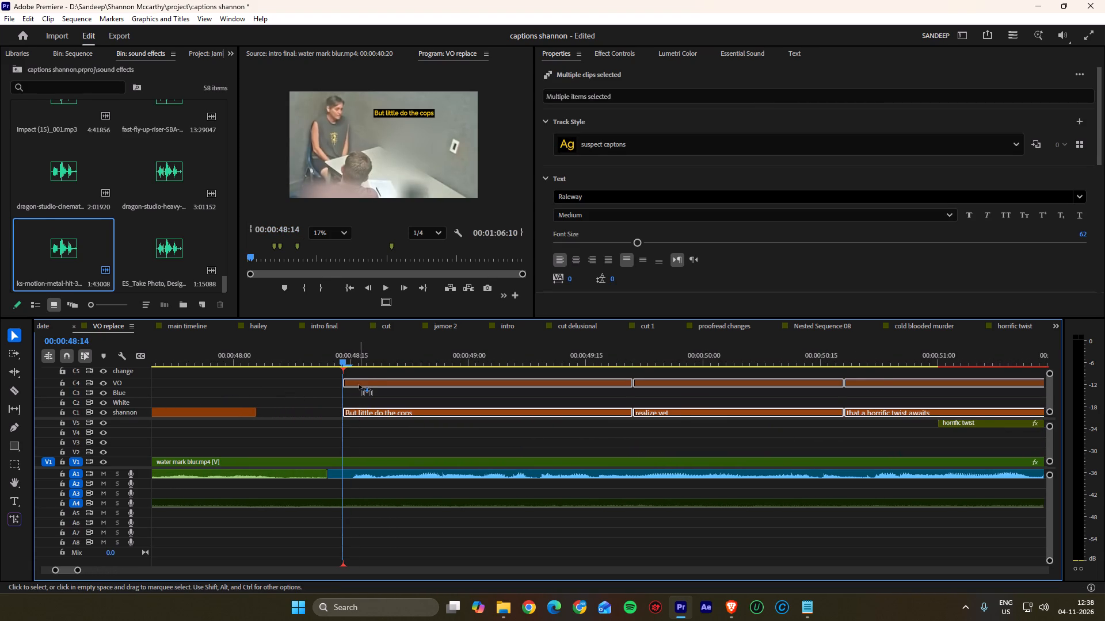
left_click(357, 405)
Play back the moved narration captions from "But little do the cops" to check them on the VO track.
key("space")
scroll(334, 408, "down", 12, "alt")
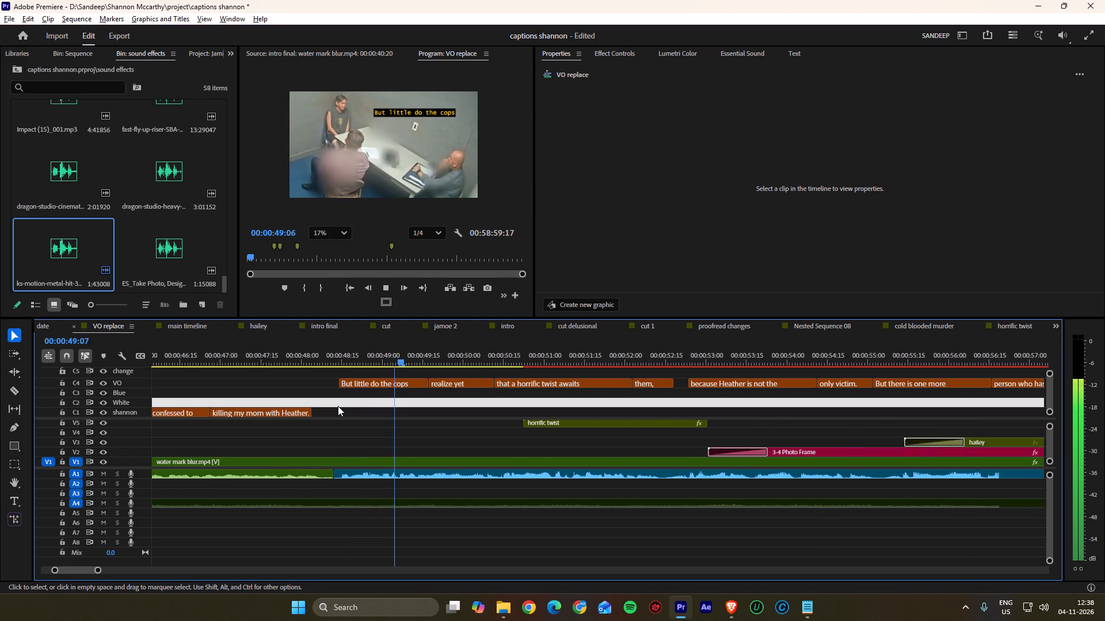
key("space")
Compare the look of the VO track captions in the intro with those in the narration after 00:01:15:00 and around 00:05:55:06.
scroll(364, 390, "down", 3, "alt")
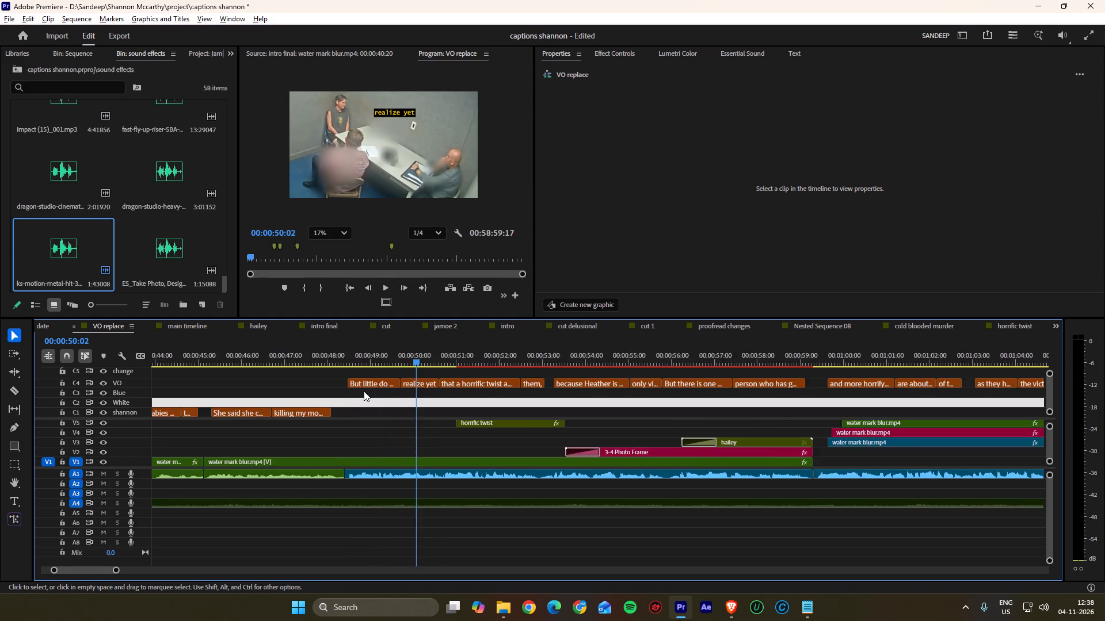
scroll(364, 391, "down", 20, "alt")
scroll(364, 391, "down", 1, "alt")
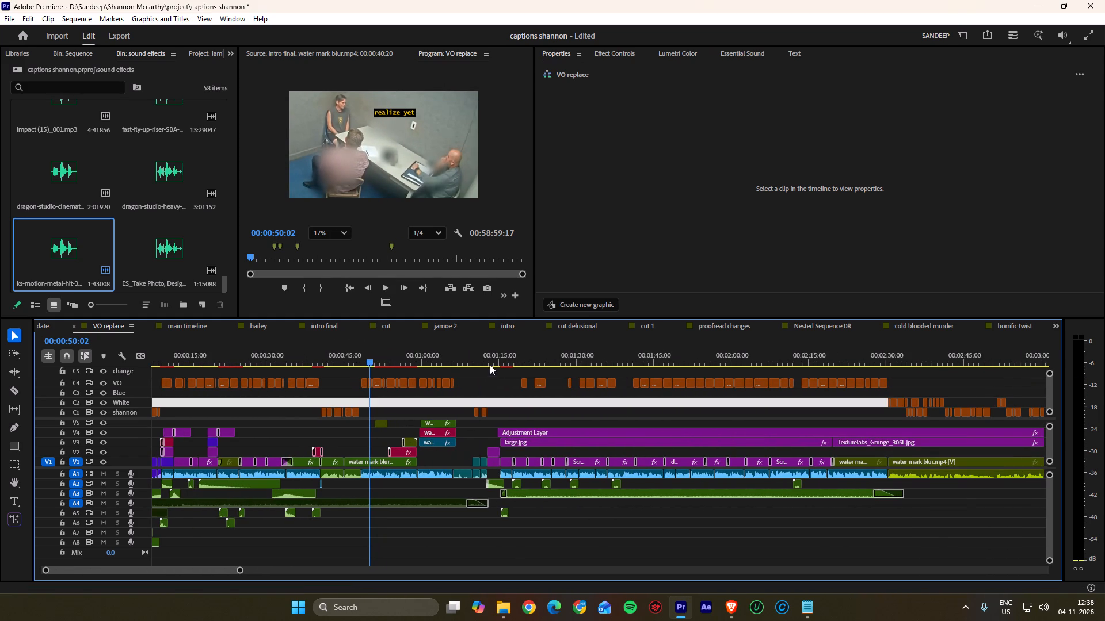
left_click(513, 355)
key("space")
scroll(519, 359, "down", 4)
scroll(487, 377, "up", 10, "alt")
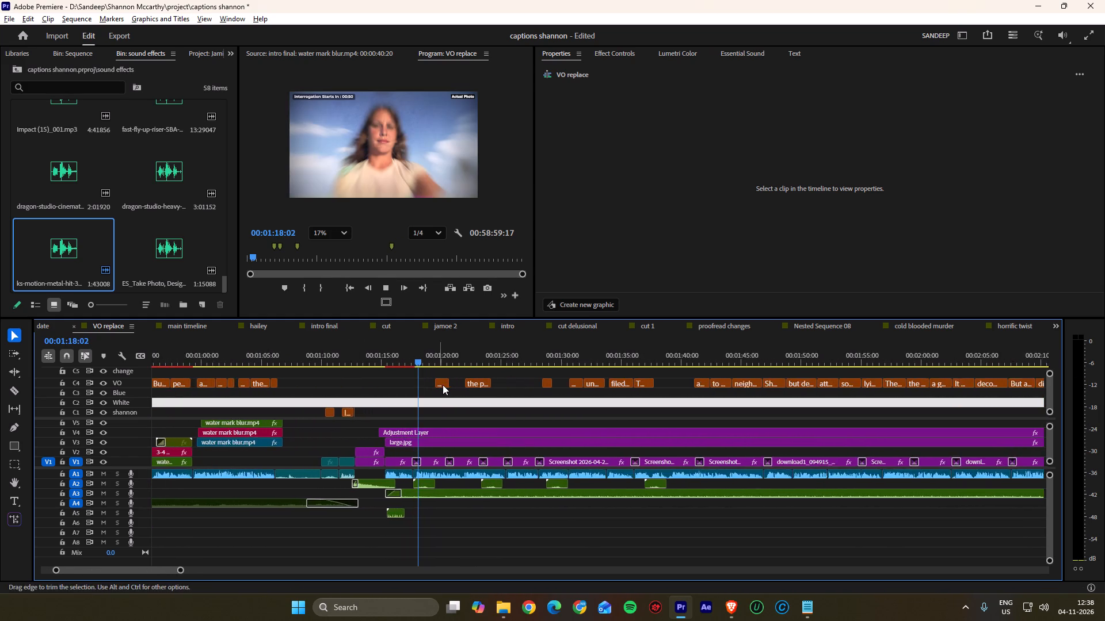
scroll(443, 385, "up", 5, "alt")
left_click(428, 358)
left_click_drag(431, 358, 438, 357)
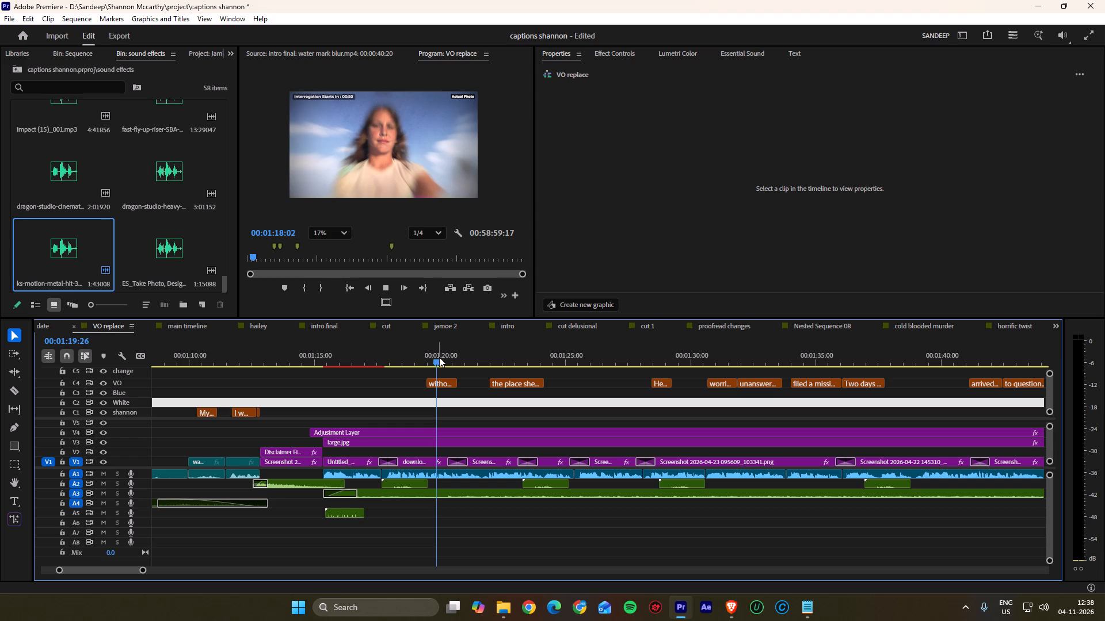
left_click(444, 384)
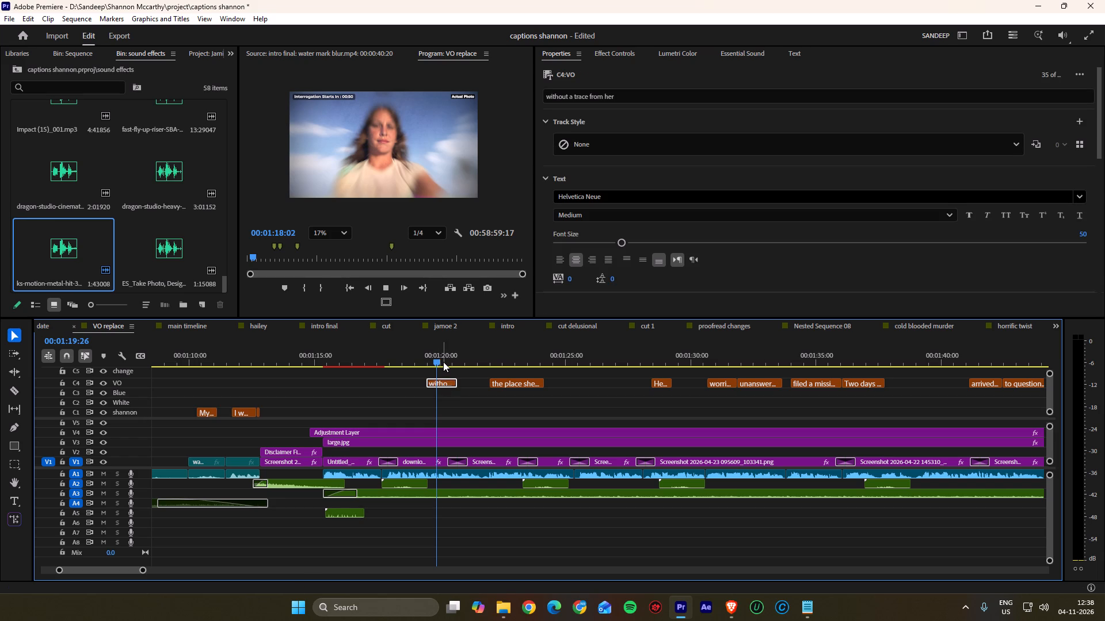
scroll(438, 359, "down", 4)
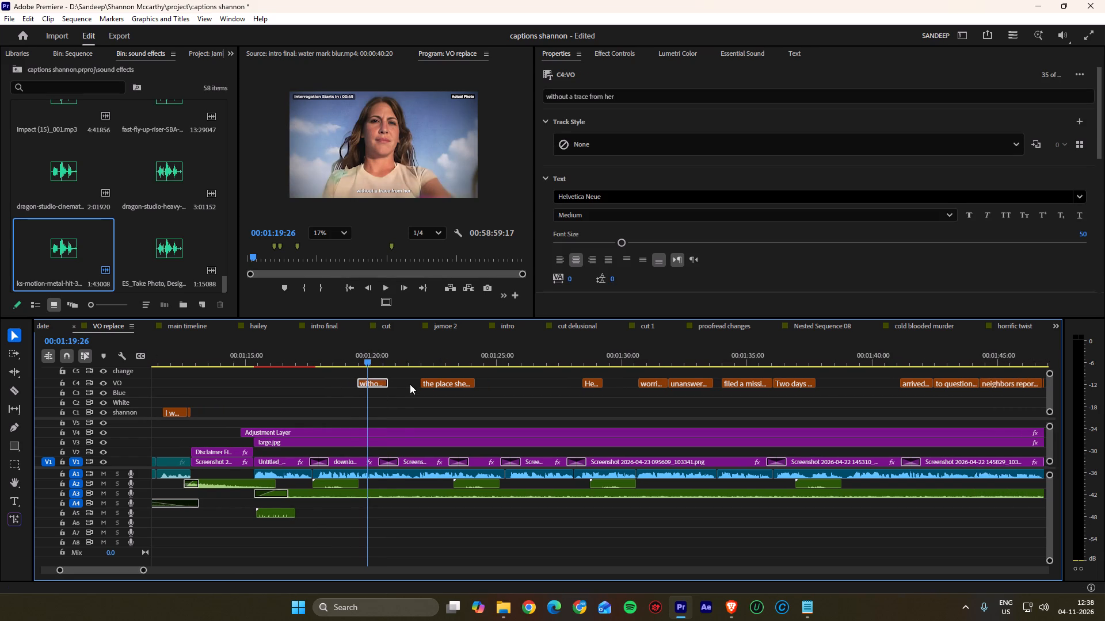
scroll(404, 388, "down", 20)
scroll(404, 388, "down", 1)
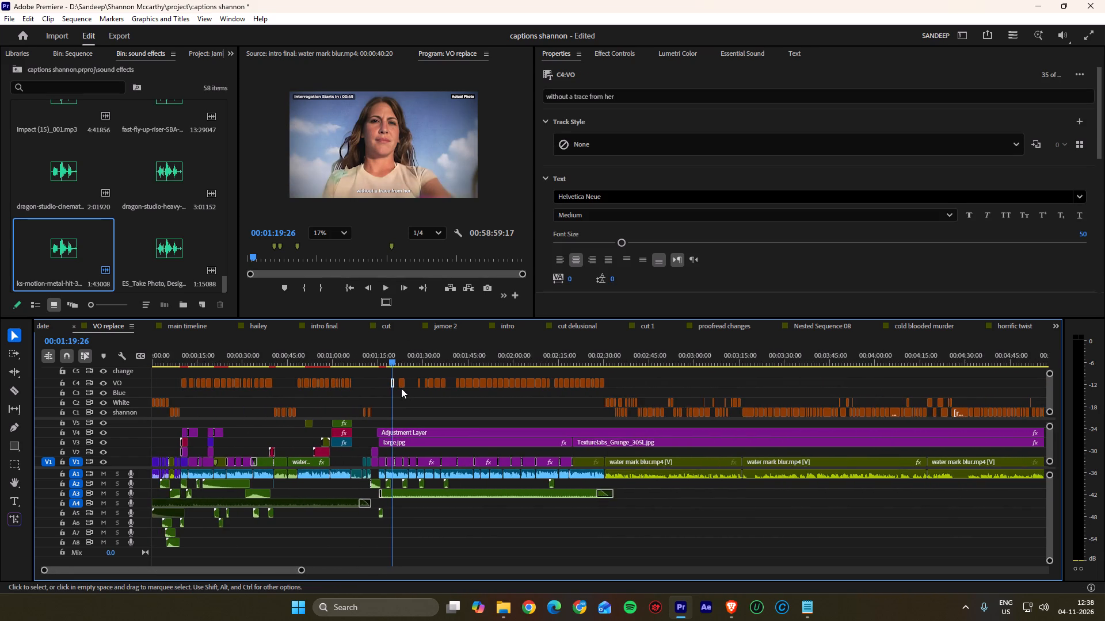
scroll(401, 388, "down", 11)
left_click_drag(477, 356, 485, 355)
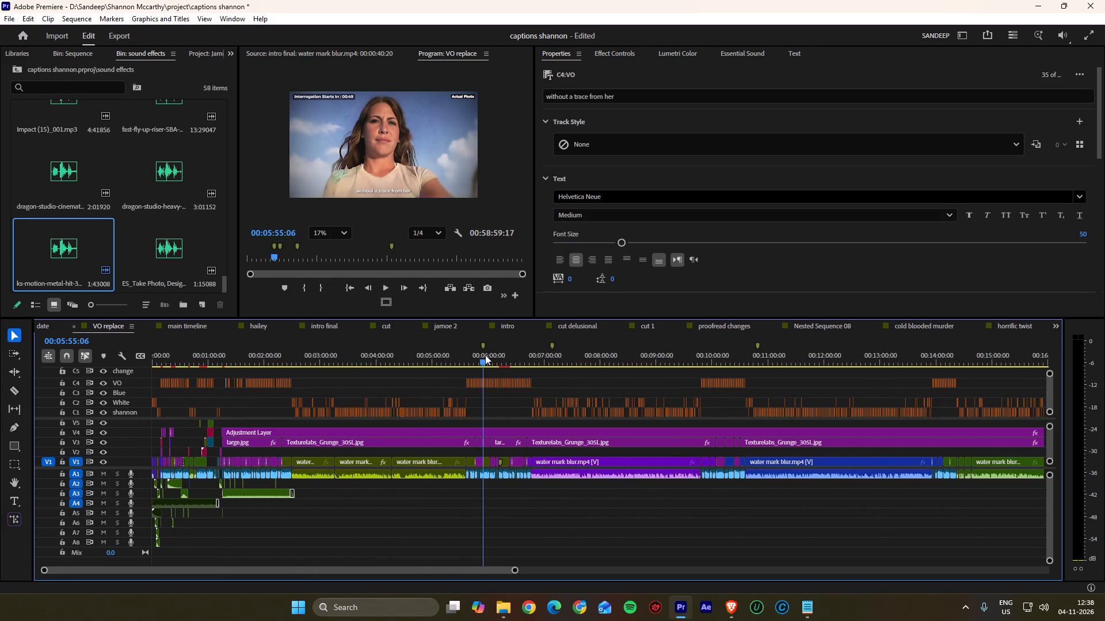
left_click_drag(485, 355, 165, 358)
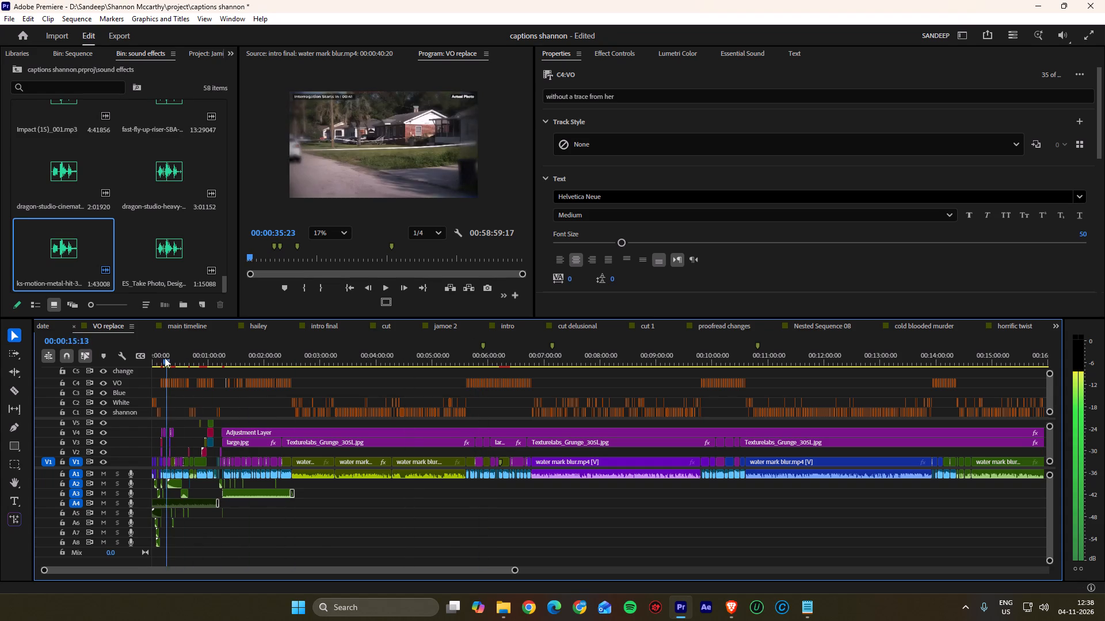
left_click_drag(165, 358, 169, 354)
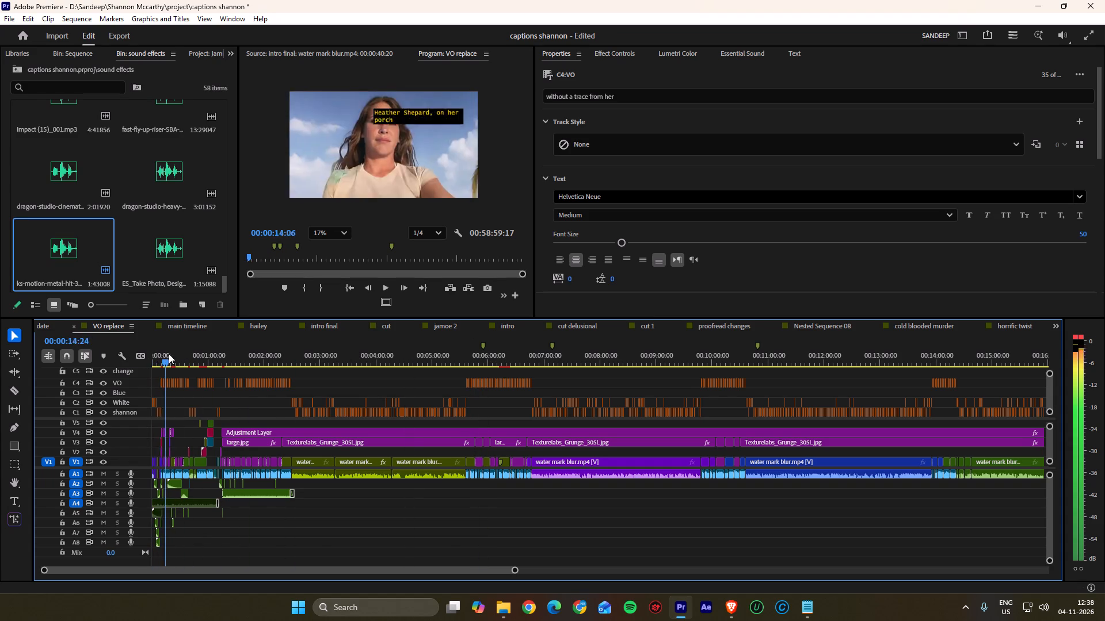
left_click_drag(169, 354, 196, 347)
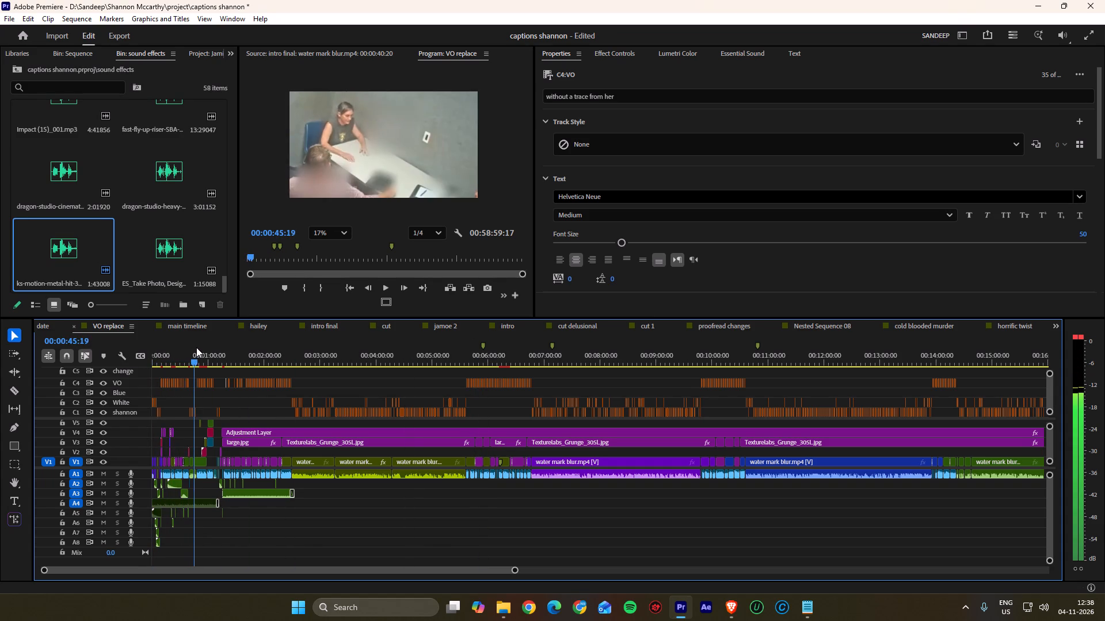
left_click_drag(196, 347, 179, 351)
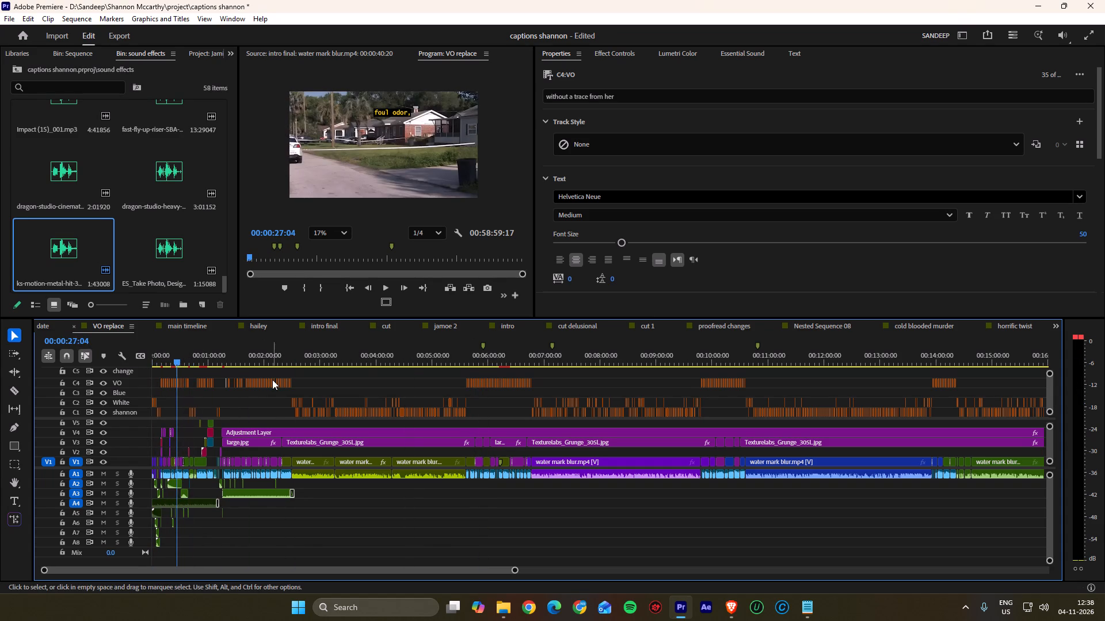
Open the track style choices for the VO captions, using "It also seemed strange that she" near 00:05:57:02.
left_click(272, 379)
left_click_drag(285, 355, 487, 360)
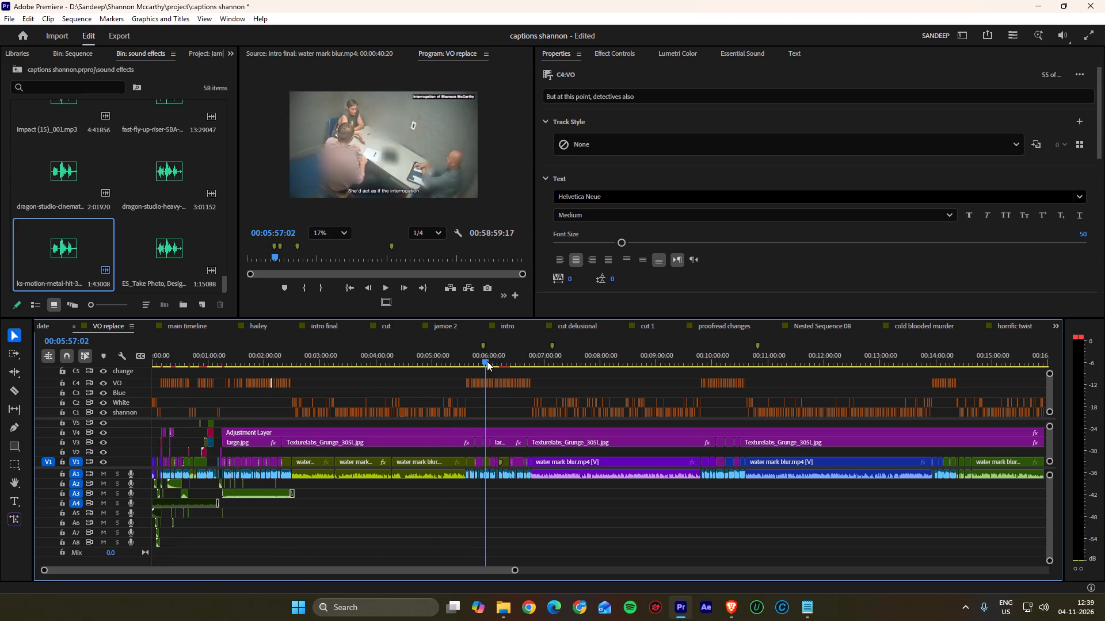
left_click(491, 383)
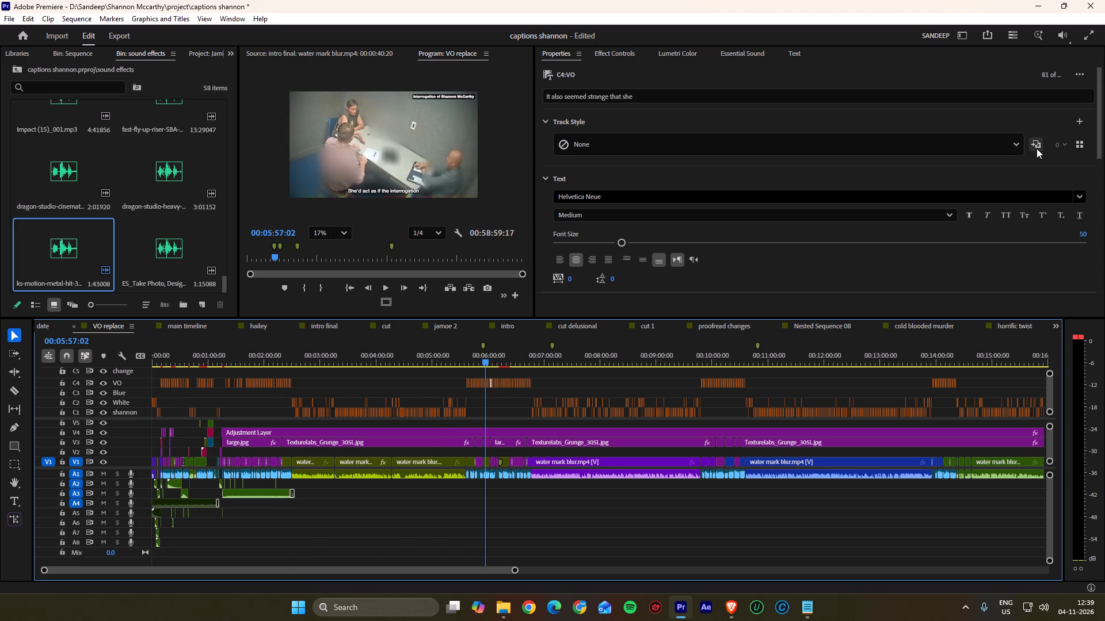
left_click(1013, 146)
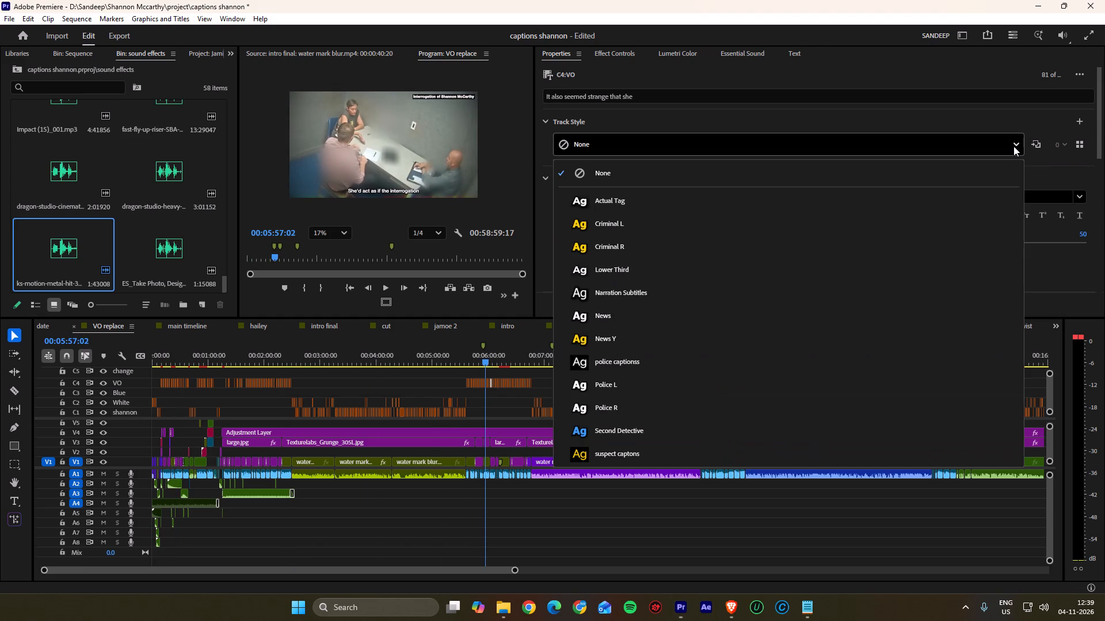
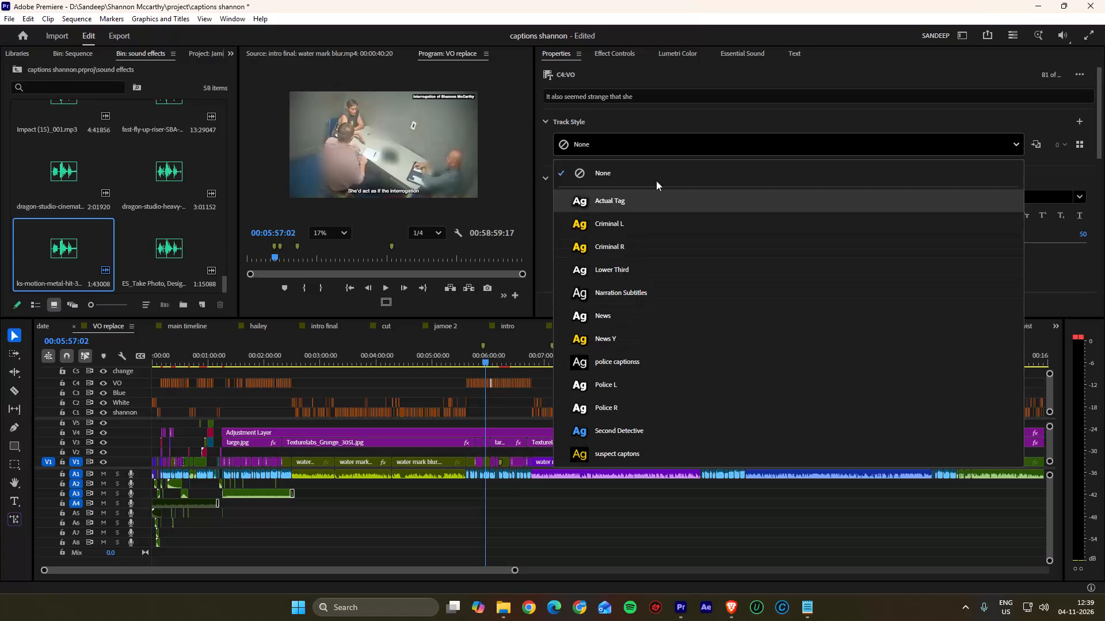
Save the look of the VO caption "It also seemed strange that she" as a new text style named "narration", in the project and local styles.
left_click(698, 129)
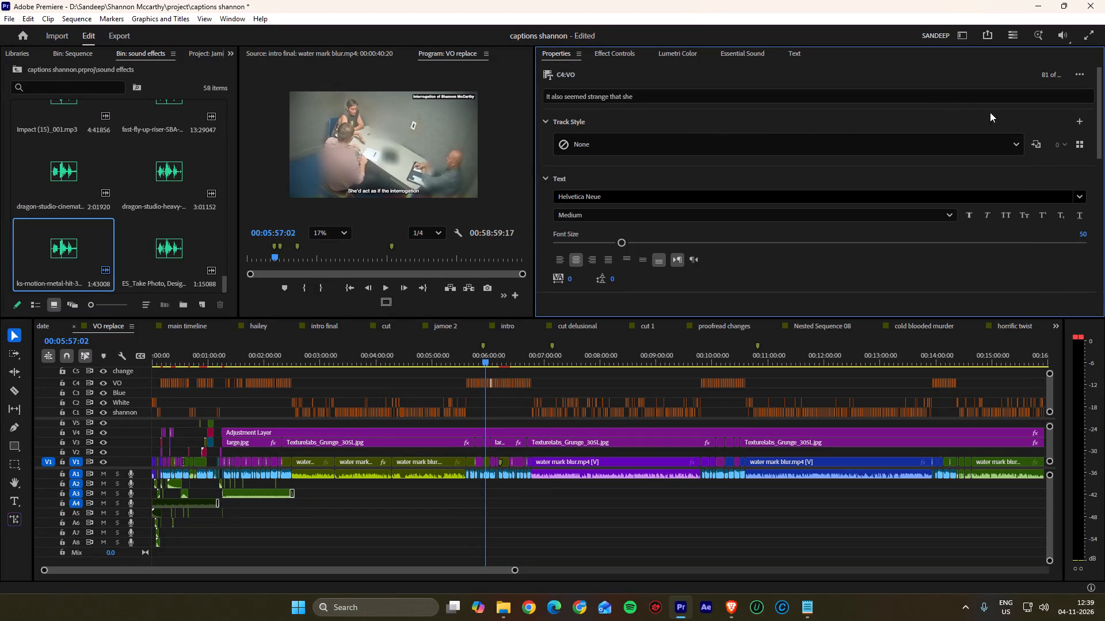
left_click(1079, 121)
left_click(1059, 141)
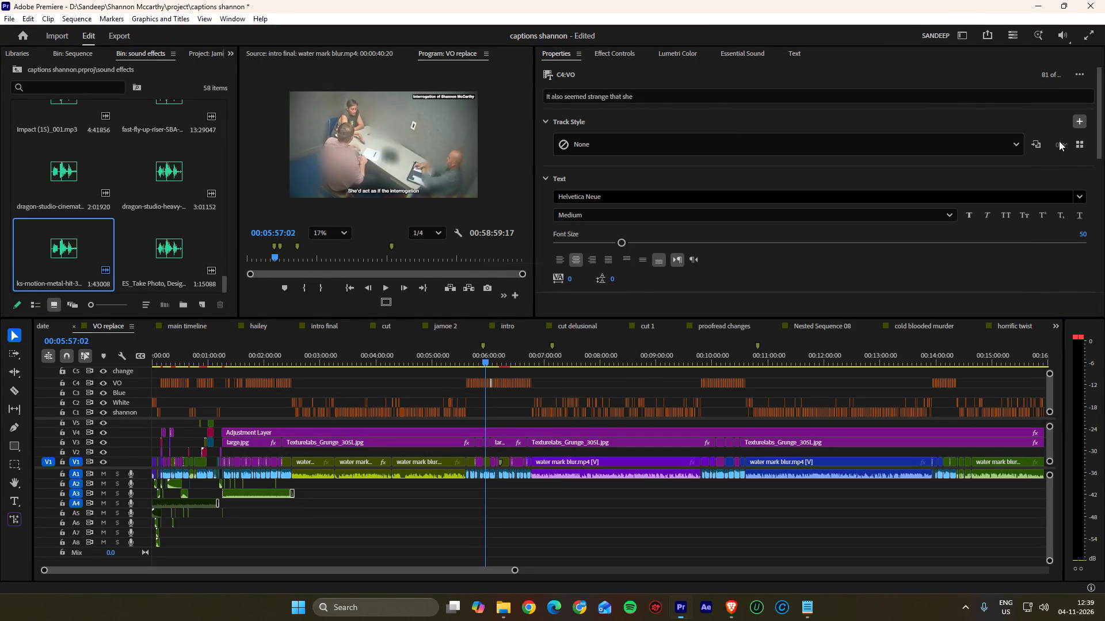
type("narration")
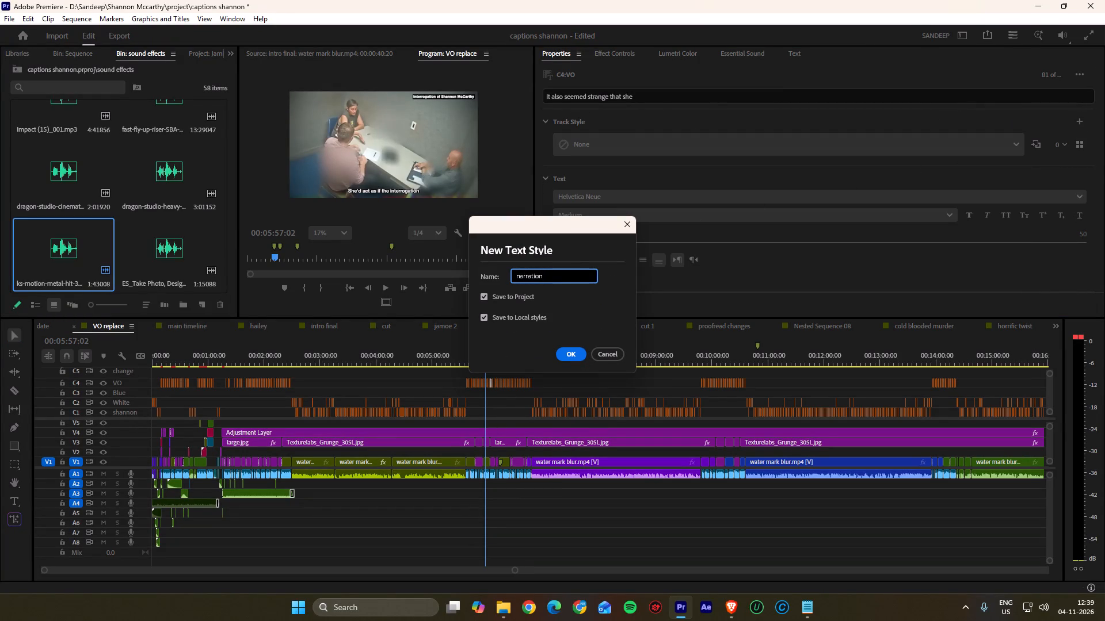
key("Return")
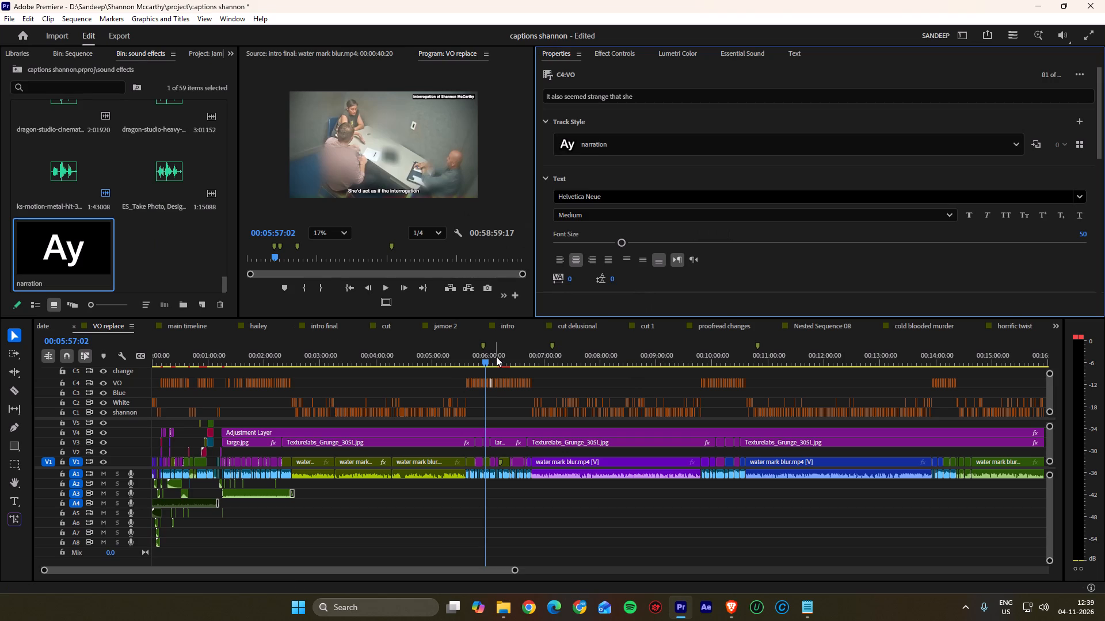
Push the "narration" style to all captions on the VO track.
left_click(1039, 145)
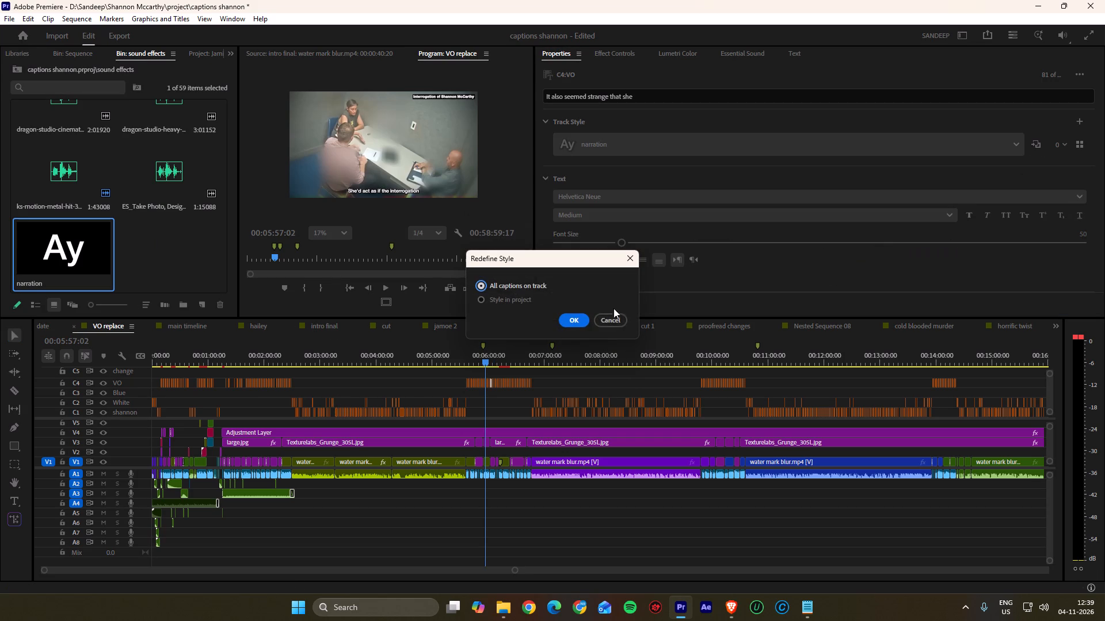
left_click(558, 322)
left_click(578, 322)
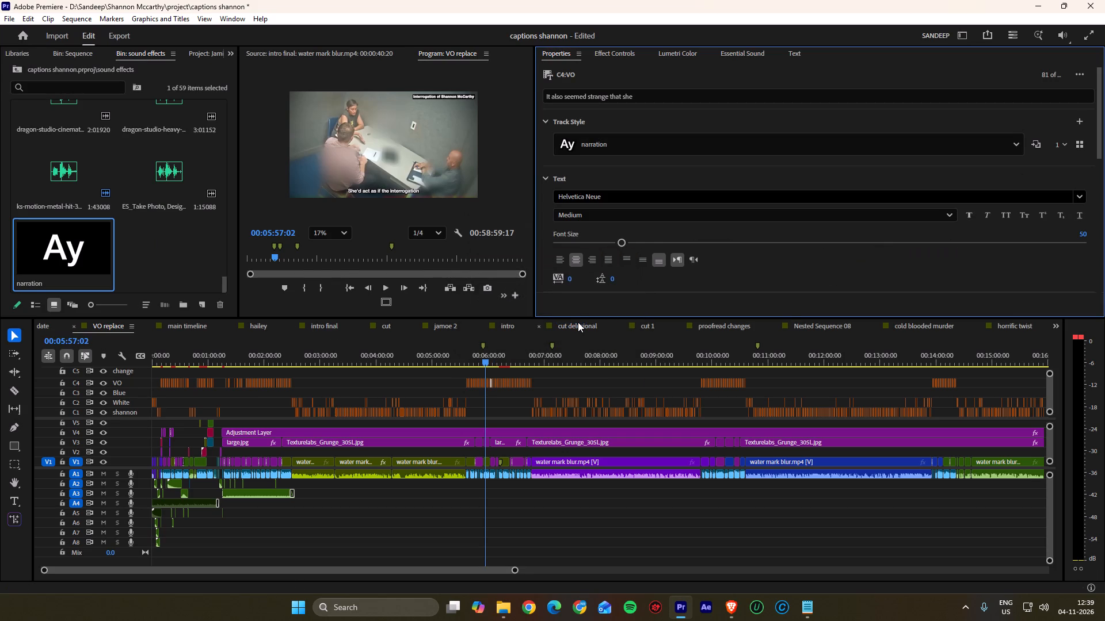
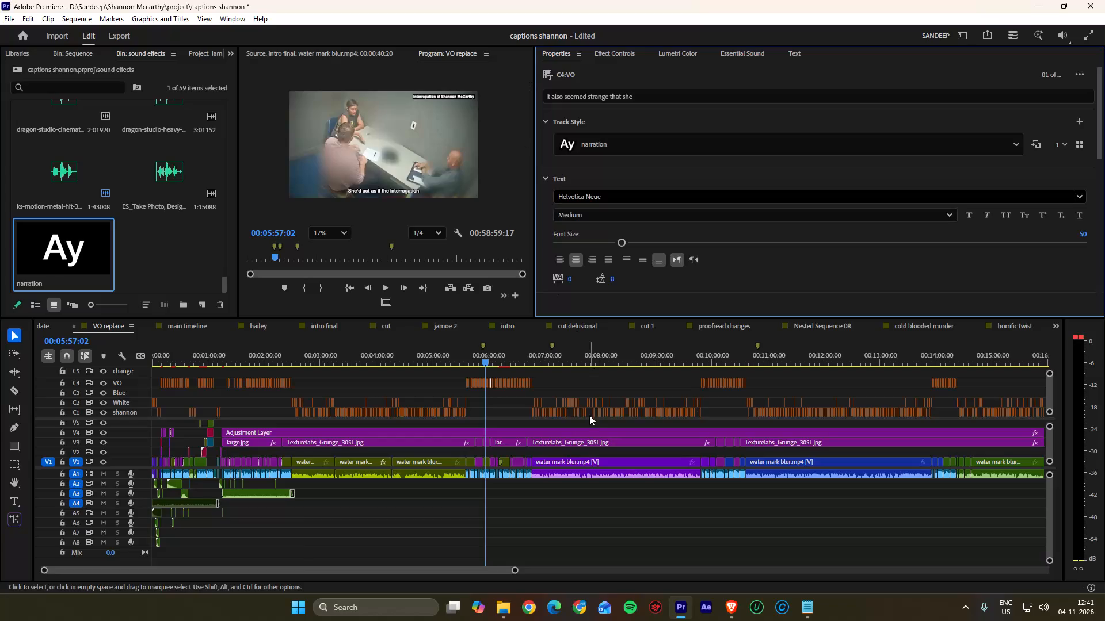
Review the intro of "VO replace", playing from about 8 s to 11 s where the suspect's photo frame is introduced.
scroll(512, 408, "up", 4, "alt")
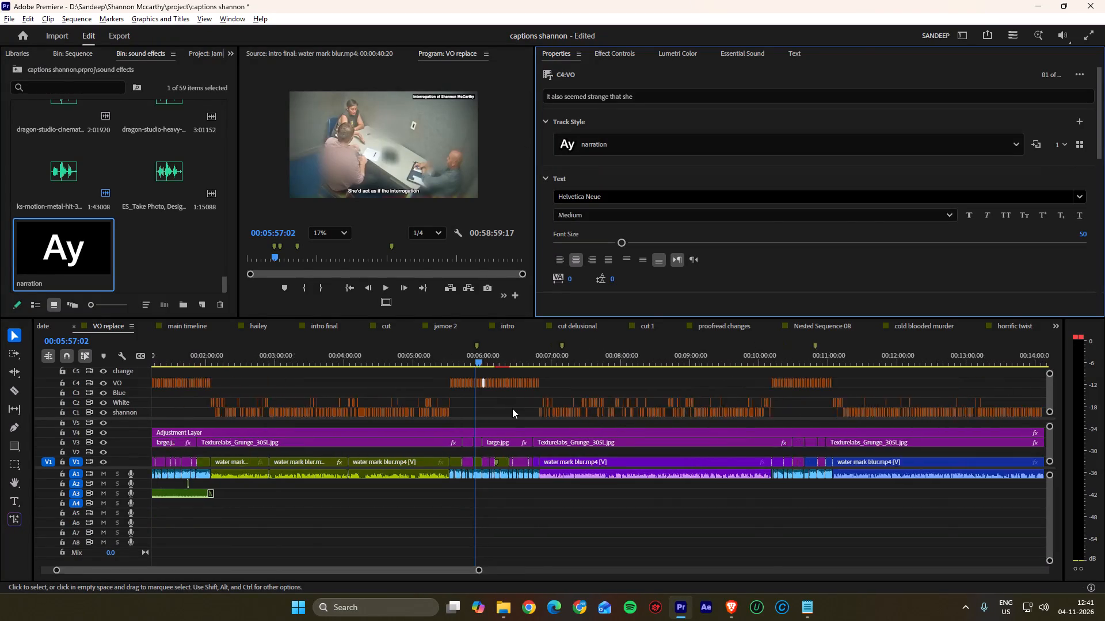
scroll(450, 400, "up", 4, "alt")
scroll(467, 403, "down", 10, "alt")
scroll(188, 382, "up", 8, "alt")
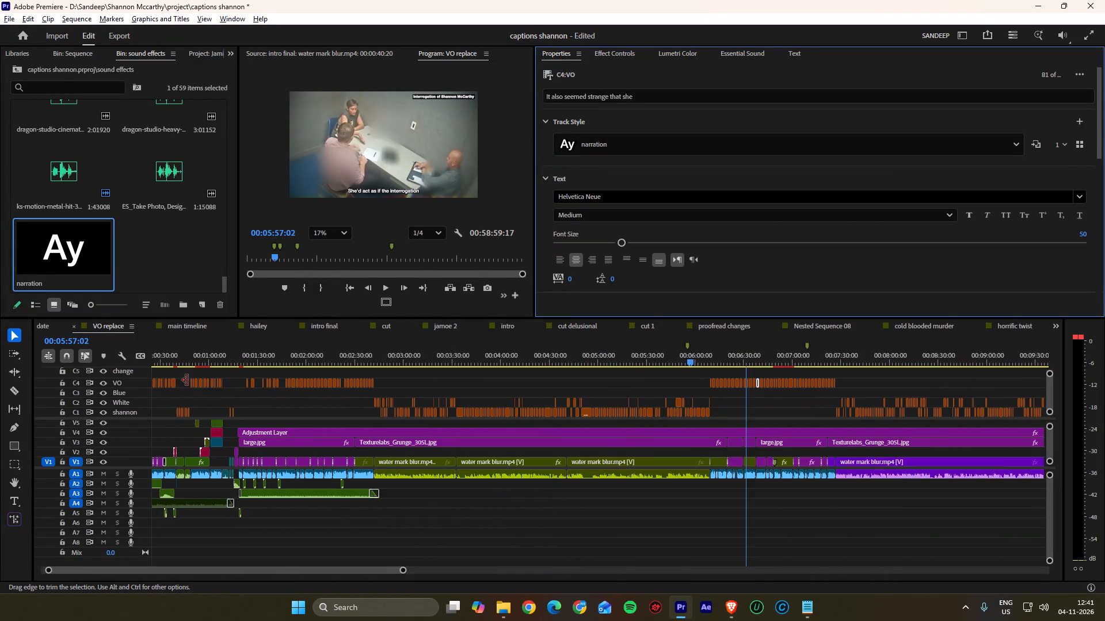
scroll(187, 380, "up", 20, "alt")
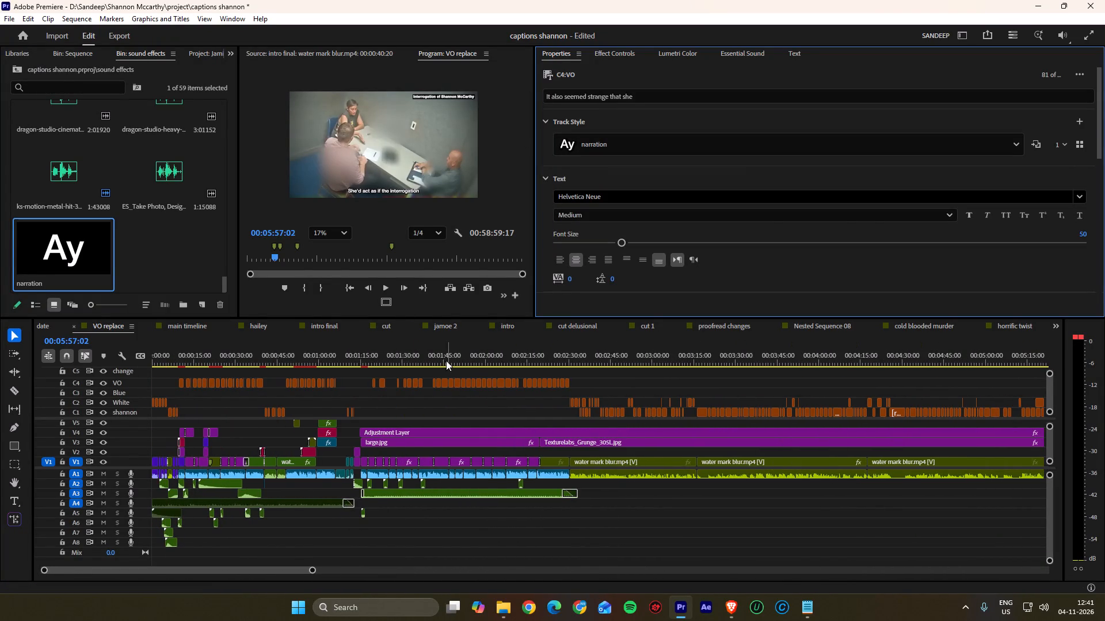
left_click_drag(424, 356, 323, 358)
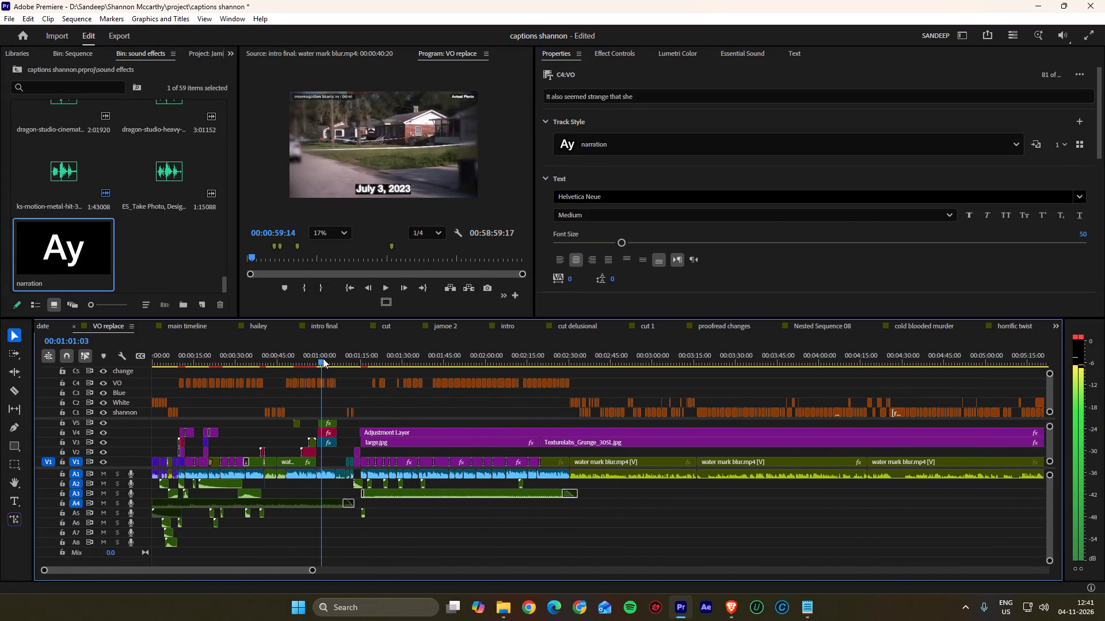
left_click_drag(323, 358, 234, 355)
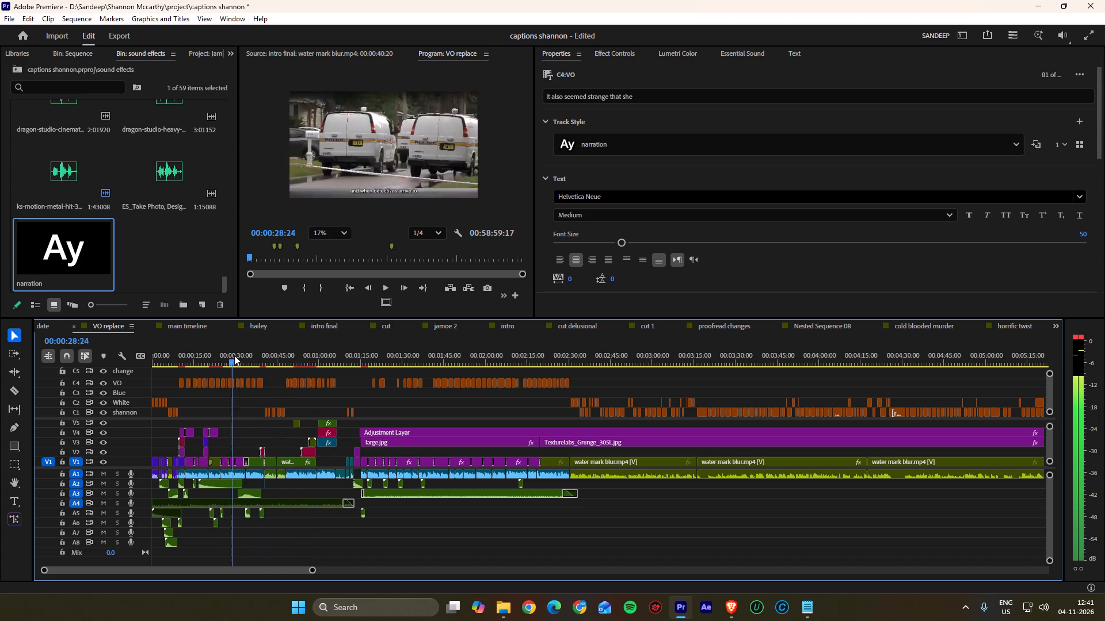
left_click_drag(234, 355, 176, 356)
key("space")
scroll(177, 354, "up", 2, "alt")
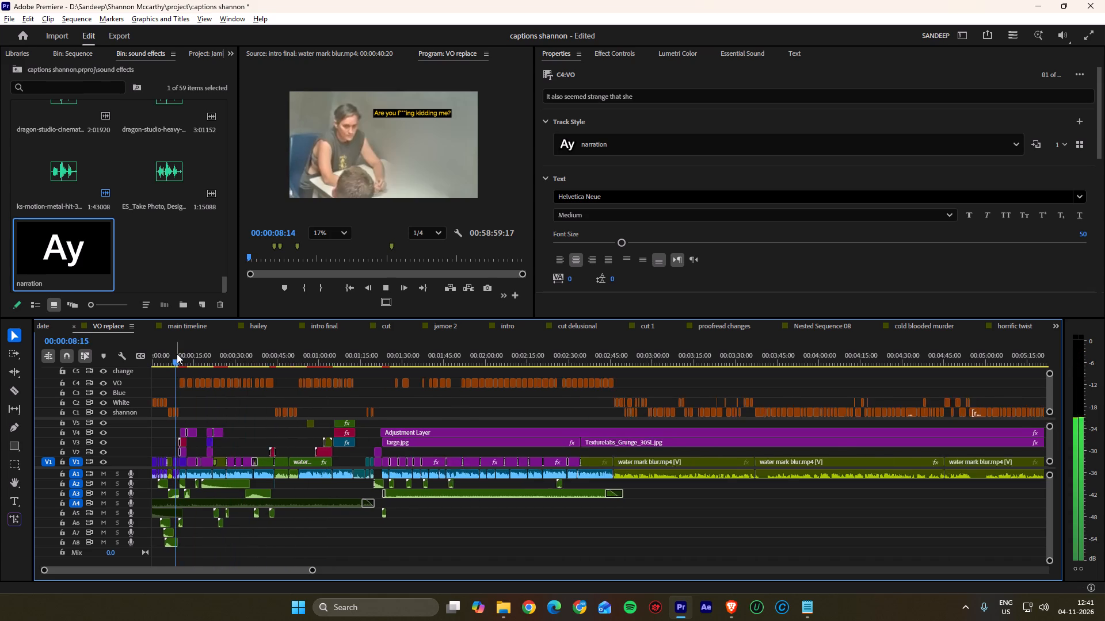
scroll(177, 354, "up", 2, "alt")
scroll(176, 362, "up", 20, "alt")
scroll(176, 362, "up", 1, "alt")
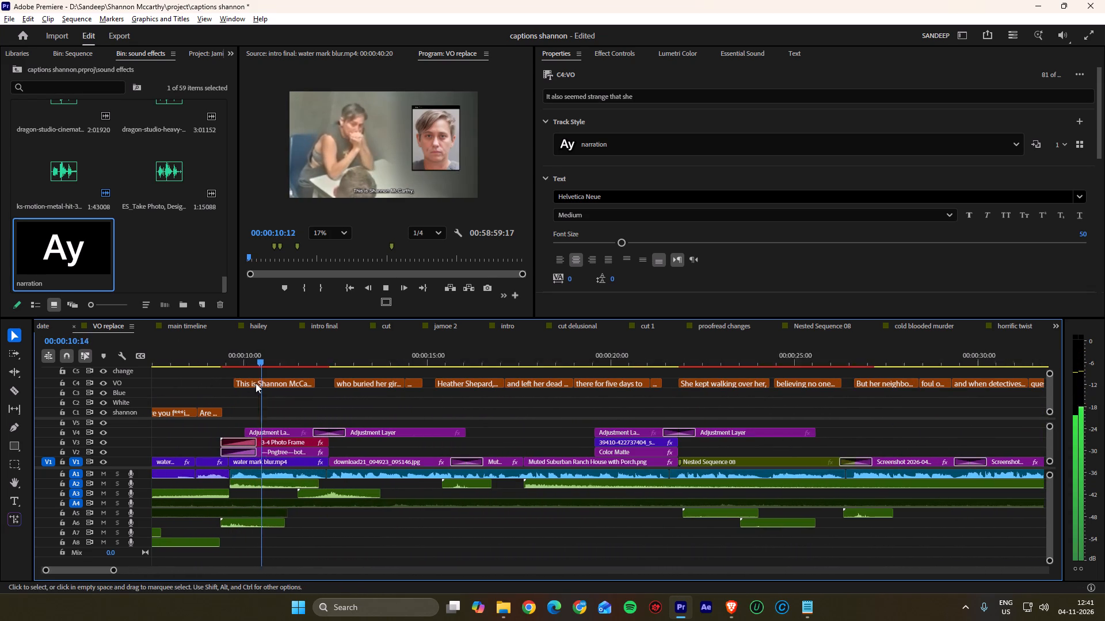
key("space")
scroll(239, 362, "up", 3, "alt")
scroll(240, 366, "down", 1, "alt")
scroll(239, 366, "up", 6, "alt")
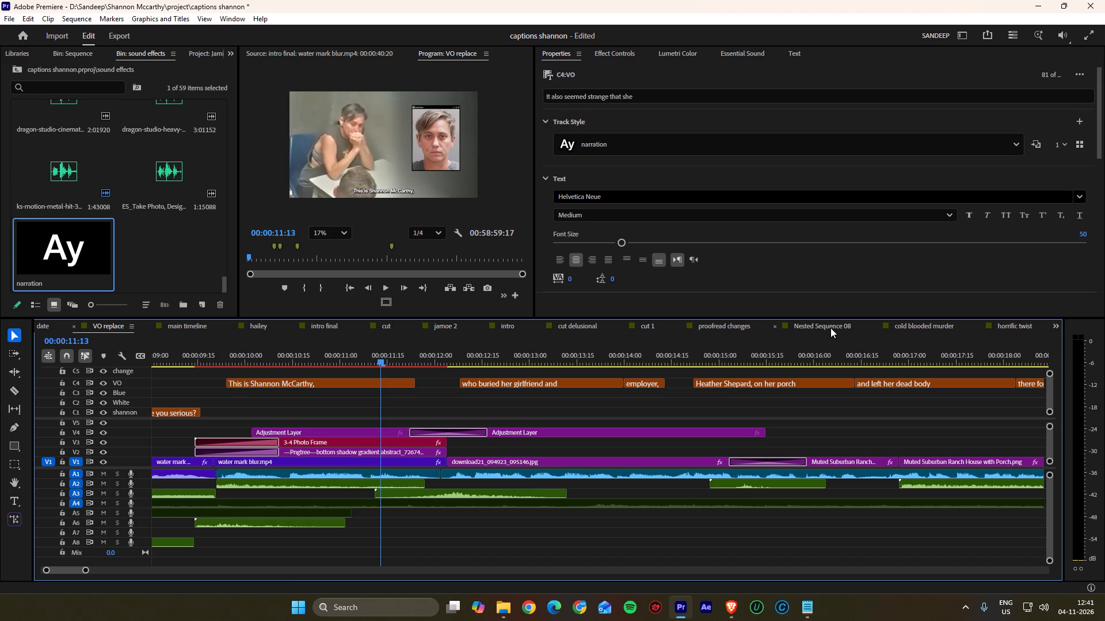
Find the name-and-age title graphic on V10 around 18 s in the "proofread changes" sequence and copy it.
left_click(739, 330)
scroll(345, 412, "down", 6, "alt")
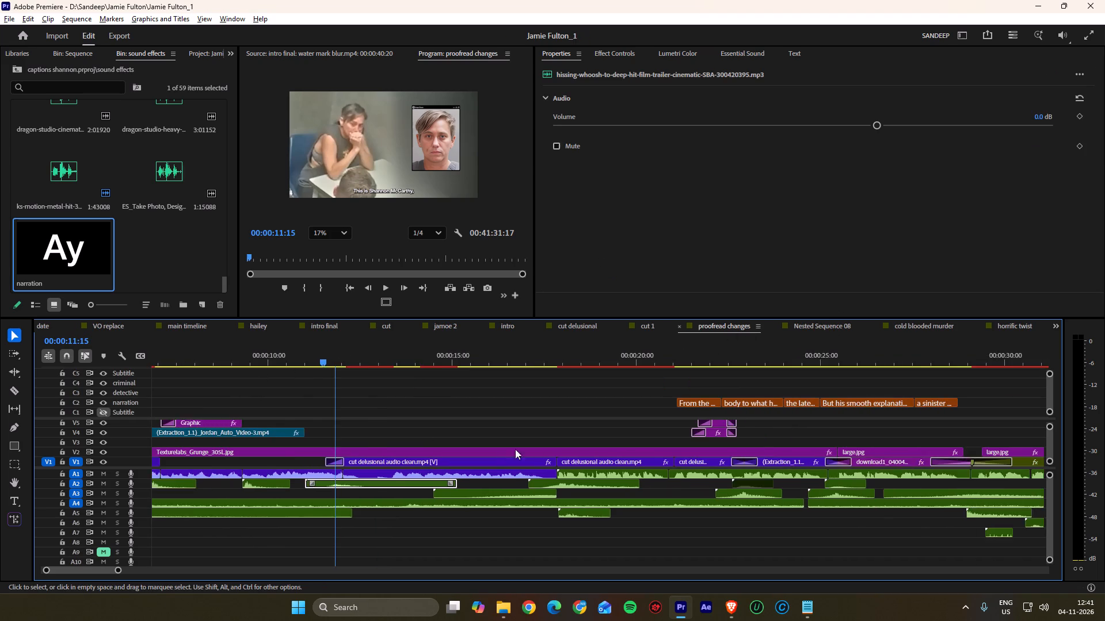
scroll(515, 449, "down", 8, "alt")
left_click_drag(258, 358, 239, 357)
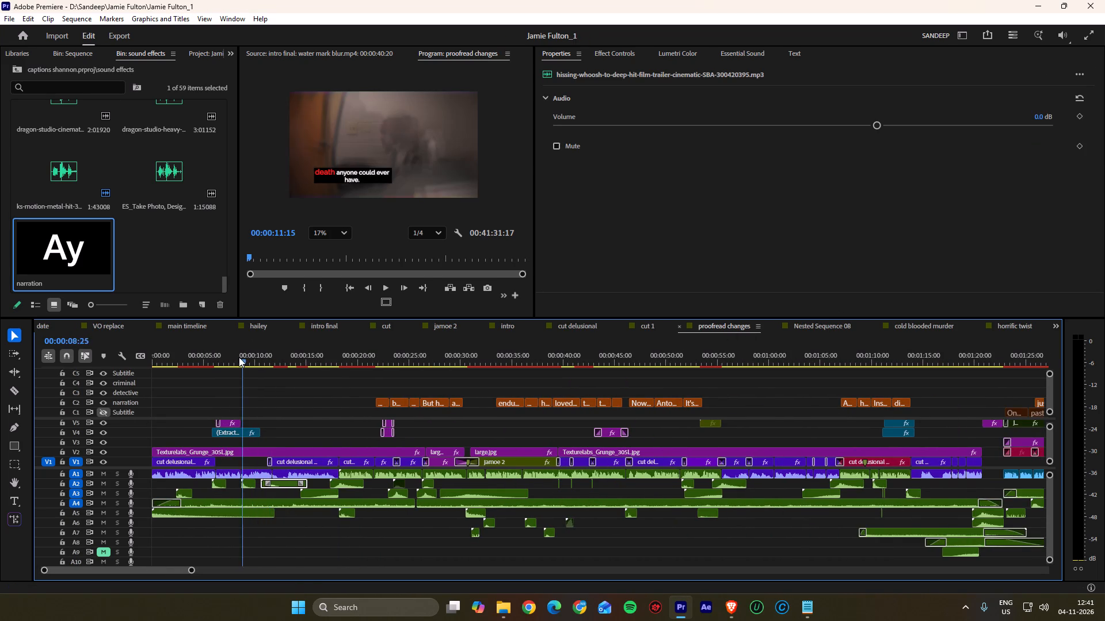
left_click_drag(239, 357, 363, 358)
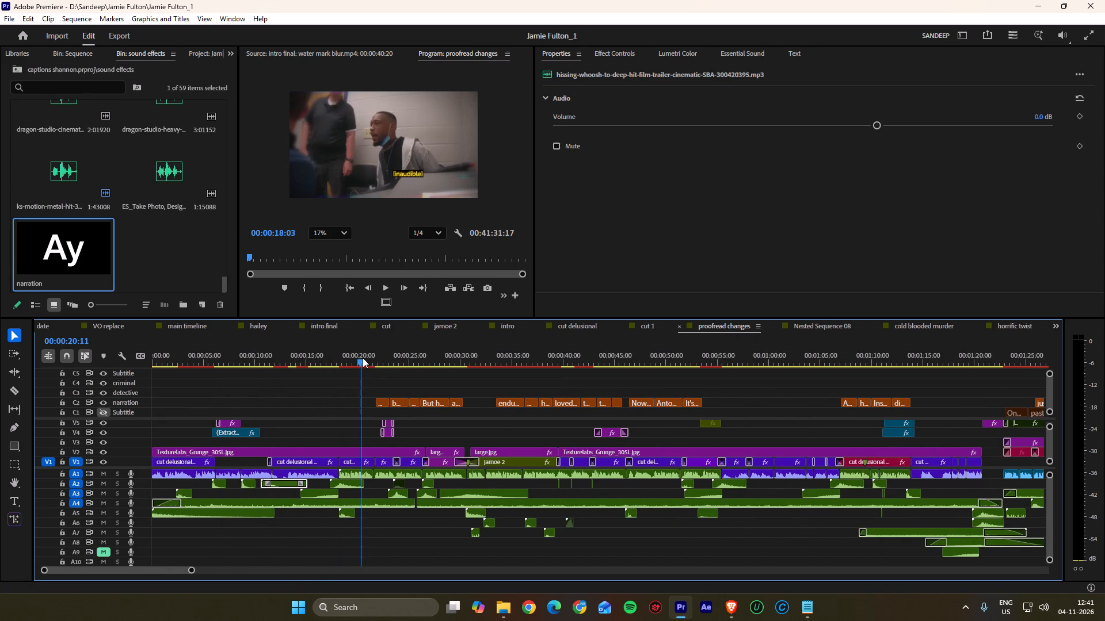
left_click_drag(363, 358, 410, 360)
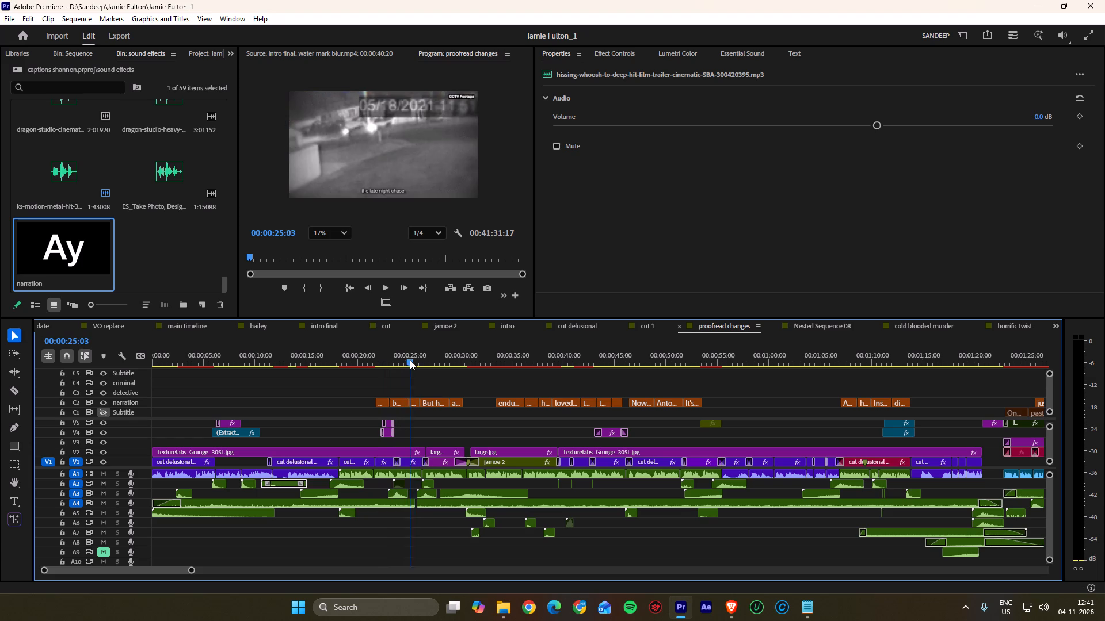
left_click_drag(410, 360, 416, 354)
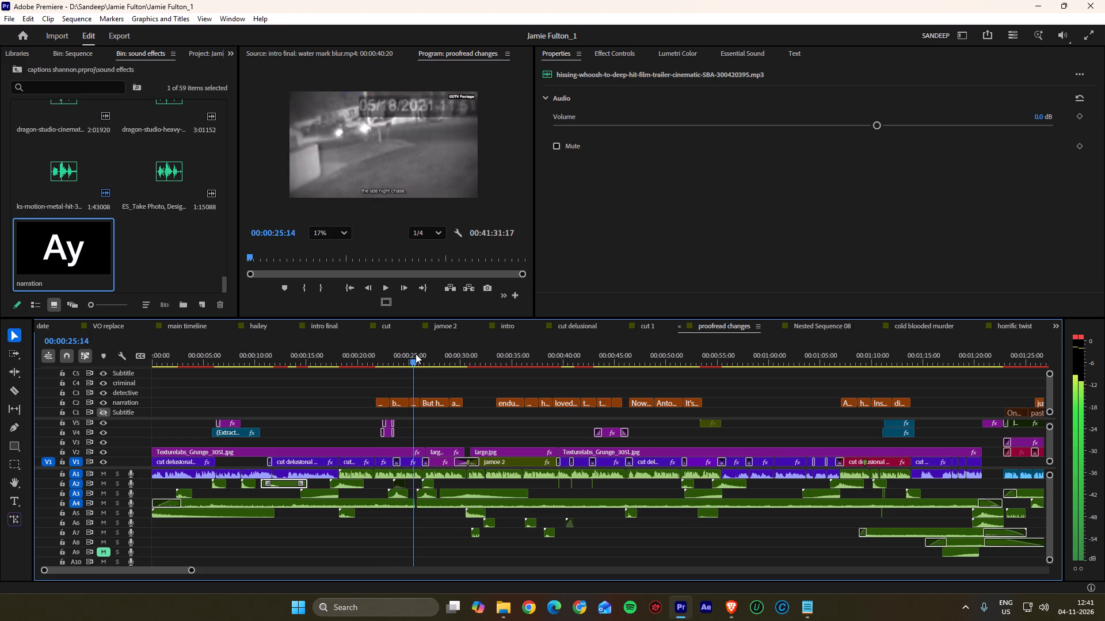
left_click_drag(416, 354, 334, 361)
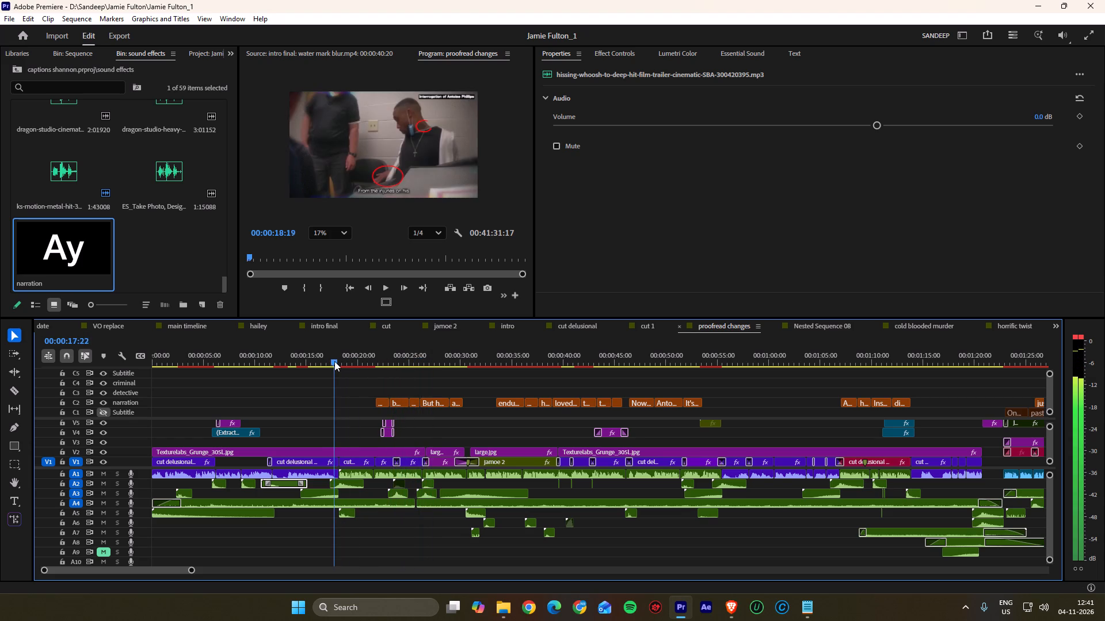
left_click_drag(334, 361, 347, 359)
scroll(336, 400, "up", 7, "alt")
scroll(334, 428, "down", 1, "alt")
scroll(334, 428, "up", 6, "alt")
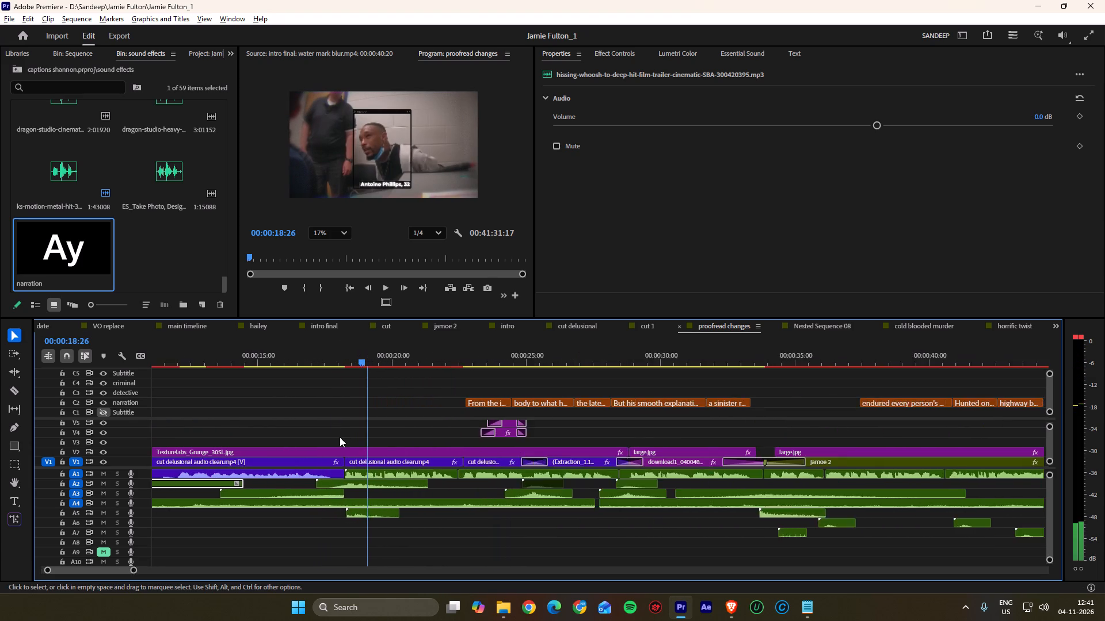
scroll(340, 437, "up", 4, "alt")
scroll(365, 438, "down", 1, "alt")
scroll(368, 438, "up", 3, "alt")
scroll(379, 436, "up", 8, "ctrl")
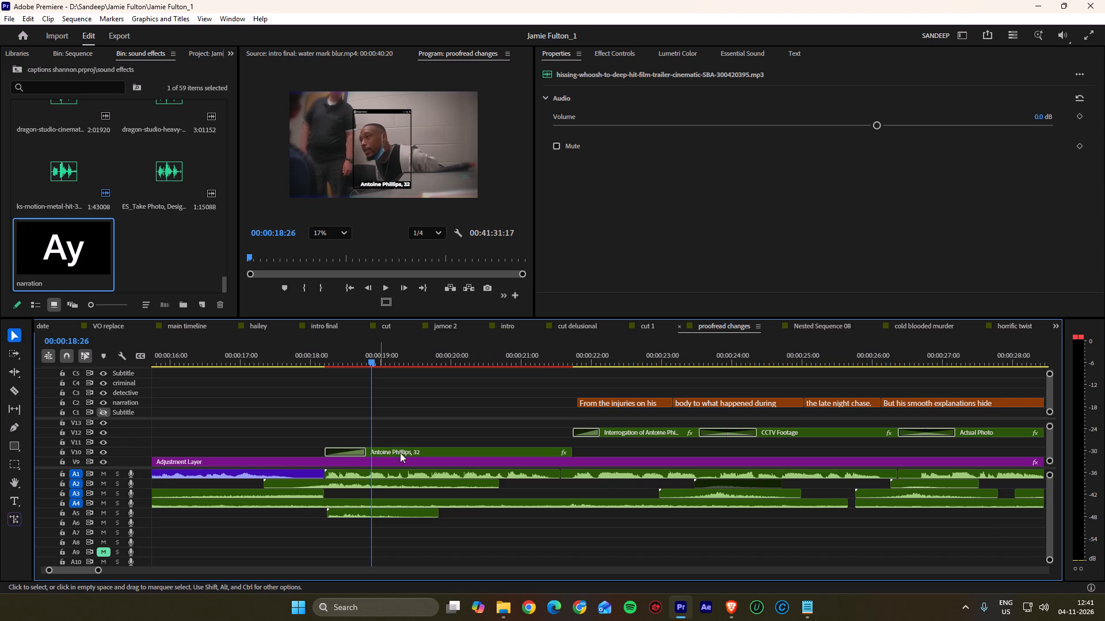
left_click(407, 448)
key("ctrl+c")
key("ctrl+c")
key("ctrl+c")
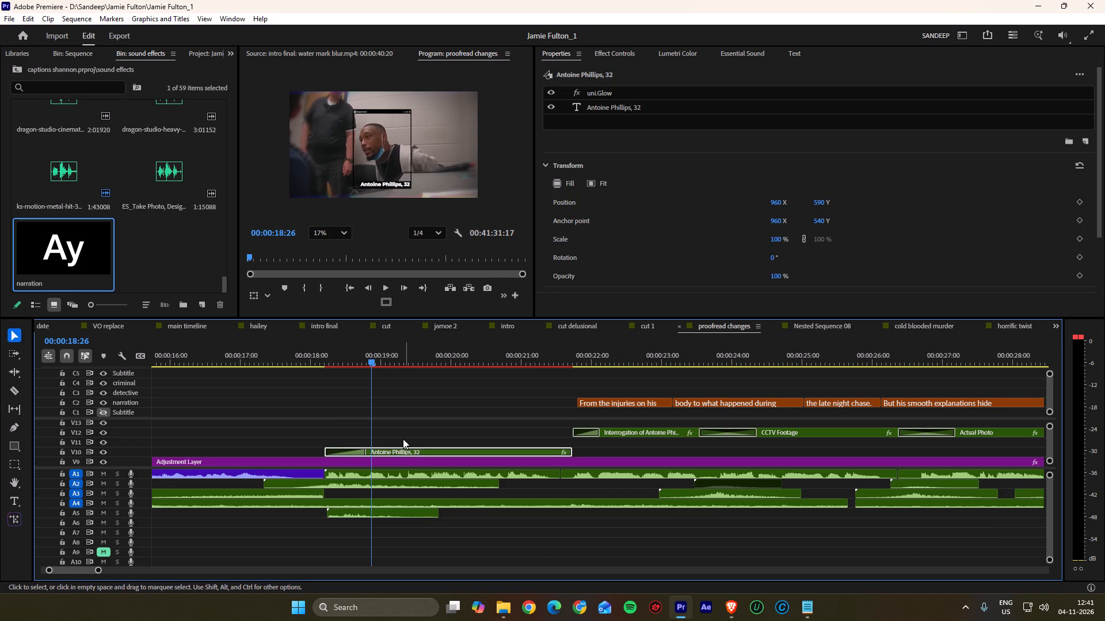
Paste the copied name-and-age title into "VO replace" at 00:00:11:13.
left_click(328, 327)
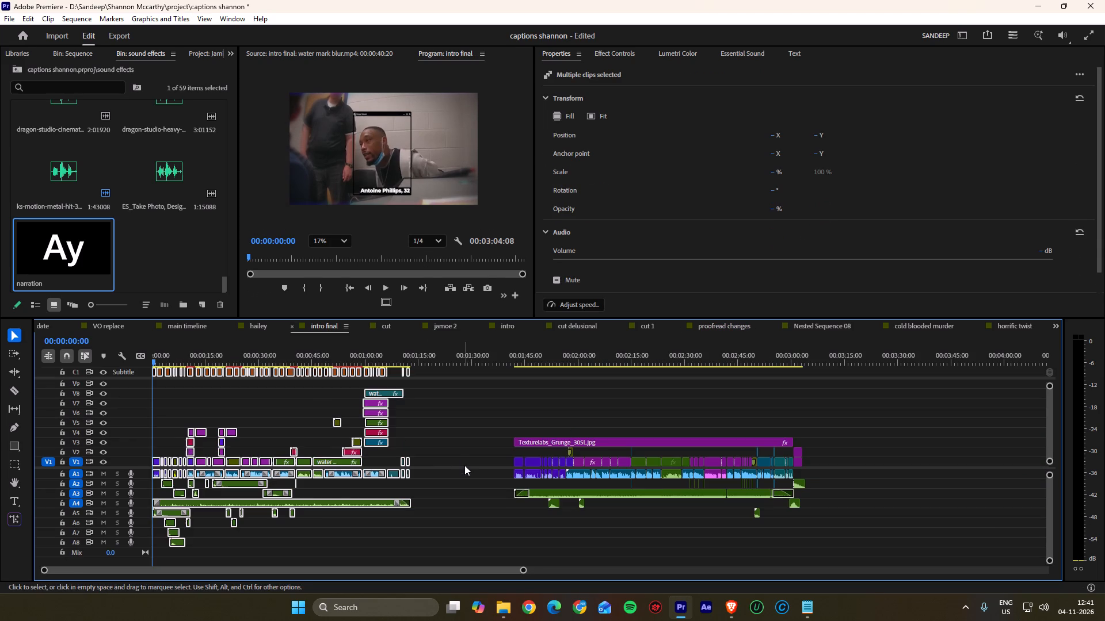
left_click(204, 323)
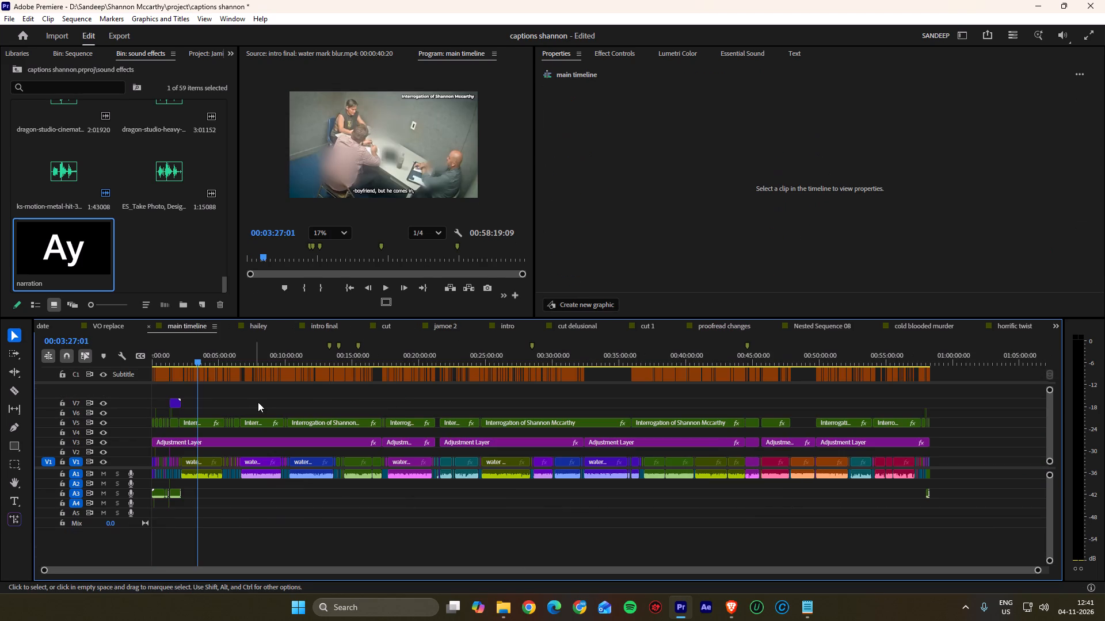
left_click(122, 327)
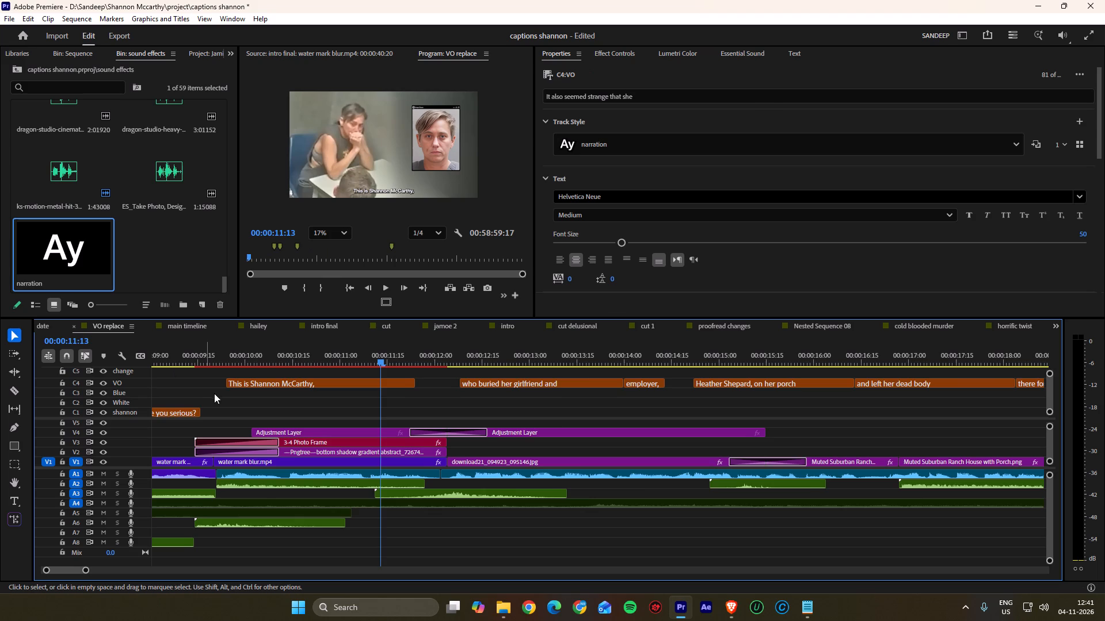
scroll(277, 424, "up", 2, "alt")
left_click(340, 429)
key("ctrl+v")
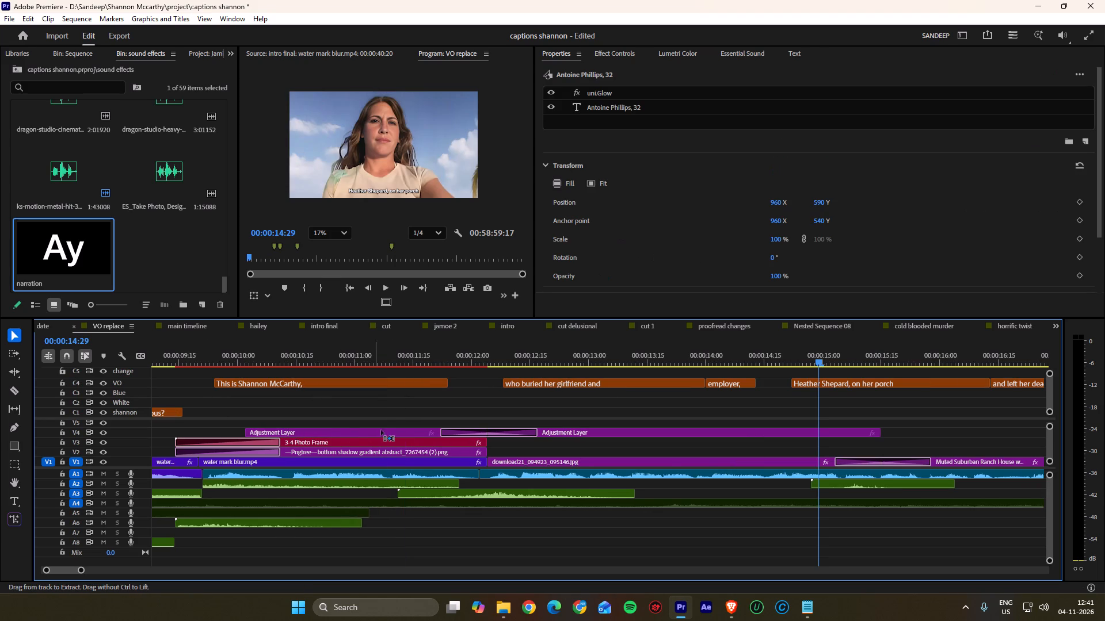
Move the pasted name-and-age title down to V5, directly above the adjustment layers.
scroll(486, 428, "up", 8, "ctrl")
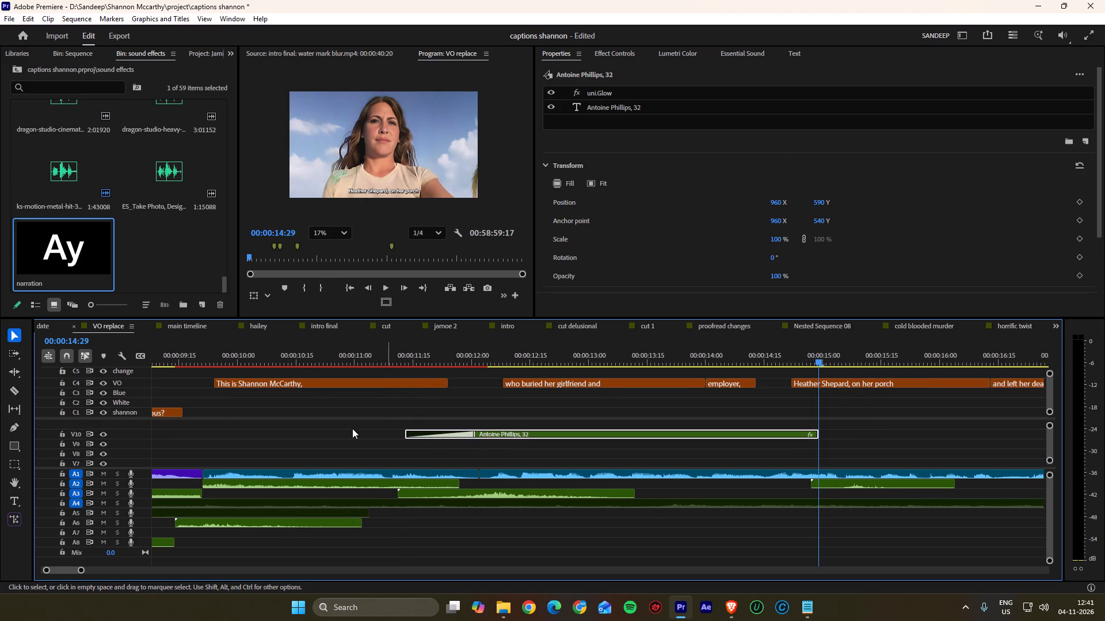
left_click_drag(552, 434, 544, 455)
scroll(532, 447, "down", 5, "ctrl")
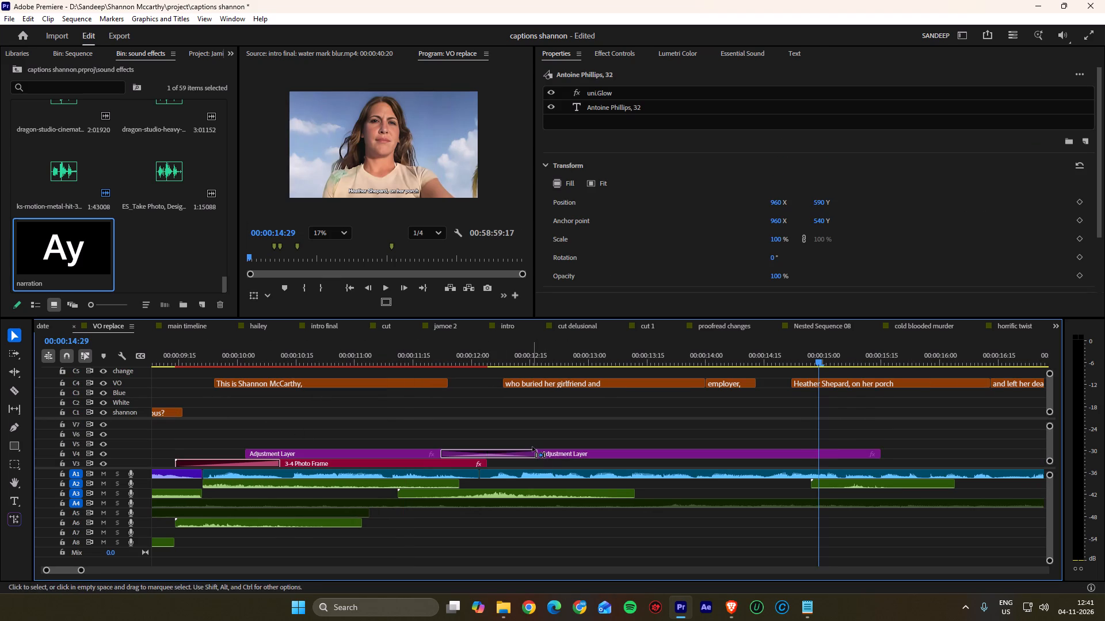
scroll(532, 446, "up", 2, "ctrl")
left_click_drag(542, 427, 542, 442)
scroll(538, 443, "down", 2, "ctrl")
left_click(539, 426)
Play the suspect's introduction from about 9 s to 11 s to check the photo frame timing against the pasted title.
left_click_drag(437, 359, 250, 350)
key("space")
scroll(285, 397, "up", 6)
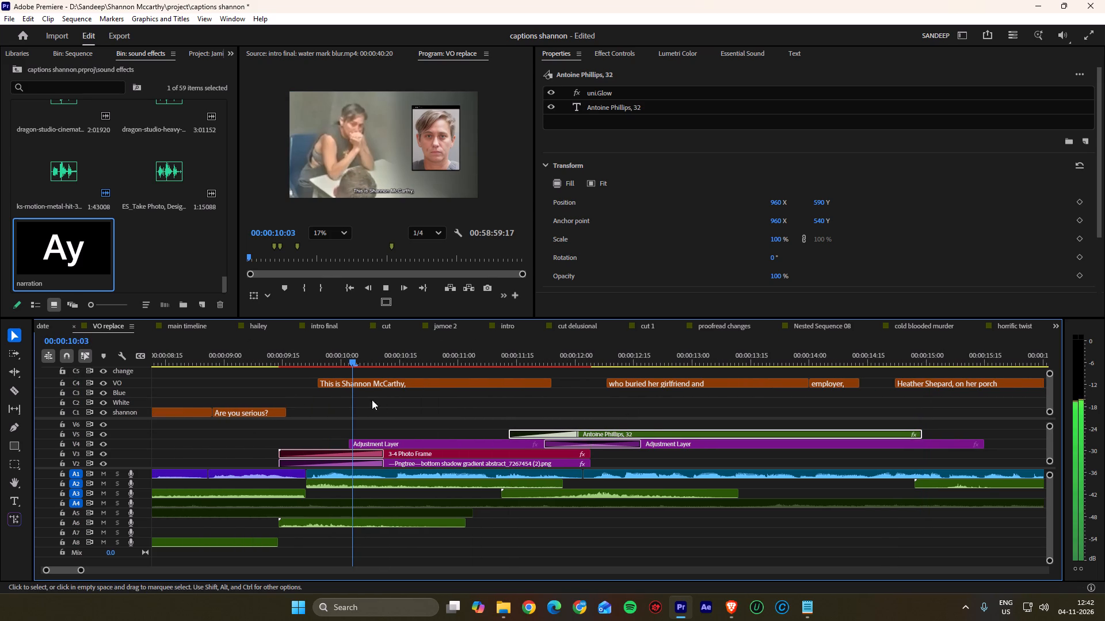
key("space")
left_click_drag(385, 358, 337, 358)
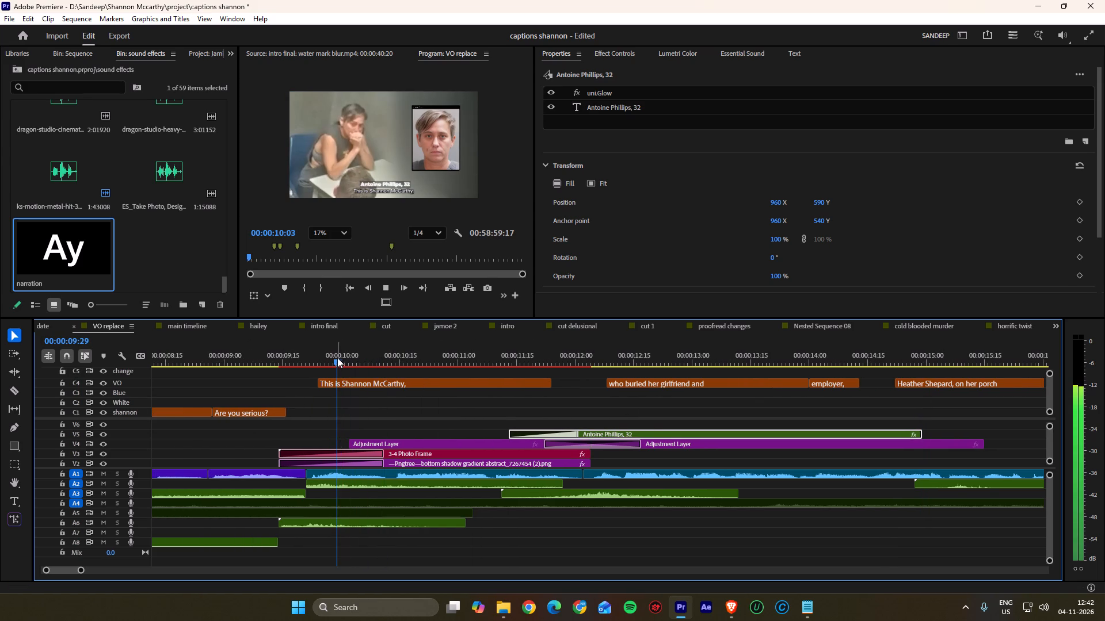
left_click(383, 284)
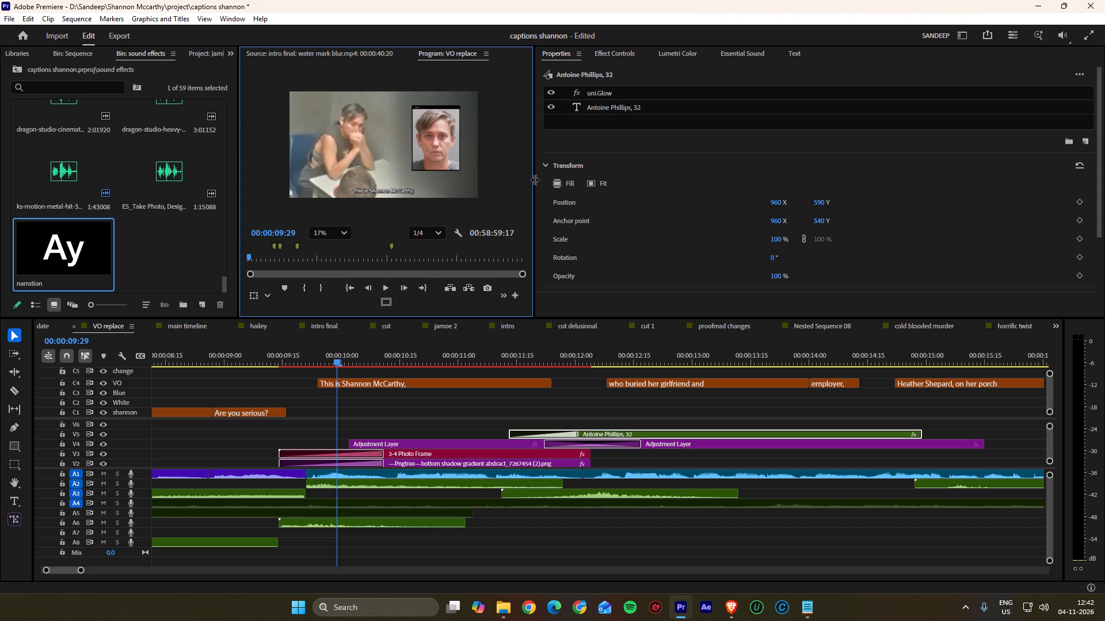
key("space")
key("space")
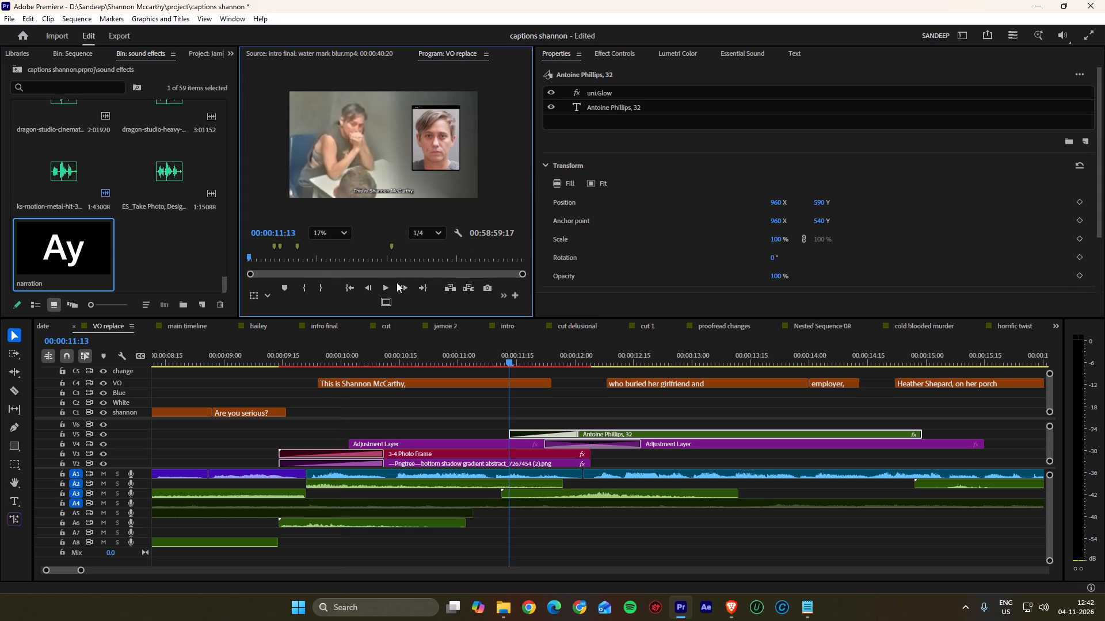
left_click(382, 285)
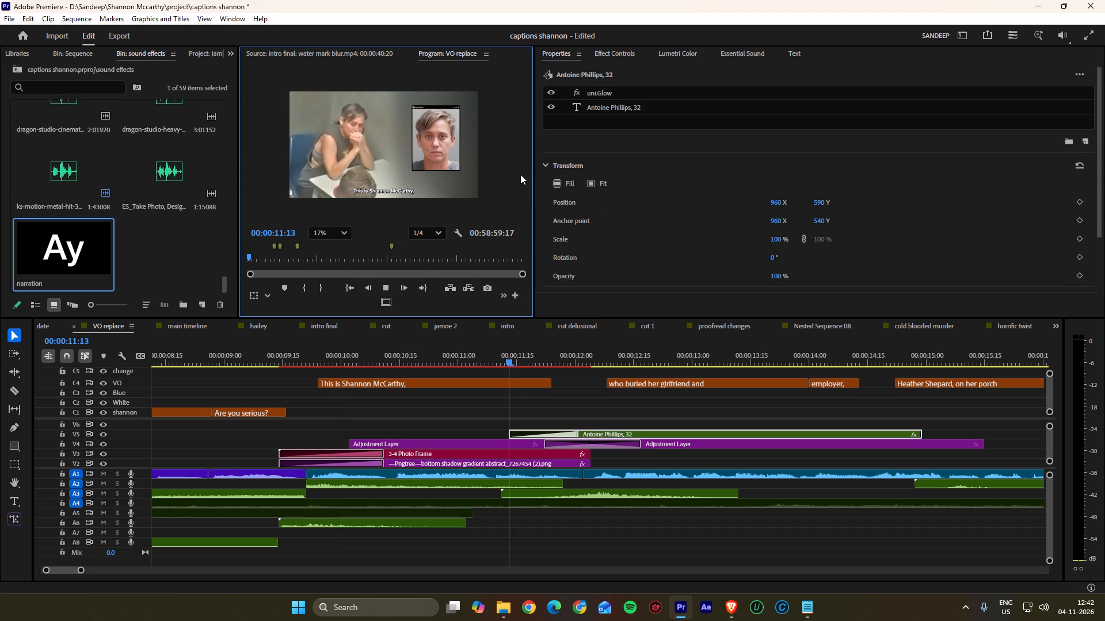
Widen the Program monitor by narrowing the Properties area beside it.
left_click_drag(534, 171, 714, 189)
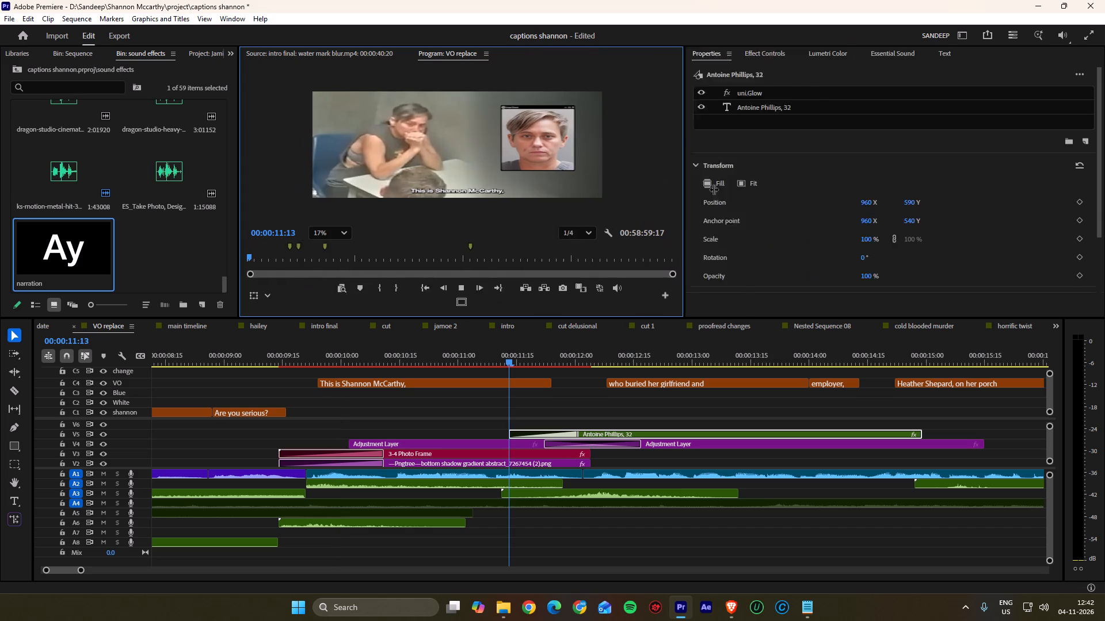
left_click_drag(714, 189, 745, 191)
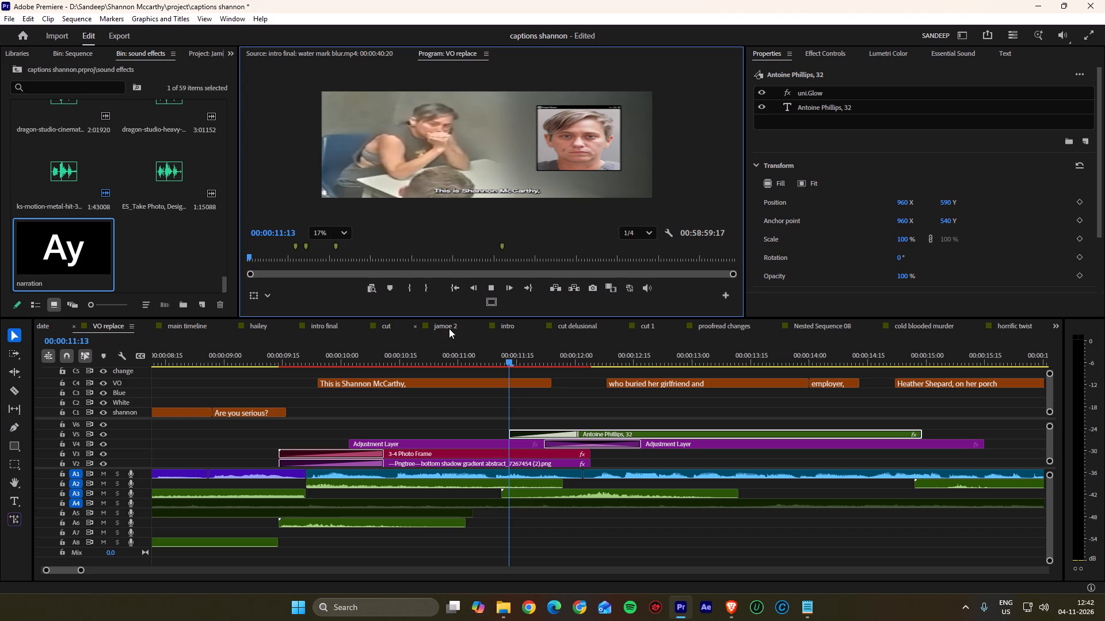
Play and scrub the suspect's introduction between about 00:00:09:15 and 00:00:11:00 to judge where the name-and-age title should start.
key("space")
left_click(487, 286)
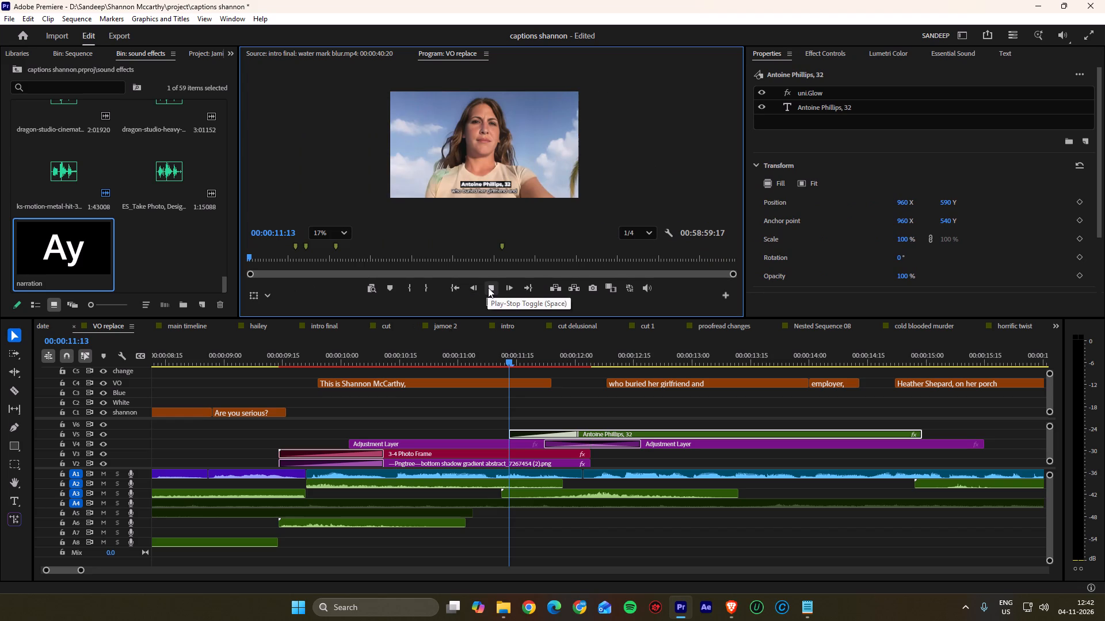
left_click_drag(501, 356, 299, 354)
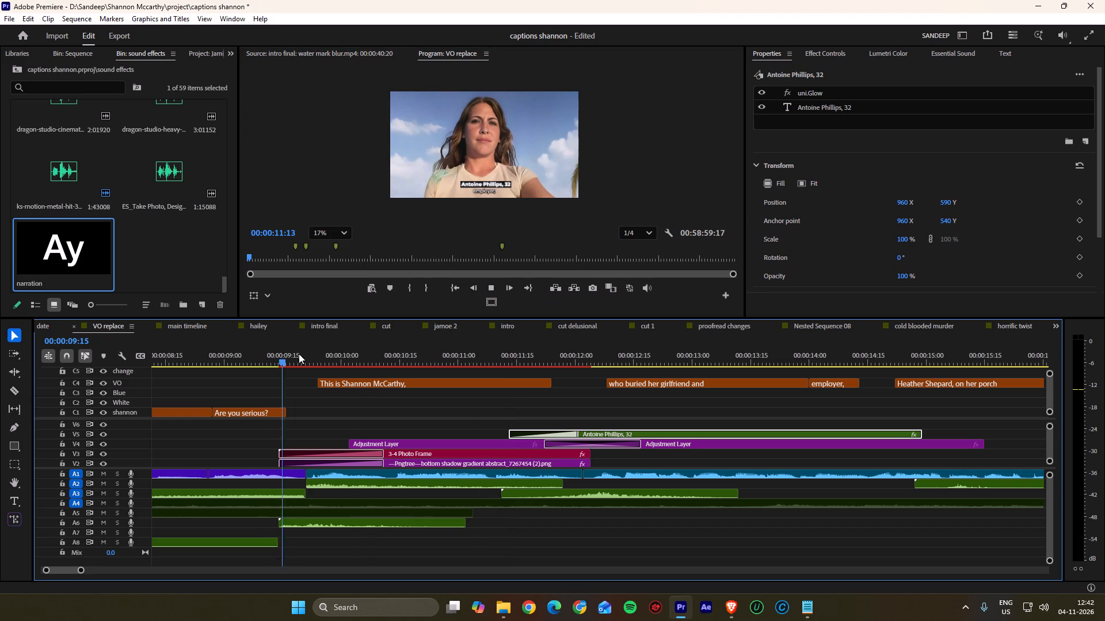
left_click_drag(299, 354, 387, 354)
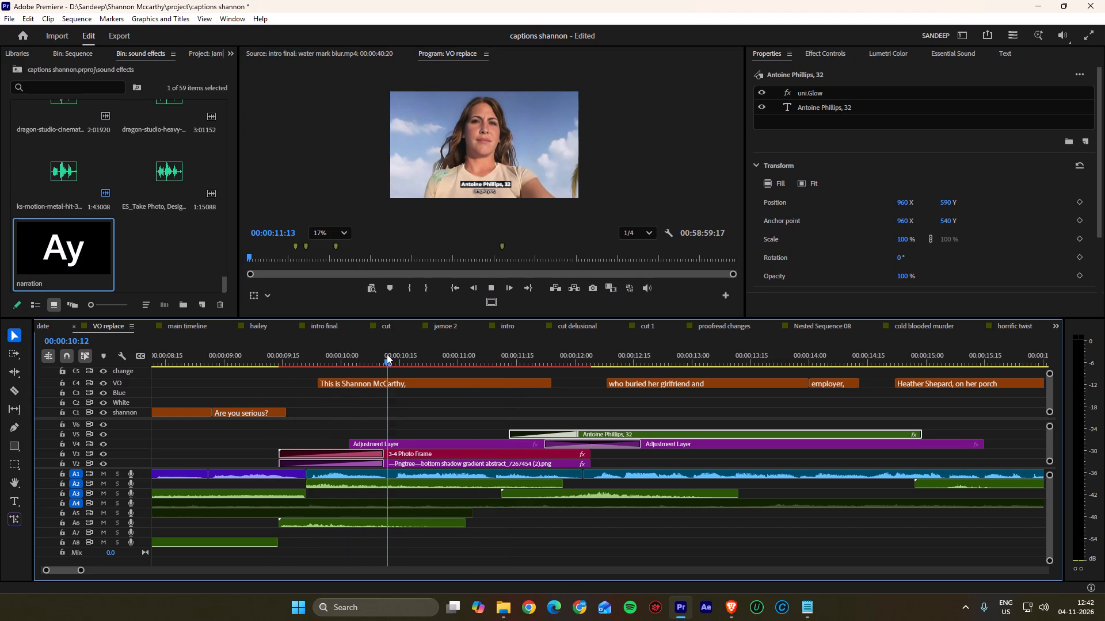
left_click_drag(387, 354, 324, 349)
key("space")
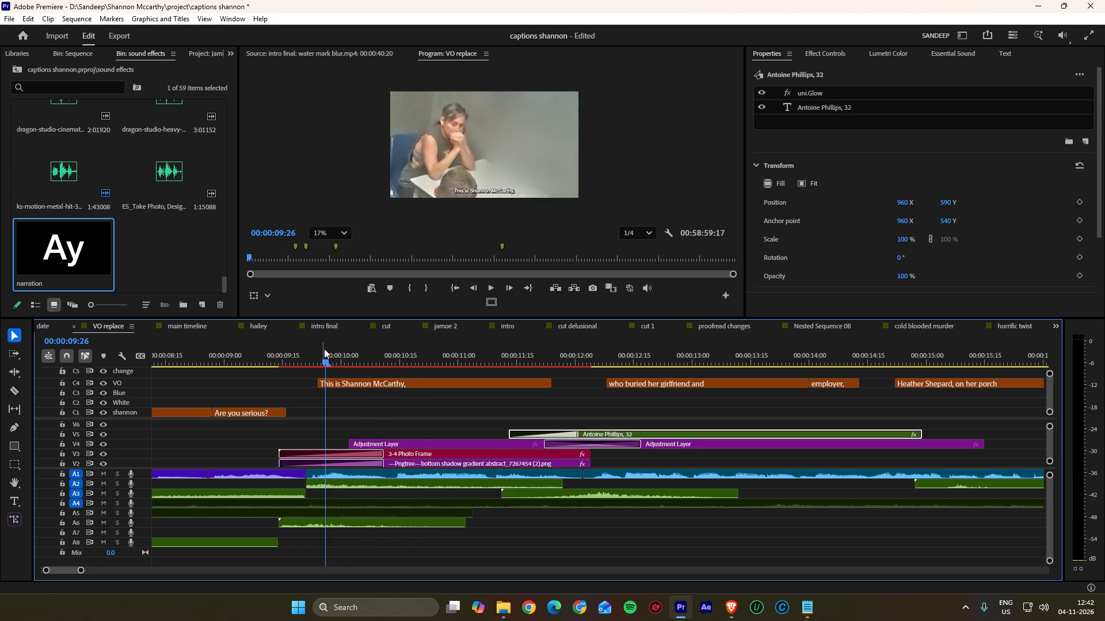
key("space")
left_click_drag(439, 355, 393, 355)
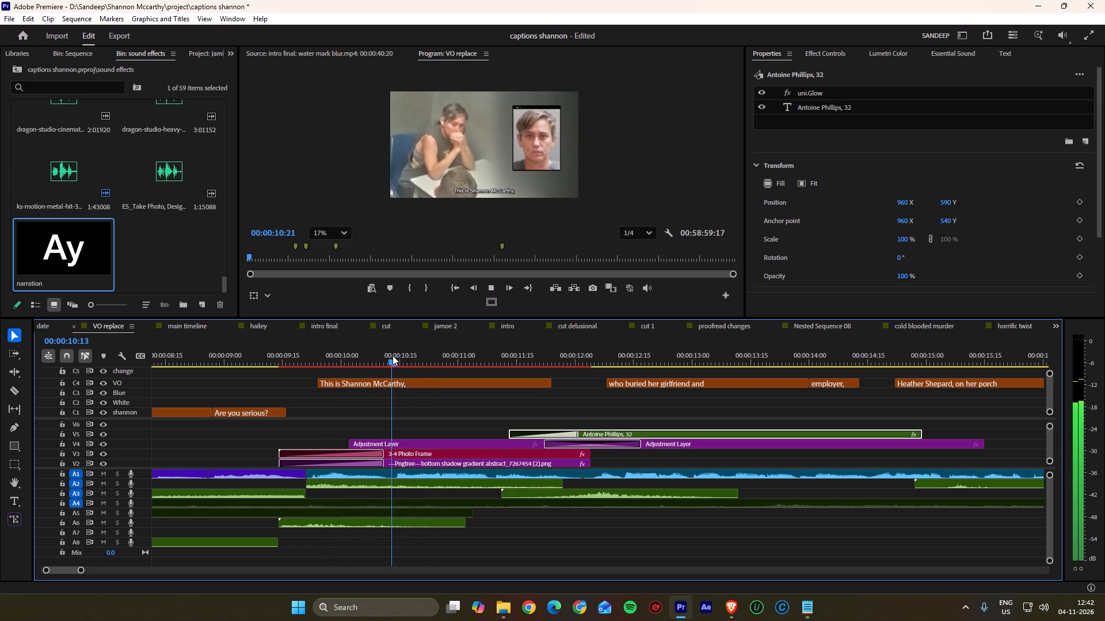
left_click_drag(393, 355, 352, 350)
left_click(371, 352)
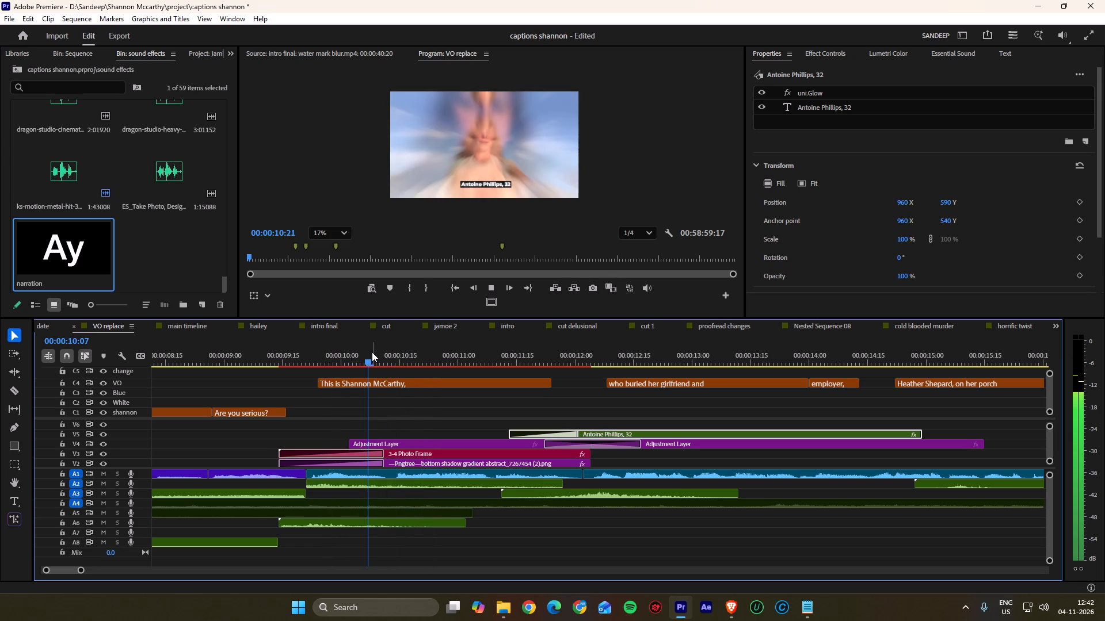
left_click_drag(422, 350, 358, 347)
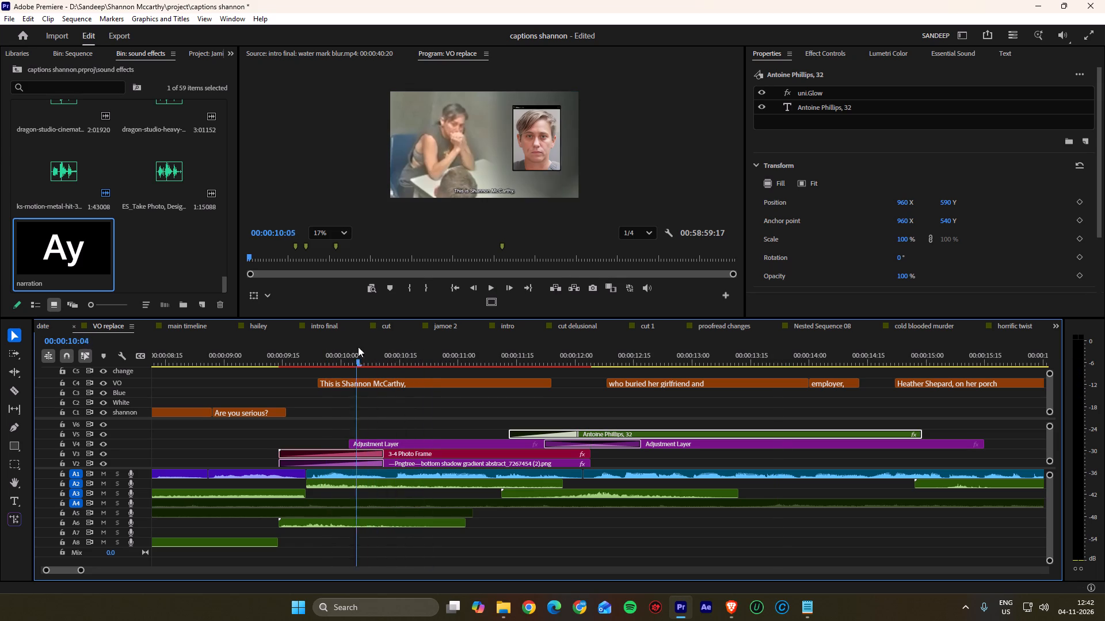
left_click_drag(358, 347, 418, 353)
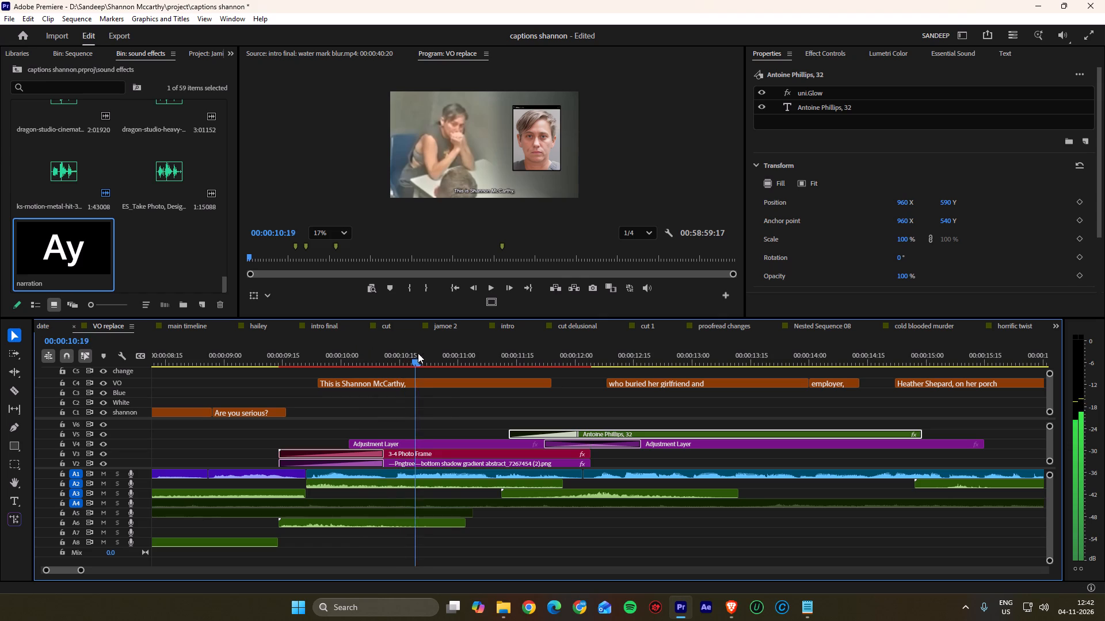
left_click_drag(418, 353, 403, 358)
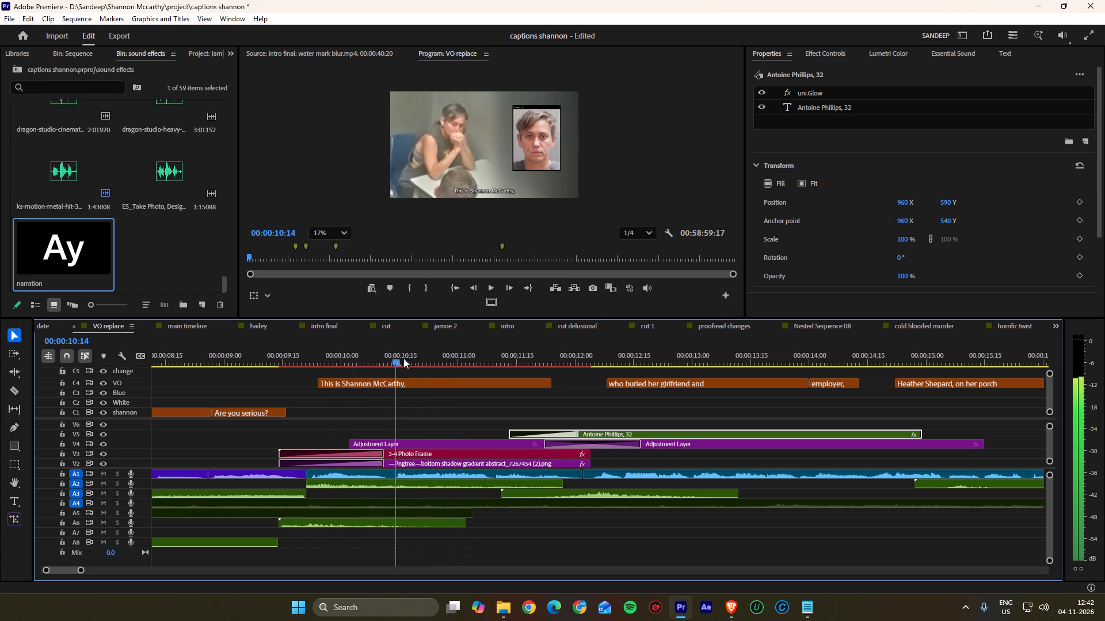
left_click_drag(403, 358, 441, 362)
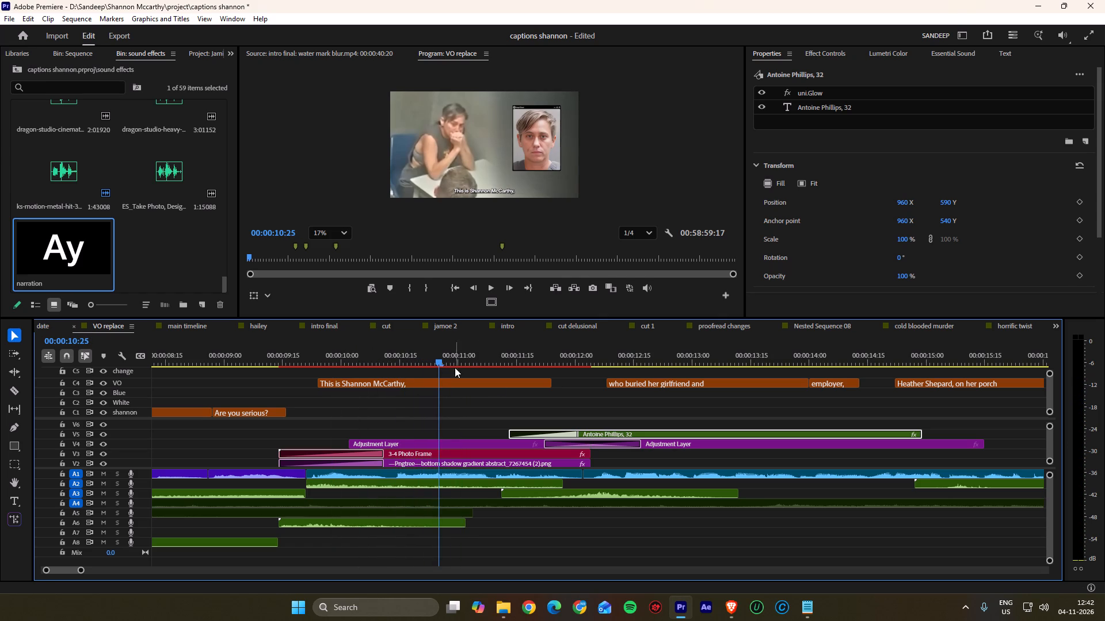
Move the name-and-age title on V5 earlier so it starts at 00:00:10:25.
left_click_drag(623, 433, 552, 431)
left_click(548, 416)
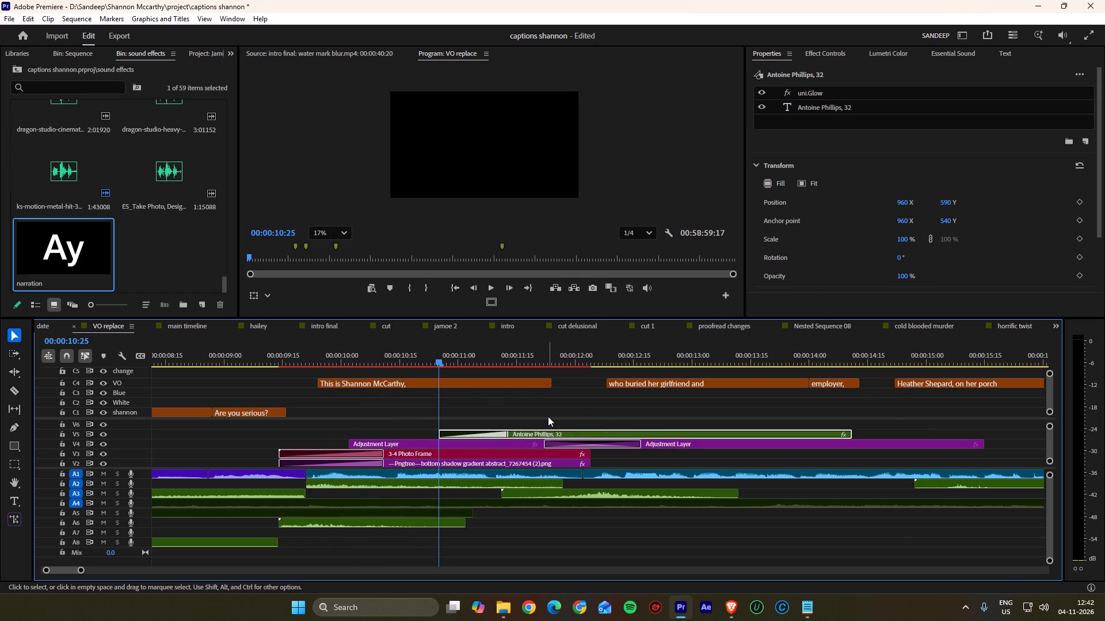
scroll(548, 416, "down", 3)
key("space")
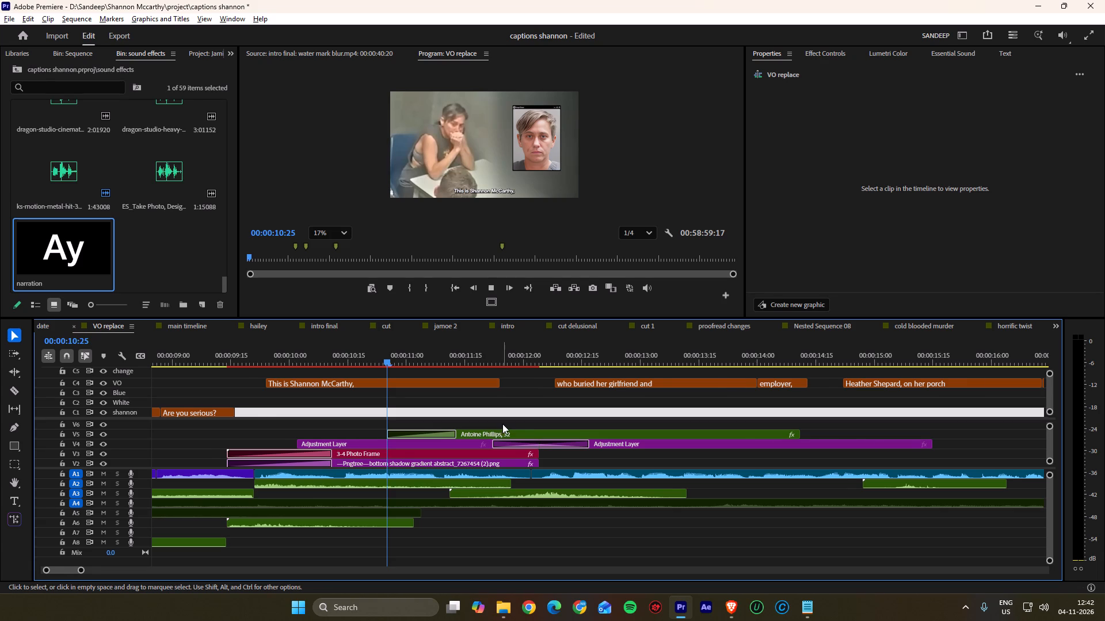
Move the name-and-age title on V5 earlier so it starts together with the photo frame on V3.
scroll(506, 424, "down", 5, "alt")
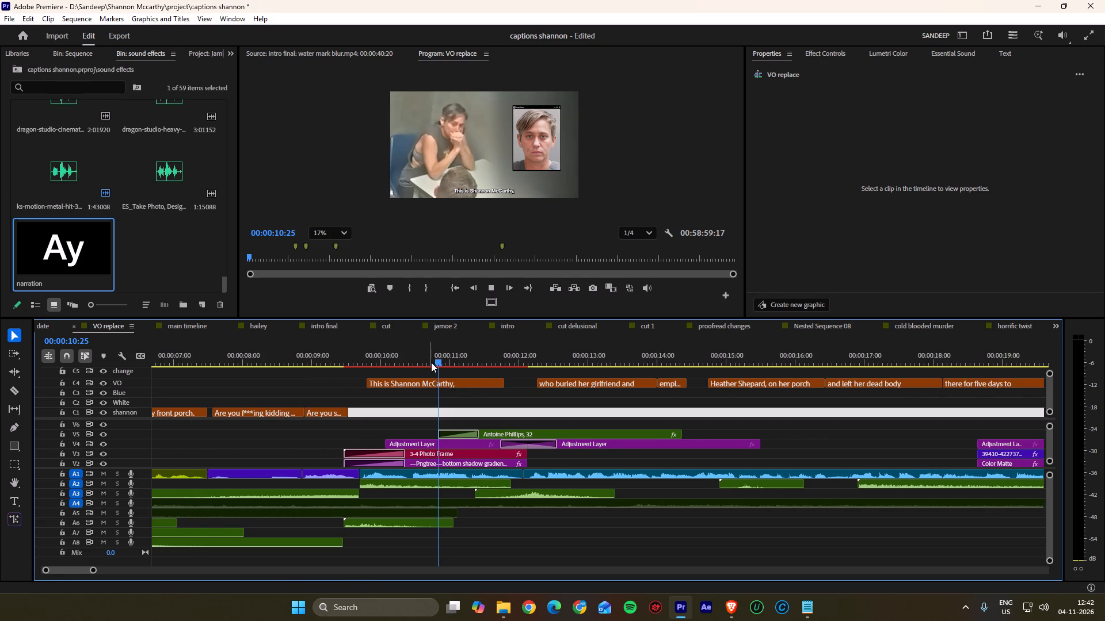
left_click_drag(424, 359, 342, 359)
left_click_drag(497, 432, 405, 435)
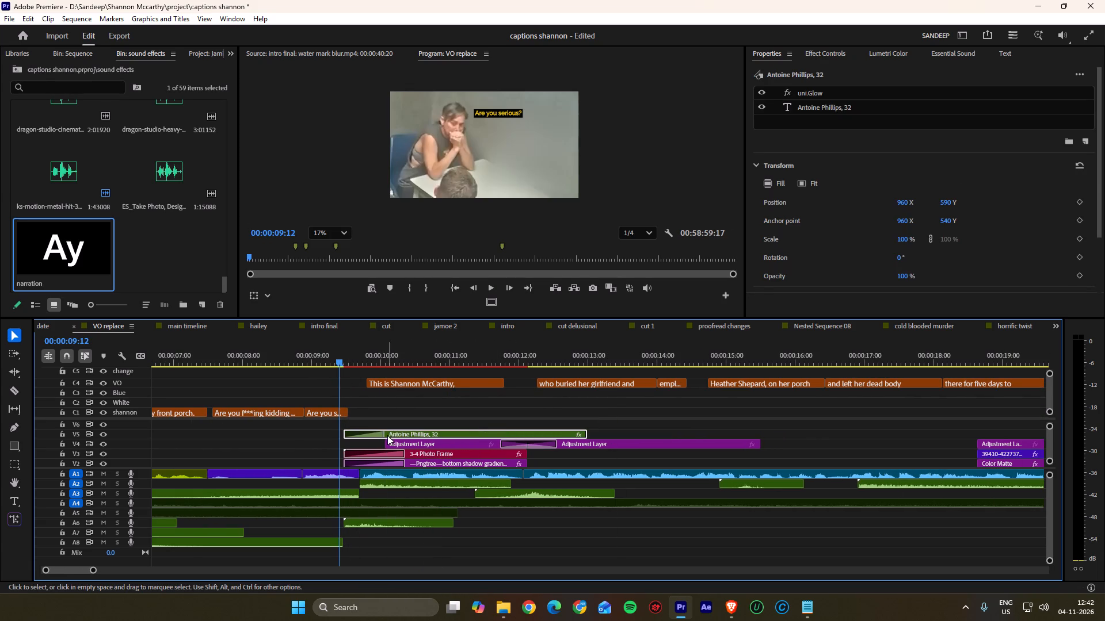
Delete the transition at the start of the name-and-age title on V5.
left_click(370, 433)
scroll(360, 434, "up", 9, "alt")
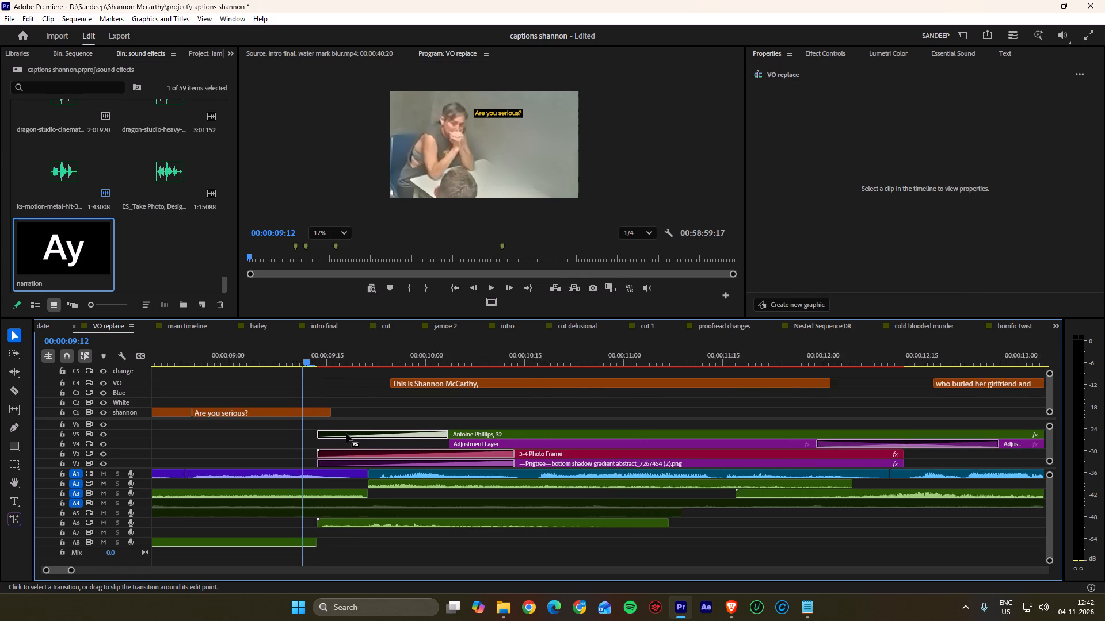
scroll(346, 434, "up", 4, "alt")
key("Delete")
Copy the photo frame's opening transition and apply it to the start of the name-and-age title.
left_click(388, 455)
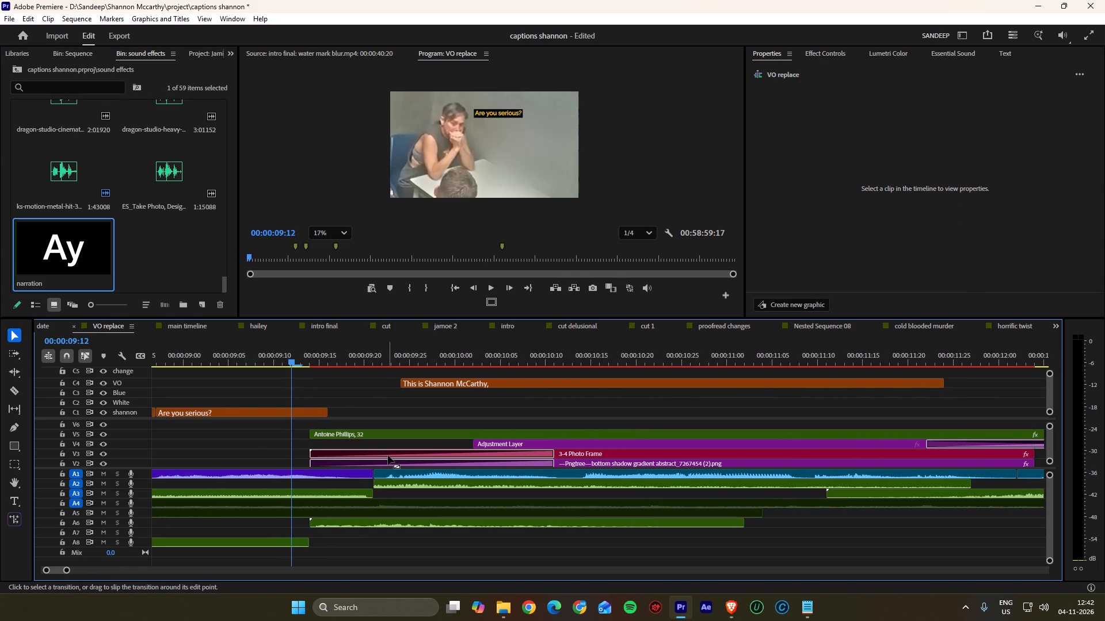
key("ctrl+c")
key("ctrl+c")
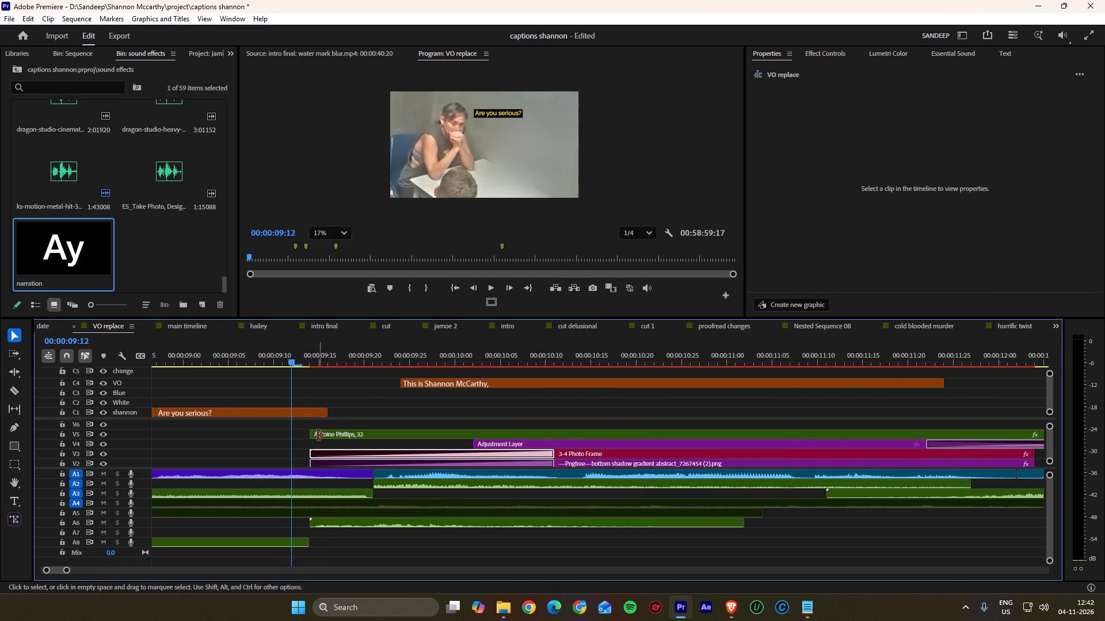
left_click(316, 432)
key("ctrl+v")
Mark the section from 00:00:09:11 to 00:00:12:12 with In and Out points and render it for preview.
key("space")
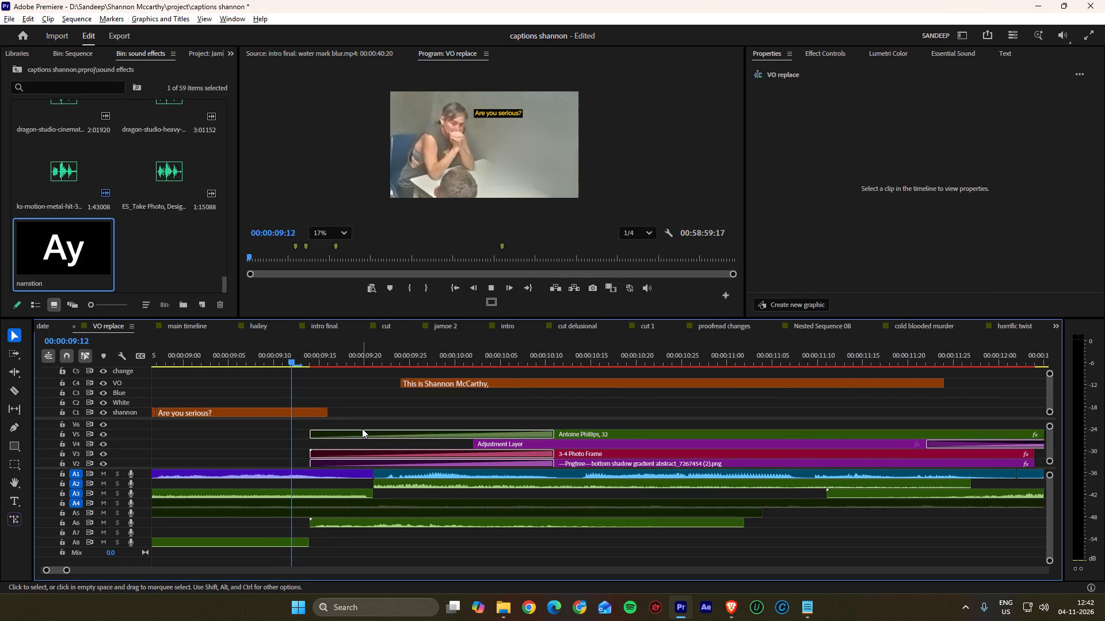
scroll(363, 428, "down", 9, "alt")
left_click_drag(337, 357, 334, 357)
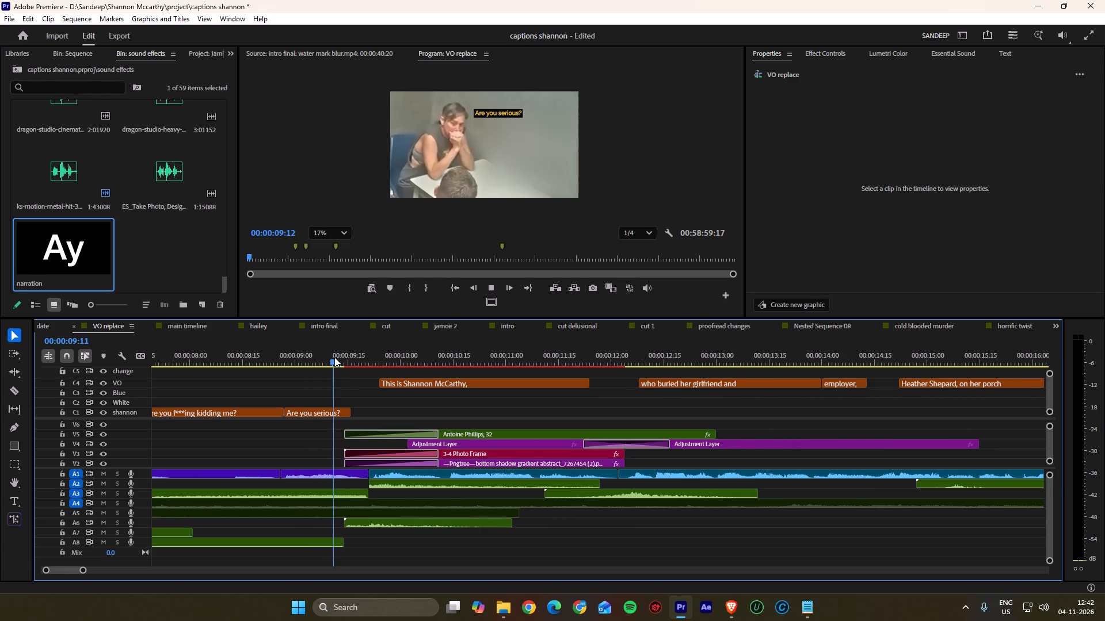
left_click_drag(334, 357, 653, 365)
key("i")
key("o")
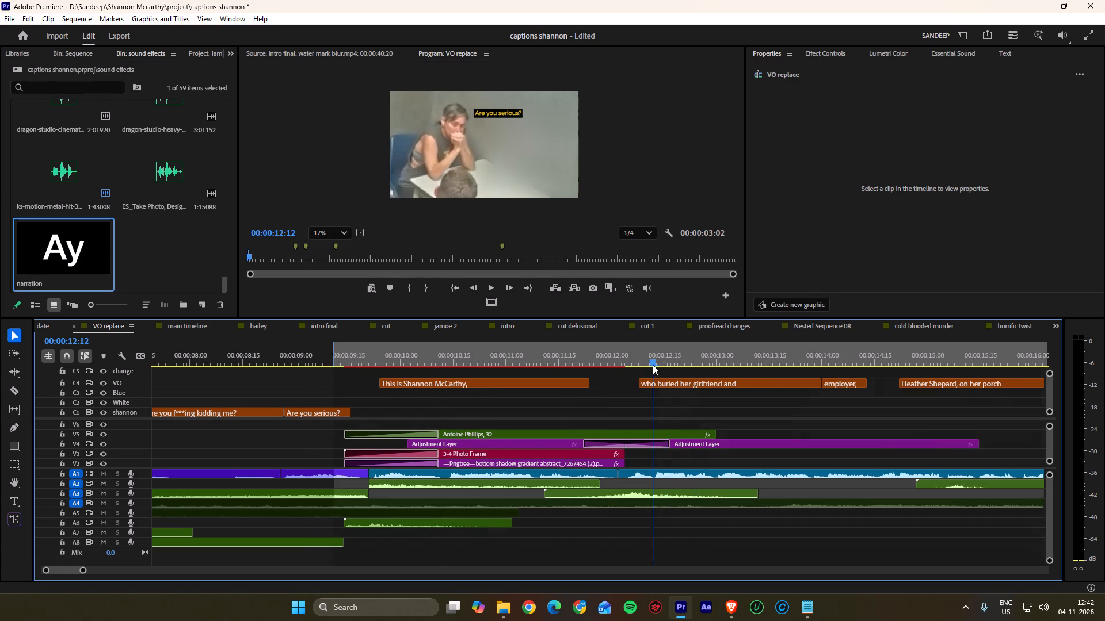
left_click_drag(653, 365, 650, 365)
key("shift+Return")
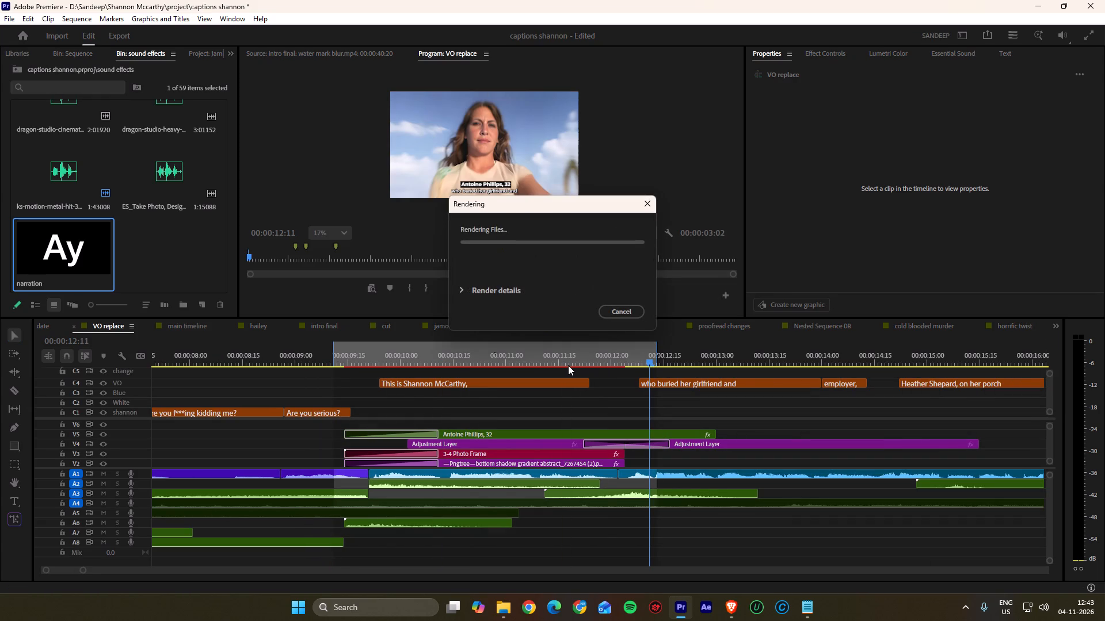
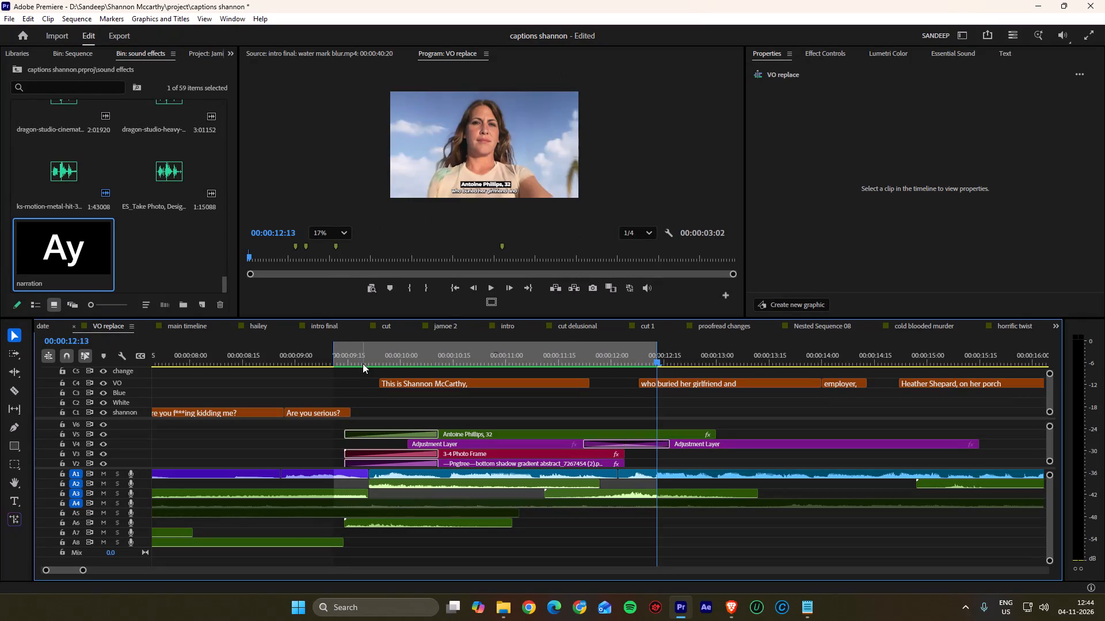
Move the name-and-age title at 00:00:10:27 from above the caption onto the lower edge of the suspect's photo frame.
left_click_drag(356, 355, 306, 357)
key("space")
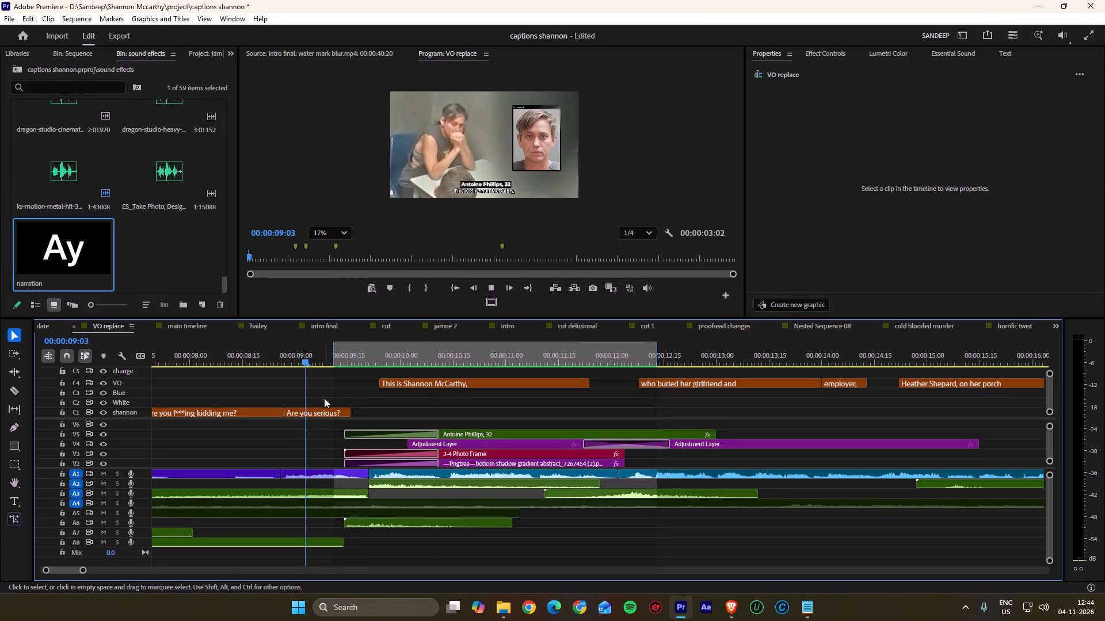
scroll(324, 398, "down", 3)
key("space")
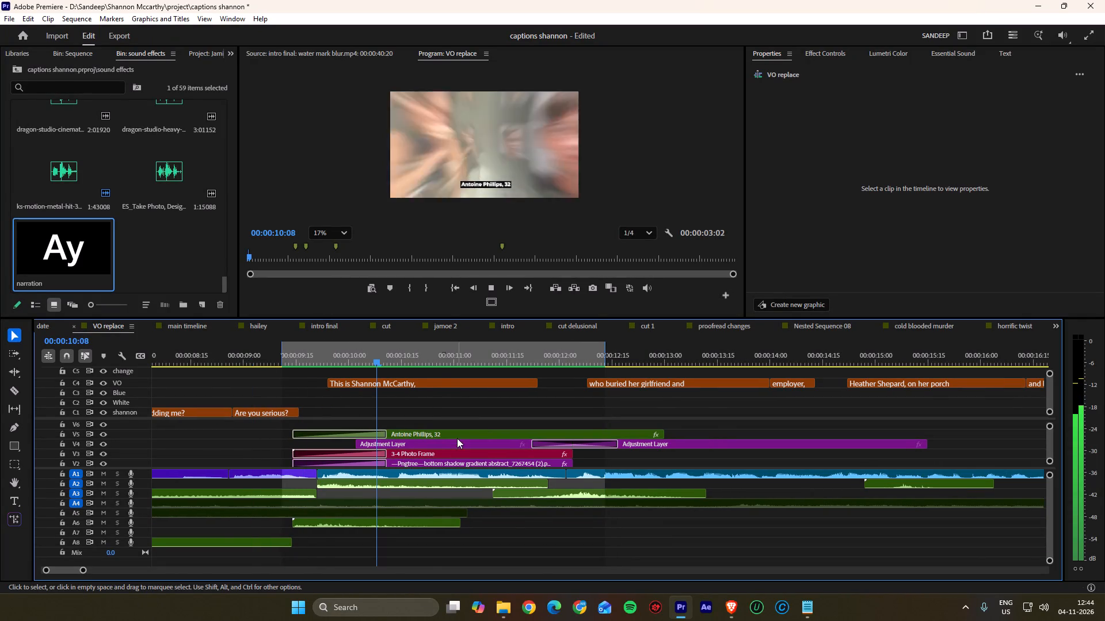
left_click(457, 435)
left_click_drag(437, 357, 445, 356)
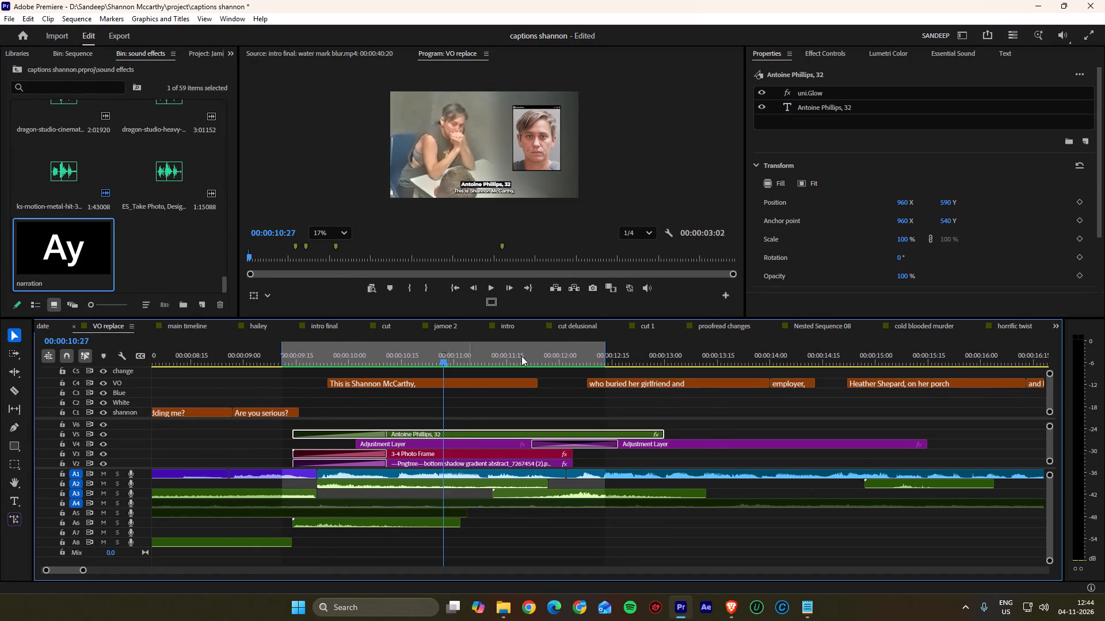
left_click(830, 54)
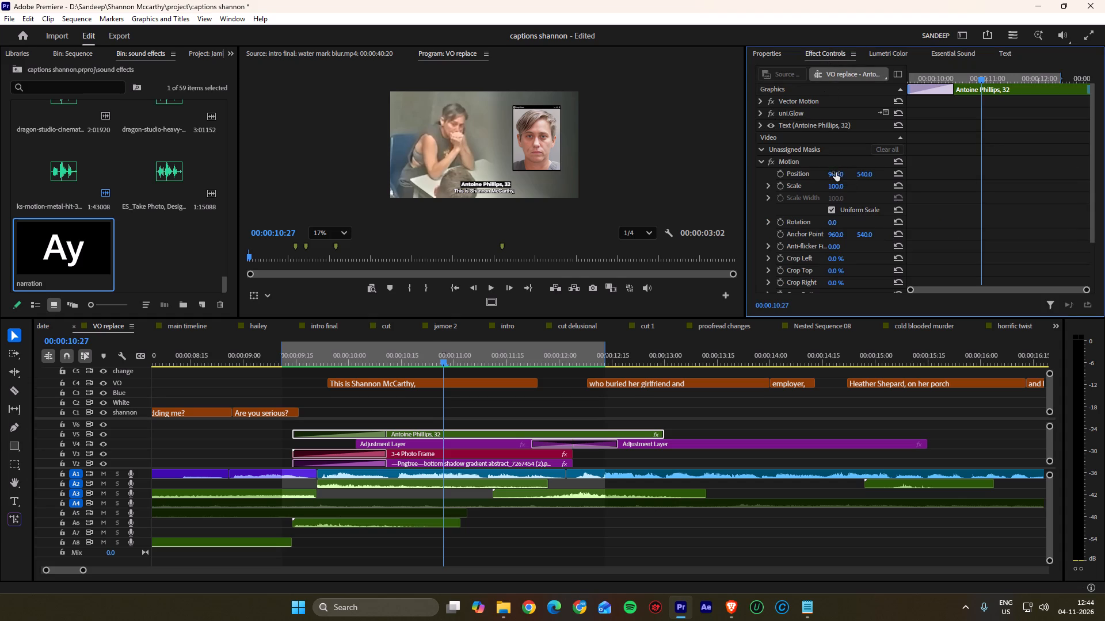
scroll(567, 186, "up", 2)
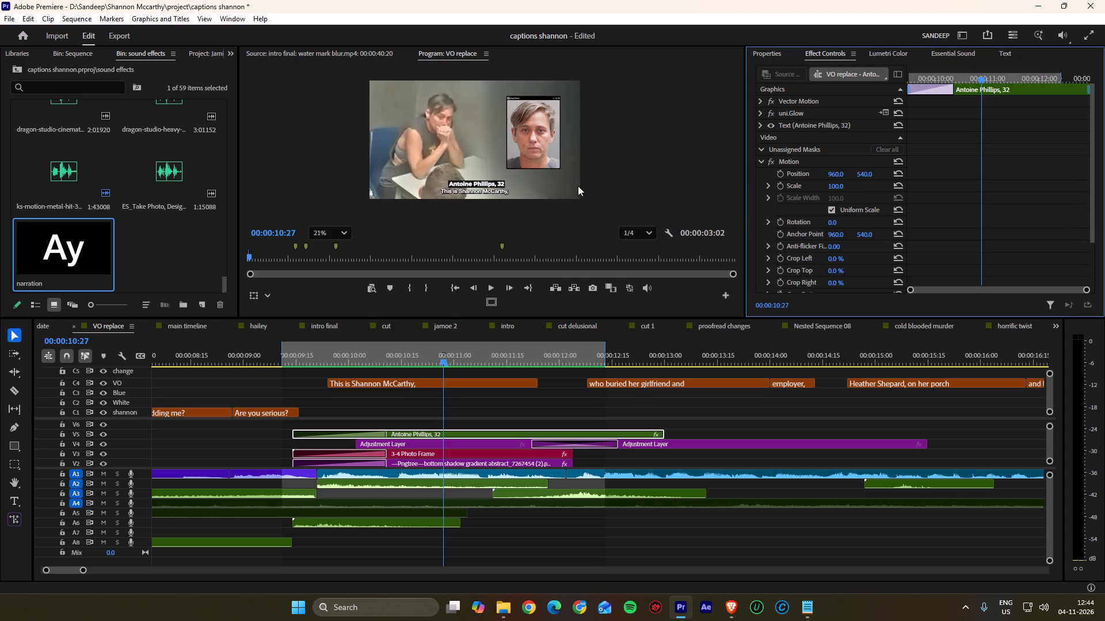
scroll(578, 186, "up", 1)
scroll(498, 162, "up", 3)
left_click(462, 192)
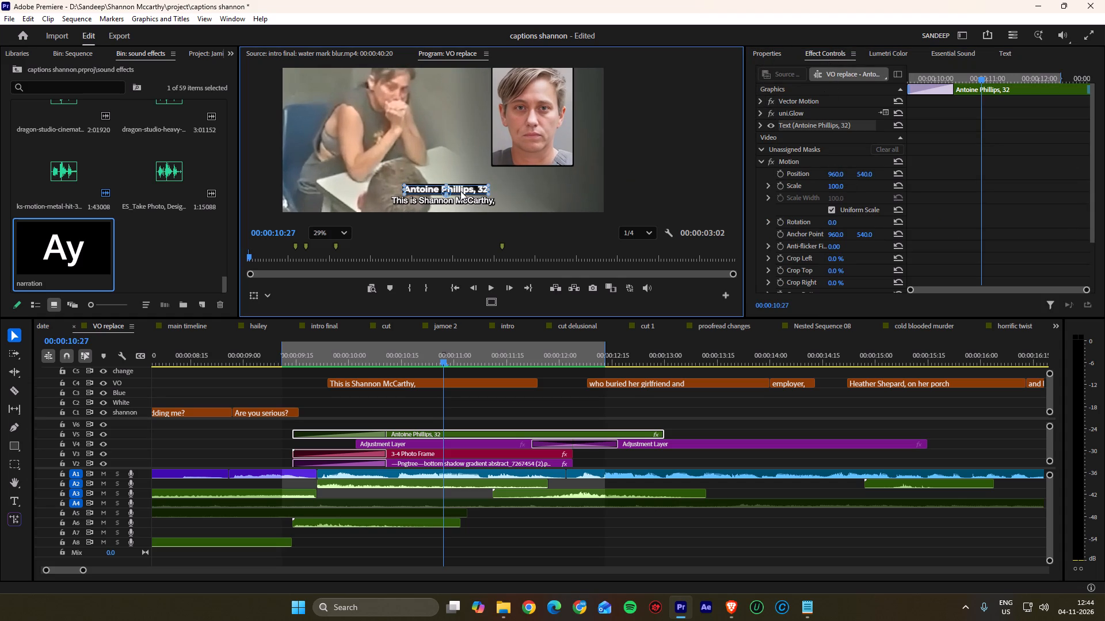
left_click_drag(460, 191, 550, 159)
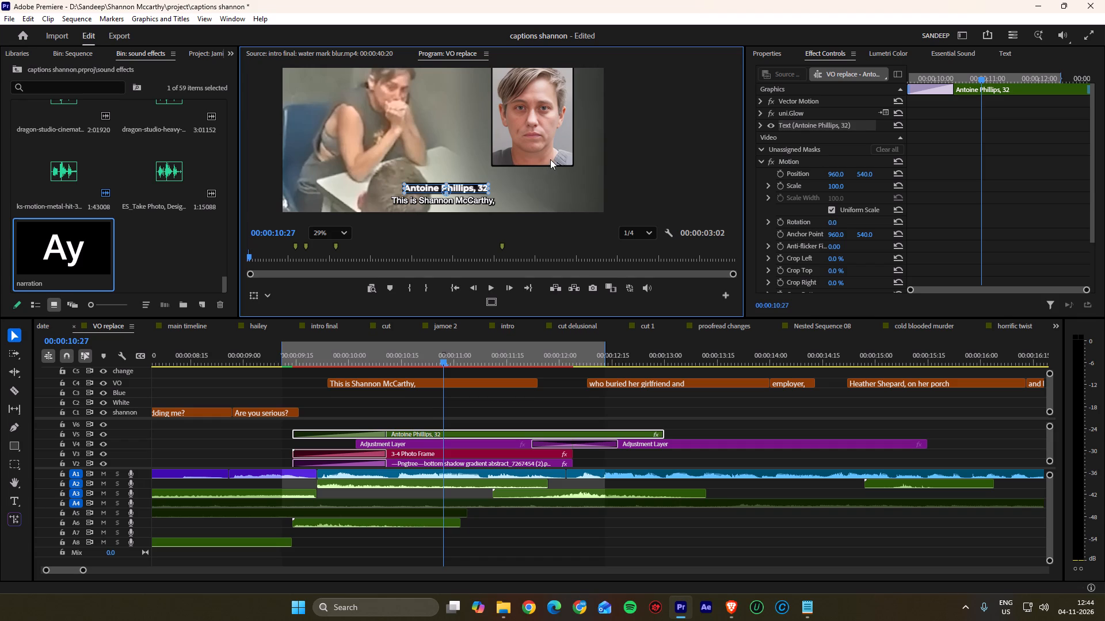
left_click_drag(550, 159, 563, 157)
scroll(509, 119, "up", 3)
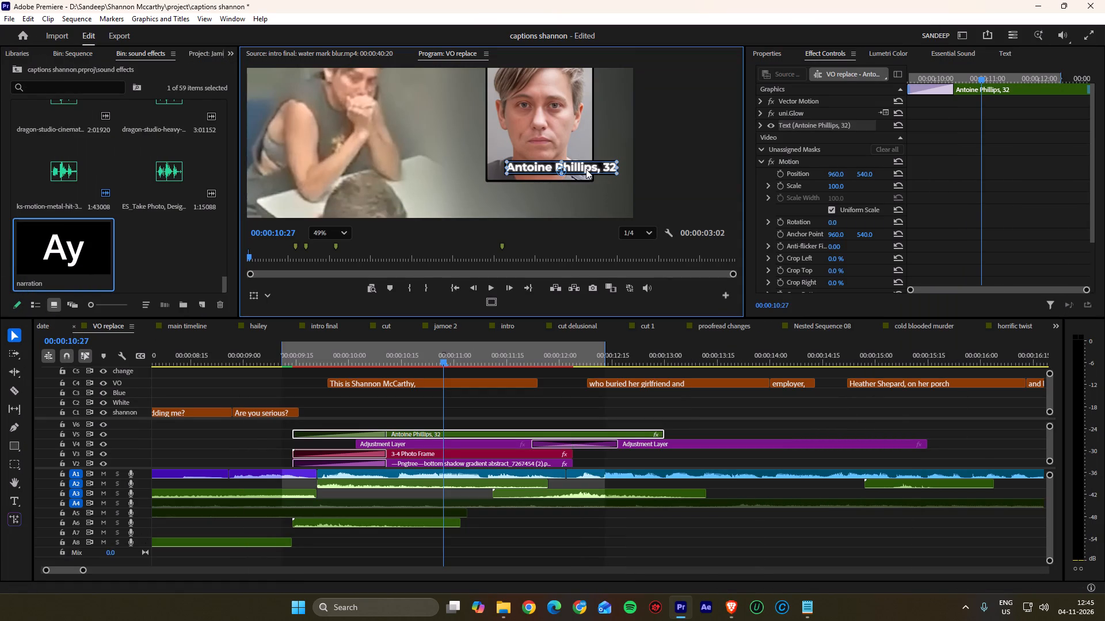
double_click(586, 169)
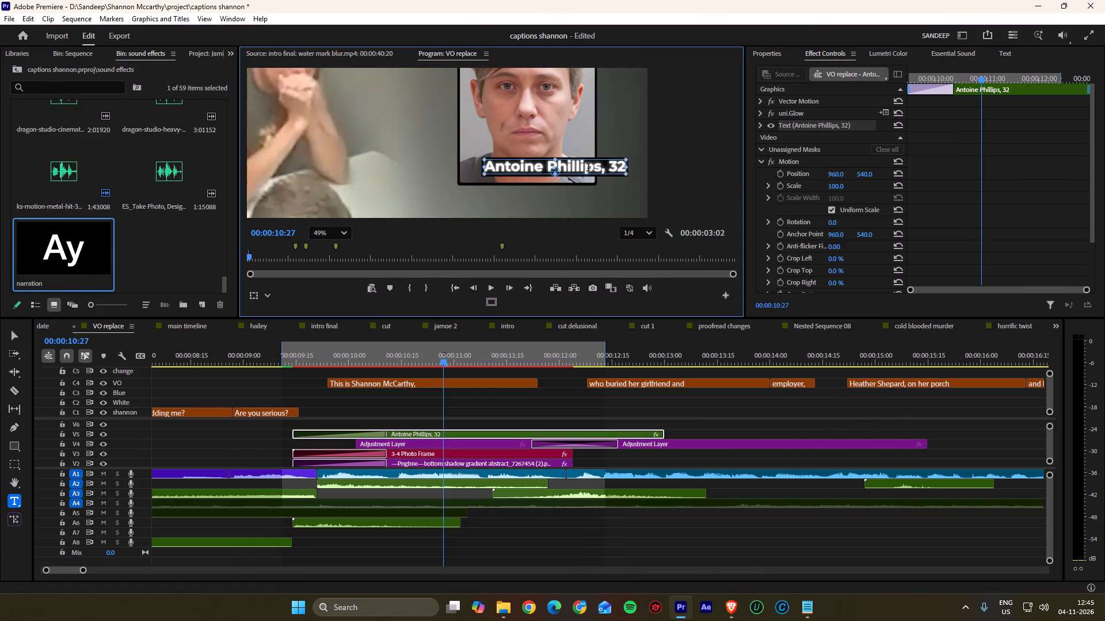
left_click(600, 168)
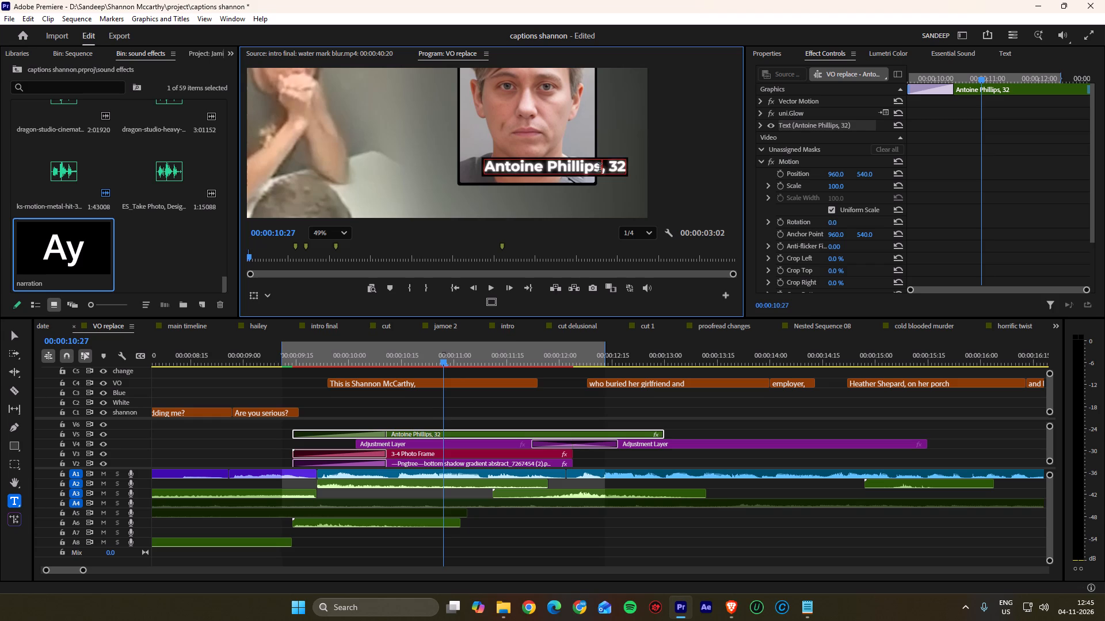
key("BackSpace")
key("BackSpace")
key("BackSpace")
key("BackSpace")
key("BackSpace")
key("BackSpace")
key("BackSpace")
key("BackSpace")
key("BackSpace")
key("BackSpace")
key("BackSpace")
key("BackSpace")
key("BackSpace")
key("BackSpace")
key("BackSpace")
key("BackSpace")
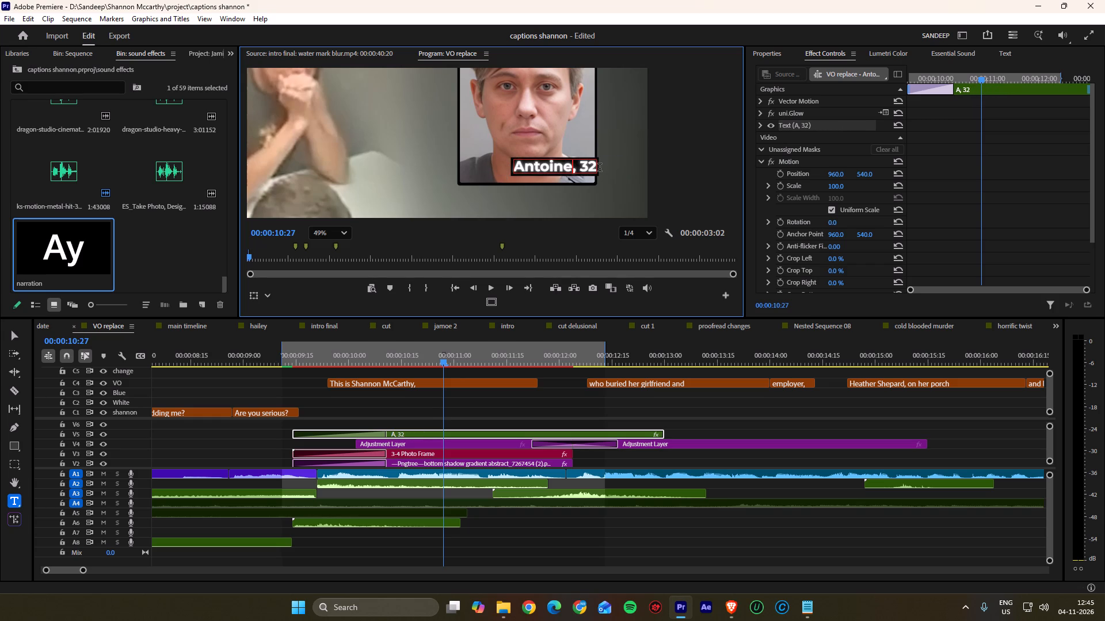
key("BackSpace")
key("BackSpace")
key("BackSpace")
key("BackSpace")
key("BackSpace")
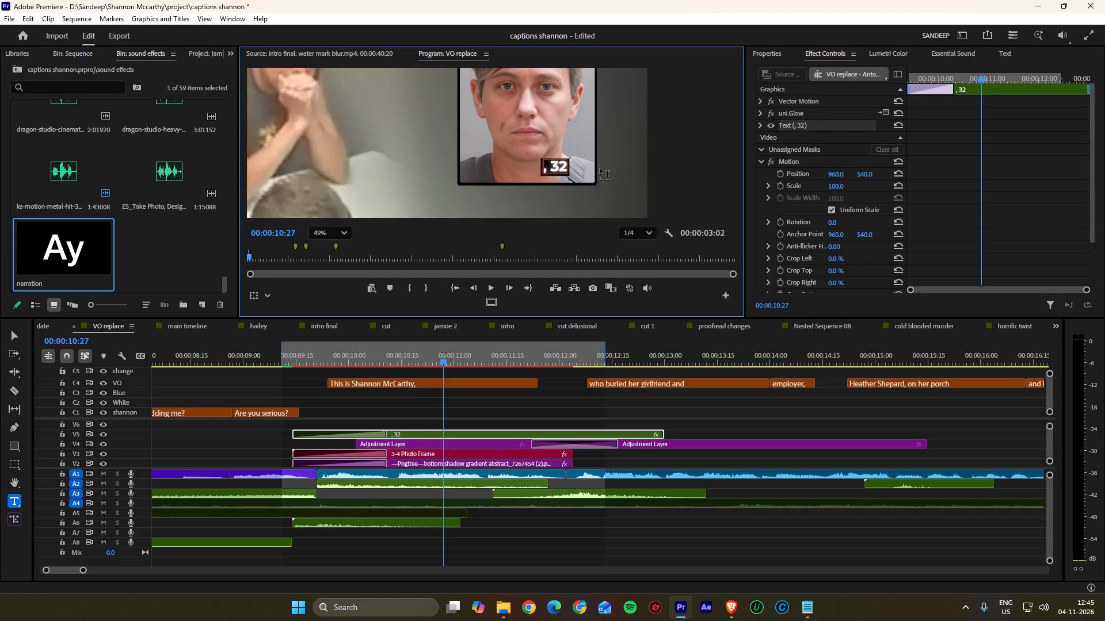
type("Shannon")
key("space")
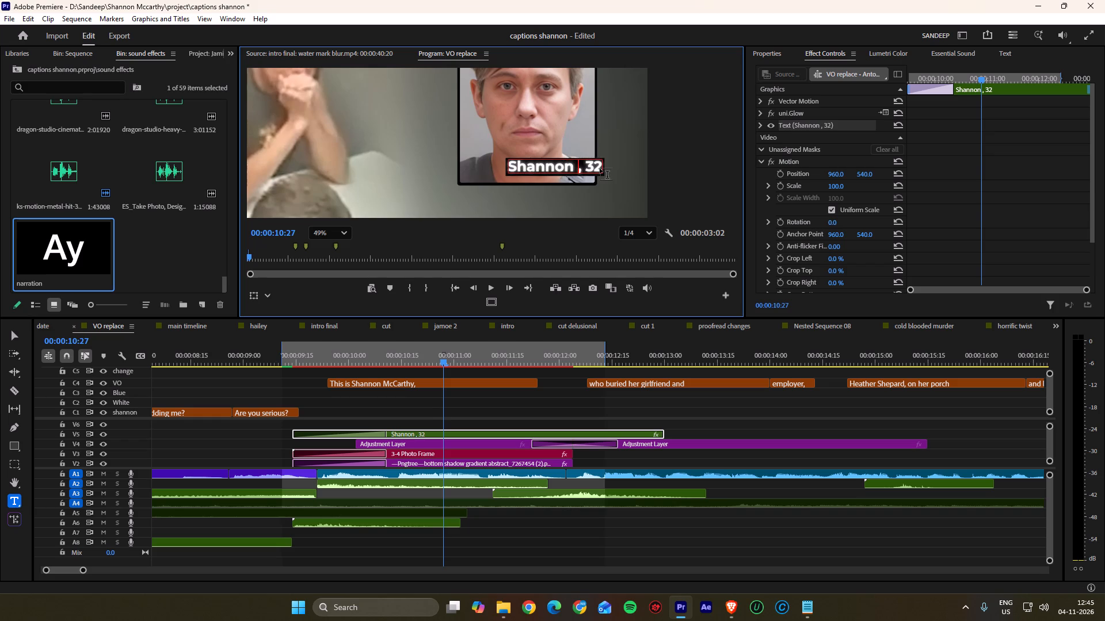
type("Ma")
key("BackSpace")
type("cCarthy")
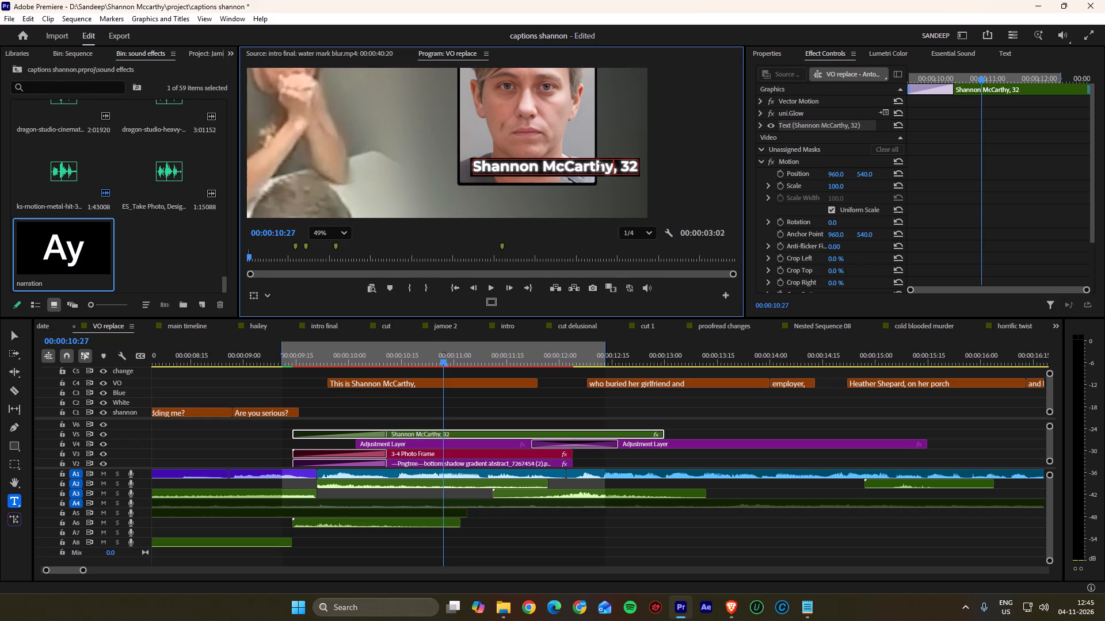
Change the age in the suspect's title to 43.
left_click(634, 163)
key("BackSpace")
key("BackSpace")
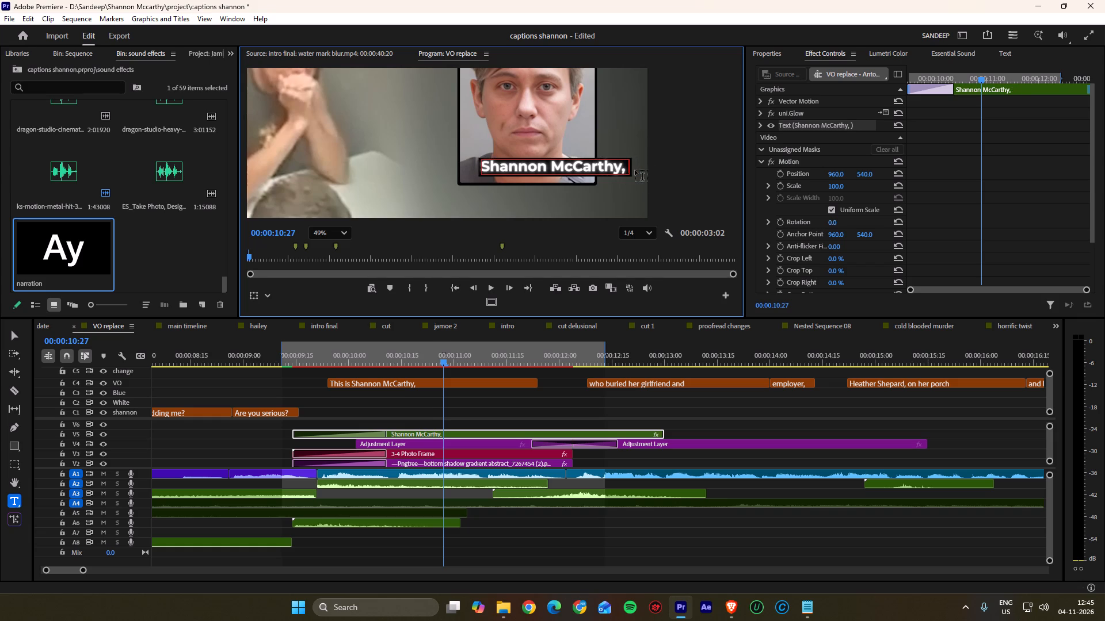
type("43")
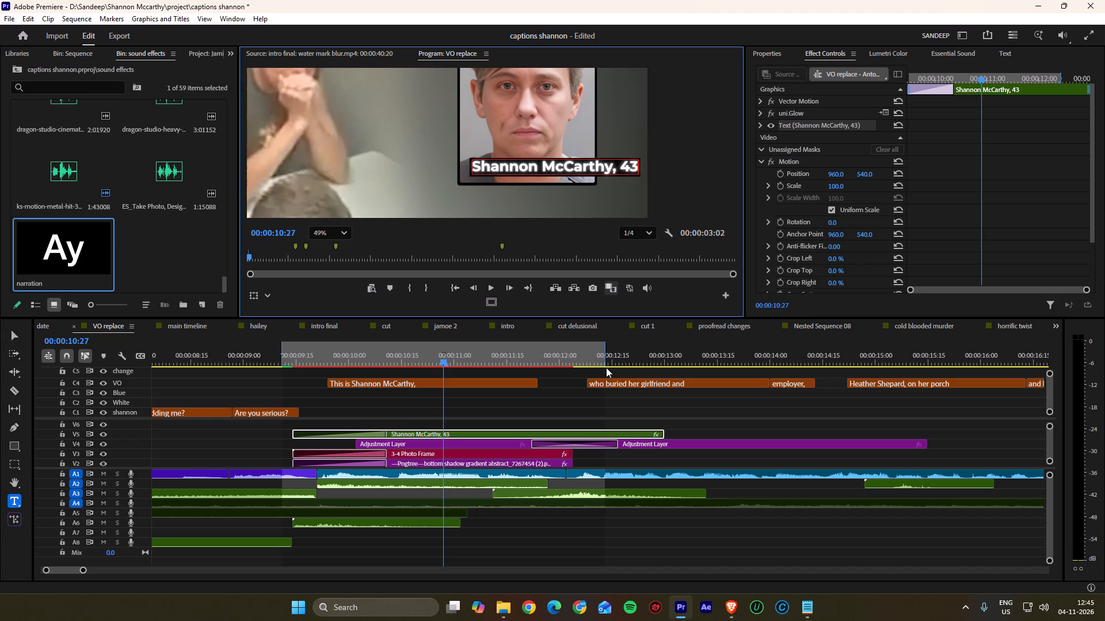
Reduce the font size of the suspect's name-and-age title text to 38.
left_click(592, 425)
left_click(588, 432)
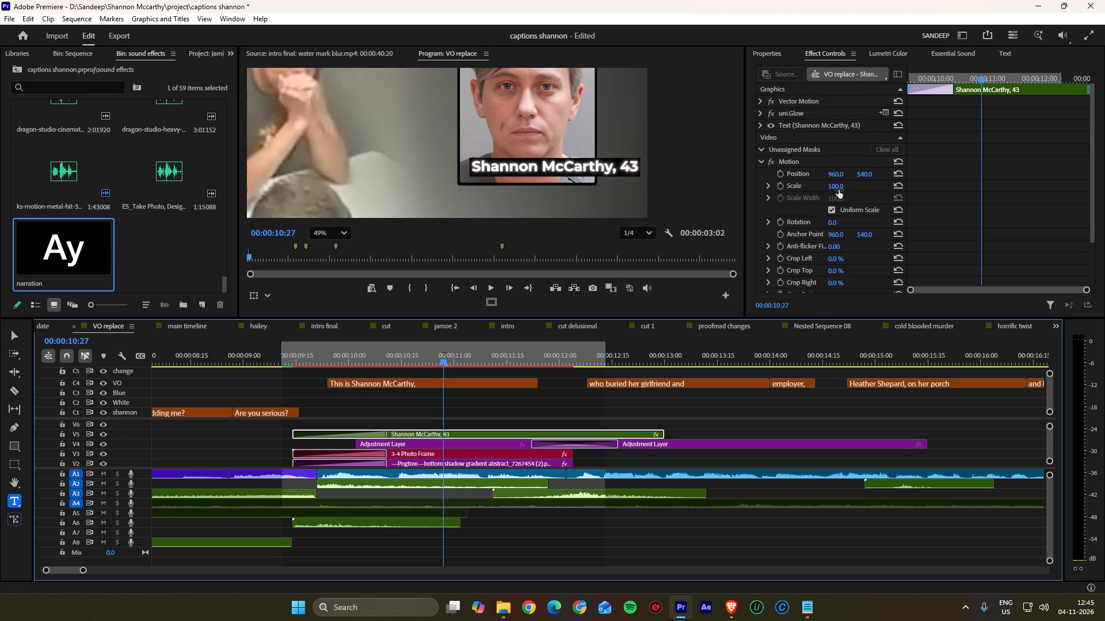
left_click(772, 50)
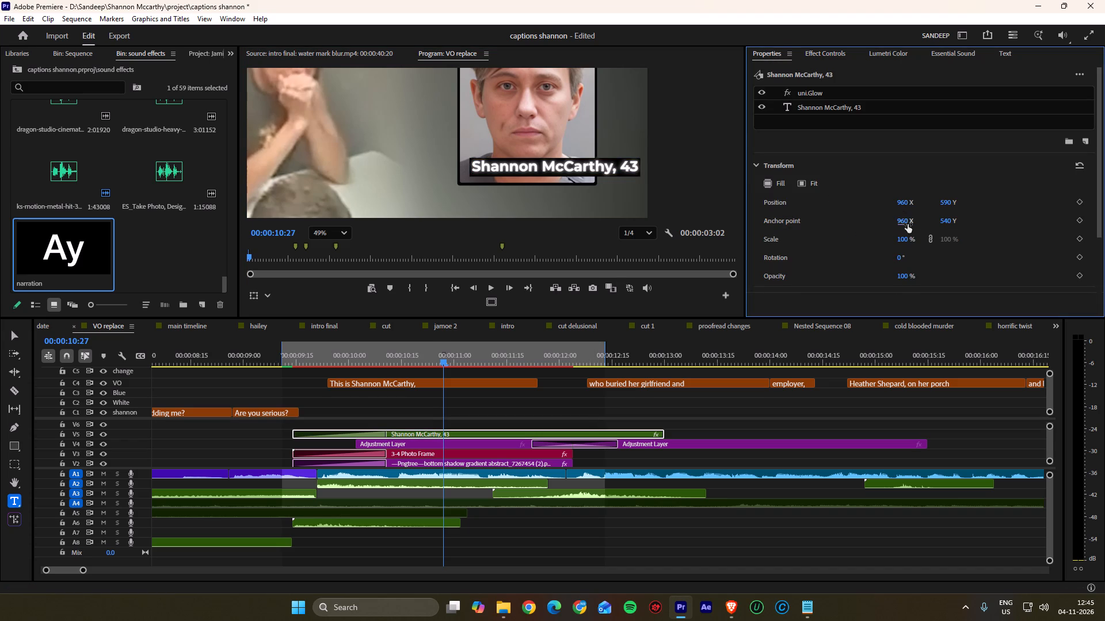
left_click(854, 106)
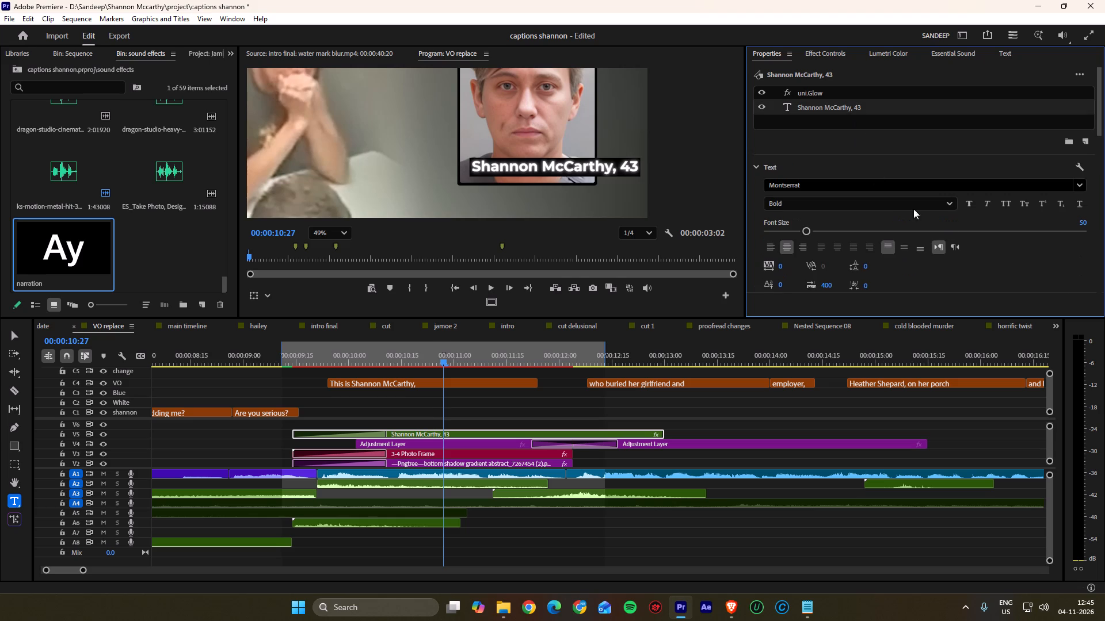
left_click_drag(1084, 221, 1083, 221)
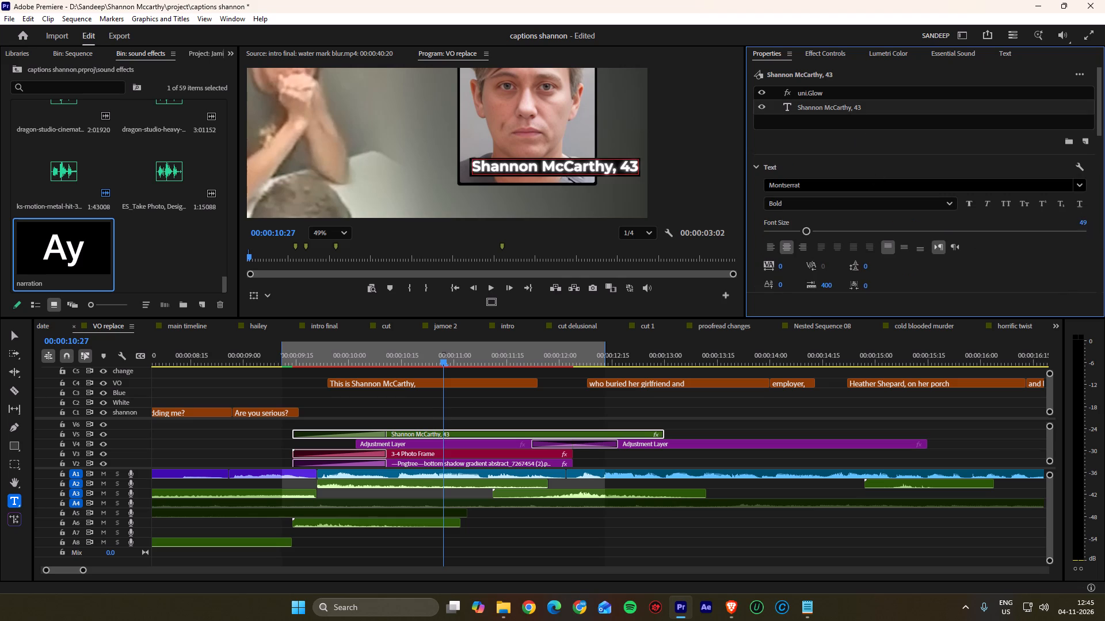
left_click_drag(1083, 221, 1077, 221)
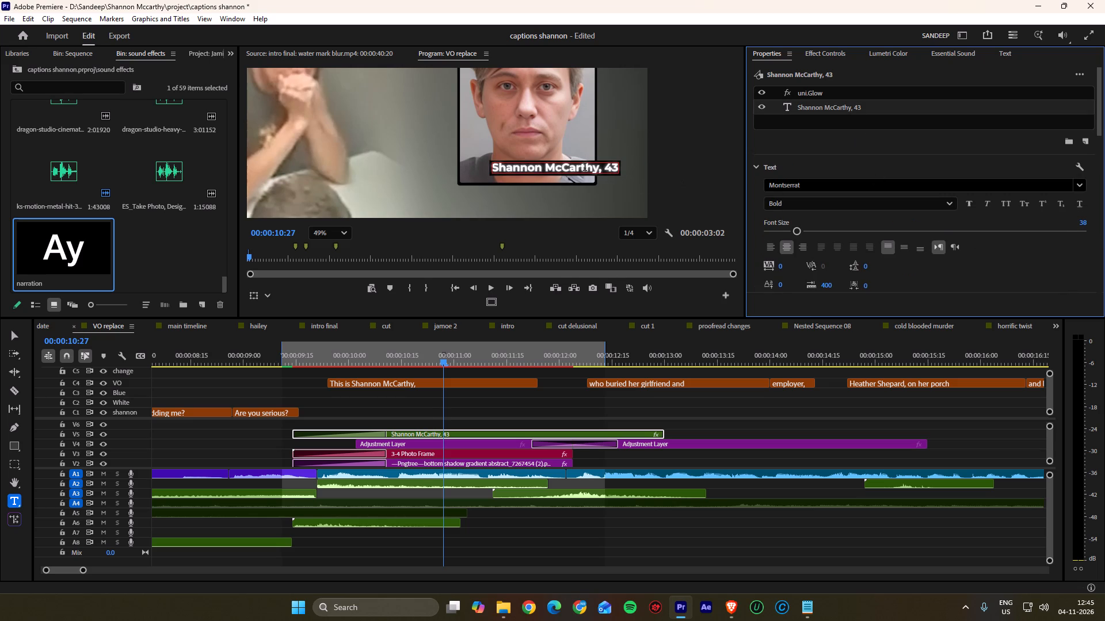
Move the suspect's name-and-age title onto the bottom edge of the photo frame so it fits within the frame's width.
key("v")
left_click_drag(597, 167, 573, 172)
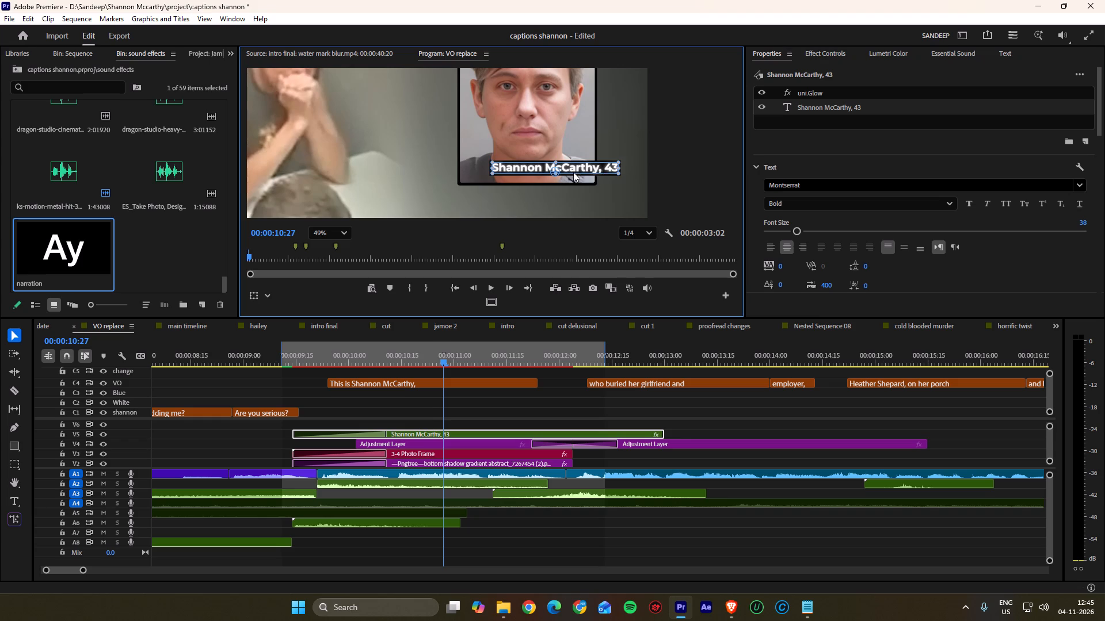
left_click_drag(573, 172, 570, 172)
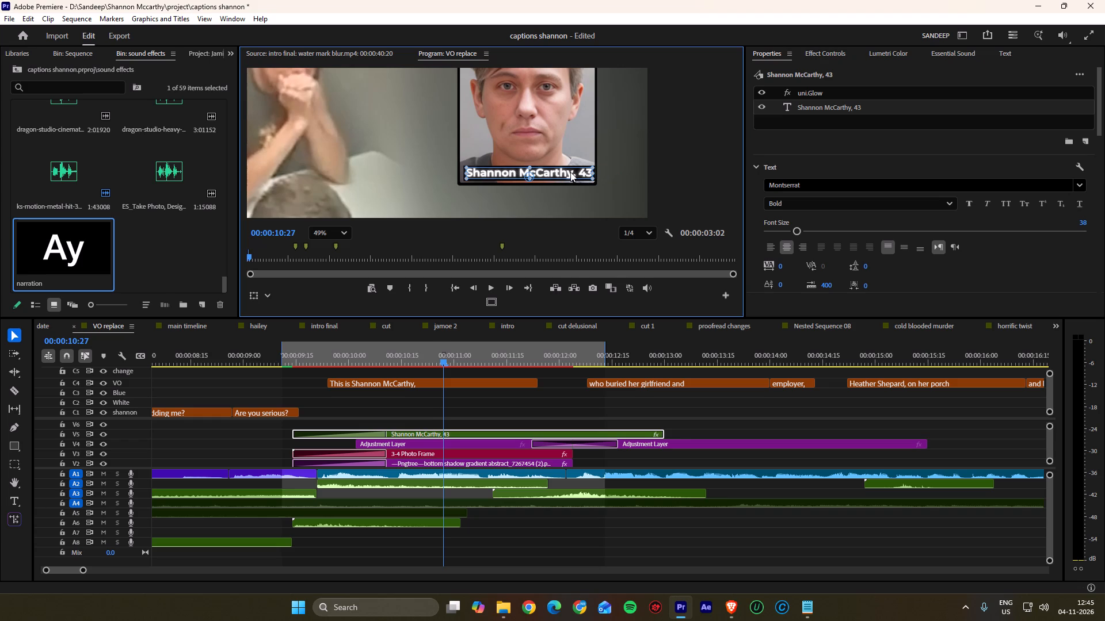
left_click_drag(570, 172, 578, 176)
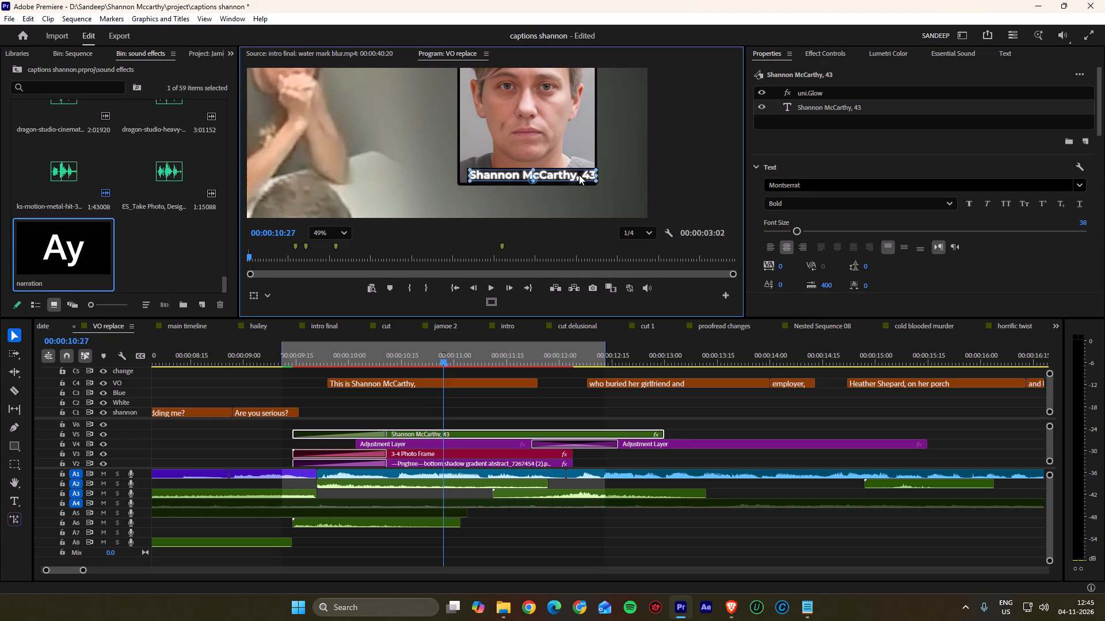
scroll(580, 174, "up", 12)
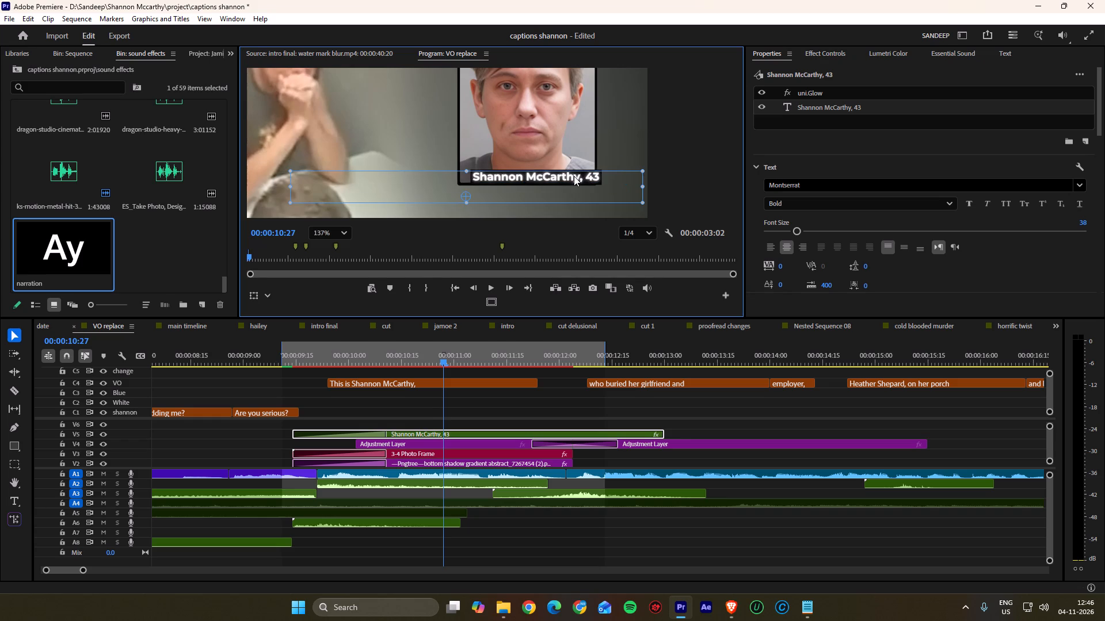
scroll(607, 162, "down", 1)
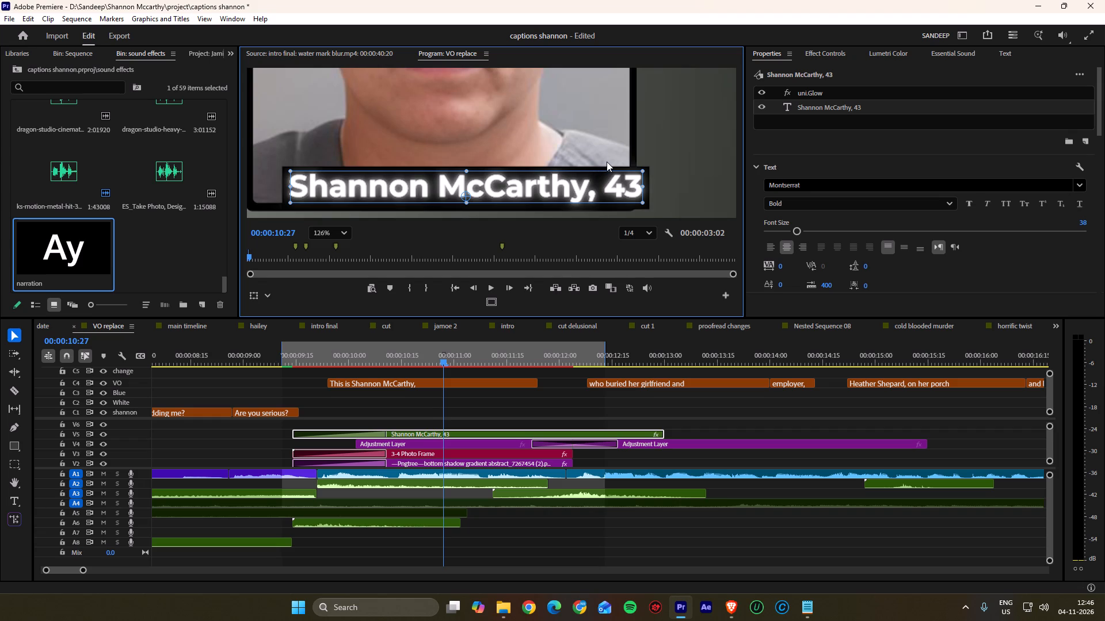
scroll(607, 162, "down", 1)
left_click_drag(609, 183, 596, 185)
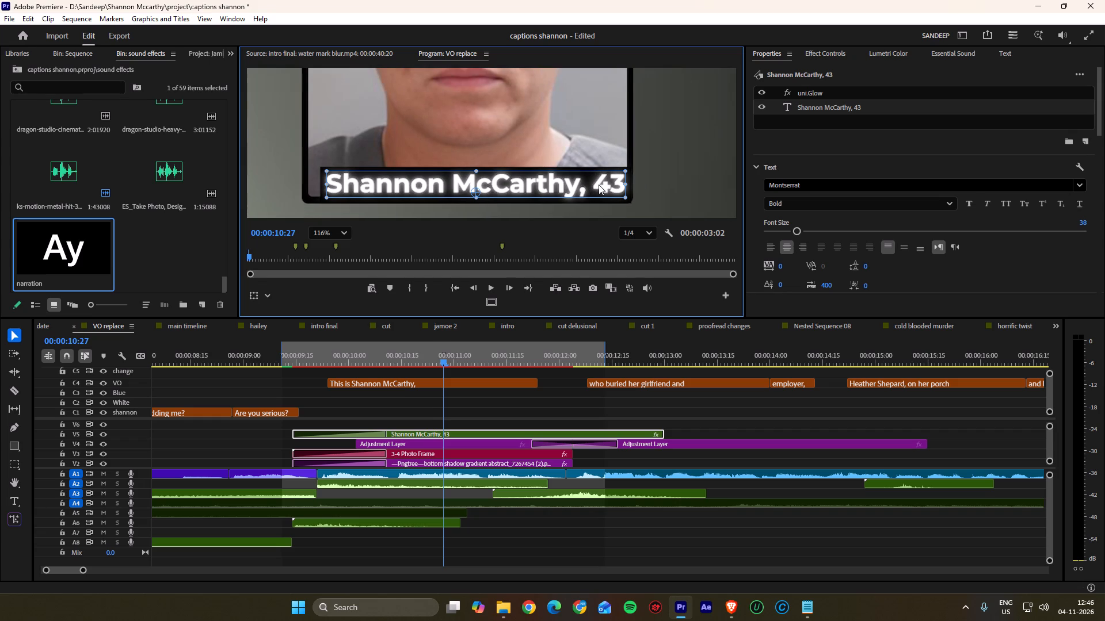
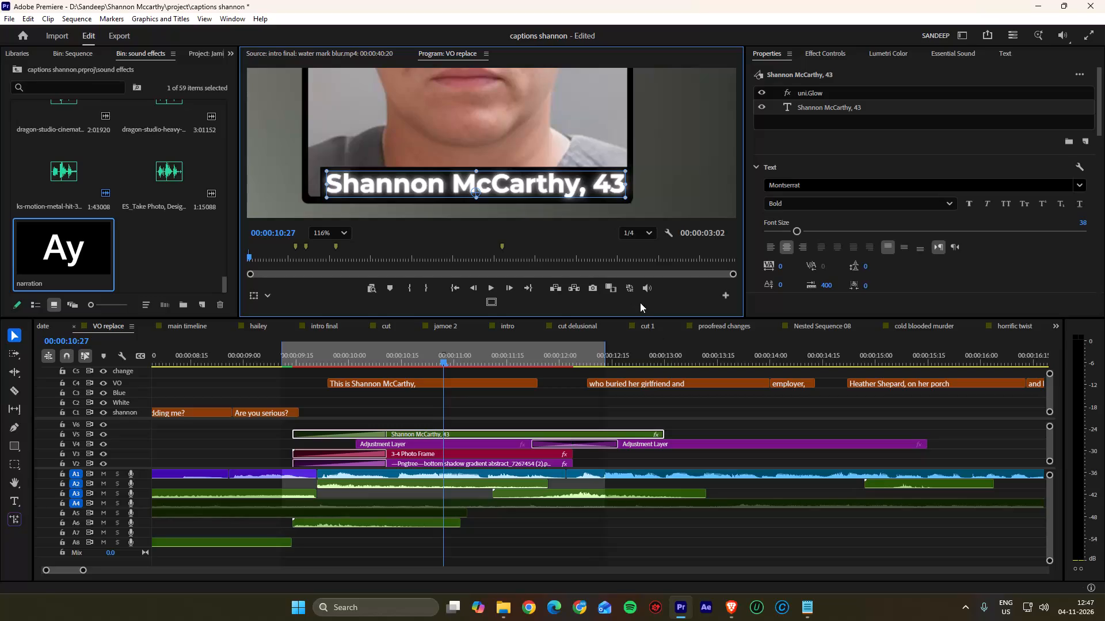
Check how the suspect's name-and-age title sits on the photo frame within the full picture.
left_click(654, 158)
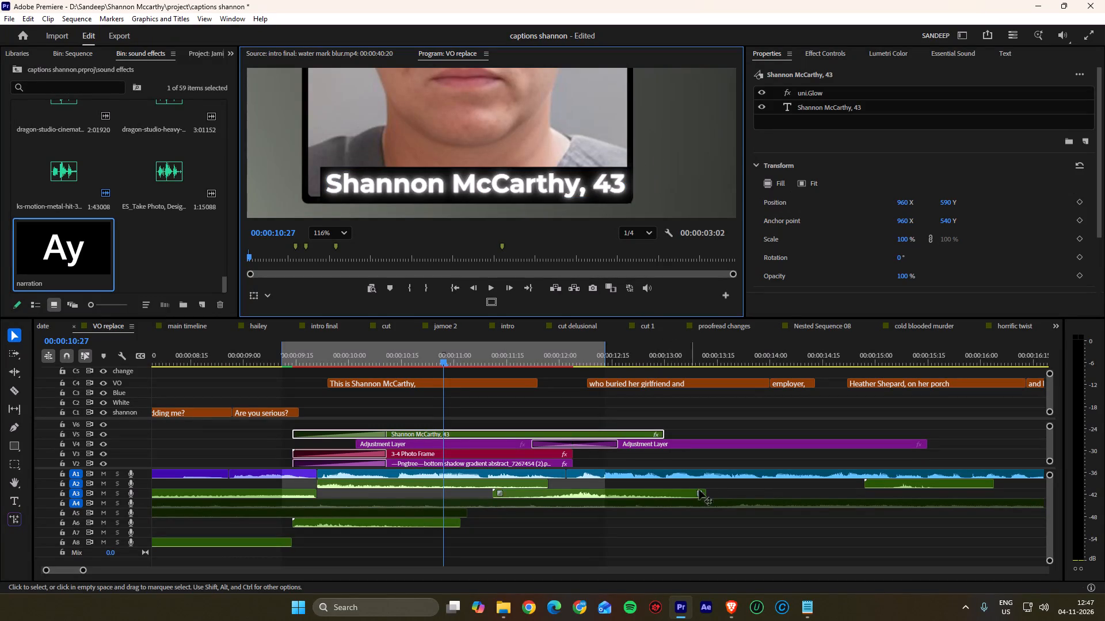
left_click(531, 424)
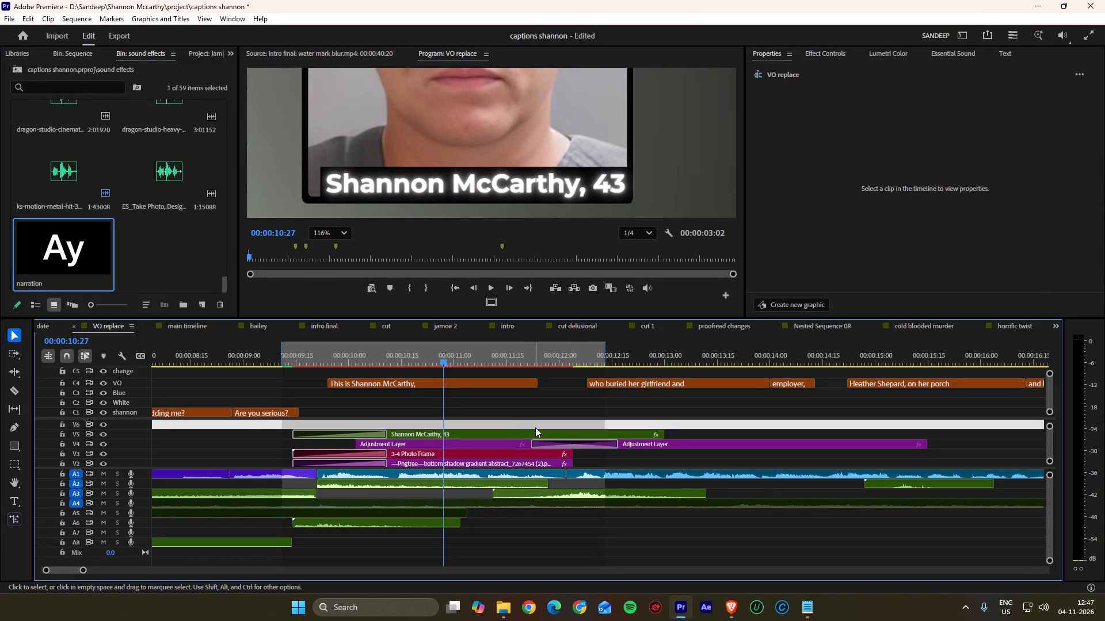
left_click(534, 428)
left_click(533, 431)
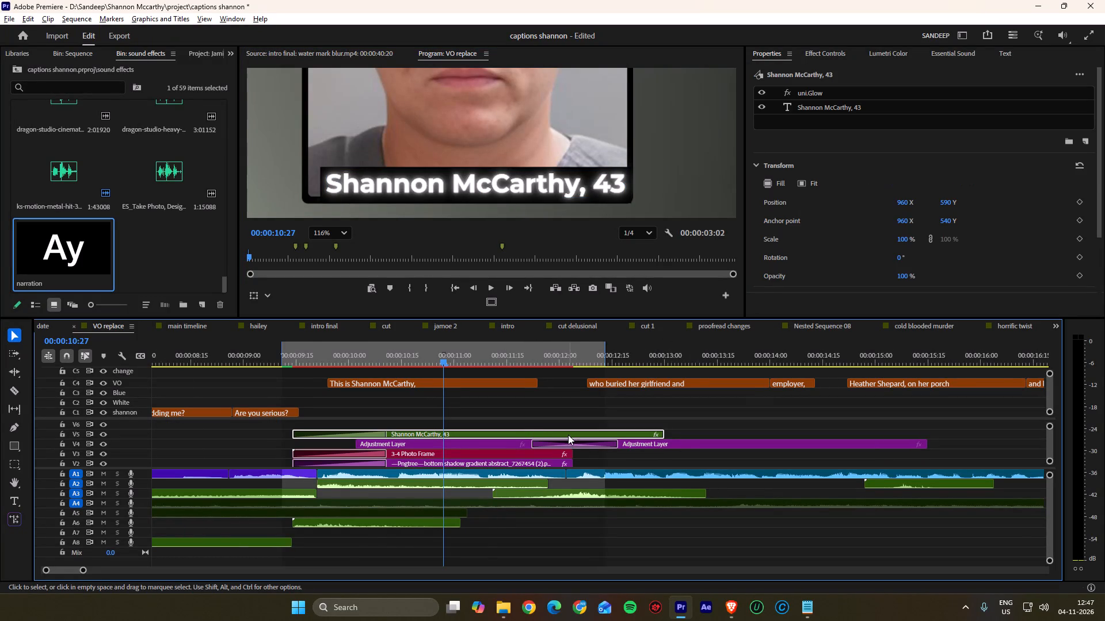
scroll(568, 435, "down", 7, "alt")
scroll(553, 147, "down", 12, "alt")
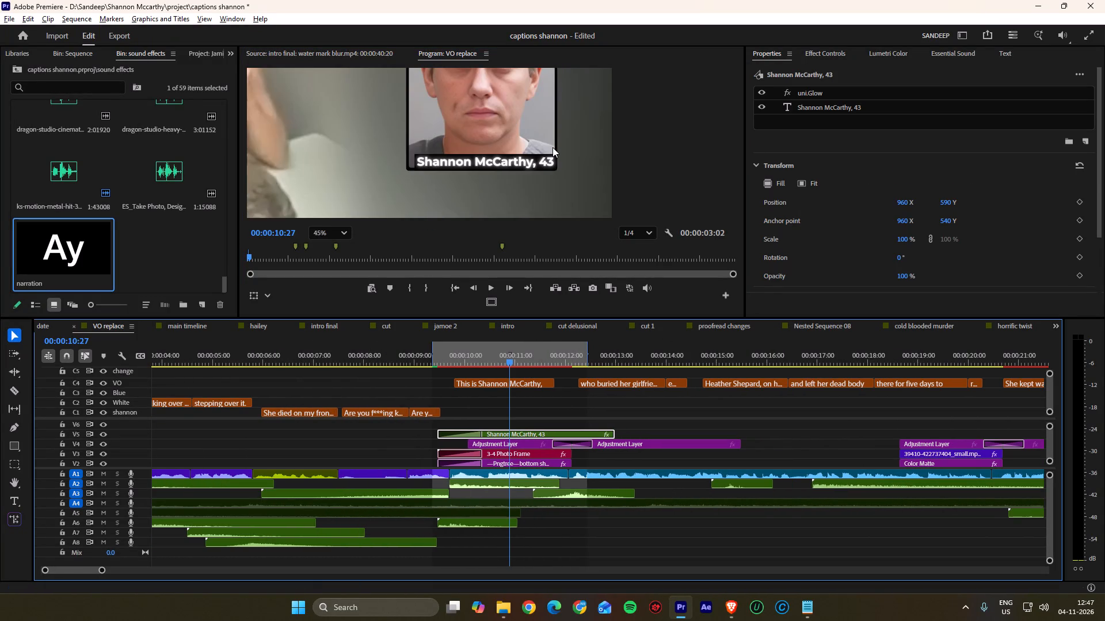
scroll(552, 147, "down", 5, "alt")
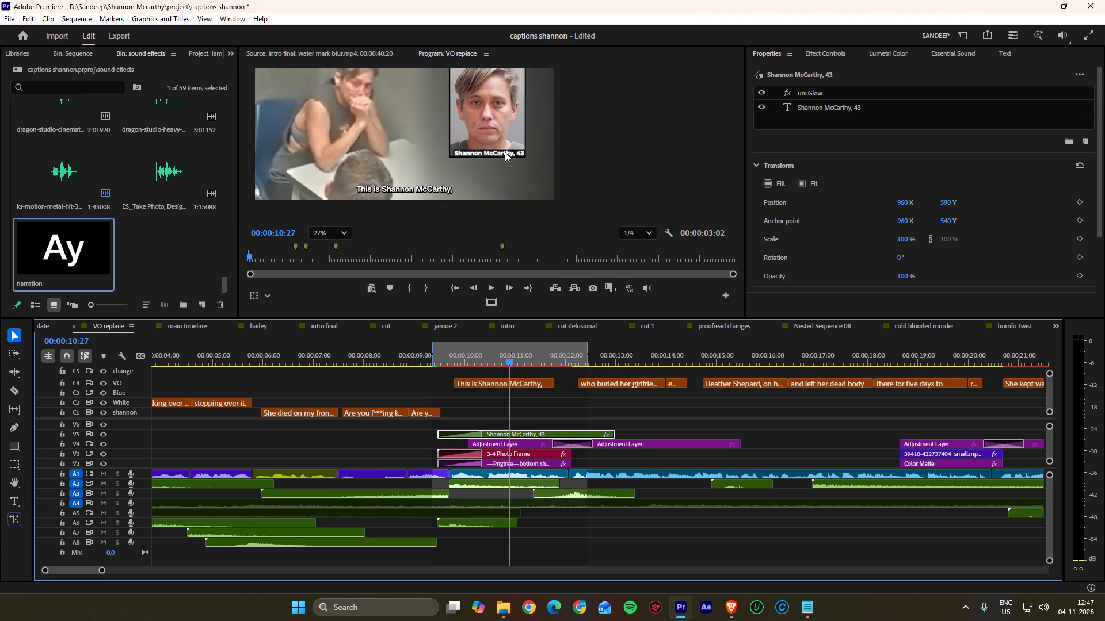
middle_click_drag(515, 135, 578, 170)
scroll(534, 160, "down", 3)
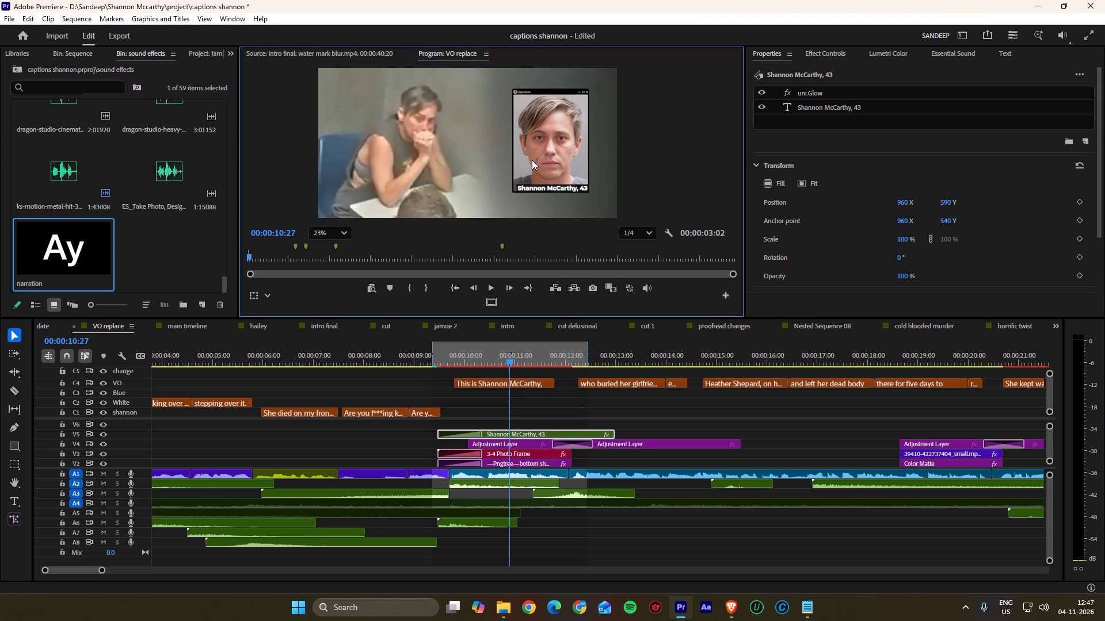
middle_click_drag(516, 152, 498, 145)
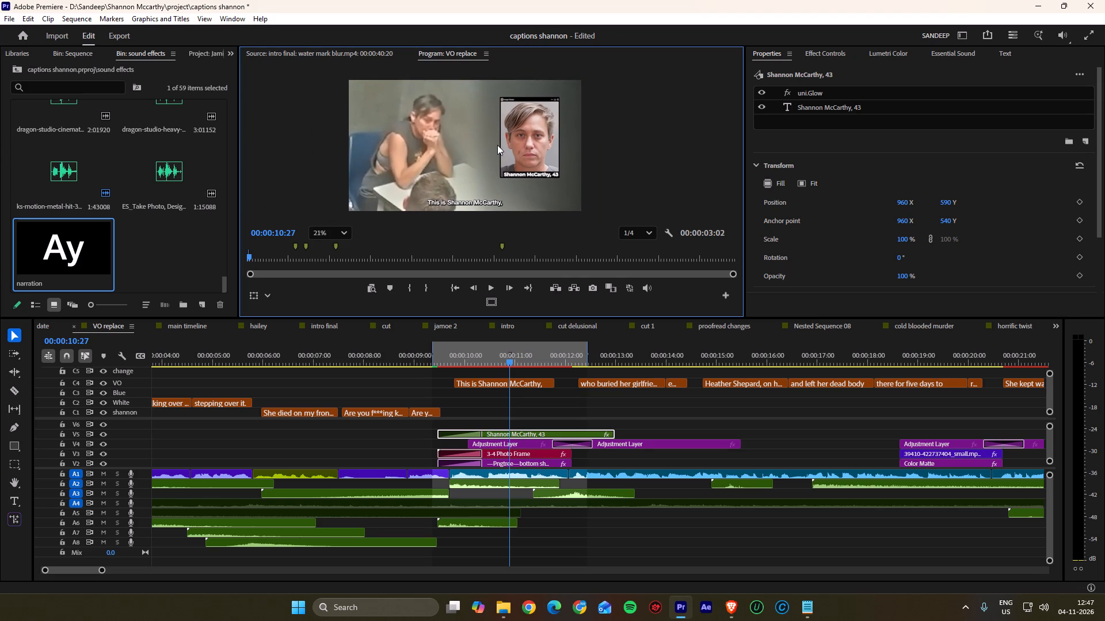
scroll(497, 145, "down", 2)
Review the suspect's title through the end of the photo frame and the transition into the next shot.
key("space")
scroll(477, 408, "down", 4)
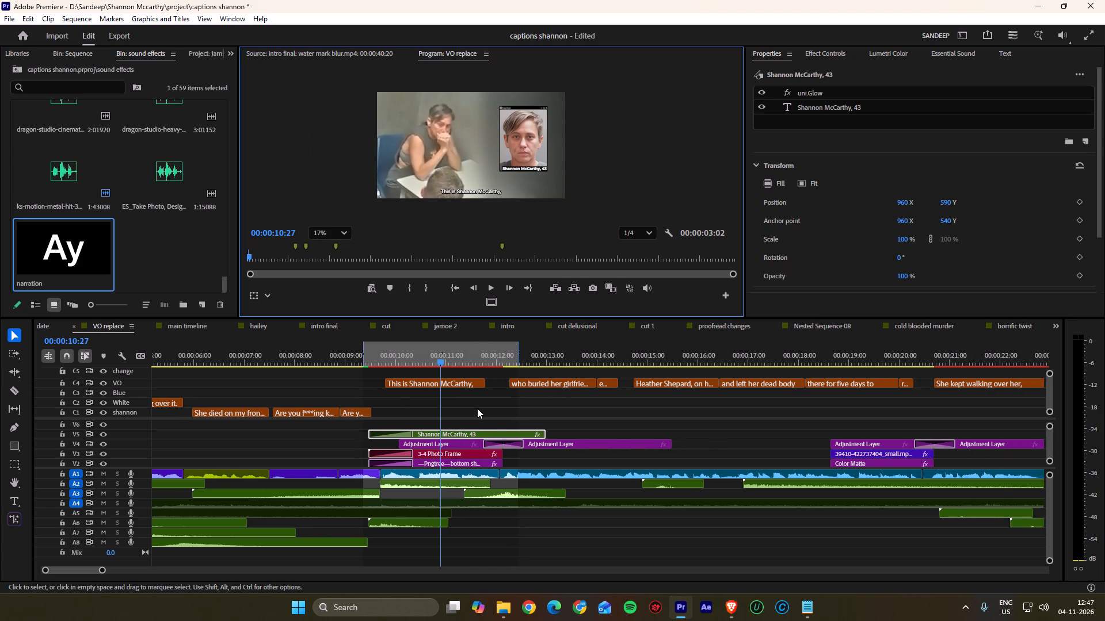
left_click_drag(459, 358, 478, 359)
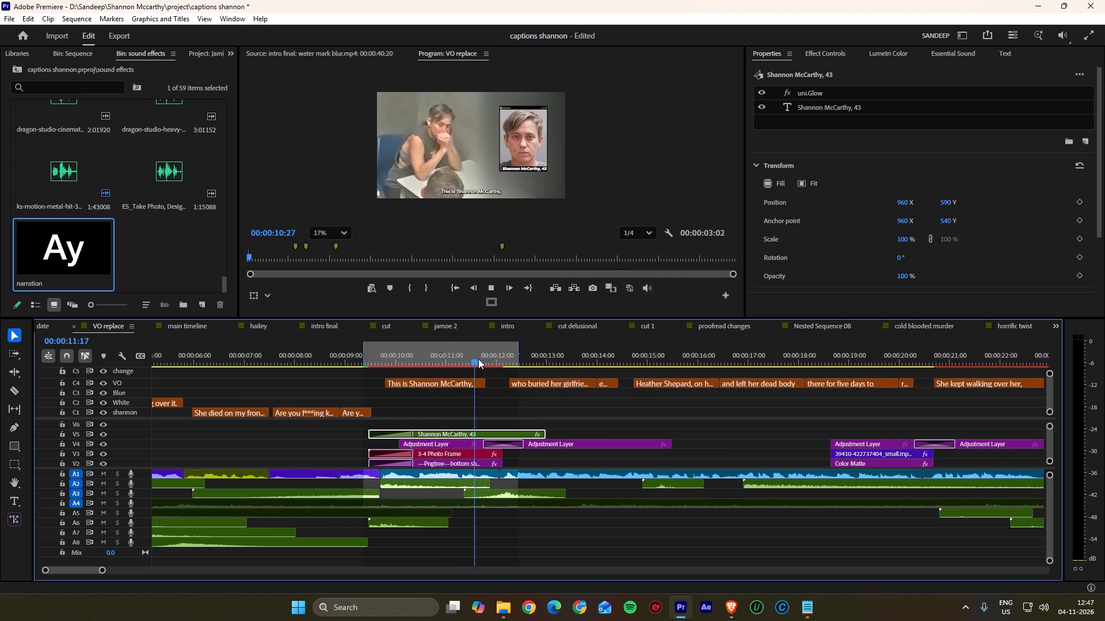
left_click_drag(478, 359, 505, 356)
key("space")
scroll(508, 370, "down", 4)
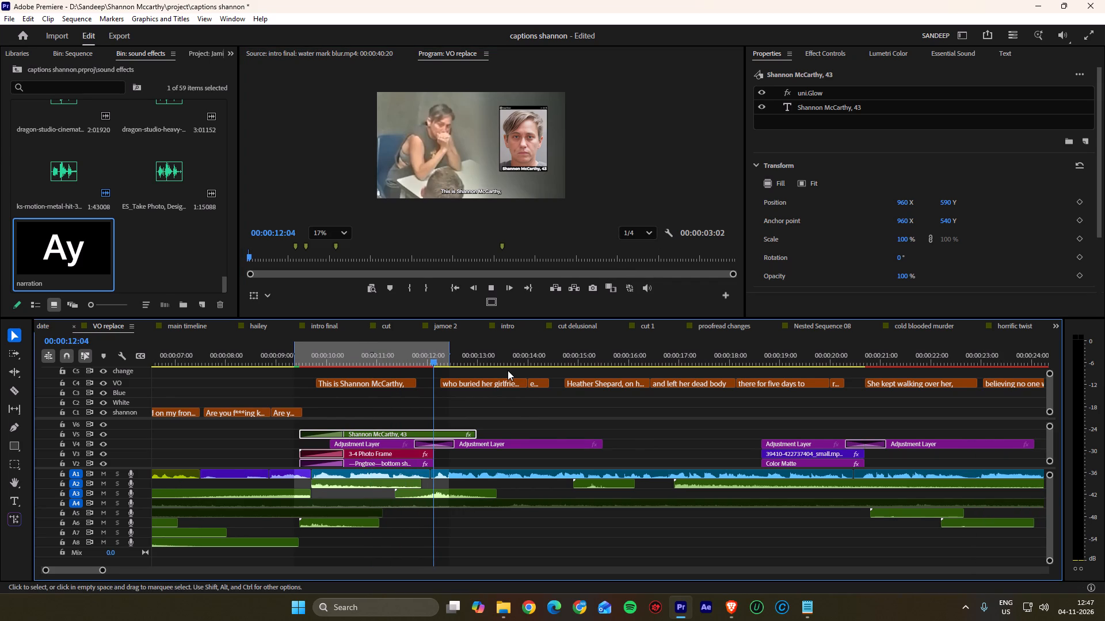
scroll(479, 385, "up", 3, "alt")
left_click(423, 360)
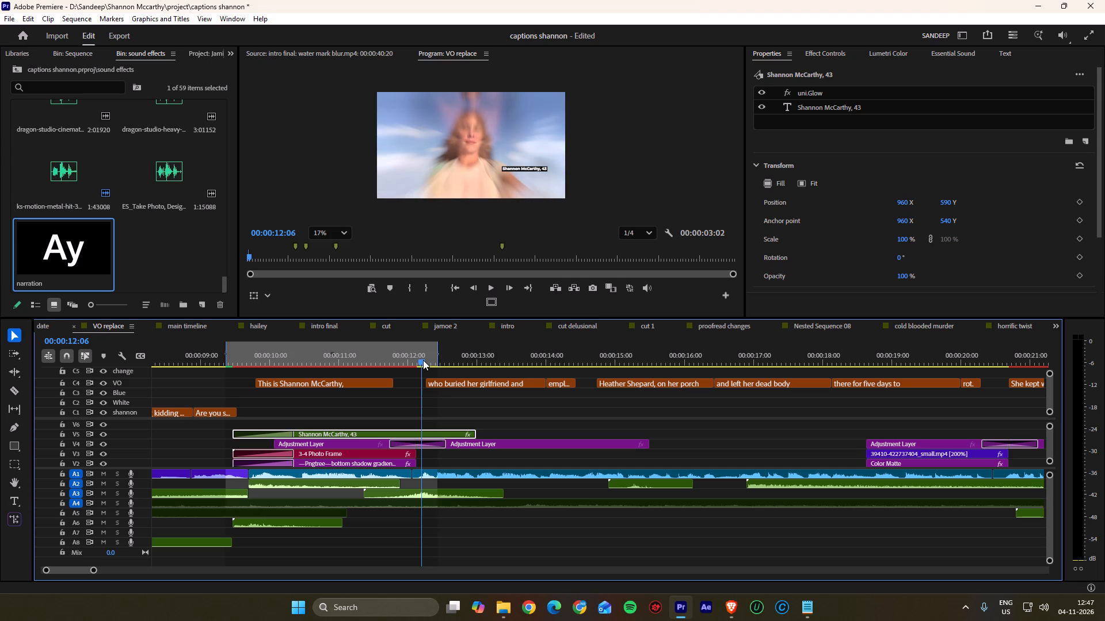
key("space")
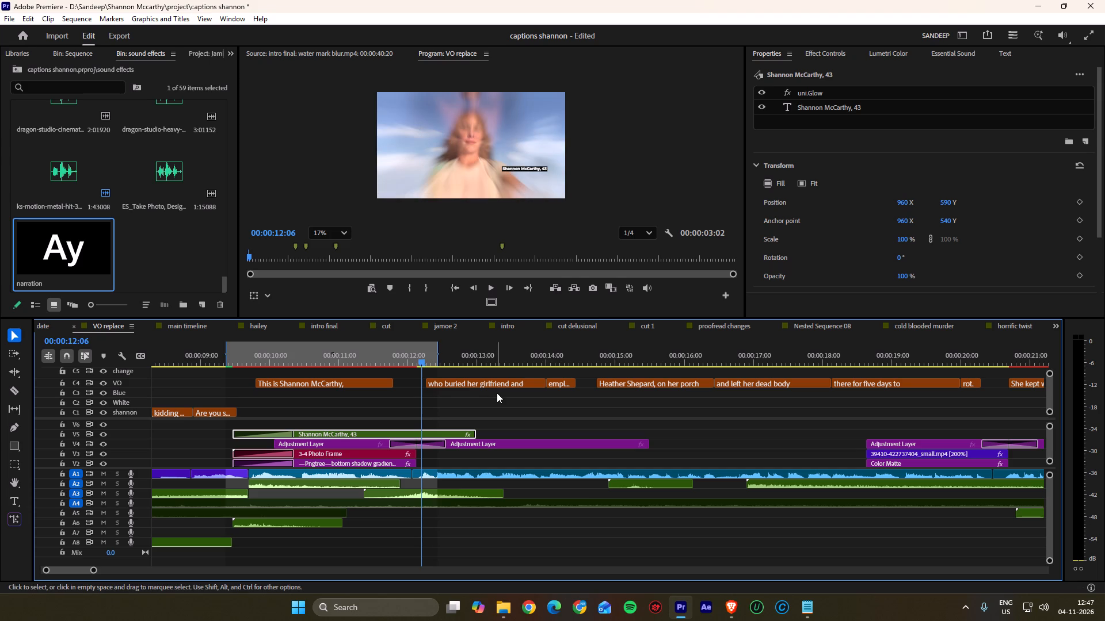
key("space")
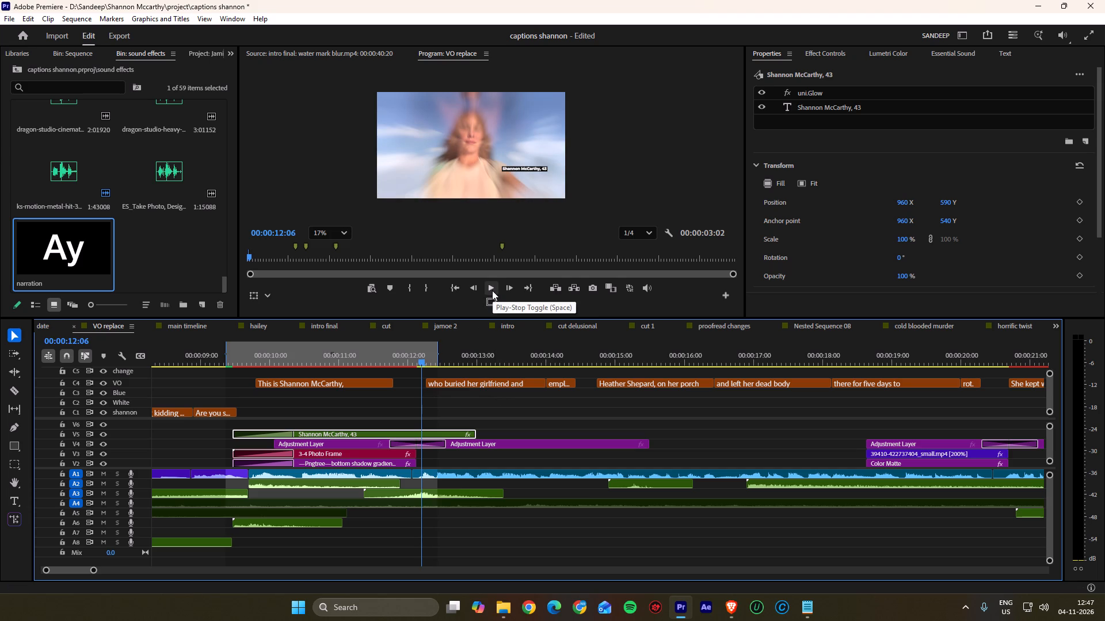
Switch to Microsoft PC Manager, run a PC boost to free memory, and return to Premiere.
left_click(352, 607)
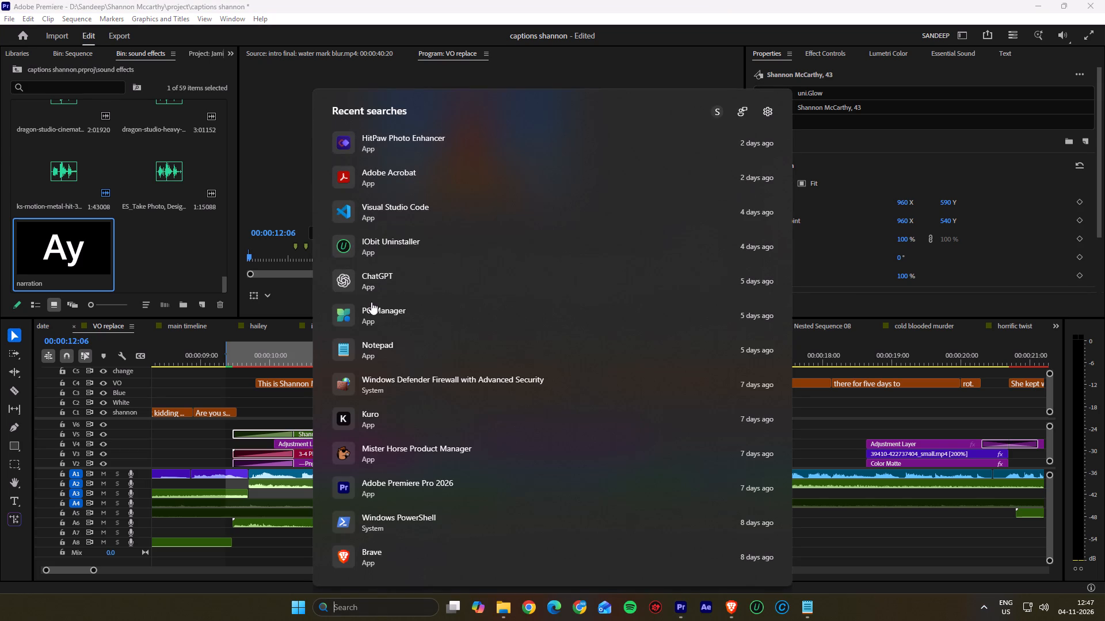
left_click(371, 305)
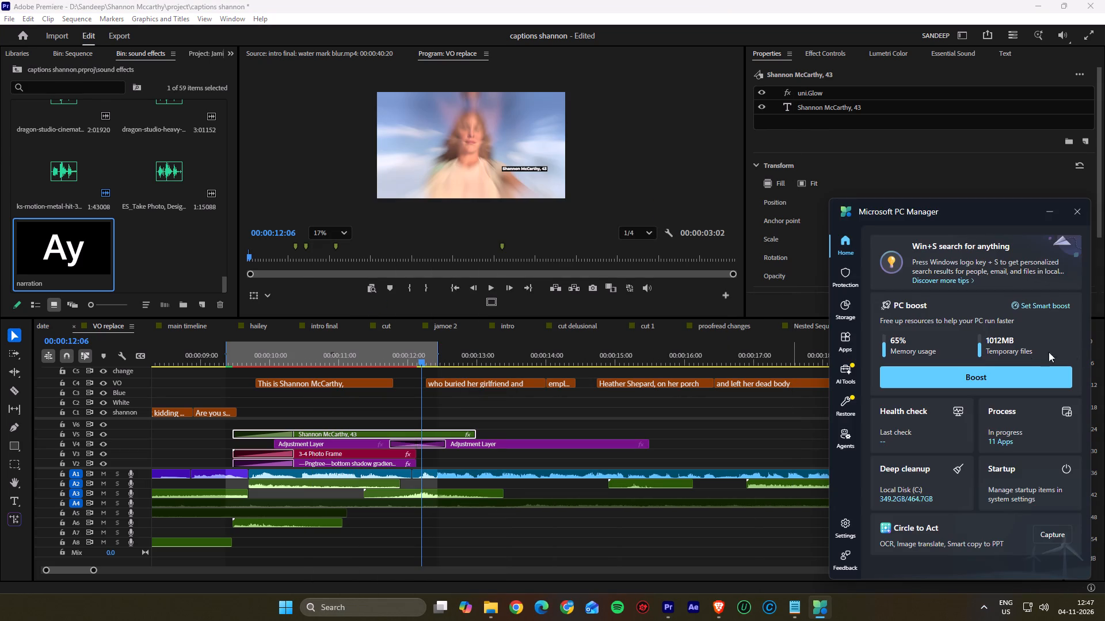
left_click(980, 371)
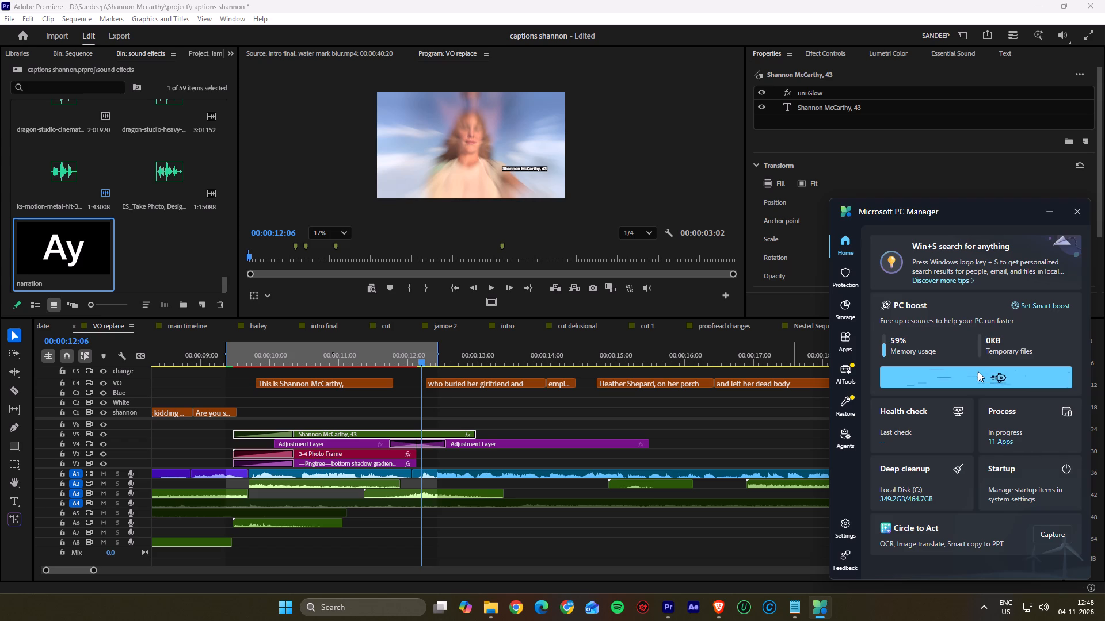
left_click(1080, 215)
Try to play back the sequence around the transition at about 00:00:12:06.
key("space")
key("space")
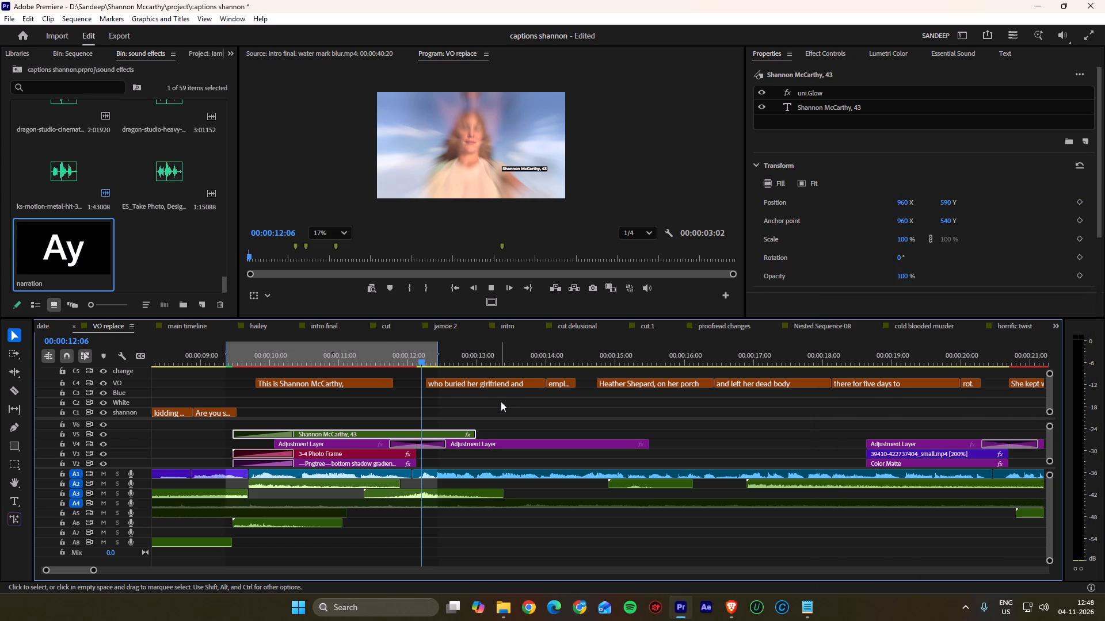
key("space")
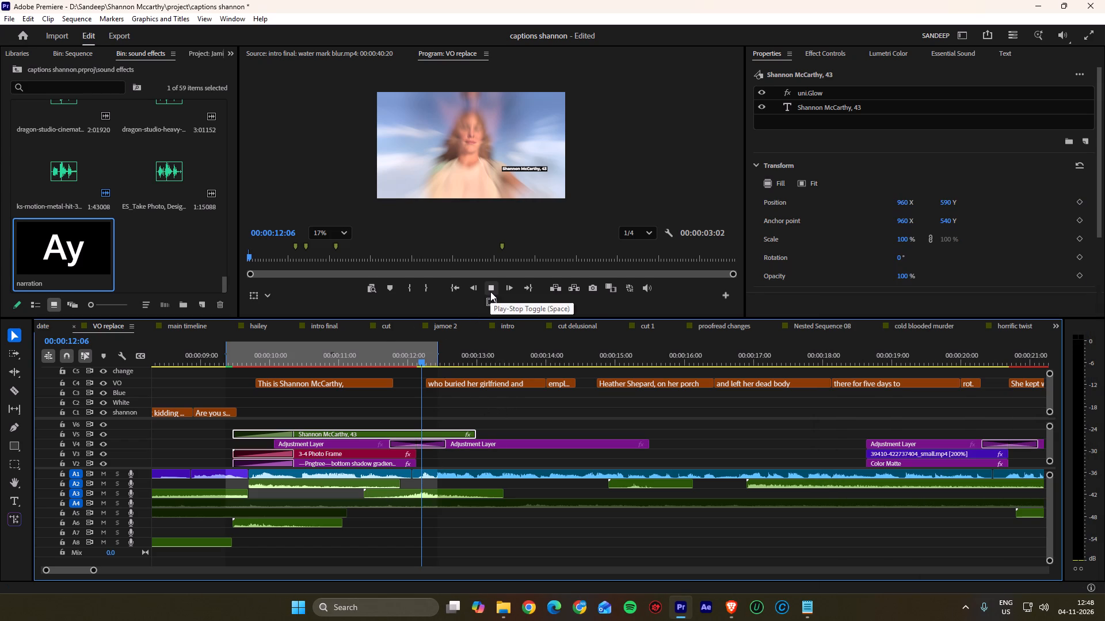
left_click_drag(426, 365, 443, 395)
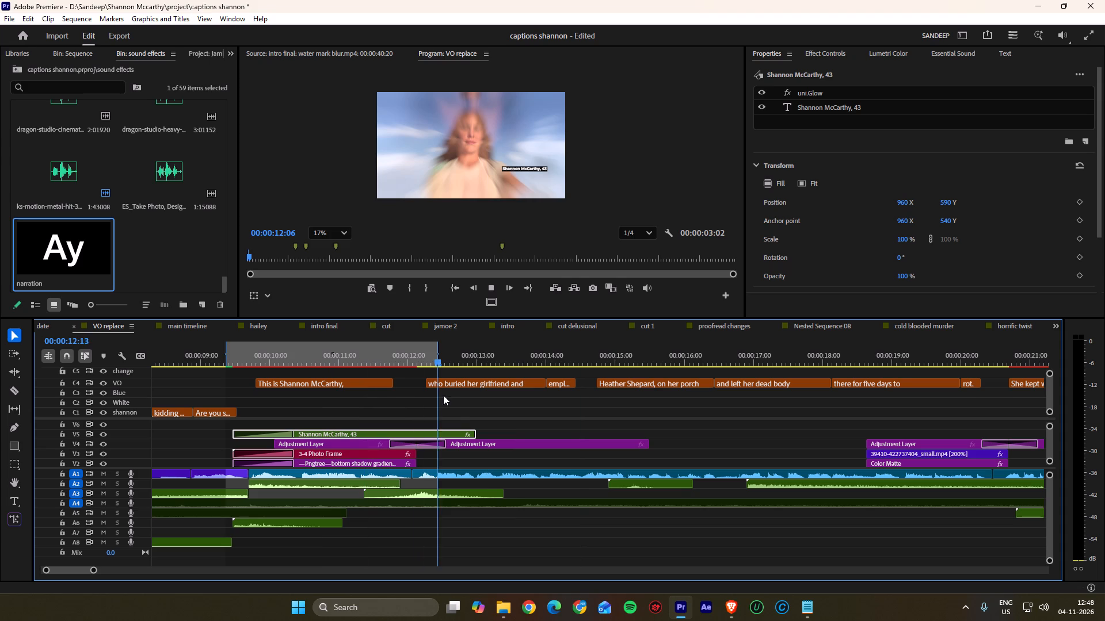
left_click_drag(443, 395, 430, 397)
key("space")
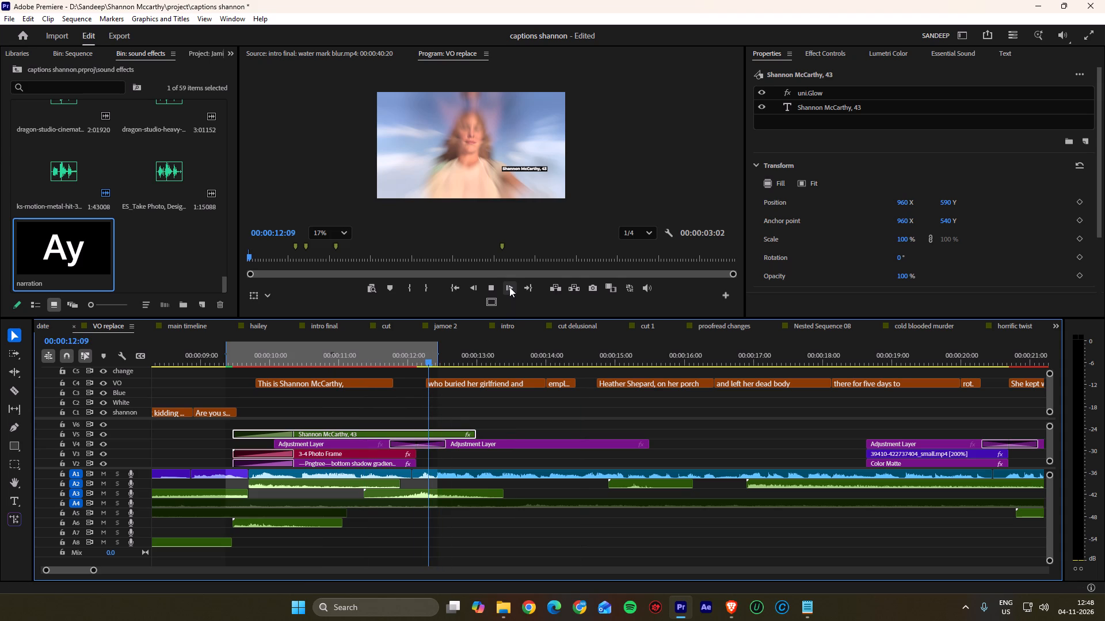
Clear the In and Out points of the "VO replace" sequence.
right_click(376, 350)
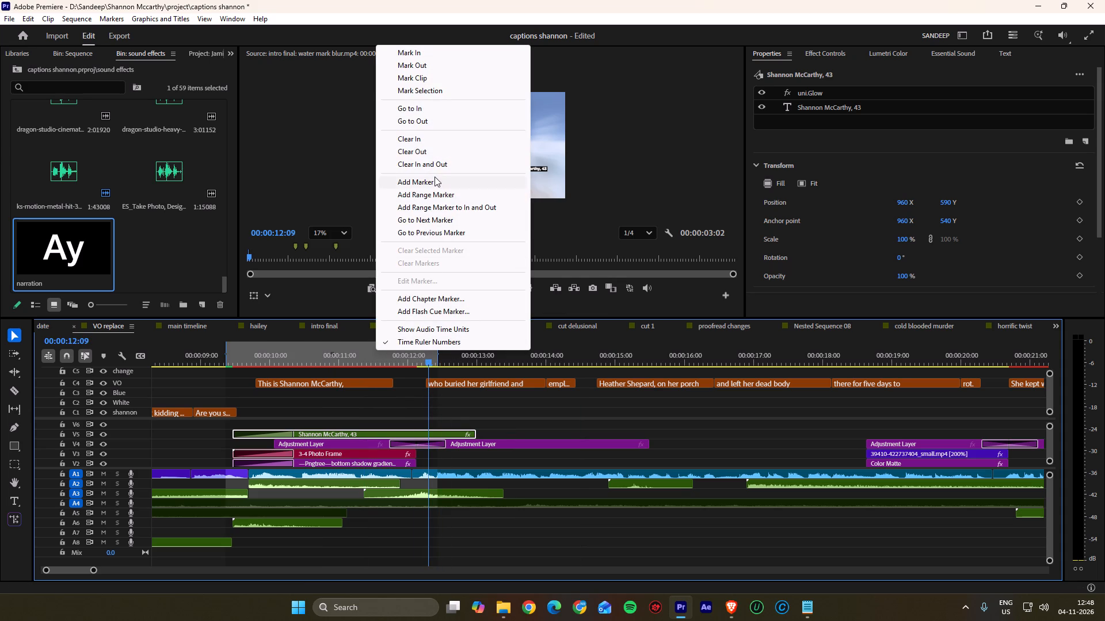
left_click(437, 168)
Play through the shot after the suspect's title, and return the playhead to 00:00:14:12.
scroll(496, 445, "down", 12, "alt")
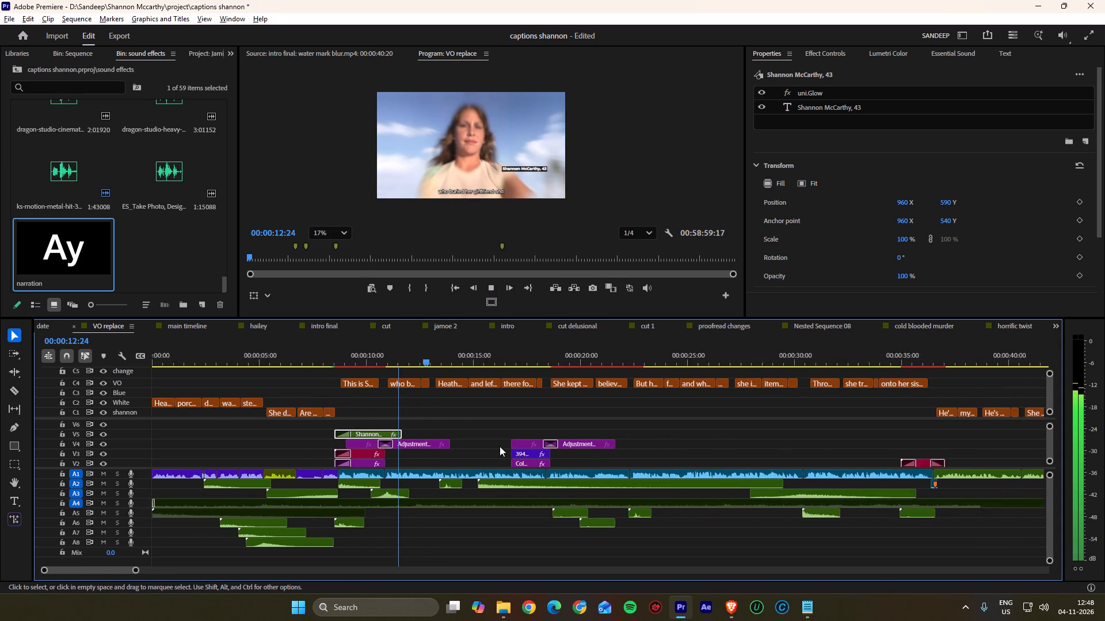
scroll(500, 446, "up", 3, "alt")
scroll(371, 446, "up", 11, "alt")
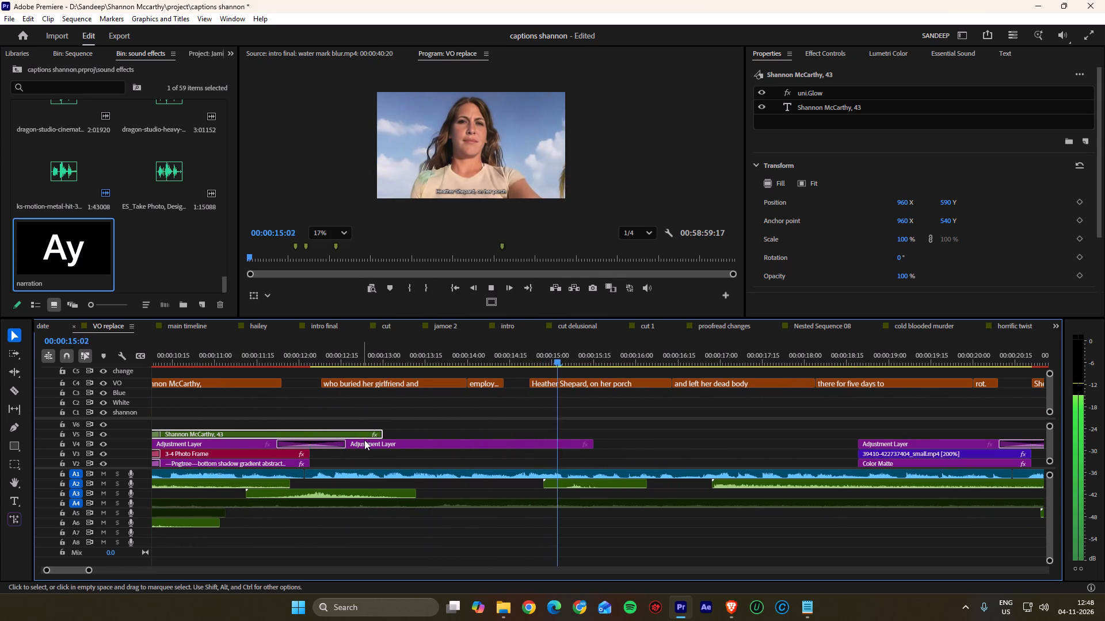
key("space")
left_click_drag(520, 362, 504, 362)
Copy the "July 3, 2023" title from the interrogation timer section to about 00:00:14:00 on track V7.
scroll(494, 370, "down", 4)
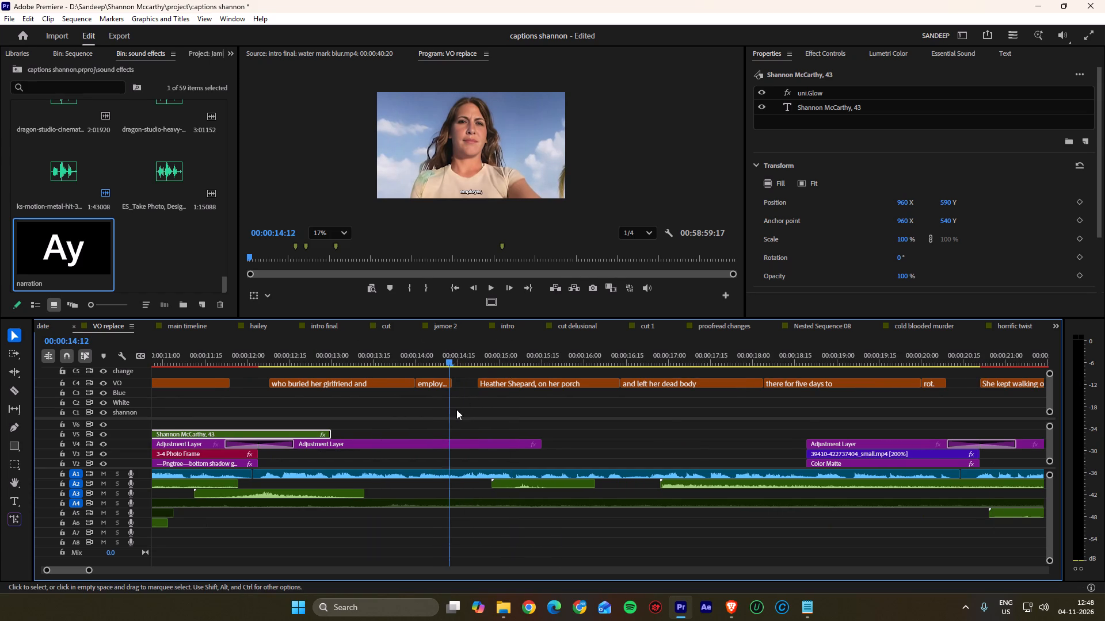
scroll(456, 410, "down", 20, "alt")
scroll(456, 410, "down", 3, "alt")
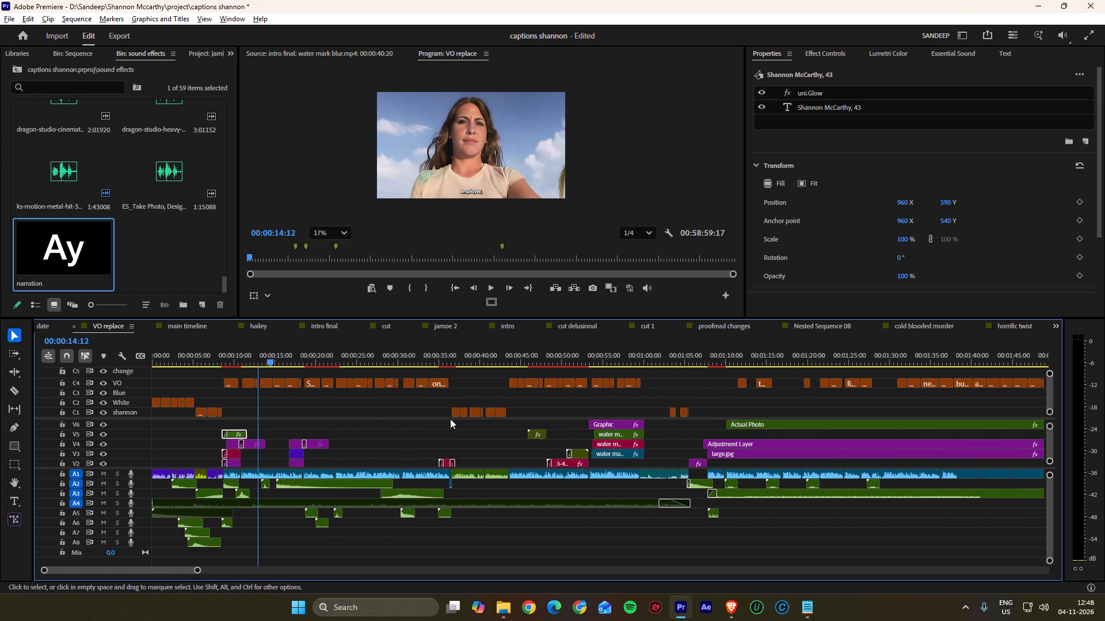
scroll(450, 419, "down", 5, "alt")
scroll(528, 458, "up", 4, "ctrl")
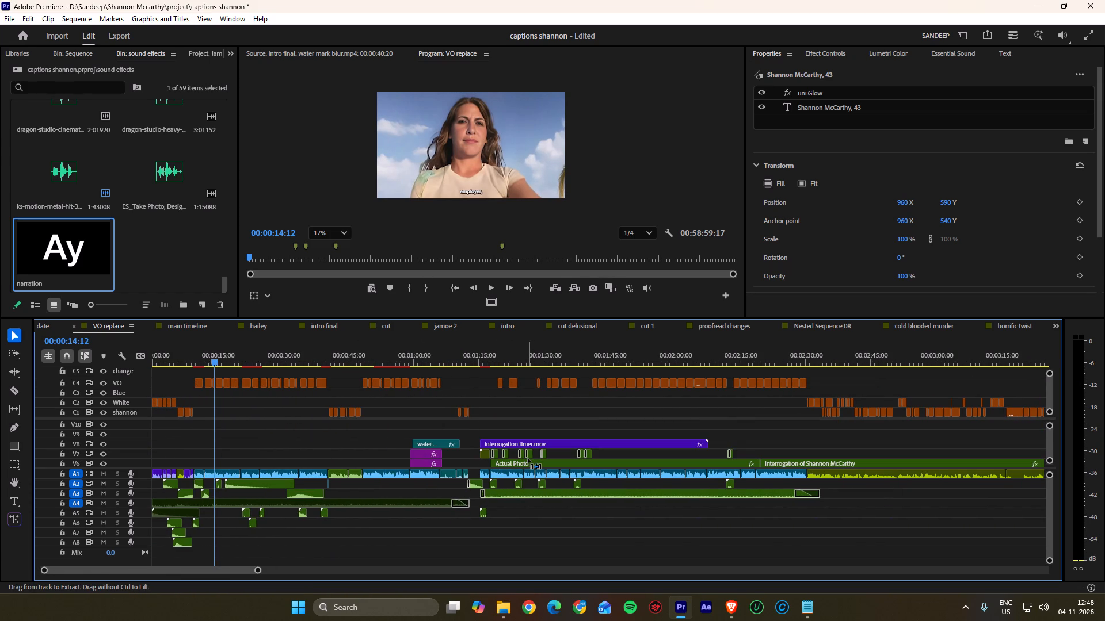
scroll(508, 450, "up", 7, "alt")
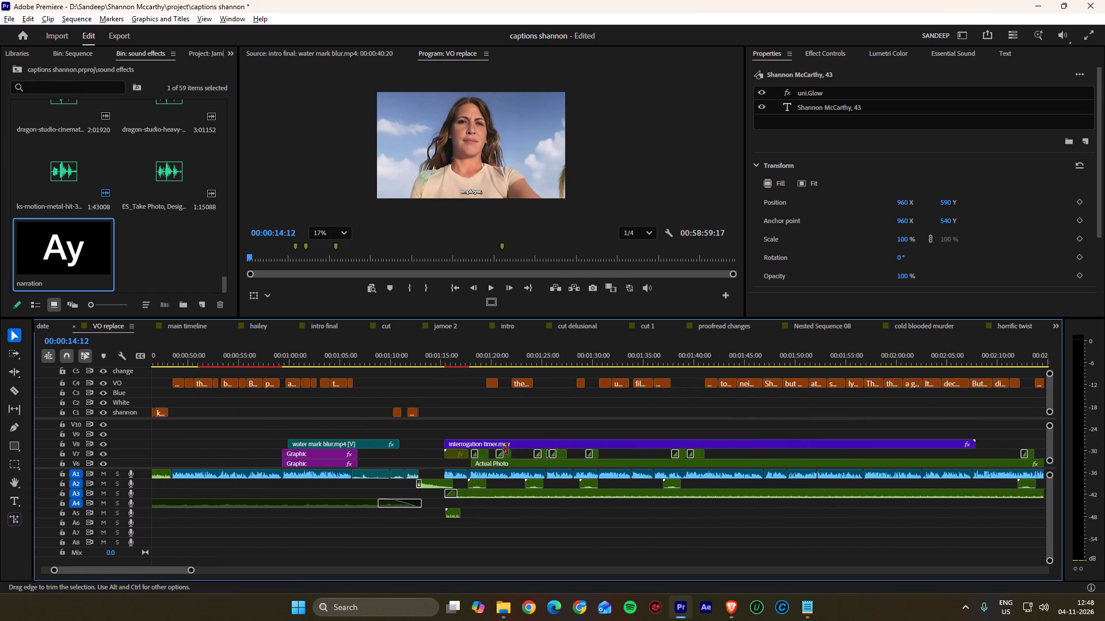
scroll(507, 449, "up", 9, "alt")
left_click_drag(699, 455, 631, 461, "alt")
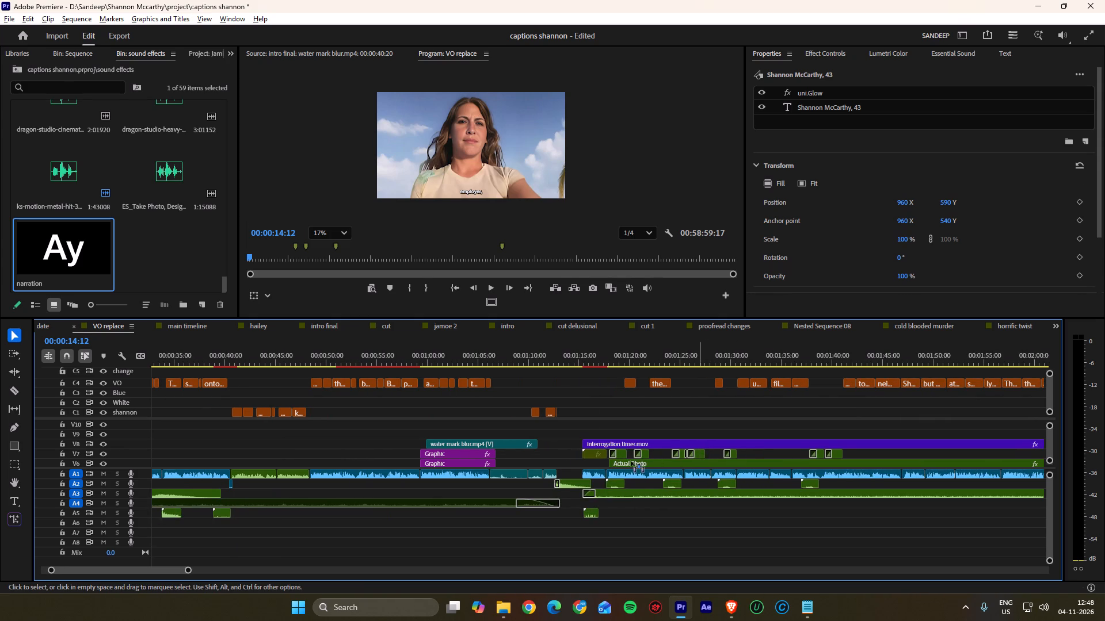
left_click_drag(631, 461, 306, 450, "alt")
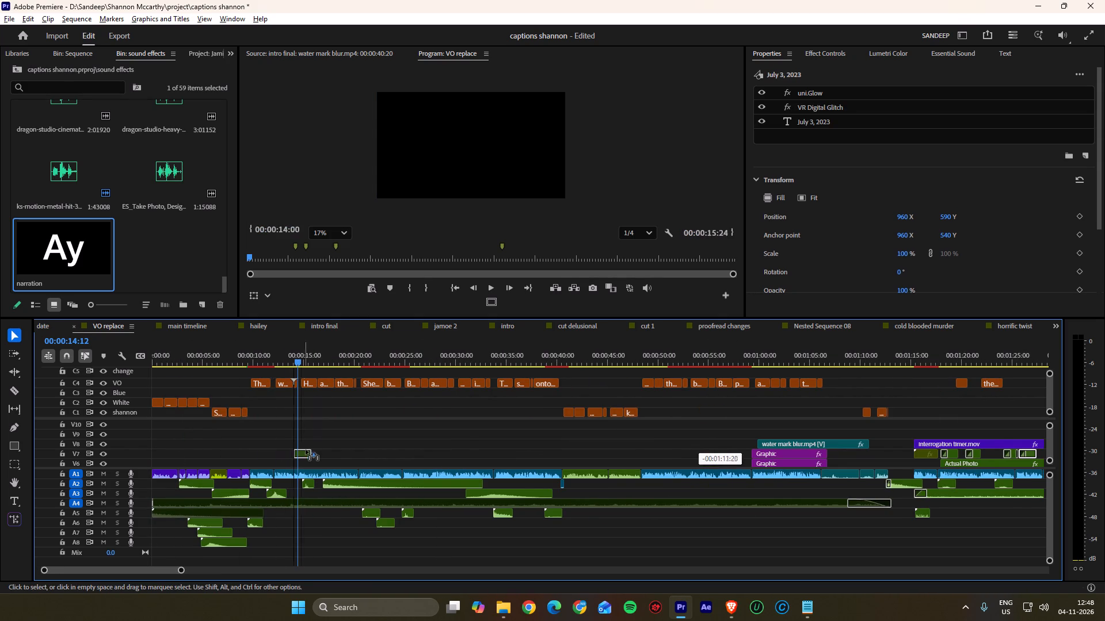
left_click_drag(306, 450, 315, 450, "alt")
Move the copied "July 3, 2023" title down to track V5, directly after the suspect's title.
scroll(285, 438, "down", 8, "ctrl")
scroll(285, 438, "up", 4, "ctrl")
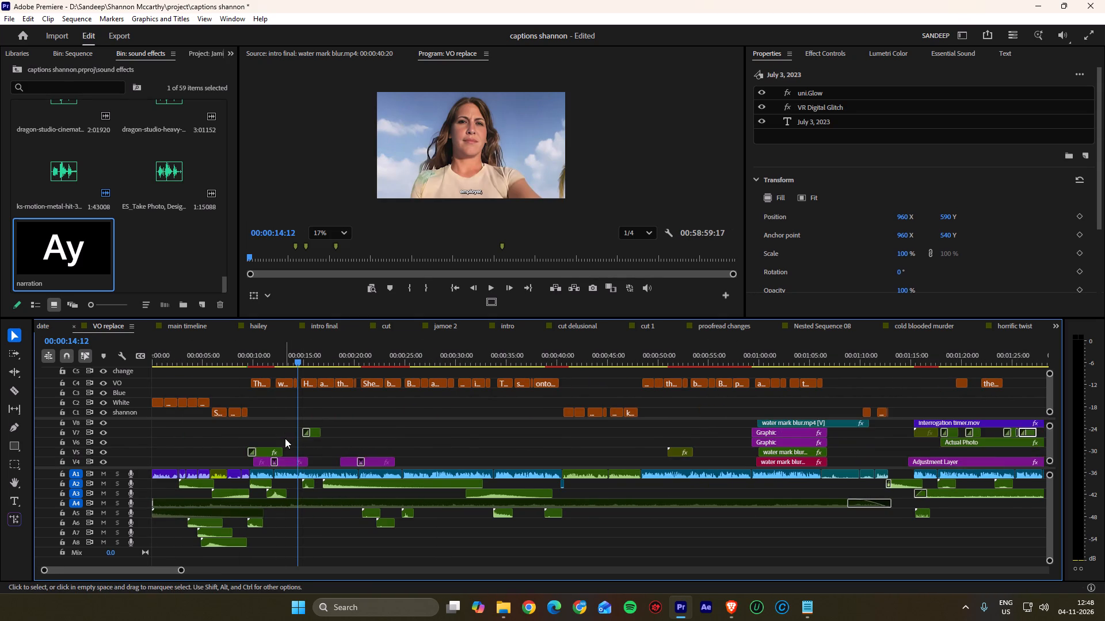
left_click_drag(316, 443, 304, 464)
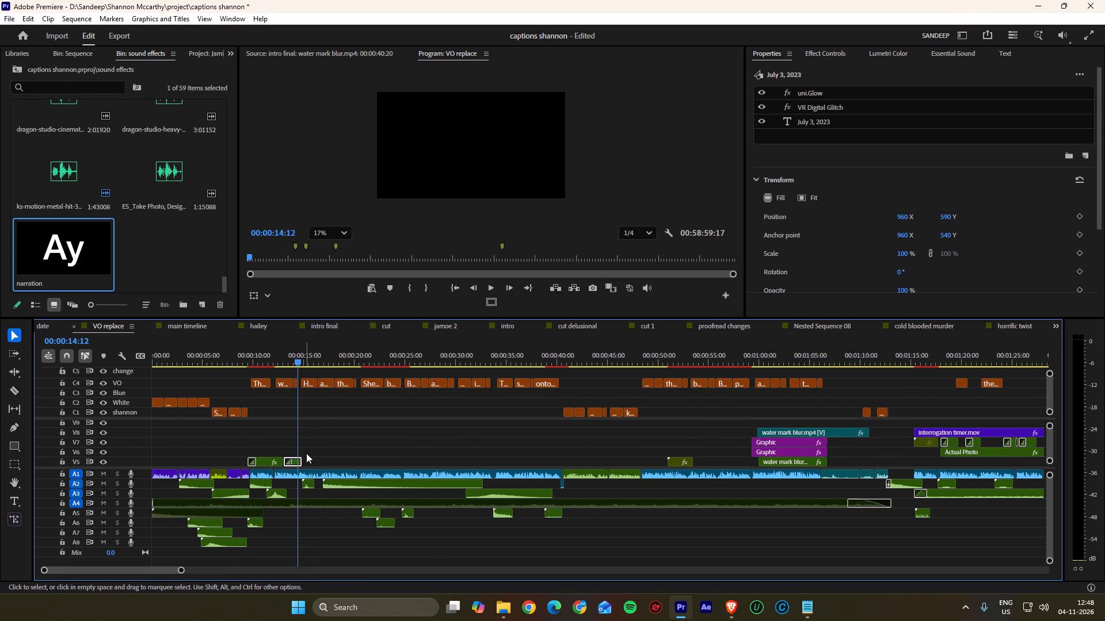
Lengthen the copied "July 3, 2023" title and shift it on track V5 to start at about 00:00:14:00.
scroll(310, 445, "down", 4, "ctrl")
scroll(310, 445, "up", 1, "ctrl")
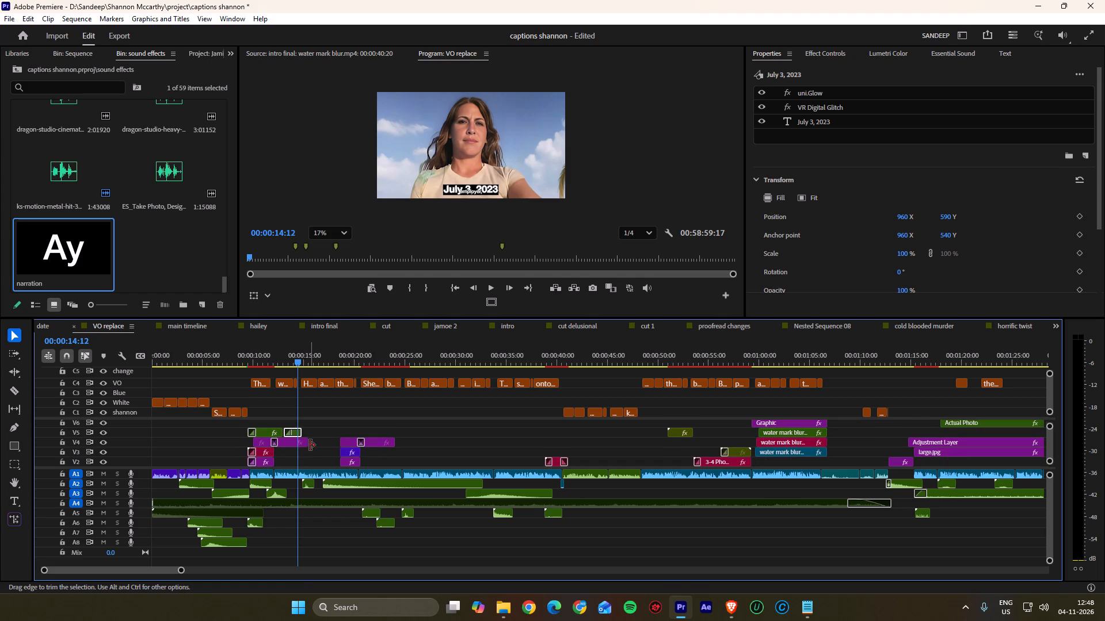
left_click_drag(305, 431, 312, 431)
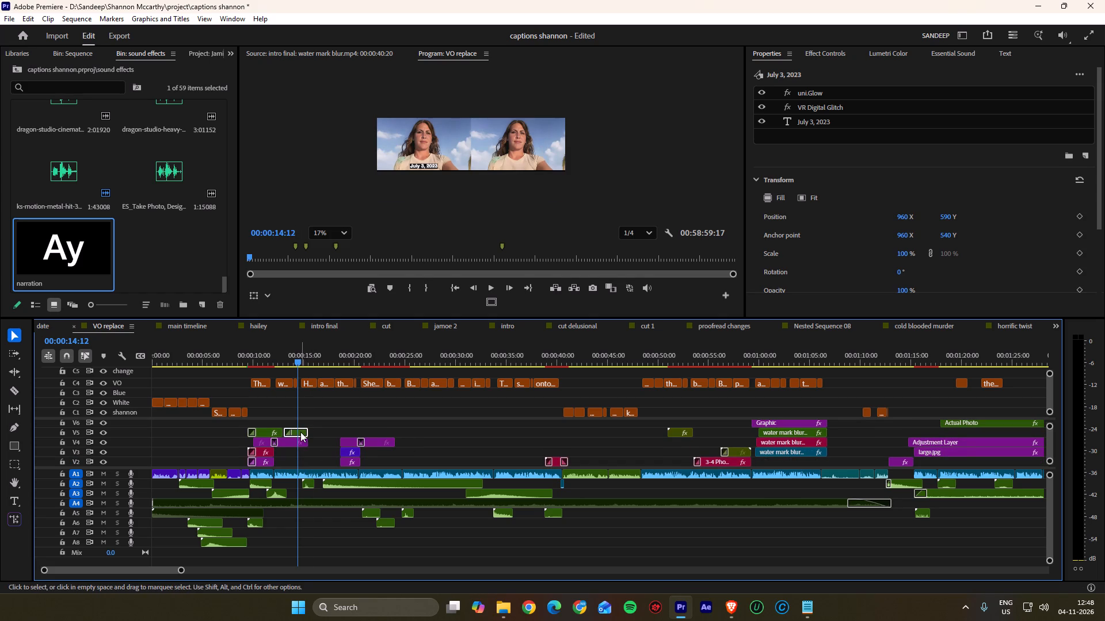
left_click_drag(300, 432, 310, 432)
left_click(339, 419)
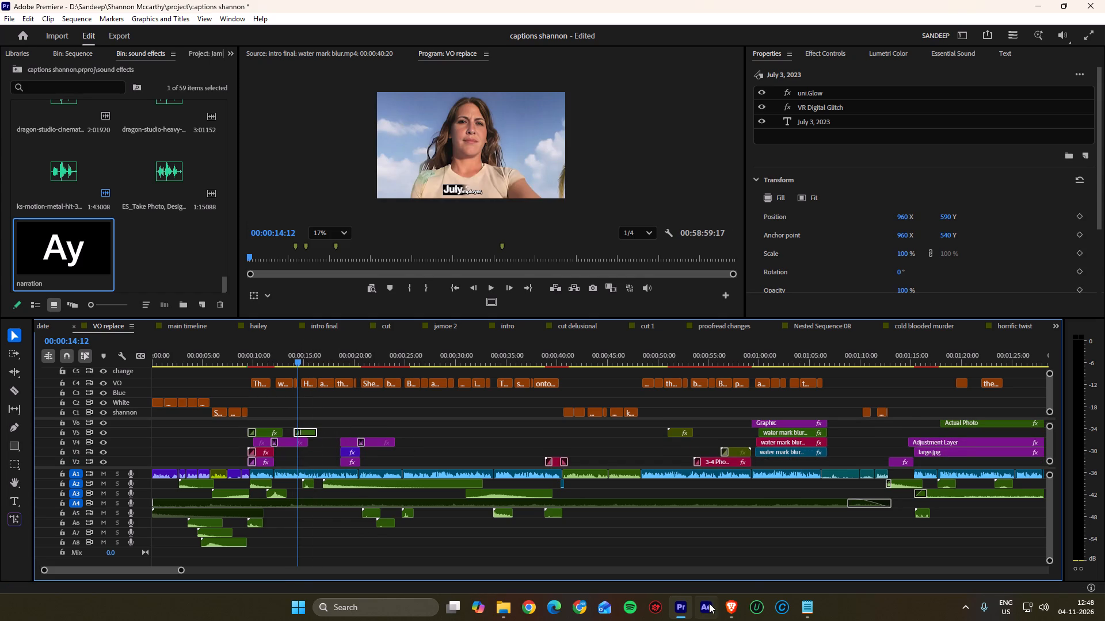
scroll(708, 602, "up", 1)
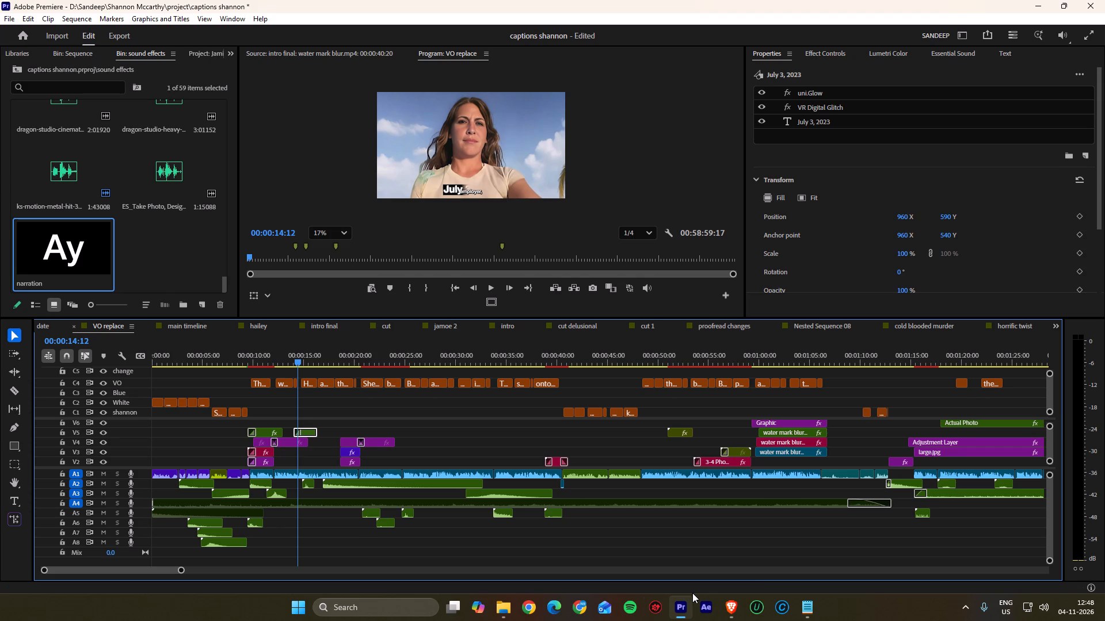
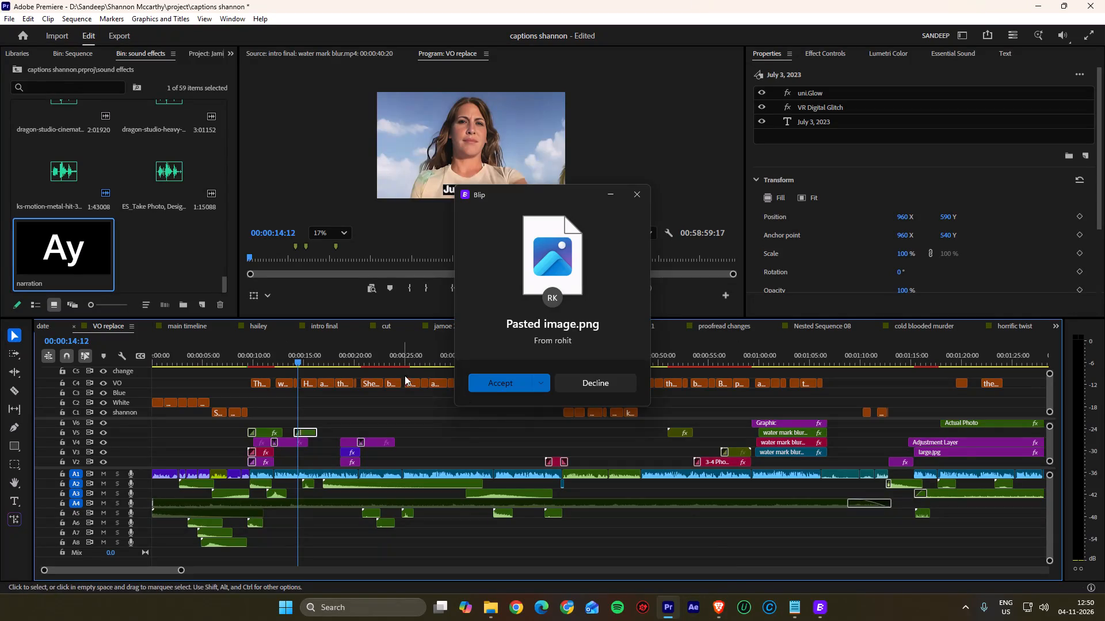
Accept the incoming "Pasted image.png" transfer in Blip and close its window.
left_click(486, 386)
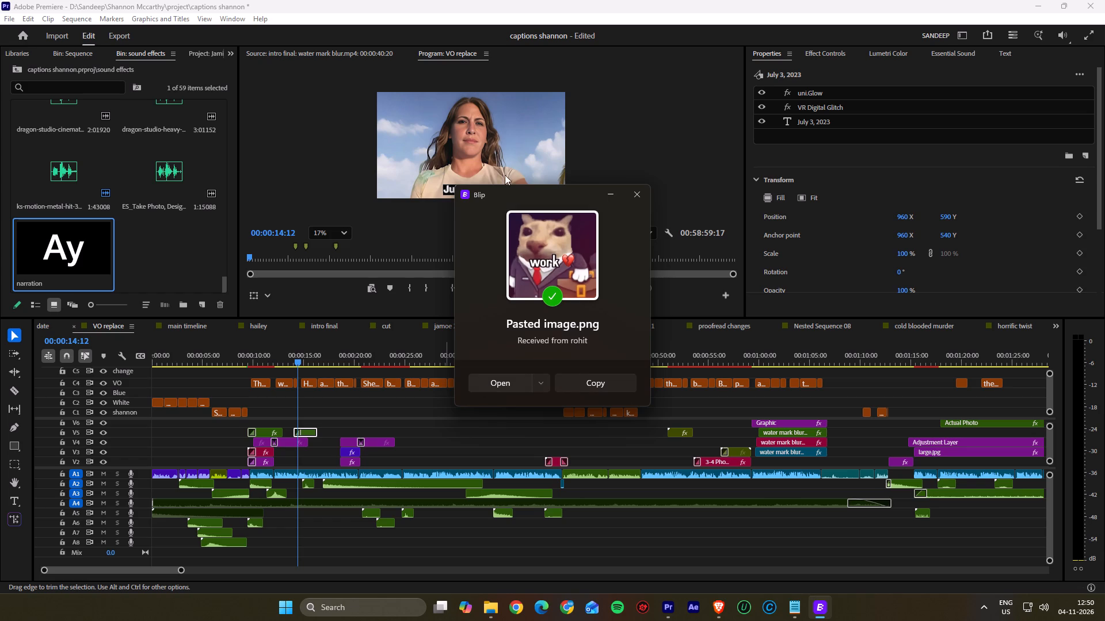
left_click(638, 193)
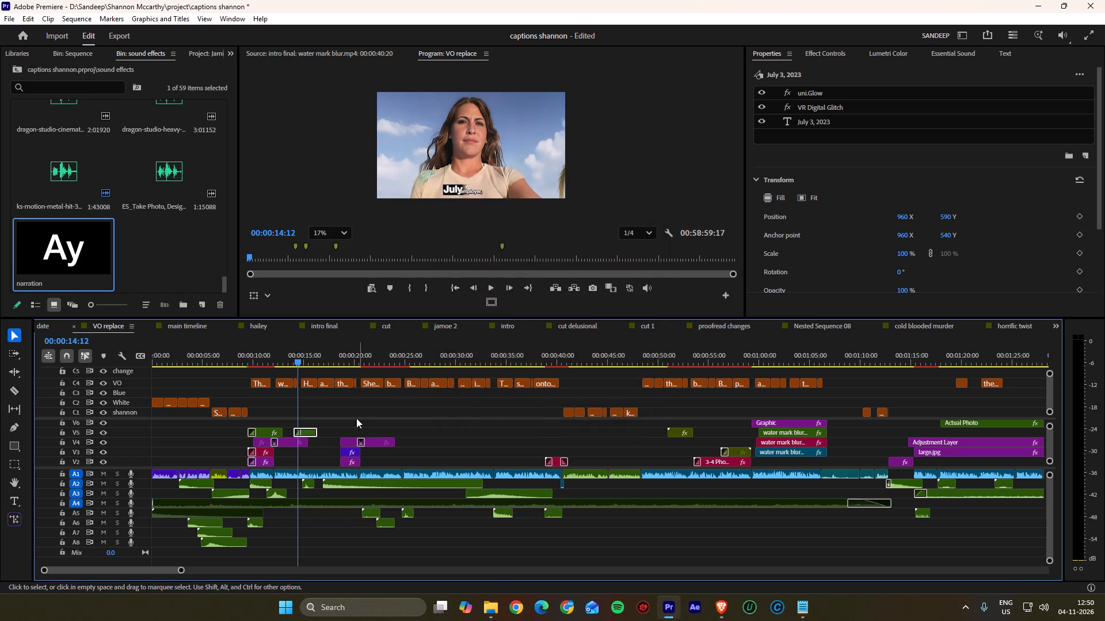
Shift the copied "July 3, 2023" title on track V5 to start slightly before the VO caption that names the victim.
left_click_drag(307, 351, 289, 353)
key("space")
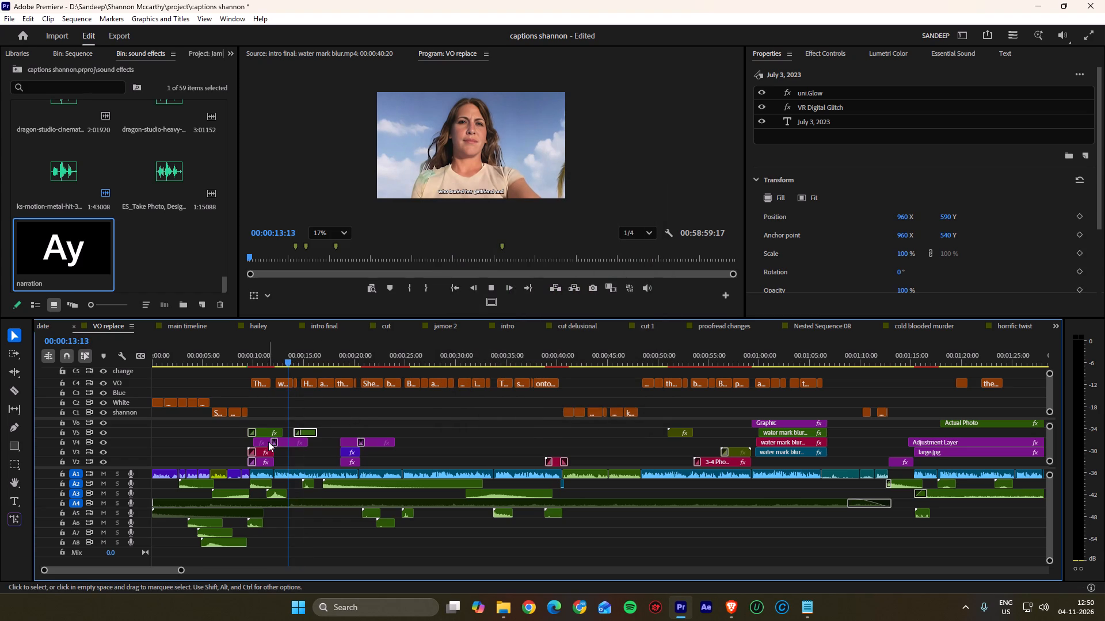
scroll(272, 433, "up", 14, "alt")
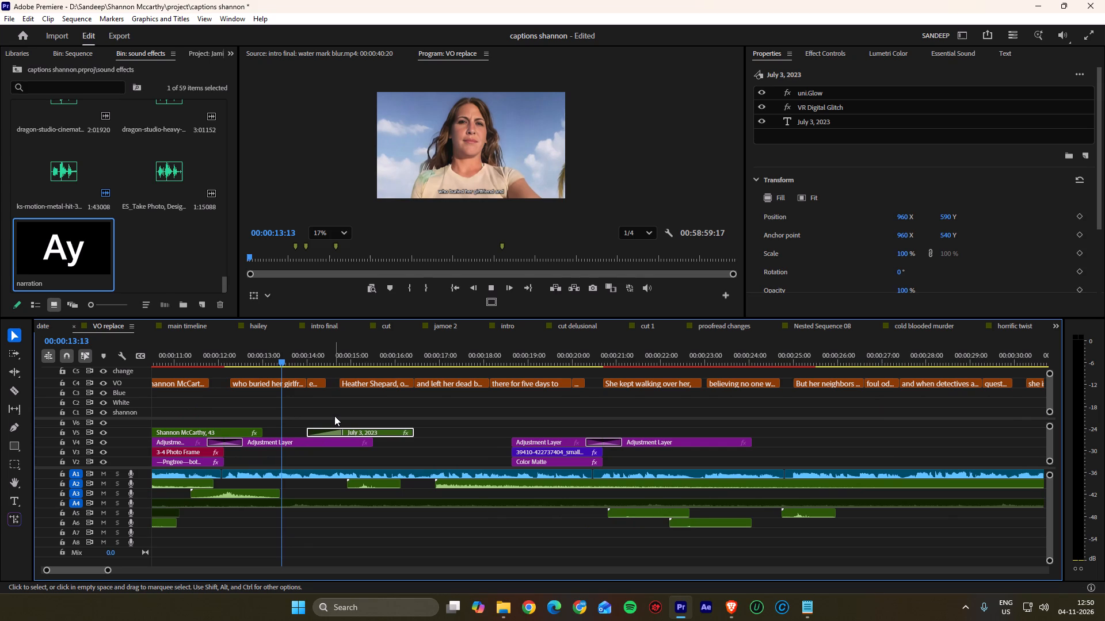
left_click_drag(314, 356, 358, 358)
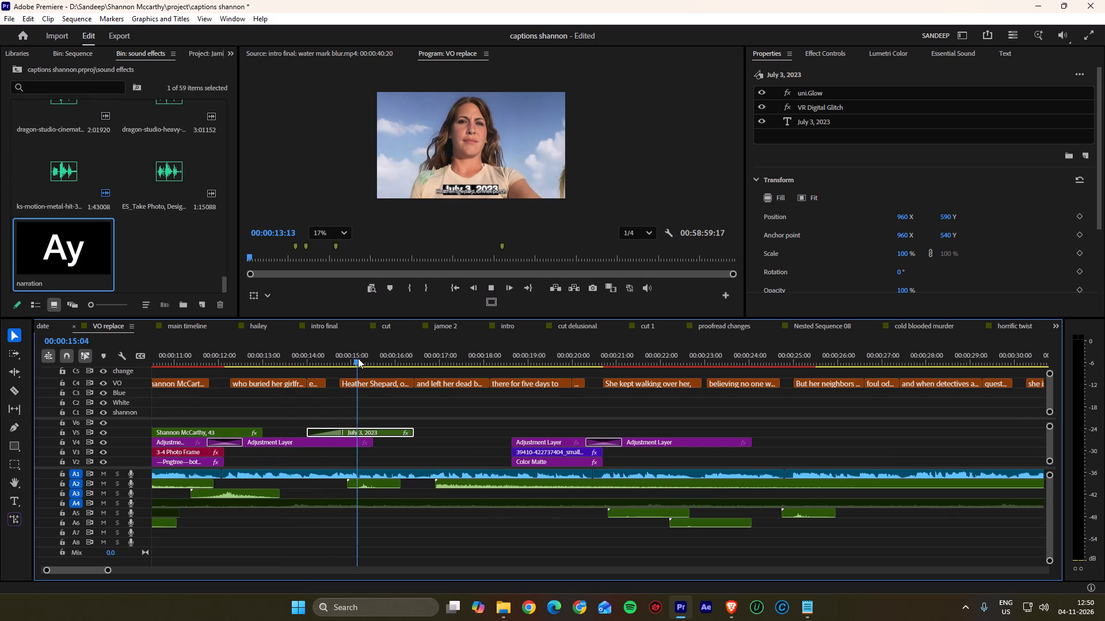
left_click_drag(358, 358, 344, 365)
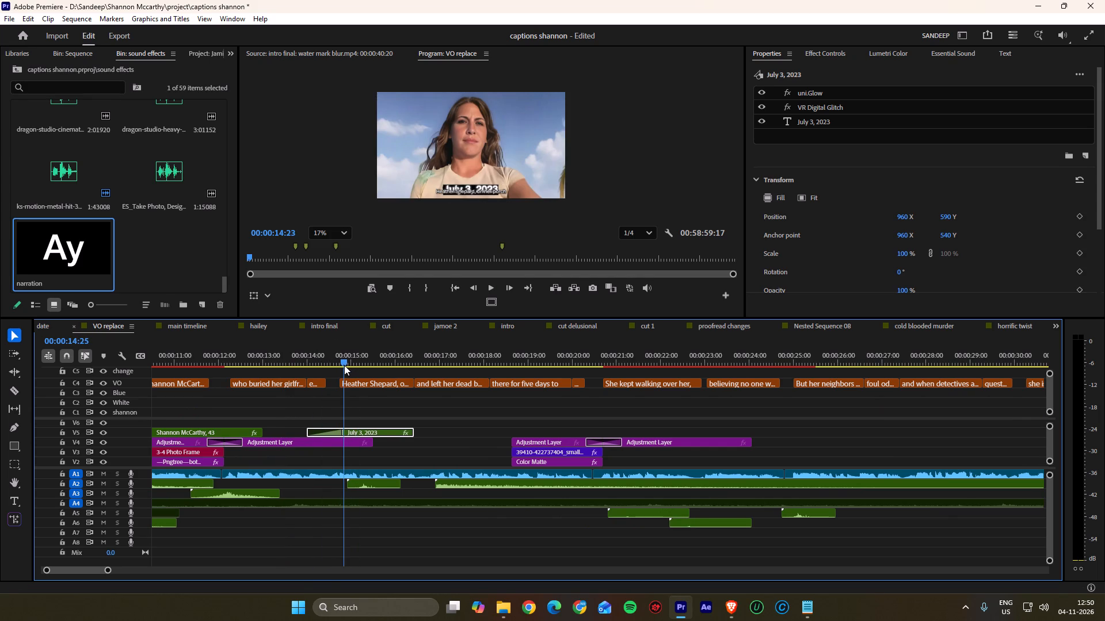
left_click_drag(344, 365, 341, 367)
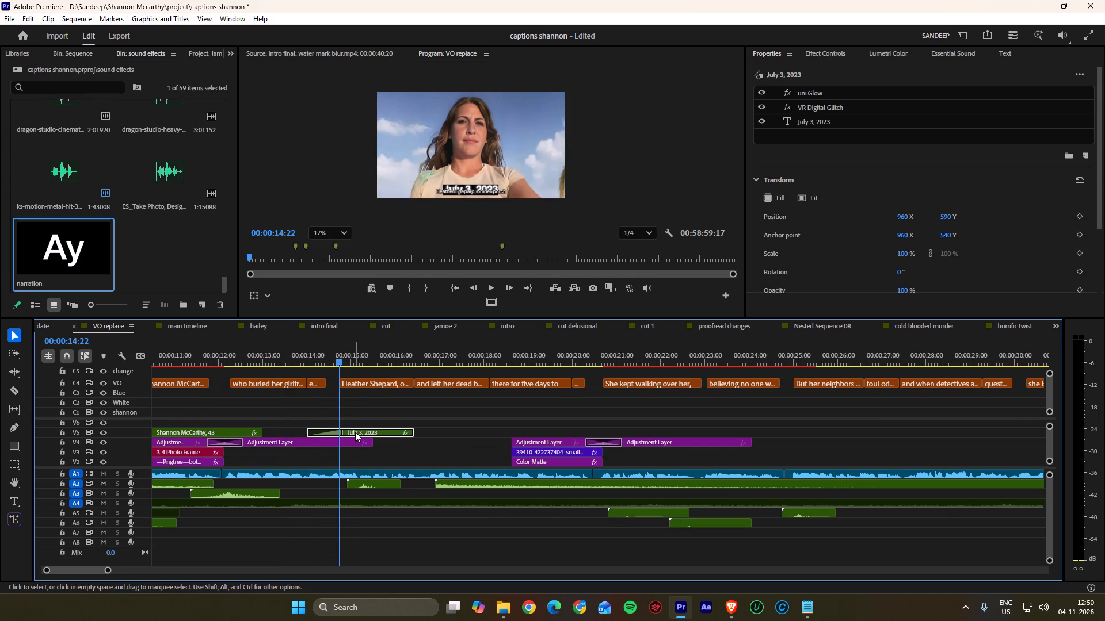
left_click_drag(355, 432, 387, 433)
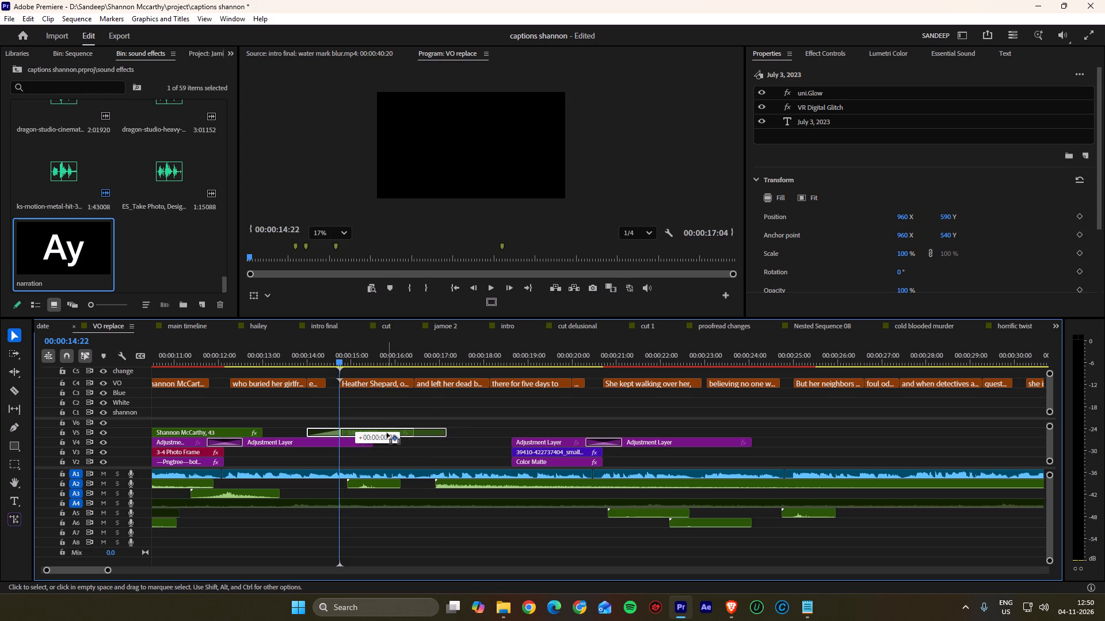
left_click_drag(387, 433, 388, 433)
left_click(390, 425)
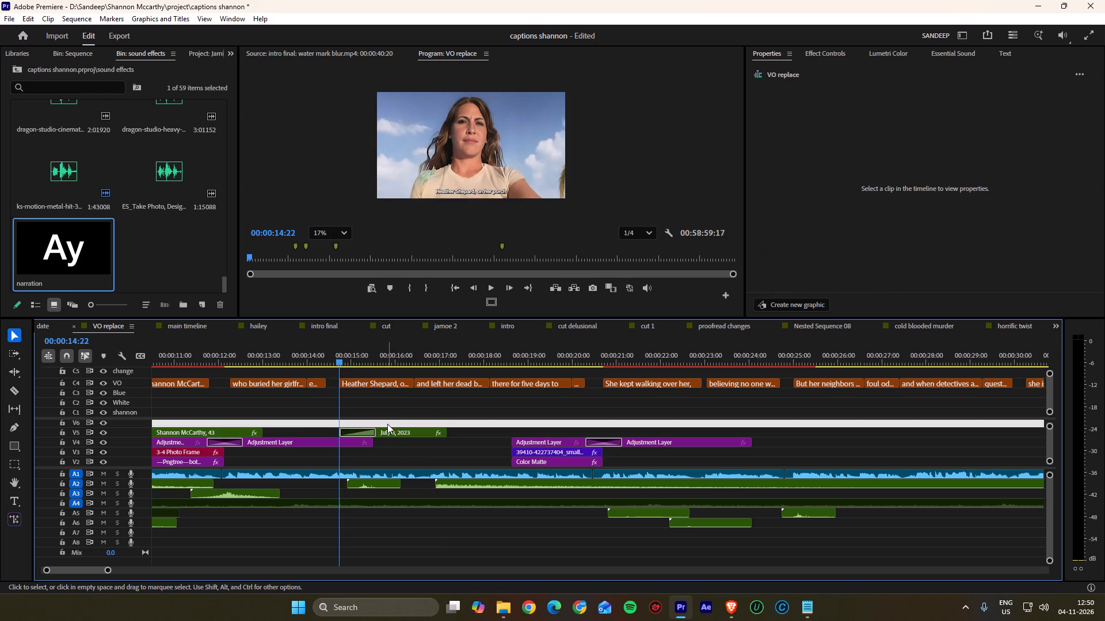
left_click(388, 423)
left_click_drag(387, 431, 375, 432)
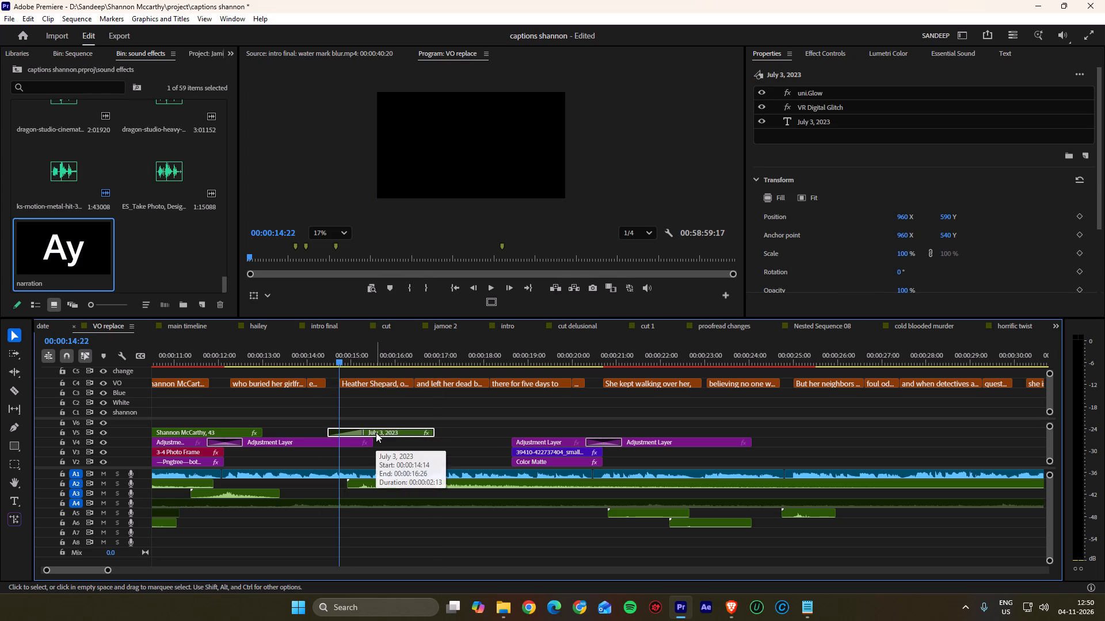
left_click_drag(376, 432, 368, 434)
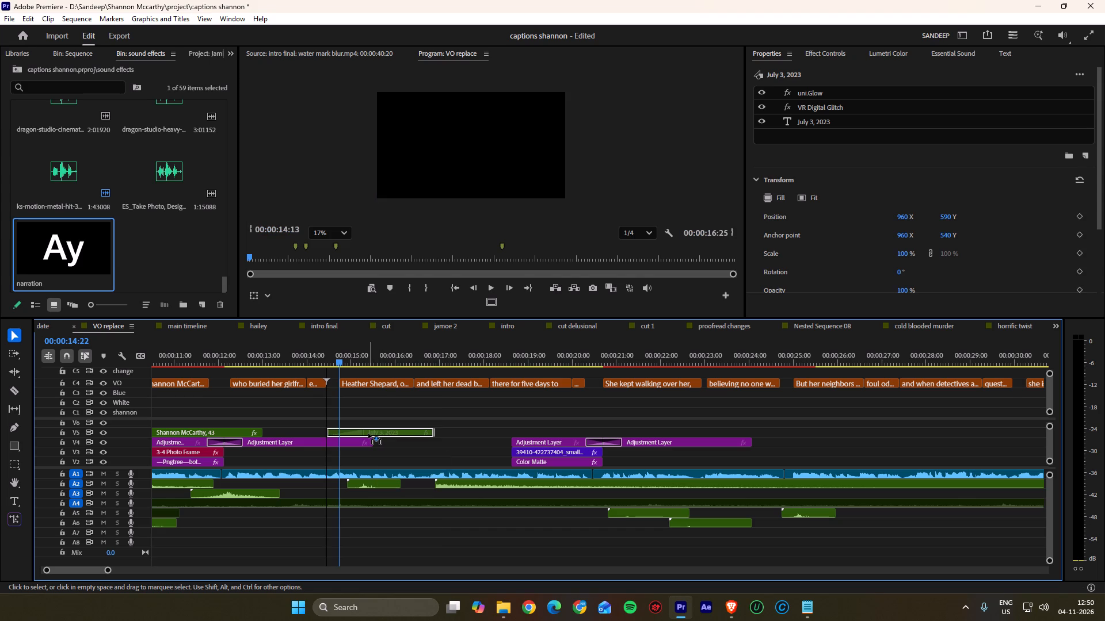
left_click_drag(368, 434, 367, 433)
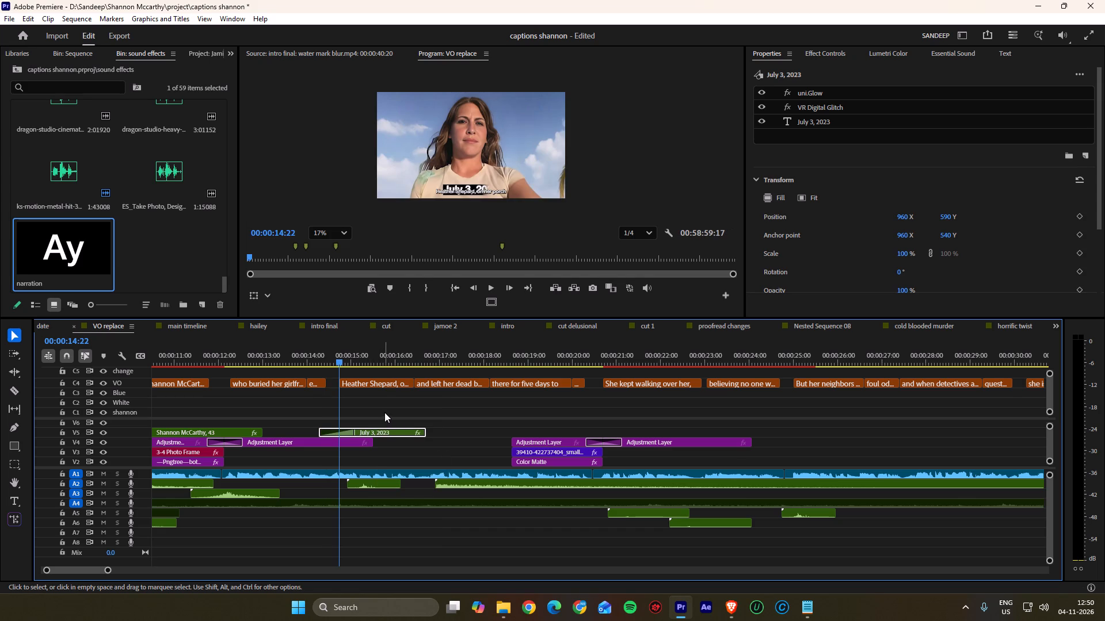
Trim the end of the copied "July 3, 2023" title on V5 to match the end of the caption naming the victim.
left_click(397, 435)
left_click_drag(424, 429, 413, 431)
left_click(426, 441)
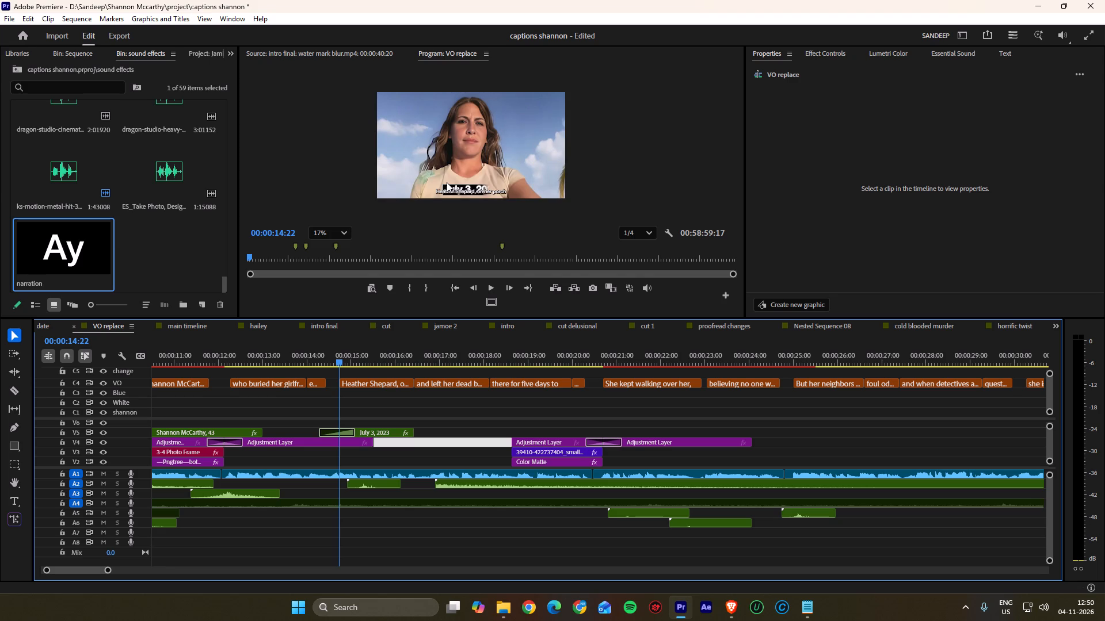
Replace the copied title's text "July 3, 2023" with the victim's full name.
scroll(447, 185, "up", 3)
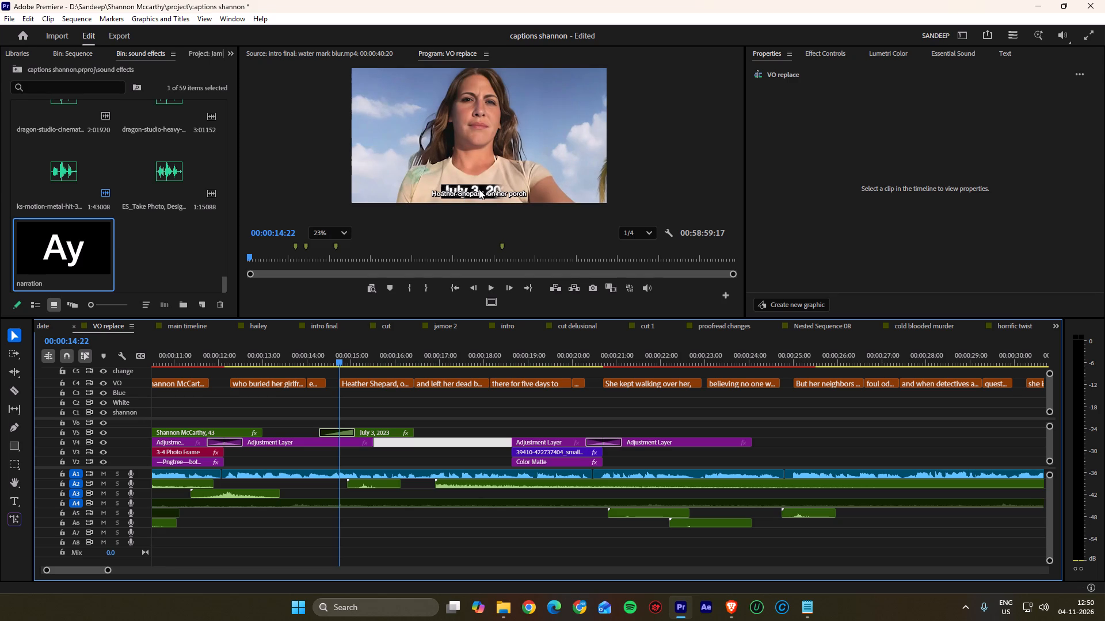
left_click(480, 188)
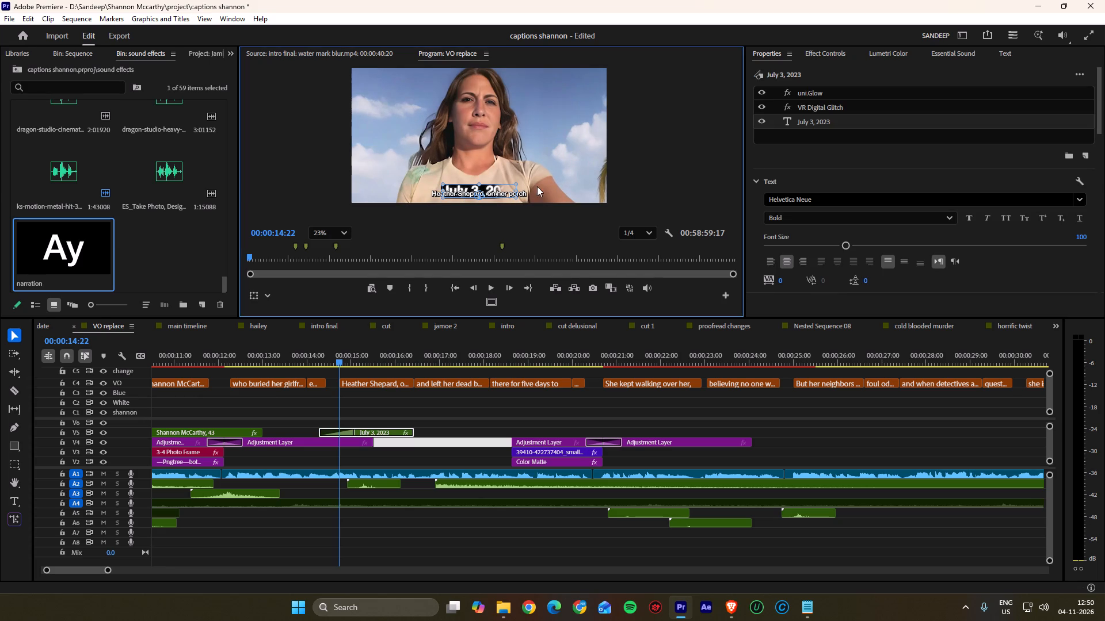
left_click(809, 120)
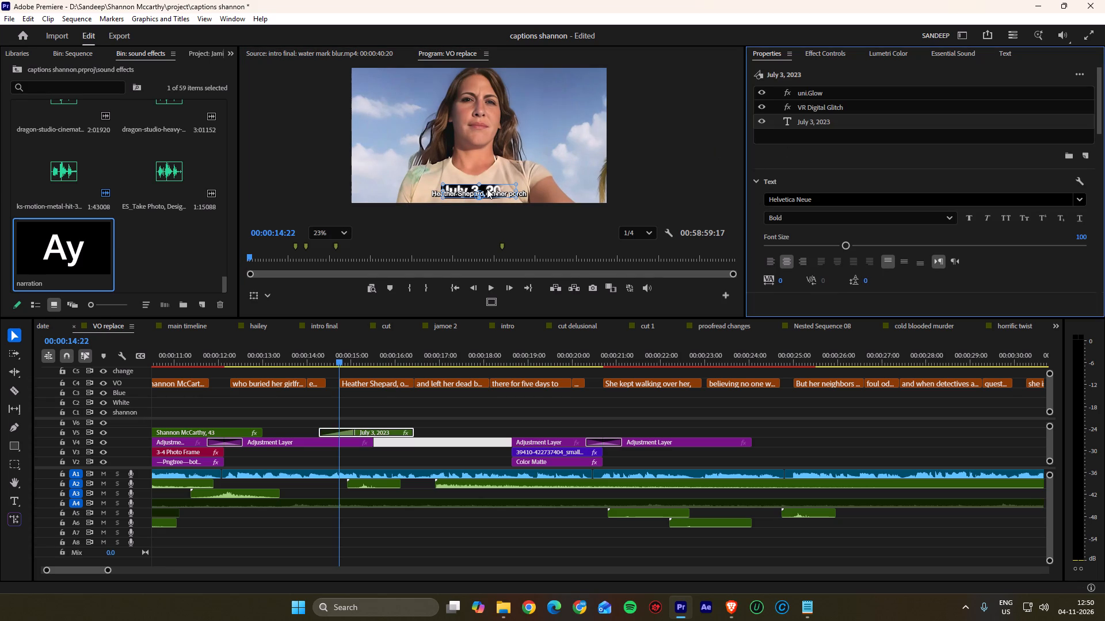
double_click(497, 189)
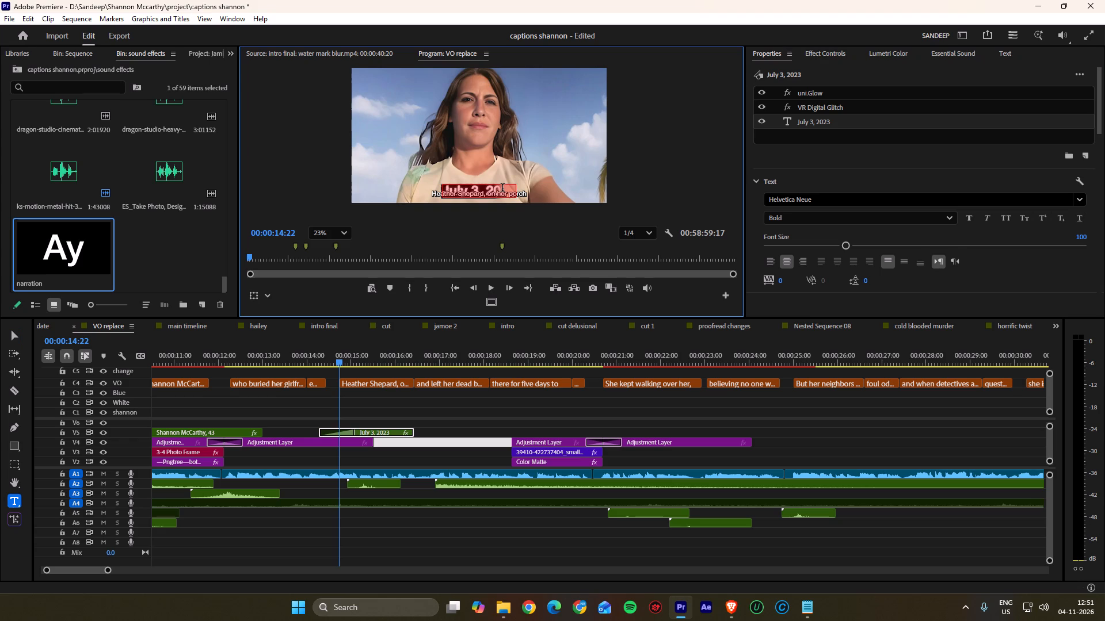
key("BackSpace")
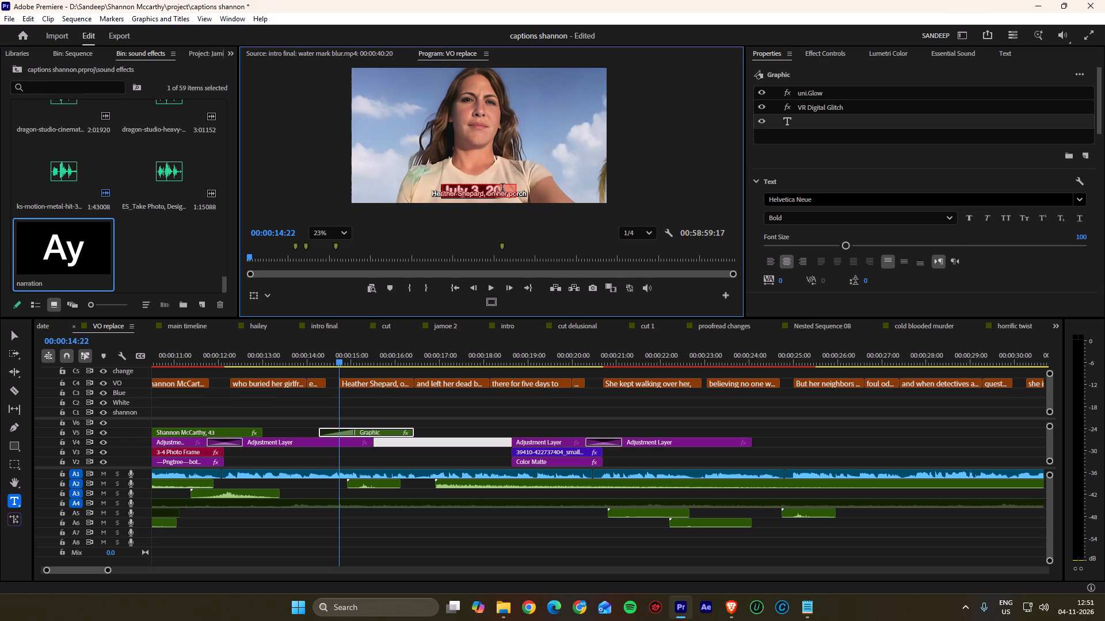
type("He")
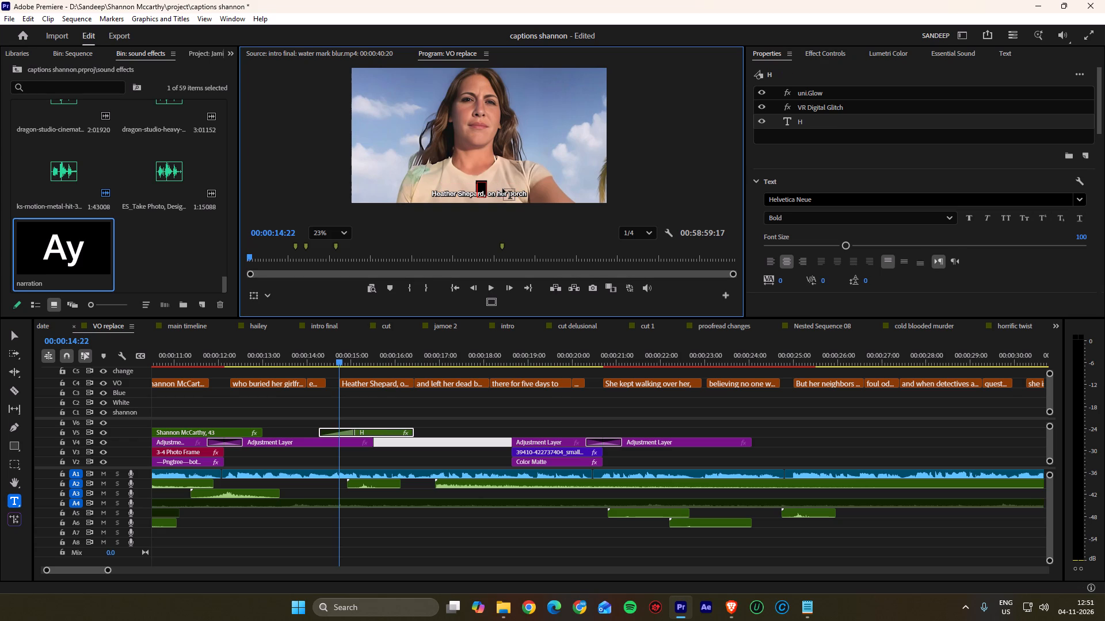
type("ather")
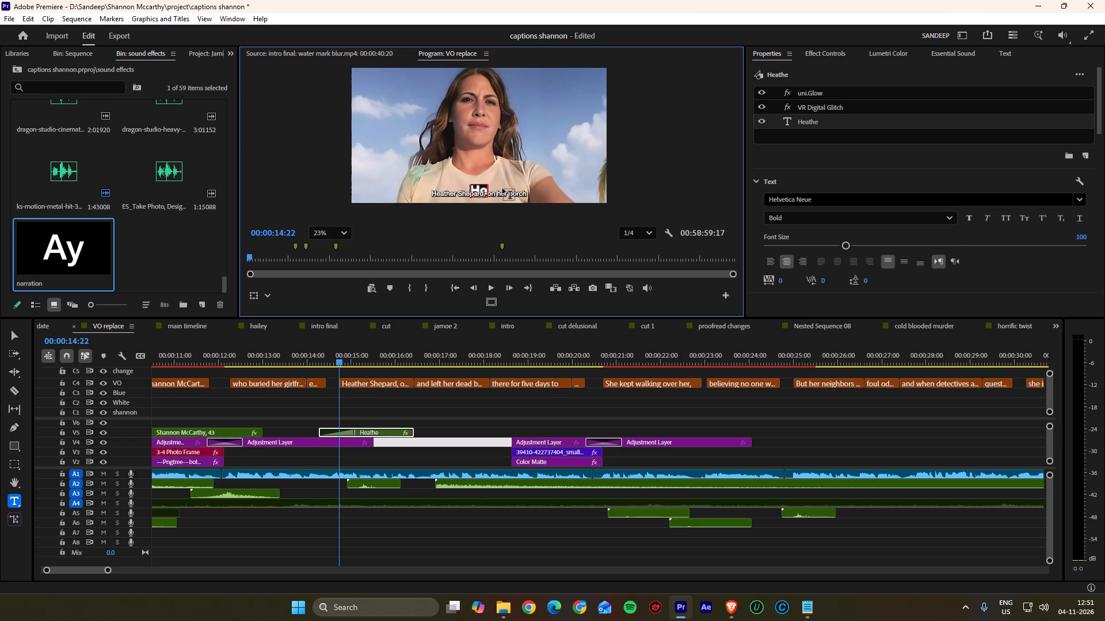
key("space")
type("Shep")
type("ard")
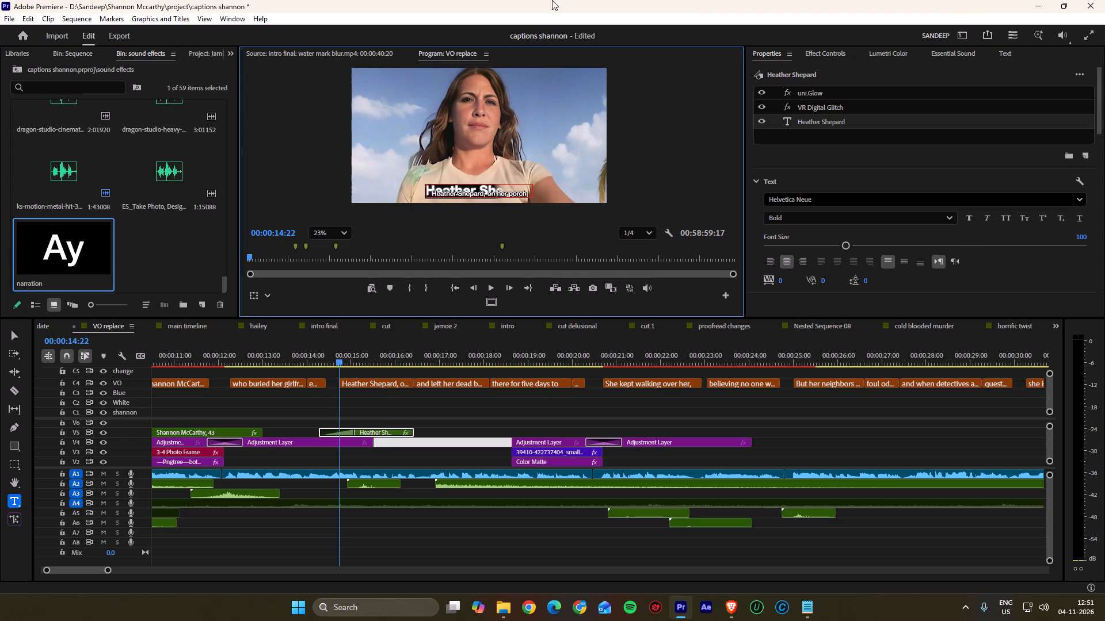
left_click(449, 437)
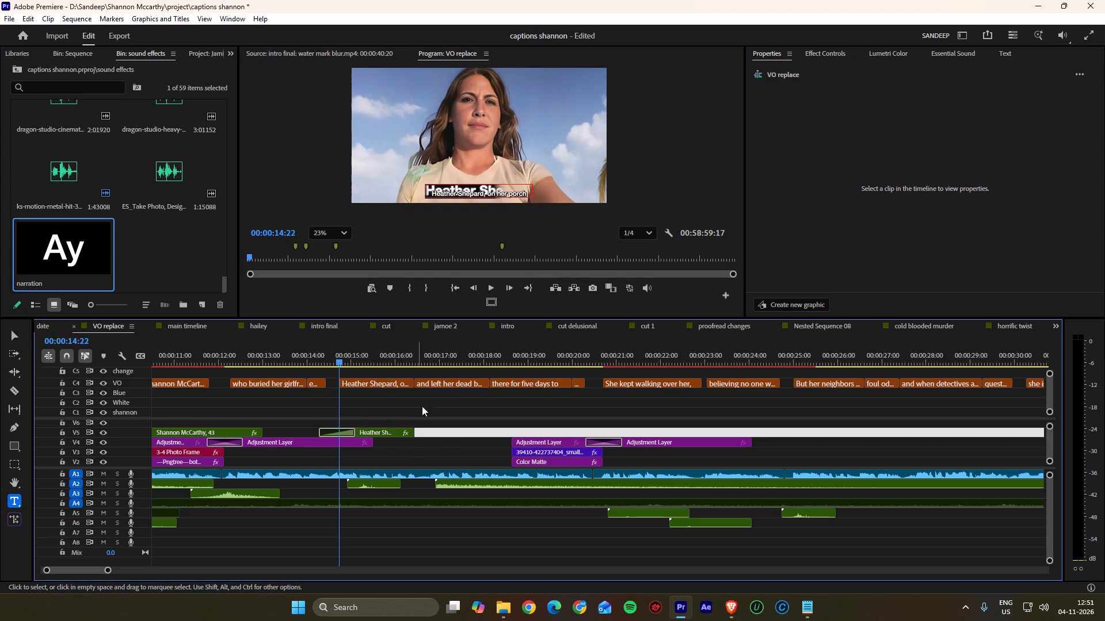
Delete the victim's name from the VO caption at 00:00:14:22, leaving only "on her porch".
left_click(480, 193)
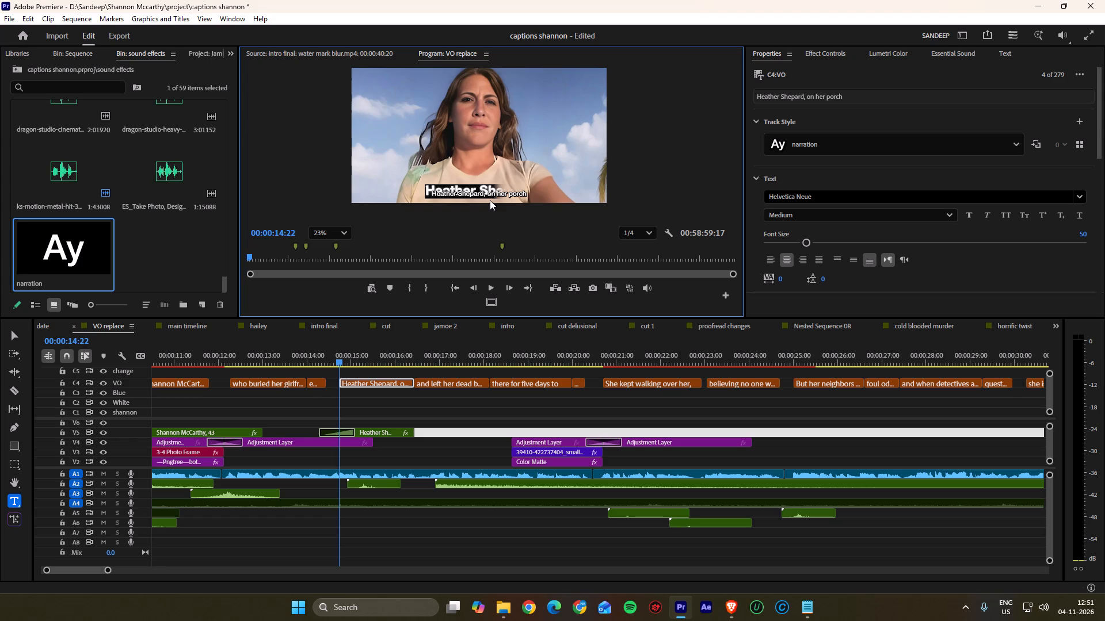
left_click(487, 195)
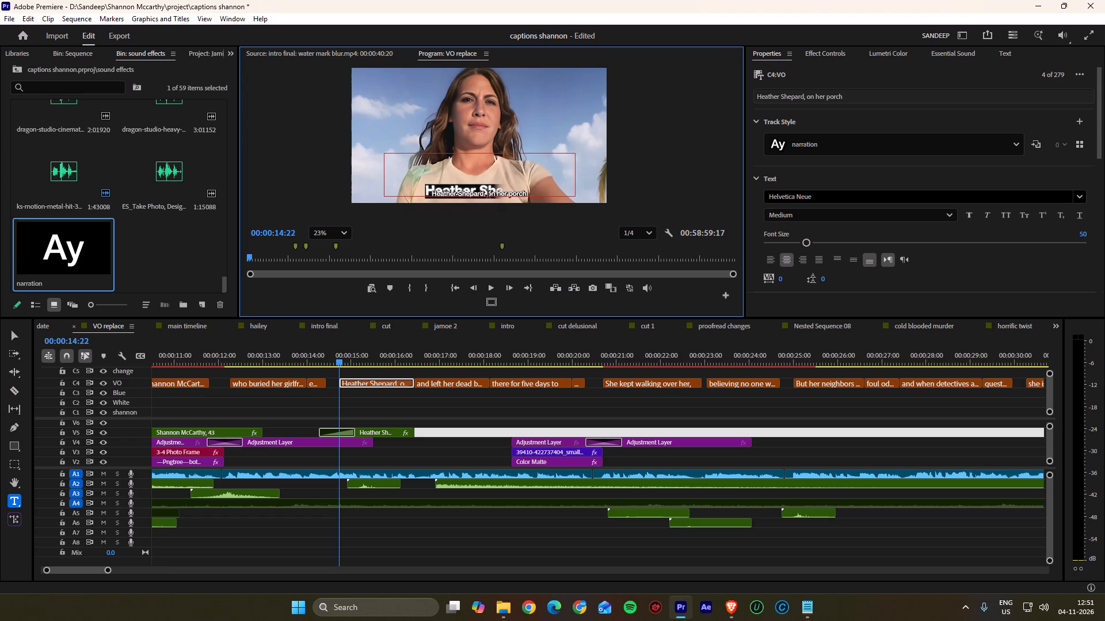
key("BackSpace")
key("BackSpace")
key("BackSpace")
key("BackSpace")
key("BackSpace")
key("BackSpace")
key("BackSpace")
key("BackSpace")
key("BackSpace")
key("BackSpace")
key("BackSpace")
key("BackSpace")
key("BackSpace")
key("BackSpace")
key("BackSpace")
key("BackSpace")
key("BackSpace")
key("BackSpace")
key("BackSpace")
key("BackSpace")
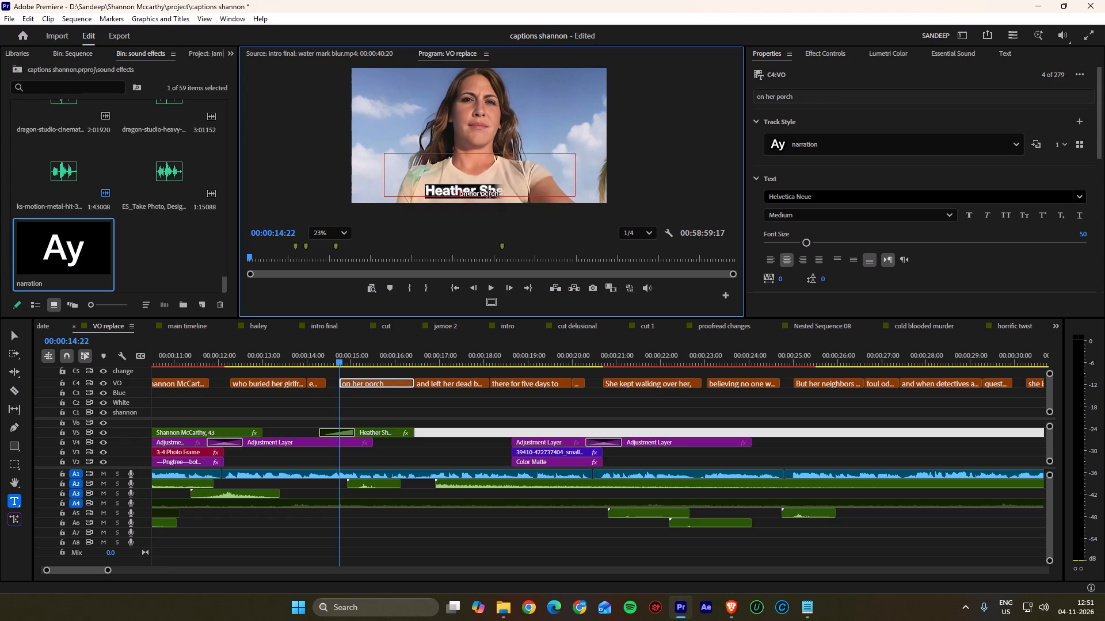
left_click(448, 406)
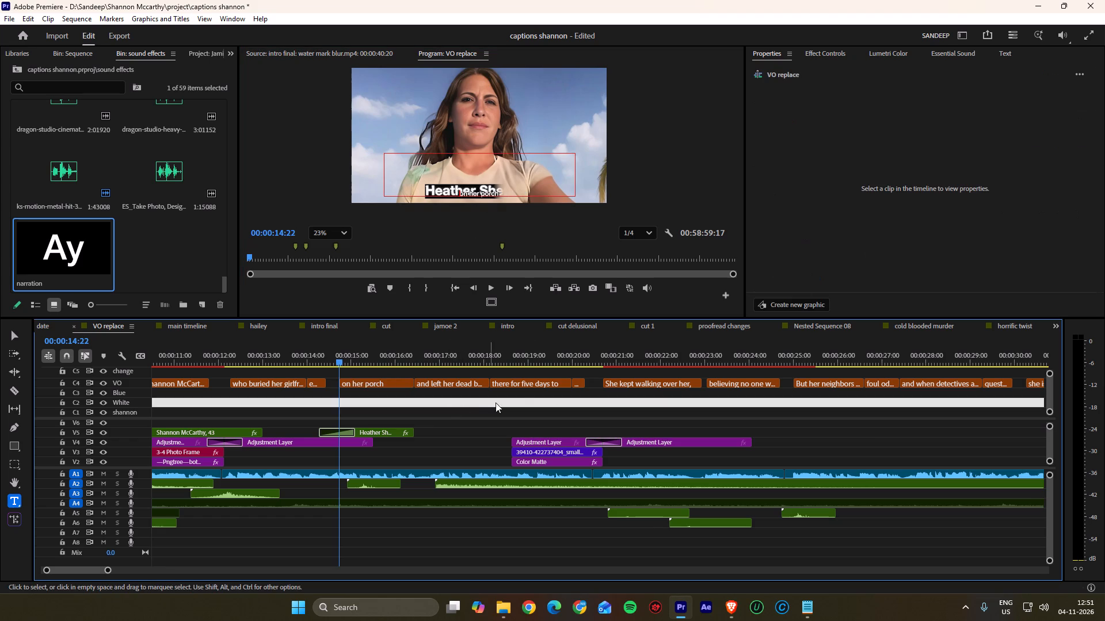
Play the intro from the beginning of the sequence at 1/4 playback resolution to review it.
scroll(601, 410, "down", 11, "alt")
left_click(654, 231)
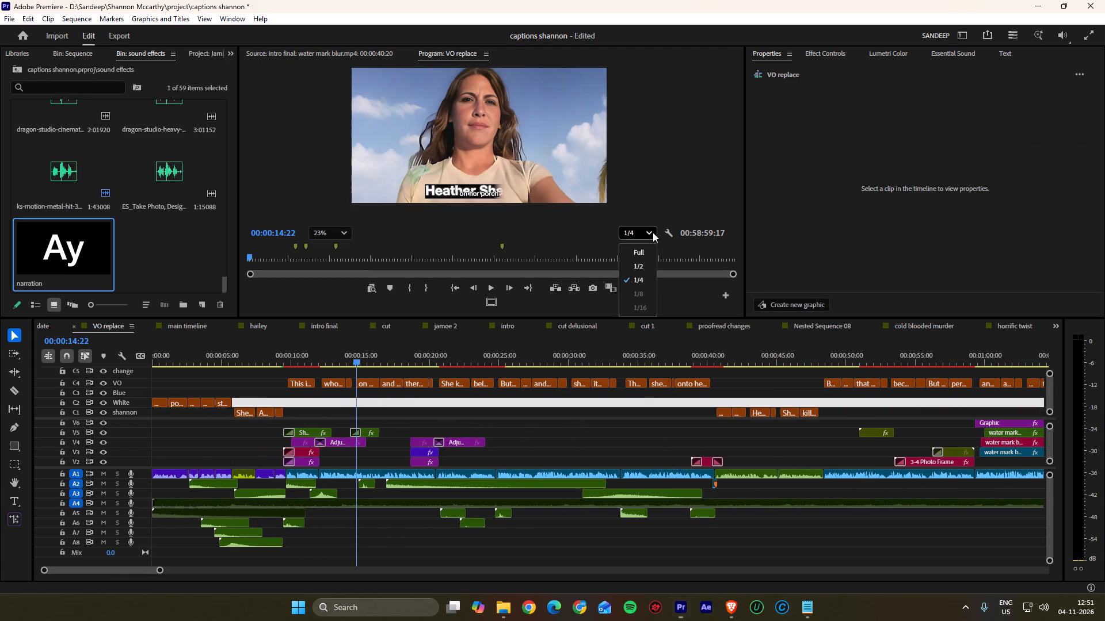
left_click(639, 280)
left_click_drag(320, 362, 213, 361)
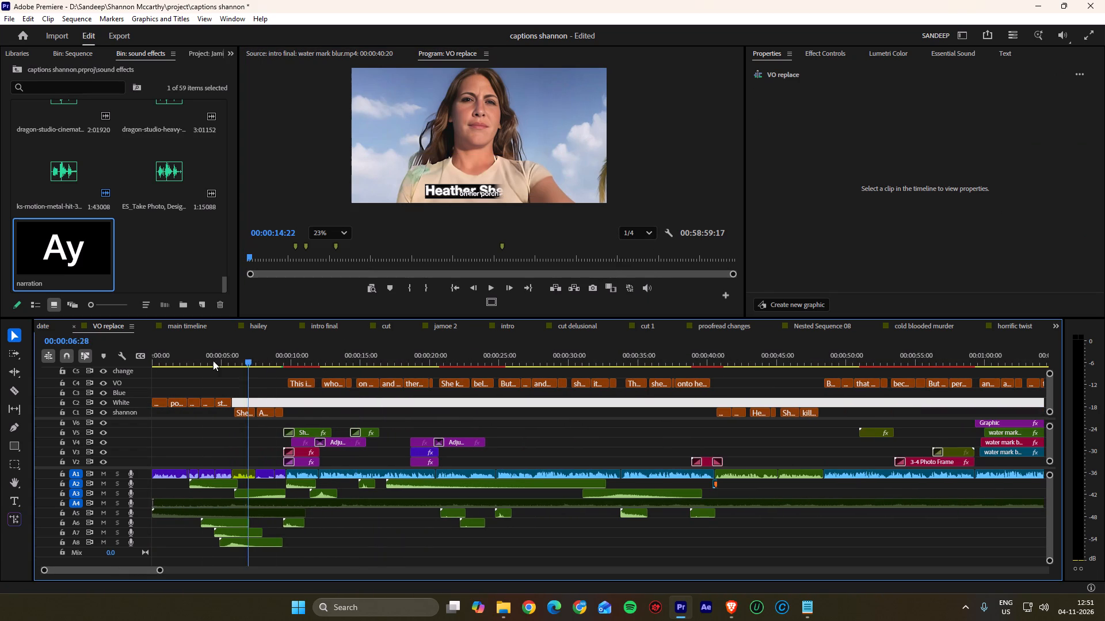
left_click_drag(213, 361, 63, 358)
scroll(504, 109, "down", 3)
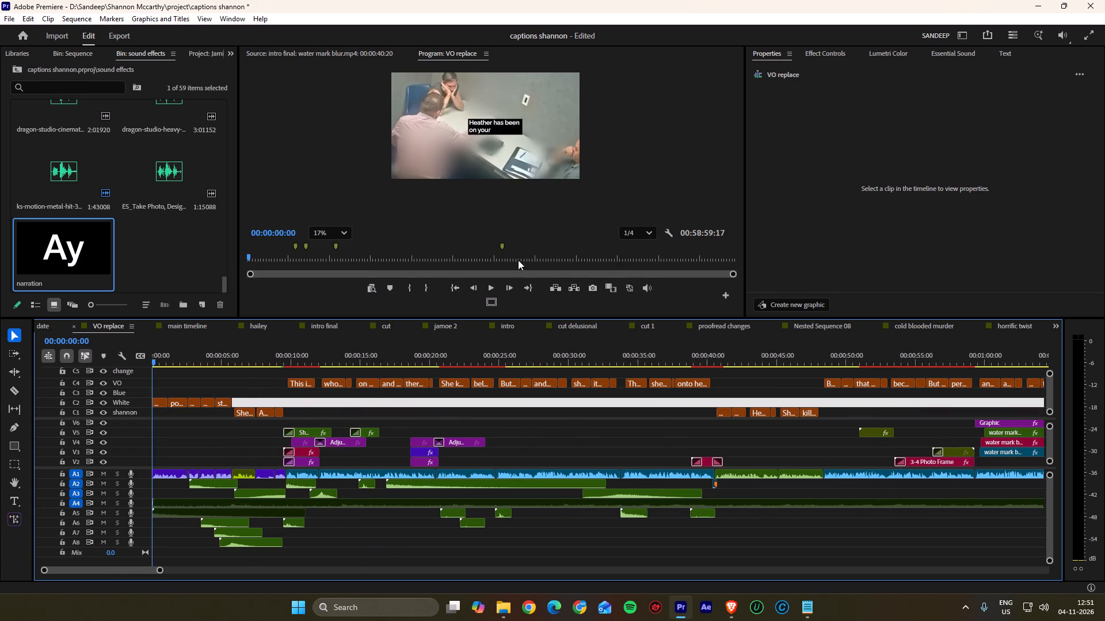
left_click_drag(507, 317, 502, 352)
scroll(264, 463, "up", 8, "alt")
left_click_drag(323, 393, 301, 394)
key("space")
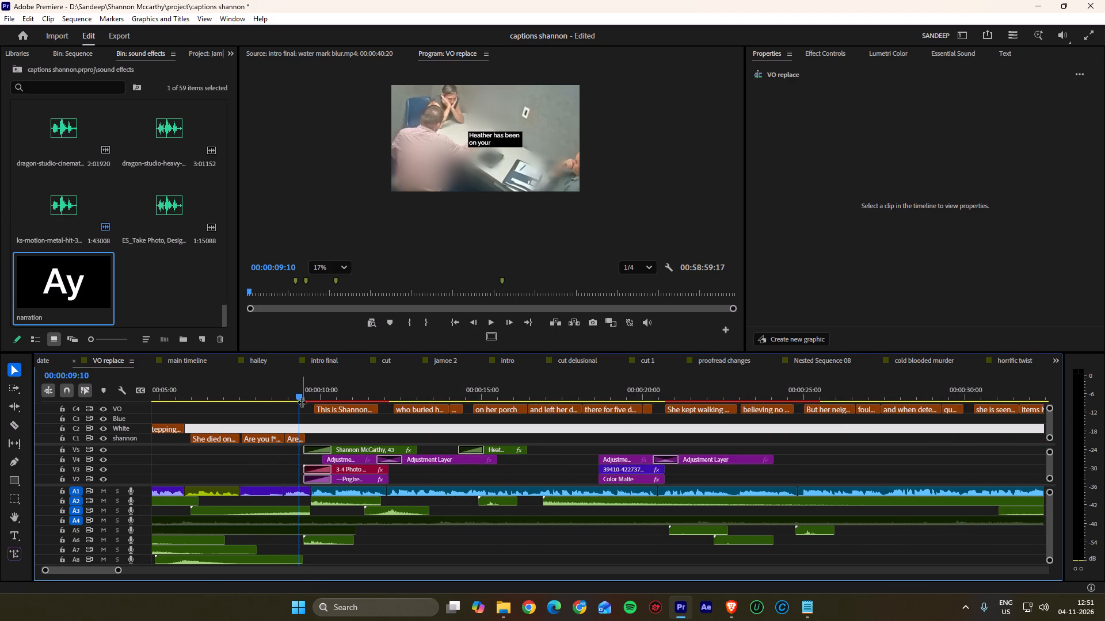
scroll(307, 409, "up", 10, "alt")
left_click_drag(286, 383, 104, 401)
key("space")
scroll(378, 451, "down", 7, "alt")
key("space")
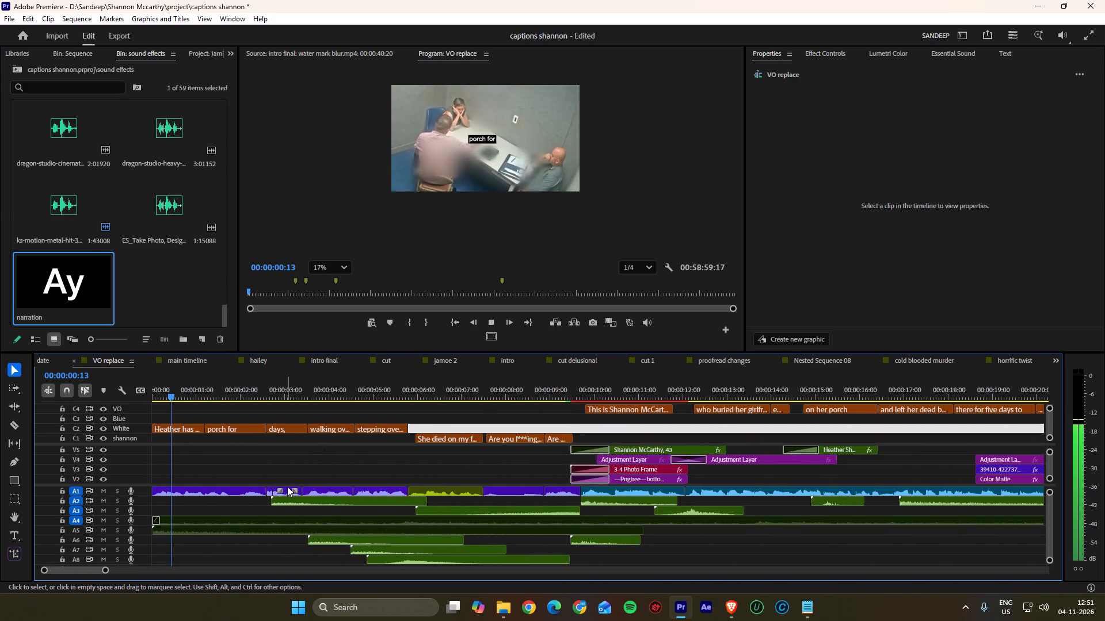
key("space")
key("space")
Enable the two disabled audio clips at the start of the sequence on tracks A4 and A5.
left_click(176, 523)
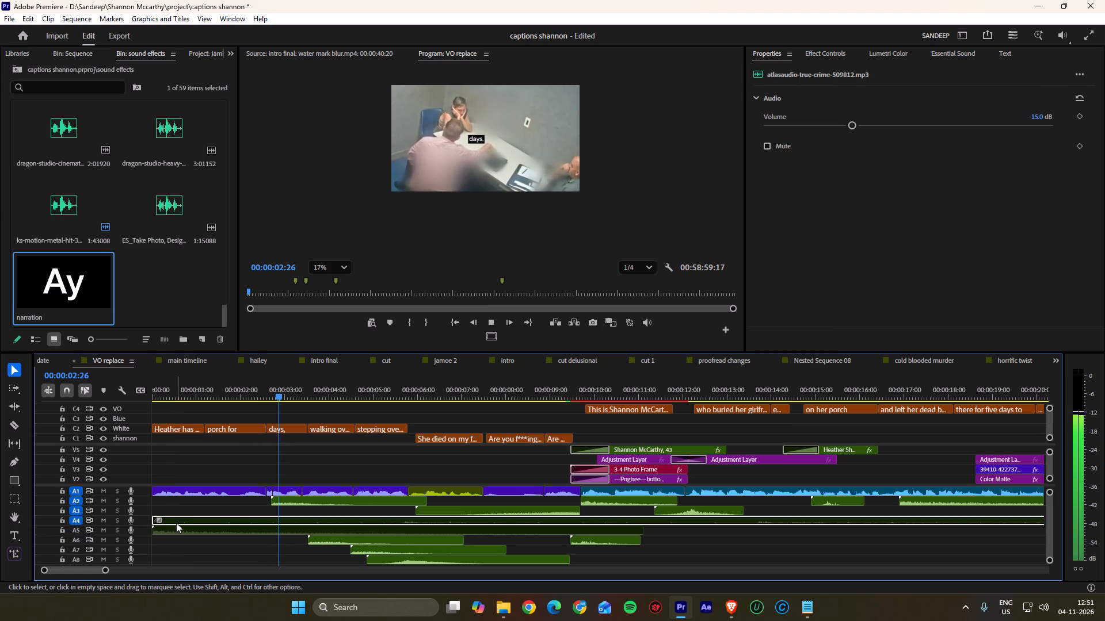
left_click_drag(184, 508, 188, 536)
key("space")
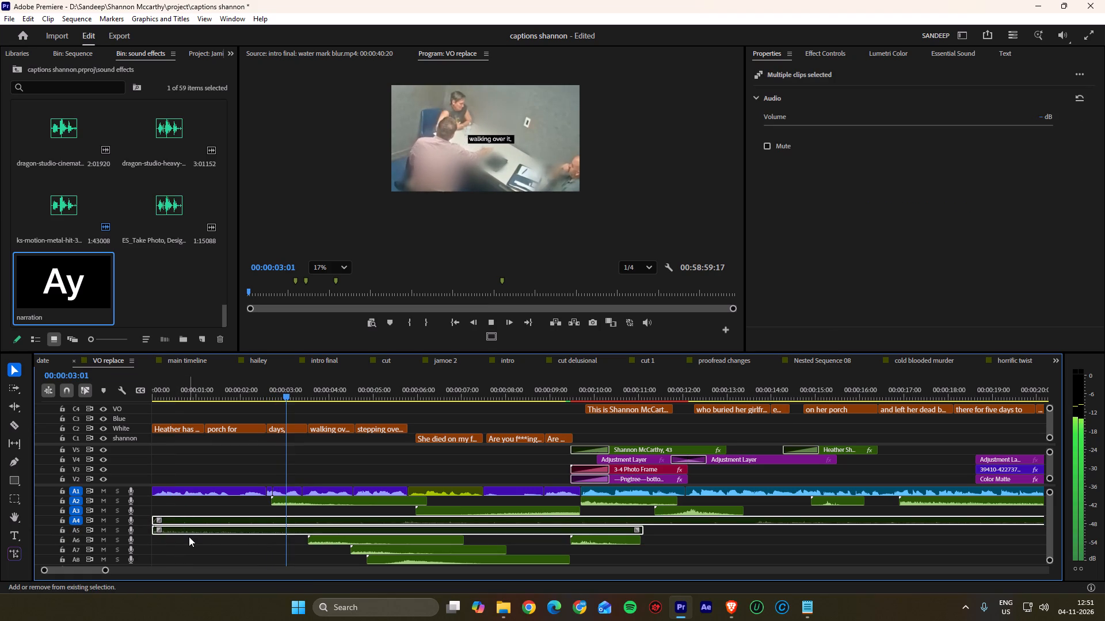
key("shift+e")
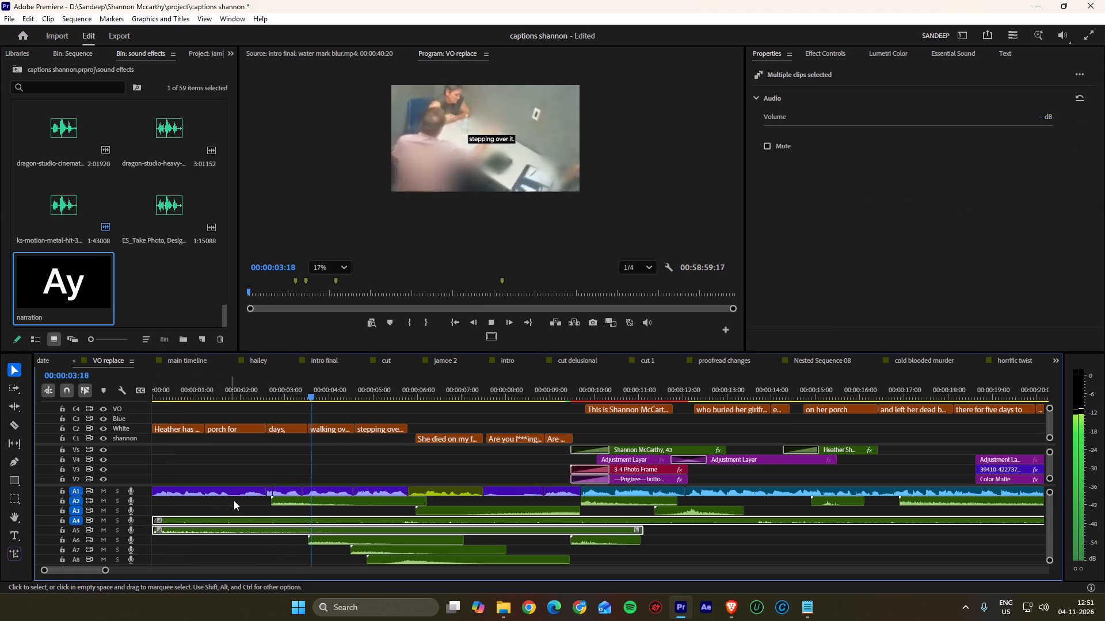
Review the intro's playback with the enabled background audio, through the suspect's photo and into the victim's name title.
scroll(236, 500, "down", 4)
scroll(340, 494, "down", 3, "alt")
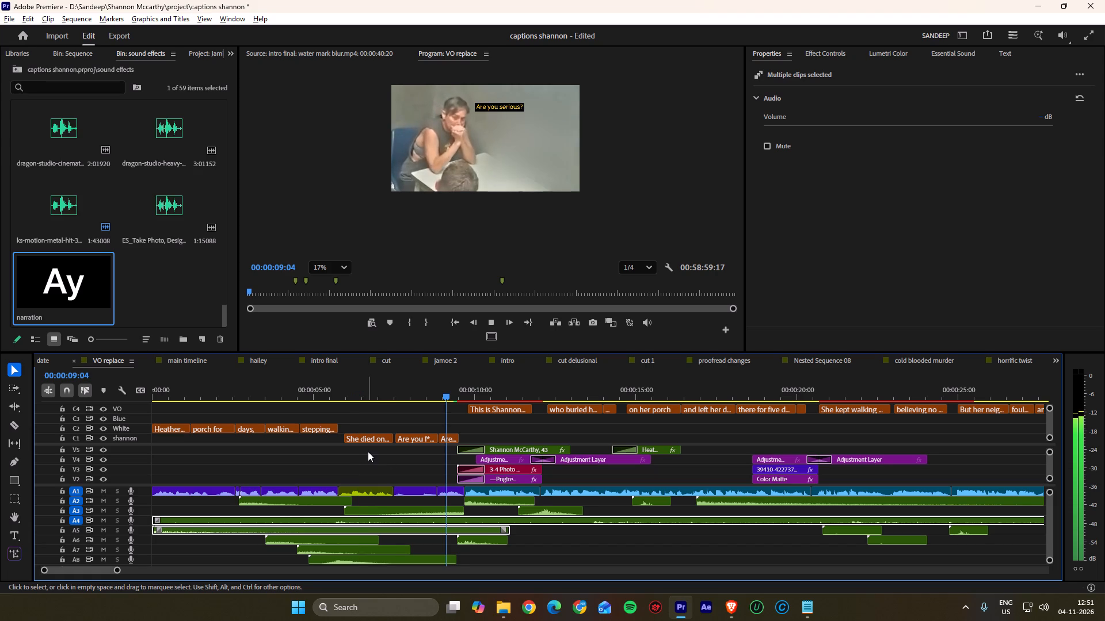
scroll(368, 451, "down", 4, "alt")
scroll(296, 454, "down", 7, "ctrl")
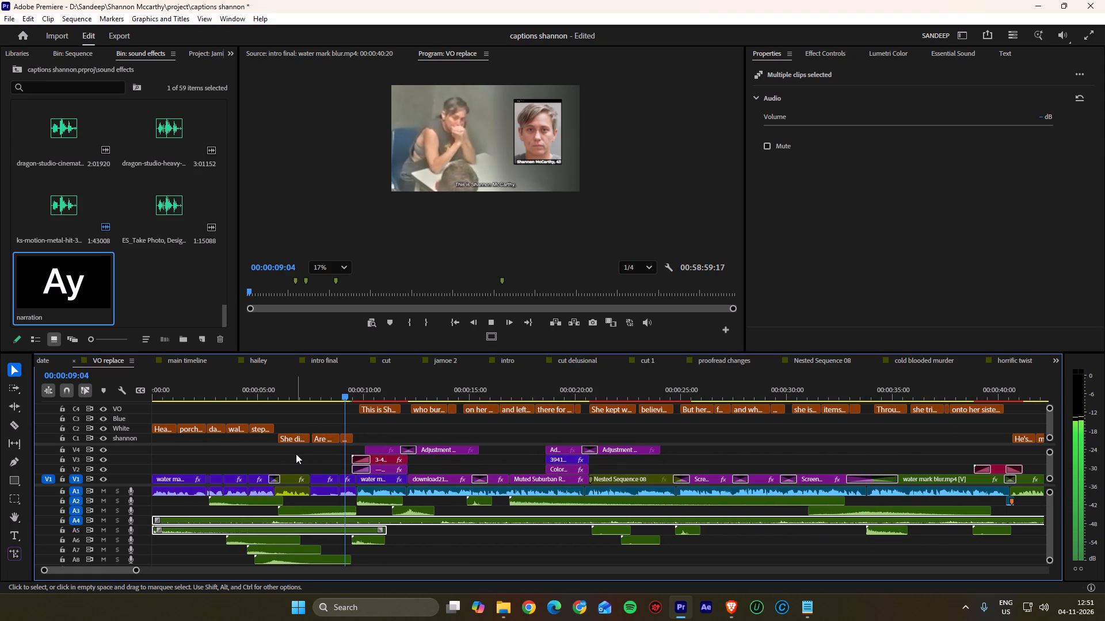
scroll(296, 454, "up", 4, "alt")
scroll(342, 451, "up", 7, "alt")
scroll(355, 451, "down", 8, "alt")
scroll(355, 451, "down", 3)
scroll(410, 451, "up", 7, "alt")
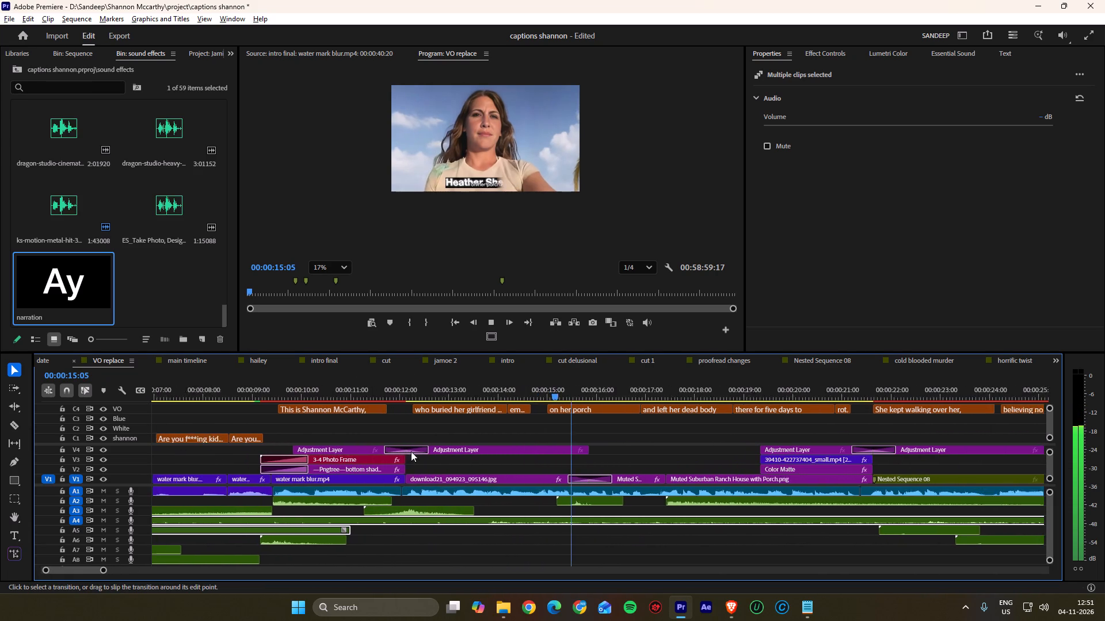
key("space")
Mark the section from about 00:00:09 to 00:00:12:15, around the suspect's photo frame, and render it for smooth playback.
left_click_drag(475, 387, 436, 387)
left_click_drag(372, 388, 447, 384)
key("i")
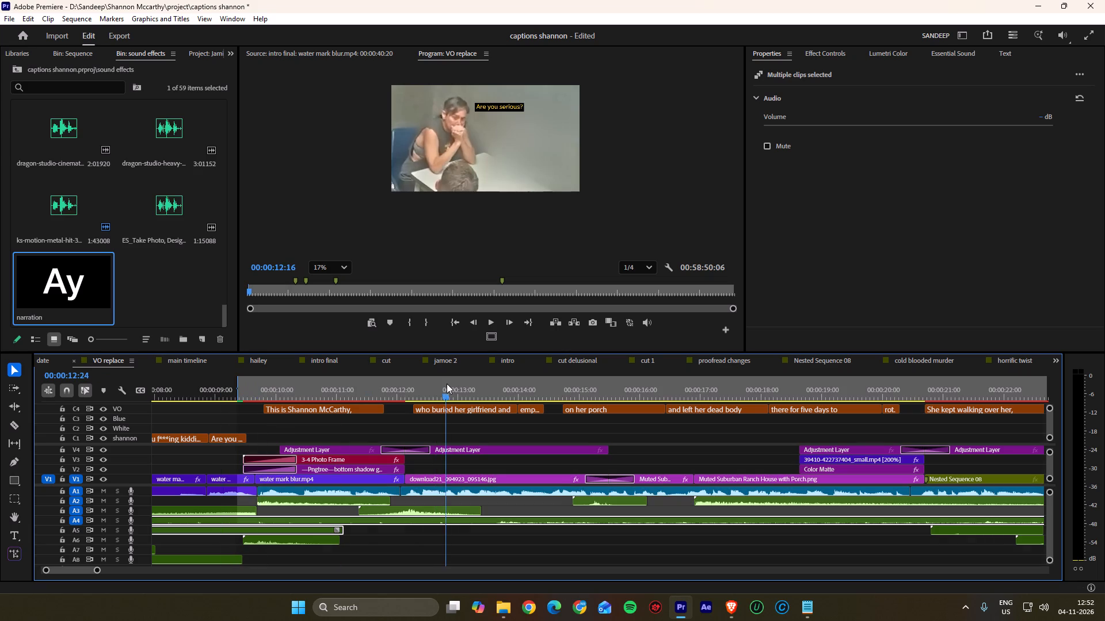
left_click_drag(447, 384, 429, 388)
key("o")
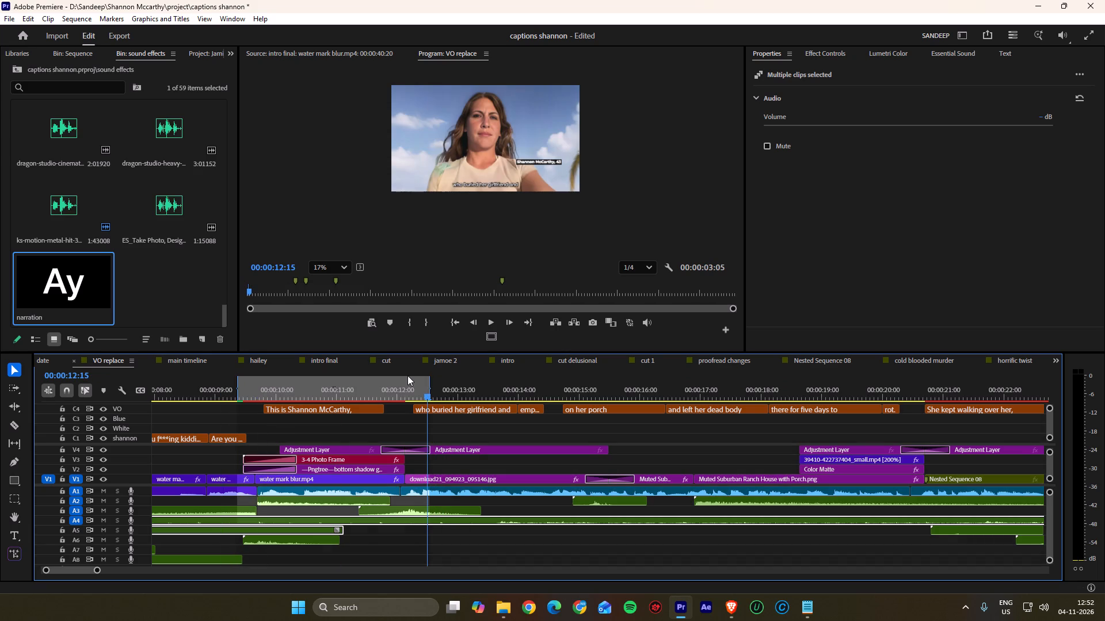
key("shift+Return")
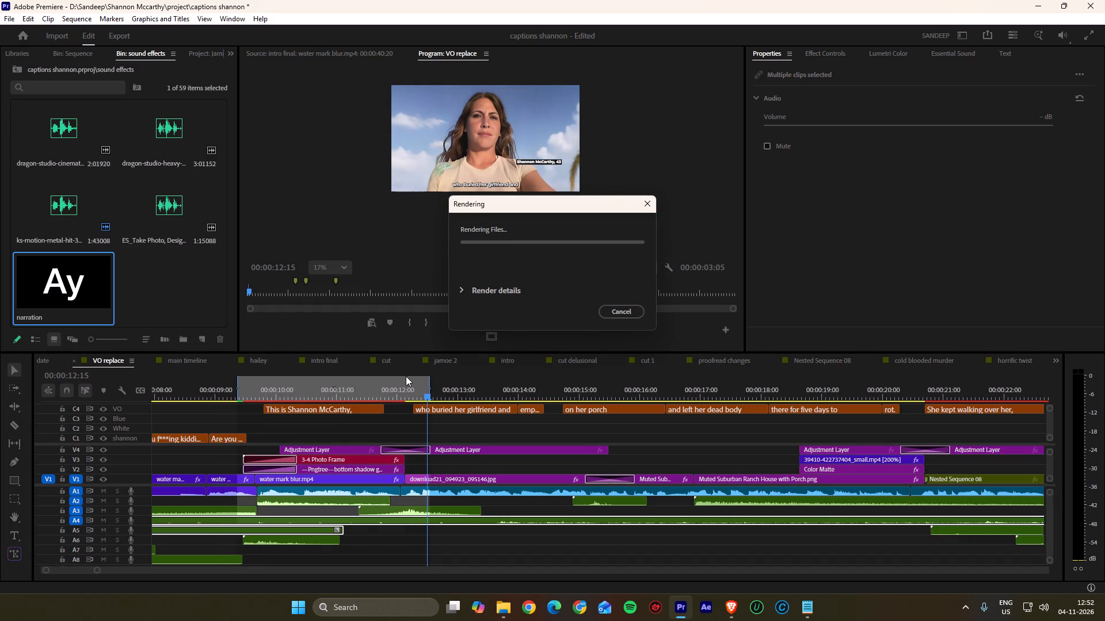
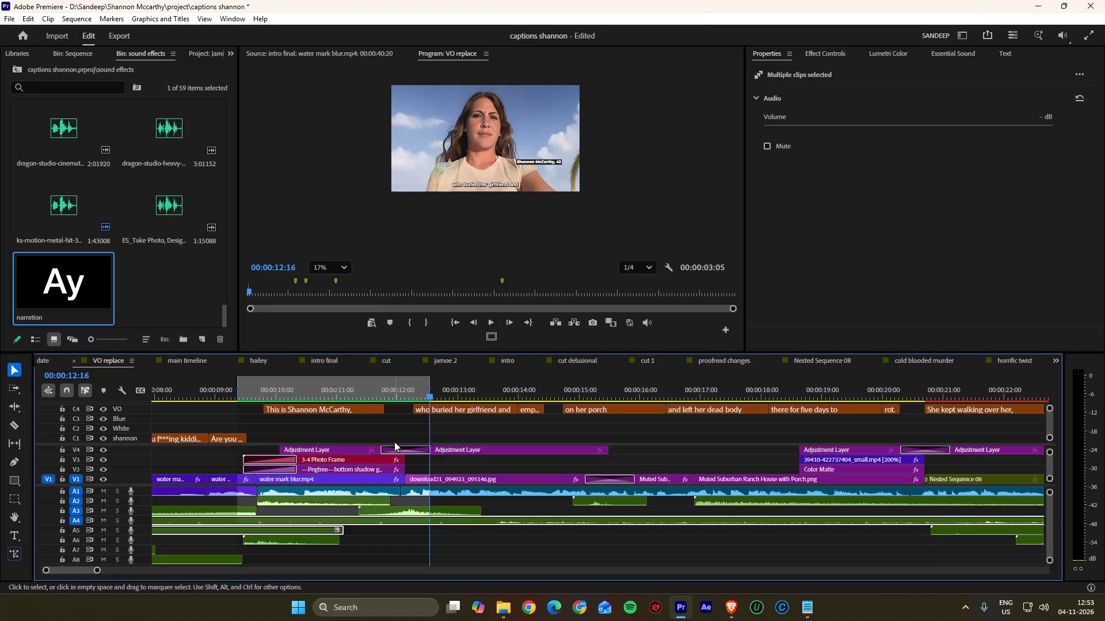
Shorten the suspect's name title on track V5 so it ends together with the photo frame at about 00:00:12.
scroll(393, 442, "up", 4, "ctrl")
scroll(393, 442, "down", 10, "ctrl")
scroll(340, 458, "up", 3, "ctrl")
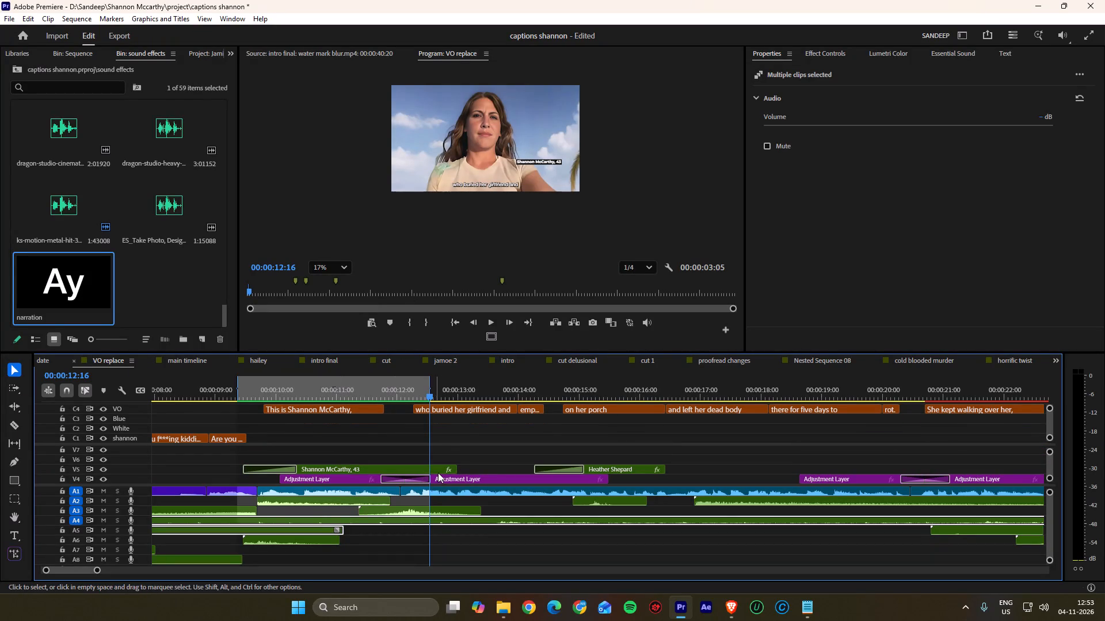
left_click_drag(458, 466, 402, 467)
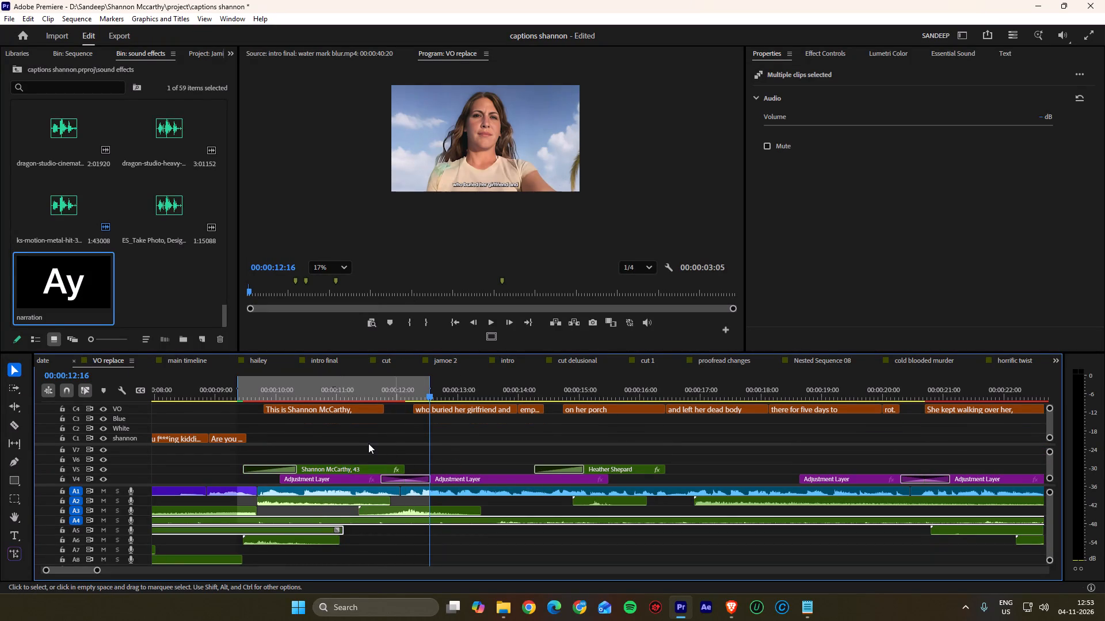
Move the two adjustment layers around the suspect-to-victim cut from track V4 up to V6, above the name titles.
scroll(371, 448, "down", 2, "ctrl")
left_click(349, 458)
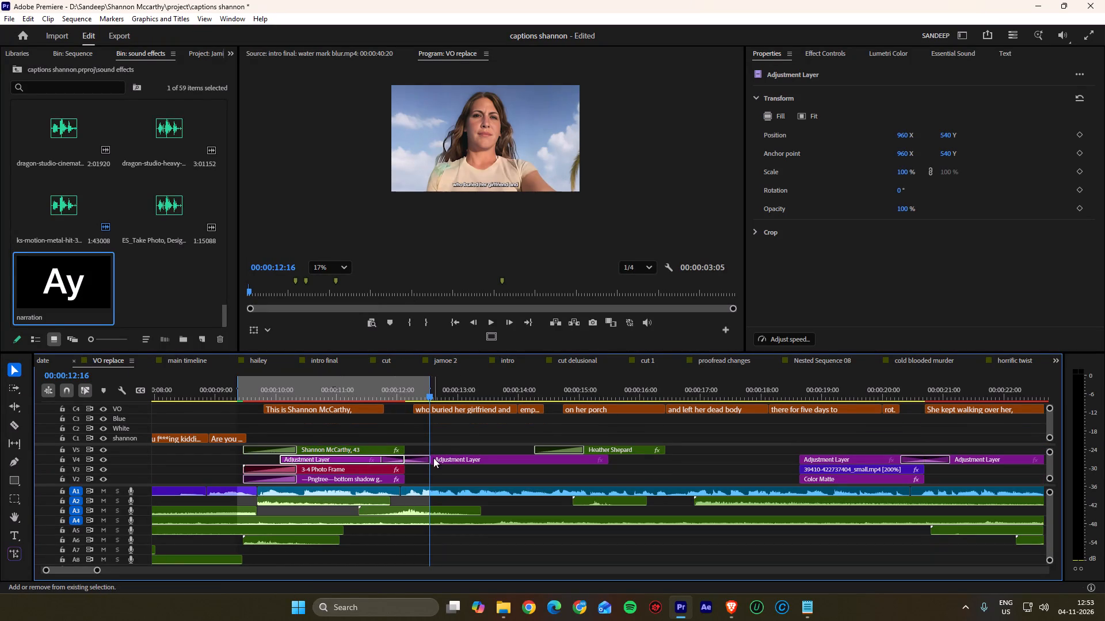
left_click(445, 458, "shift")
left_click_drag(447, 458, 448, 444)
scroll(414, 461, "up", 3, "ctrl")
scroll(414, 461, "down", 3, "ctrl")
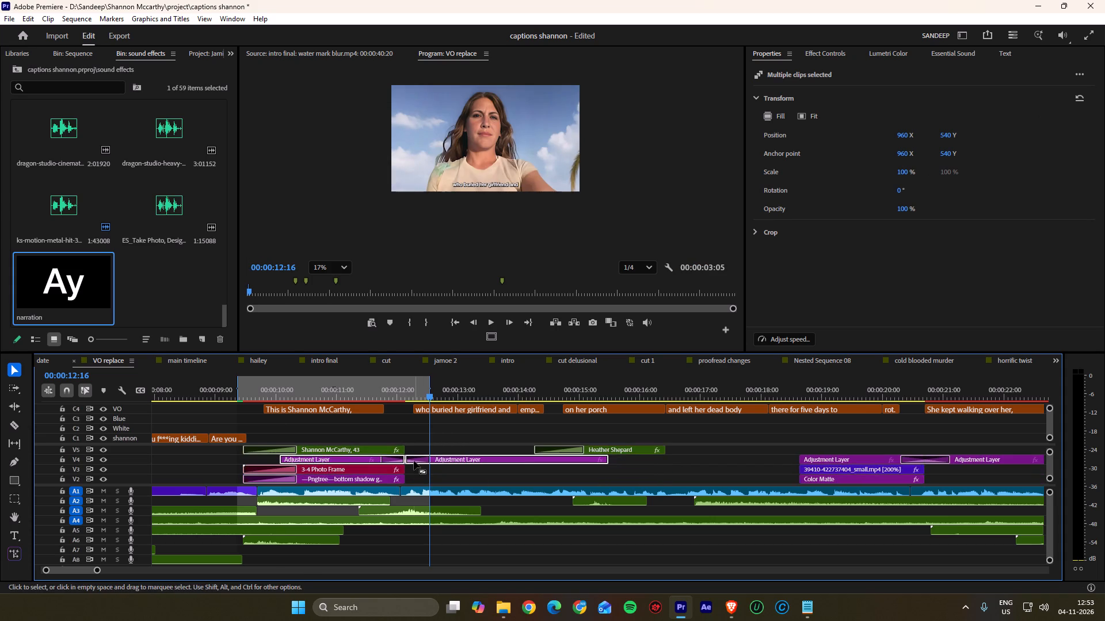
scroll(440, 463, "up", 1, "ctrl")
left_click_drag(443, 466, 444, 452)
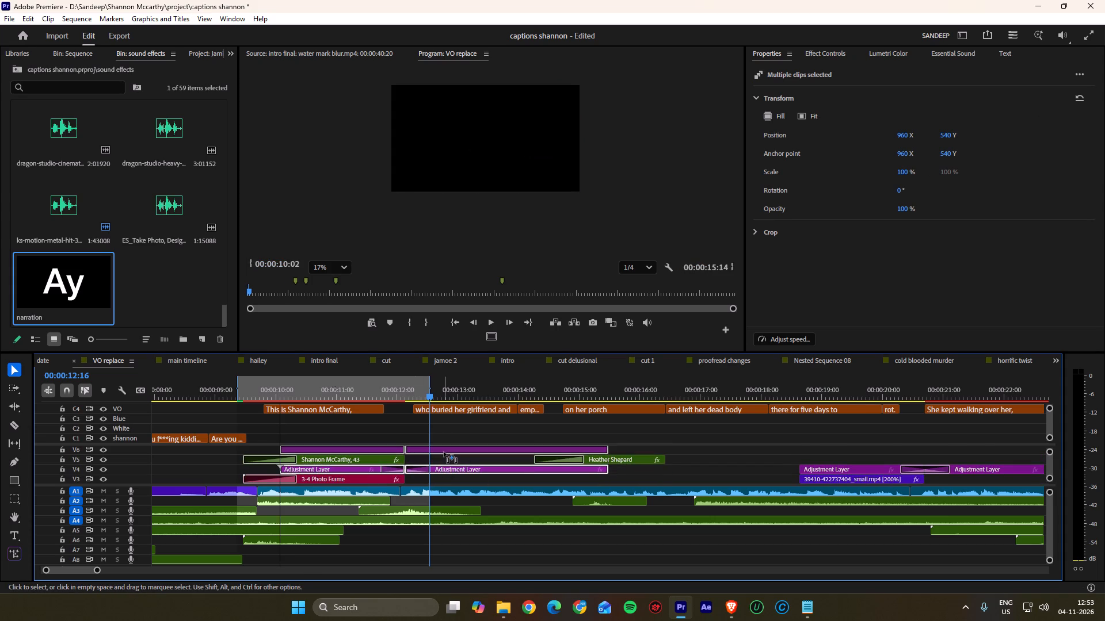
left_click_drag(444, 452, 444, 451)
left_click(440, 459)
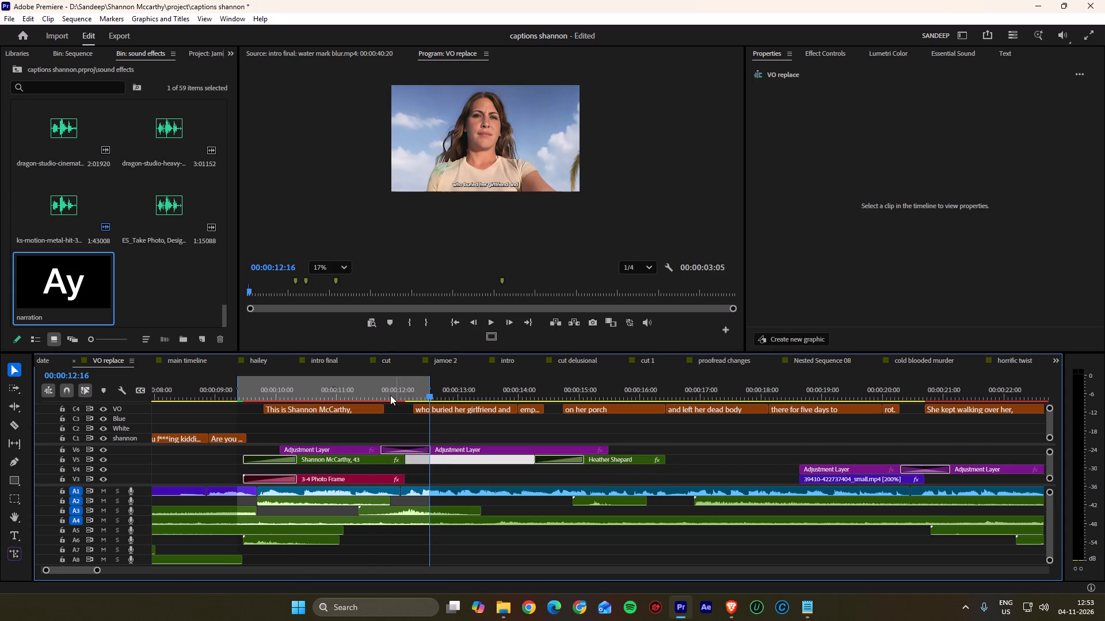
Review the transition out of the suspect's photo, playing on through the victim's clip to the house shot at about 00:00:17.
left_click_drag(387, 395, 378, 395)
key("space")
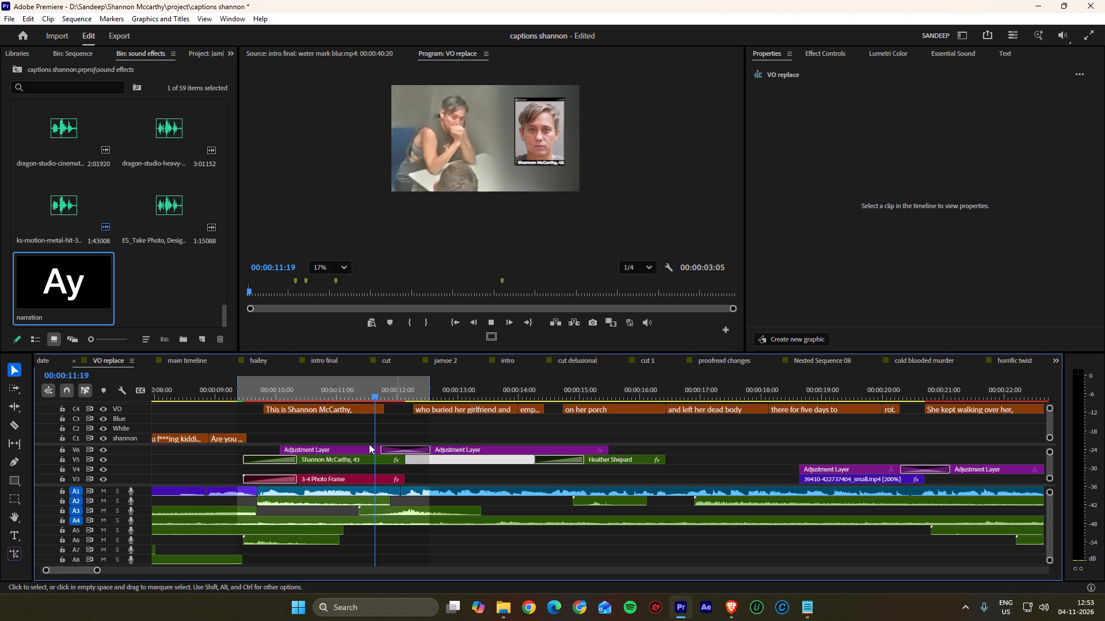
scroll(418, 435, "down", 4, "alt")
scroll(417, 435, "down", 3)
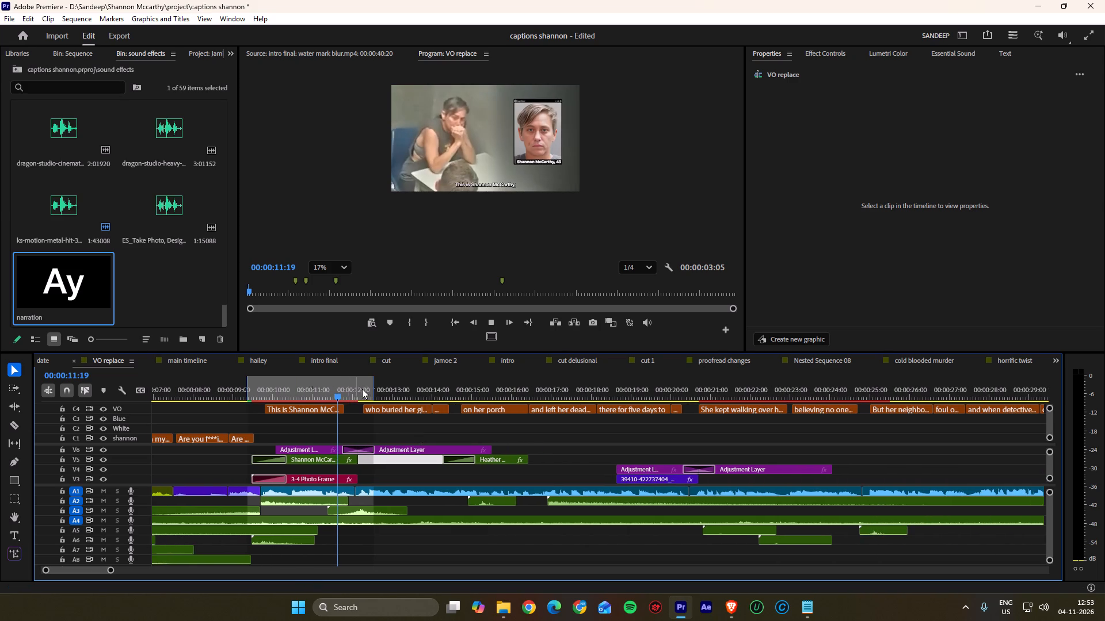
left_click_drag(375, 386, 357, 388)
left_click(364, 385)
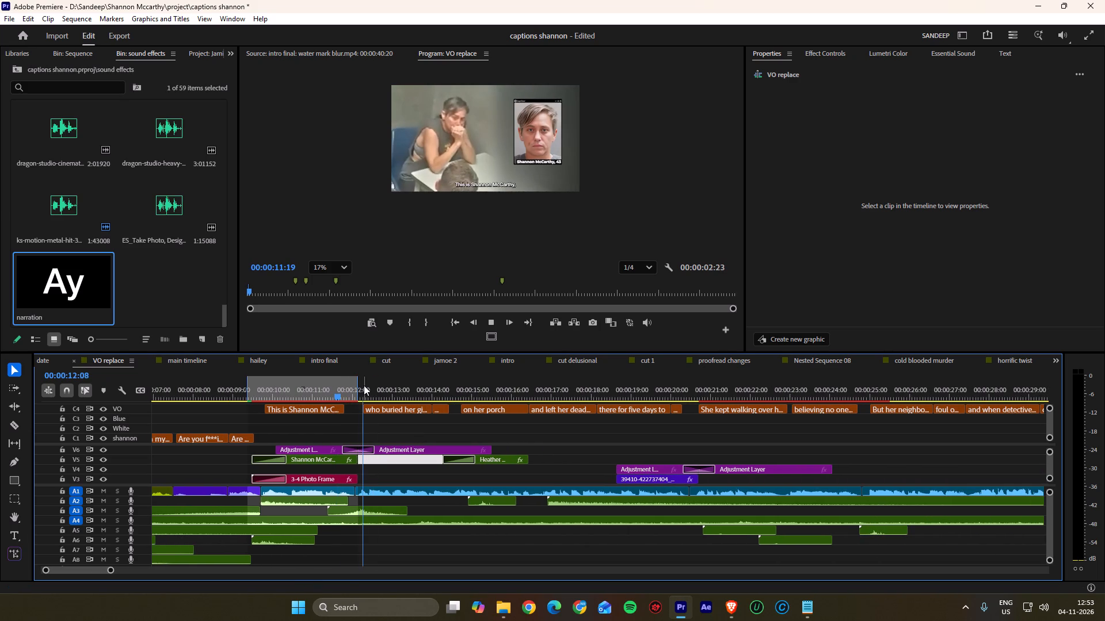
left_click_drag(365, 394, 363, 401)
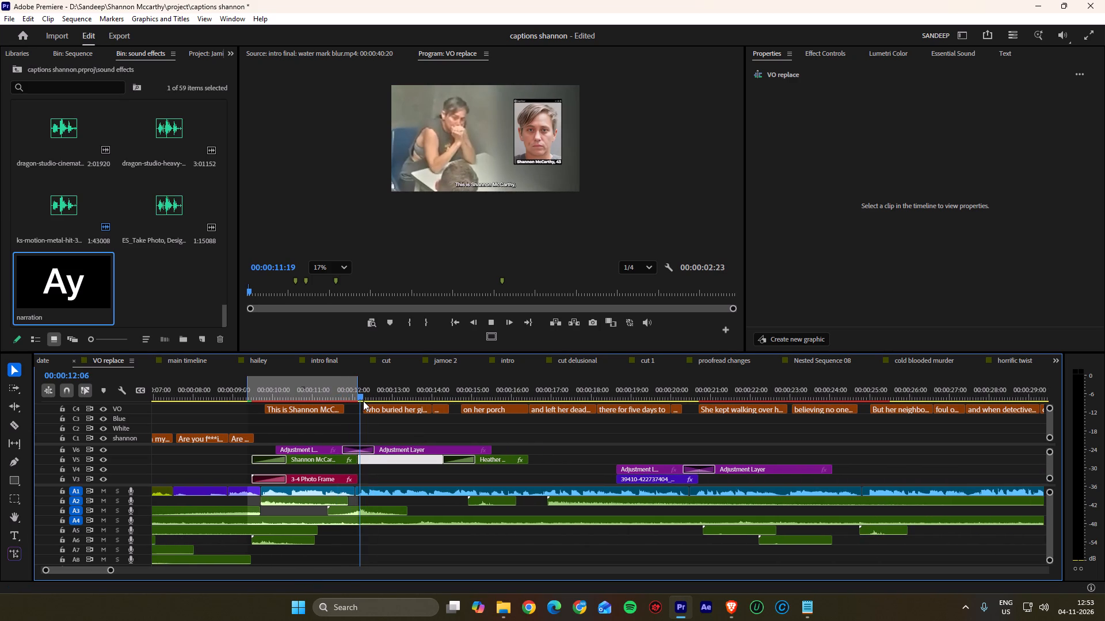
left_click_drag(363, 401, 350, 397)
left_click_drag(329, 384, 366, 384)
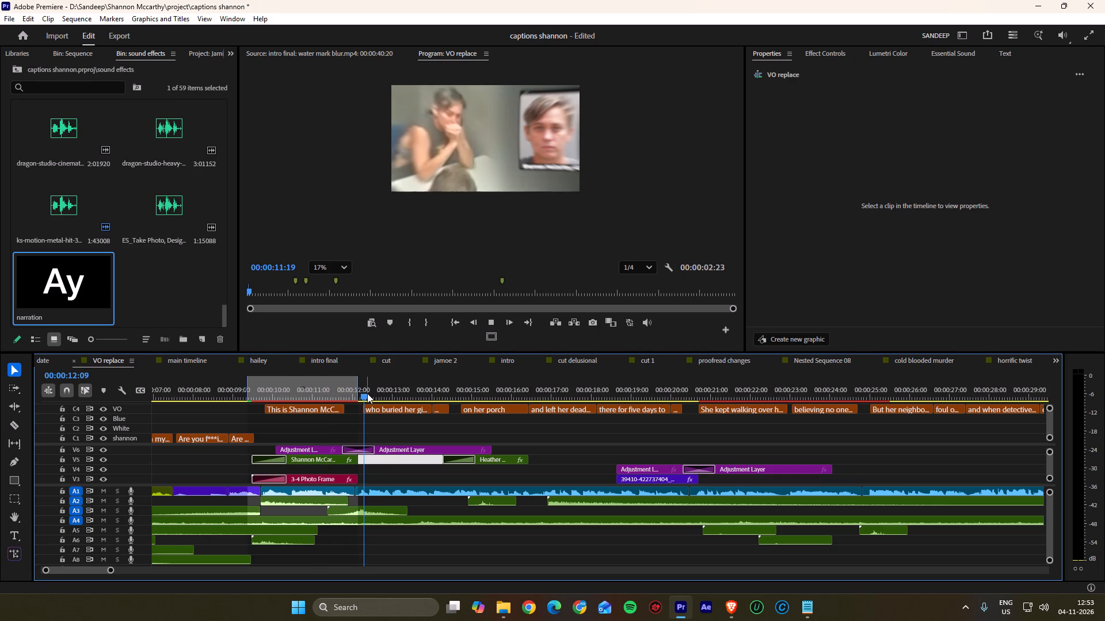
left_click_drag(367, 393, 375, 396)
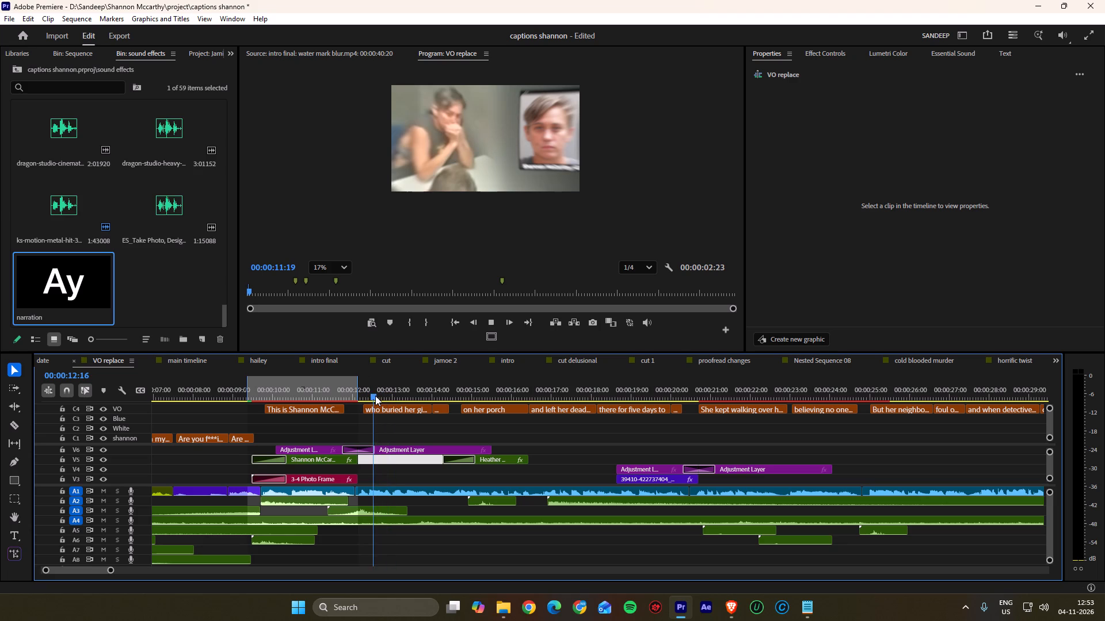
left_click_drag(375, 396, 373, 396)
left_click(494, 324)
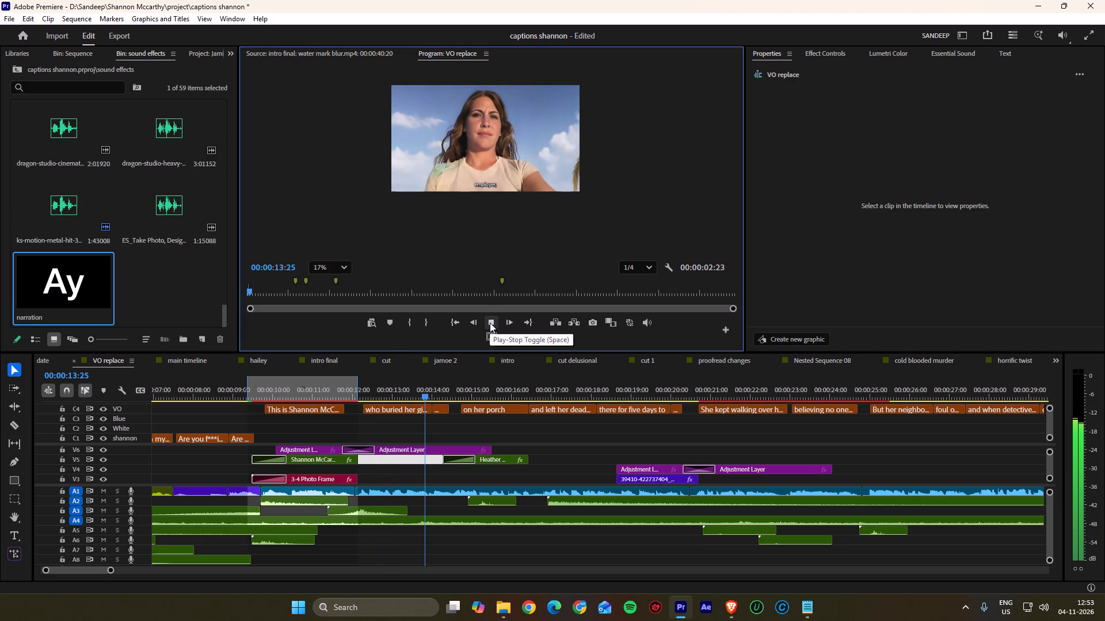
key("space")
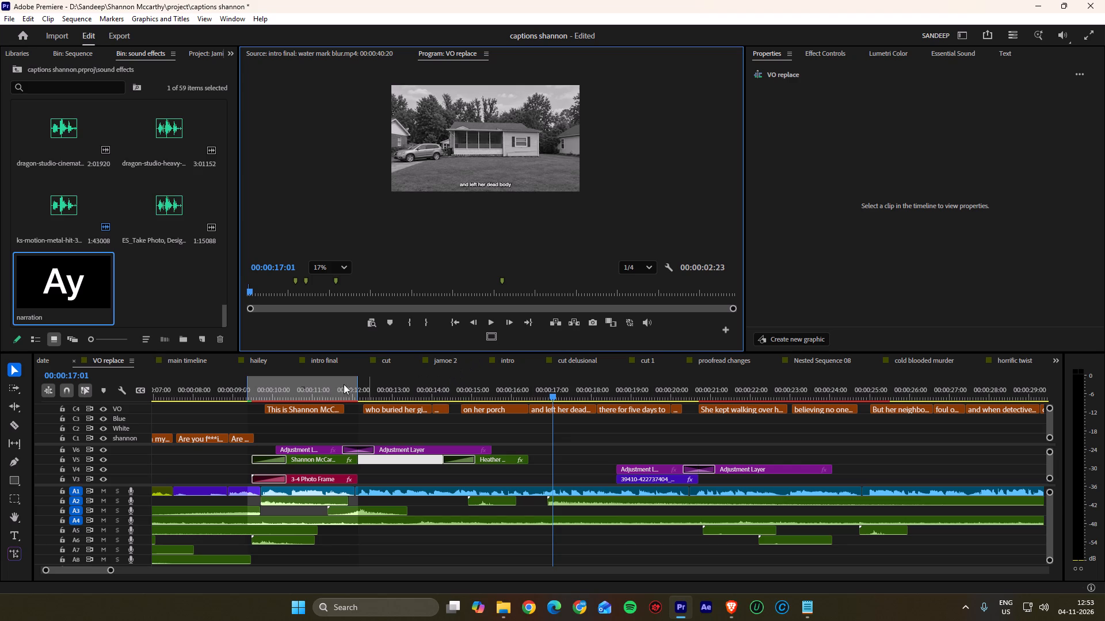
Extend the marked section's end to about 00:00:26, keeping its start before the suspect's photo, and render it for smooth playback.
left_click_drag(309, 384, 333, 384)
left_click_drag(301, 381, 332, 381)
left_click_drag(255, 386, 263, 386)
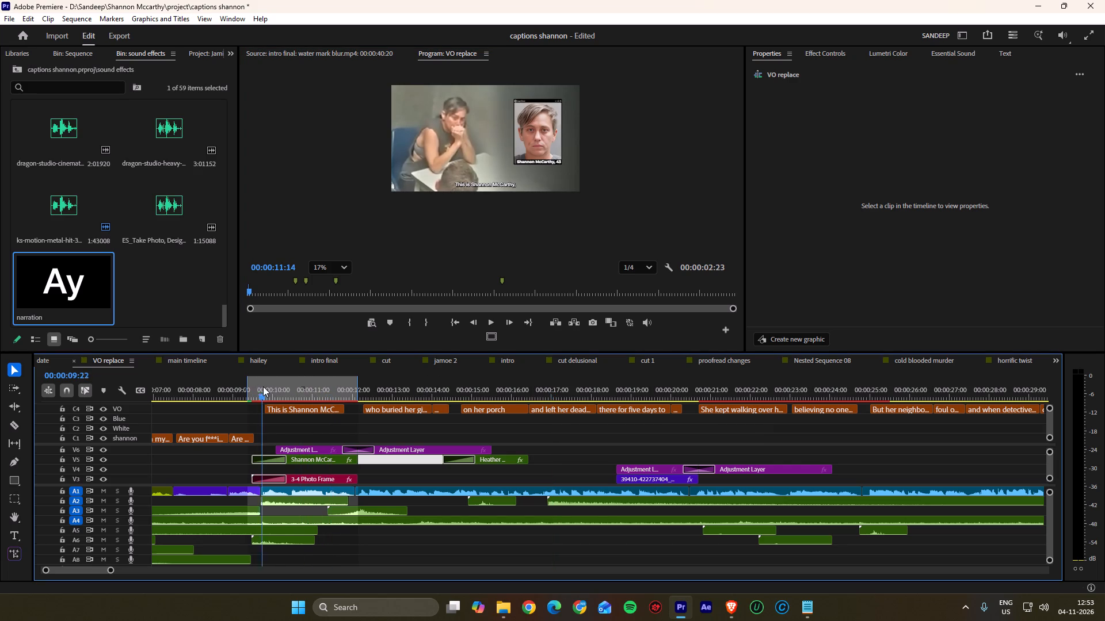
left_click_drag(263, 386, 279, 386)
left_click_drag(359, 388, 757, 401)
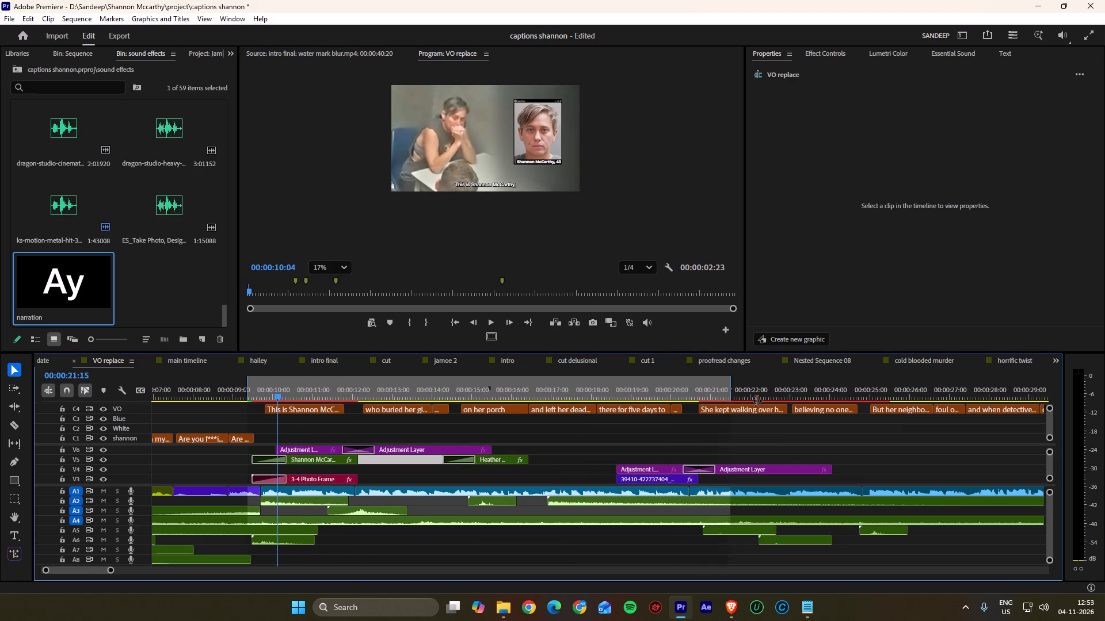
left_click_drag(757, 401, 921, 405)
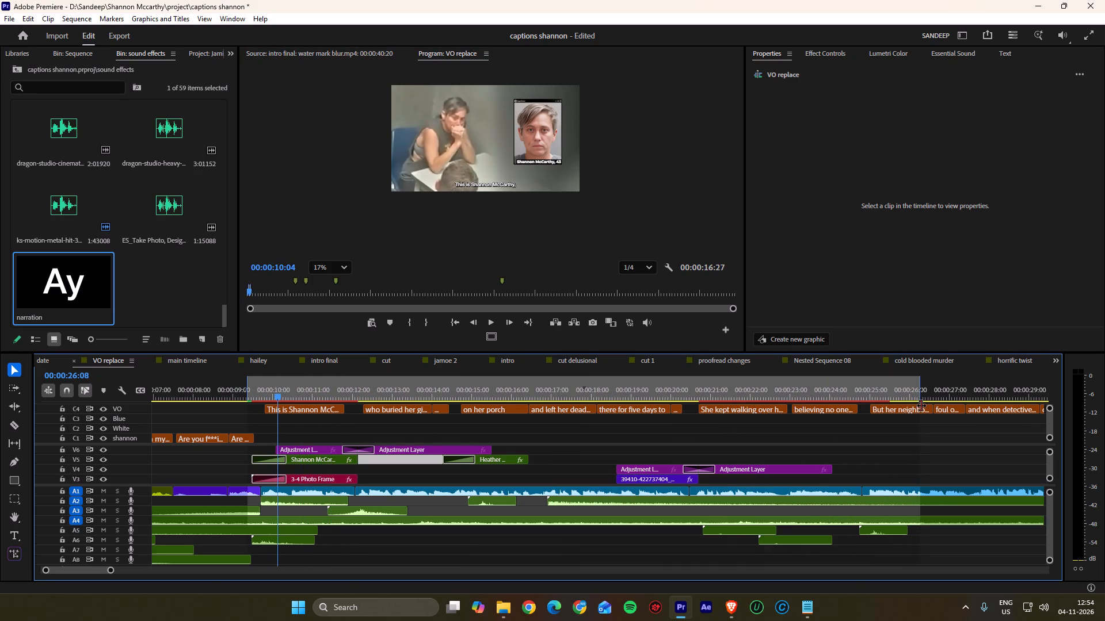
left_click_drag(921, 405, 924, 405)
scroll(689, 428, "down", 4, "alt")
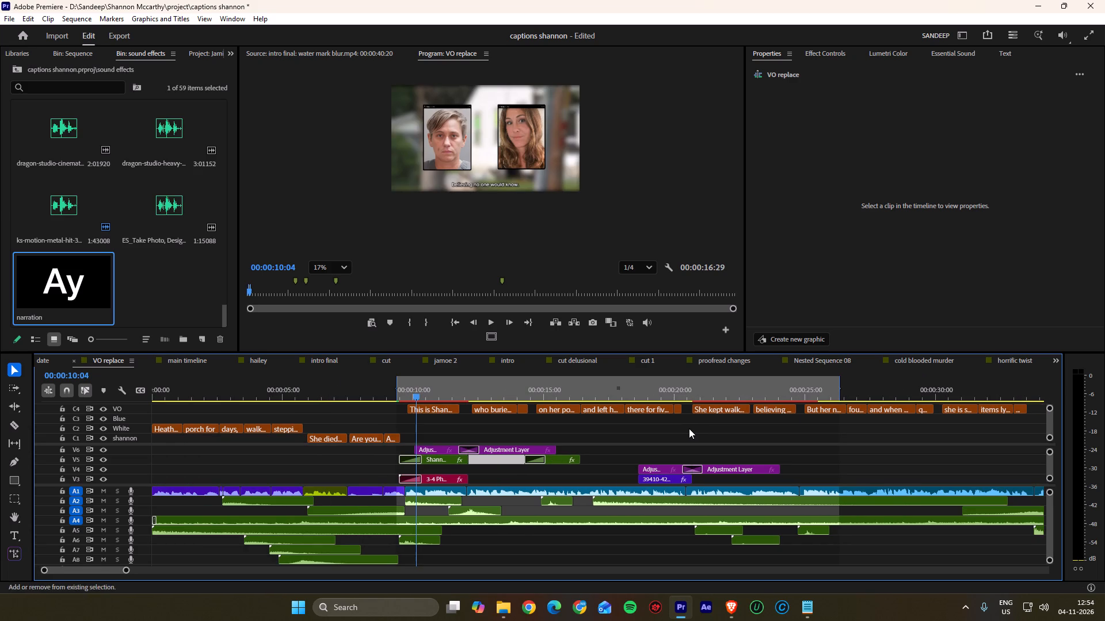
key("shift+Return")
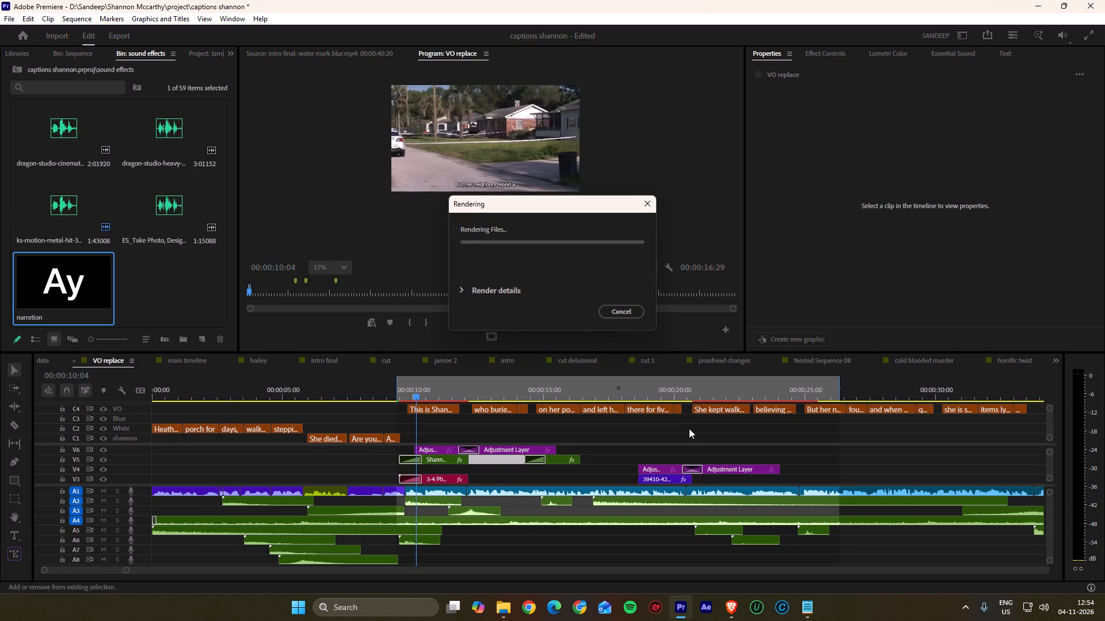
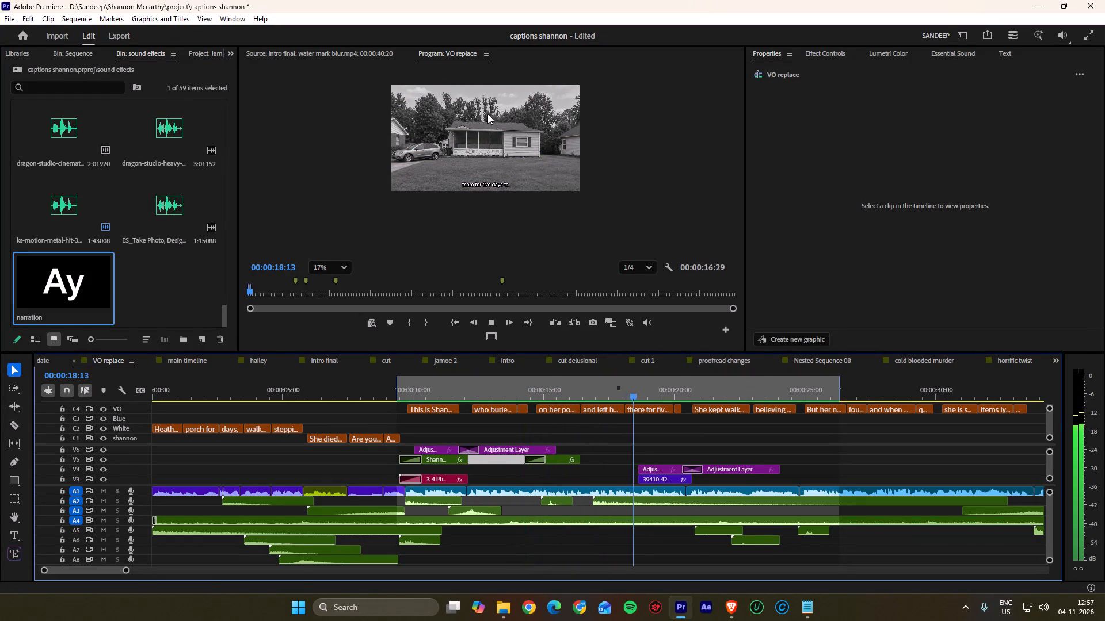
Review the intro from the house shot through the police footage to the items-on-the-porch shot, stopping playback at about 00:00:32.
scroll(487, 120, "up", 2)
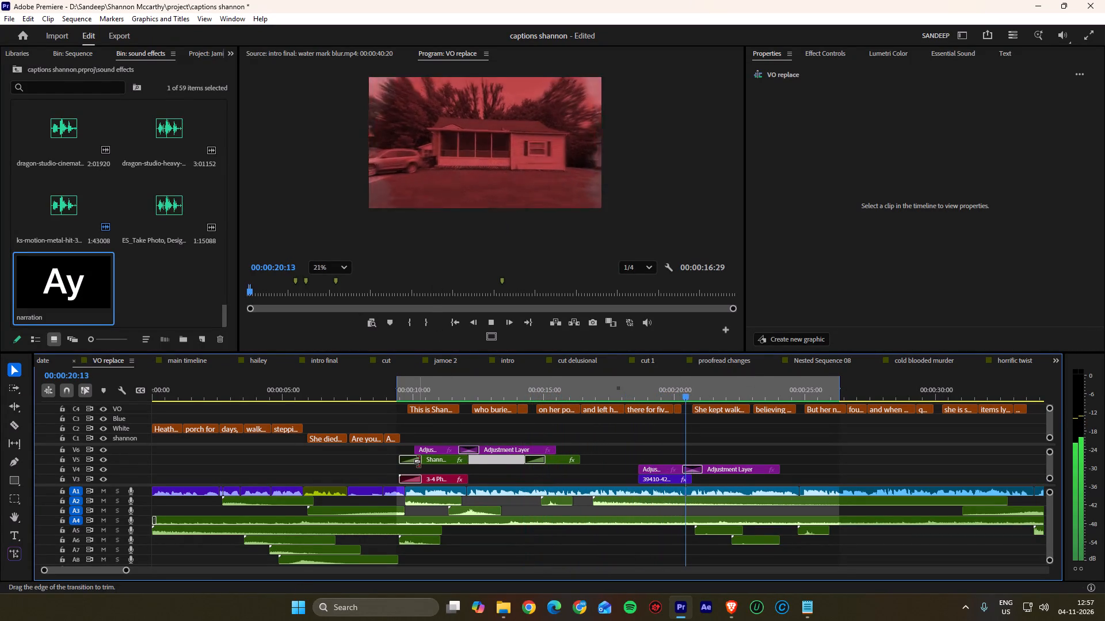
scroll(418, 461, "down", 8)
scroll(536, 461, "down", 11)
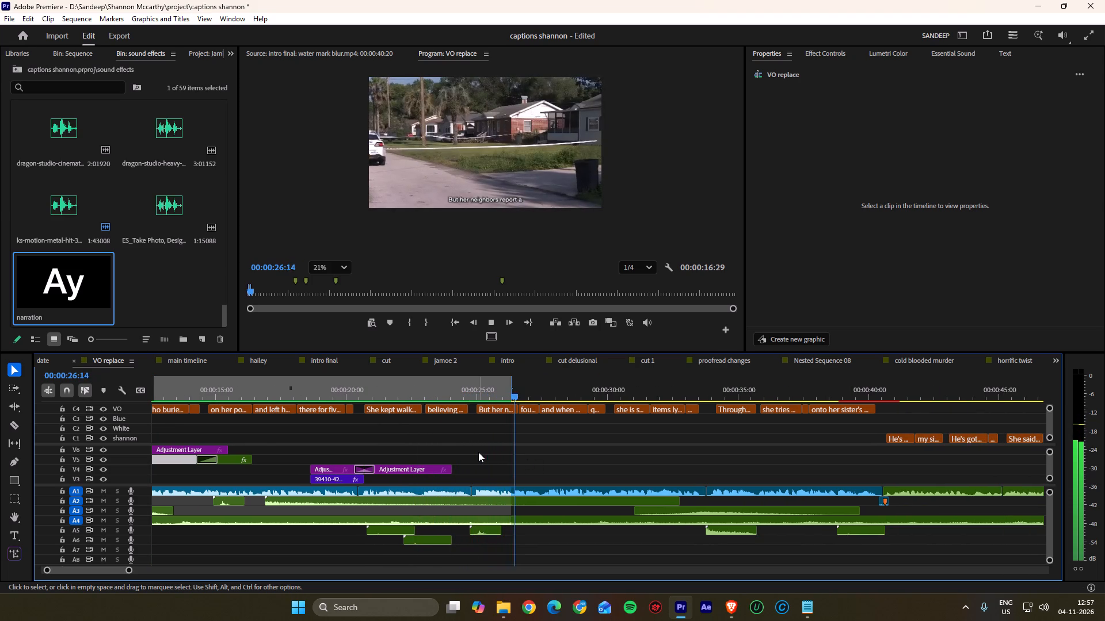
scroll(478, 452, "down", 8)
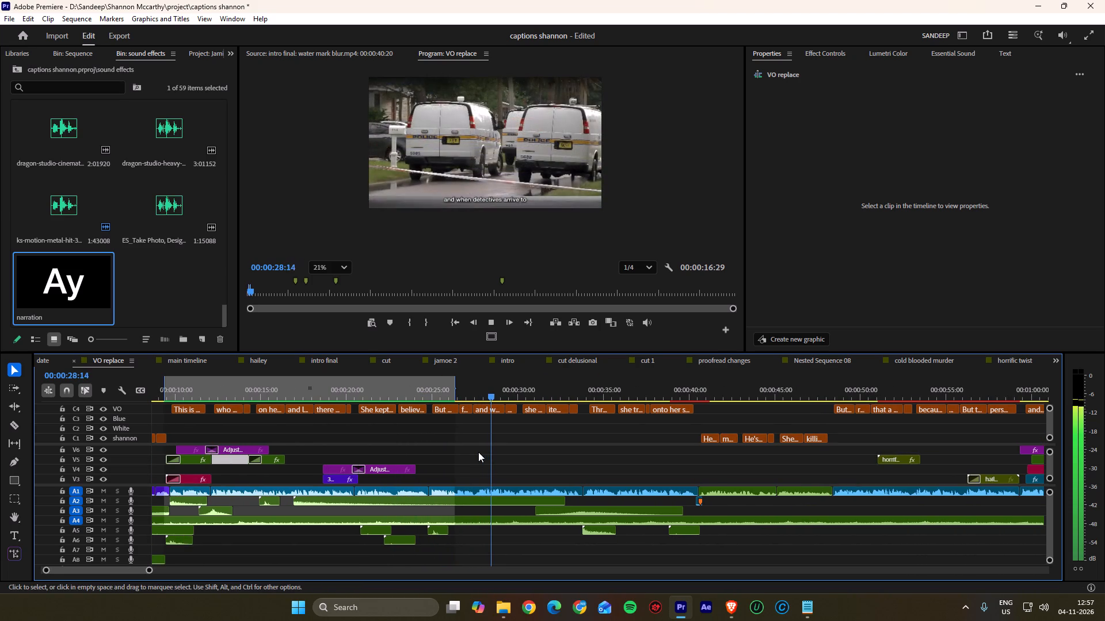
scroll(460, 450, "down", 8, "ctrl")
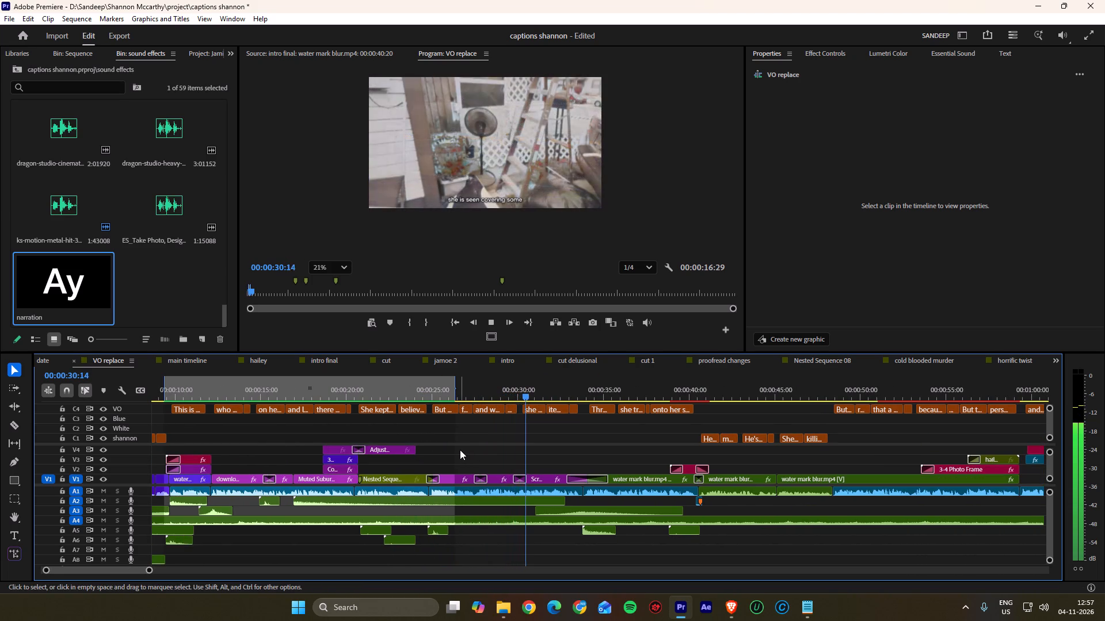
key("space")
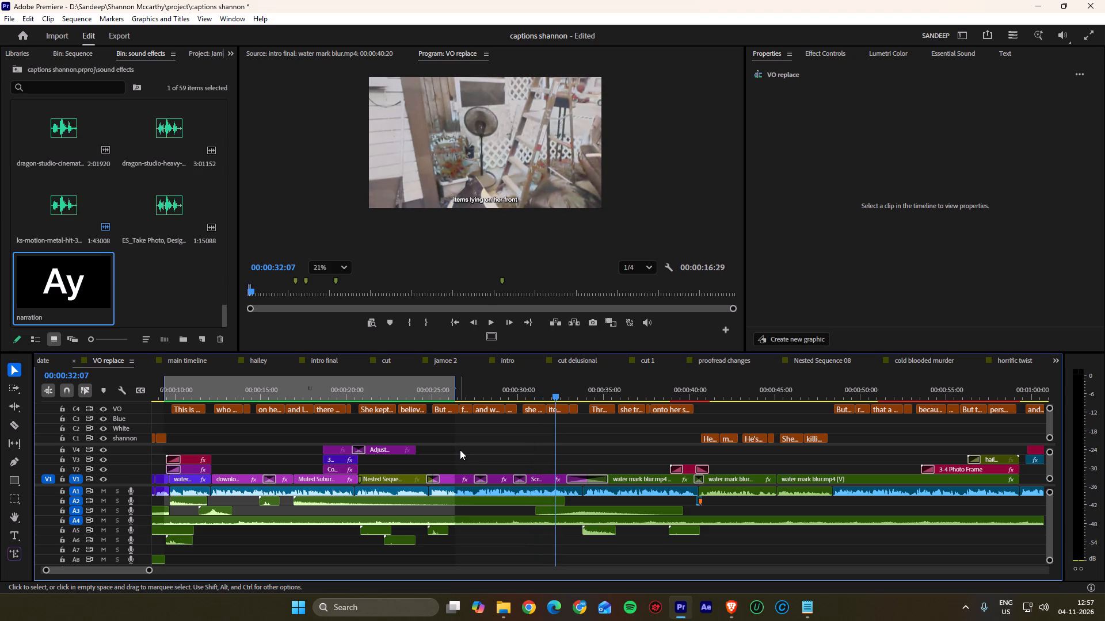
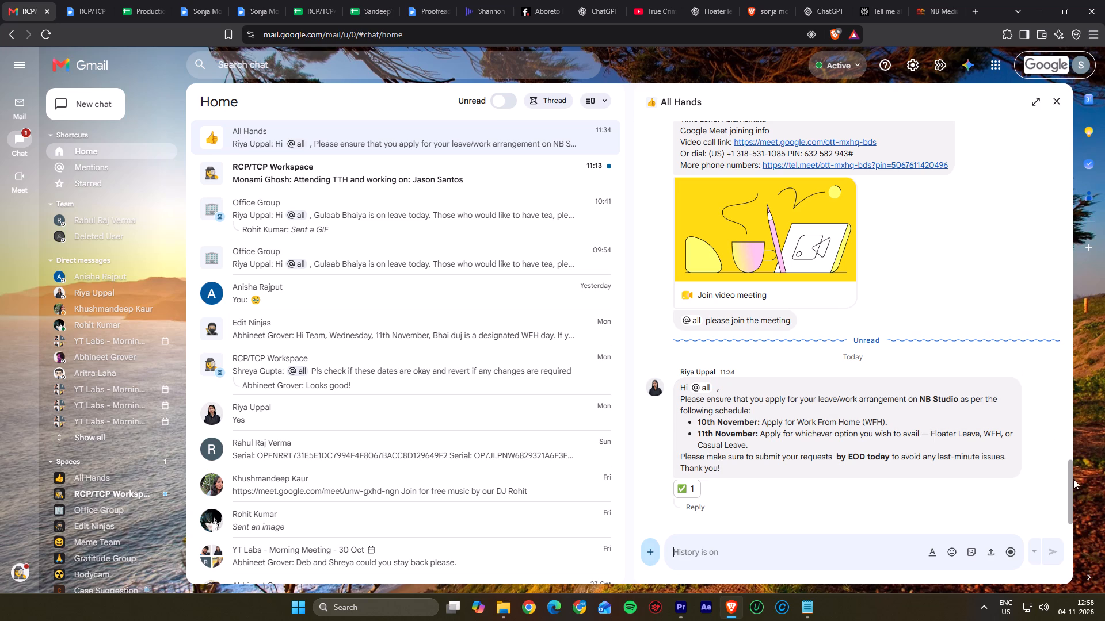
Check the November system calendar against the 10th and 11th November dates in the All Hands leave announcement, and close it again.
left_click(1070, 598)
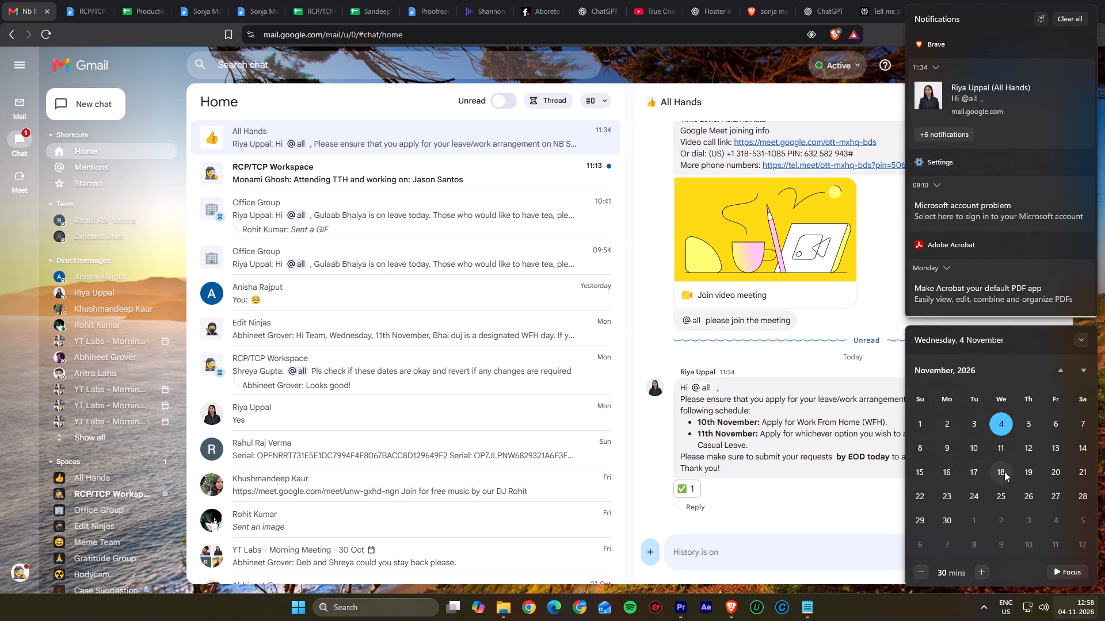
left_click(828, 363)
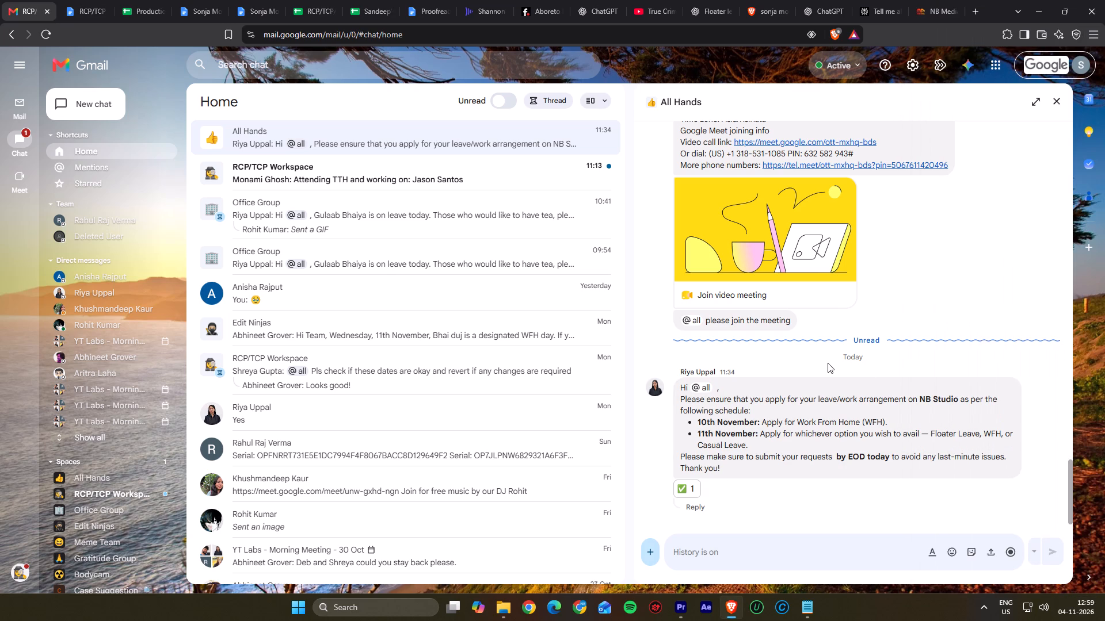
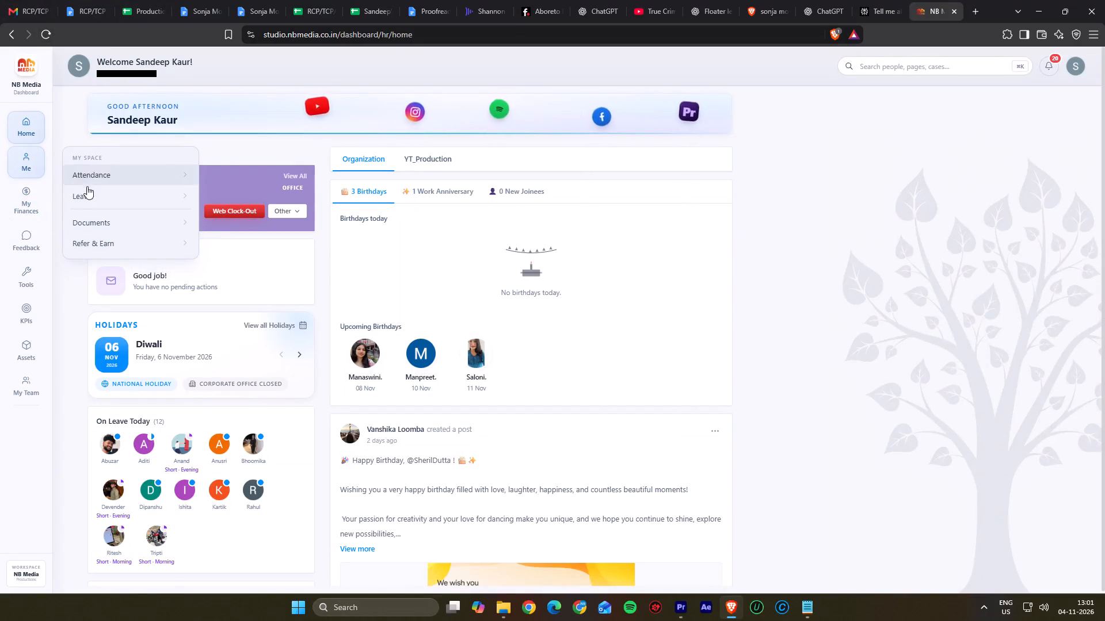
Start a Work From Home request on the attendance page and set its date range to 10/11/2026.
left_click(91, 173)
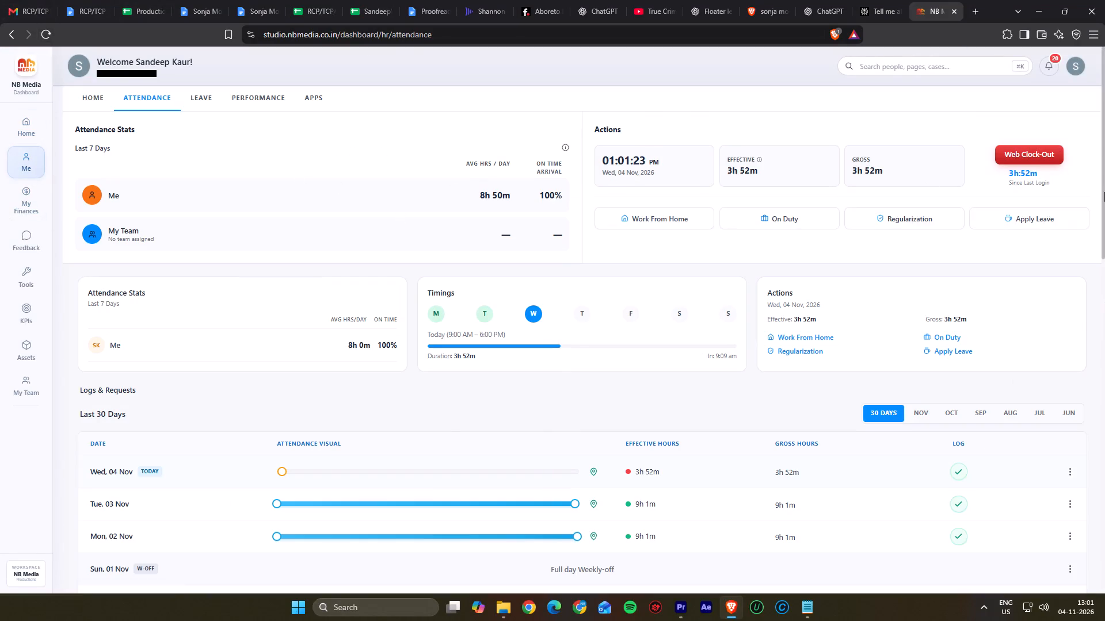
left_click(674, 220)
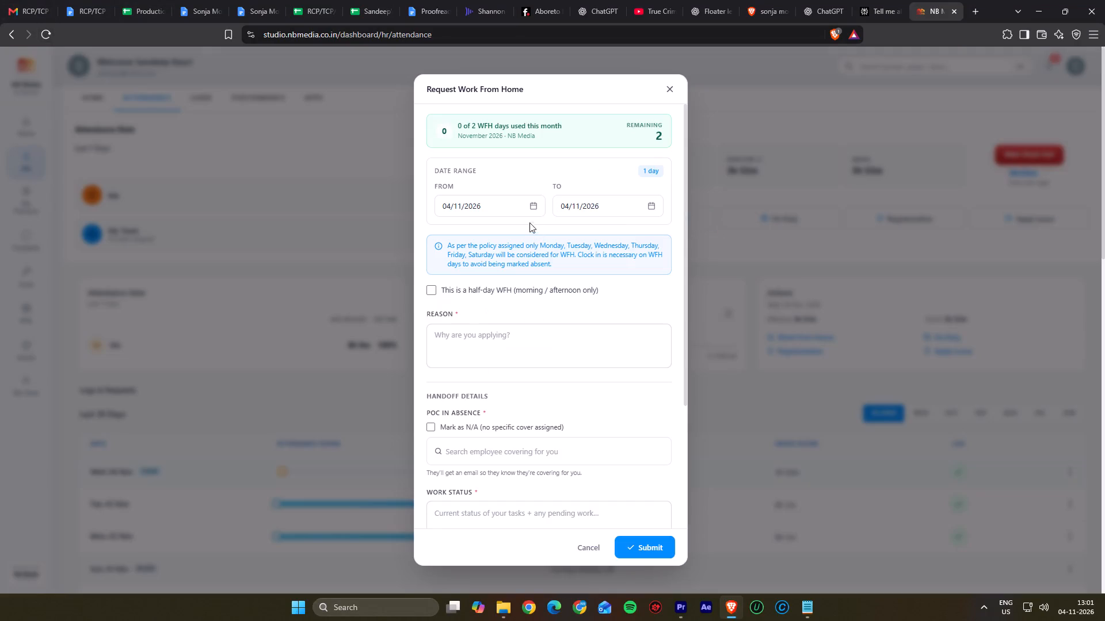
left_click(528, 207)
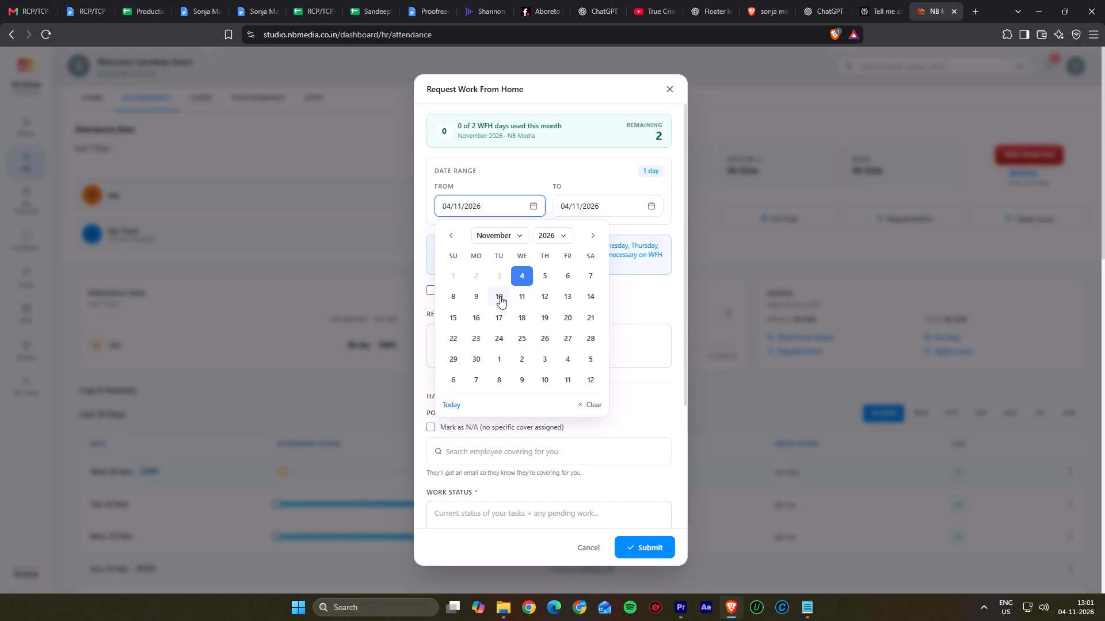
left_click(498, 296)
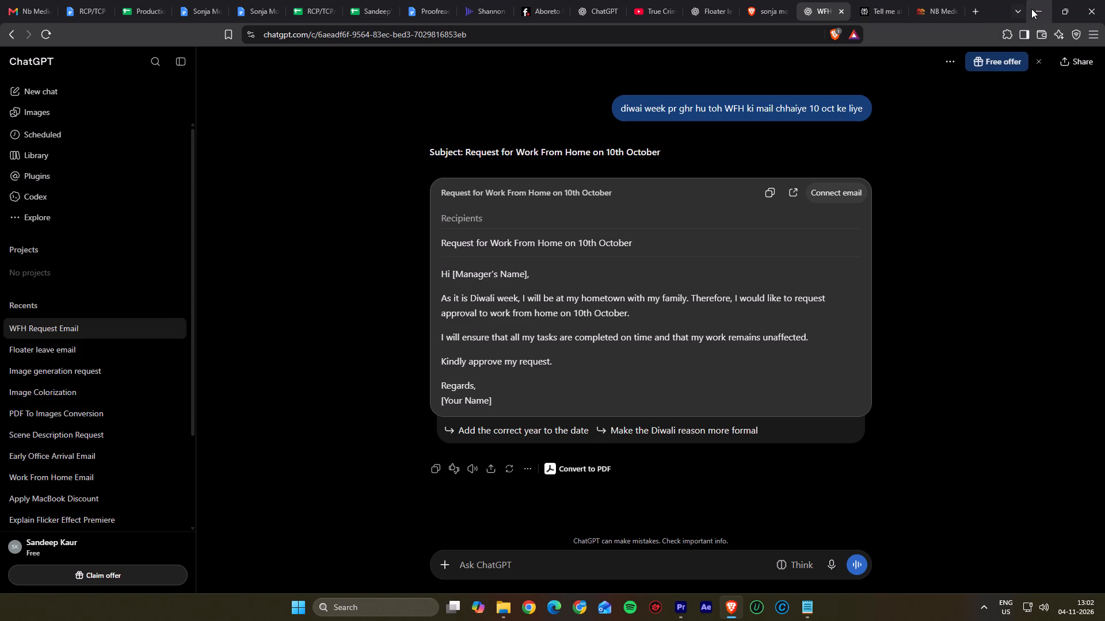
left_click(750, 5)
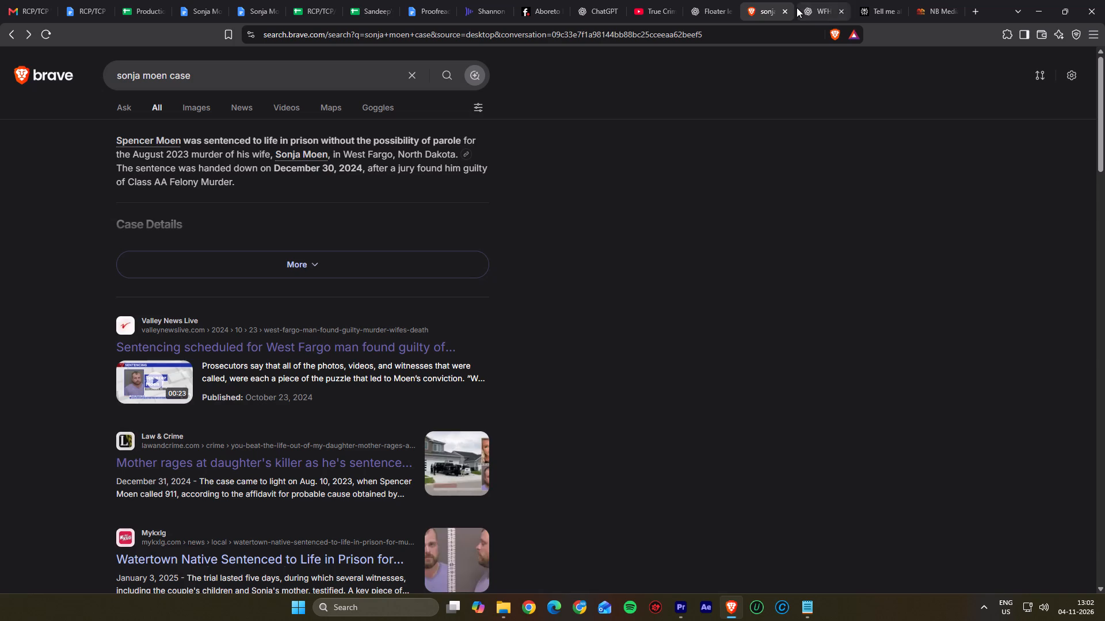
left_click(786, 12)
left_click(708, 11)
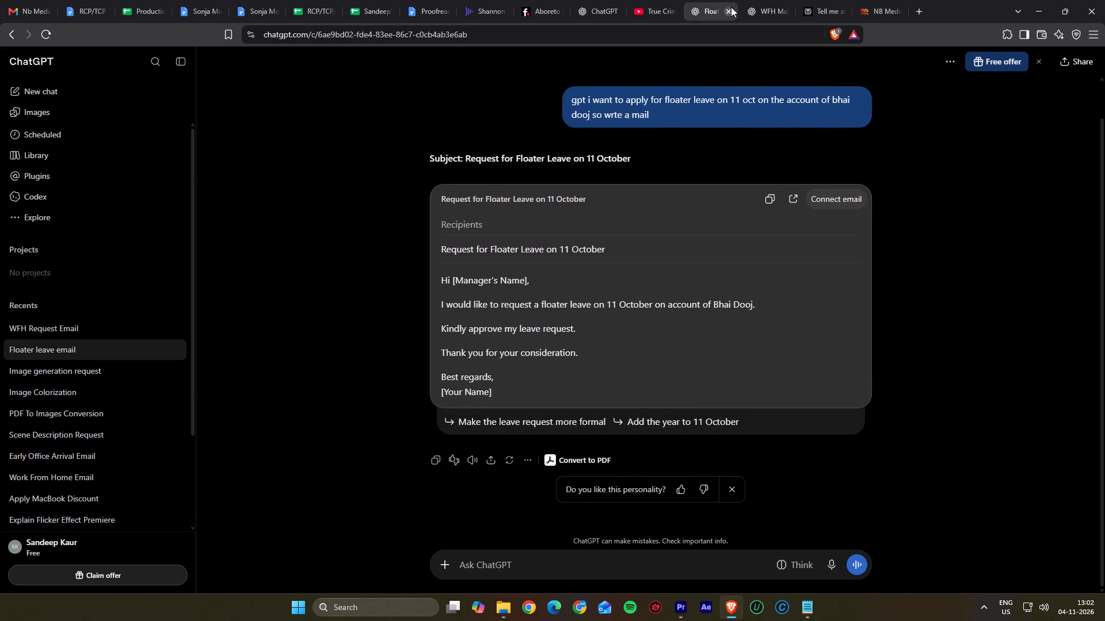
left_click(731, 7)
Reload the True Crime Psychology channel's videos page and look over its stats and latest uploads.
left_click(661, 11)
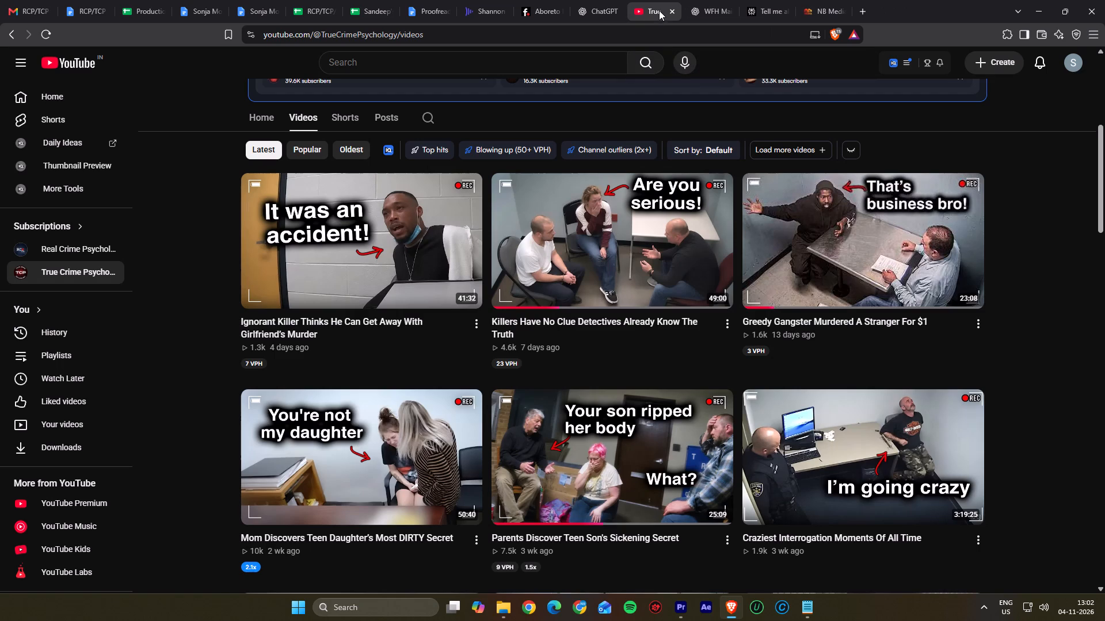
left_click(47, 37)
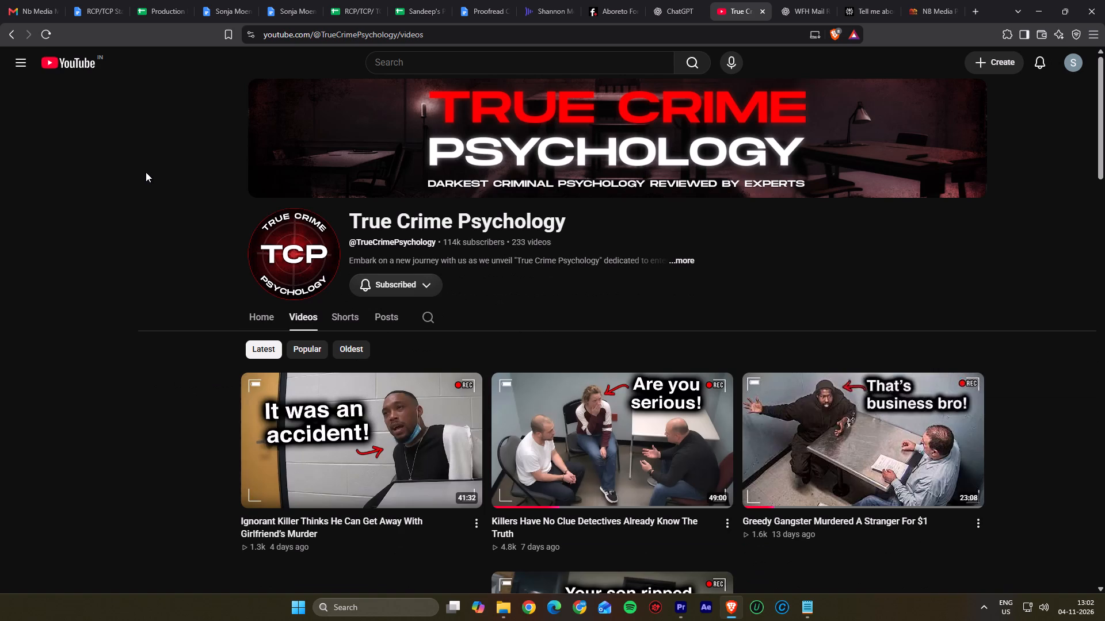
scroll(146, 172, "down", 2)
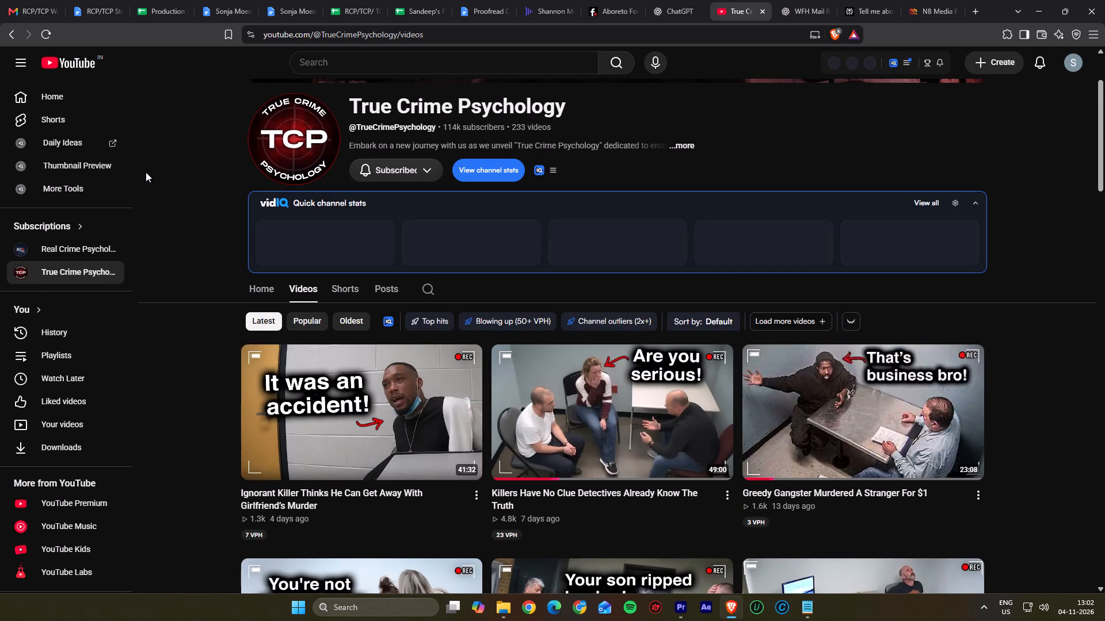
scroll(146, 172, "up", 1)
scroll(146, 172, "down", 2)
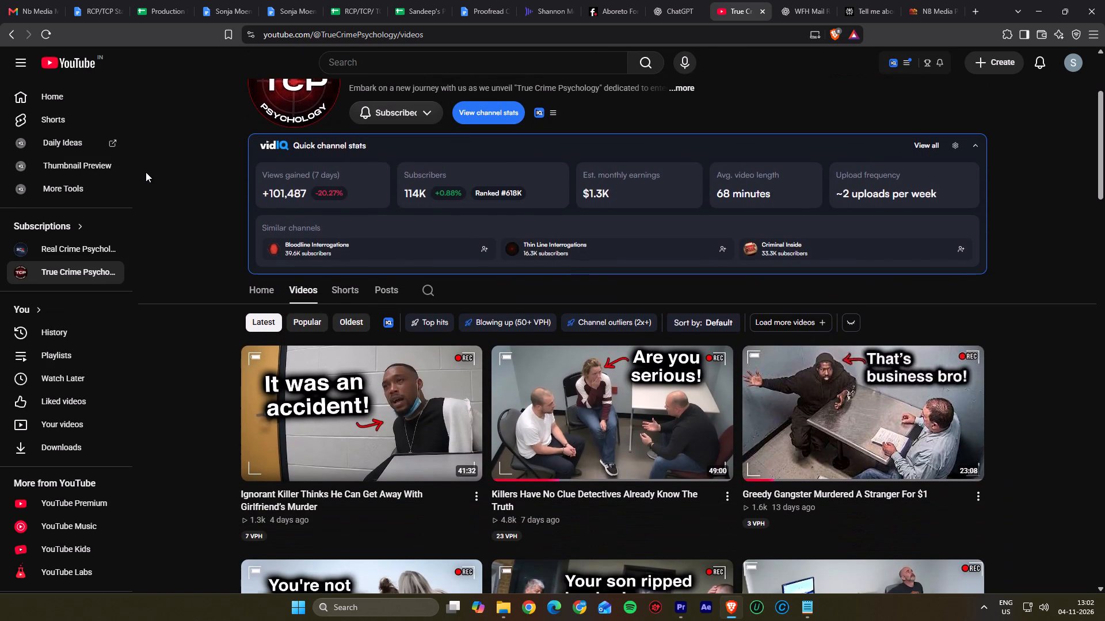
Return to Premiere and review "VO replace" from 00:00:26:07 through the police vans shot.
left_click(1031, 7)
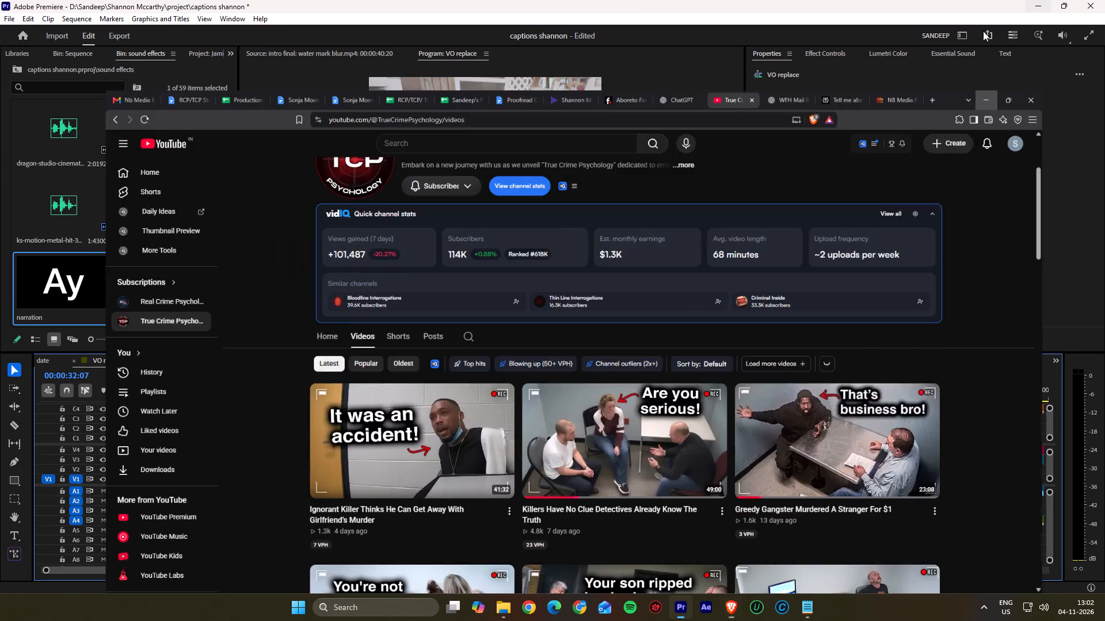
left_click_drag(524, 382, 454, 383)
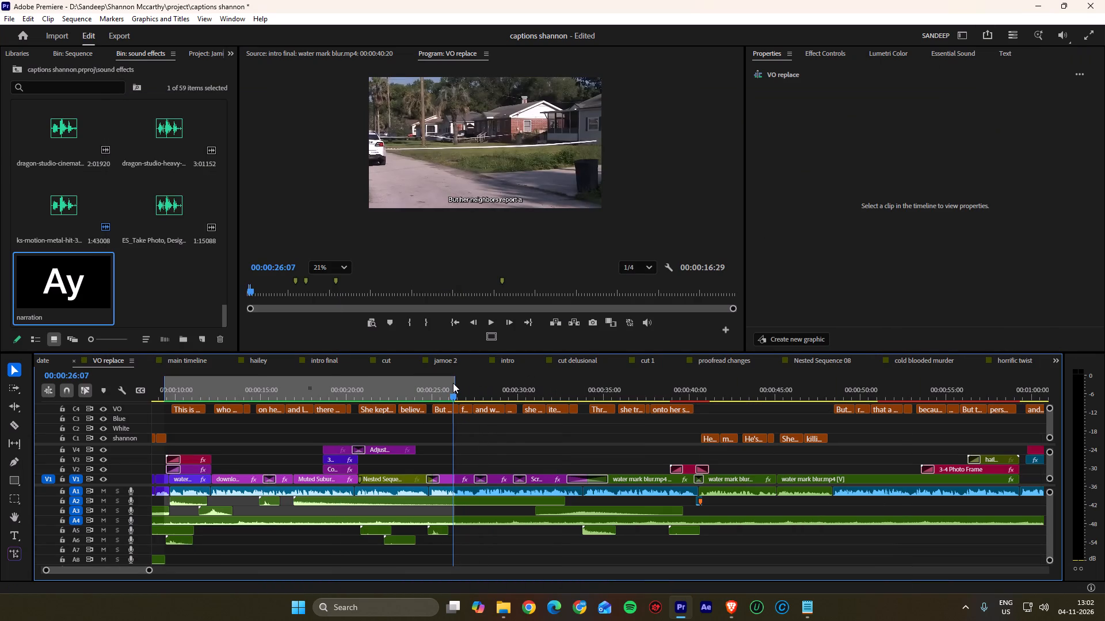
key("space")
scroll(453, 383, "down", 3)
scroll(432, 419, "up", 3, "alt")
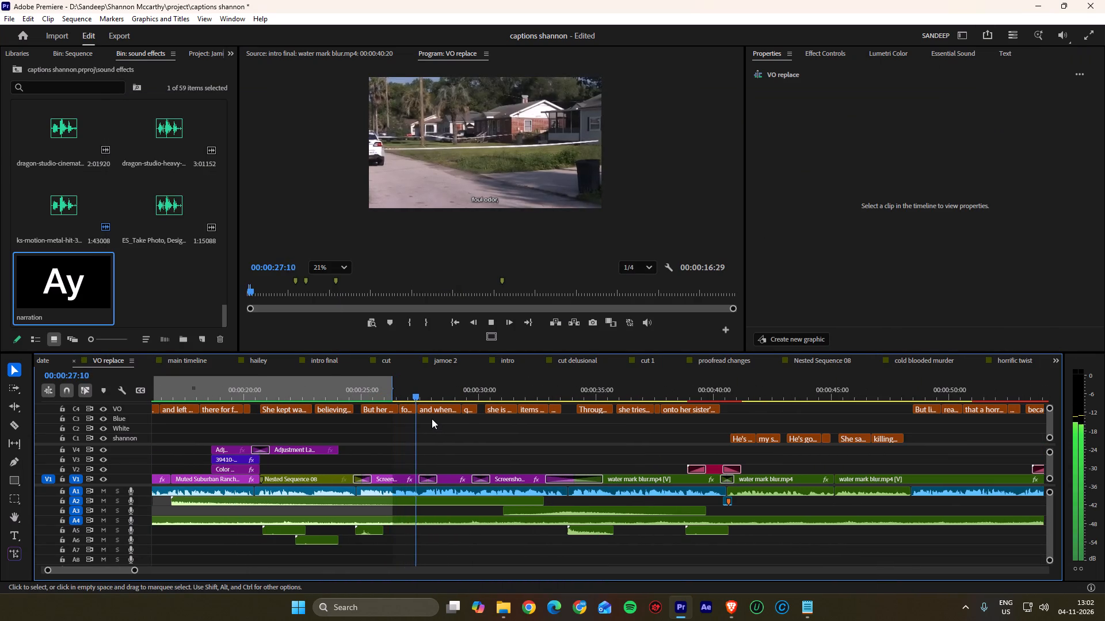
key("space")
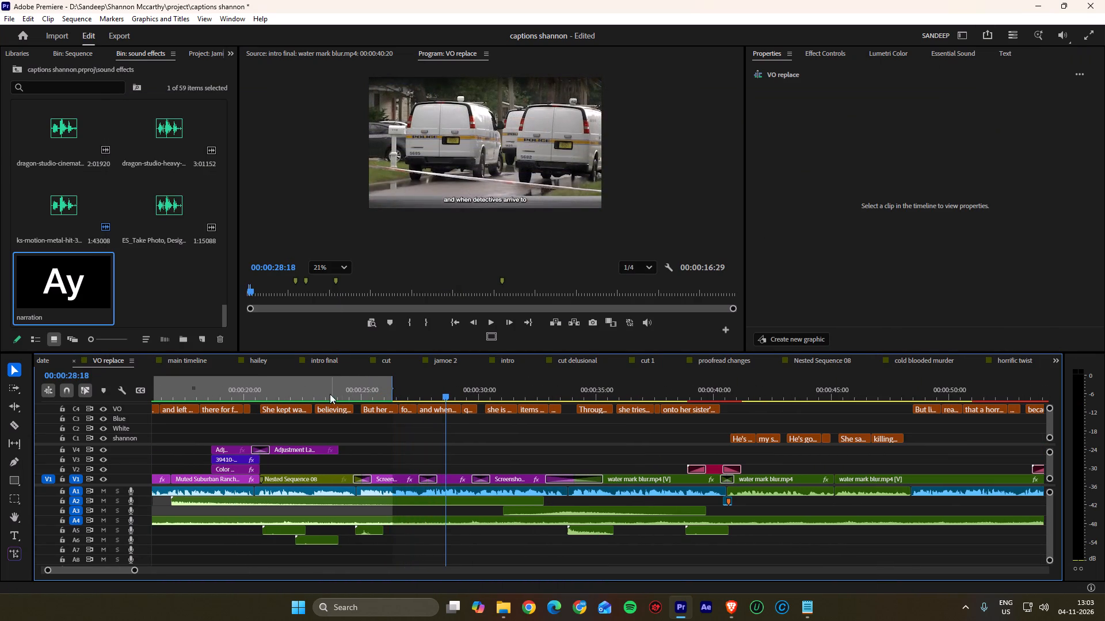
Replay the intro around the "She kept walking over her" section and the preceding house shot with the red overlay.
left_click_drag(322, 397, 238, 396)
key("space")
scroll(278, 433, "up", 14, "alt")
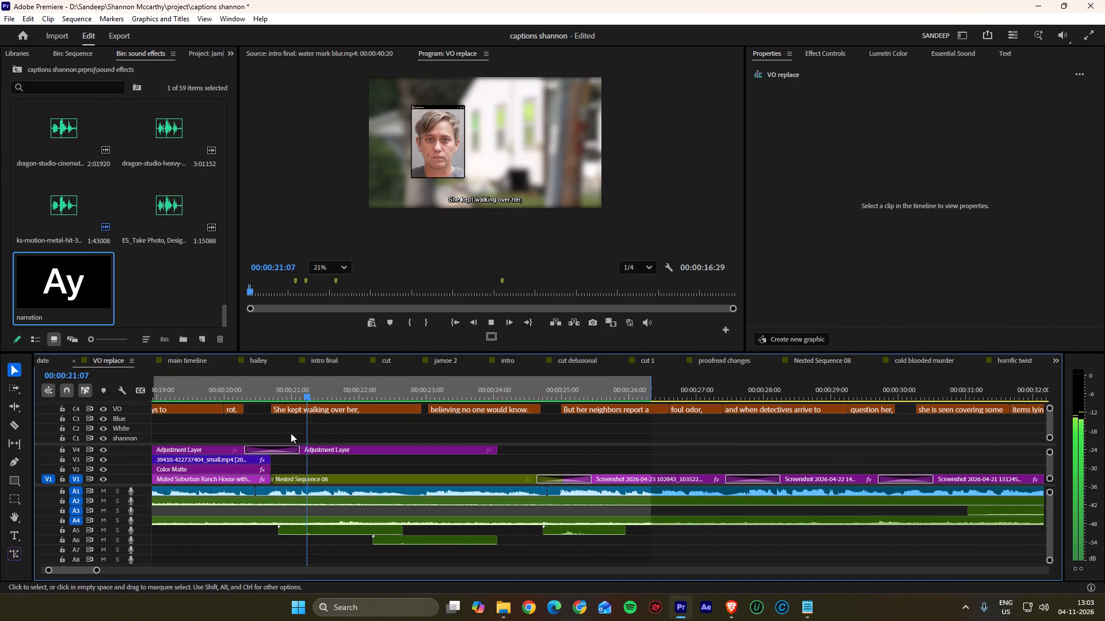
key("space")
left_click_drag(280, 391, 188, 394)
key("space")
scroll(202, 409, "up", 7)
scroll(332, 421, "down", 2, "alt")
key("space")
left_click_drag(275, 390, 210, 392)
key("space")
scroll(224, 408, "up", 7)
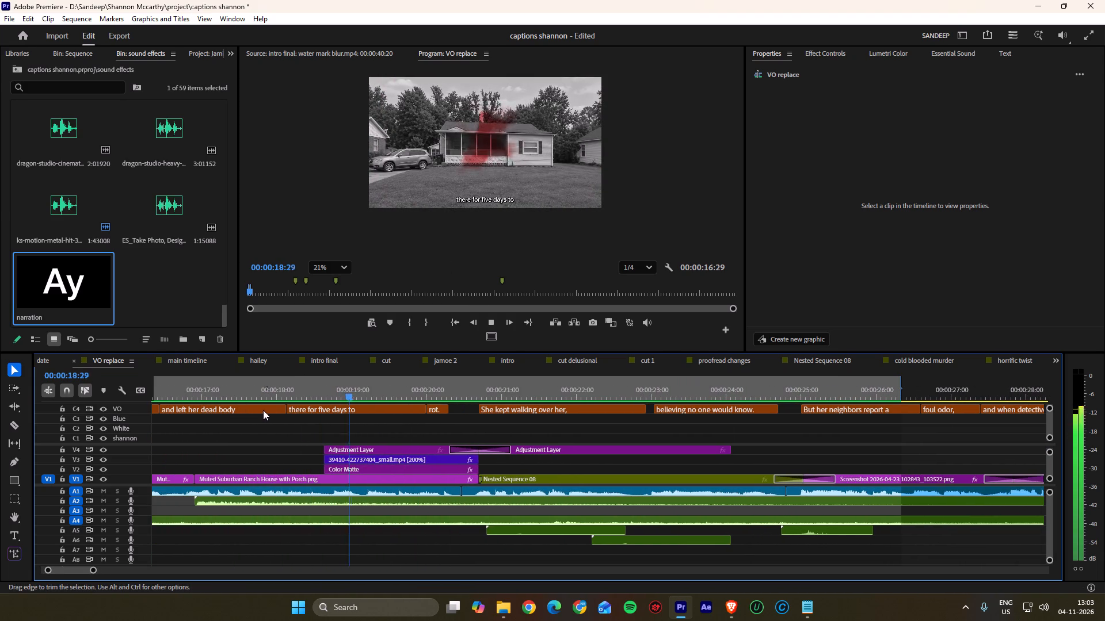
Stop playback and park the playhead at 00:00:18:19, where the red overlay on the house shot begins.
key("space")
left_click_drag(323, 390, 327, 395)
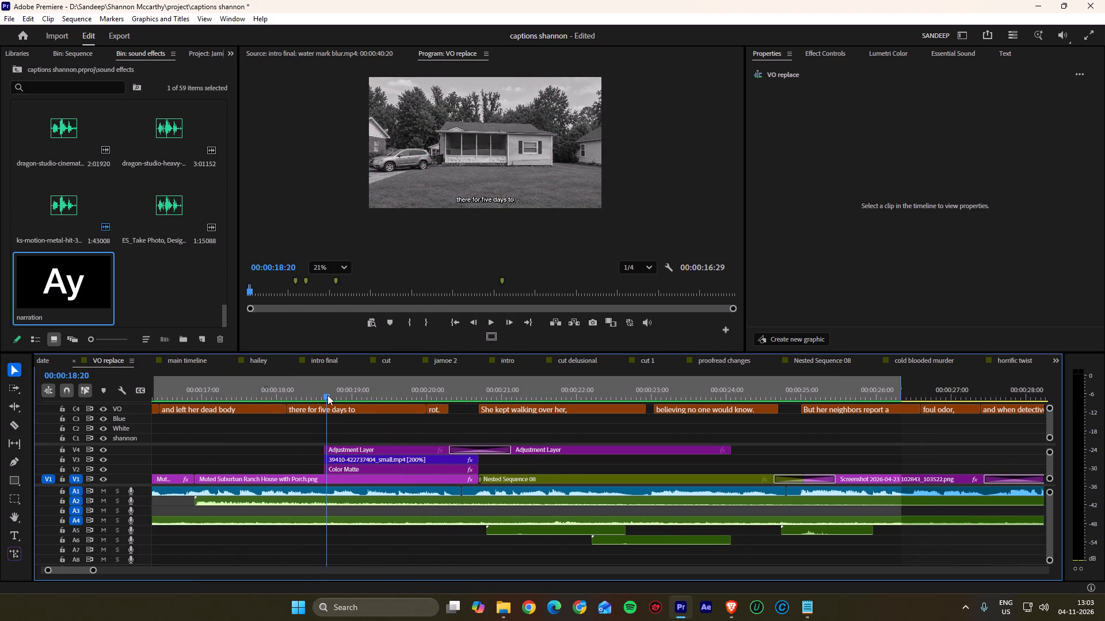
left_click_drag(327, 395, 326, 396)
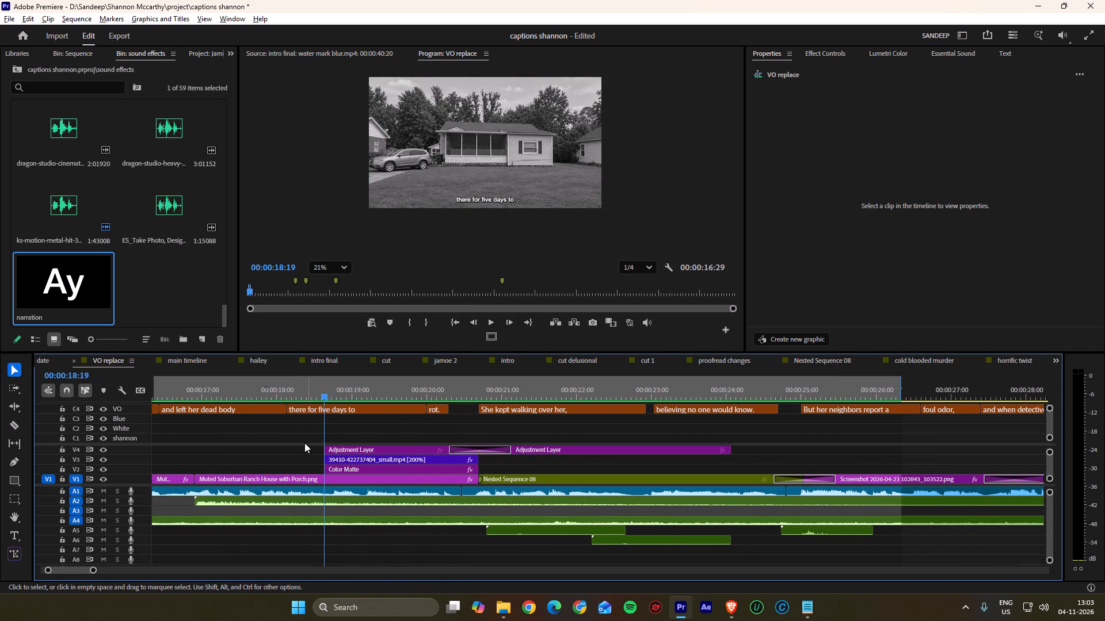
scroll(299, 448, "up", 5, "alt")
scroll(354, 456, "down", 3, "alt")
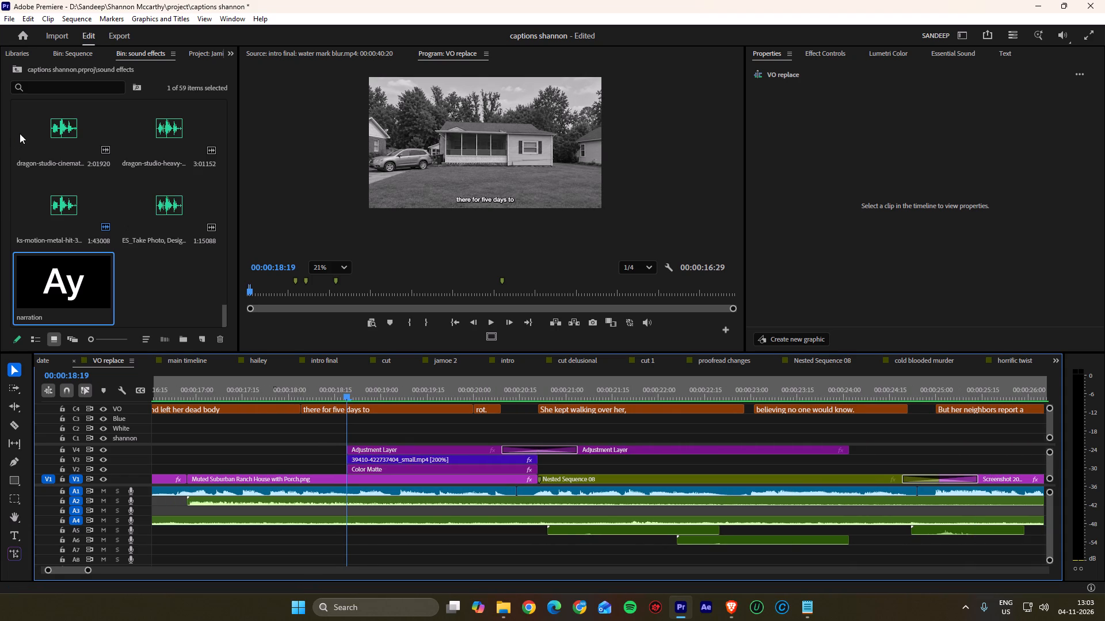
Look through the project's bins, including Photos, and open the 59-item sound effects bin.
left_click(12, 66)
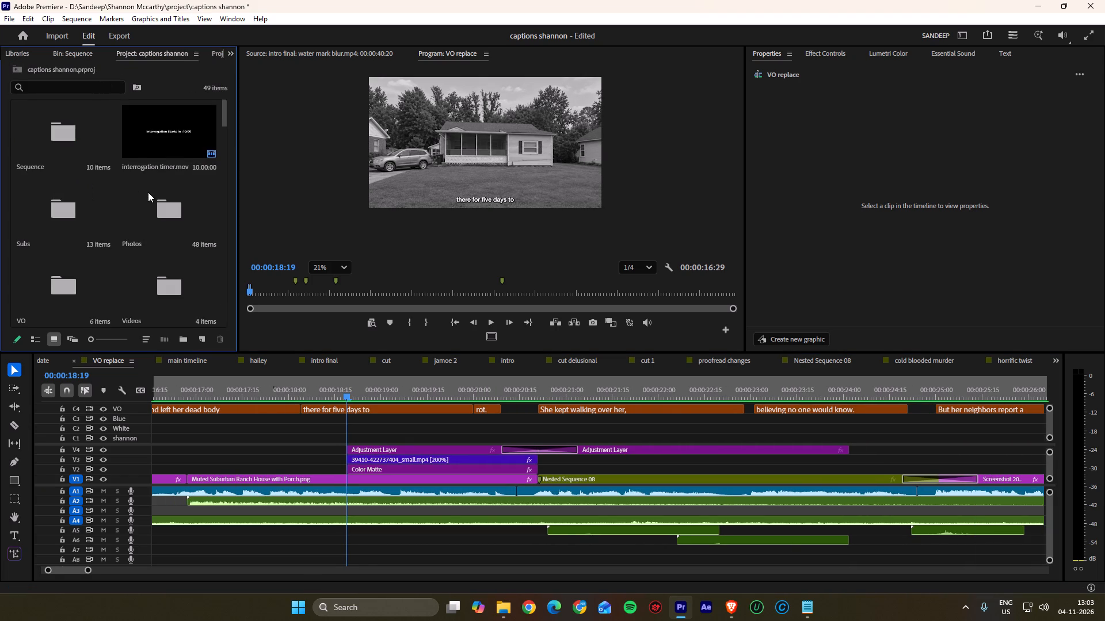
left_click(174, 210)
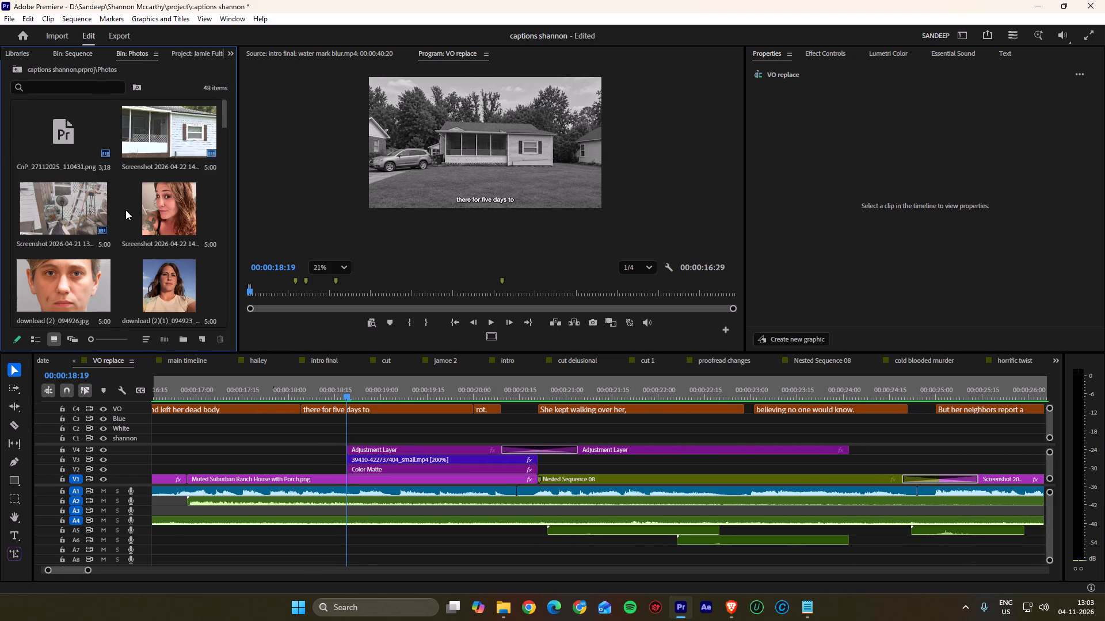
left_click(15, 70)
scroll(135, 198, "down", 17)
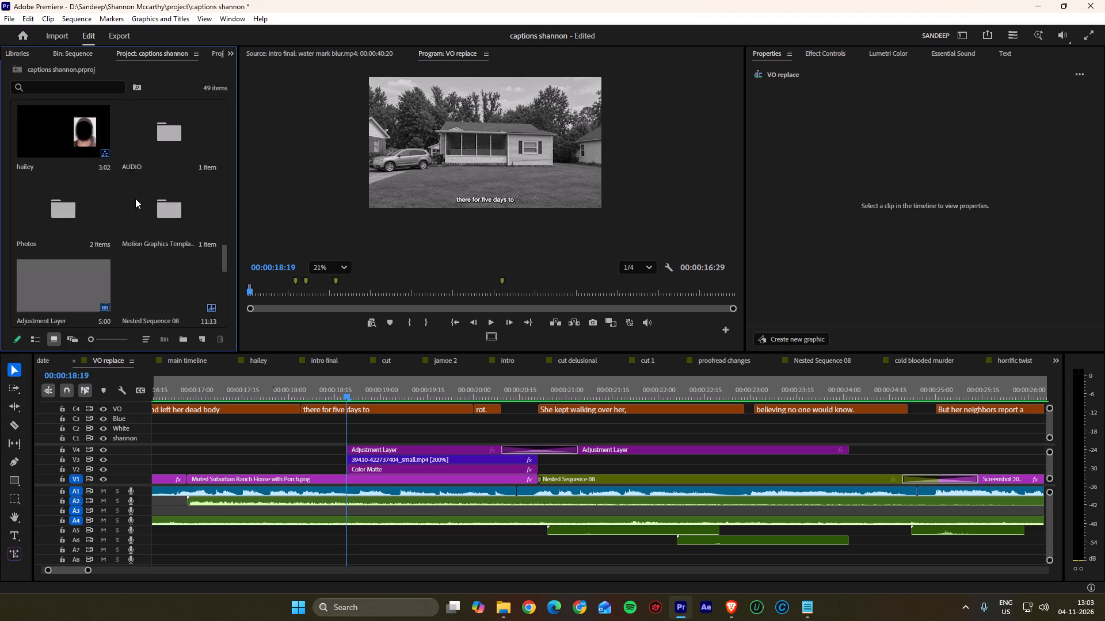
scroll(135, 198, "down", 8)
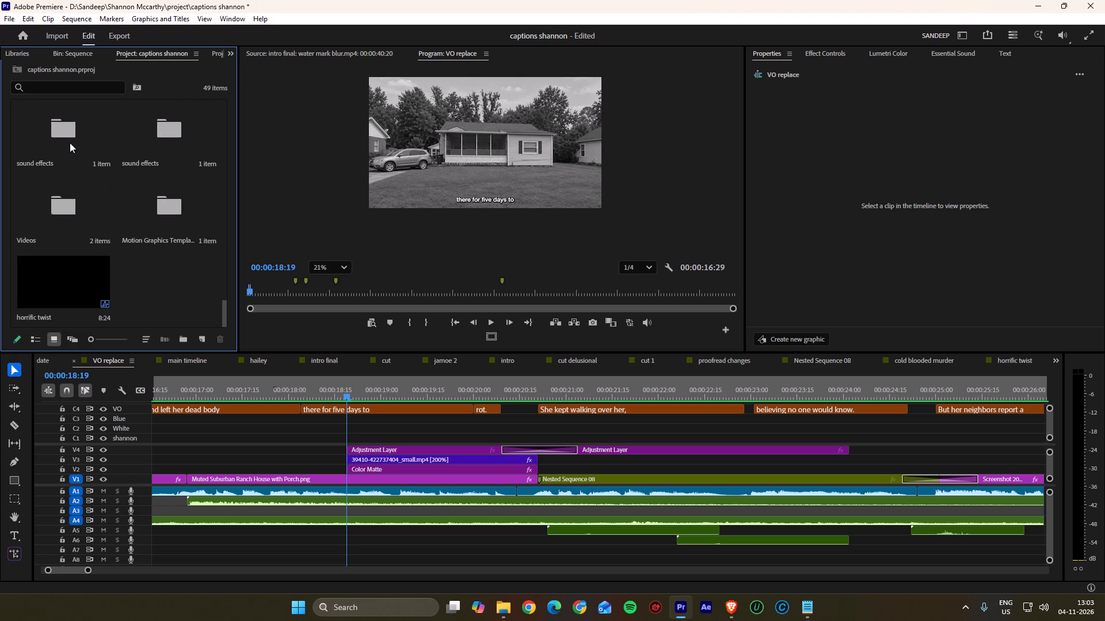
scroll(70, 143, "up", 4)
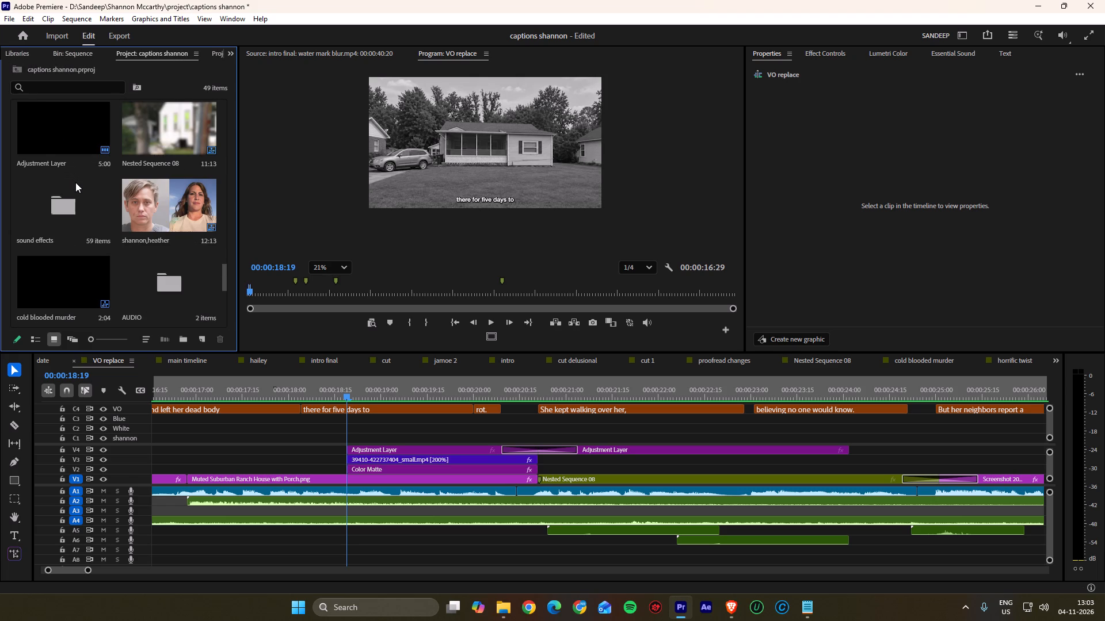
double_click(75, 197)
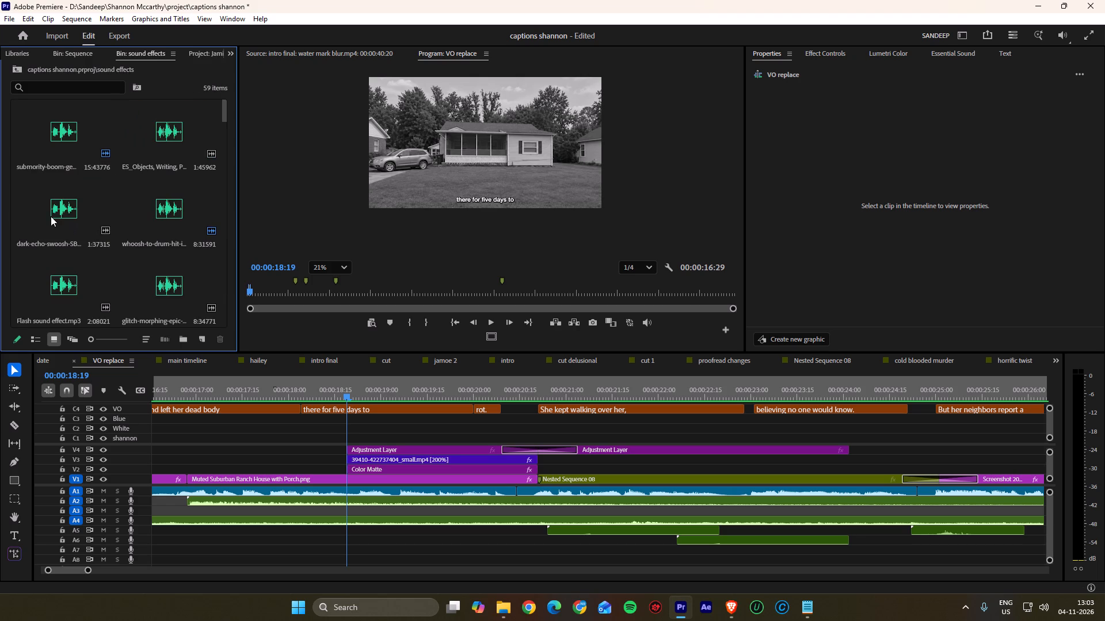
Audition the dark-echo-swoosh, whoosh-to-drum-hit-impact and submority-boom sound effects for the red overlay moment.
double_click(59, 208)
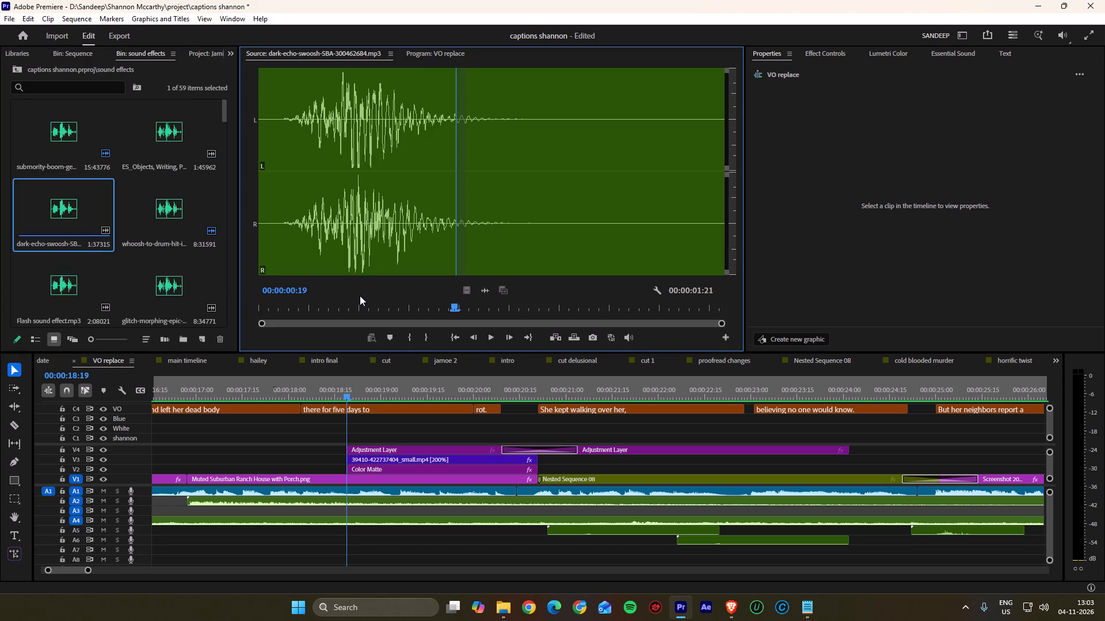
left_click_drag(356, 303, 208, 289)
key("space")
key("space")
double_click(176, 201)
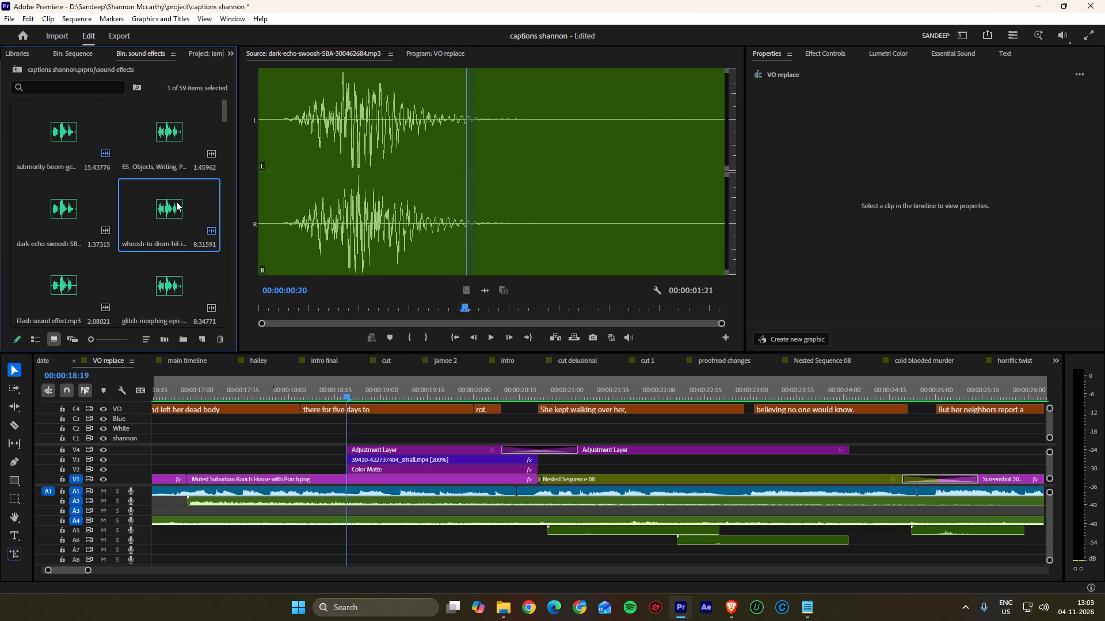
left_click_drag(368, 305, 300, 304)
key("space")
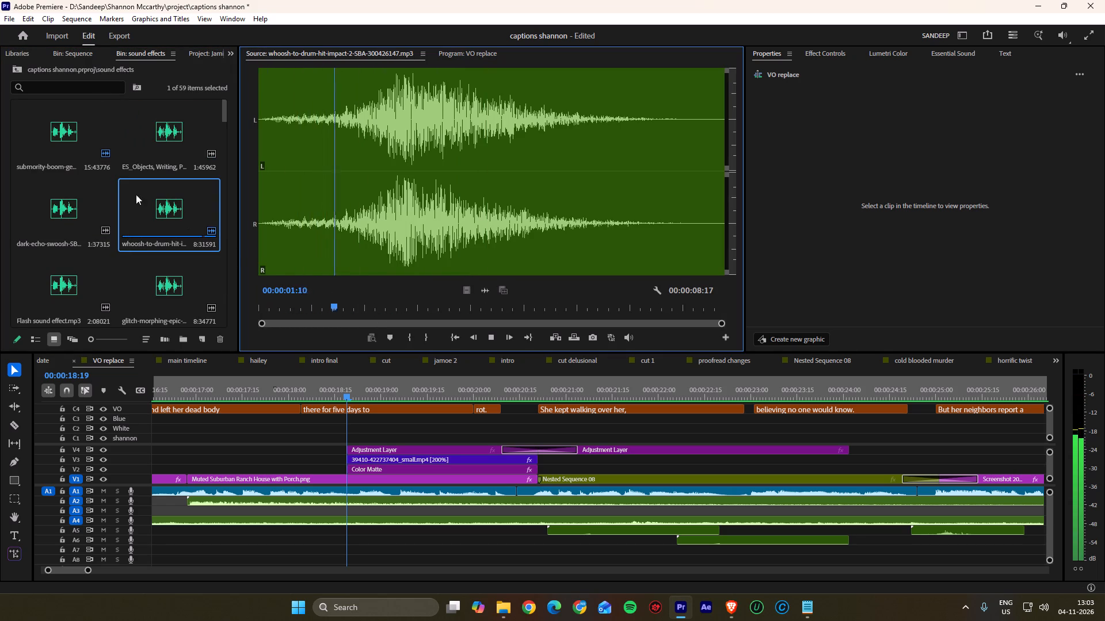
double_click(67, 140)
key("space")
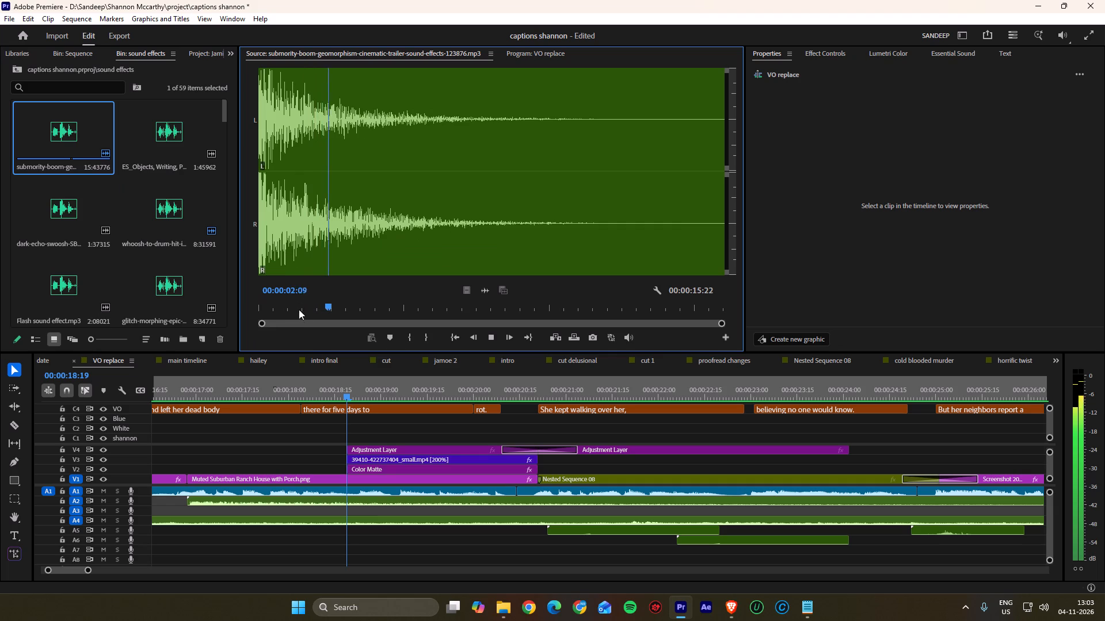
left_click_drag(268, 305, 233, 309)
key("space")
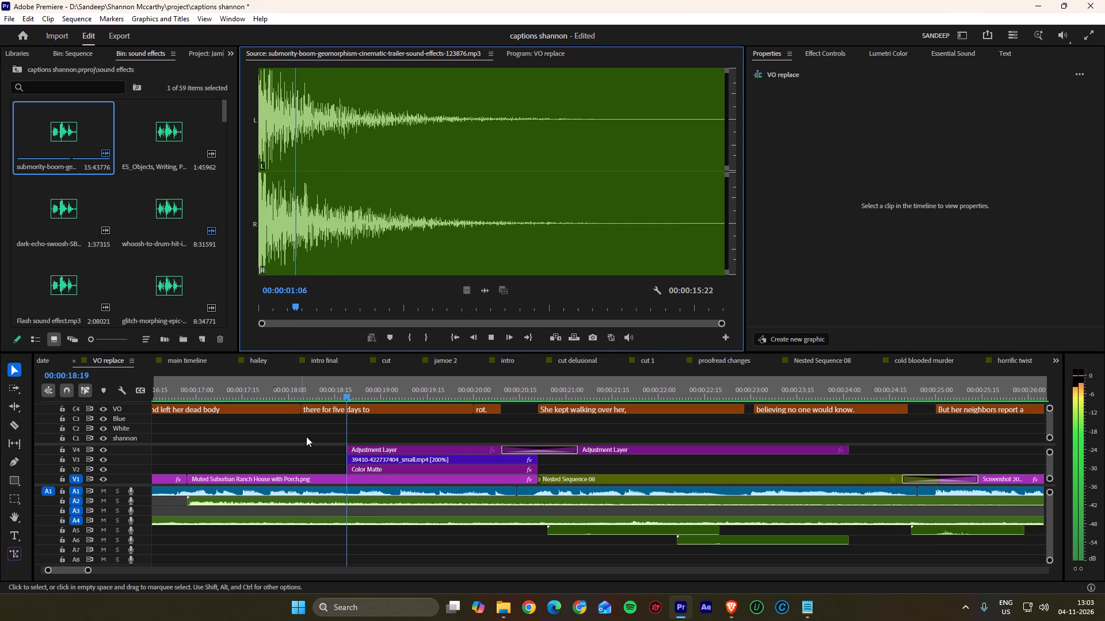
scroll(402, 191, "down", 7)
scroll(402, 191, "down", 4, "alt")
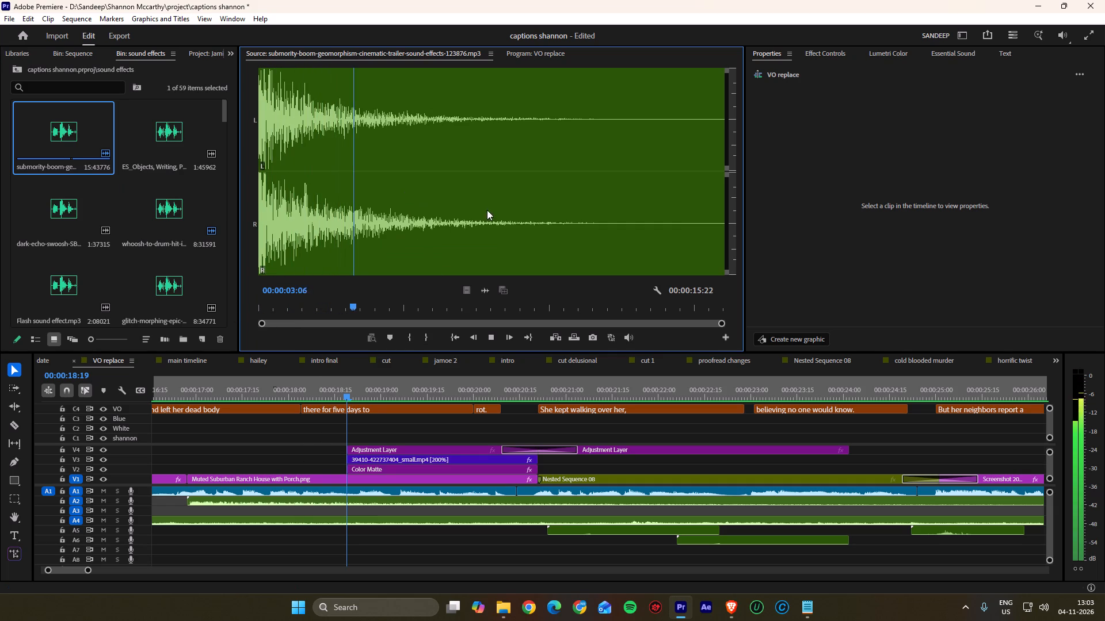
Audition the pencil-on-paper stroke, horror whoosh flashing and Sci-Fi Glitch Recalibrator sound effects.
double_click(154, 128)
key("space")
key("space")
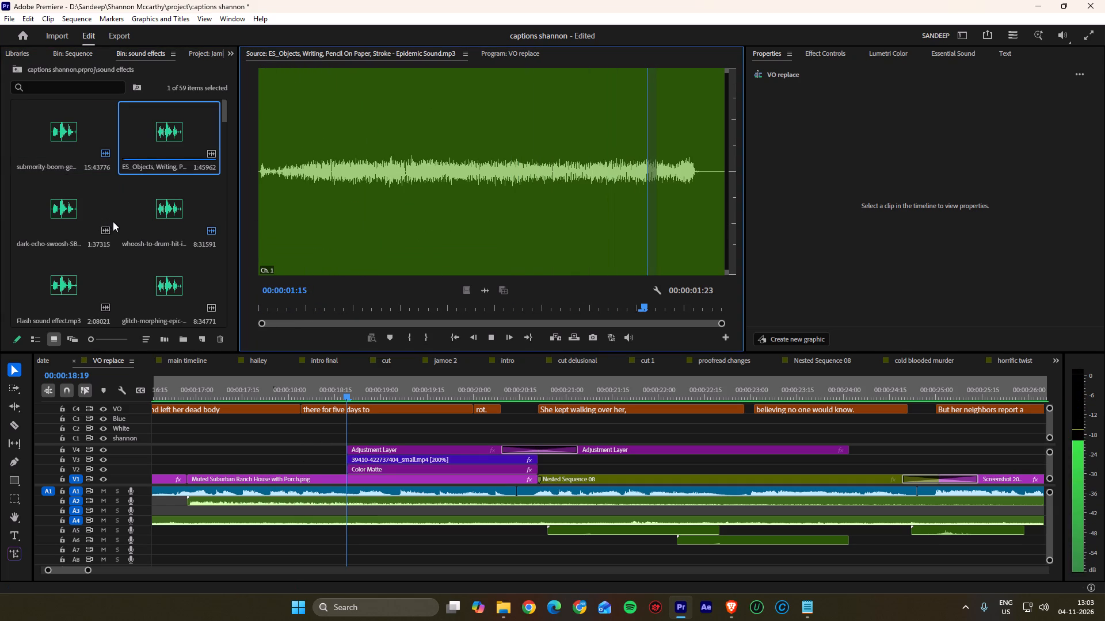
scroll(113, 222, "down", 4)
double_click(161, 224)
double_click(83, 217)
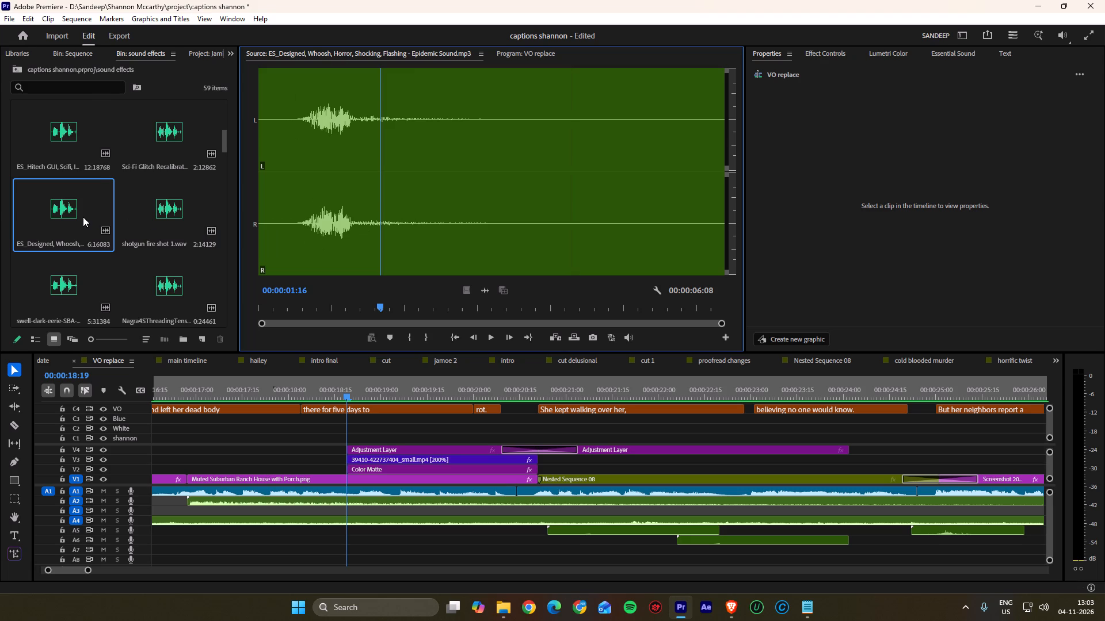
key("space")
left_click_drag(310, 310, 252, 307)
key("space")
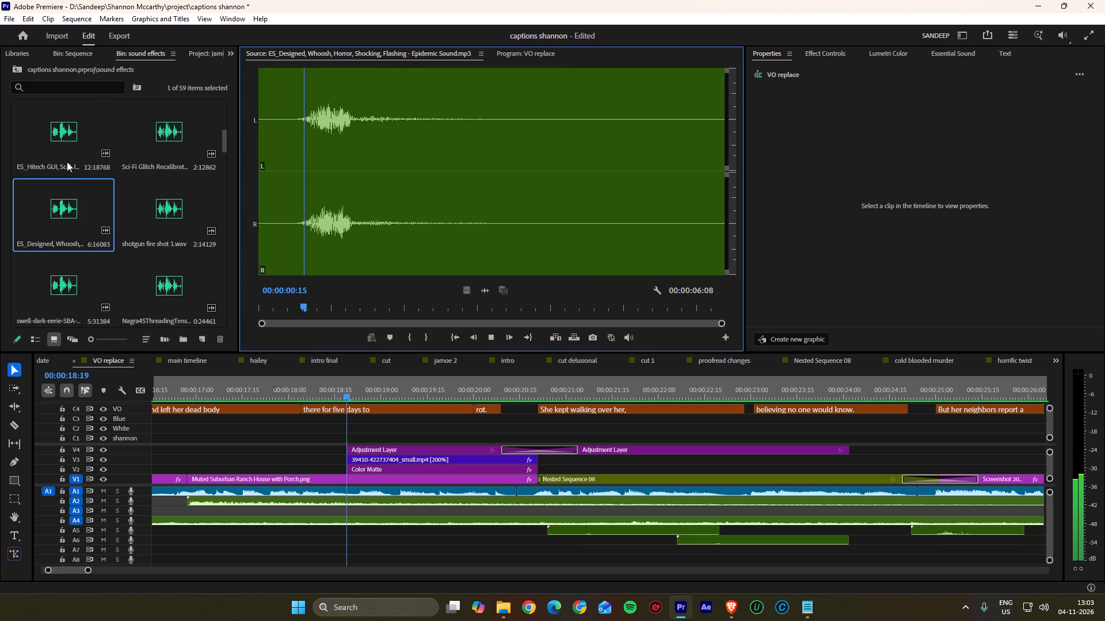
double_click(166, 133)
scroll(135, 208, "down", 1)
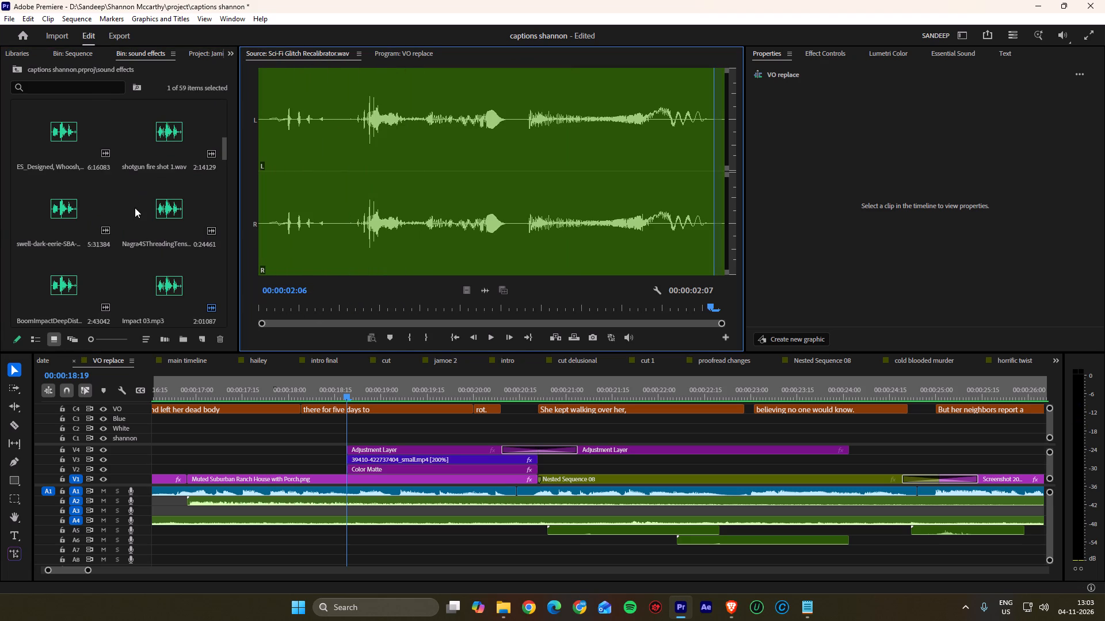
Audition the Nagra4S threading lever, swell-dark-eerie and Impact 03 sound effects.
double_click(158, 213)
key("space")
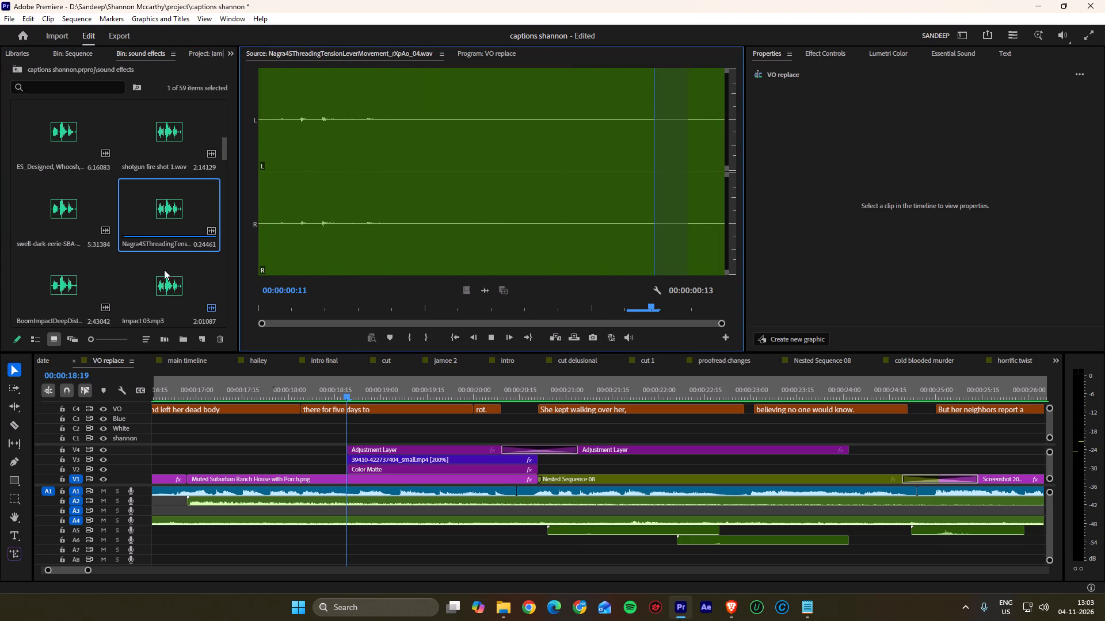
double_click(48, 212)
key("space")
key("space")
double_click(168, 294)
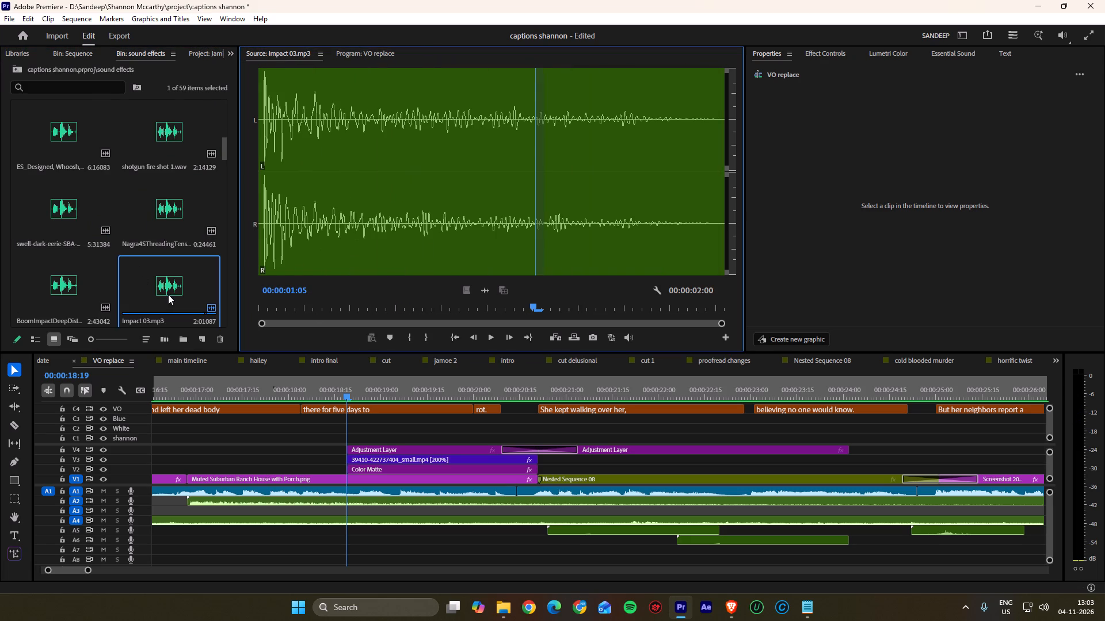
scroll(142, 254, "down", 3)
scroll(142, 254, "up", 1)
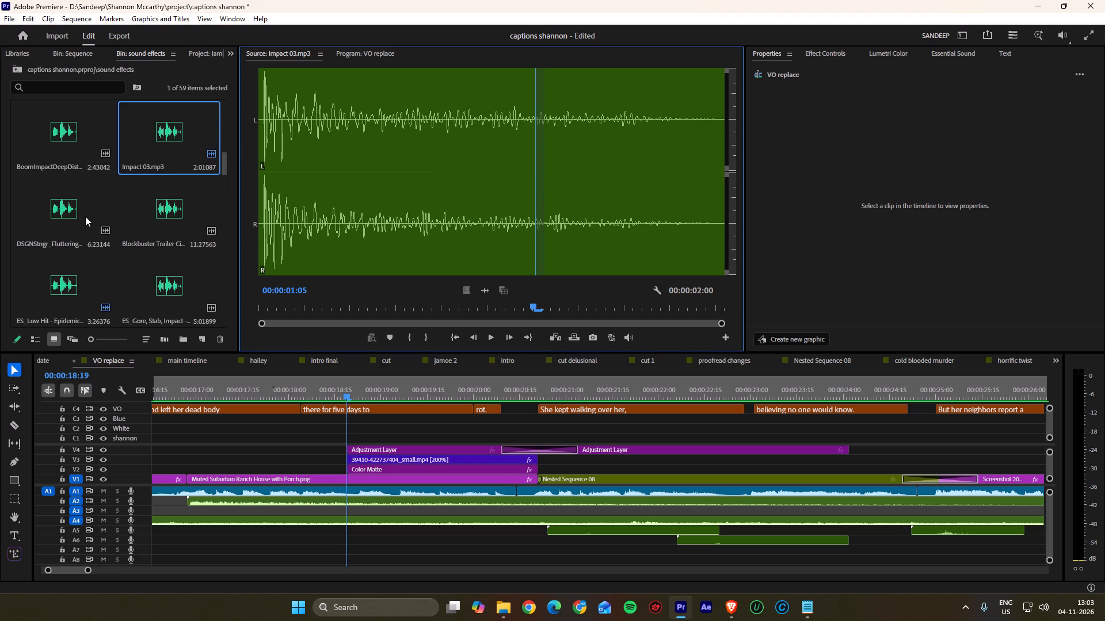
Audition the Fluttering Space Echo Rising and Blockbuster Trailer Cinematic Horror Texture Tone 1 sound effects.
double_click(85, 216)
key("space")
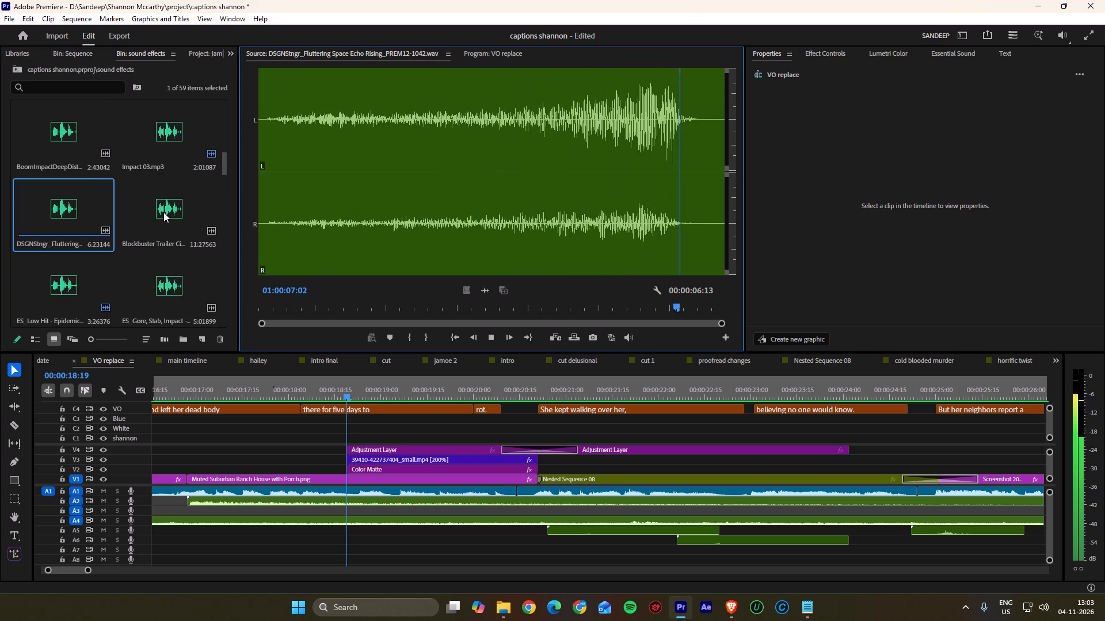
double_click(163, 212)
key("space")
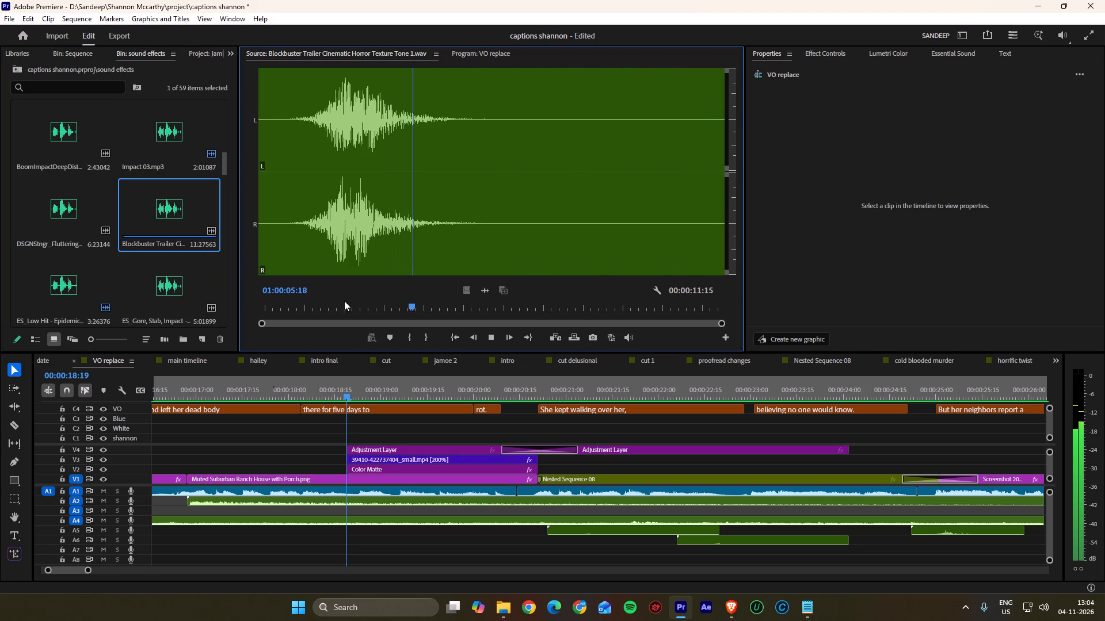
left_click_drag(347, 301, 322, 307)
key("space")
scroll(52, 251, "down", 1)
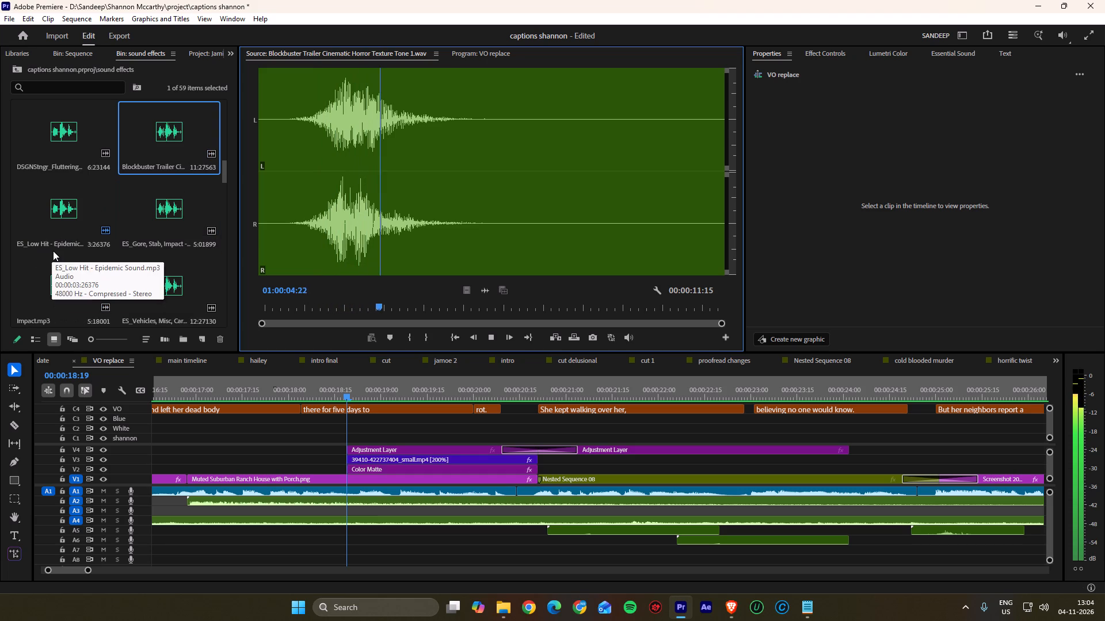
key("space")
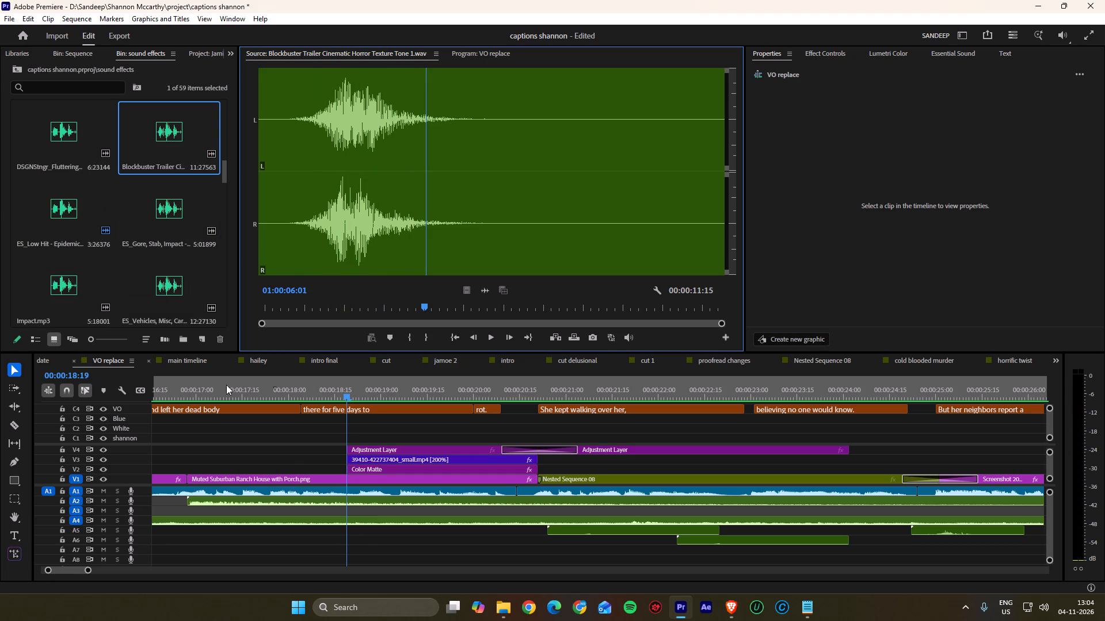
scroll(289, 453, "up", 5, "alt")
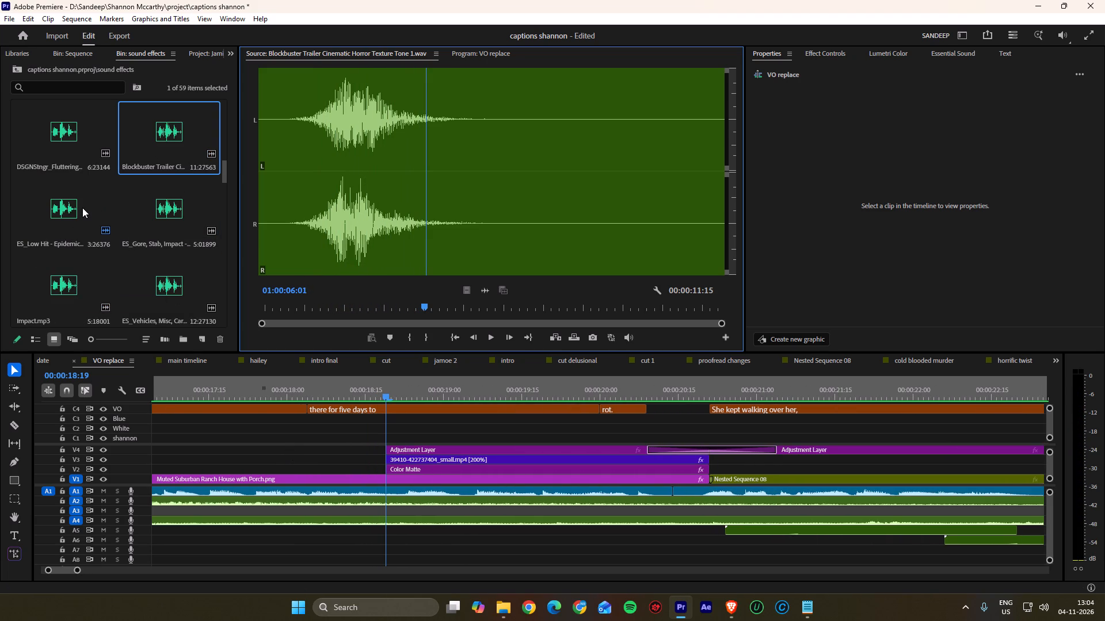
Audition ES_Low Hit, skim the rest of the sound effects, and preview the car steering wheel hit.
double_click(82, 208)
key("space")
left_click_drag(310, 306, 219, 303)
key("space")
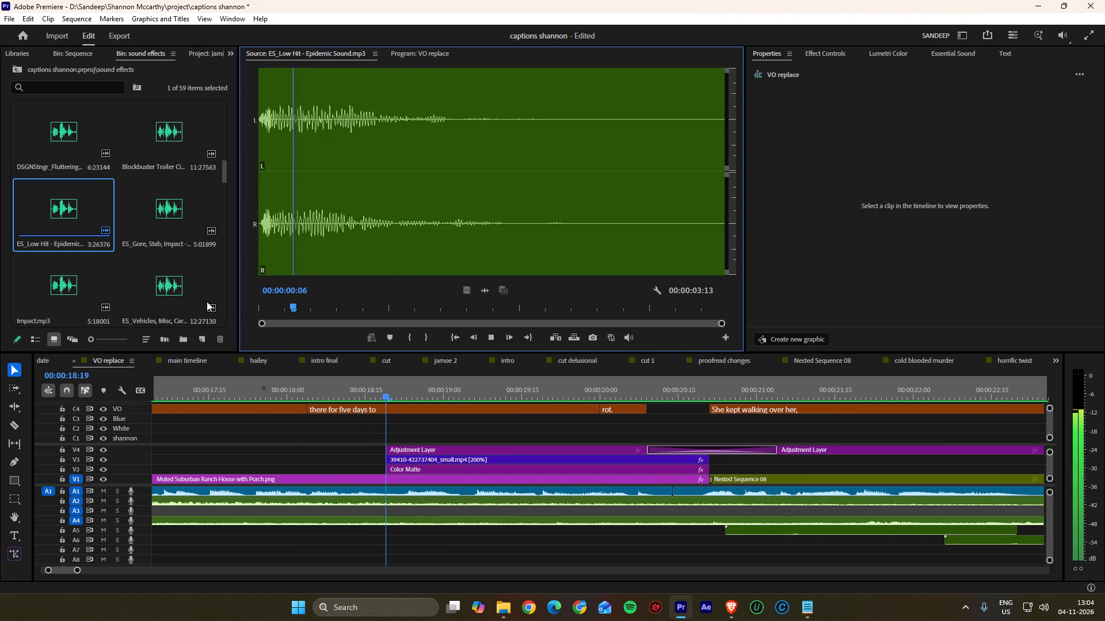
key("space")
scroll(113, 252, "down", 9)
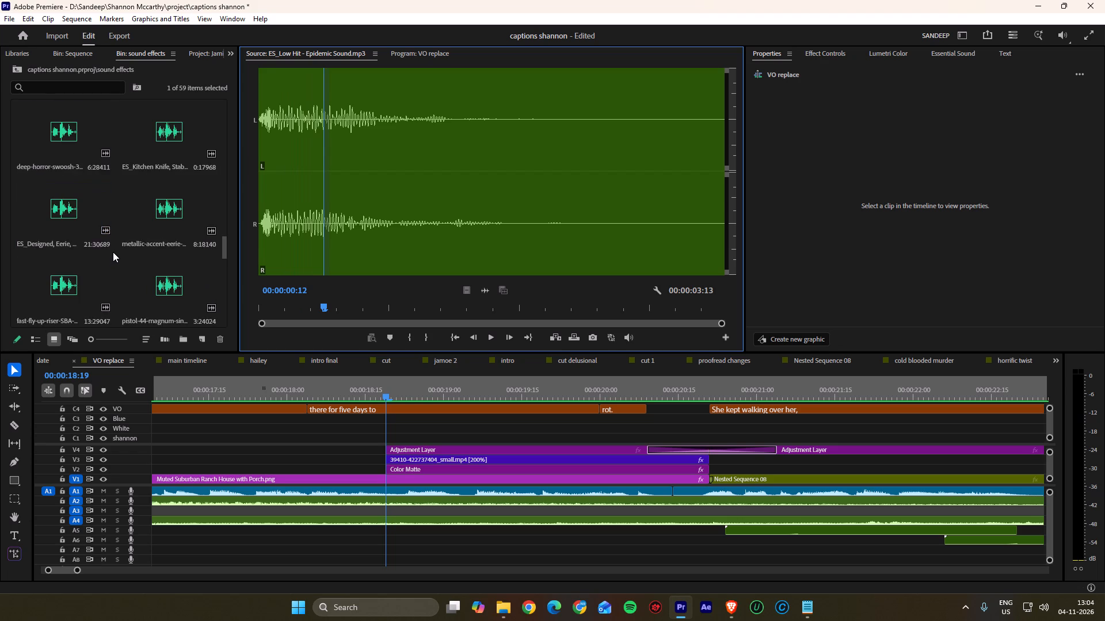
scroll(113, 252, "down", 6)
scroll(113, 252, "up", 10)
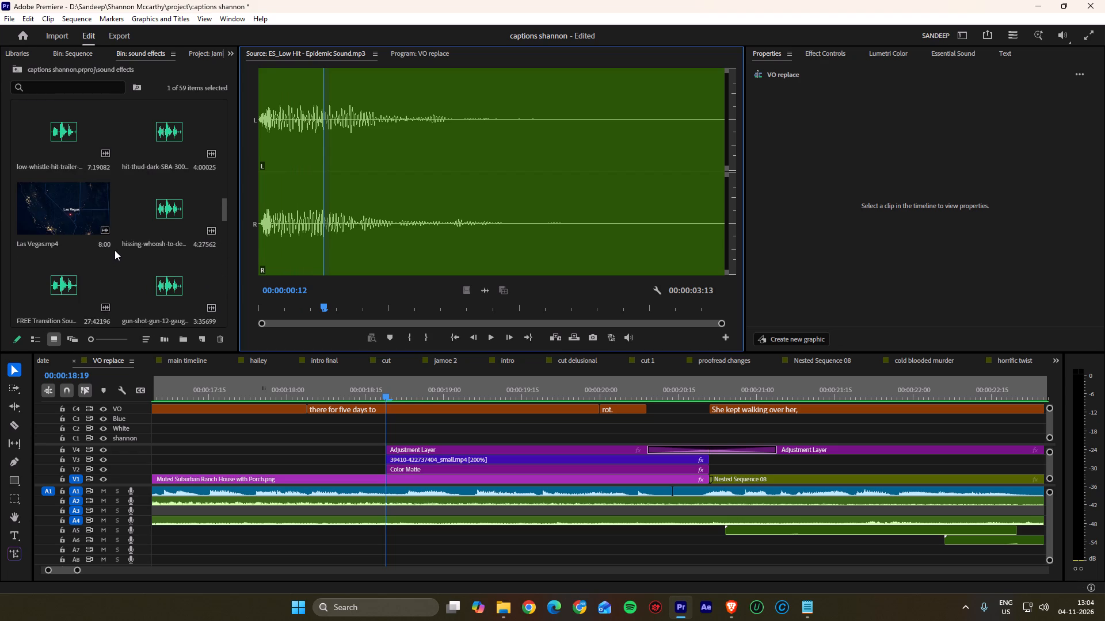
scroll(115, 250, "up", 6)
scroll(115, 250, "down", 2)
double_click(150, 208)
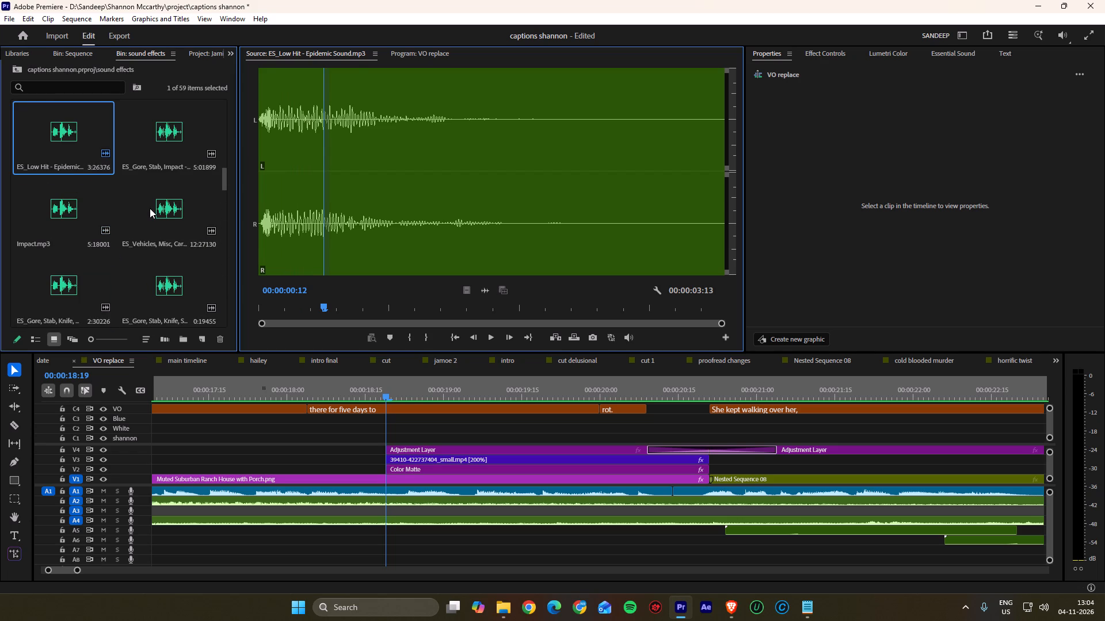
key("space")
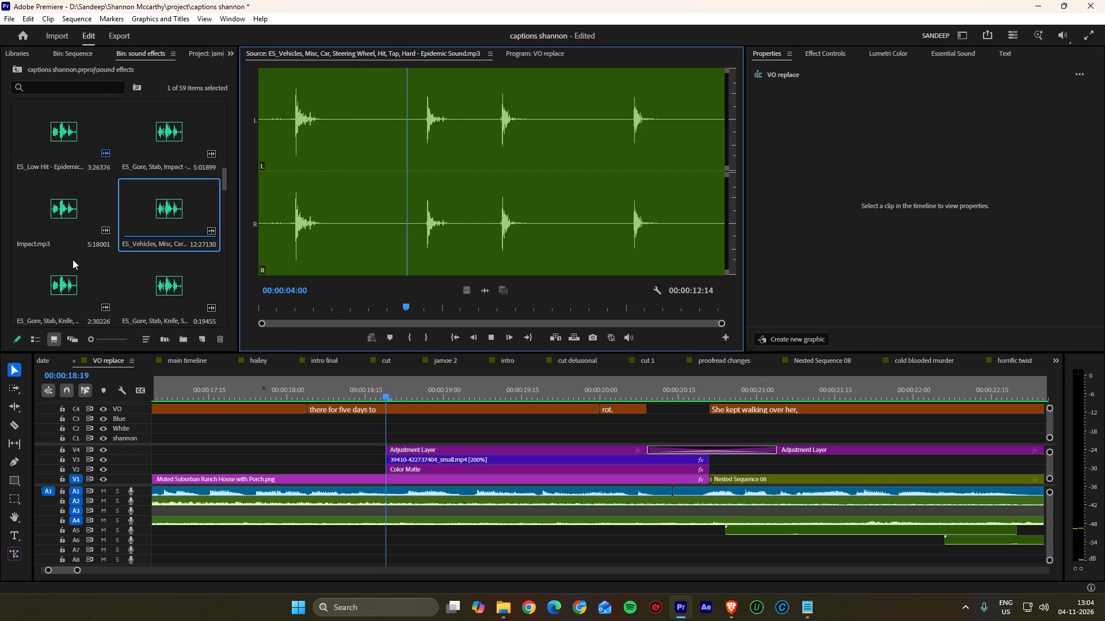
Skim the knife-stab and typewriter sound effects and audition Horror Impact.mp3.
left_click(69, 277)
scroll(108, 266, "down", 1)
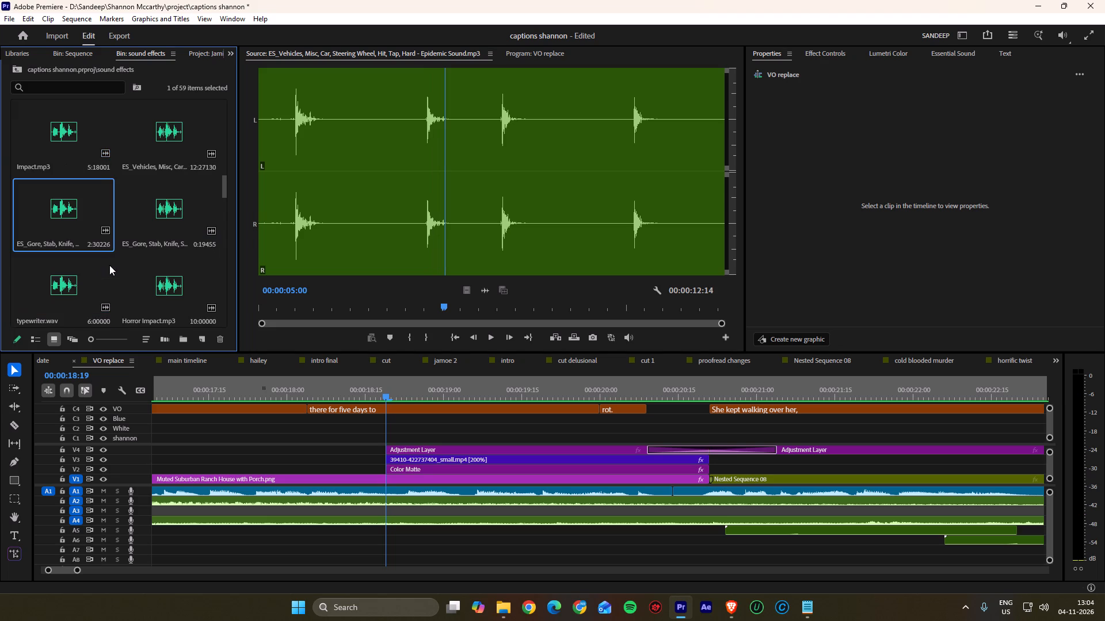
scroll(143, 270, "down", 1)
double_click(155, 220)
key("space")
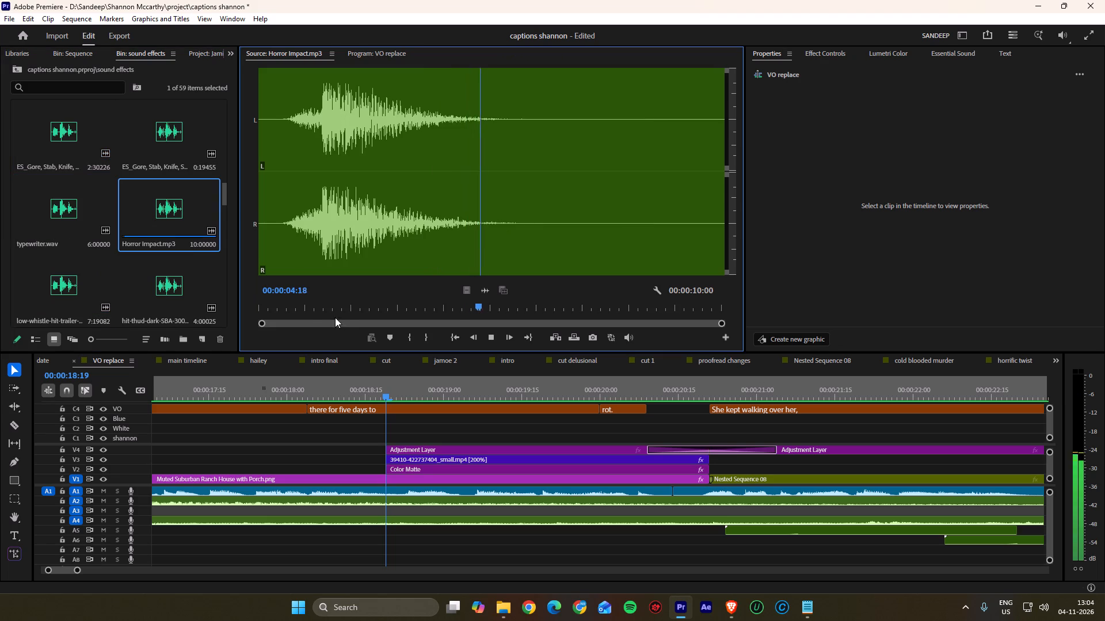
left_click_drag(359, 310, 296, 304)
key("space")
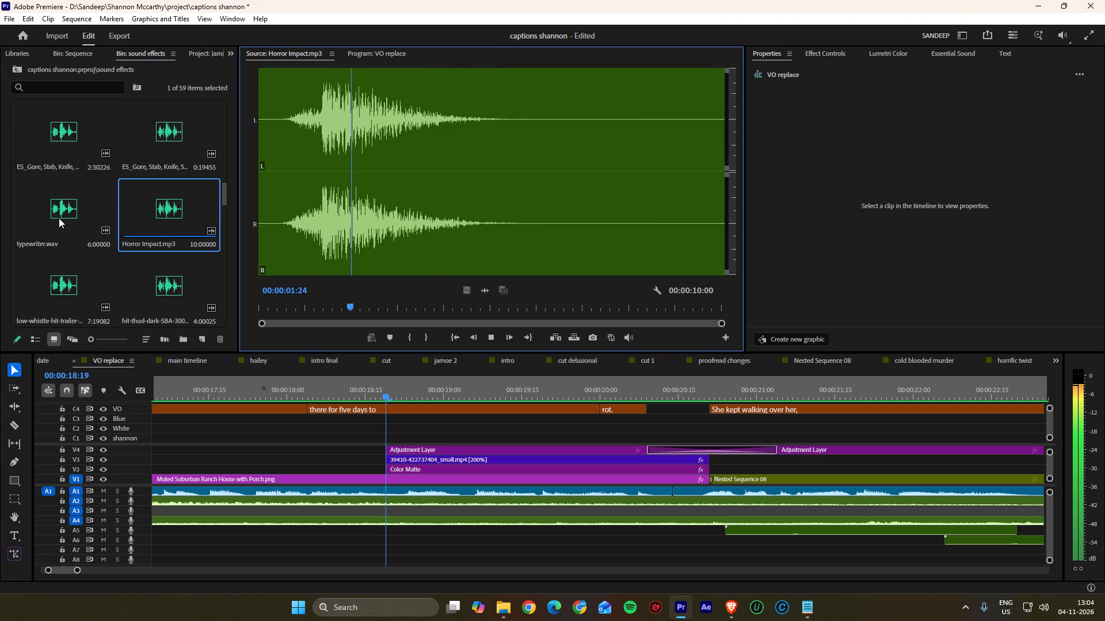
key("space")
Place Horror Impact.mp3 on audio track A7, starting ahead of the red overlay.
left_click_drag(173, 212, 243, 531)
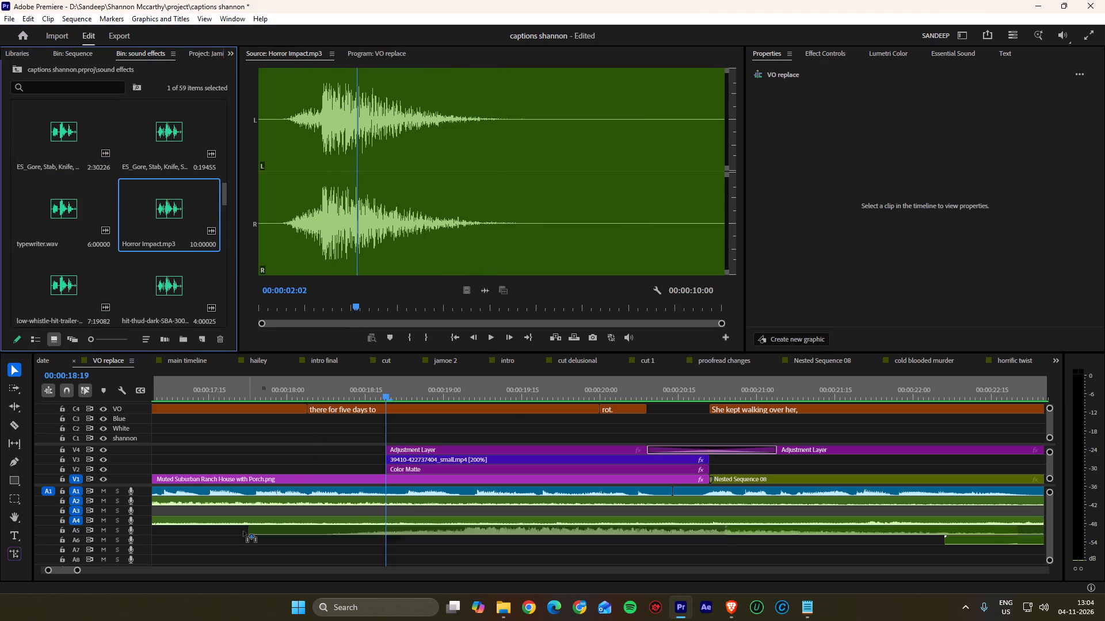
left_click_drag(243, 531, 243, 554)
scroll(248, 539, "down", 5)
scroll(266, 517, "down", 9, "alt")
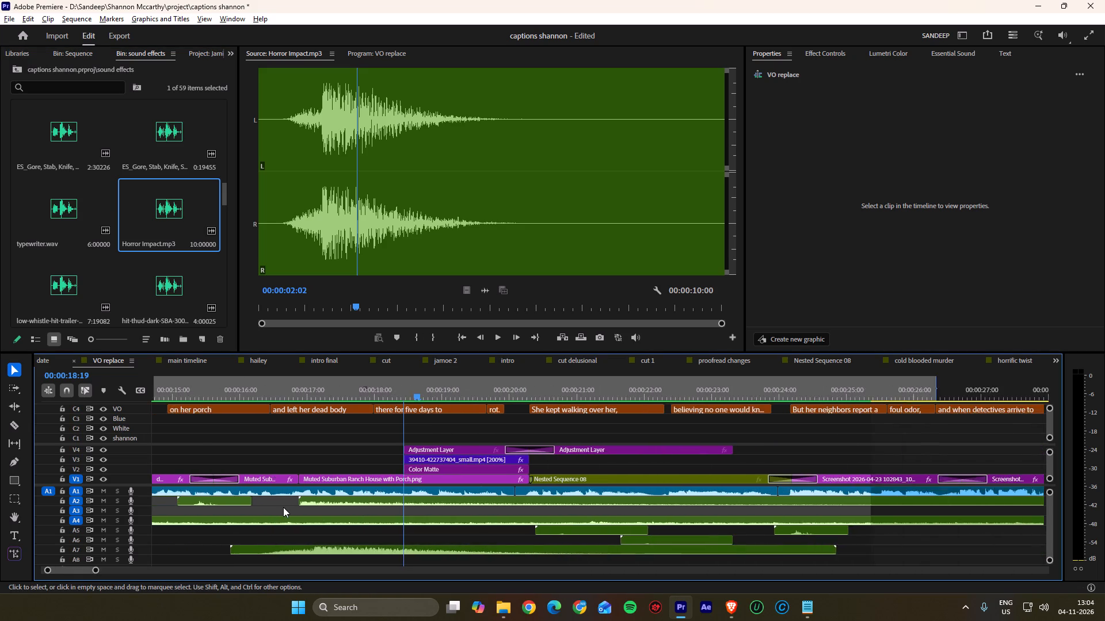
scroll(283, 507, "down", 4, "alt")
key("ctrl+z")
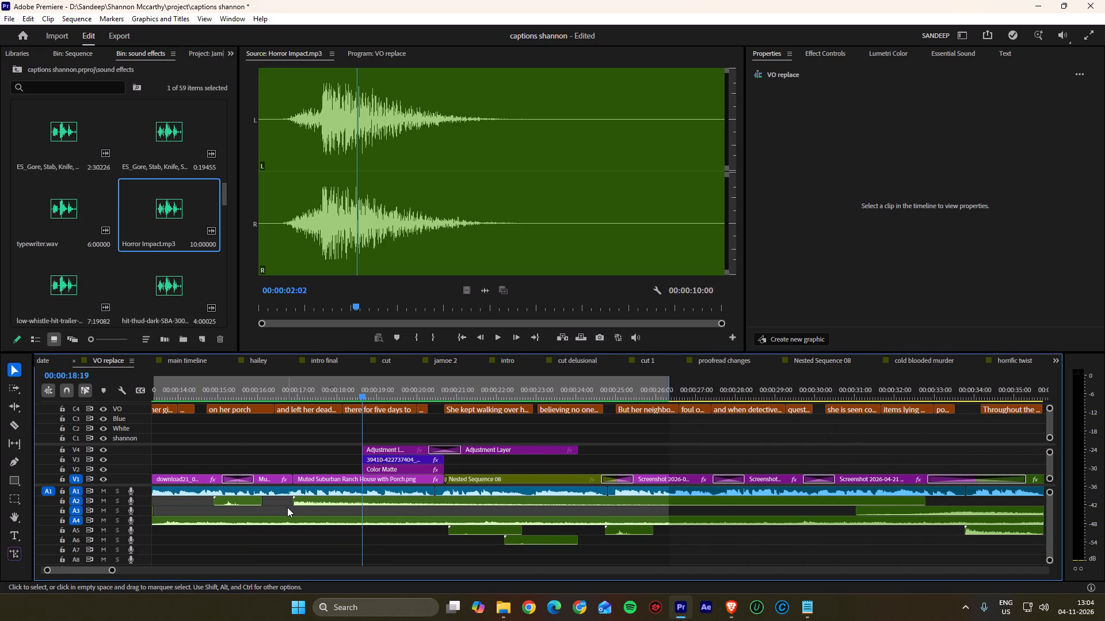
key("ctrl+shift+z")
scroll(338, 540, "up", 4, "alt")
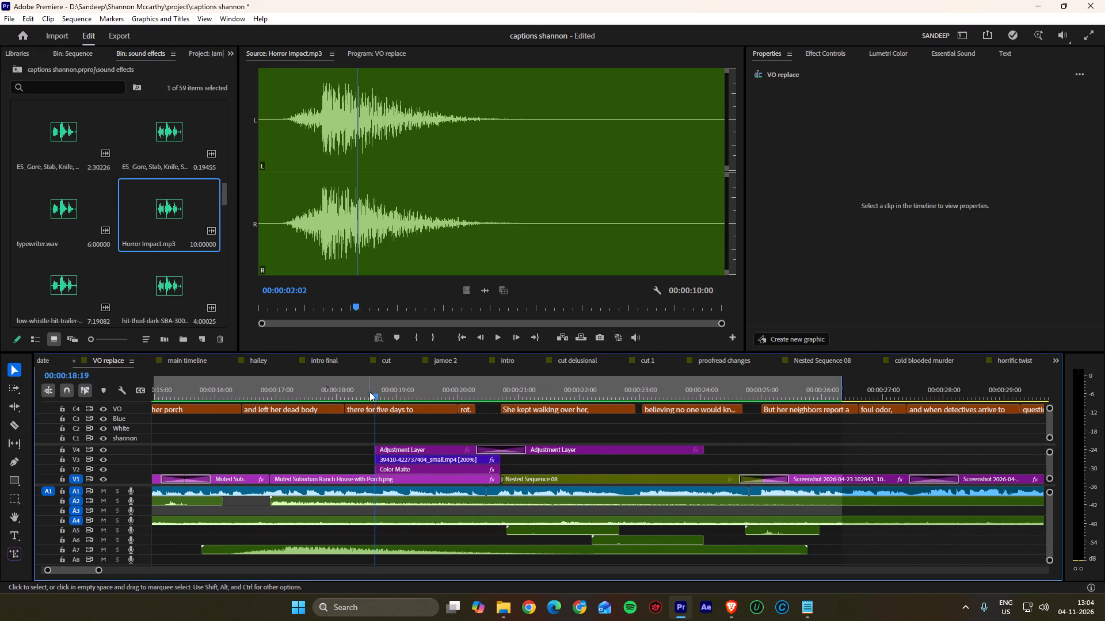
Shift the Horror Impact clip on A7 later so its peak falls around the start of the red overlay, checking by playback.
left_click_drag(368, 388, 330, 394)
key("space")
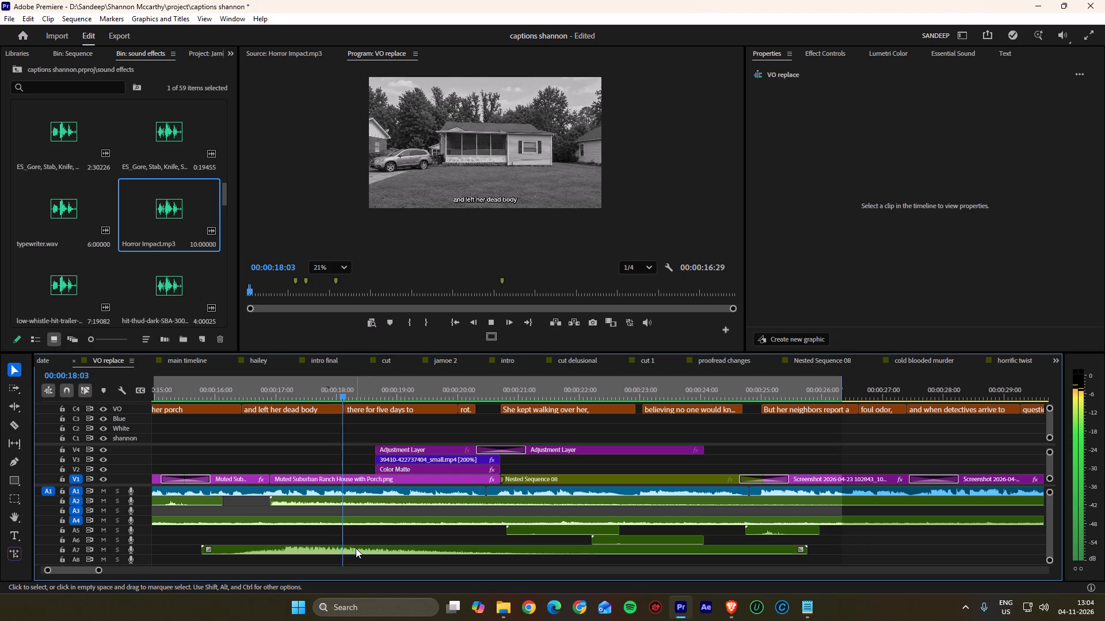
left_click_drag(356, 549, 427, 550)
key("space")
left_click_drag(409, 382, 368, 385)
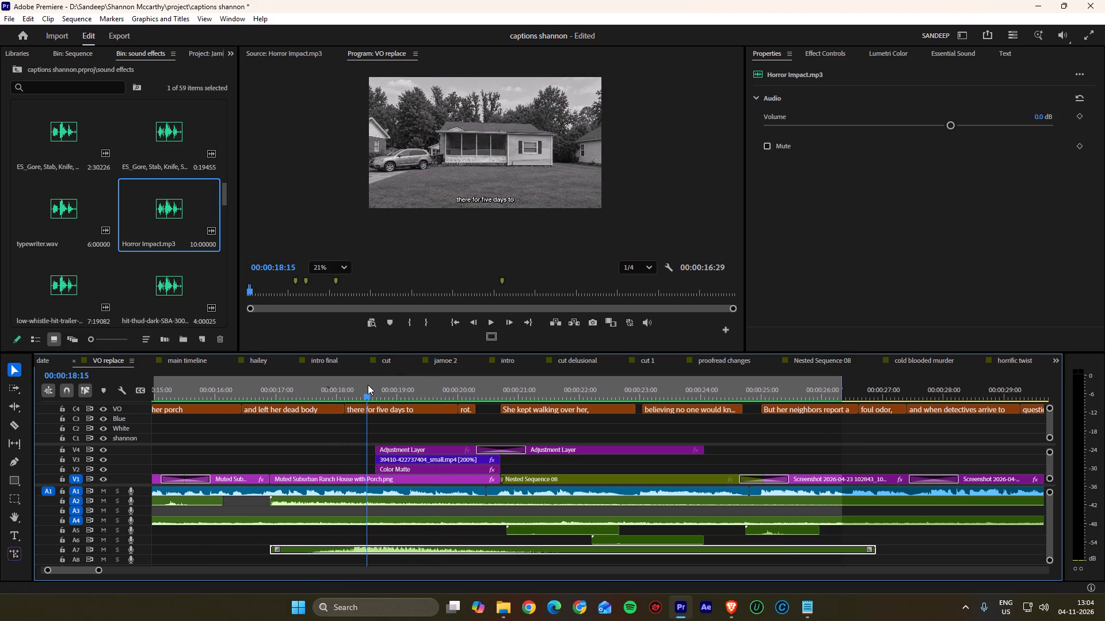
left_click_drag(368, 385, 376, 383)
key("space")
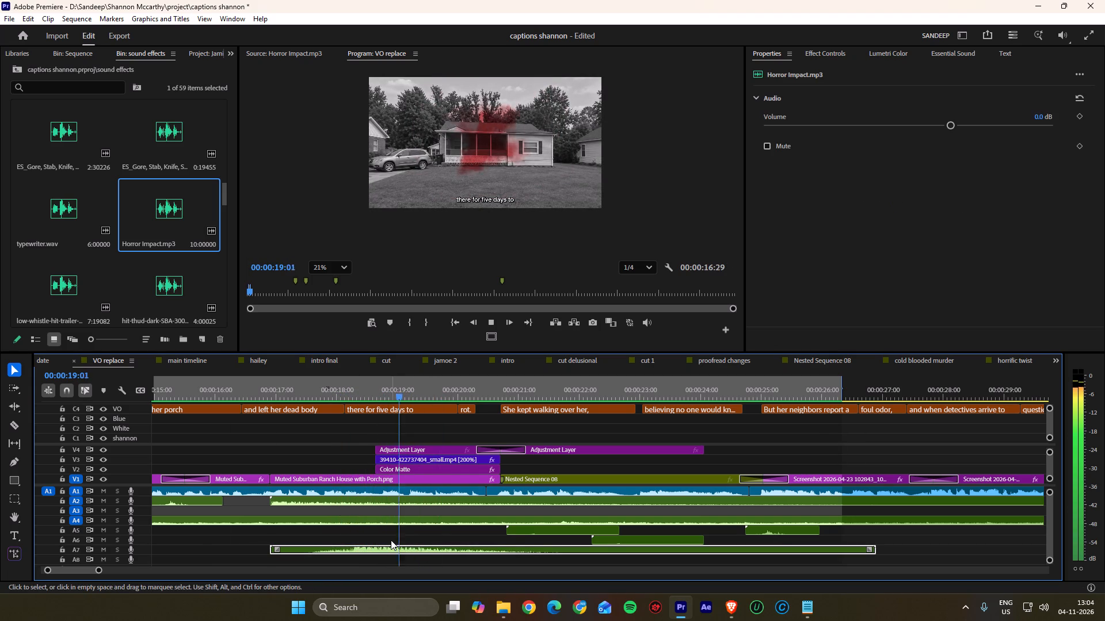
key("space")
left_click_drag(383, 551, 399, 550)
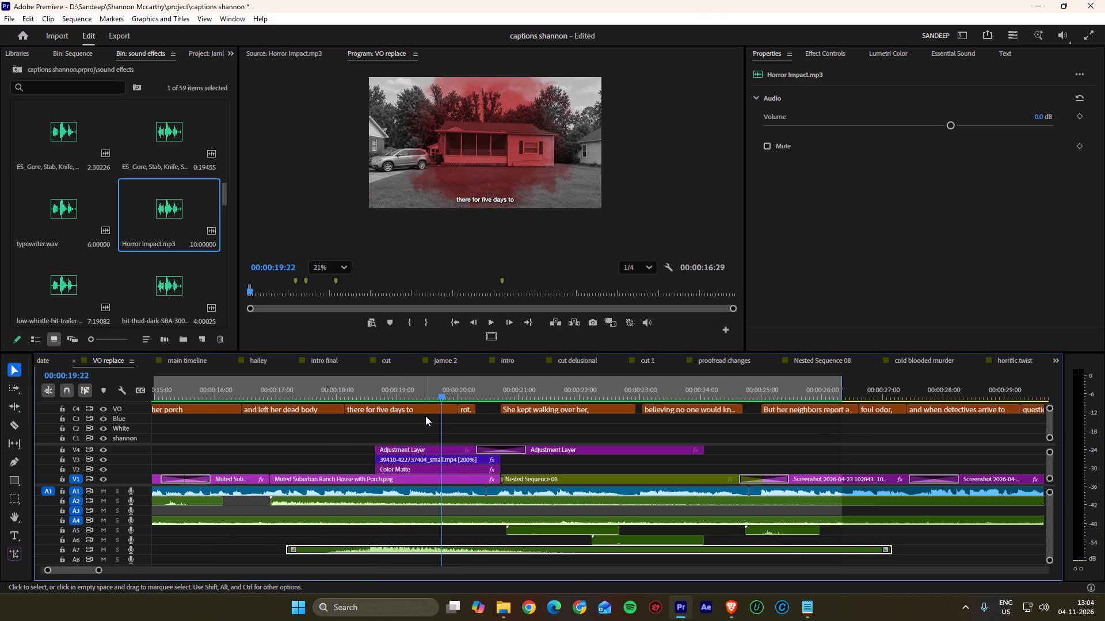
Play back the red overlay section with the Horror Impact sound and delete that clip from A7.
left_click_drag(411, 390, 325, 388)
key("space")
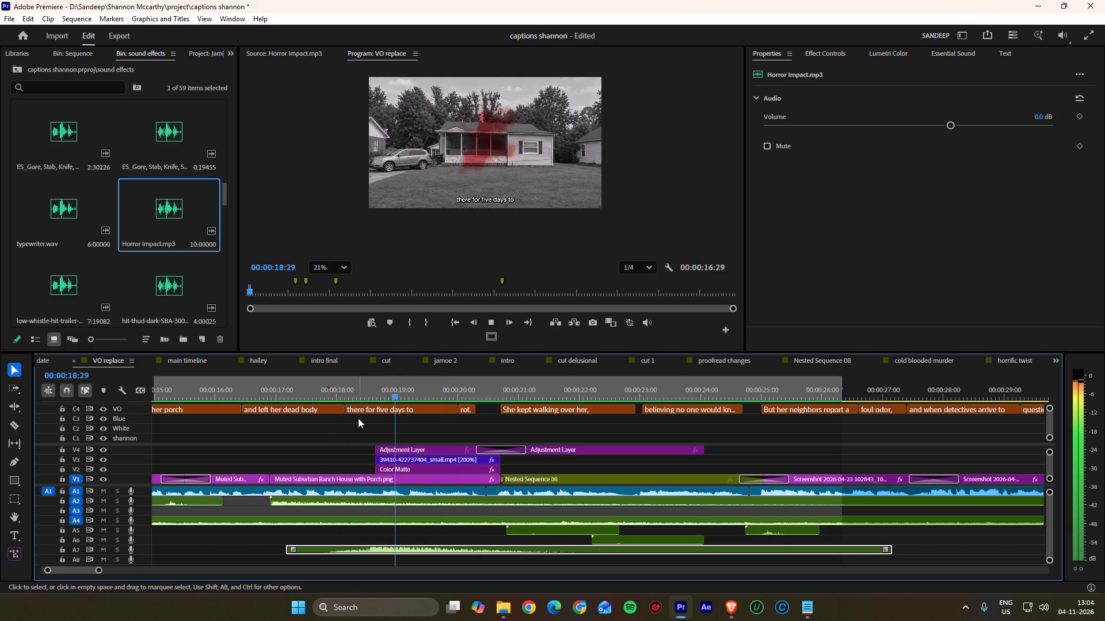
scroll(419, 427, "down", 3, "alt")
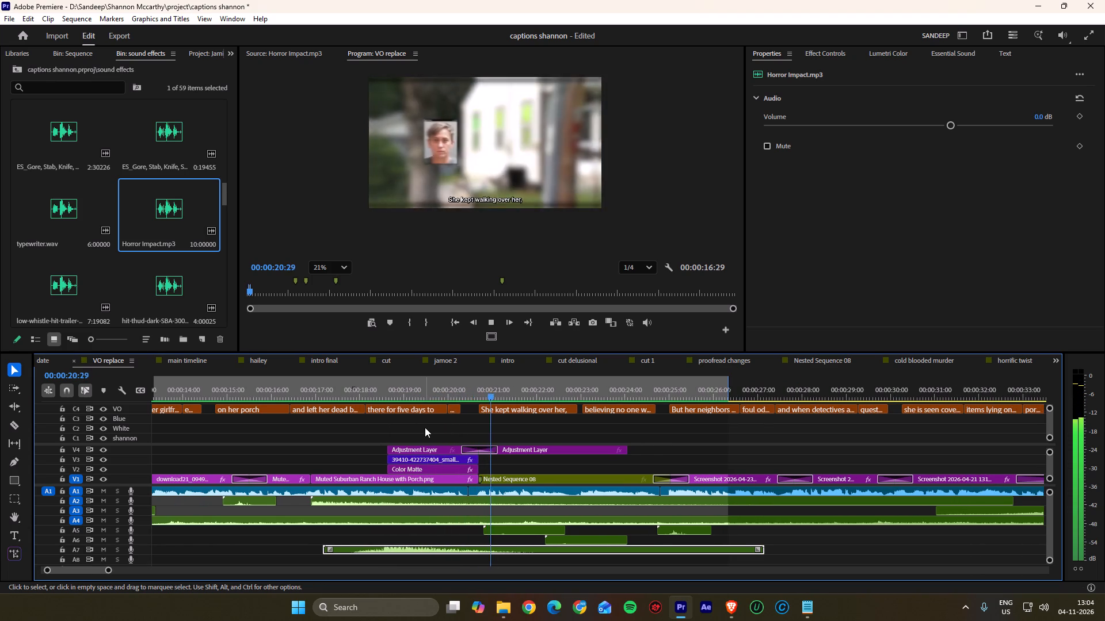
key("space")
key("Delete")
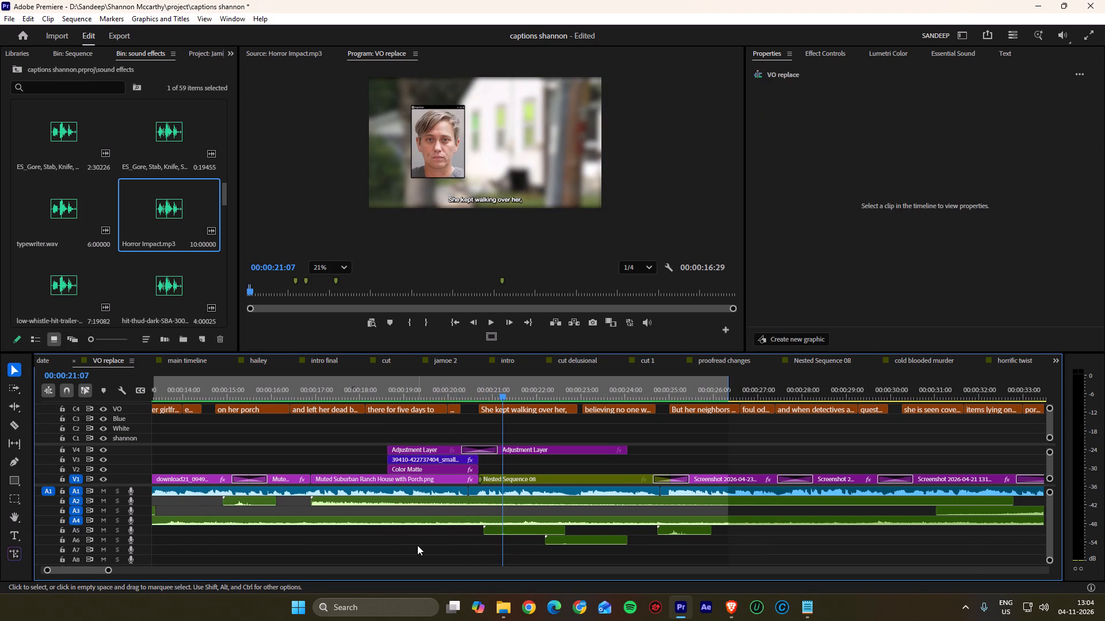
Audition the Impact.mp3 and submority-boom-geomorphism cinematic trailer sound effects.
scroll(47, 186, "up", 3)
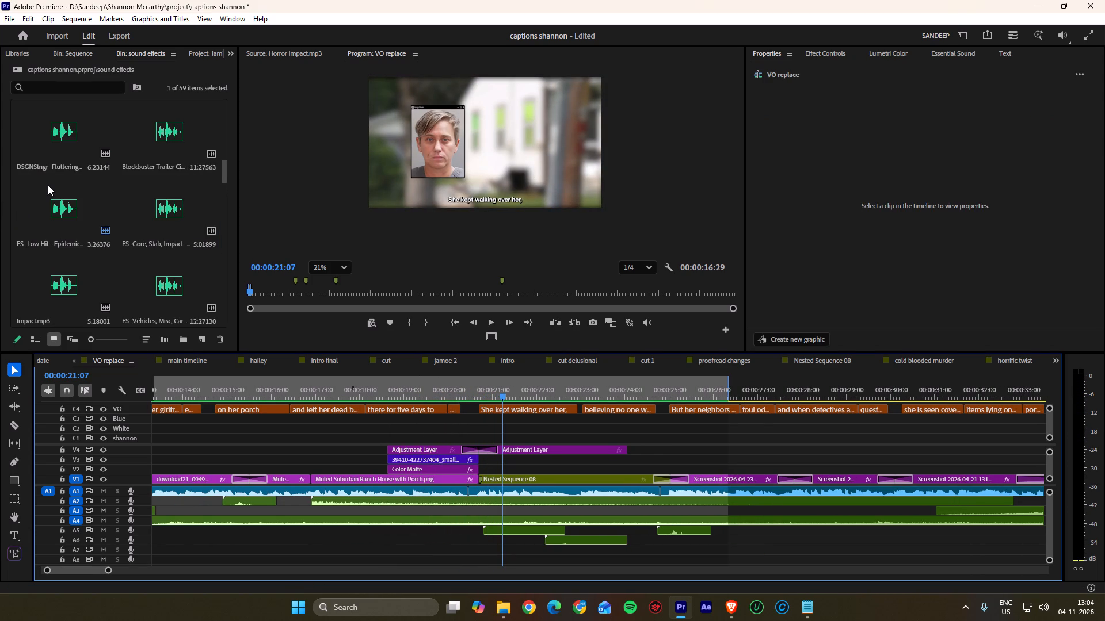
double_click(74, 289)
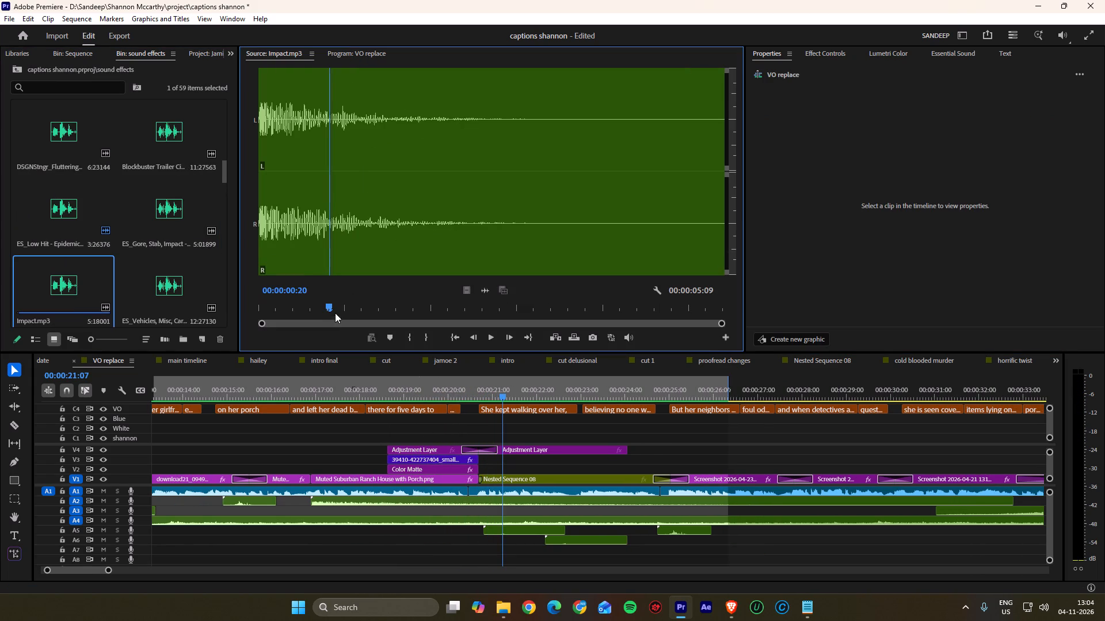
left_click_drag(313, 302, 200, 301)
key("space")
key("space")
scroll(96, 211, "up", 3)
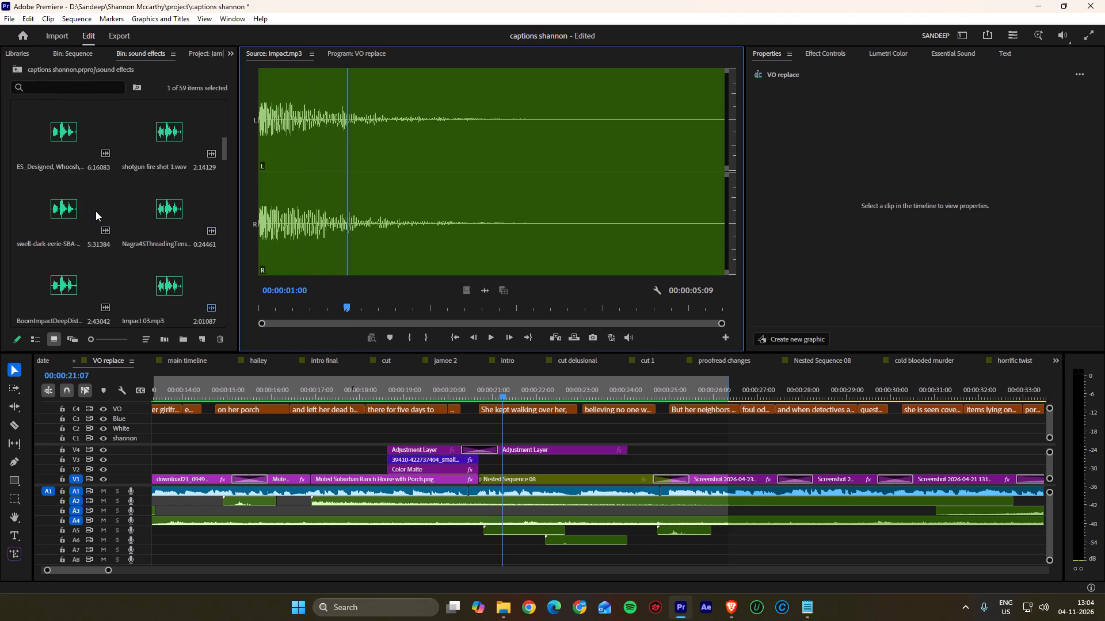
scroll(96, 211, "up", 10)
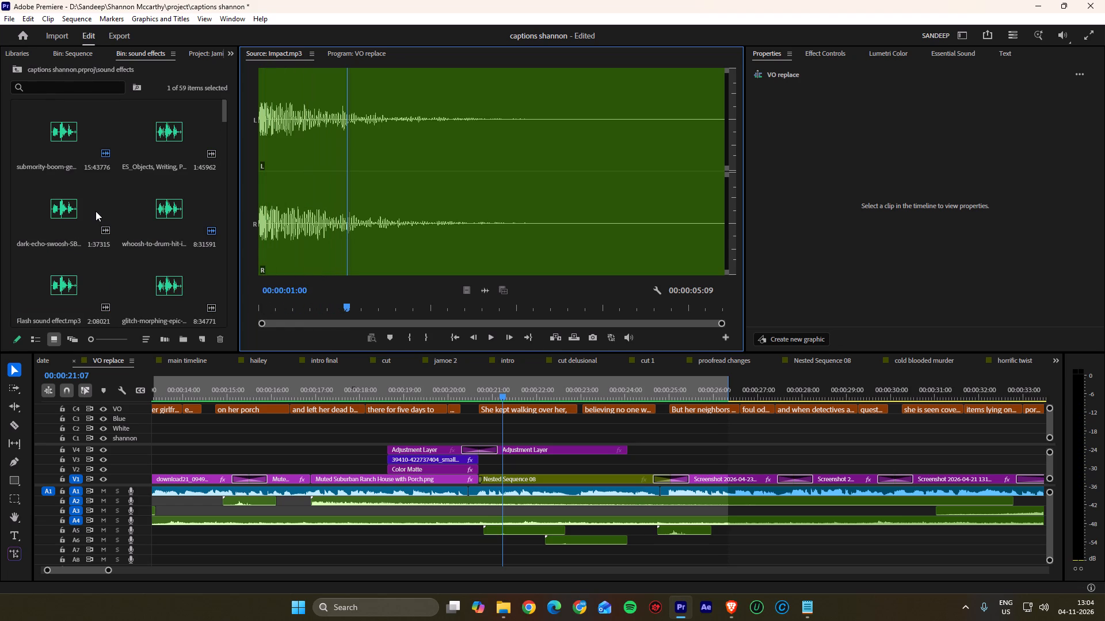
scroll(72, 189, "up", 3)
double_click(62, 138)
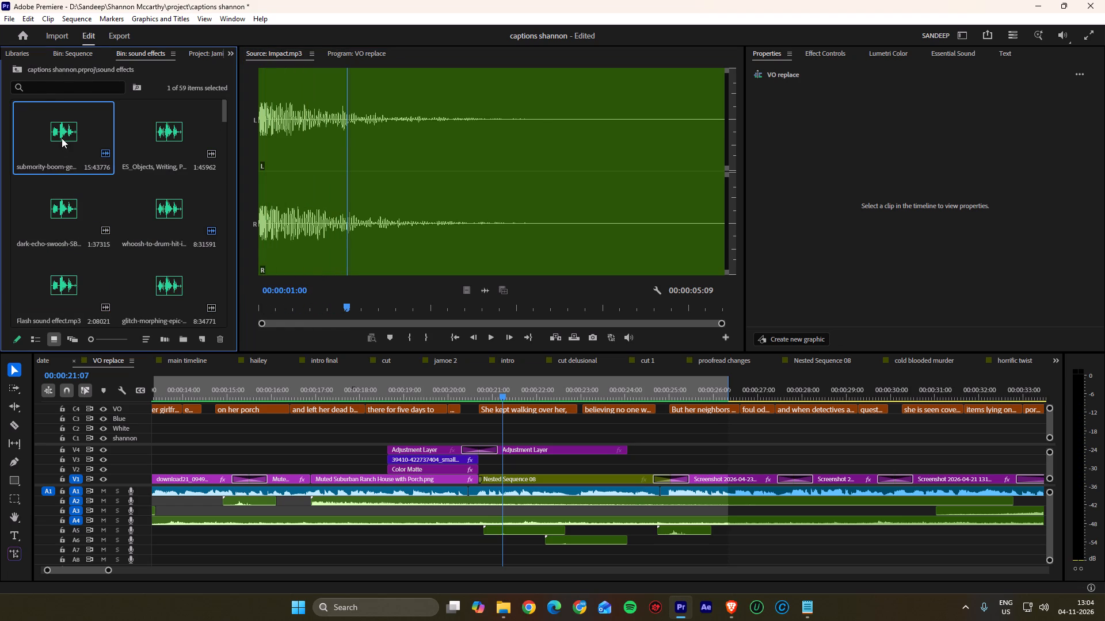
left_click_drag(322, 302, 226, 294)
key("space")
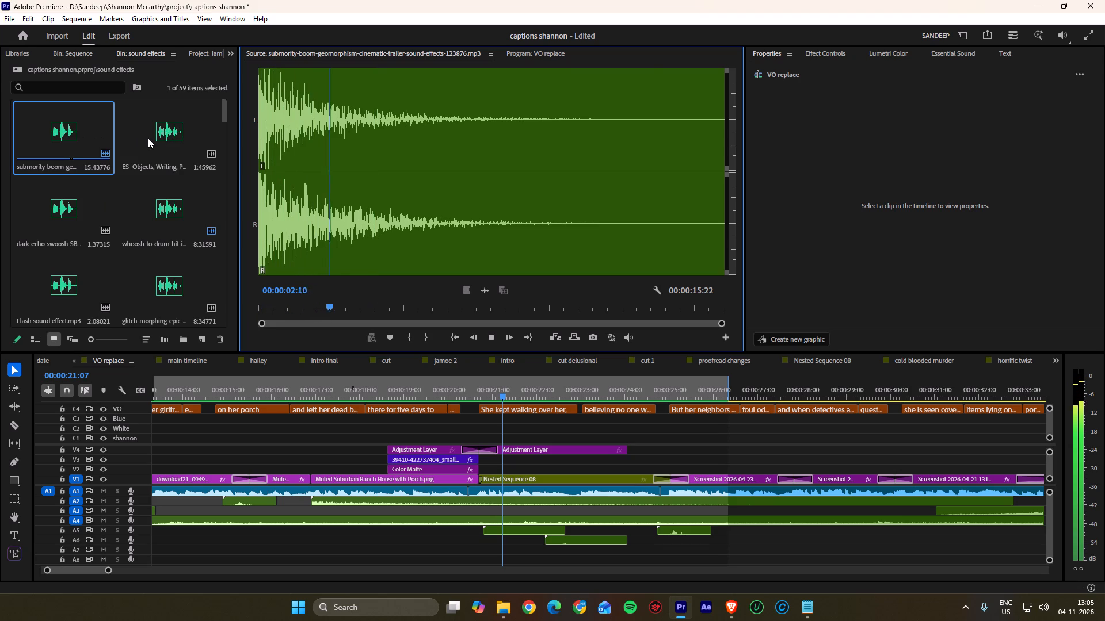
Audition the ES_Objects Writing, dark-echo-swoosh and whoosh-to-drum-hit sound effects.
double_click(166, 138)
key("space")
key("space")
double_click(56, 194)
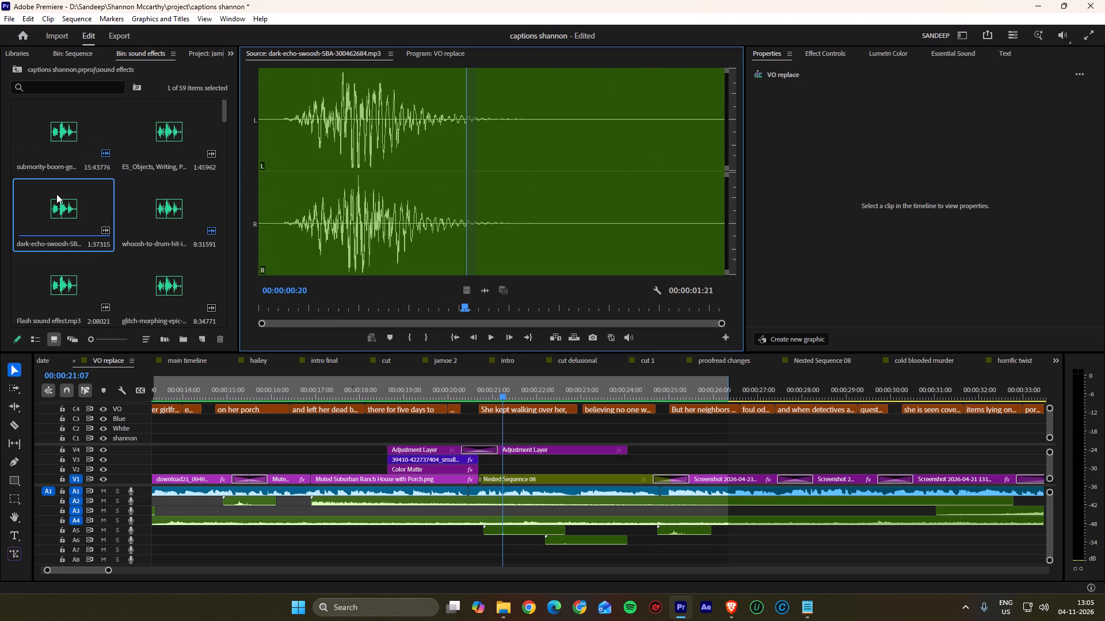
key("space")
left_click_drag(340, 300, 228, 294)
key("space")
double_click(165, 223)
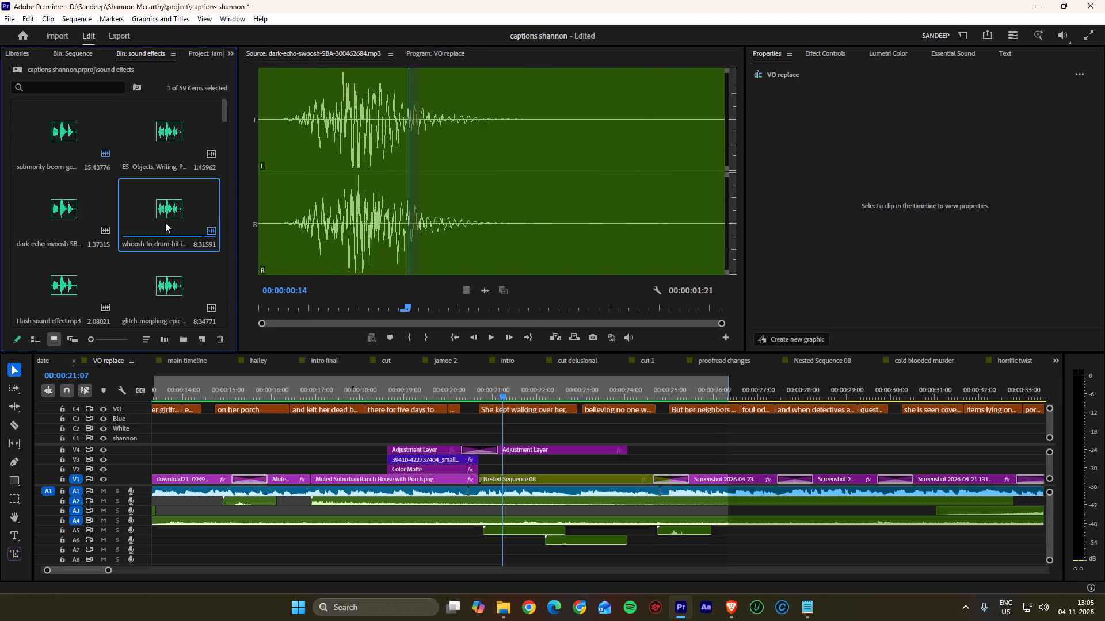
key("space")
key("space")
Audition Flash sound effect.mp3 and the glitch-morphing-epic-impact sound effect.
double_click(72, 277)
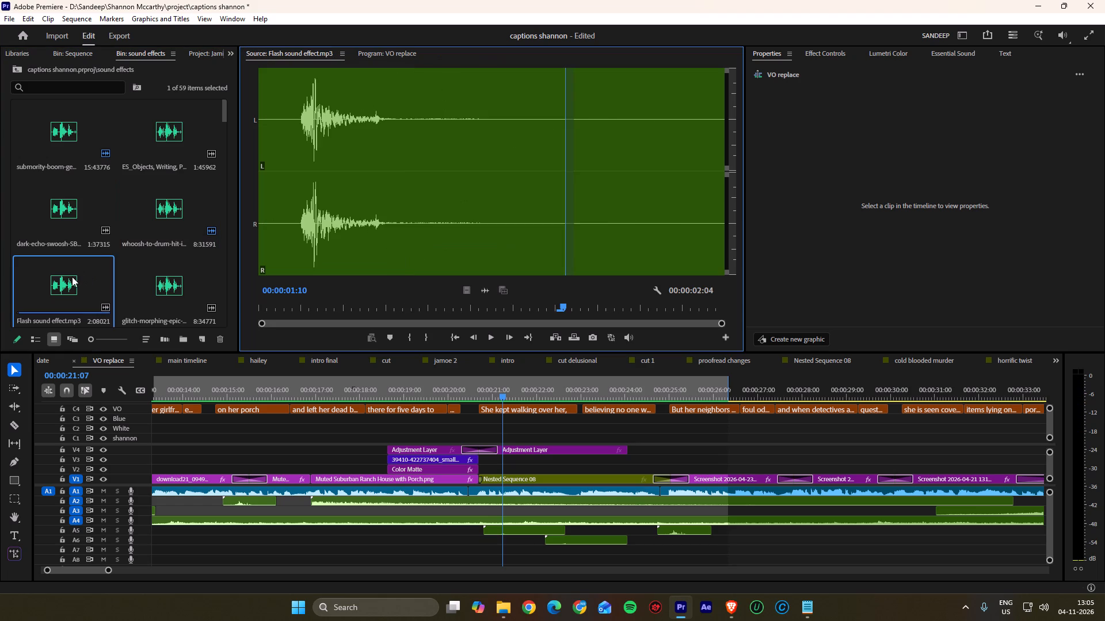
key("space")
left_click_drag(331, 308, 230, 301)
key("space")
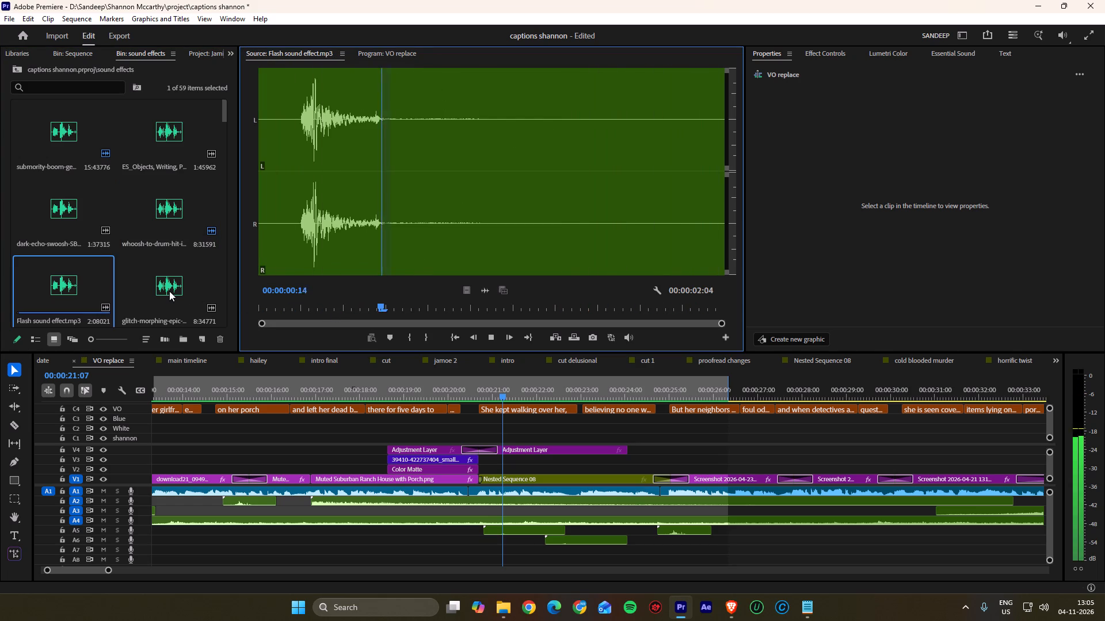
double_click(169, 291)
key("space")
left_click_drag(310, 315, 243, 310)
key("space")
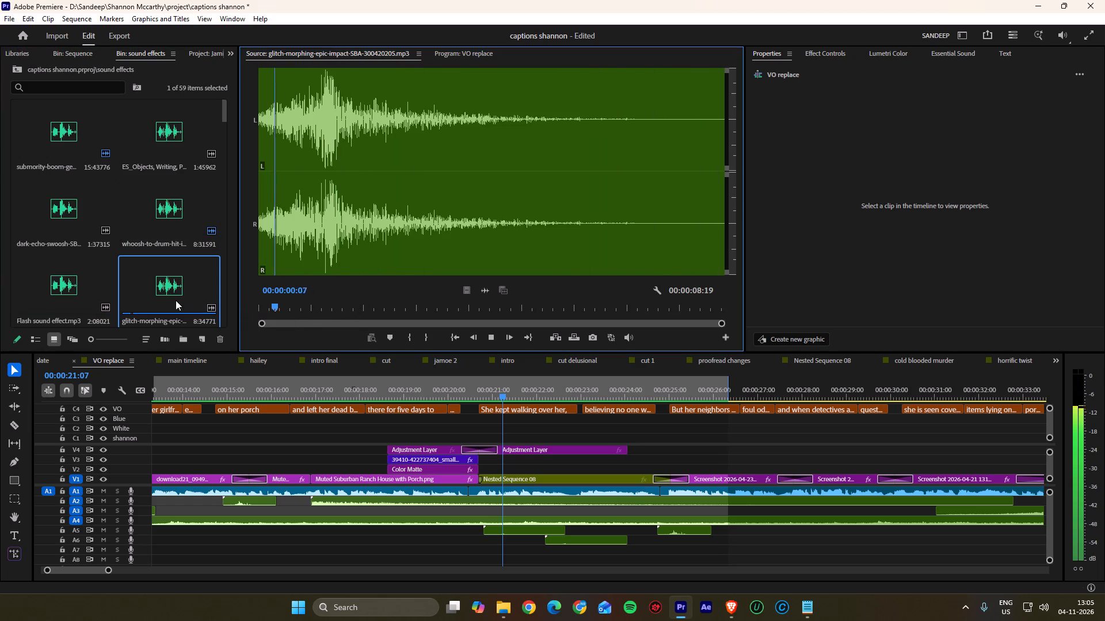
Audition the micro-air-swoosh and Swsh Whoosh Medium Fire Horror Trailer 04 sound effects.
scroll(68, 276, "down", 3)
scroll(71, 251, "up", 1)
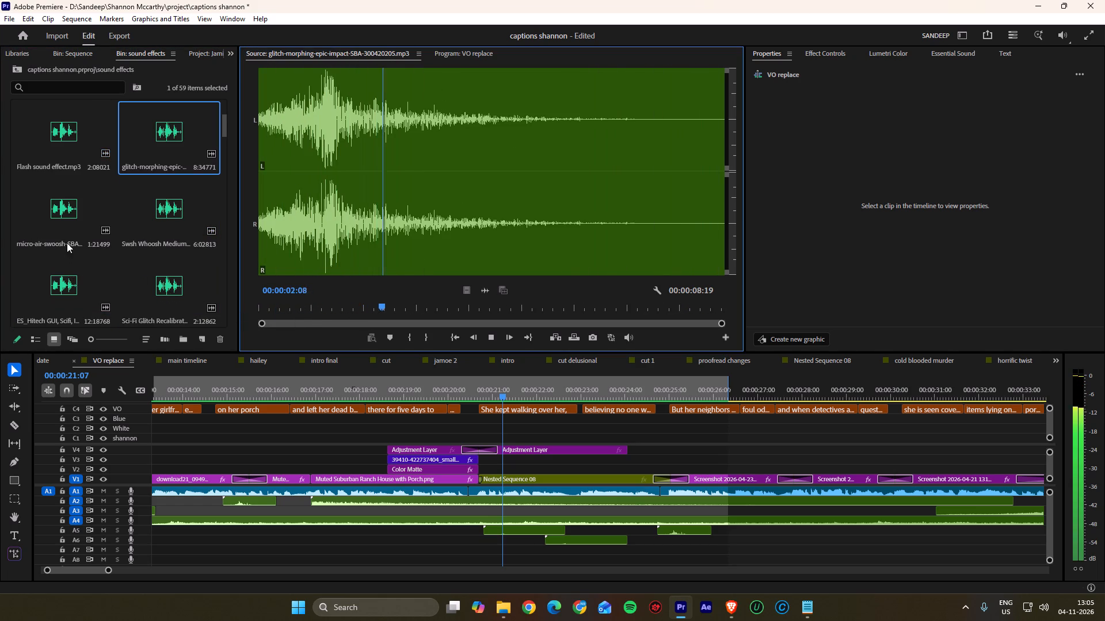
double_click(54, 219)
left_click_drag(283, 305, 185, 294)
key("space")
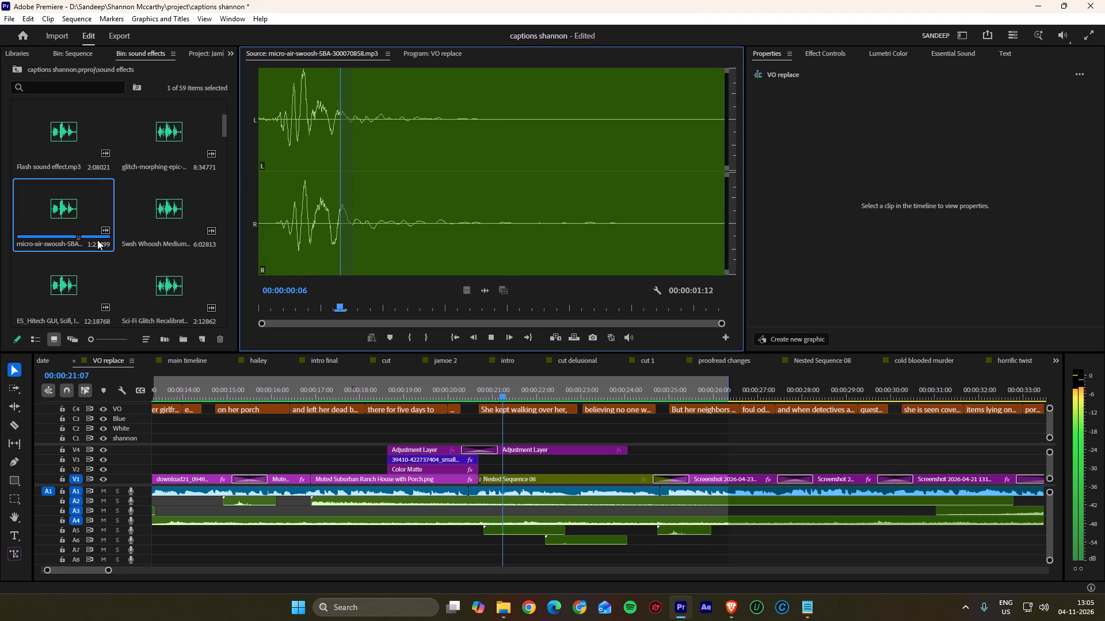
double_click(176, 212)
left_click_drag(330, 304, 269, 309)
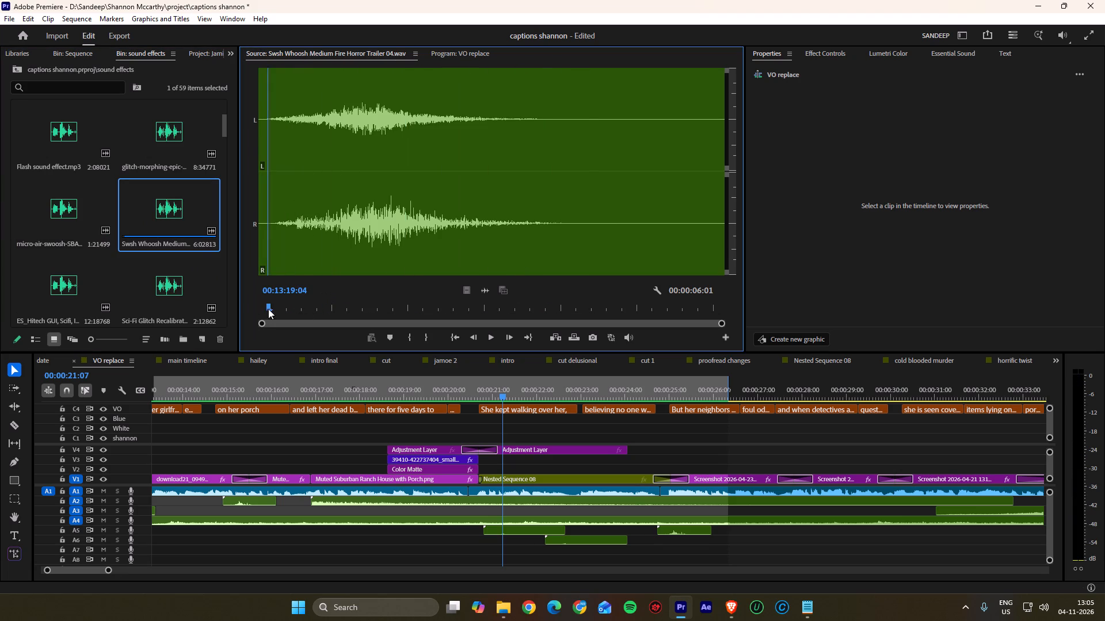
key("space")
scroll(75, 227, "up", 3)
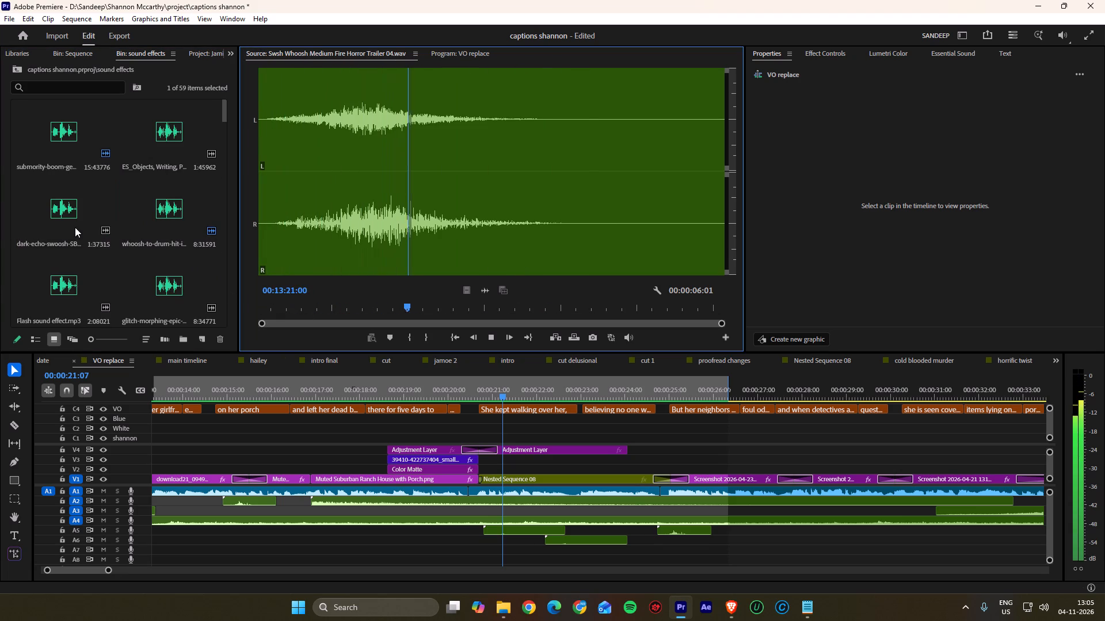
key("space")
Place the submority-boom-geomorphism sound effect on audio track A8, aligned with the start of the red overlay.
left_click(62, 147)
double_click(63, 135)
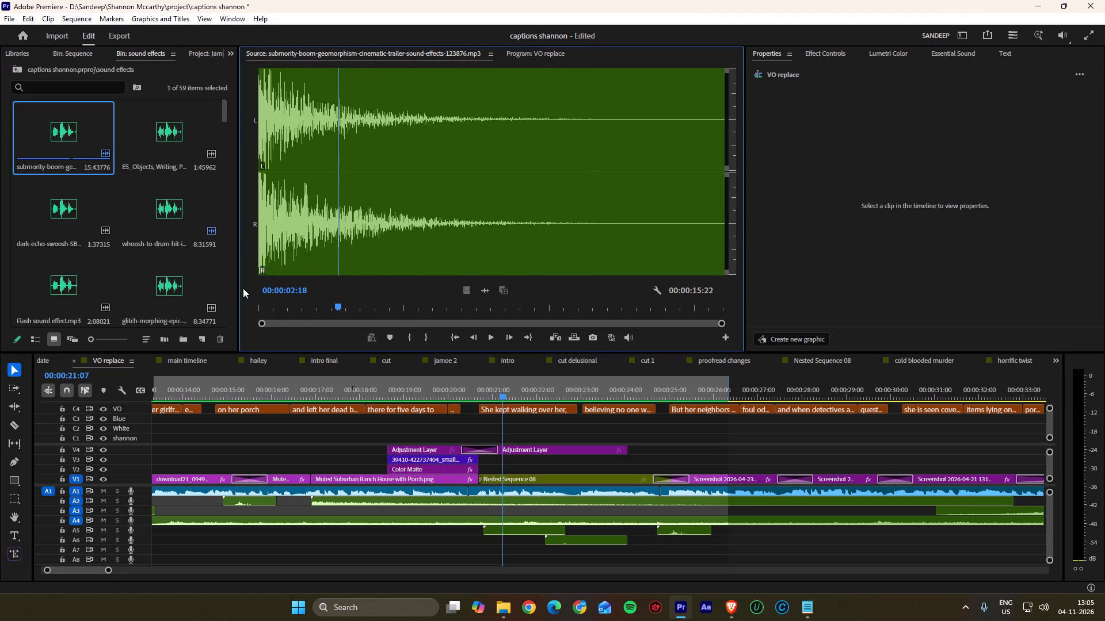
left_click_drag(289, 312, 184, 289)
left_click_drag(67, 136, 355, 503)
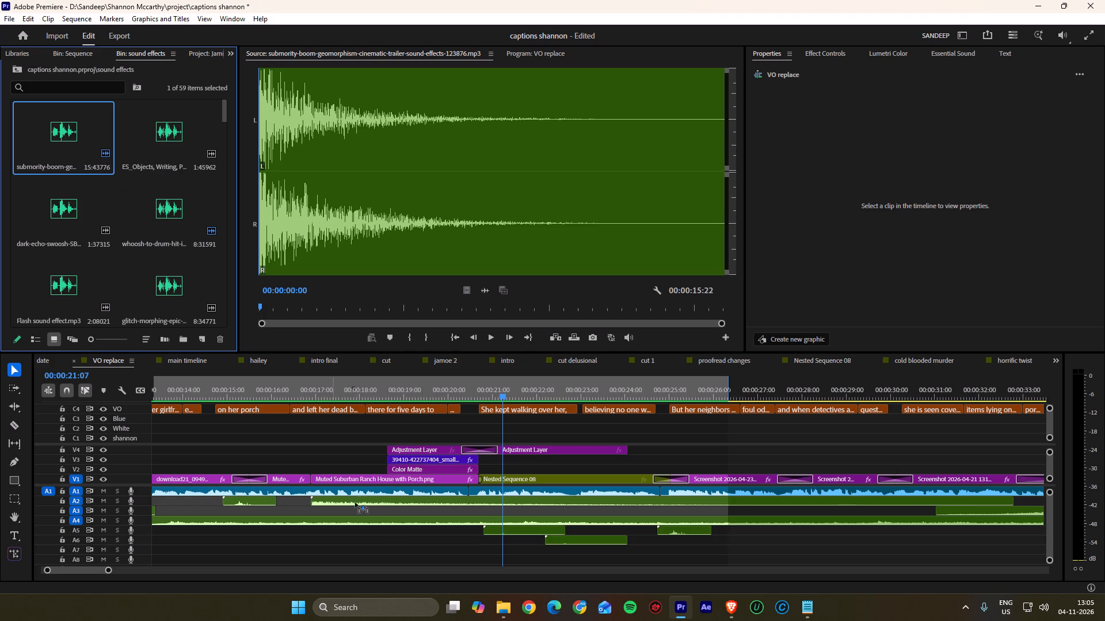
left_click_drag(355, 503, 393, 555)
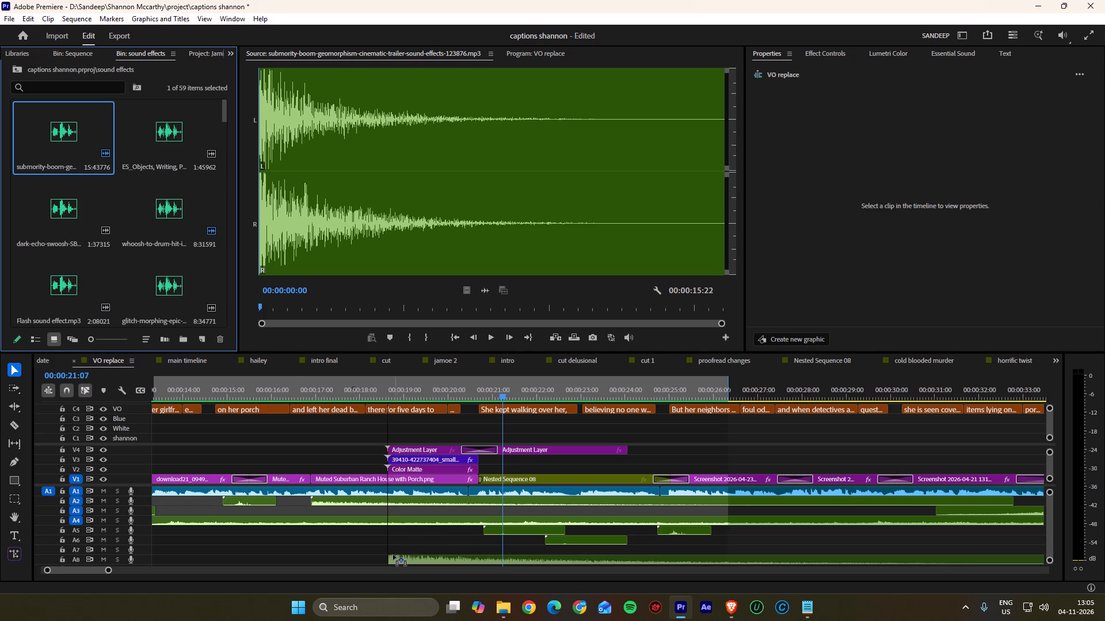
left_click_drag(393, 555, 388, 555)
Play back the sequence from just before the red overlay into Nested Sequence 08 to check the boom sound.
left_click_drag(384, 388, 355, 388)
key("space")
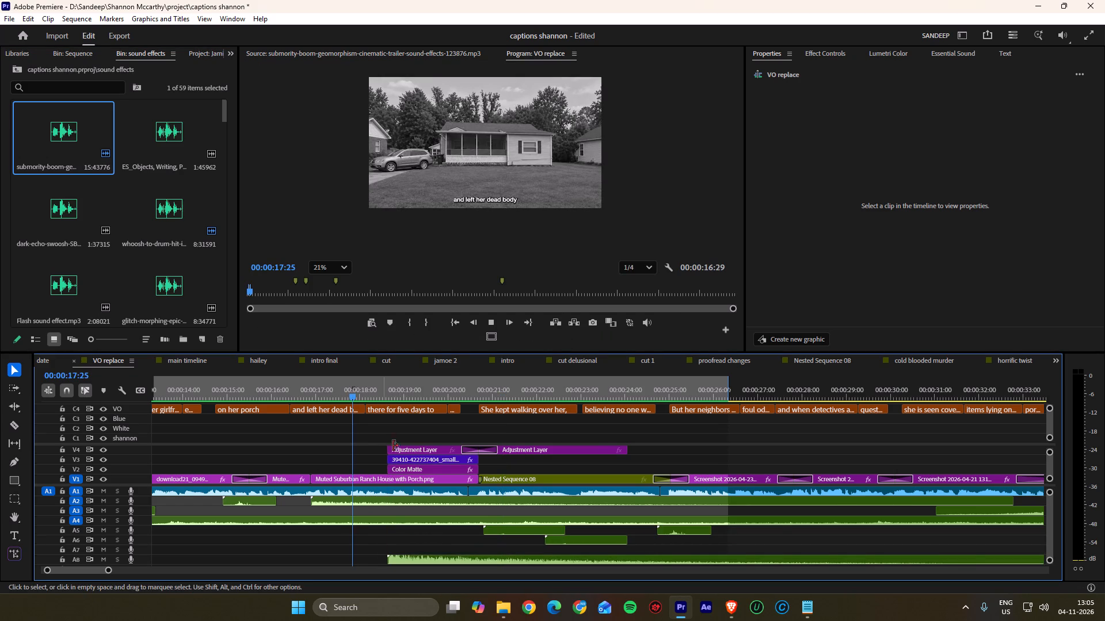
scroll(406, 482, "up", 7, "alt")
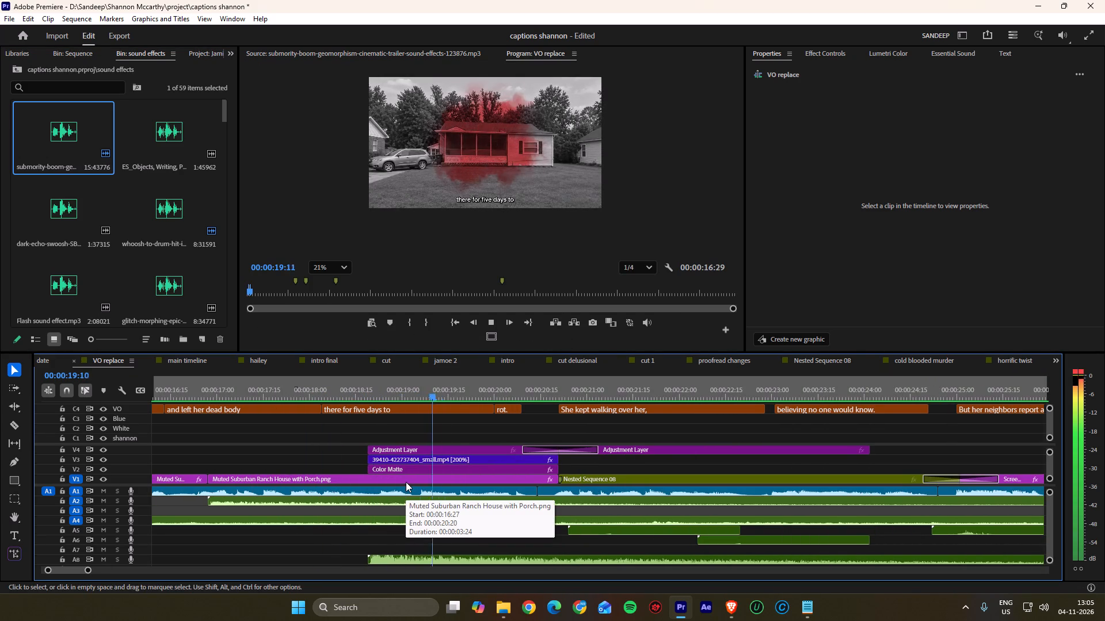
scroll(431, 482, "down", 11, "alt")
key("space")
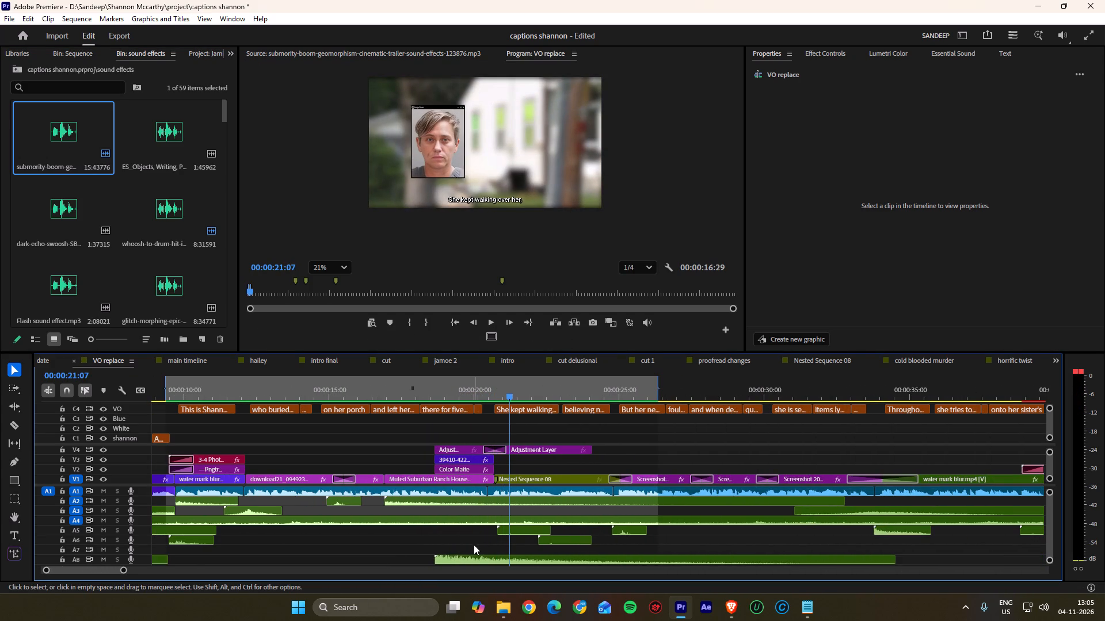
Set the clip volume of the submority-boom-geomorphism sound on audio track A8 to -10 dB.
left_click(475, 562)
left_click(954, 59)
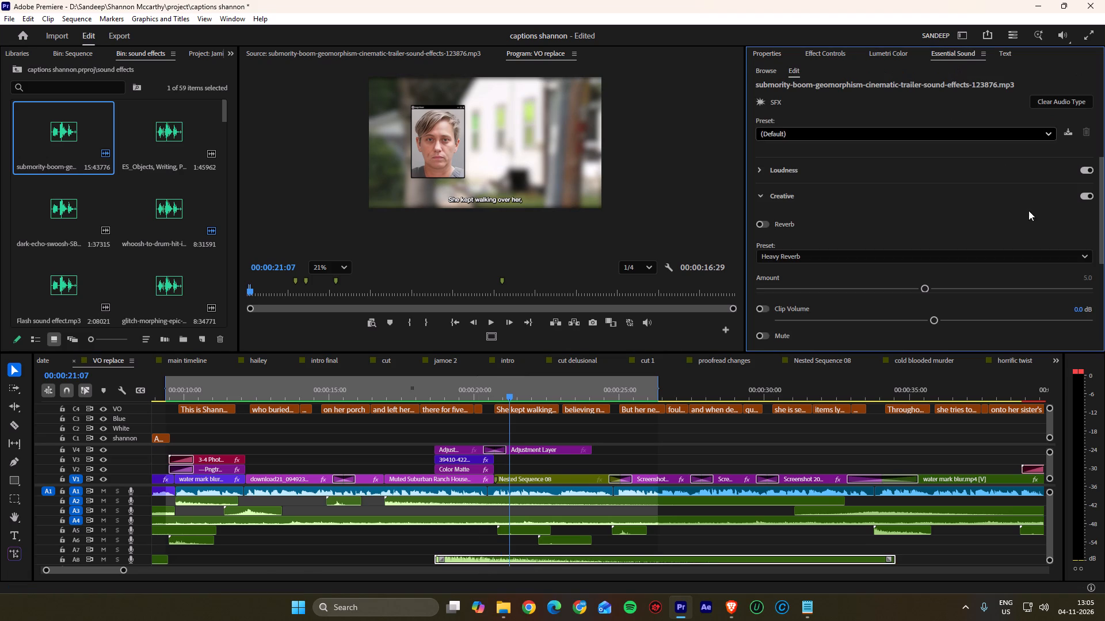
left_click(1076, 305)
type("-10")
key("Return")
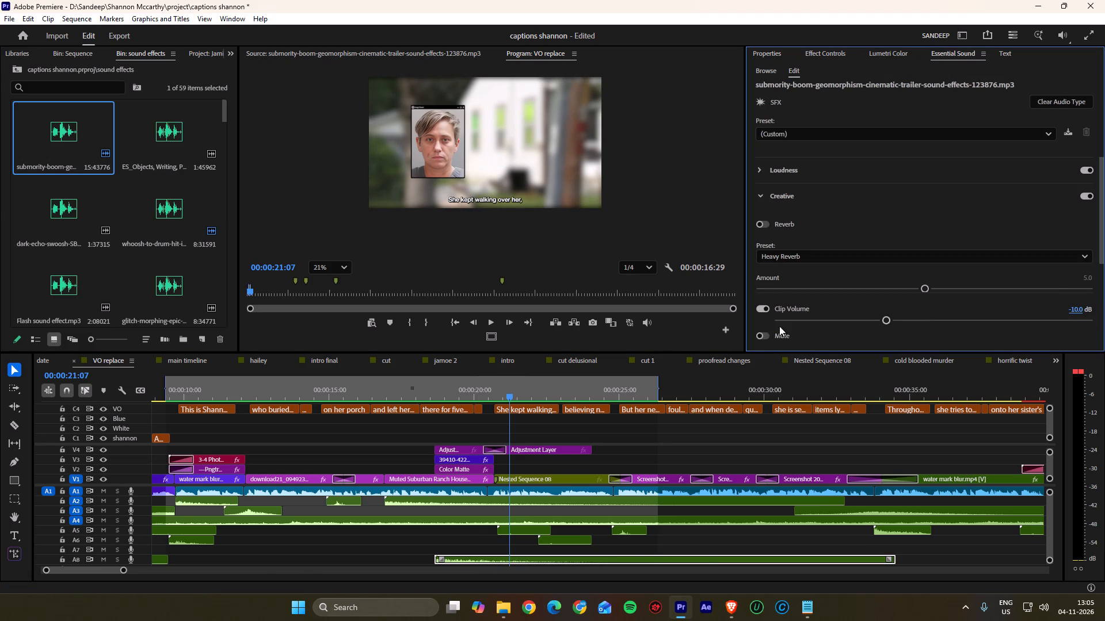
Play back the VO replace sequence from before Nested Sequence 08 through the crime-scene screenshots to review the boom sound at its new level.
left_click(416, 396)
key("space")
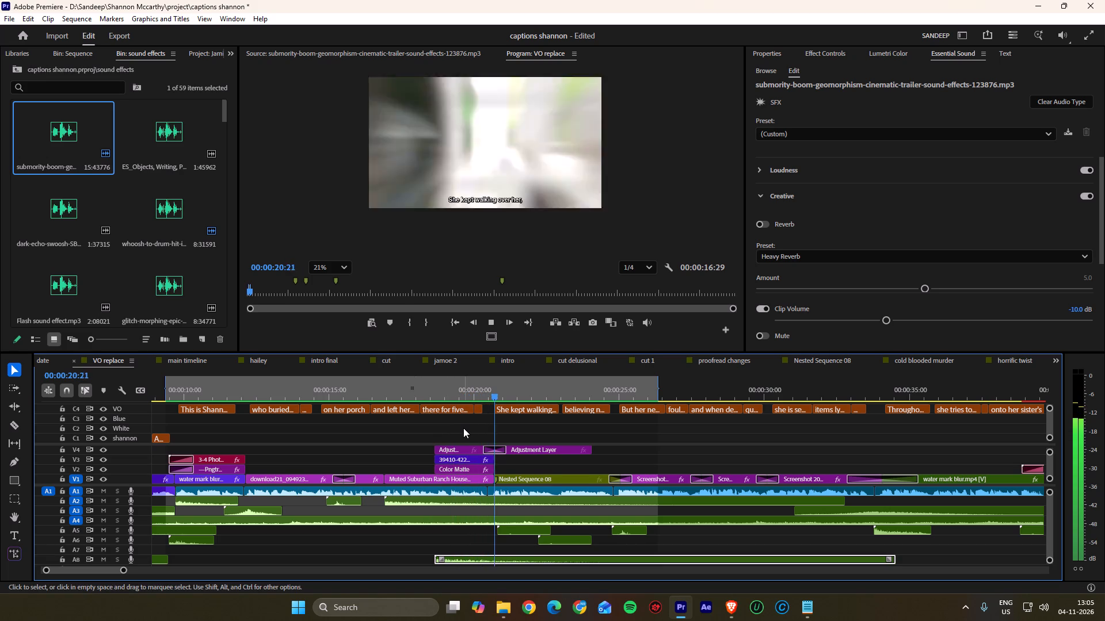
scroll(471, 457, "down", 6)
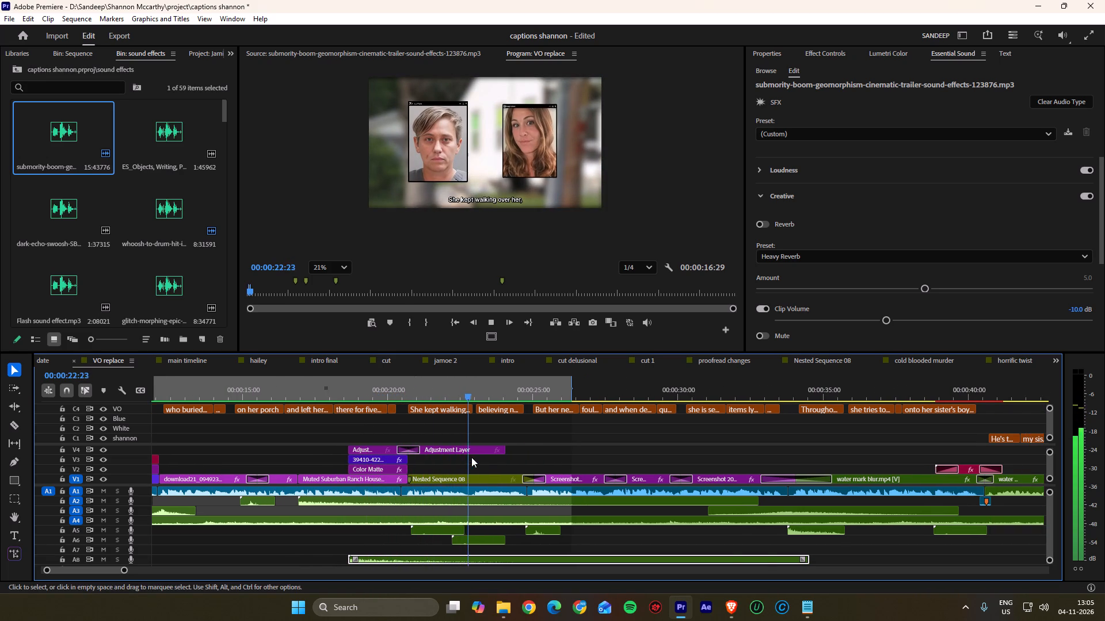
scroll(471, 457, "down", 2)
scroll(443, 455, "up", 3, "alt")
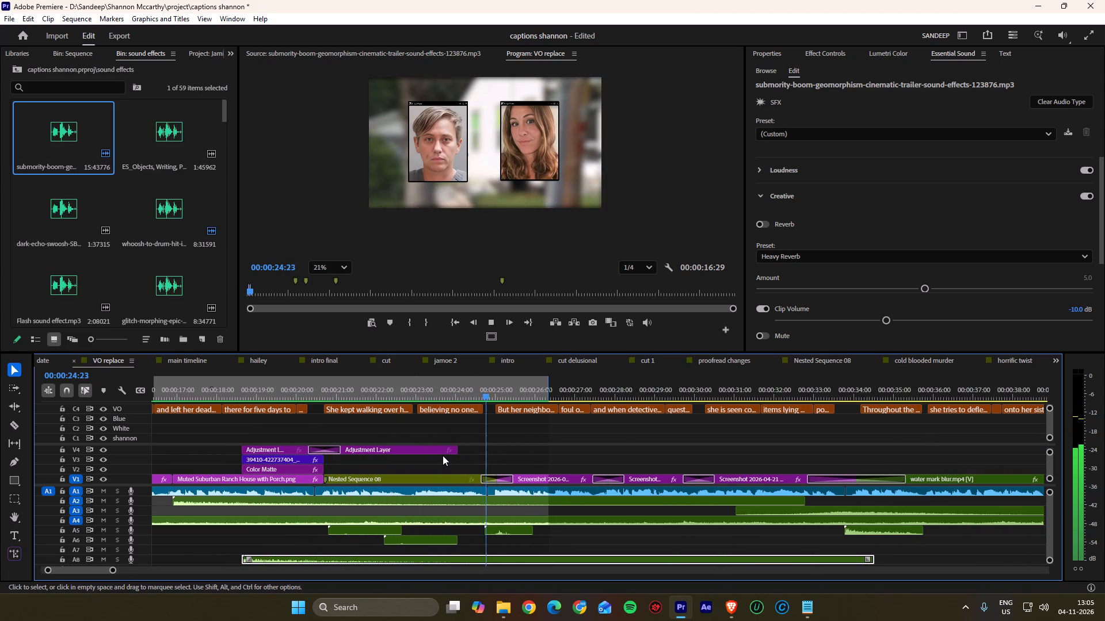
scroll(449, 453, "down", 3, "alt")
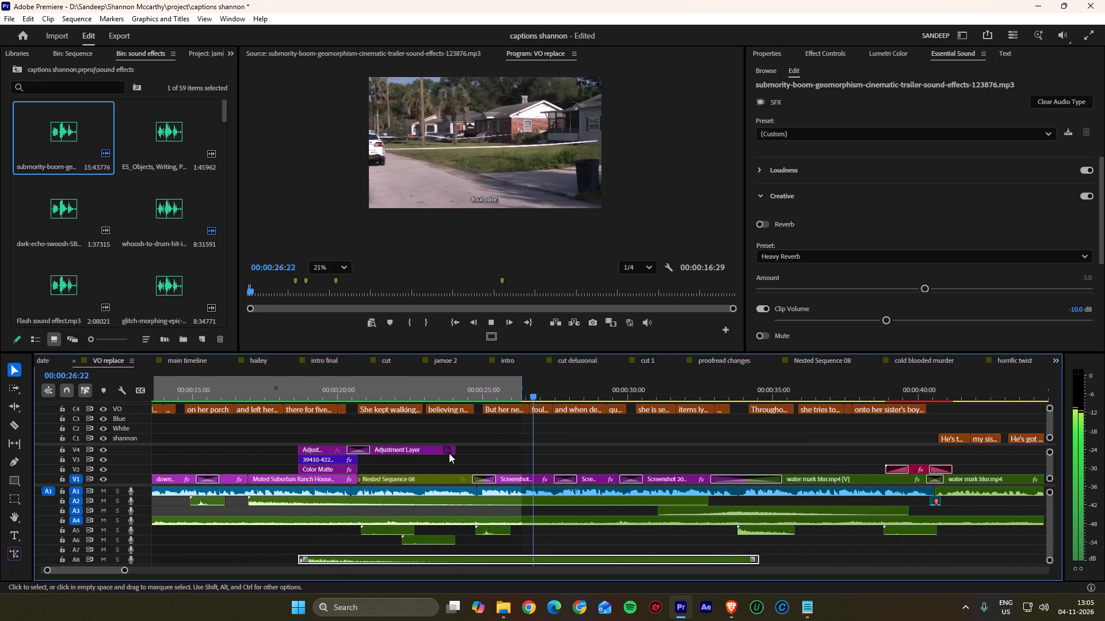
scroll(449, 453, "down", 8)
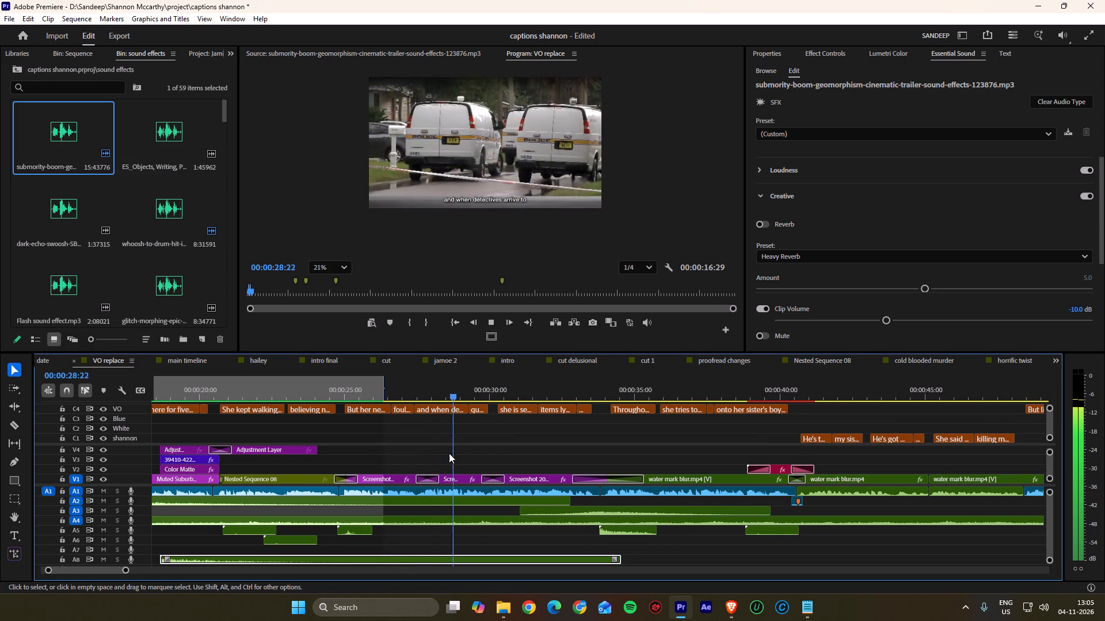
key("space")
left_click_drag(440, 390, 399, 391)
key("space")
scroll(394, 454, "up", 2, "alt")
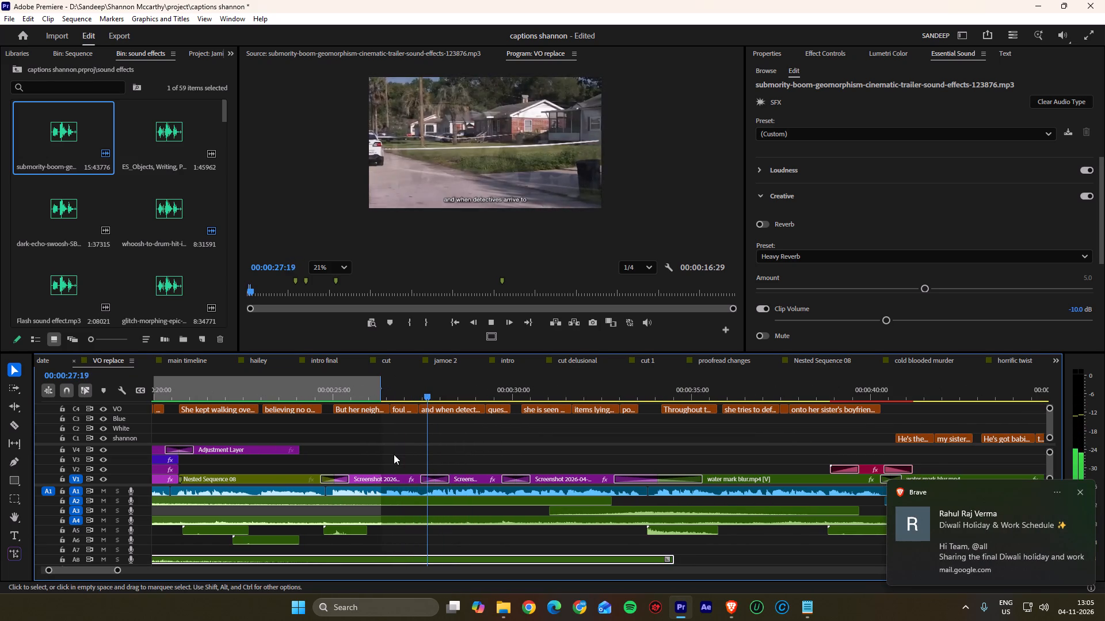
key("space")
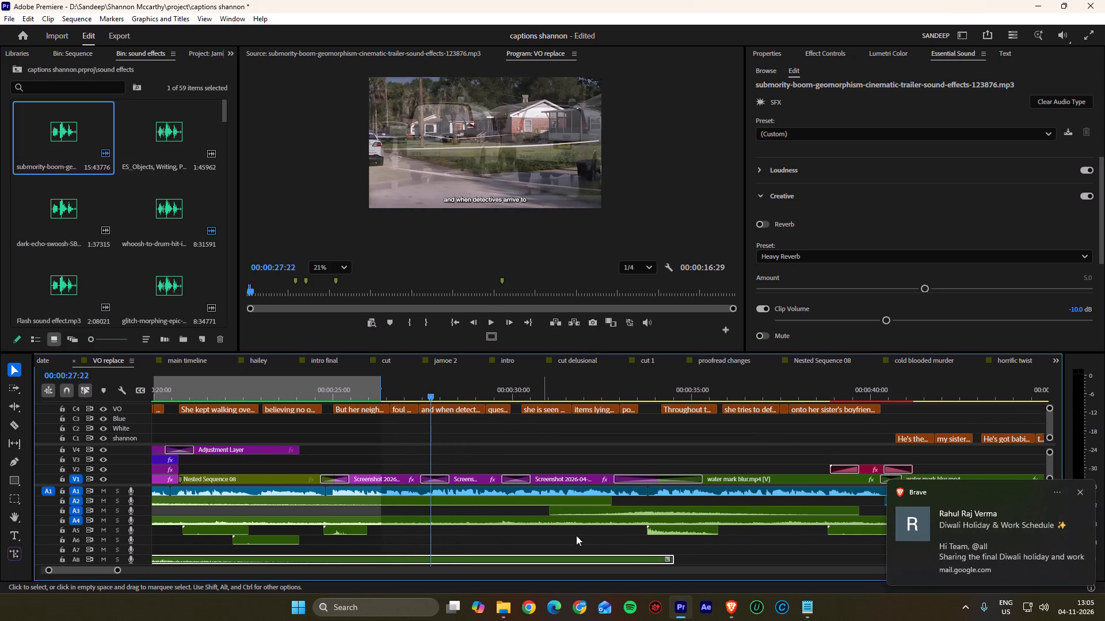
left_click(731, 604)
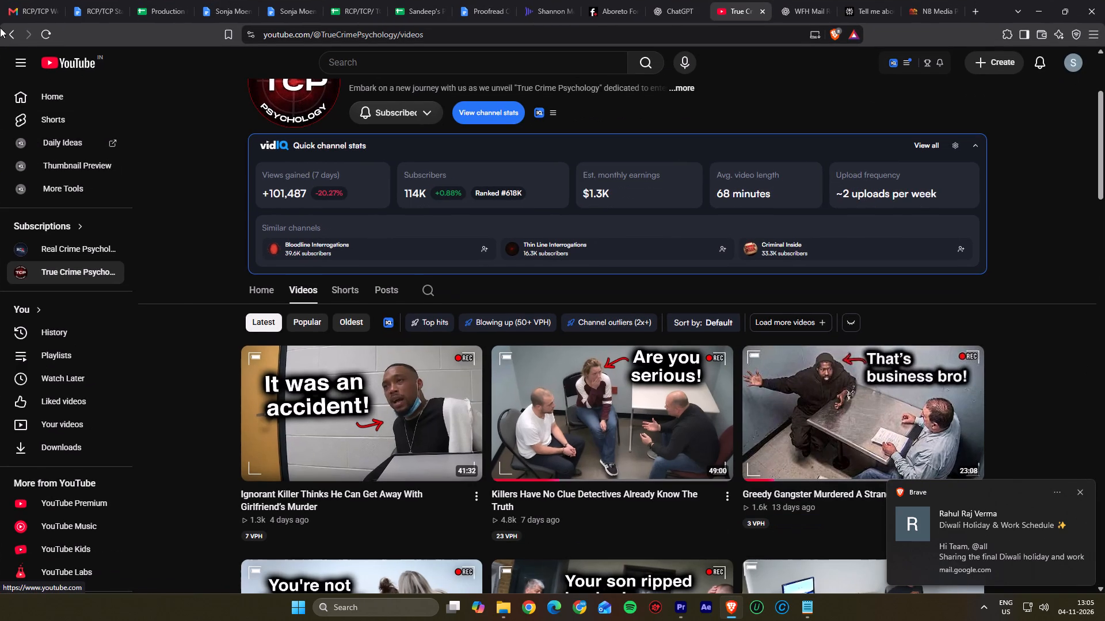
left_click(12, 5)
left_click(338, 139)
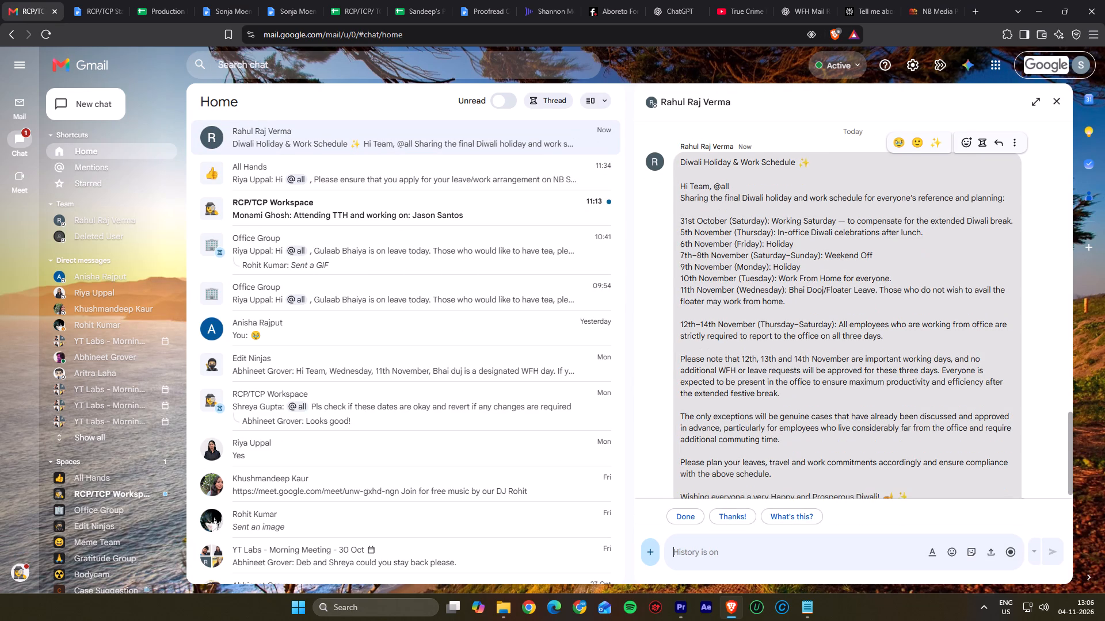
scroll(897, 420, "down", 4)
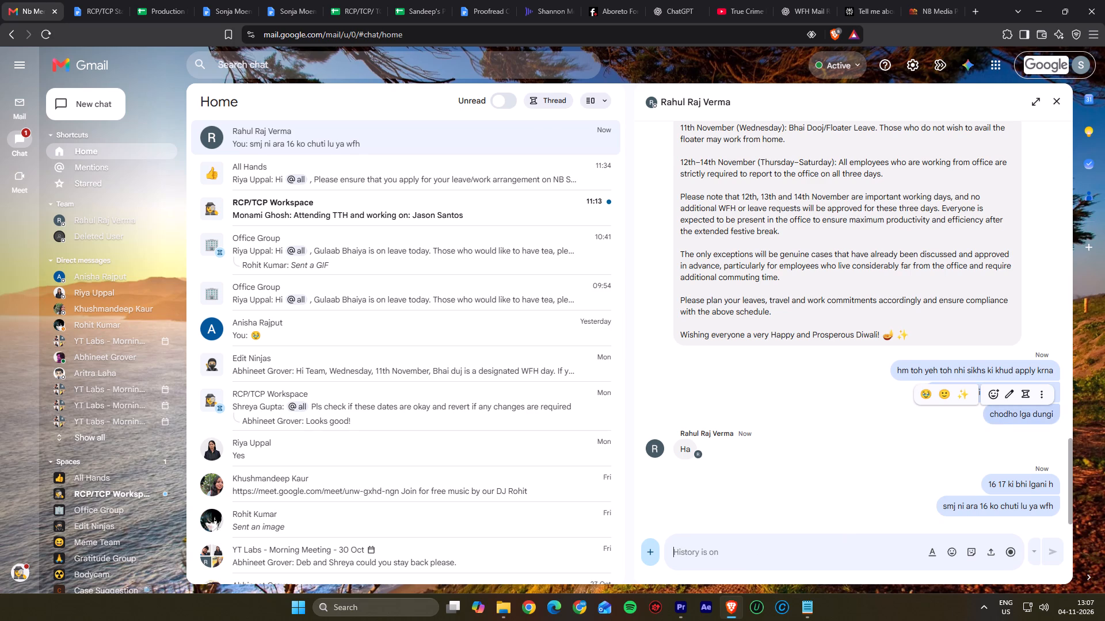
Edit the sent message "chodho lga dungi" to read "chordho lga dungi".
left_click(1014, 395)
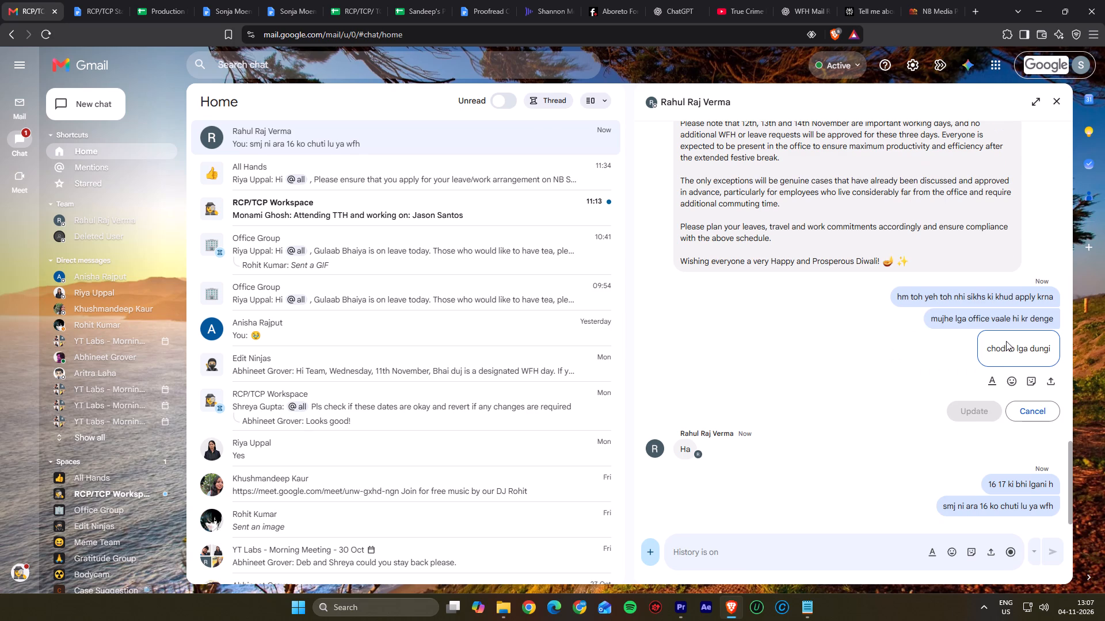
left_click(1001, 347)
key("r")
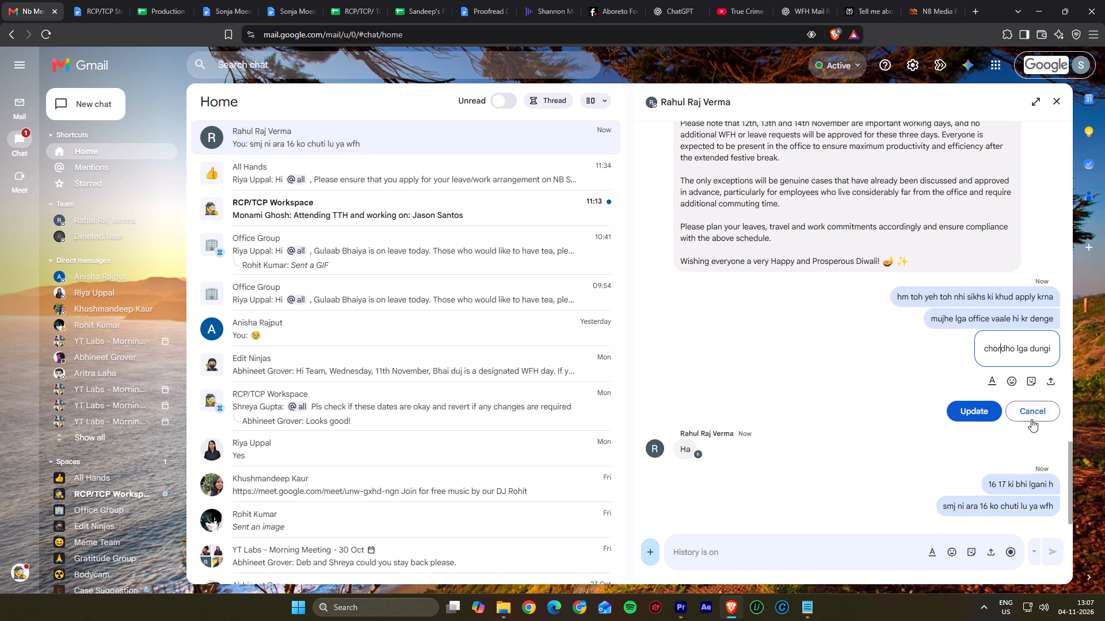
left_click(986, 415)
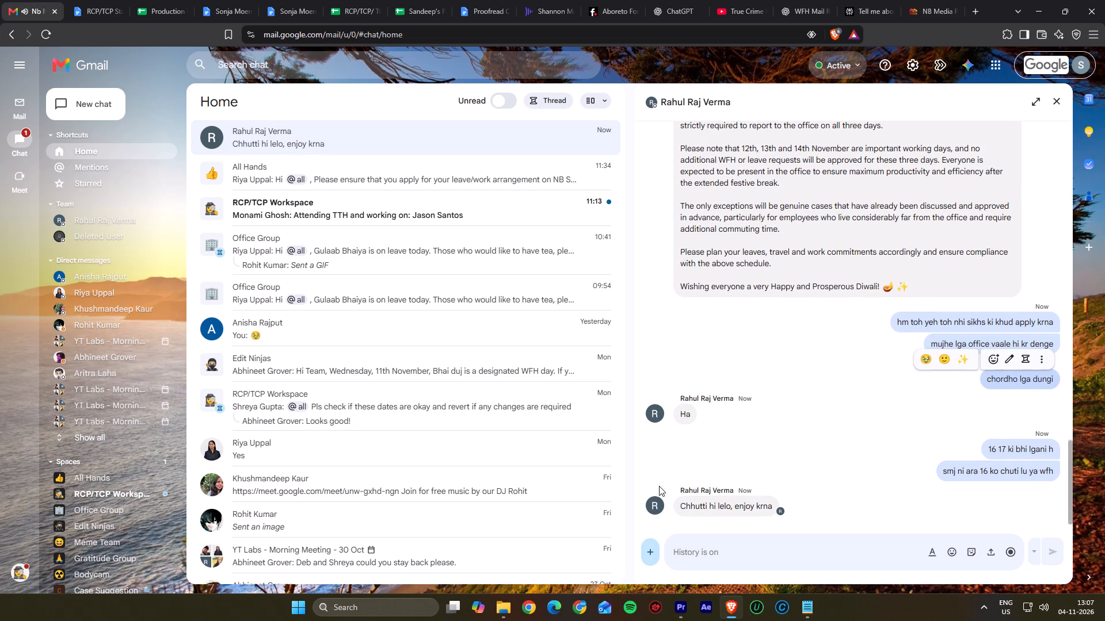
Reply "theek h" to the colleague's message about taking leave.
left_click(699, 542)
left_click(702, 547)
left_click(708, 554)
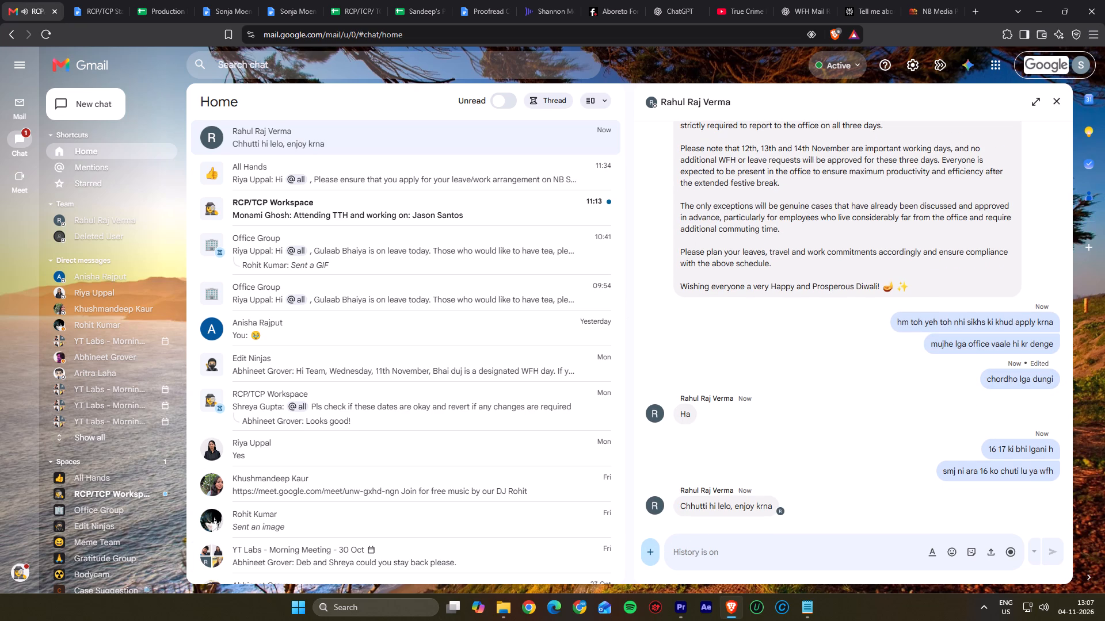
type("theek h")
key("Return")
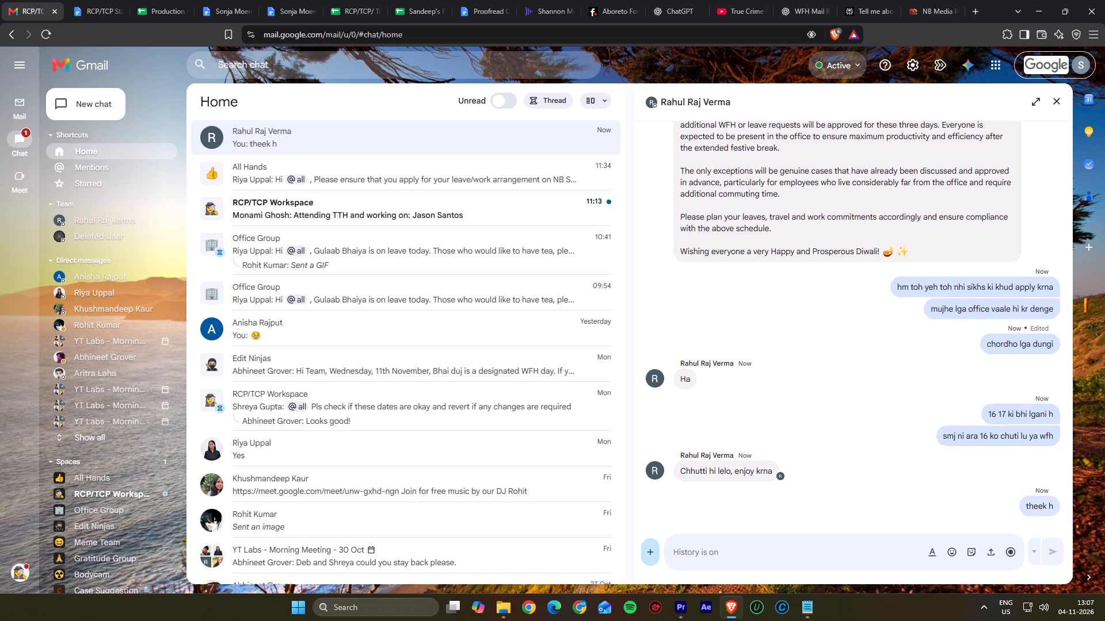
Return to Premiere Pro and move the playhead back to about 00:00:24:05, near the end of Nested Sequence 08.
left_click(86, 3)
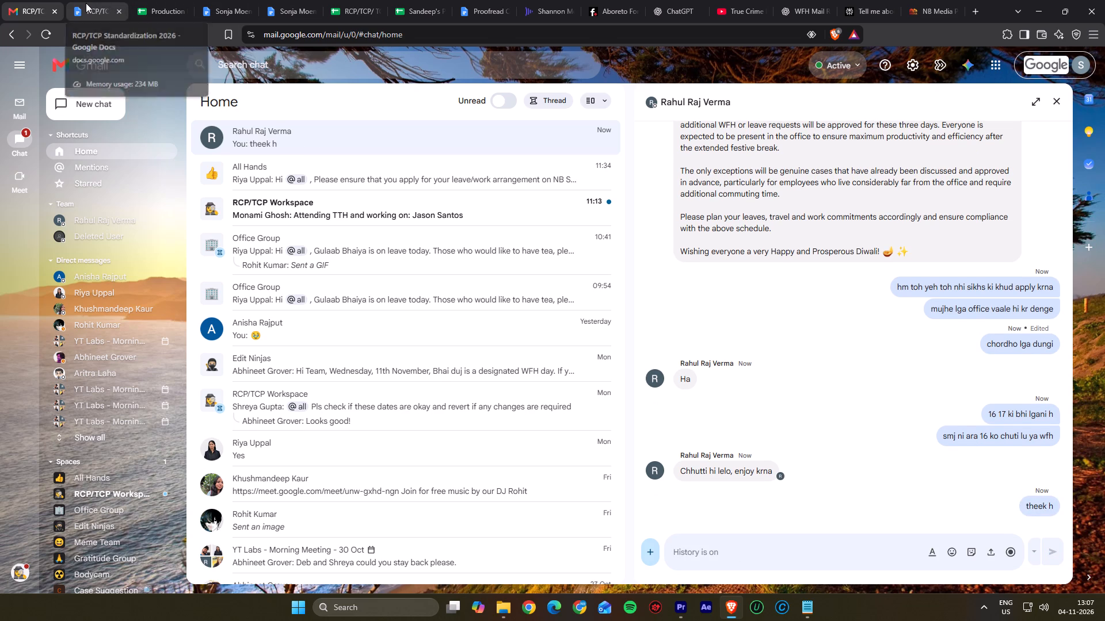
left_click(1043, 5)
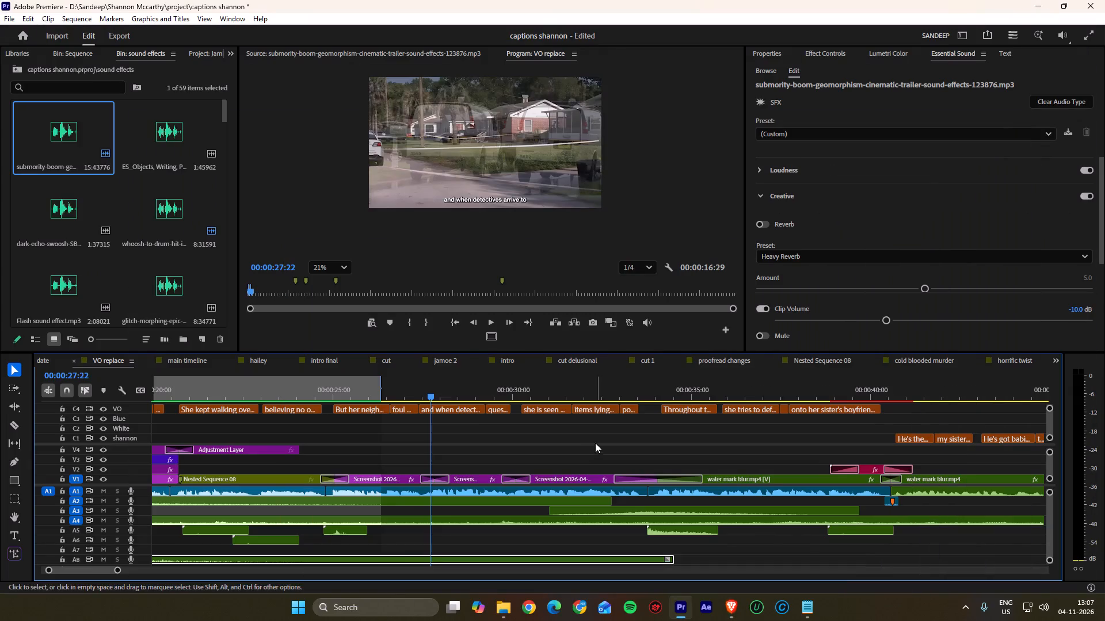
left_click_drag(423, 390, 305, 395)
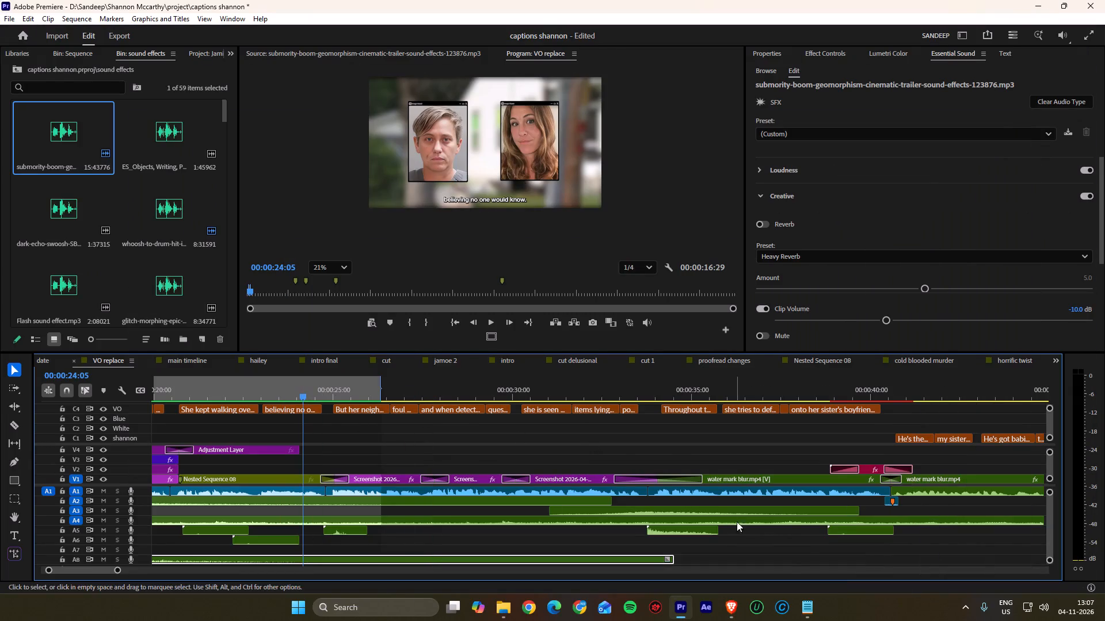
Switch to Gmail chat in Brave and send the colleague "reason kya likhu" and "on the account of my birthday".
left_click(734, 602)
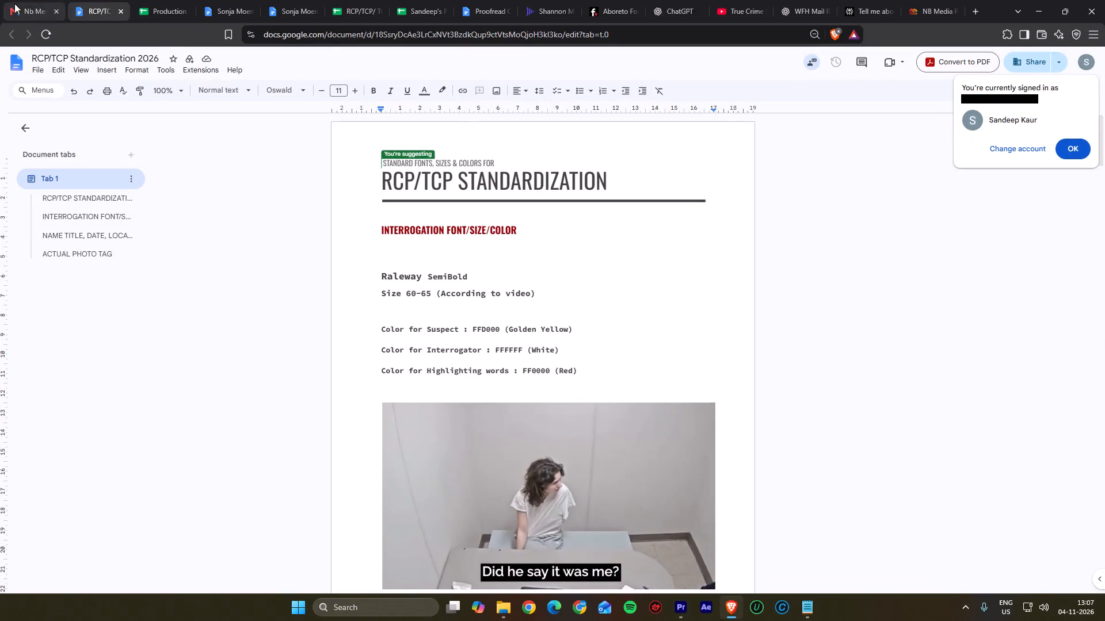
left_click(14, 3)
left_click(740, 553)
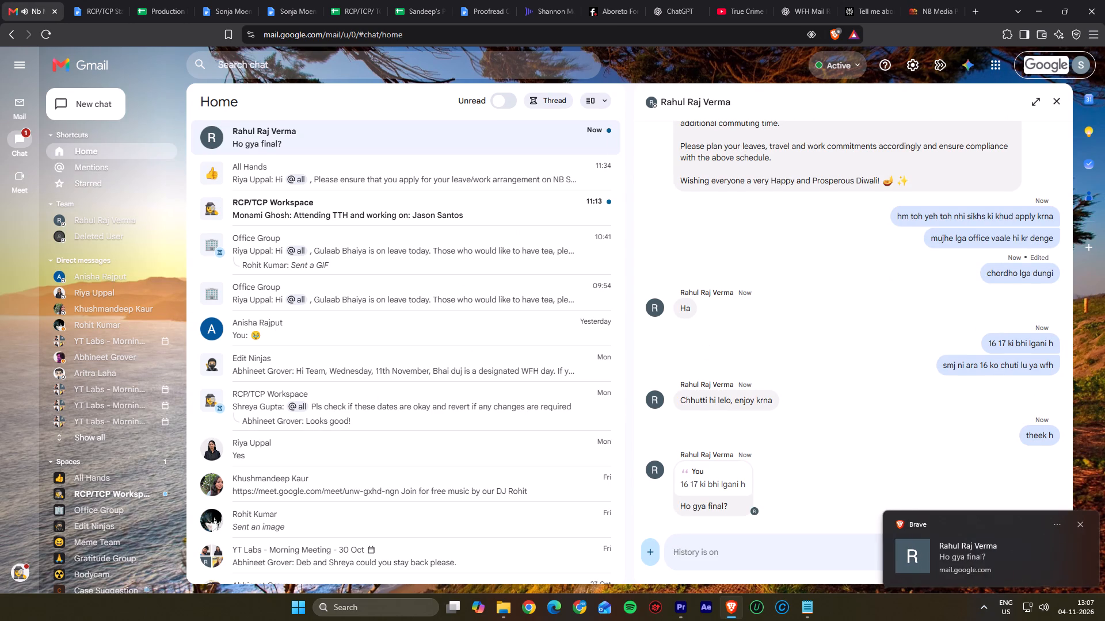
type("rea")
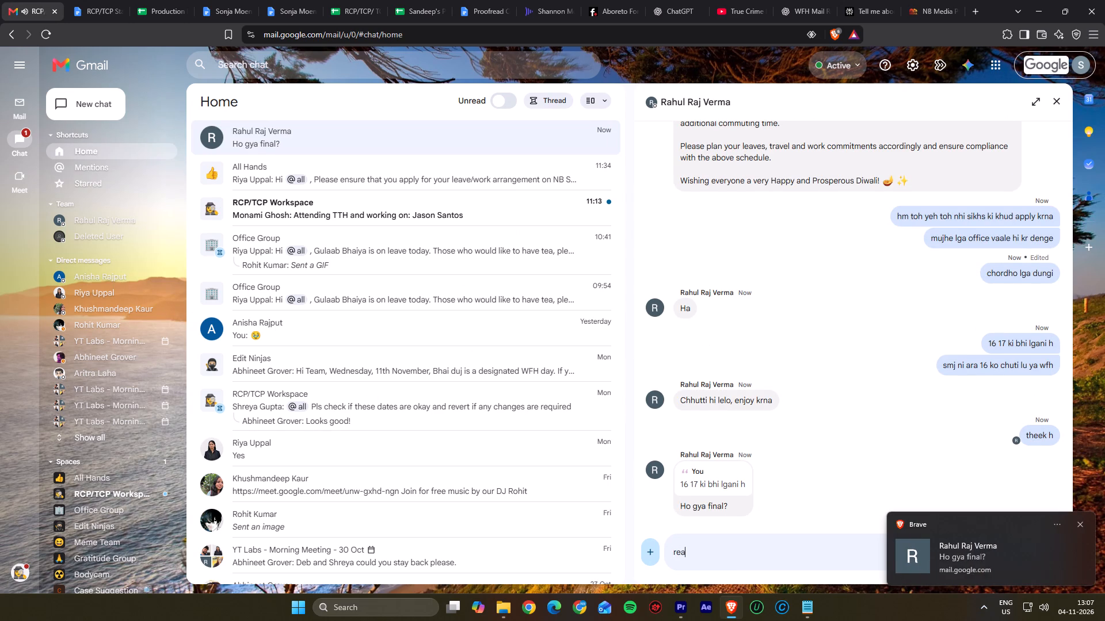
type("son kya likhu")
key("space")
key("Return")
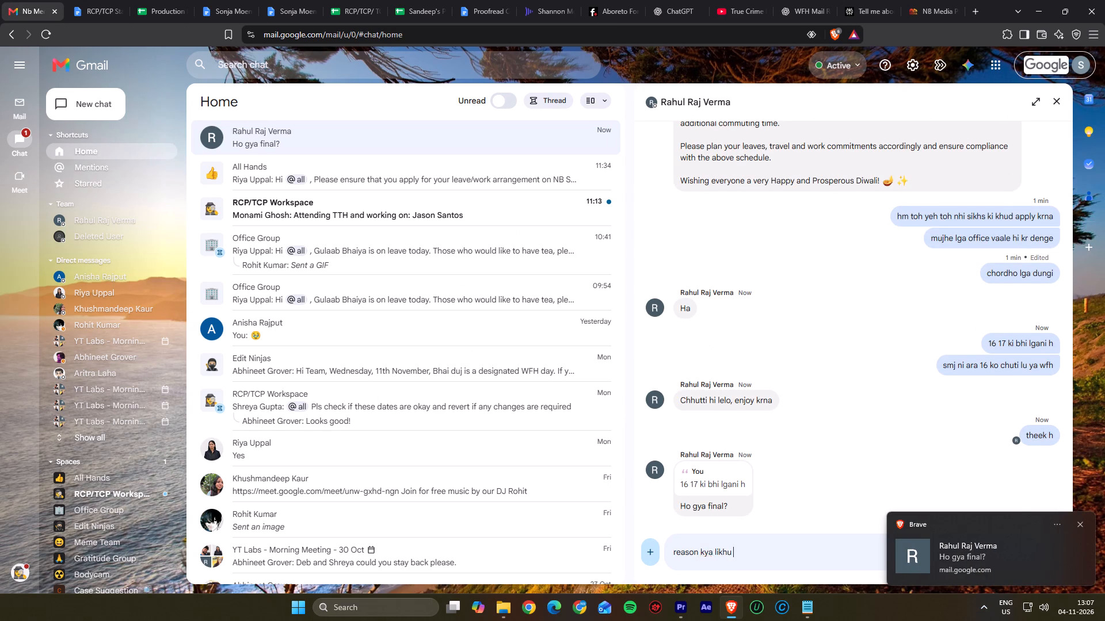
type("on the c")
key("BackSpace")
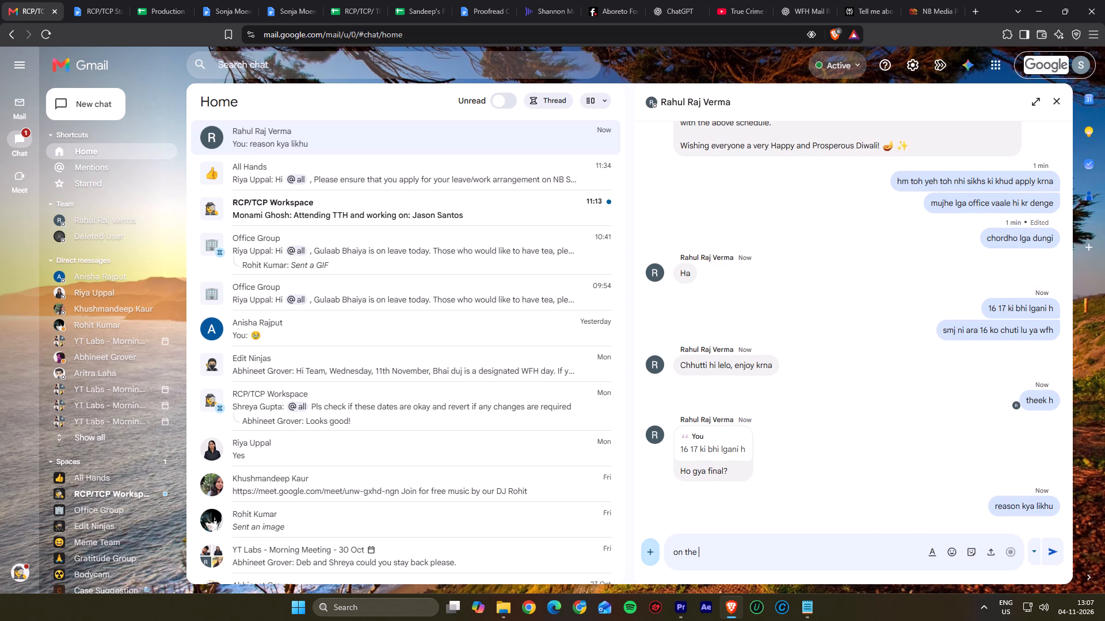
type("account of my birthday")
key("Return")
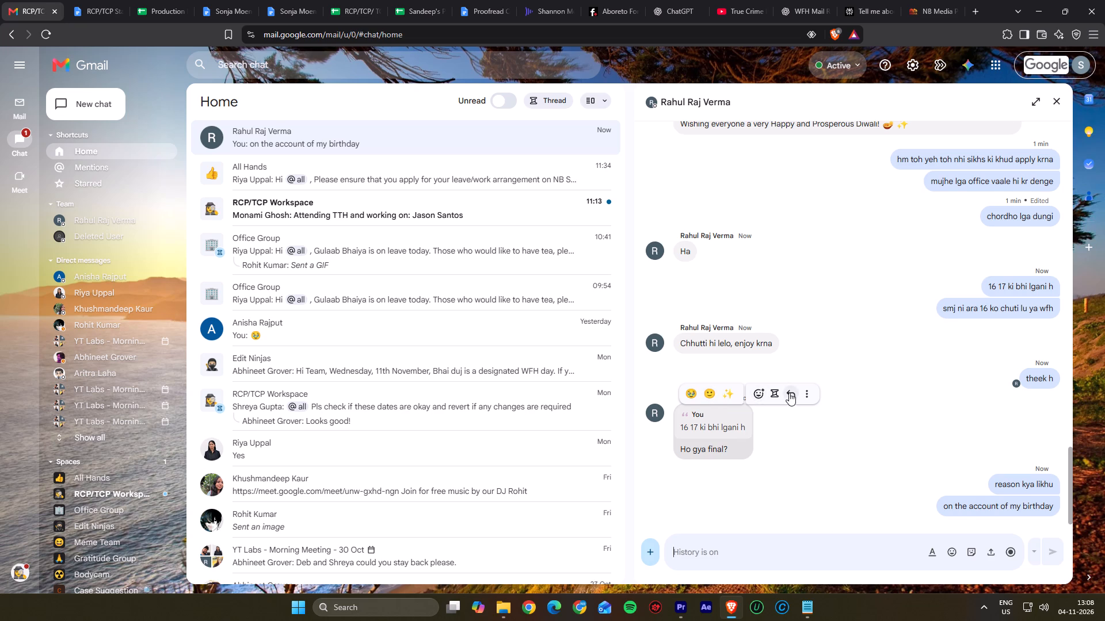
Reply "hmmm" to the colleague's "Ho gya final?" message and follow it with a message of two smiling emojis.
left_click(789, 393)
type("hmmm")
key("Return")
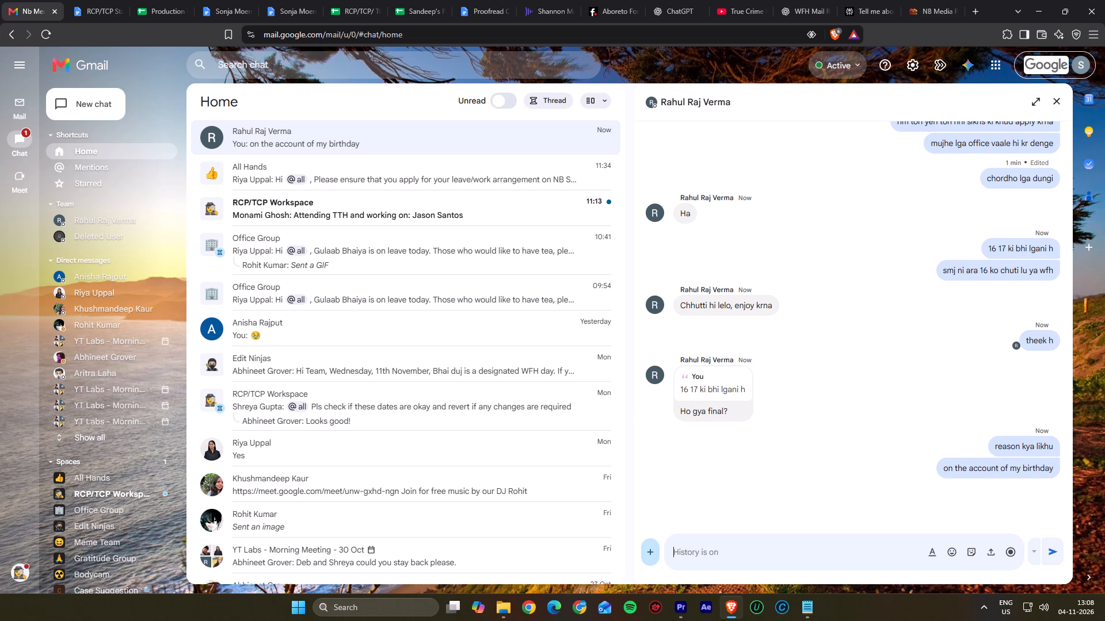
left_click(954, 552)
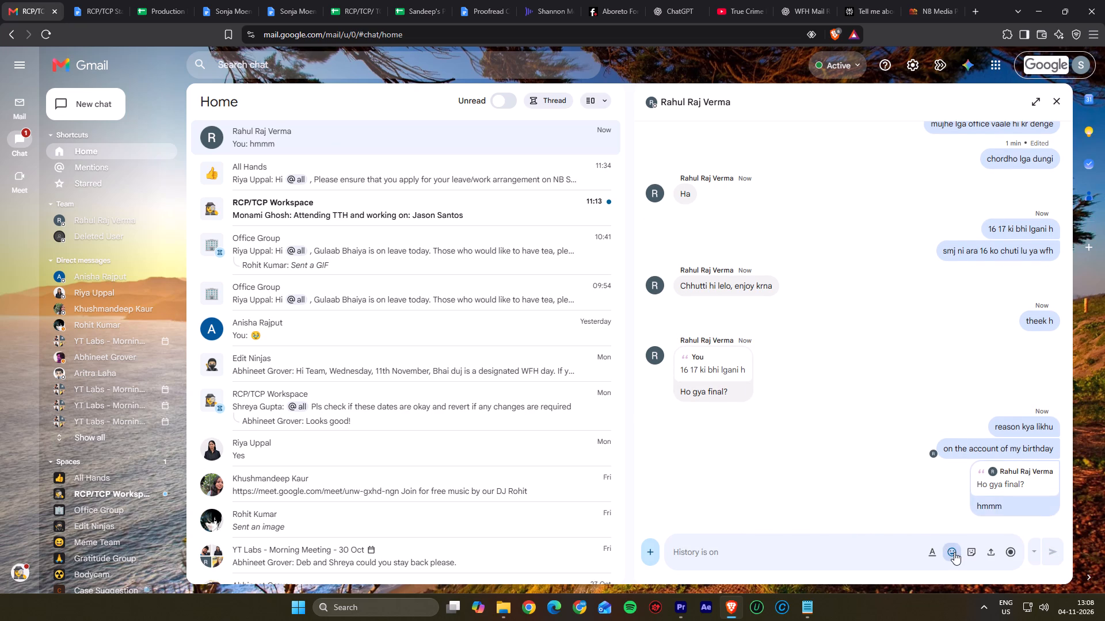
double_click(810, 409)
key("Return")
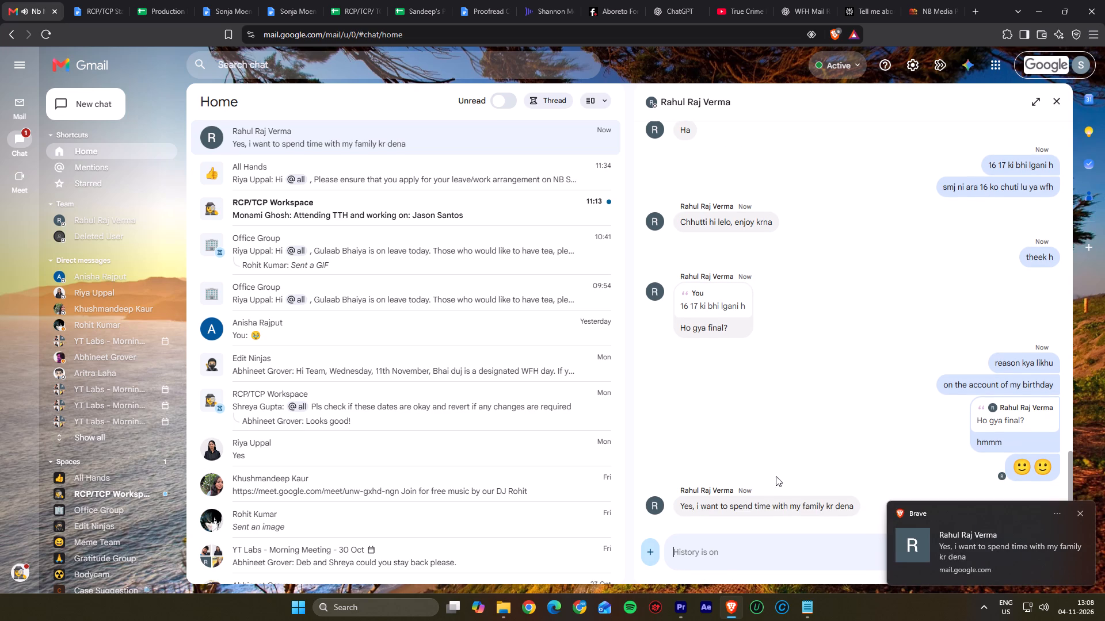
Send the colleague "okkkkkkk", closing the conversation and switching back to the VO replace sequence in Premiere.
left_click(712, 554)
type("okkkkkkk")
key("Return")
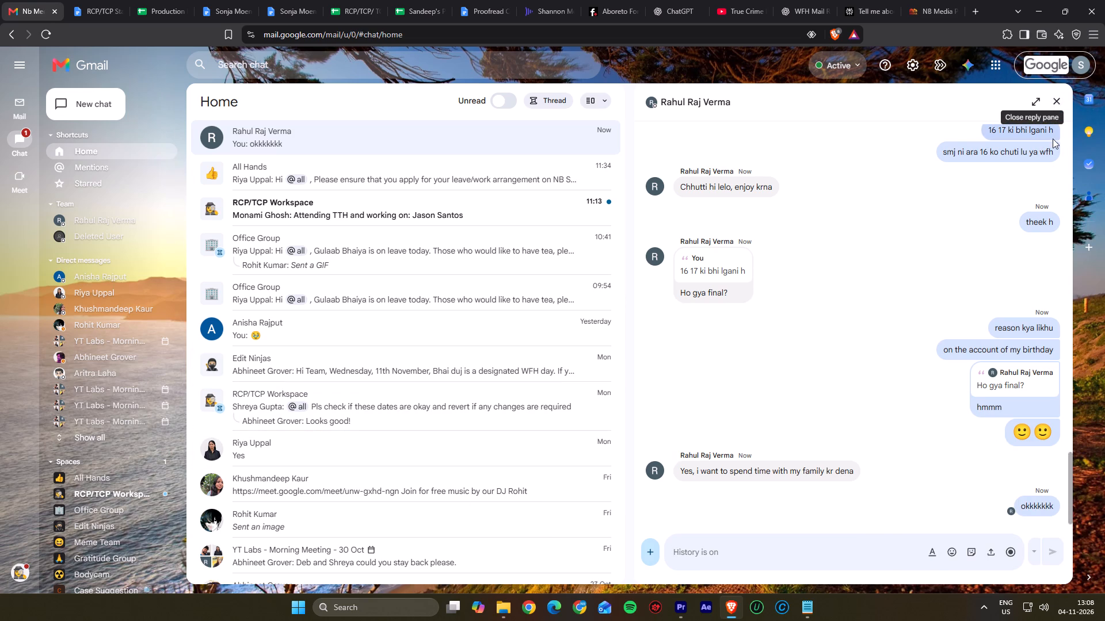
left_click(1057, 100)
left_click(1030, 14)
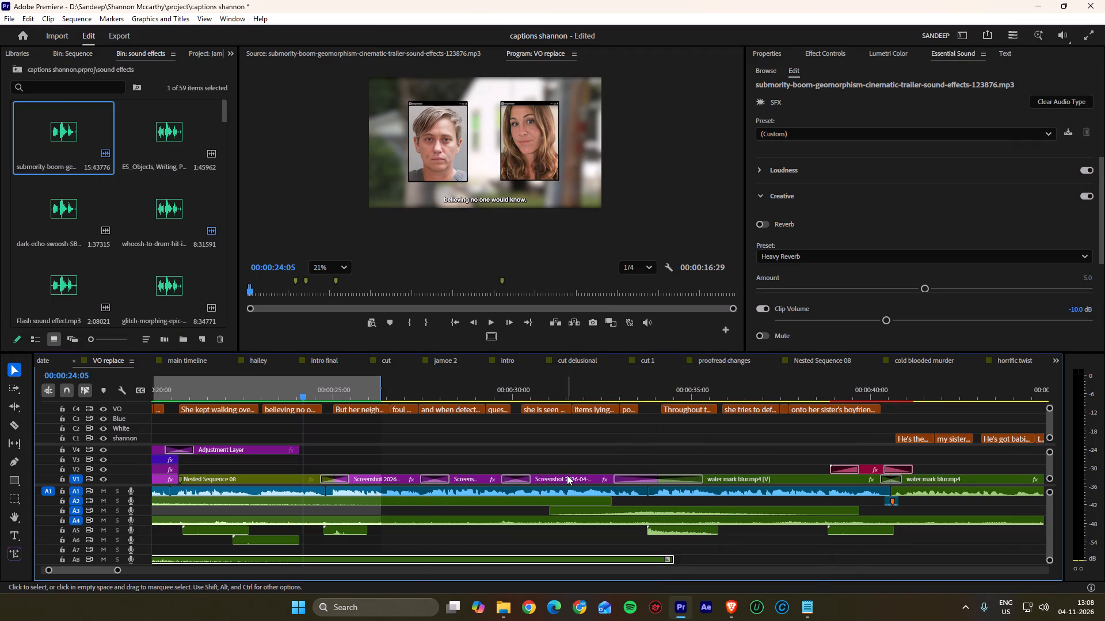
Return to Premiere and play back from the end of Nested Sequence 08 into the following screenshot clips.
scroll(687, 491, "down", 6, "alt")
key("space")
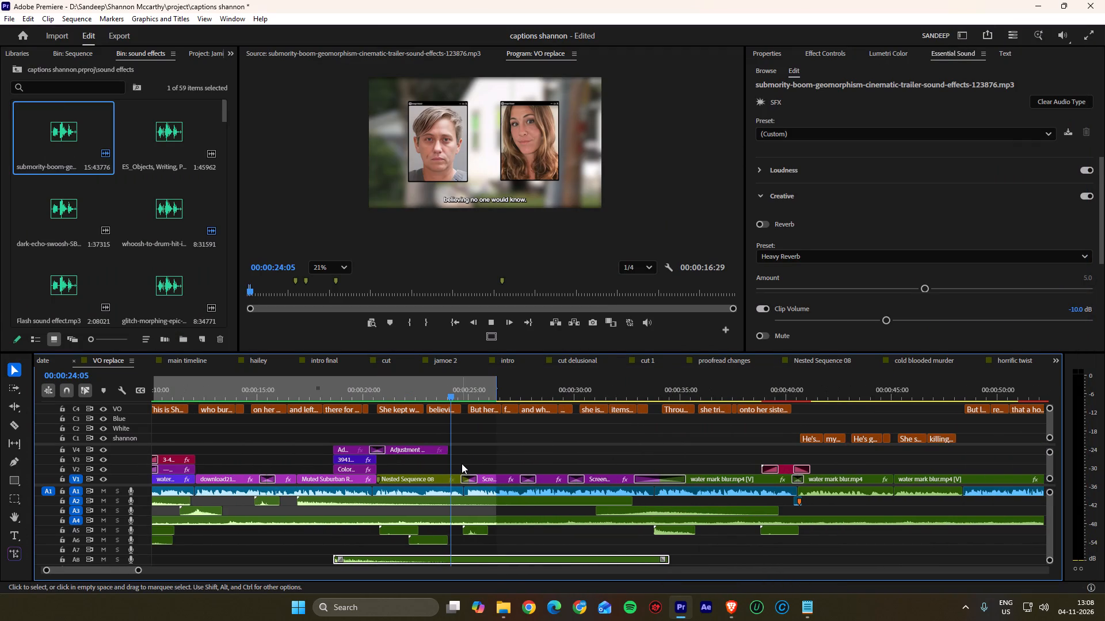
scroll(477, 443, "down", 3)
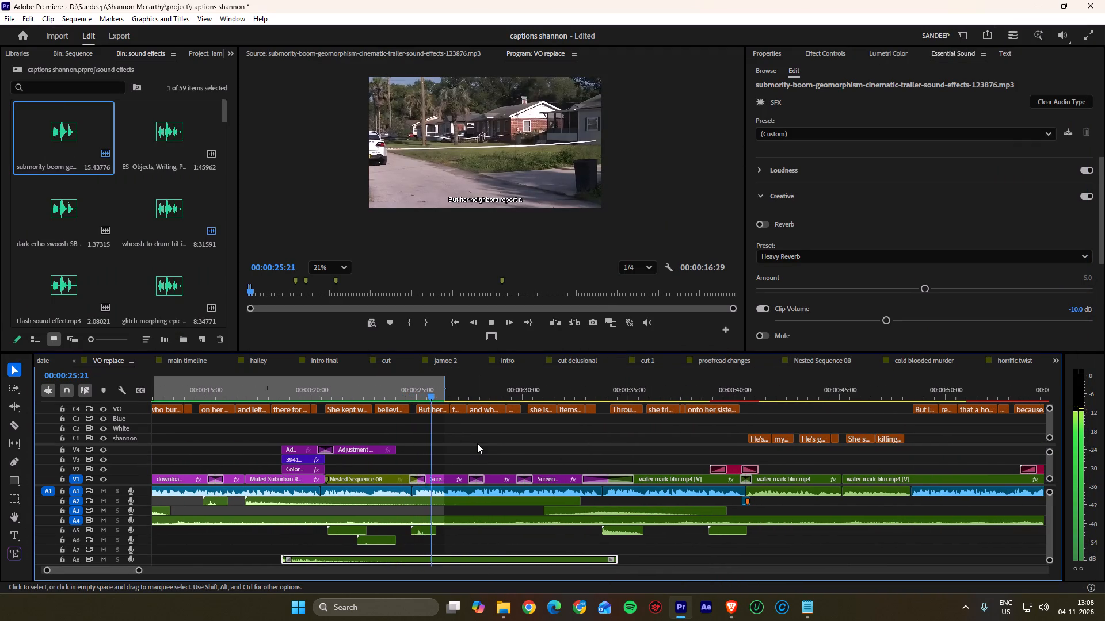
scroll(477, 443, "down", 3, "alt")
scroll(462, 446, "up", 8, "alt")
key("space")
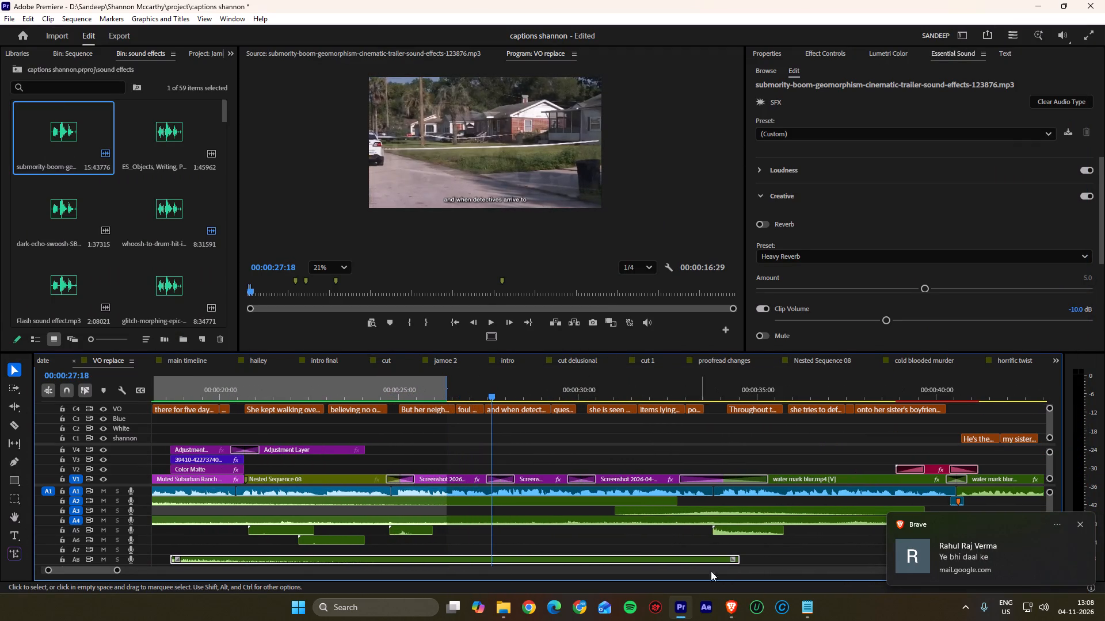
Switch to Gmail chat in Brave, reply "hmhm" to the colleague's latest message, and return to Premiere.
left_click(736, 614)
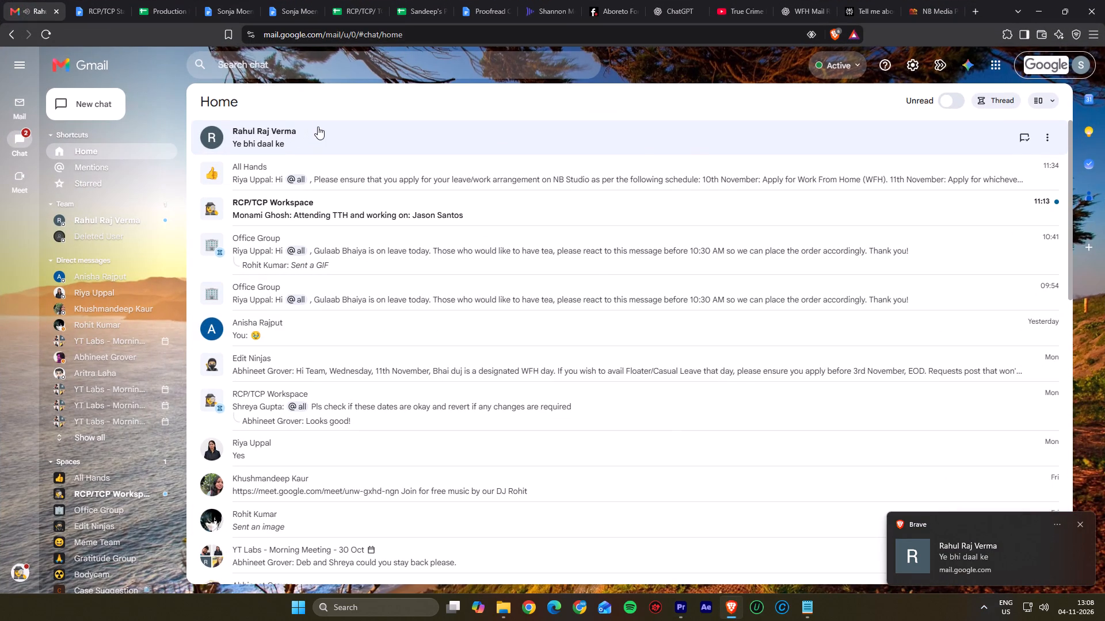
left_click(318, 126)
left_click(722, 556)
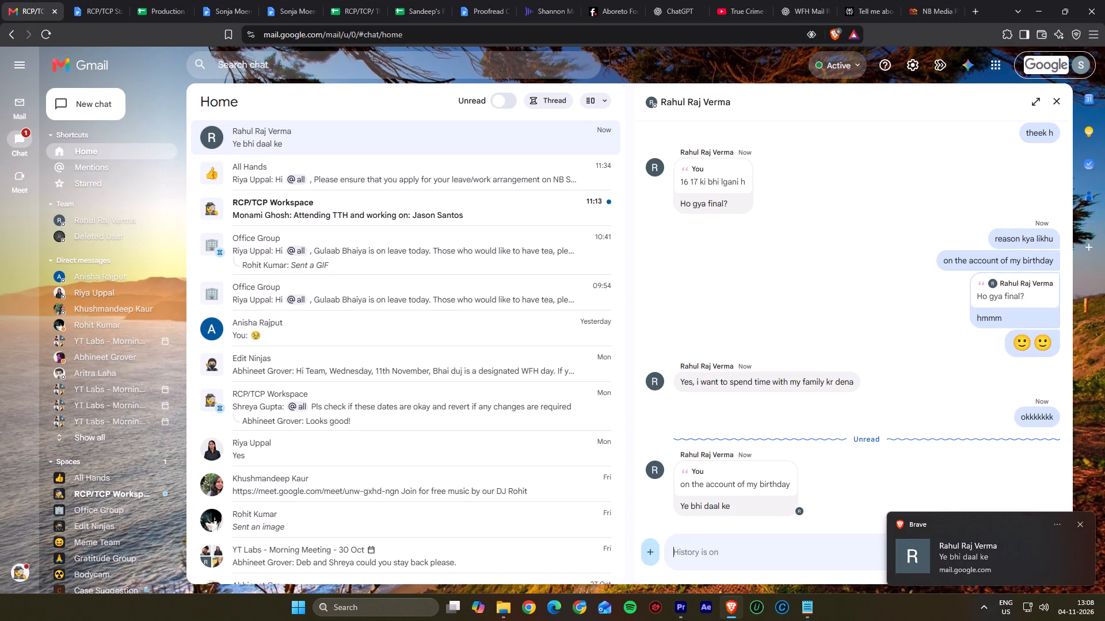
type("hmhm")
key("Return")
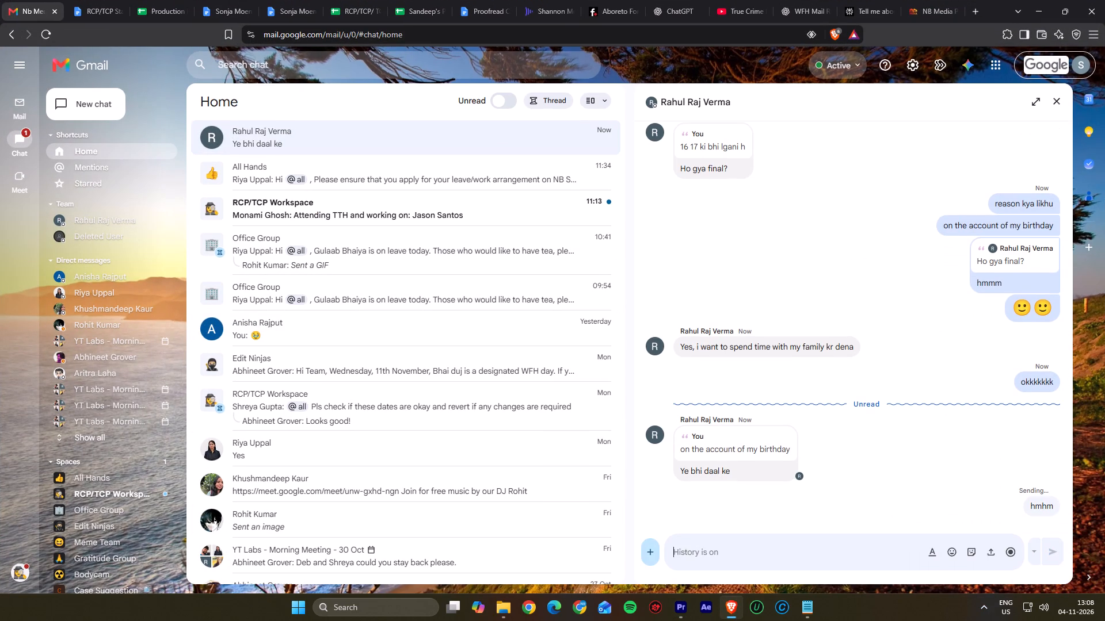
left_click(1054, 103)
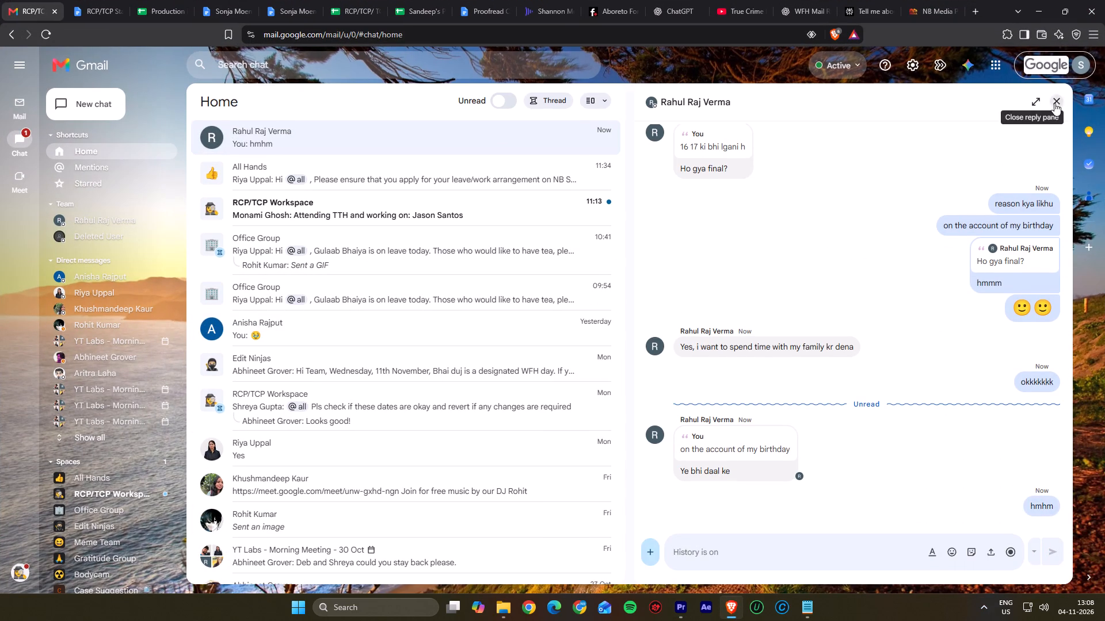
left_click(1036, 12)
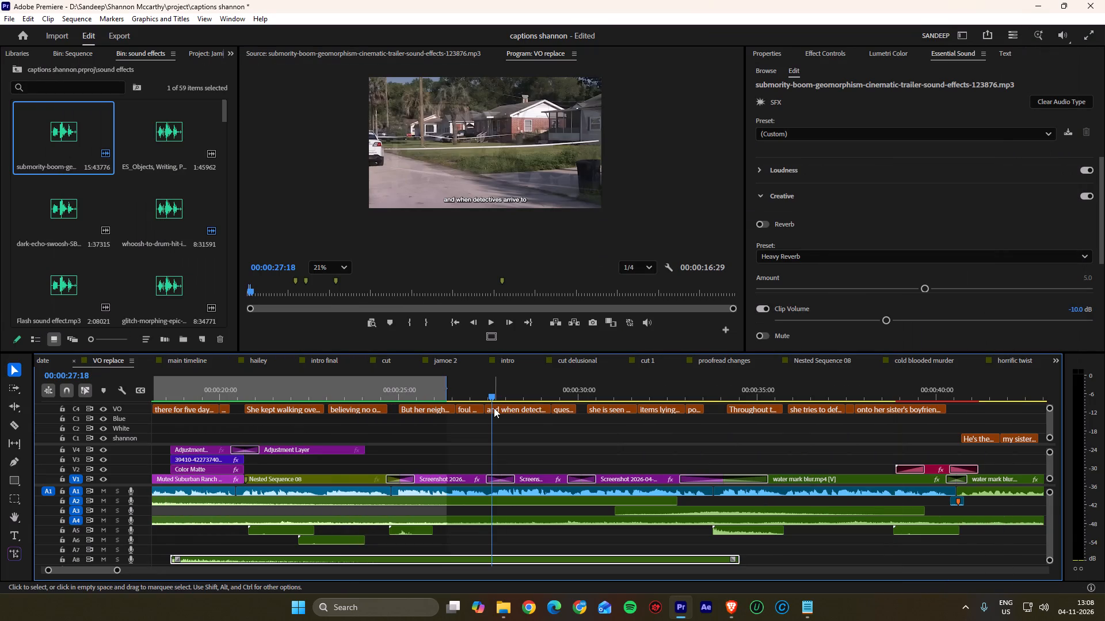
Replay the transition from Nested Sequence 08 into the first screenshot clip, stopping near the next screenshot's transition.
left_click_drag(482, 388, 387, 393)
key("space")
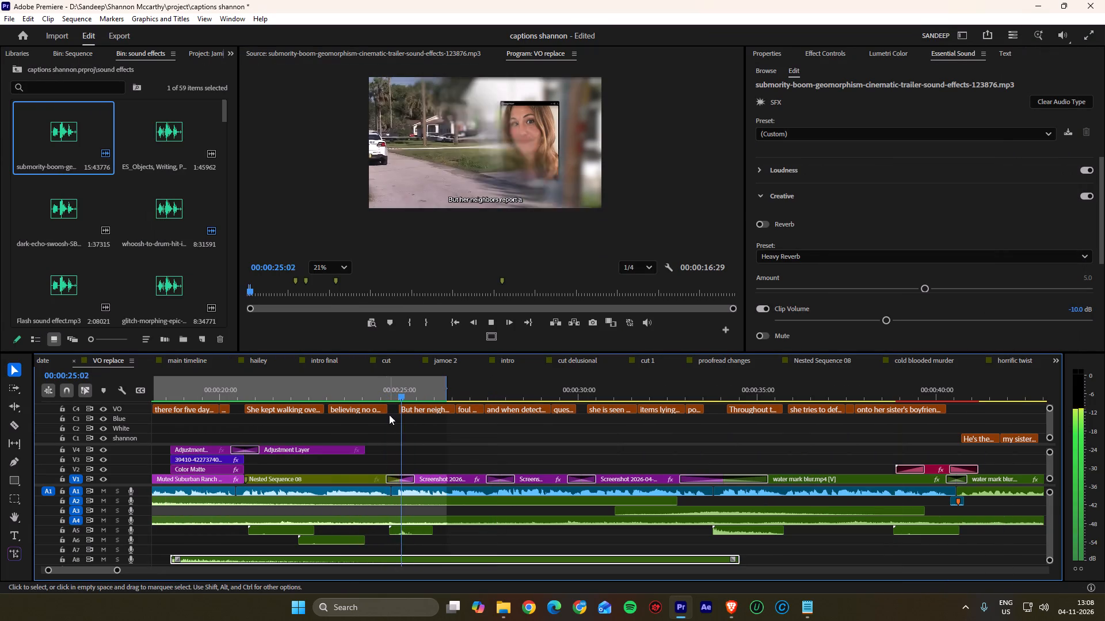
scroll(418, 453, "up", 4, "alt")
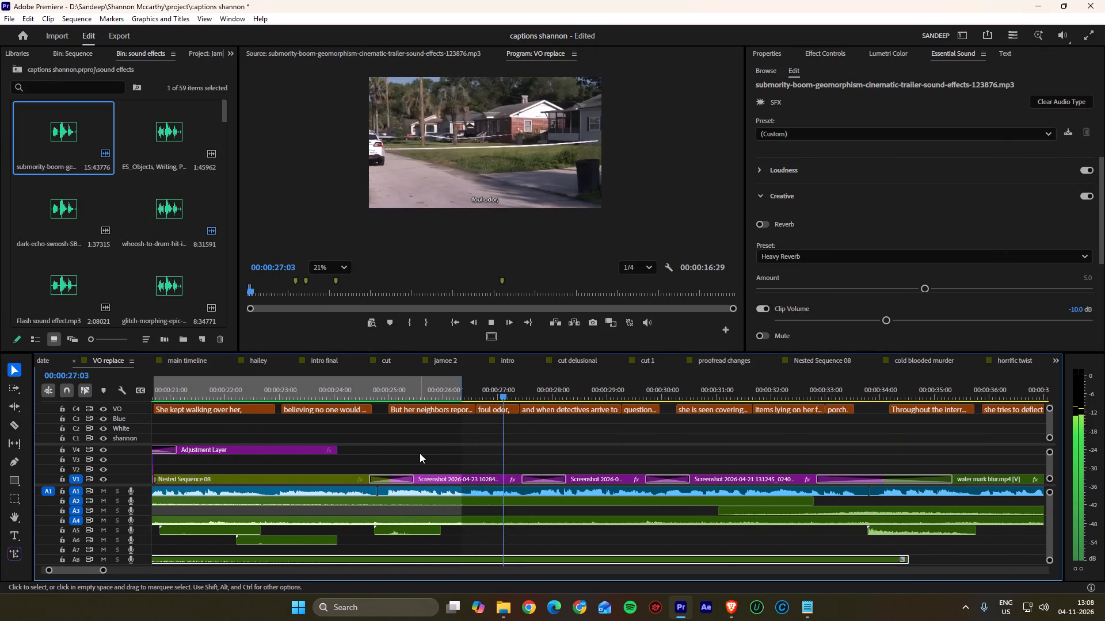
key("space")
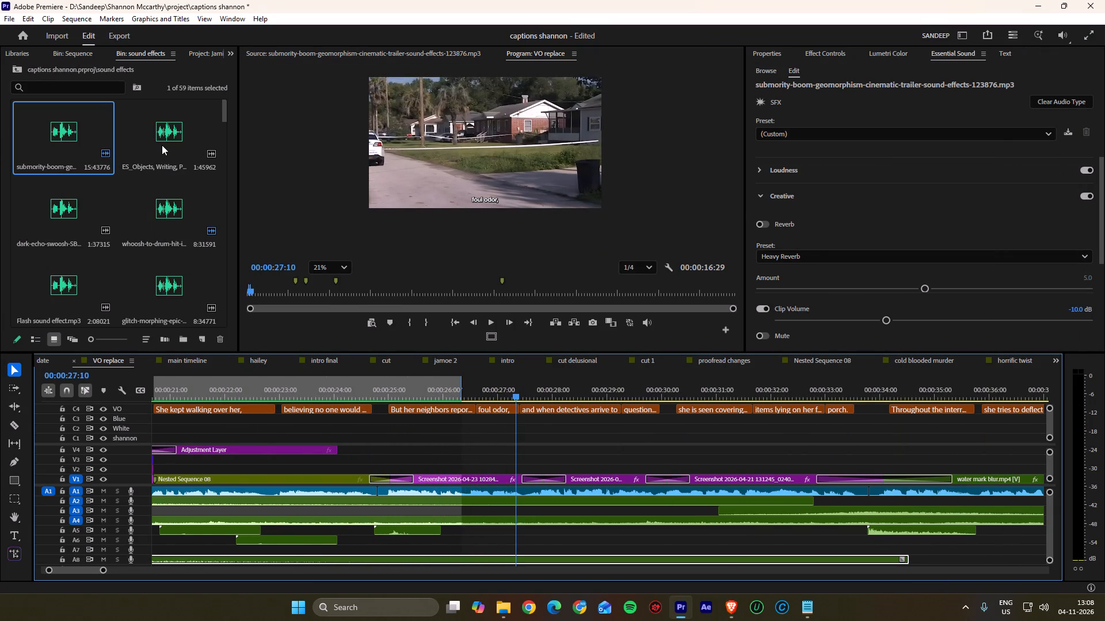
Audition the dark-echo-swoosh and whoosh-to-drum-hit-impact-2 sound effects, opening the pencil-on-paper stroke effect first.
double_click(169, 139)
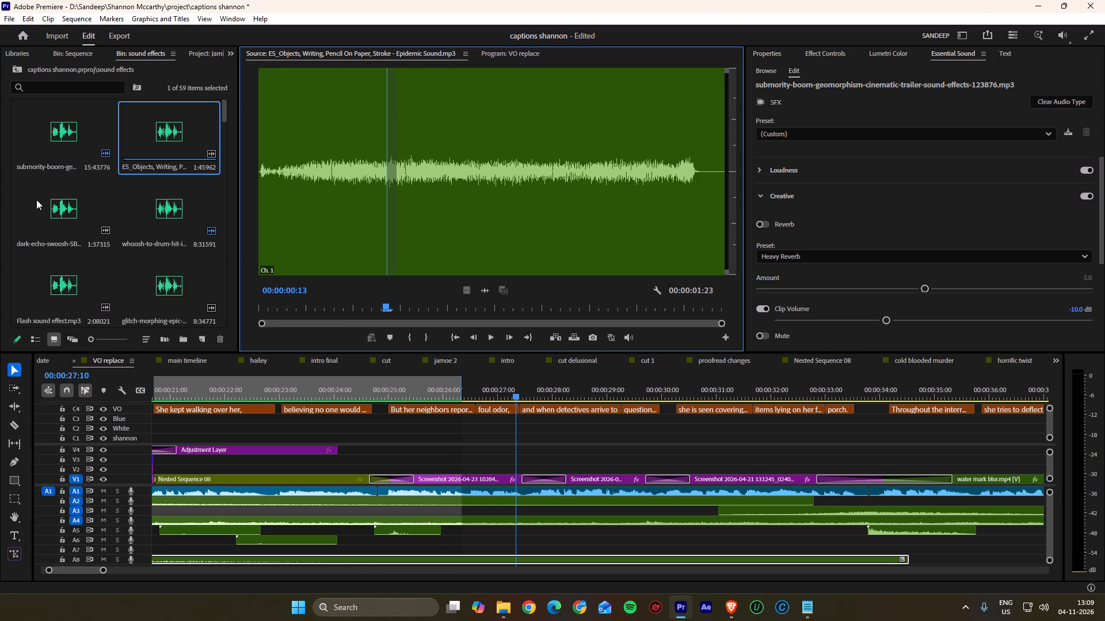
double_click(70, 220)
left_click_drag(320, 302, 262, 303)
key("space")
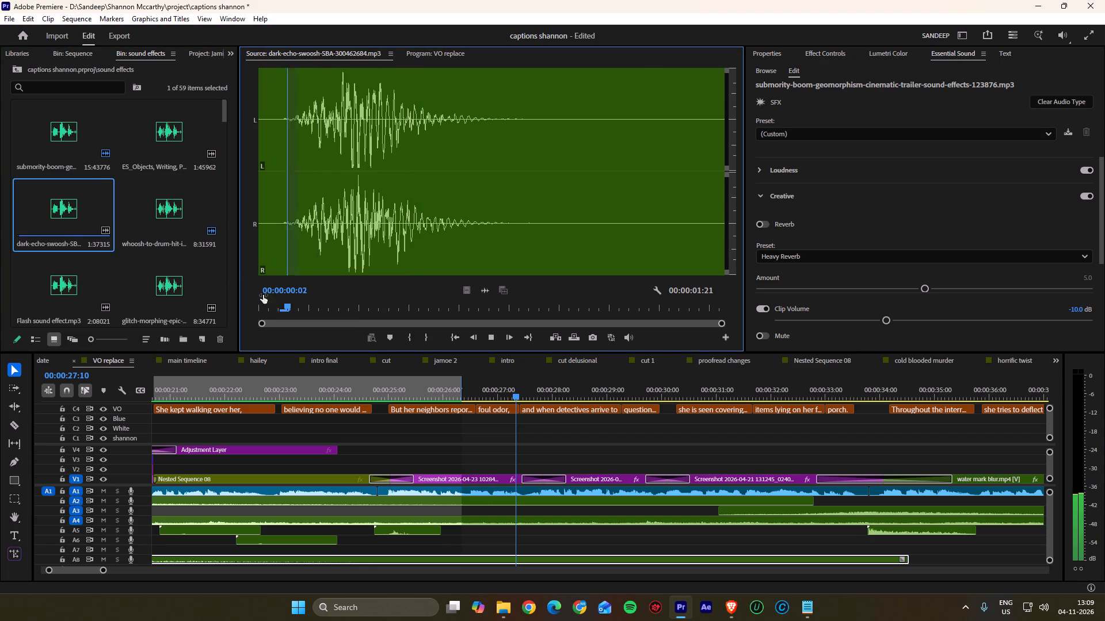
key("space")
double_click(173, 210)
key("space")
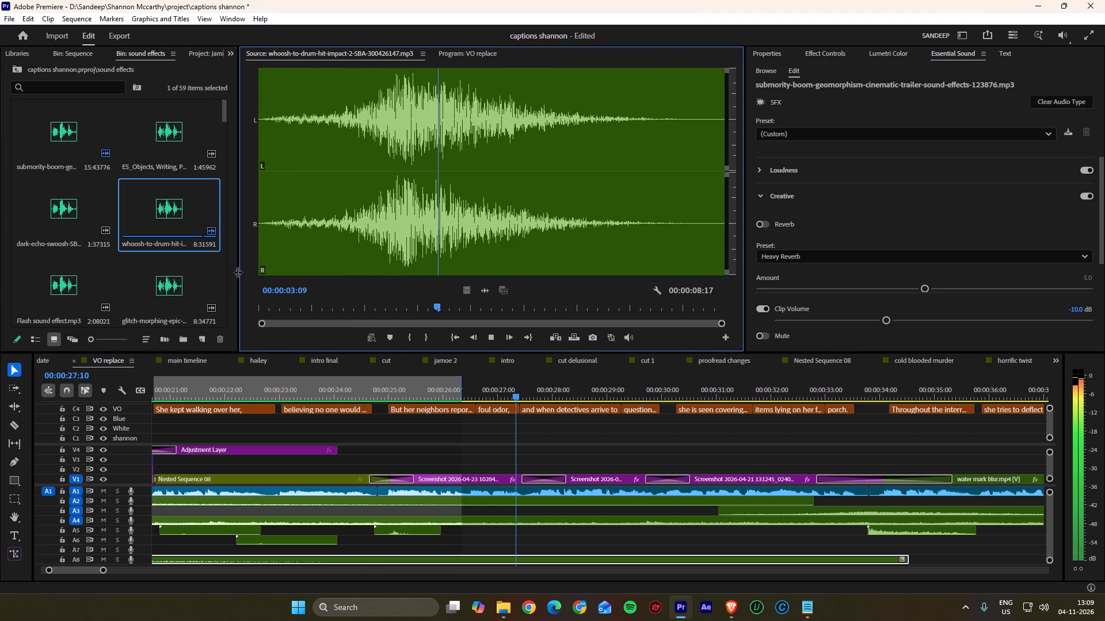
left_click_drag(332, 304, 288, 304)
key("space")
Audition Flash sound effect.mp3 and the glitch-morphing-epic-impact sound effect.
double_click(70, 285)
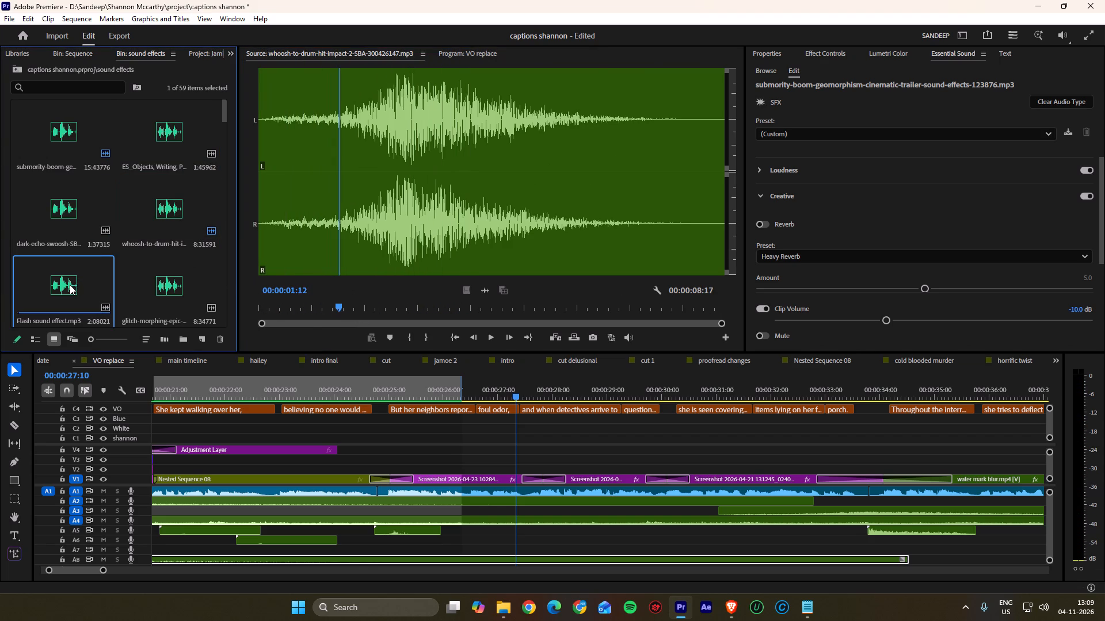
key("space")
left_click_drag(313, 312, 242, 300)
key("space")
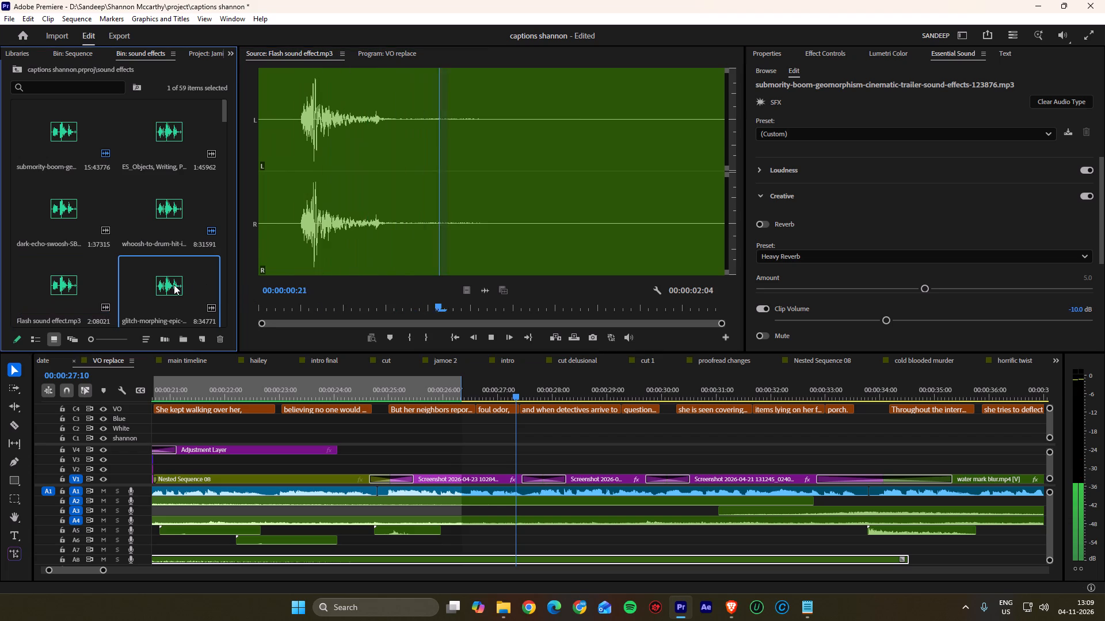
double_click(174, 285)
key("space")
left_click_drag(303, 302, 205, 305)
key("space")
Audition the micro-air-swoosh and Swsh Whoosh Medium Fire Horror Trailer 04 sound effects.
scroll(73, 248, "down", 2)
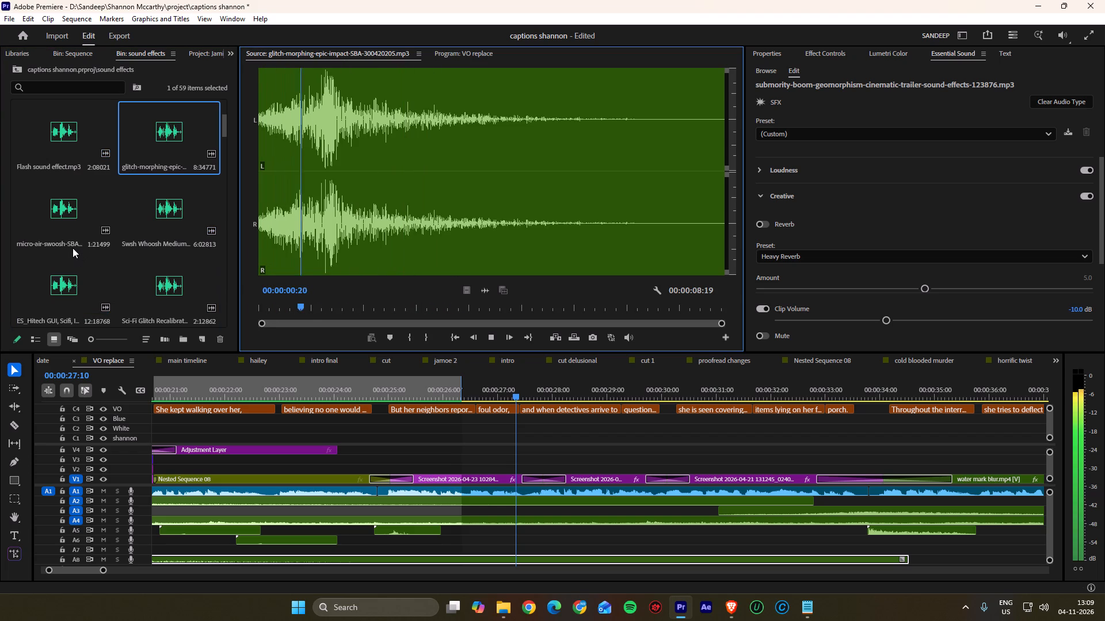
double_click(65, 213)
left_click_drag(291, 304, 195, 299)
key("space")
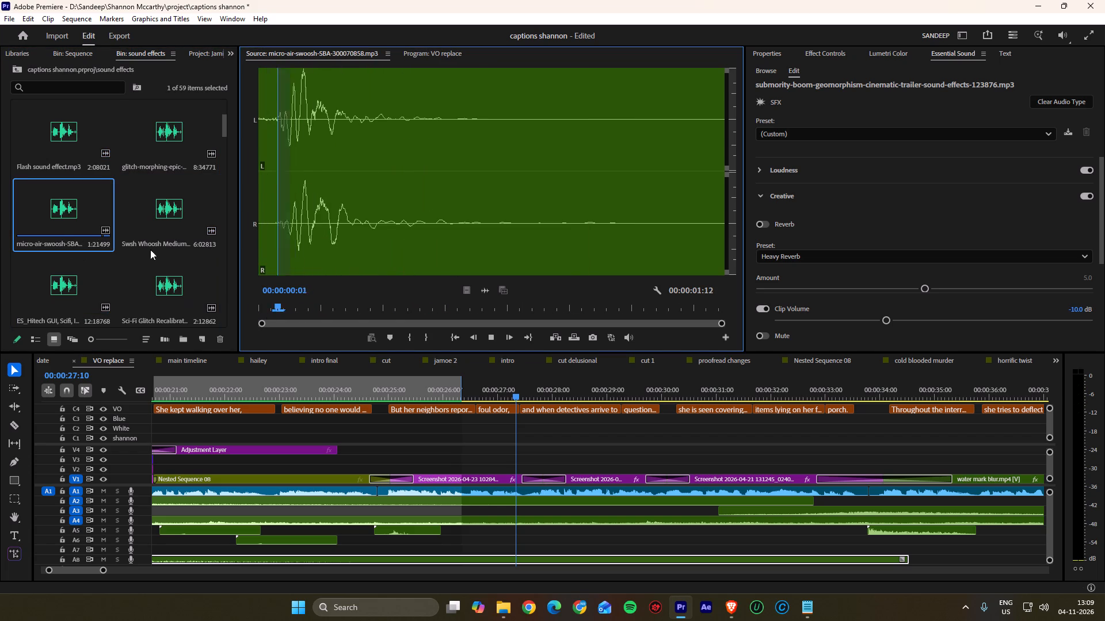
key("space")
double_click(165, 215)
left_click_drag(299, 309, 281, 309)
key("space")
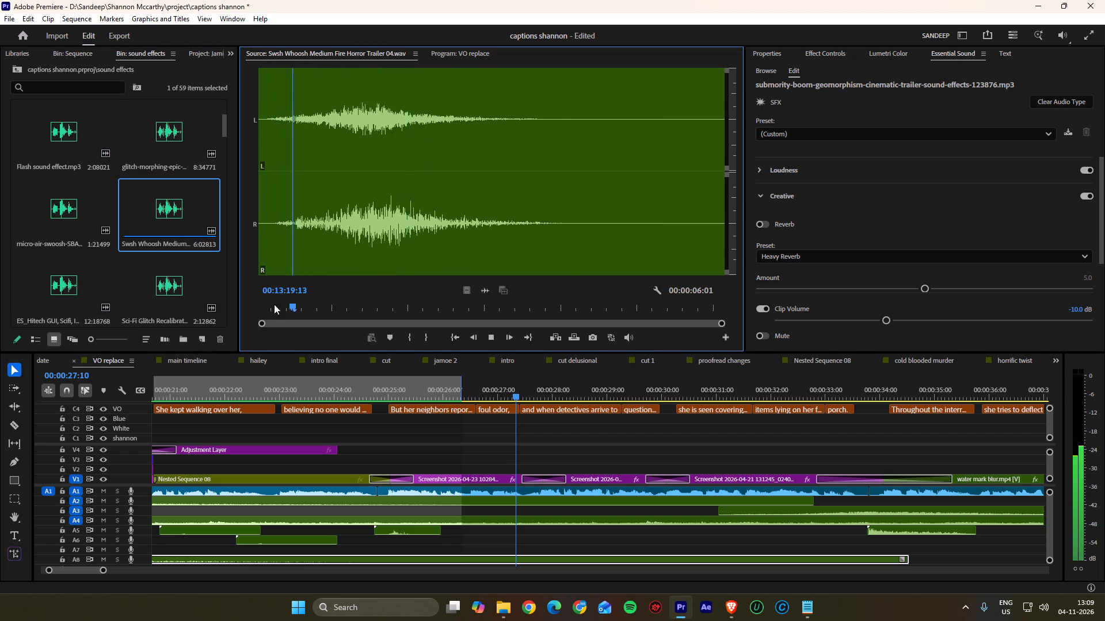
Audition the ES_Hitech GUI Digital Glitch 01 and Sci-Fi Glitch Recalibrator sound effects.
scroll(83, 255, "down", 1)
double_click(60, 197)
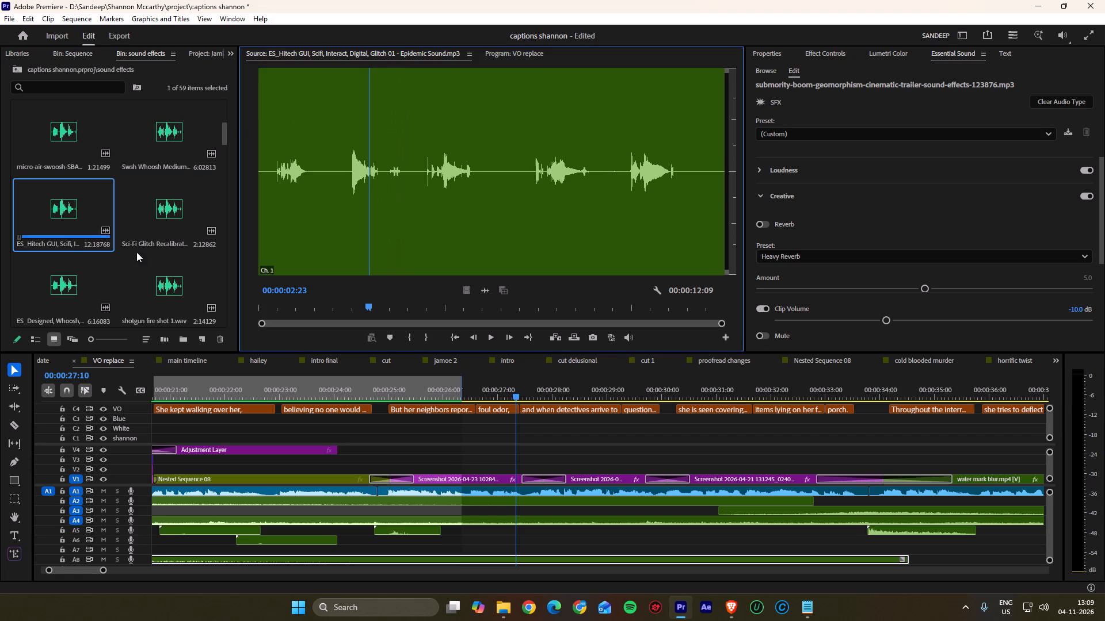
left_click_drag(323, 308, 215, 297)
key("space")
double_click(166, 217)
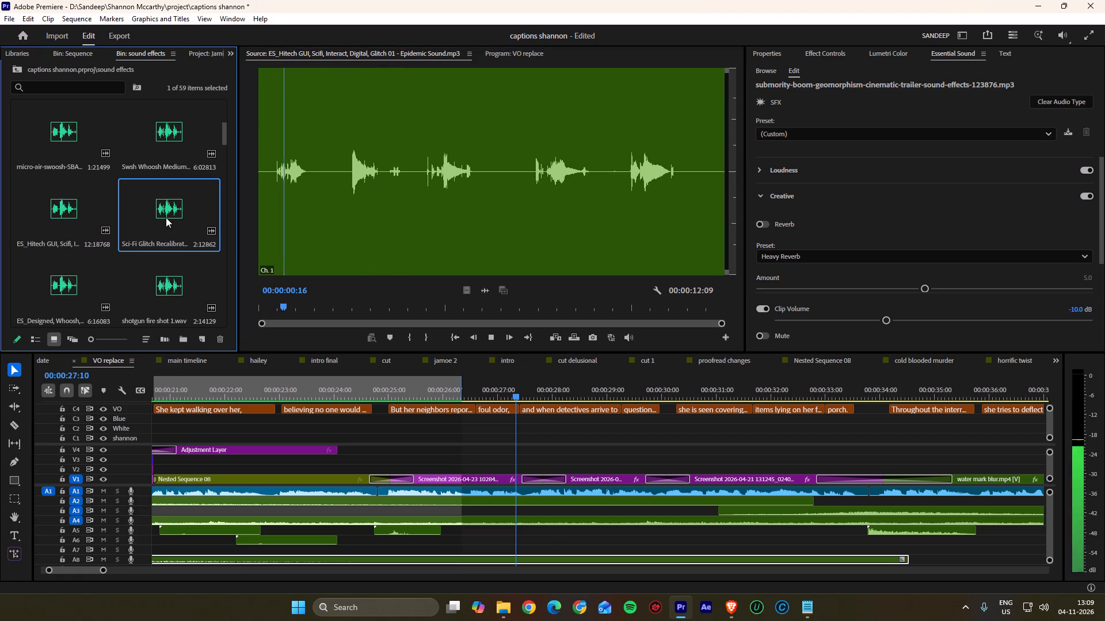
left_click_drag(309, 302, 240, 301)
key("space")
Audition the ES_Designed Whoosh Horror Shocking Flashing and shotgun fire shot 1.wav sound effects.
double_click(67, 279)
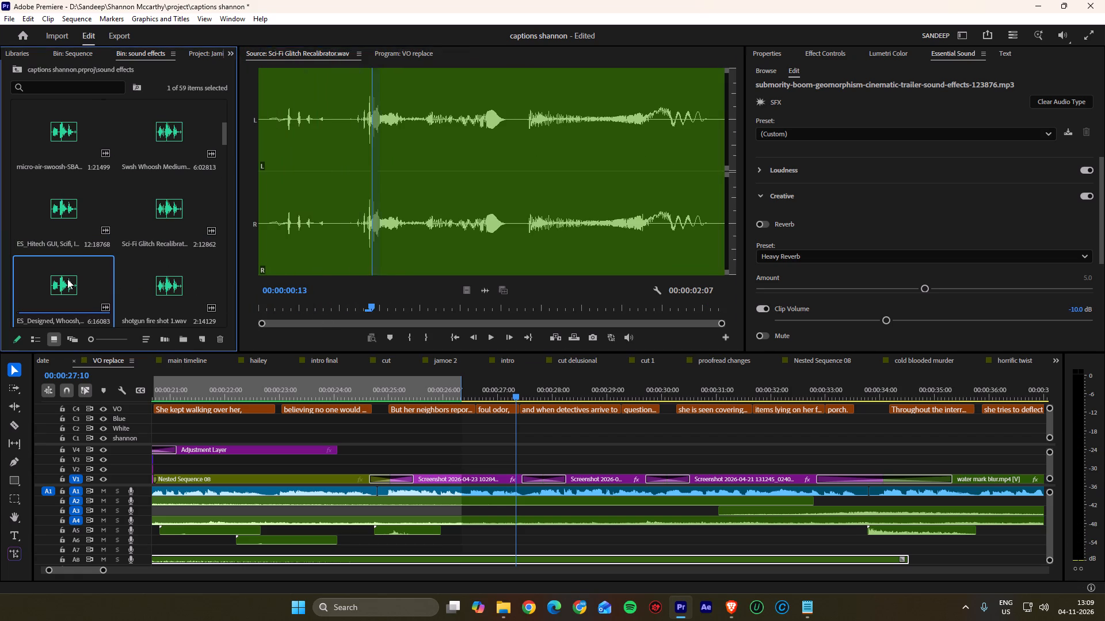
left_click_drag(307, 310, 272, 310)
key("space")
scroll(157, 286, "down", 1)
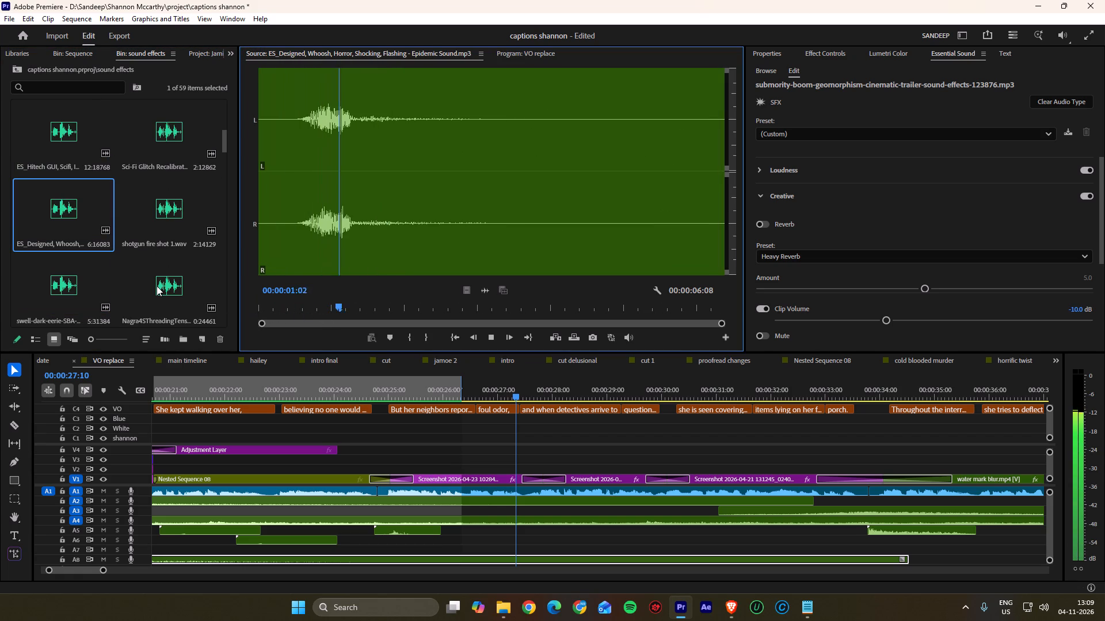
double_click(182, 221)
left_click_drag(315, 306, 313, 306)
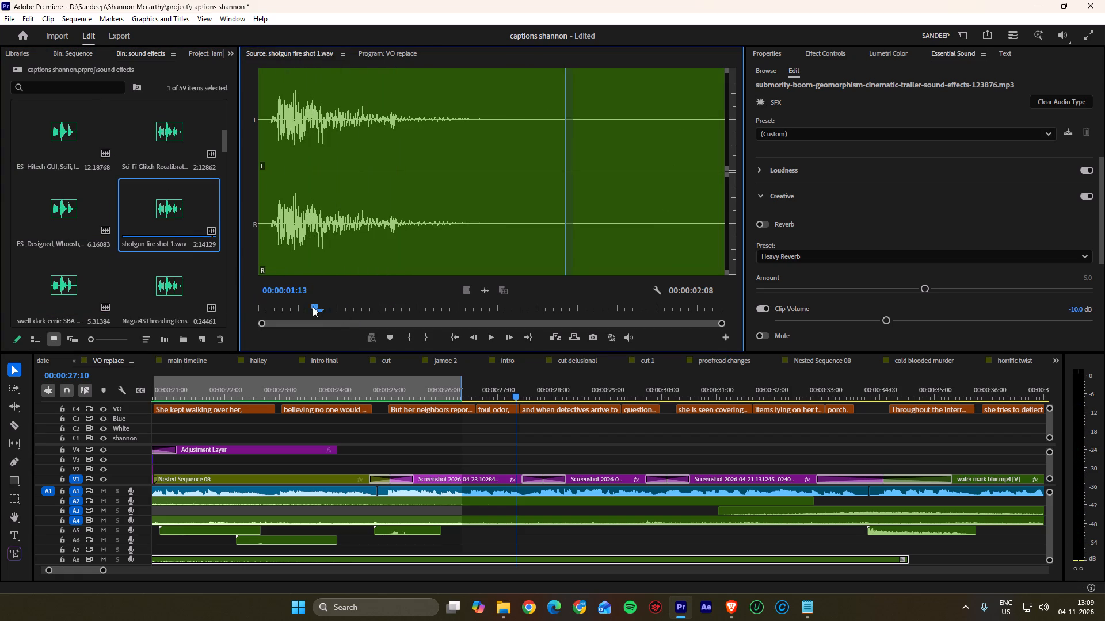
left_click_drag(313, 306, 209, 301)
key("space")
Audition the swell-dark-eerie sound effect and open the Nagra threading tension lever effect for preview.
double_click(47, 293)
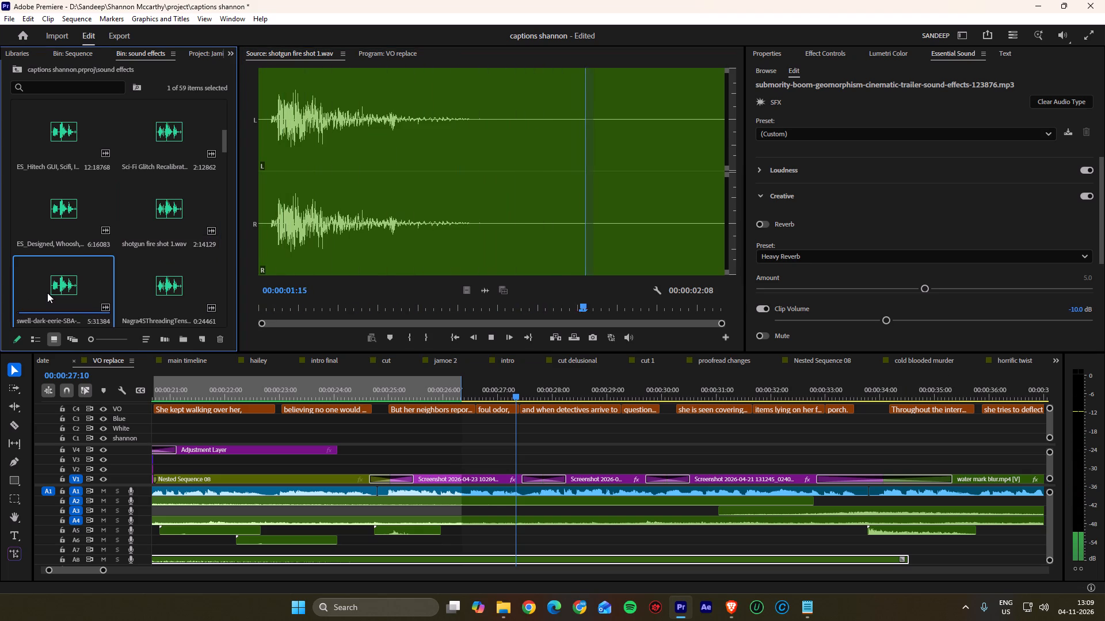
left_click_drag(275, 308, 247, 304)
key("space")
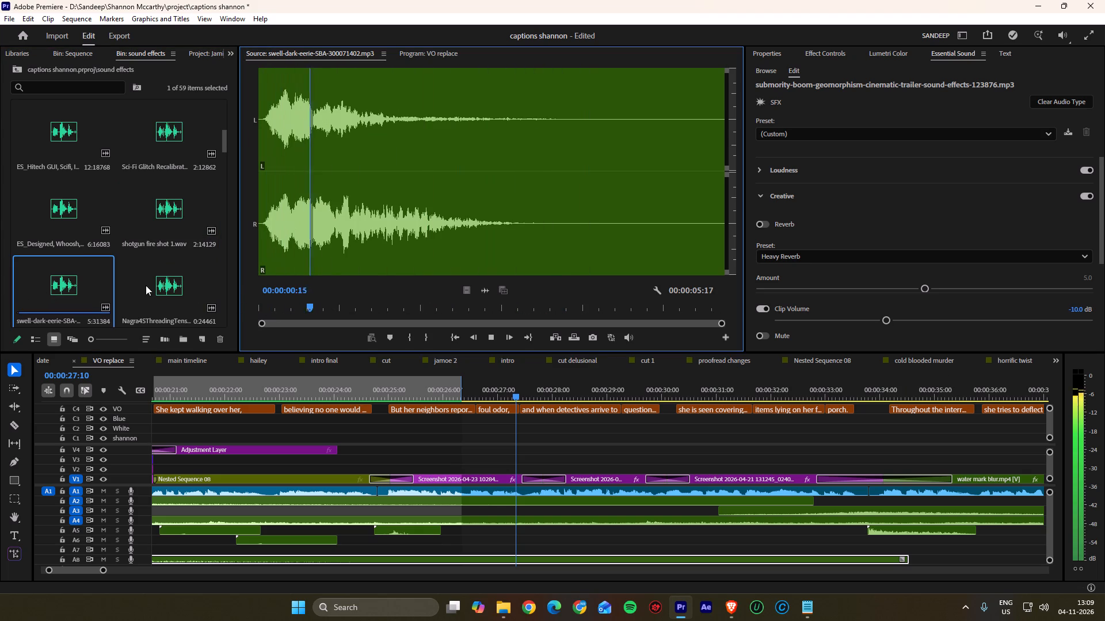
key("space")
double_click(168, 290)
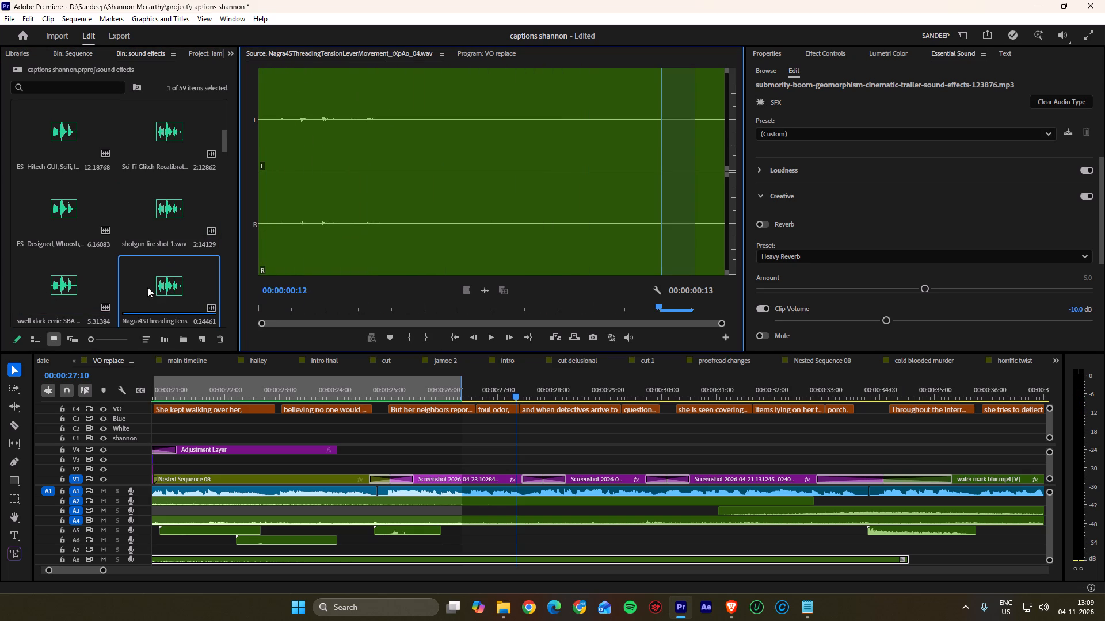
Audition the BoomImpactDeepDistantThumpingHitsBooming sound effect.
scroll(125, 281, "down", 2)
double_click(45, 216)
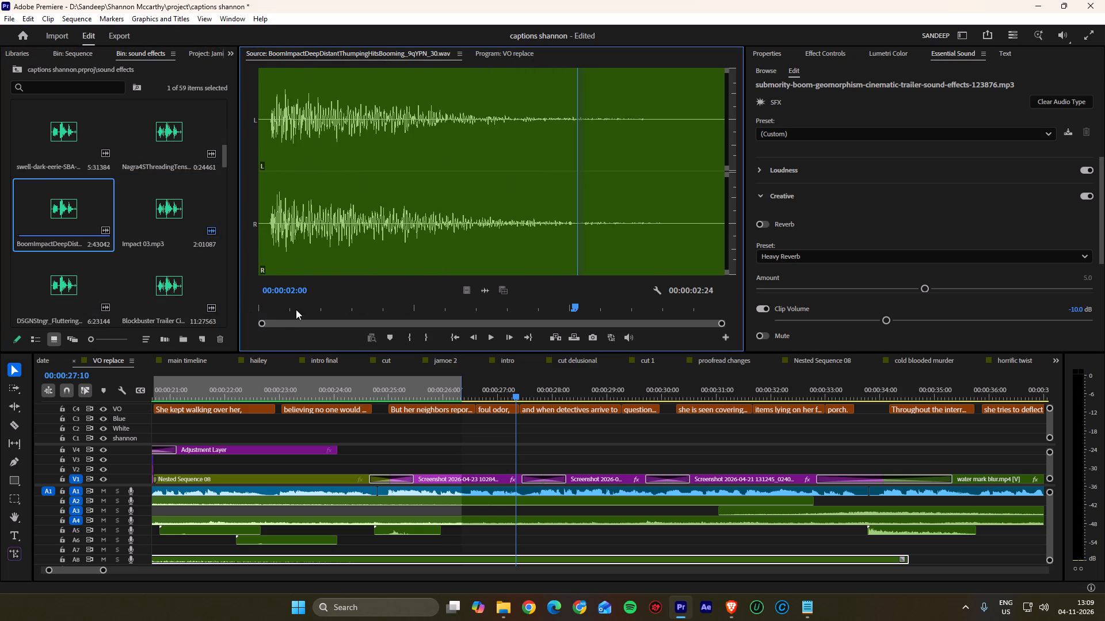
left_click_drag(296, 309, 212, 298)
key("space")
key("space")
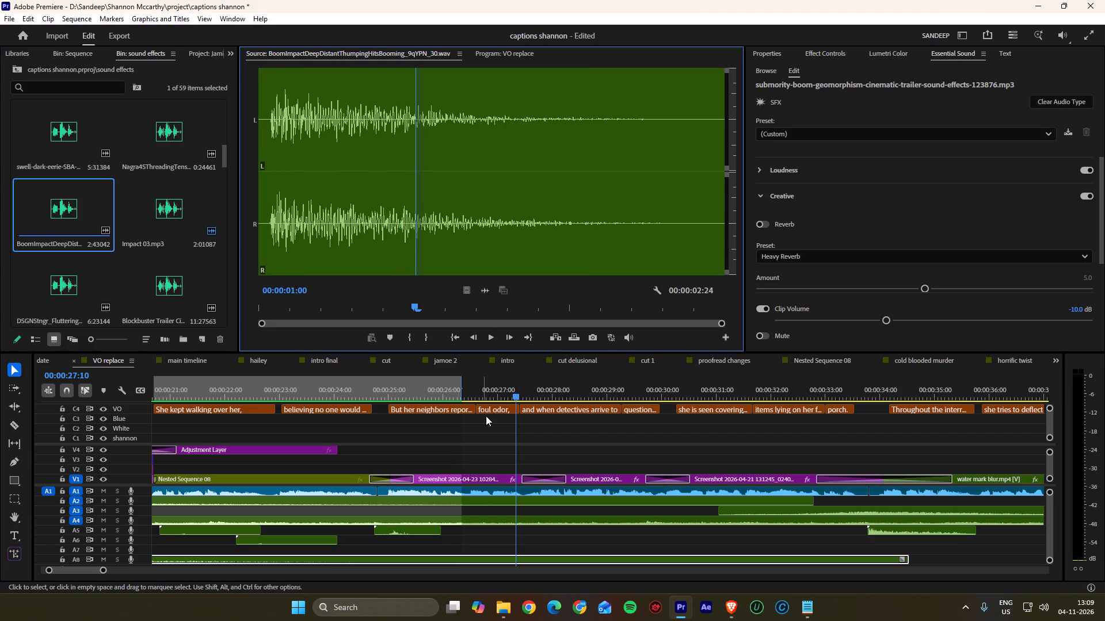
Place the BoomImpactDeepDistantThumpingHitsBooming effect on track A7, aligned with the start of the Color Matte clip.
scroll(607, 425, "down", 5, "alt")
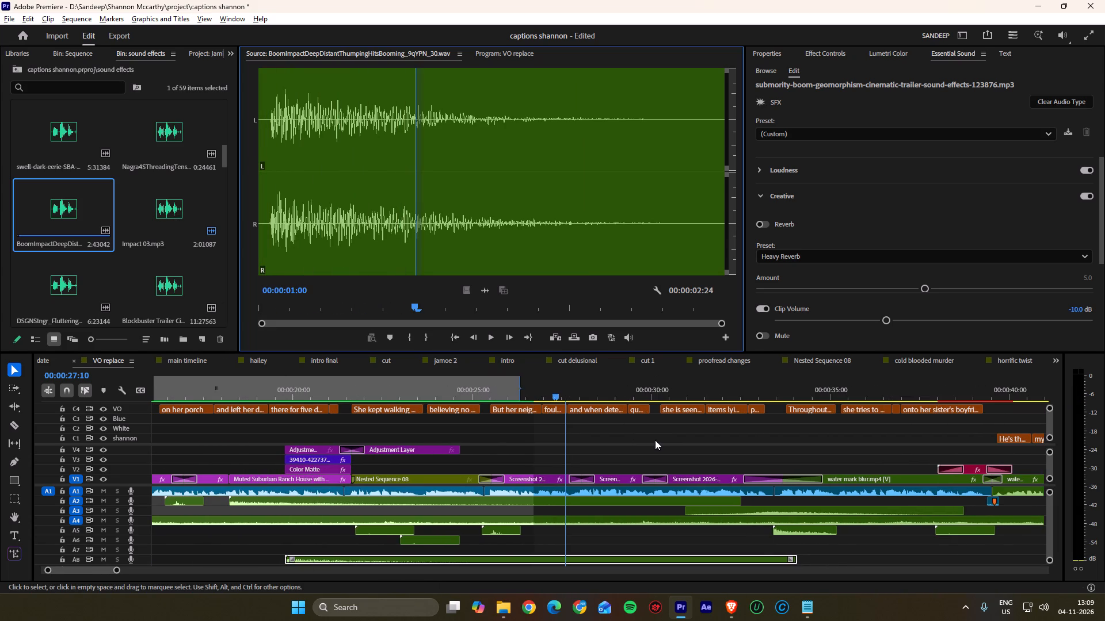
left_click_drag(59, 201, 271, 540)
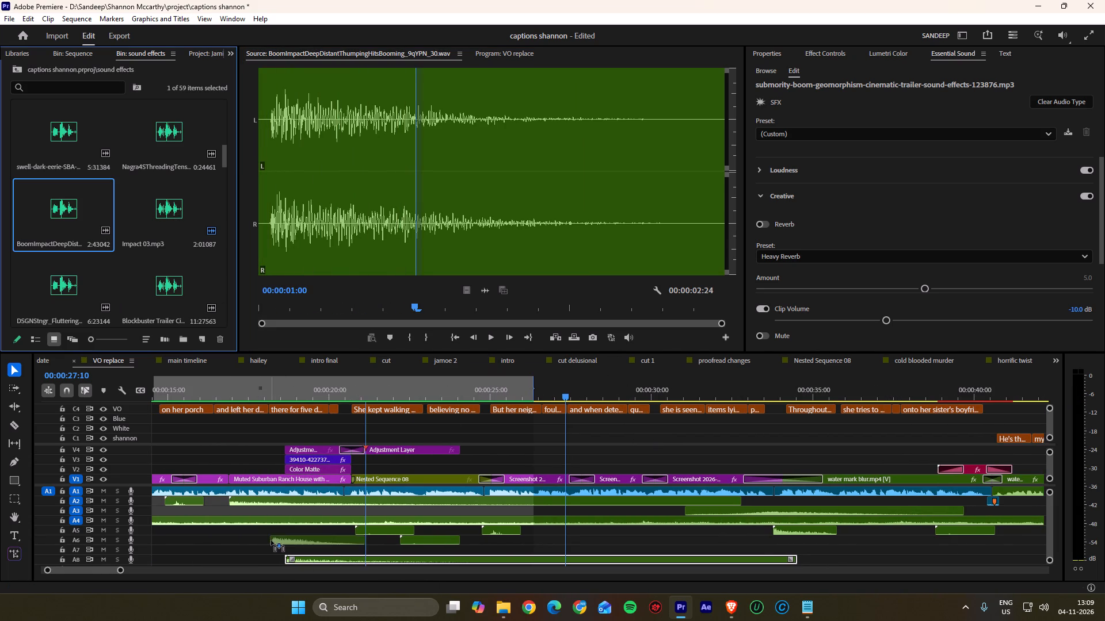
left_click_drag(271, 540, 284, 553)
left_click(283, 536)
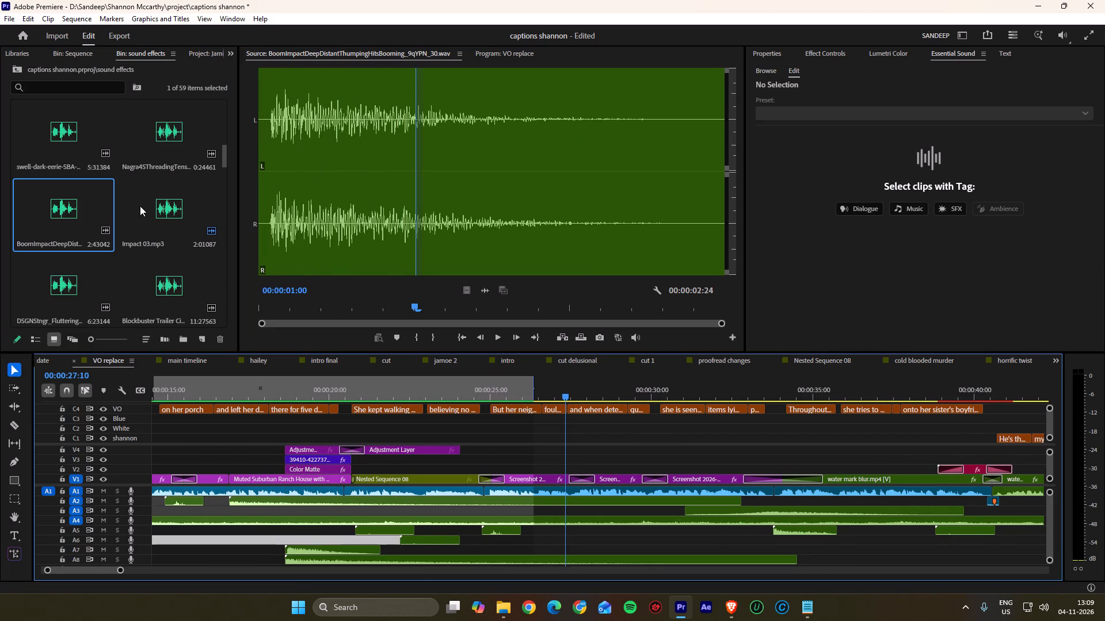
Audition Impact 03.mp3 and the DSGNStngr Fluttering Space Echo Rising sound effect.
double_click(158, 215)
left_click_drag(365, 301, 211, 299)
key("space")
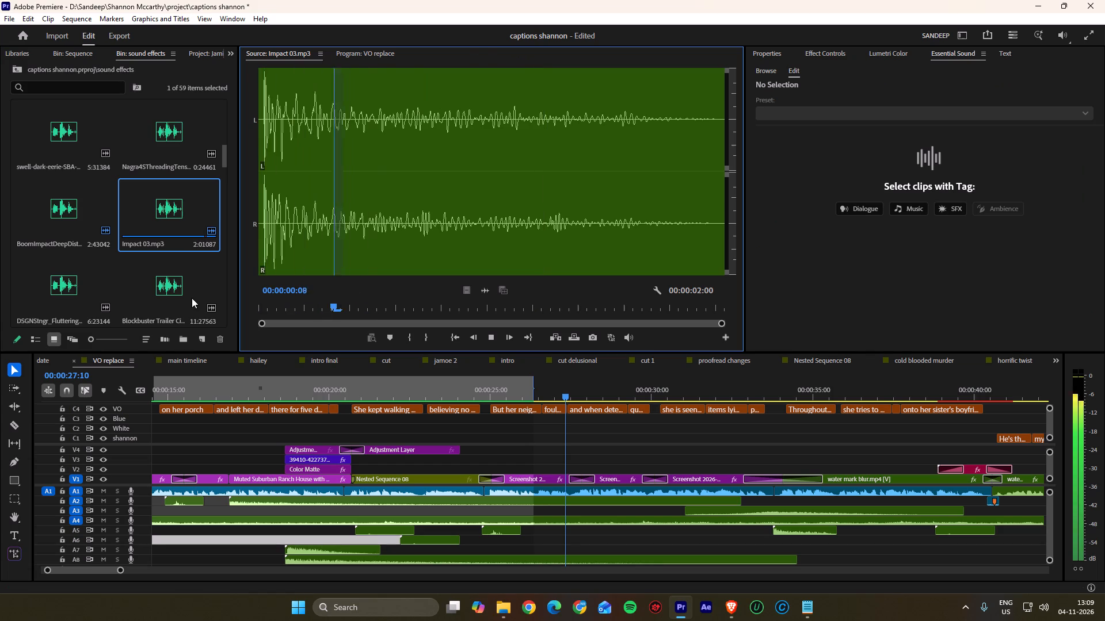
double_click(48, 283)
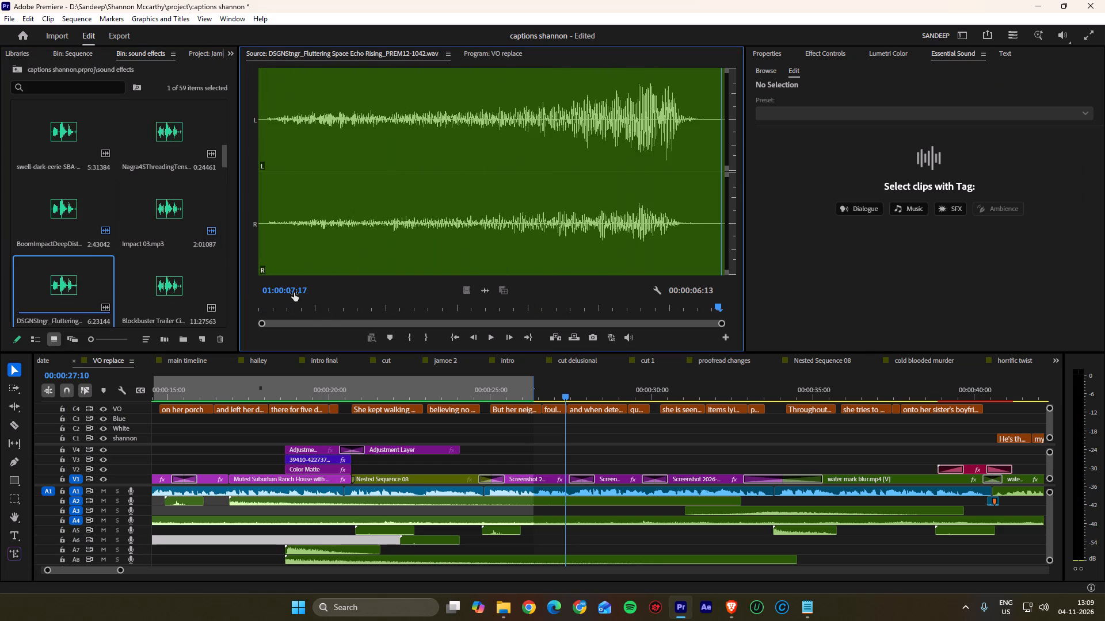
key("space")
Audition the Blockbuster Trailer Cinematic Horror Texture Tone 1 and ES_Low Hit sound effects.
scroll(166, 279, "down", 1)
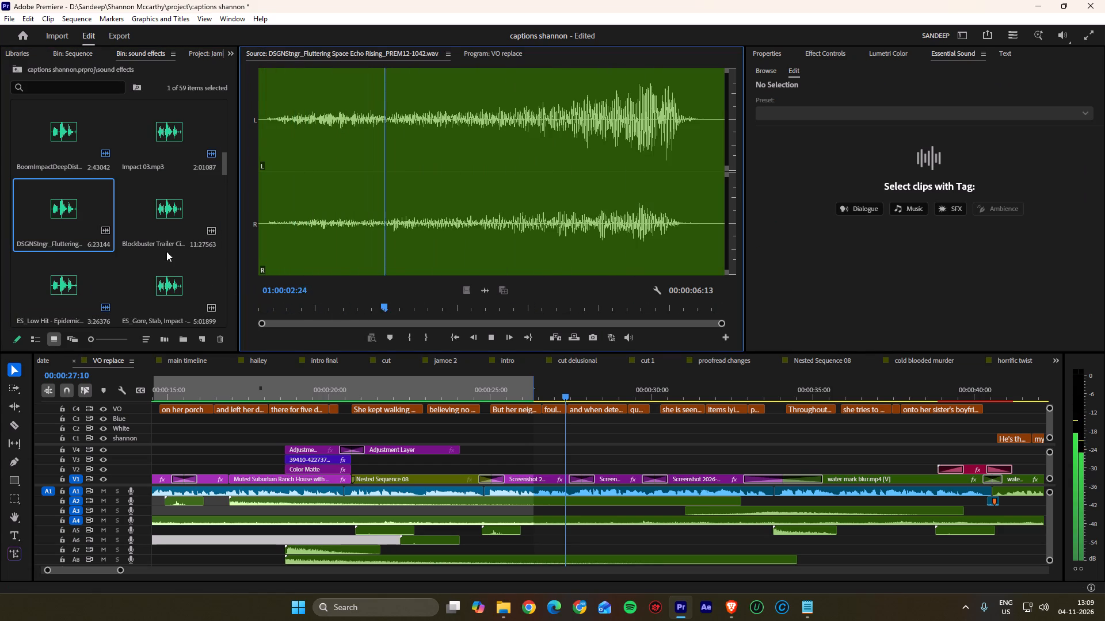
double_click(164, 221)
key("space")
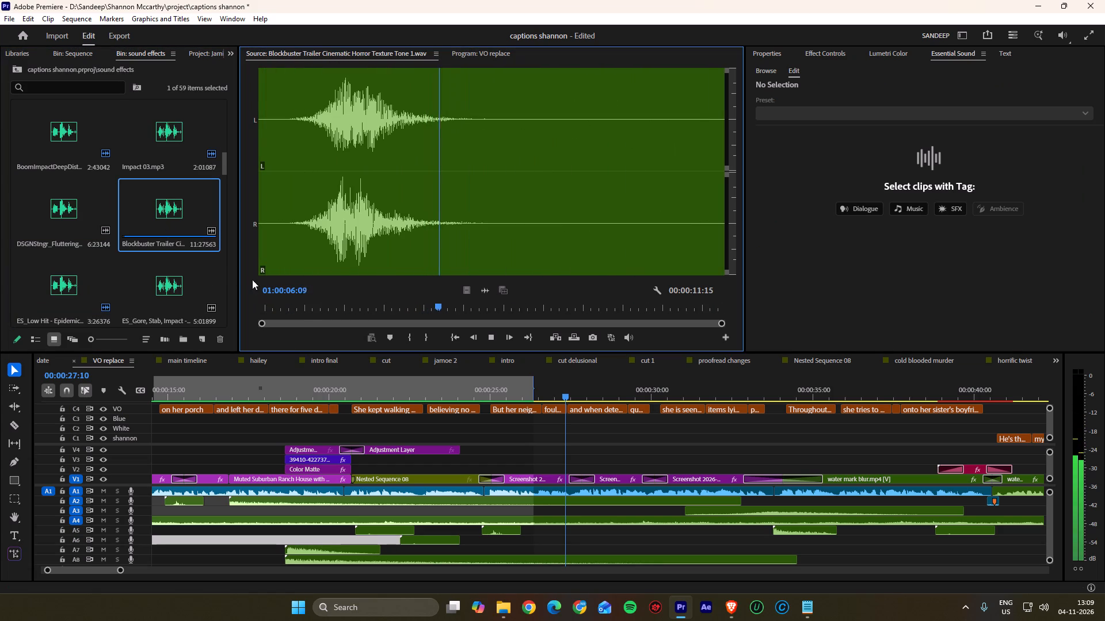
left_click_drag(325, 306, 295, 309)
key("space")
double_click(63, 287)
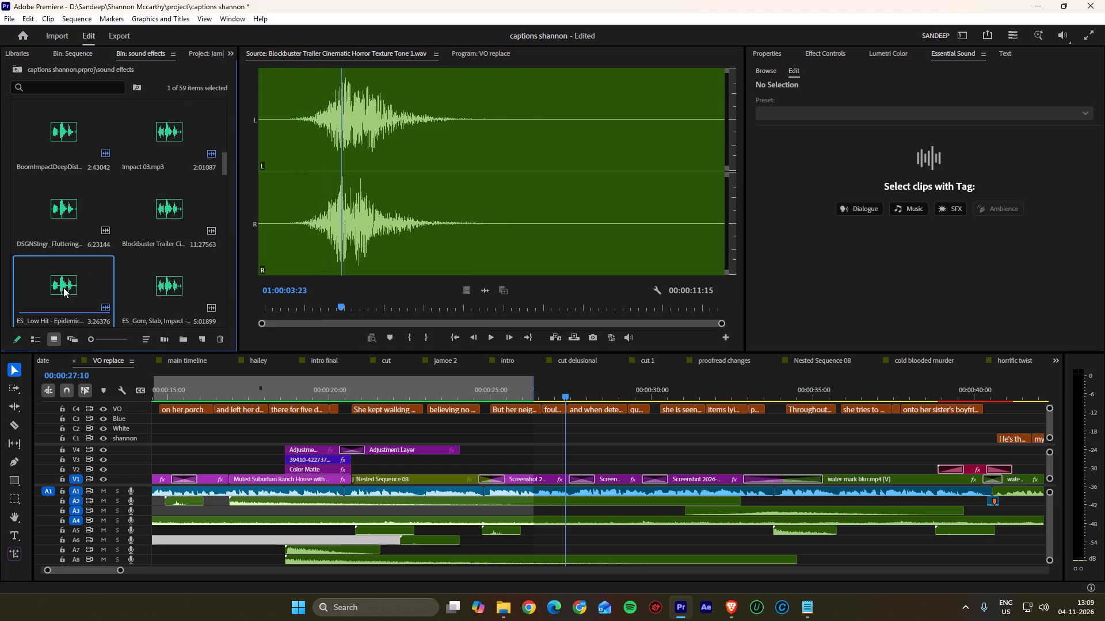
left_click_drag(311, 304, 241, 303)
key("space")
Open the ES_Gore, Stab, Impact effect for preview and audition Impact.mp3.
scroll(158, 284, "down", 2)
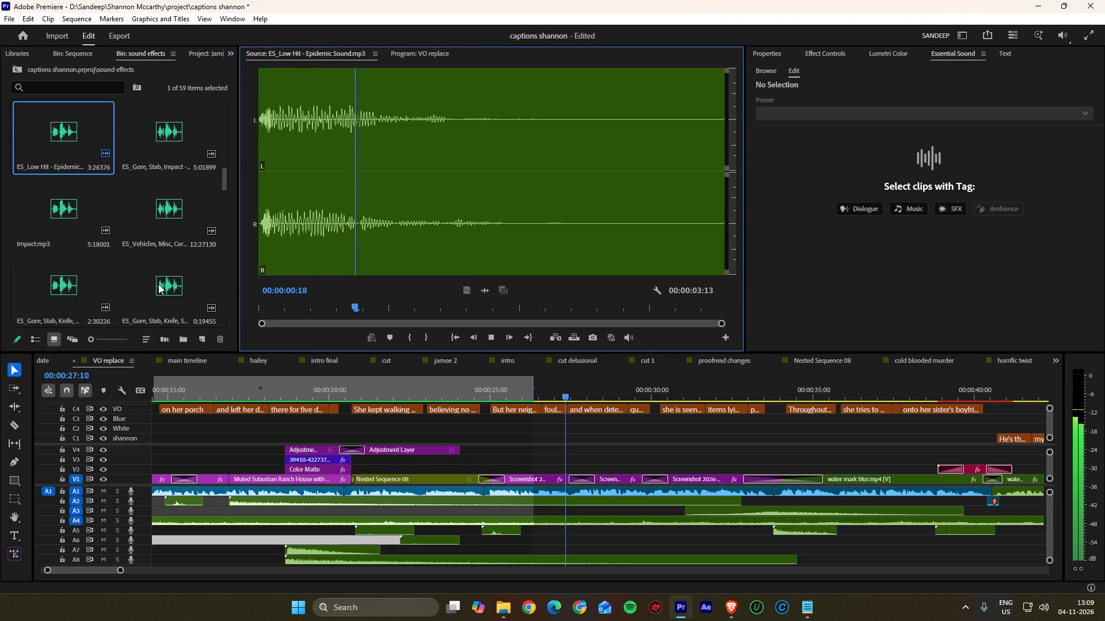
double_click(159, 143)
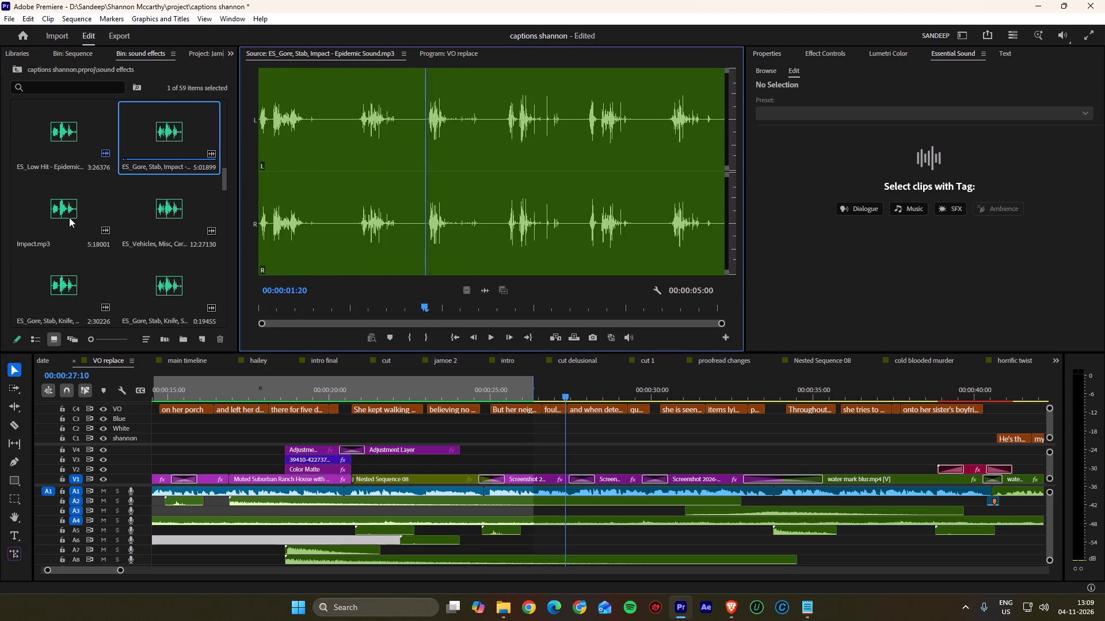
double_click(69, 217)
left_click_drag(300, 306, 222, 301)
key("space")
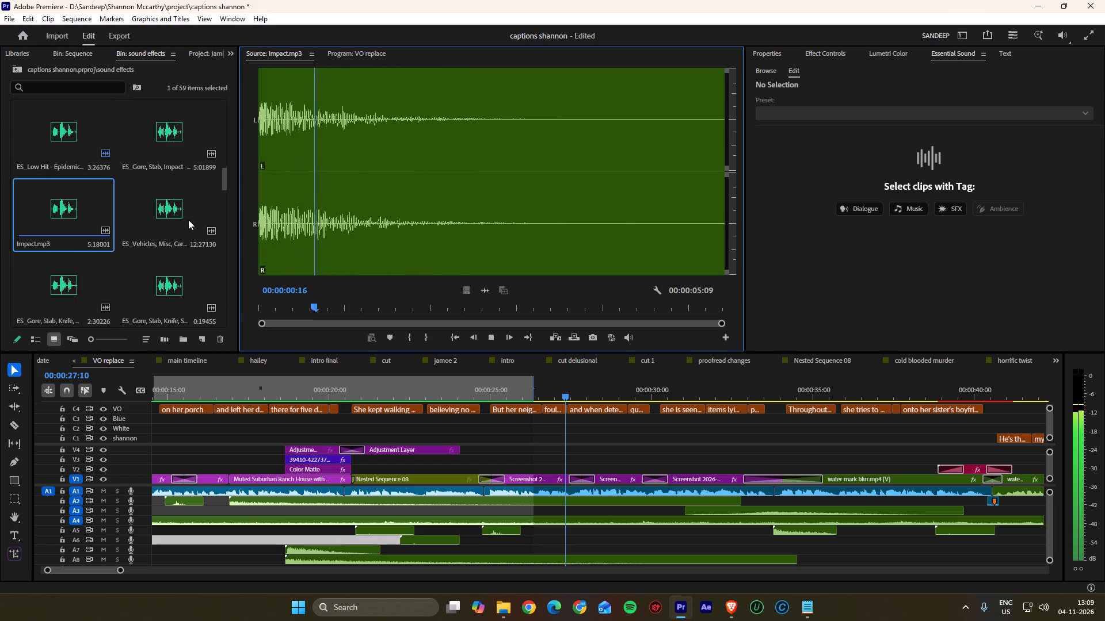
key("space")
Check the waveforms of the car steering wheel hit effect and the two ES_Gore knife stab effects.
double_click(151, 213)
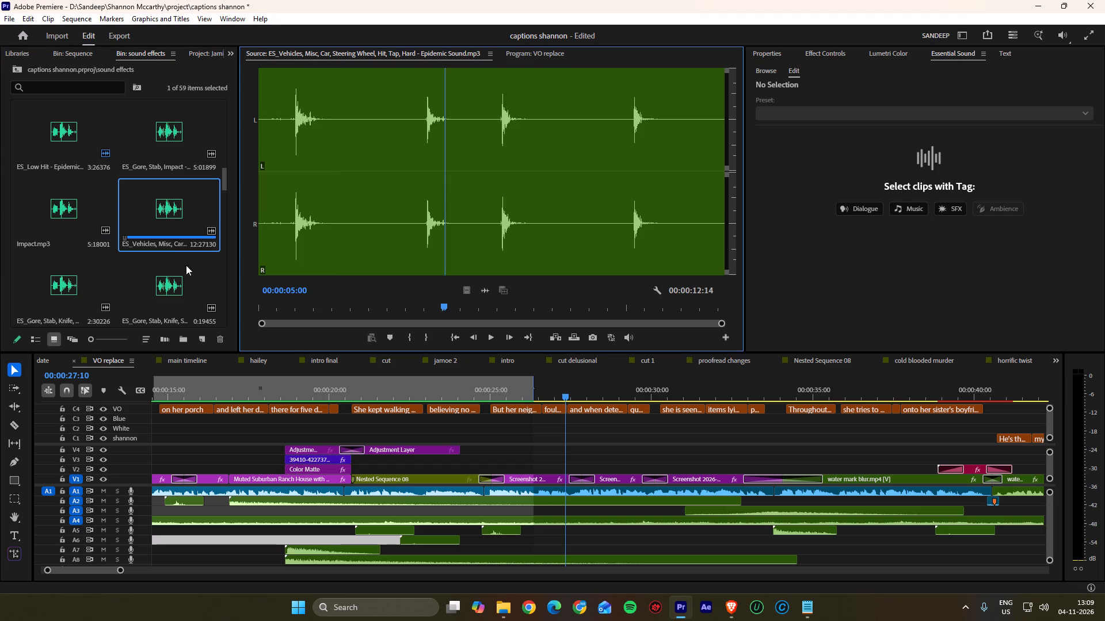
double_click(42, 283)
double_click(163, 291)
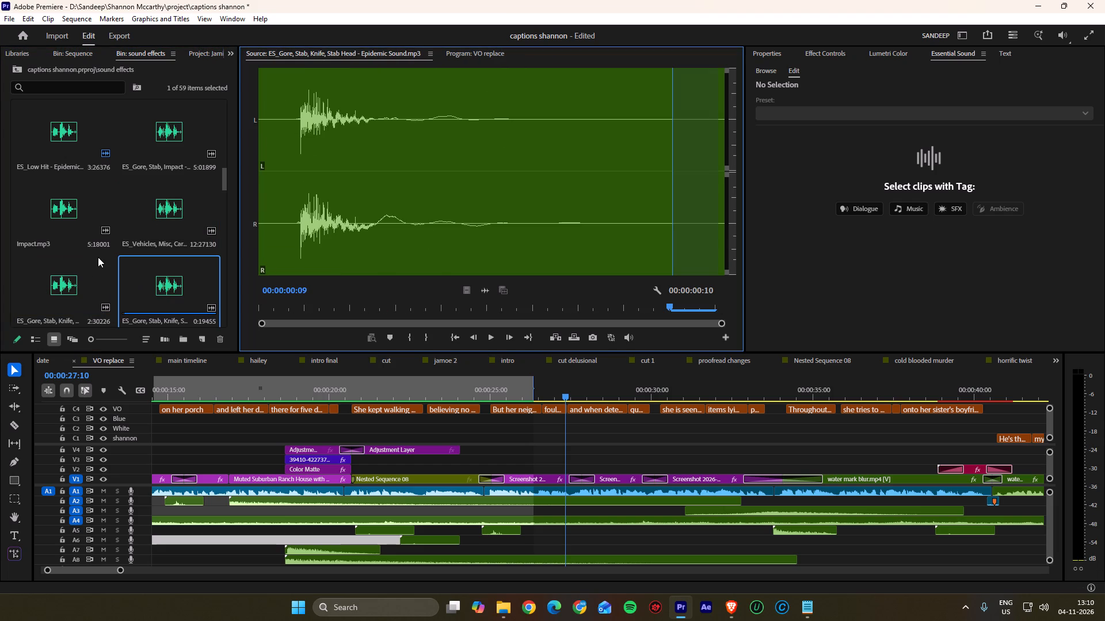
Open typewriter.wav for preview and audition Horror Impact.mp3.
scroll(98, 257, "down", 2)
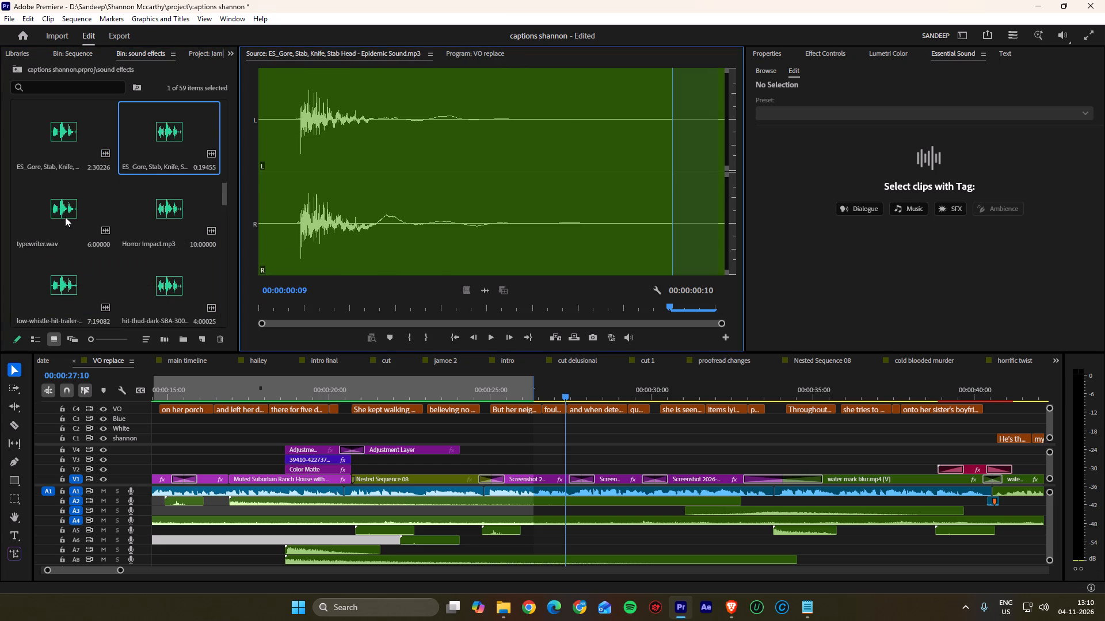
double_click(65, 217)
double_click(168, 210)
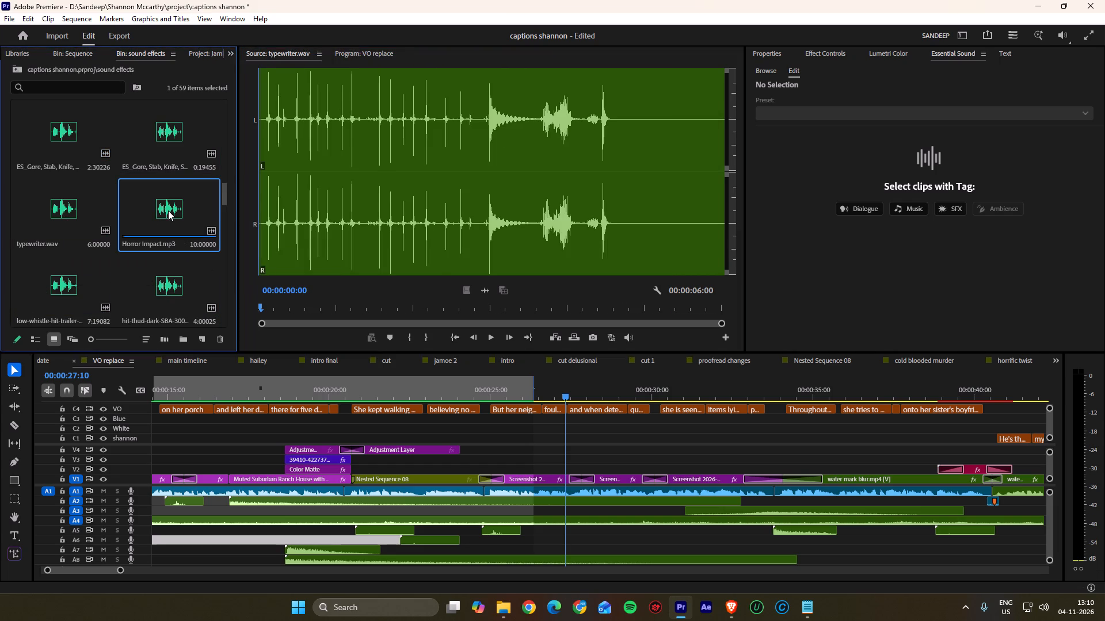
left_click_drag(318, 304, 294, 309)
key("space")
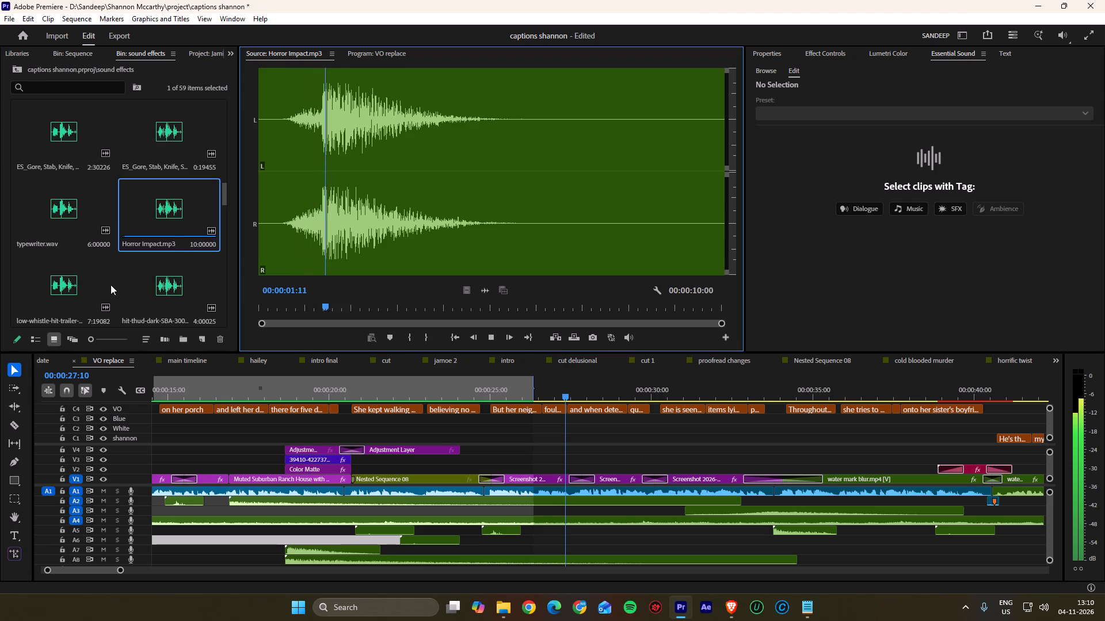
key("space")
Audition the low-whistle-hit-trailer-thud-intro and hit-thud-dark sound effects.
scroll(483, 469, "down", 1, "alt")
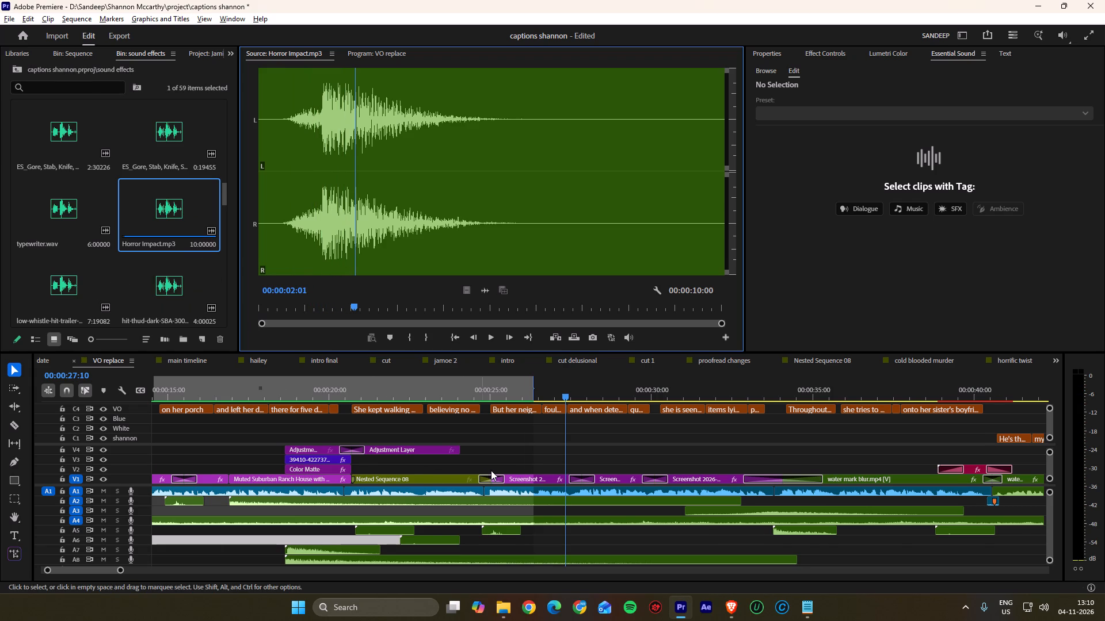
scroll(491, 470, "down", 2, "alt")
scroll(493, 471, "up", 2, "alt")
double_click(71, 291)
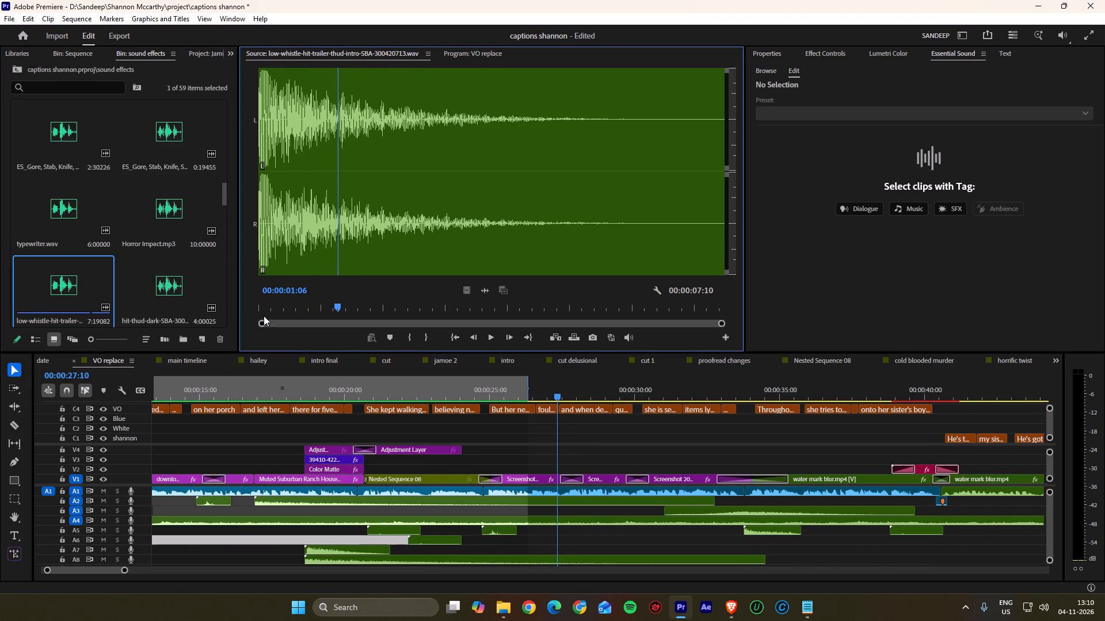
left_click_drag(258, 308, 242, 306)
key("space")
double_click(154, 290)
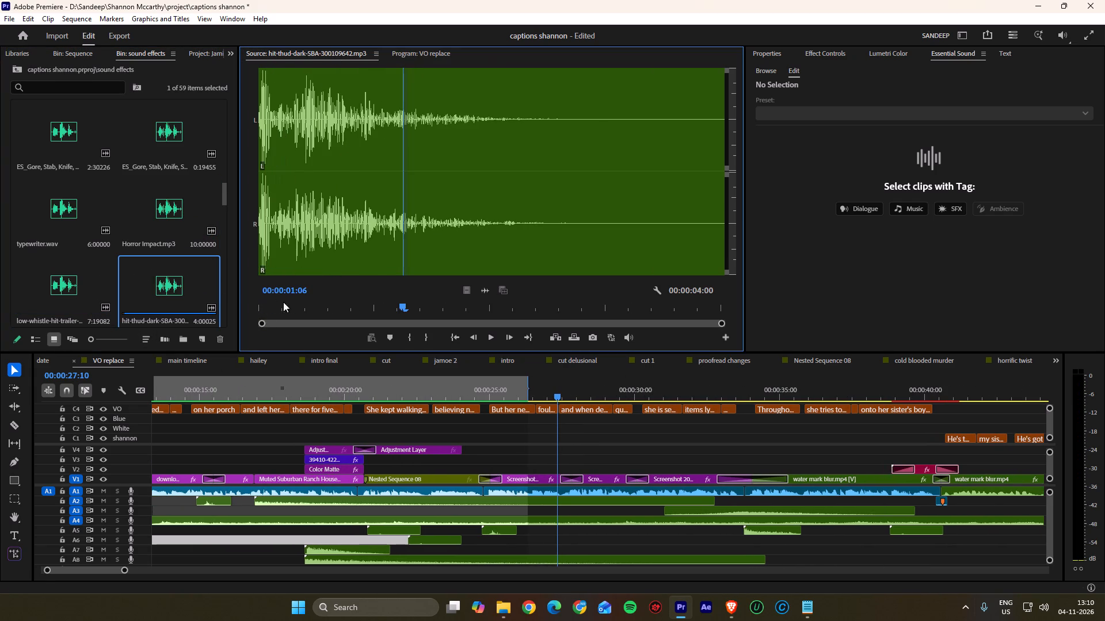
left_click_drag(280, 306, 190, 299)
key("space")
Audition the hissing-whoosh-to-deep-hit-film-trailer-cinematic sound effect.
scroll(20, 263, "down", 1)
scroll(71, 289, "down", 2)
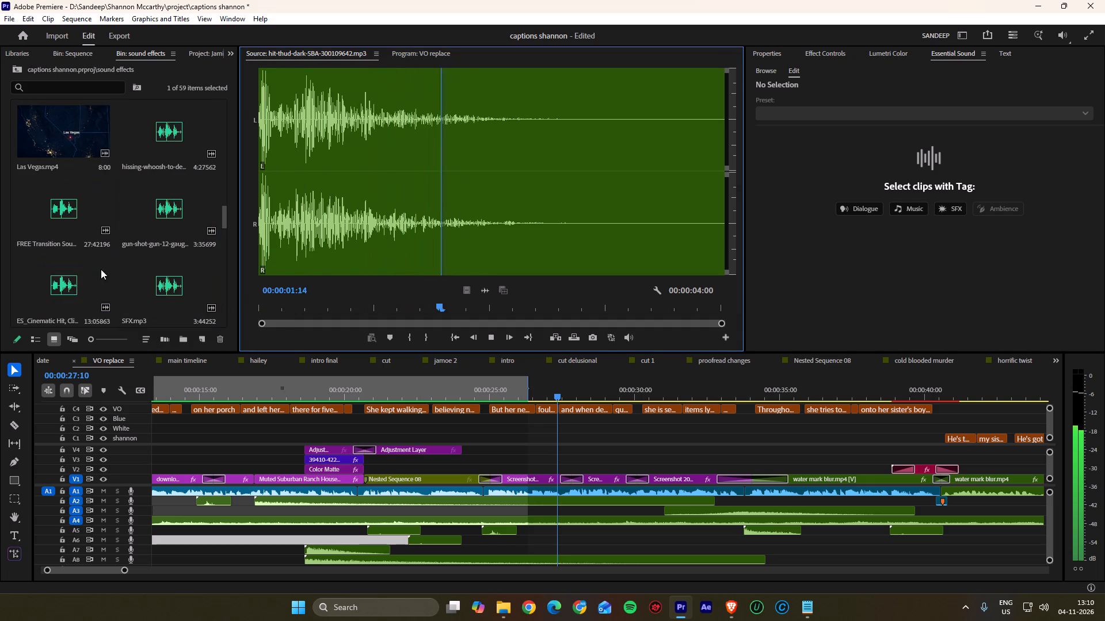
scroll(136, 175, "up", 2)
scroll(153, 260, "down", 2)
double_click(165, 141)
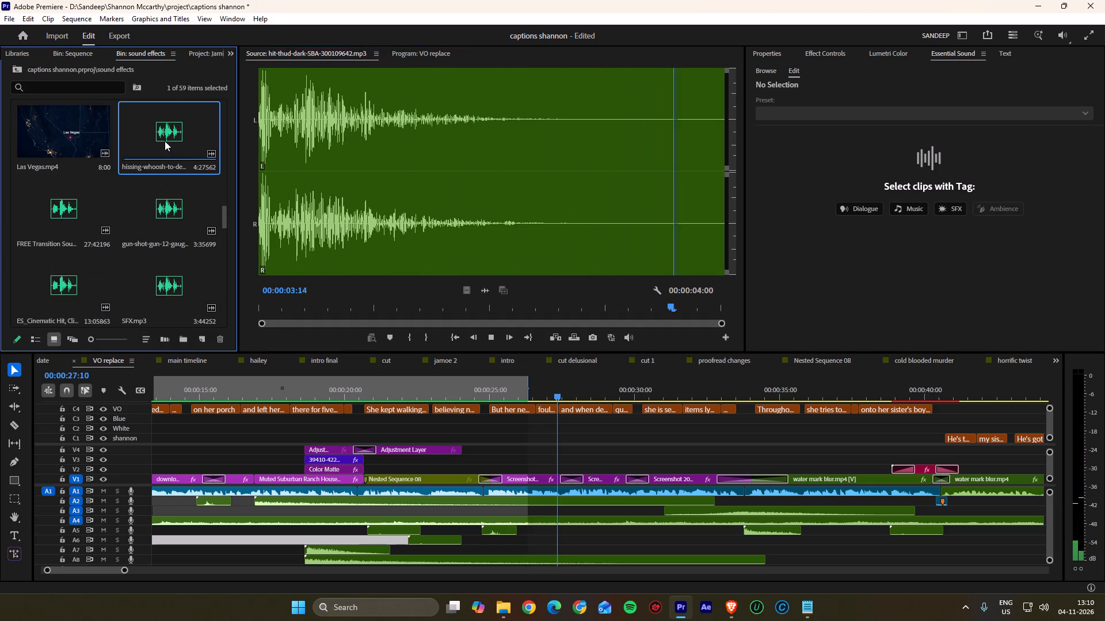
left_click_drag(314, 306, 292, 308)
key("space")
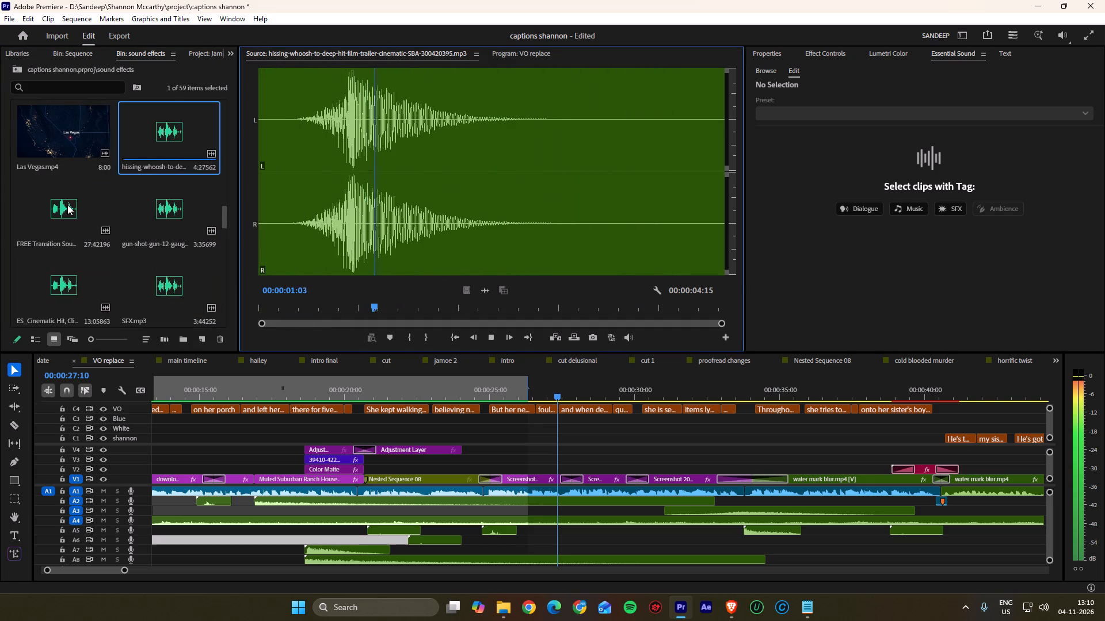
Audition the FREE Transition Sound Effects swoosh pack and the 12-gauge gun-shot effect.
double_click(67, 205)
key("space")
left_click_drag(317, 305, 238, 305)
key("space")
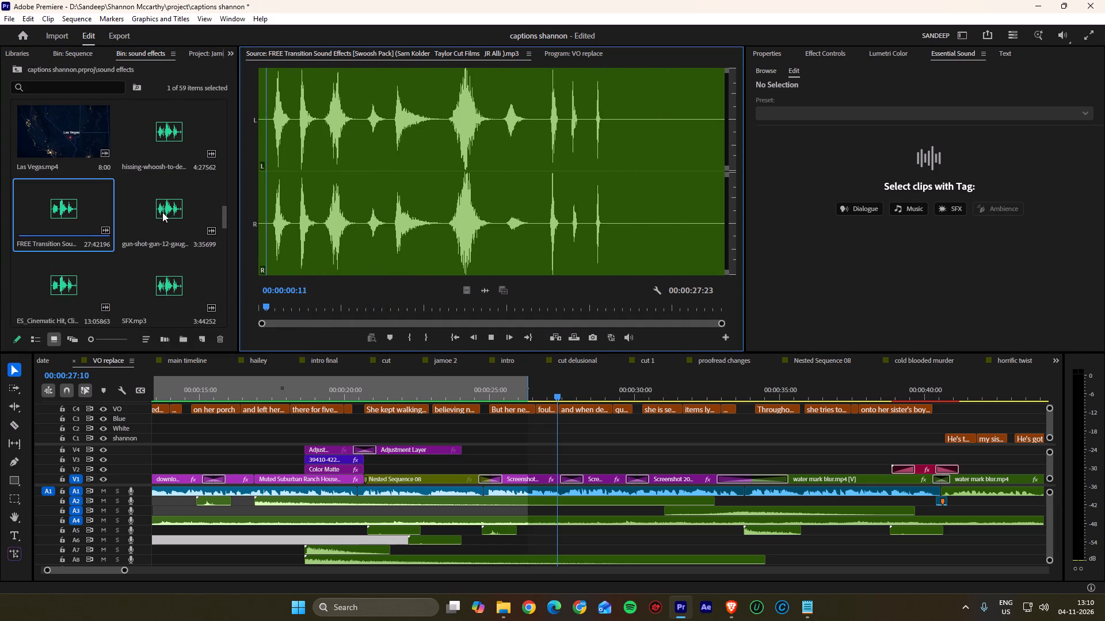
double_click(162, 212)
key("space")
key("space")
left_click_drag(284, 305, 223, 298)
key("space")
key("space")
Place the hissing-whoosh-to-deep-hit effect on track A7 at about 00:00:23:20, around the transition into the first screenshot.
left_click_drag(165, 132, 428, 535)
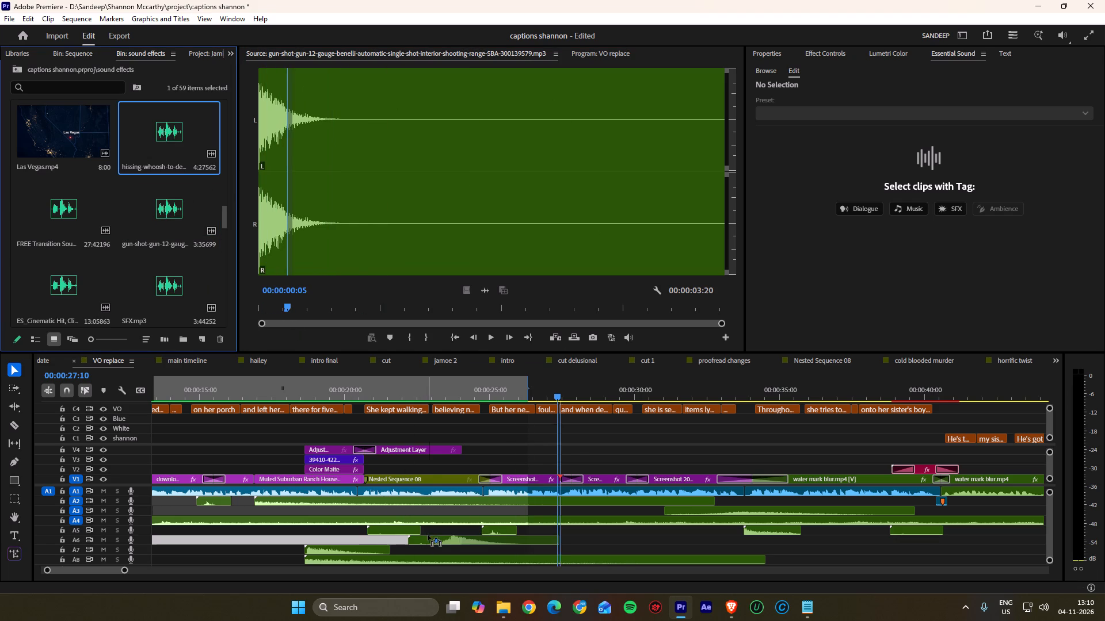
left_click_drag(428, 535, 449, 553)
scroll(498, 551, "up", 2, "alt")
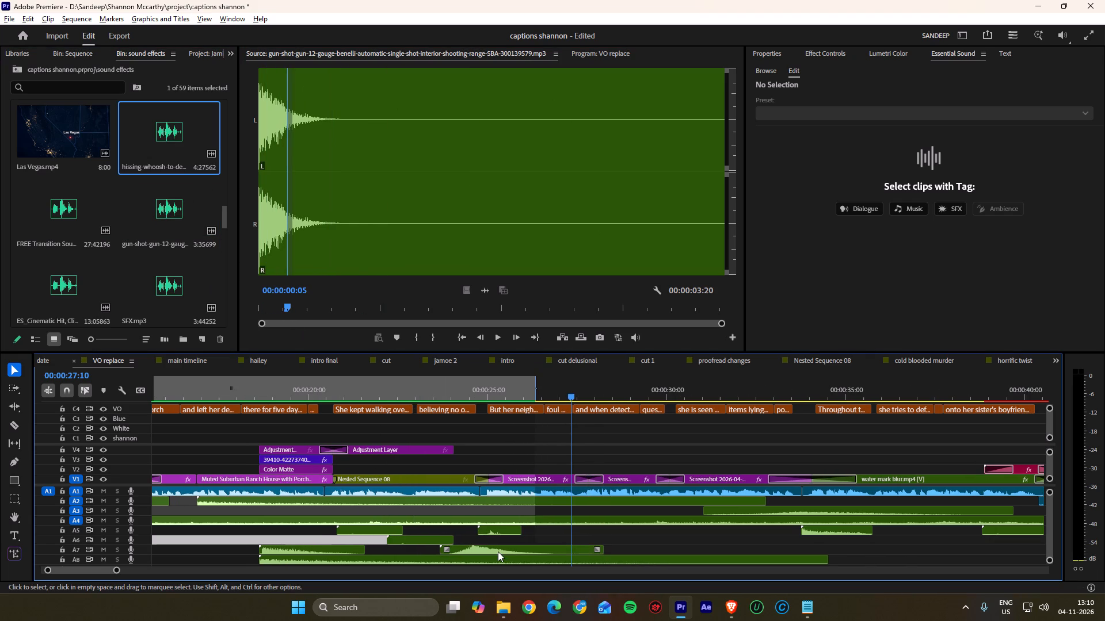
Play the sequence from about 00:00:21 through the first screenshot transition to check the hissing whoosh effect's timing.
left_click_drag(445, 382, 358, 384)
key("space")
scroll(492, 516, "up", 3, "alt")
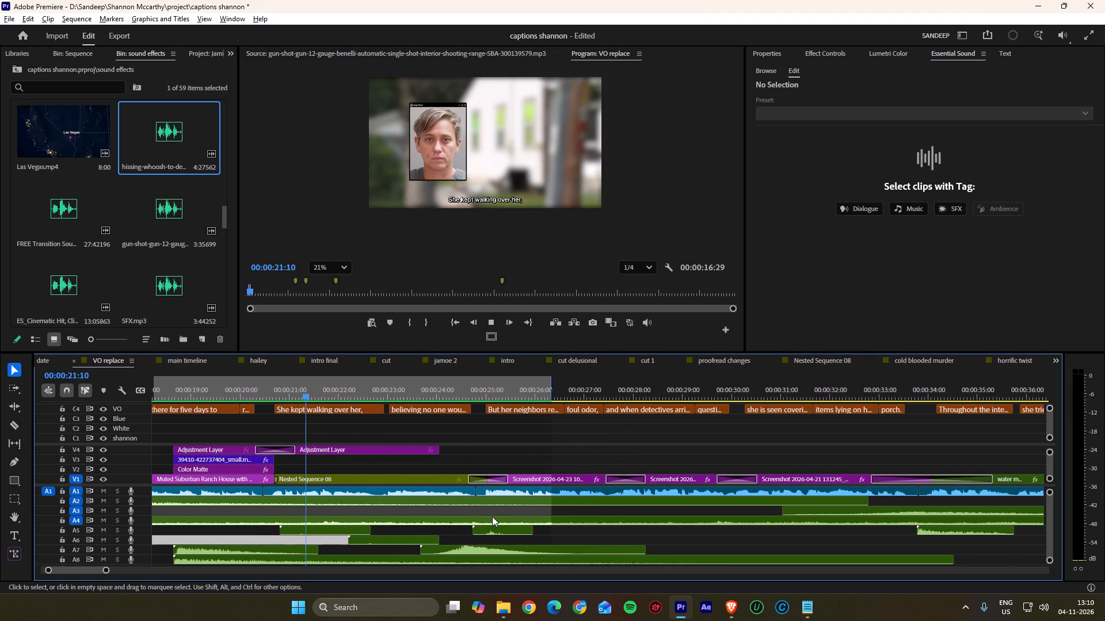
scroll(492, 516, "up", 3, "alt")
scroll(492, 516, "down", 6, "alt")
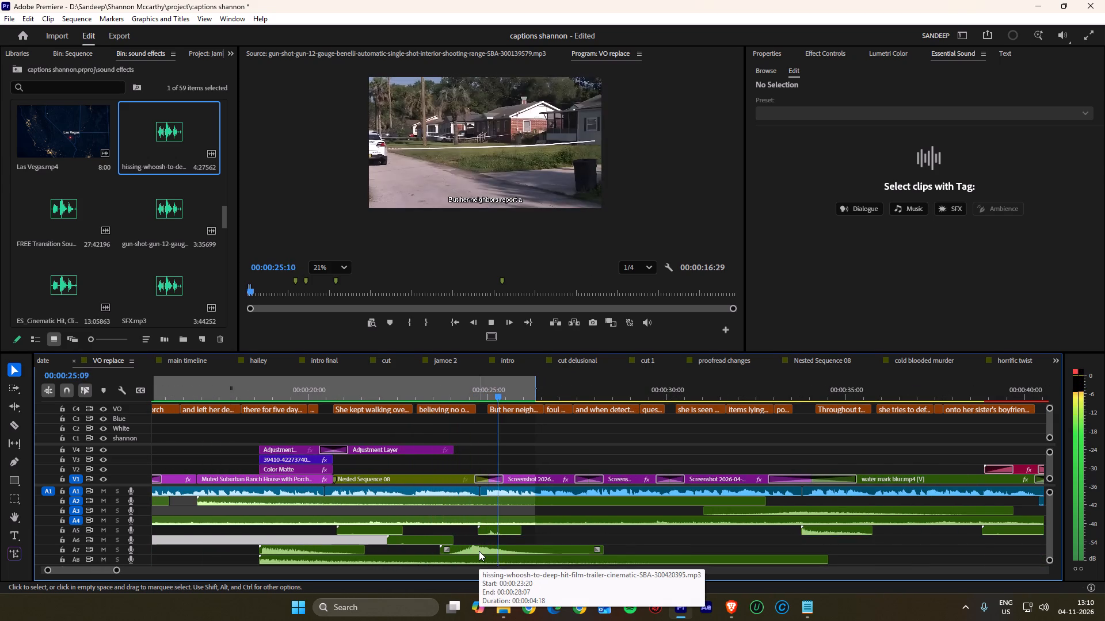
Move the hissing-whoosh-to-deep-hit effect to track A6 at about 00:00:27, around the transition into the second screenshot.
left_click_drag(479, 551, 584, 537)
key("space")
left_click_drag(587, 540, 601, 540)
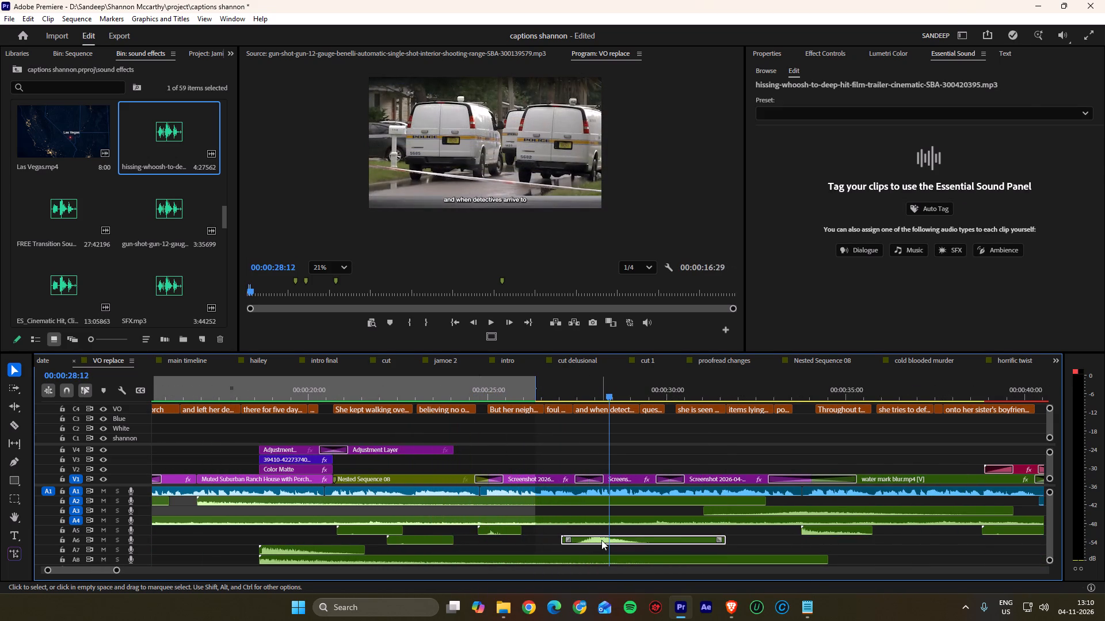
Audition the FREE Transition swoosh pack, the 12-gauge gun-shot and the ES_Cinematic Hit sound effects.
double_click(68, 221)
key("space")
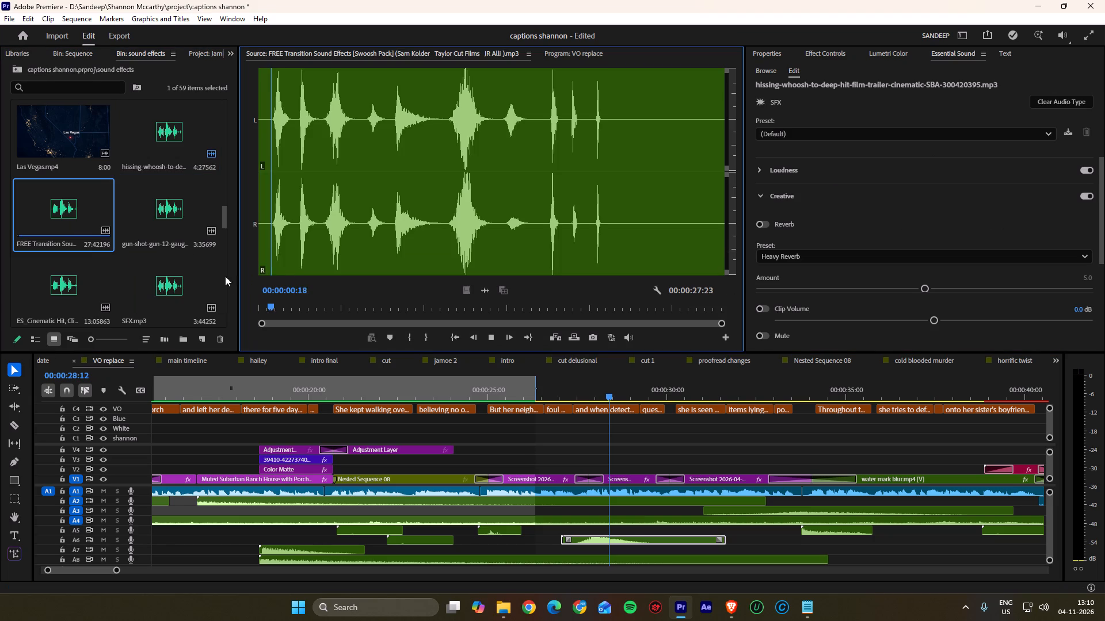
double_click(163, 207)
key("space")
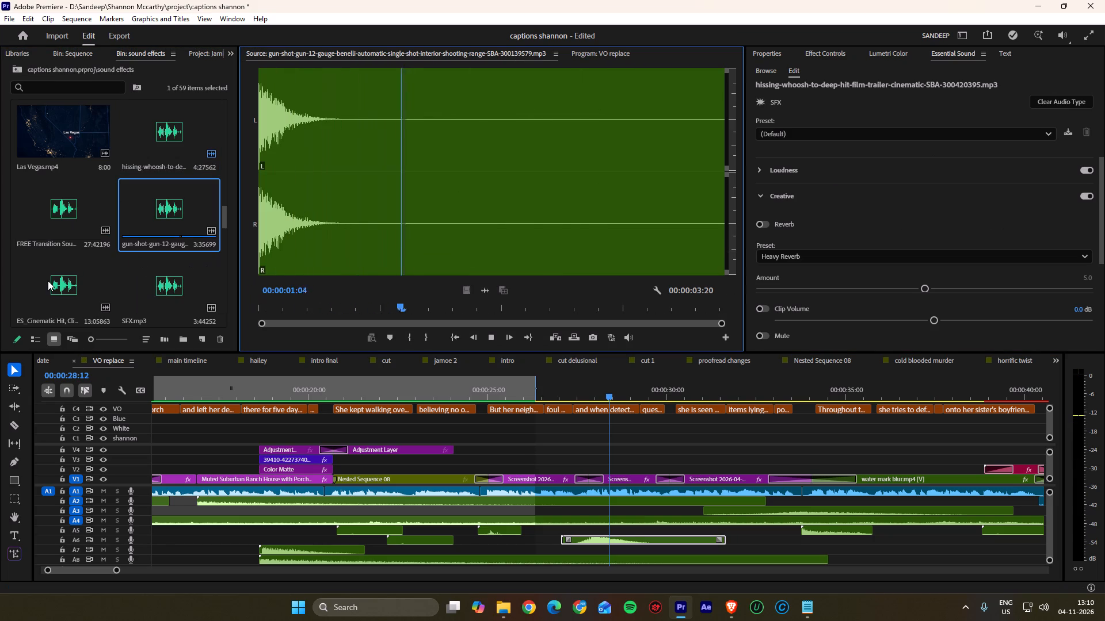
double_click(48, 281)
key("space")
left_click_drag(275, 304, 197, 295)
key("space")
Audition the SFX.mp3, gun-45-magnum shot and camera-shutter-10 sound effects.
double_click(174, 282)
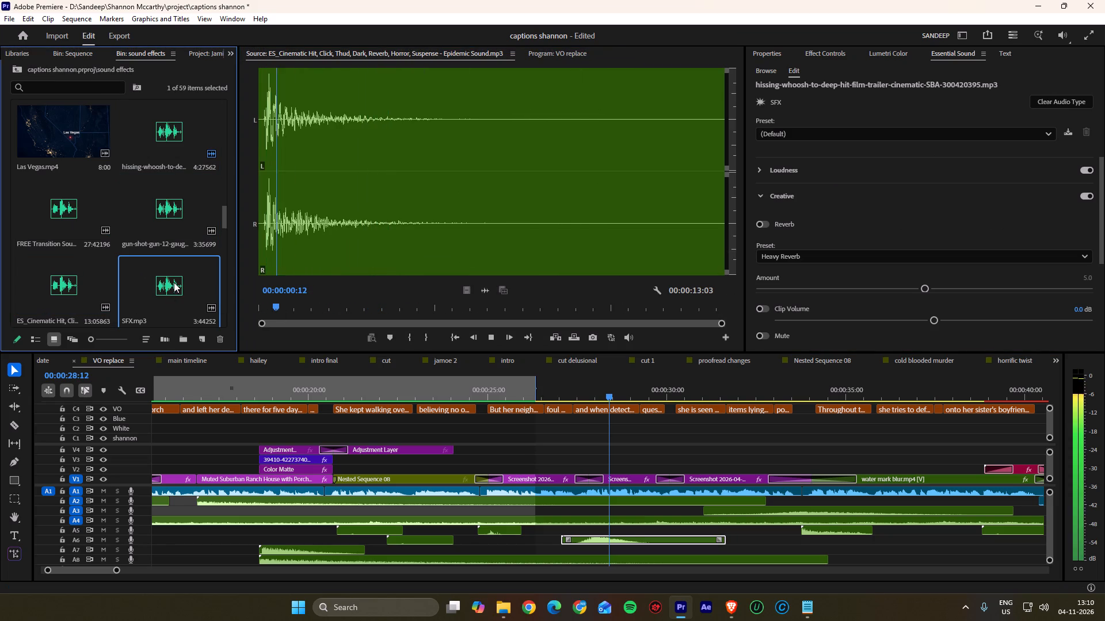
key("space")
scroll(95, 253, "down", 2)
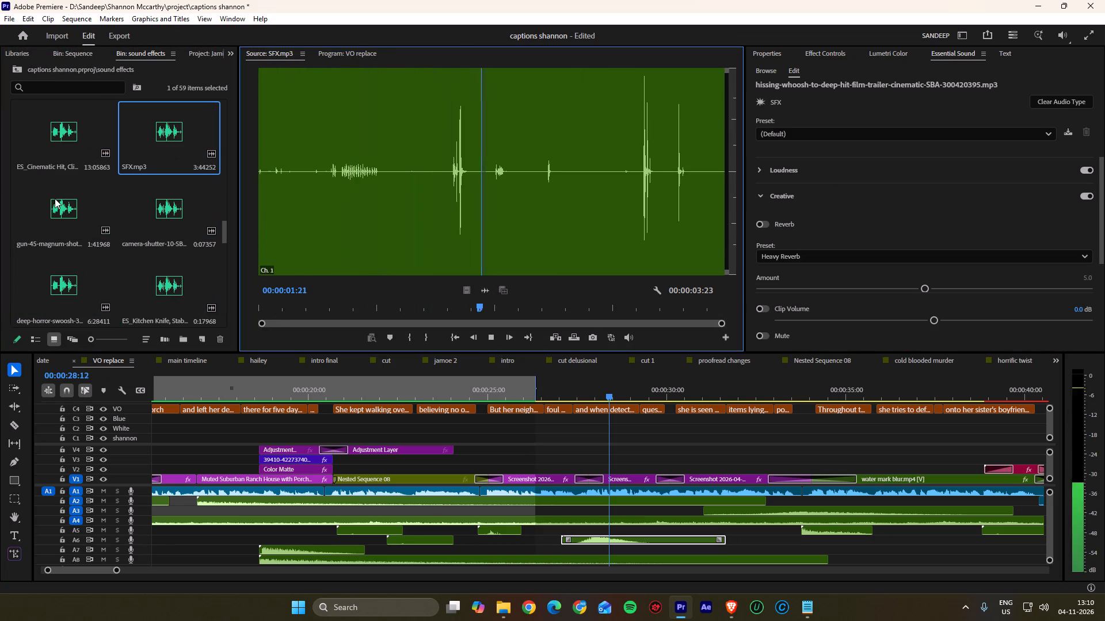
double_click(55, 198)
double_click(135, 202)
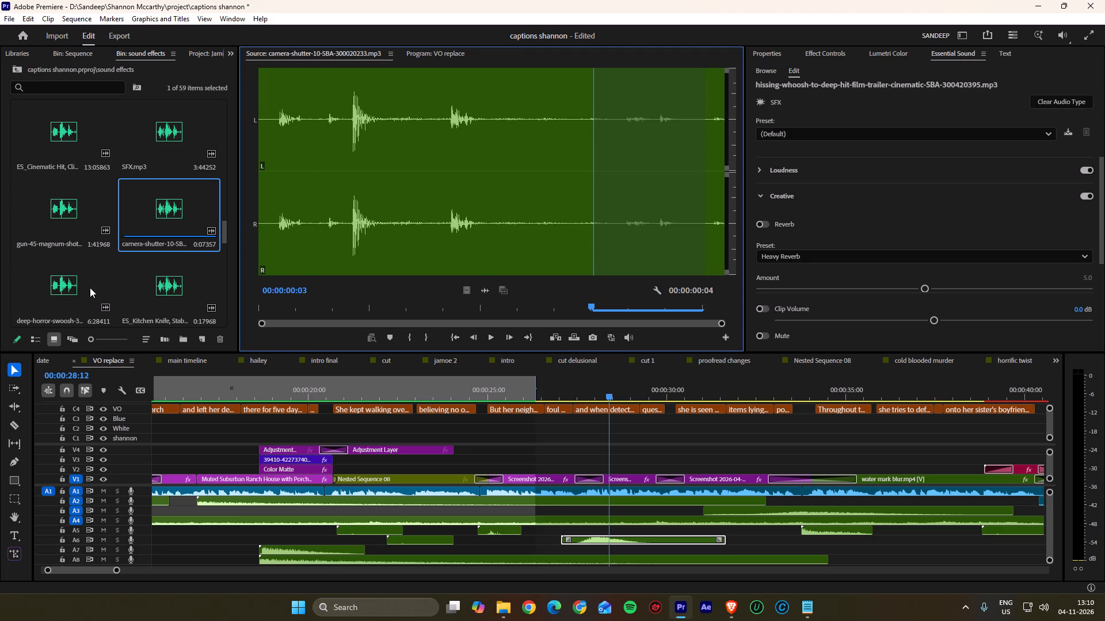
Audition the deep-horror-swoosh-3 sound effect from its beginning.
double_click(71, 285)
key("space")
left_click_drag(300, 303, 211, 301)
key("space")
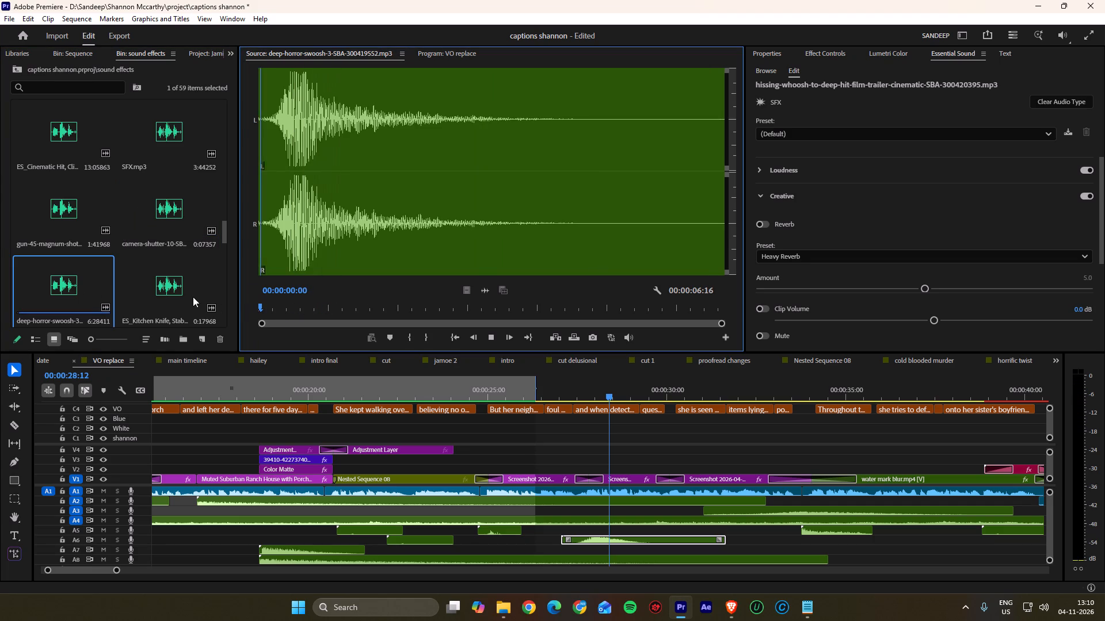
scroll(446, 449, "down", 7, "alt")
scroll(451, 448, "down", 3)
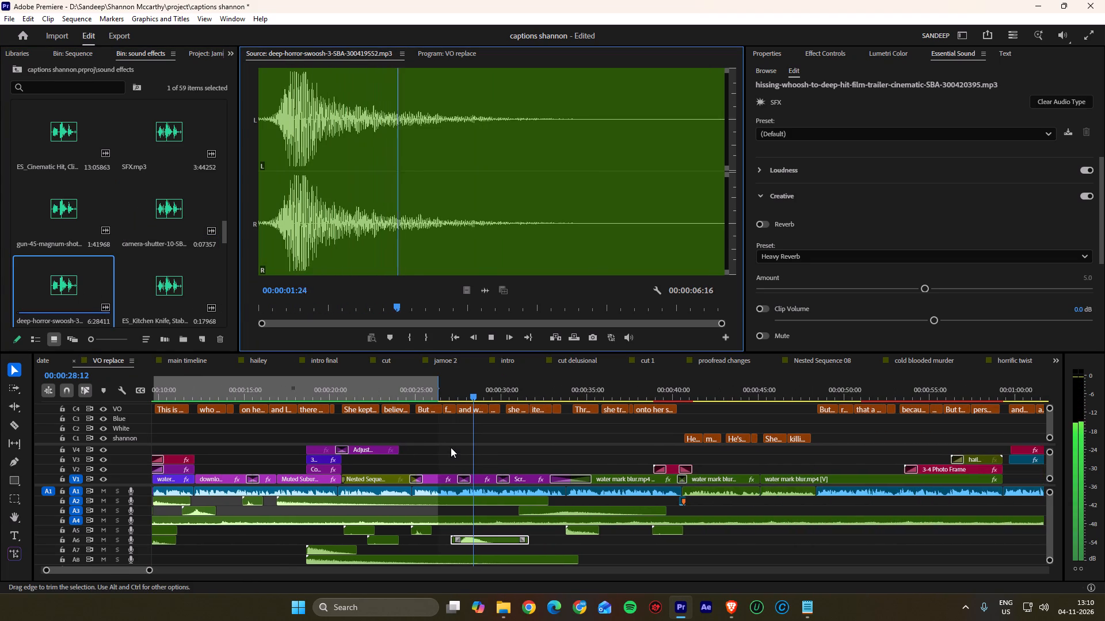
key("space")
Replace the hissing whoosh on A6 with deep-horror-swoosh-3, placed on A7 at about 00:00:27:12 by the second screenshot transition.
left_click_drag(81, 290, 450, 554)
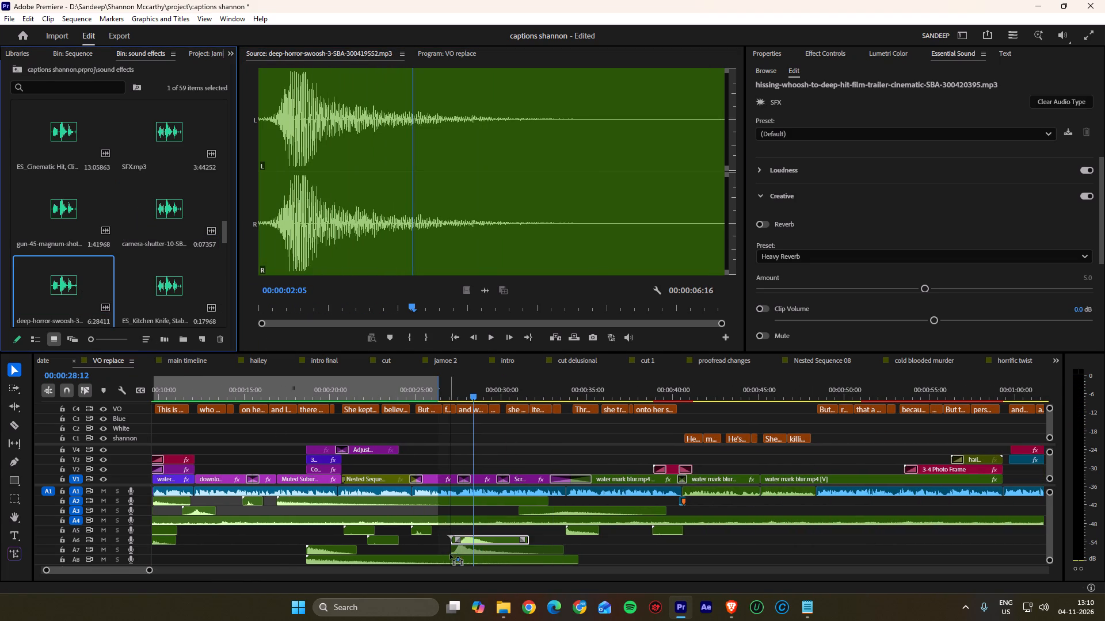
left_click_drag(450, 554, 456, 553)
left_click(470, 536)
key("Delete")
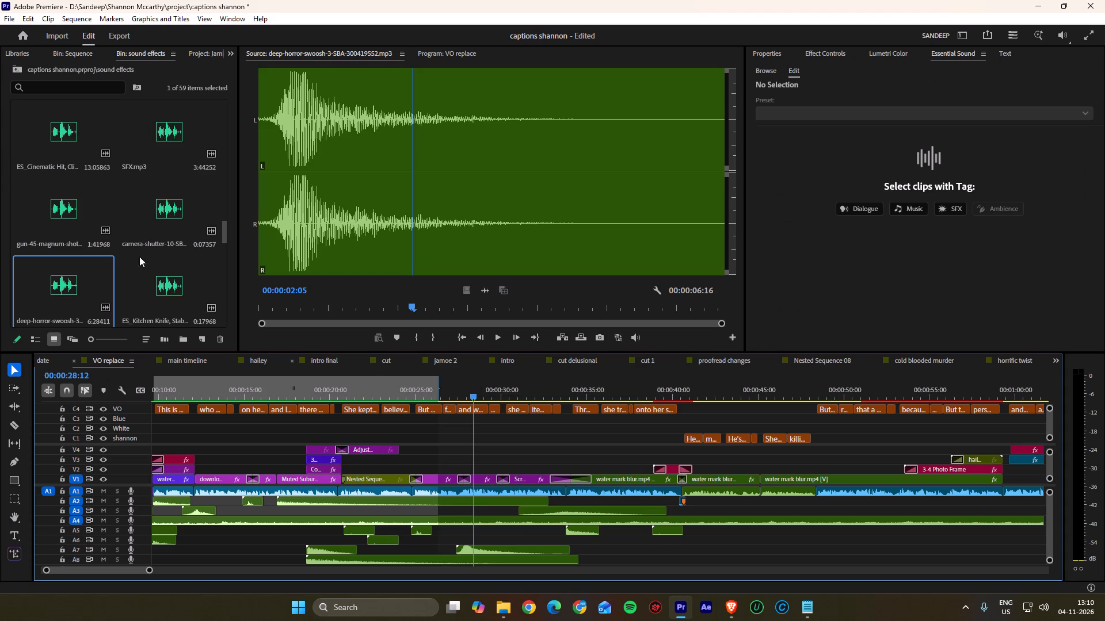
Audition the ES_Designed Eerie, metallic-accent-eerie, fast-fly-up-riser and pistol-44-magnum sound effects.
double_click(182, 313)
scroll(103, 247, "down", 2)
double_click(67, 201)
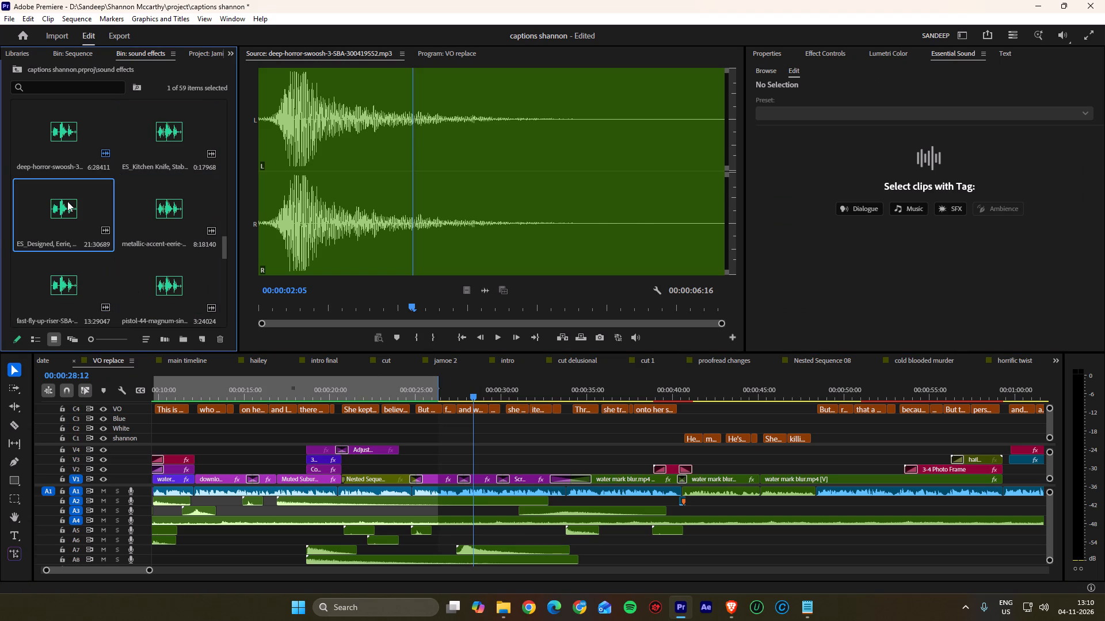
key("space")
double_click(166, 212)
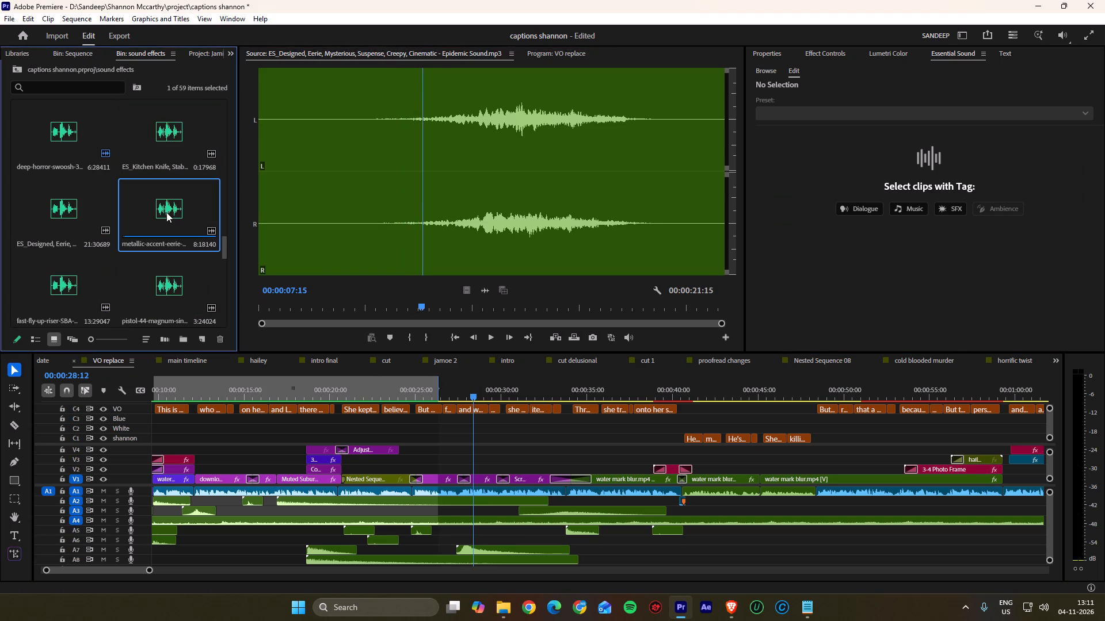
key("space")
double_click(54, 282)
key("space")
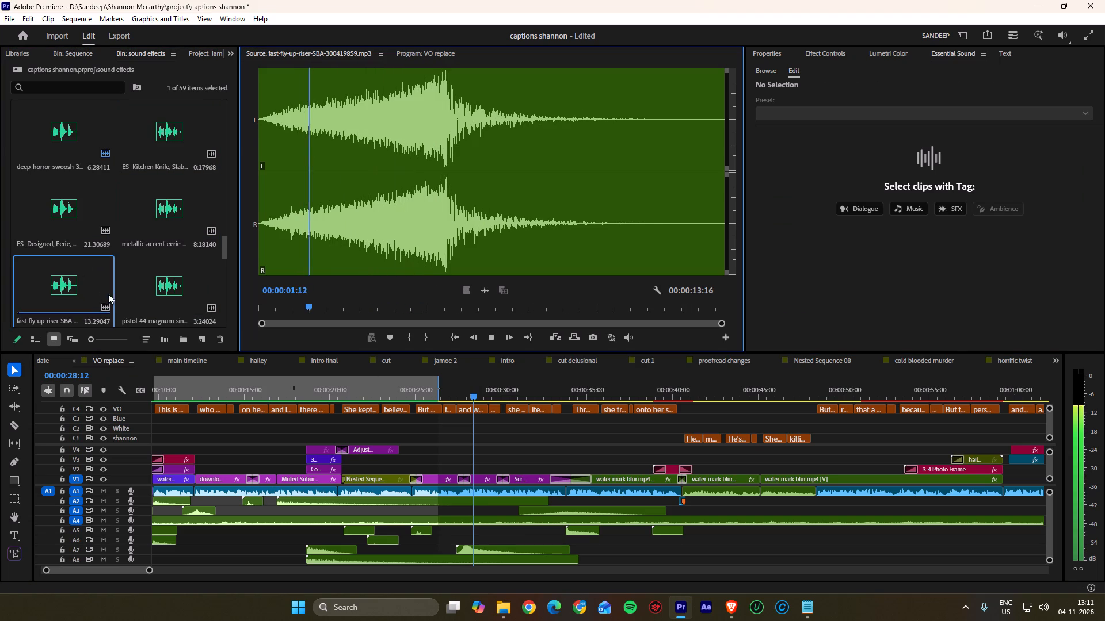
key("space")
double_click(161, 291)
key("space")
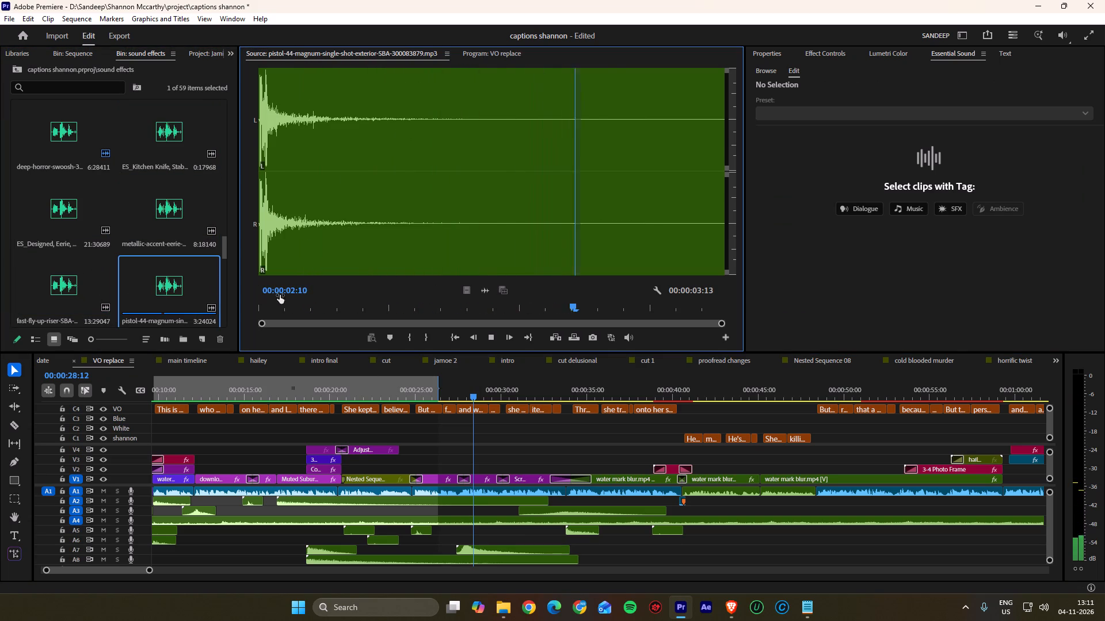
left_click_drag(281, 304, 204, 308)
key("space")
key("space")
Play up to the second screenshot transition and shift deep-horror-swoosh-3 to track A6, starting at about 00:00:26:27.
scroll(474, 540, "up", 4, "alt")
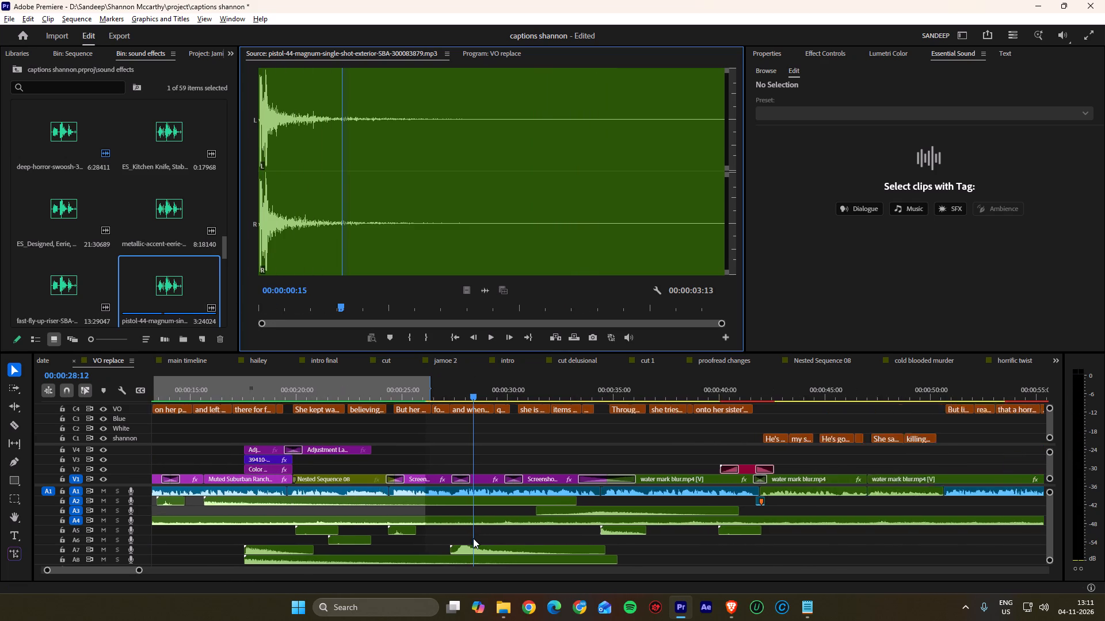
scroll(473, 538, "up", 6, "alt")
left_click_drag(439, 394, 293, 398)
key("space")
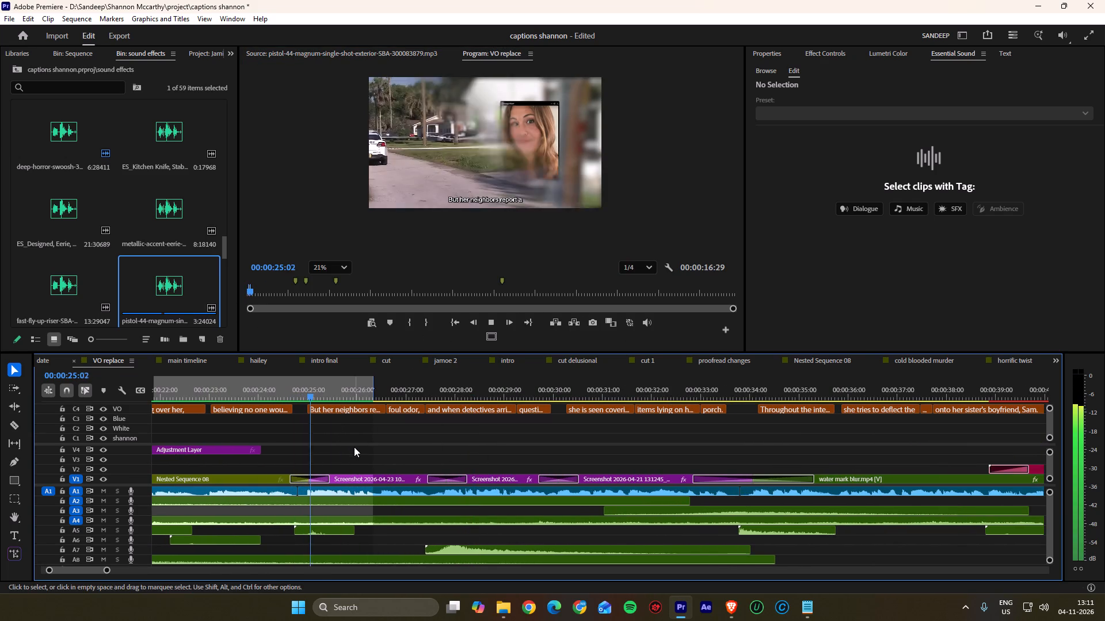
scroll(390, 456, "up", 3, "alt")
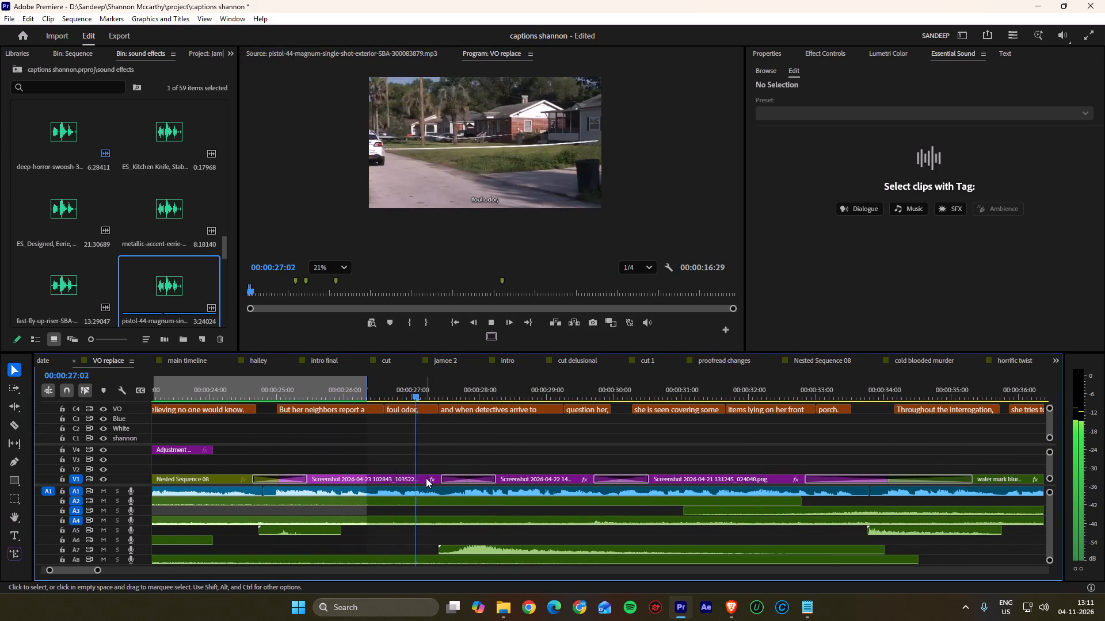
key("space")
left_click_drag(480, 550, 452, 541)
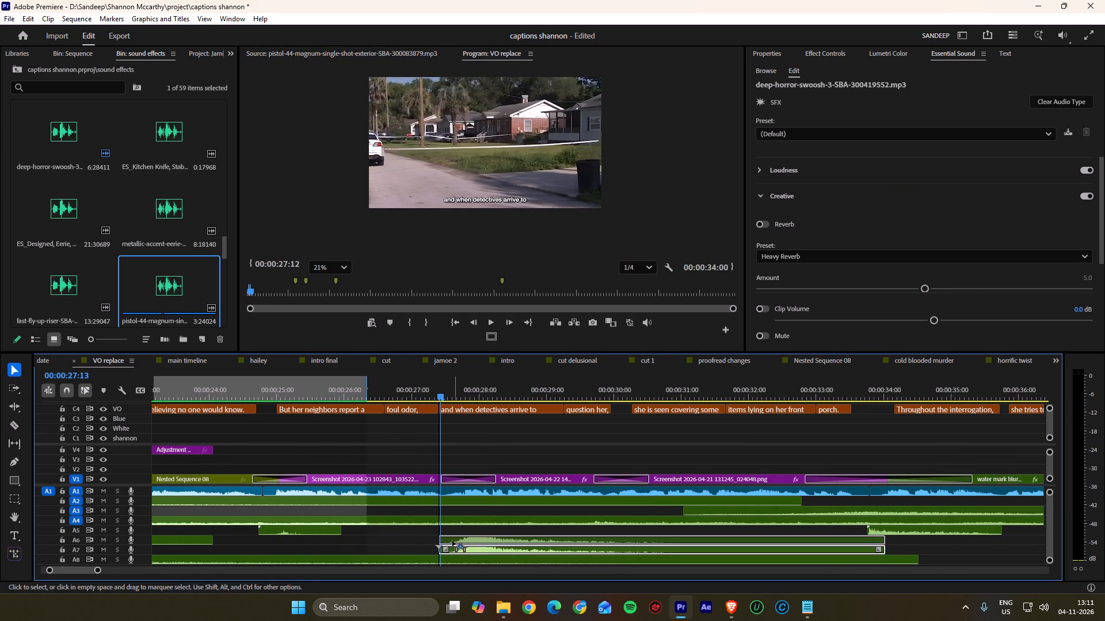
left_click_drag(452, 541, 449, 541)
Play the sequence from about 00:00:26:19 to check the deep-horror-swoosh-3 timing against the second screenshot transition.
key("space")
key("space")
left_click_drag(432, 382, 381, 384)
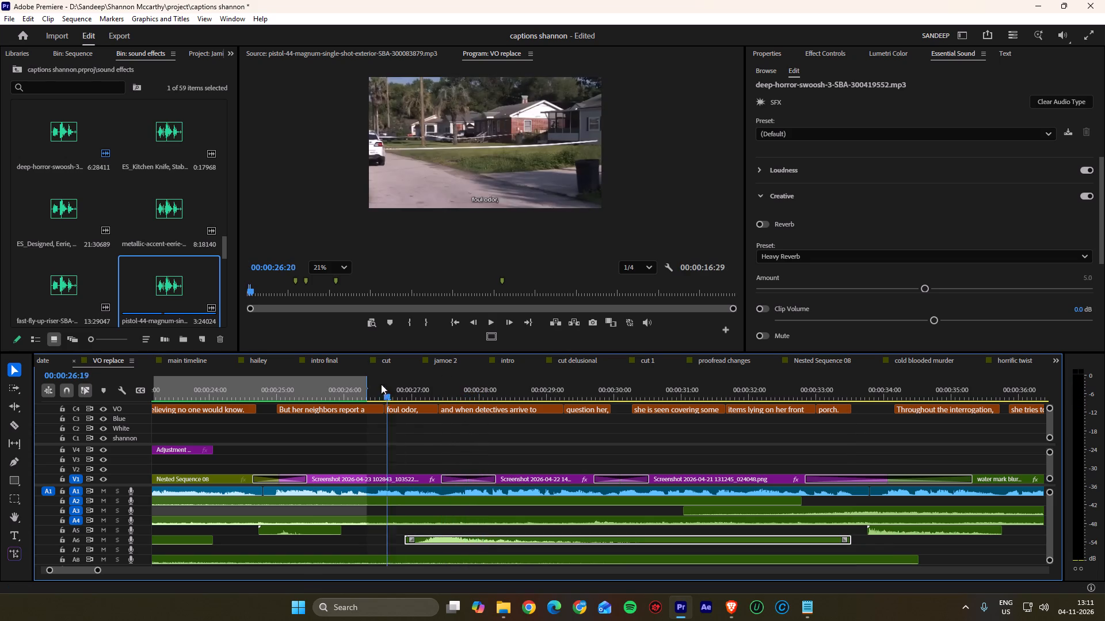
left_click_drag(381, 384, 377, 386)
key("space")
Set the clip volume of the deep-horror-swoosh-3 effect on track A6 to -15 dB.
left_click(449, 544)
scroll(454, 542, "down", 7, "alt")
key("space")
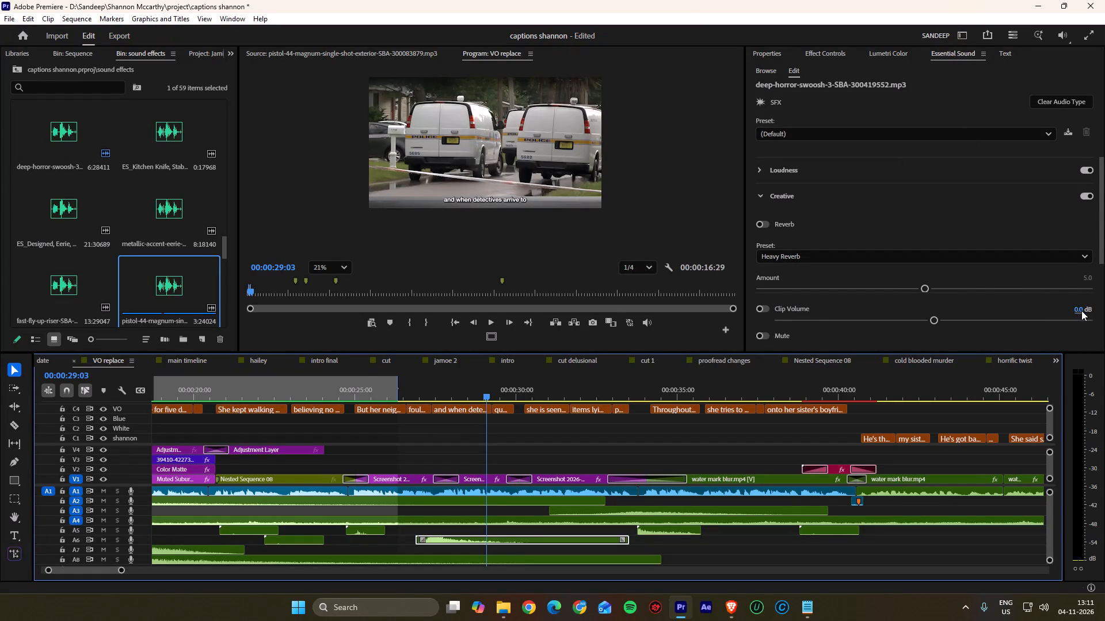
left_click(1081, 310)
type("-10")
key("Return")
left_click(1081, 310)
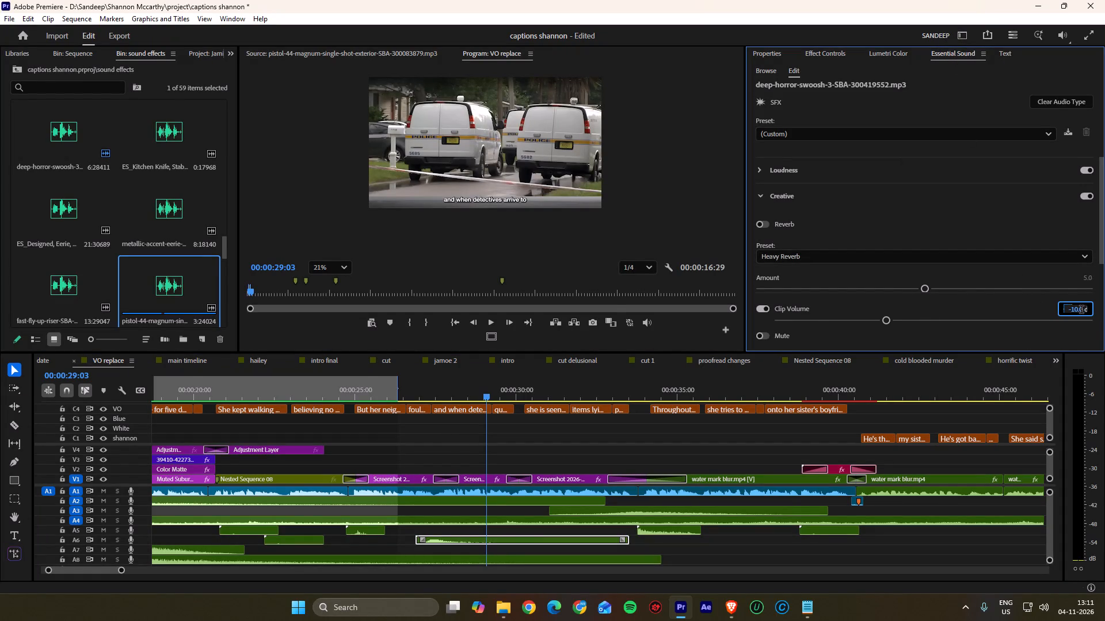
type("-15")
key("Return")
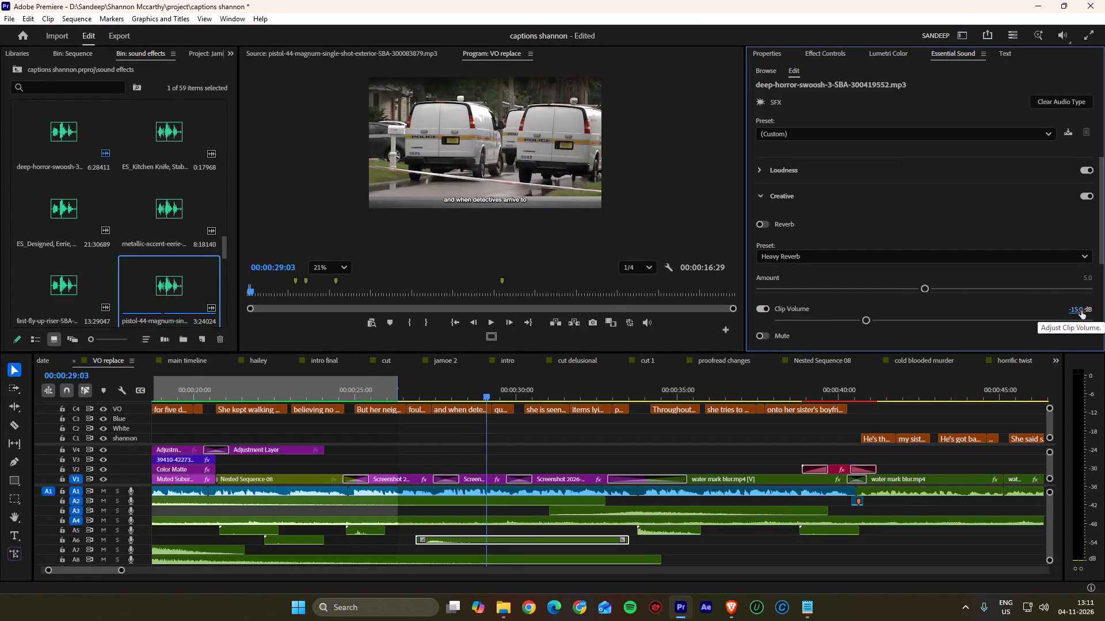
Play the sequence from about 00:00:26:18 to 00:00:50:06 to review the quieter swoosh and the interrogation section's sound.
left_click_drag(410, 401, 378, 401)
key("space")
left_click_drag(416, 400, 407, 400)
key("space")
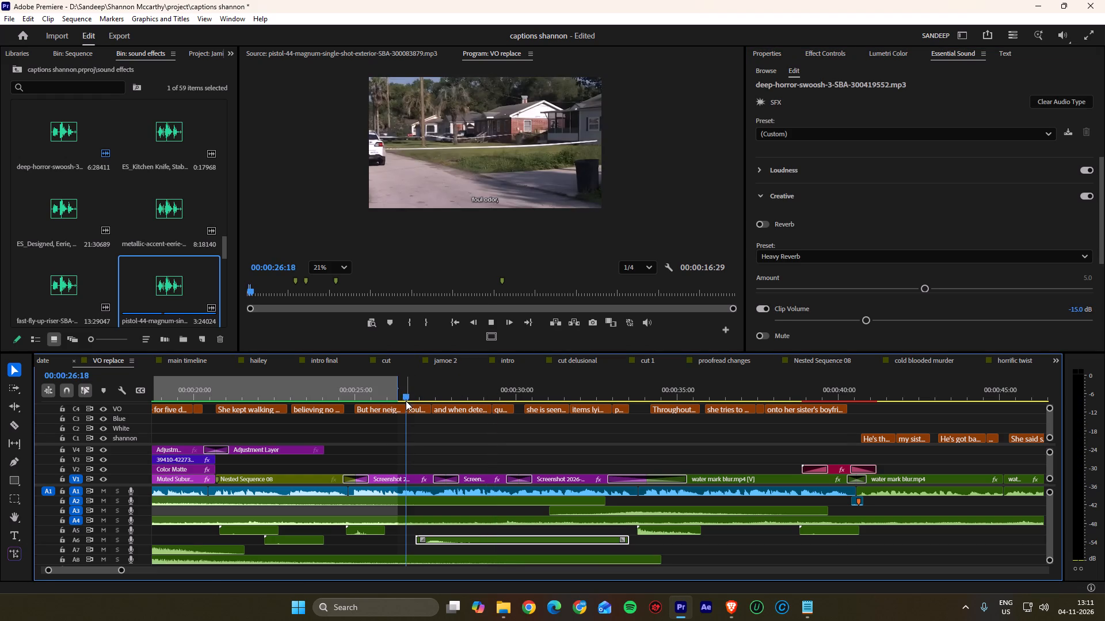
scroll(407, 419, "down", 4)
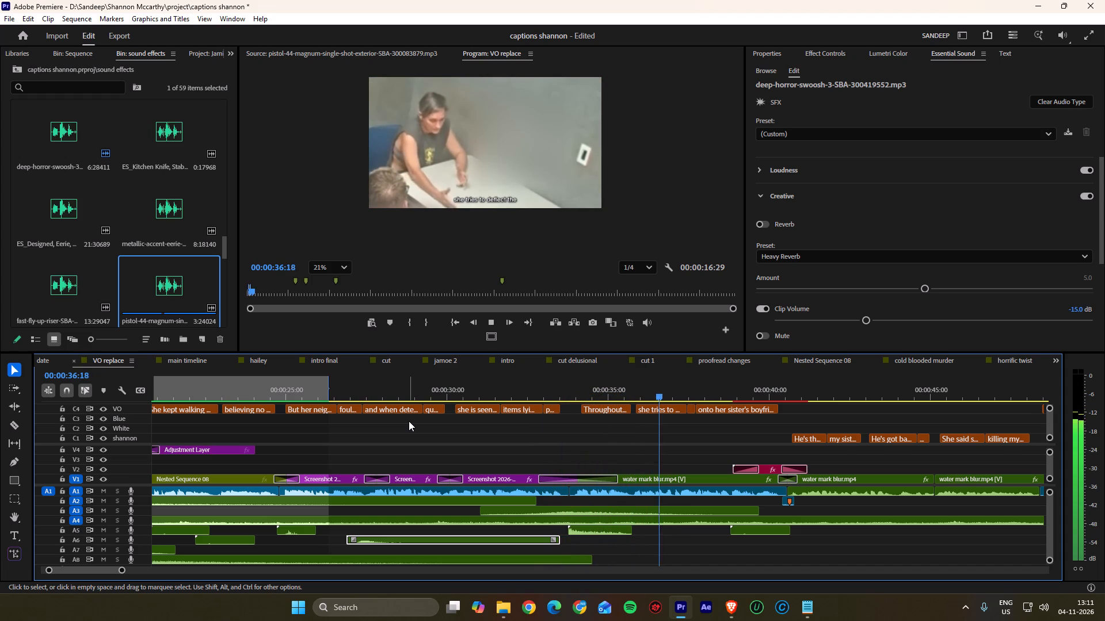
scroll(418, 440, "down", 4)
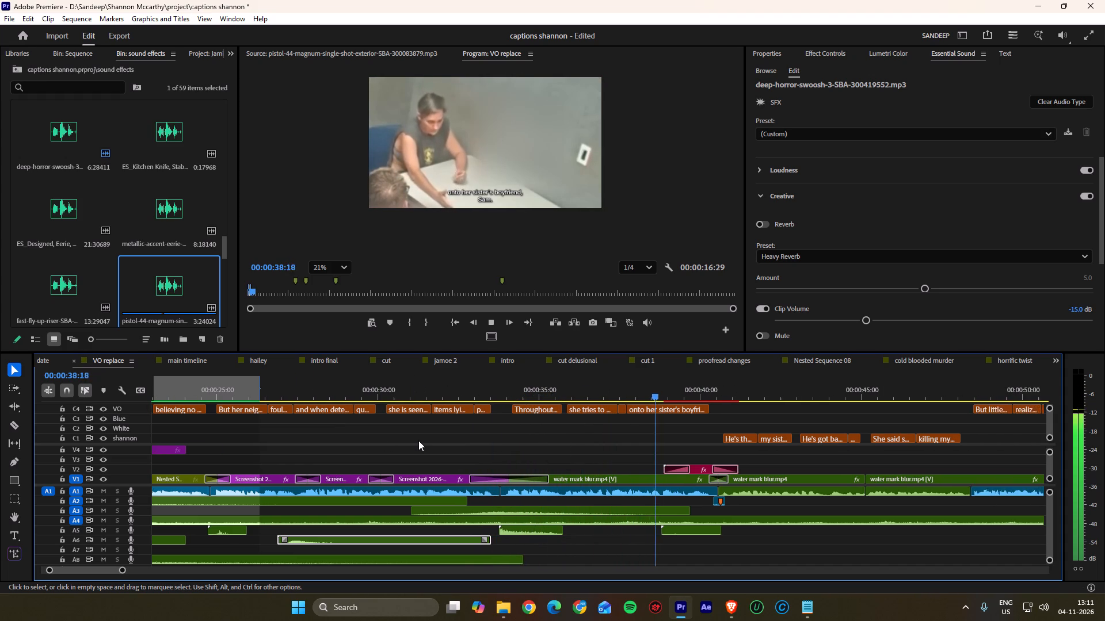
scroll(418, 440, "down", 11)
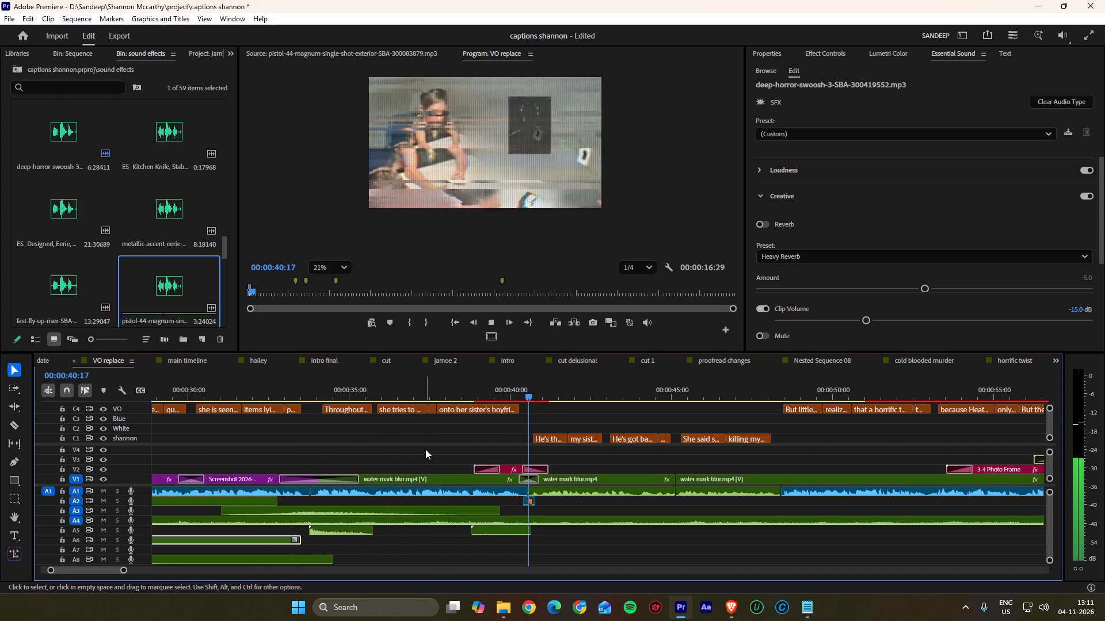
scroll(425, 449, "down", 12)
scroll(478, 475, "up", 9, "alt")
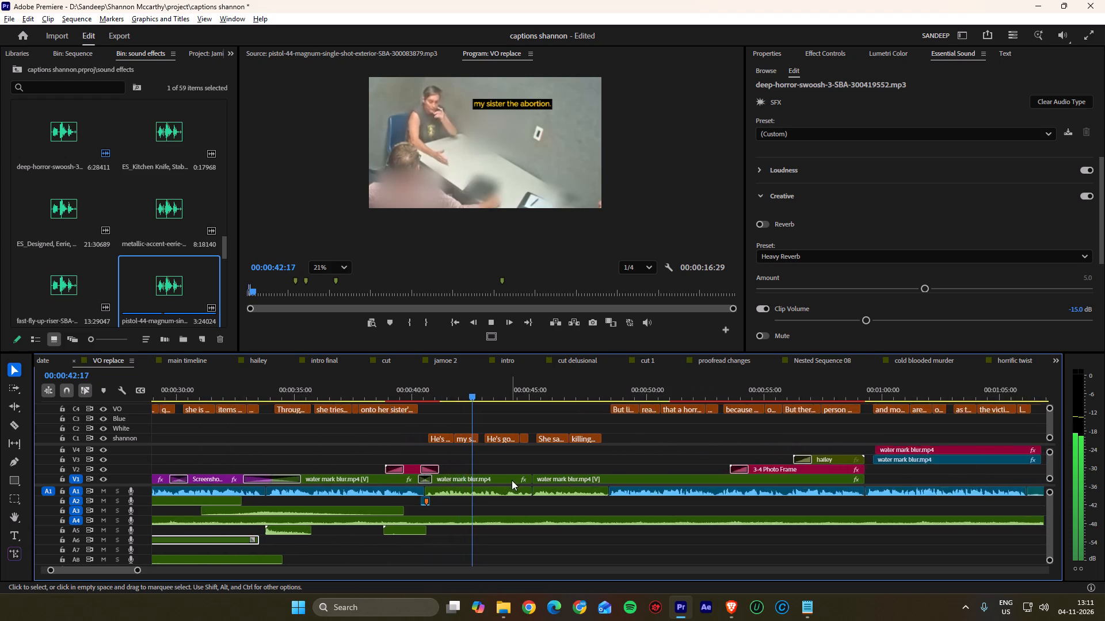
scroll(512, 480, "up", 6, "alt")
scroll(581, 482, "down", 4)
scroll(502, 478, "down", 4)
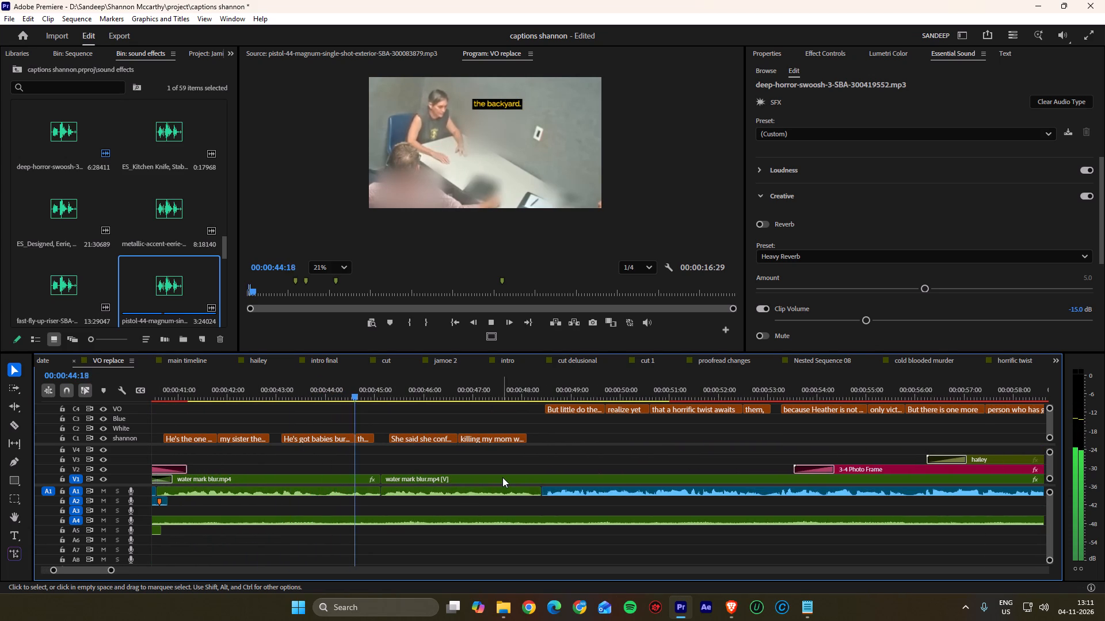
scroll(447, 476, "up", 3)
scroll(447, 476, "down", 5)
scroll(447, 476, "down", 4, "alt")
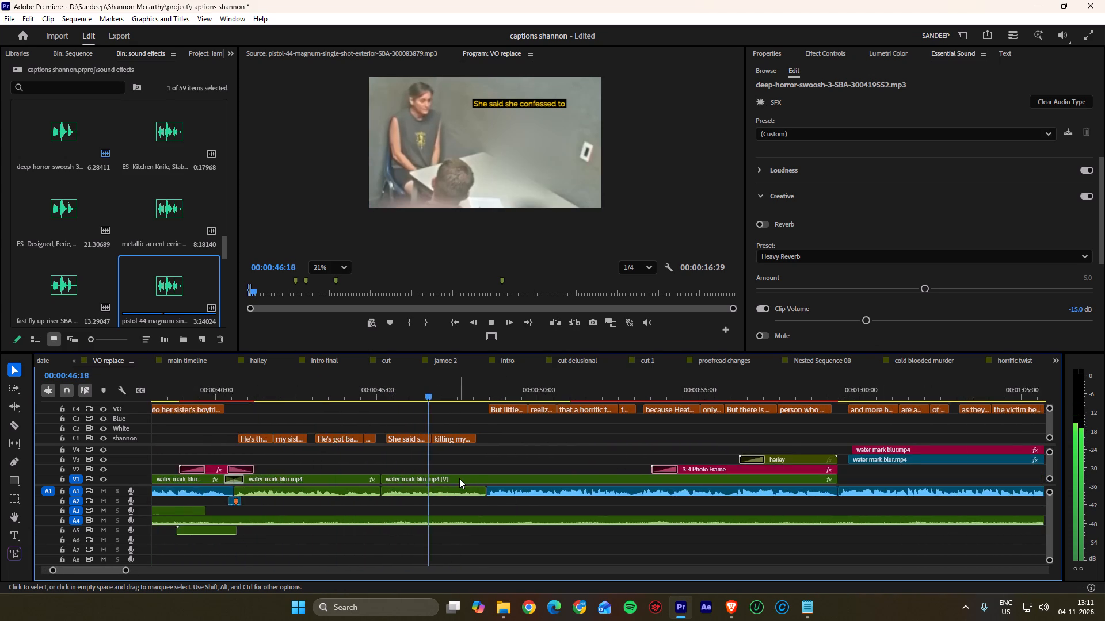
scroll(459, 478, "down", 3, "alt")
scroll(444, 477, "up", 4, "alt")
scroll(504, 474, "down", 6, "alt")
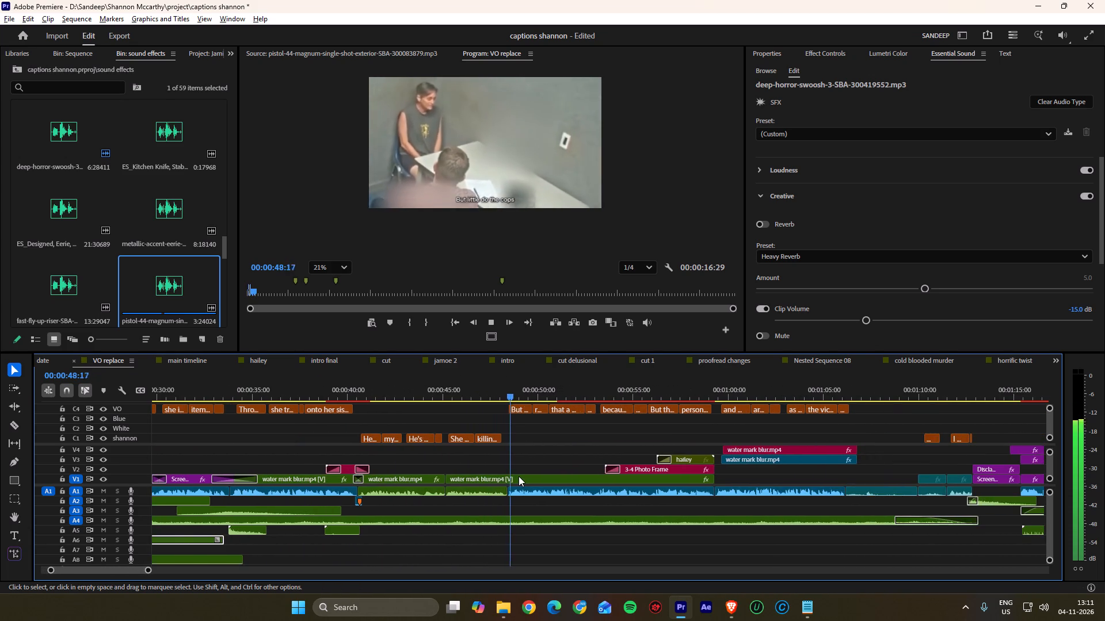
scroll(496, 476, "up", 4, "alt")
key("space")
Duplicate the cinematic-riser-03 clip and the short A2 effect following it onto tracks A7 and A6, meeting near 00:00:40:18 at the interrogation transition.
scroll(581, 478, "down", 1, "alt")
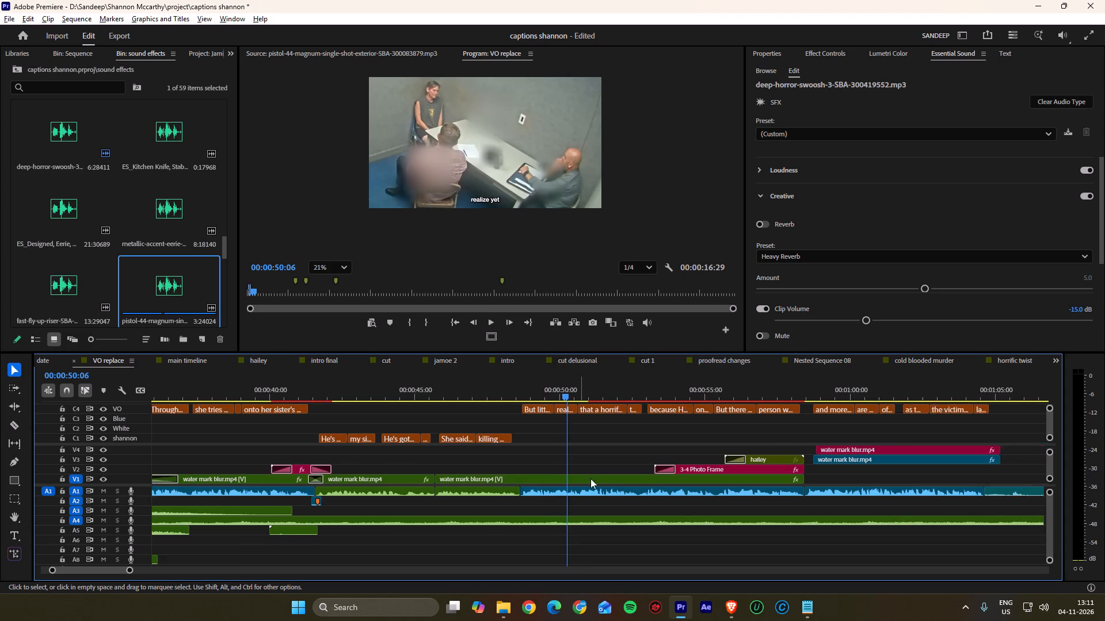
scroll(590, 478, "down", 5, "alt")
scroll(401, 485, "down", 11, "alt")
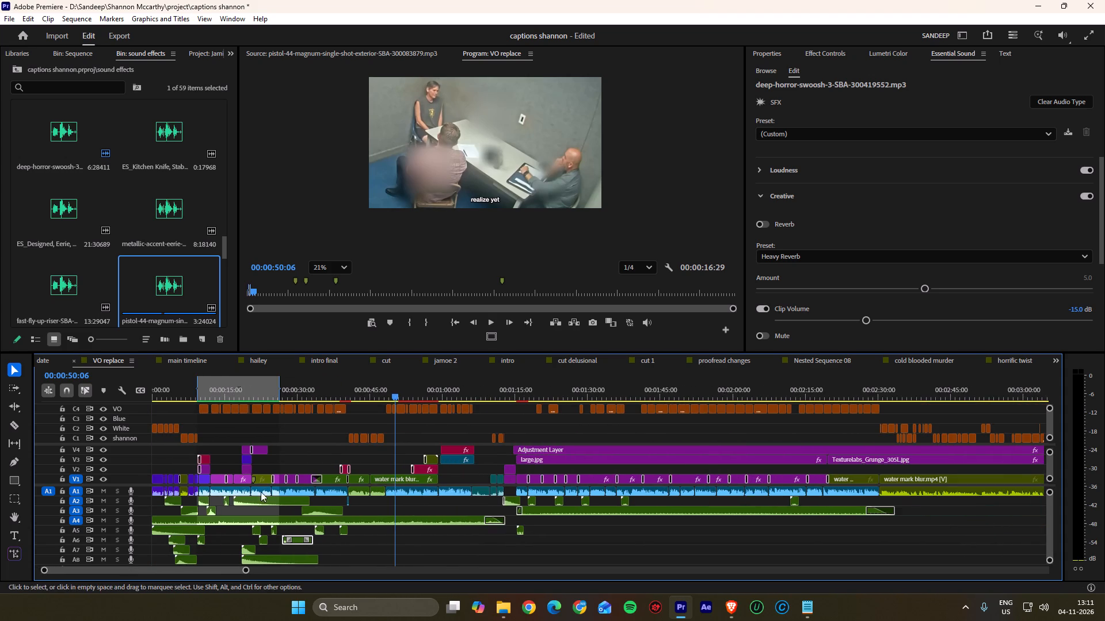
scroll(197, 487, "up", 10, "alt")
left_click(234, 512)
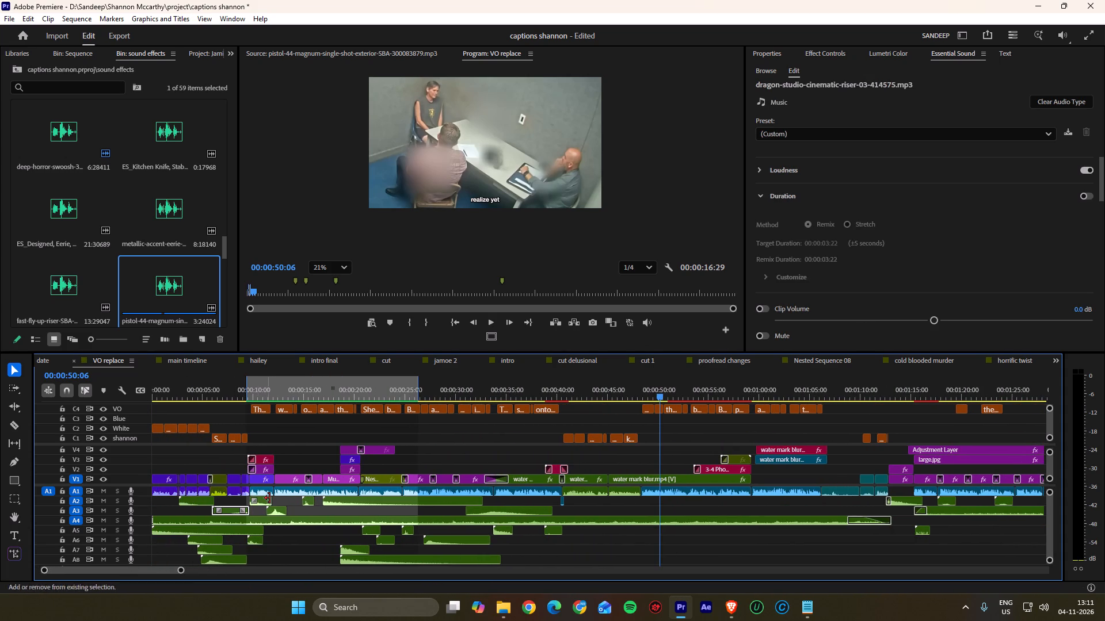
left_click(265, 501, "shift")
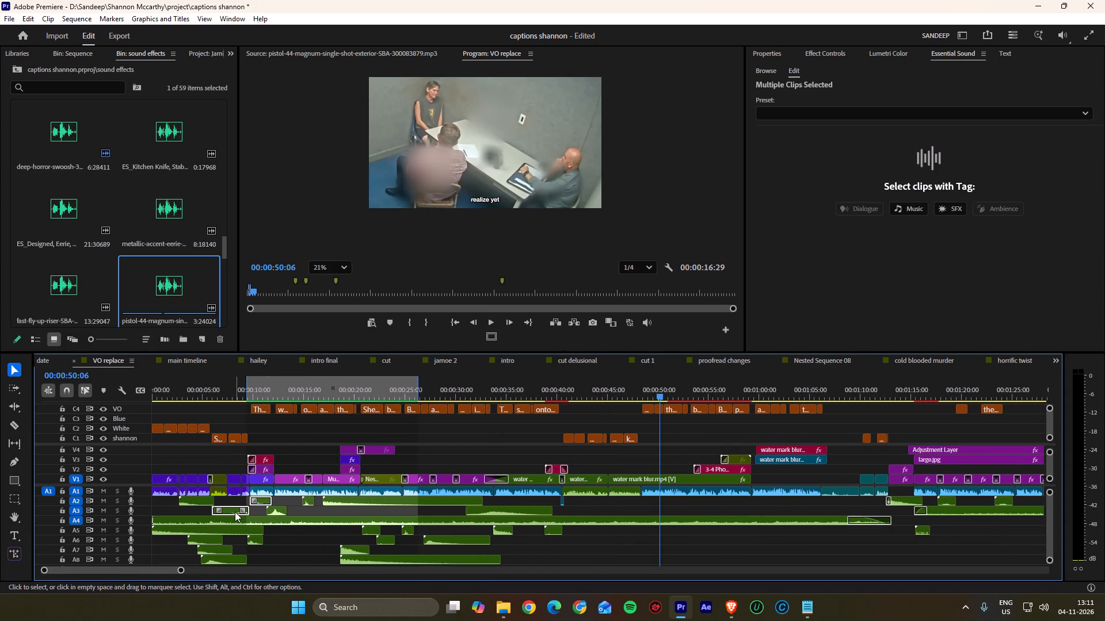
left_click_drag(235, 512, 574, 520, "alt")
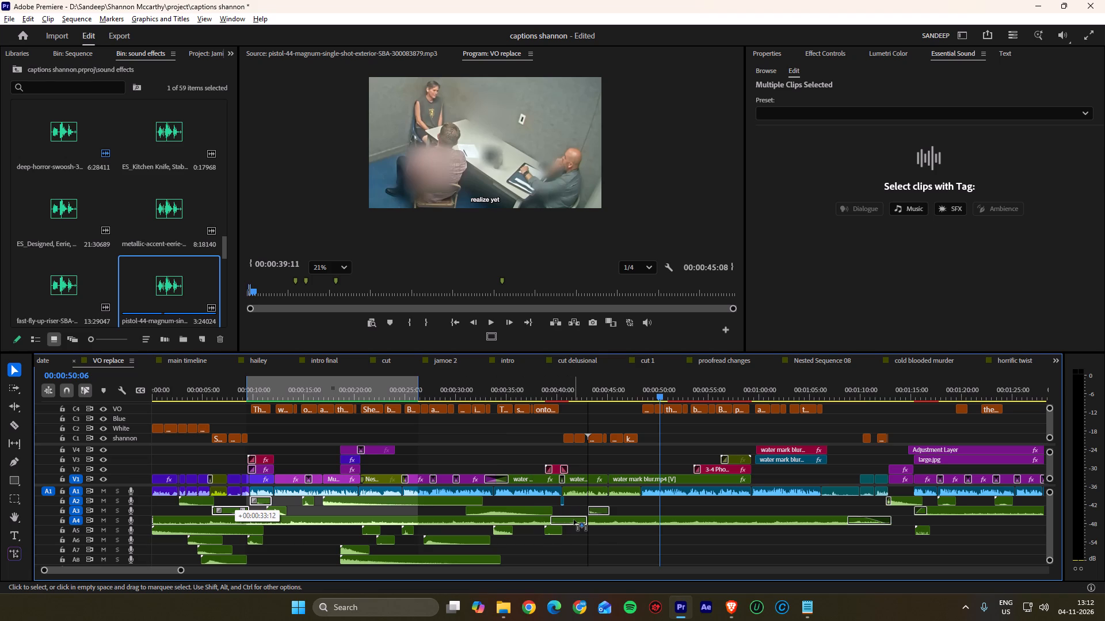
left_click_drag(574, 520, 551, 555, "alt")
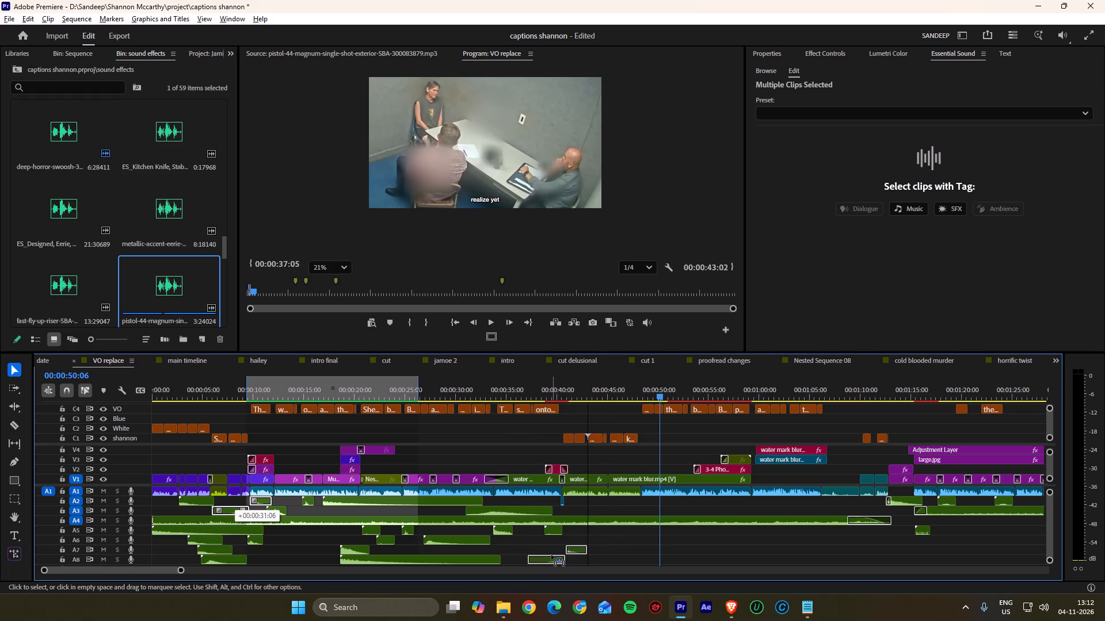
left_click_drag(551, 555, 547, 551, "alt")
Shift the copied riser on A7 and effect on A6 slightly earlier together so they meet at 00:00:40:17.
scroll(544, 549, "up", 16, "alt")
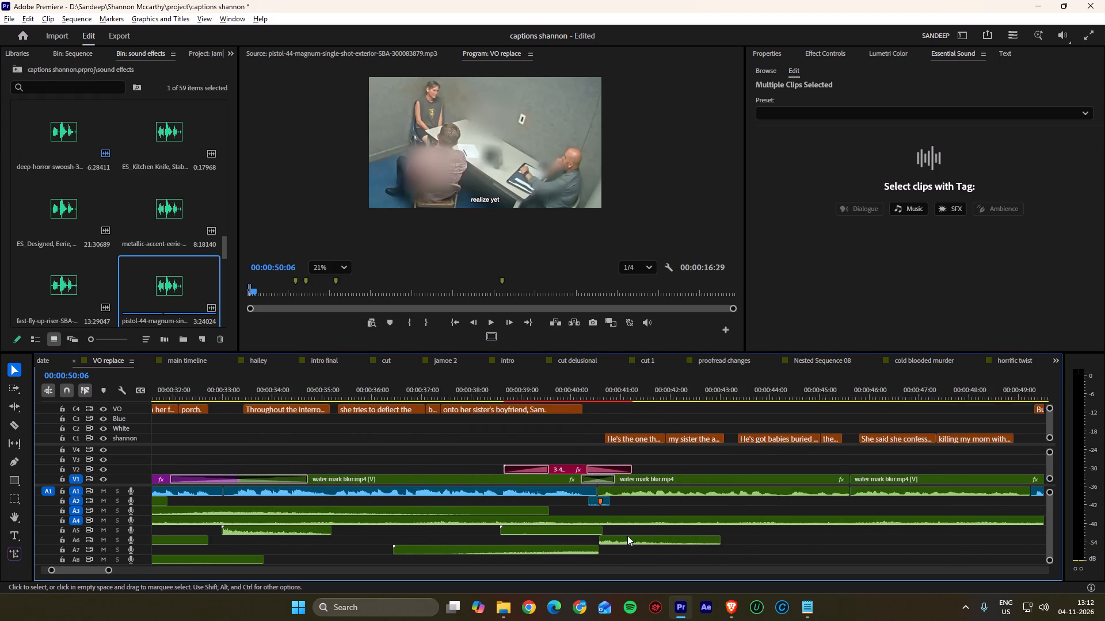
scroll(629, 534, "up", 4, "alt")
left_click(615, 549)
left_click(613, 545)
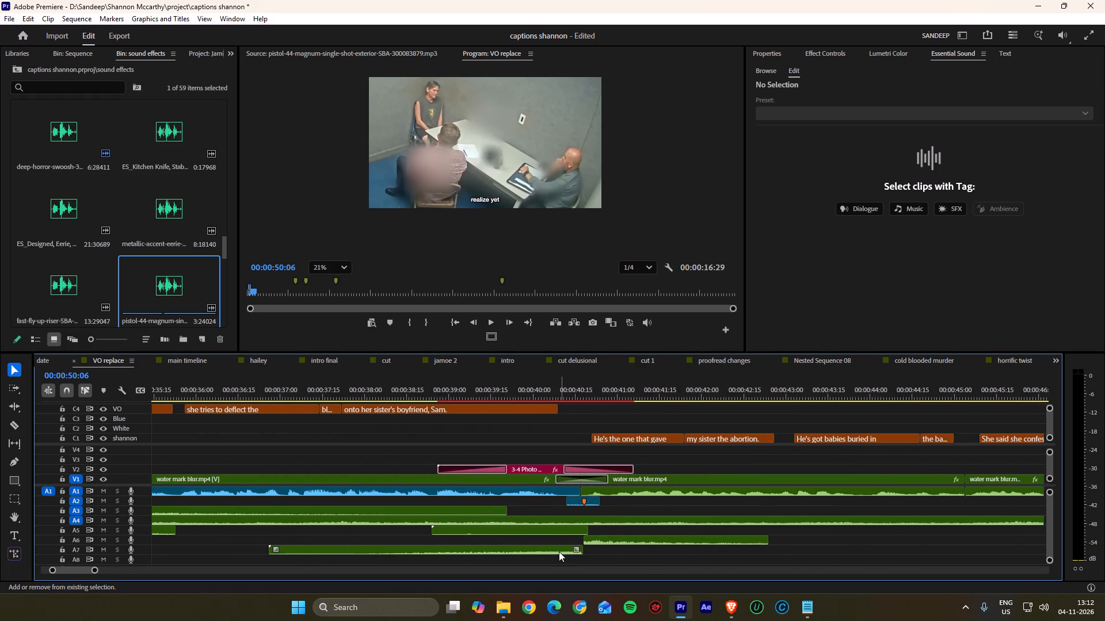
left_click(559, 551, "shift")
left_click(613, 538, "shift")
scroll(610, 491, "down", 5)
scroll(588, 488, "up", 4, "alt")
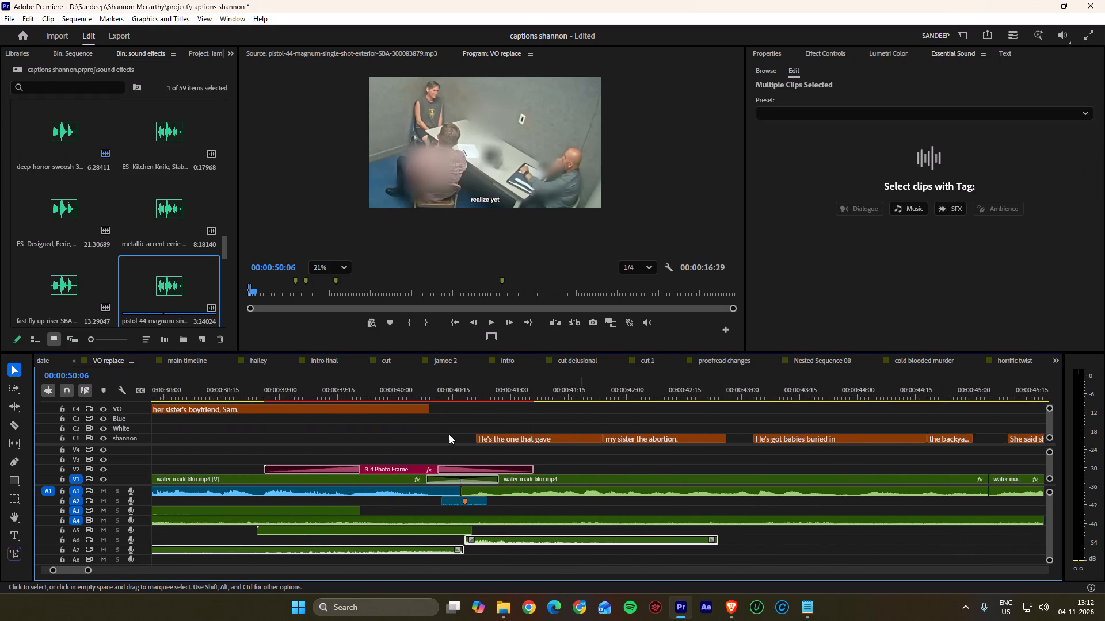
scroll(449, 434, "up", 2, "alt")
left_click_drag(448, 387, 453, 386)
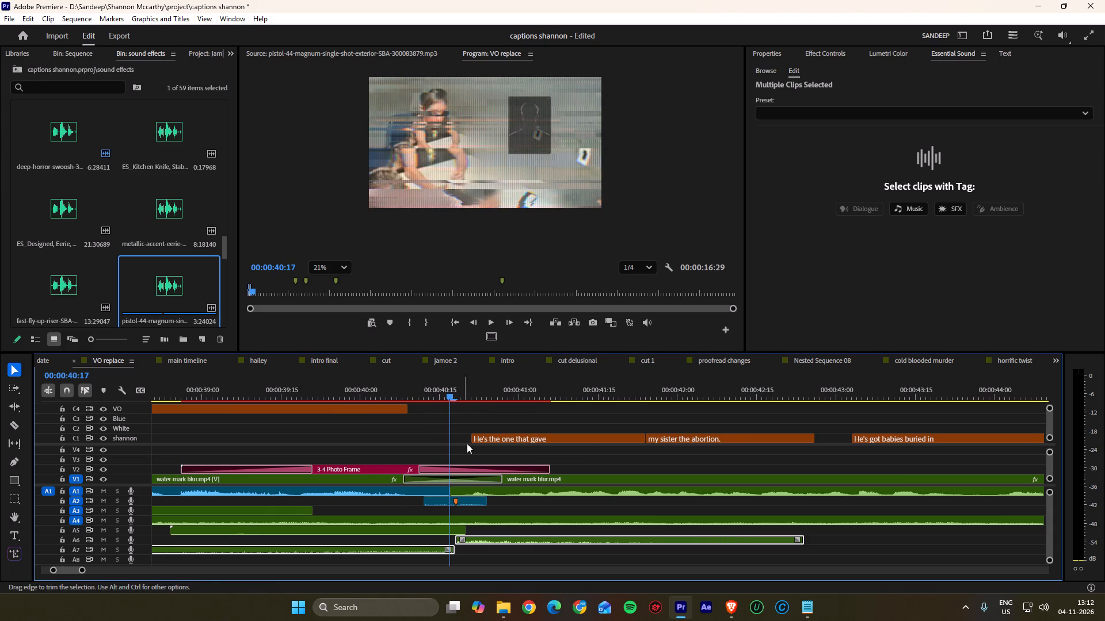
left_click(490, 542)
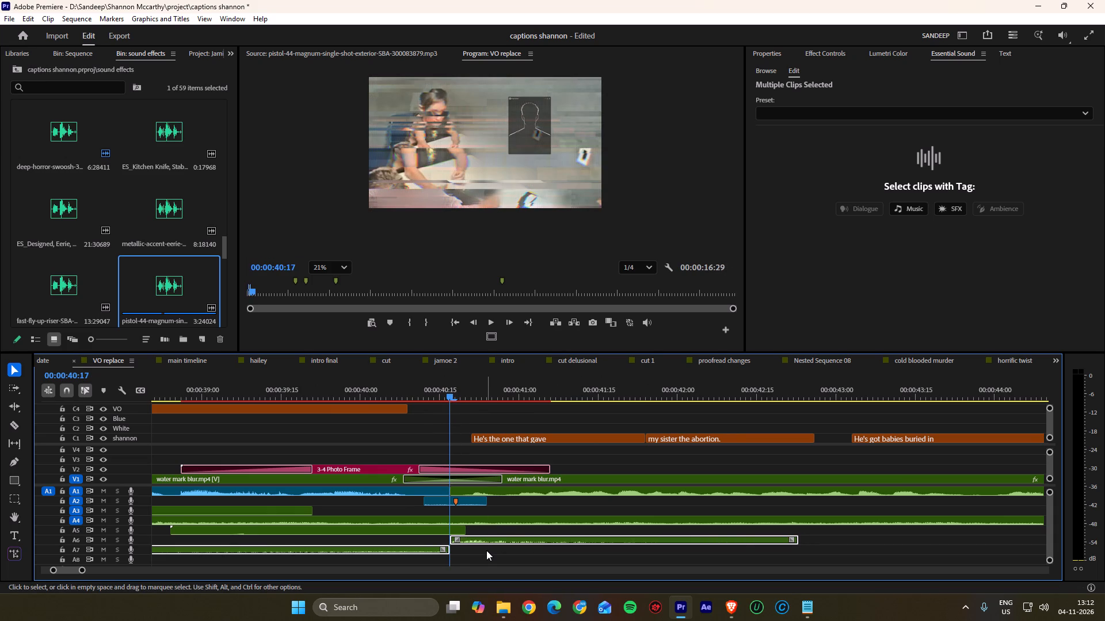
left_click(486, 550)
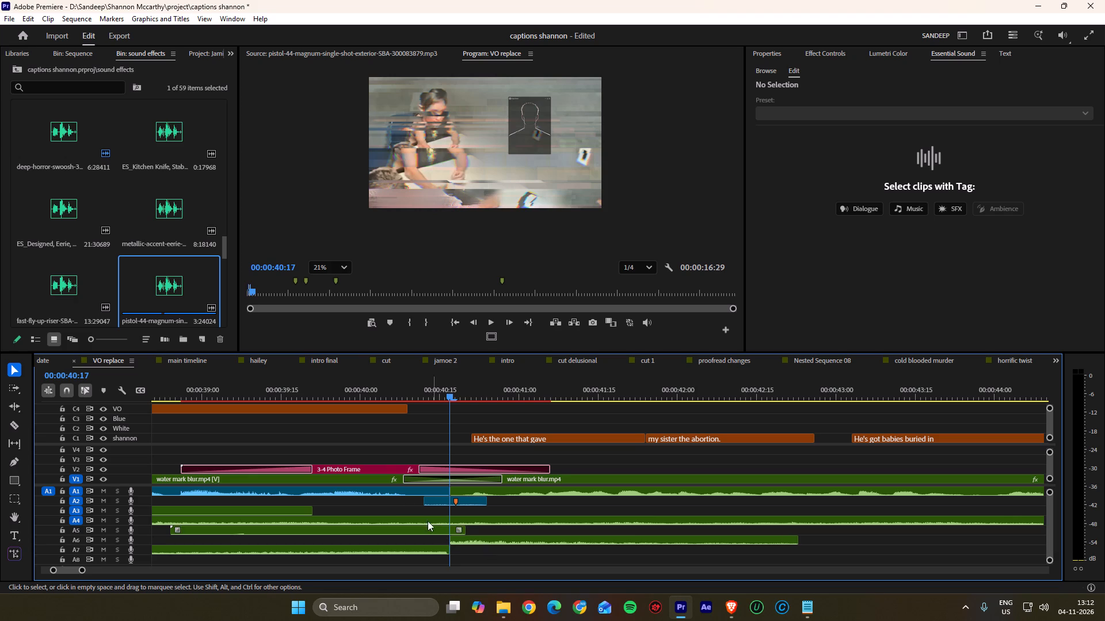
Play the sequence from about 00:00:39:24 to 00:00:49:02 to check the copied riser and effect against the interrogation transition.
scroll(393, 480, "down", 7, "alt")
scroll(438, 462, "up", 6, "alt")
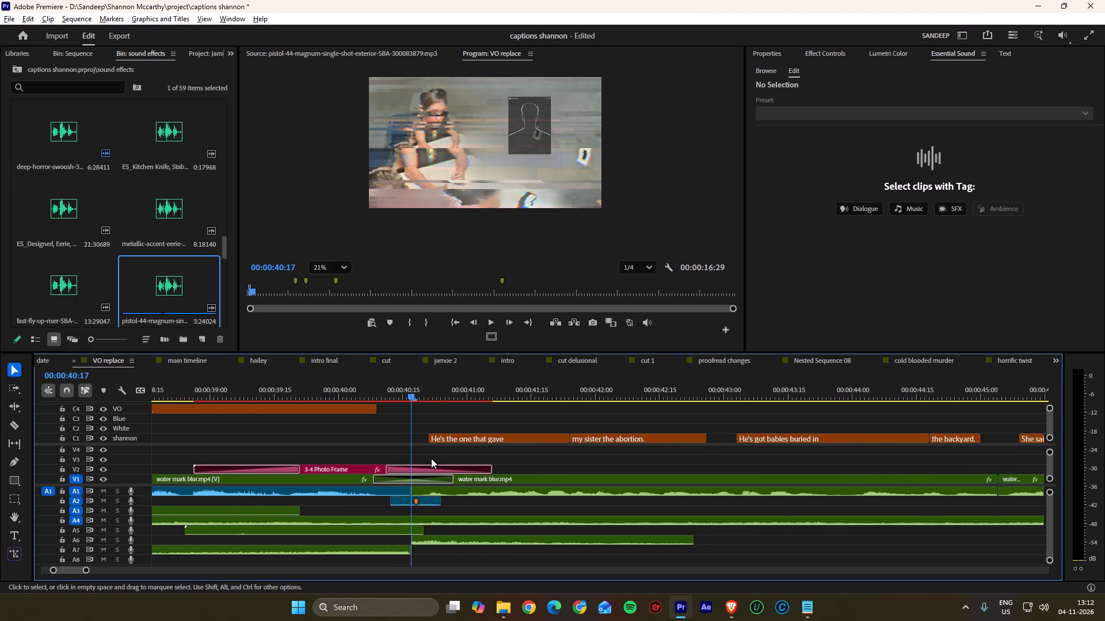
left_click_drag(399, 389, 315, 388)
key("space")
scroll(319, 413, "down", 3)
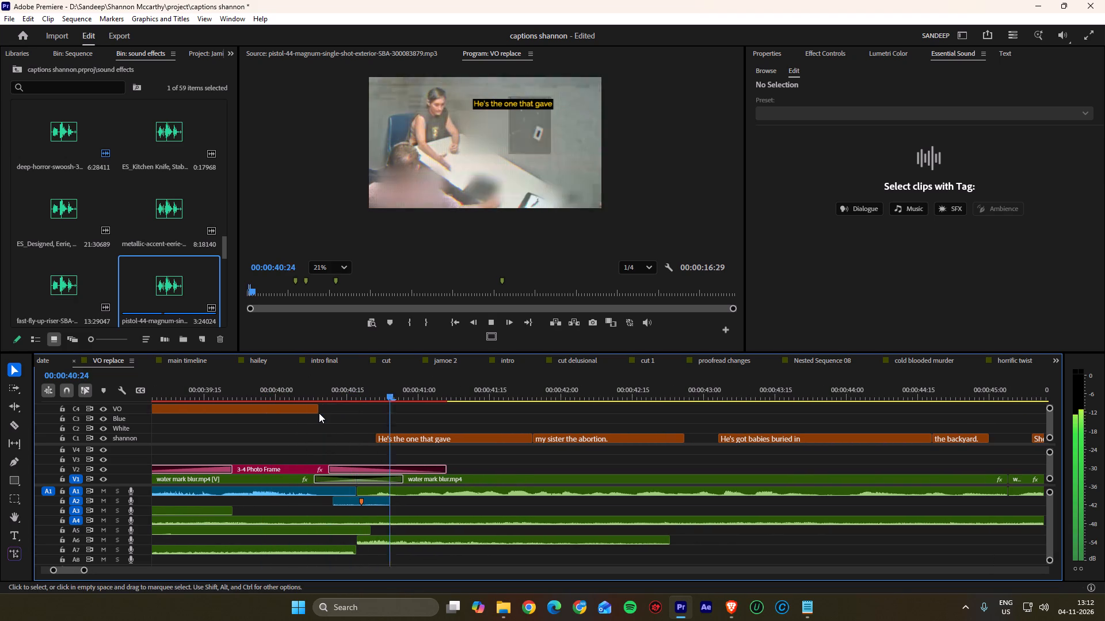
scroll(443, 433, "down", 7, "alt")
scroll(443, 433, "down", 3)
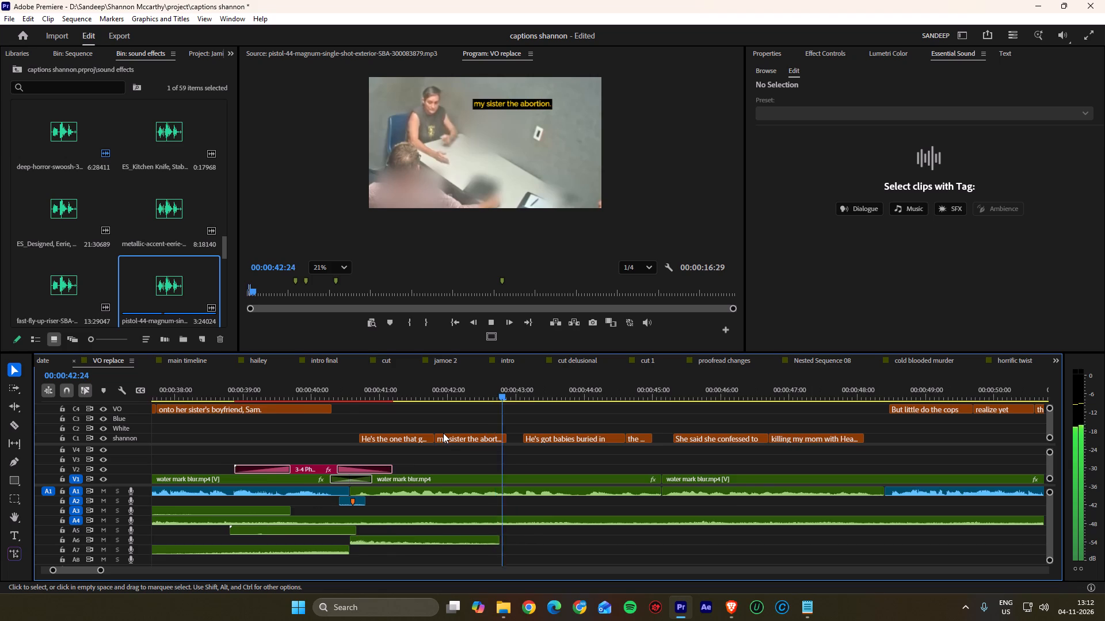
scroll(443, 433, "down", 4, "alt")
scroll(443, 433, "down", 8)
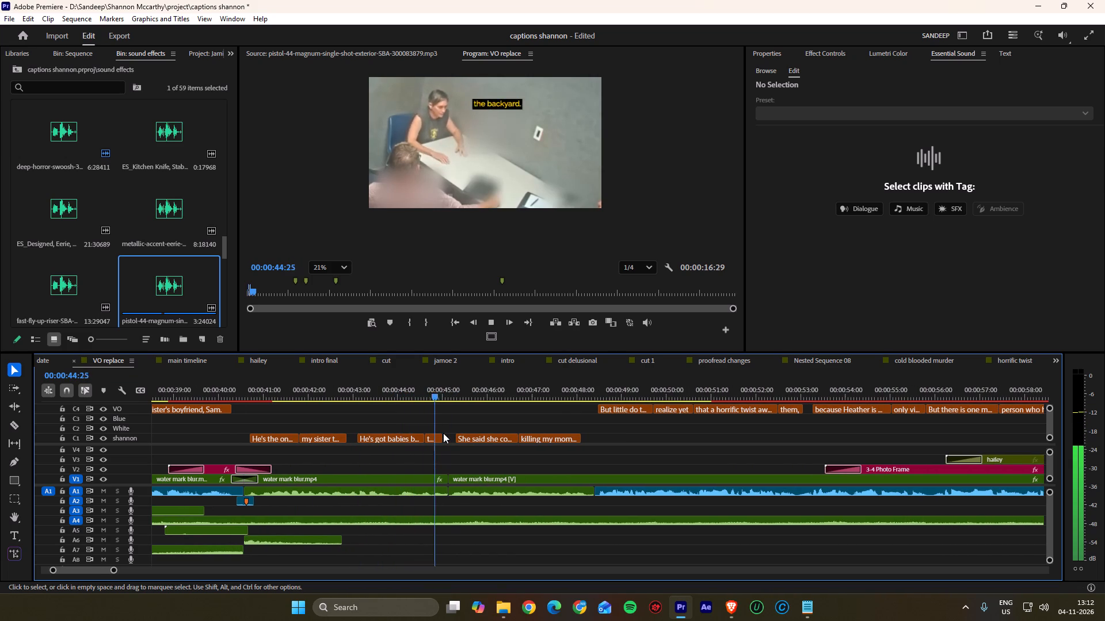
scroll(443, 433, "down", 3, "alt")
scroll(443, 433, "down", 1)
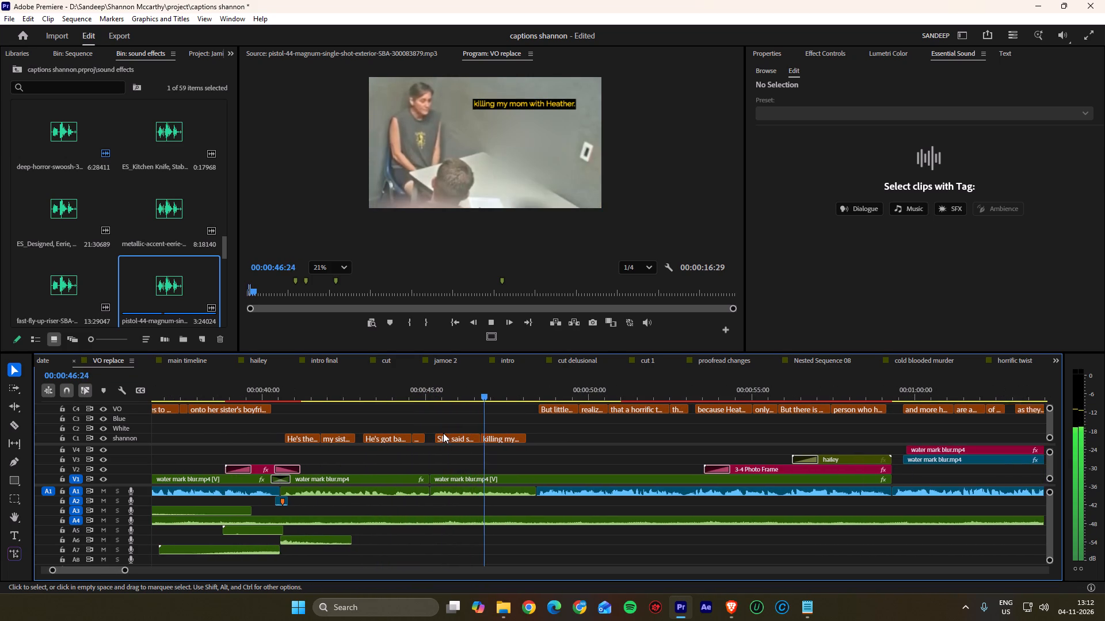
scroll(443, 433, "down", 3)
scroll(477, 438, "down", 7, "alt")
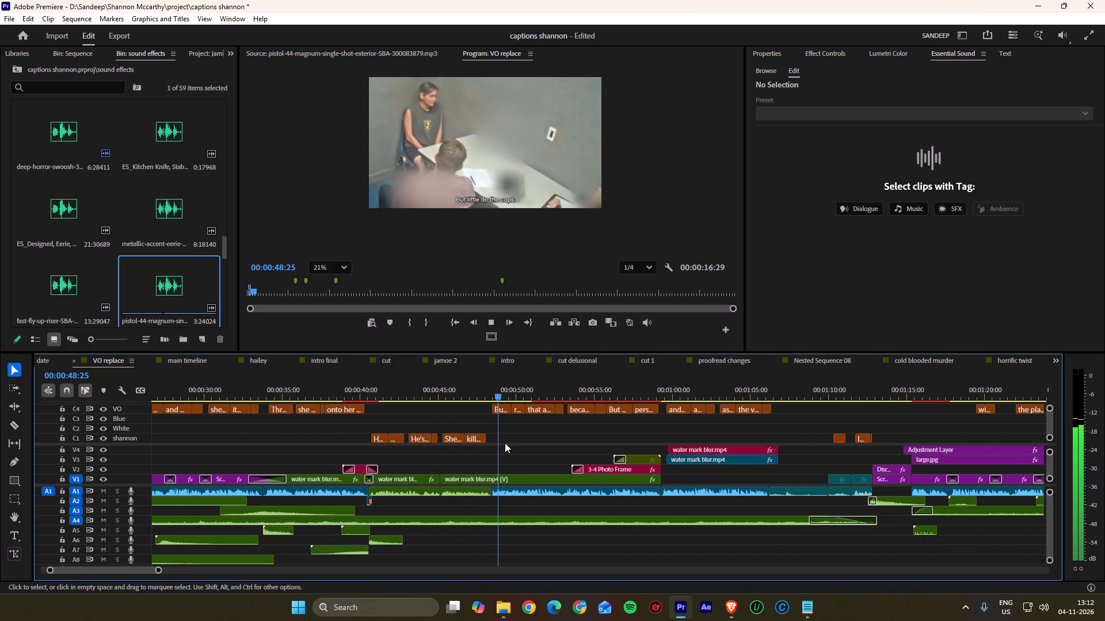
key("space")
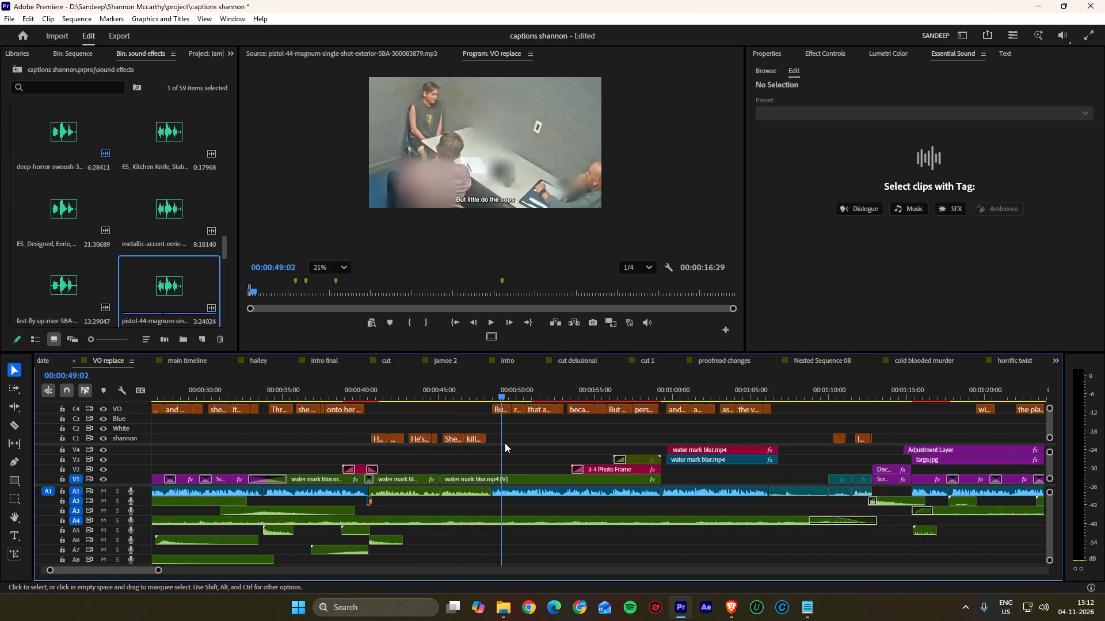
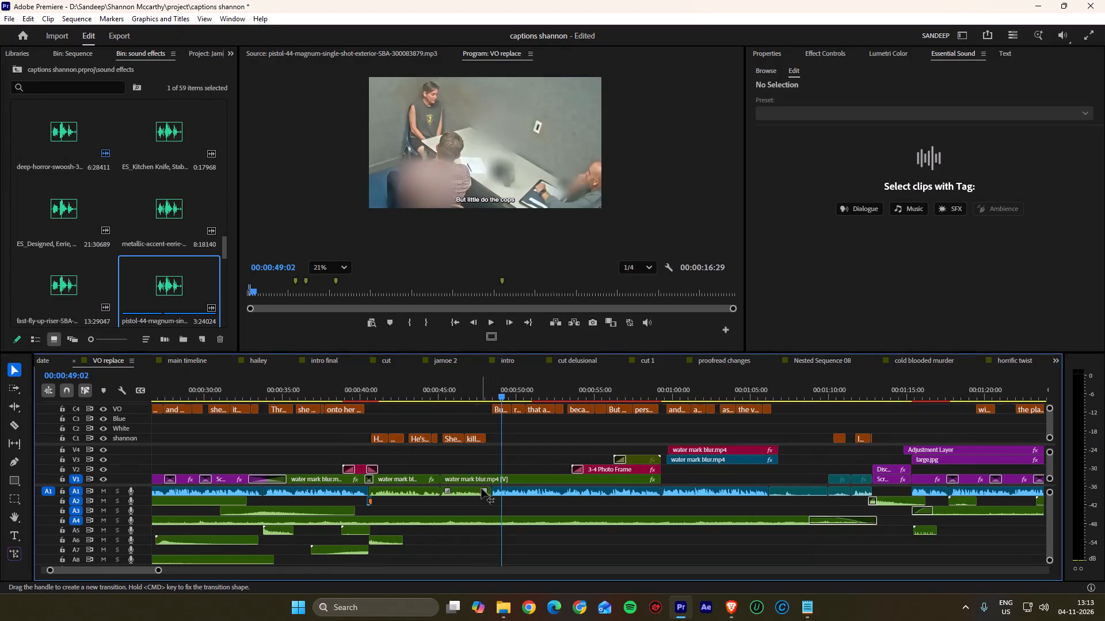
Clear the in and out points from the VO replace sequence.
scroll(481, 488, "down", 4)
scroll(479, 484, "down", 6, "alt")
scroll(453, 462, "up", 6, "alt")
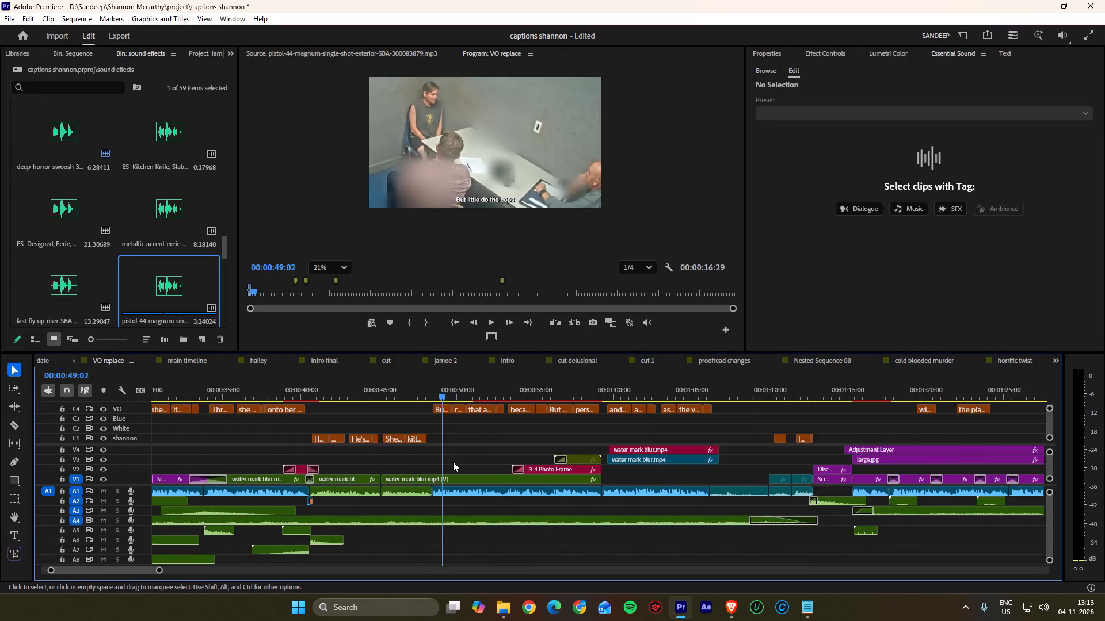
scroll(453, 462, "up", 3, "alt")
scroll(453, 462, "down", 15, "alt")
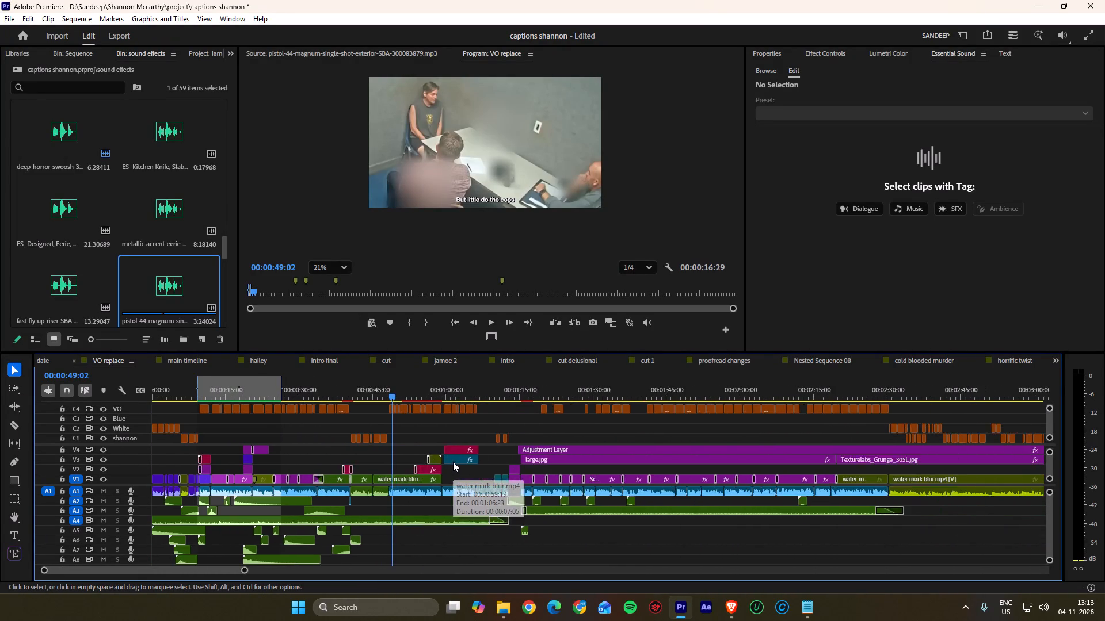
scroll(453, 462, "down", 3, "alt")
right_click(216, 380)
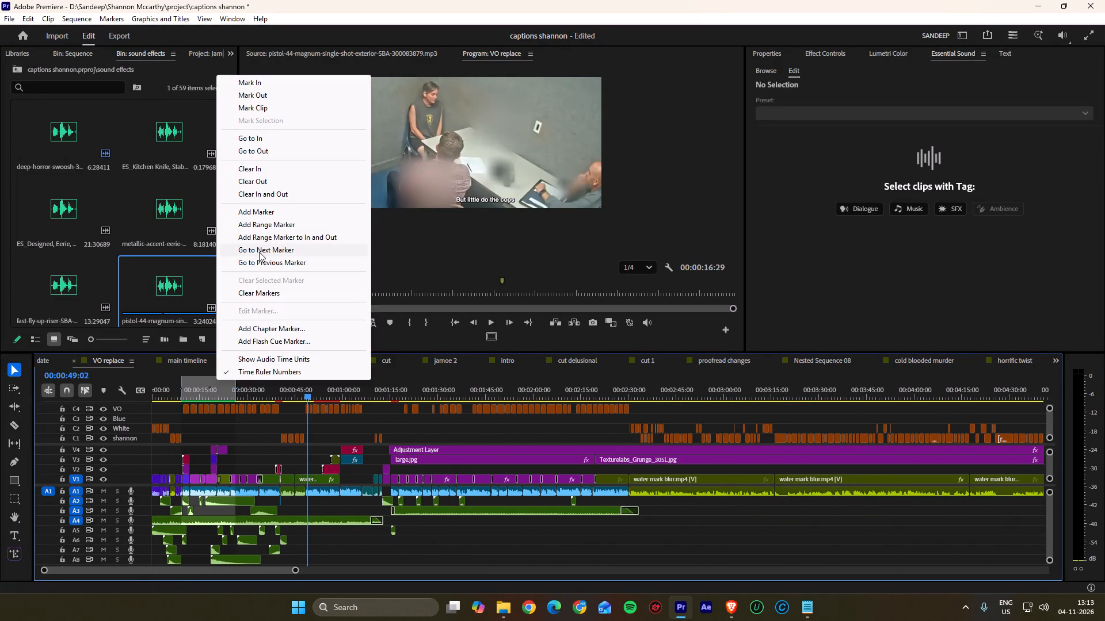
left_click(266, 195)
Scrub through the opening of the sequence from its start to the interrogation shot at about 38 seconds.
left_click_drag(235, 381, 193, 384)
scroll(192, 434, "up", 16, "alt")
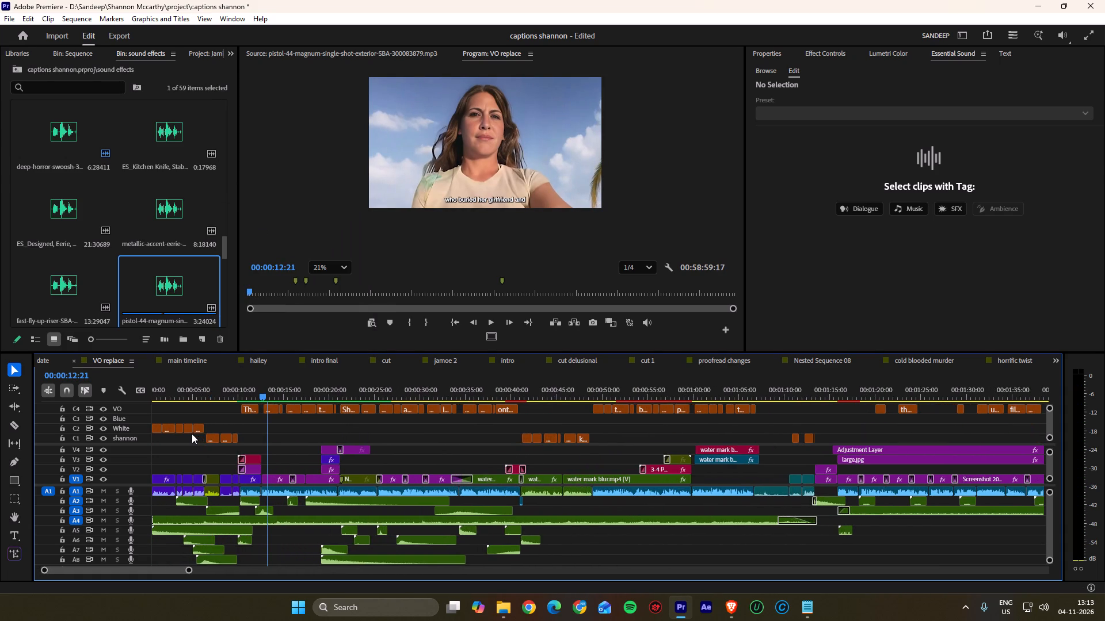
scroll(192, 434, "up", 6, "alt")
left_click_drag(218, 393, 135, 389)
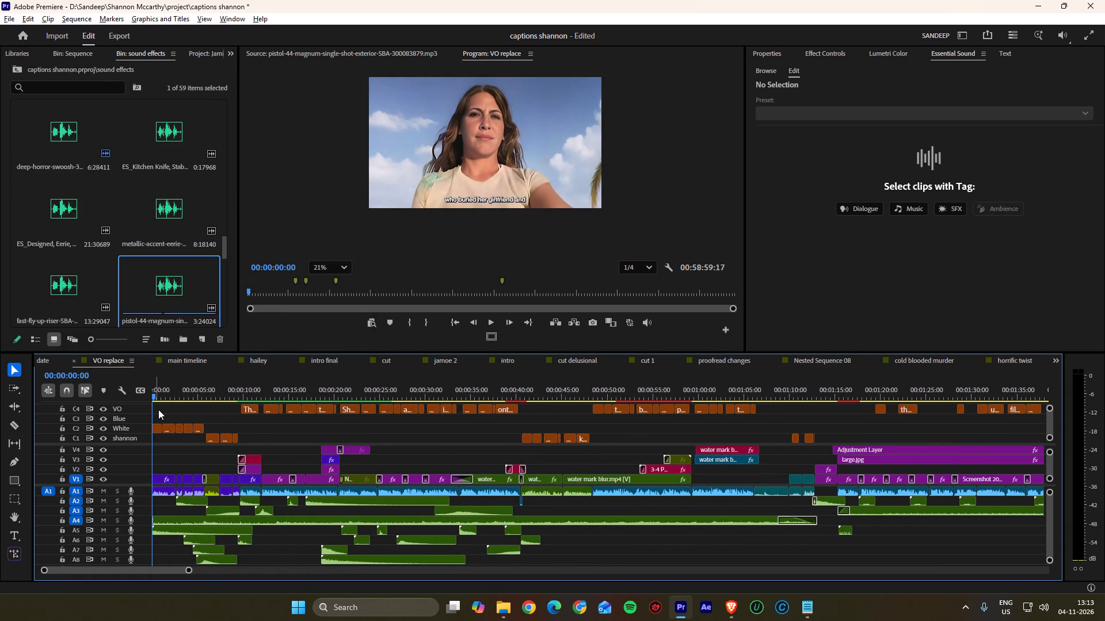
scroll(158, 409, "up", 6, "alt")
scroll(177, 412, "up", 3)
scroll(232, 421, "down", 11)
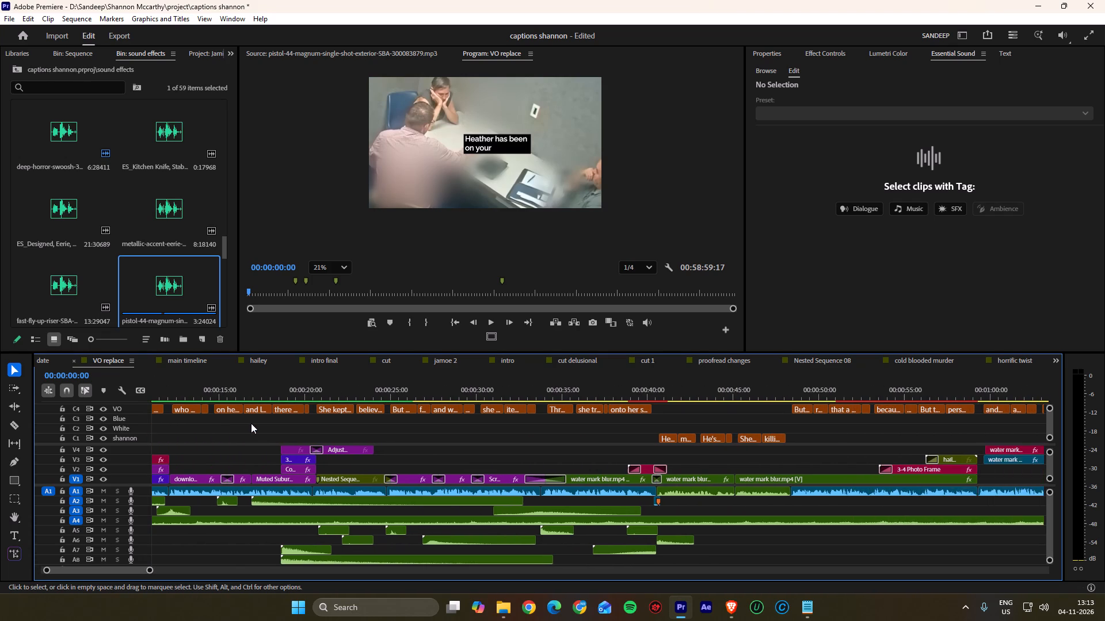
scroll(251, 423, "down", 4)
left_click_drag(406, 386, 394, 385)
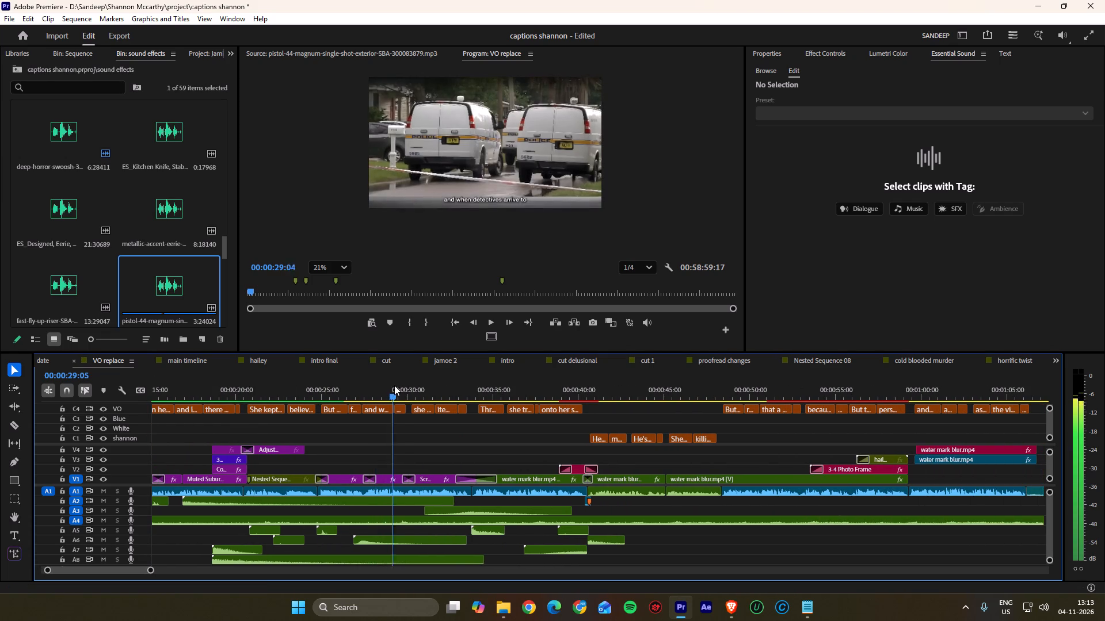
left_click_drag(394, 385, 494, 395)
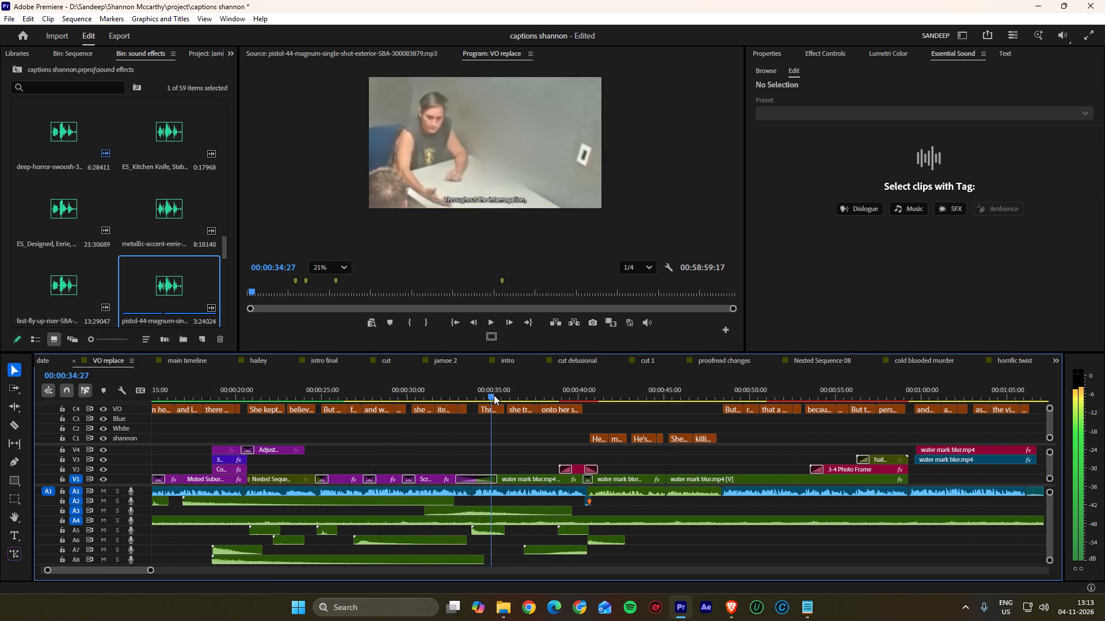
left_click_drag(494, 395, 552, 405)
Play the interrogation and victim-photo section through to the four-way split screen, checking the captions, visuals and sound.
key("space")
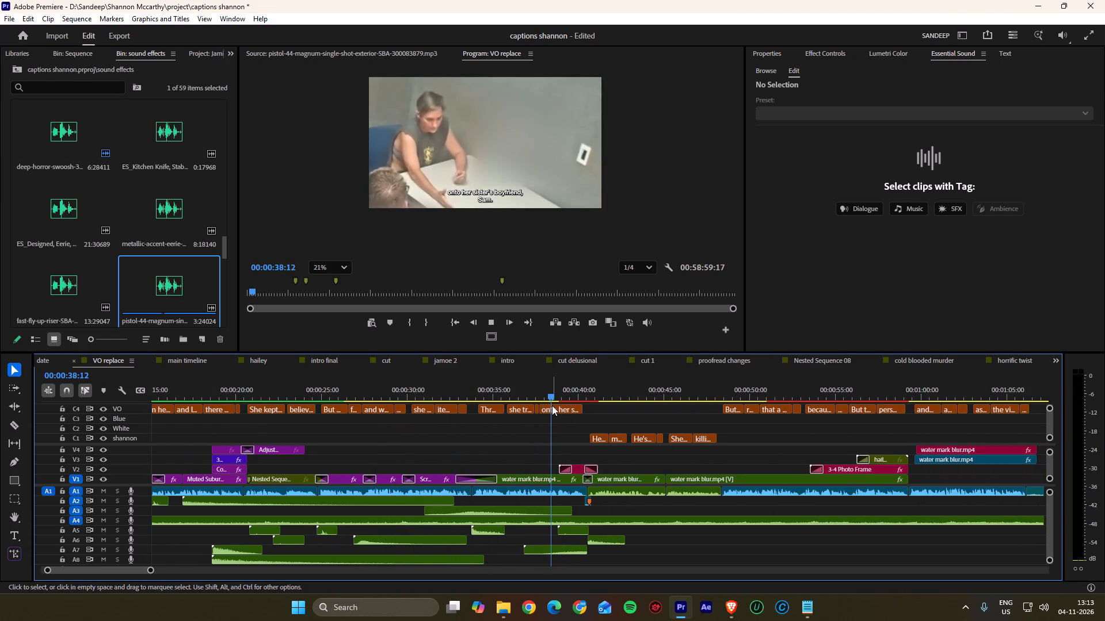
scroll(551, 424, "down", 9)
scroll(417, 443, "up", 7, "alt")
scroll(486, 442, "up", 3, "alt")
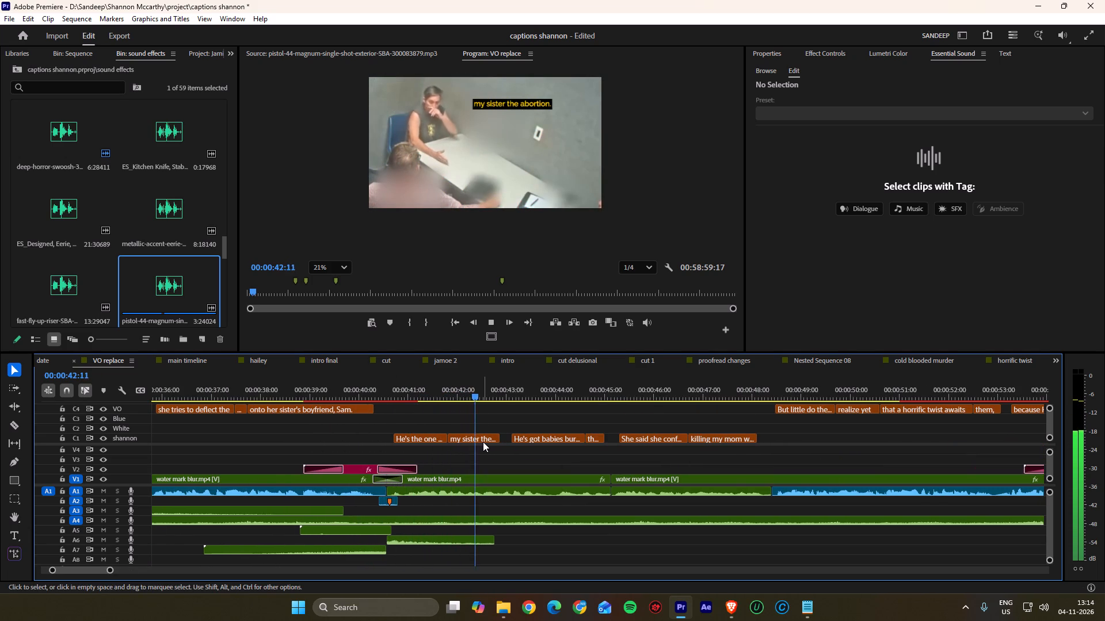
scroll(467, 442, "down", 7)
scroll(467, 442, "down", 4, "alt")
scroll(467, 442, "down", 3)
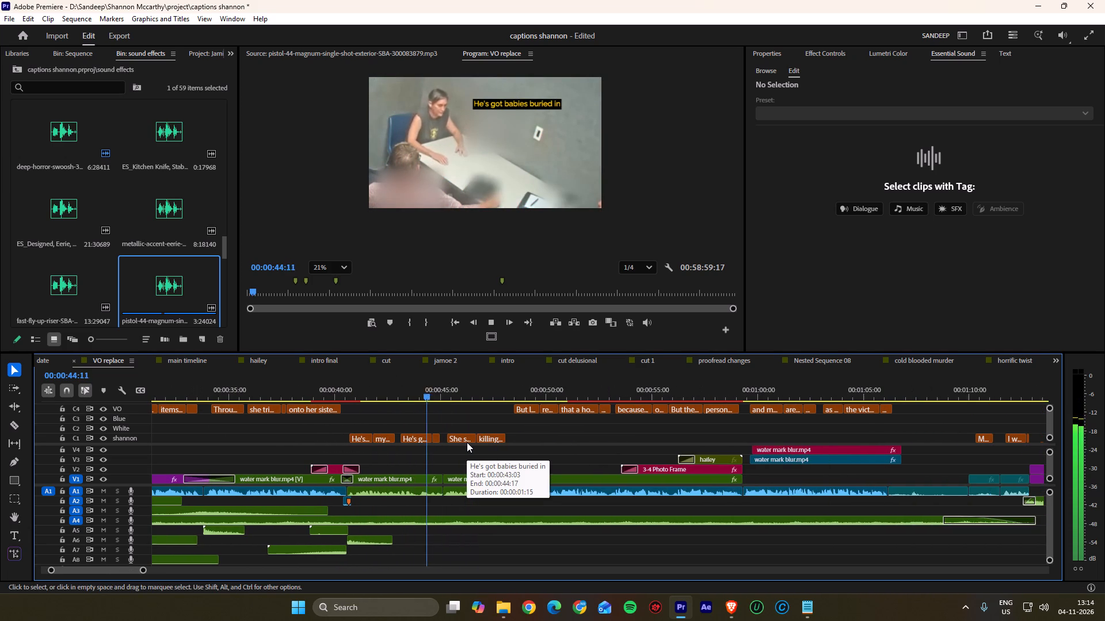
scroll(484, 444, "down", 2)
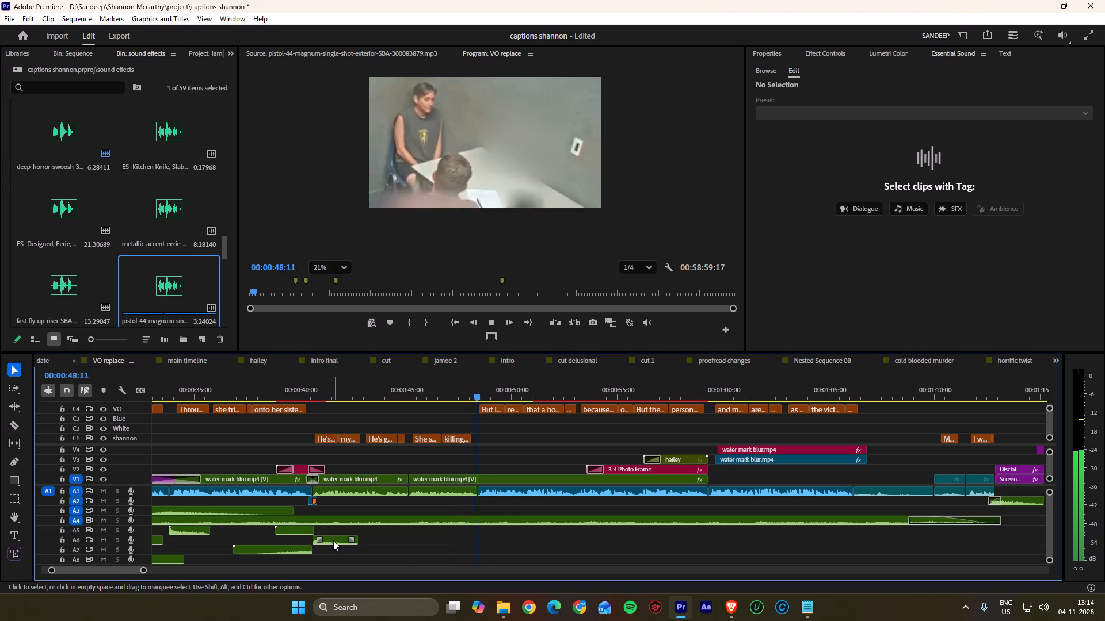
key("space")
key("space")
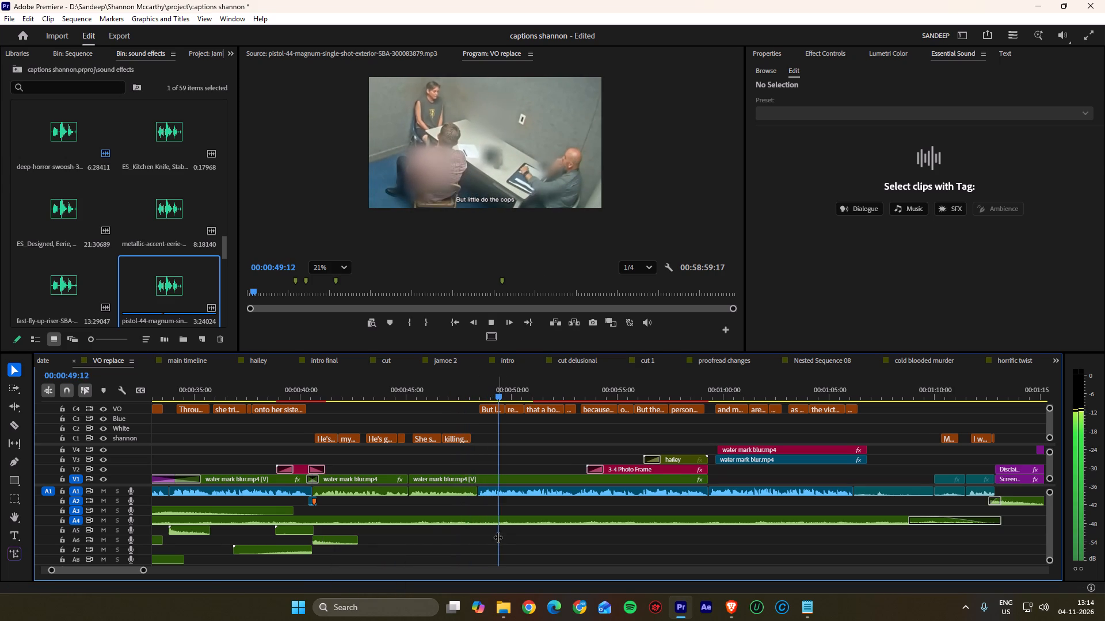
scroll(498, 537, "down", 7)
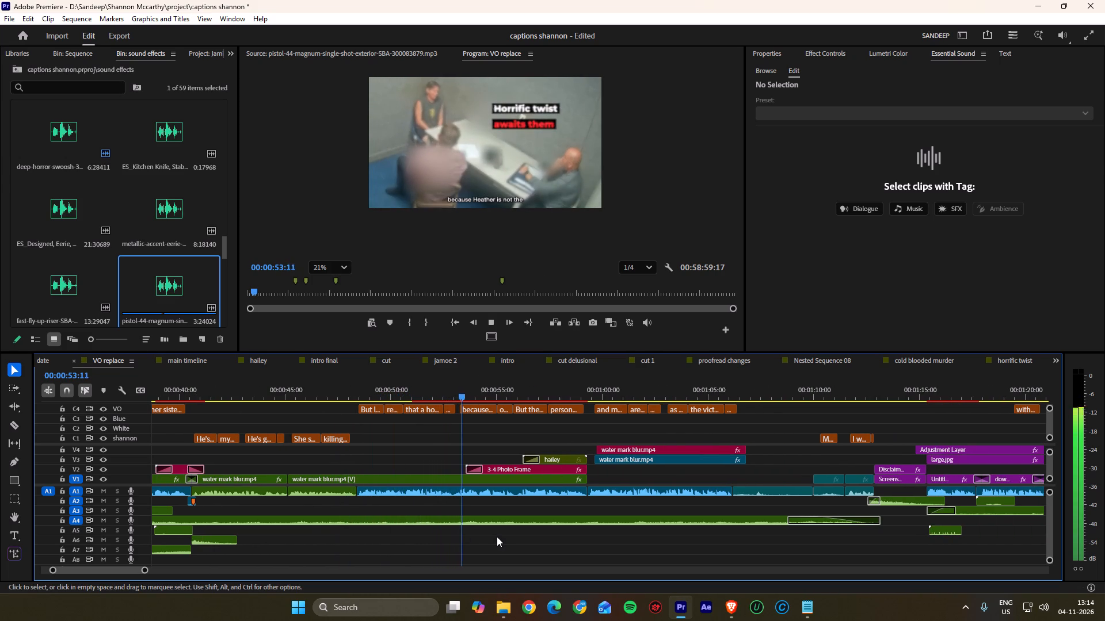
scroll(497, 536, "down", 3)
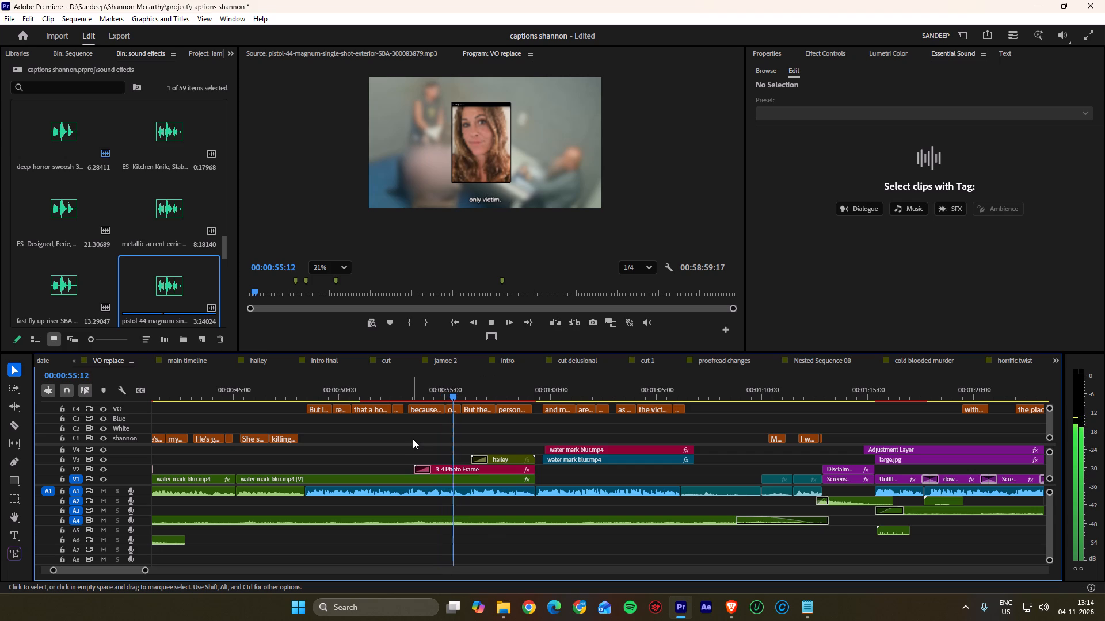
scroll(421, 428, "up", 6, "alt")
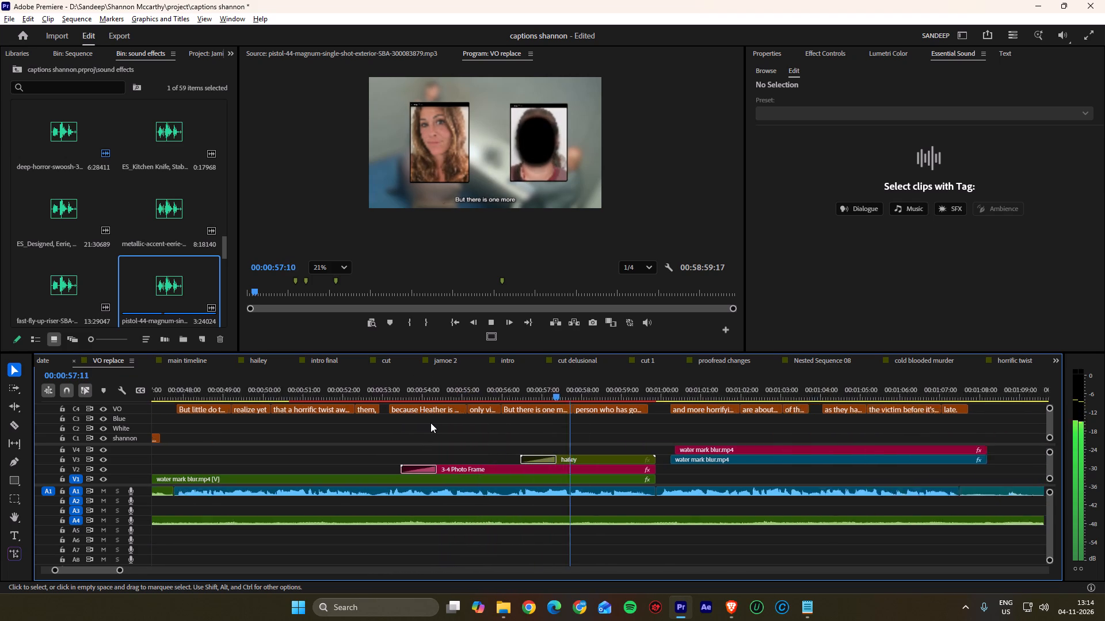
scroll(430, 423, "up", 2, "alt")
scroll(452, 419, "down", 12)
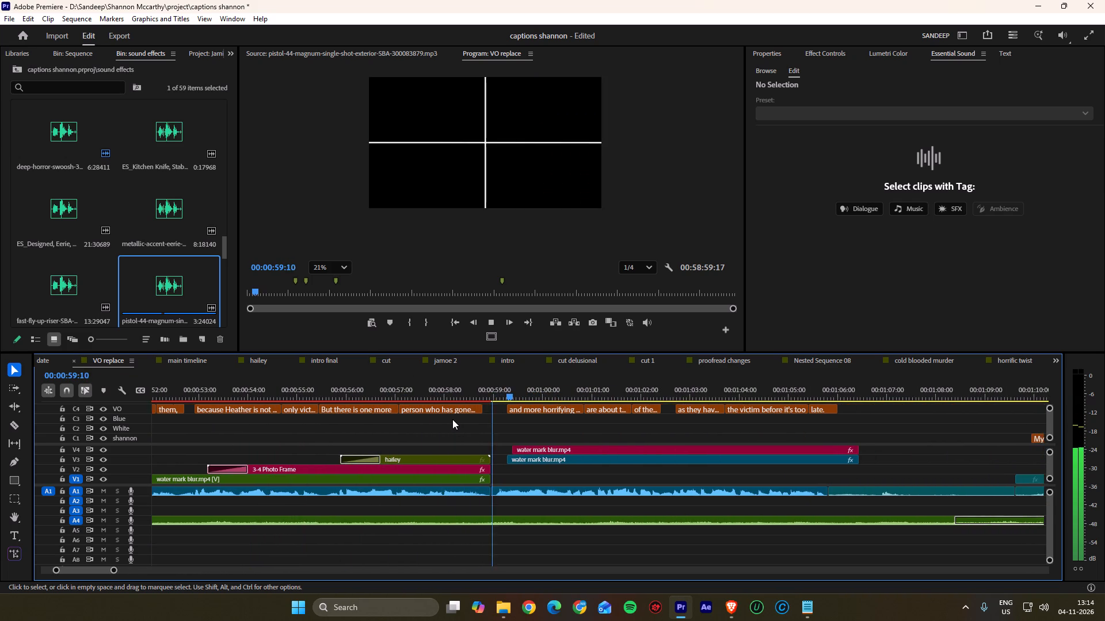
scroll(452, 419, "down", 3)
scroll(452, 419, "down", 5, "alt")
scroll(452, 419, "down", 4)
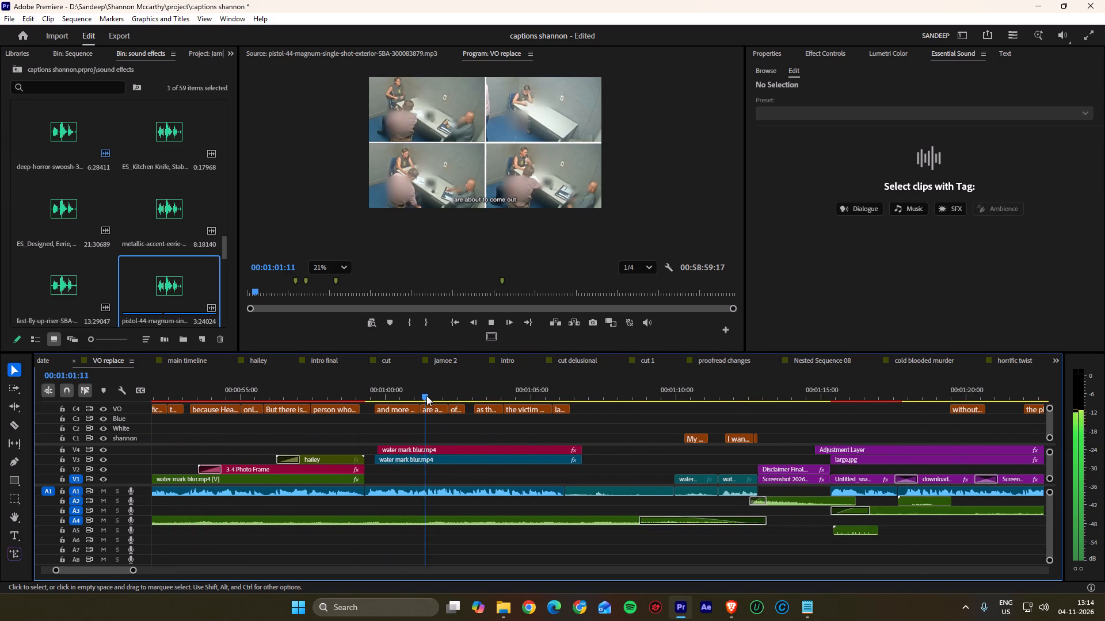
Replay from the start of the four-way split screen through to the disclaimer, checking the sound leading into it.
key("space")
left_click_drag(400, 383, 372, 388)
key("space")
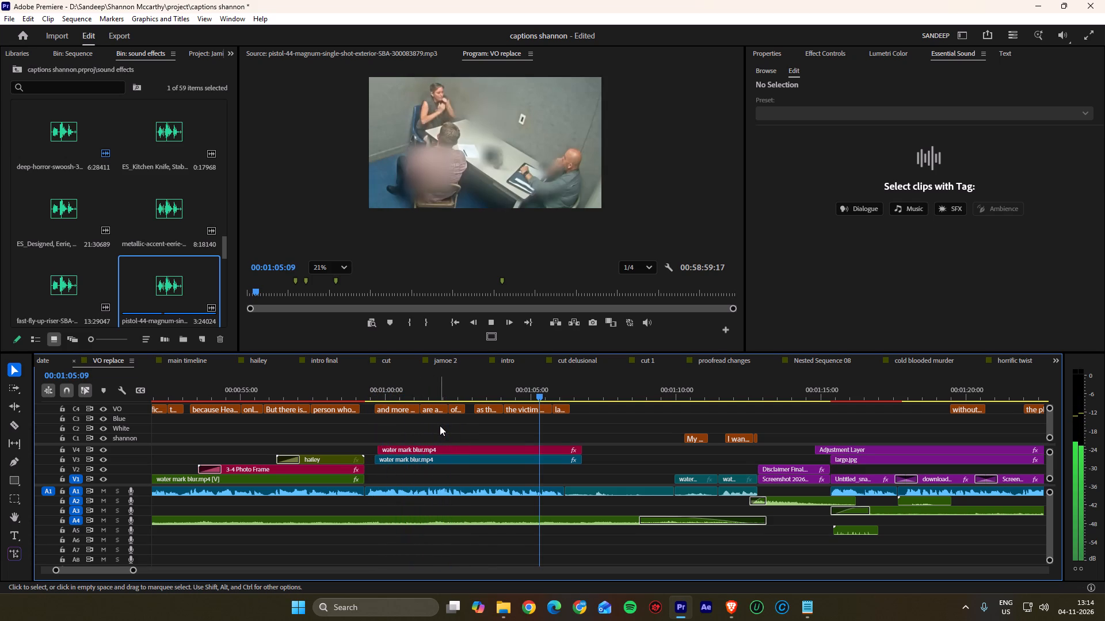
scroll(440, 425, "down", 3)
scroll(553, 441, "down", 8, "alt")
scroll(580, 444, "down", 8)
scroll(531, 450, "up", 4, "alt")
scroll(425, 440, "up", 7, "alt")
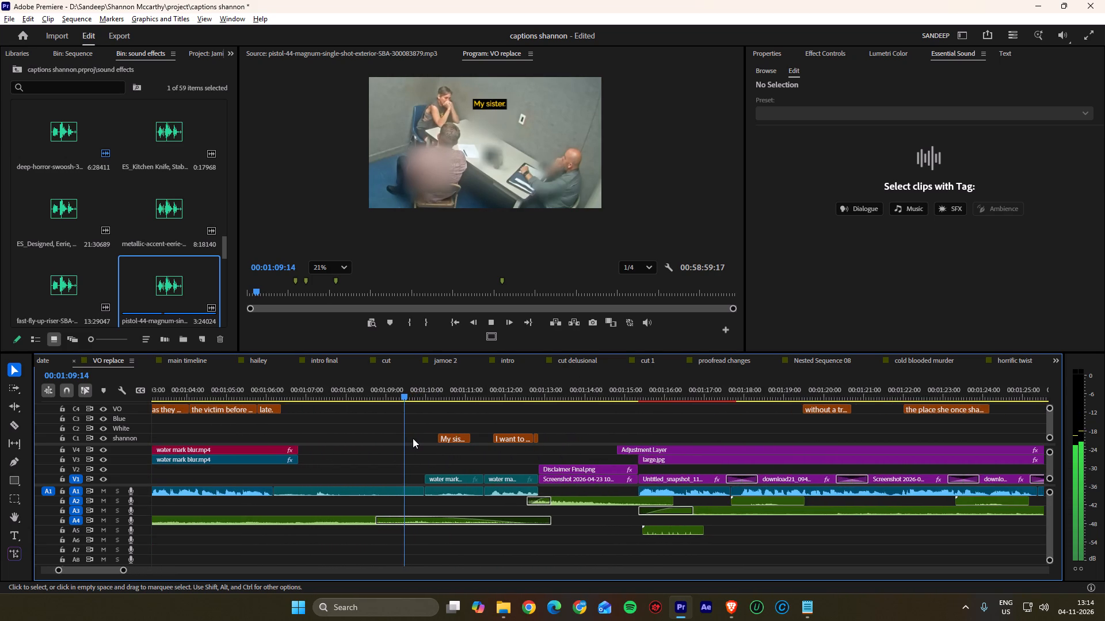
scroll(413, 436, "up", 4, "alt")
key("space")
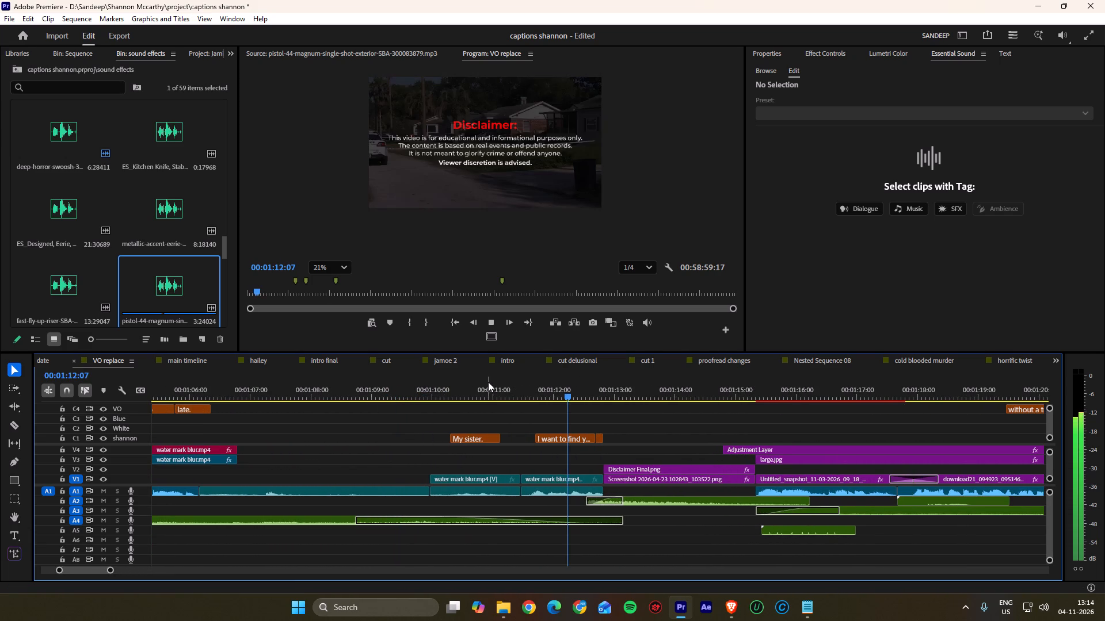
left_click_drag(488, 382, 440, 384)
Delete the Suspense Ambient Logo.wav music clip beneath the disclaimer on audio track A2.
left_click(475, 407)
scroll(543, 447, "down", 5, "alt")
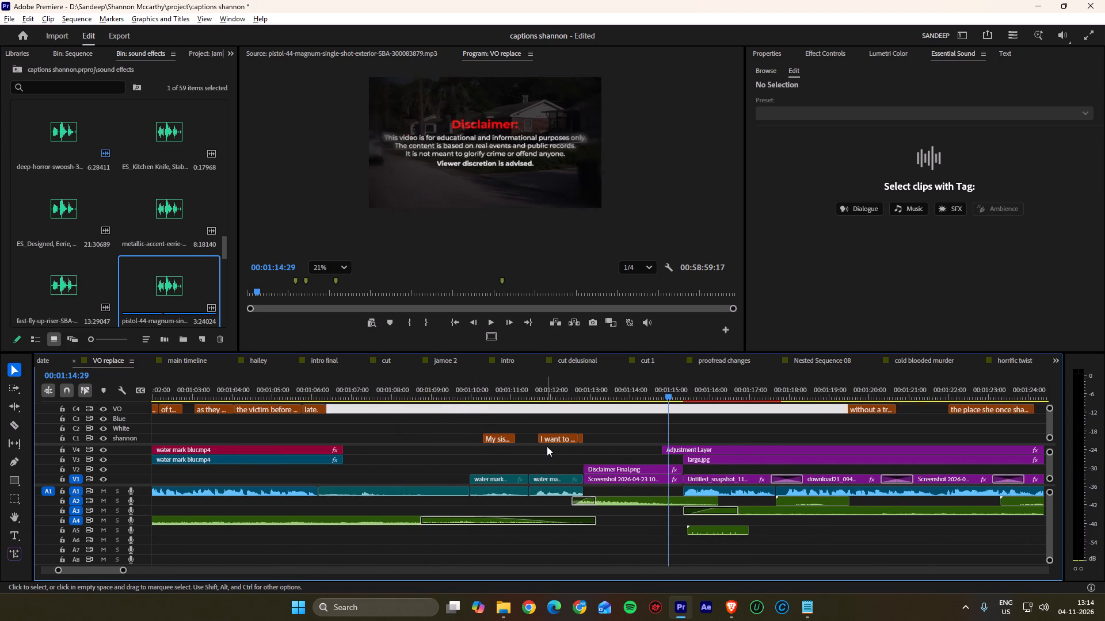
scroll(547, 446, "down", 3, "alt")
left_click(598, 498)
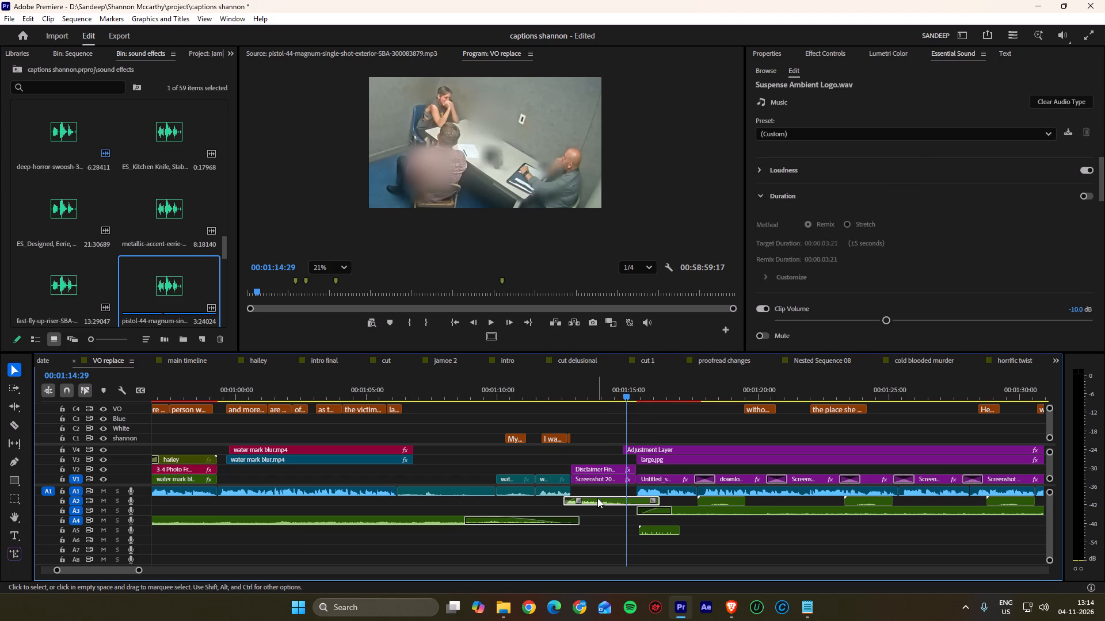
key("Delete")
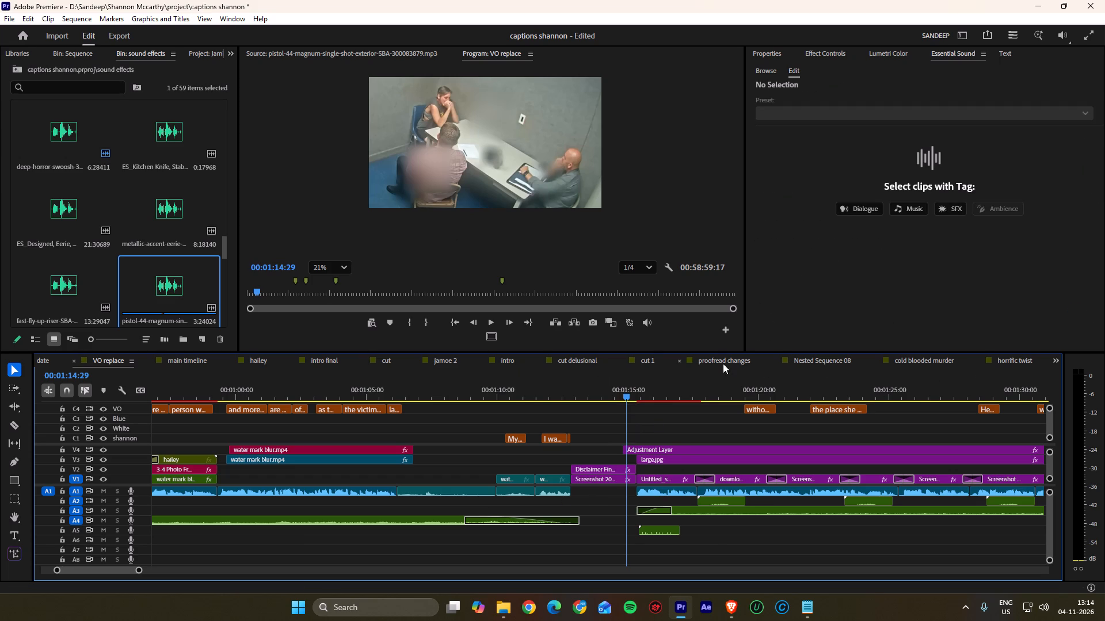
Open the proofread changes sequence at its disclaimer and enlarge the timeline to show the lower audio tracks.
left_click(645, 361)
left_click(702, 360)
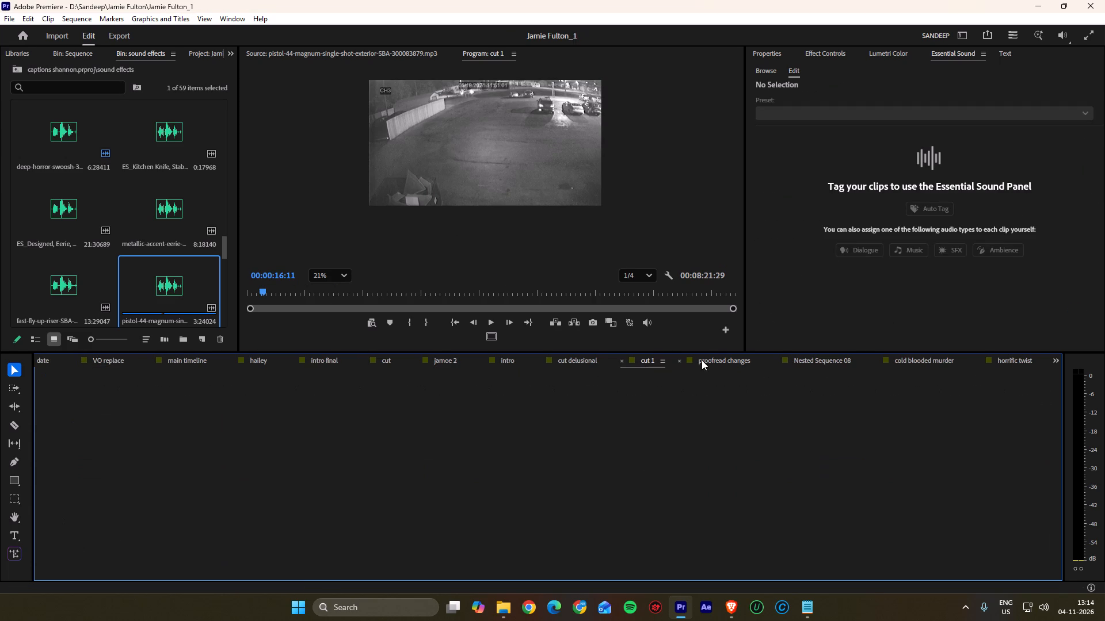
scroll(742, 443, "down", 14, "alt")
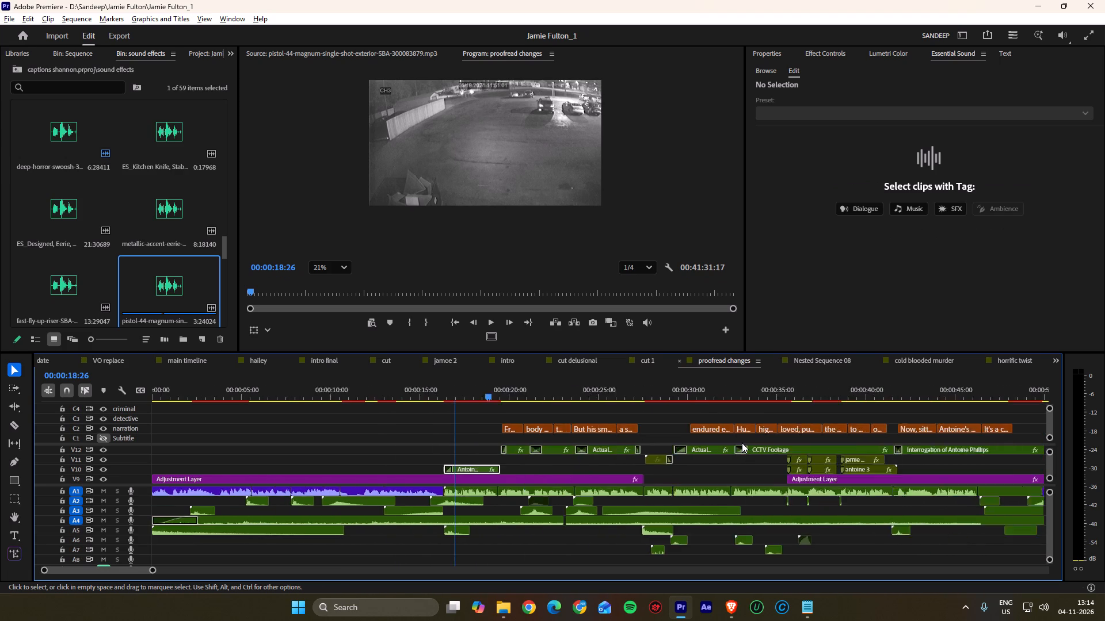
scroll(742, 443, "down", 11, "alt")
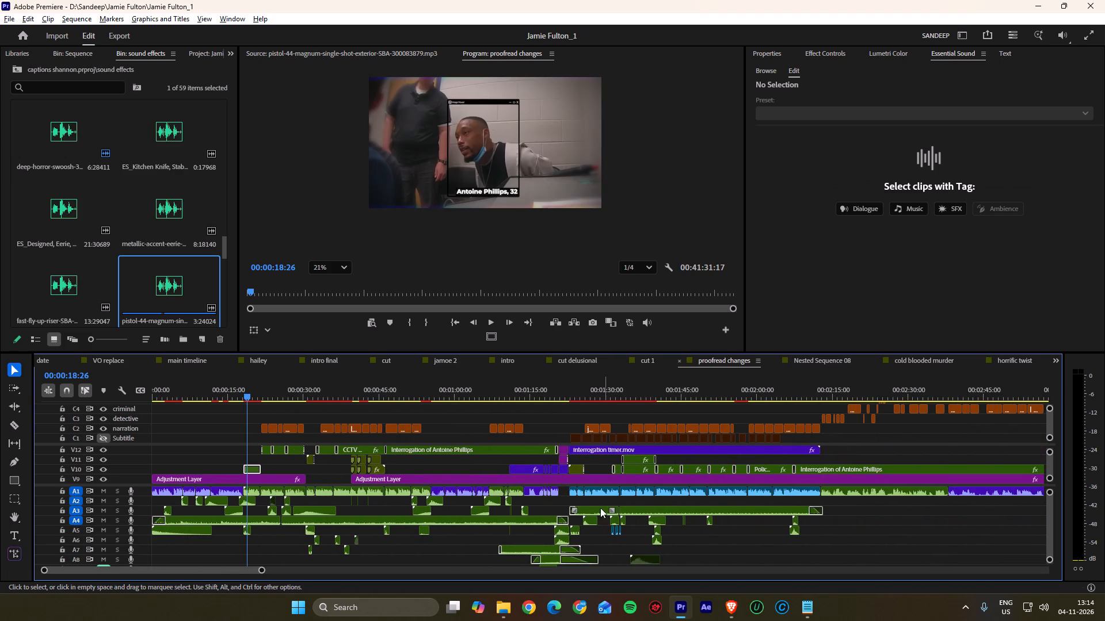
scroll(541, 515, "up", 19, "alt")
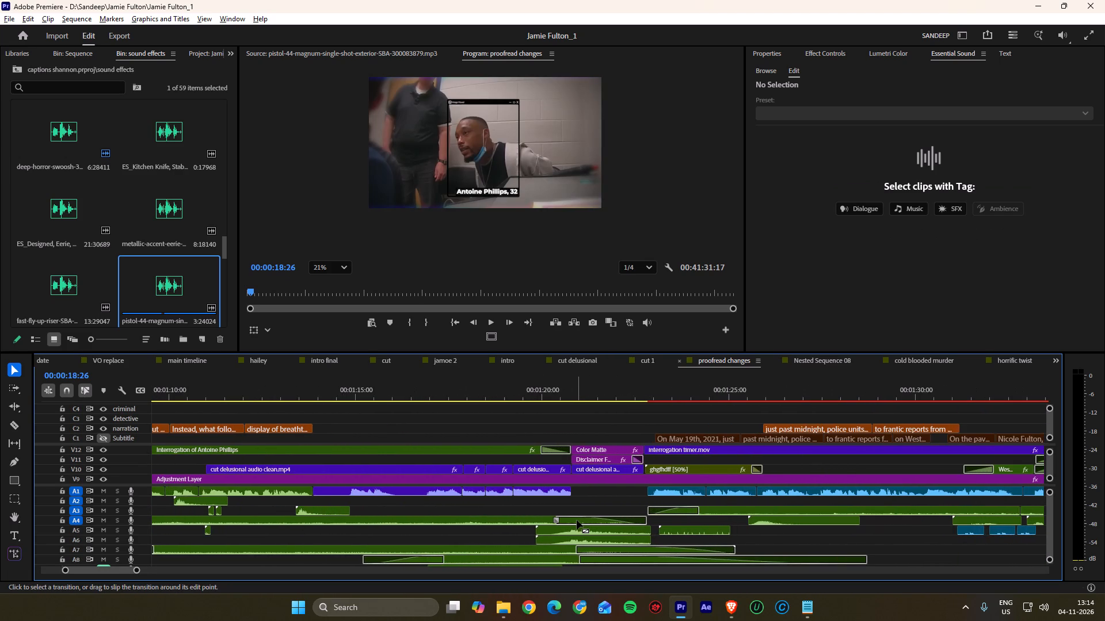
scroll(578, 520, "down", 2, "alt")
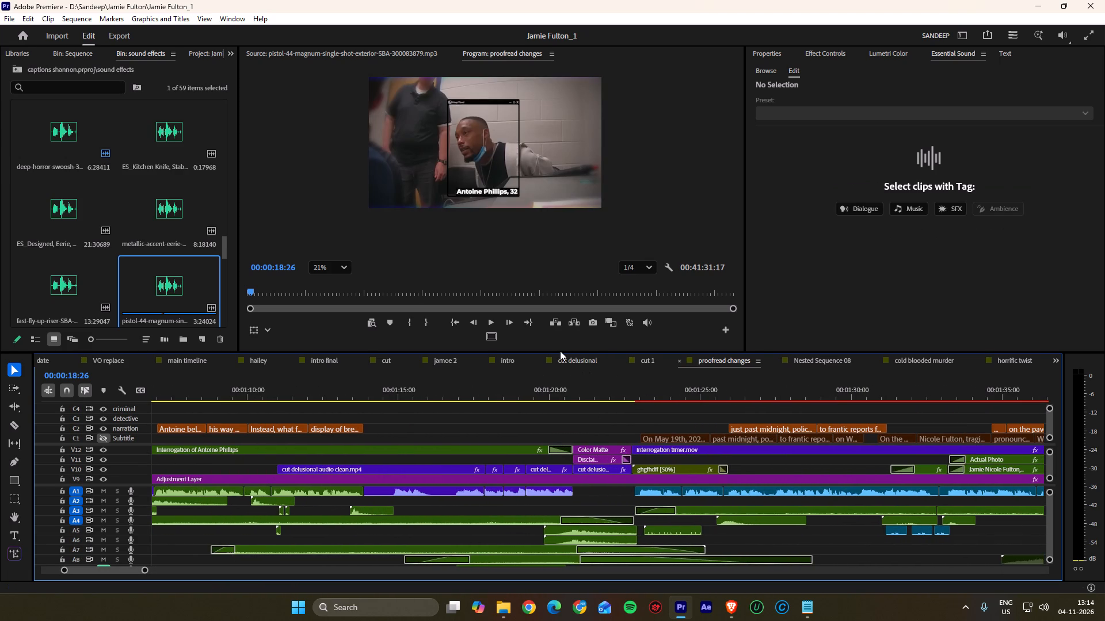
left_click_drag(560, 351, 557, 301)
Copy the impact effects on A5 and A6 together with the sound clips on A7, A8 and A9 around the disclaimer.
left_click(583, 509)
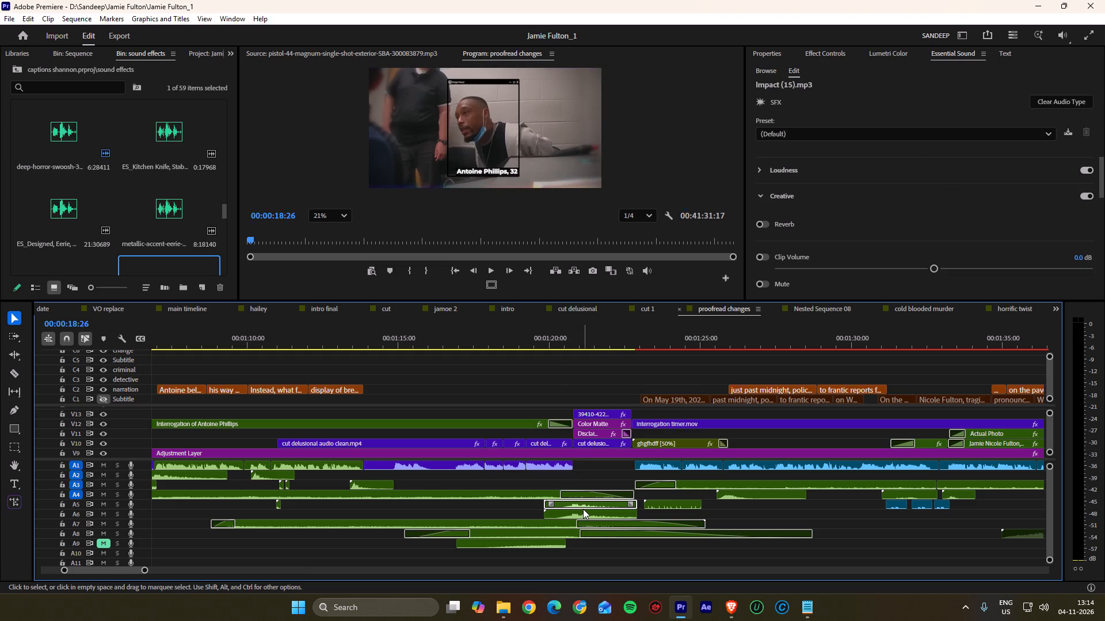
left_click(582, 517, "shift")
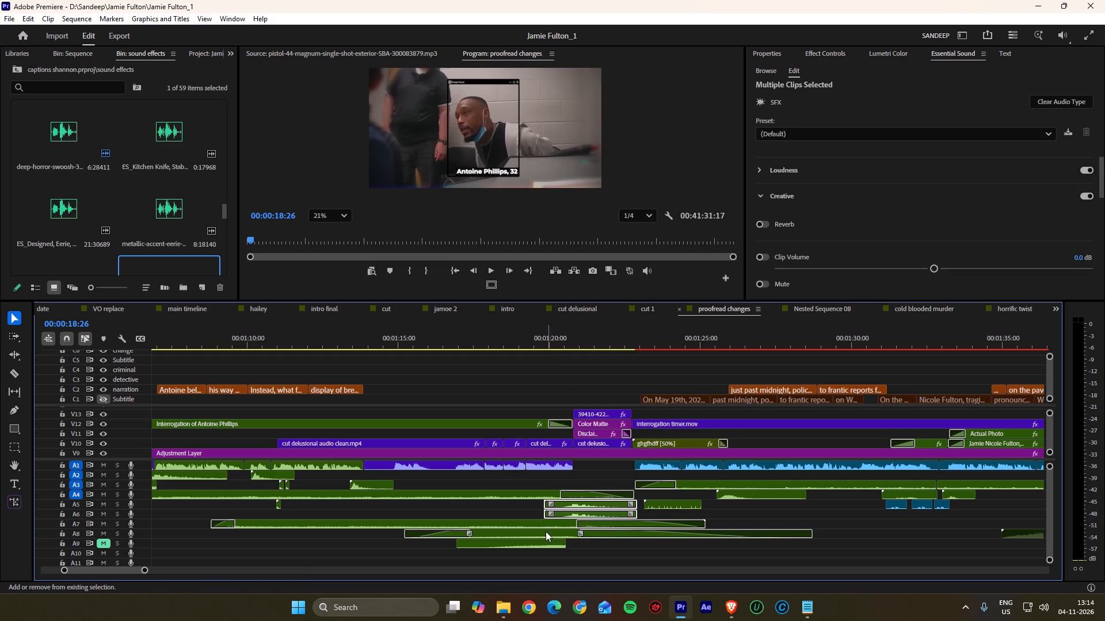
left_click(545, 546, "shift")
left_click(546, 531, "shift")
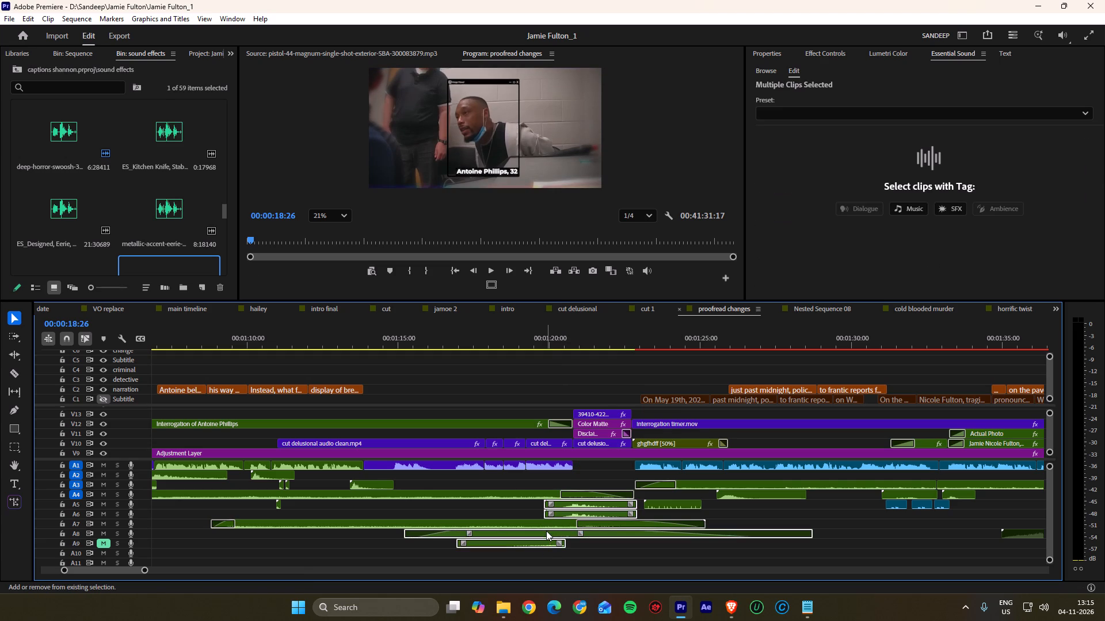
left_click(548, 525, "shift")
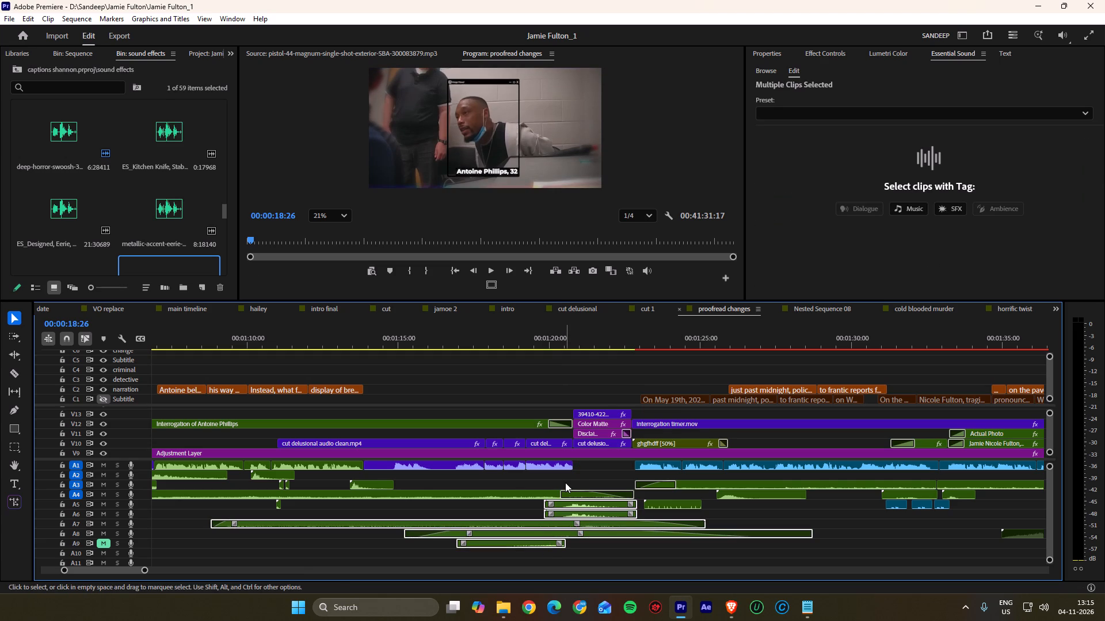
key("ctrl+c")
key("ctrl+c")
key("ctrl+c")
key("ctrl+c")
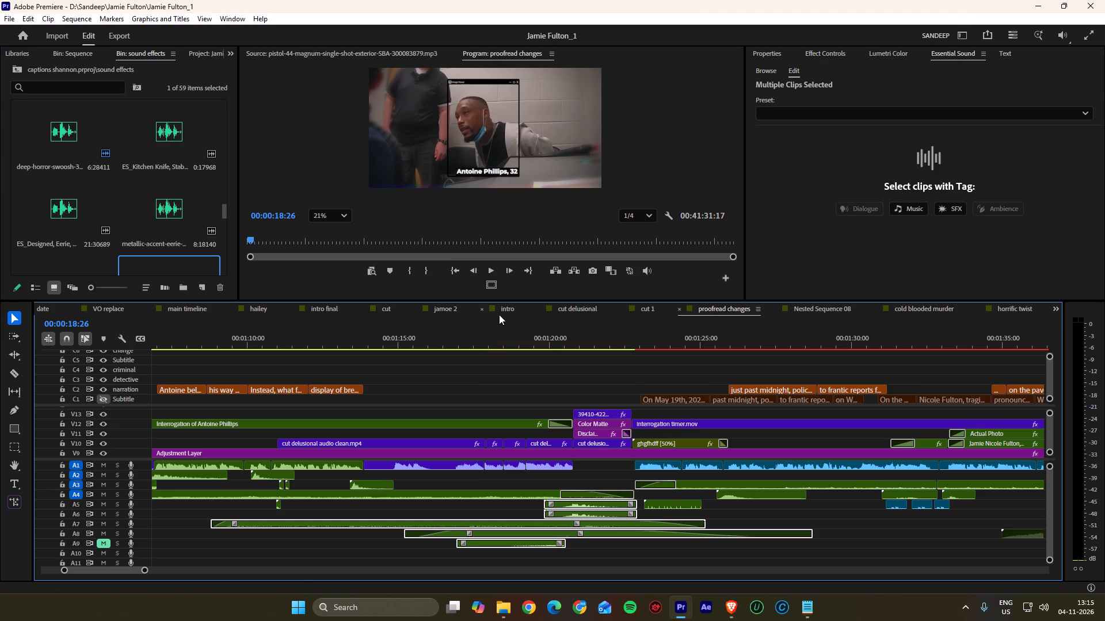
Paste the copied sound effects and music into the VO replace sequence at the disclaimer's start, 00:01:12:25.
left_click(330, 305)
scroll(678, 470, "down", 3, "alt")
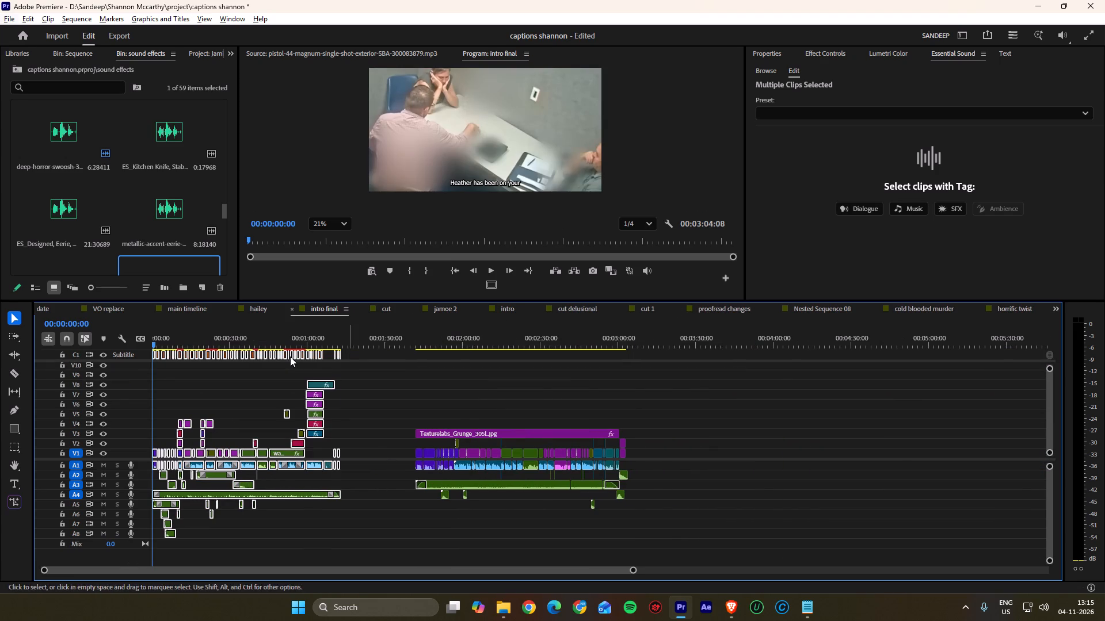
left_click(177, 308)
scroll(270, 371, "up", 4, "alt")
scroll(401, 400, "down", 3, "alt")
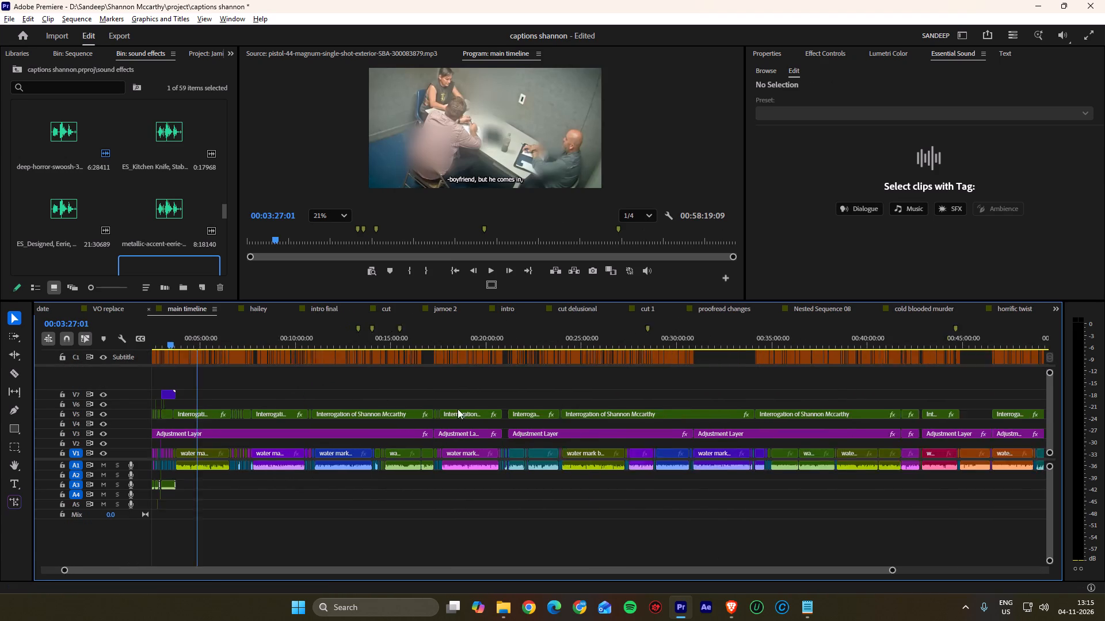
left_click(118, 308)
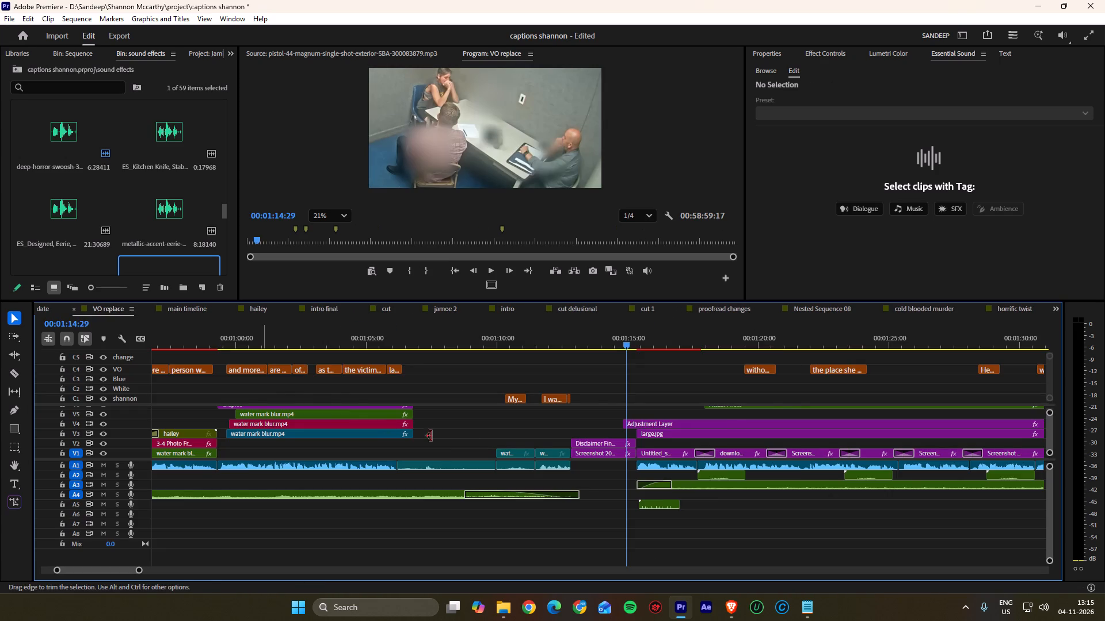
scroll(502, 445, "up", 2, "alt")
key("Up")
key("Up")
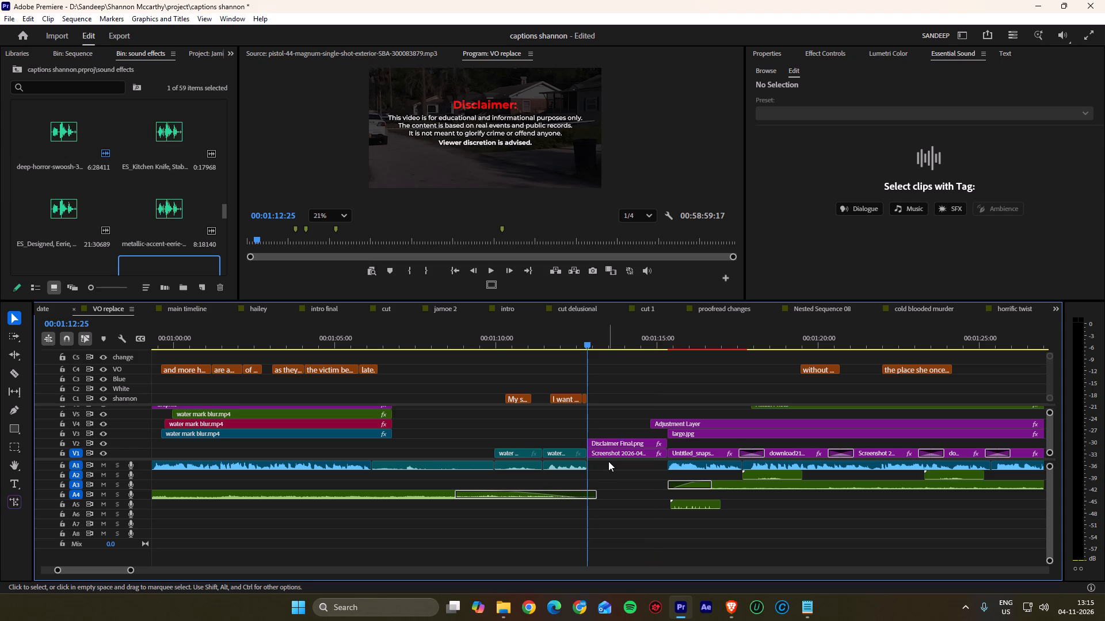
key("ctrl+v")
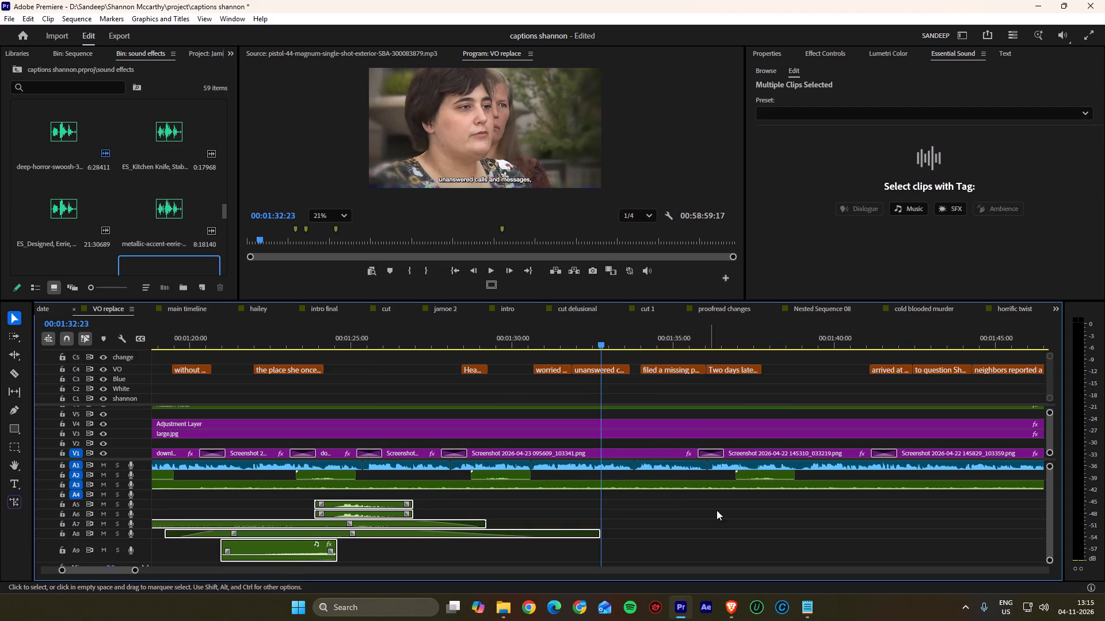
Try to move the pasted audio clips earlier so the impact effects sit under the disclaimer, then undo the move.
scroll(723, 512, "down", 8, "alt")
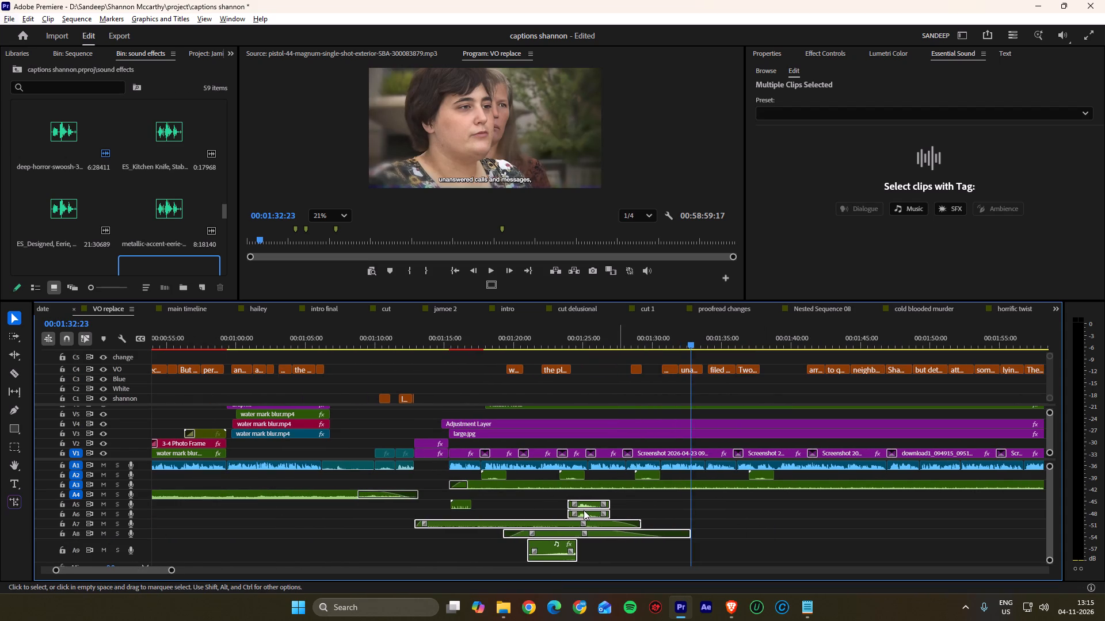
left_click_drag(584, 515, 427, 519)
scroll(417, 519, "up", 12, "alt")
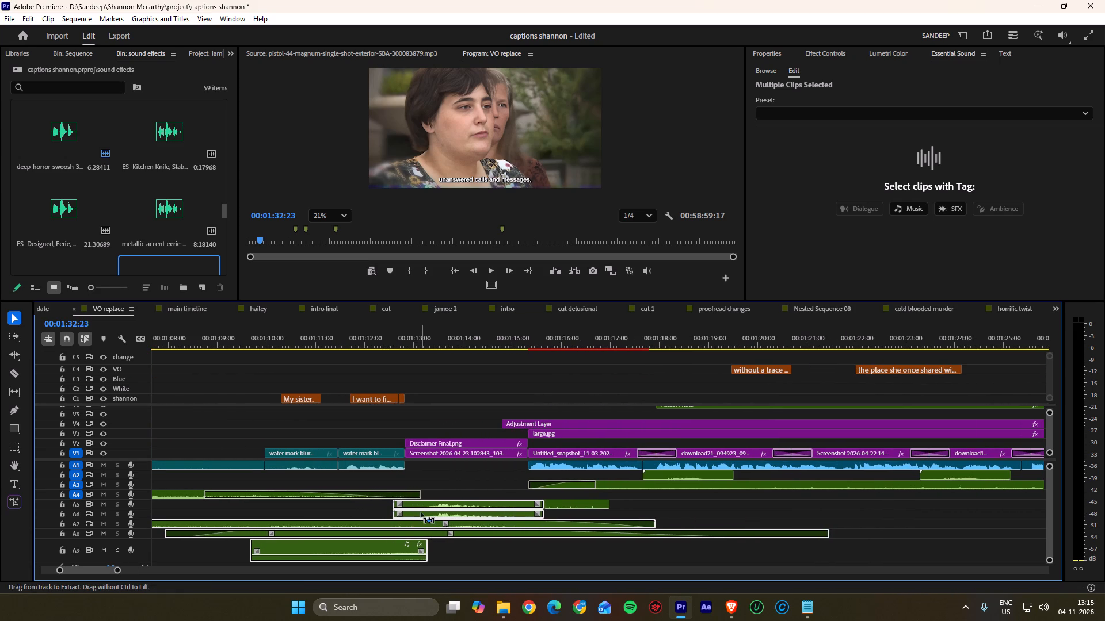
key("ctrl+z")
Move the pasted audio clips earlier and one track down, onto A6 to A10, aligning the impact effects with the disclaimer.
scroll(571, 504, "down", 9, "alt")
left_click_drag(730, 494, 754, 562)
left_click_drag(771, 504, 571, 516)
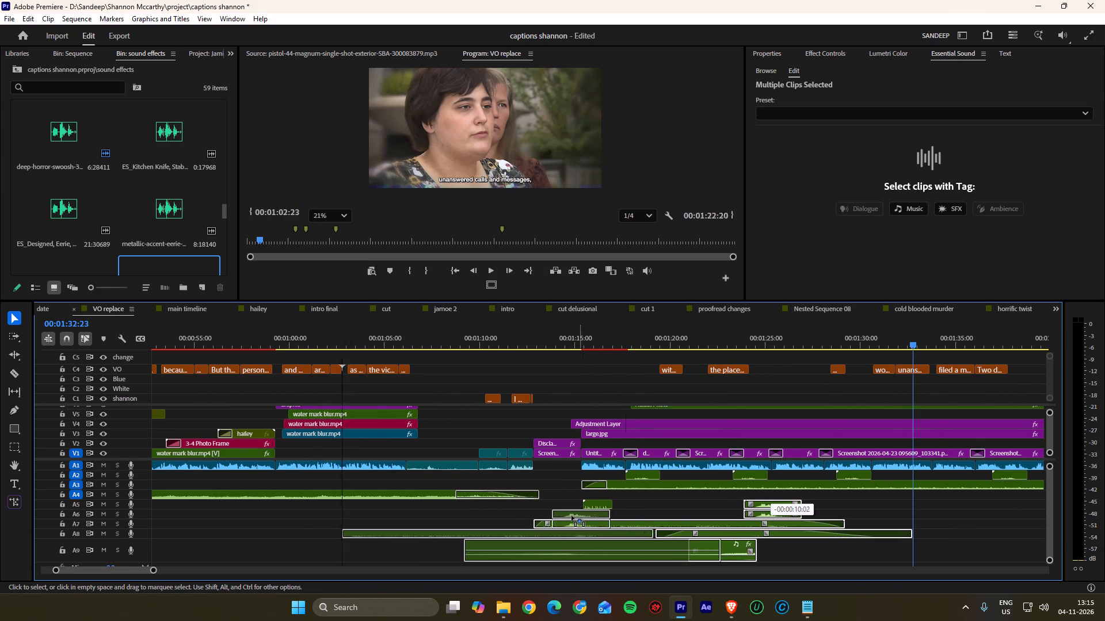
left_click_drag(571, 516, 550, 517)
scroll(541, 513, "up", 5, "alt")
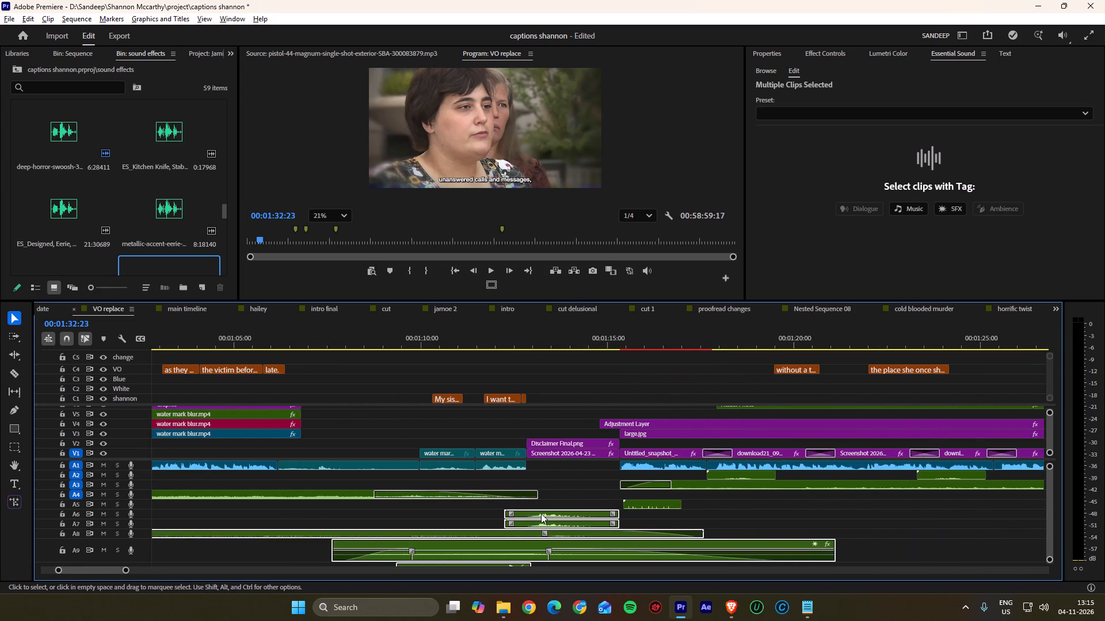
scroll(541, 513, "up", 5, "alt")
left_click_drag(540, 337, 521, 341)
left_click_drag(558, 516, 543, 518)
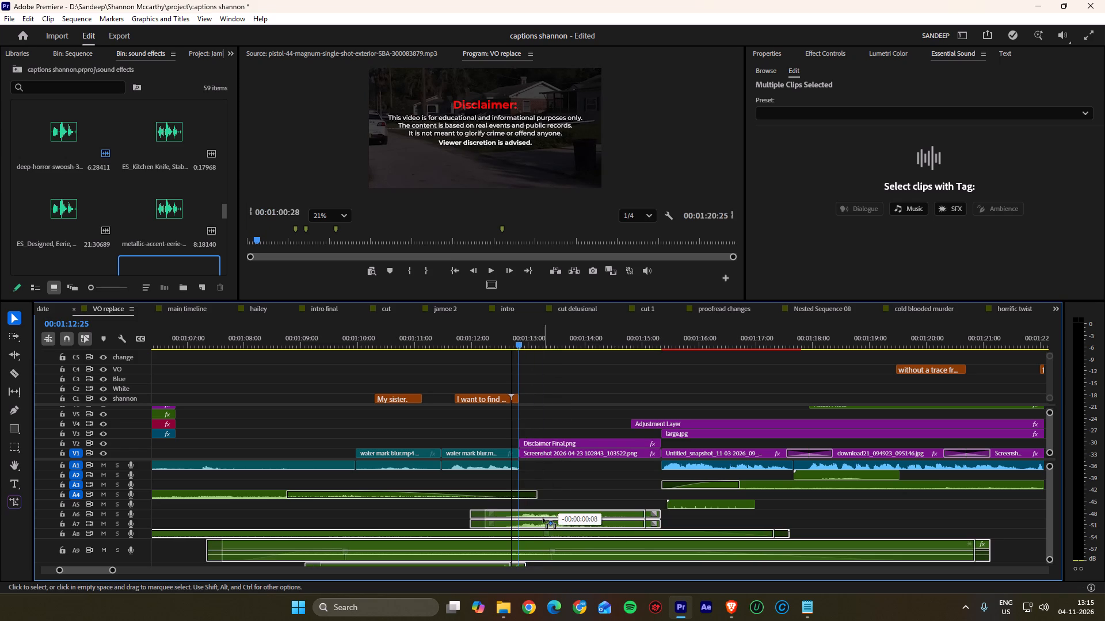
left_click_drag(543, 518, 539, 518)
Play the disclaimer and the section after it with the timeline area enlarged, checking the newly placed sound effects and music.
key("space")
scroll(590, 490, "down", 5, "alt")
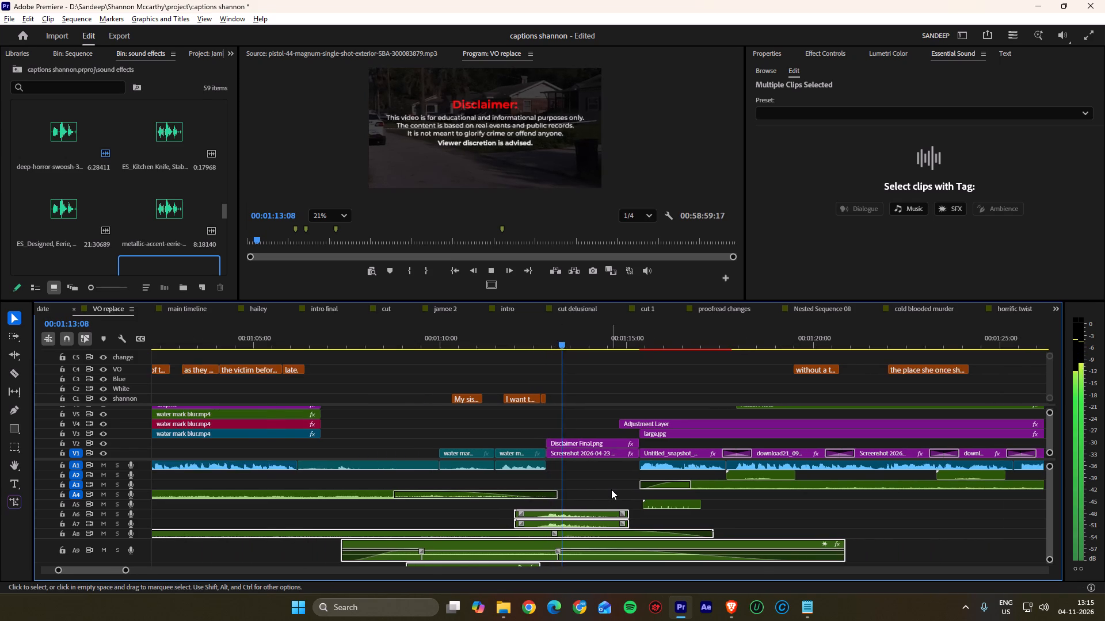
scroll(611, 489, "down", 3, "alt")
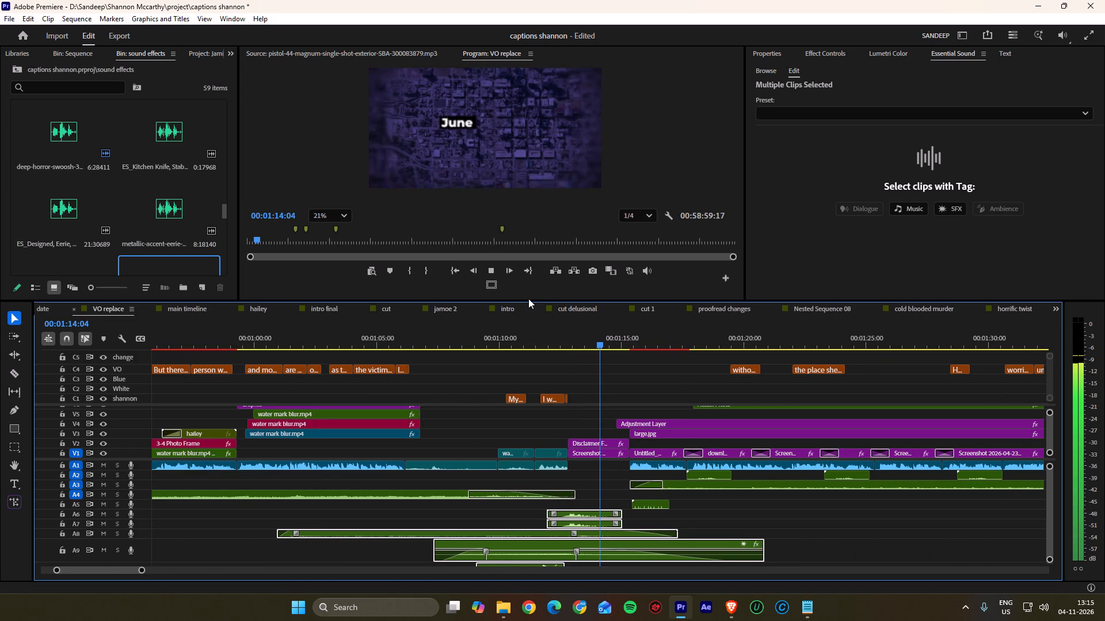
left_click(528, 298)
left_click_drag(528, 300, 527, 259)
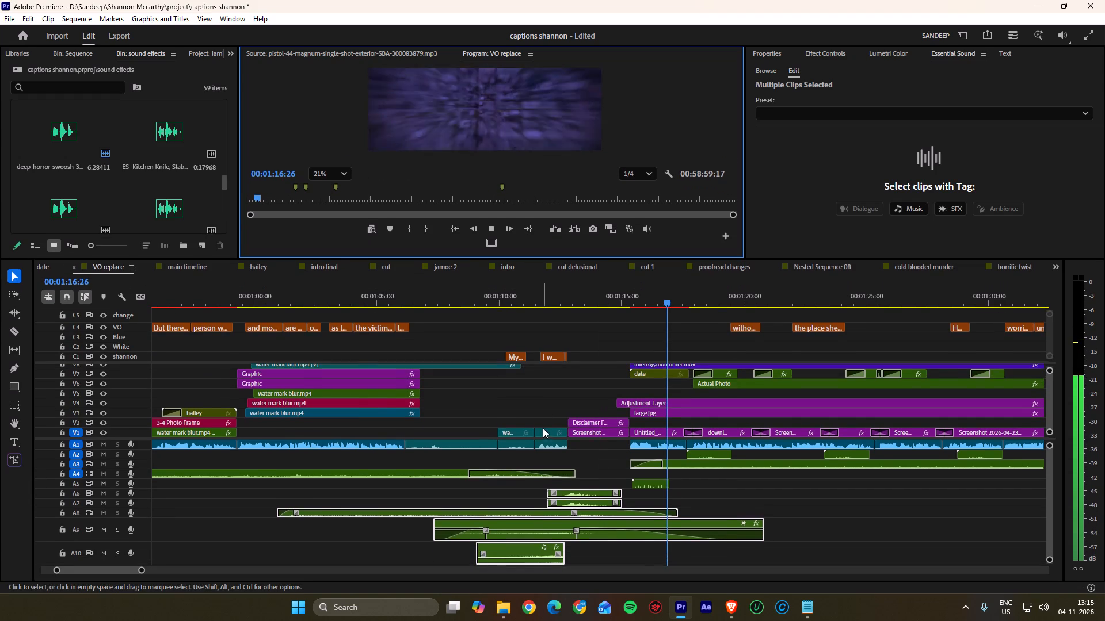
scroll(543, 429, "down", 5, "alt")
scroll(478, 109, "down", 7, "alt")
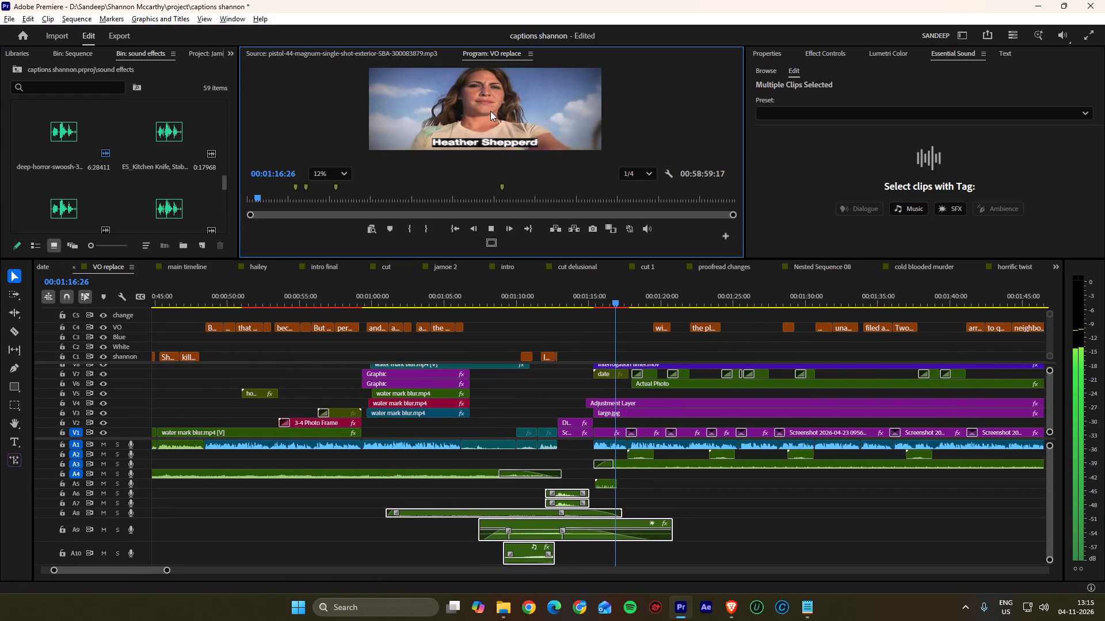
key("space")
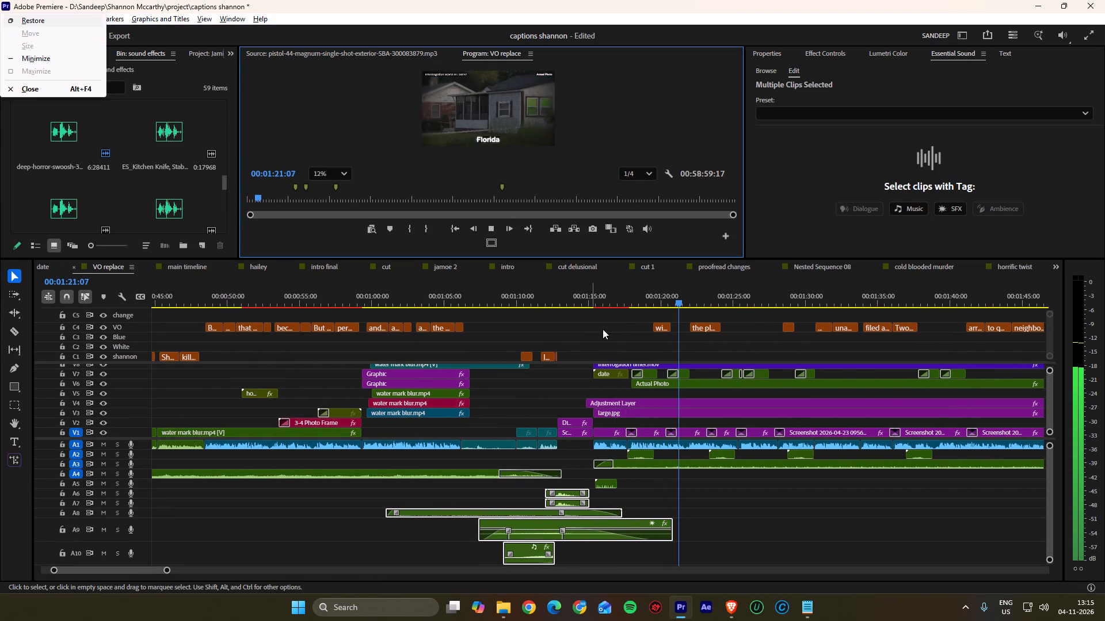
left_click_drag(573, 298, 486, 300)
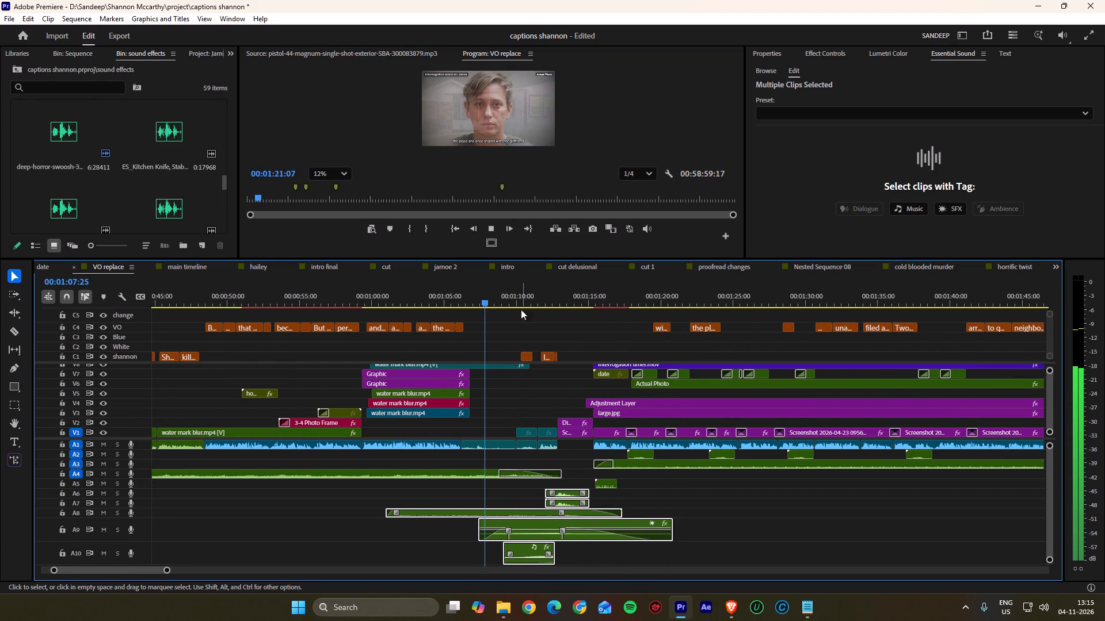
left_click(497, 231)
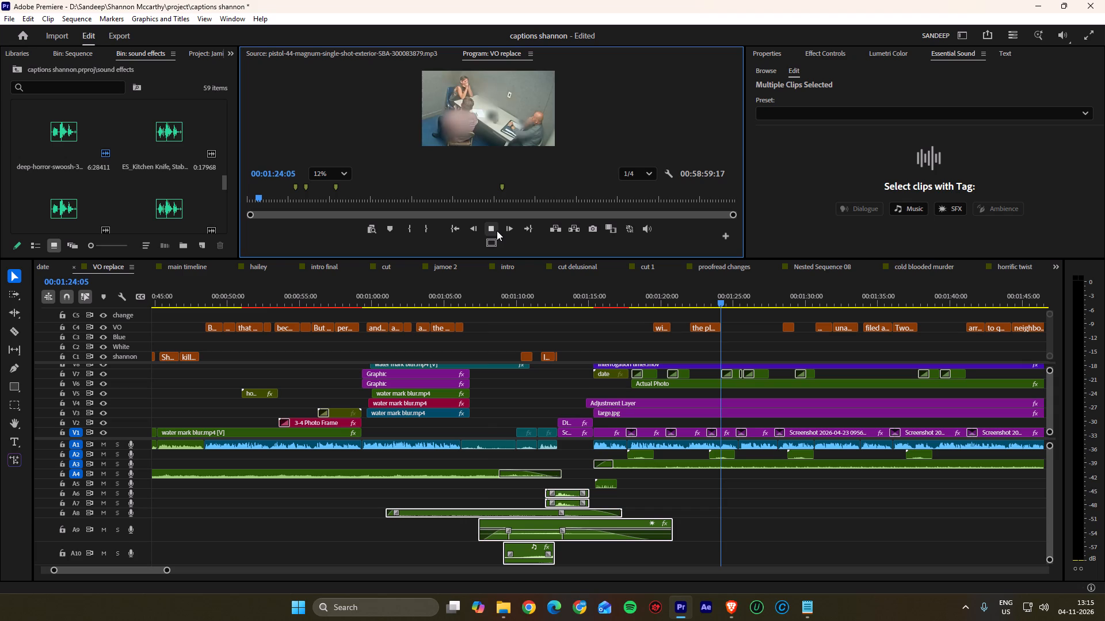
Return to the start of the VO replace sequence, enlarge the program preview and select the first caption on the White track.
left_click_drag(523, 298, 68, 312)
scroll(633, 409, "down", 3, "alt")
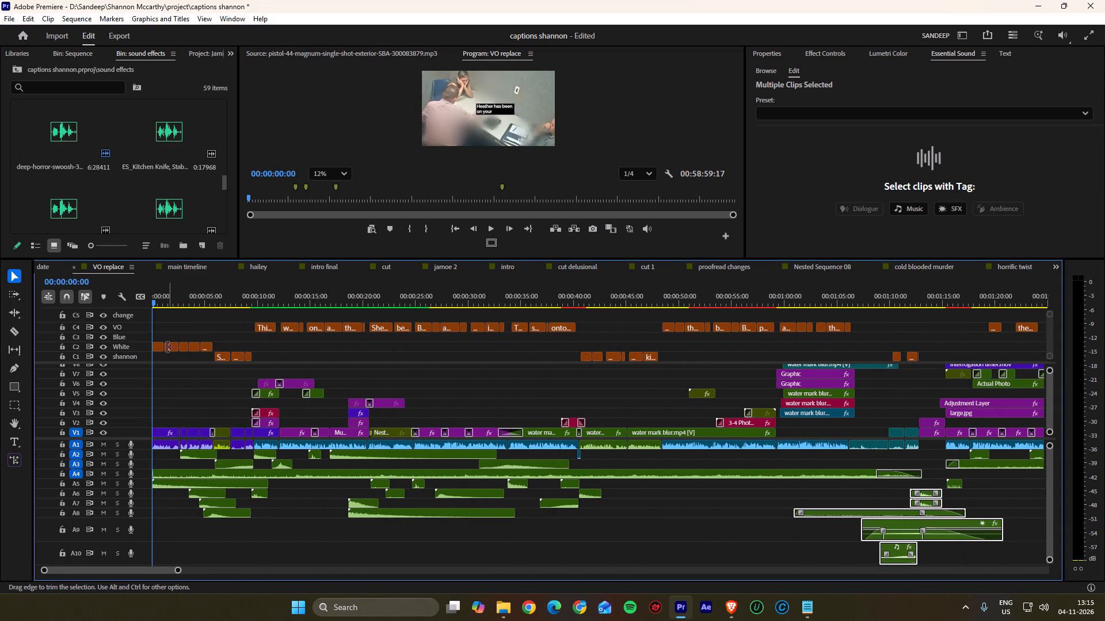
scroll(166, 347, "up", 14, "alt")
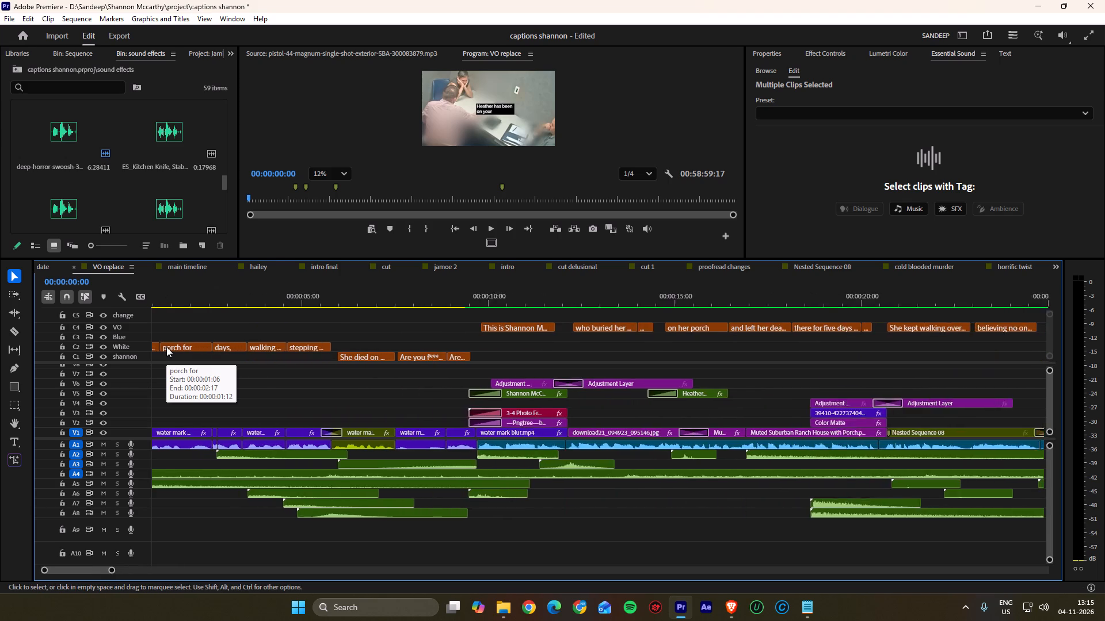
scroll(166, 347, "up", 18, "alt")
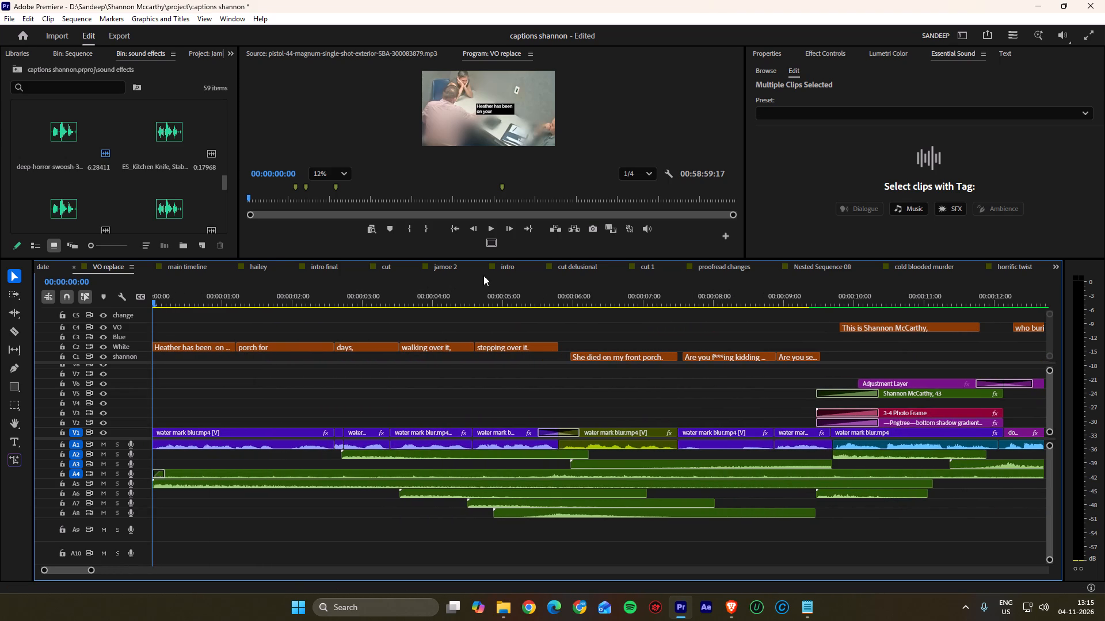
left_click(512, 256)
left_click_drag(514, 258, 525, 310)
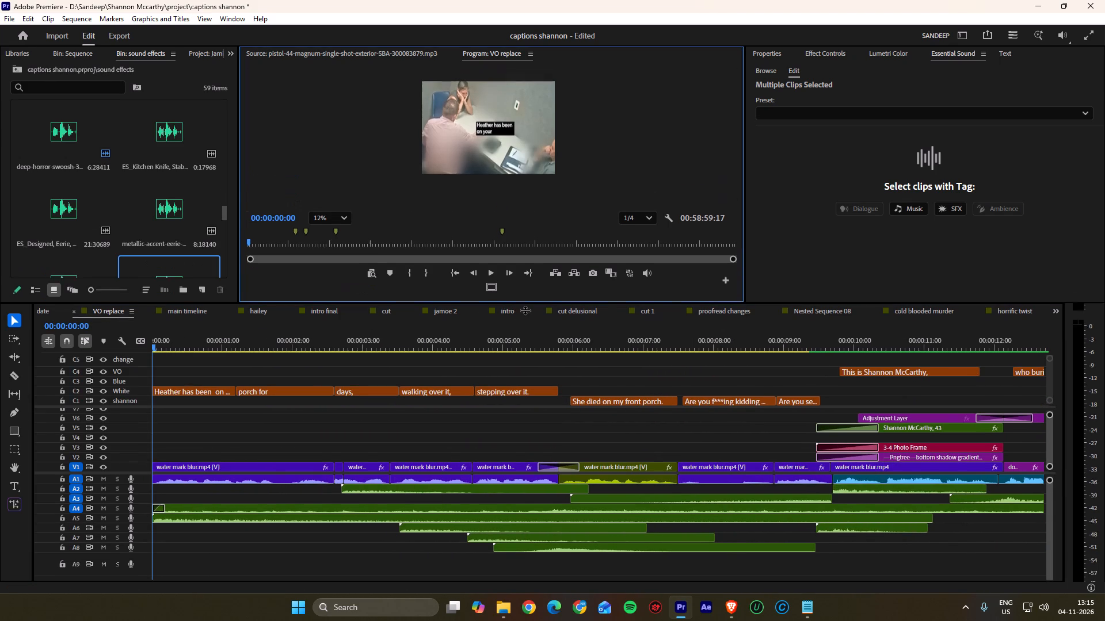
left_click_drag(525, 310, 525, 330)
scroll(458, 133, "up", 6)
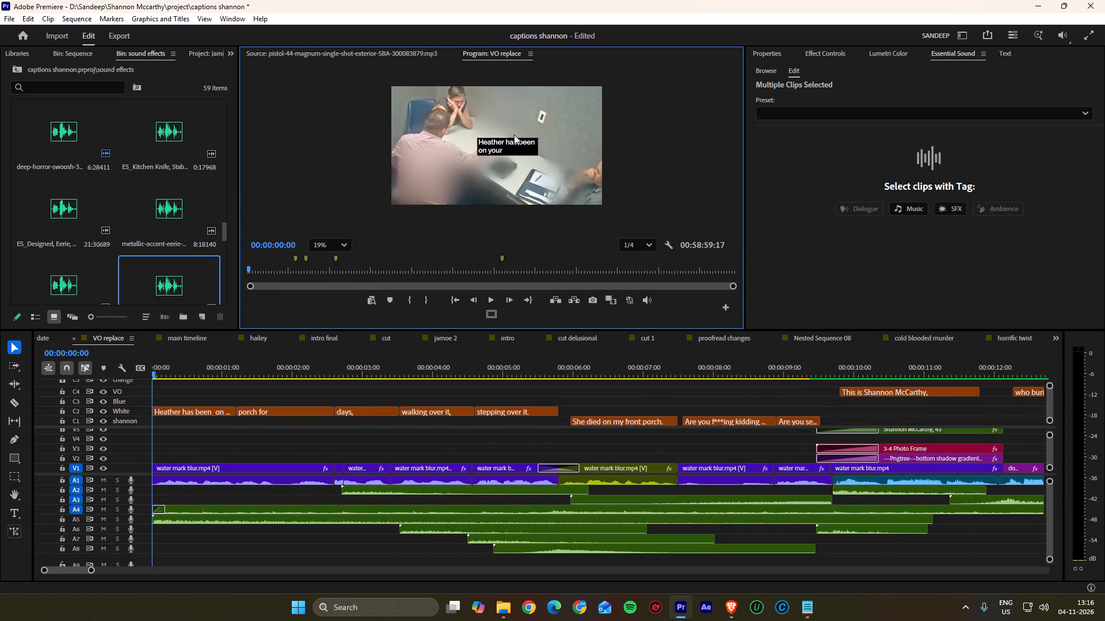
middle_click_drag(514, 136, 515, 144)
scroll(497, 150, "up", 1)
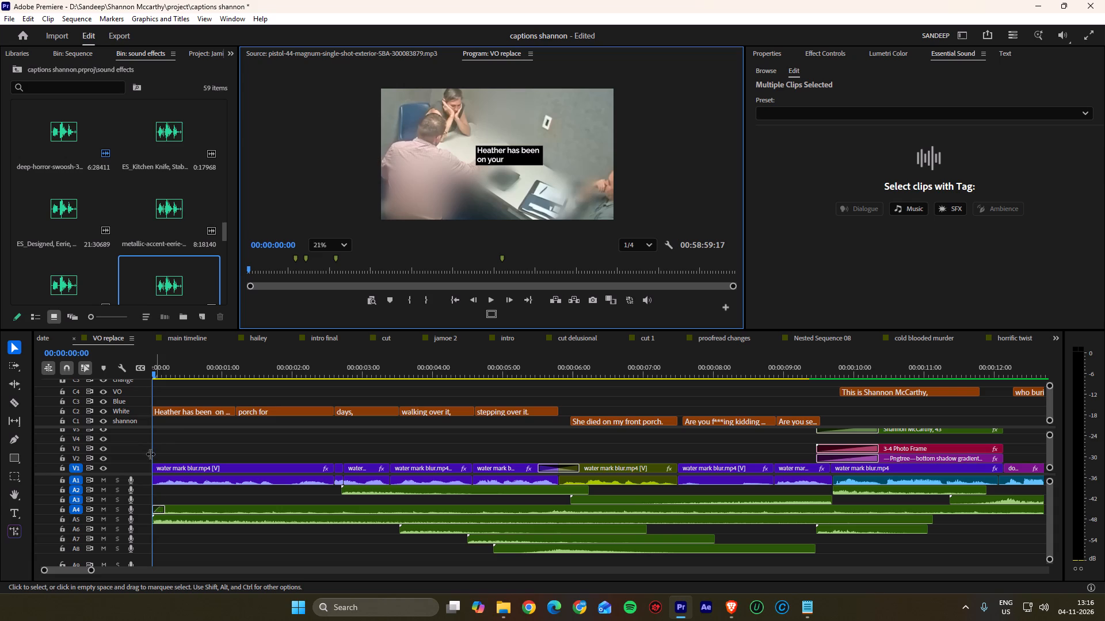
left_click(182, 412)
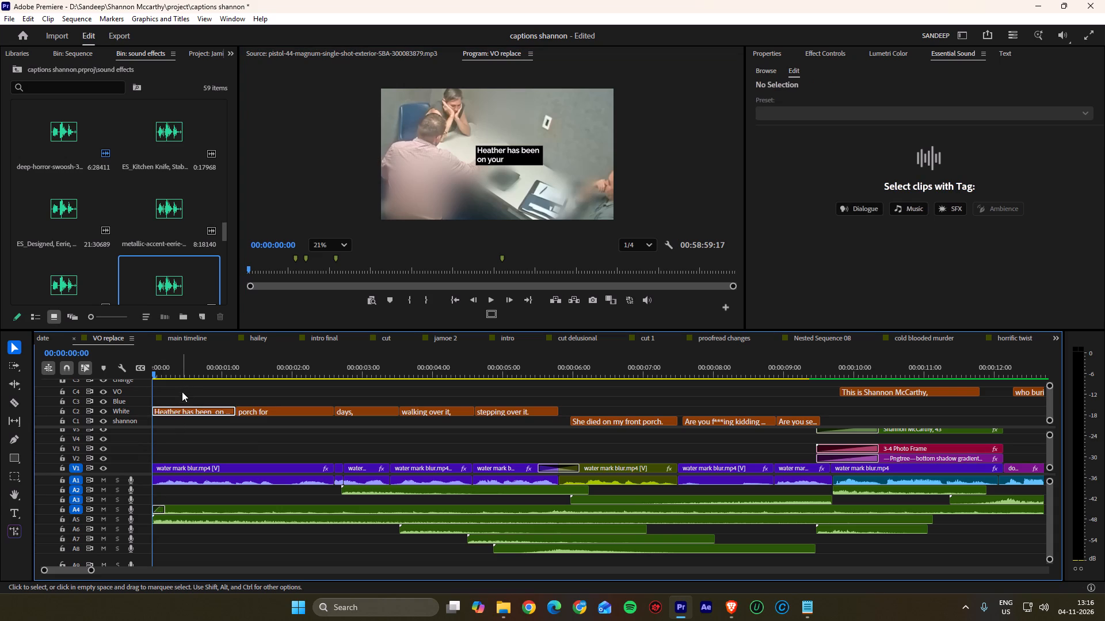
left_click(577, 339)
left_click(539, 338)
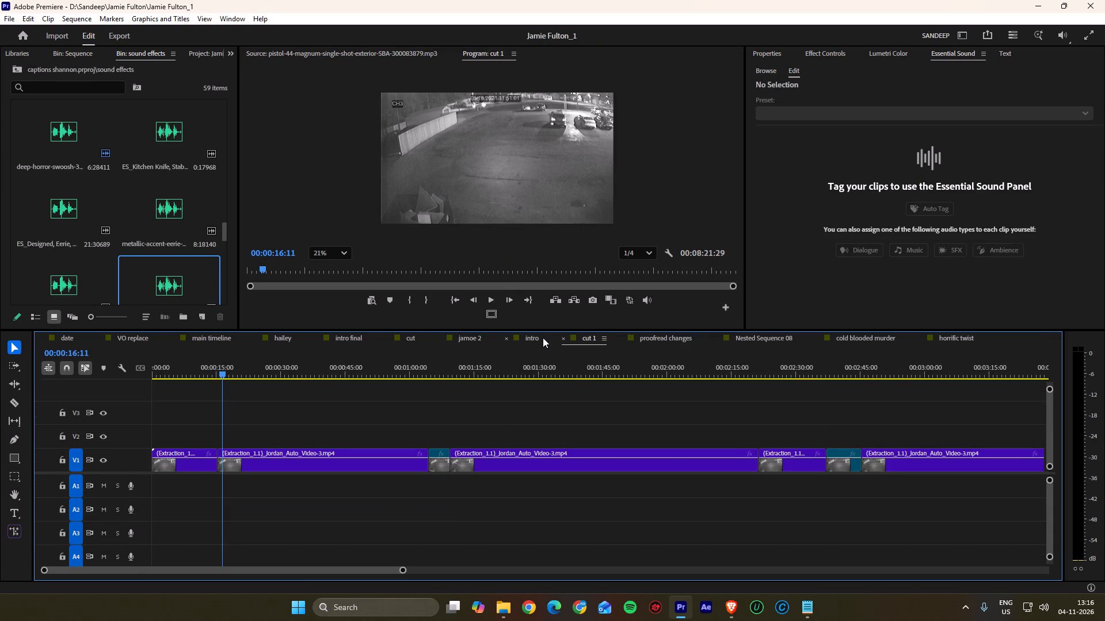
left_click(564, 338)
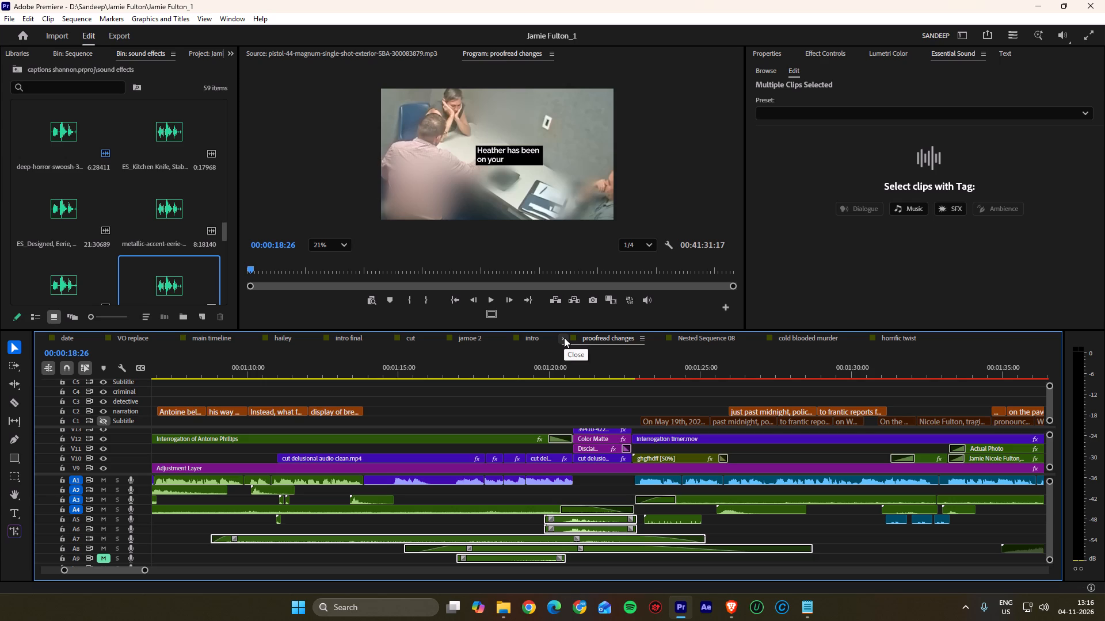
Examine the narration caption at about 00:01:10 and the opening text graphics in the proofread changes sequence.
left_click(602, 340)
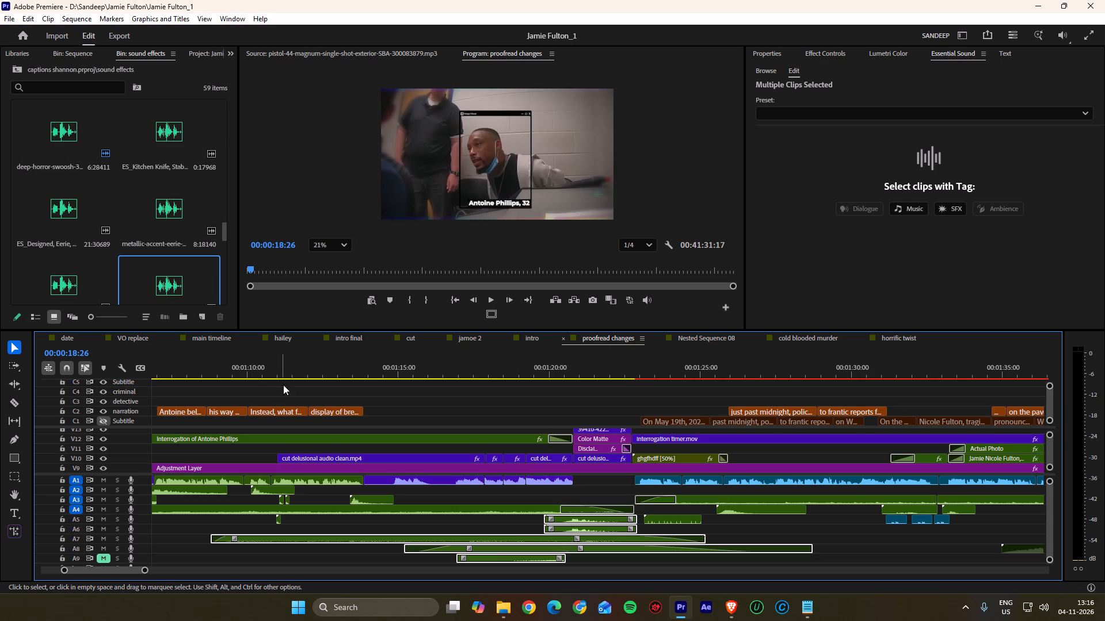
left_click_drag(287, 363, 269, 363)
left_click(262, 406)
left_click(267, 411)
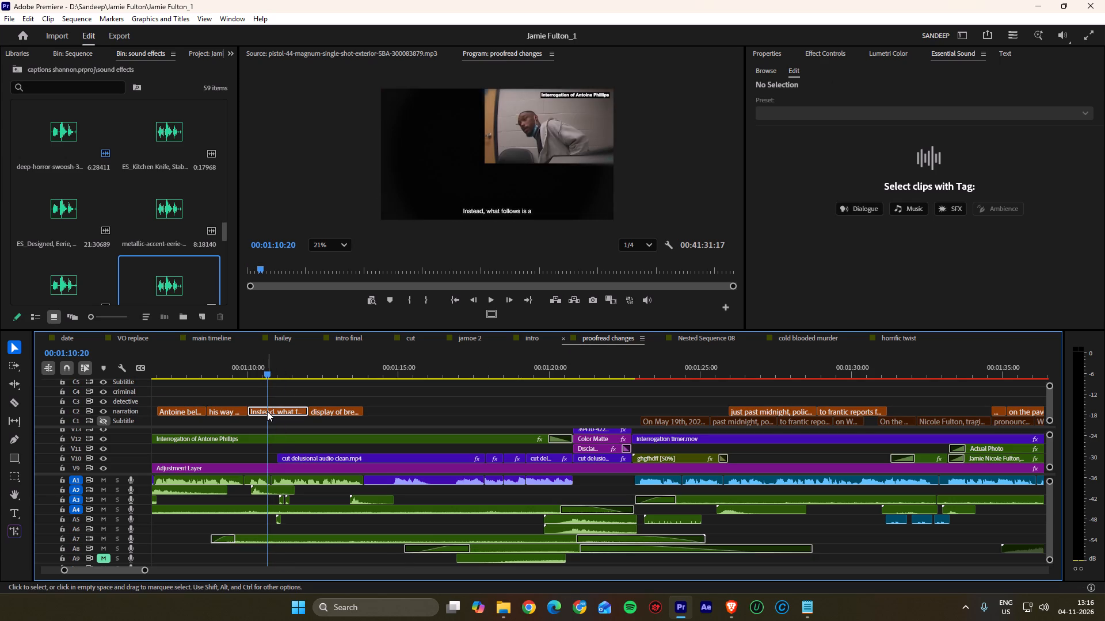
scroll(226, 447, "up", 15, "ctrl")
left_click_drag(269, 363, 89, 365)
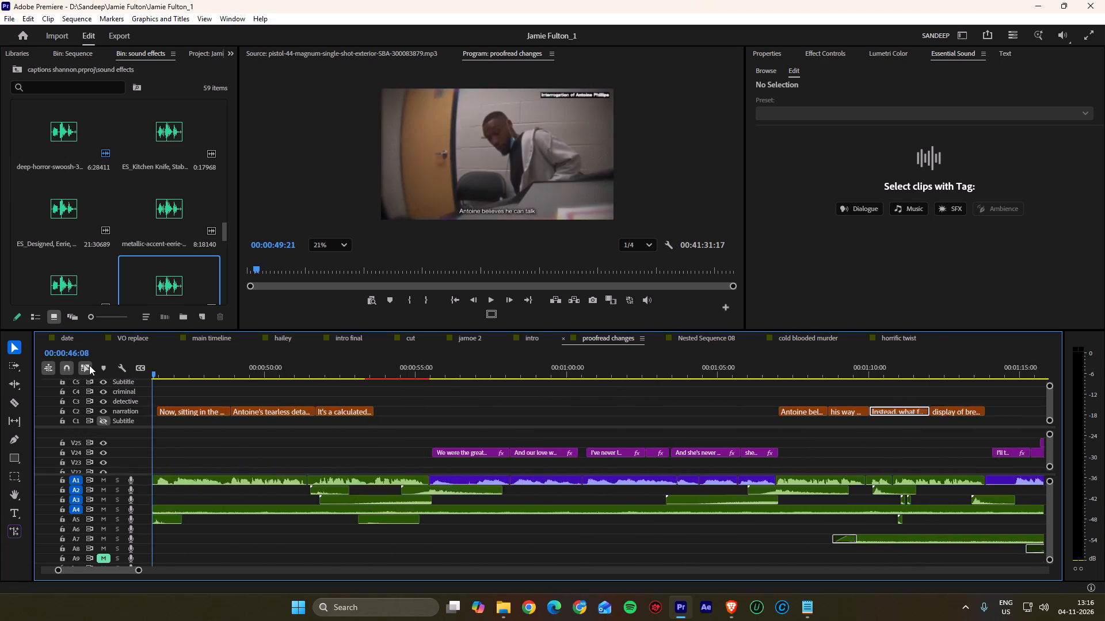
left_click_drag(89, 365, 54, 362)
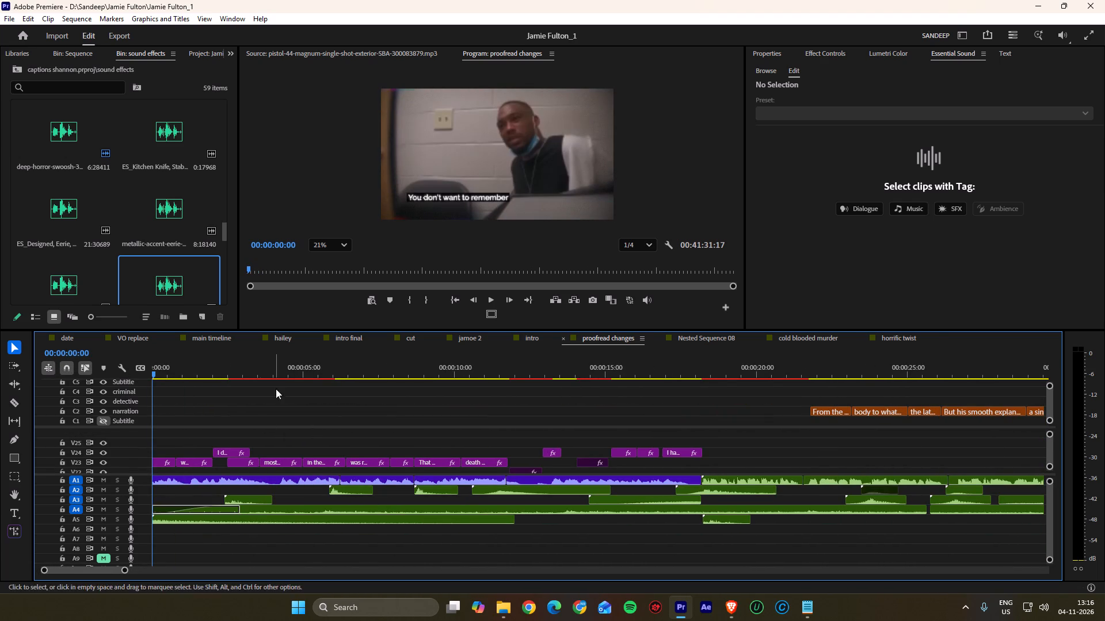
left_click(163, 464)
In the VO replace sequence, upgrade the White and shannon captions in the first ten seconds to graphics.
left_click(348, 337)
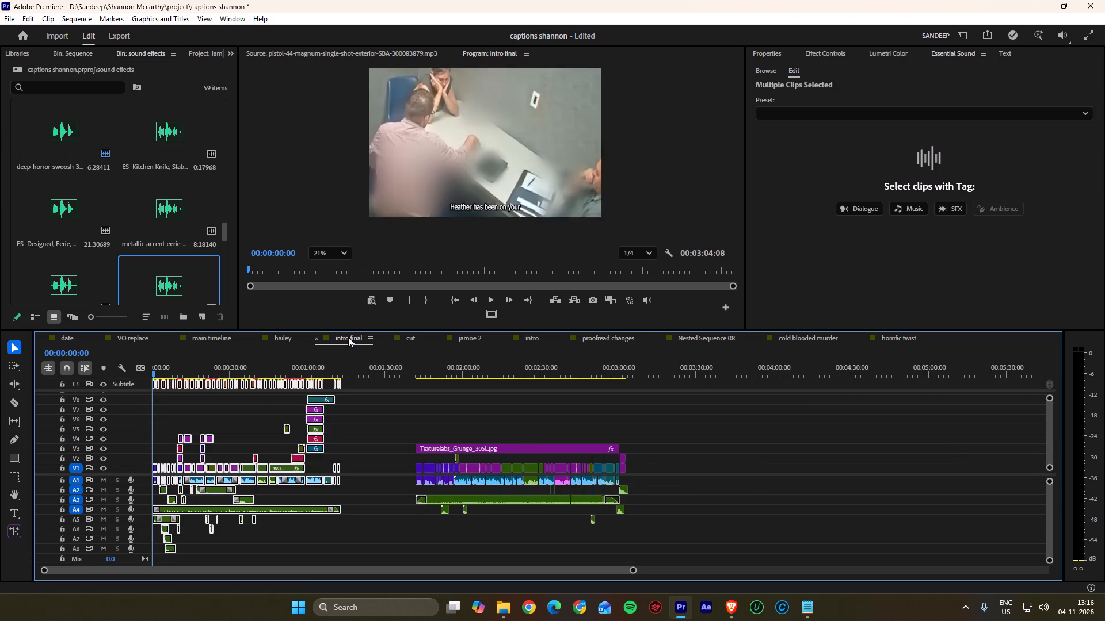
left_click(215, 340)
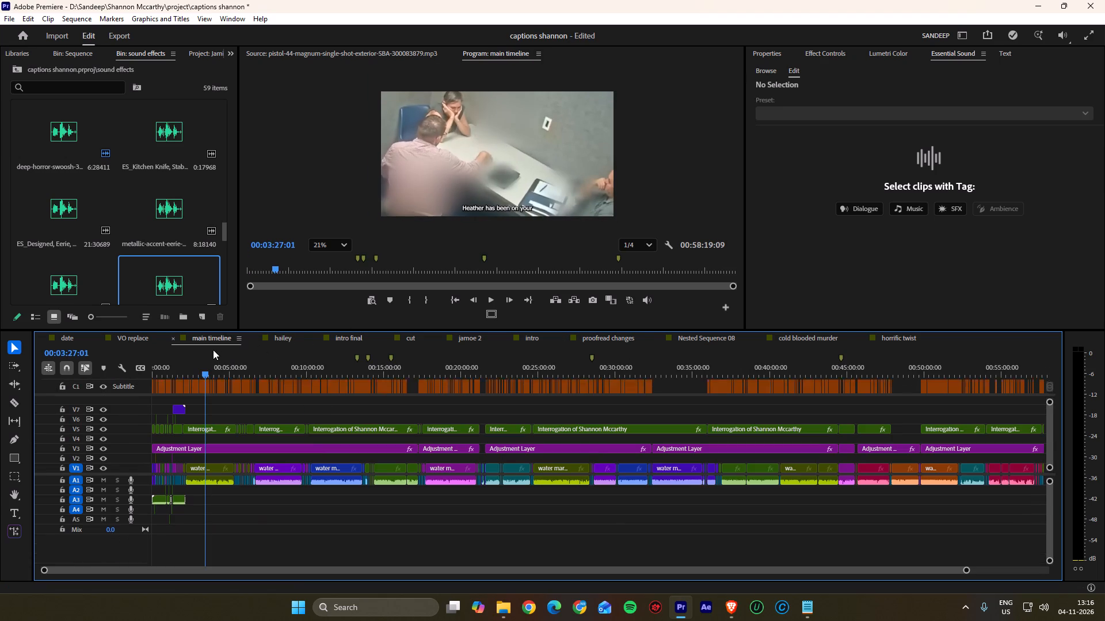
left_click(124, 339)
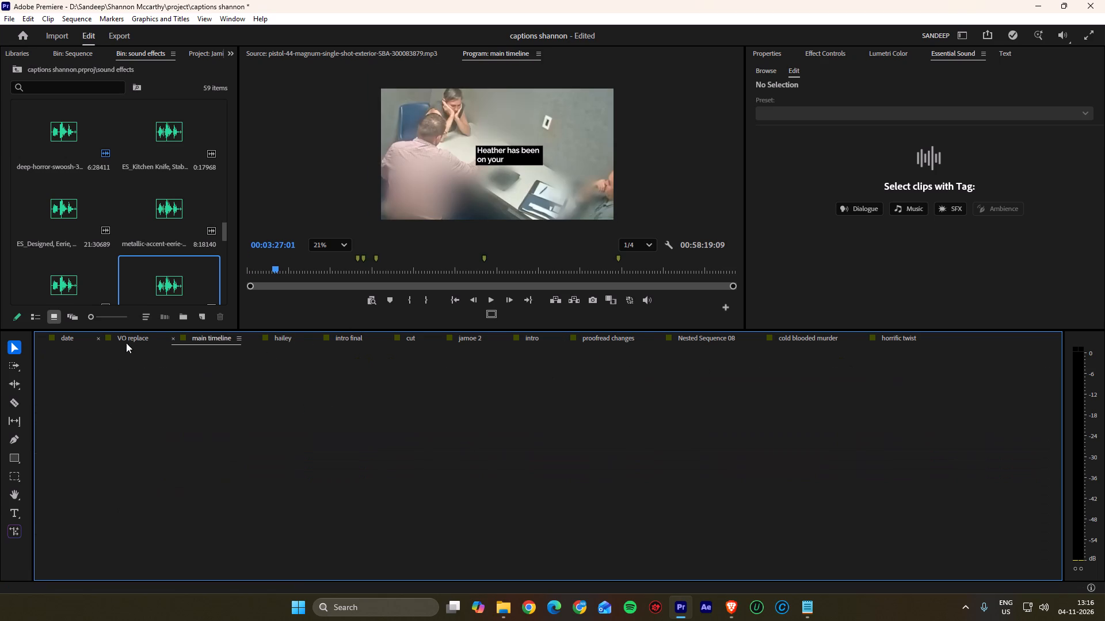
scroll(241, 441, "down", 4, "alt")
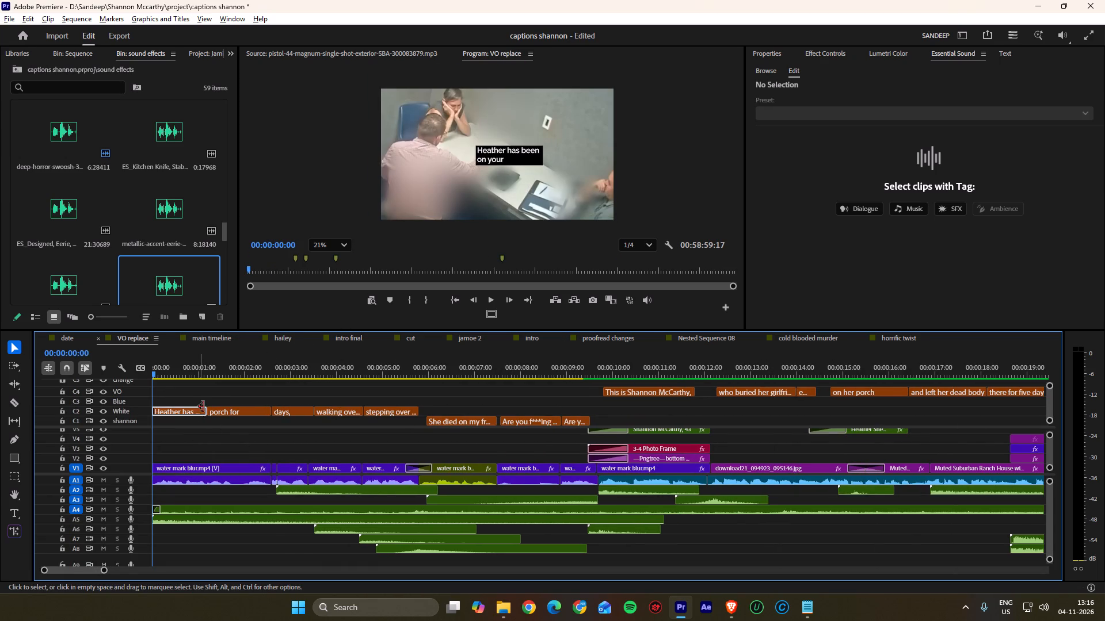
scroll(209, 406, "down", 5, "alt")
left_click_drag(163, 401, 388, 411)
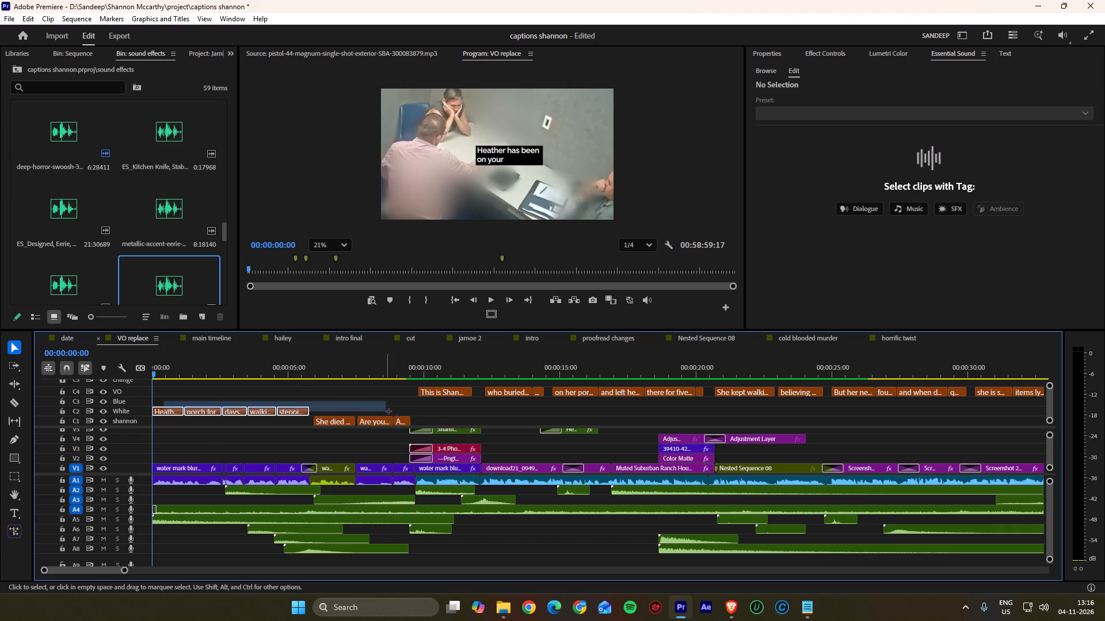
left_click_drag(388, 411, 641, 419)
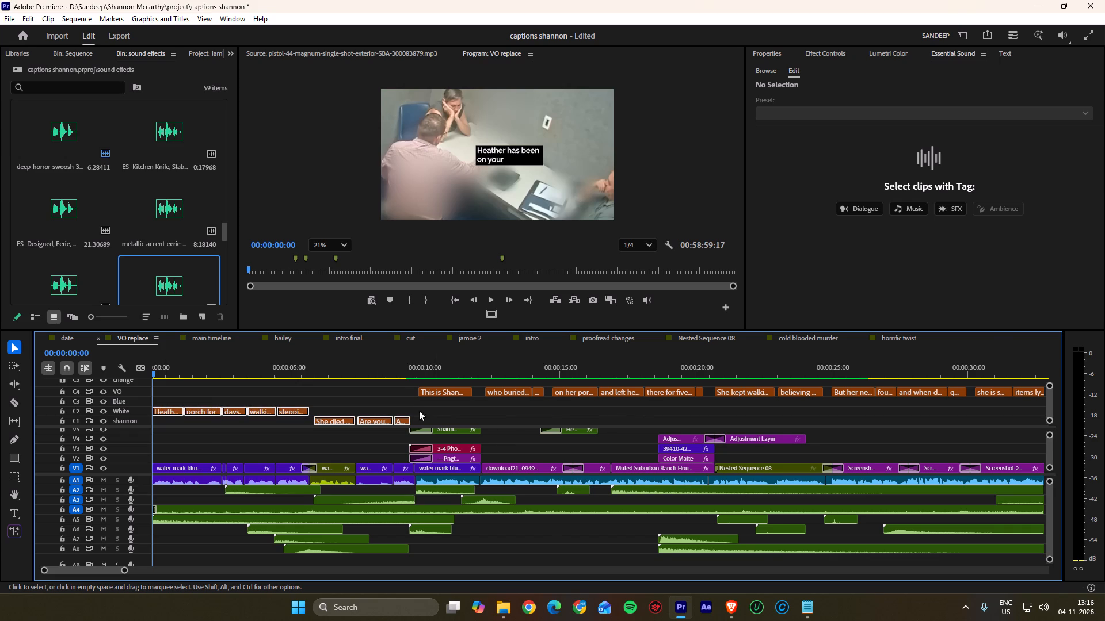
scroll(434, 408, "down", 9, "alt")
scroll(196, 402, "up", 3, "alt")
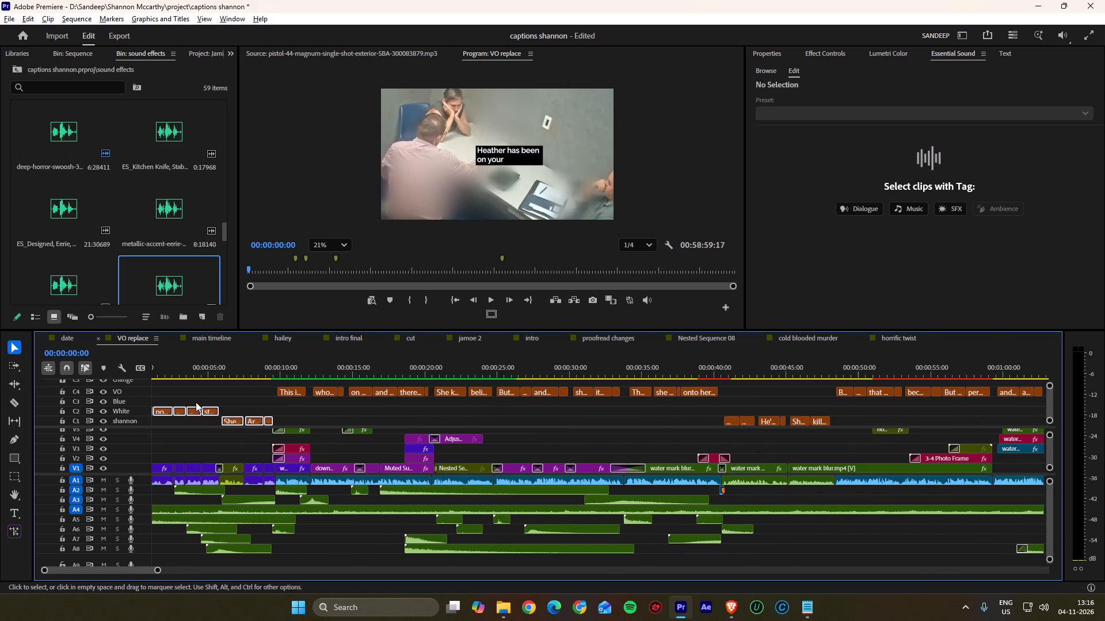
scroll(196, 402, "up", 8, "alt")
scroll(196, 402, "up", 16, "alt")
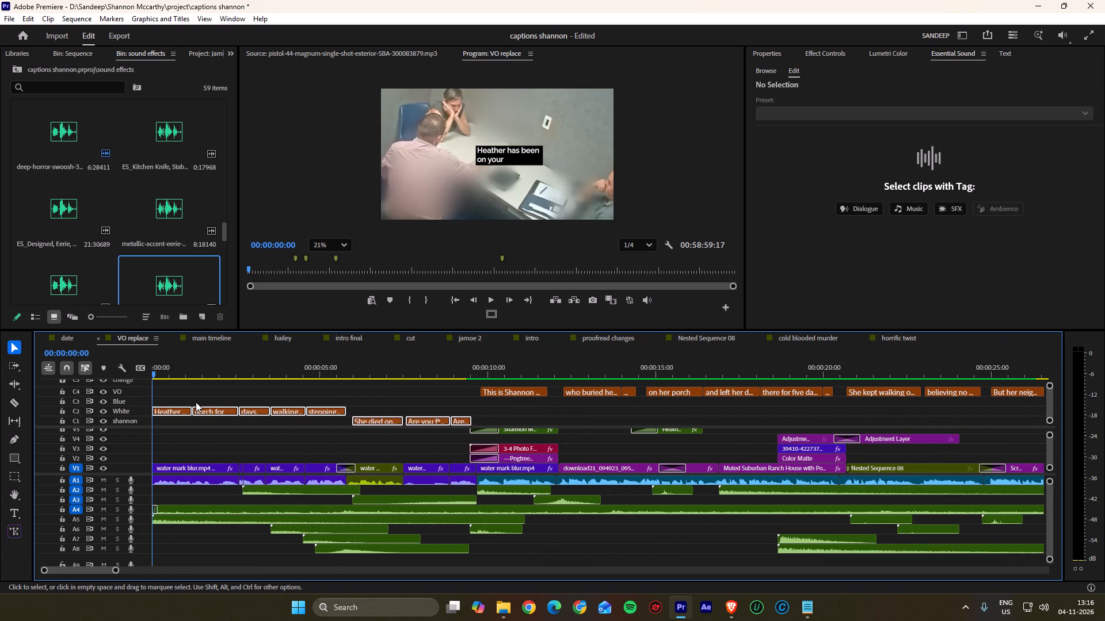
left_click(166, 20)
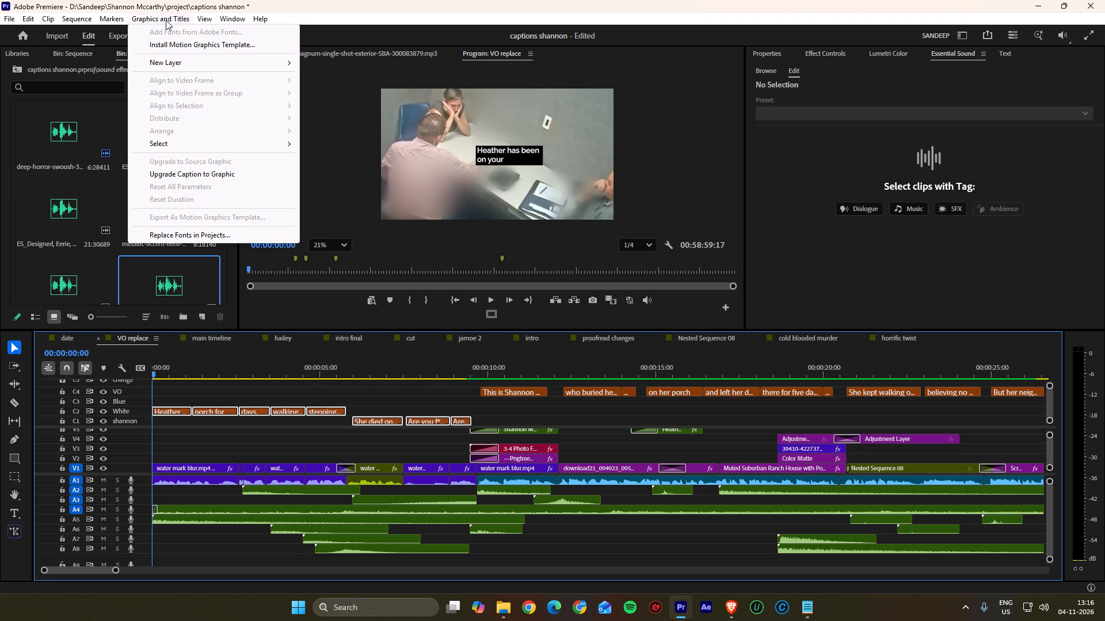
left_click(178, 175)
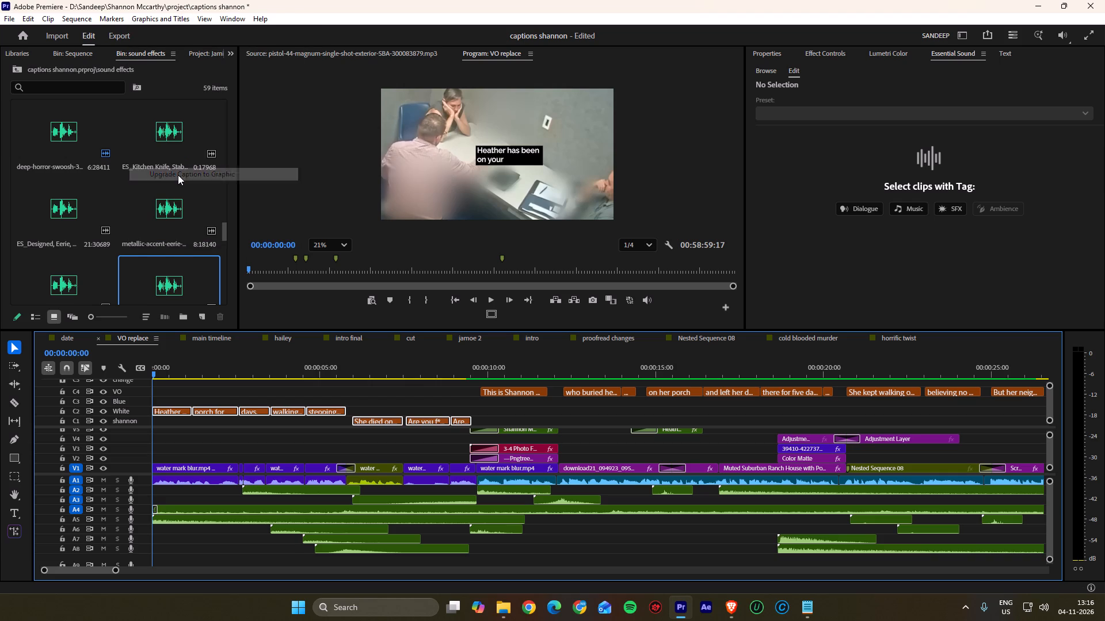
Upgrade the shannon track captions between about 00:00:41 and 00:00:48 to graphics.
scroll(464, 401, "down", 7, "alt")
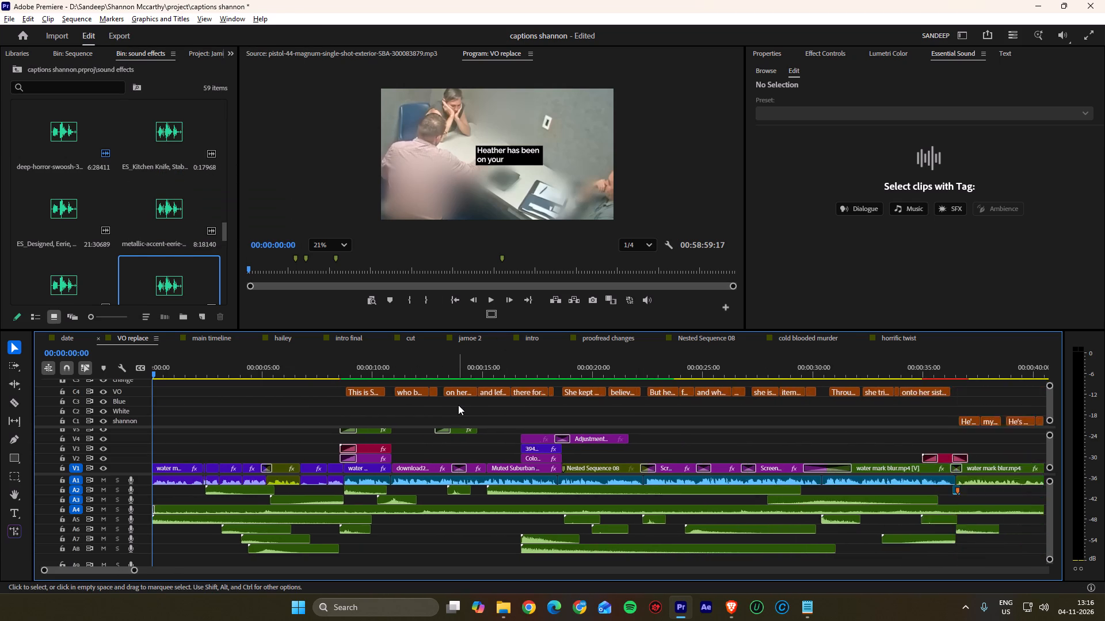
scroll(458, 405, "down", 7, "alt")
scroll(532, 411, "up", 11, "alt")
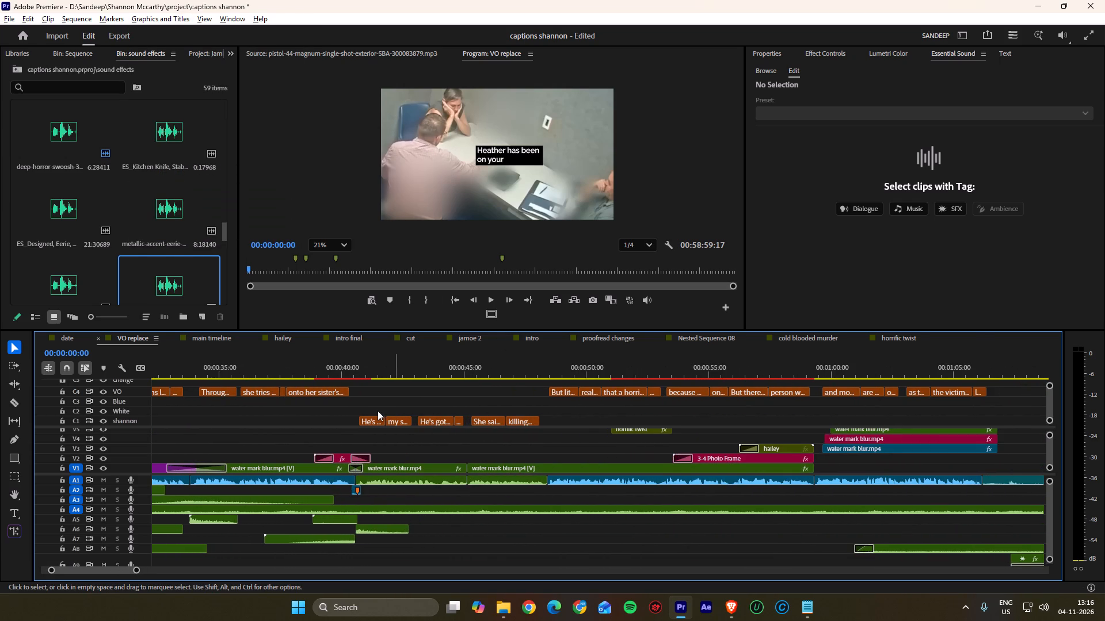
left_click_drag(372, 411, 535, 425)
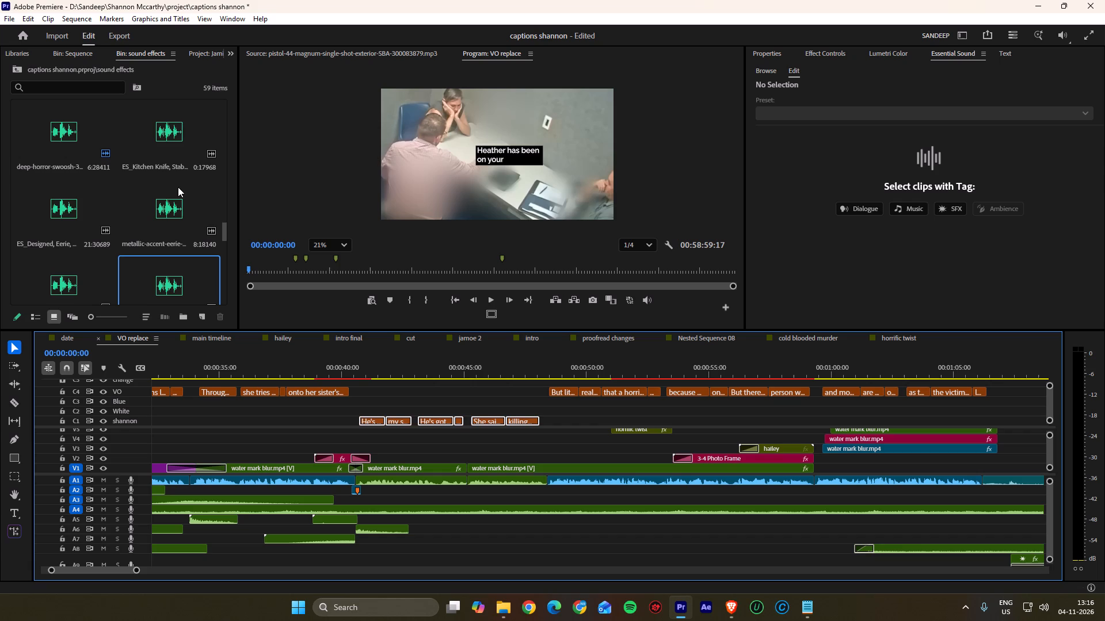
left_click(178, 24)
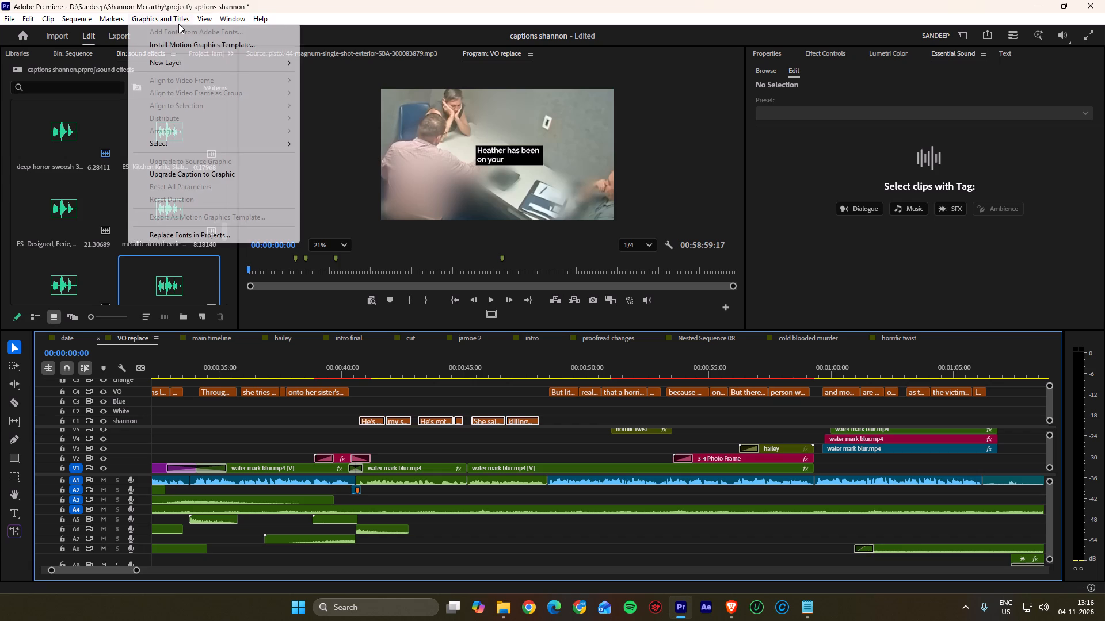
left_click(189, 178)
Upgrade the shannon track captions between about 00:01:10 and 00:01:13, just before the disclaimer, to graphics.
scroll(338, 428, "down", 7, "alt")
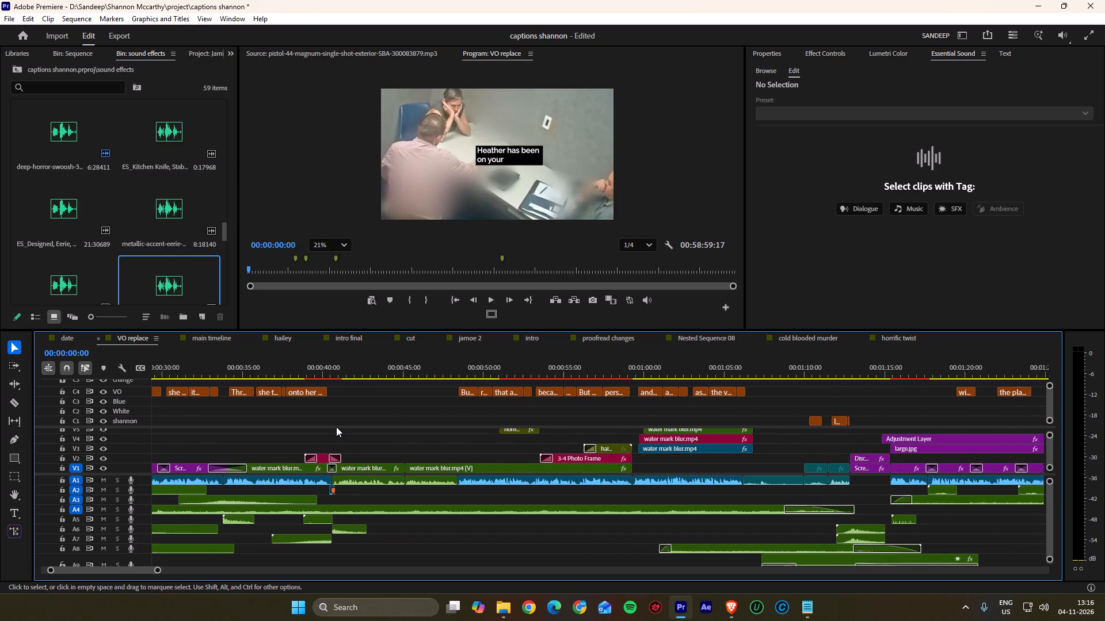
scroll(336, 427, "down", 6, "alt")
scroll(336, 427, "down", 3)
scroll(637, 416, "up", 8, "alt")
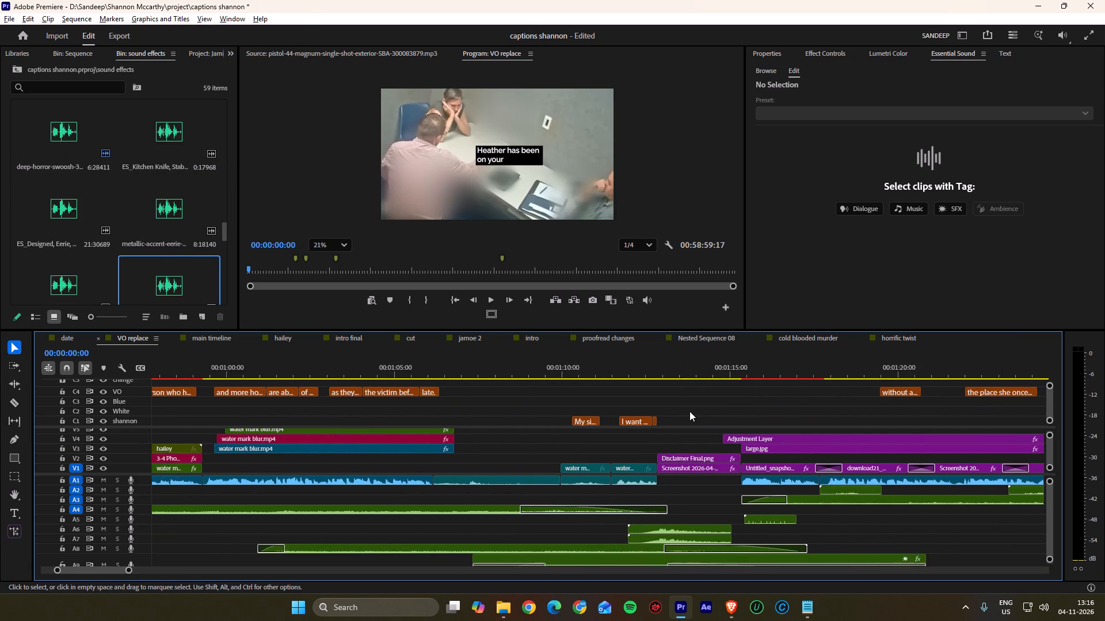
scroll(689, 411, "up", 3, "alt")
left_click_drag(518, 406, 646, 417)
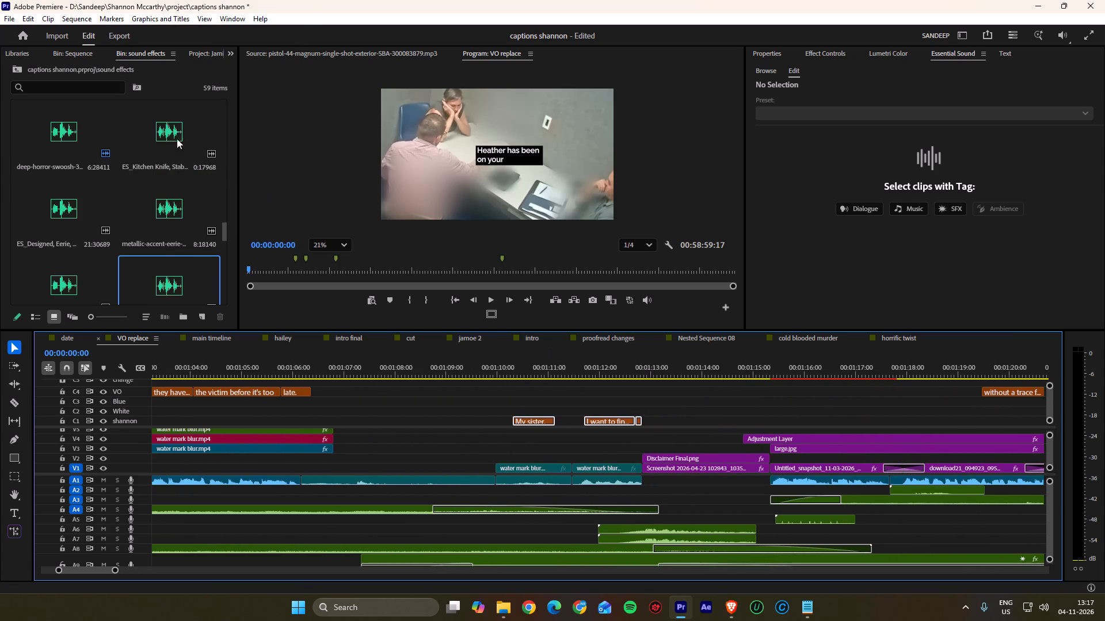
left_click(176, 18)
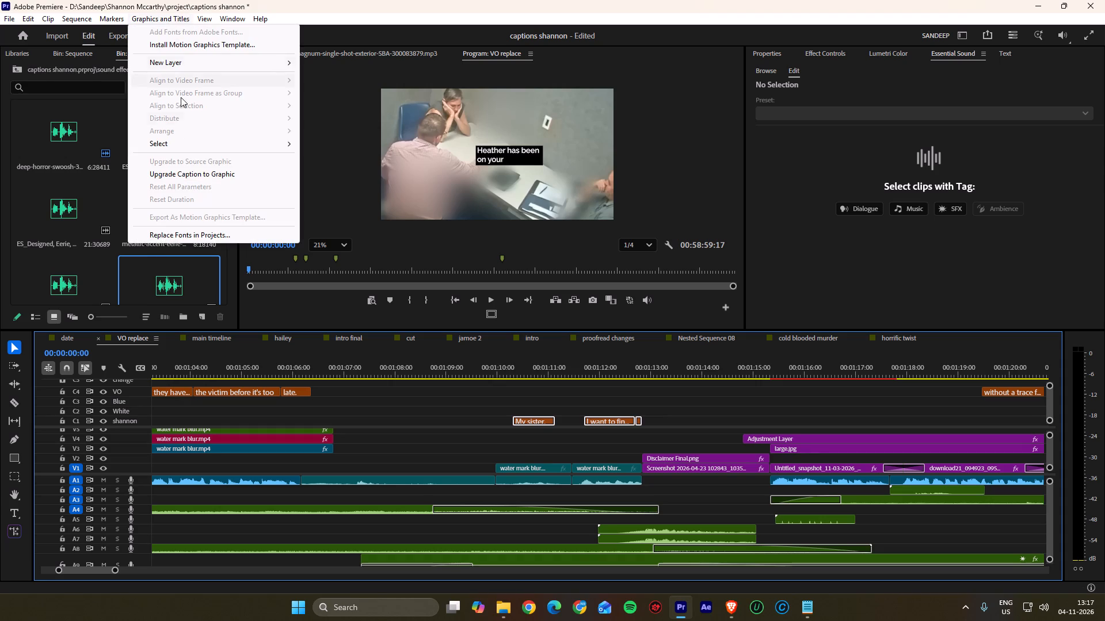
left_click(181, 171)
Delete the first caption on the VO track, the name introduction at about 00:00:09:23.
scroll(672, 472, "down", 12, "alt")
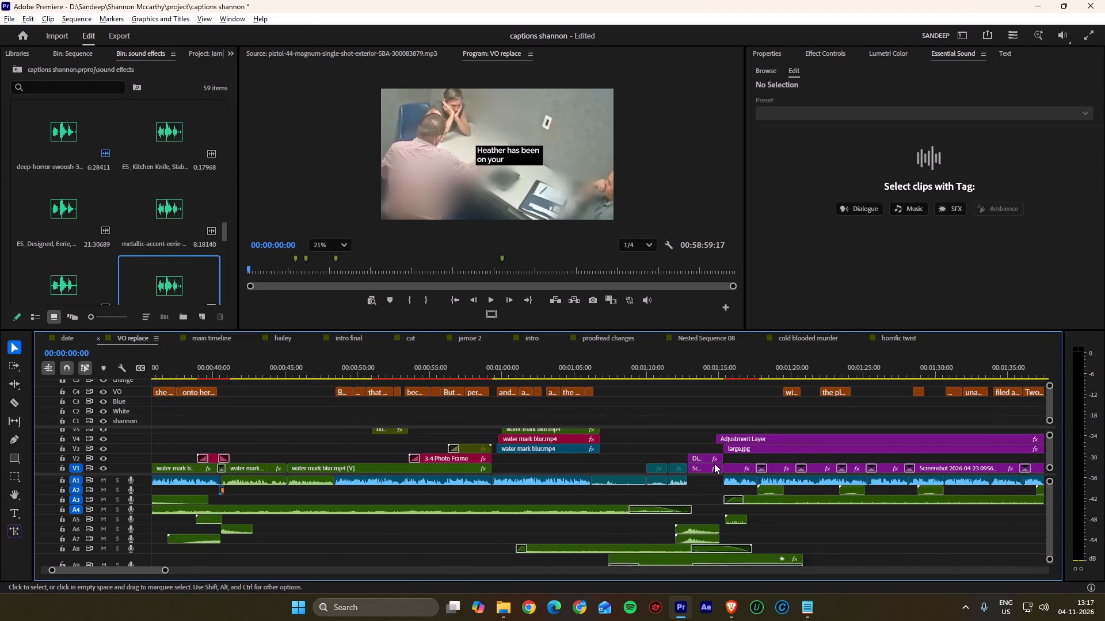
scroll(714, 463, "down", 4, "alt")
scroll(268, 398, "down", 4, "alt")
scroll(206, 411, "up", 9)
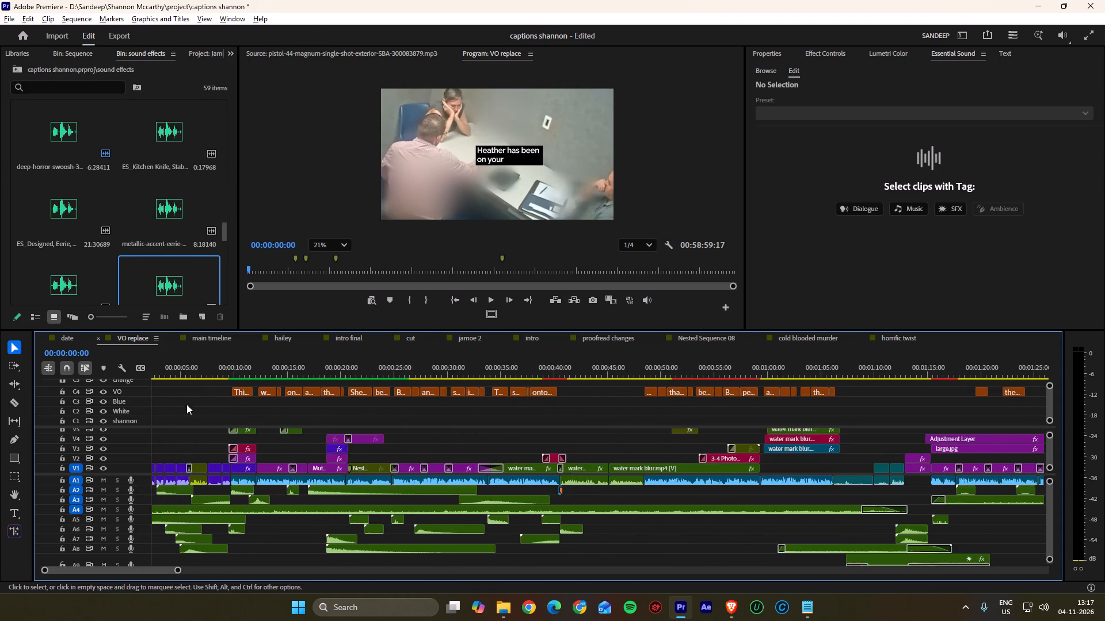
scroll(186, 404, "up", 20)
left_click_drag(278, 372, 269, 372)
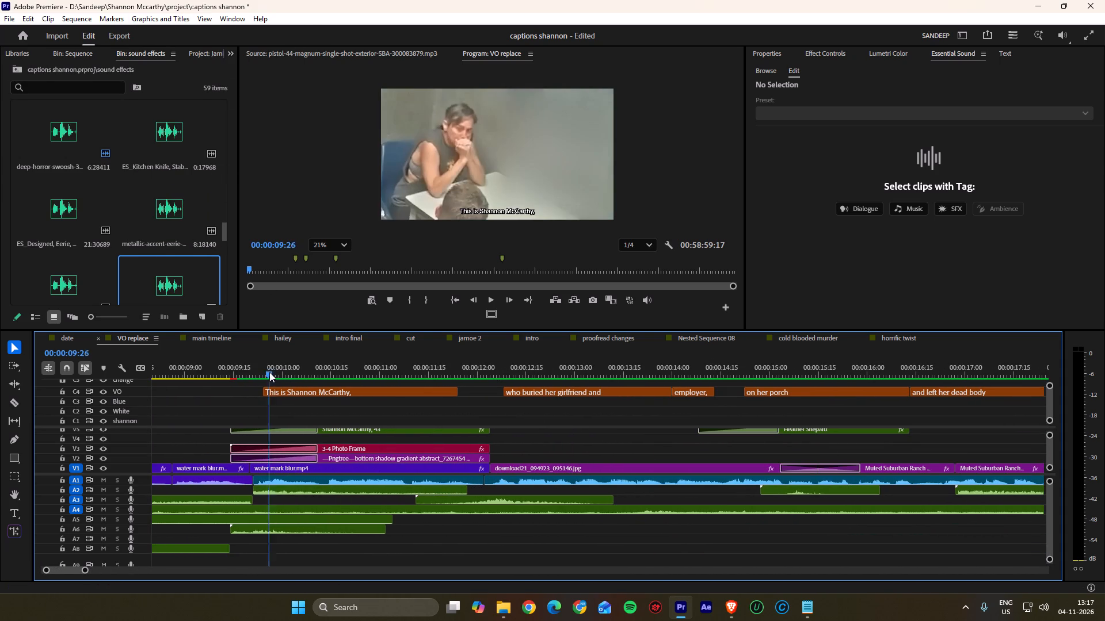
left_click_drag(269, 372, 264, 373)
scroll(264, 373, "down", 4)
left_click(273, 390)
key("Delete")
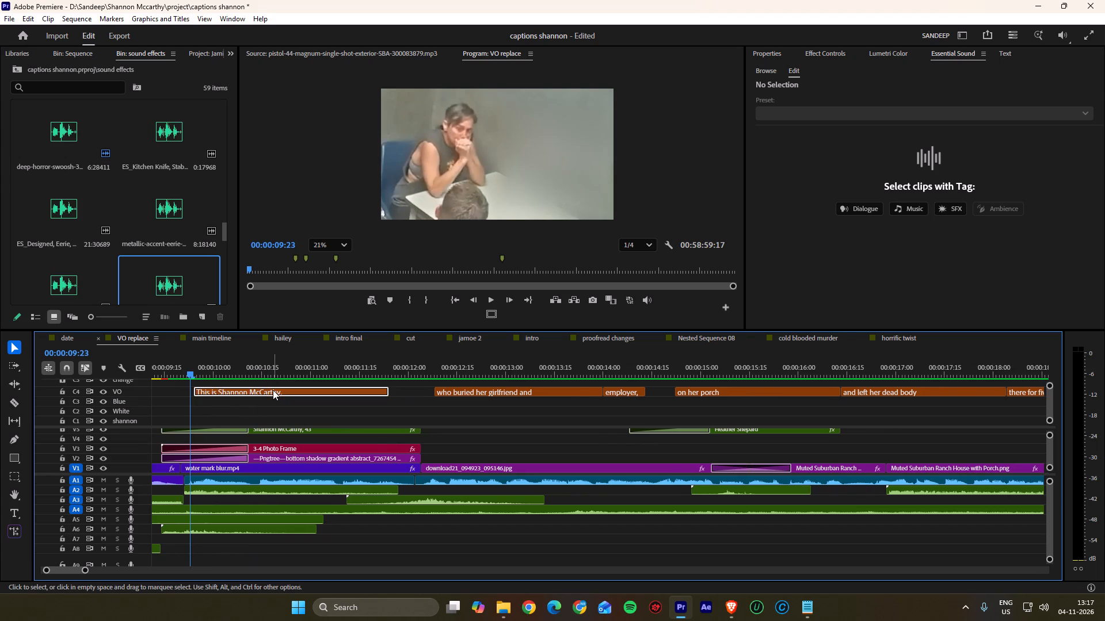
Listen to the narration and move the cut between the "who buried her girlfriend and" and "employer," captions earlier, to about 00:00:13:24.
key("space")
scroll(325, 411, "down", 3, "alt")
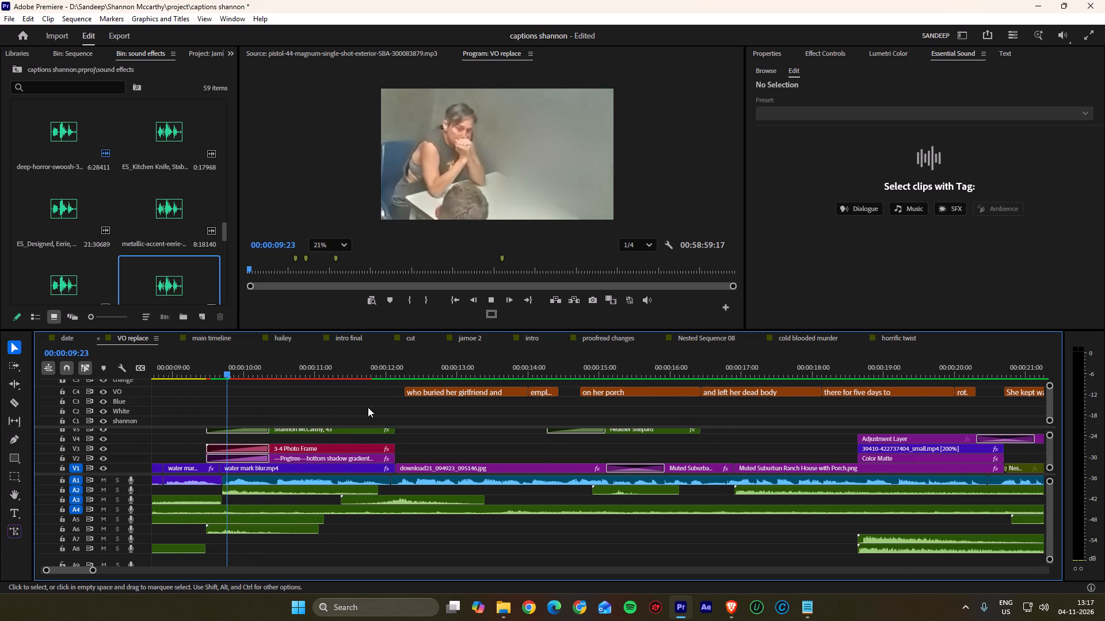
left_click(405, 371)
scroll(403, 371, "down", 5)
key("space")
scroll(383, 393, "up", 2, "alt")
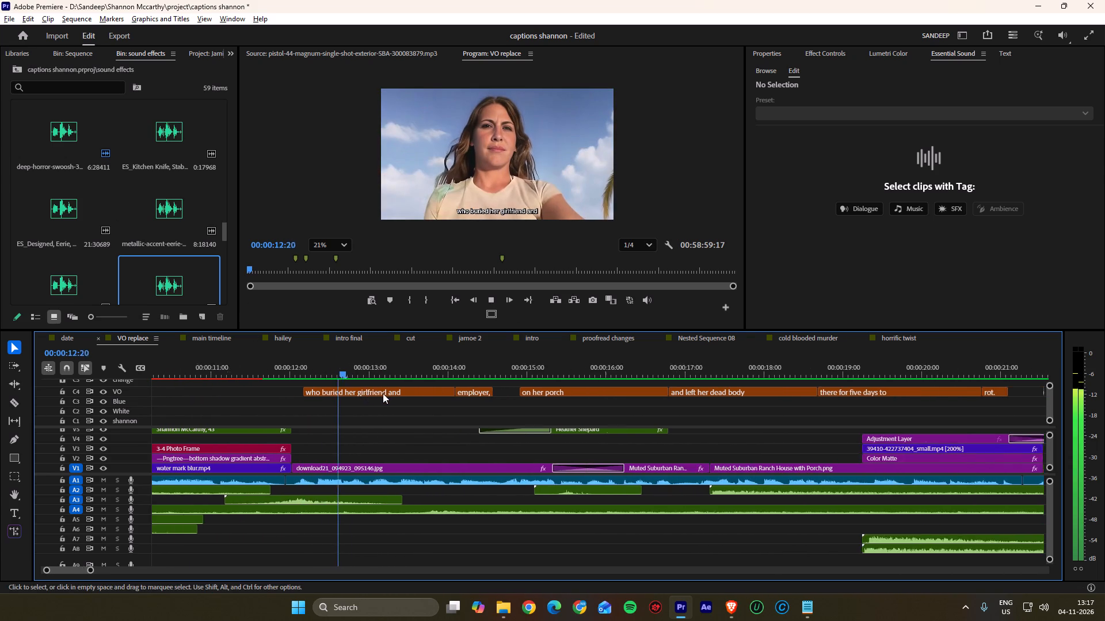
scroll(383, 393, "up", 8, "alt")
key("space")
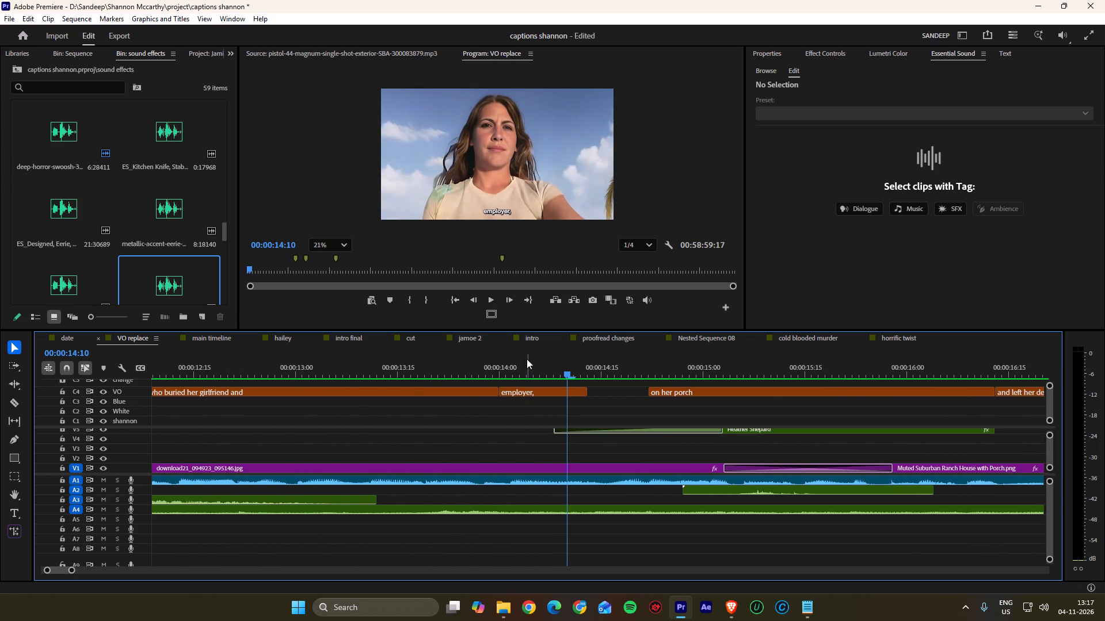
left_click_drag(526, 359, 352, 361)
key("space")
key("space")
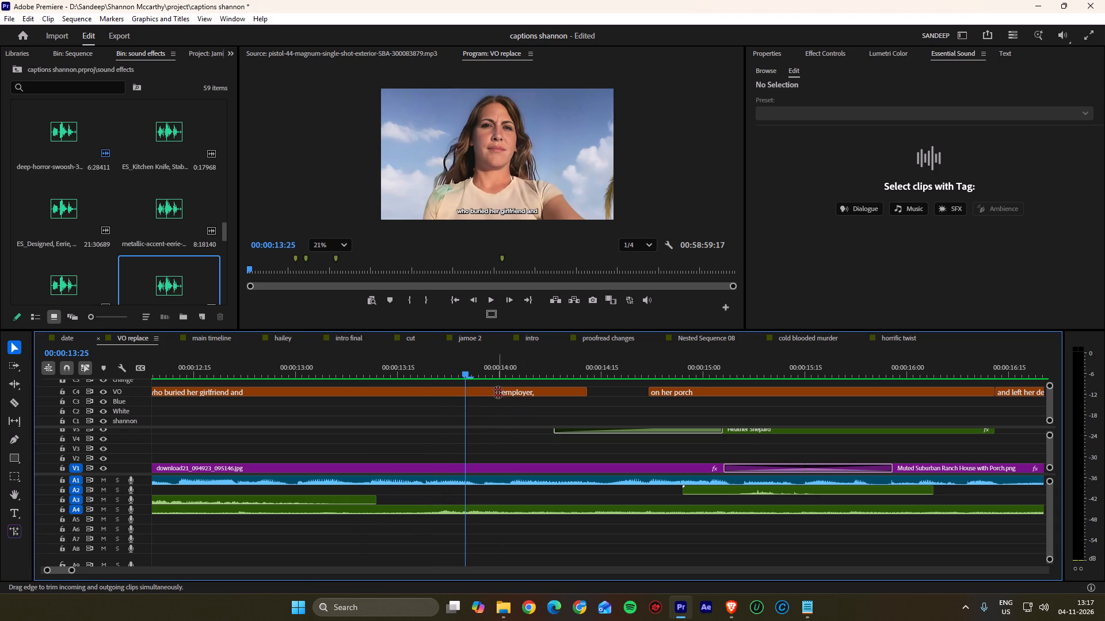
left_click_drag(498, 392, 456, 392, "ctrl")
Replay the narration around the trimmed caption cut to check its timing against the word "employer".
left_click_drag(451, 366, 322, 365)
key("space")
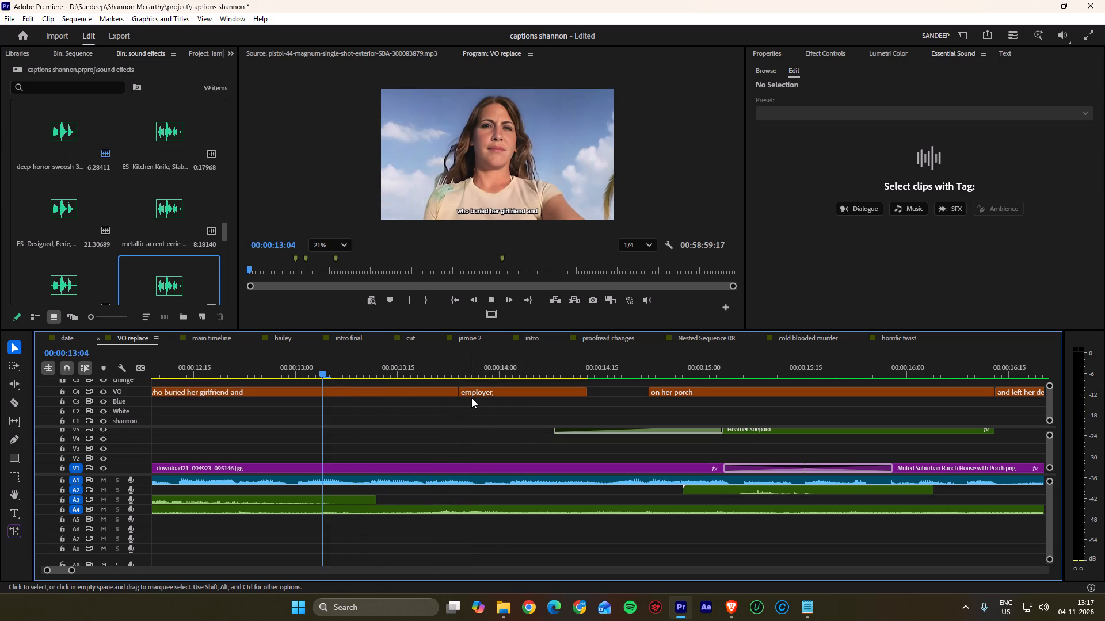
key("space")
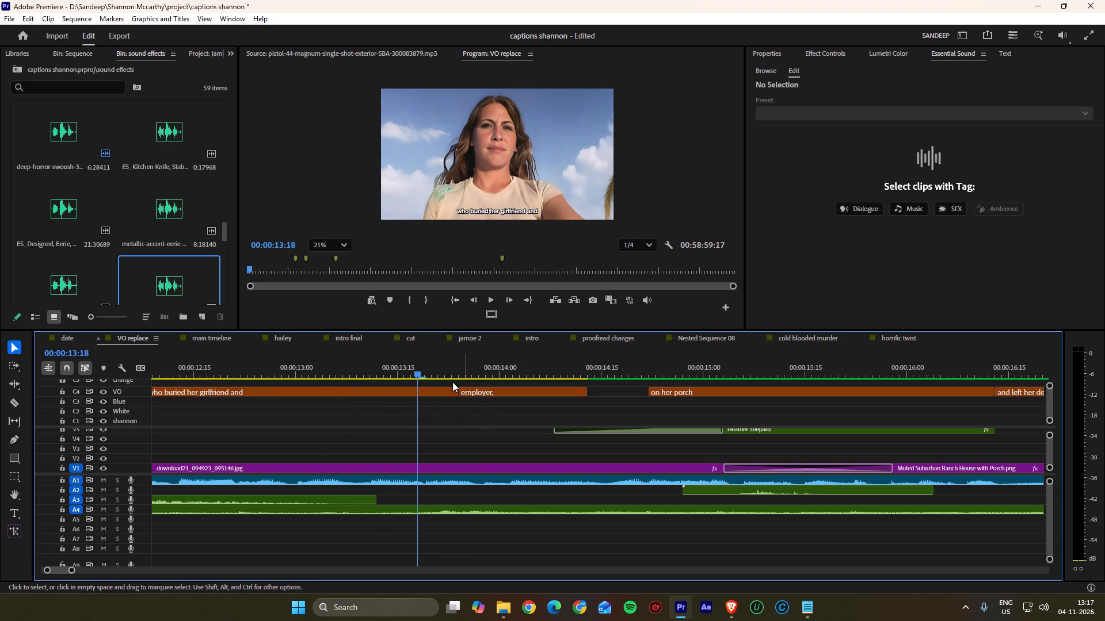
key("space")
key("space")
left_click_drag(451, 367, 464, 368)
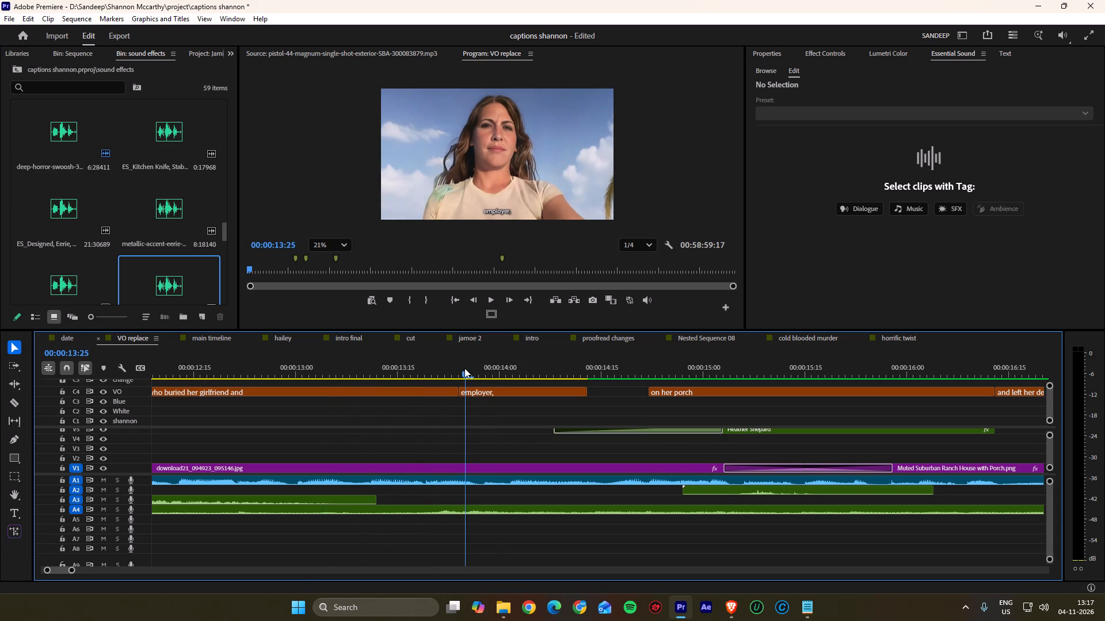
left_click_drag(464, 368, 456, 372)
left_click(479, 392)
Append "employer," to the "who buried her girlfriend and" caption and delete the separate "employer," caption.
left_click_drag(449, 368, 377, 366)
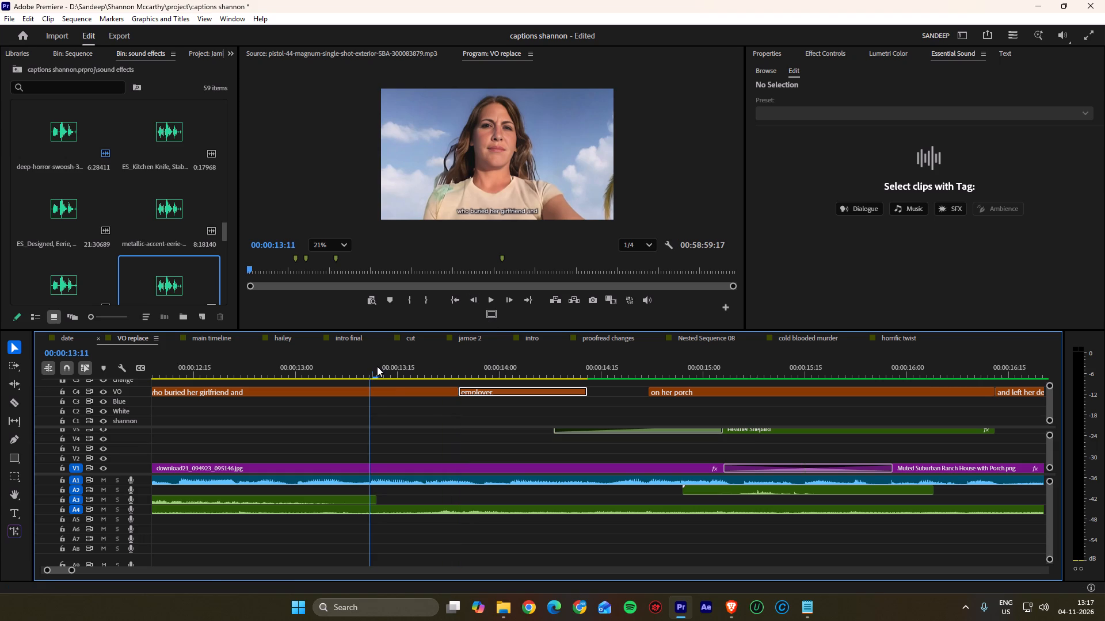
left_click(394, 393)
double_click(499, 212)
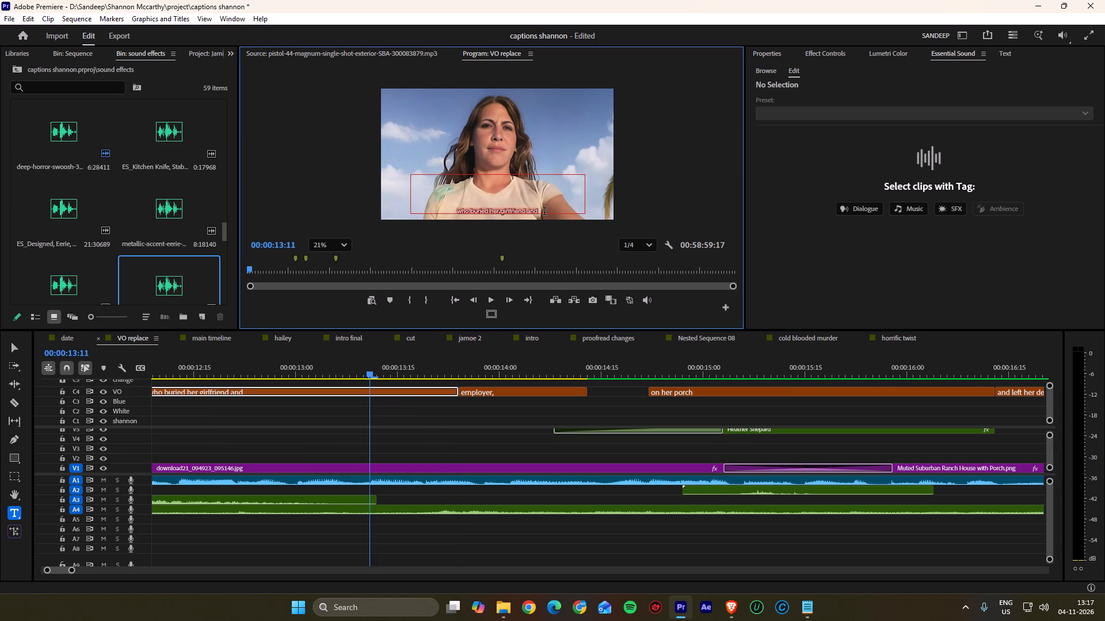
left_click(544, 212)
key("space")
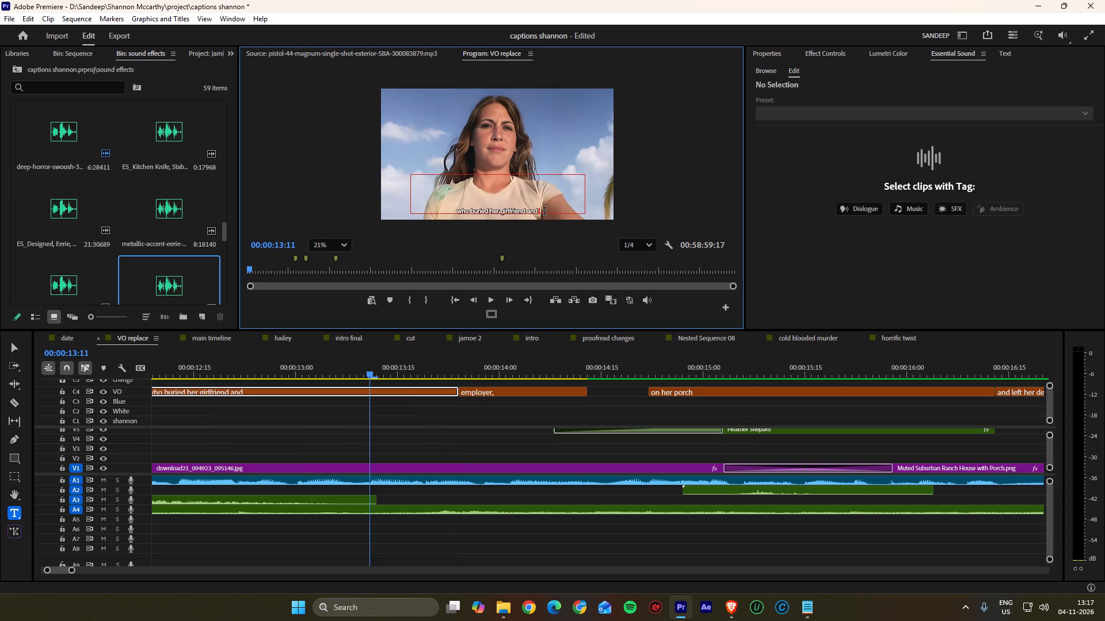
type("employer")
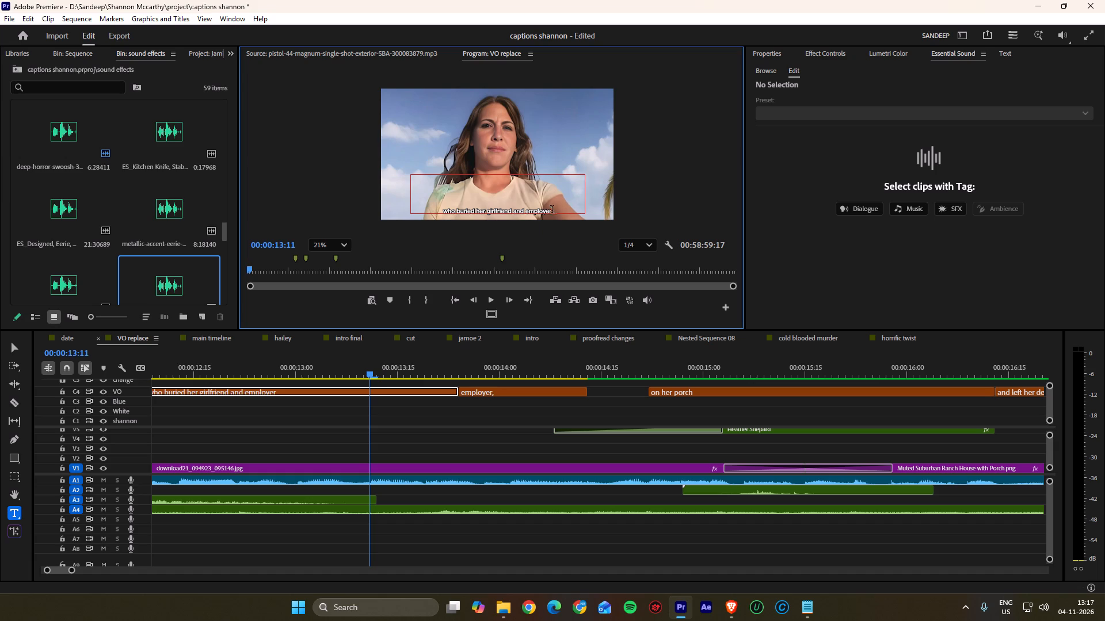
key("comma")
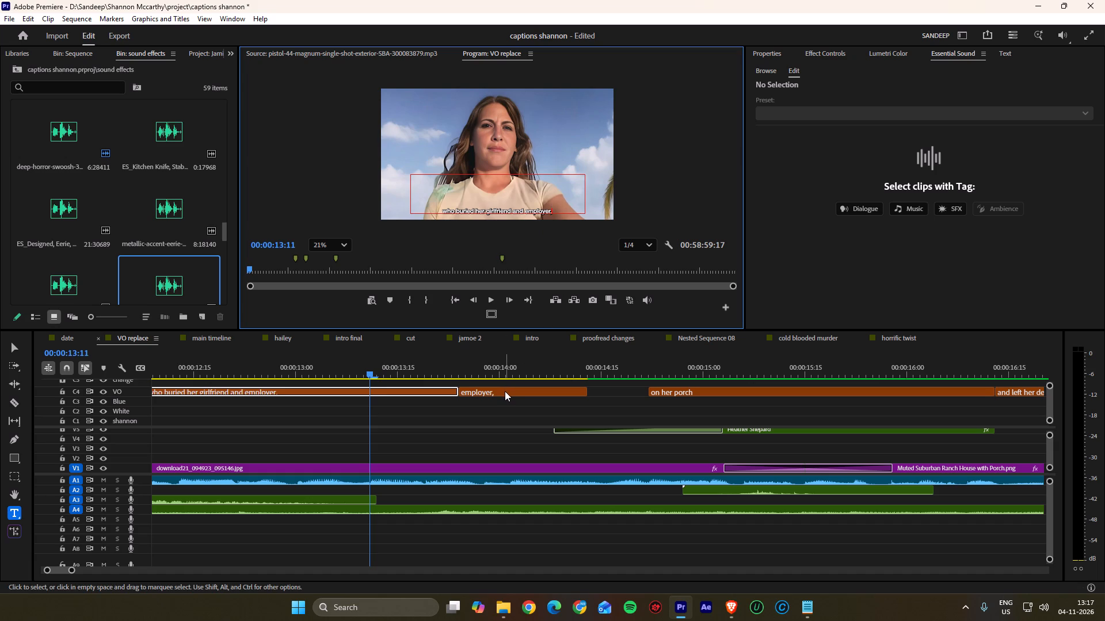
left_click(505, 391)
key("Delete")
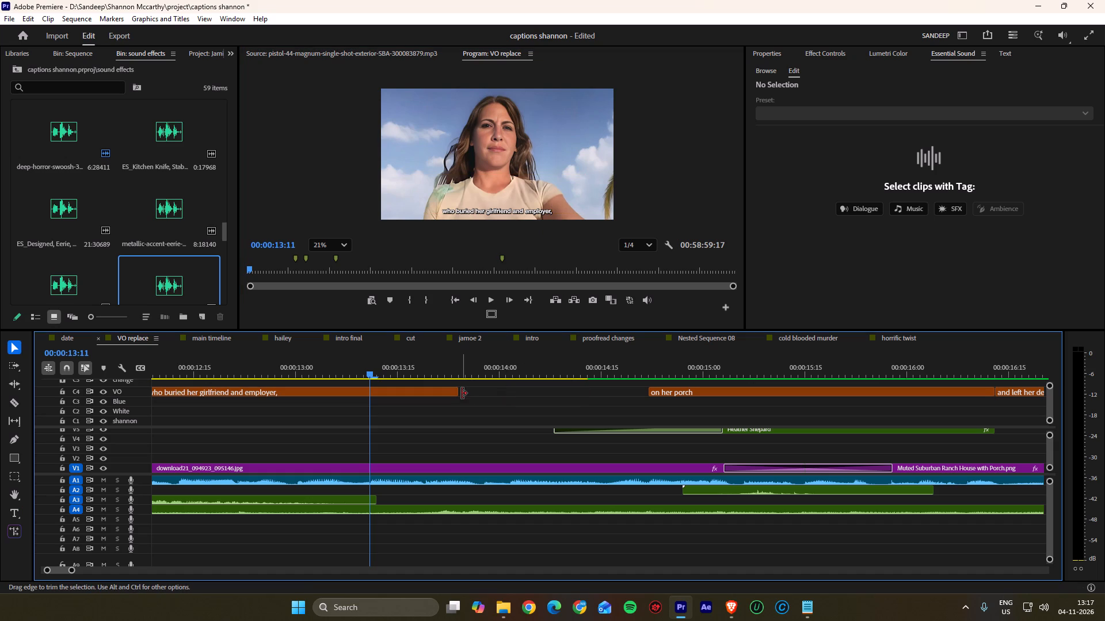
Extend the end of the "who buried her girlfriend and employer," caption to about 00:00:14:14, following the narration.
left_click_drag(462, 393, 550, 394)
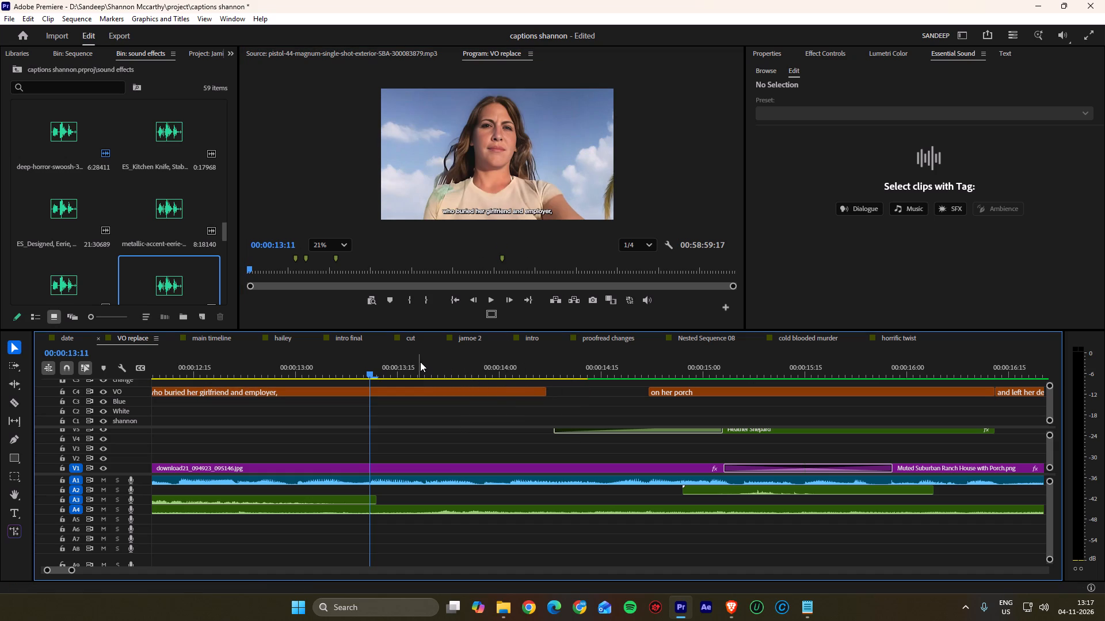
left_click(490, 298)
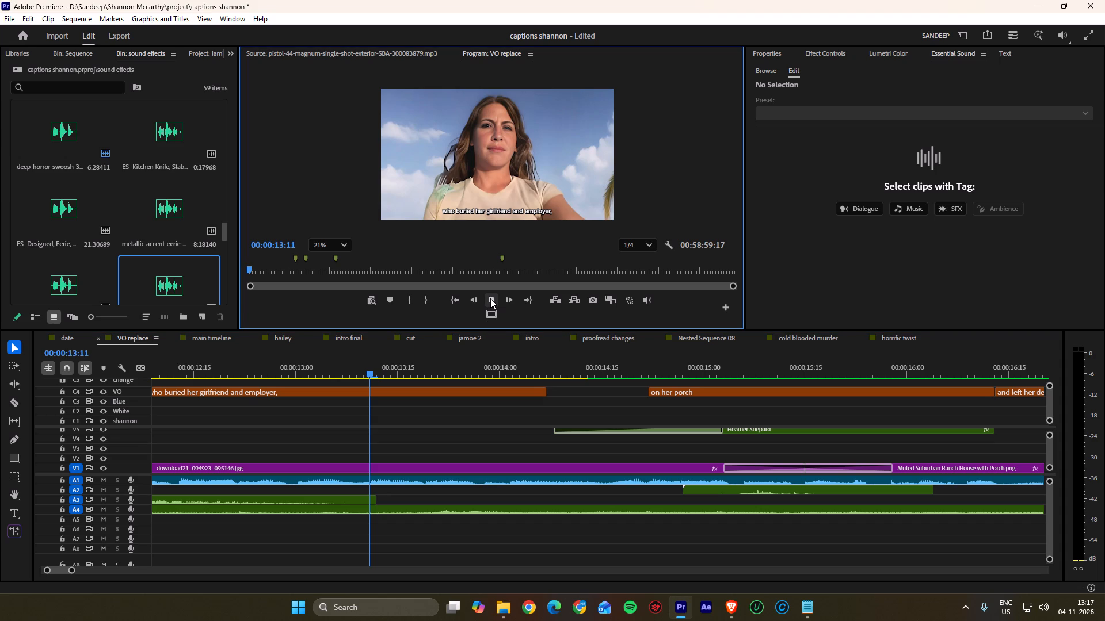
key("space")
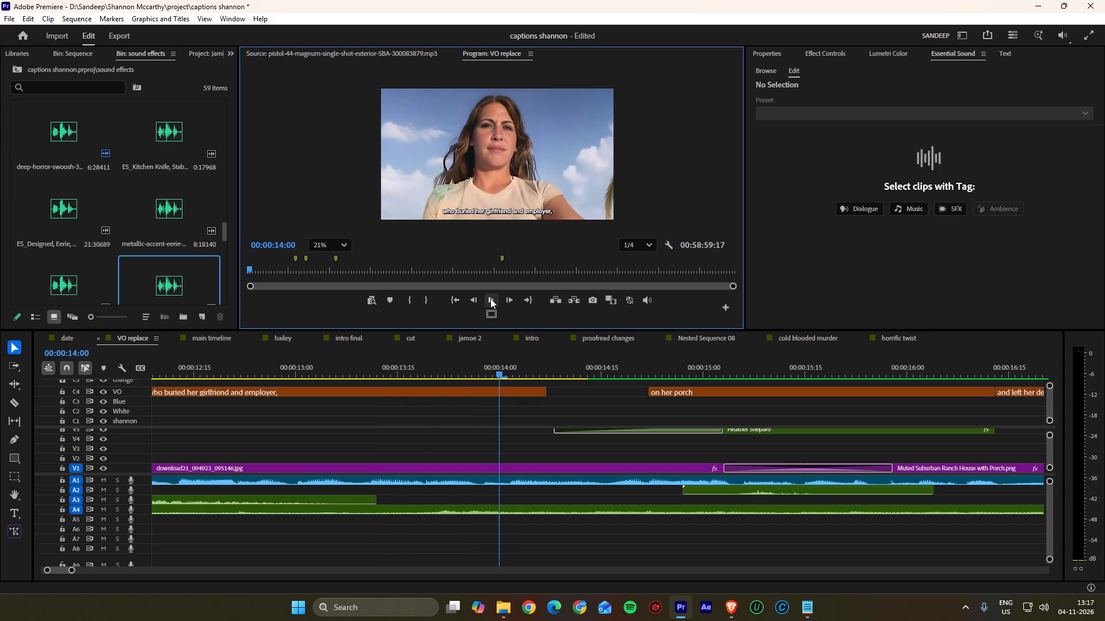
key("space")
scroll(527, 447, "down", 4)
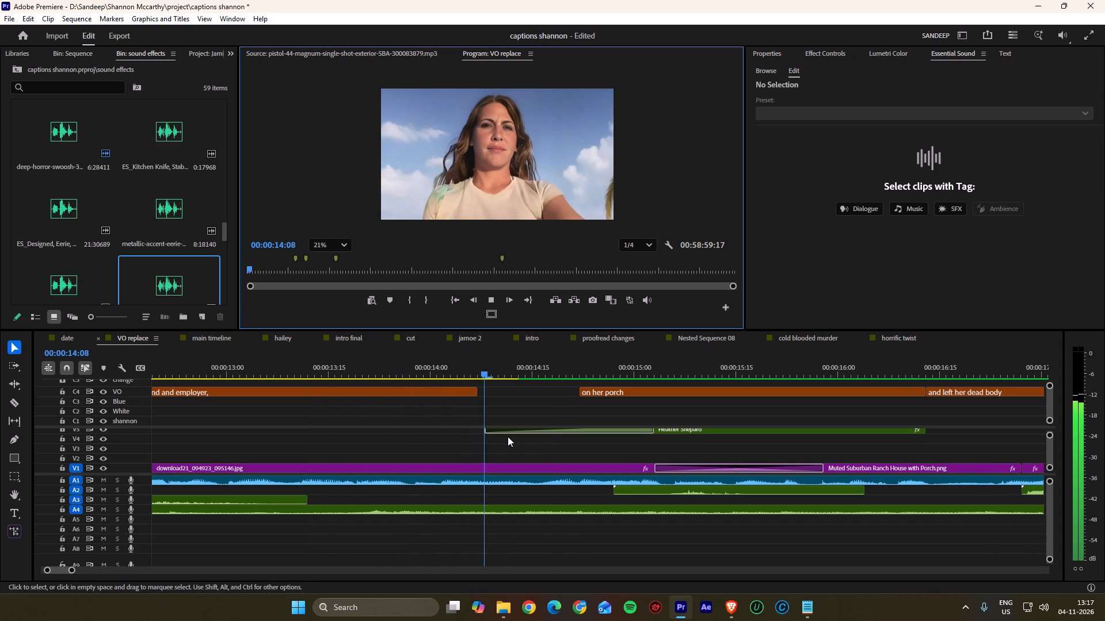
key("space")
scroll(507, 435, "down", 3)
left_click_drag(522, 371, 489, 373)
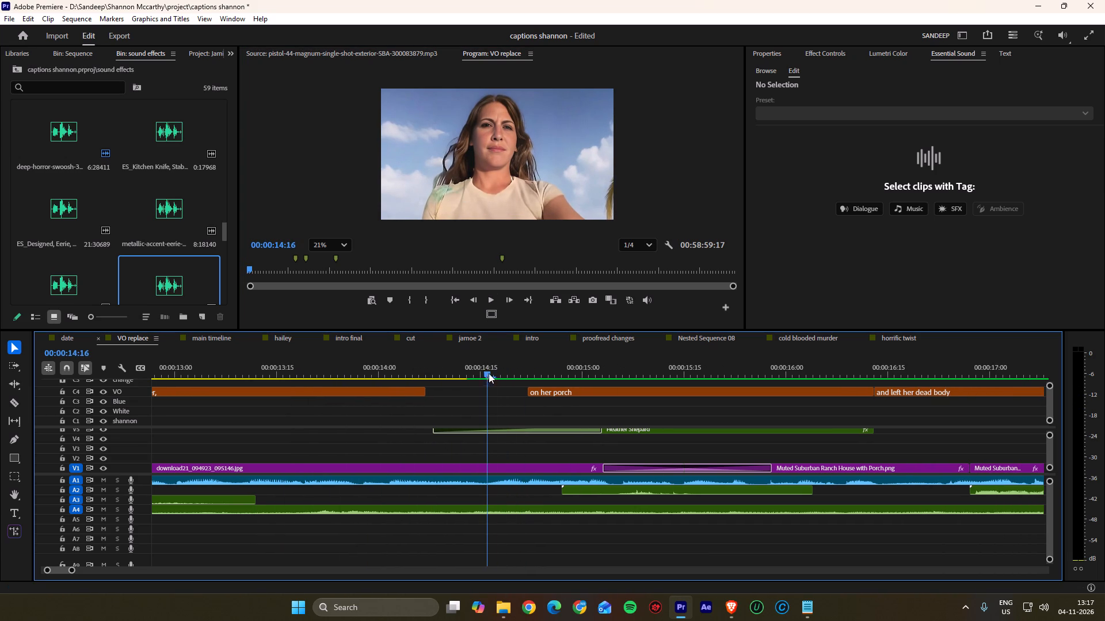
left_click_drag(489, 373, 486, 373)
left_click_drag(426, 392, 474, 392)
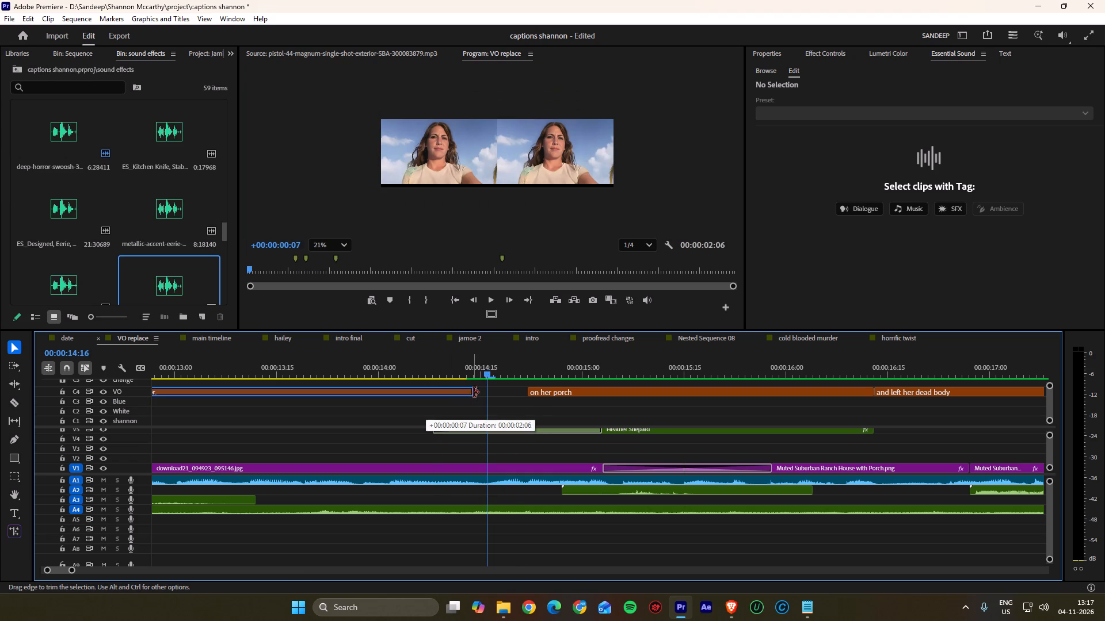
left_click_drag(474, 392, 473, 393)
Listen on through "on her porch" and trim the end of the victim's name title on V5 to 00:00:15:16.
left_click_drag(484, 371, 510, 371)
key("space")
scroll(487, 407, "down", 9)
key("space")
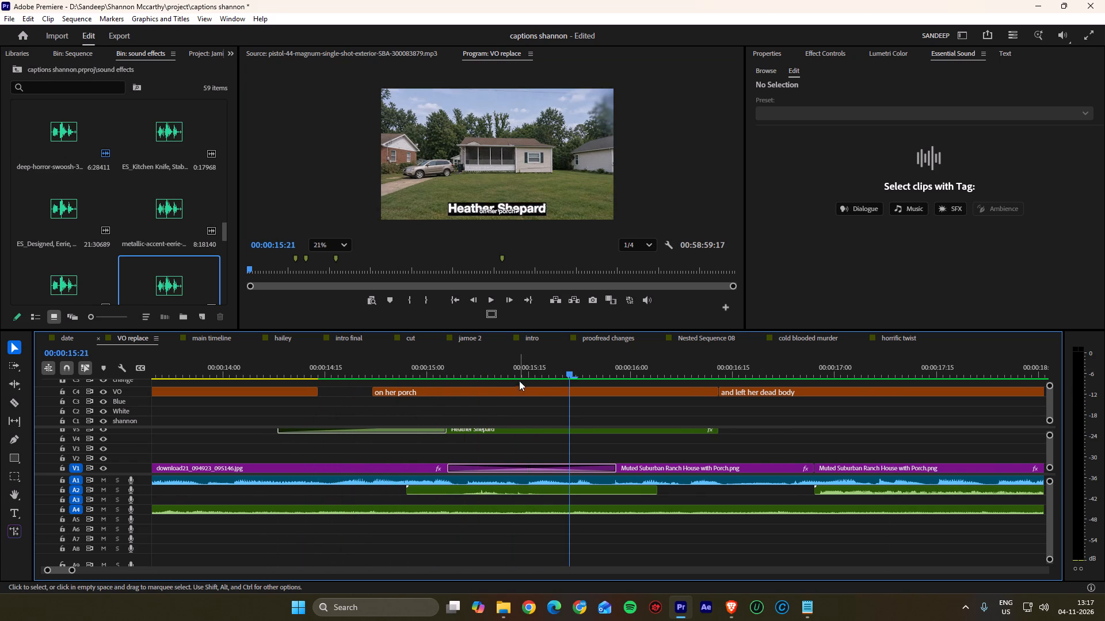
left_click_drag(521, 363, 437, 364)
key("space")
scroll(441, 388, "down", 4)
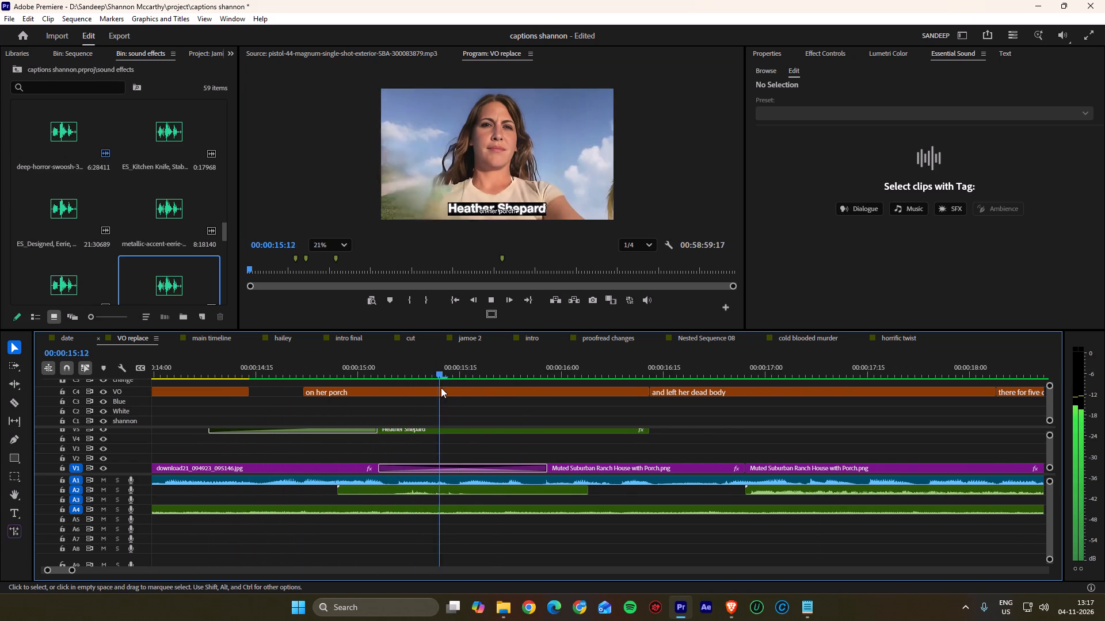
key("space")
left_click_drag(646, 429, 614, 434)
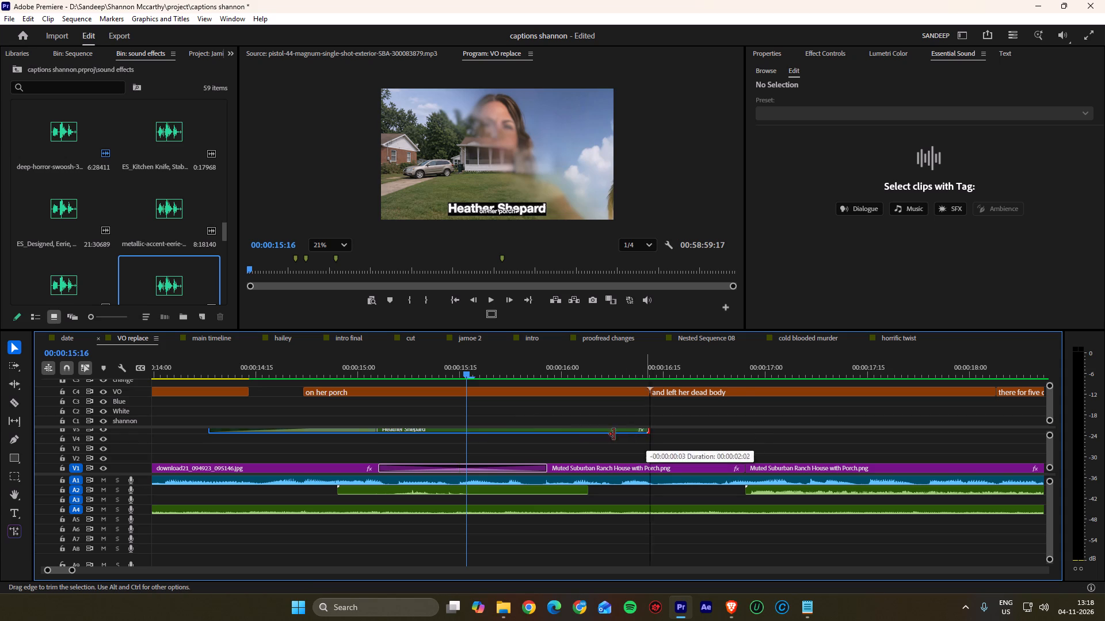
left_click_drag(614, 434, 463, 434)
Shorten the opening transition on the victim's name title so it ends at about 00:00:14:27.
left_click_drag(466, 363, 262, 370)
key("space")
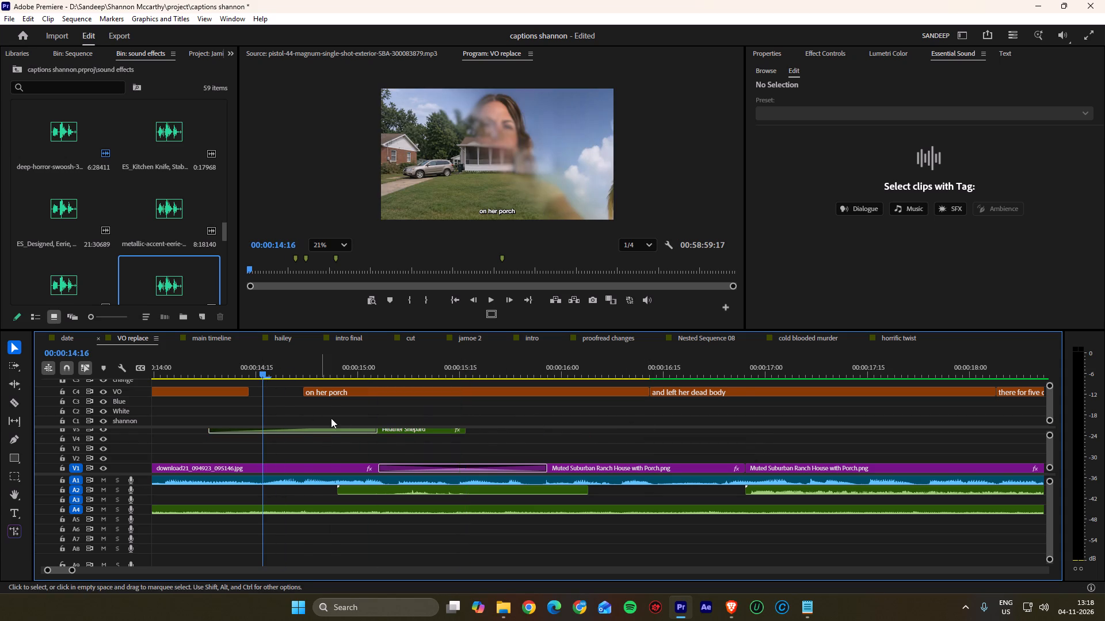
key("space")
left_click_drag(376, 428, 375, 428)
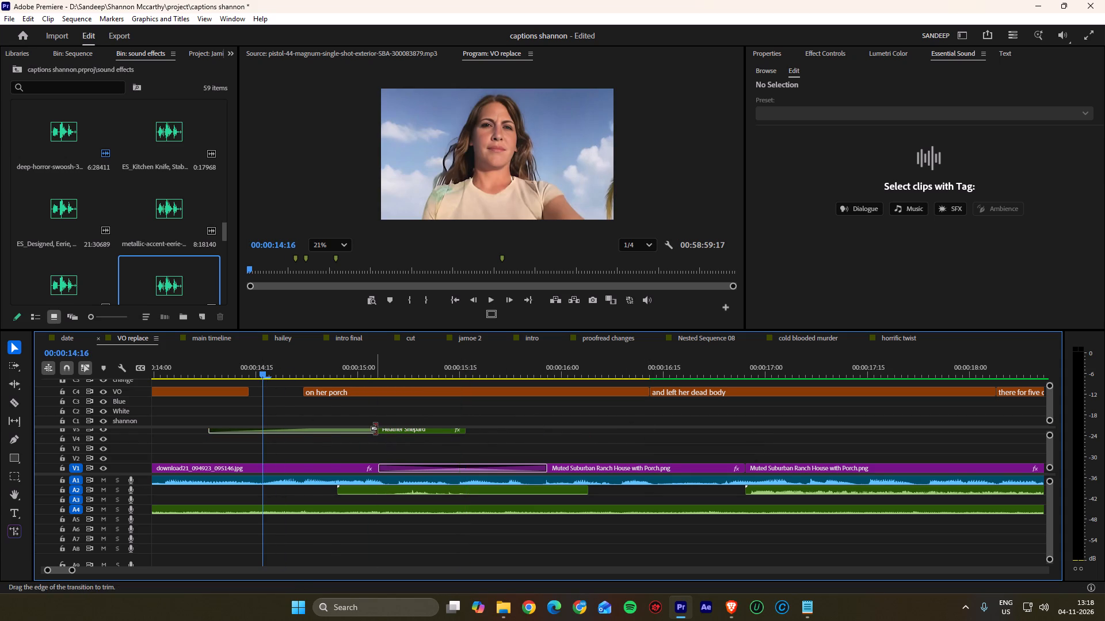
left_click_drag(375, 428, 335, 429)
left_click(337, 414)
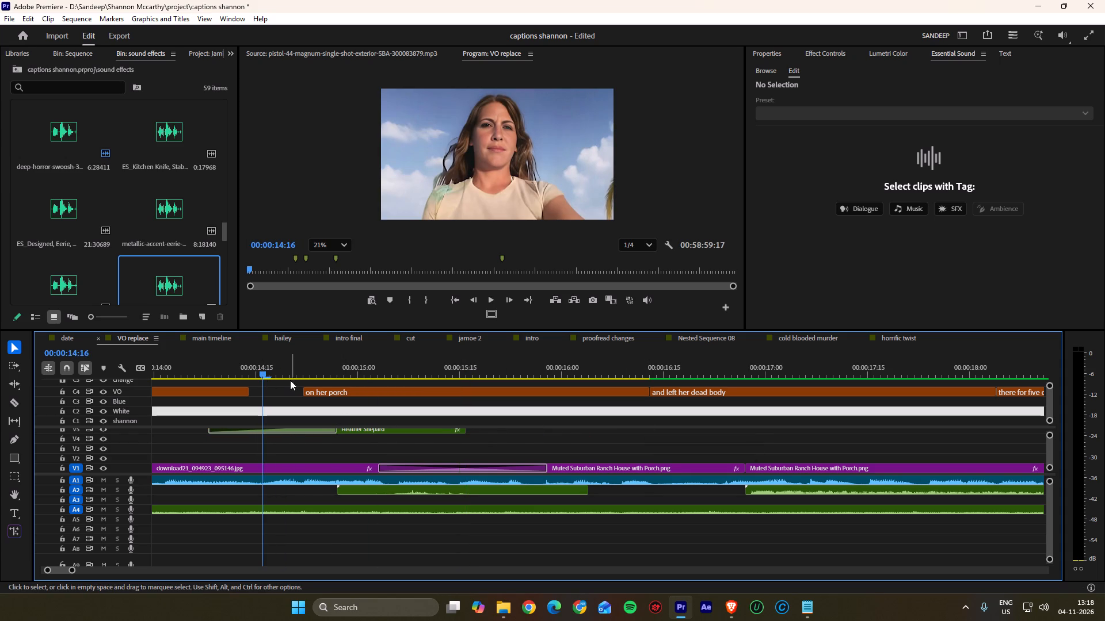
Save the project and replay from 00:00:14:08 to check the name title against the surrounding captions.
left_click_drag(261, 370, 209, 370)
left_click(254, 408)
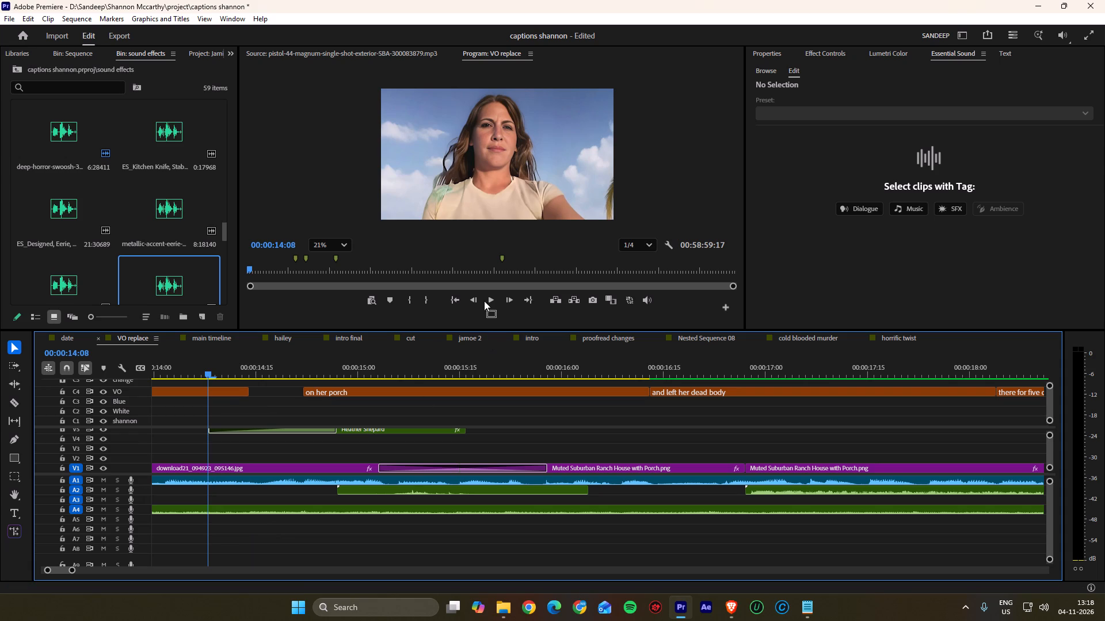
left_click(489, 298)
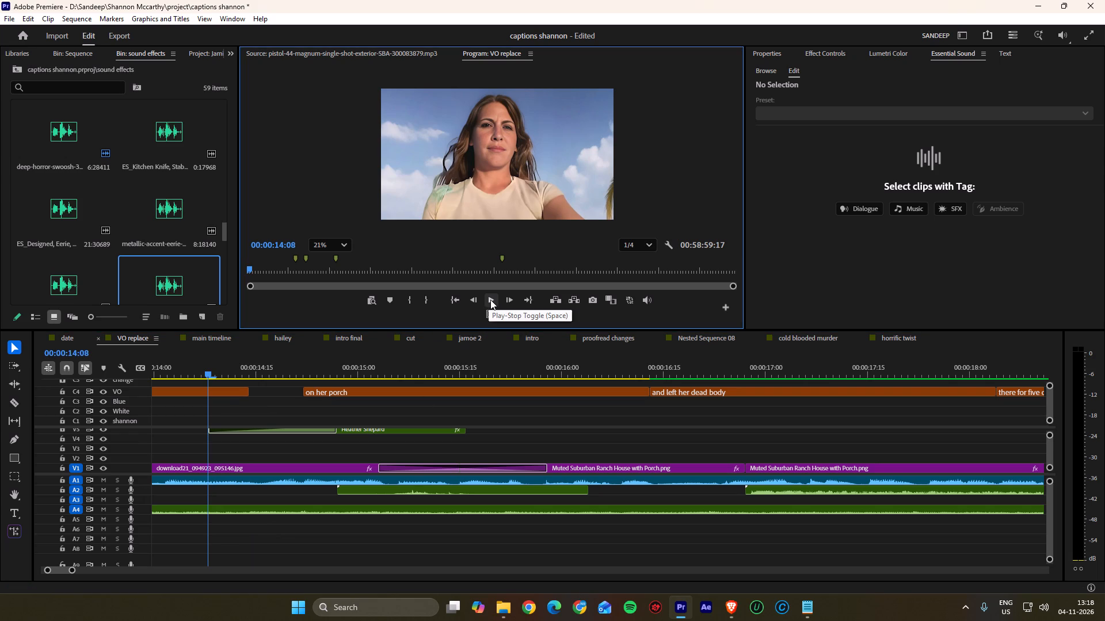
left_click(490, 300)
left_click(490, 300)
key("ctrl+s")
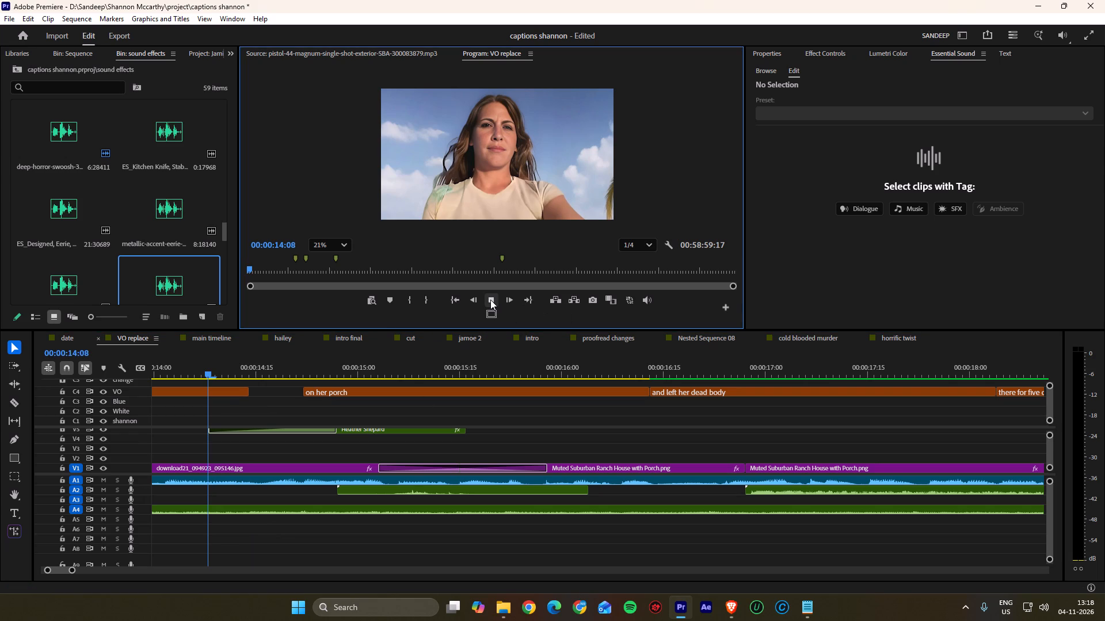
left_click(490, 300)
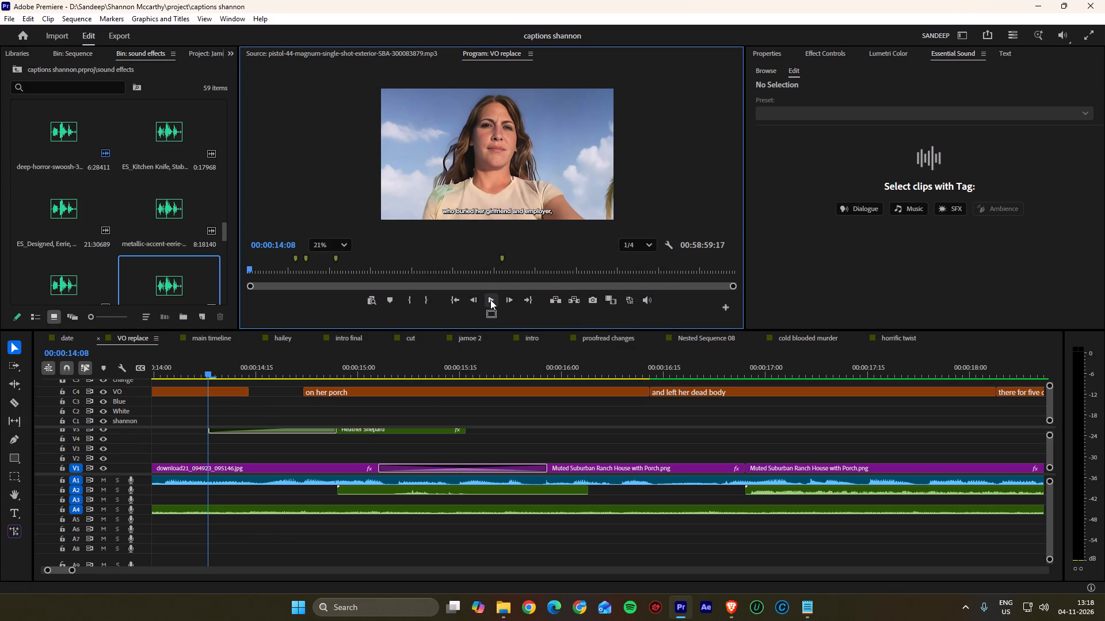
triple_click(490, 300)
left_click(490, 300)
left_click(488, 298)
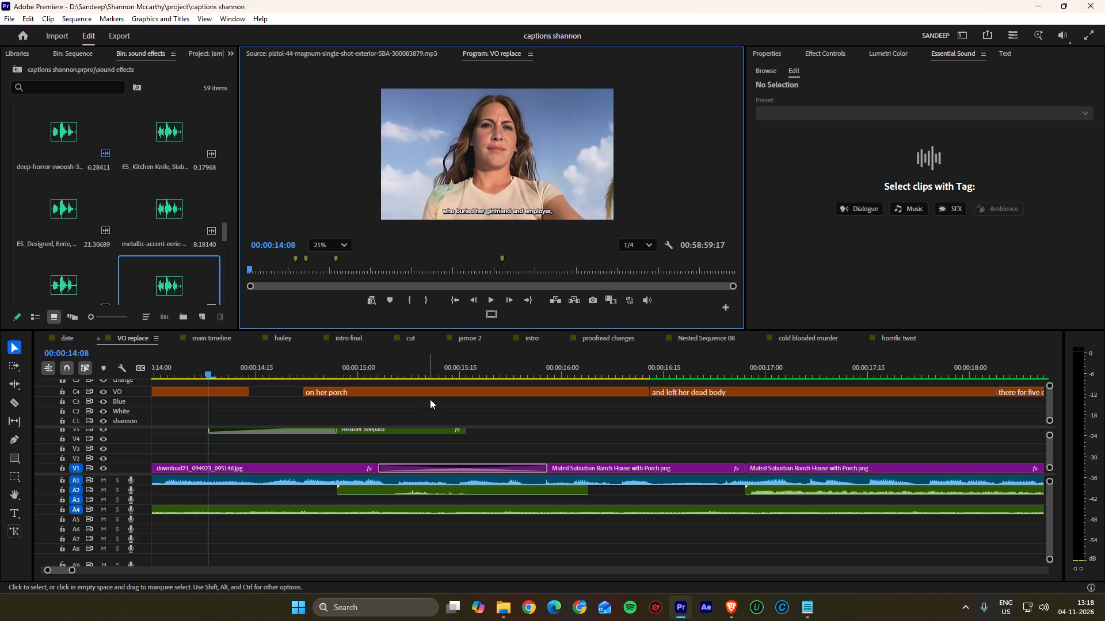
left_click(490, 298)
key("space")
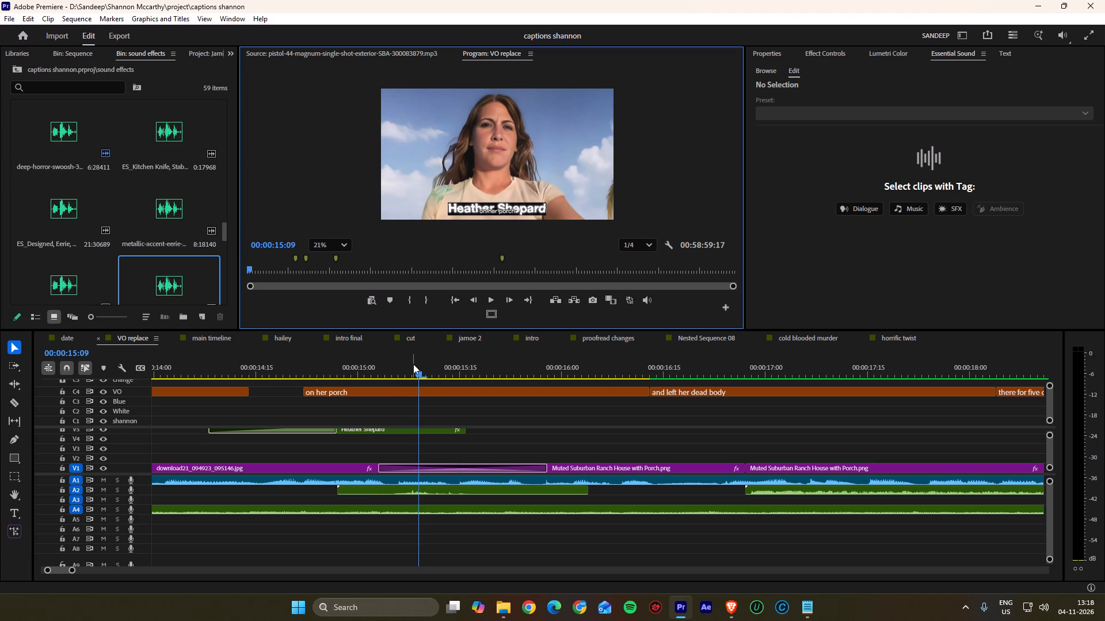
Trim the start of the "on her porch" caption to about 00:00:15:15, near the end of the name title.
scroll(443, 388, "down", 3)
key("space")
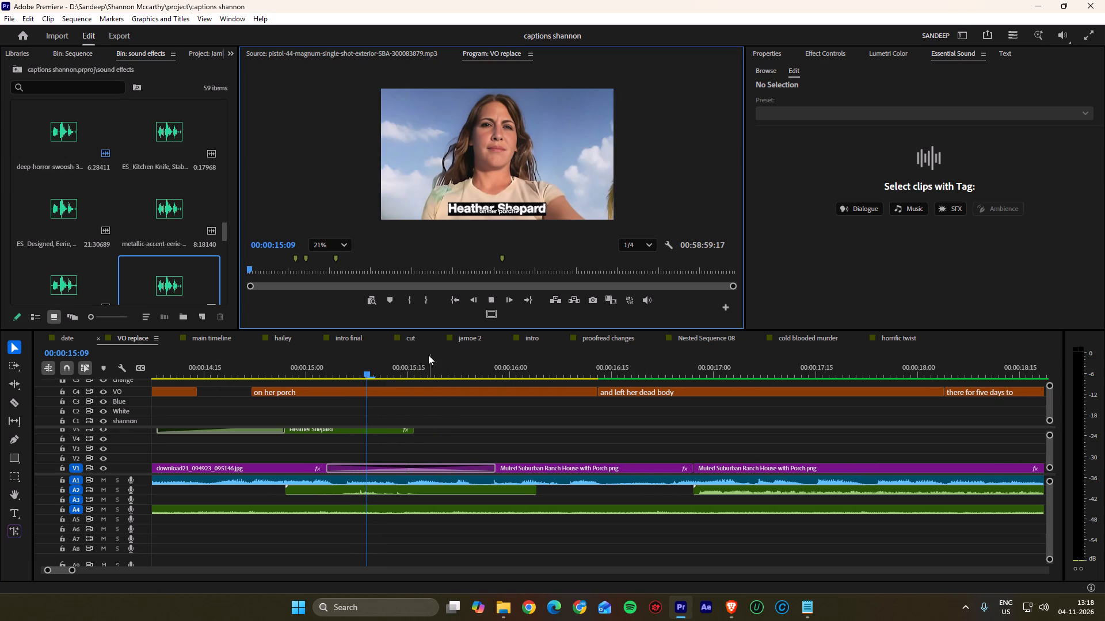
left_click_drag(391, 355, 419, 372)
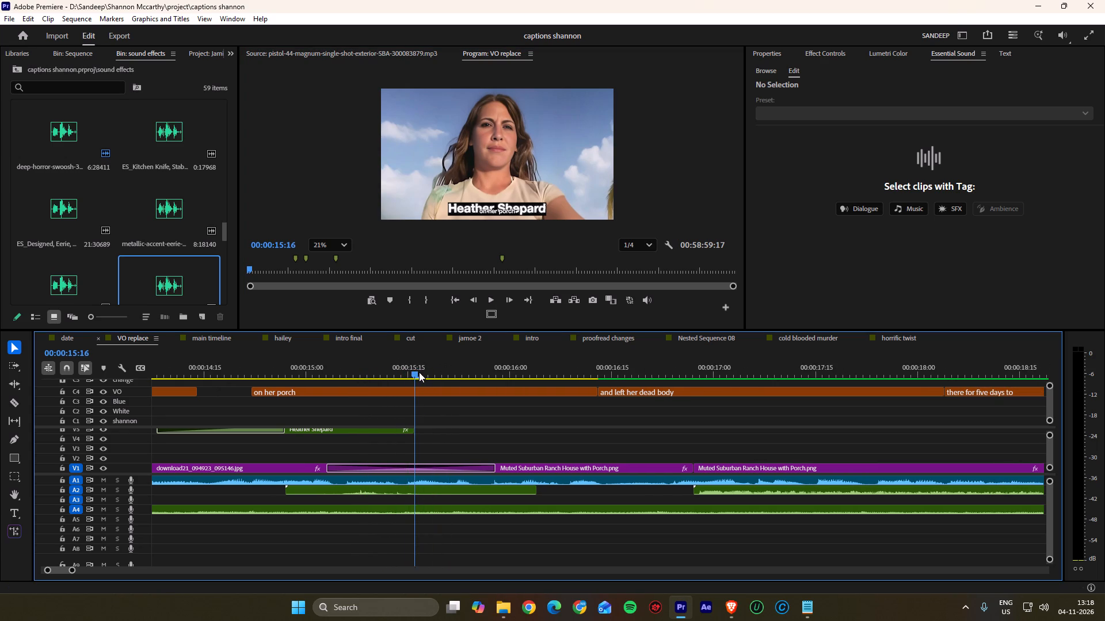
left_click_drag(419, 372, 417, 373)
left_click_drag(258, 390, 350, 391)
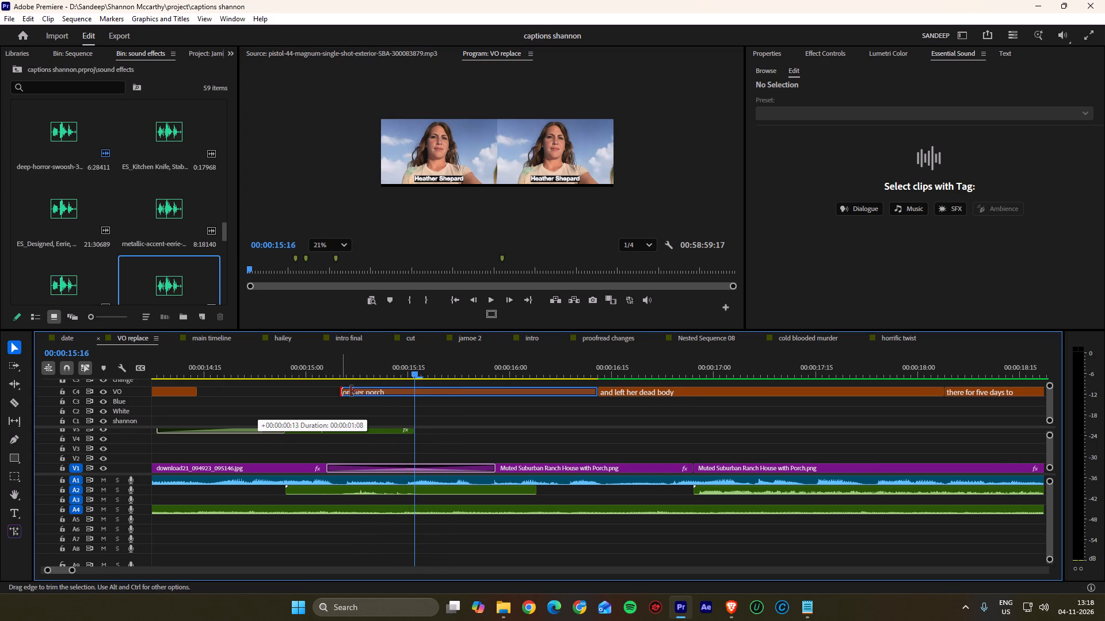
left_click_drag(350, 391, 417, 393)
Replay the section around the trimmed start of the "on her porch" caption to check its timing and overlap with the name title.
left_click(418, 365)
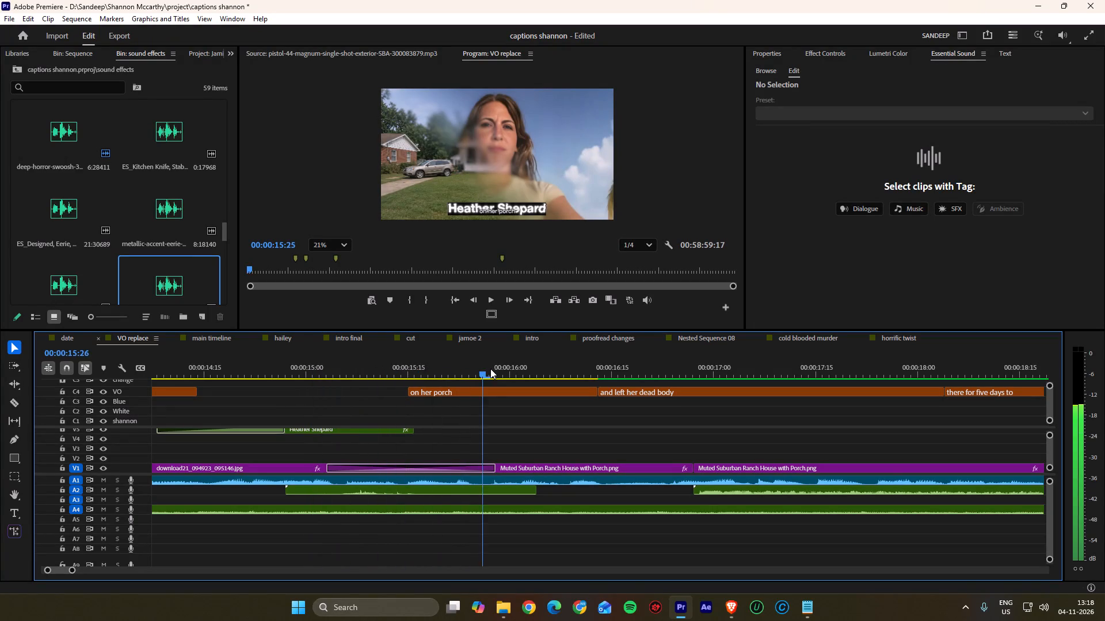
key("space")
key("space")
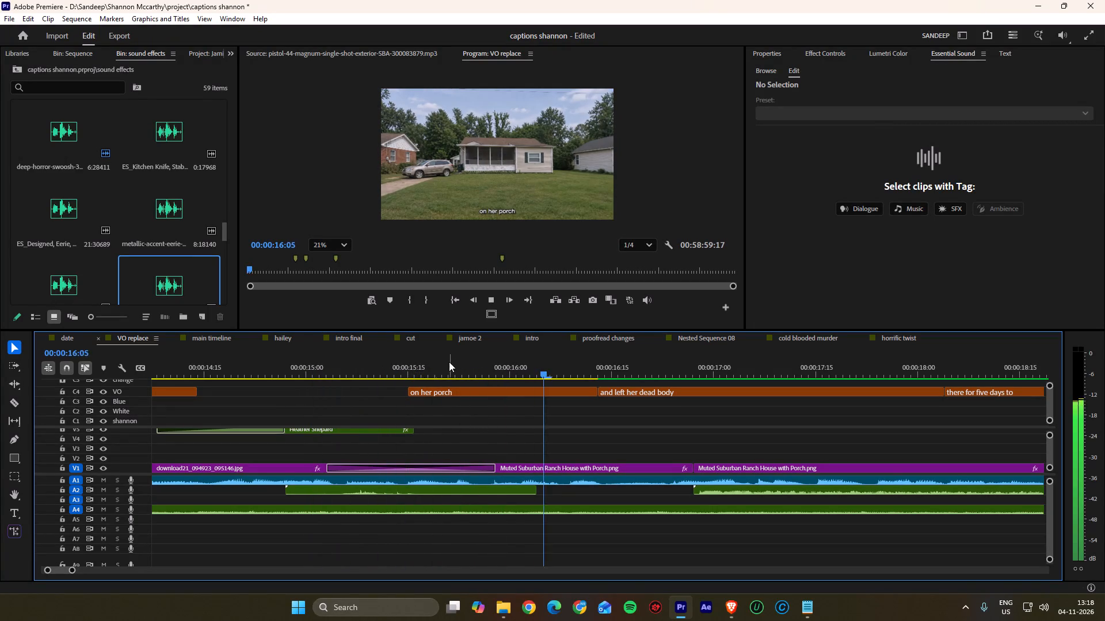
left_click_drag(454, 359, 363, 361)
key("space")
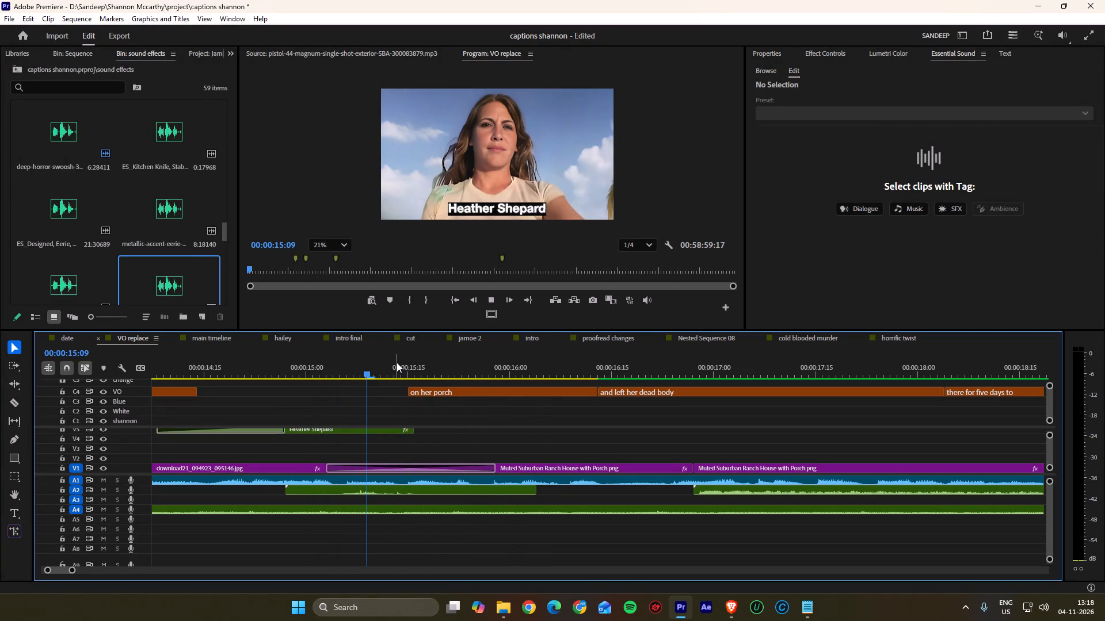
left_click_drag(410, 365, 399, 364)
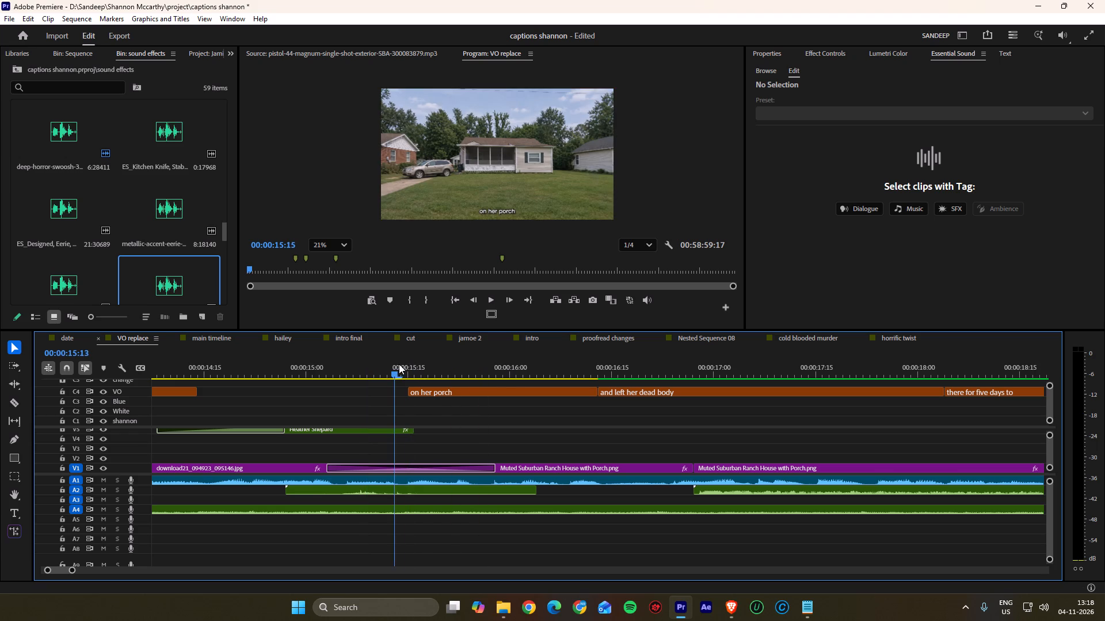
left_click_drag(399, 364, 386, 361)
key("space")
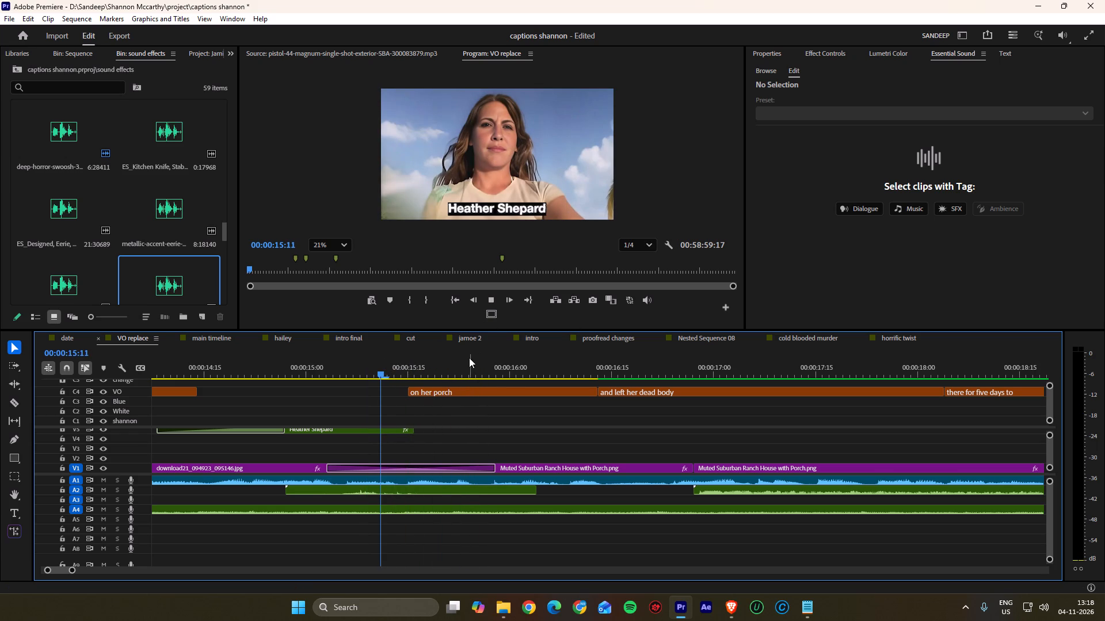
Move the start of the "on her porch" caption to 00:00:15:16, flush with the end of the name title.
left_click_drag(457, 373, 454, 371)
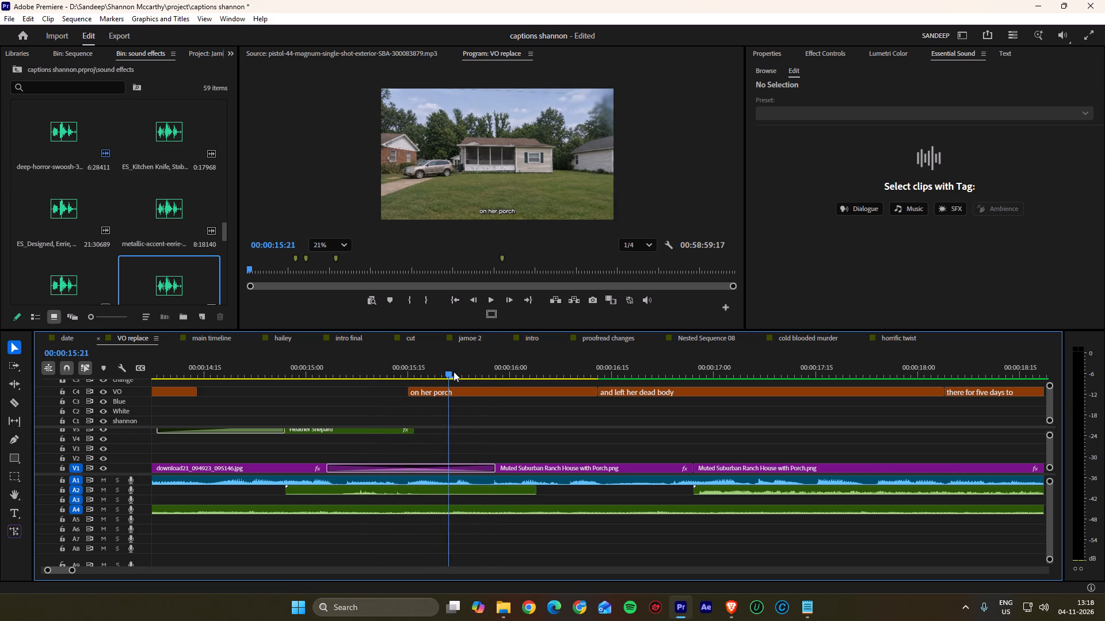
left_click_drag(454, 371, 422, 370)
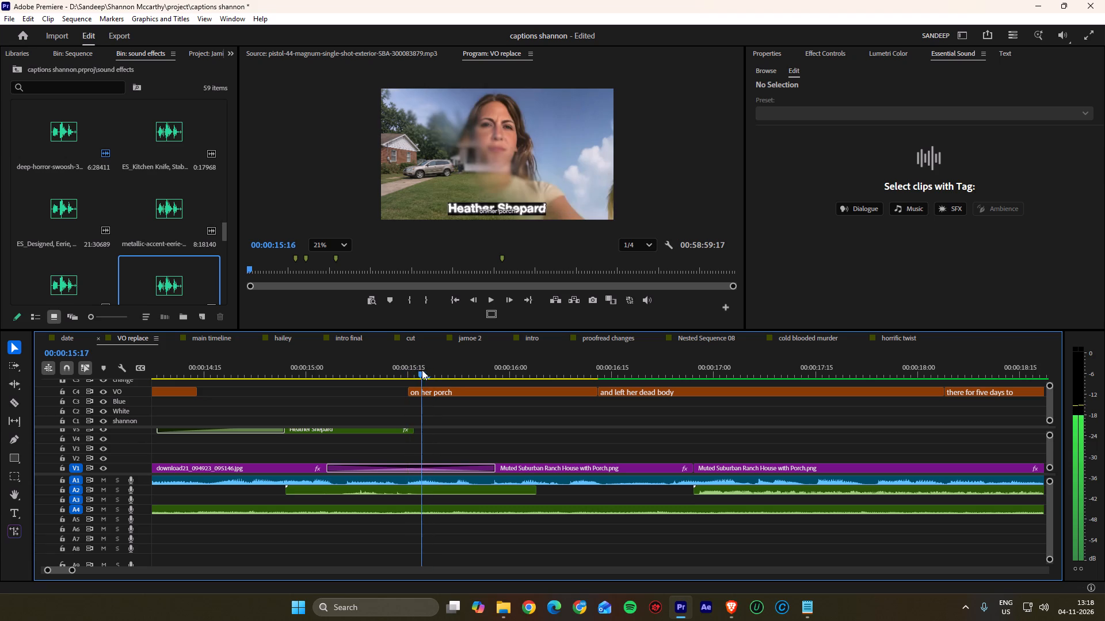
left_click_drag(422, 370, 418, 373)
left_click_drag(408, 389, 416, 389)
left_click(430, 398)
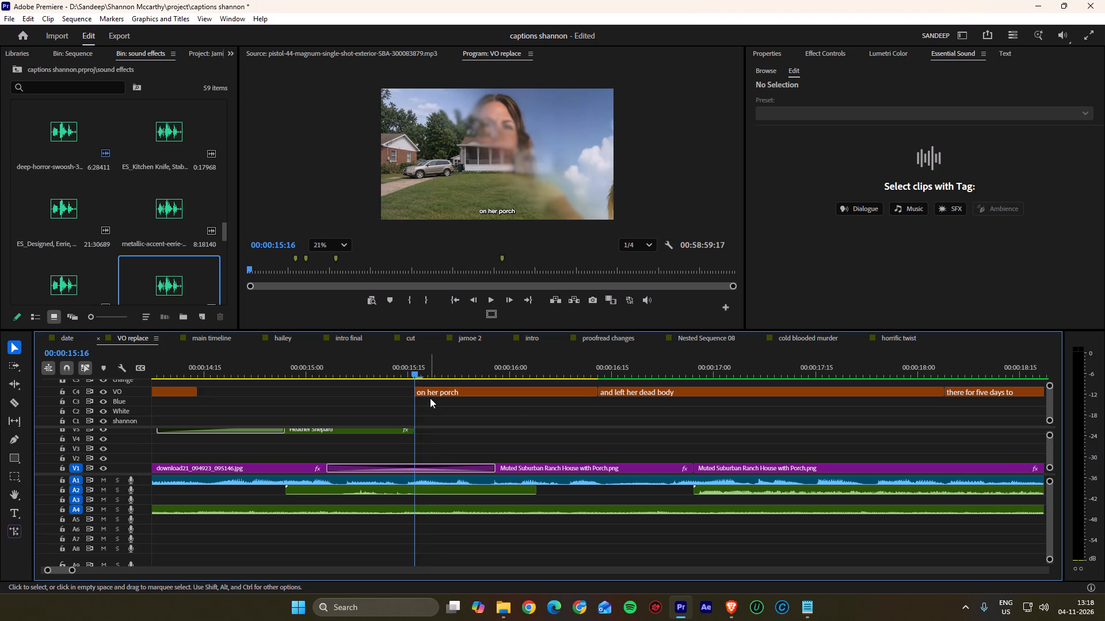
Play on from 00:00:15:16 to check the "on her porch" and "and left her dead body" captions against the narration.
scroll(411, 400, "down", 3)
key("space")
scroll(411, 400, "down", 5)
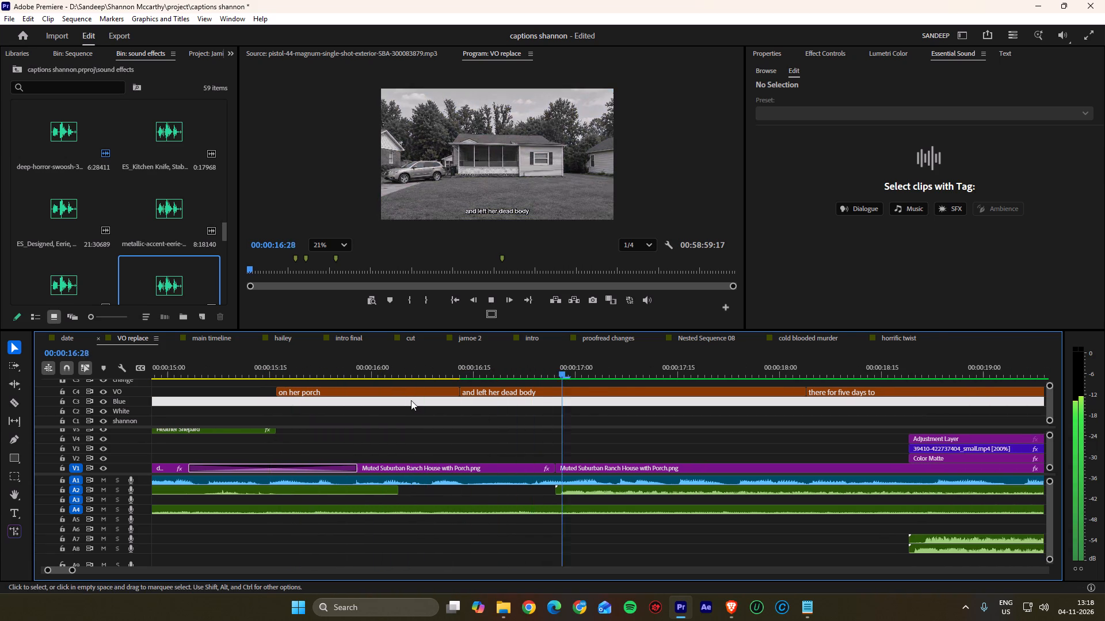
scroll(411, 400, "down", 8)
key("space")
Find where the narration reaches "and left her dead body" and roll the cut before that caption to 00:00:16:24.
left_click_drag(410, 364, 330, 367)
key("space")
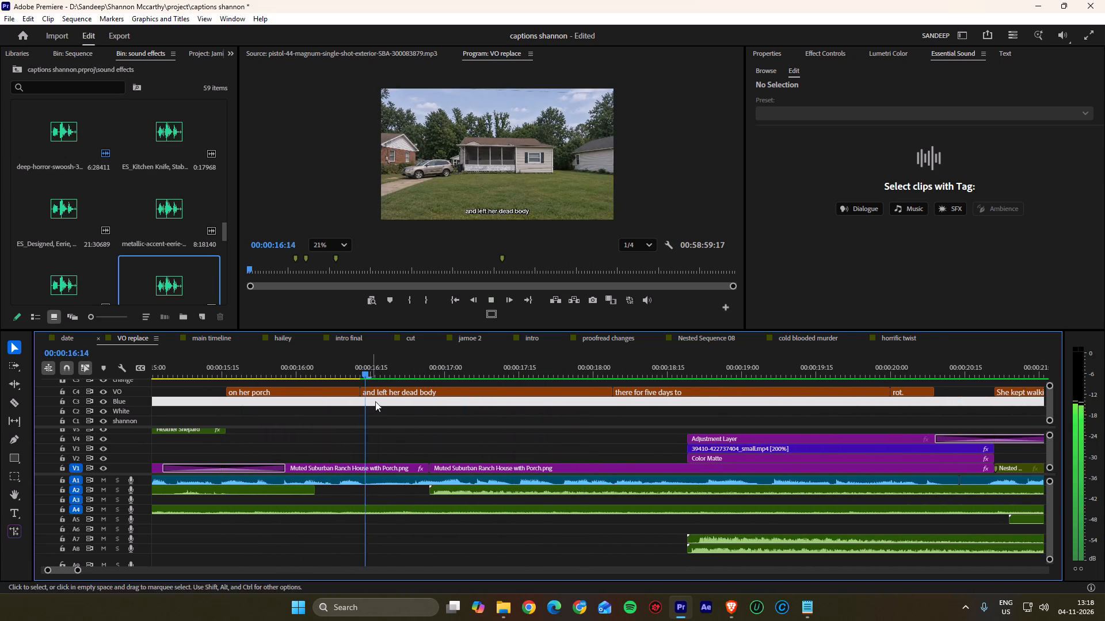
key("space")
left_click_drag(390, 374, 333, 373)
key("space")
key("space")
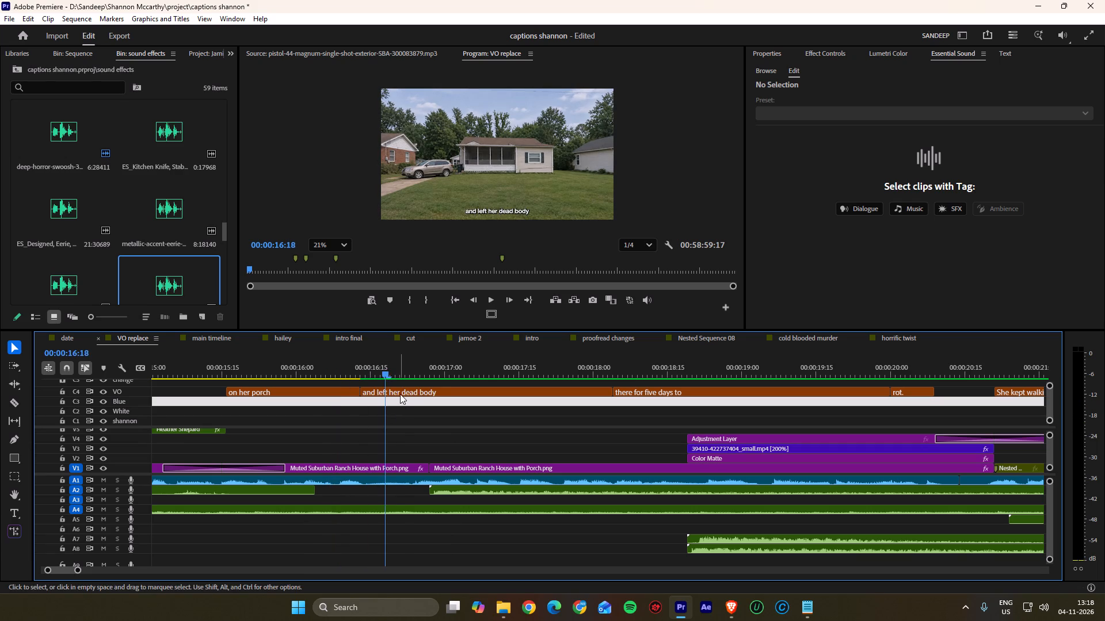
key("space")
key("space")
key("space")
key("space")
left_click(417, 372)
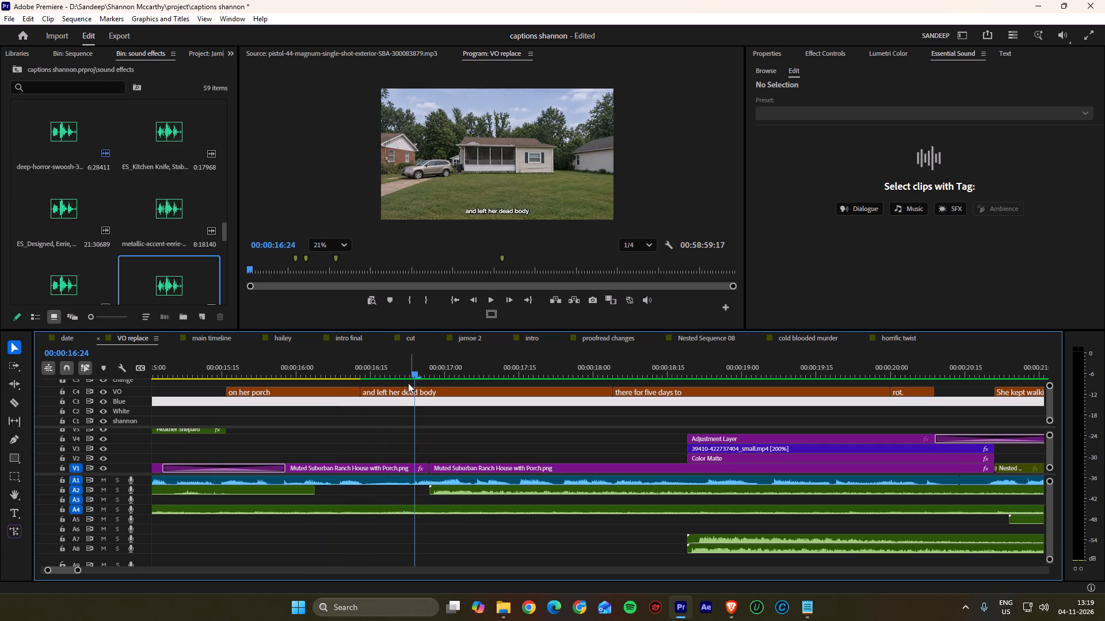
left_click_drag(361, 393, 421, 398, "ctrl")
left_click_drag(421, 392, 414, 393, "ctrl")
left_click(420, 396)
Find where the narration reaches "there for five days to" and roll the cut before that caption to 00:00:18:06.
key("space")
scroll(417, 410, "down", 12)
key("space")
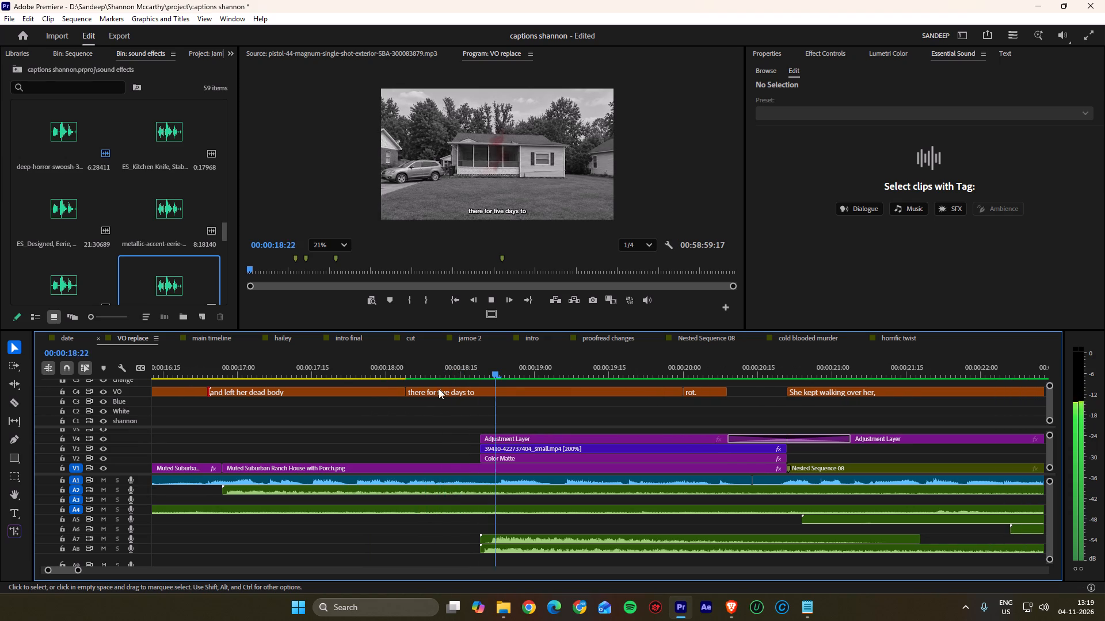
left_click_drag(400, 362, 324, 367)
key("space")
key("space")
key("space")
key("space")
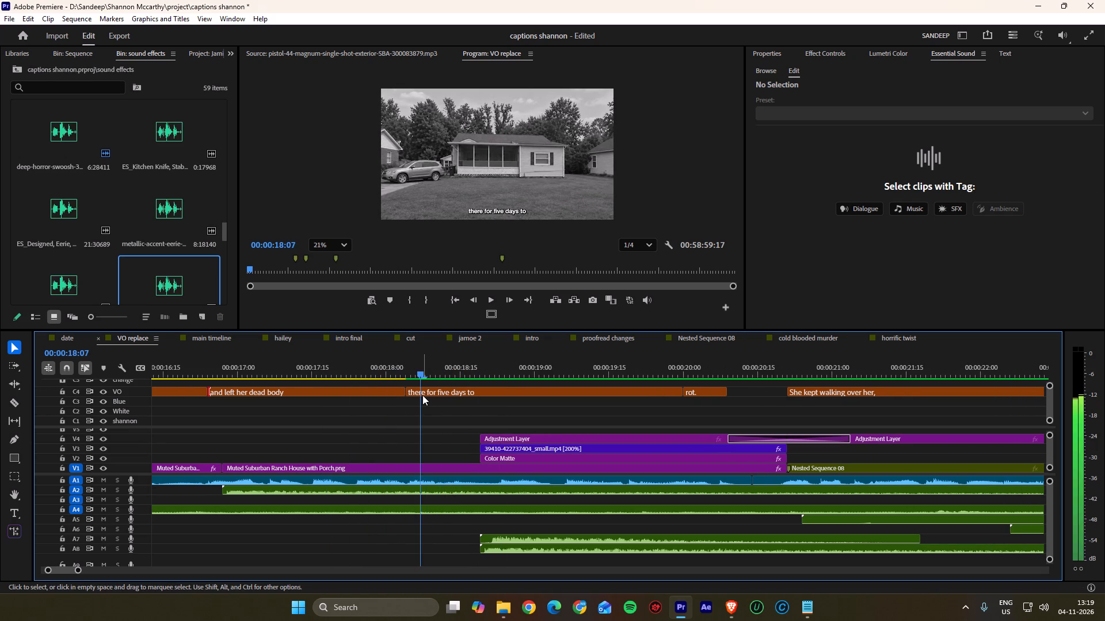
left_click_drag(420, 367, 413, 370)
left_click_drag(406, 390, 407, 391, "ctrl")
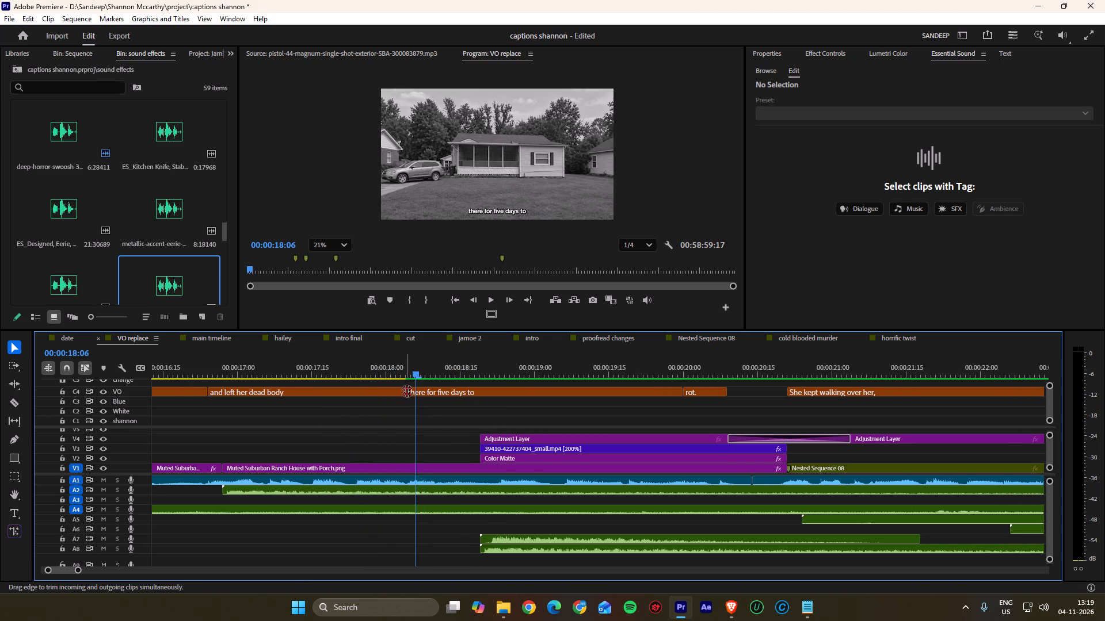
left_click_drag(407, 391, 414, 391, "ctrl")
left_click(433, 413)
Delete the "rot." caption following "there for five days to".
scroll(434, 413, "down", 2, "alt")
left_click(649, 393)
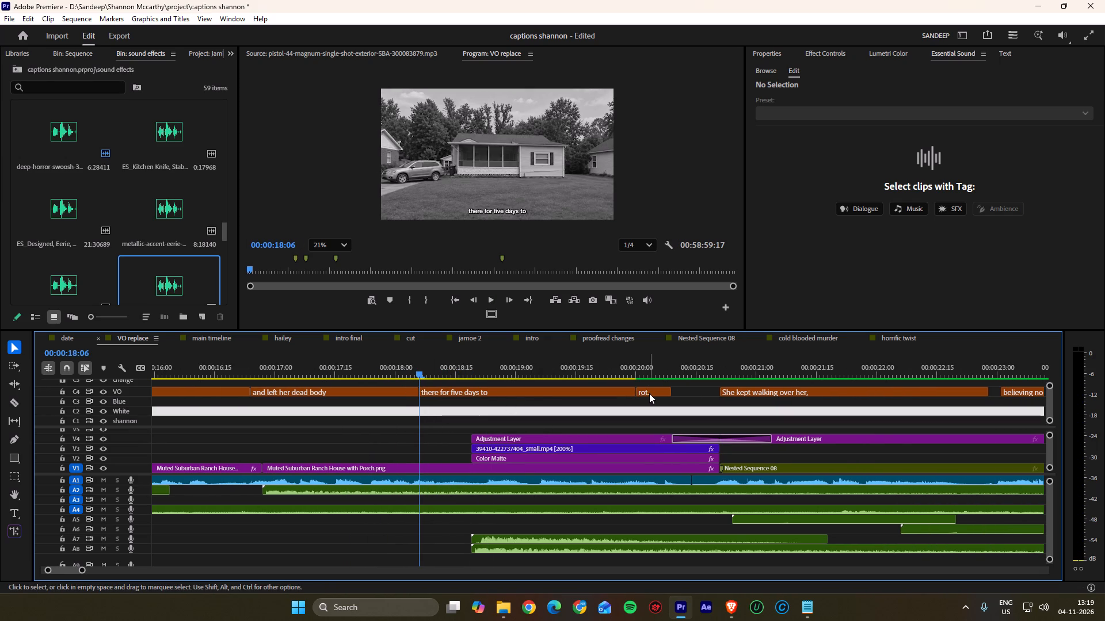
key("Delete")
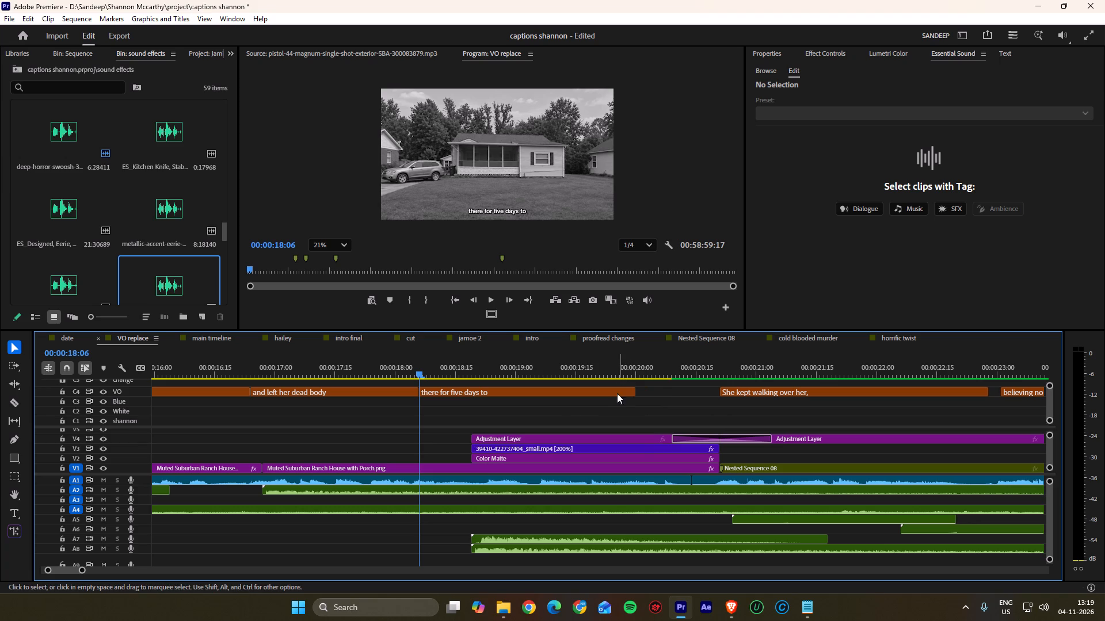
Duplicate the name title on its own track so the copy starts at 00:00:18:19, flush with the adjustment layer and red overlay.
scroll(538, 455, "down", 7, "alt")
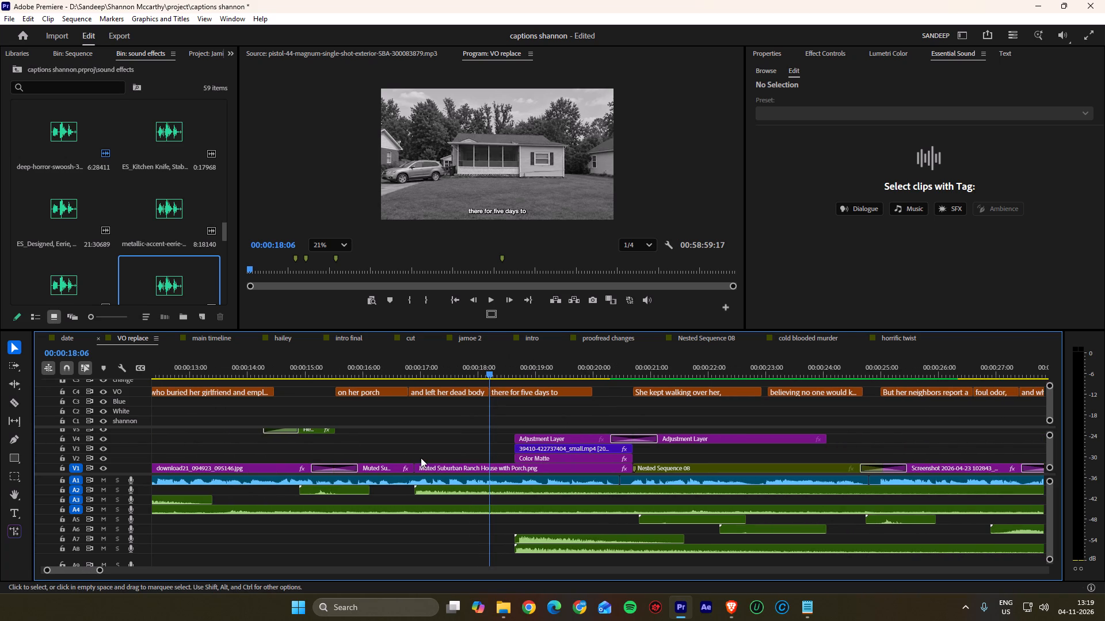
left_click_drag(311, 428, 561, 429, "alt")
scroll(559, 430, "down", 2, "alt")
scroll(549, 430, "up", 11, "alt")
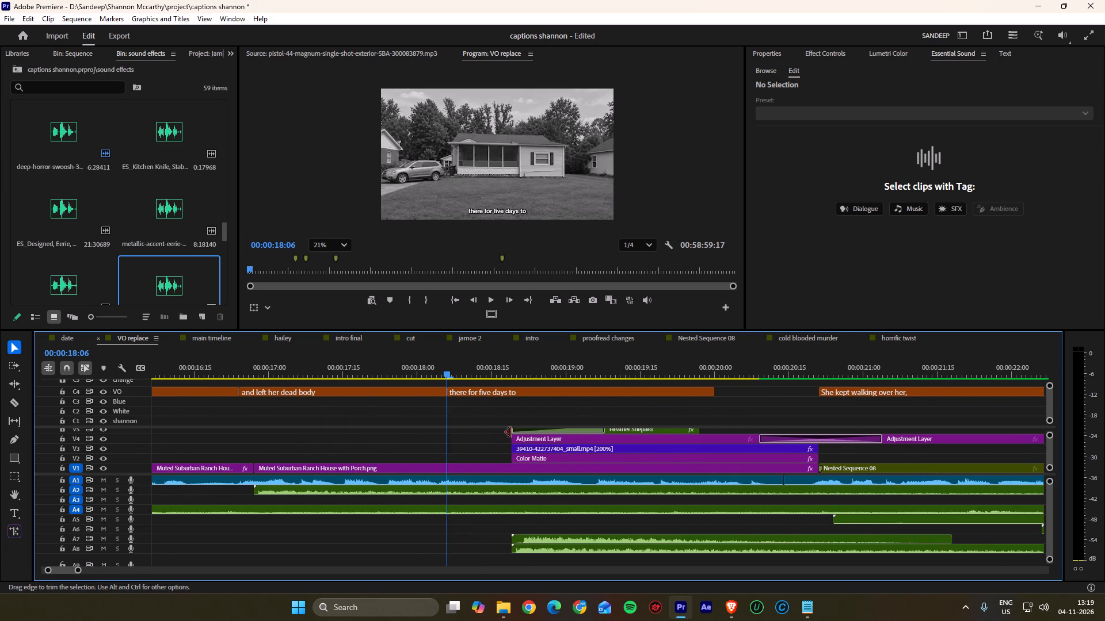
Replay the section around 00:00:18:21 to check the duplicated name title against the red overlay, caption and sound effects.
scroll(510, 432, "down", 4)
key("space")
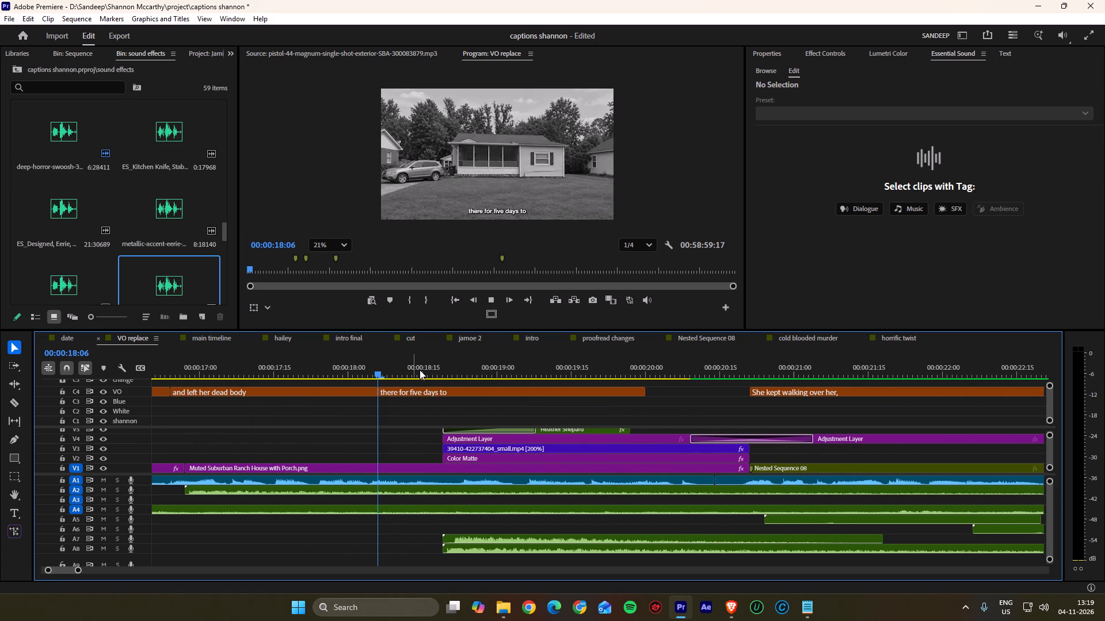
key("space")
left_click(447, 369)
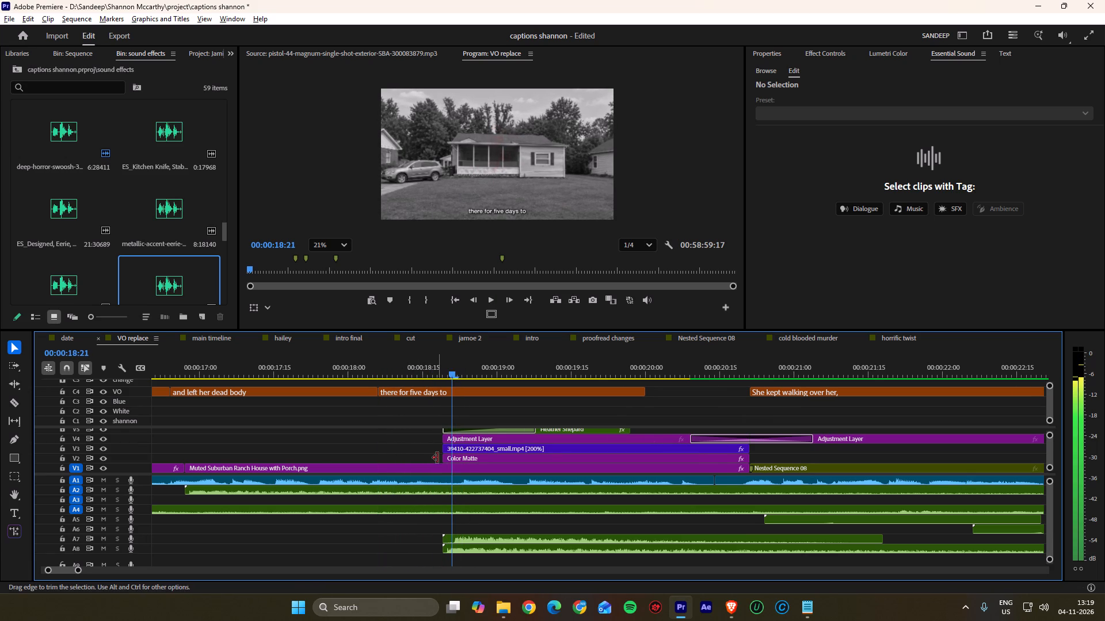
scroll(437, 459, "down", 11, "alt")
key("space")
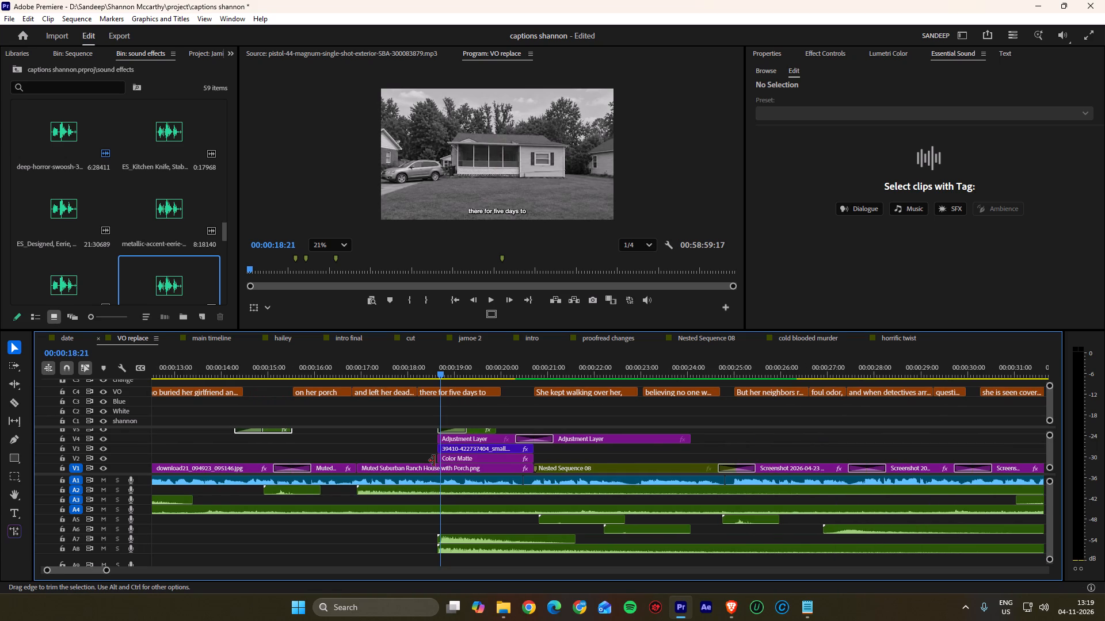
scroll(434, 461, "down", 14, "alt")
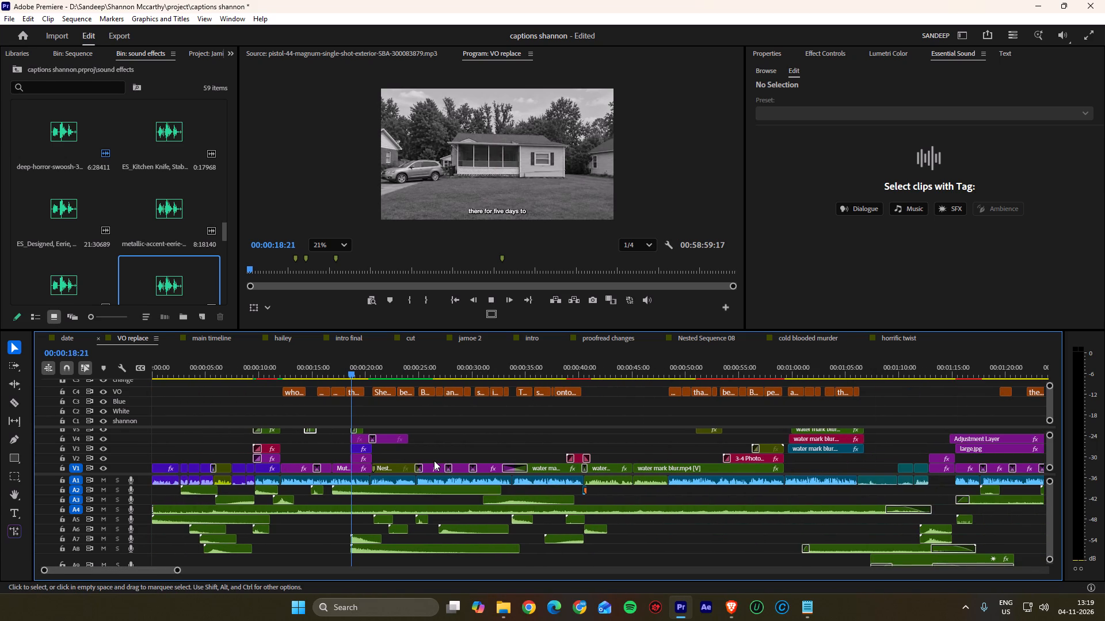
scroll(306, 535, "up", 10, "alt")
scroll(376, 532, "down", 4)
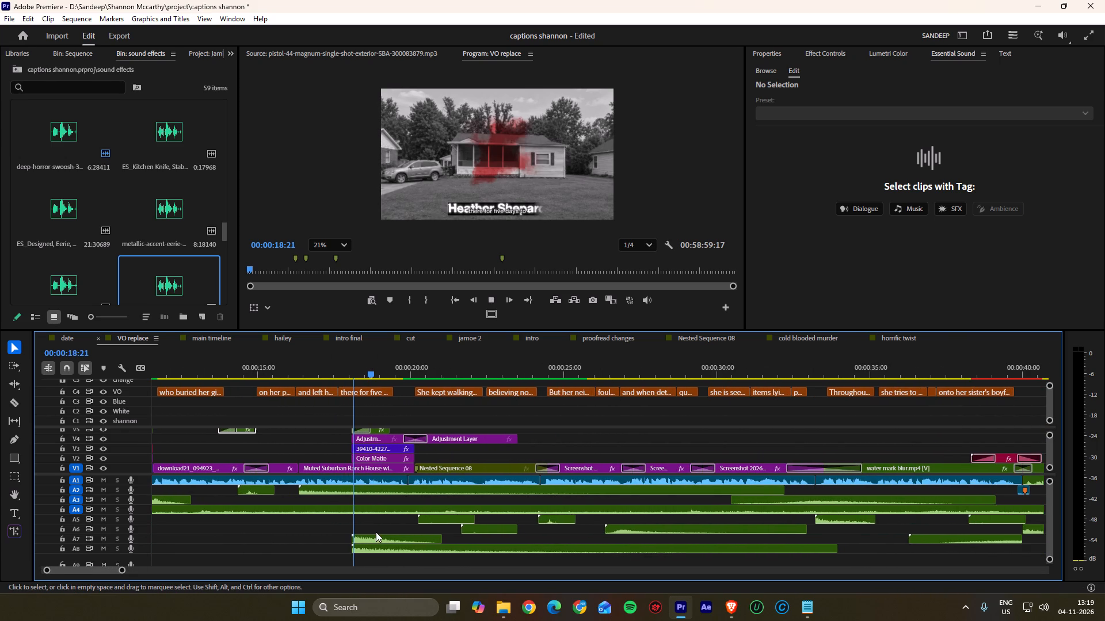
scroll(377, 530, "down", 3, "alt")
key("space")
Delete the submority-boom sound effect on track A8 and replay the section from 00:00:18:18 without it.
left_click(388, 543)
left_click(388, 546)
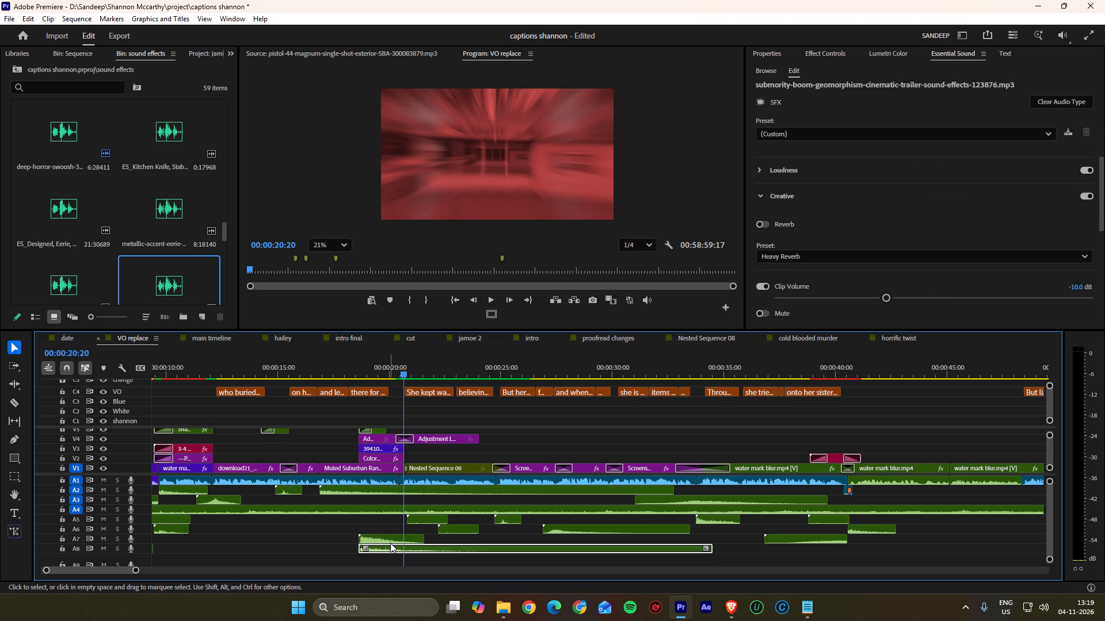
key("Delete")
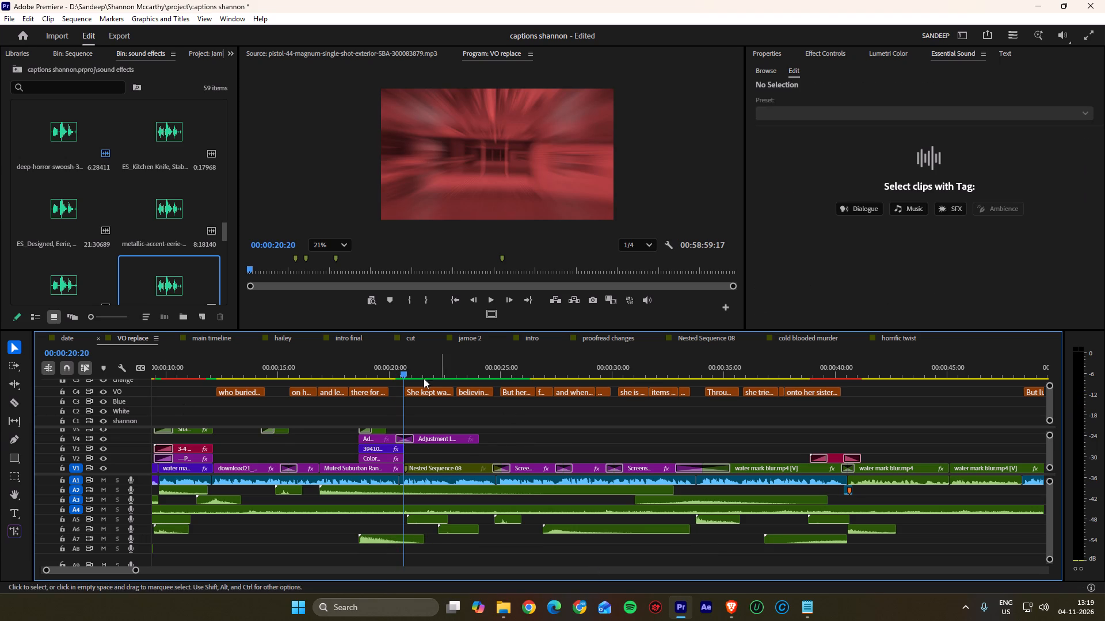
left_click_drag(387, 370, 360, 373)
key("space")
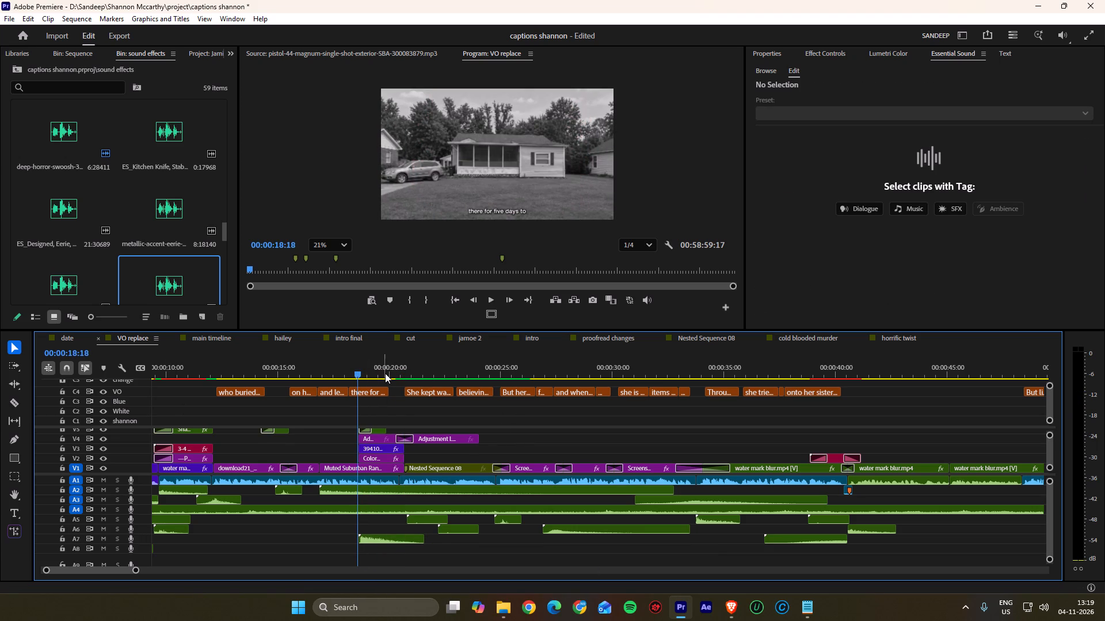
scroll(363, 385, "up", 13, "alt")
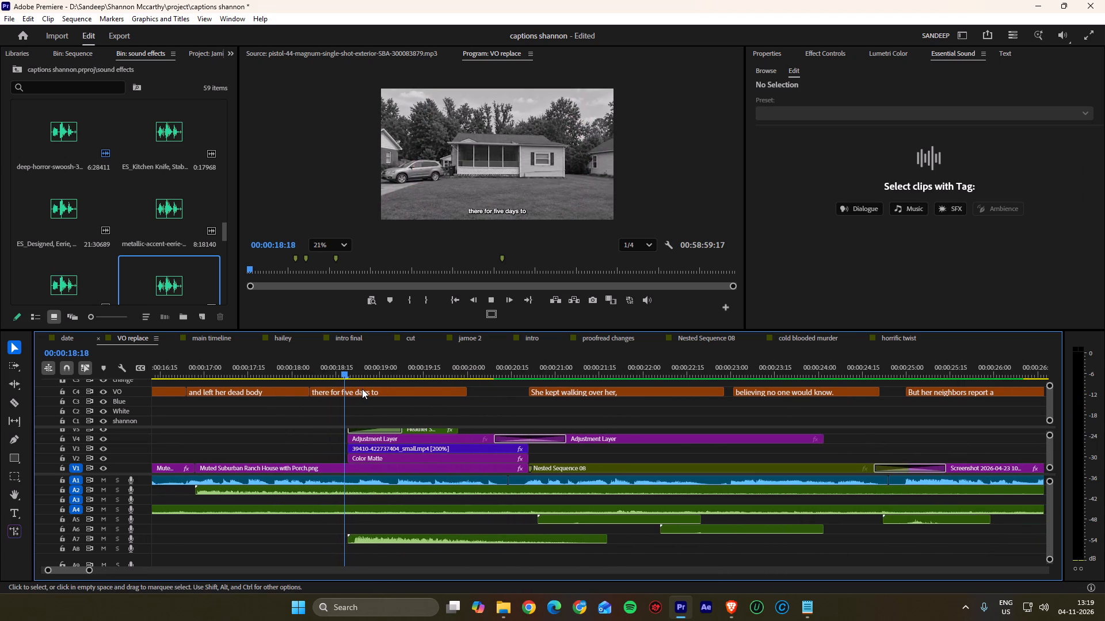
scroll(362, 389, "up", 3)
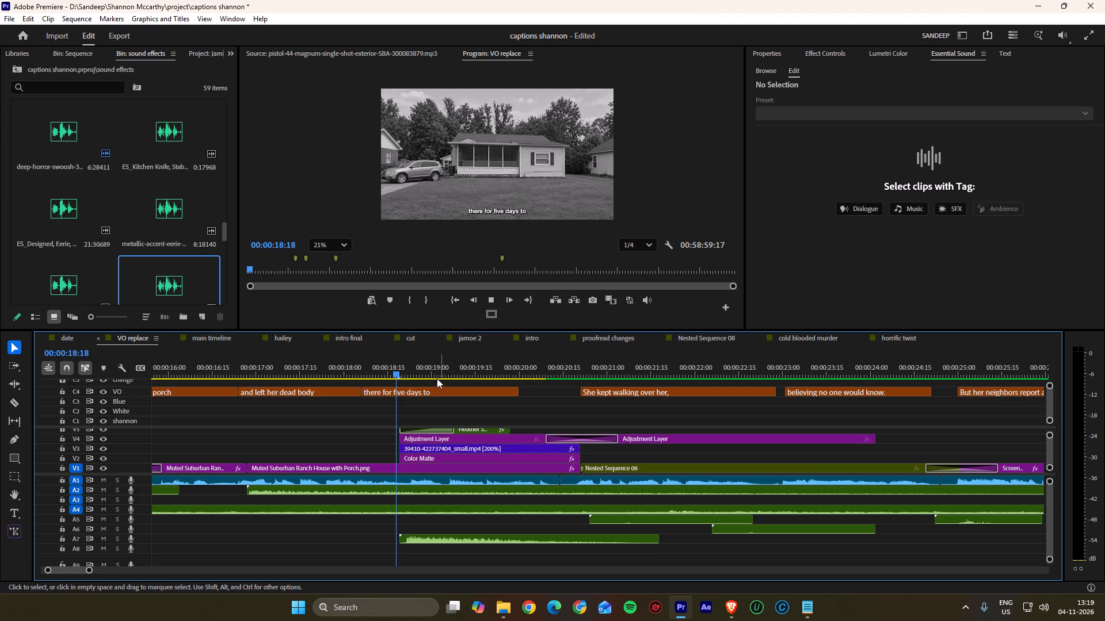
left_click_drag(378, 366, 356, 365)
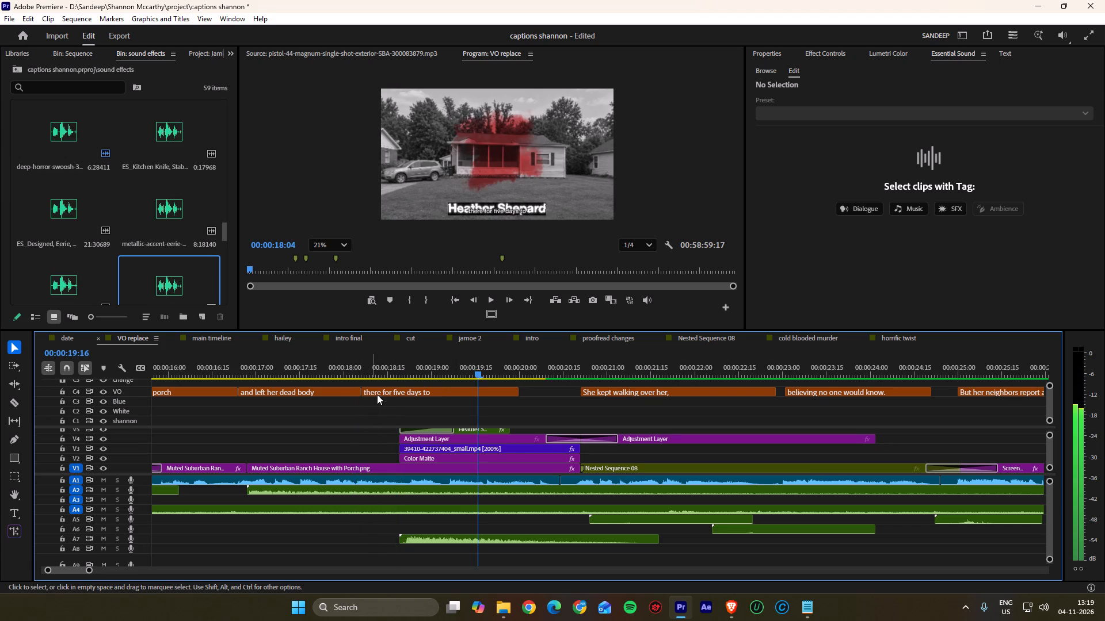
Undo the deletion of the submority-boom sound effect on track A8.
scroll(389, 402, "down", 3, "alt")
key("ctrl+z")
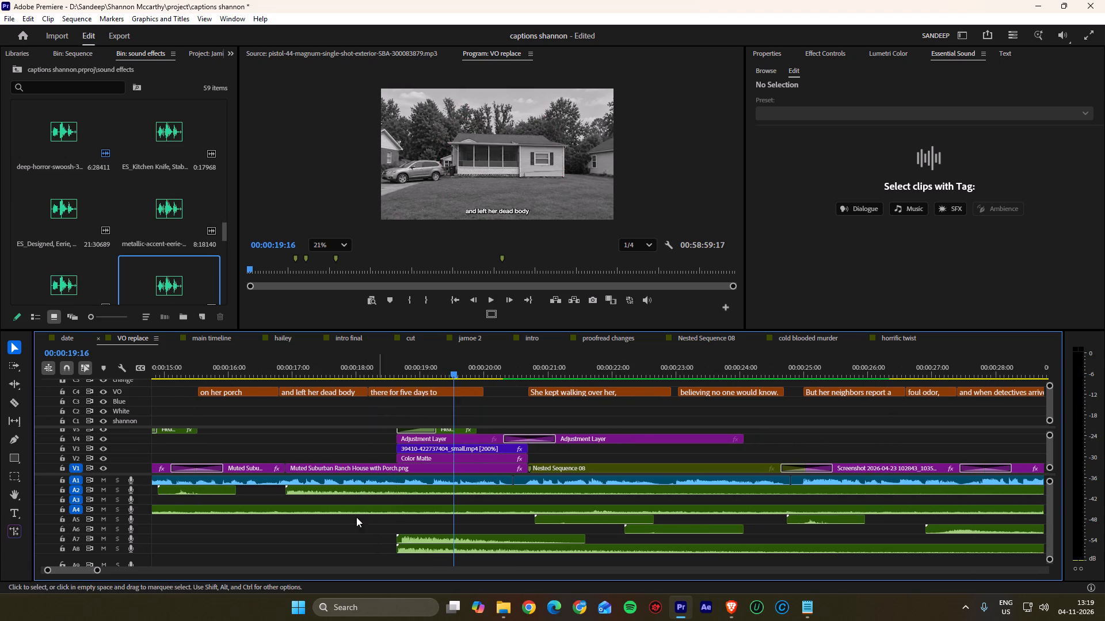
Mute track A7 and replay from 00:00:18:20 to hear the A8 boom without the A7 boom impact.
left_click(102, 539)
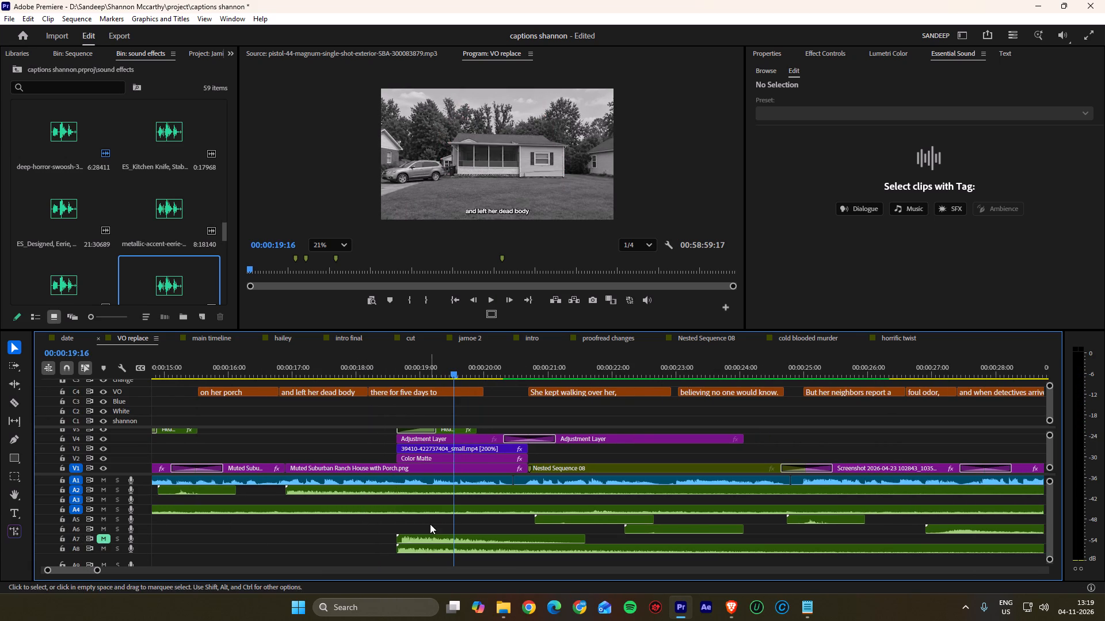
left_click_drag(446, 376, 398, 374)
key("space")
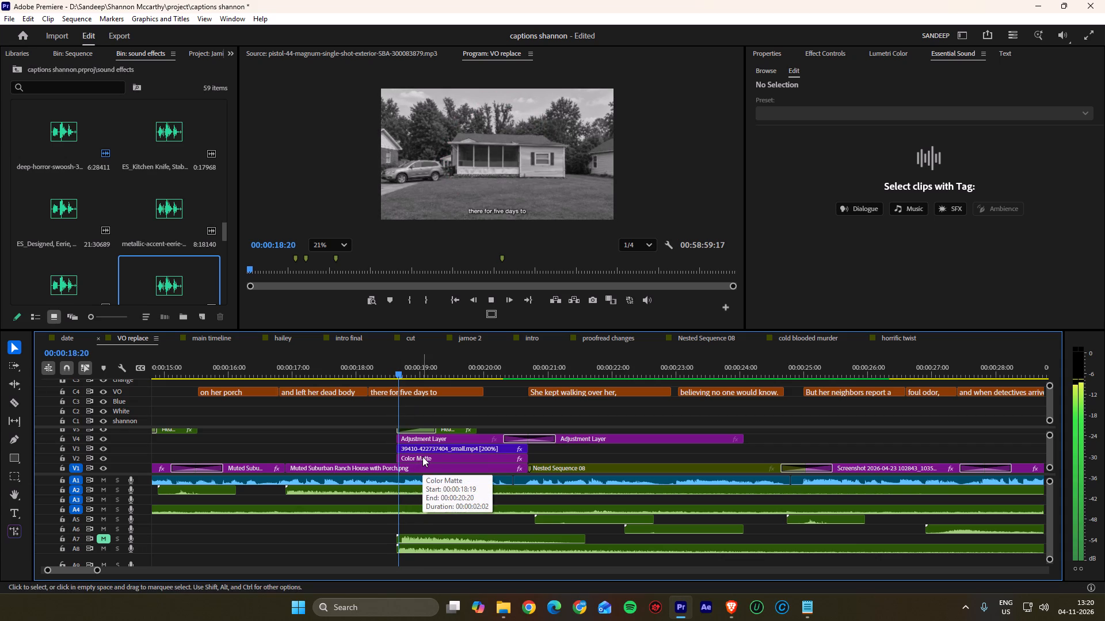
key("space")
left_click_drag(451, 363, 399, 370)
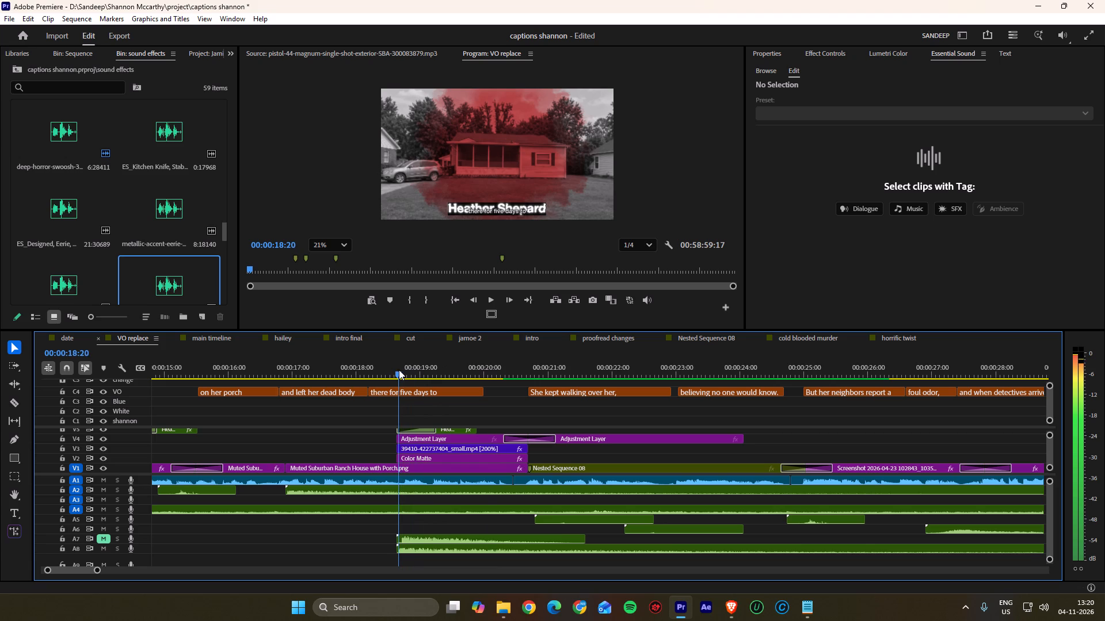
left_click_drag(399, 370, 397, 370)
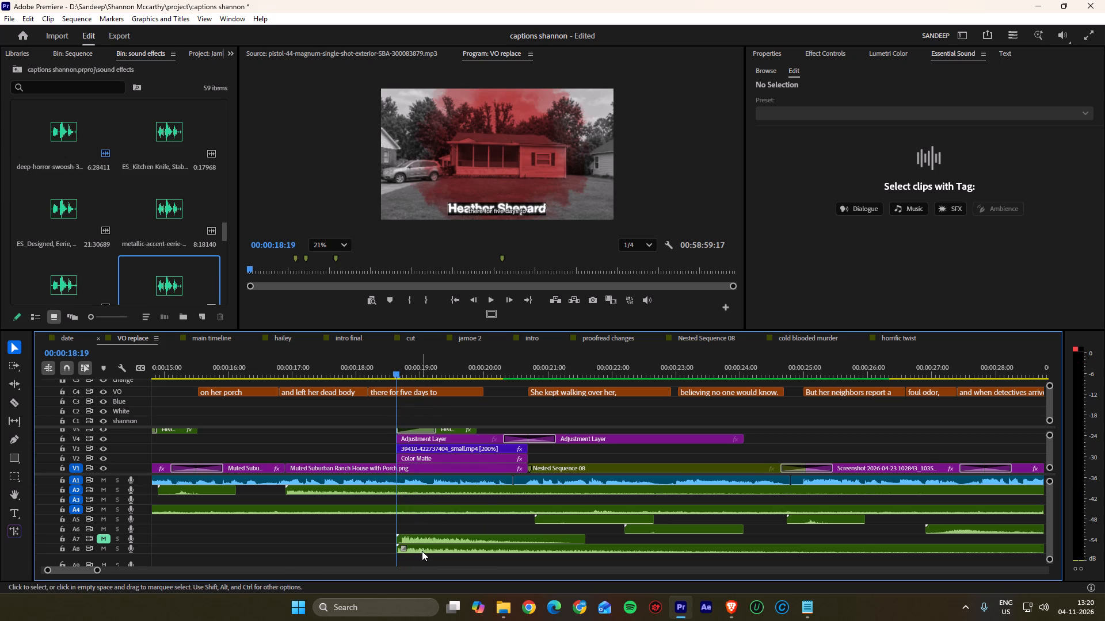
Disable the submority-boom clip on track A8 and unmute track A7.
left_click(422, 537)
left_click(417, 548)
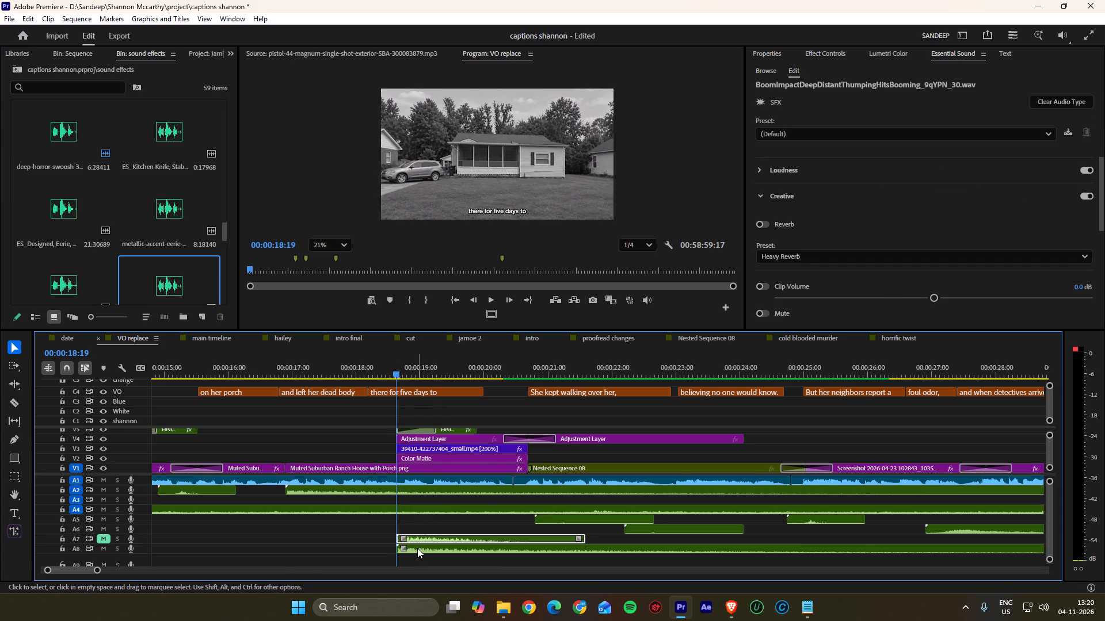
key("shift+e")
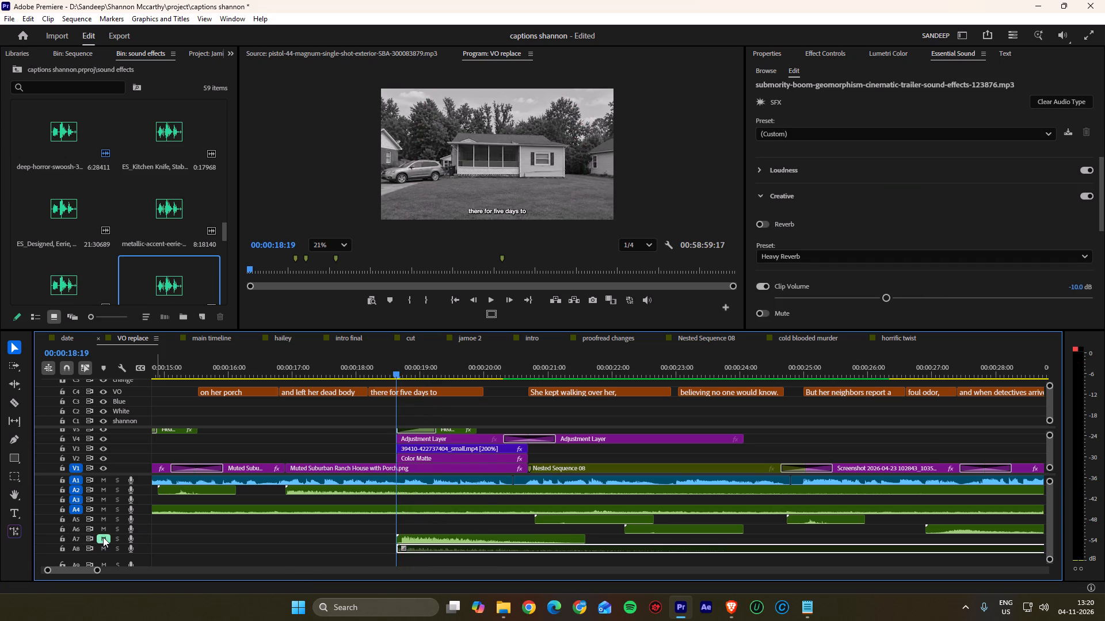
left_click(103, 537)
Mark a range from about 00:00:17:28 to 00:00:21:10 around the red overlay, render its previews and play it back.
left_click_drag(395, 372, 568, 384)
key("i")
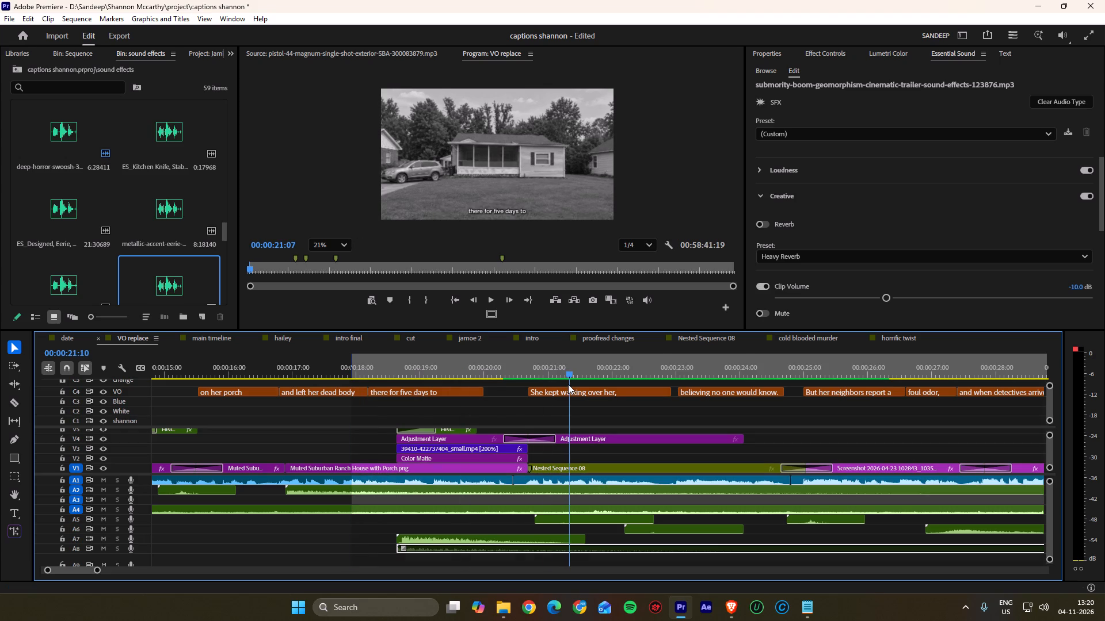
left_click_drag(568, 384, 510, 384)
key("o")
key("shift+Return")
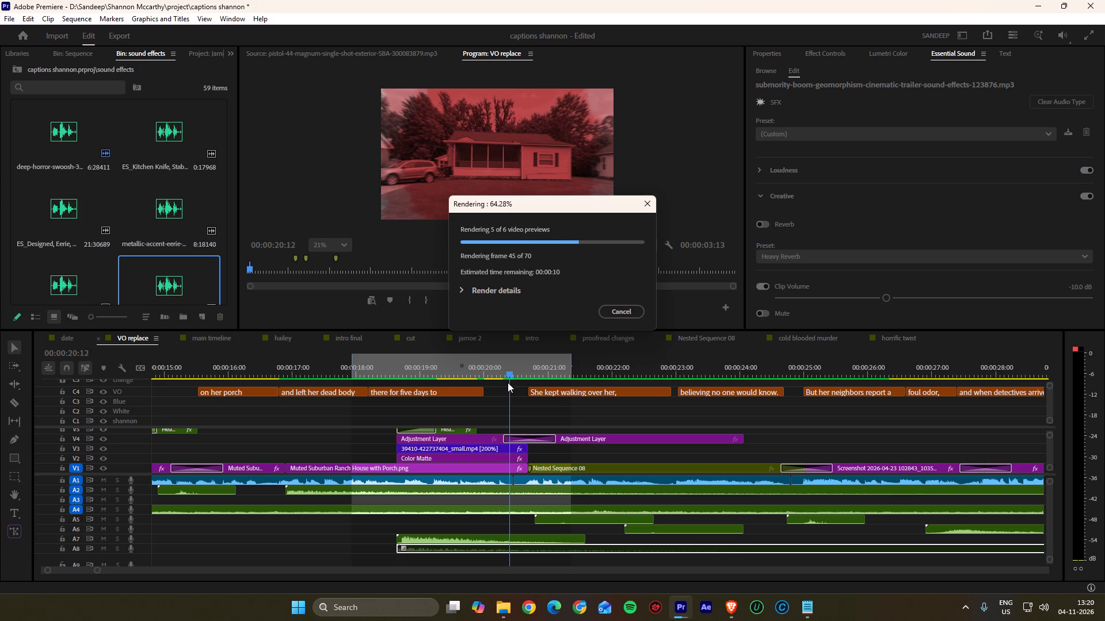
scroll(508, 382, "down", 1)
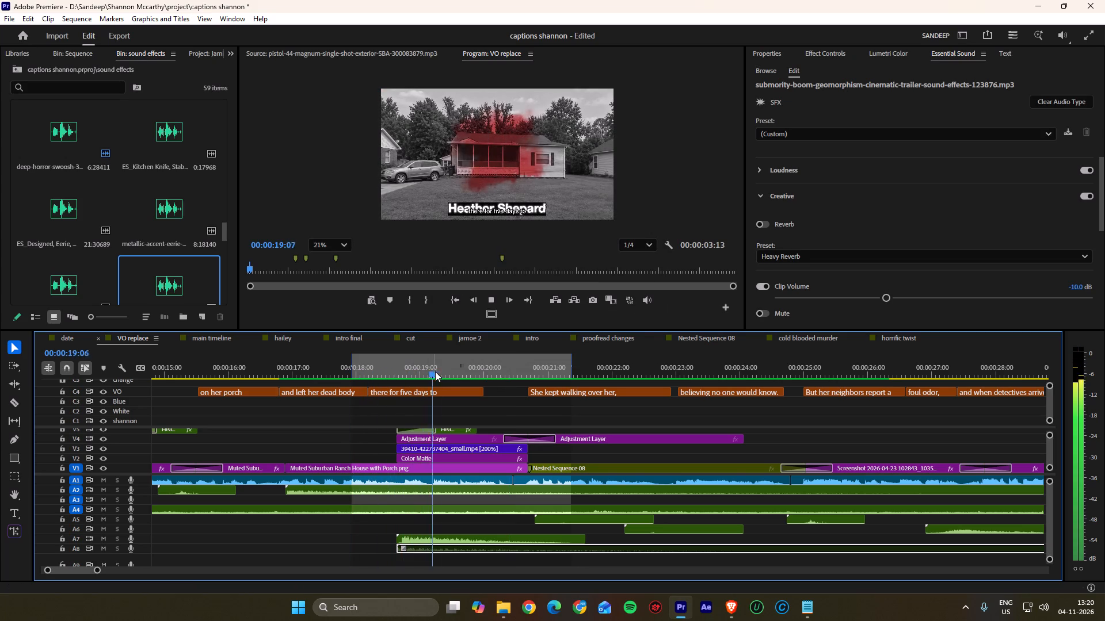
key("space")
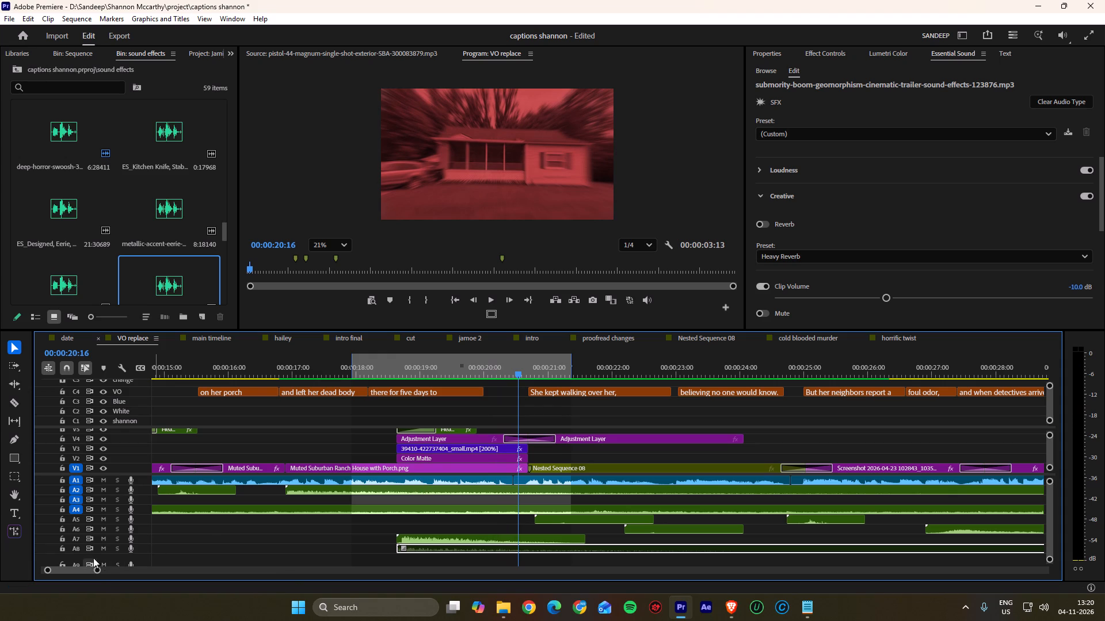
Mute track A7, re-enable the submority-boom clip on track A8 and replay the start of the red overlay.
left_click(102, 539)
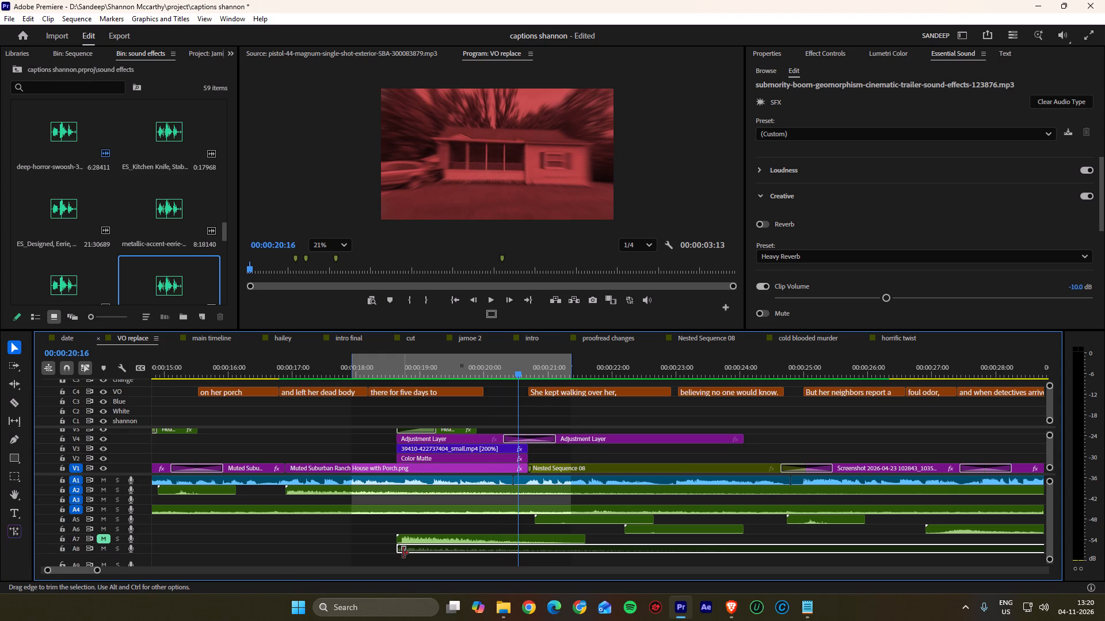
key("shift+e")
left_click_drag(430, 359, 405, 362)
key("space")
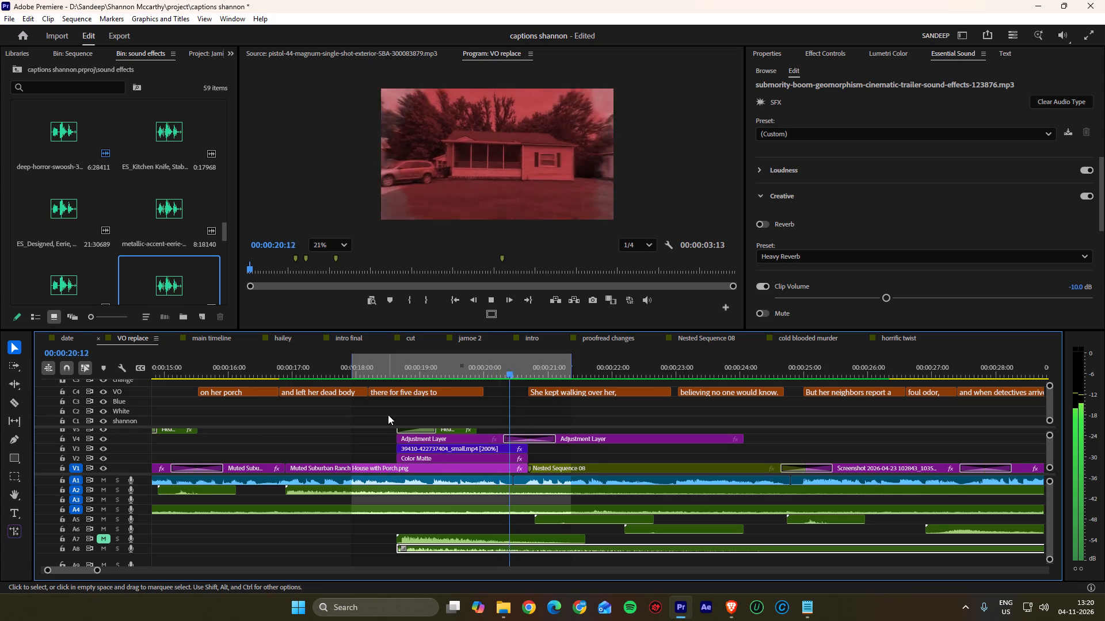
Replace the surname in the Heather title over the red overlay with "5 days to rot".
scroll(388, 415, "down", 3, "alt")
key("space")
scroll(452, 443, "up", 7, "alt")
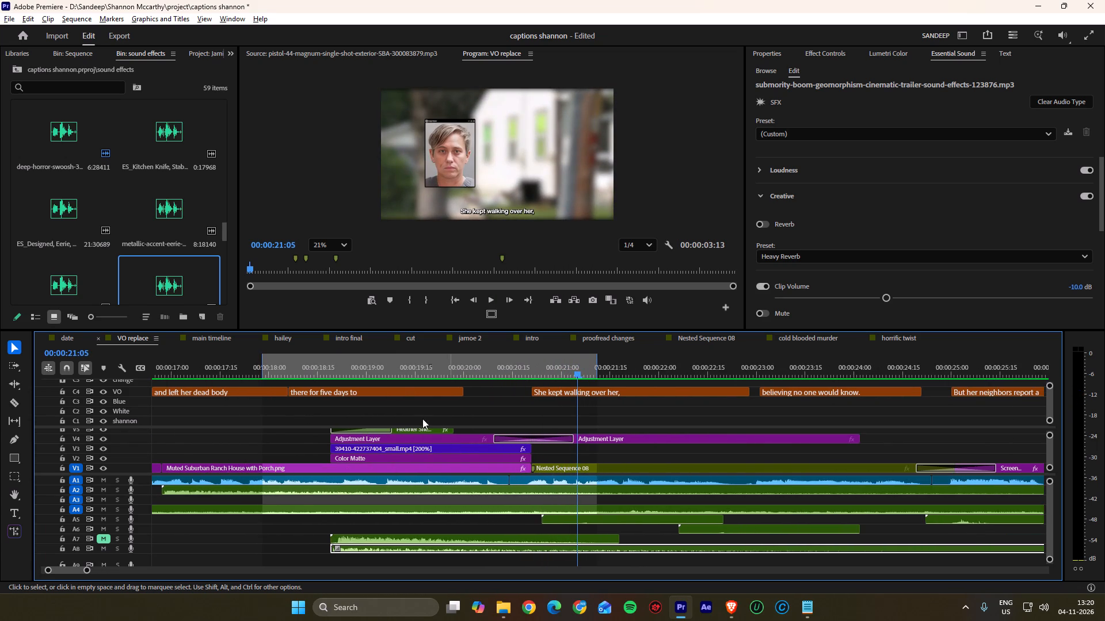
left_click_drag(370, 366, 377, 365)
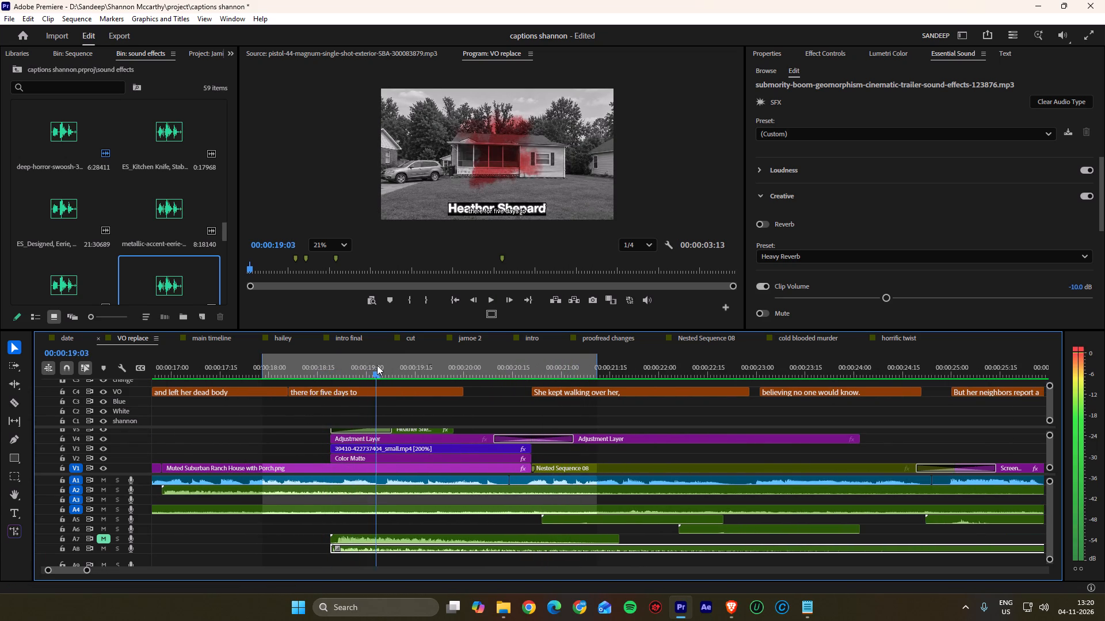
left_click_drag(377, 365, 409, 366)
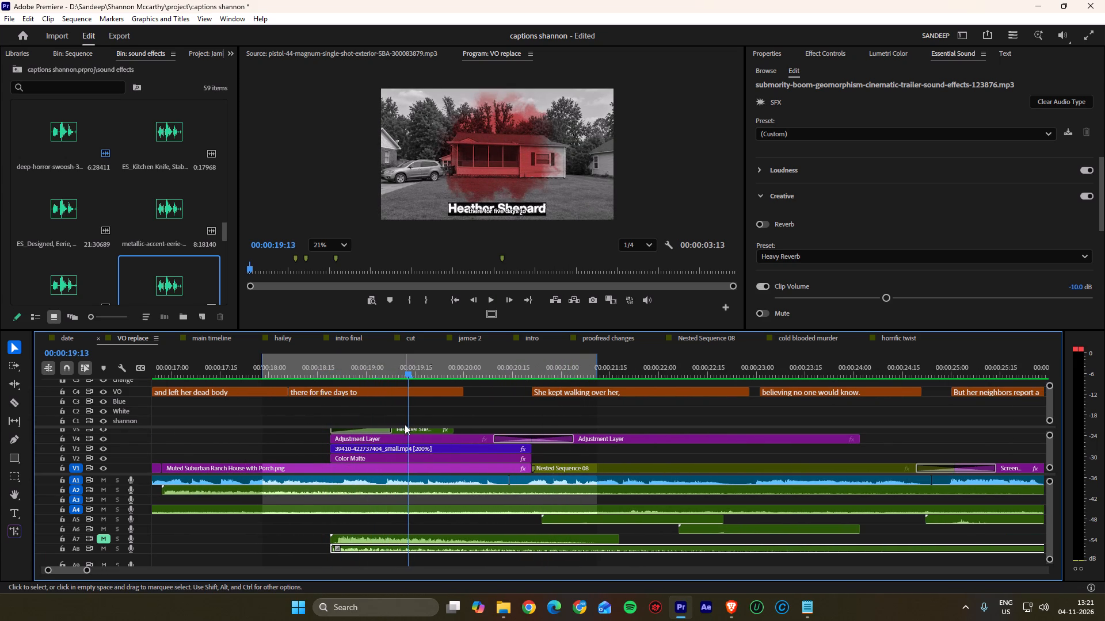
left_click(405, 428)
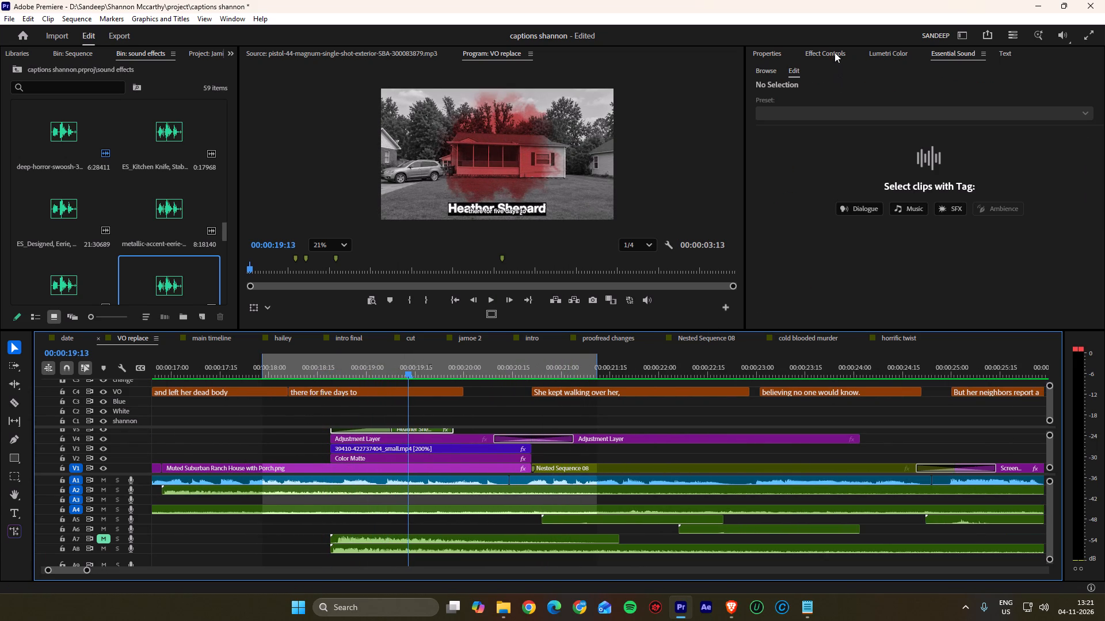
double_click(542, 208)
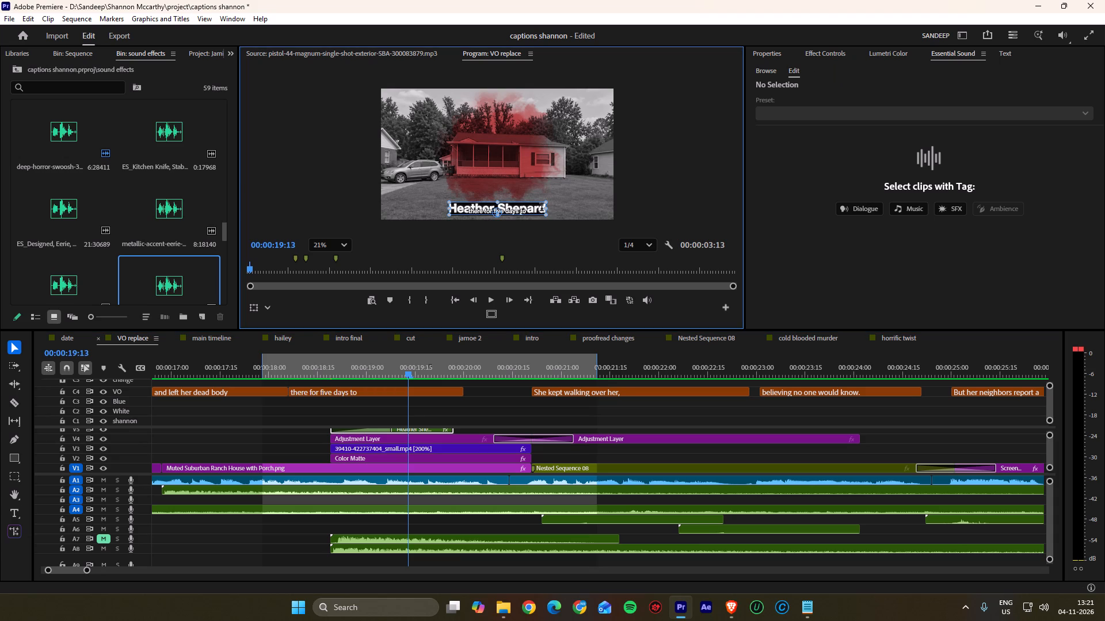
double_click(532, 208)
key("BackSpace")
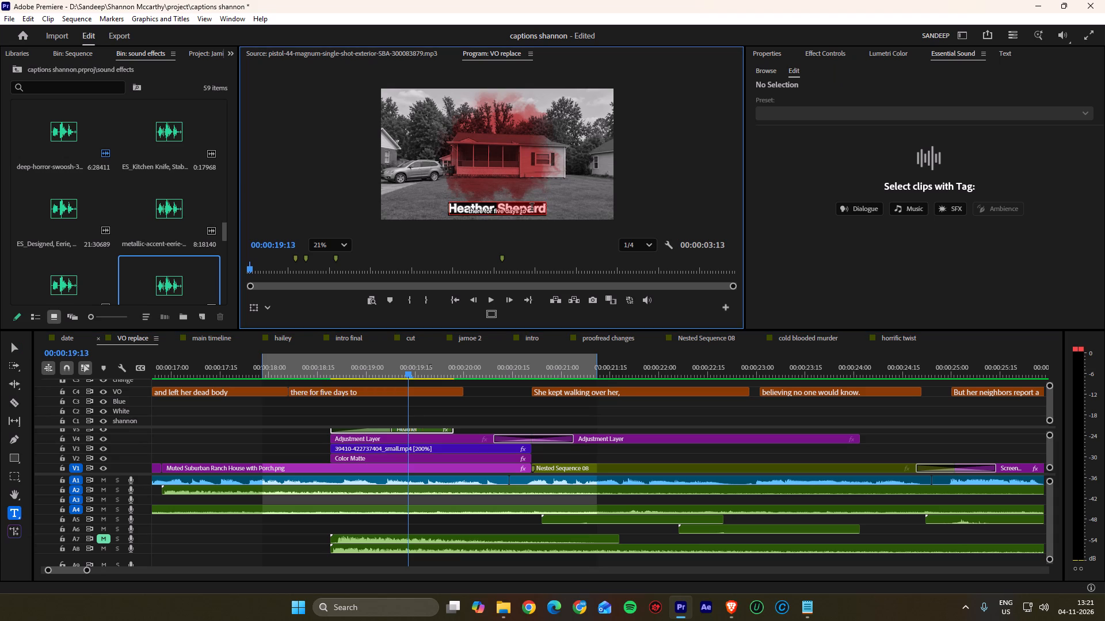
type("5 days to rot")
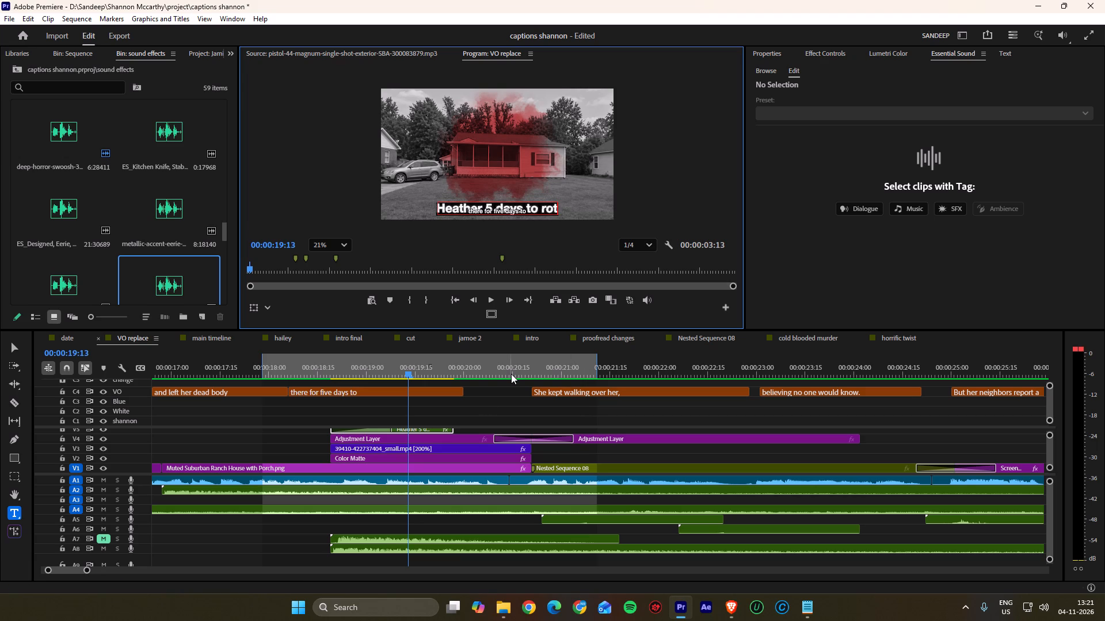
left_click(467, 405)
Delete the "there for five days to" caption from the VO caption track.
left_click(440, 393)
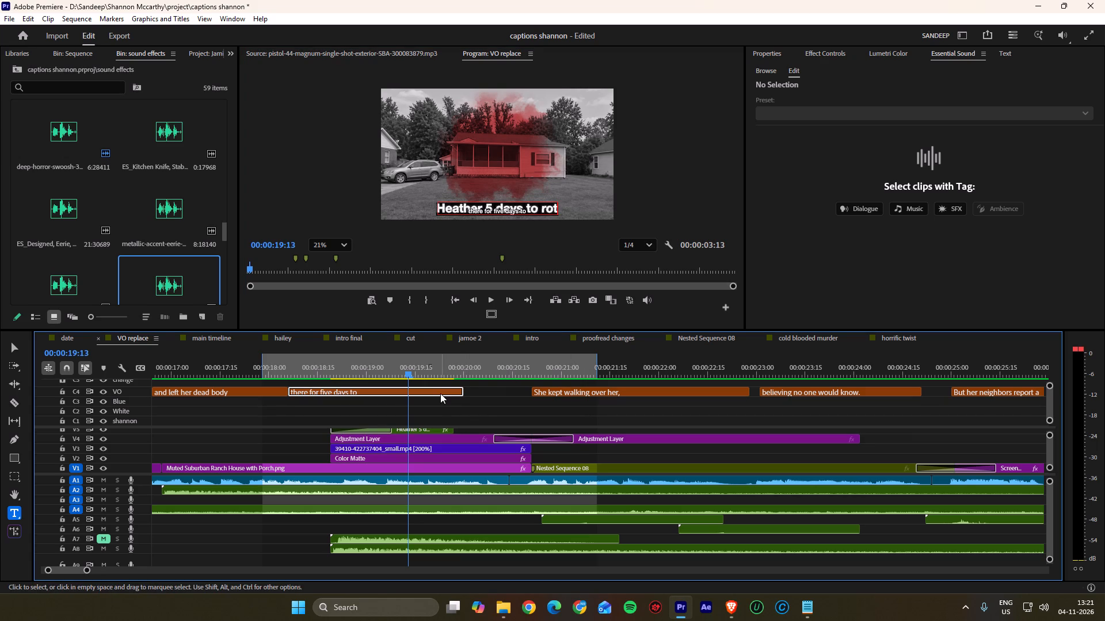
key("Delete")
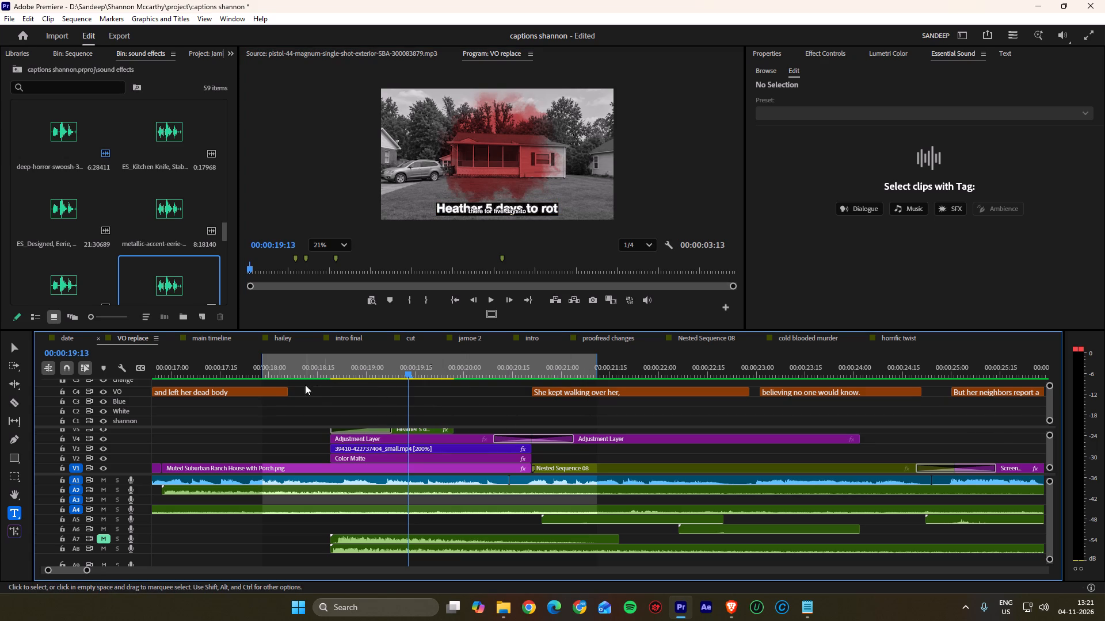
Extend the end of the "and left her dead body" caption to the start of the red overlay clips.
left_click_drag(235, 369, 252, 371)
left_click(257, 388)
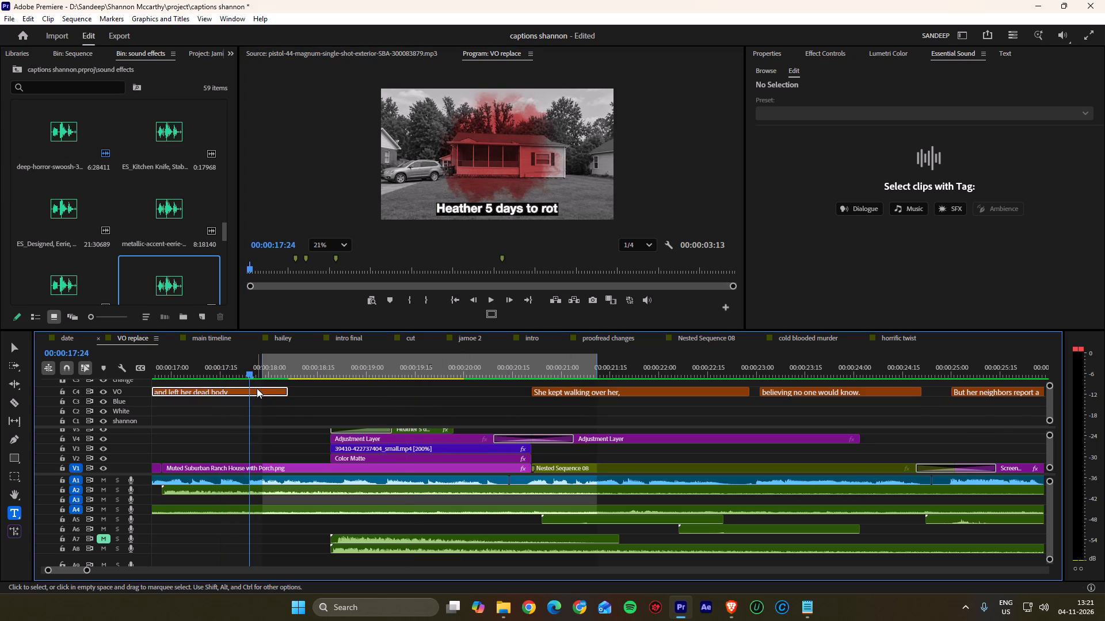
left_click_drag(303, 394, 336, 394)
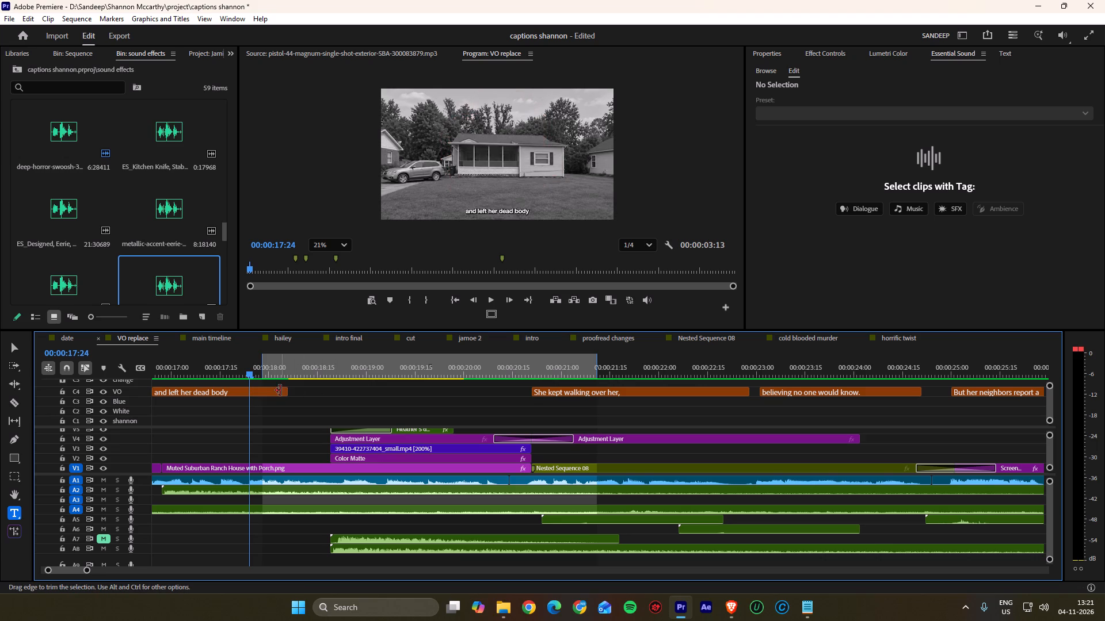
left_click_drag(290, 393, 327, 393)
left_click(352, 395)
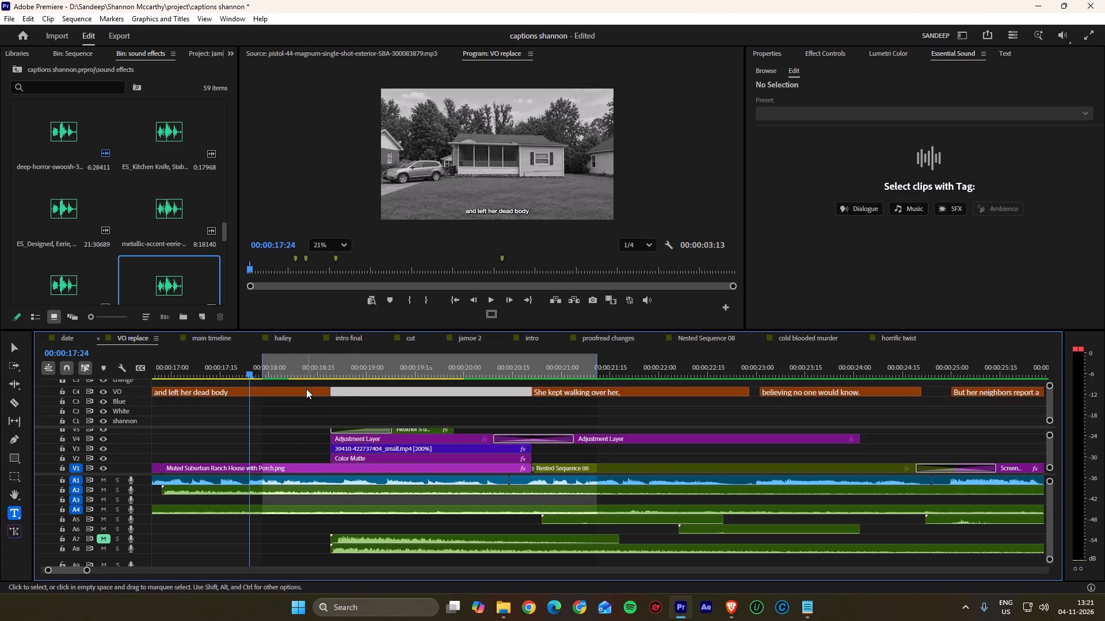
Play the narration from 00:00:17:08 and append "there" to the "and left her dead body" caption.
left_click_drag(249, 374, 196, 369)
key("space")
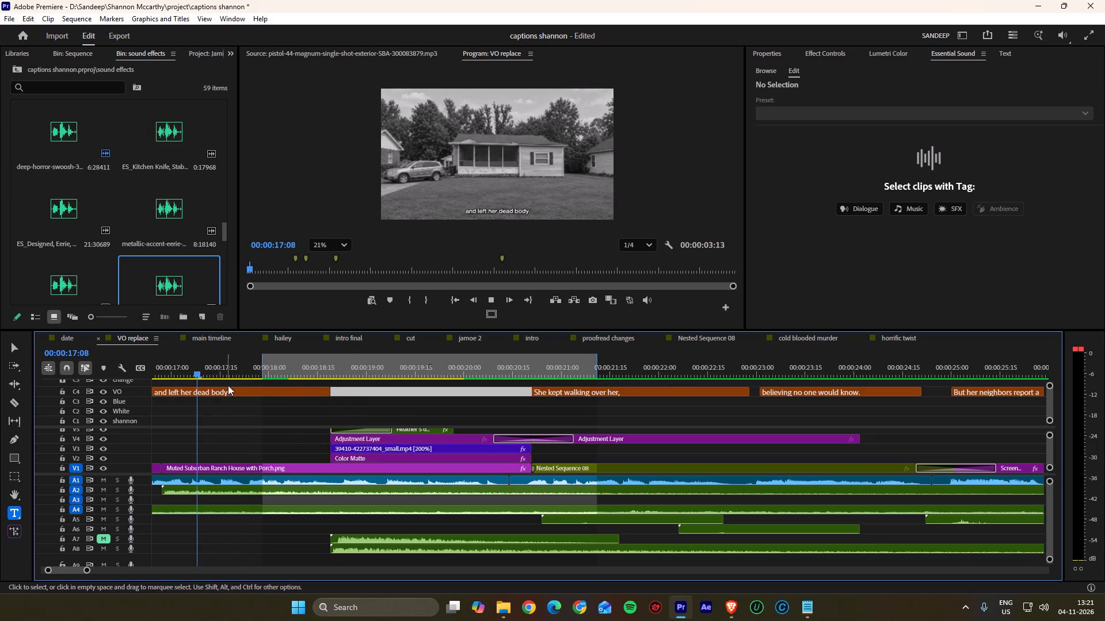
scroll(257, 397, "up", 2)
key("space")
left_click(341, 395)
left_click_drag(331, 366, 315, 365)
left_click(313, 395)
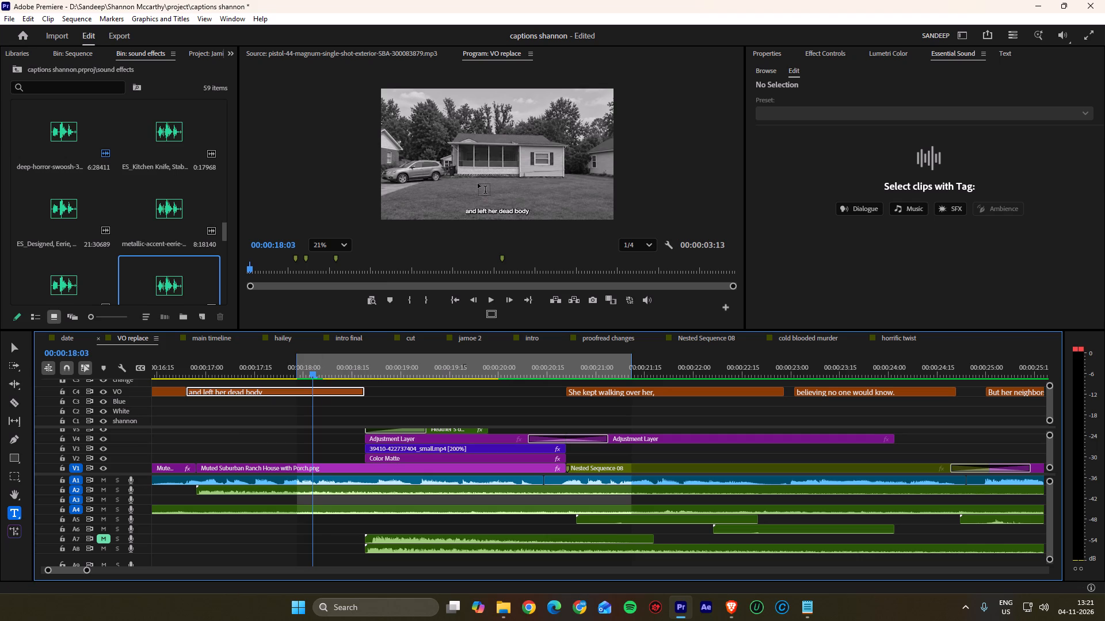
left_click(492, 211)
left_click(531, 211)
key("space")
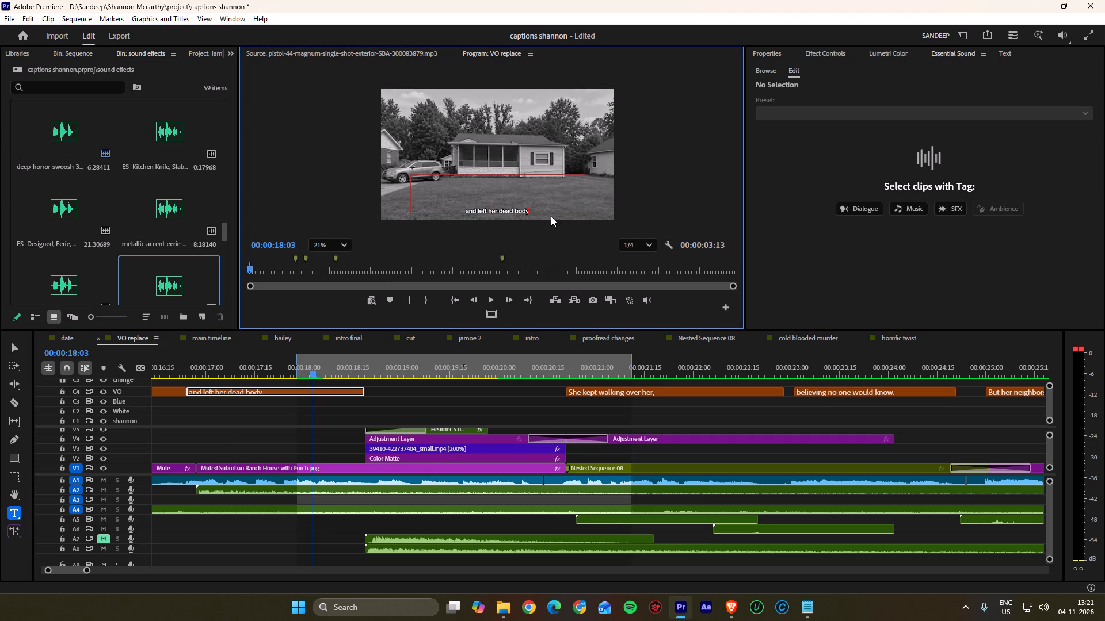
type("there")
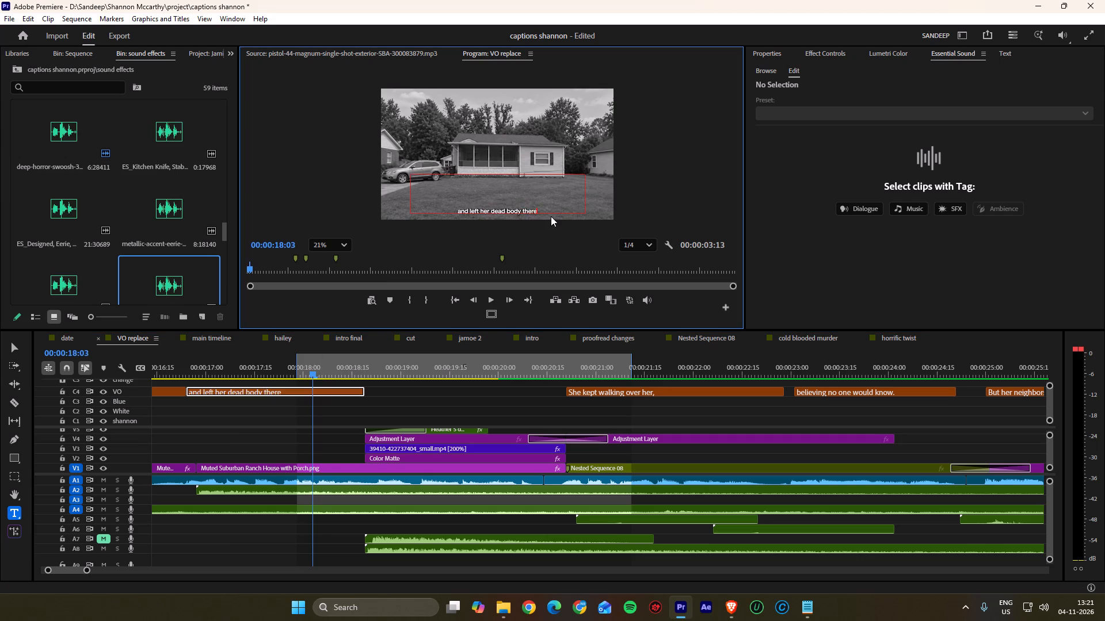
left_click(631, 206)
Play the sequence from 00:00:18:03 to about 00:00:38:26 to check captions and sound effects against the narration.
key("space")
scroll(429, 417, "down", 3)
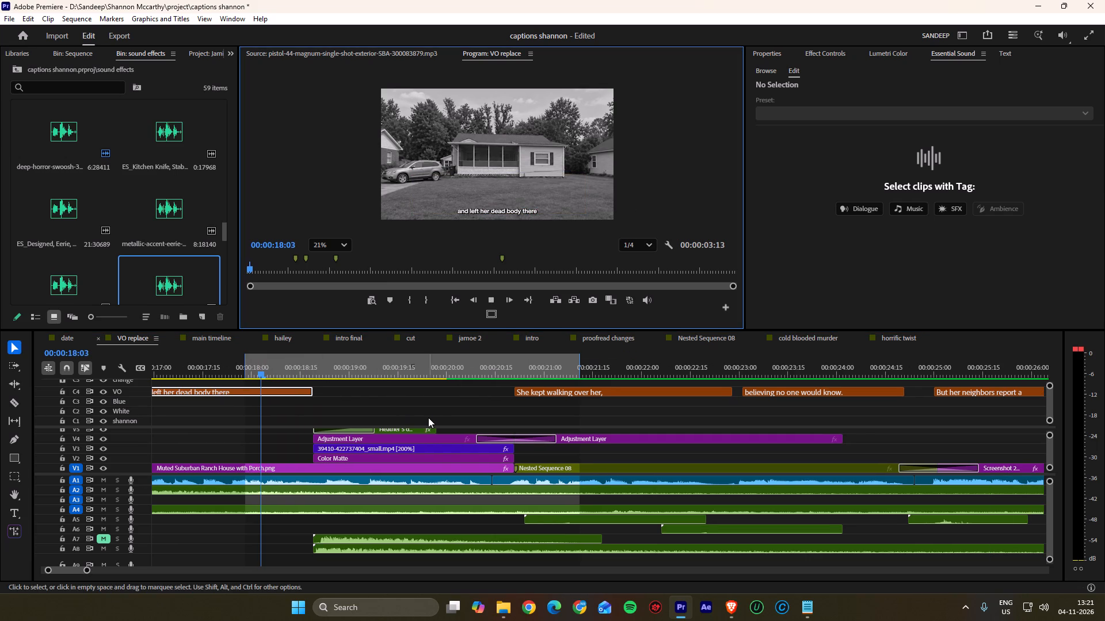
scroll(428, 417, "down", 3, "alt")
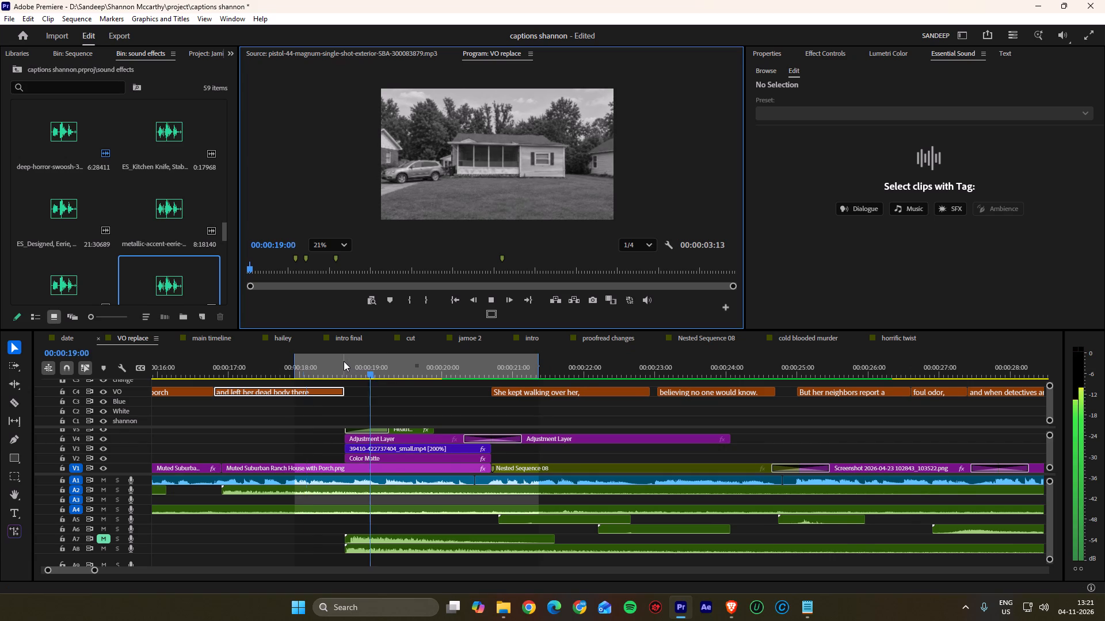
scroll(440, 414, "down", 4)
scroll(440, 414, "down", 7, "alt")
scroll(440, 414, "down", 5)
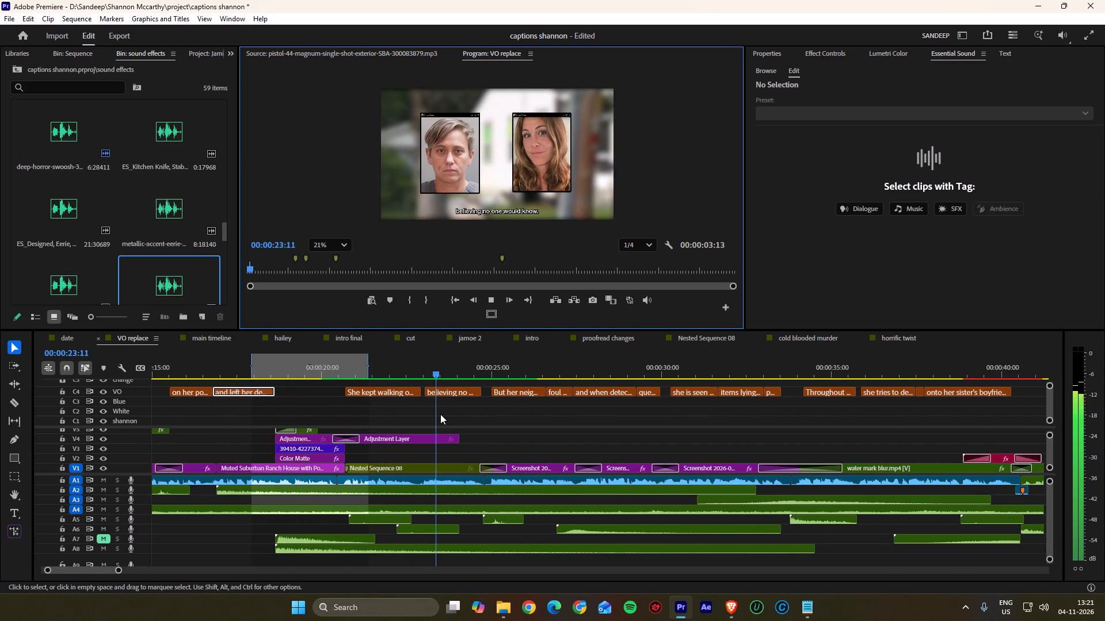
scroll(440, 414, "down", 3)
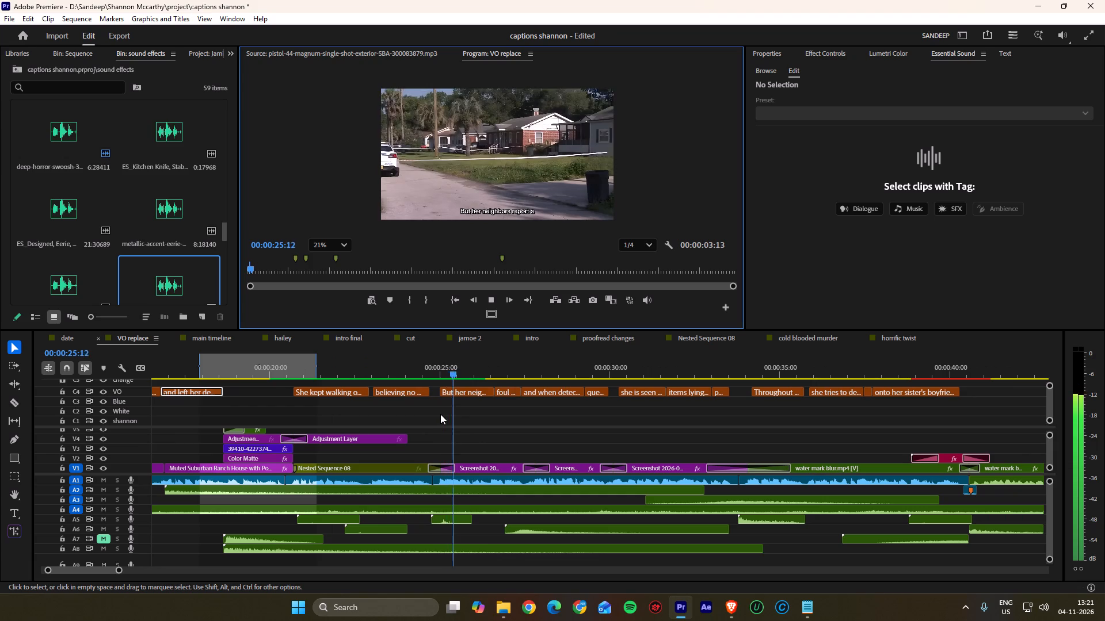
scroll(441, 414, "down", 2, "alt")
scroll(443, 415, "down", 3)
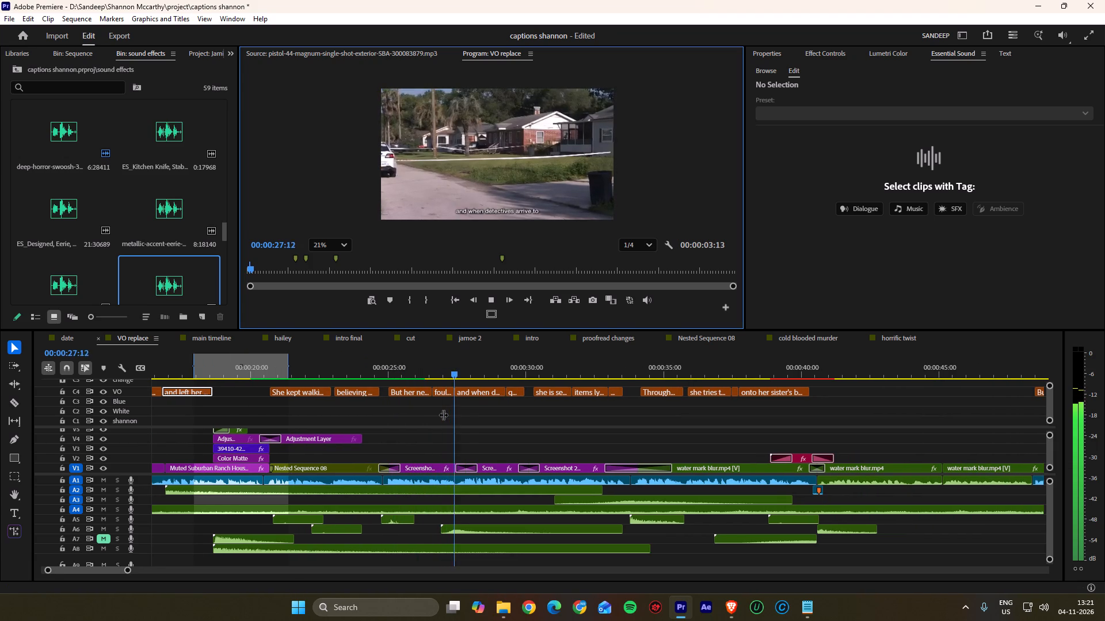
scroll(483, 424, "down", 7, "alt")
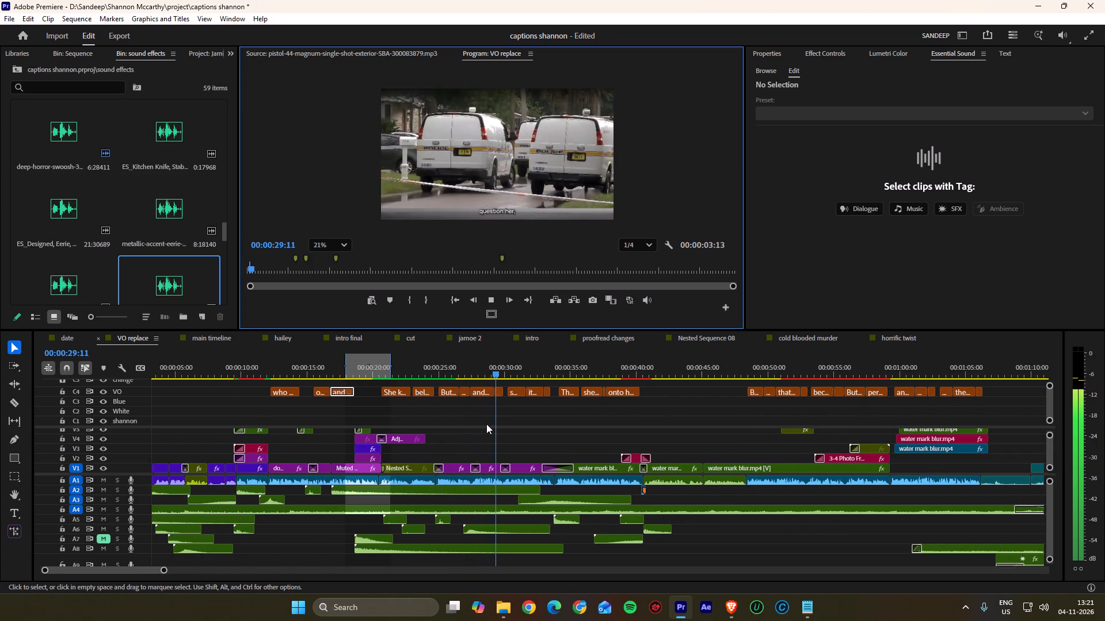
scroll(486, 424, "down", 3)
scroll(486, 424, "up", 3, "alt")
scroll(486, 424, "down", 1, "alt")
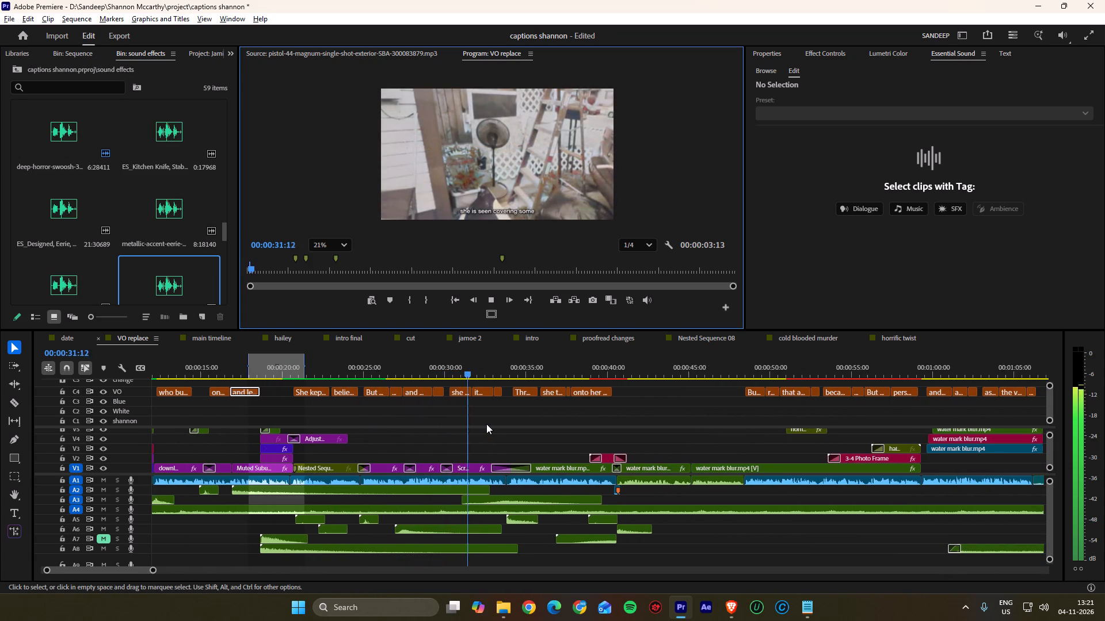
scroll(486, 424, "down", 1, "alt")
scroll(486, 424, "up", 3, "alt")
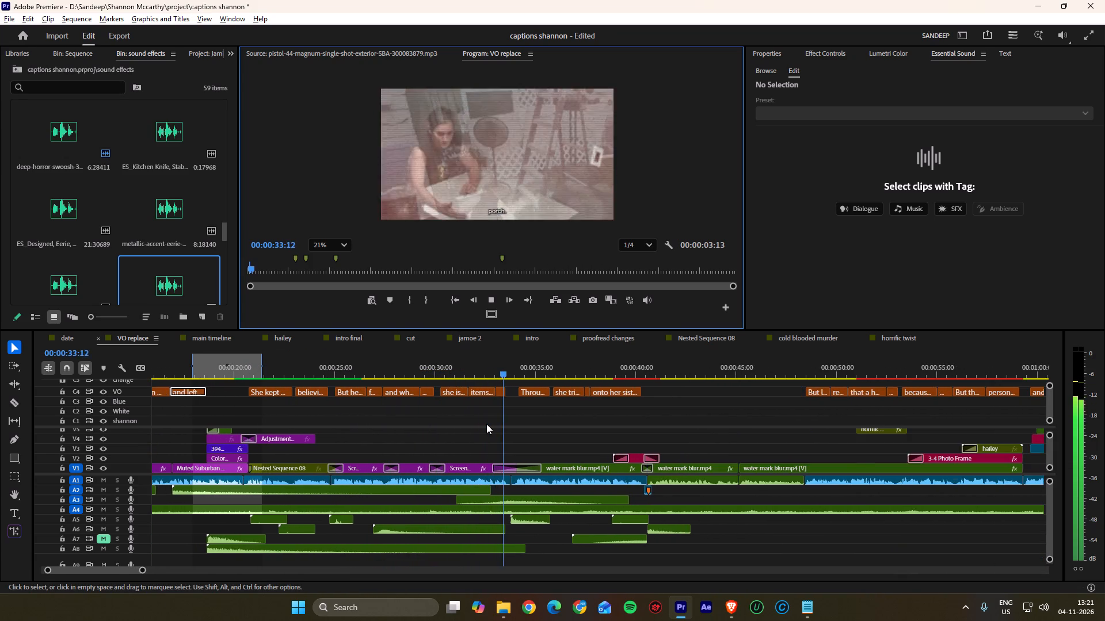
scroll(486, 424, "up", 3, "alt")
scroll(486, 424, "down", 4, "alt")
scroll(486, 424, "down", 3)
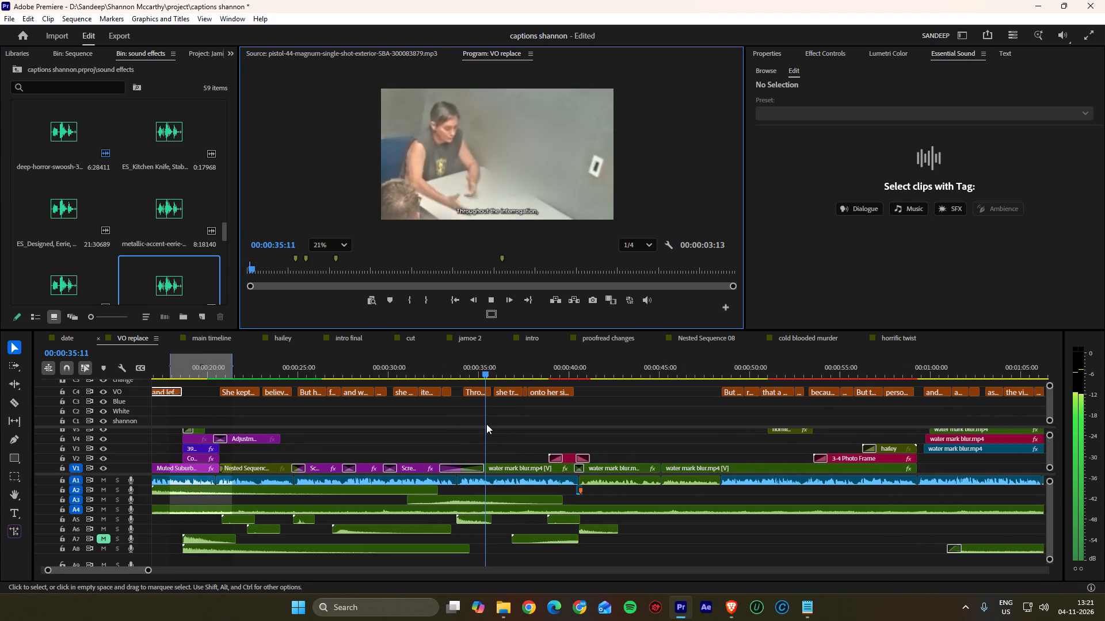
scroll(479, 435, "down", 3)
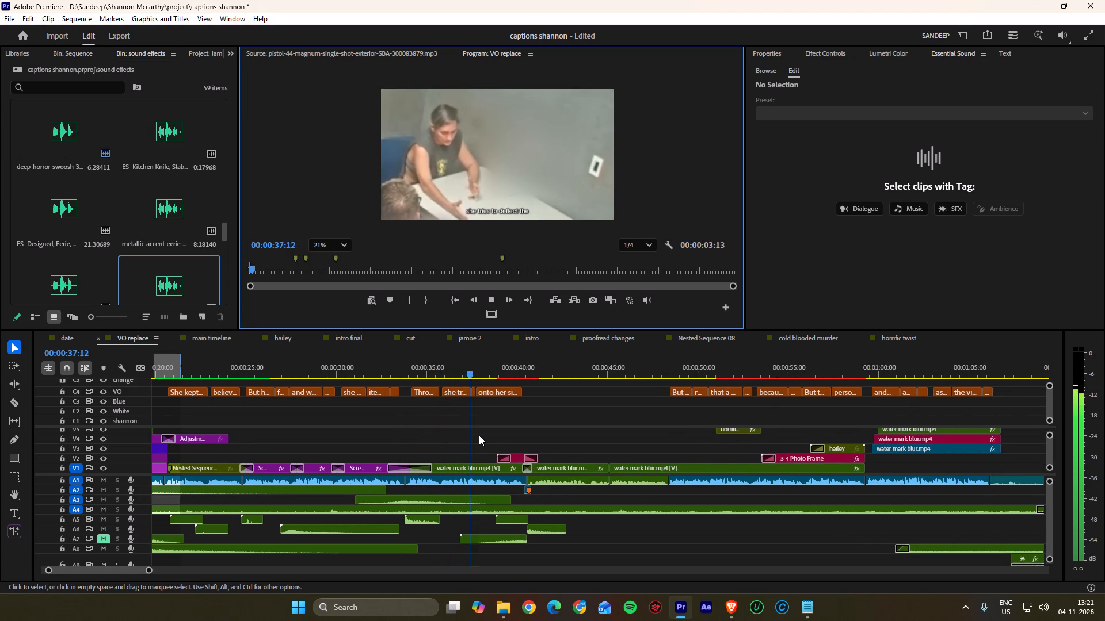
scroll(479, 435, "up", 3, "alt")
key("space")
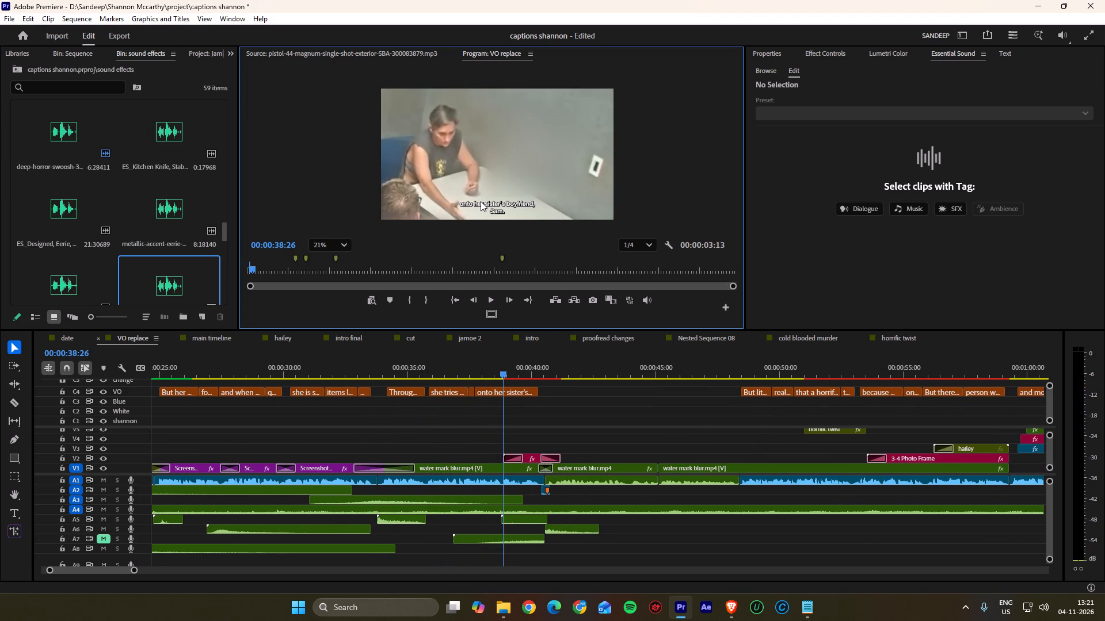
Remove the line break before "Sam." so the "onto her sister's boyfriend, Sam." caption sits on one line.
double_click(480, 202)
left_click(490, 213)
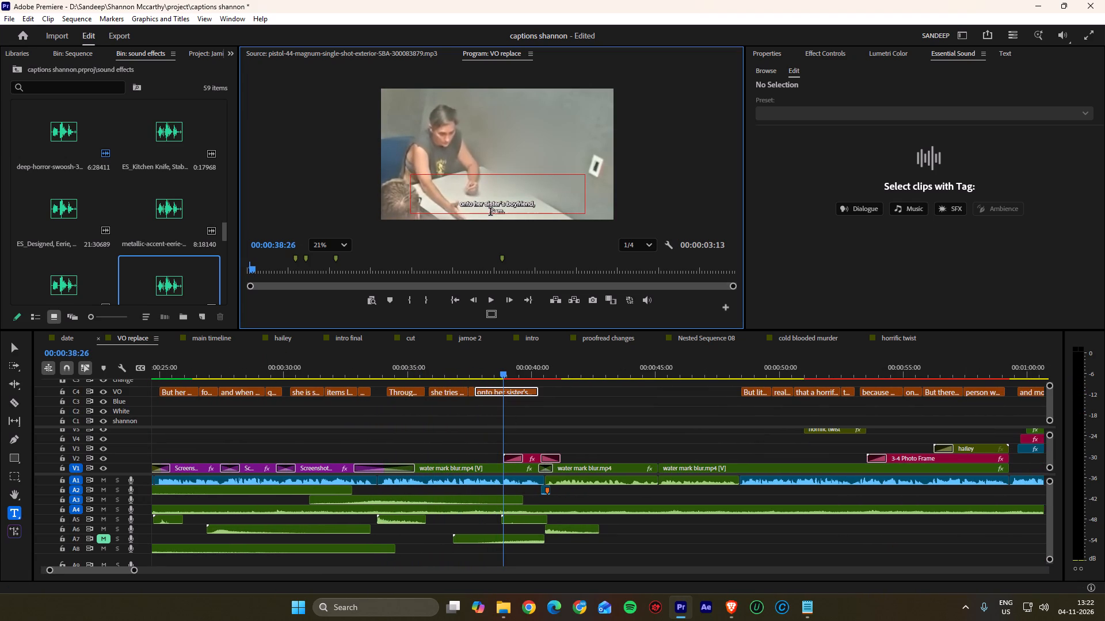
key("BackSpace")
key("space")
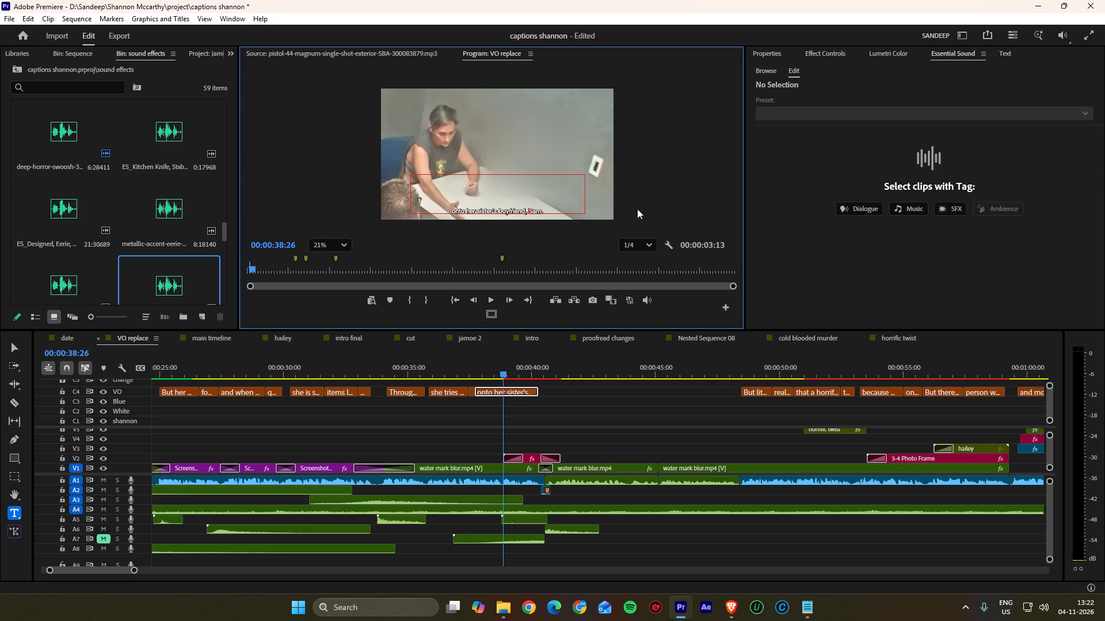
left_click(637, 209)
Close the gap between the "She kept walking over her," and "believing no one would know." captions so they meet at 00:00:23:00.
left_click_drag(449, 363, 149, 361)
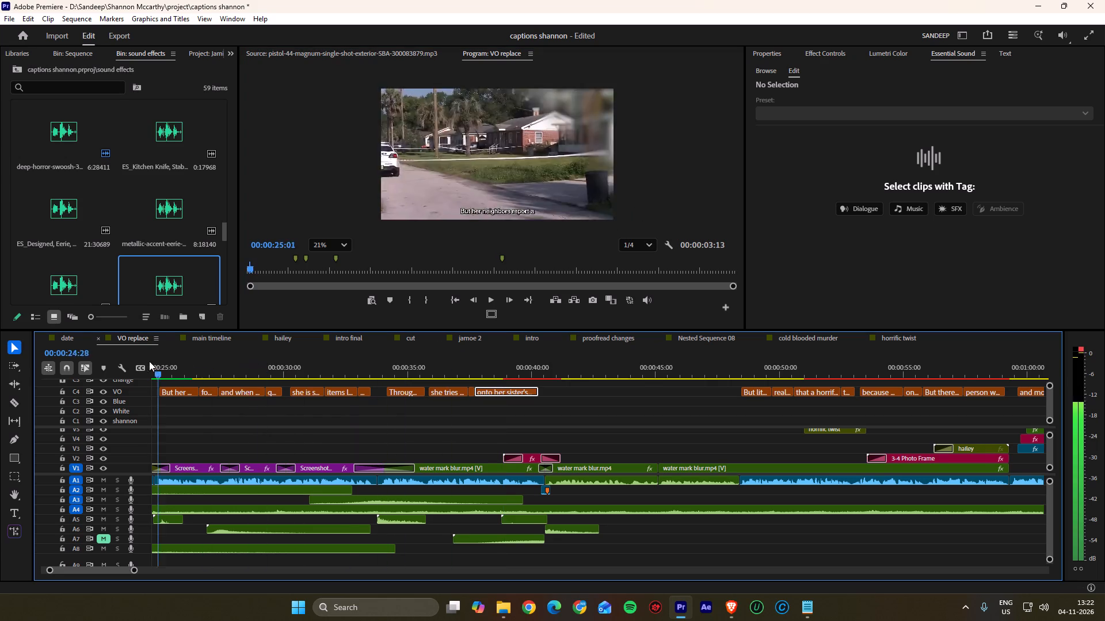
left_click_drag(149, 361, 330, 364)
key("space")
scroll(371, 384, "up", 4, "alt")
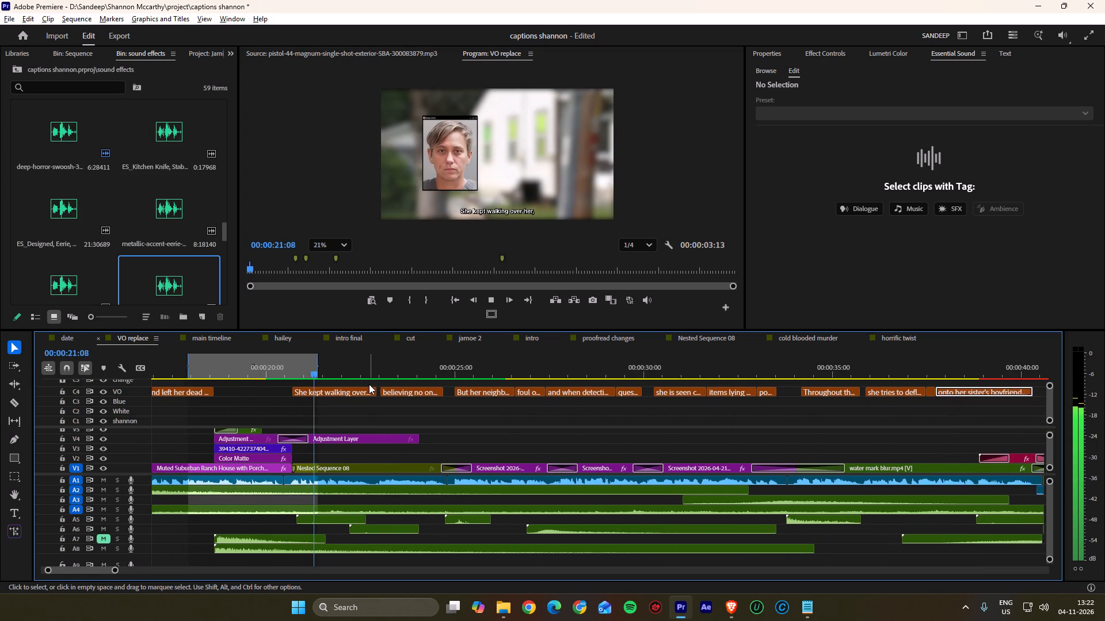
scroll(369, 384, "up", 2, "alt")
key("space")
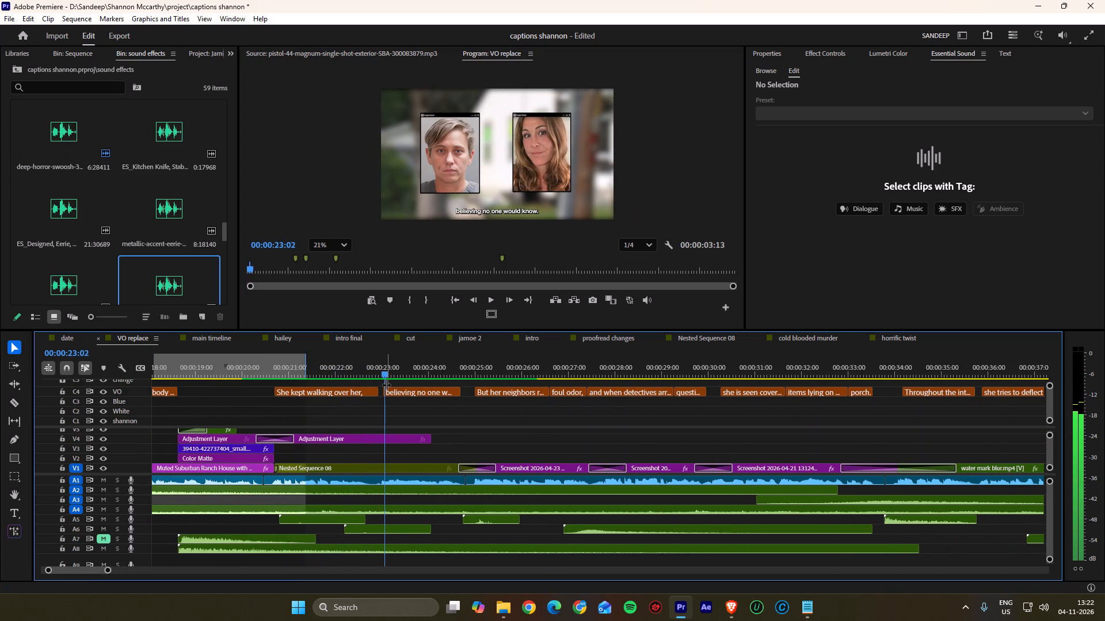
scroll(386, 385, "up", 9, "alt")
left_click_drag(388, 375, 379, 375)
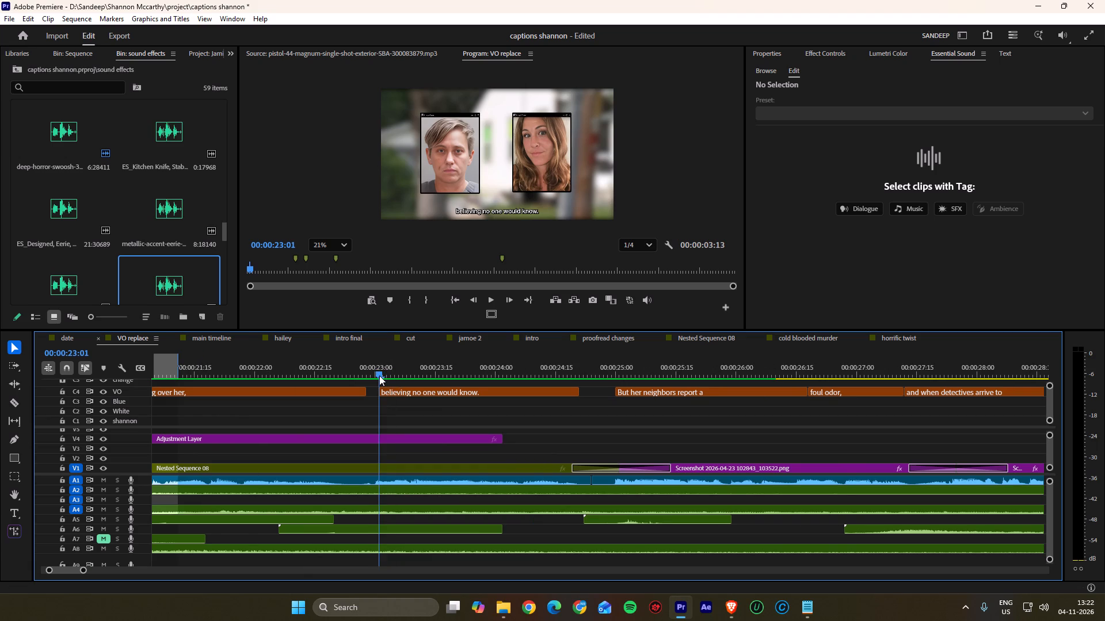
left_click_drag(379, 375, 375, 375)
left_click_drag(365, 392, 371, 391)
left_click(381, 389)
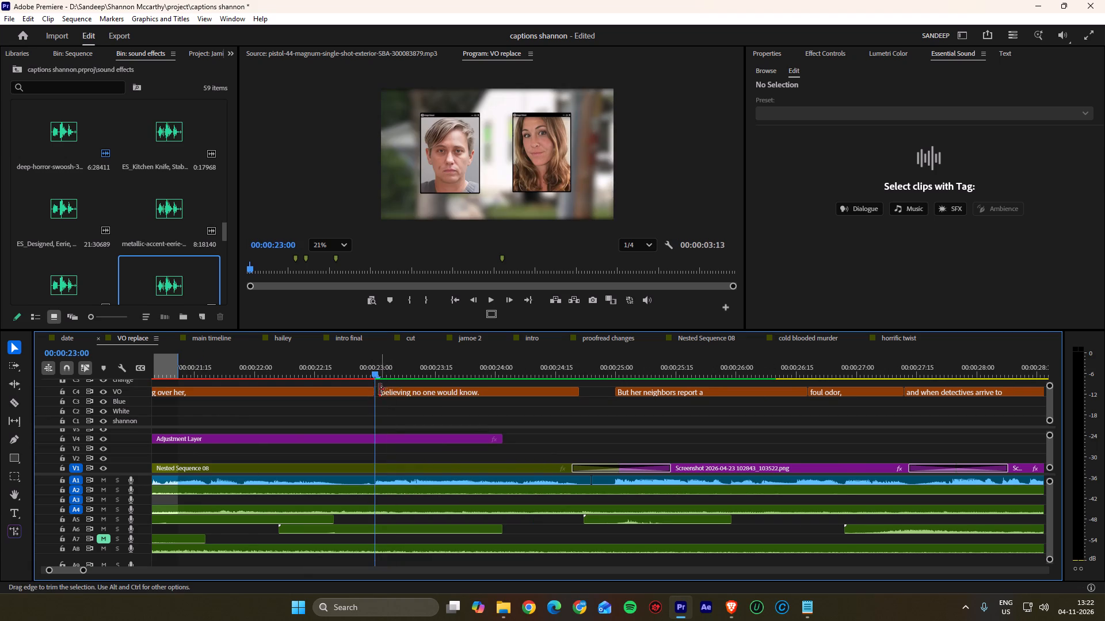
Extend the "believing no one would know." caption to meet "But her neighbors report a" at 00:00:25:00.
key("space")
scroll(405, 401, "down", 8)
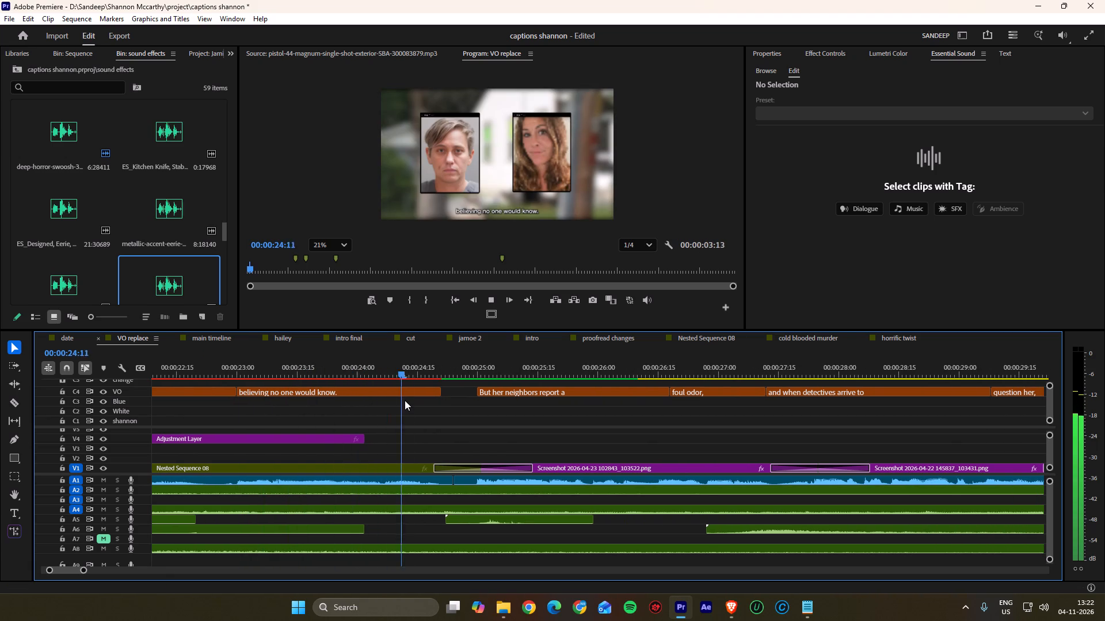
key("space")
key("space")
key("space")
left_click_drag(493, 367, 481, 369)
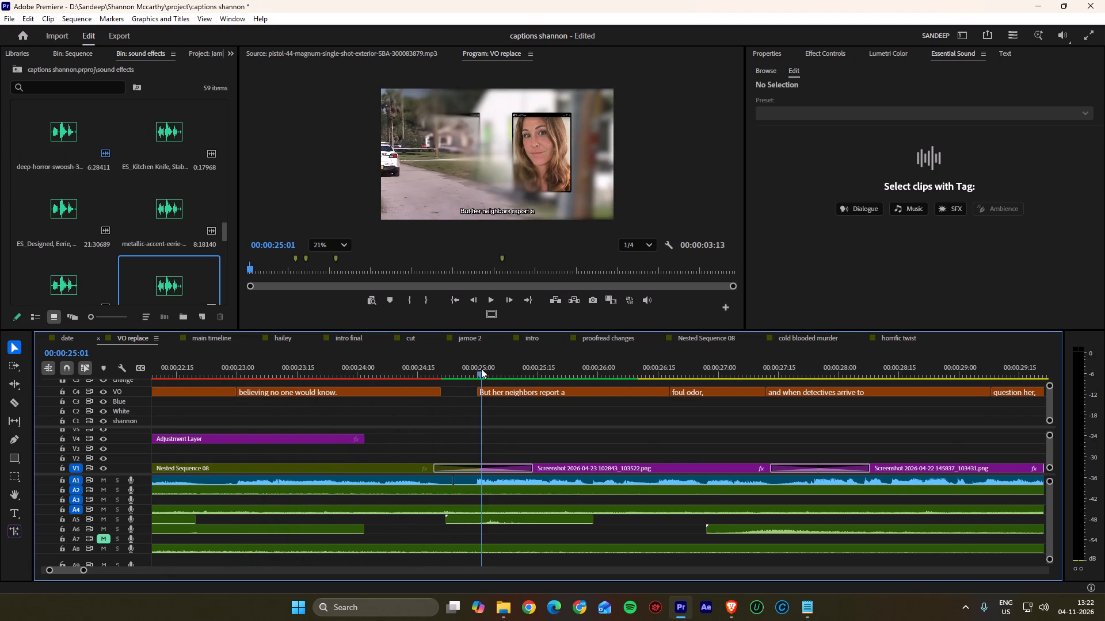
left_click_drag(481, 369, 477, 371)
left_click_drag(442, 391, 520, 396)
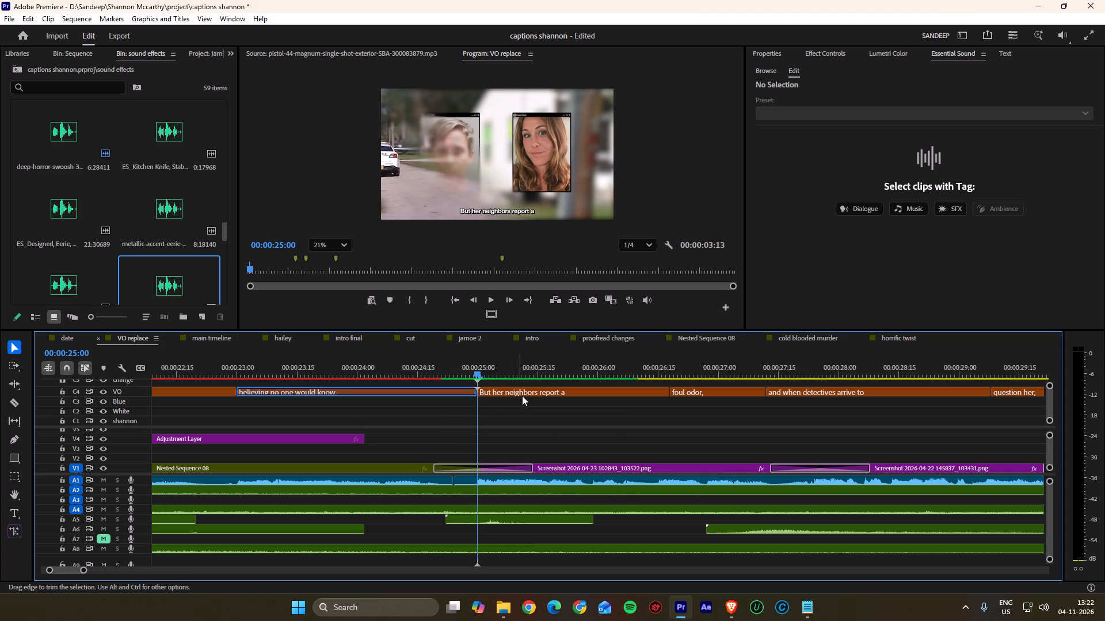
Play the narration and move the cut between the "But her neighbors report a" and "foul odor," captions to 00:00:26:17.
key("space")
scroll(514, 404, "down", 12)
key("space")
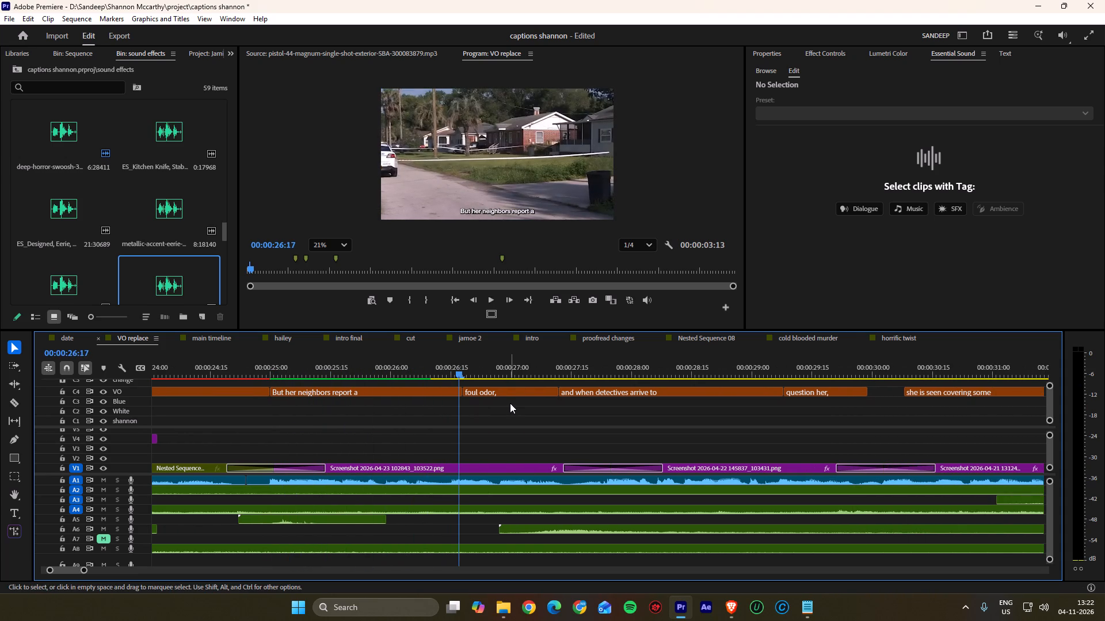
left_click(462, 388, "ctrl")
left_click(467, 396)
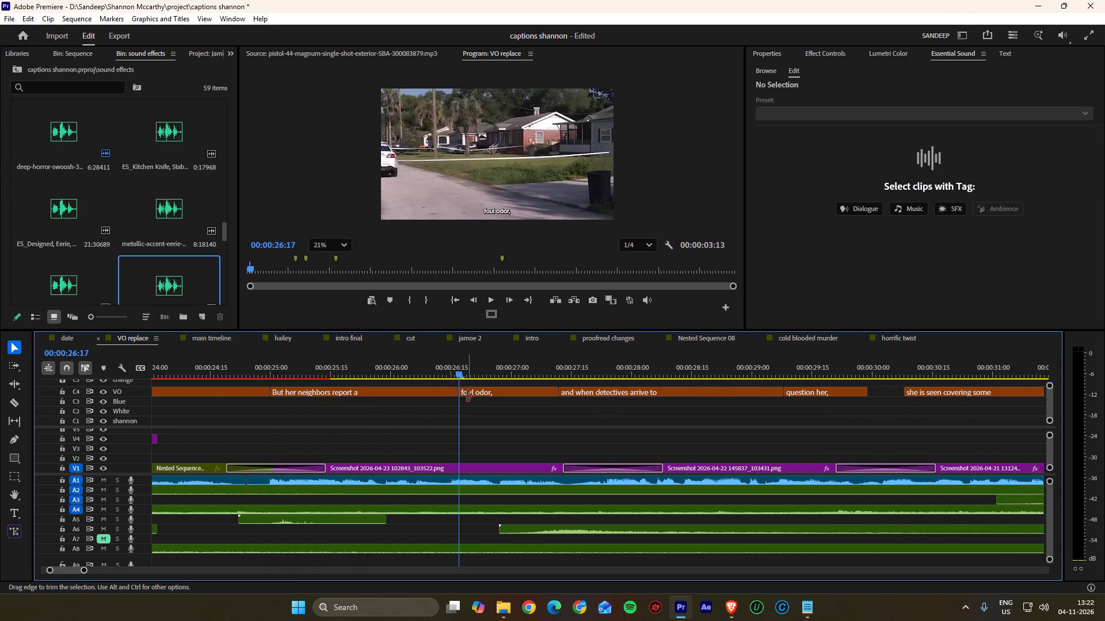
Play on and move the cut between the "foul odor," and "and when detectives arrive to" captions to 00:00:27:24.
key("space")
scroll(471, 398, "down", 7)
key("space")
key("space")
key("space")
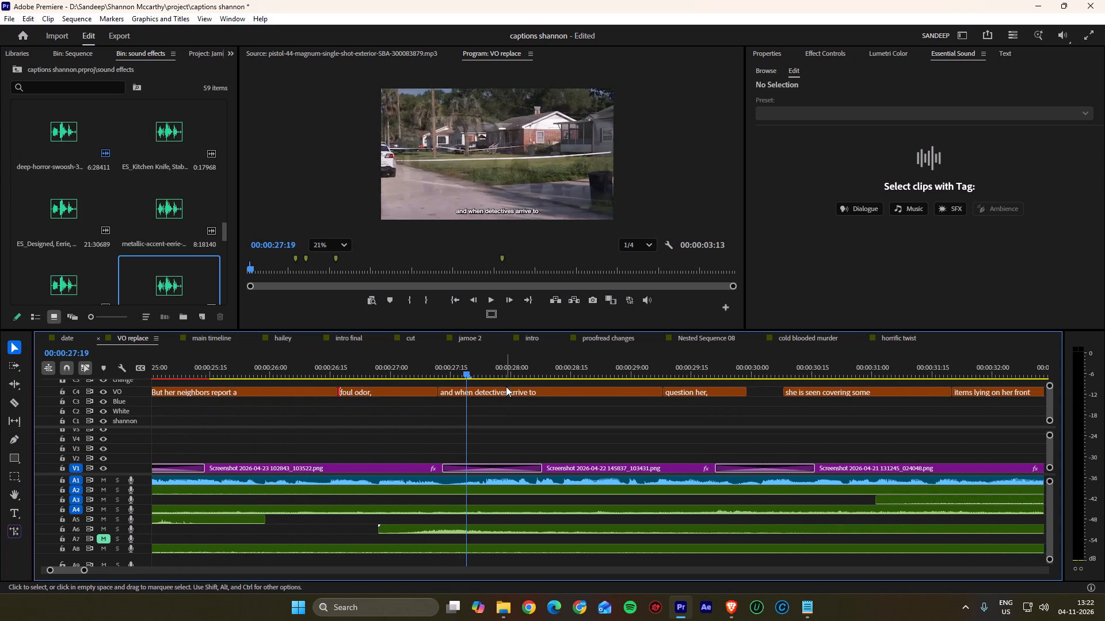
key("space")
key("space")
left_click_drag(493, 362, 488, 369)
left_click_drag(439, 392, 483, 396, "ctrl")
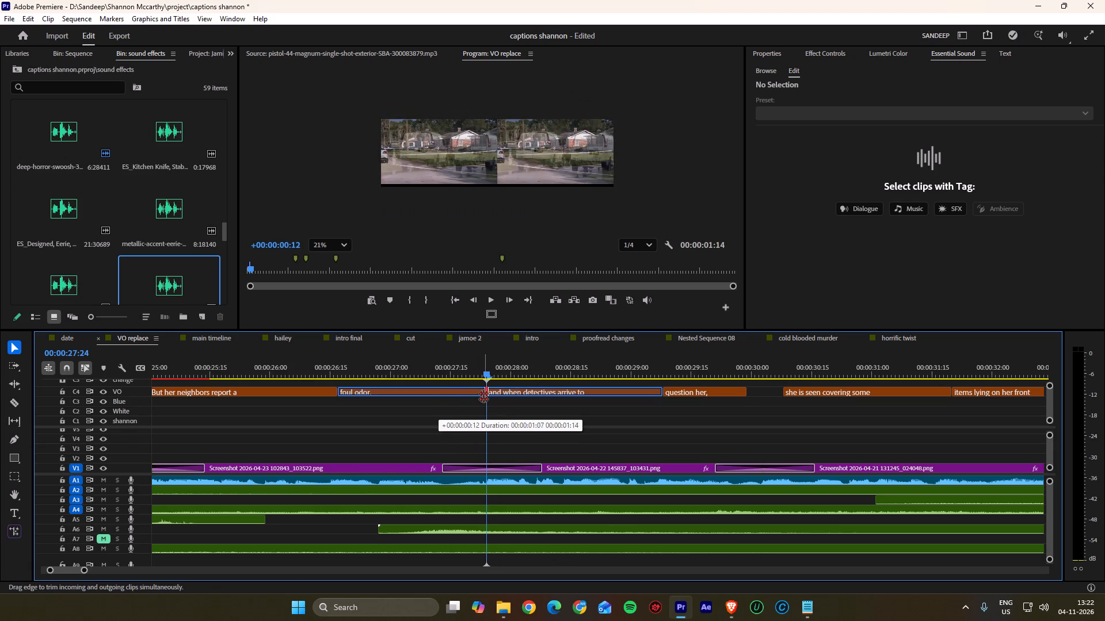
left_click_drag(483, 396, 484, 396, "ctrl")
left_click(497, 409)
Move the cut between the "and when detectives arrive to" and "question her," captions to 00:00:29:04, matching the narration.
key("space")
scroll(488, 403, "down", 12)
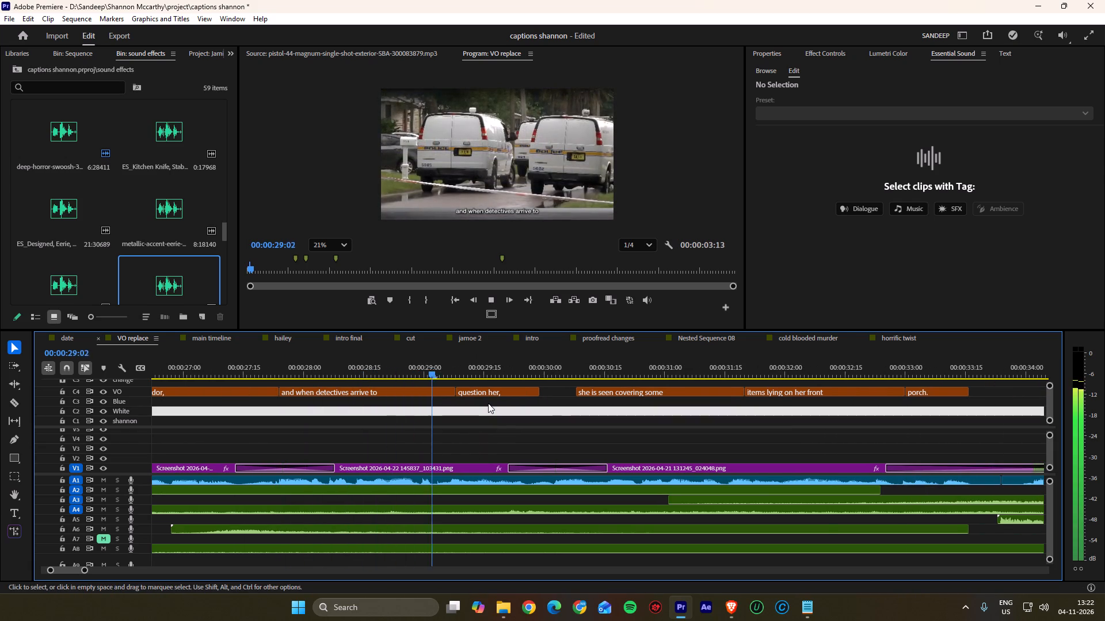
key("space")
left_click_drag(449, 370, 377, 368)
key("space")
key("space")
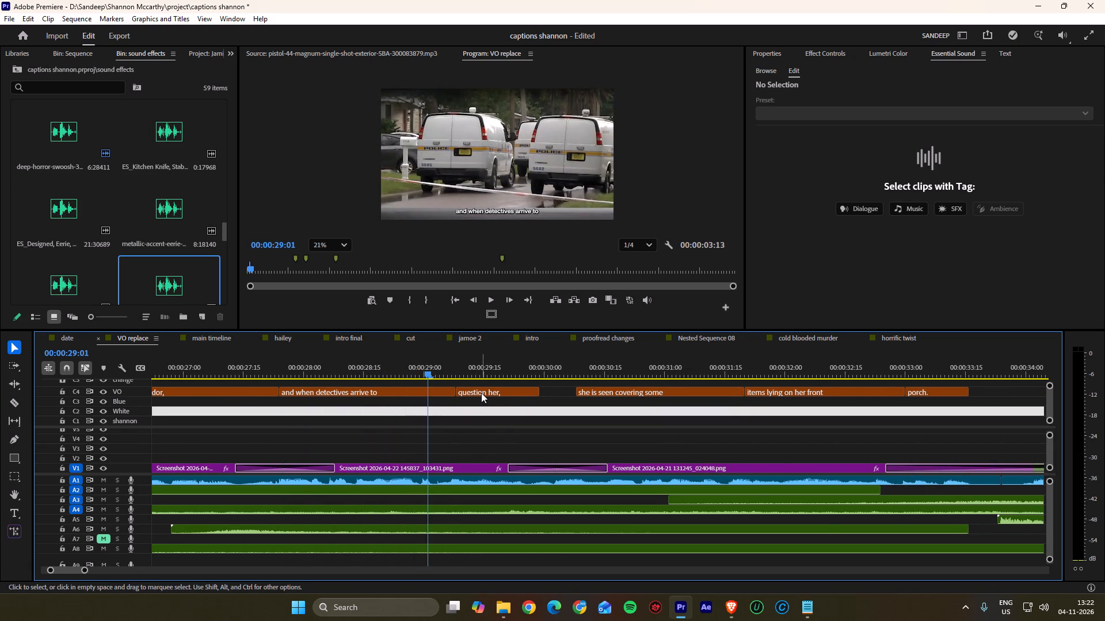
key("space")
key("space")
left_click_drag(445, 366, 440, 367)
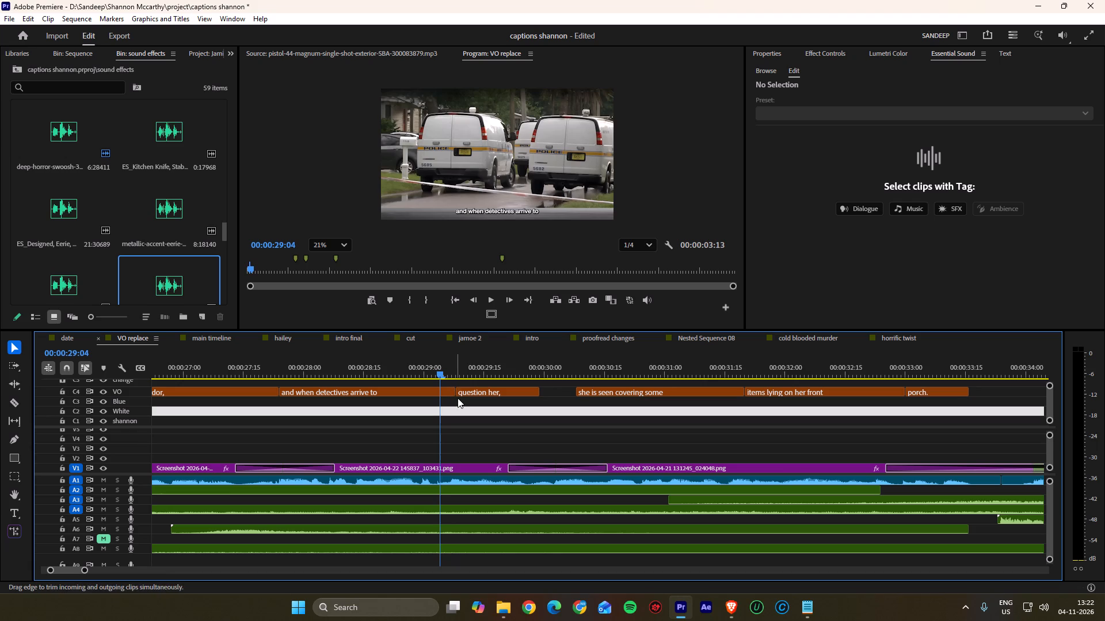
left_click_drag(457, 395, 441, 397, "ctrl")
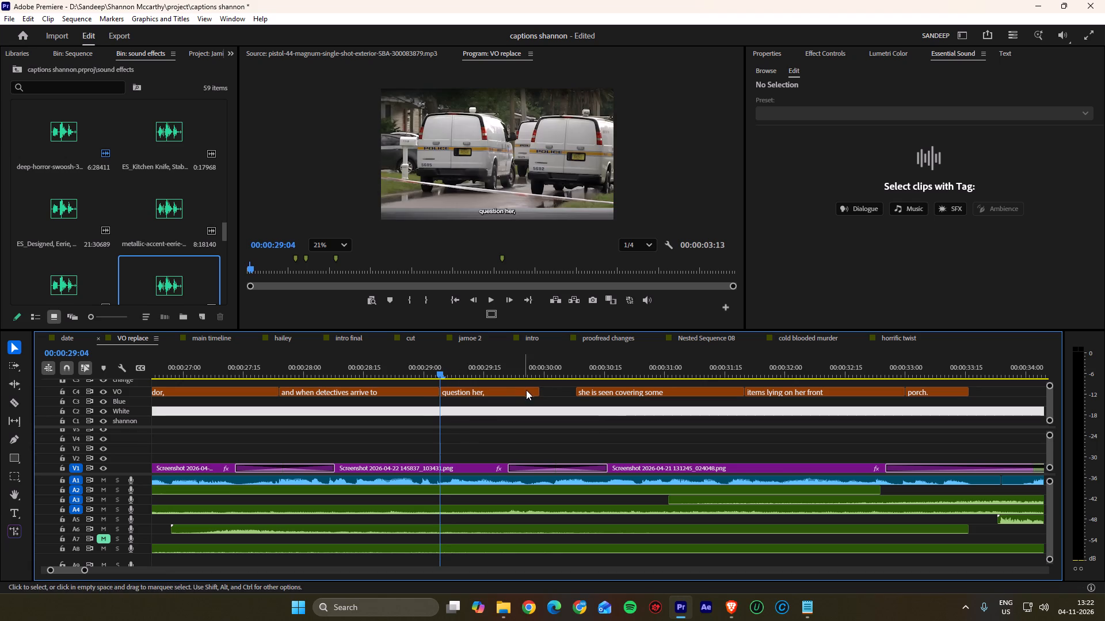
Close the gap between the "question her," and "she is seen covering some" captions so they meet at 00:00:30:03.
left_click_drag(538, 391, 603, 398)
key("space")
scroll(575, 410, "down", 7)
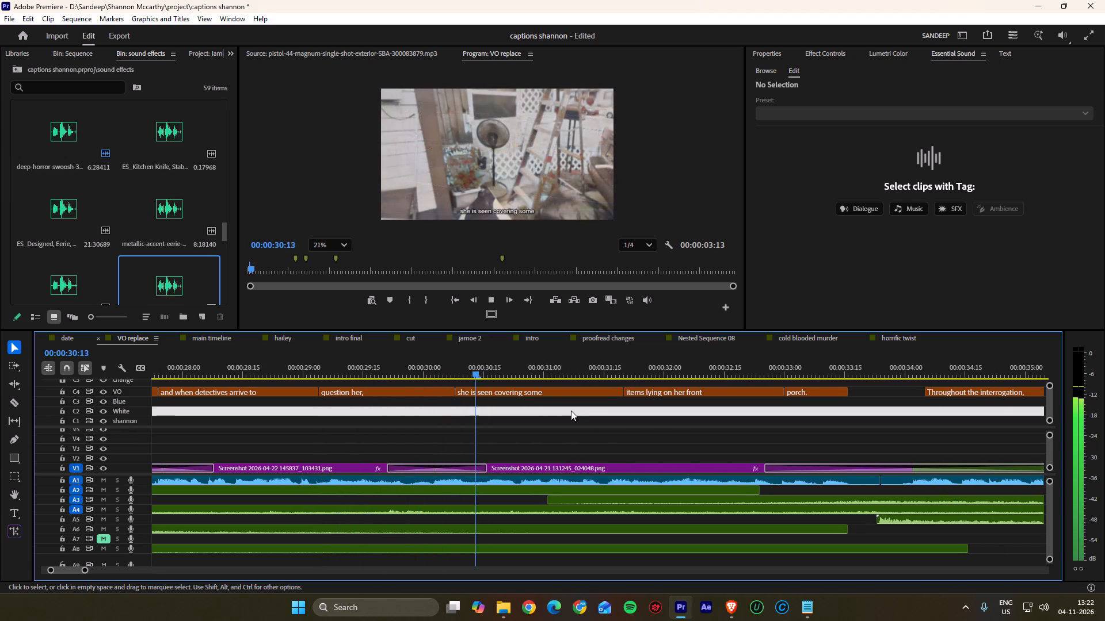
key("space")
left_click_drag(476, 367, 353, 367)
key("space")
key("space")
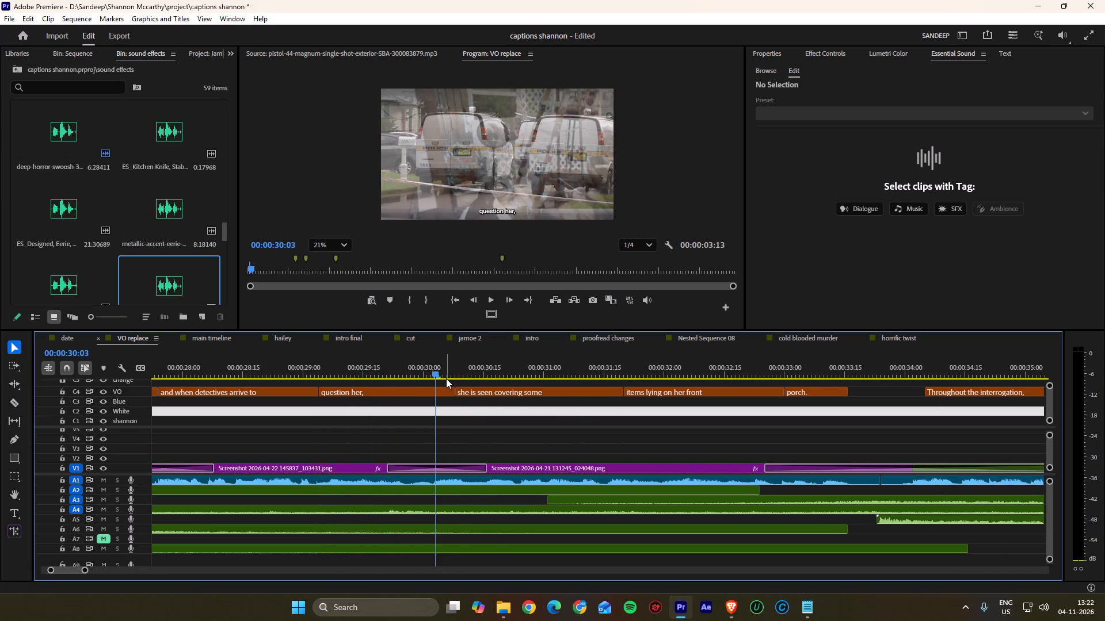
left_click_drag(456, 390, 437, 394, "ctrl")
left_click(446, 391)
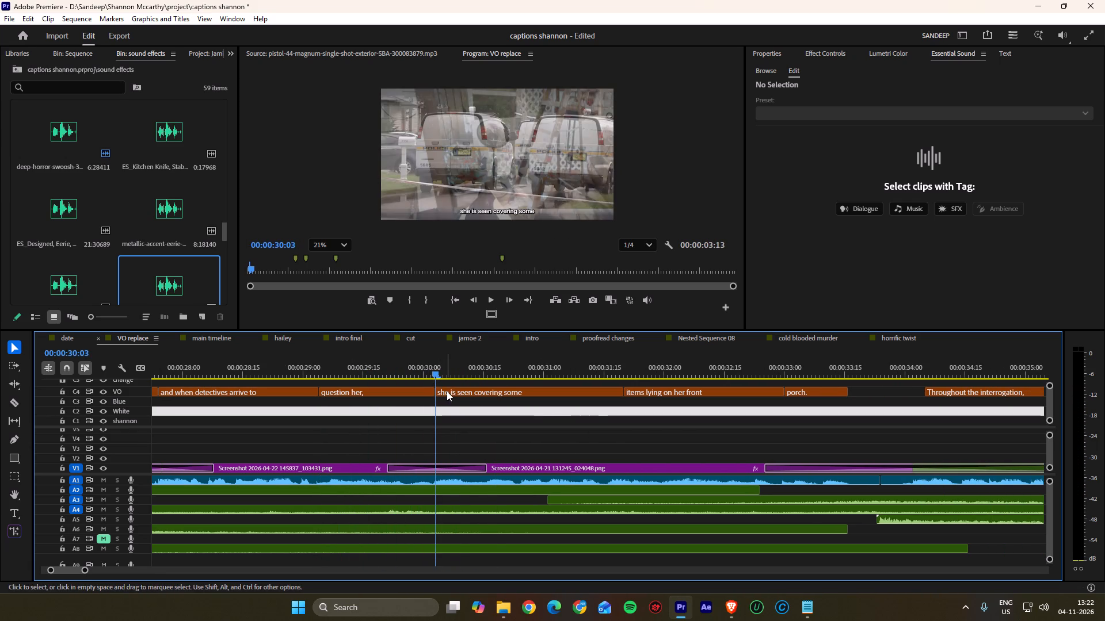
Move the cut between the "she is seen covering some" and "items lying on her front" captions to 00:00:31:17.
key("space")
scroll(444, 388, "down", 12)
key("space")
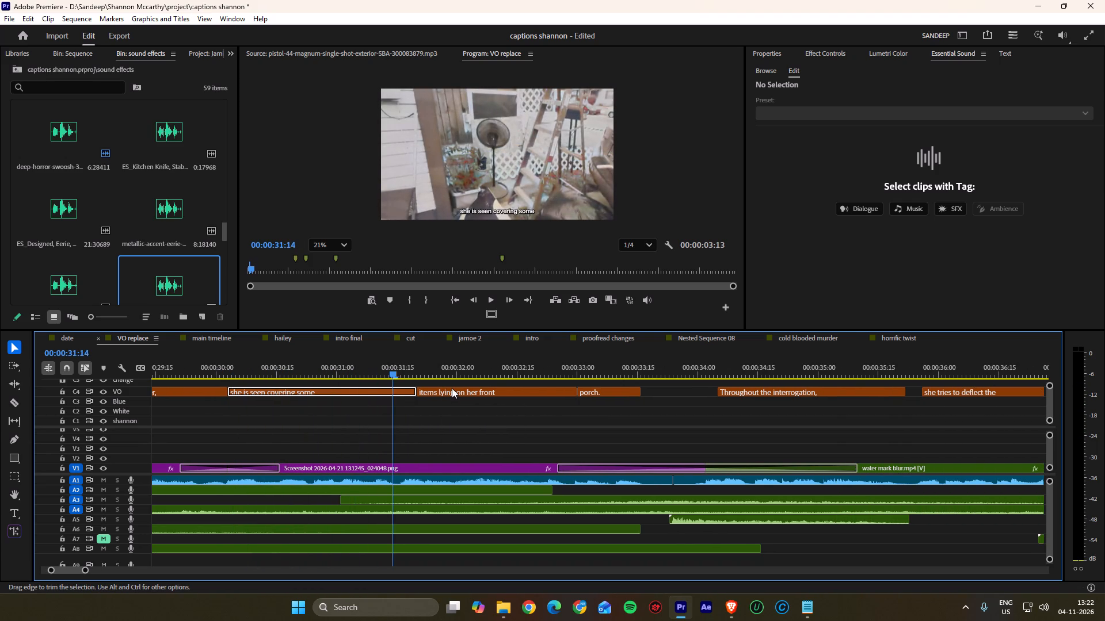
key("space")
key("space")
left_click_drag(430, 365, 405, 371)
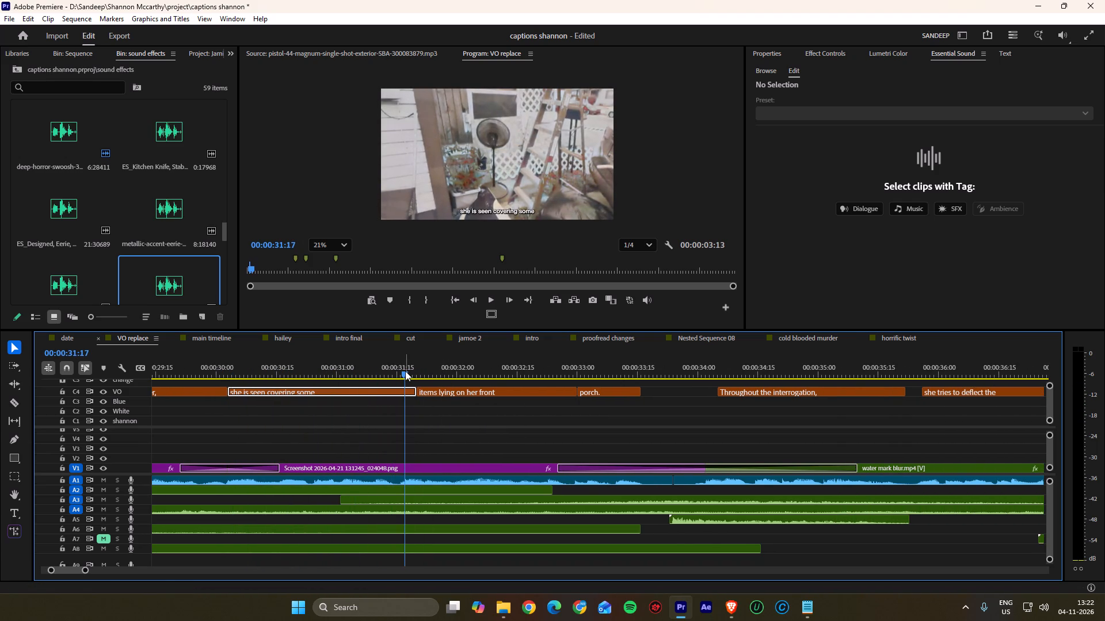
left_click_drag(415, 392, 405, 394, "ctrl")
left_click(418, 390)
Move the cut between the "items lying on her front" and "porch." captions to 00:00:32:29, matching the narration.
key("space")
scroll(420, 390, "down", 4)
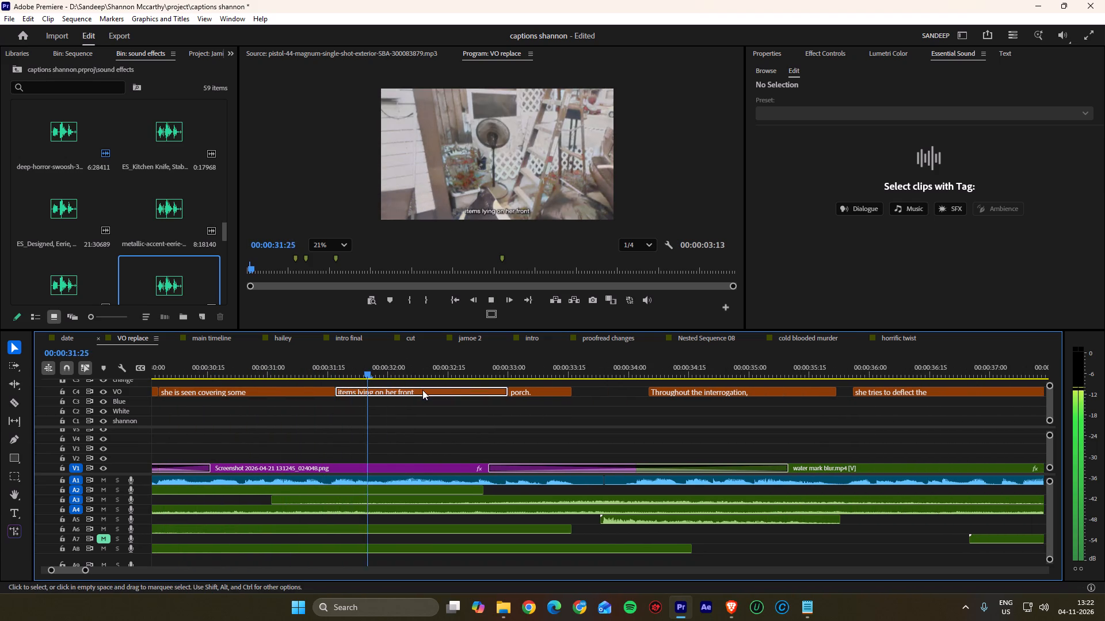
scroll(427, 390, "down", 3)
key("space")
key("space")
key("space")
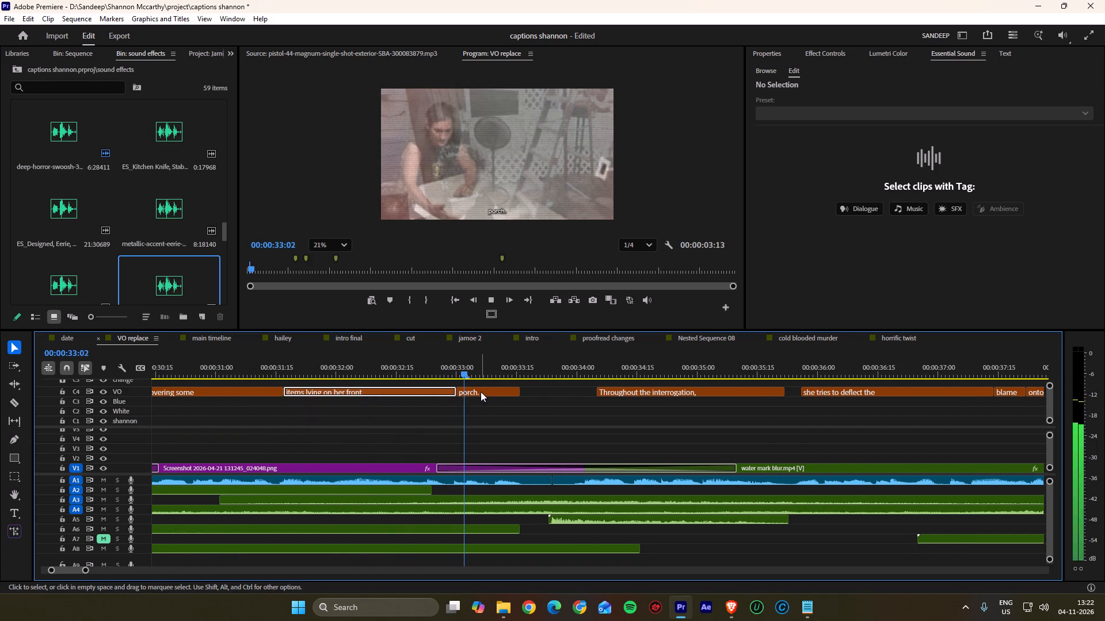
left_click_drag(465, 371, 454, 372)
left_click(456, 389, "ctrl")
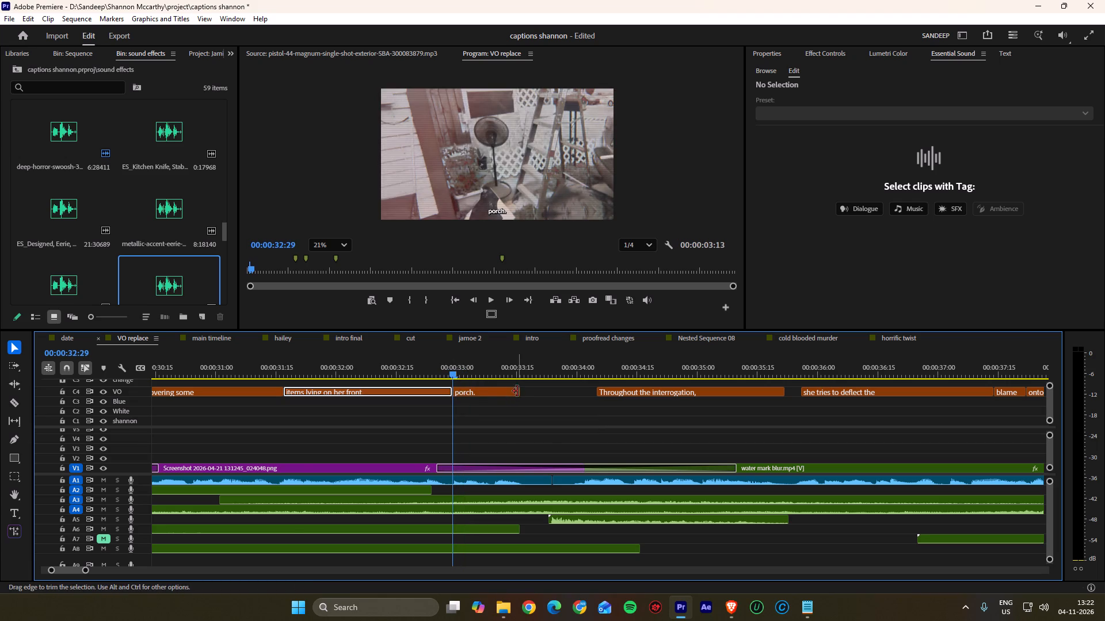
Close the gap between the "porch." and "Throughout the interrogation," captions so they meet at about 00:00:34:02.
left_click_drag(518, 391, 632, 400)
key("space")
scroll(588, 425, "down", 8)
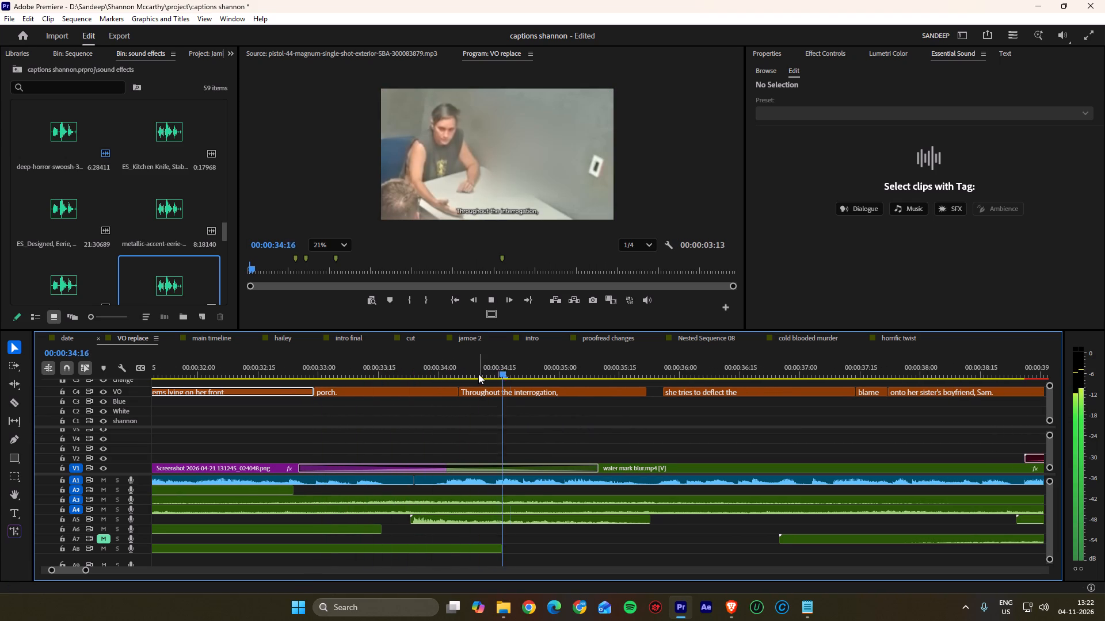
left_click_drag(473, 365, 449, 371)
left_click_drag(459, 390, 448, 391, "ctrl")
left_click(460, 406)
Play the narration and make the "Throughout the interrogation," and "she tries to deflect the" captions meet at 00:00:35:25.
scroll(580, 406, "down", 8, "alt")
left_click_drag(504, 365, 414, 367)
key("space")
scroll(442, 393, "down", 4)
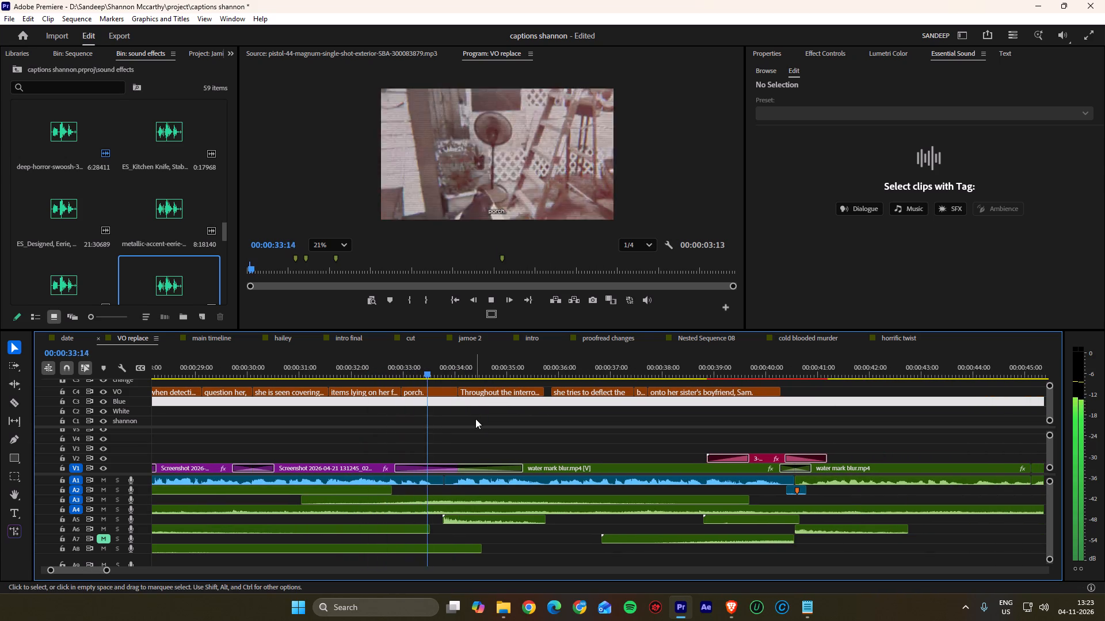
scroll(475, 419, "down", 4)
scroll(475, 419, "up", 2, "alt")
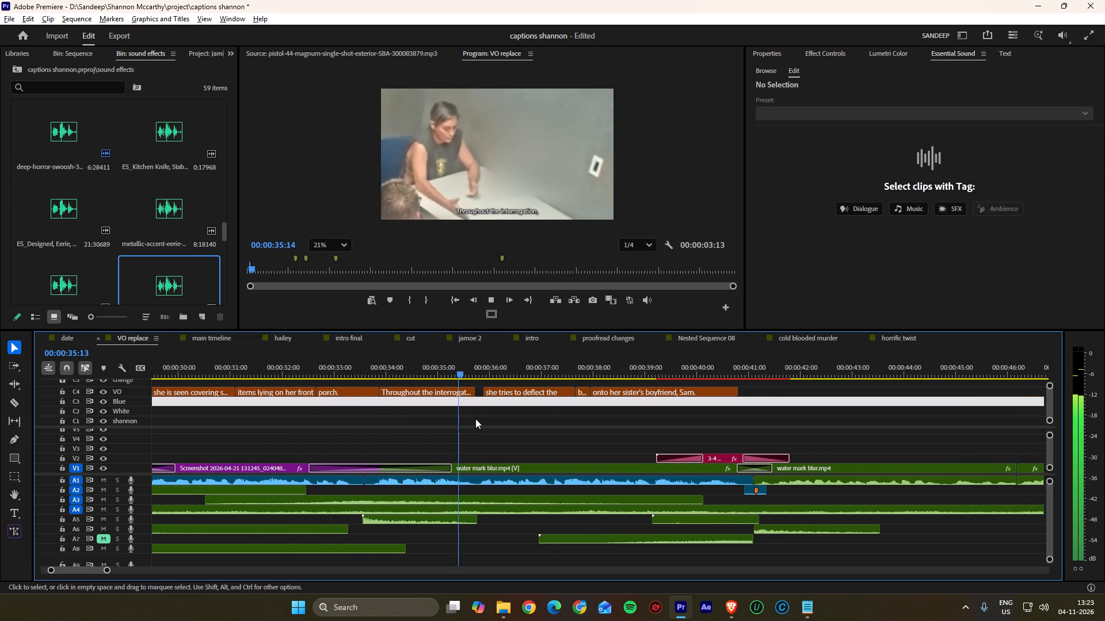
scroll(475, 419, "up", 5, "alt")
key("space")
left_click_drag(506, 365, 481, 369)
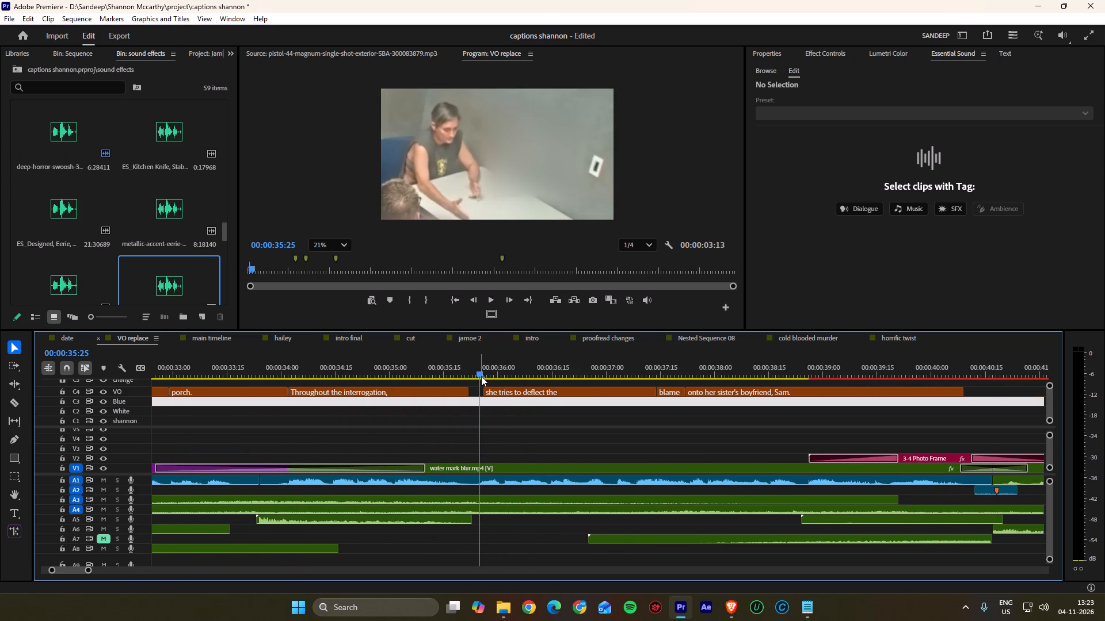
left_click(483, 390)
left_click_drag(464, 392, 523, 392)
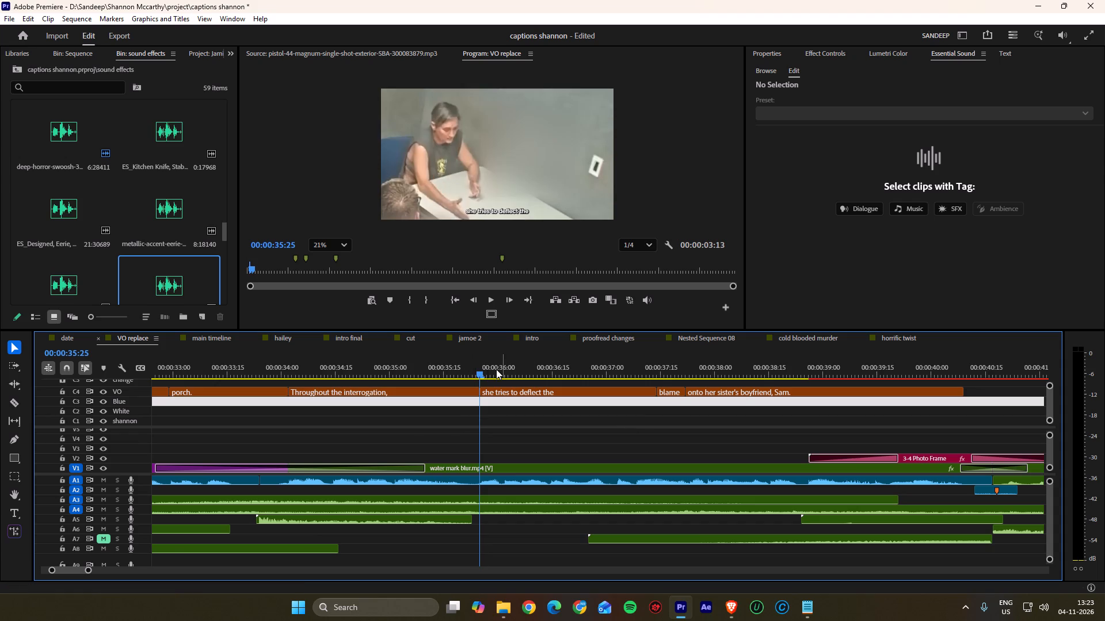
Delete the separate "blame" caption and extend "she tries to deflect the" up to "onto her sister's boyfriend, Sam.".
left_click_drag(455, 369, 397, 367)
key("space")
scroll(484, 381, "down", 7)
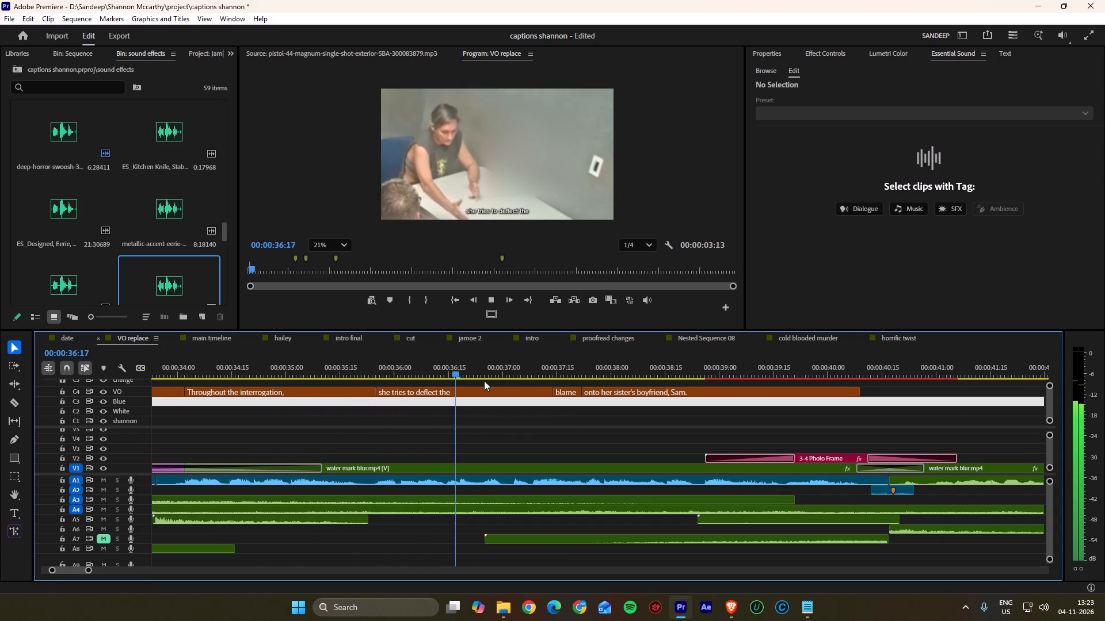
scroll(536, 386, "up", 3, "alt")
scroll(541, 386, "down", 3)
key("space")
left_click(505, 394)
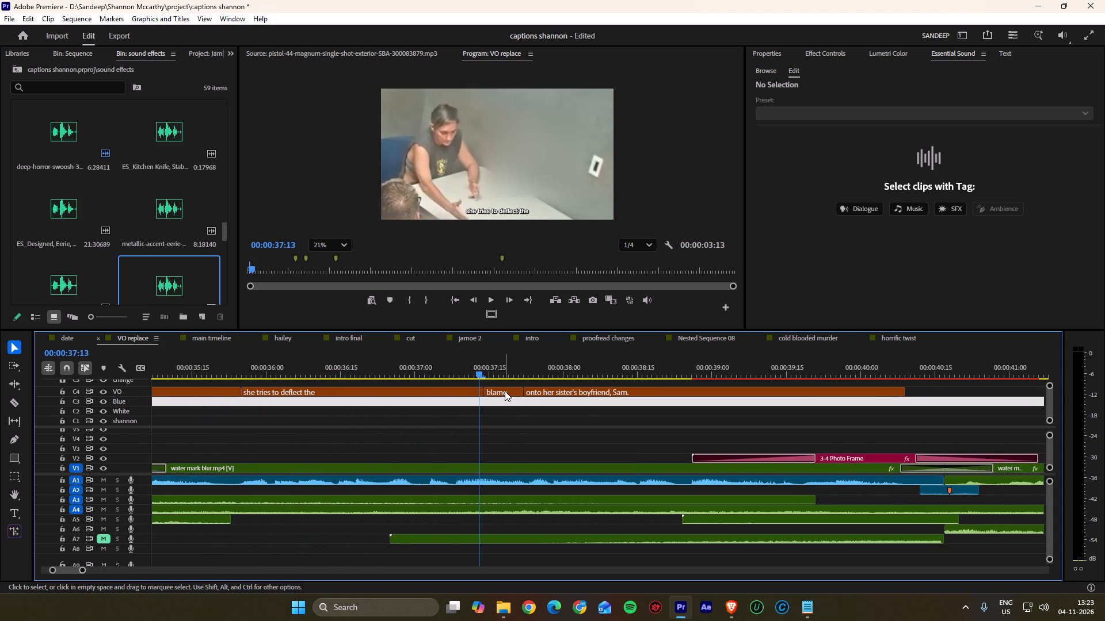
key("Delete")
left_click_drag(485, 389, 708, 394)
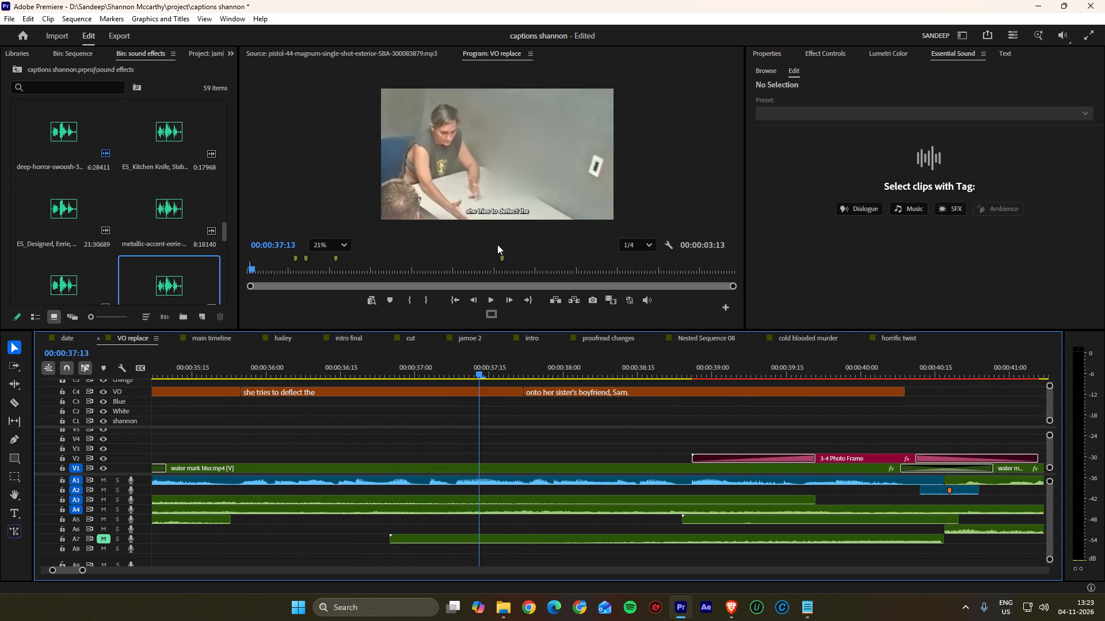
Append "blame" to the "she tries to deflect the" caption.
double_click(518, 208)
left_click(536, 209)
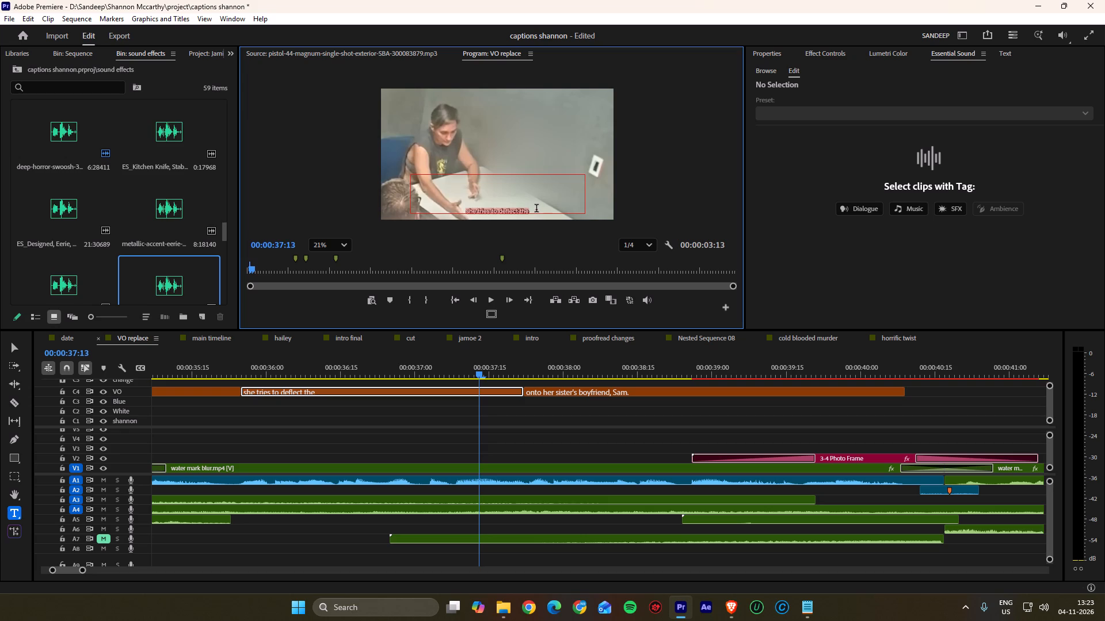
key("space")
type("blsa")
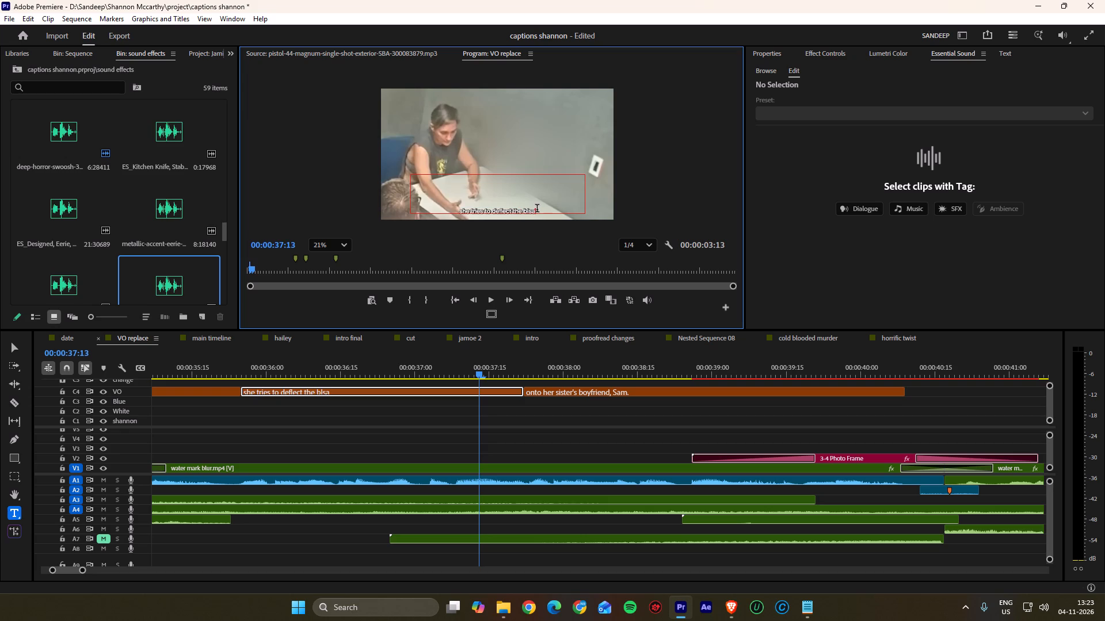
key("BackSpace")
key("a")
key("BackSpace")
key("BackSpace")
key("a")
key("m")
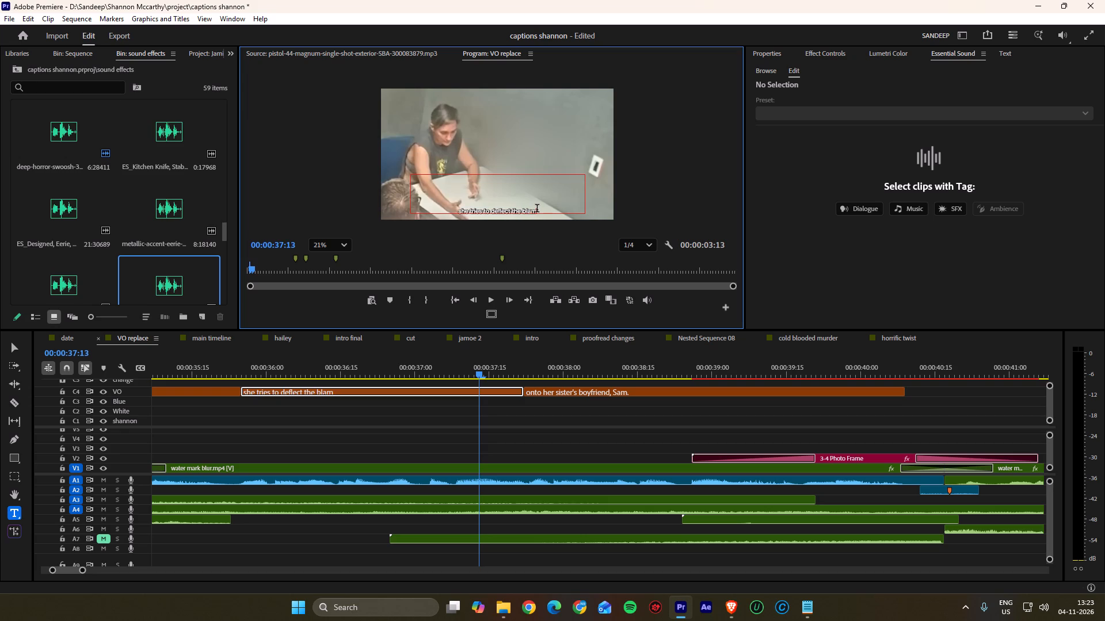
key("ctrl+z")
key("ctrl+z")
key("ctrl+z")
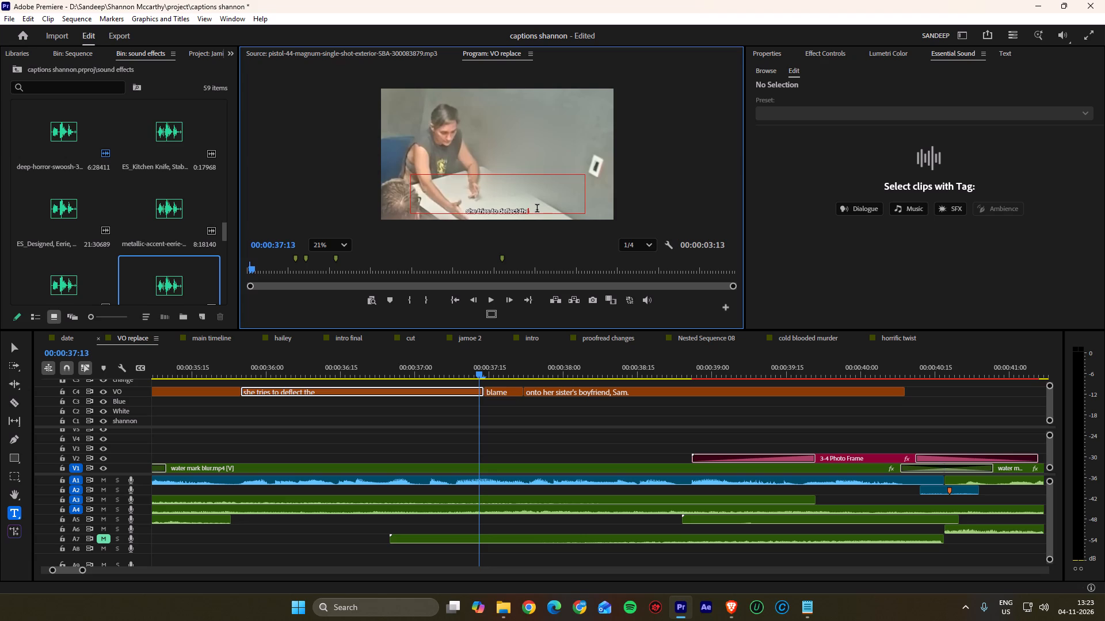
key("ctrl+shift+z")
key("ctrl+shift+z")
key("ctrl+shift+z")
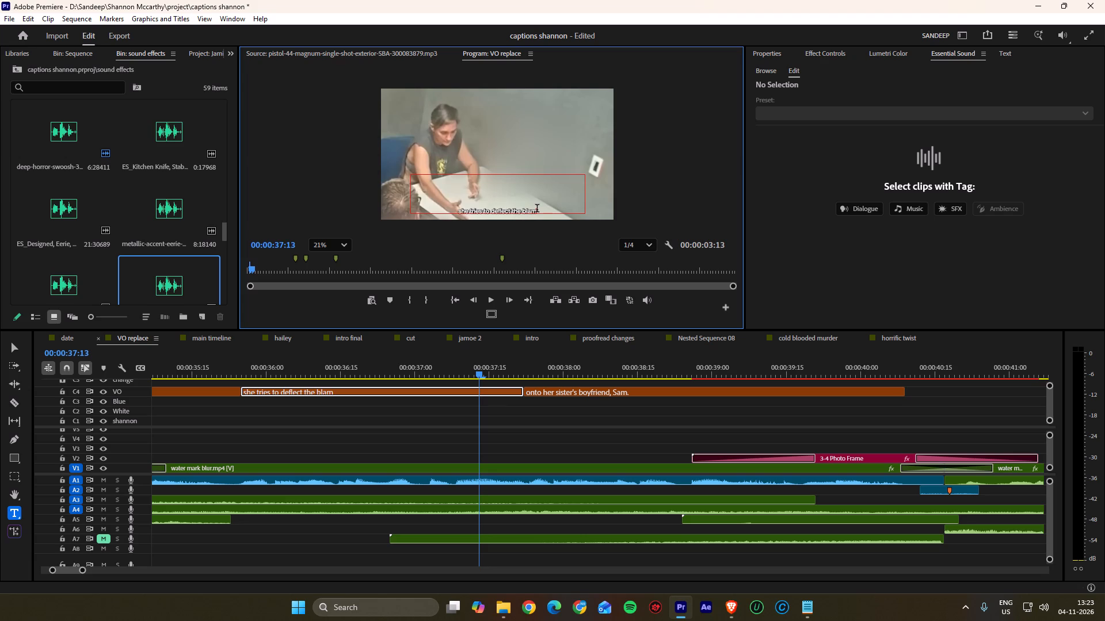
key("e")
left_click(665, 179)
Play the sequence from "she tries to deflect the blame" through "that a horrific twist awaits" to check the captions against the narration.
key("space")
key("space")
left_click_drag(534, 372, 508, 374)
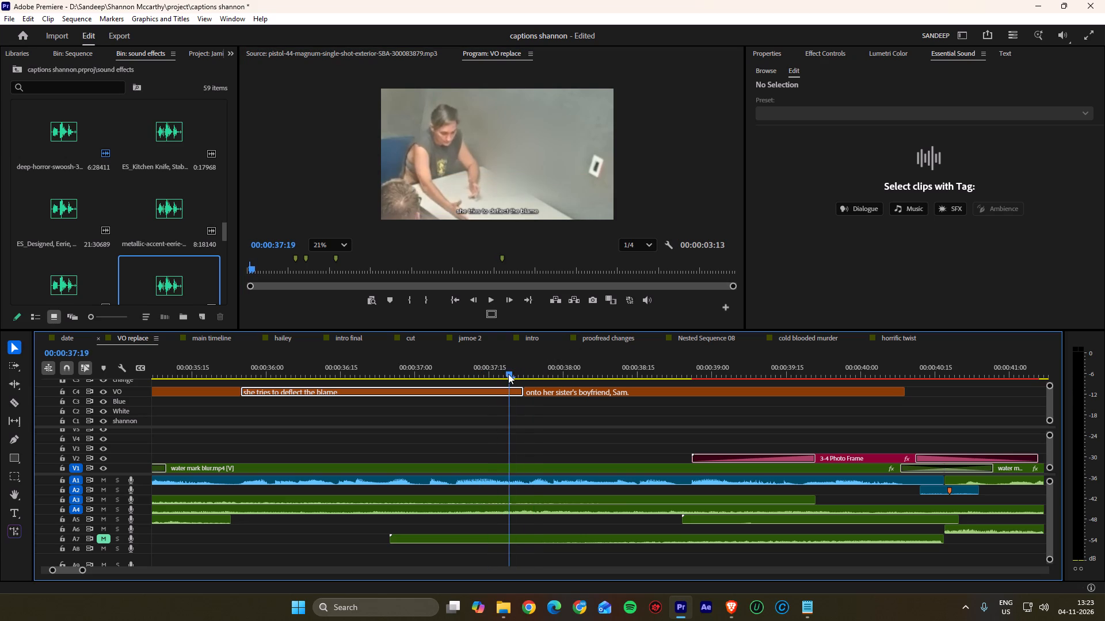
left_click_drag(508, 374, 527, 371)
key("space")
scroll(520, 418, "down", 12)
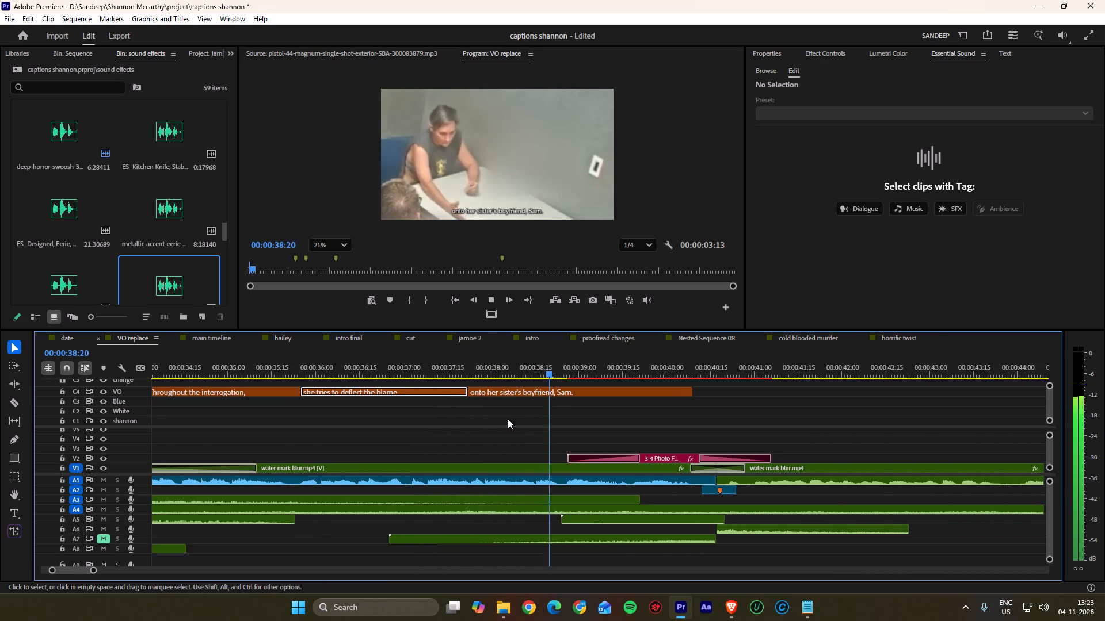
scroll(508, 419, "down", 10)
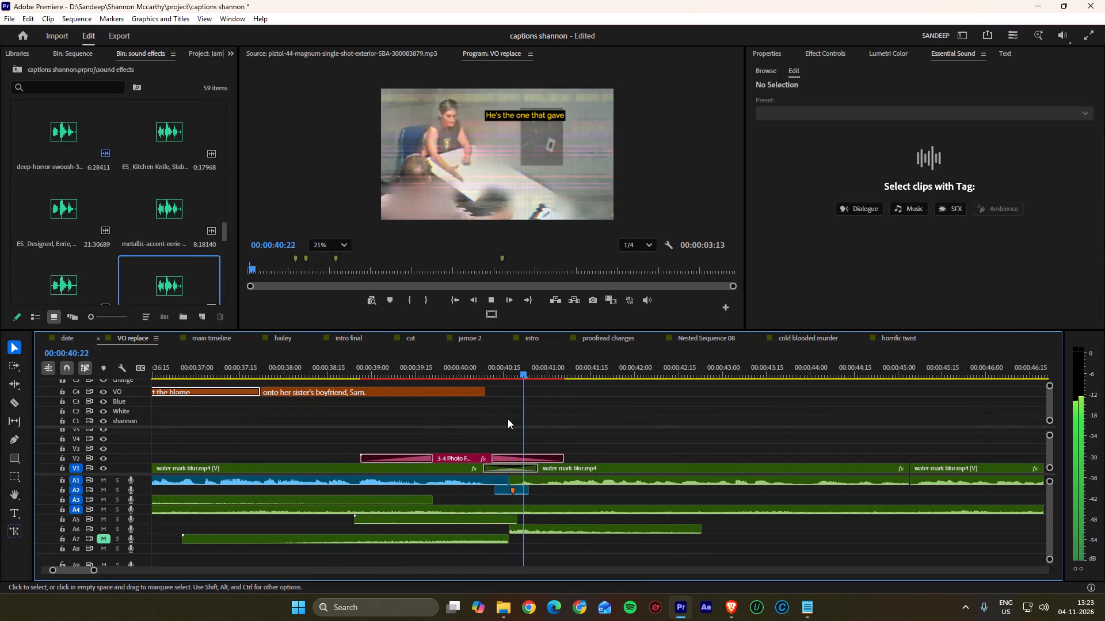
scroll(508, 419, "down", 5)
scroll(508, 419, "down", 9, "alt")
scroll(509, 416, "down", 2)
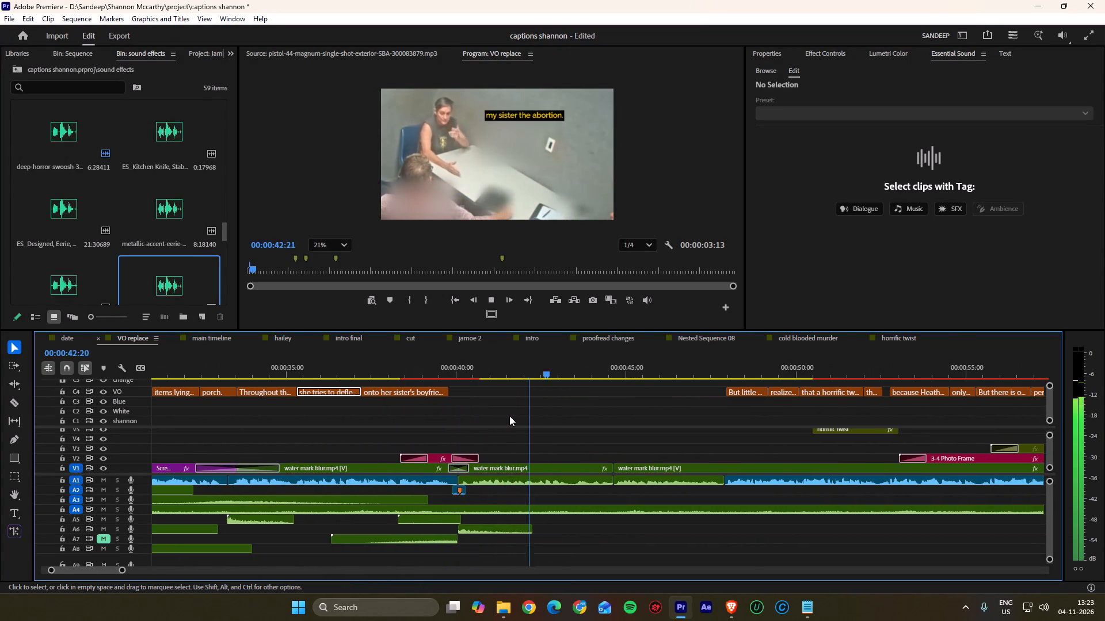
scroll(509, 416, "down", 2)
scroll(509, 416, "down", 5, "alt")
scroll(509, 416, "down", 4)
scroll(448, 415, "up", 5, "alt")
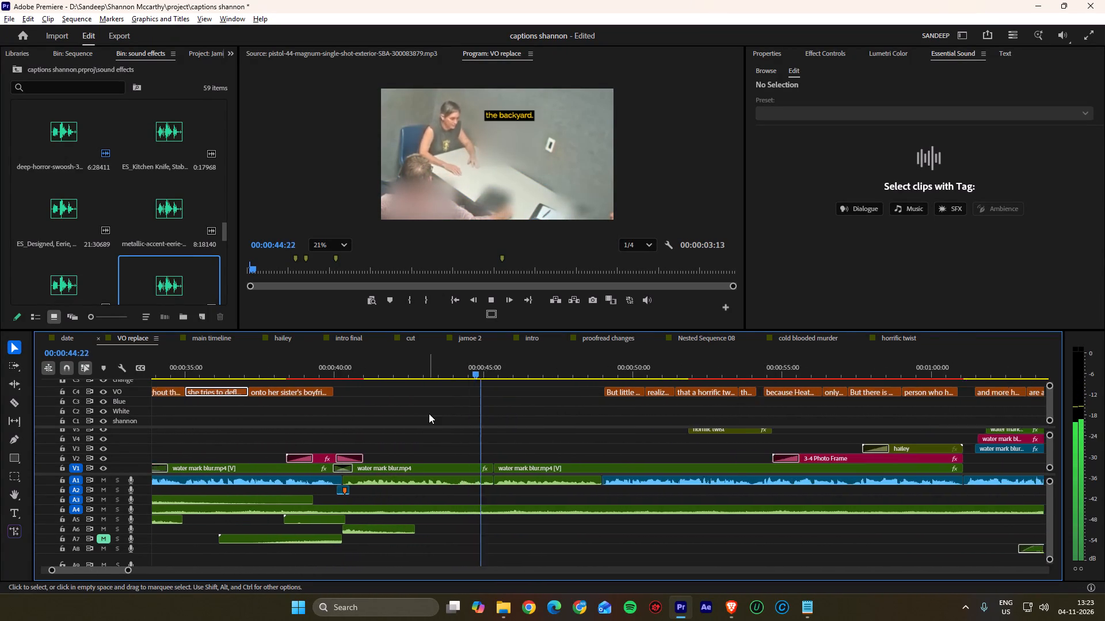
scroll(429, 413, "up", 2, "alt")
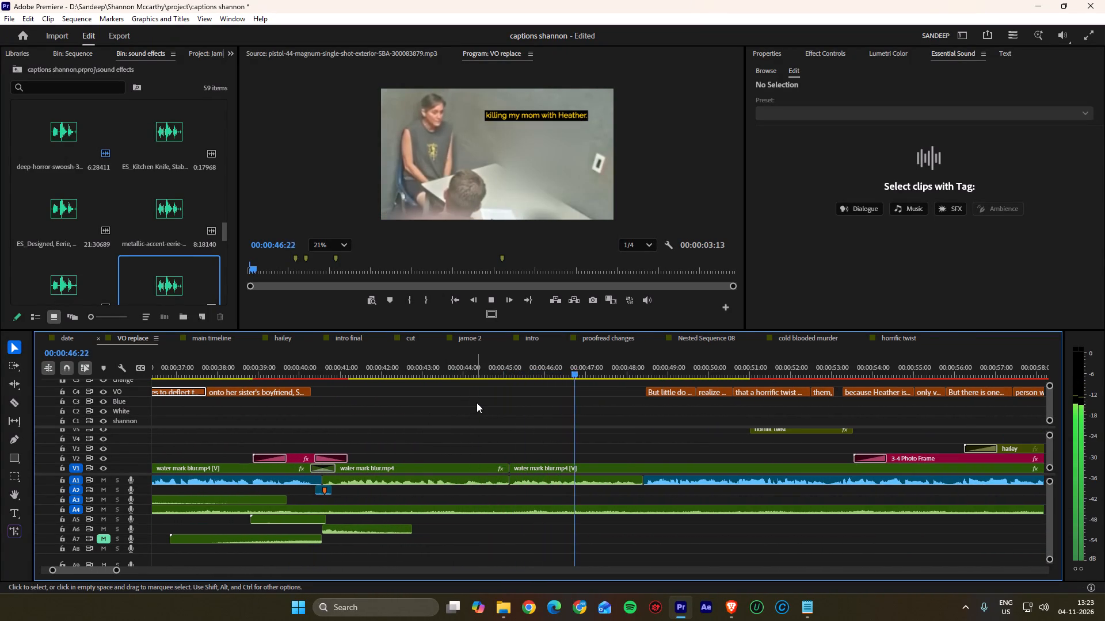
scroll(477, 402, "down", 8)
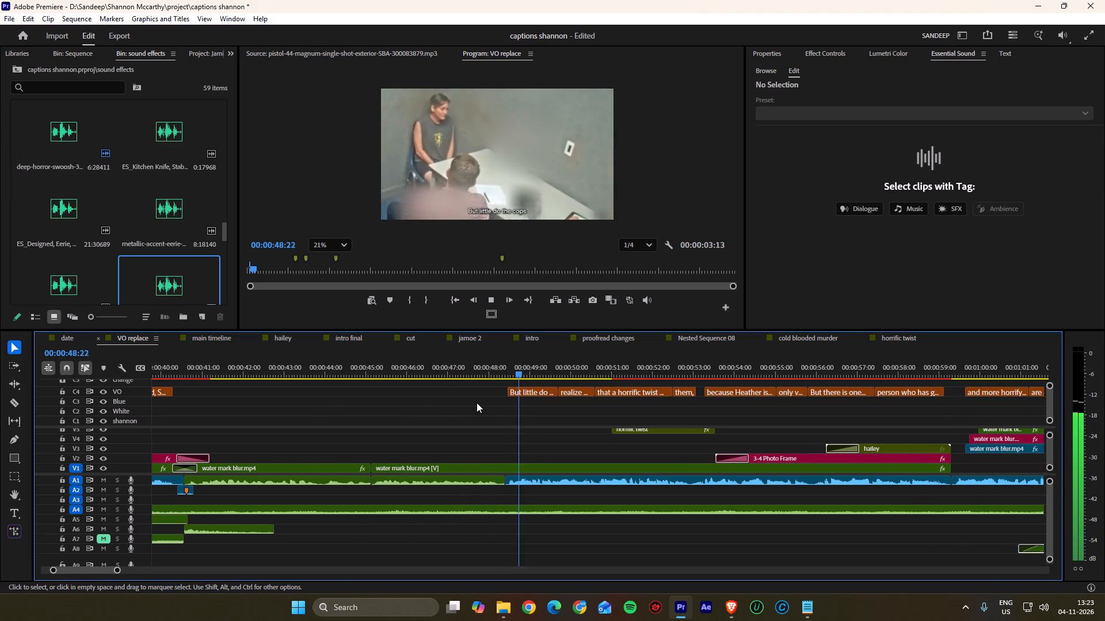
scroll(477, 402, "down", 8)
scroll(456, 401, "up", 6, "alt")
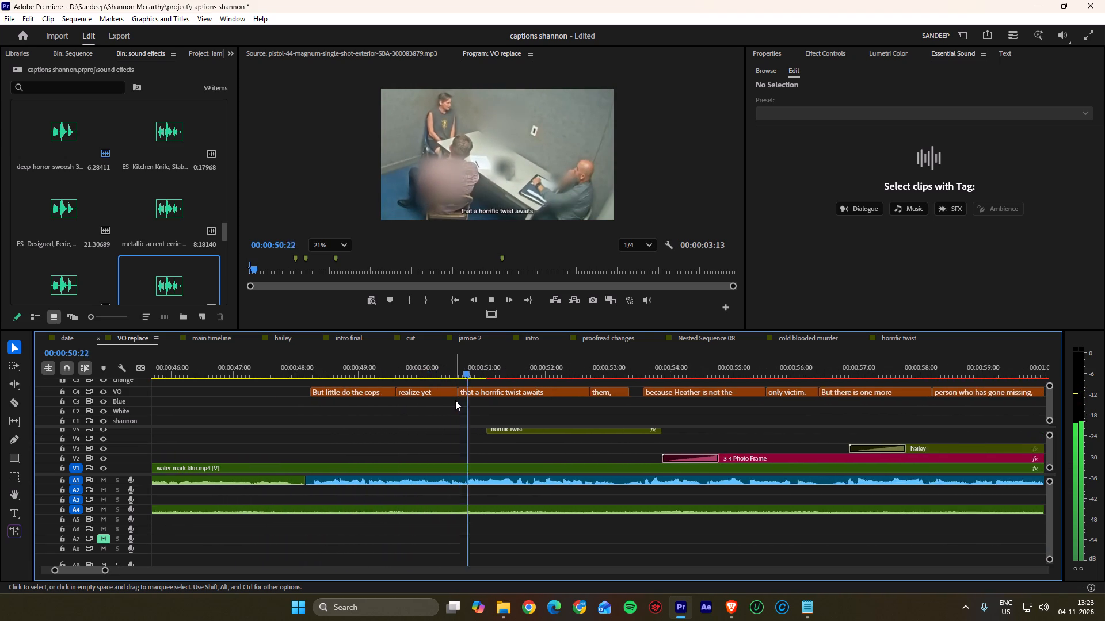
scroll(455, 400, "up", 5, "alt")
scroll(488, 396, "down", 3, "alt")
key("space")
Append "realize yet" to the "But little do the cops" caption.
left_click_drag(277, 361, 269, 363)
key("space")
scroll(325, 405, "up", 7, "alt")
key("space")
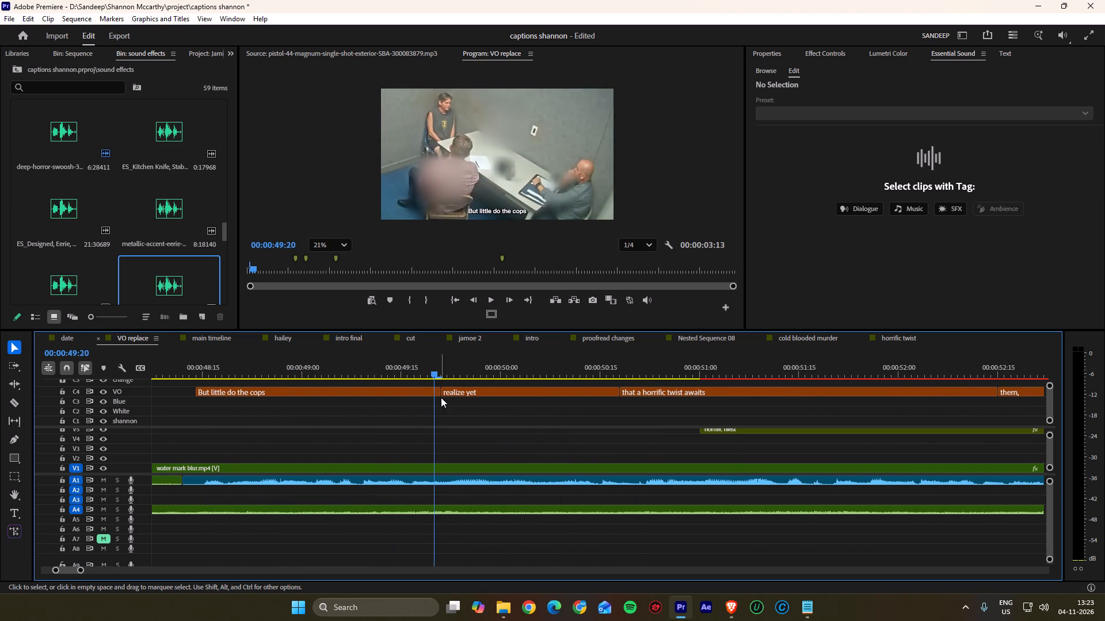
left_click(460, 393)
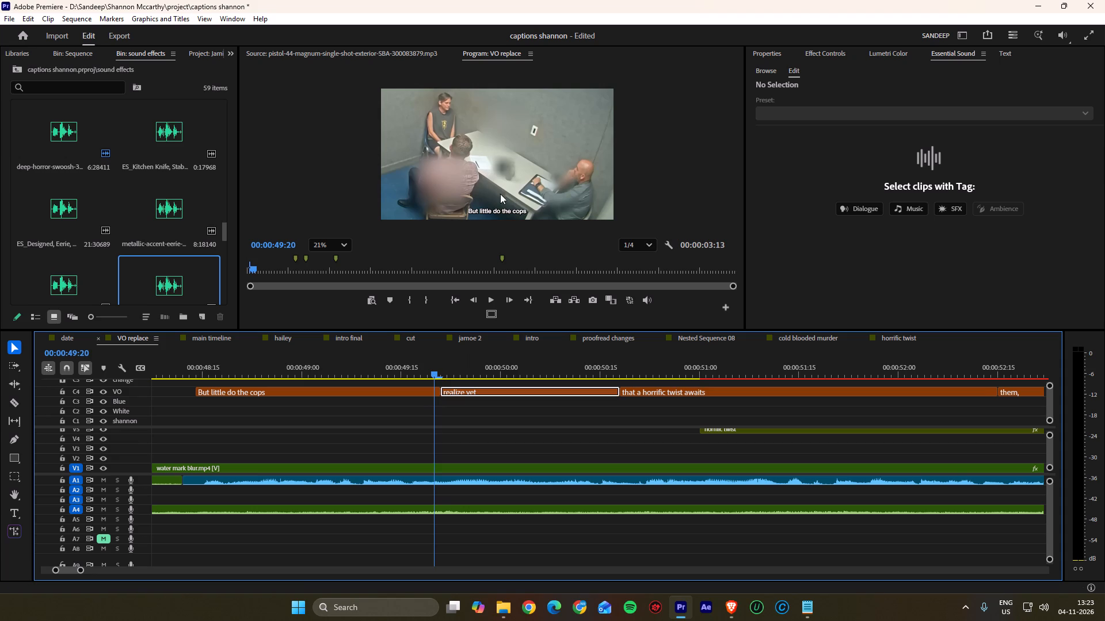
double_click(510, 209)
left_click(543, 210)
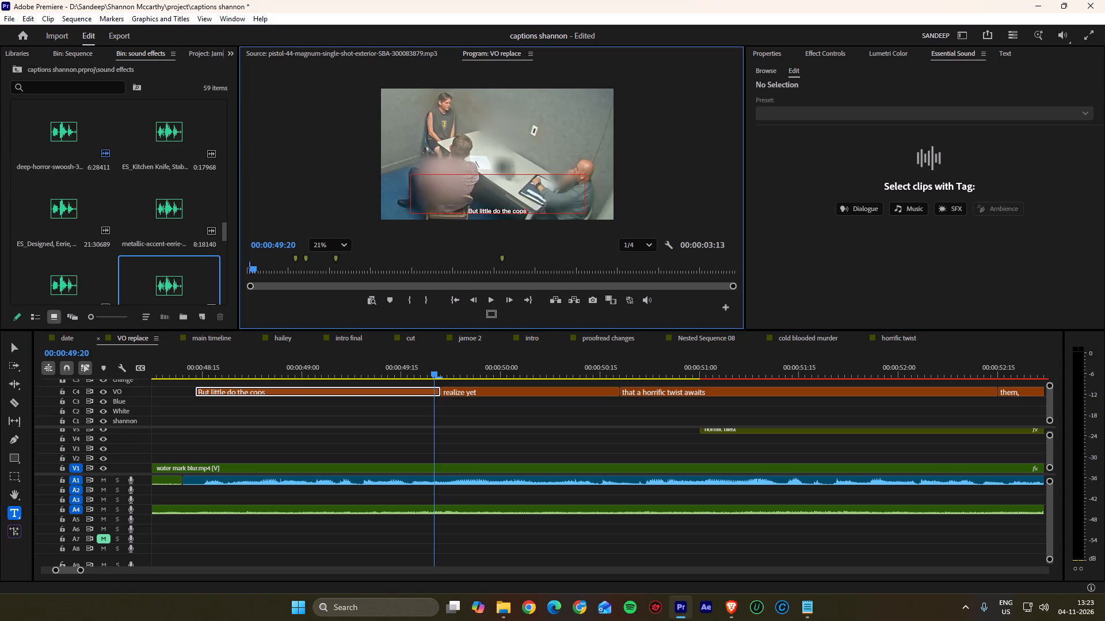
key("space")
type("rel")
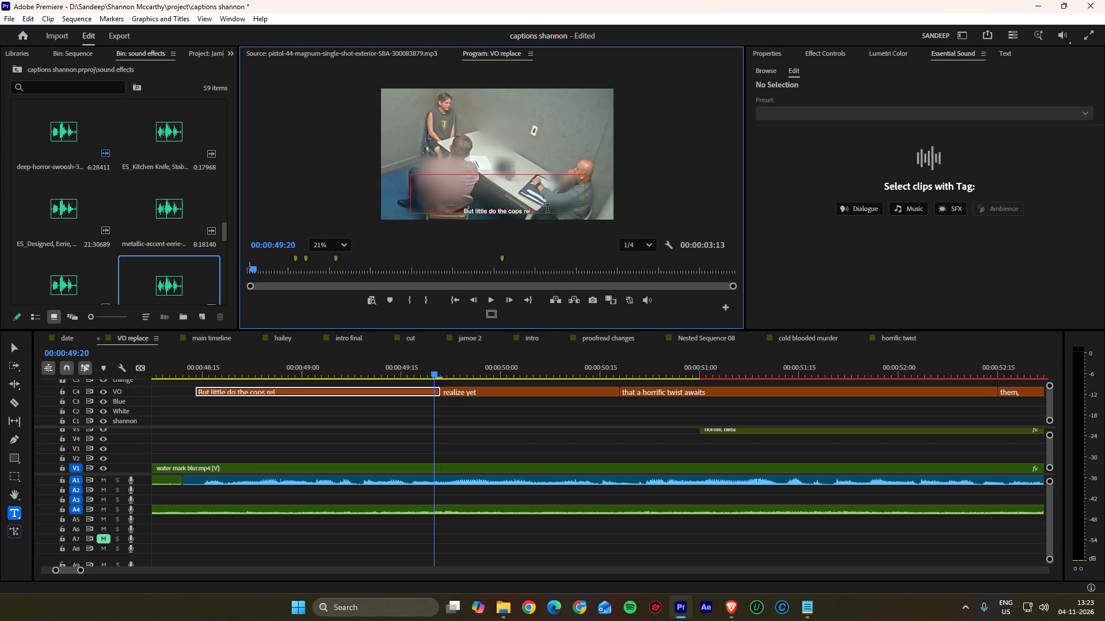
key("BackSpace")
key("a")
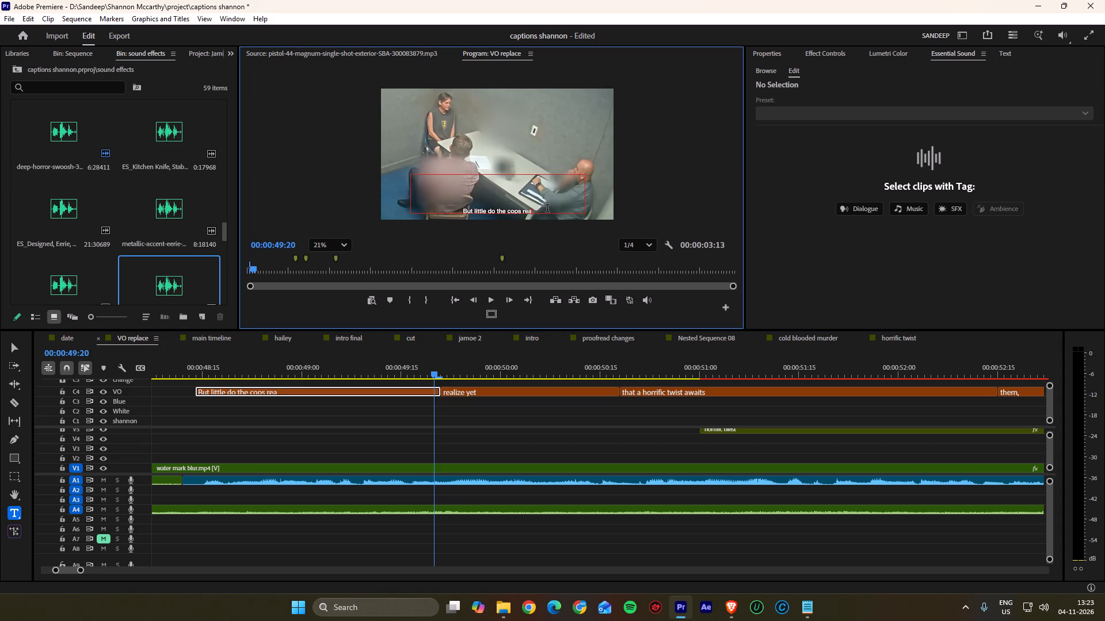
type("lize yet")
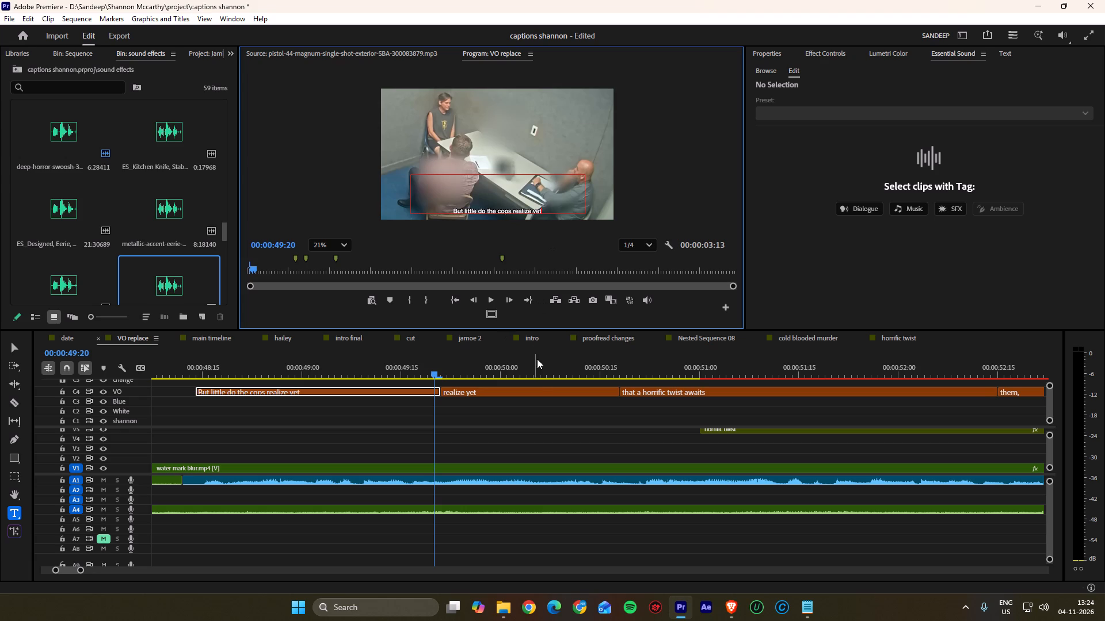
Delete the separate "realize yet" caption and extend "But little do the cops realize yet" up to "that a horrific twist awaits".
left_click(535, 394)
key("Delete")
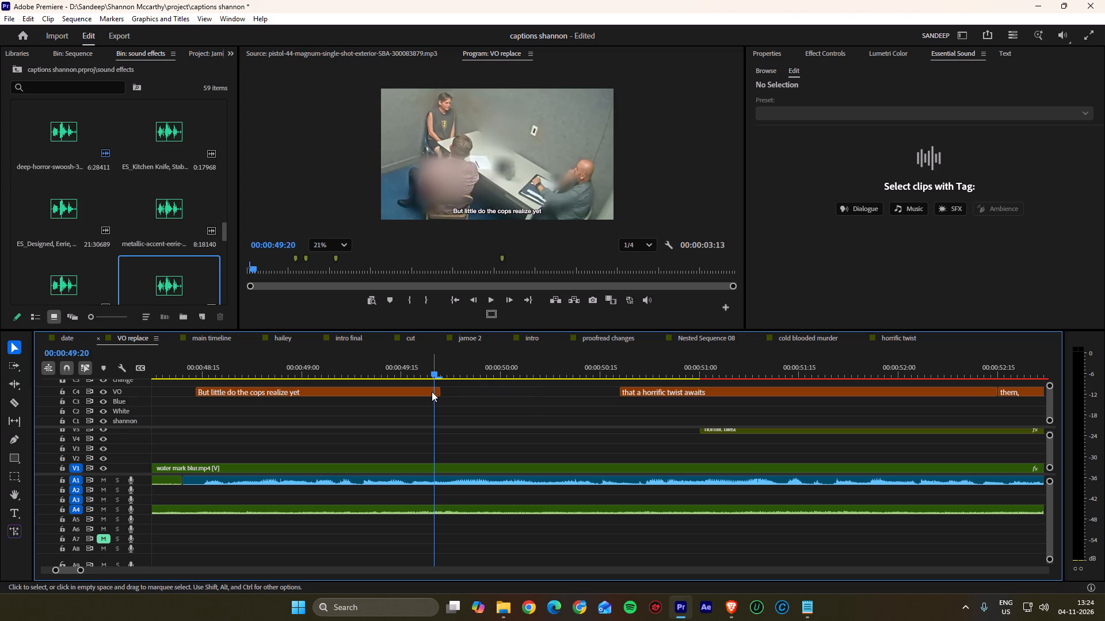
left_click_drag(438, 393, 668, 405)
Play the narration and make "But little do the cops realize yet" and "that a horrific twist awaits" meet at 00:00:50:22.
key("space")
scroll(578, 410, "down", 4)
key("space")
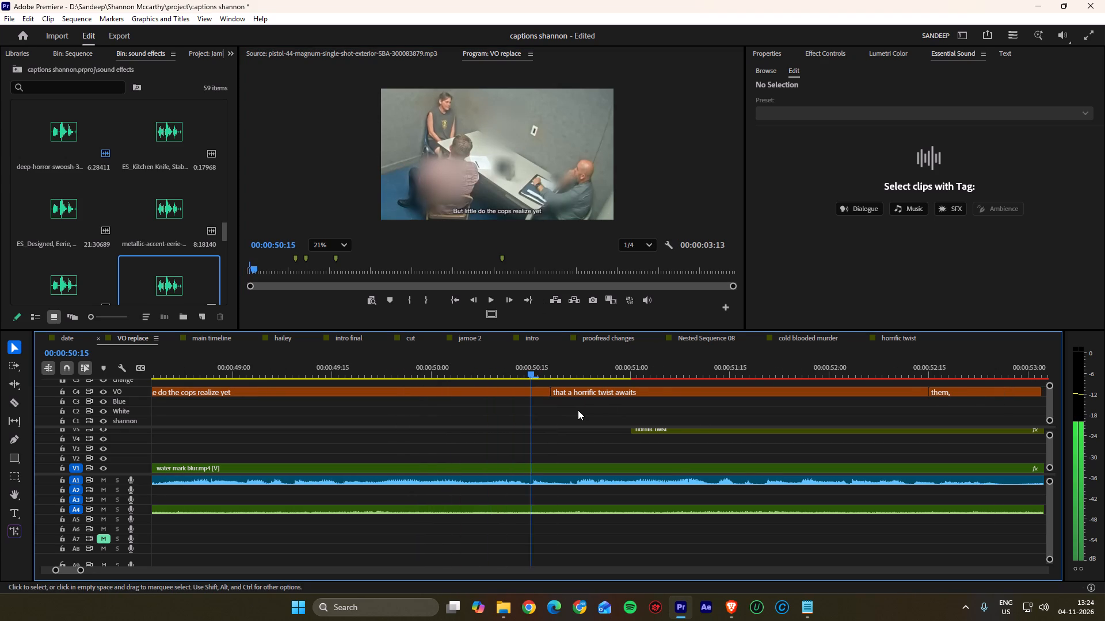
scroll(578, 410, "down", 4)
key("space")
key("space")
key("space")
key("space")
left_click_drag(517, 358, 507, 363)
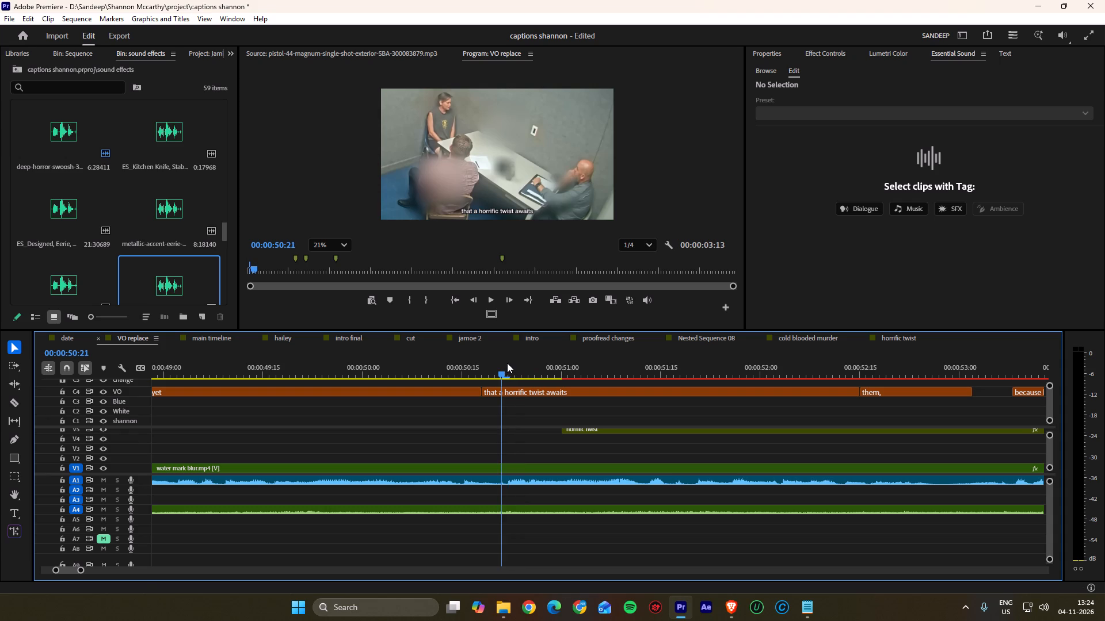
left_click_drag(507, 363, 512, 362)
left_click_drag(481, 394, 492, 396, "ctrl")
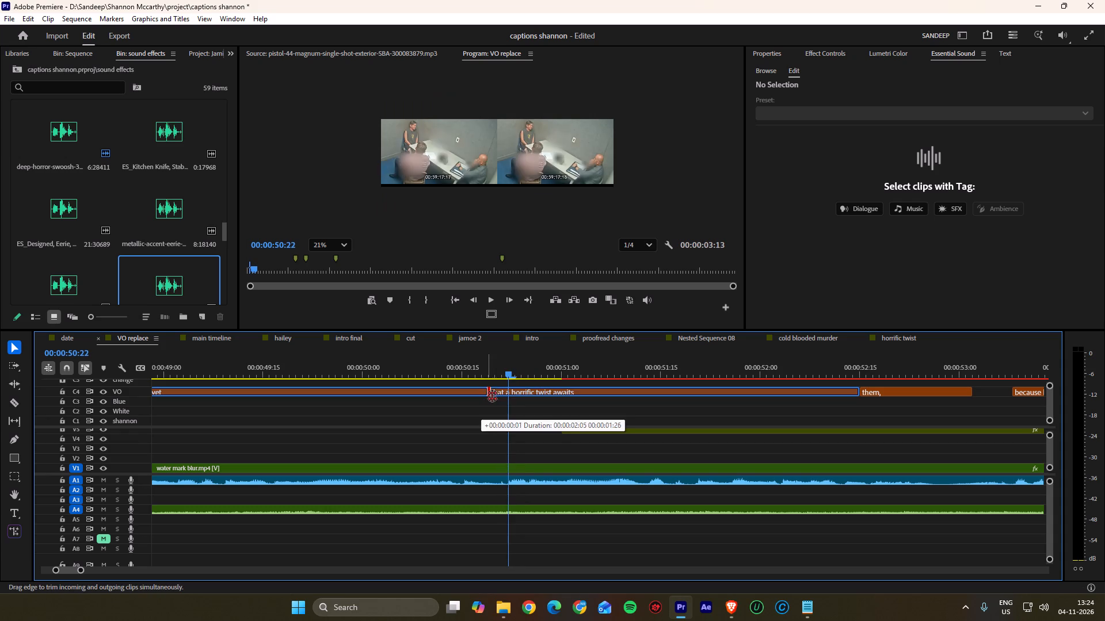
left_click_drag(492, 396, 508, 397, "ctrl")
left_click(528, 401)
Play the narration over "that a horrific twist awaits" and "them," to compare the captions with the on-screen "Horrific twist awaits them" title.
scroll(527, 401, "down", 4)
key("space")
scroll(521, 396, "down", 4)
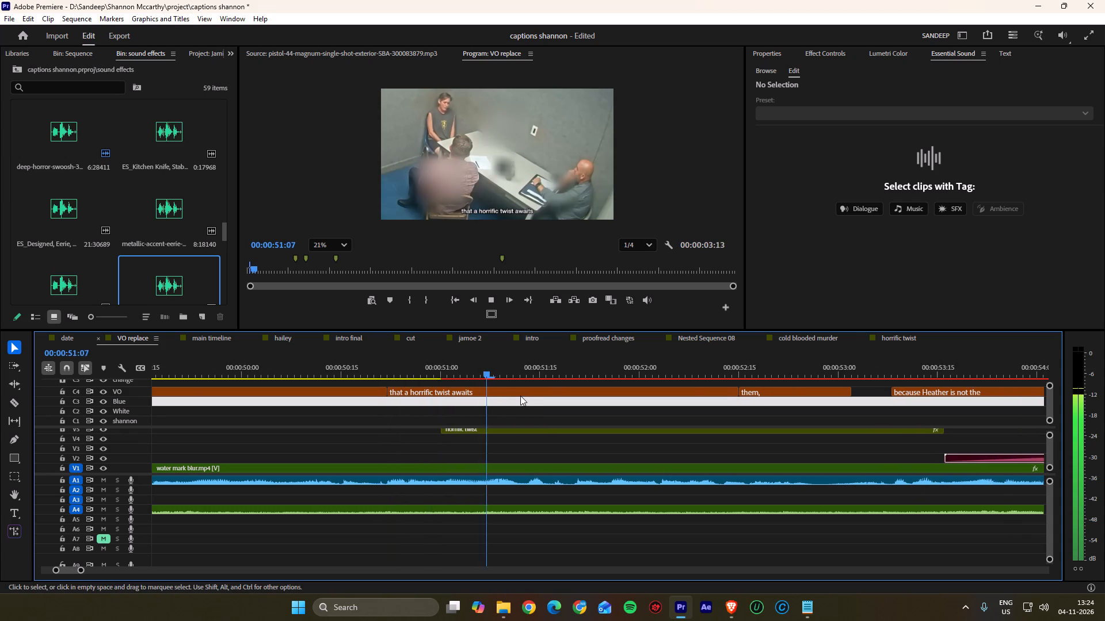
scroll(520, 396, "down", 8)
key("space")
left_click(649, 388)
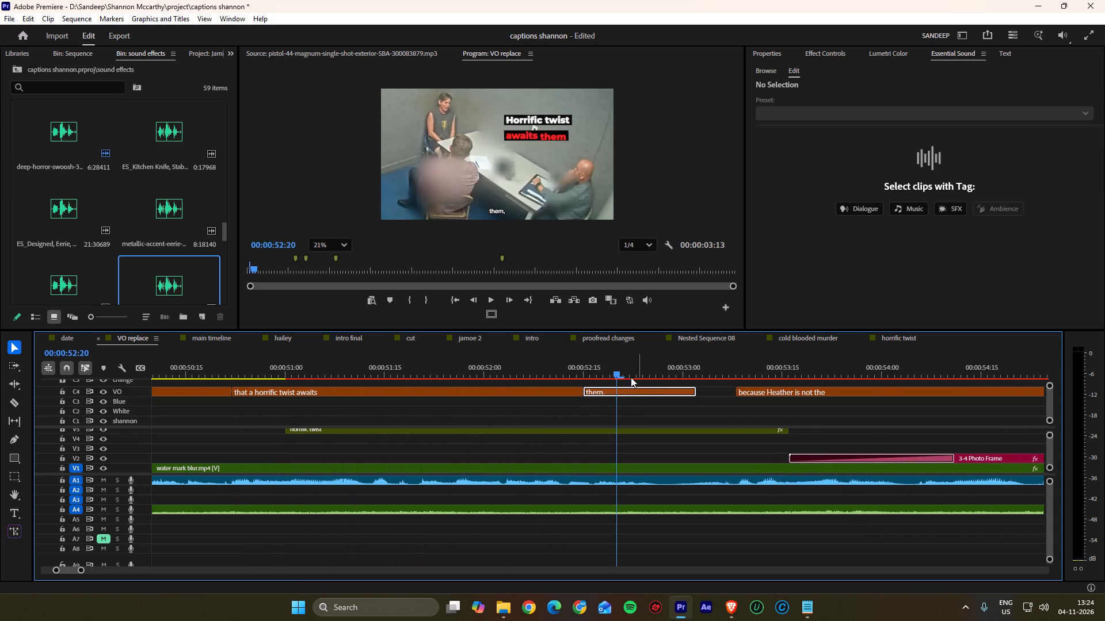
left_click_drag(571, 363, 250, 353)
scroll(295, 382, "up", 7)
scroll(527, 411, "down", 6, "alt")
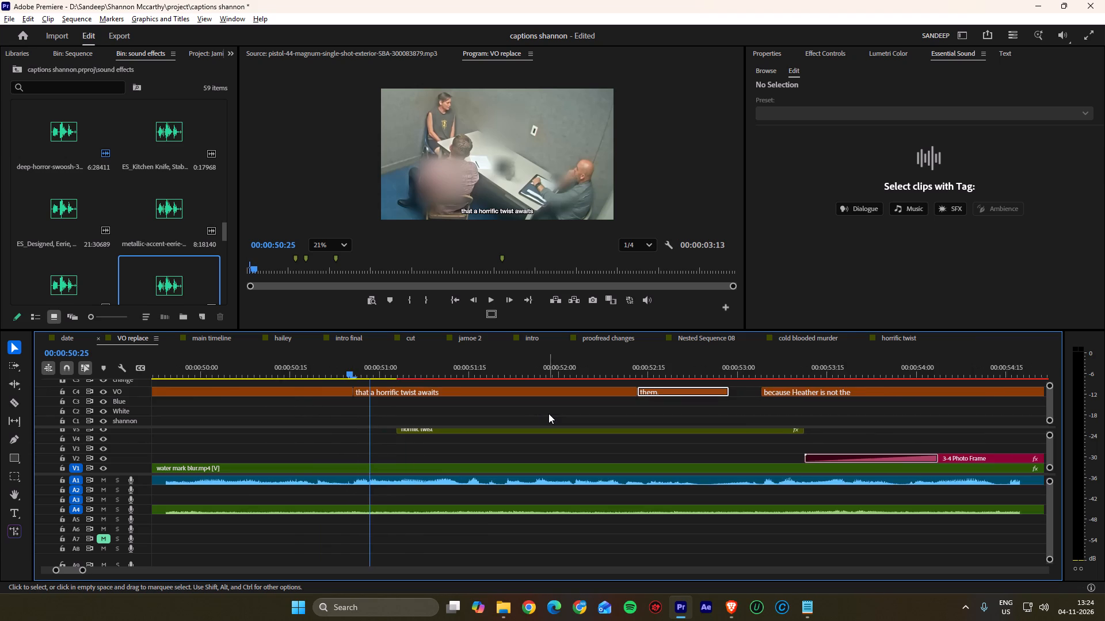
scroll(548, 413, "down", 2, "alt")
scroll(343, 391, "up", 4)
left_click_drag(371, 367, 330, 367)
Append "that a" to the "But little do the cops realize yet" caption.
key("space")
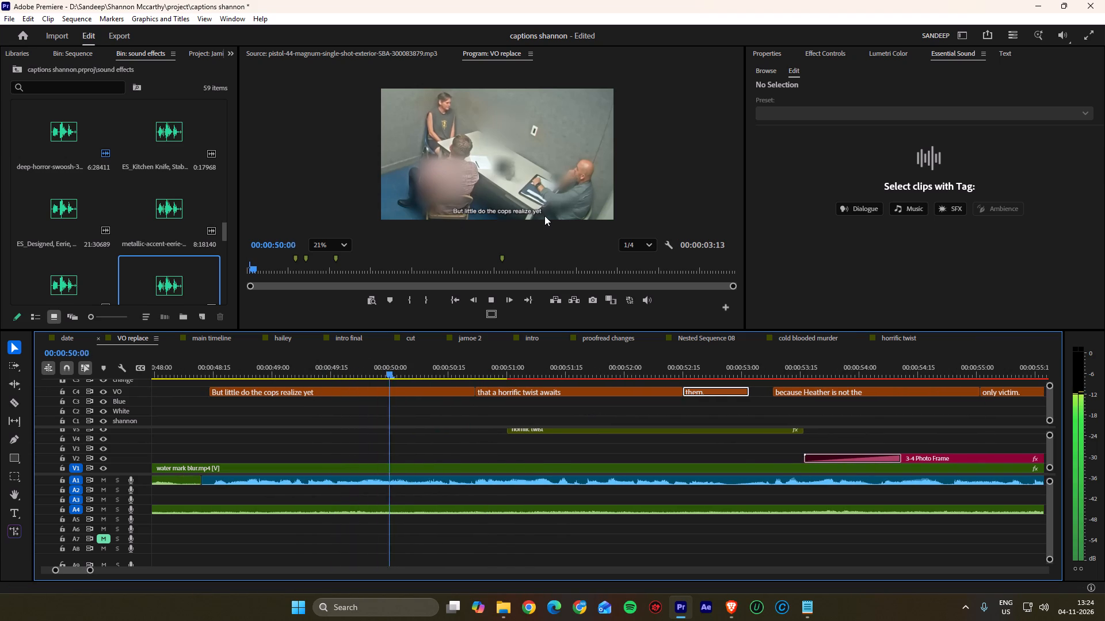
key("space")
double_click(539, 211)
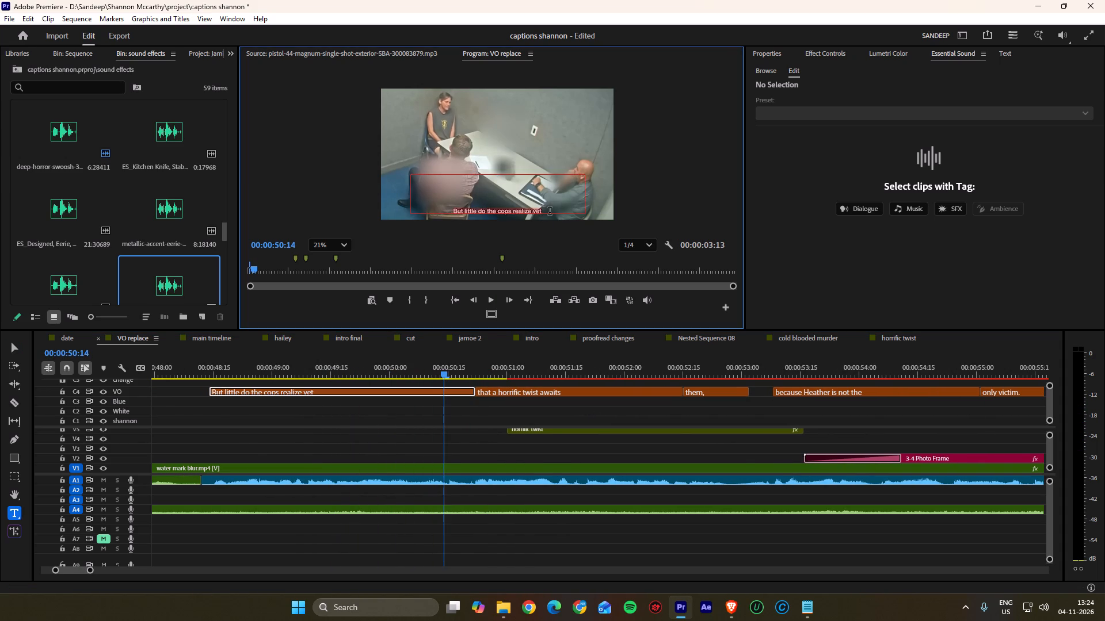
left_click(550, 212)
key("space")
type("that")
key("space")
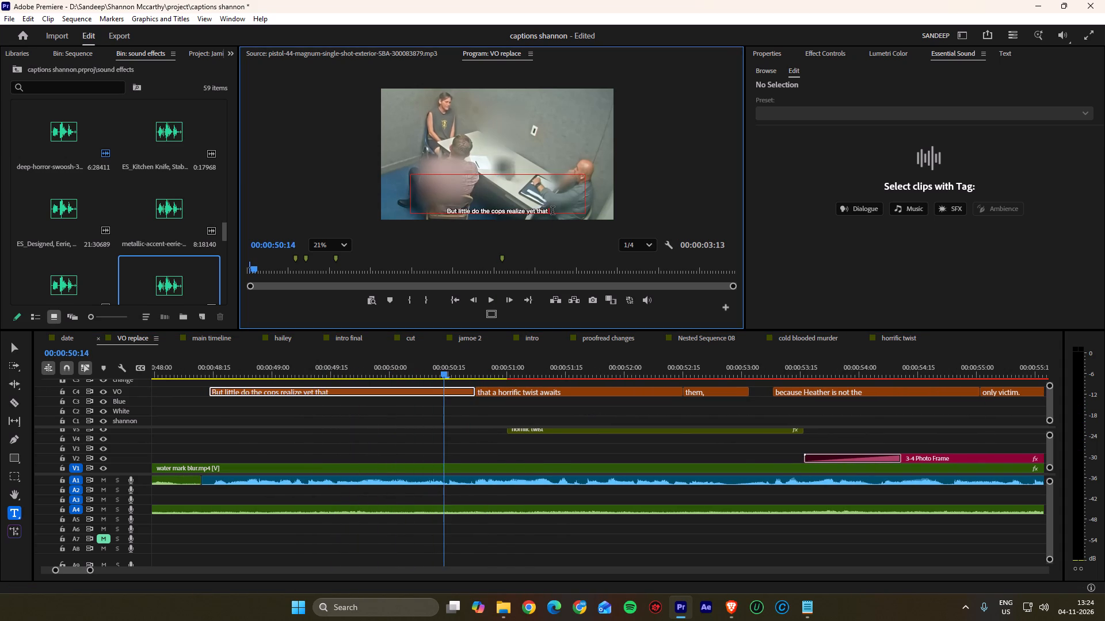
key("a")
left_click(628, 199)
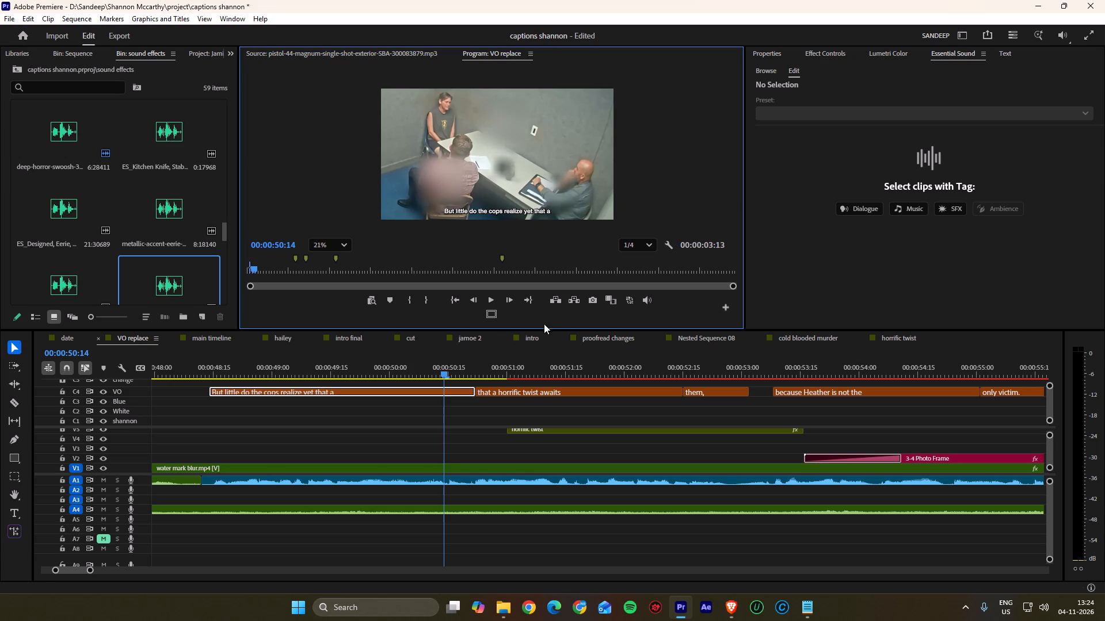
Delete the "that a horrific twist awaits" and "them," captions and play the title section.
left_click(531, 394)
key("Delete")
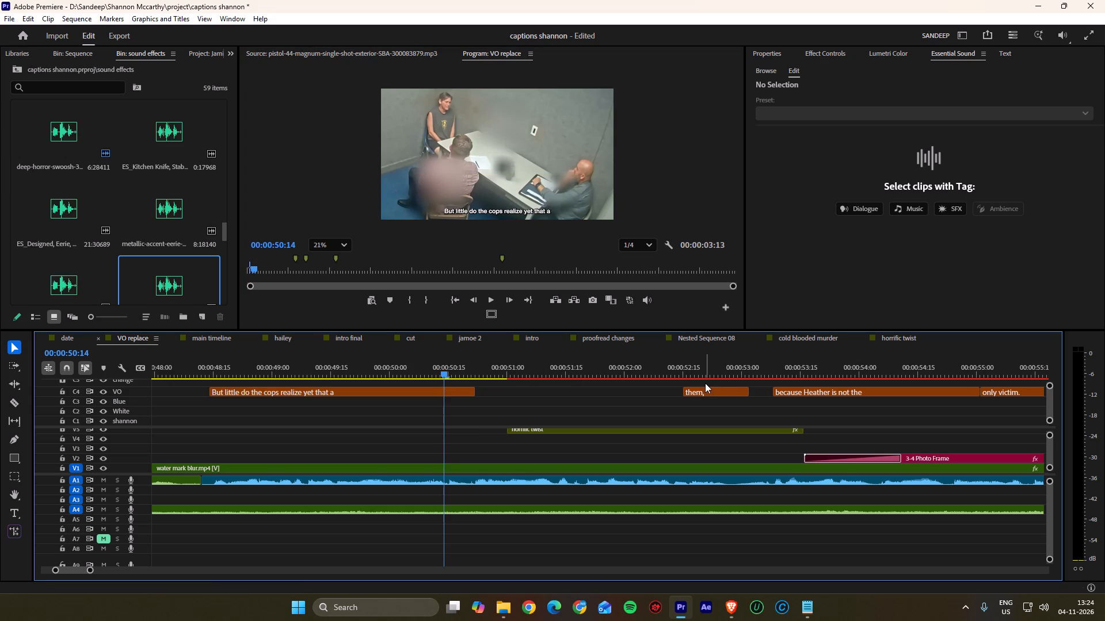
left_click(704, 389)
key("Delete")
key("space")
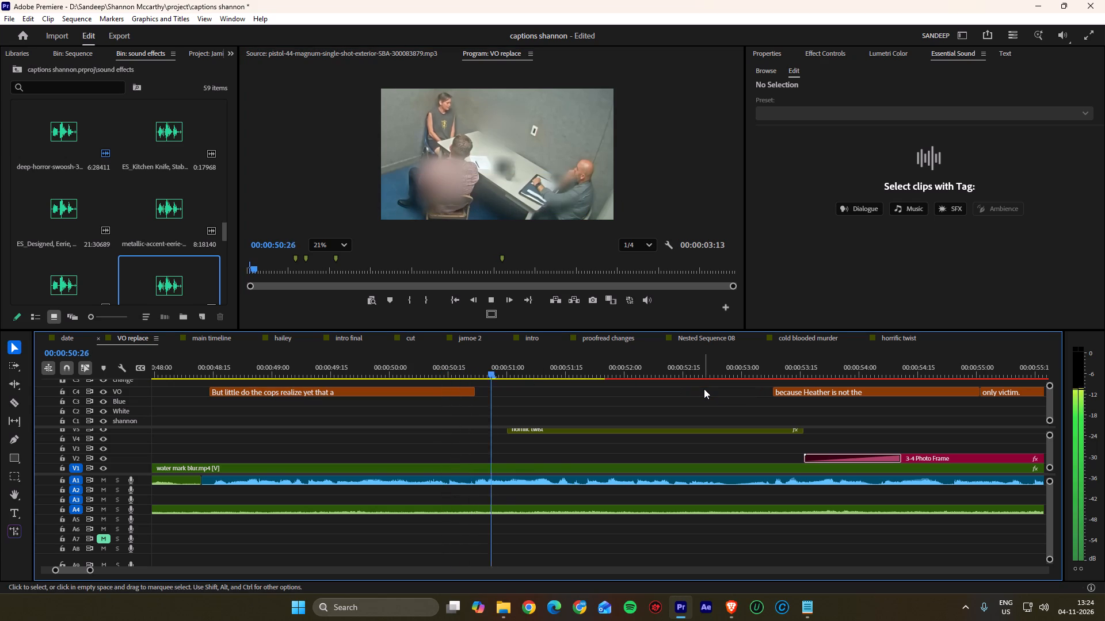
key("space")
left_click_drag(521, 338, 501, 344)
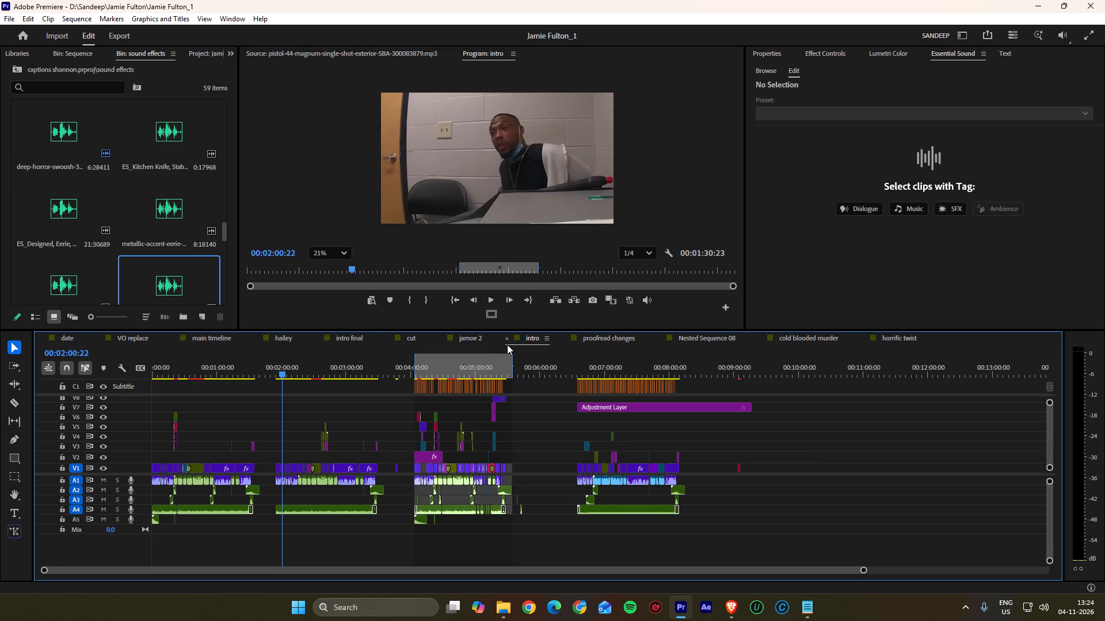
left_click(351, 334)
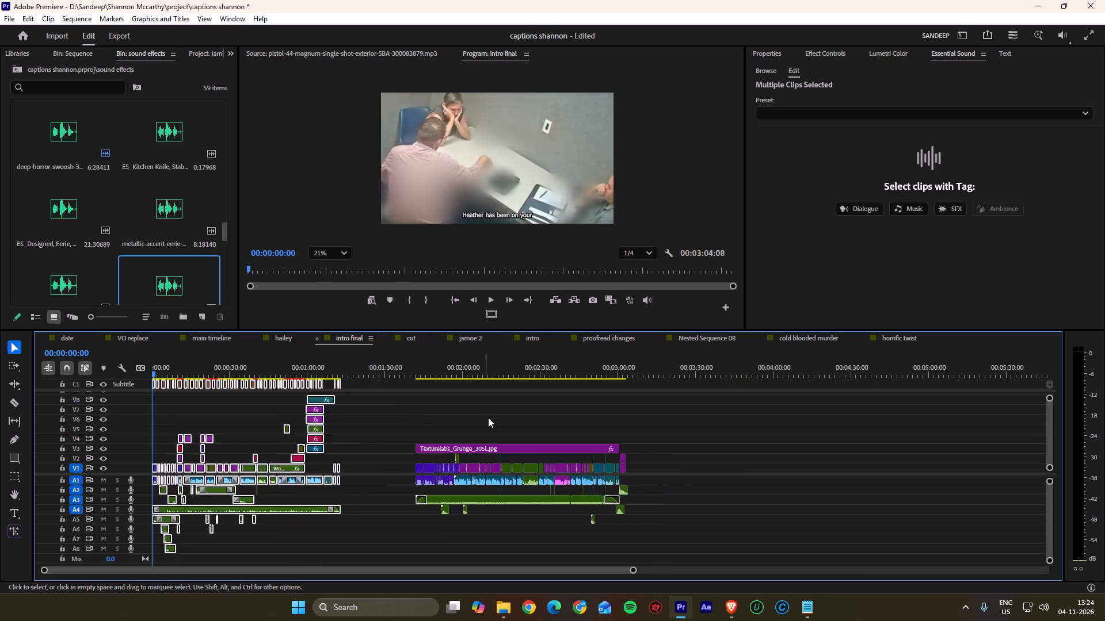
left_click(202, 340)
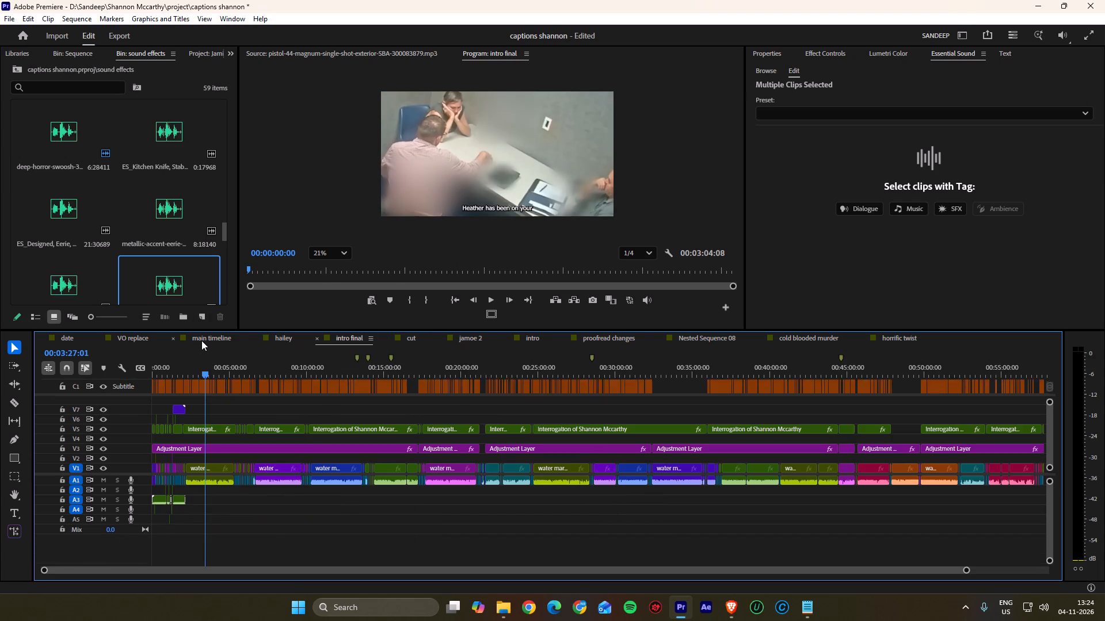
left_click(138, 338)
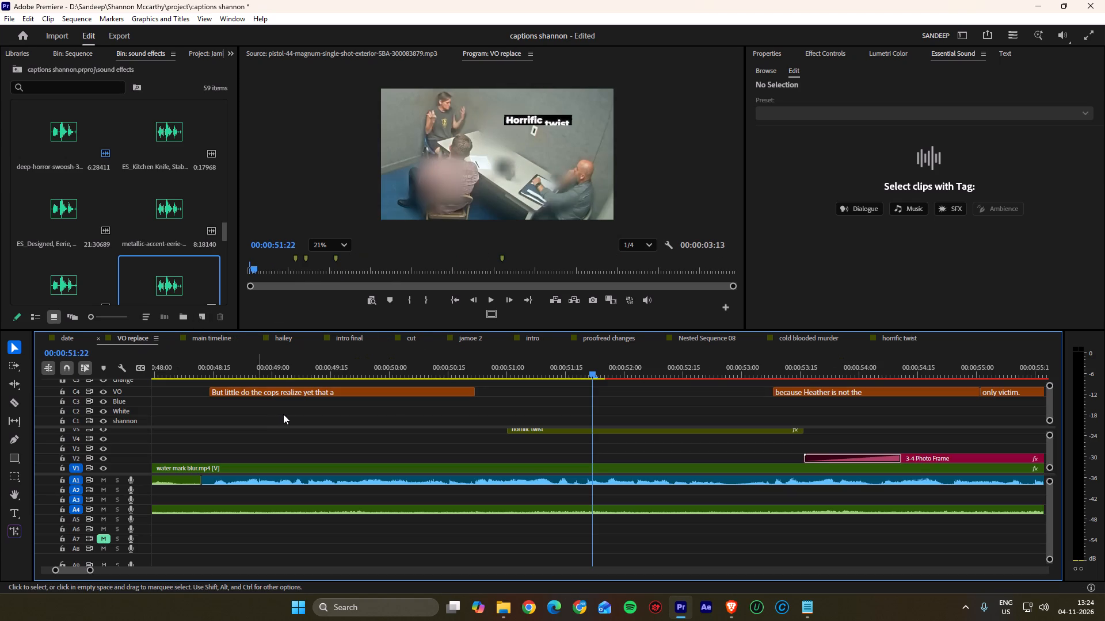
Play the narration and shift the "horrific twist" title clip earlier on V5 so it starts at about 00:00:50:27.
left_click_drag(502, 357, 422, 356)
key("space")
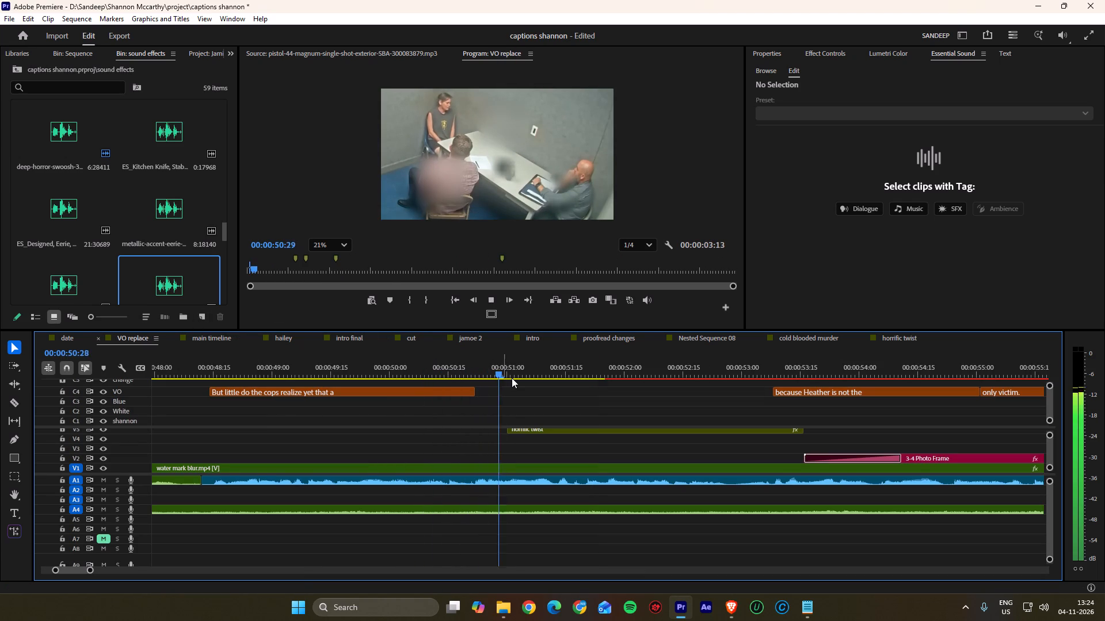
key("space")
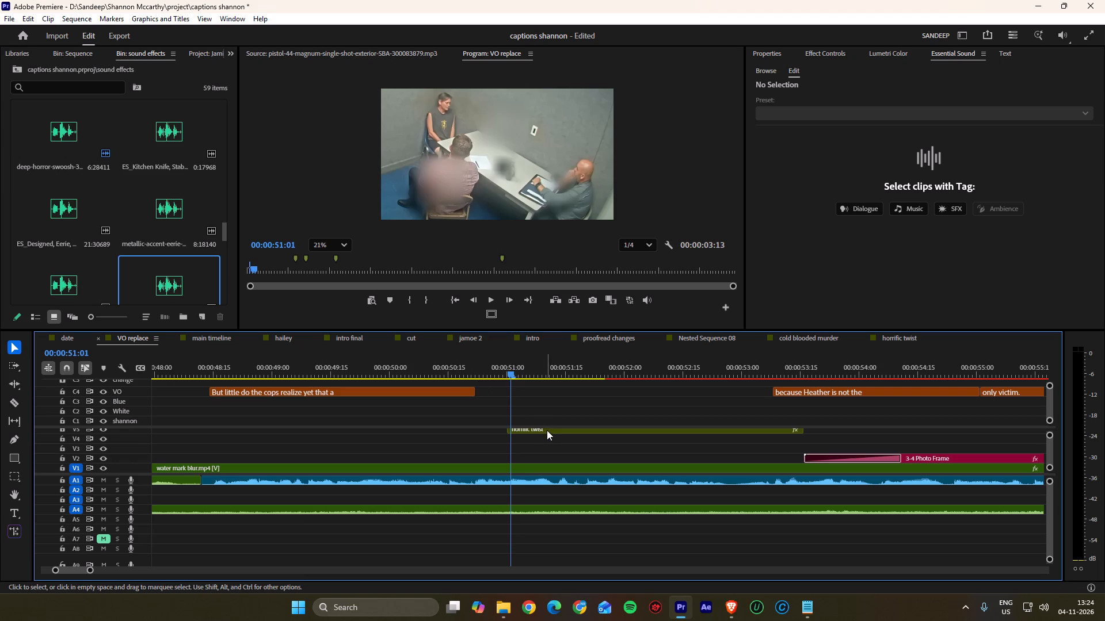
scroll(544, 443, "up", 3, "ctrl")
scroll(544, 443, "down", 2, "ctrl")
left_click_drag(547, 438, 540, 439)
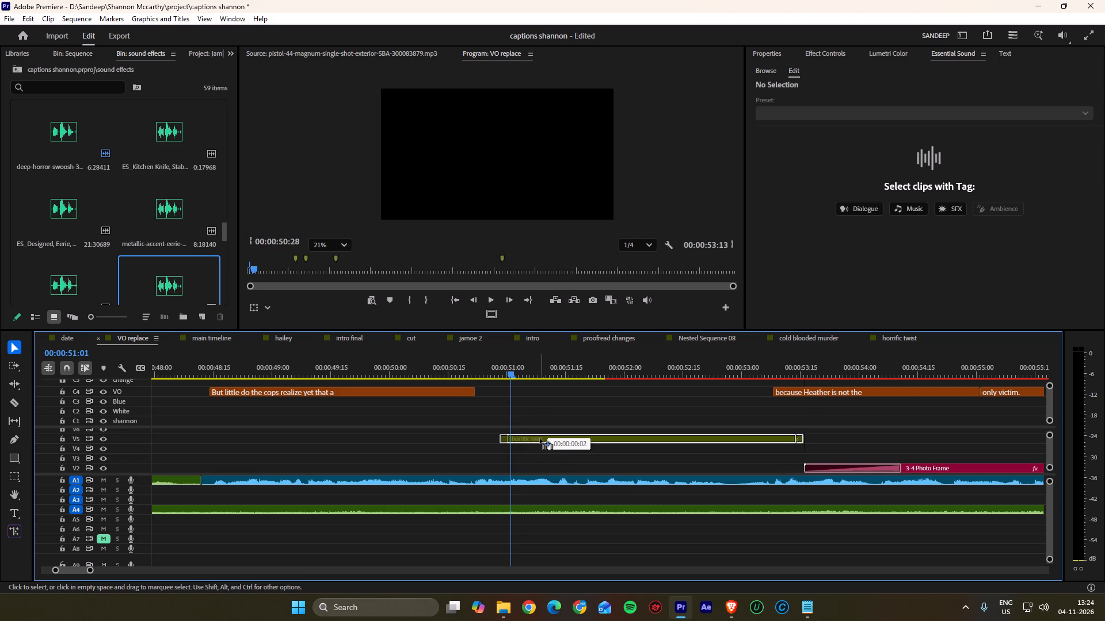
left_click_drag(540, 439, 534, 439)
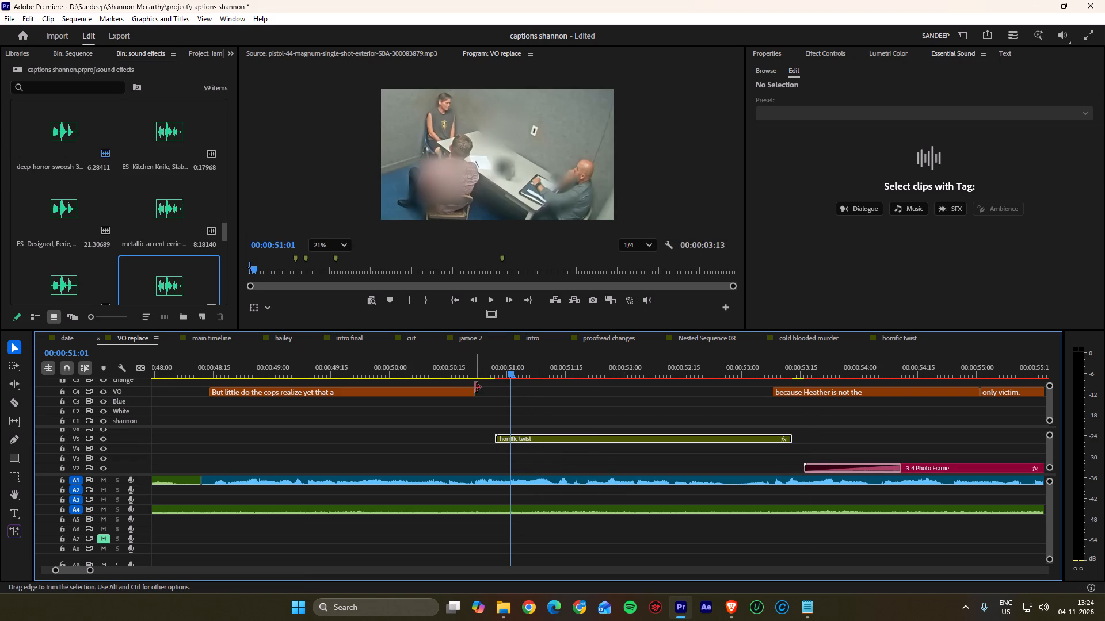
Extend the "But little do the cops realize yet that a" caption to the start of the "horrific twist" title clip and play the section.
left_click_drag(475, 388, 491, 389)
left_click_drag(508, 371, 504, 370)
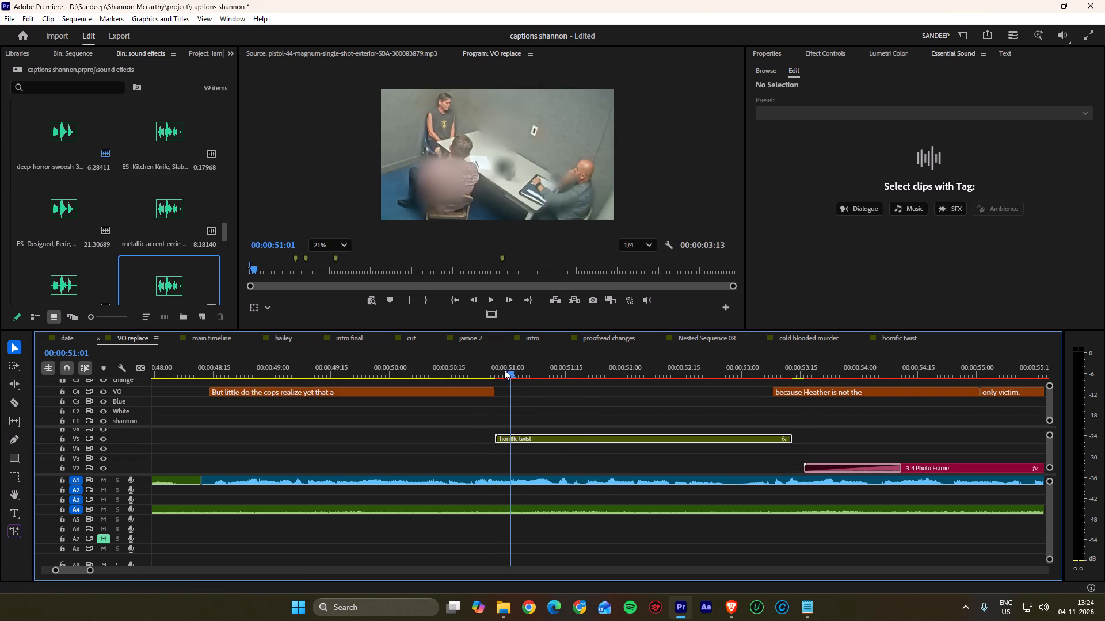
left_click_drag(504, 370, 447, 362)
key("space")
scroll(544, 398, "down", 2)
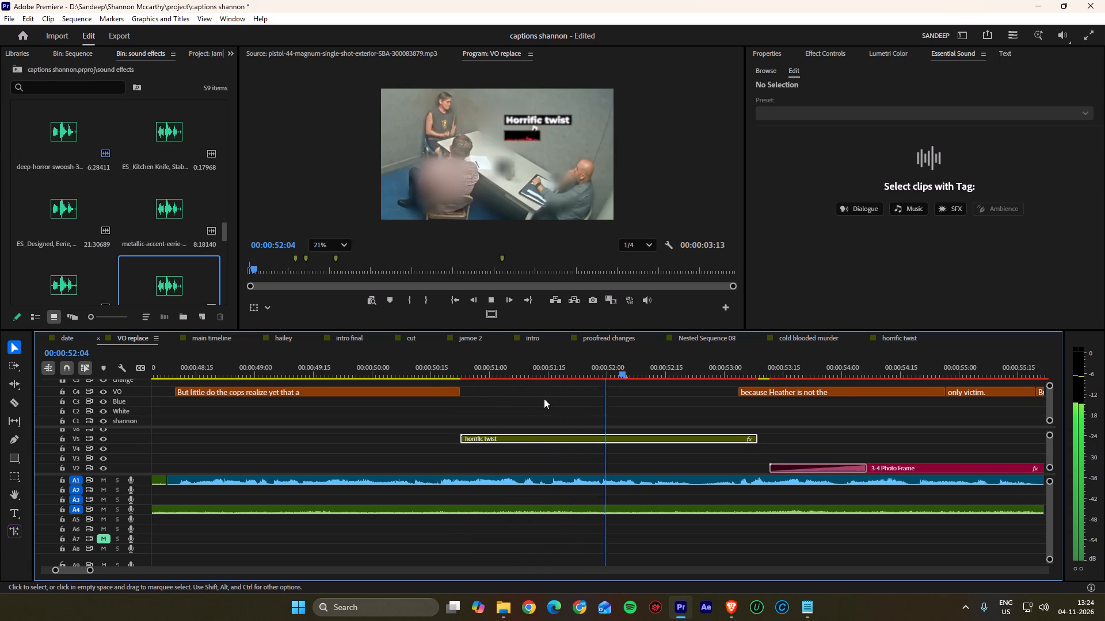
scroll(544, 398, "down", 18)
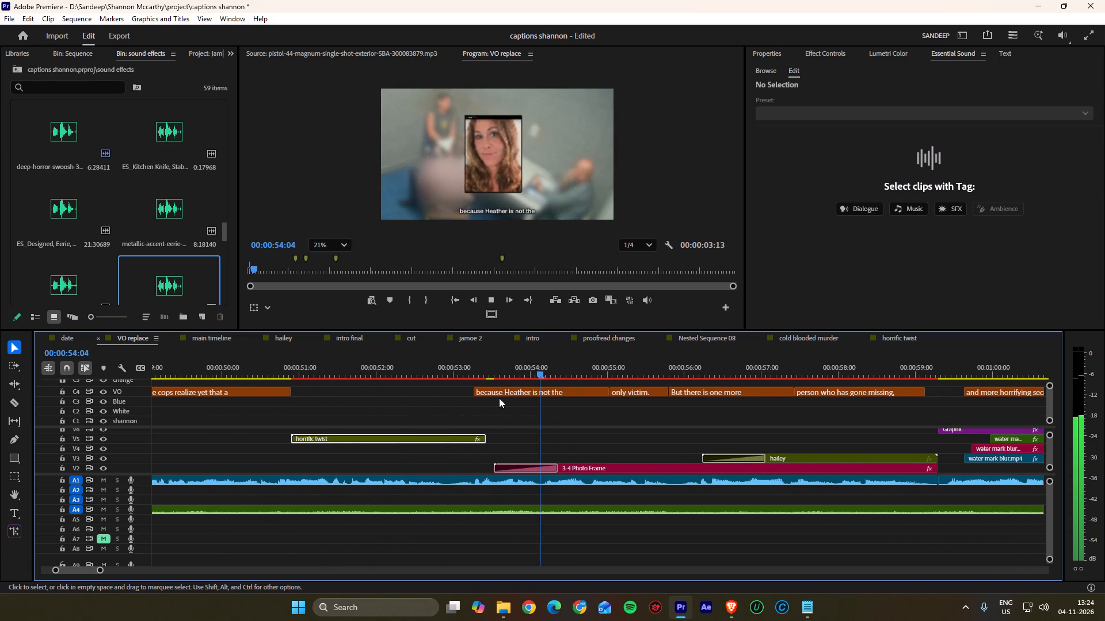
scroll(499, 398, "down", 3)
key("space")
Add the default video transition at the end of the "horrific twist" title clip on V5 and play the fade-out.
left_click(430, 439)
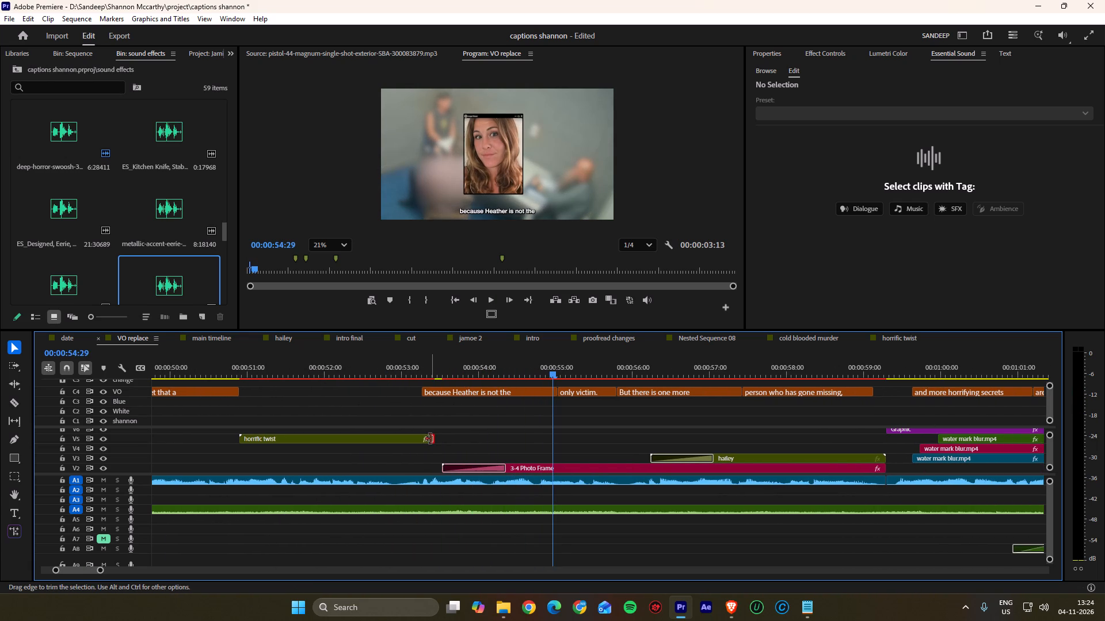
key("ctrl+d")
left_click_drag(414, 364, 367, 366)
key("space")
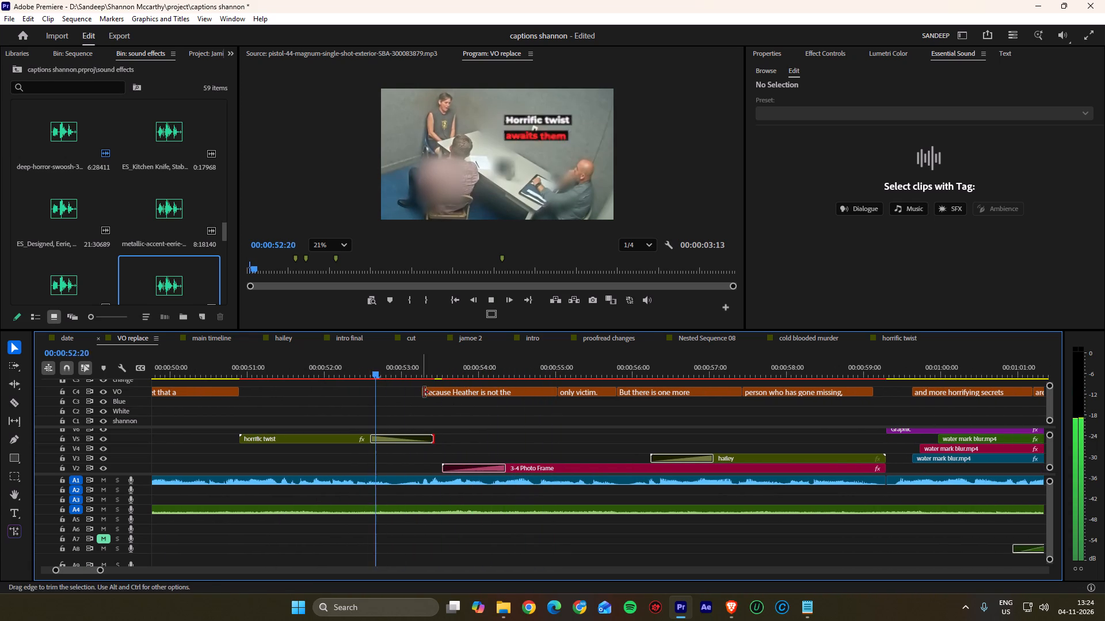
scroll(498, 396, "down", 4)
scroll(498, 396, "up", 3, "alt")
scroll(498, 396, "up", 1)
scroll(498, 396, "down", 4)
key("space")
Play into the "because Heather is not the" caption and capitalize its first word to "Because".
left_click_drag(287, 361, 243, 363)
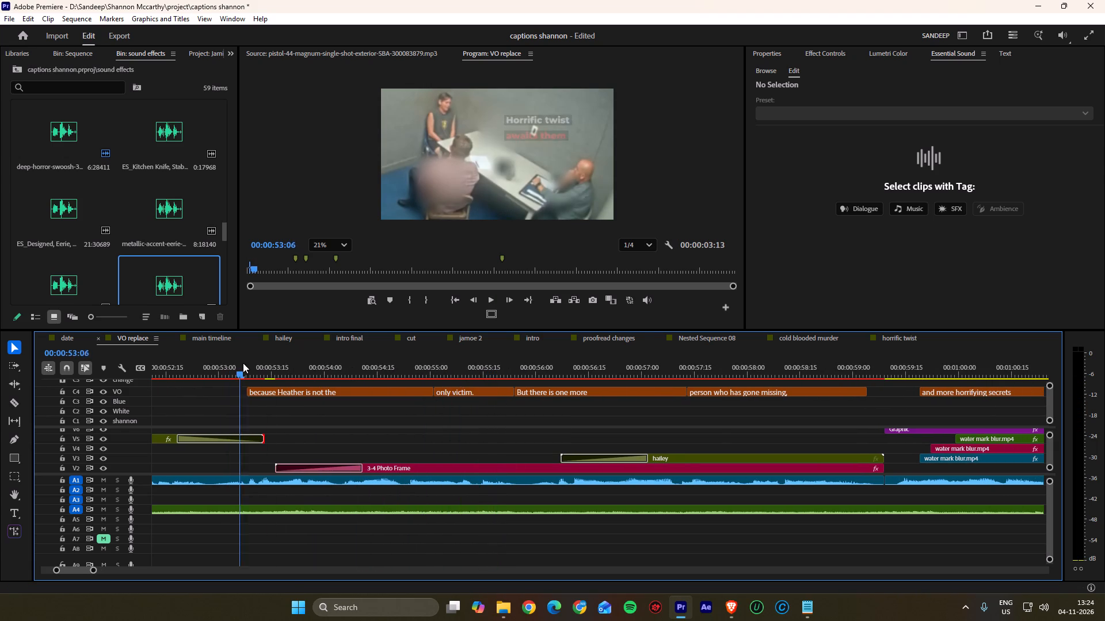
left_click_drag(243, 363, 248, 365)
left_click(264, 383)
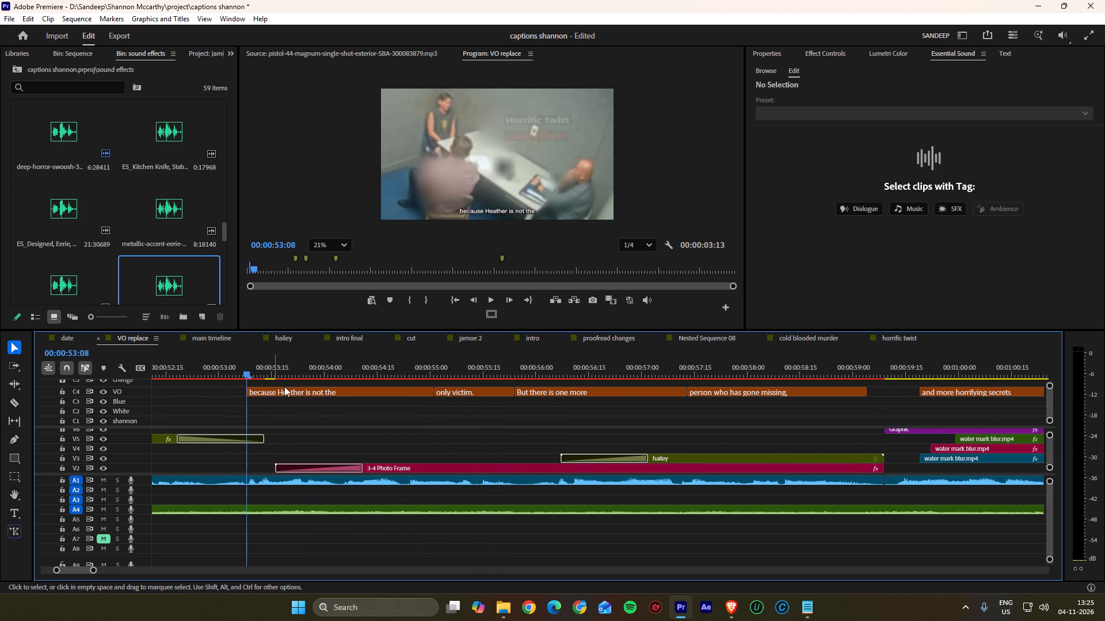
scroll(506, 426, "down", 8, "alt")
scroll(565, 428, "up", 3, "alt")
scroll(250, 389, "up", 4, "alt")
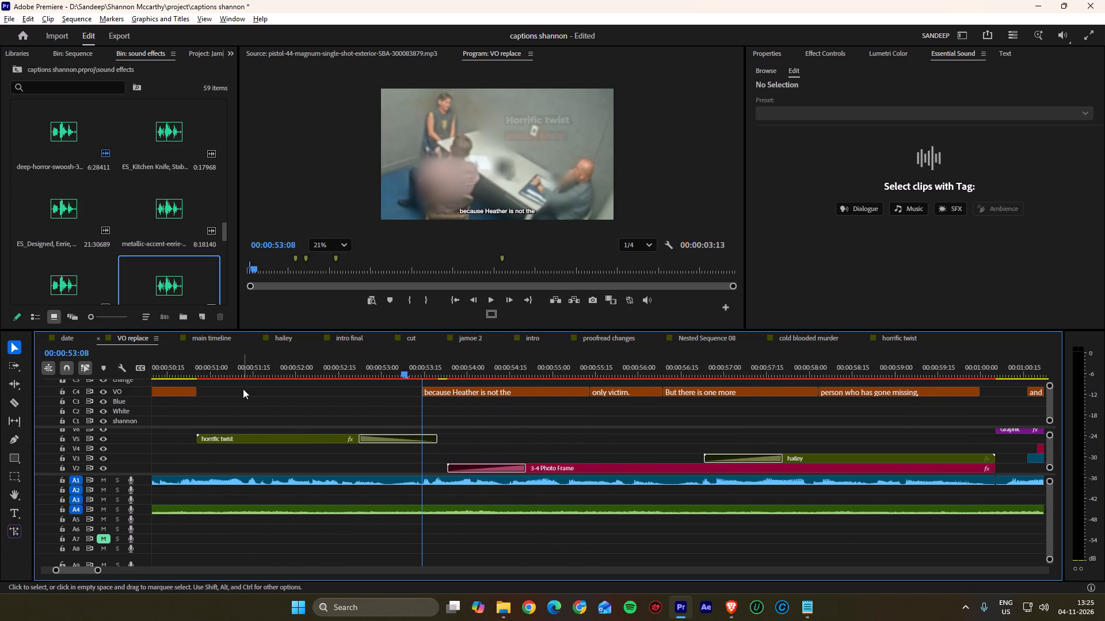
key("space")
scroll(420, 401, "down", 5)
key("space")
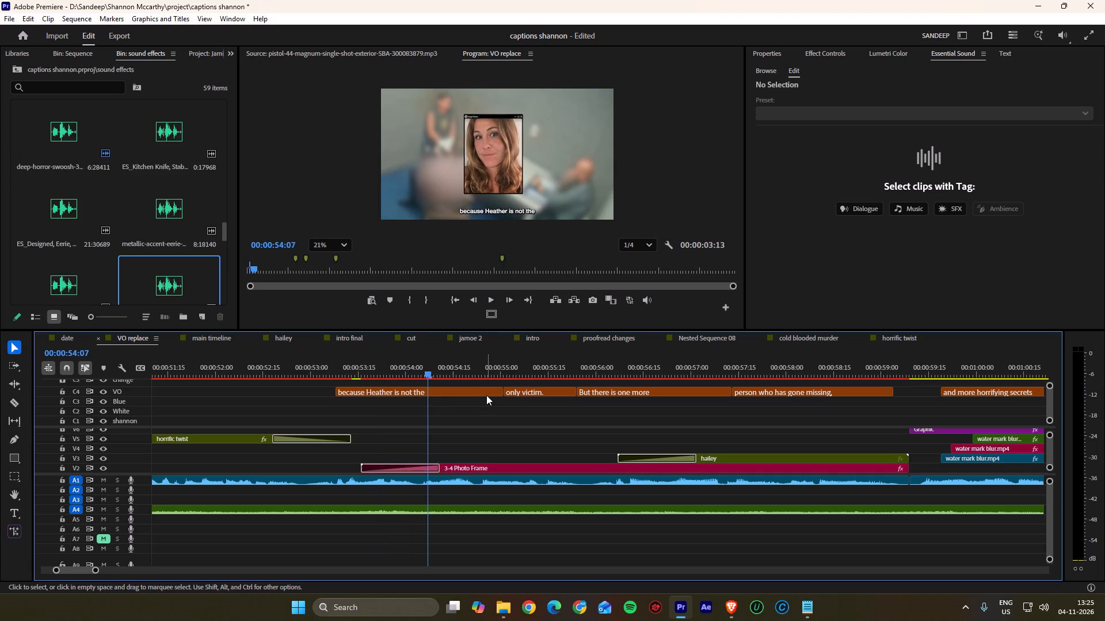
double_click(475, 212)
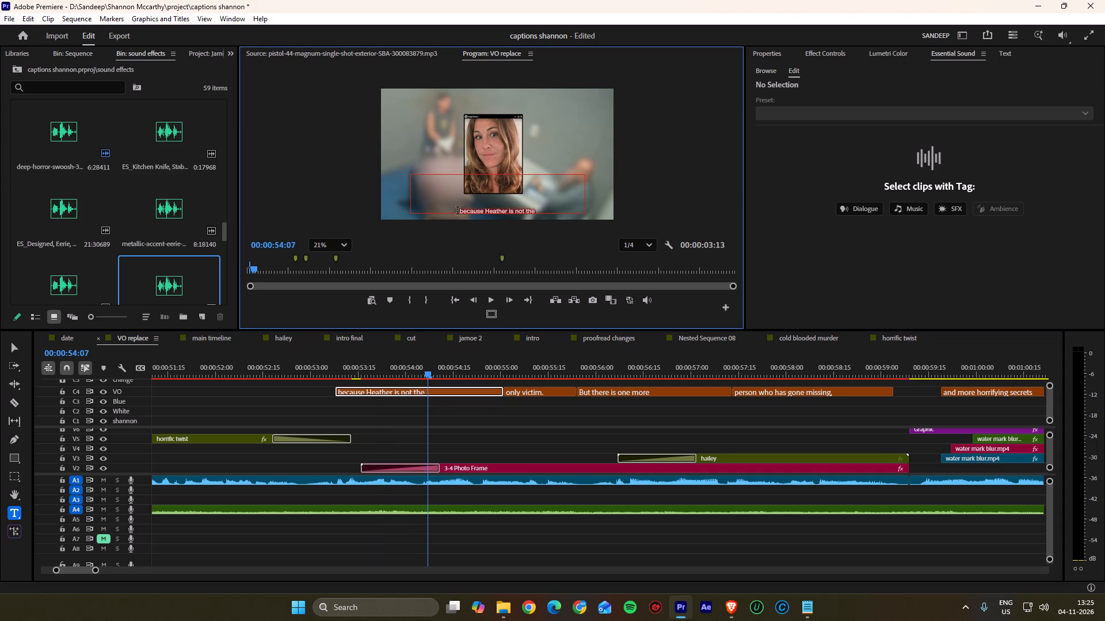
left_click(462, 212)
key("BackSpace")
key("shift+b")
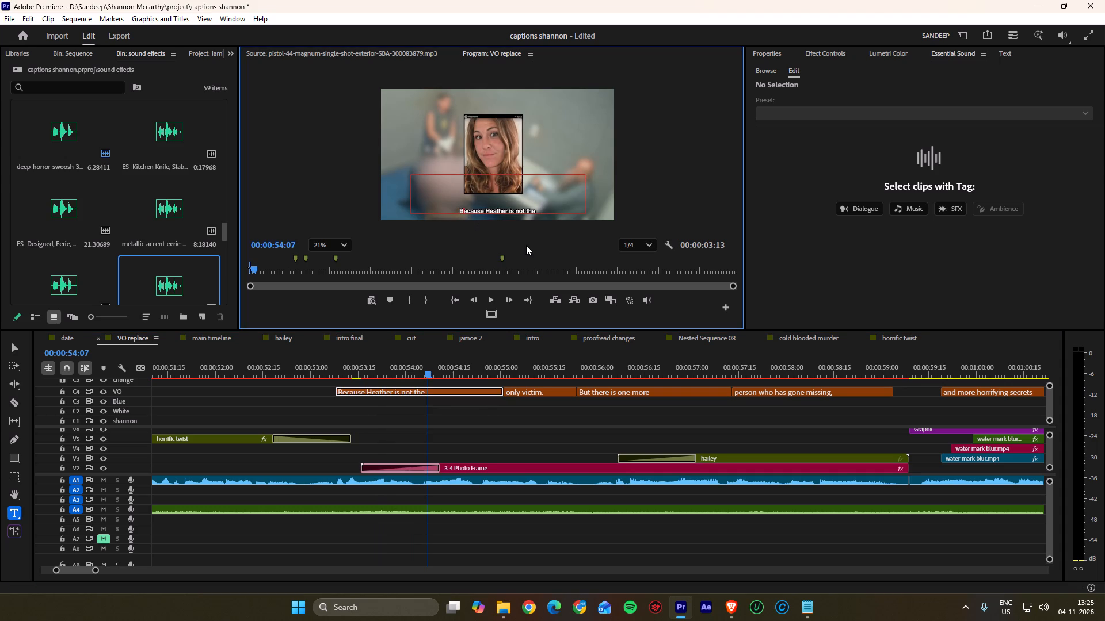
Play the narration and move the cut between "Because Heather is not the" and "only victim." earlier to 00:00:55:00.
left_click(477, 413)
key("space")
scroll(538, 410, "up", 3, "alt")
key("space")
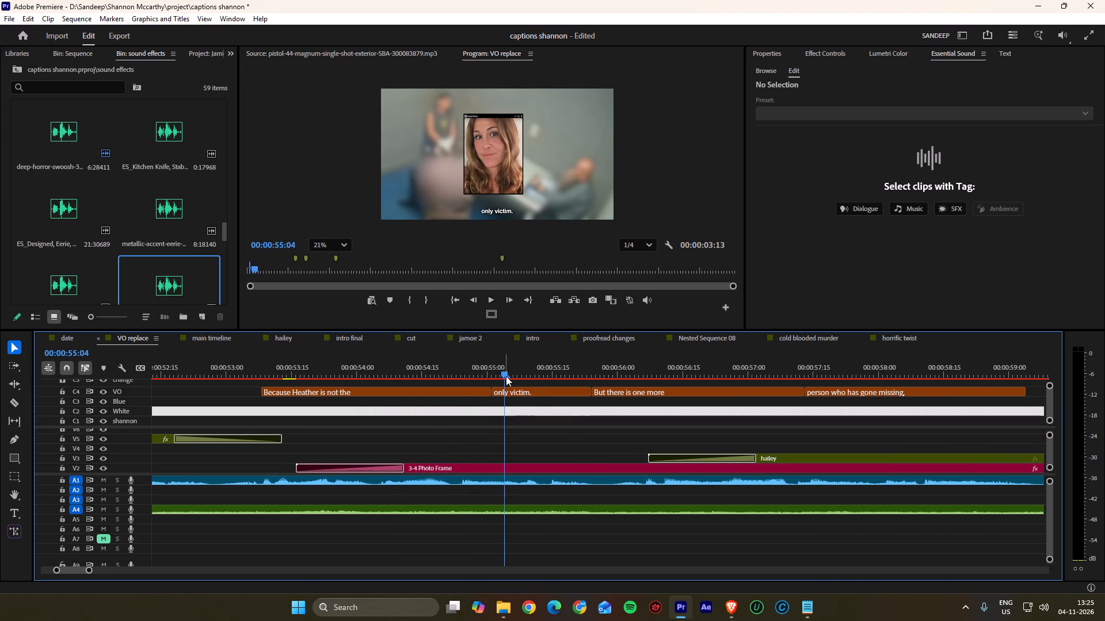
left_click_drag(504, 371, 394, 371)
key("space")
key("space")
key("space")
key("space")
key("space")
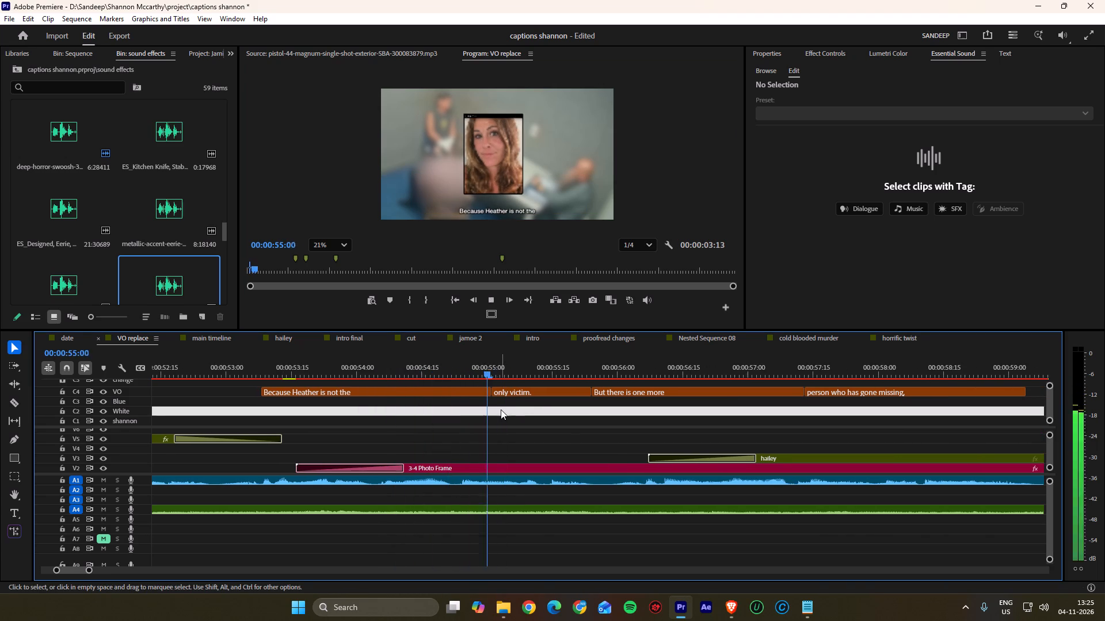
key("space")
left_click_drag(496, 373, 487, 373)
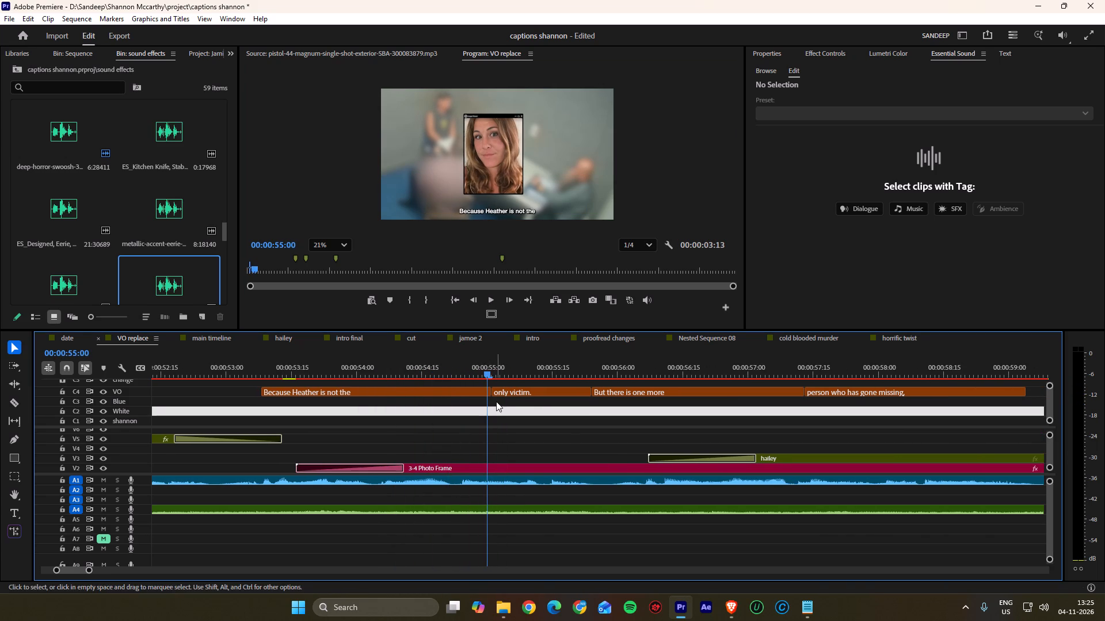
left_click_drag(493, 395, 487, 394, "ctrl")
left_click(500, 394)
Play on and move the cut between the "only victim." and "But there is one more" captions to 00:00:56:06.
key("space")
scroll(500, 394, "down", 3)
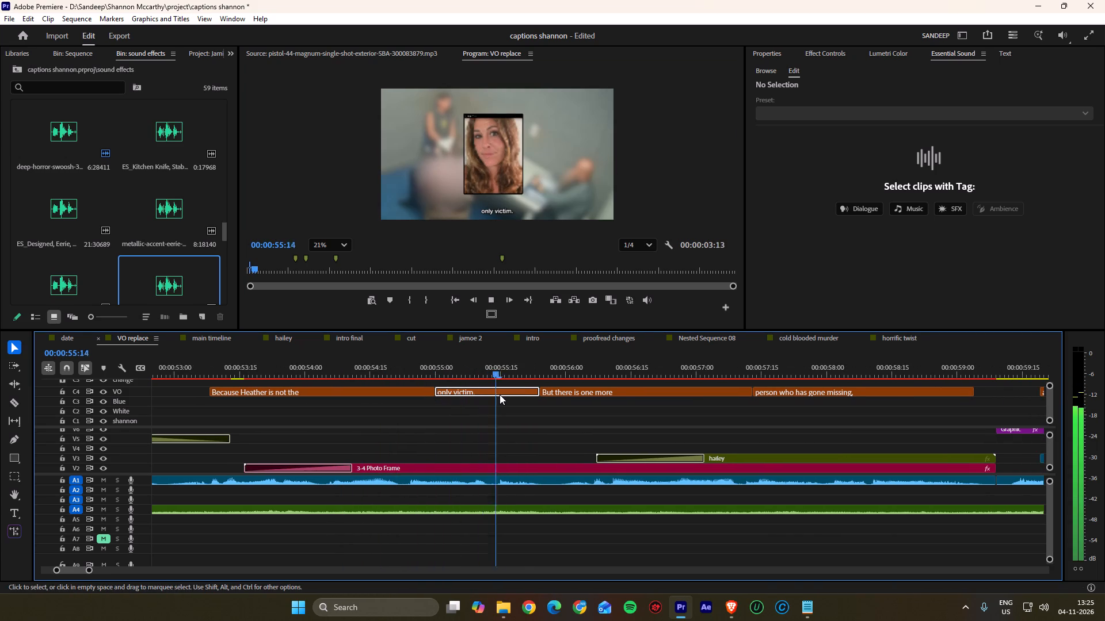
scroll(500, 394, "down", 4)
key("space")
key("space")
key("space")
key("space")
key("space")
left_click_drag(533, 366, 518, 367)
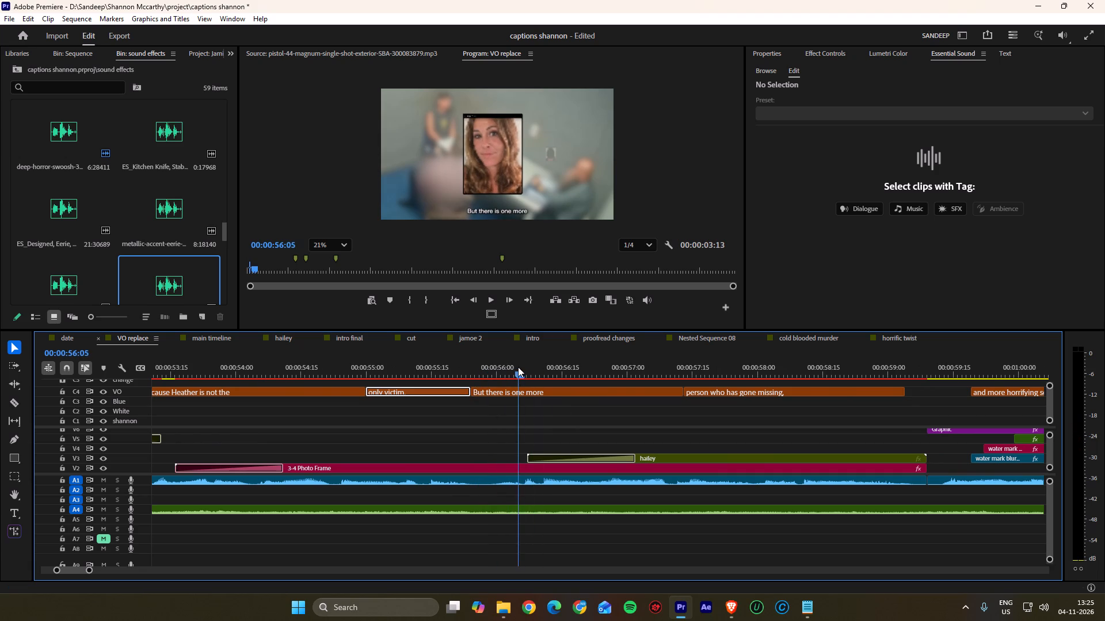
left_click_drag(518, 367, 525, 367)
left_click_drag(470, 394, 508, 399, "ctrl")
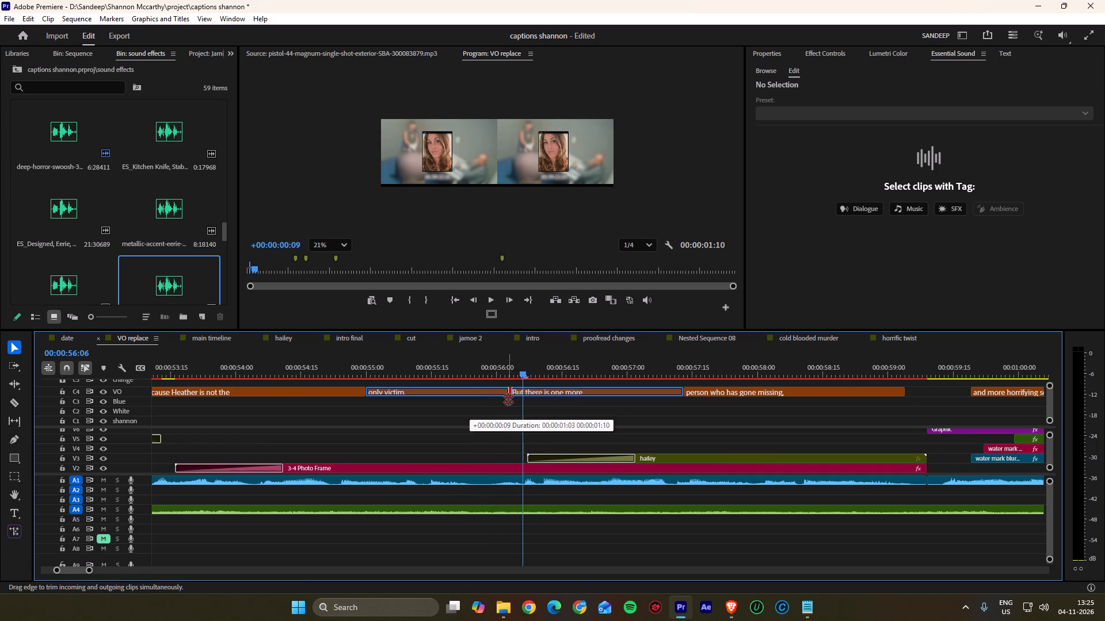
left_click_drag(508, 399, 523, 399, "ctrl")
left_click(535, 409)
Play the narration and move the cut between "But there is one more" and "person who has gone missing," to about 00:00:57:12.
key("space")
scroll(535, 409, "down", 6)
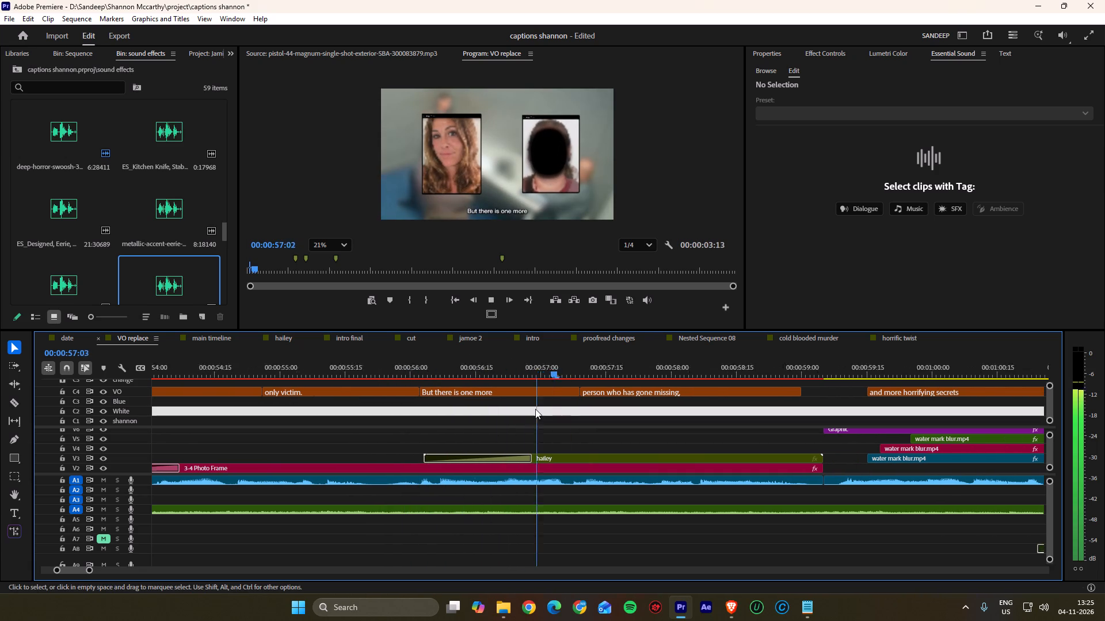
scroll(535, 409, "down", 4)
key("space")
left_click_drag(529, 346, 382, 351)
left_click_drag(418, 356, 403, 363)
key("space")
key("space")
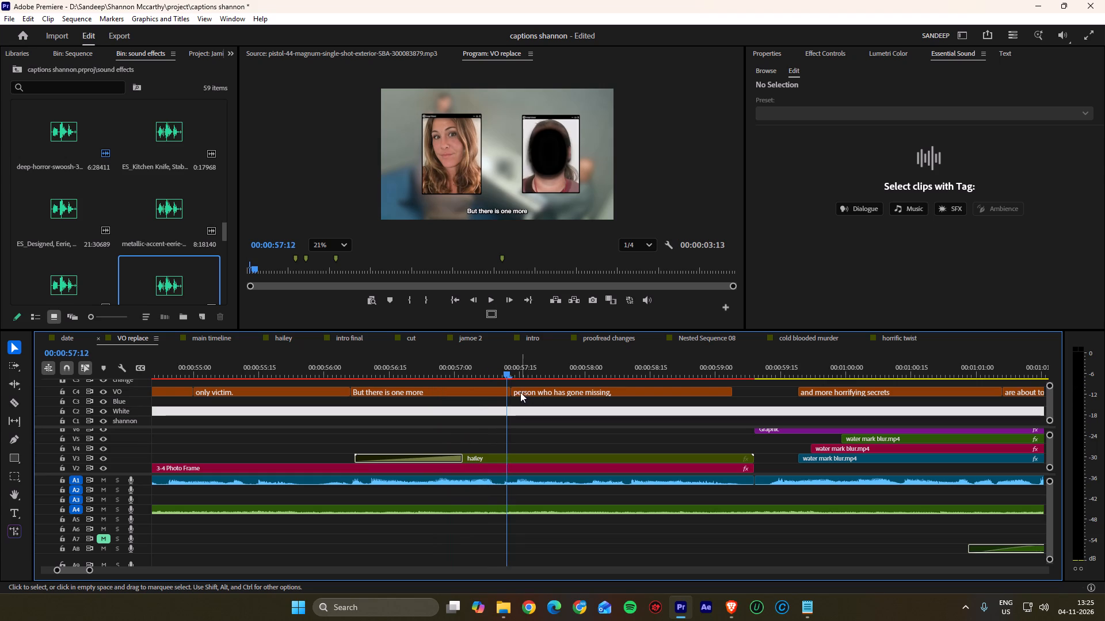
left_click(512, 392, "ctrl")
left_click(517, 393)
Start the "and more horrifying secrets" caption earlier at about 00:00:59:13 and extend "person who has gone missing," to meet it.
key("space")
scroll(520, 396, "down", 2)
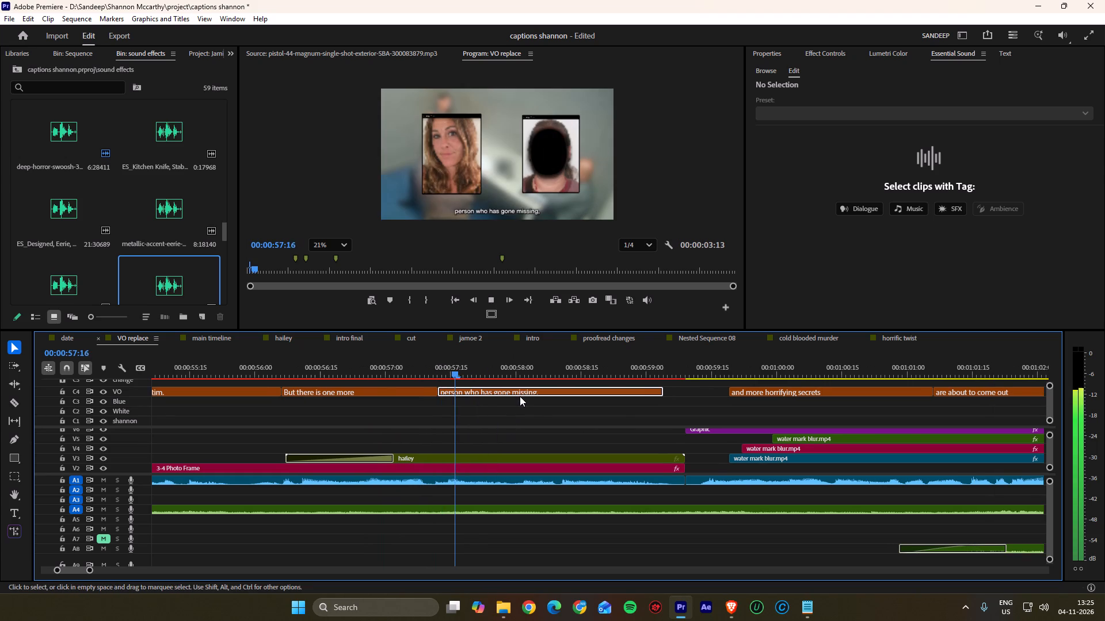
scroll(520, 396, "down", 11)
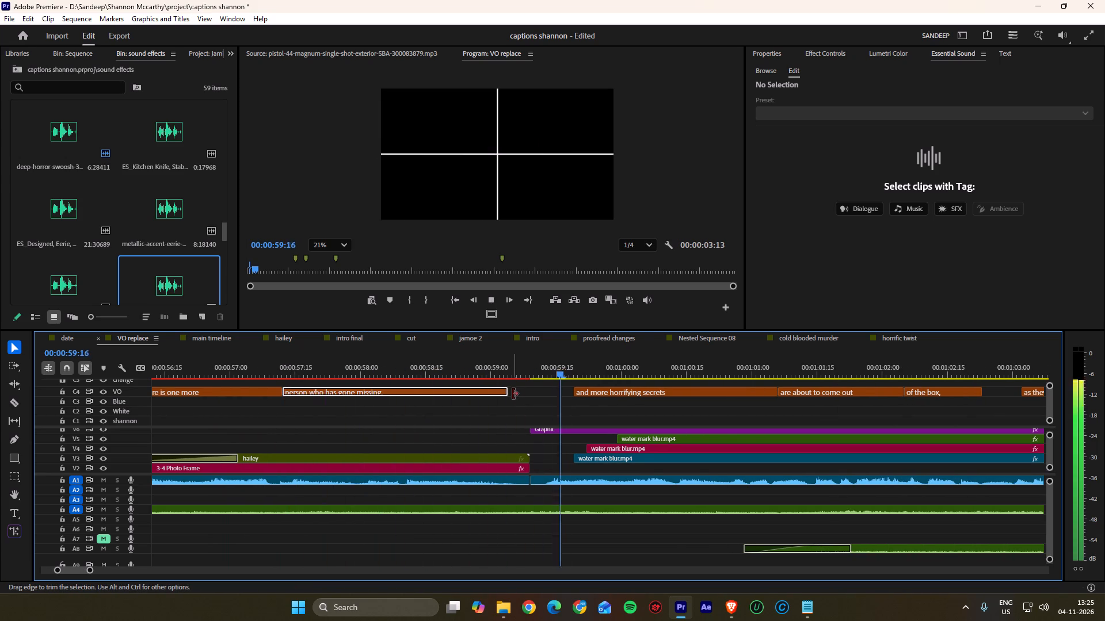
key("space")
left_click_drag(513, 392, 539, 391)
left_click_drag(572, 361, 550, 365)
left_click_drag(575, 390, 551, 390)
left_click_drag(527, 393, 592, 394)
Play the narration over "and more horrifying secrets" to check where the "are about to come out" caption should begin.
key("space")
scroll(576, 397, "down", 13)
scroll(566, 392, "up", 4, "alt")
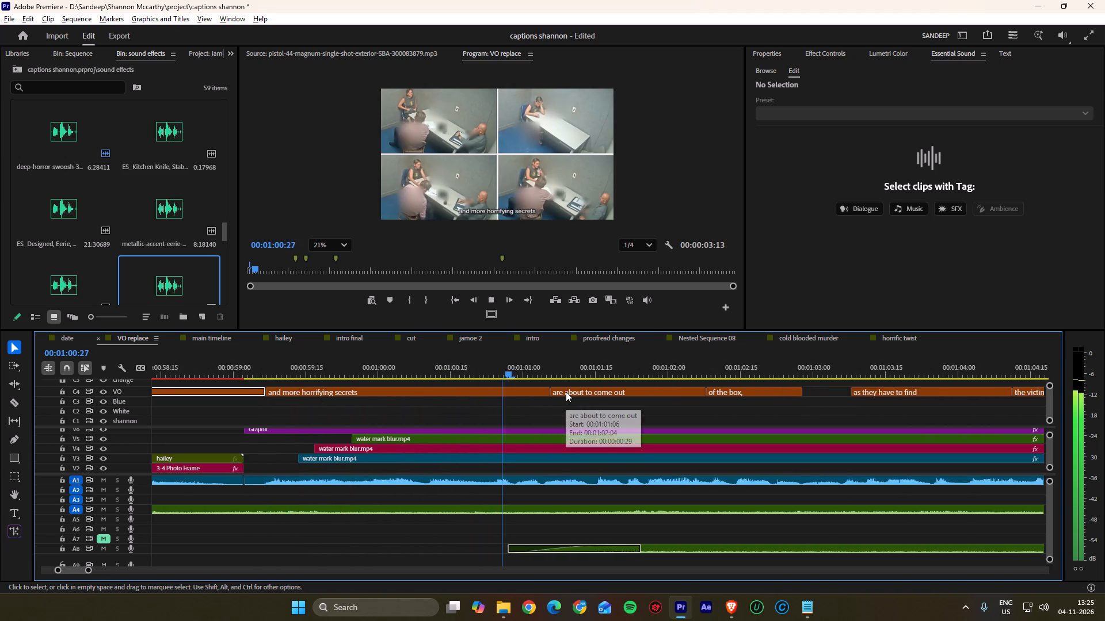
key("space")
left_click_drag(559, 370, 418, 366)
key("space")
key("space")
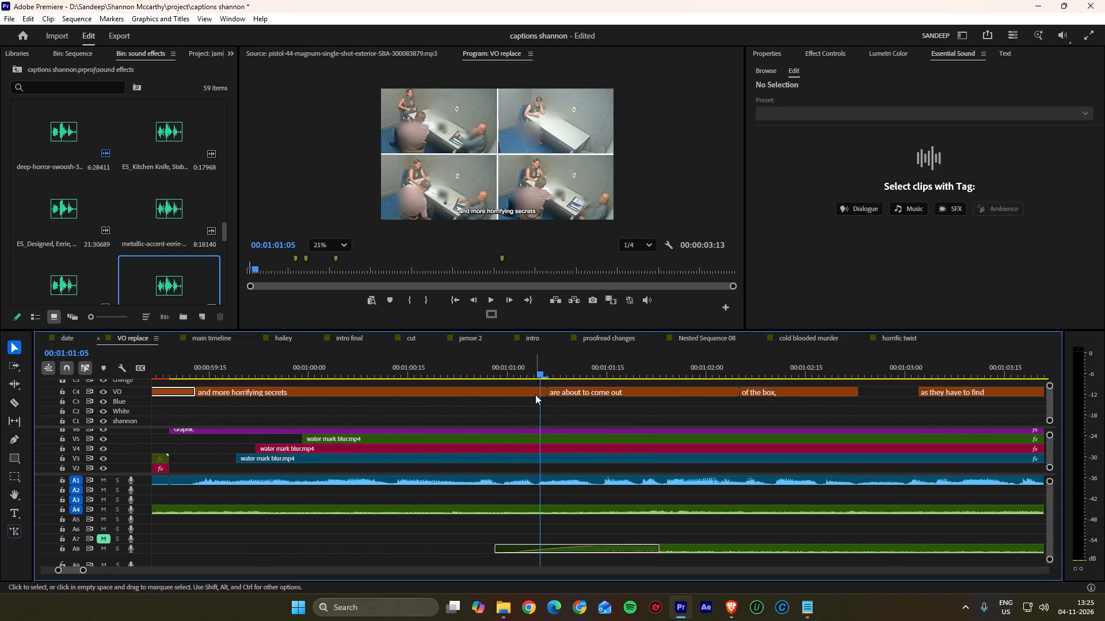
Play the narration and move the cut between "are about to come out" and "of the box," earlier to about 00:01:02:02.
key("space")
scroll(523, 402, "down", 12)
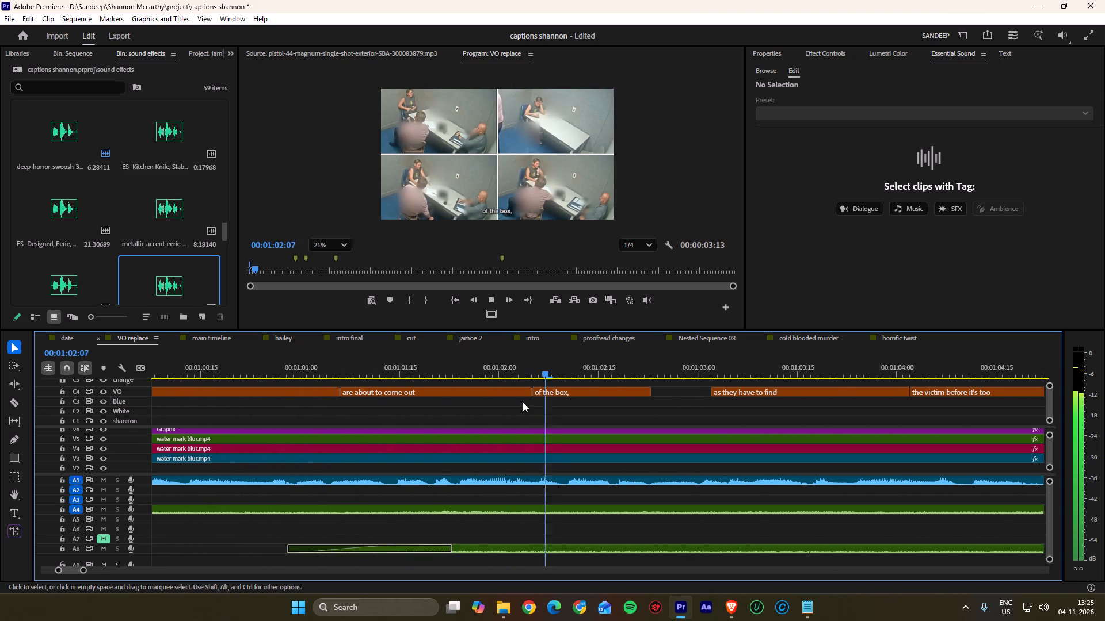
key("space")
left_click_drag(553, 359, 451, 360)
key("space")
key("space")
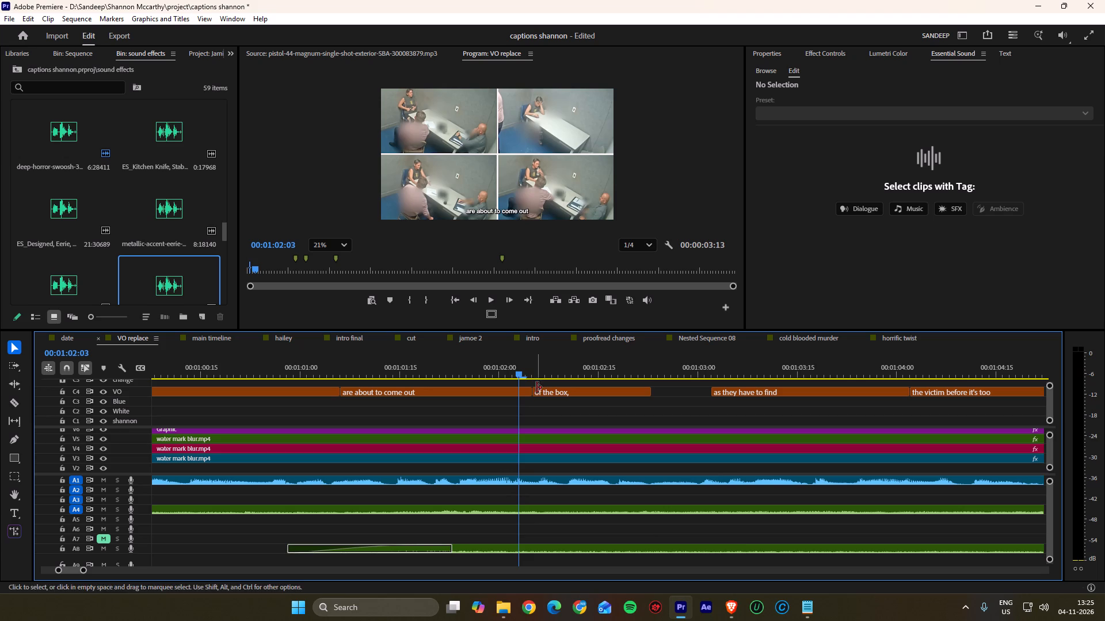
left_click_drag(534, 392, 520, 393, "ctrl")
left_click_drag(519, 367, 428, 369)
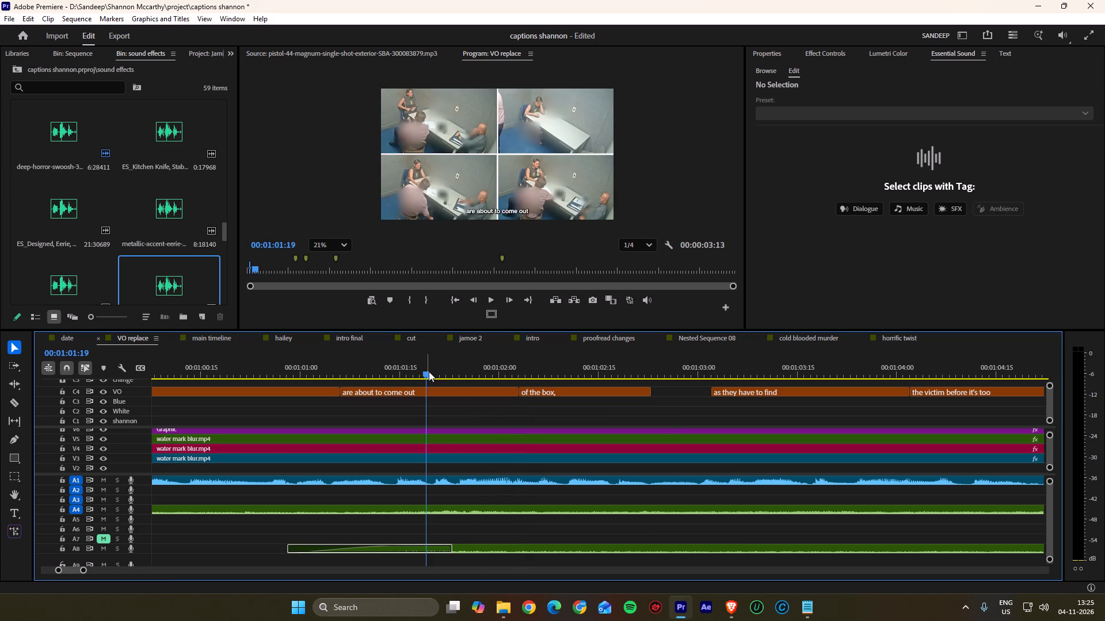
key("space")
key("space")
key("space")
key("space")
left_click_drag(529, 373, 504, 378)
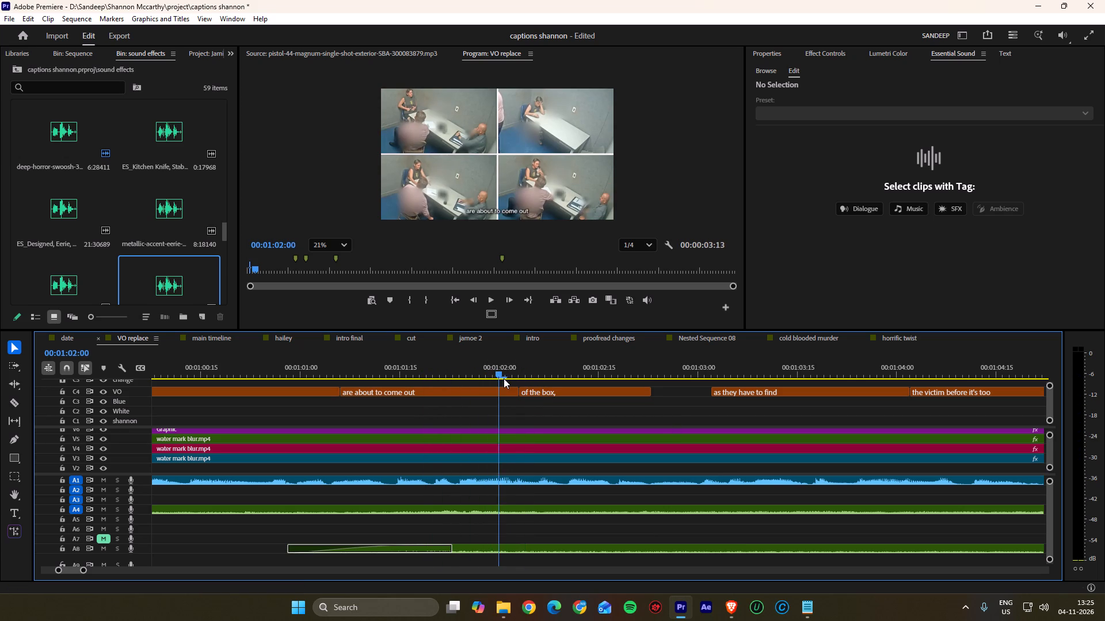
left_click_drag(504, 378, 514, 378)
left_click_drag(519, 389, 513, 390, "ctrl")
Extend "of the box," to meet "as they have to find" and set the cut between these captions to 00:01:03:01 by the narration.
left_click_drag(653, 389, 769, 401)
key("space")
scroll(672, 408, "down", 4)
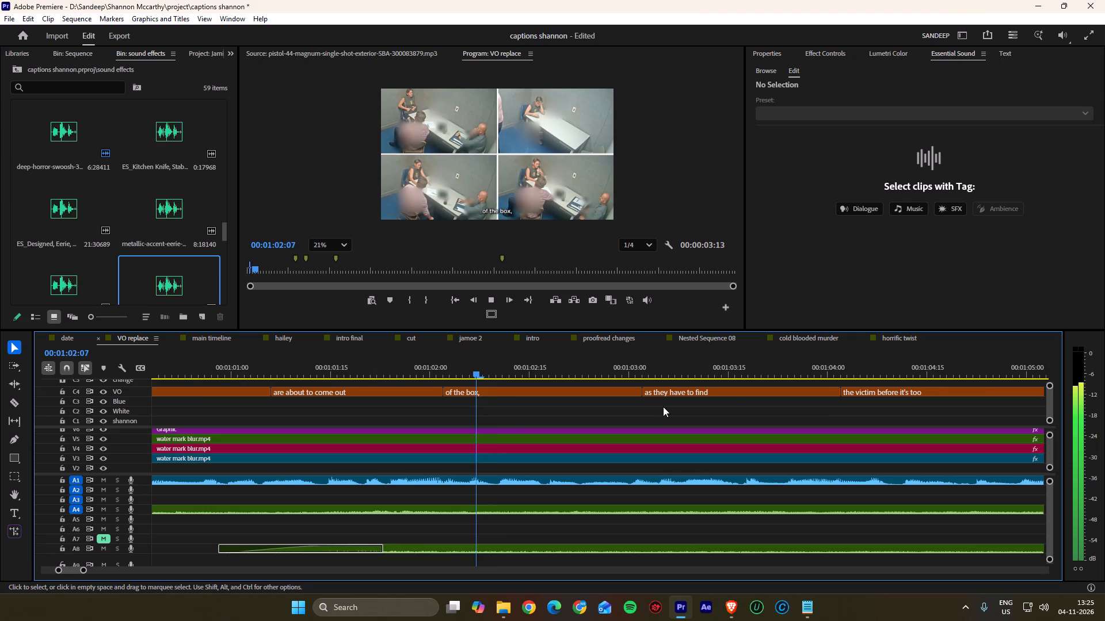
scroll(648, 403, "down", 4)
key("space")
left_click_drag(567, 374, 561, 379)
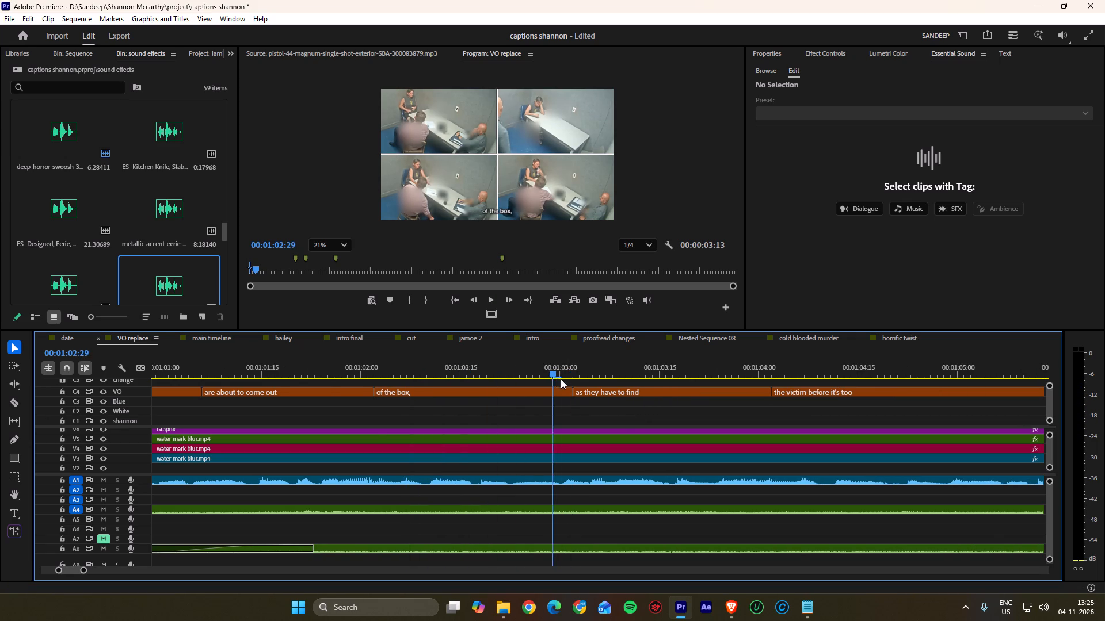
left_click_drag(561, 379, 565, 382)
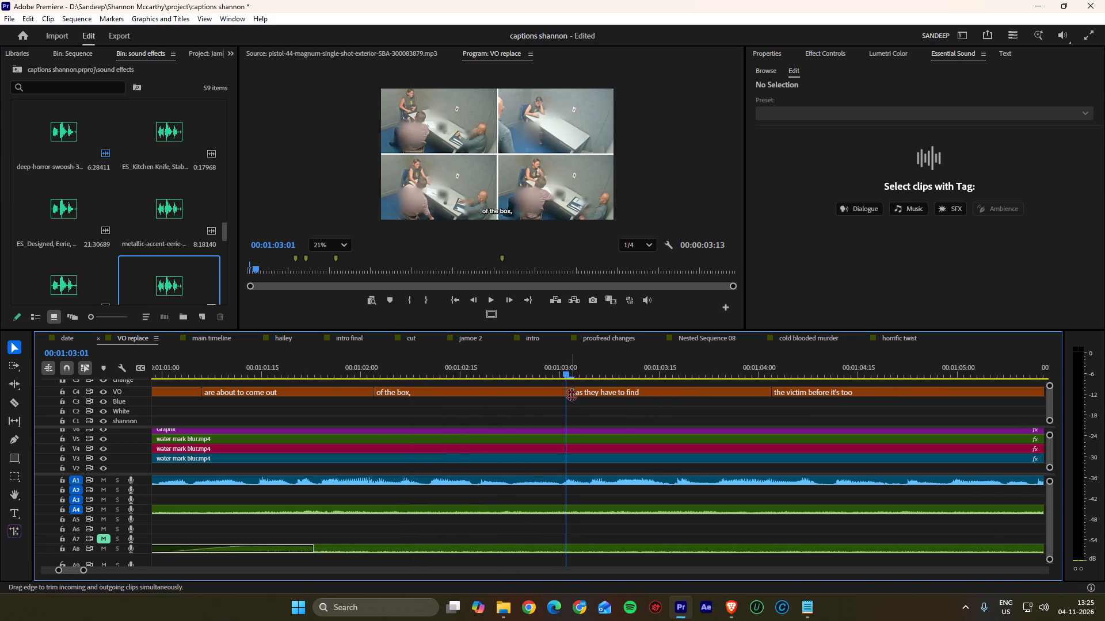
left_click_drag(572, 394, 565, 396, "ctrl")
left_click(572, 392)
Play the narration and move the cut between "as they have to find" and "the victim before it's too" to 00:01:04:01.
key("space")
scroll(572, 392, "down", 12)
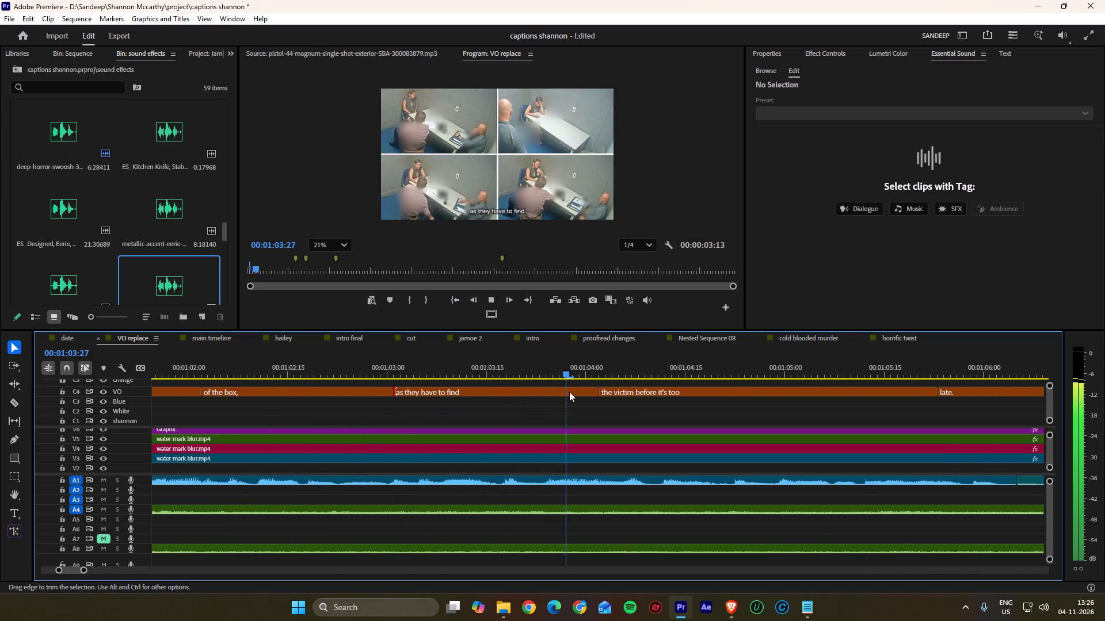
scroll(569, 392, "down", 1)
key("space")
left_click_drag(547, 369, 441, 367)
key("space")
key("space")
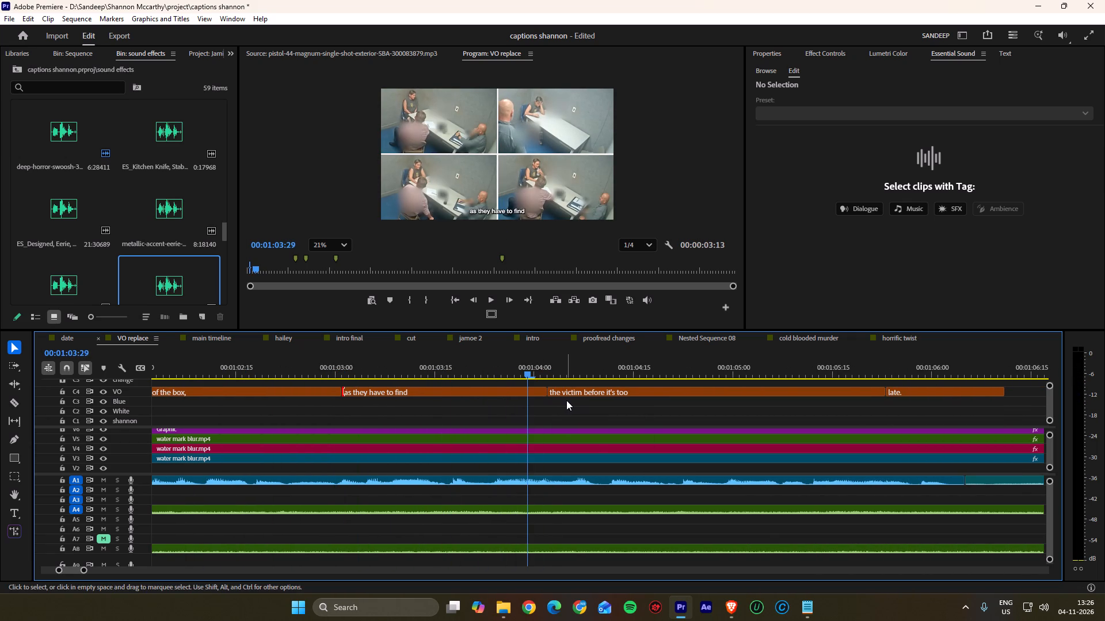
left_click_drag(529, 369, 543, 371)
left_click_drag(550, 390, 542, 392, "ctrl")
left_click(553, 393)
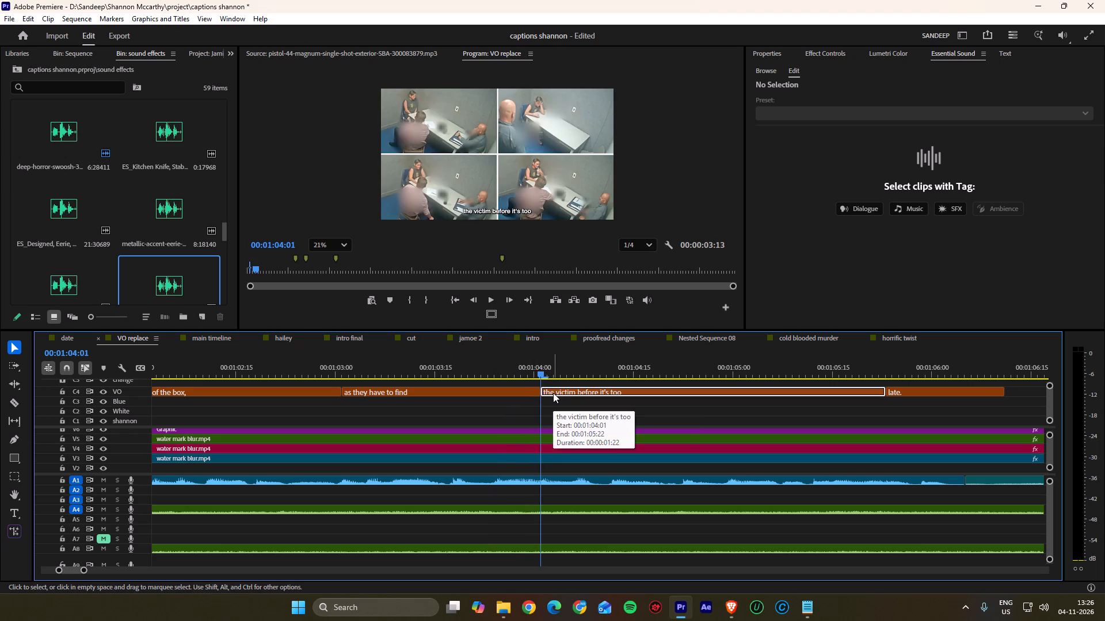
left_click_drag(522, 370, 443, 367)
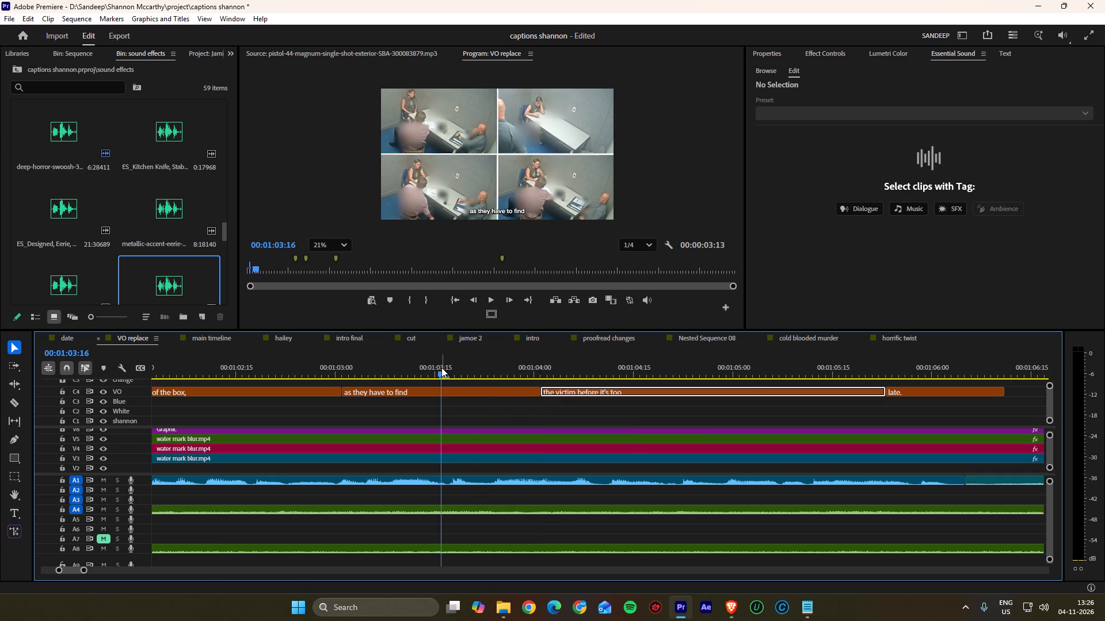
Append "late." to the "the victim before it's too" VO caption and delete the separate "late." caption after it.
key("space")
scroll(473, 386, "down", 14)
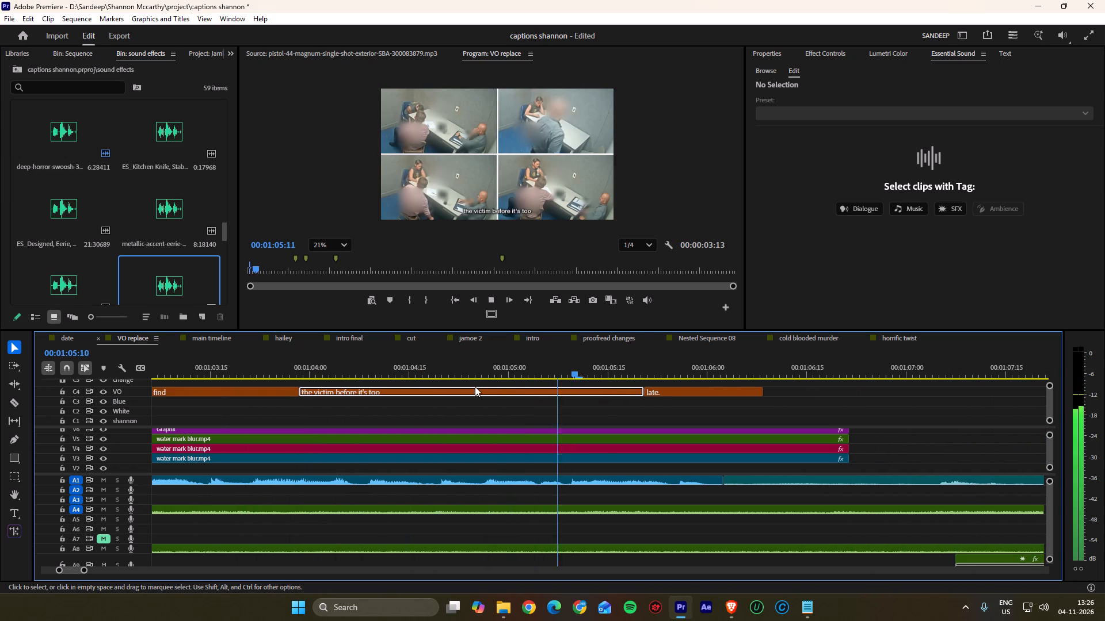
scroll(475, 386, "down", 2)
key("space")
left_click(660, 389)
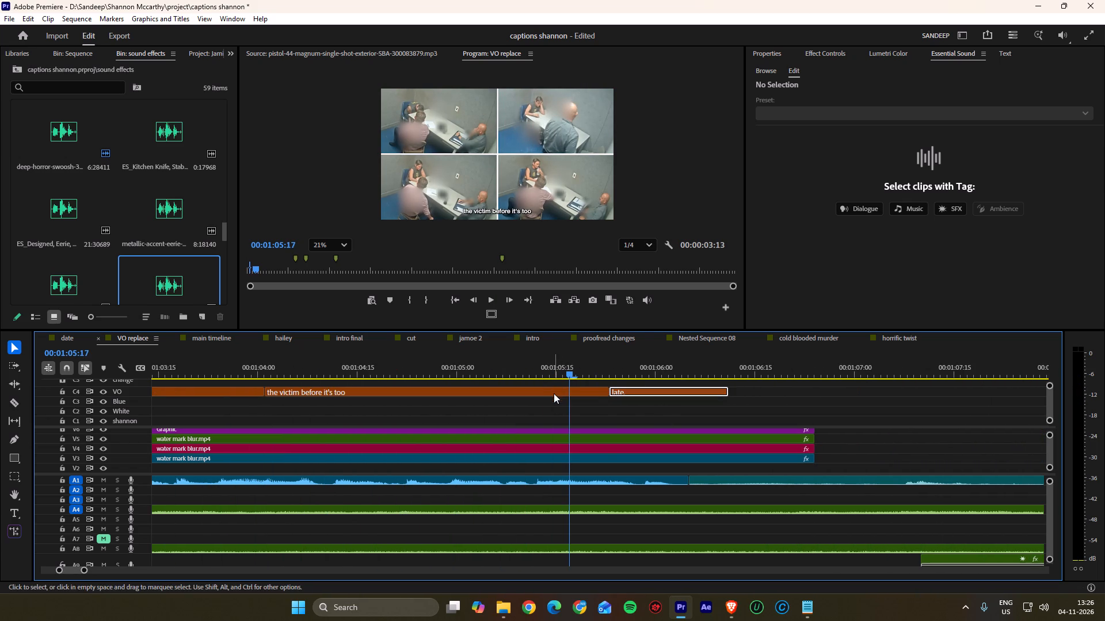
left_click(554, 393)
double_click(516, 209)
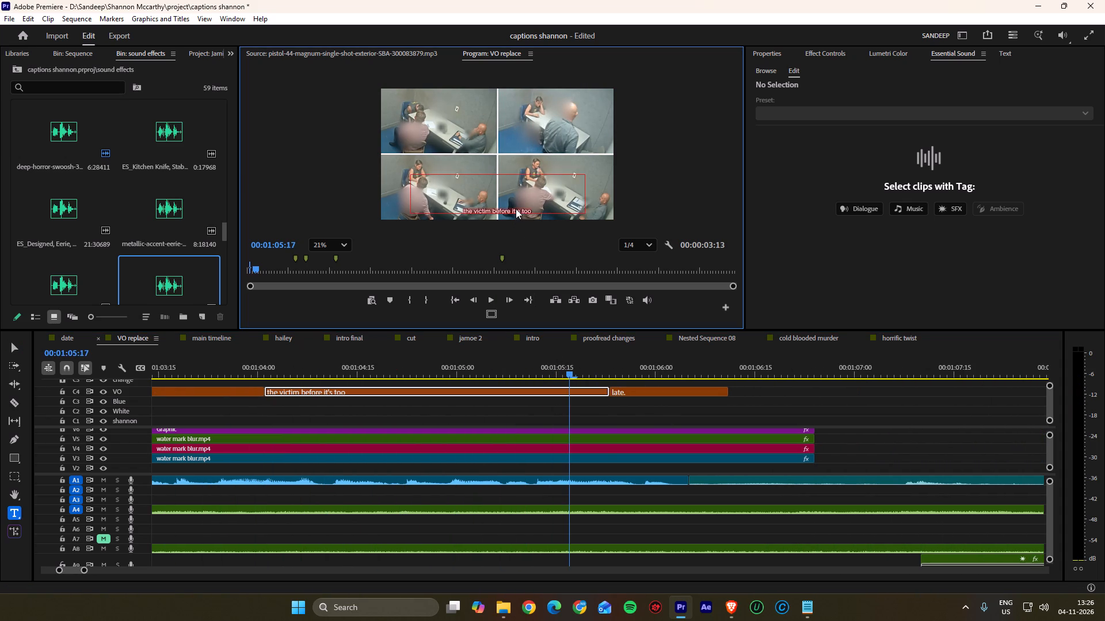
left_click(540, 209)
key("space")
type("late")
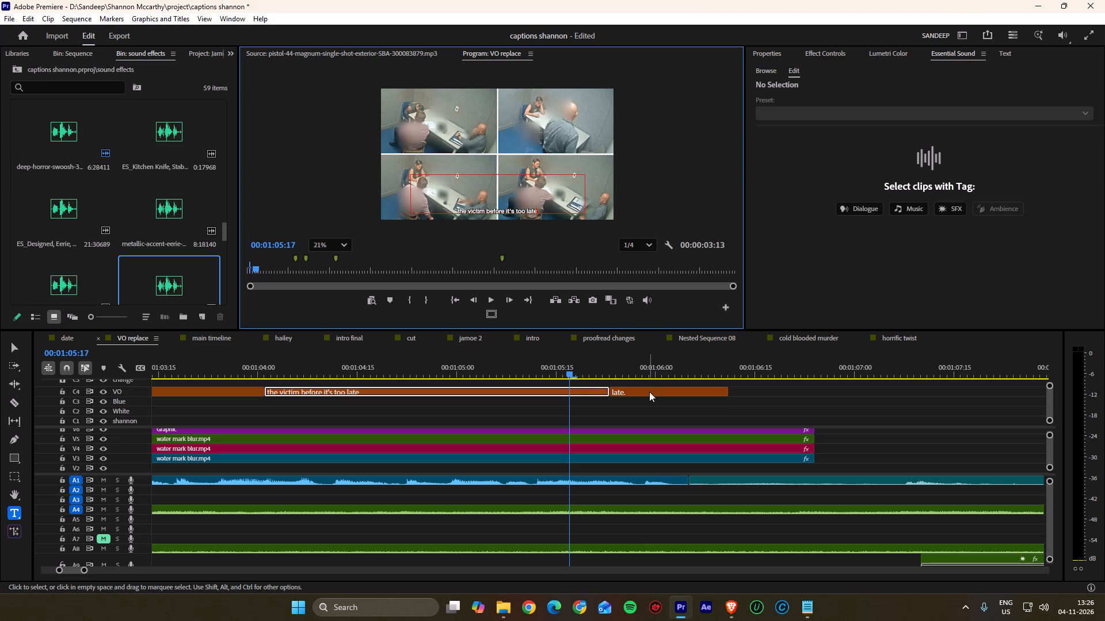
key("period")
left_click(647, 394)
key("Delete")
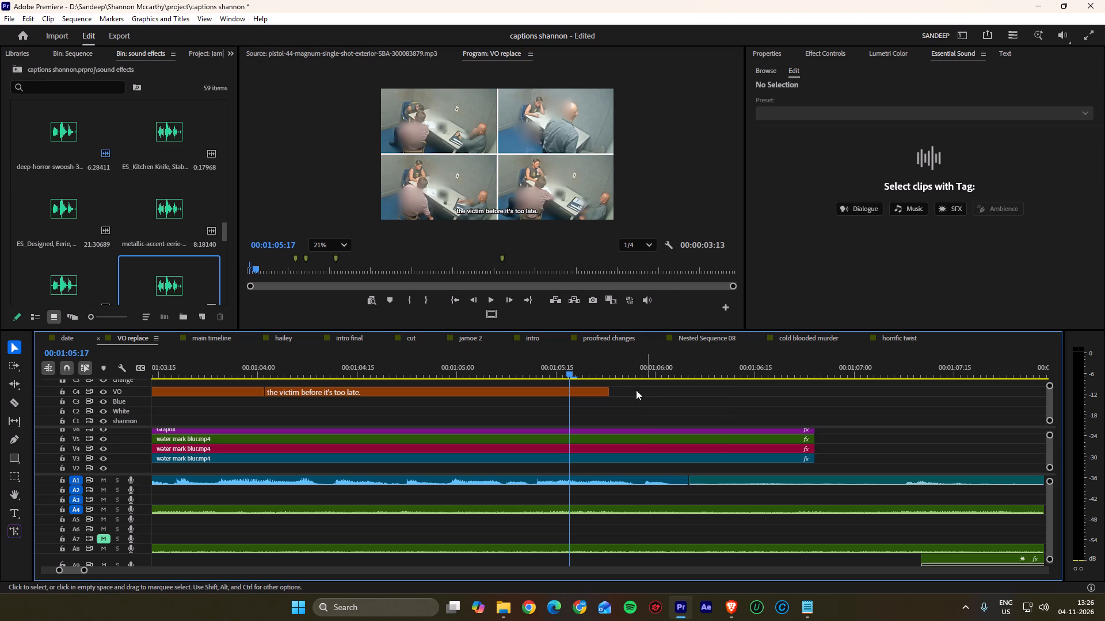
Extend the end of "the victim before it's too late." to about 00:01:06:06 by the narration and save the project.
left_click_drag(607, 393, 690, 402)
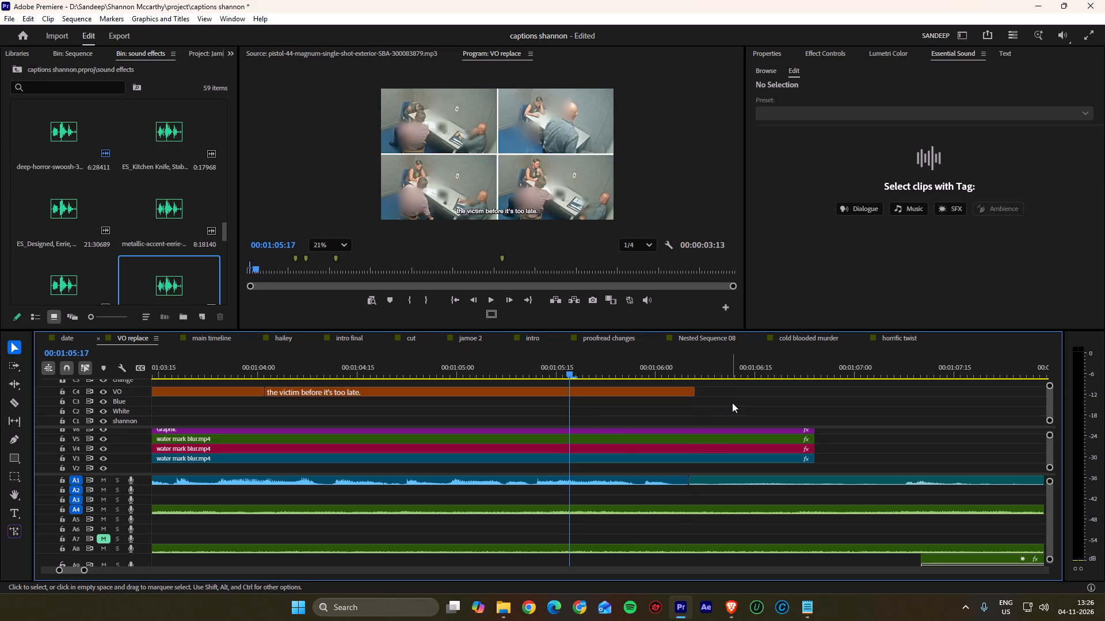
left_click(732, 402)
key("space")
scroll(619, 413, "down", 11, "alt")
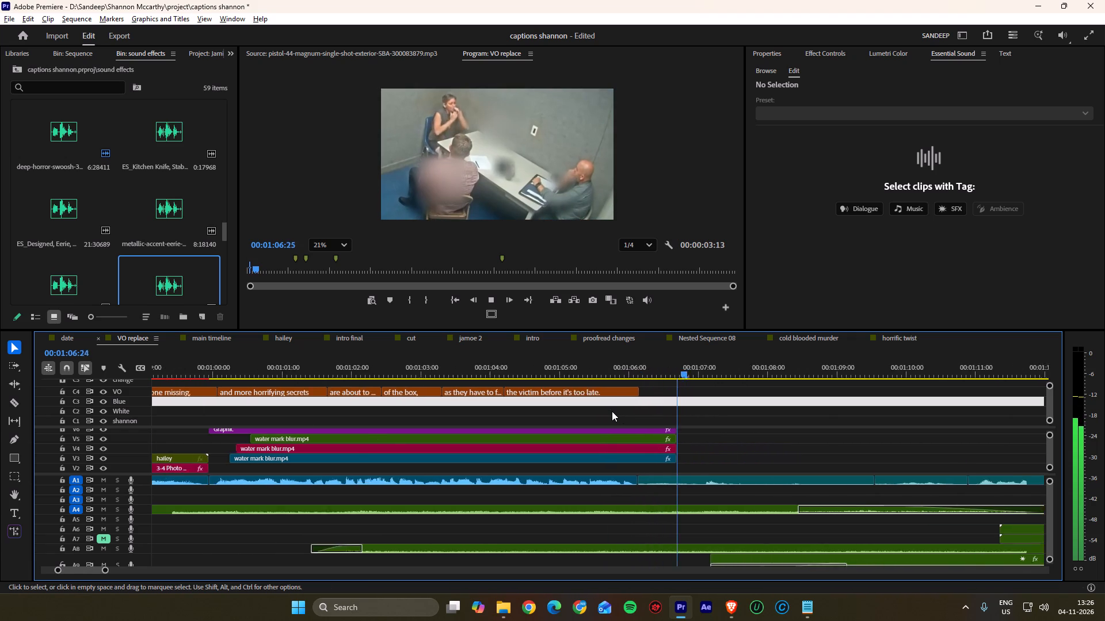
scroll(612, 411, "down", 16, "alt")
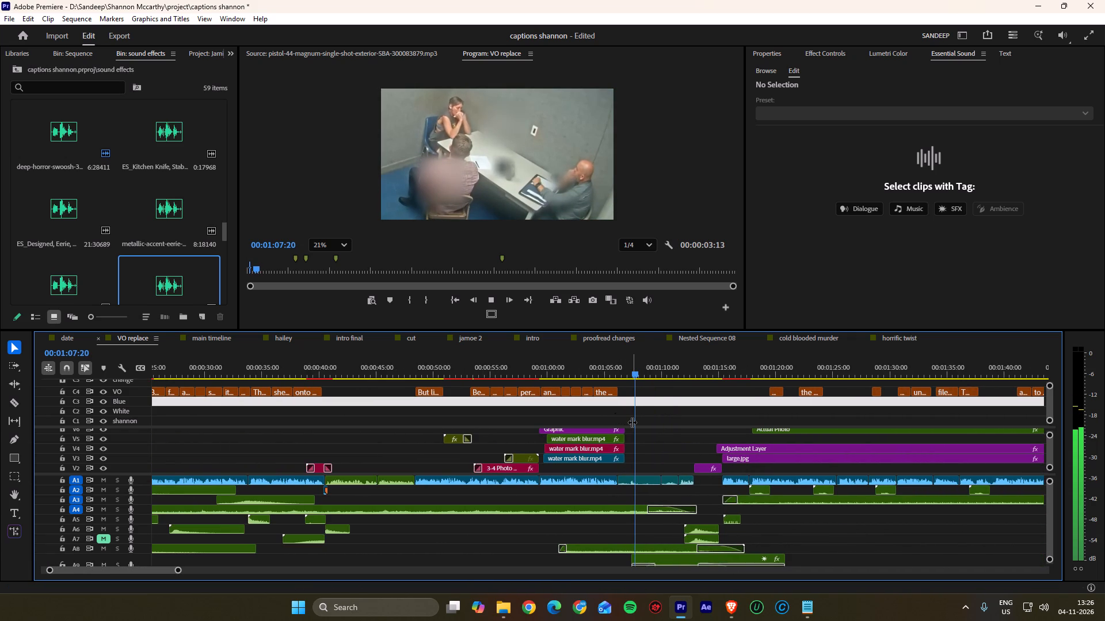
scroll(632, 422, "down", 2, "alt")
key("ctrl+s")
Play the passage from the interrogation footage into the disclaimer card repeatedly to check the timing of its sound effects.
left_click(657, 423)
key("space")
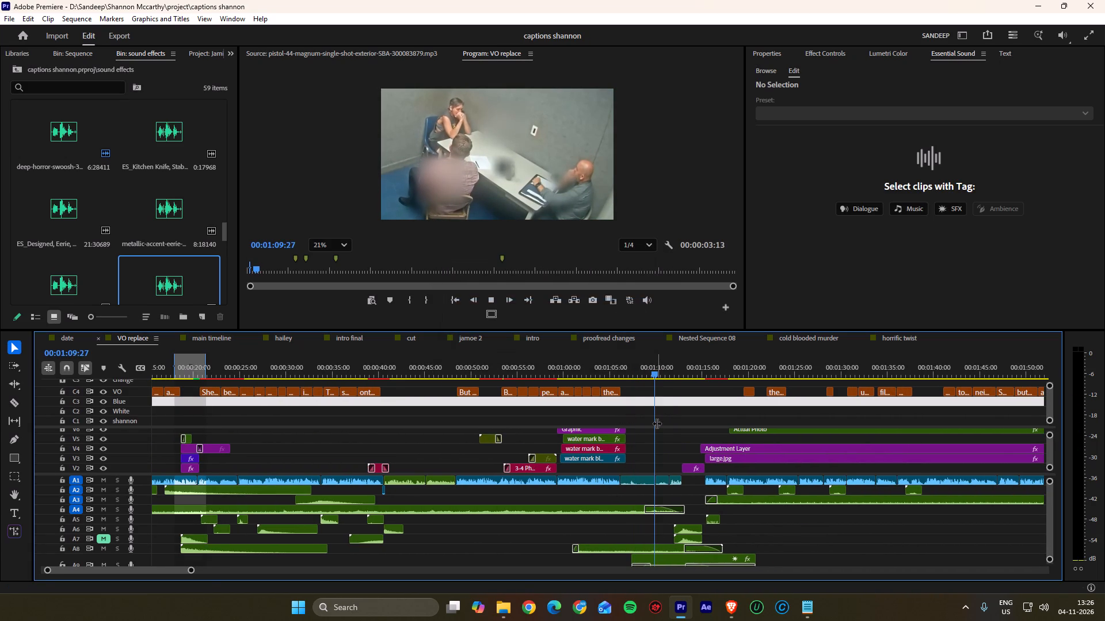
scroll(657, 423, "down", 10, "alt")
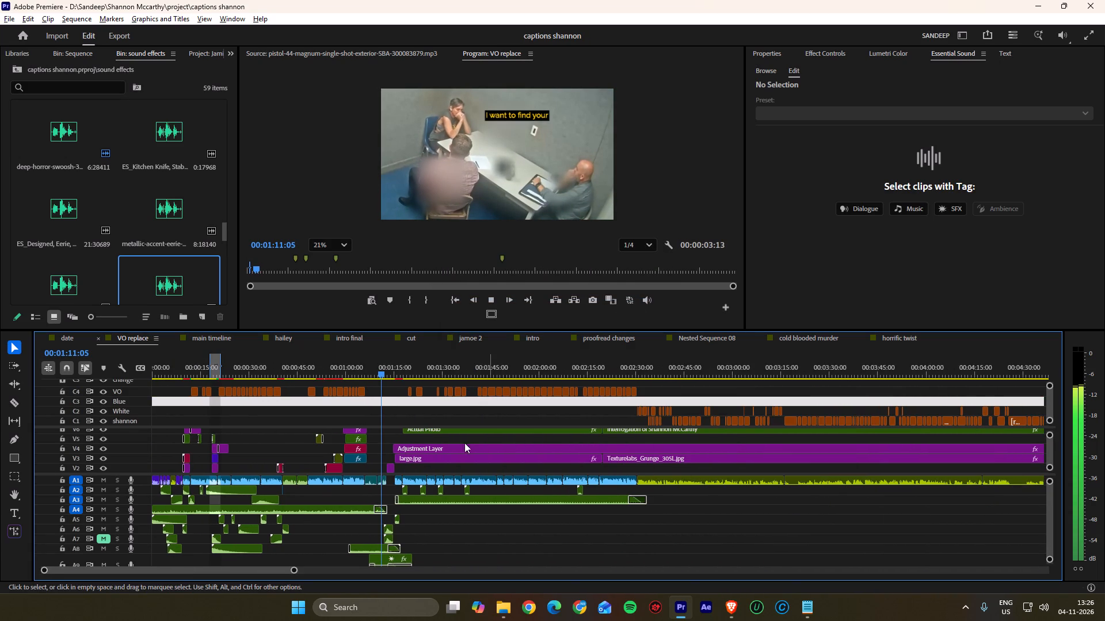
scroll(352, 449, "up", 12, "alt")
scroll(402, 450, "up", 5, "alt")
scroll(407, 450, "down", 1, "alt")
scroll(408, 450, "up", 3, "alt")
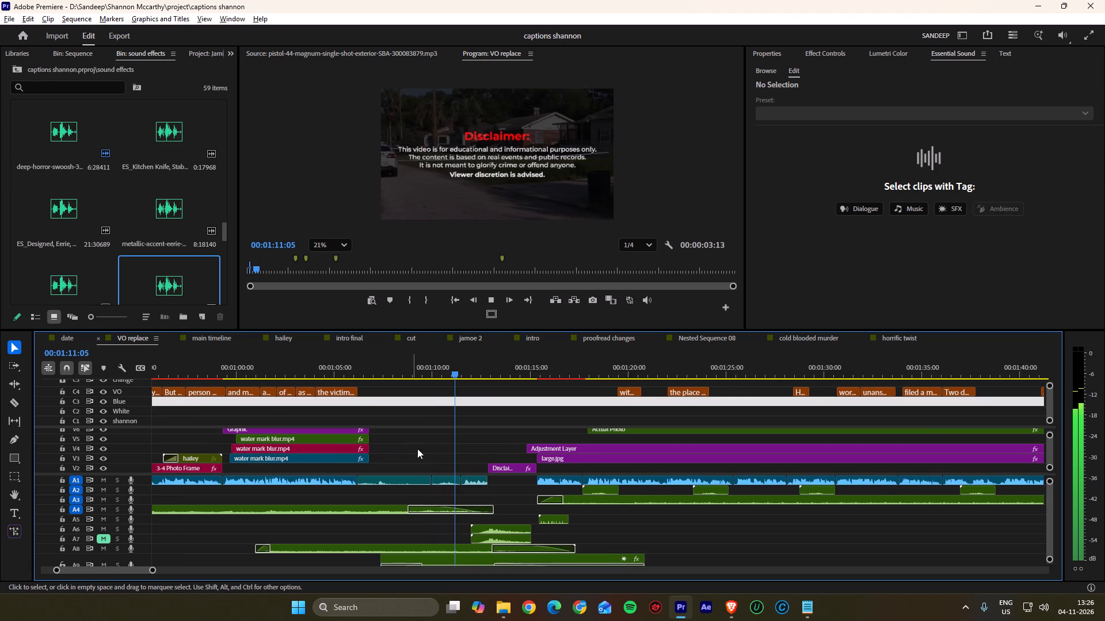
scroll(417, 448, "up", 2, "alt")
key("space")
left_click_drag(542, 364, 501, 367)
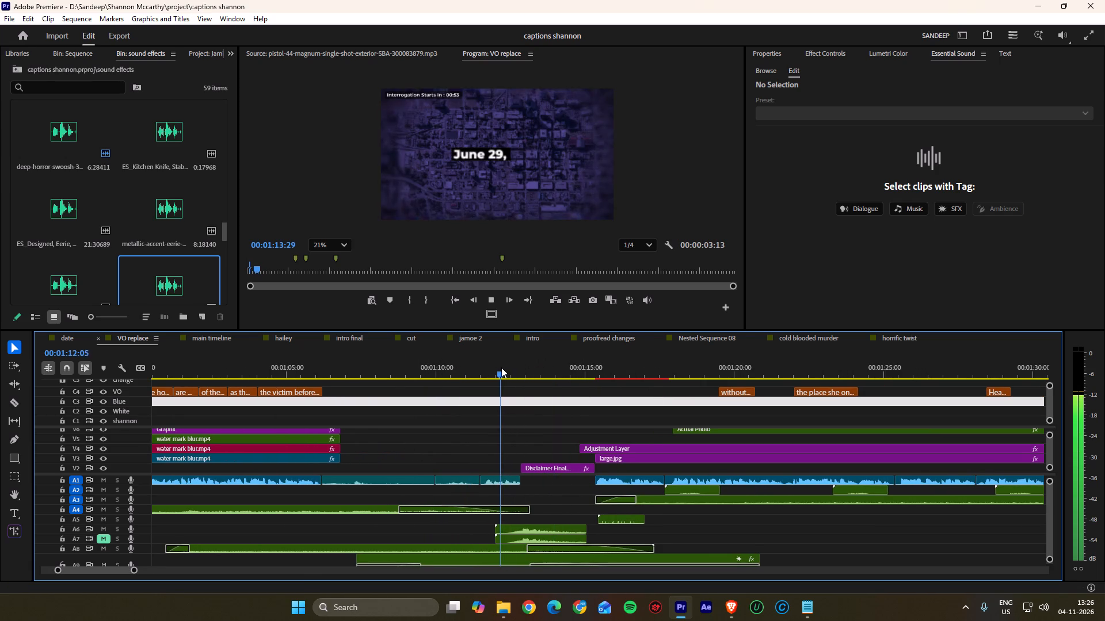
left_click_drag(501, 367, 497, 369)
left_click(504, 400)
scroll(534, 407, "down", 4, "alt")
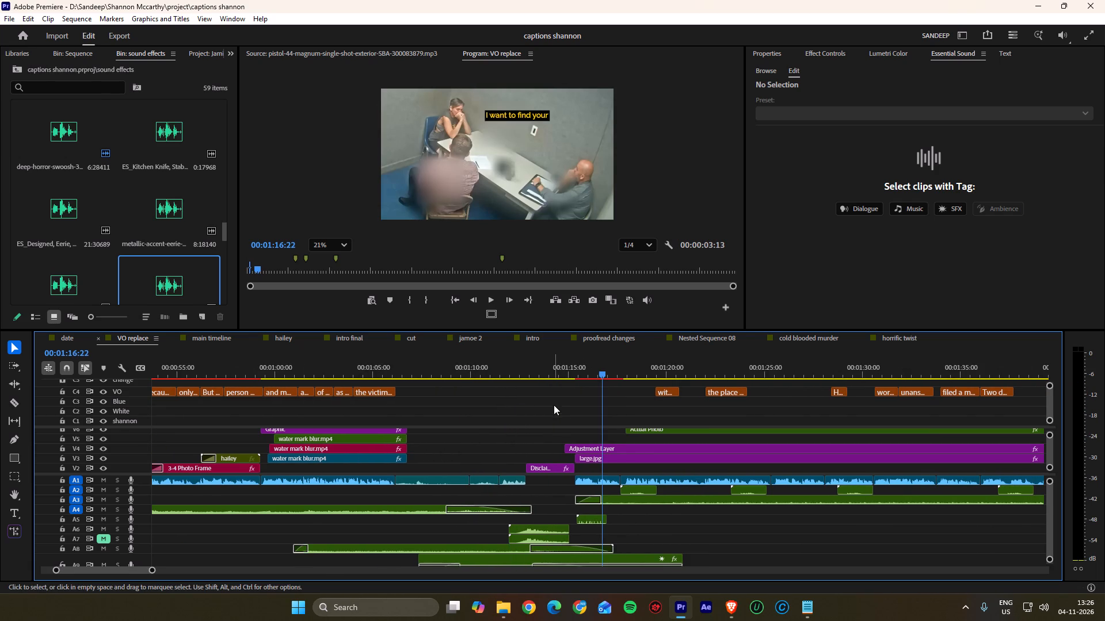
left_click_drag(526, 367, 508, 375)
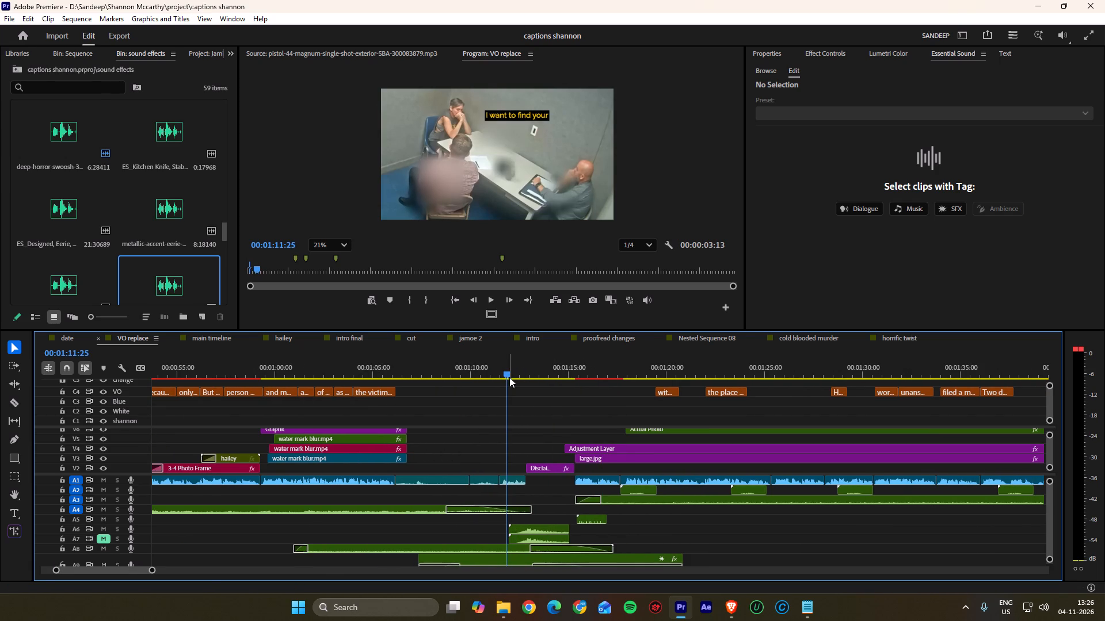
key("space")
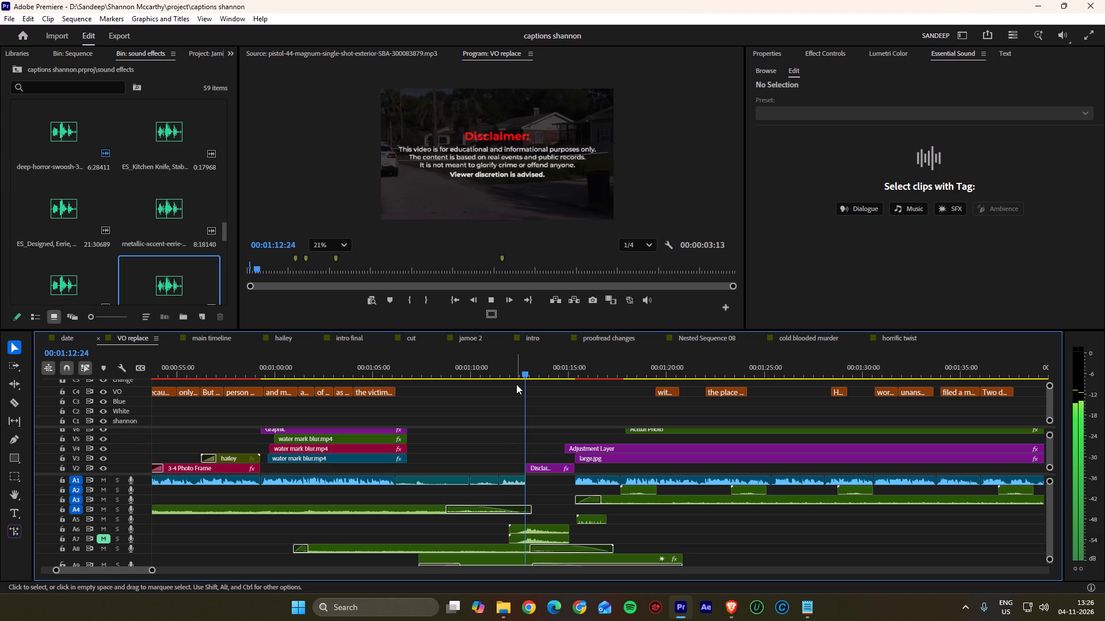
key("space")
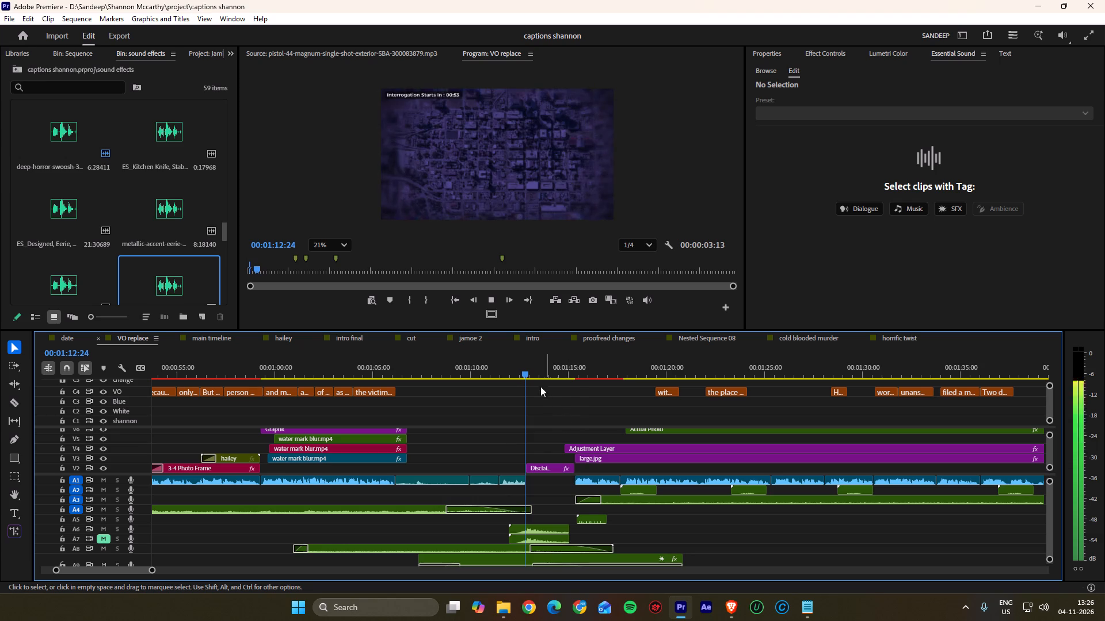
left_click_drag(525, 374, 466, 374)
key("space")
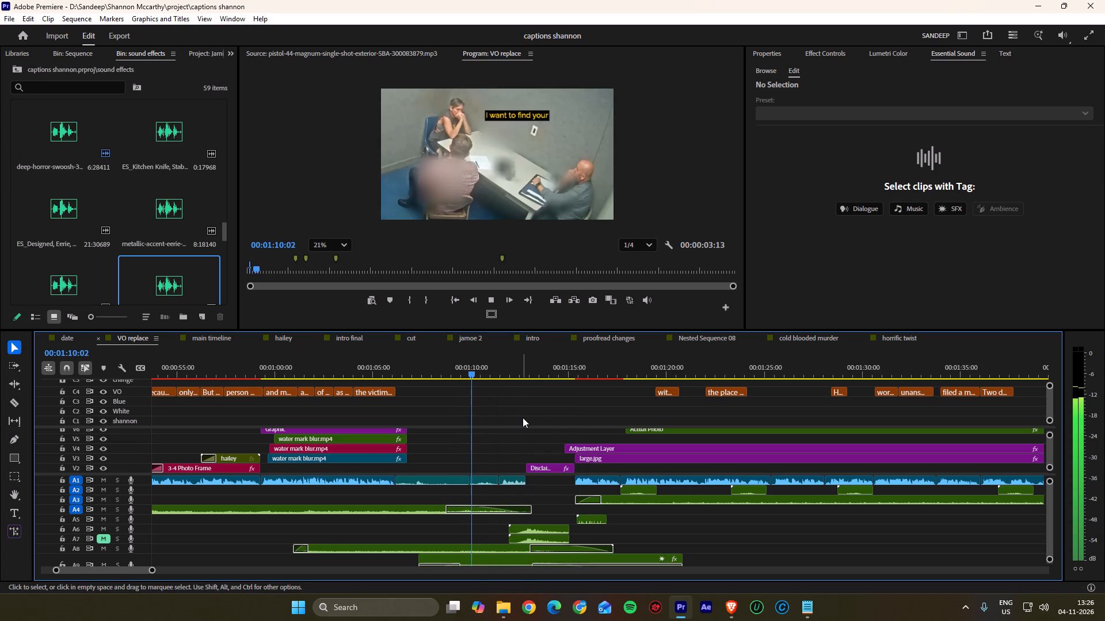
key("space")
left_click_drag(522, 365, 457, 366)
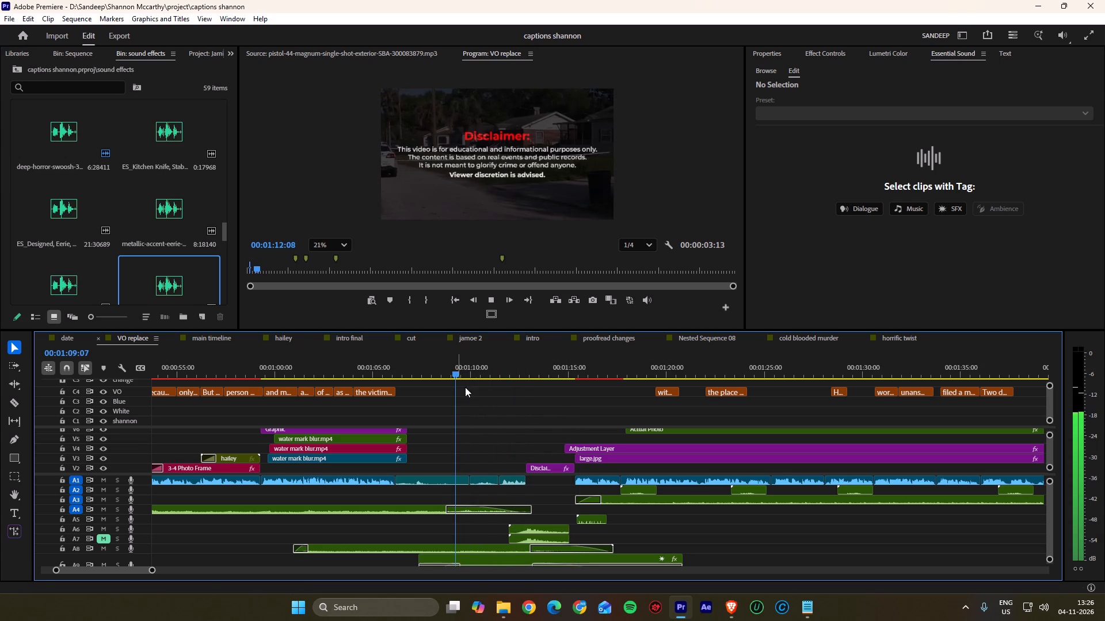
left_click(503, 414)
left_click_drag(505, 365, 475, 370)
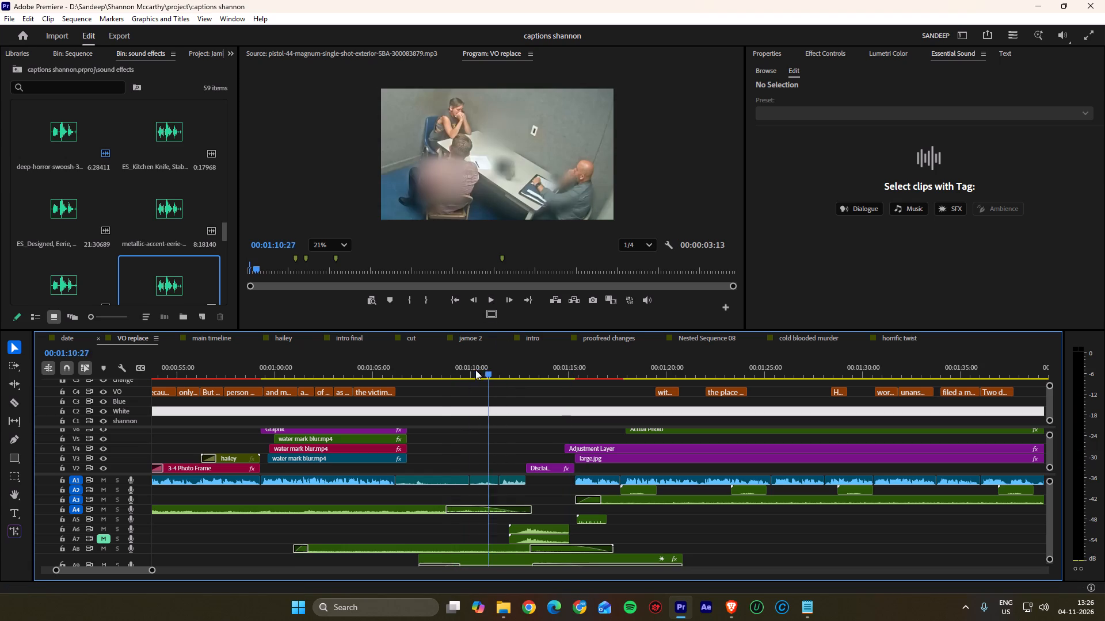
left_click_drag(475, 370, 443, 370)
key("space")
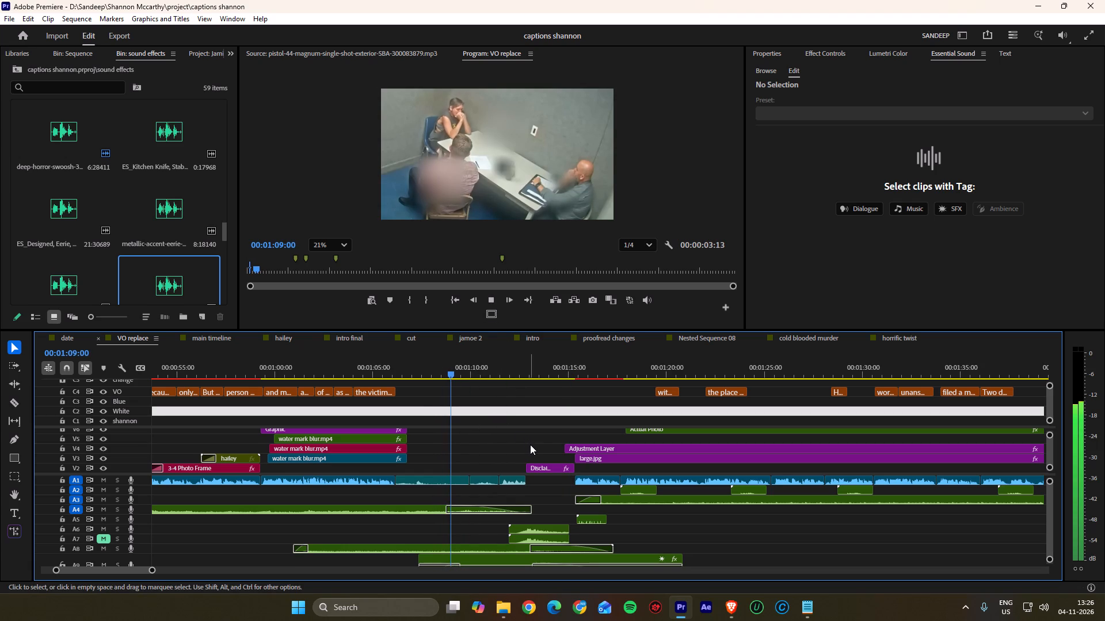
key("space")
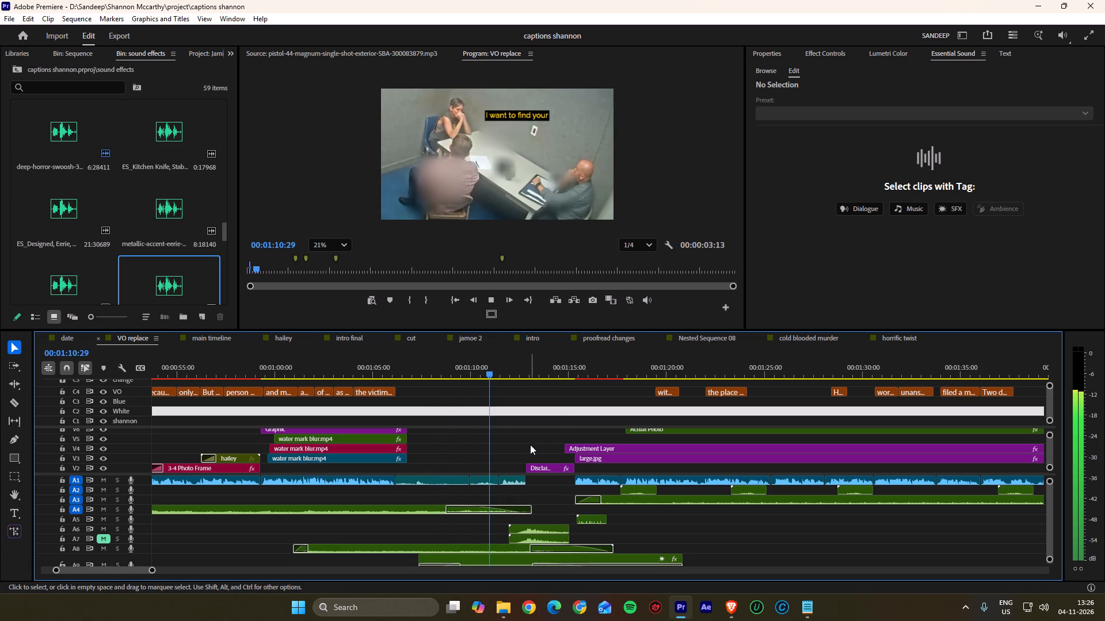
left_click(523, 370)
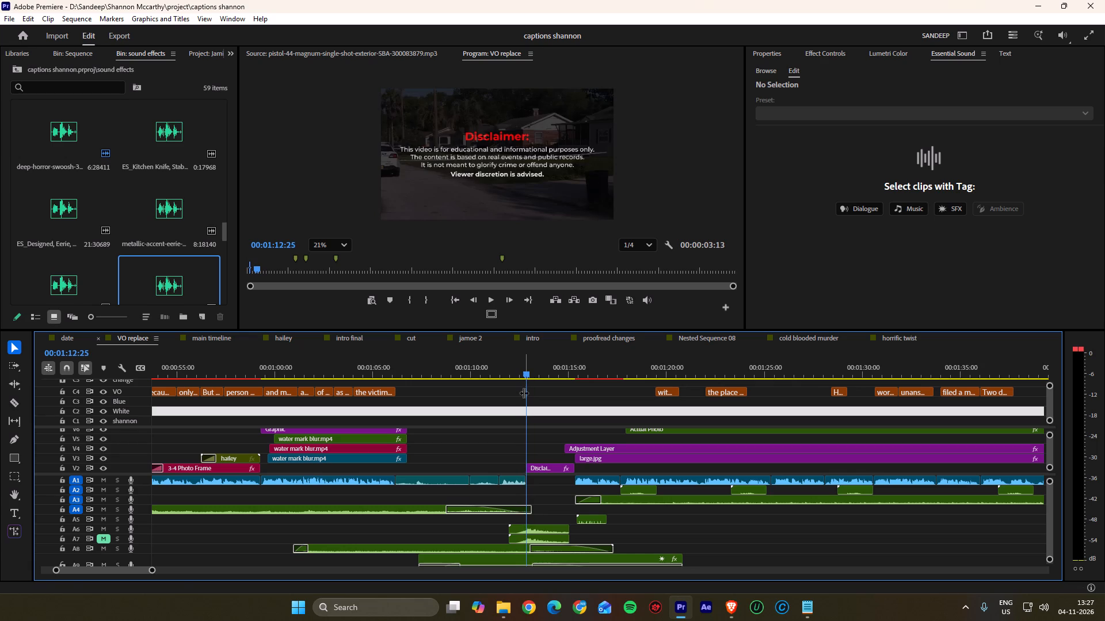
Move the sound clips on A6 to A10 around the disclaimer about 4 frames later, ending the A10 clip at the disclaimer's start.
scroll(531, 495, "down", 2)
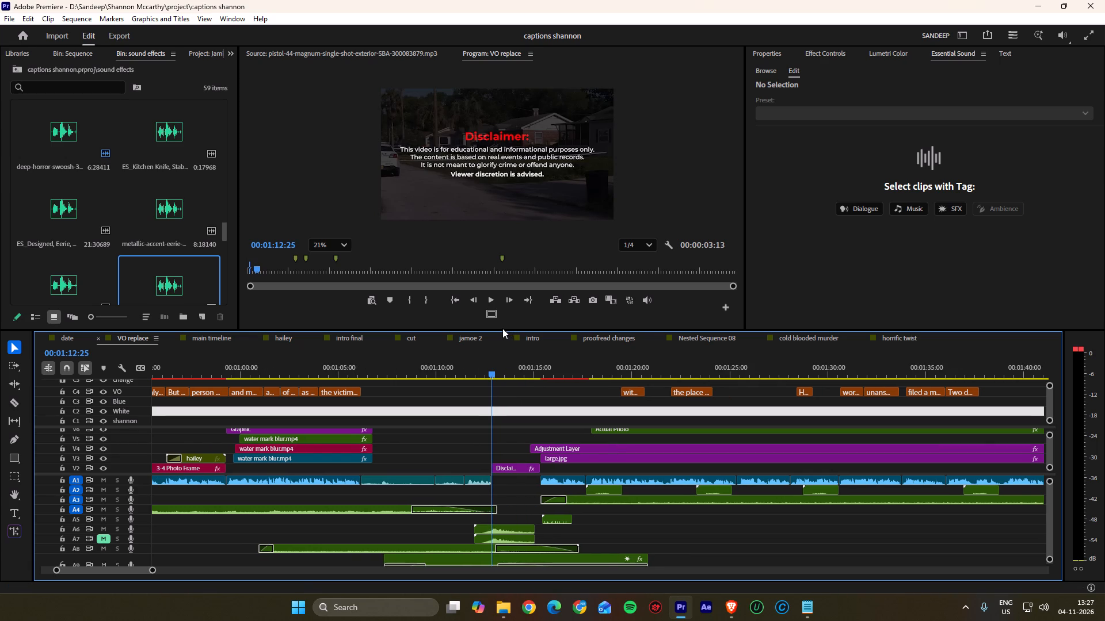
left_click_drag(497, 329, 500, 269)
scroll(524, 459, "down", 1)
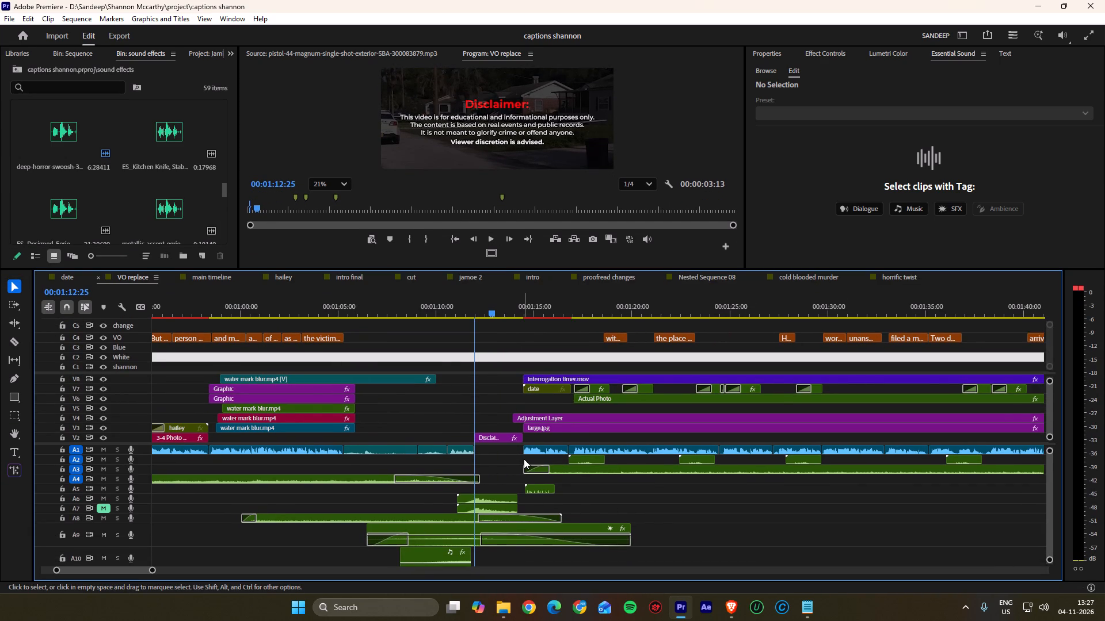
scroll(507, 455, "up", 2)
scroll(154, 558, "down", 3, "alt")
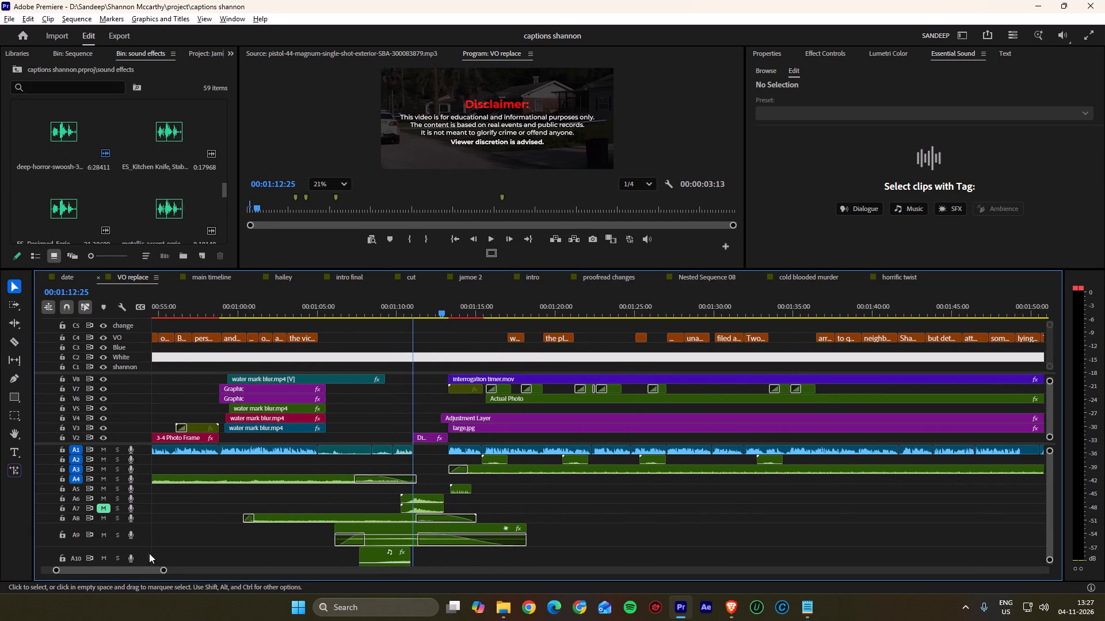
scroll(138, 543, "down", 5, "shift")
scroll(226, 504, "up", 4, "alt")
scroll(304, 499, "up", 3, "alt")
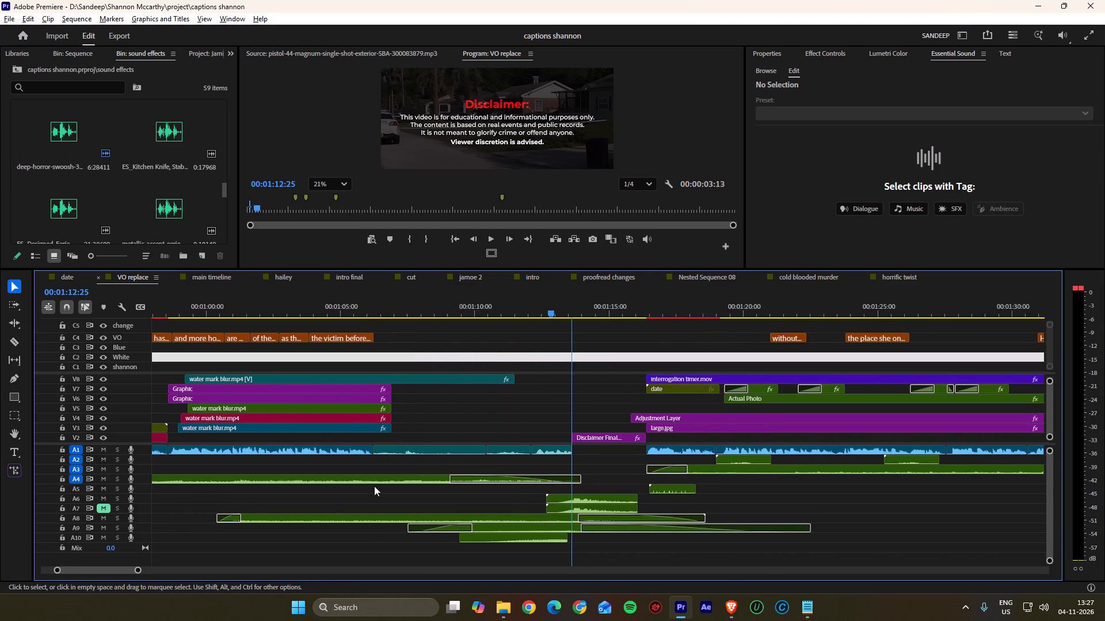
scroll(500, 486, "up", 8, "alt")
scroll(512, 485, "down", 8)
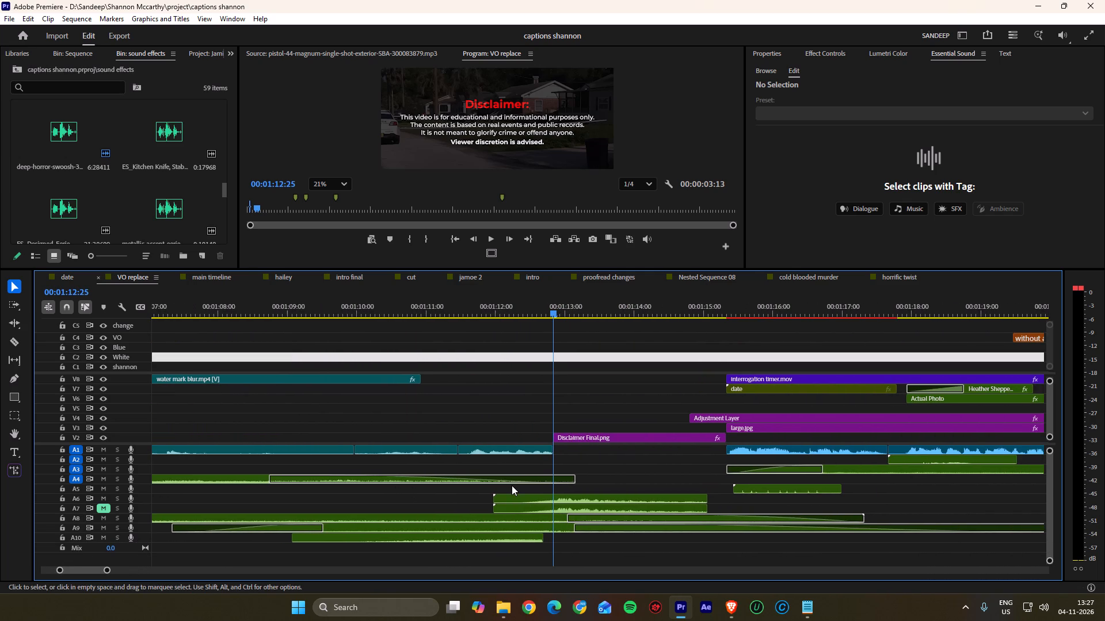
scroll(512, 485, "down", 2)
left_click_drag(443, 553, 495, 478)
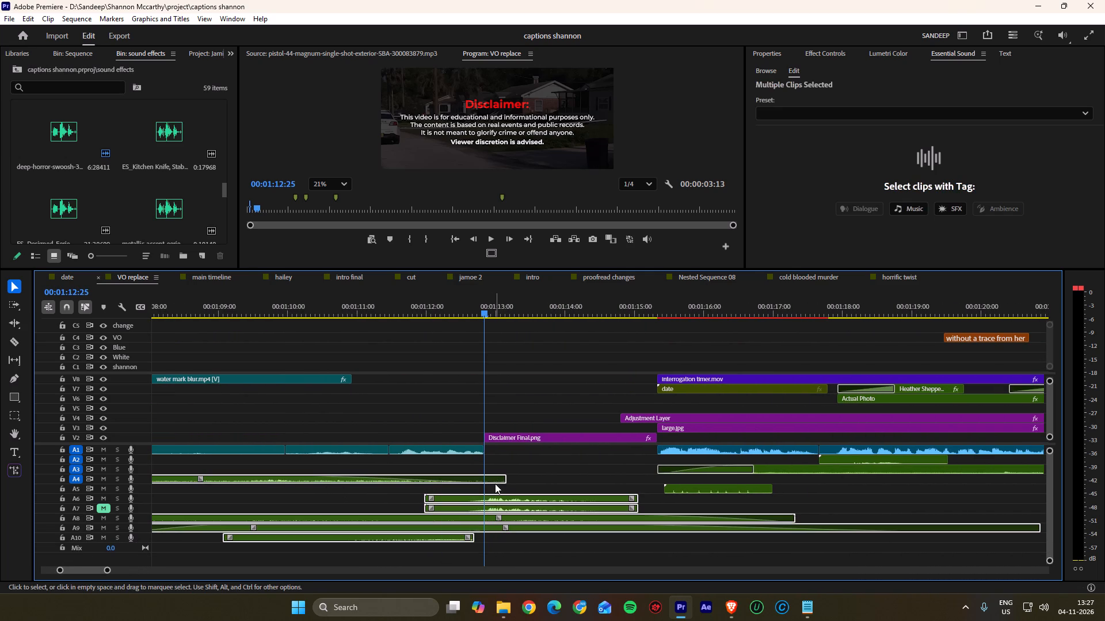
left_click_drag(455, 549, 490, 501)
left_click_drag(498, 498, 501, 498)
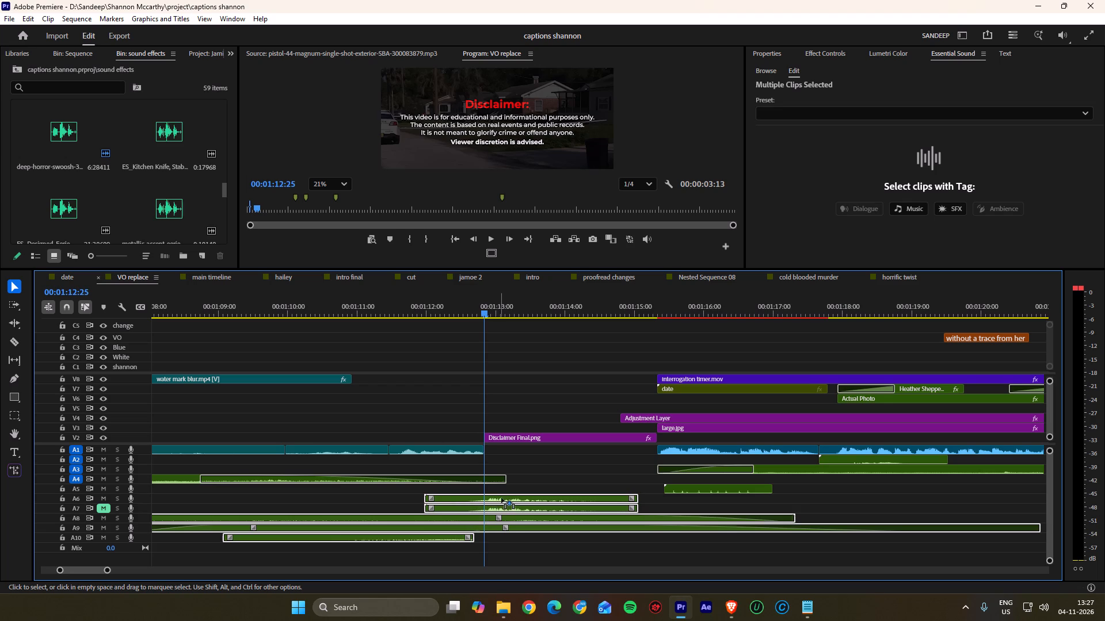
left_click_drag(501, 498, 509, 498)
left_click(513, 539)
Move the Impact (15).mp3 clip on A6 and the clip below it on A7 about 4 frames earlier.
left_click_drag(515, 492, 516, 497)
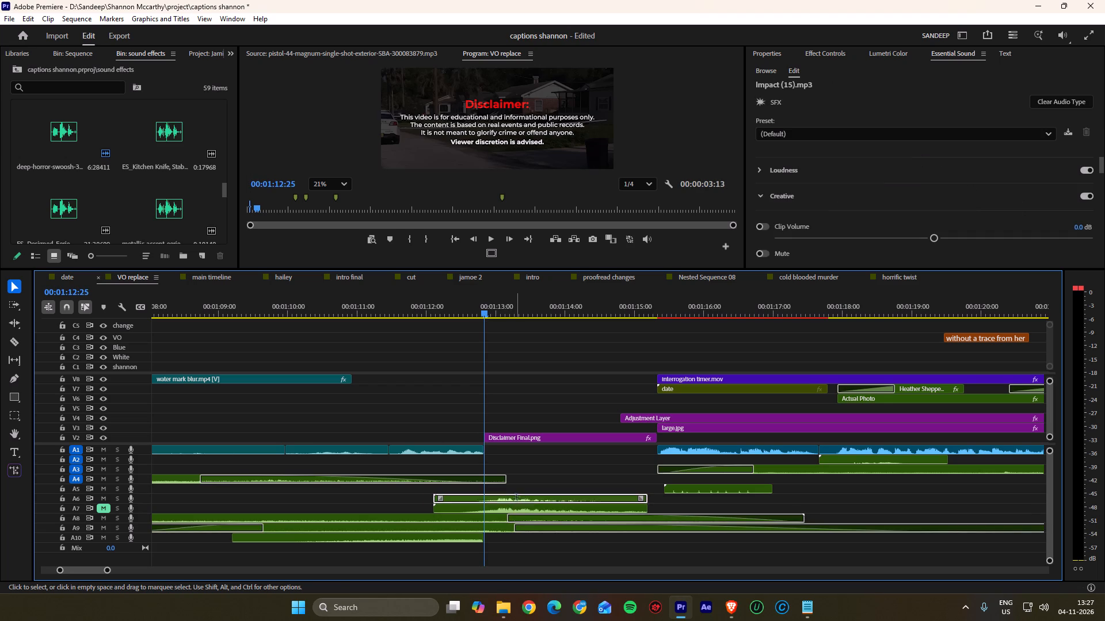
left_click_drag(516, 497, 519, 512)
left_click_drag(520, 500, 512, 501)
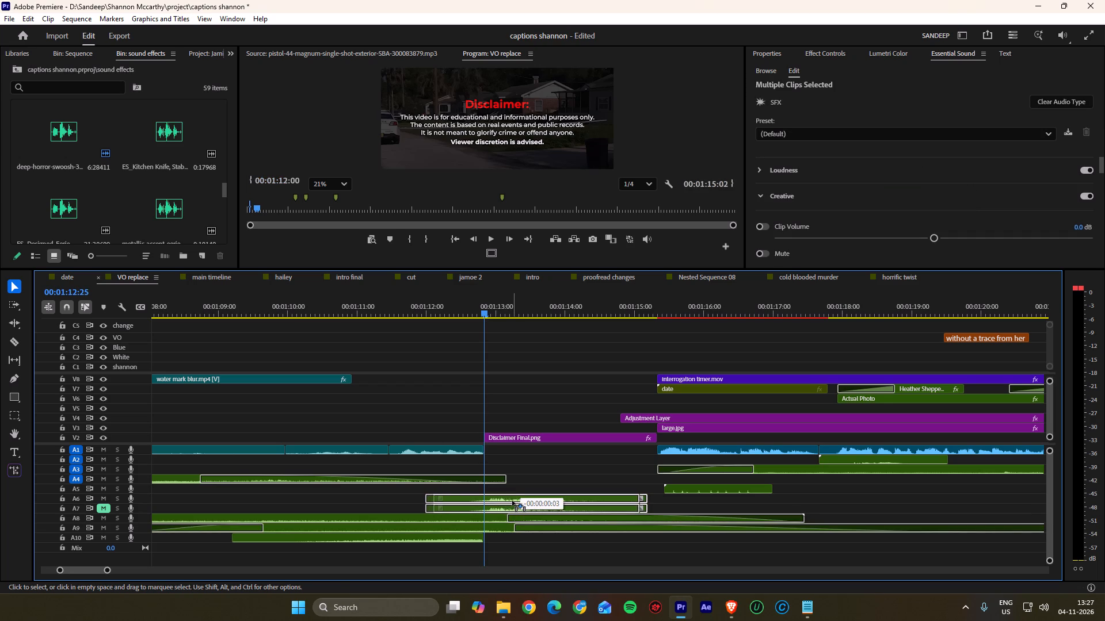
left_click_drag(512, 501, 512, 501)
left_click(519, 474)
Play the cut into the disclaimer card from 00:01:12:19 to check the shifted impact sounds.
left_click(471, 315)
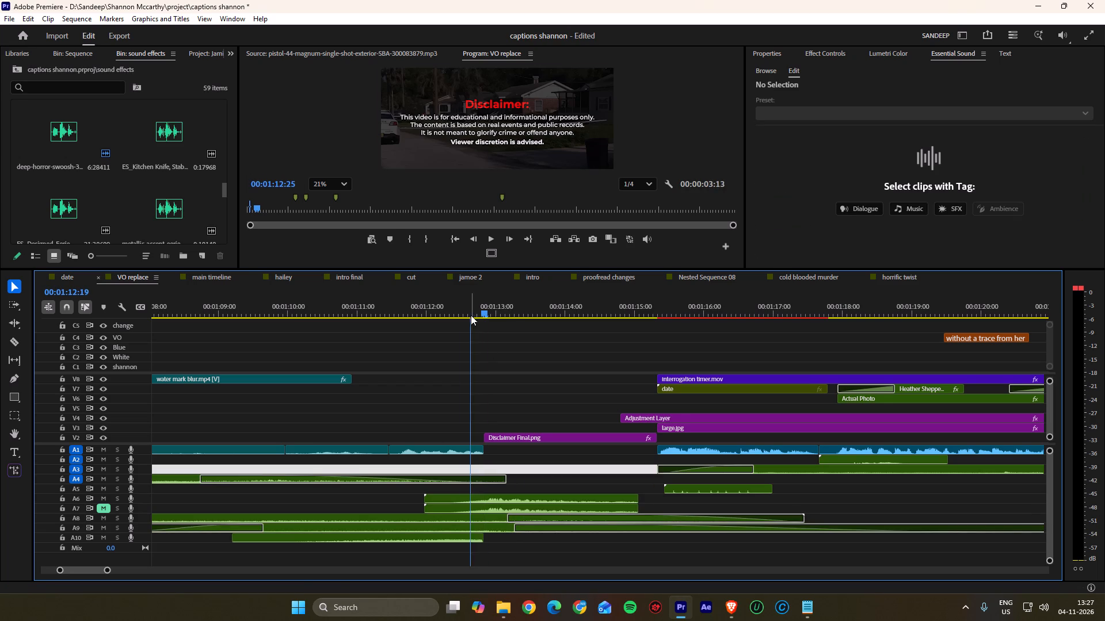
key("space")
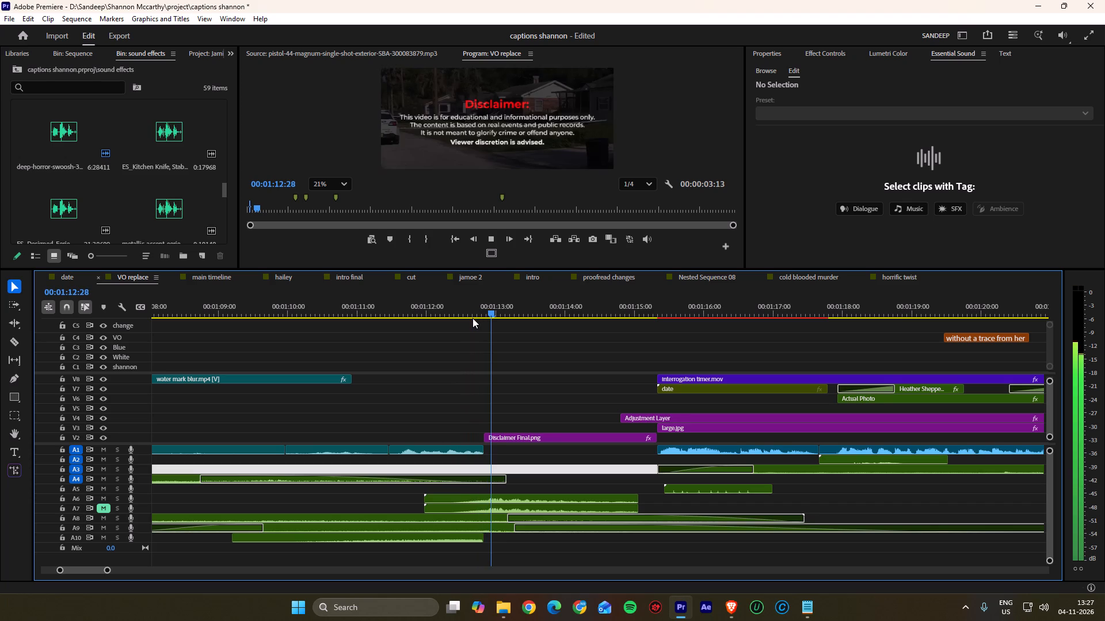
key("space")
left_click_drag(496, 312, 422, 315)
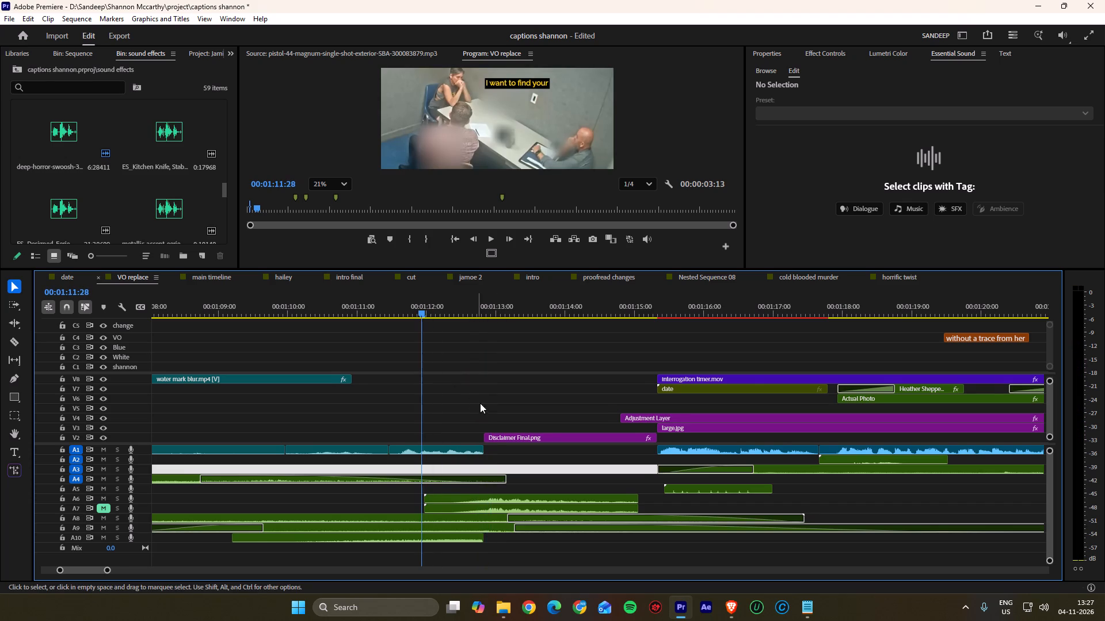
Enlarge the program preview and review playback from about 00:01:11 through the disclaimer and following narration to about 00:01:30.
scroll(482, 404, "down", 4, "alt")
scroll(473, 118, "down", 7)
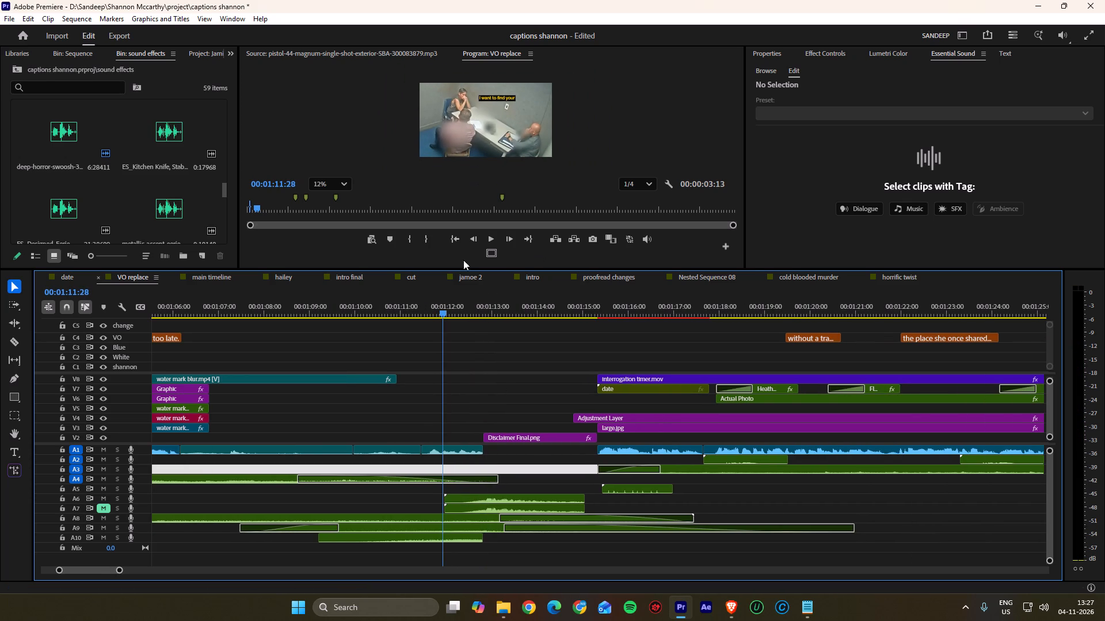
left_click_drag(497, 270, 493, 309)
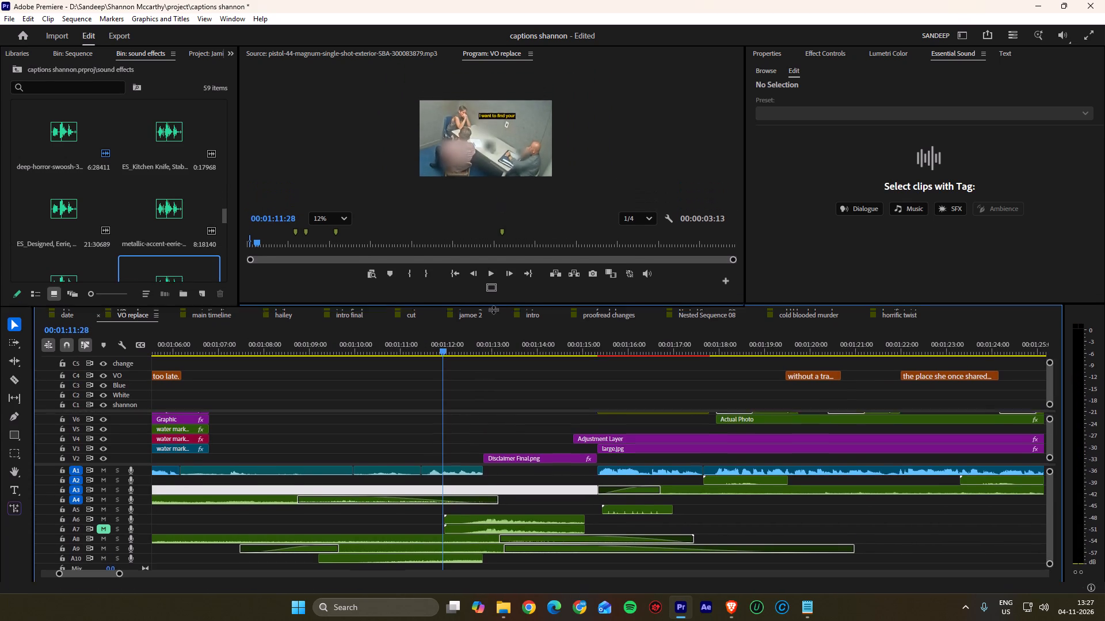
left_click_drag(493, 309, 491, 329)
scroll(478, 135, "up", 4)
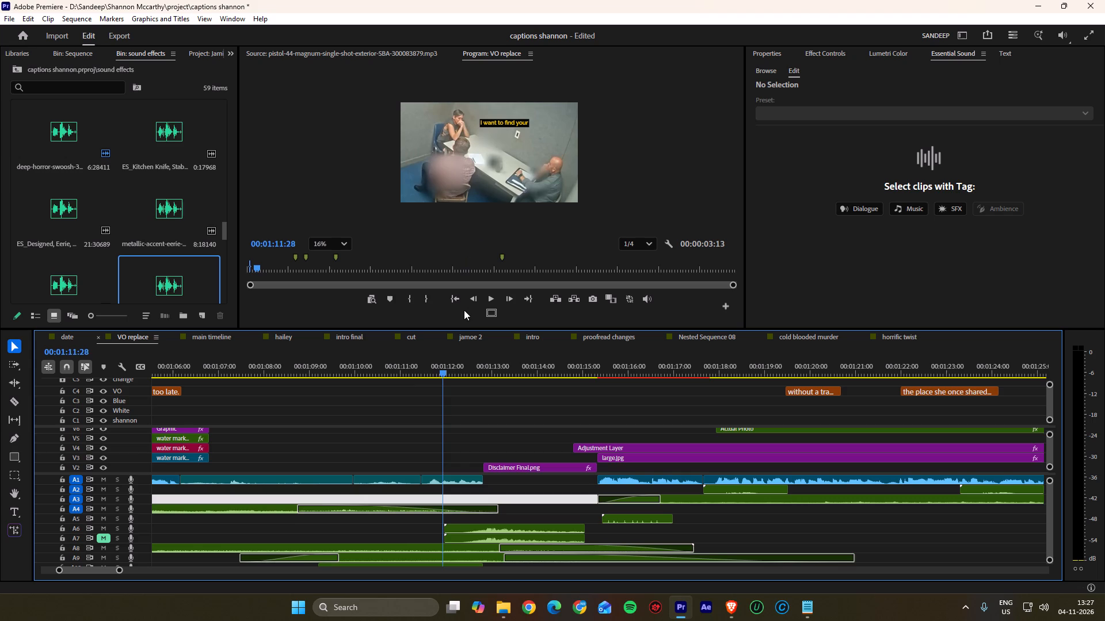
left_click_drag(443, 372, 420, 374)
key("space")
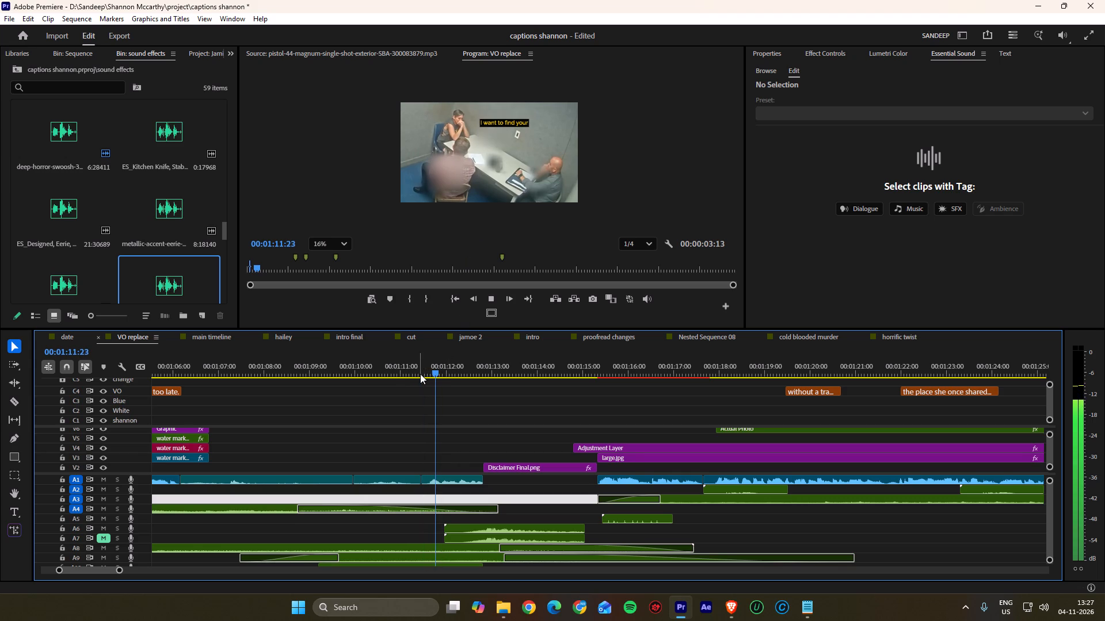
scroll(521, 457, "down", 16, "alt")
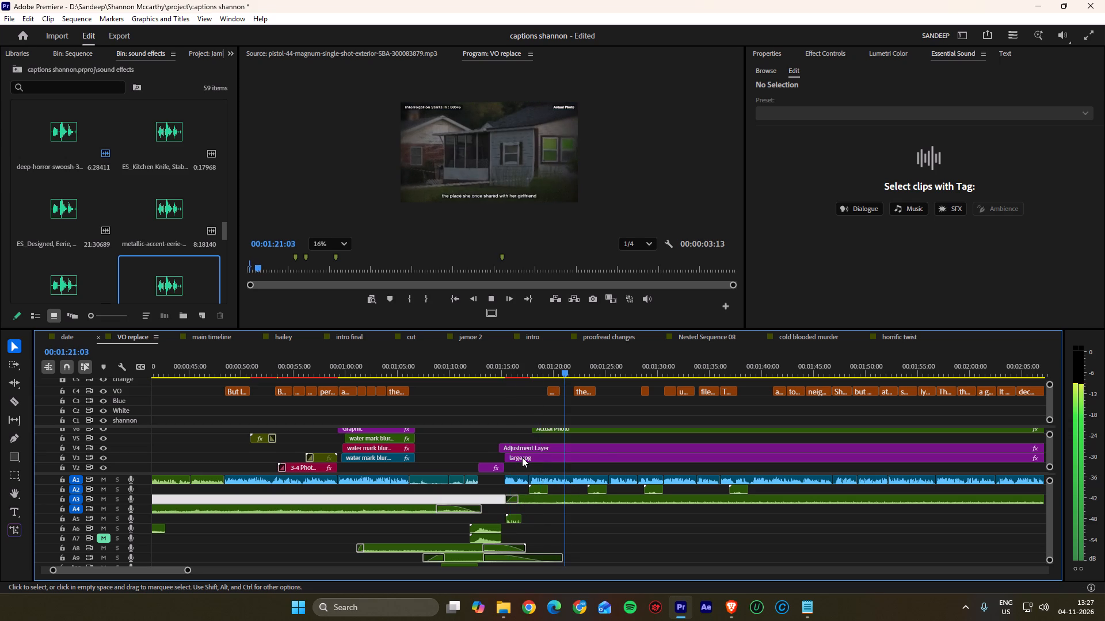
scroll(522, 457, "down", 4)
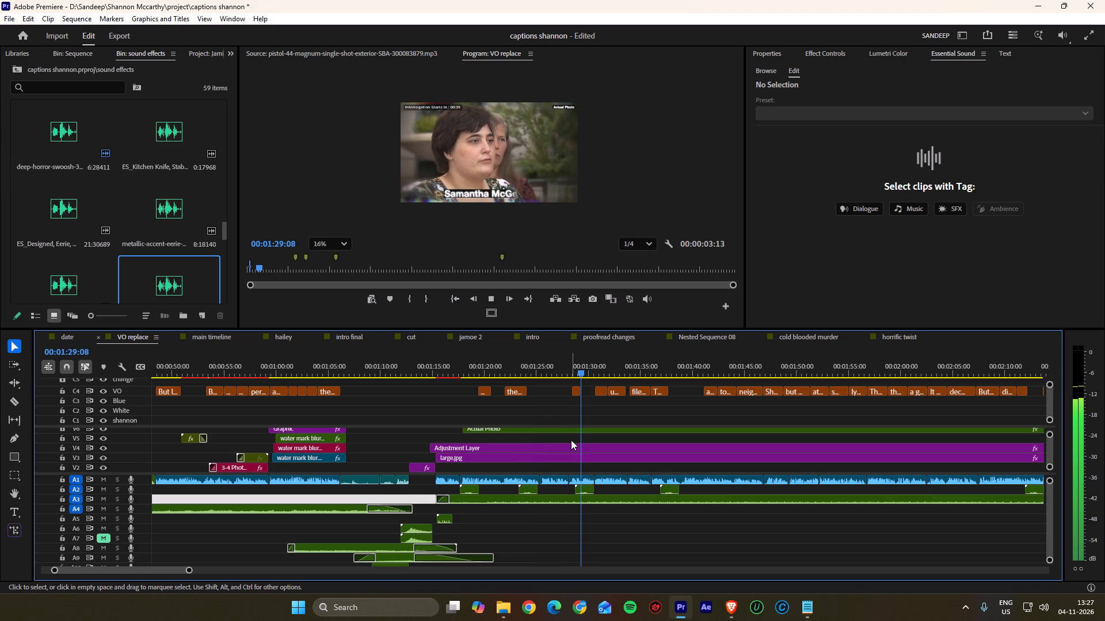
key("space")
Save the captions shannon project.
key("ctrl+s")
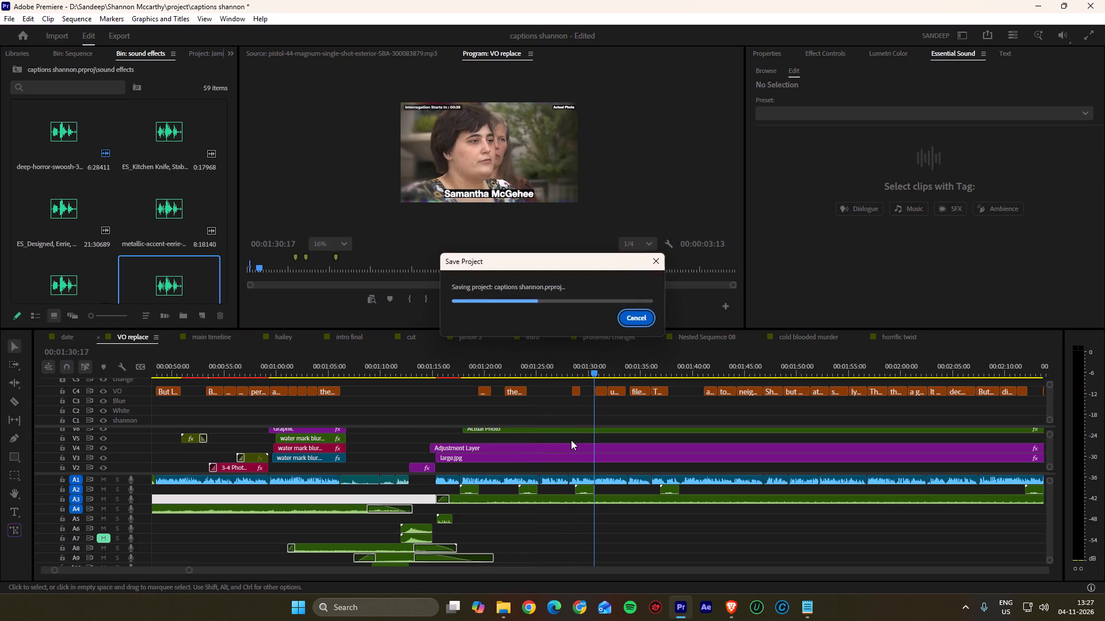
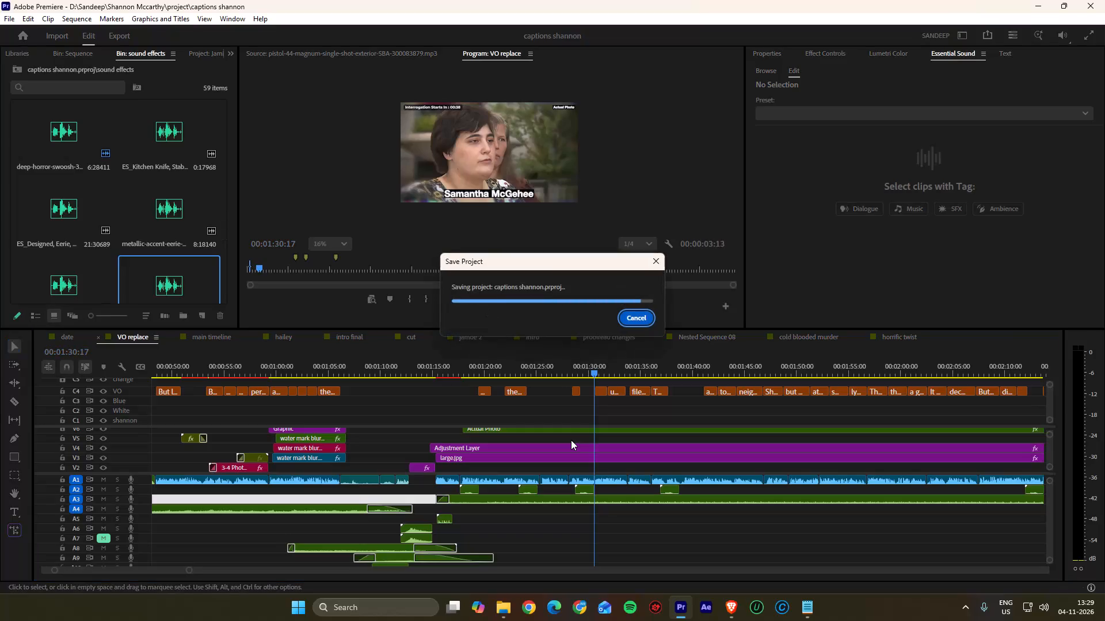
Minimize the video editor to show the desktop and lock the Windows session.
left_click(1039, 5)
key("super+l")
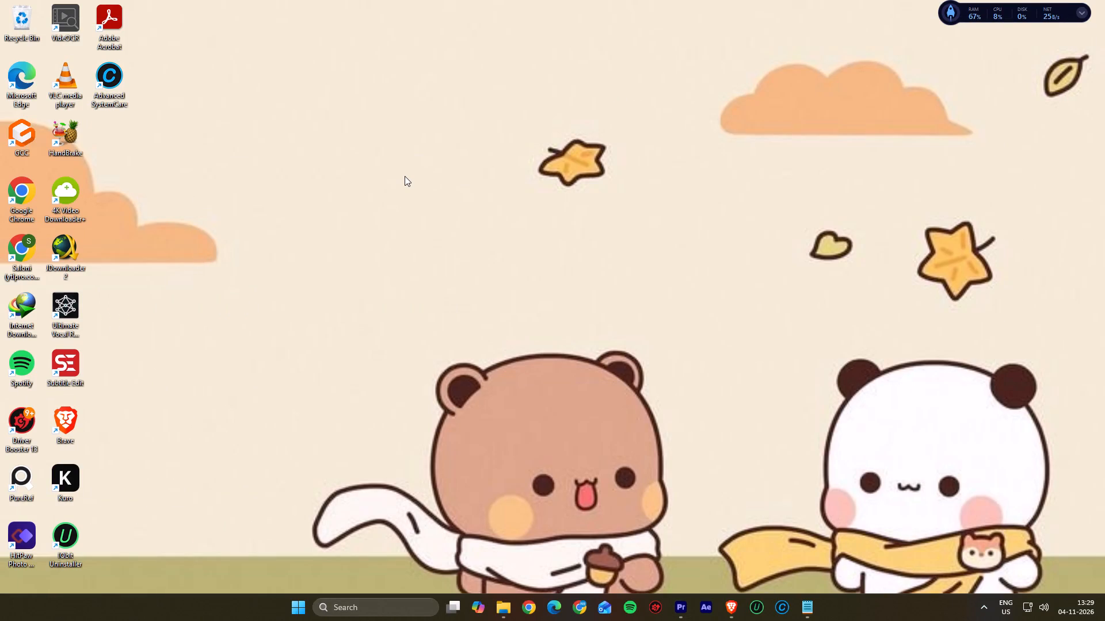